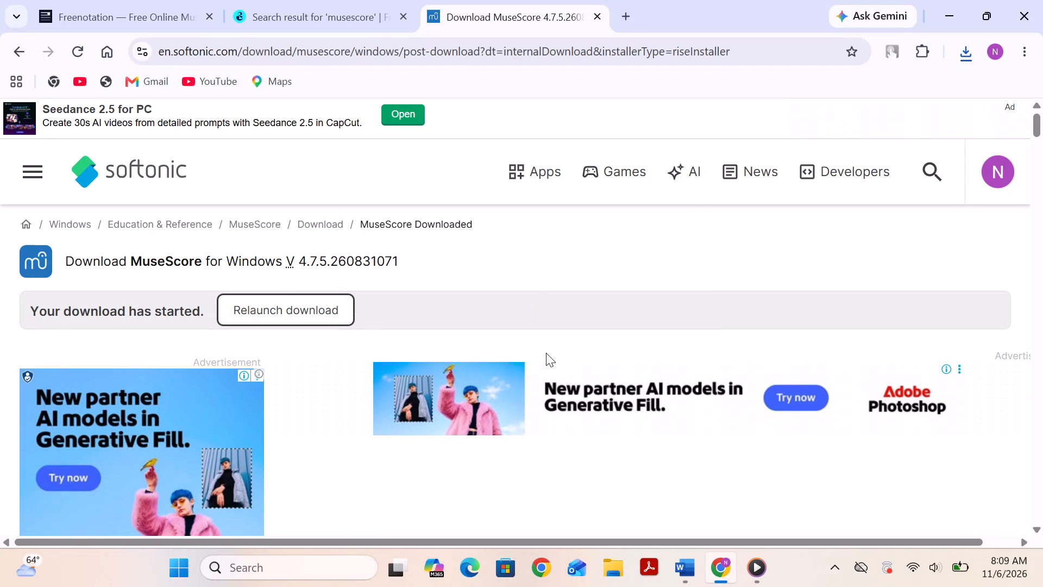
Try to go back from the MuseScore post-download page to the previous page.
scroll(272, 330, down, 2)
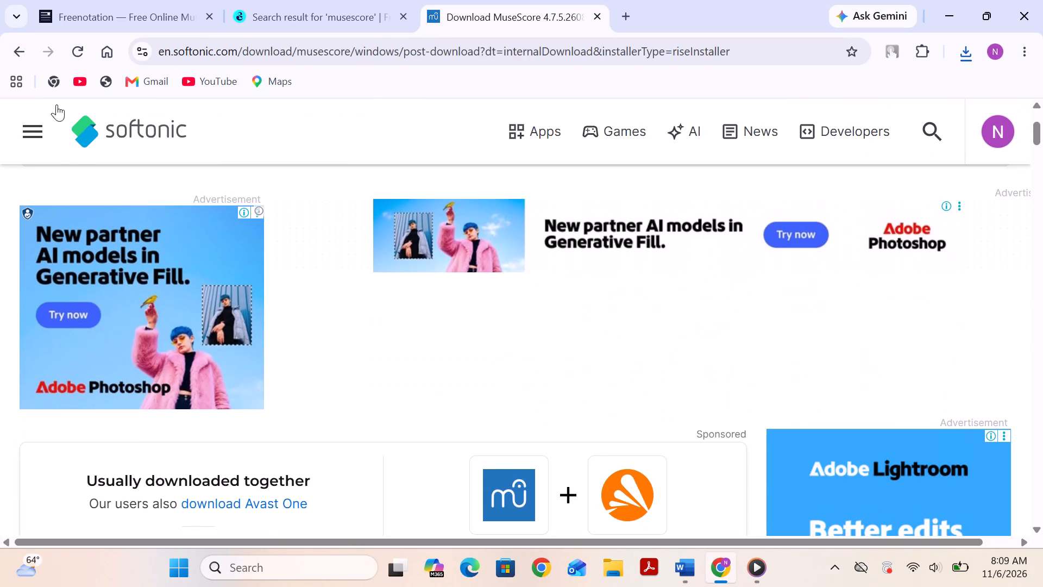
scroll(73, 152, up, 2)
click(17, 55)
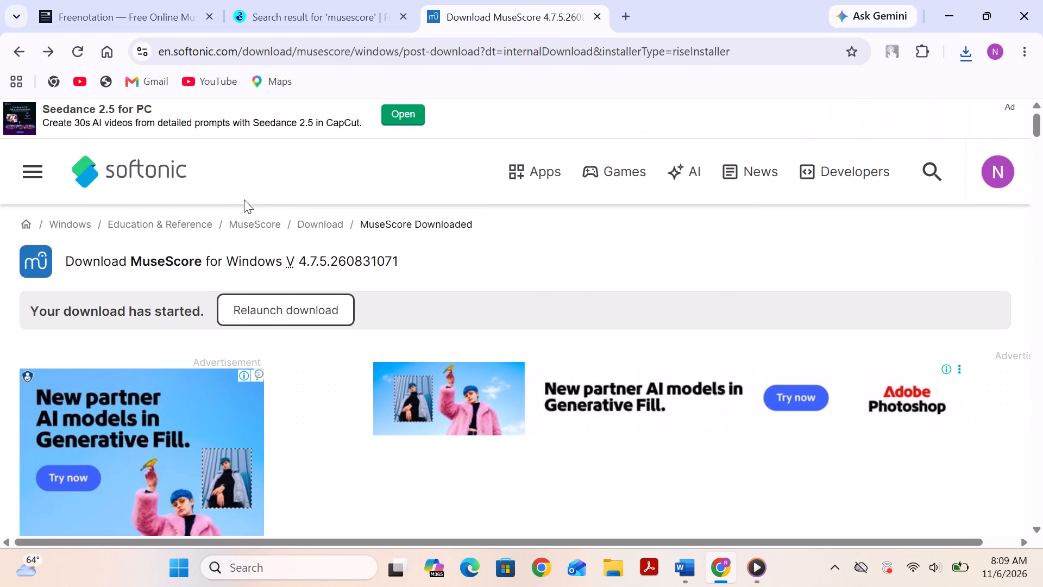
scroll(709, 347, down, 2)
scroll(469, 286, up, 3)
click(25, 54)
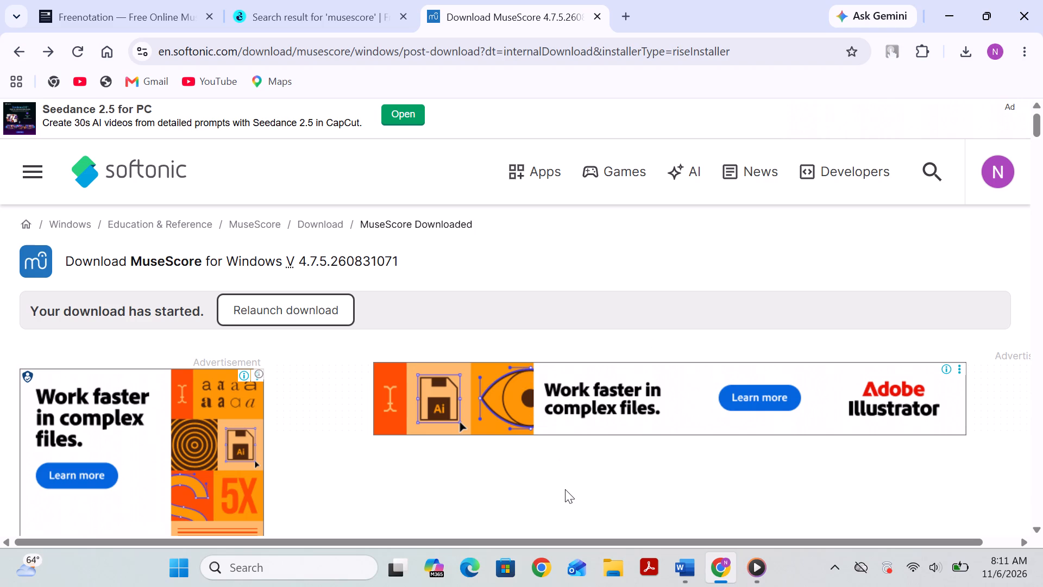
Look through Softonic's MuseScore post-download page, including its installation help, related searches and suggested apps.
scroll(656, 211, down, 9)
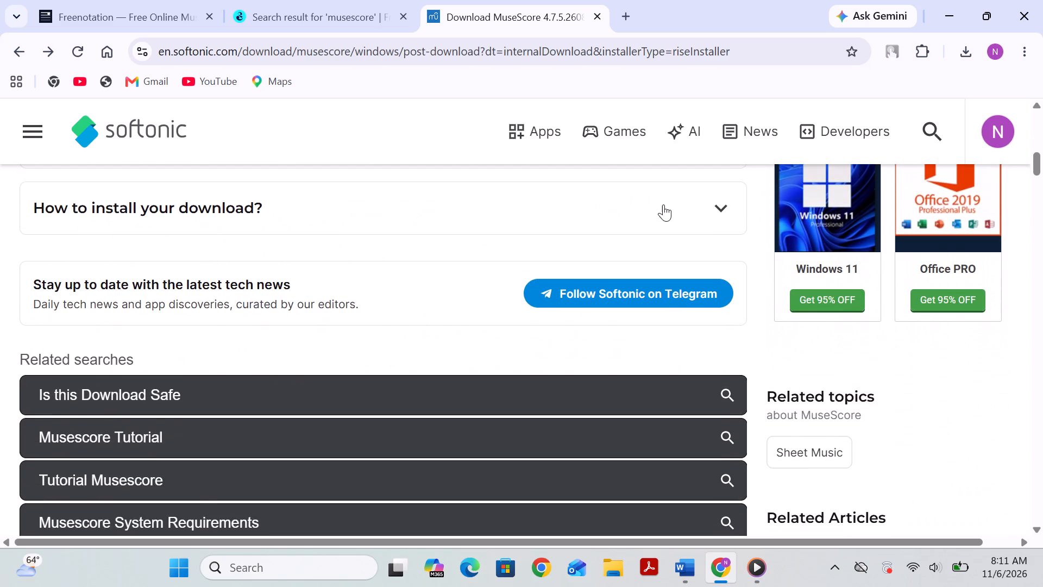
scroll(664, 202, down, 6)
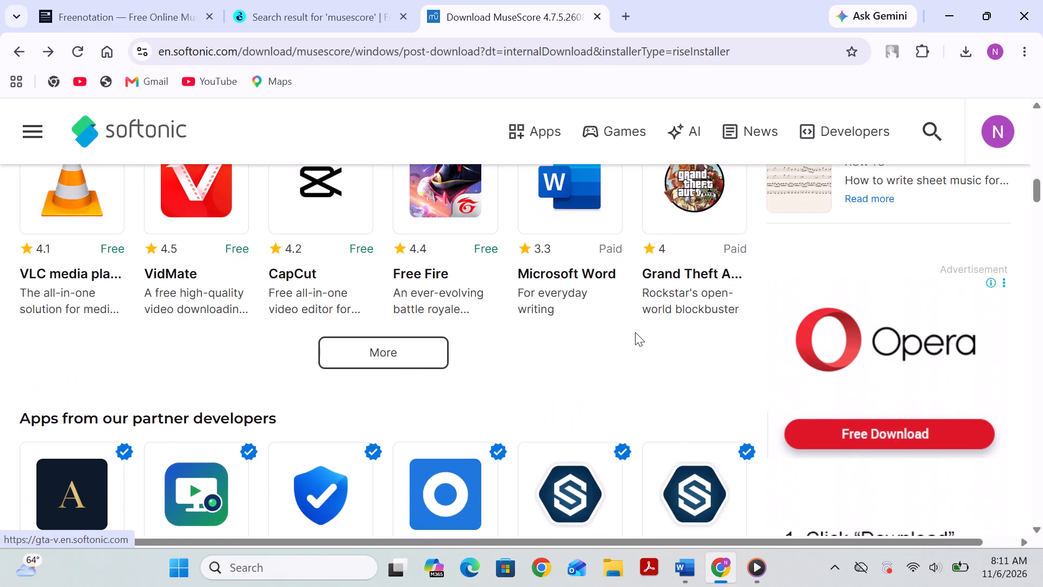
scroll(632, 340, up, 2)
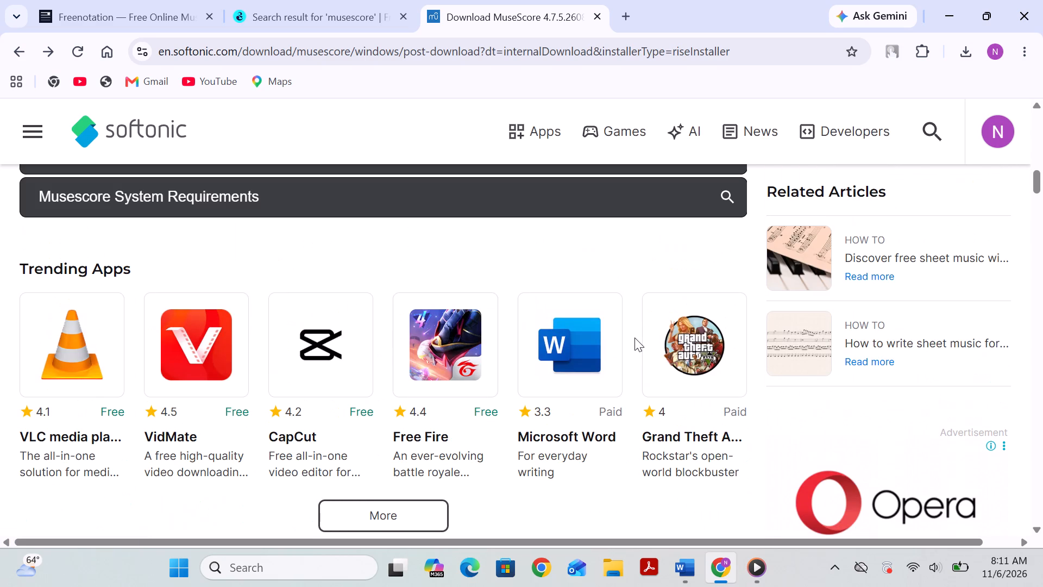
scroll(634, 330, down, 2)
scroll(636, 318, up, 1)
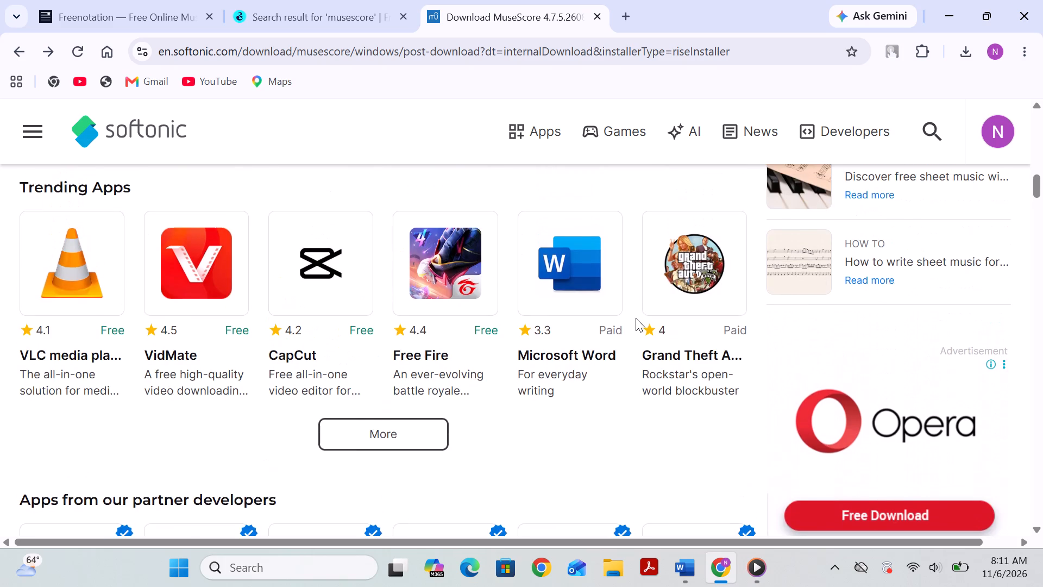
scroll(621, 328, down, 8)
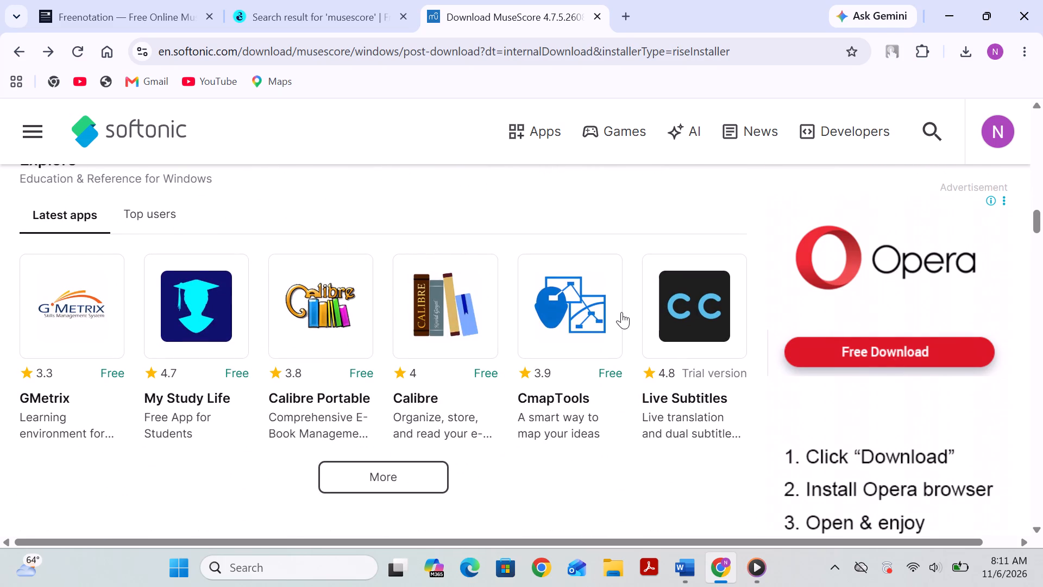
Close the Media Player window behind the browser and document, and return to the MuseScore post-download page.
click(951, 11)
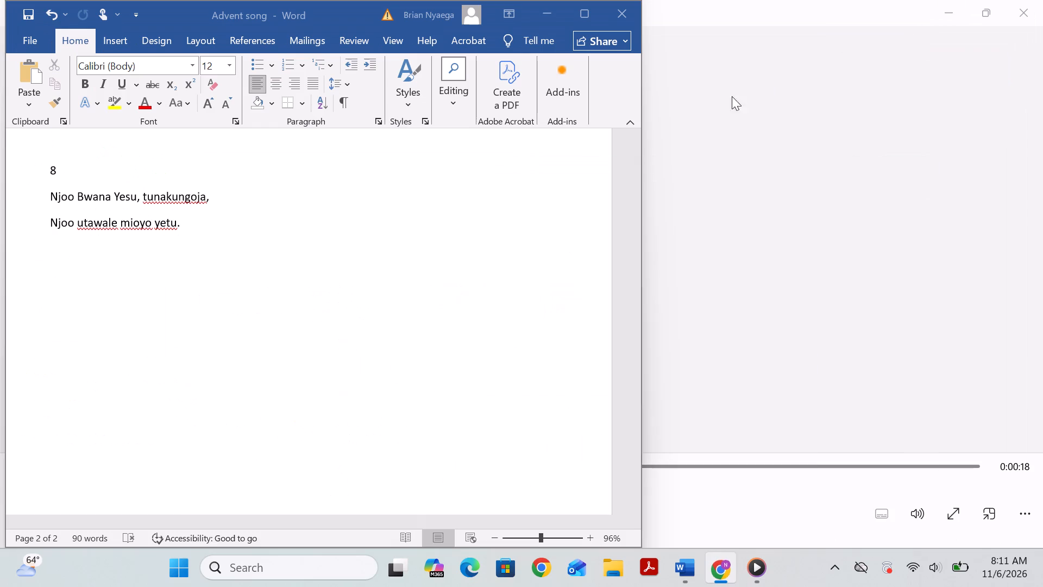
click(546, 7)
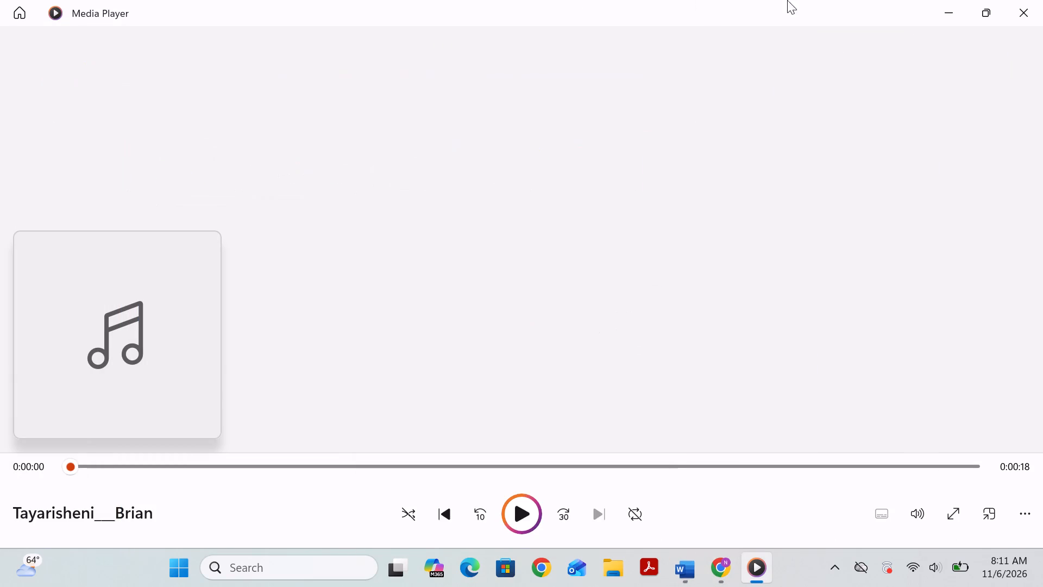
click(1029, 15)
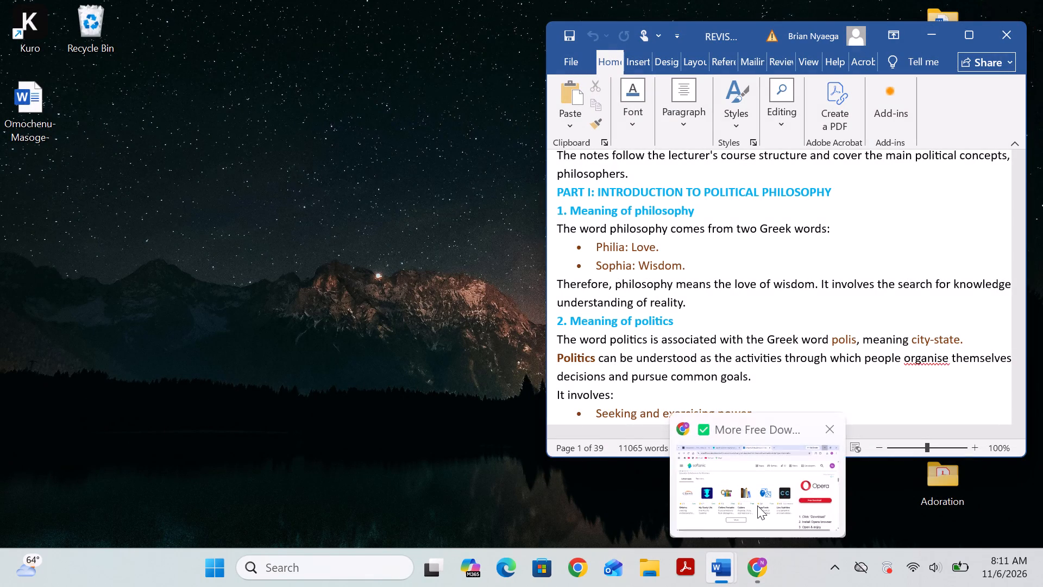
click(757, 505)
scroll(542, 442, up, 3)
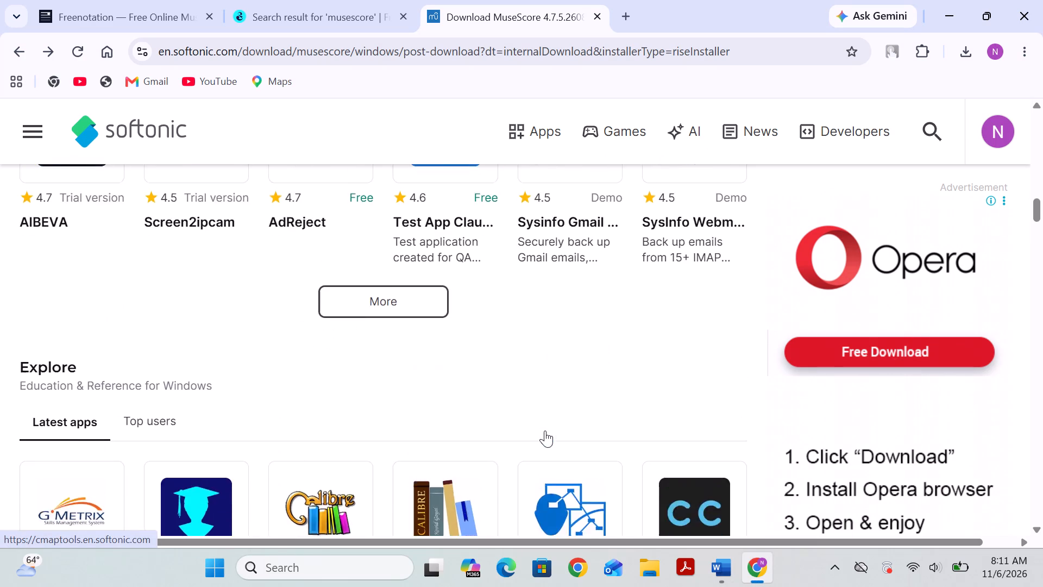
scroll(545, 430, up, 9)
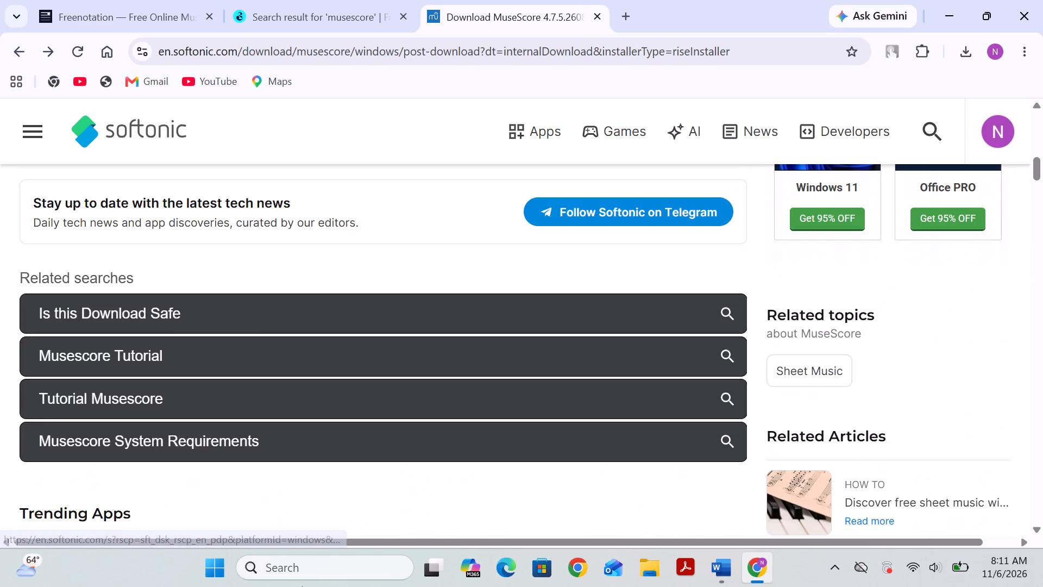
Search the computer for "muse" to find the downloaded MuseScore installers.
click(313, 572)
key(m)
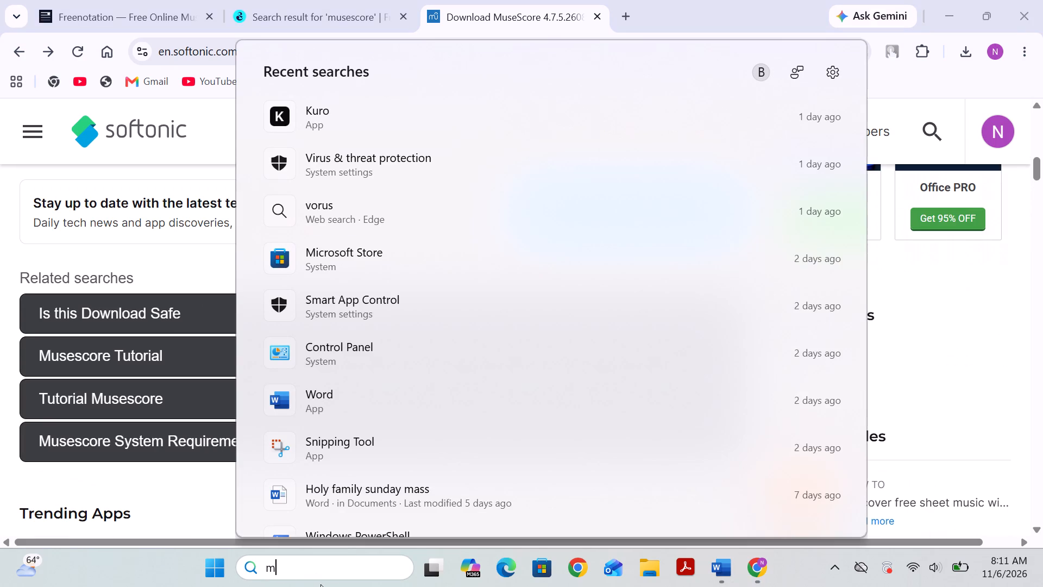
key(u)
text(se)
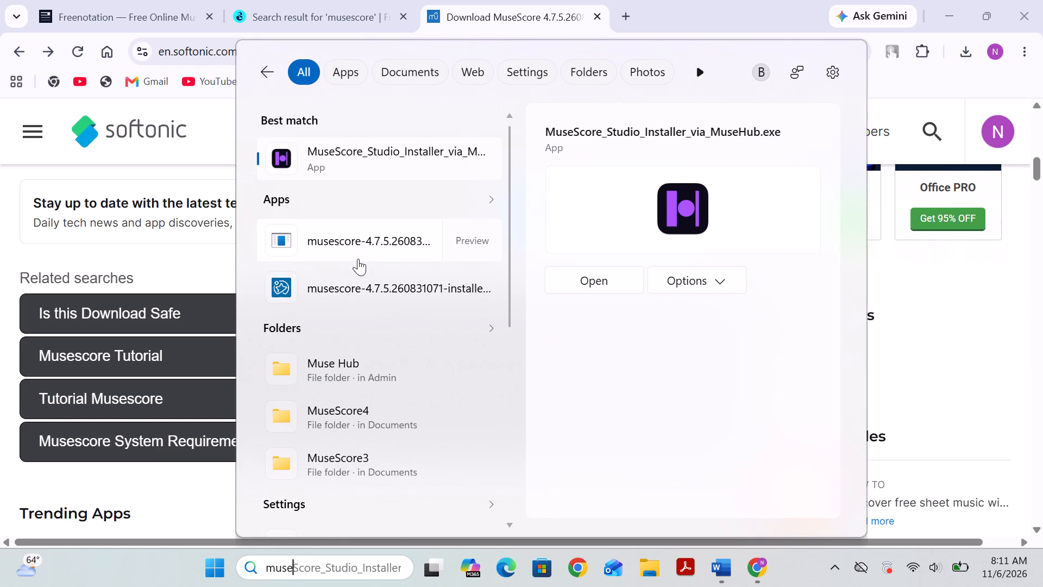
scroll(378, 390, down, 1)
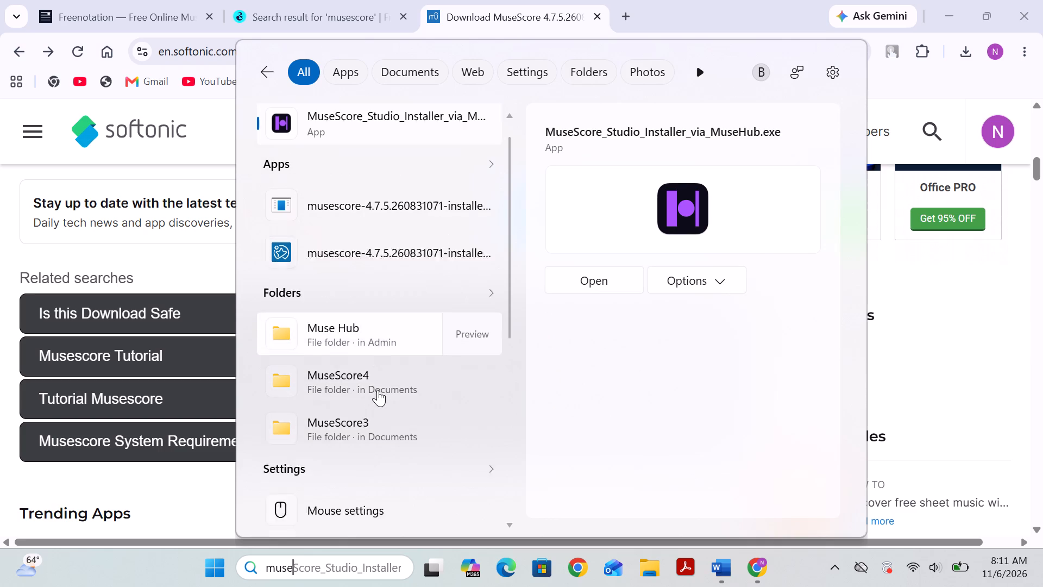
scroll(374, 393, down, 1)
scroll(370, 388, up, 3)
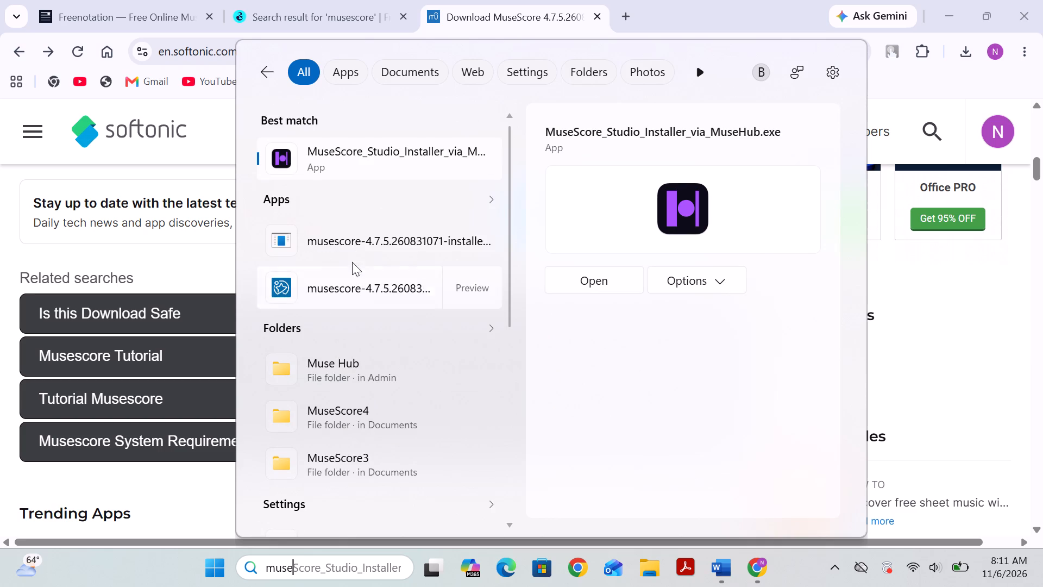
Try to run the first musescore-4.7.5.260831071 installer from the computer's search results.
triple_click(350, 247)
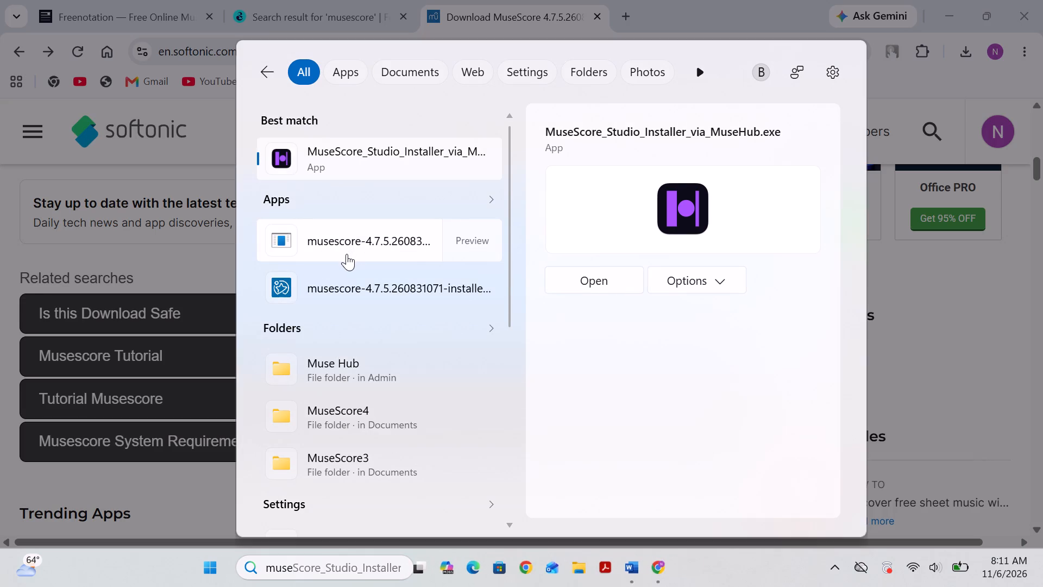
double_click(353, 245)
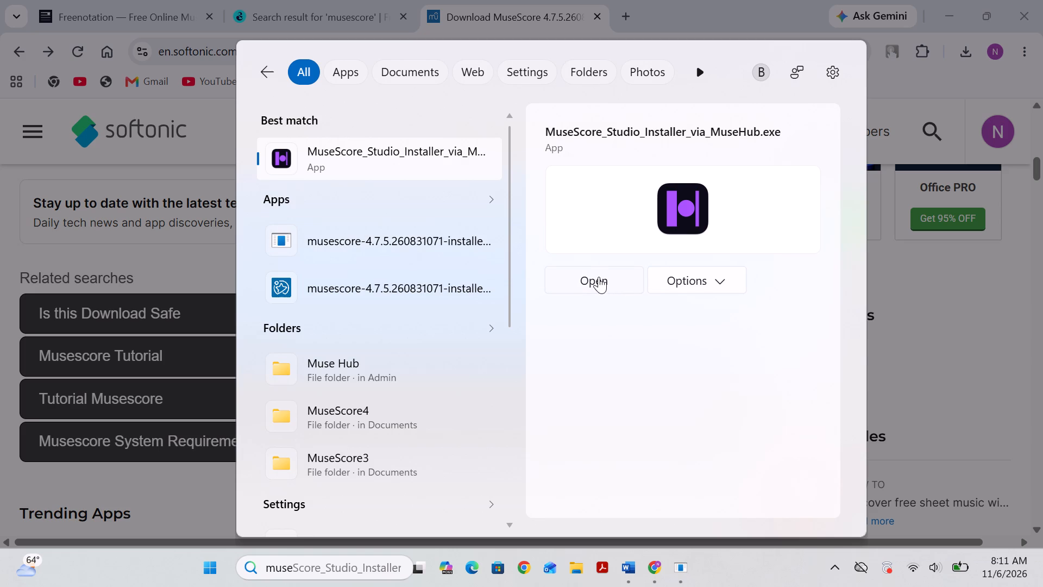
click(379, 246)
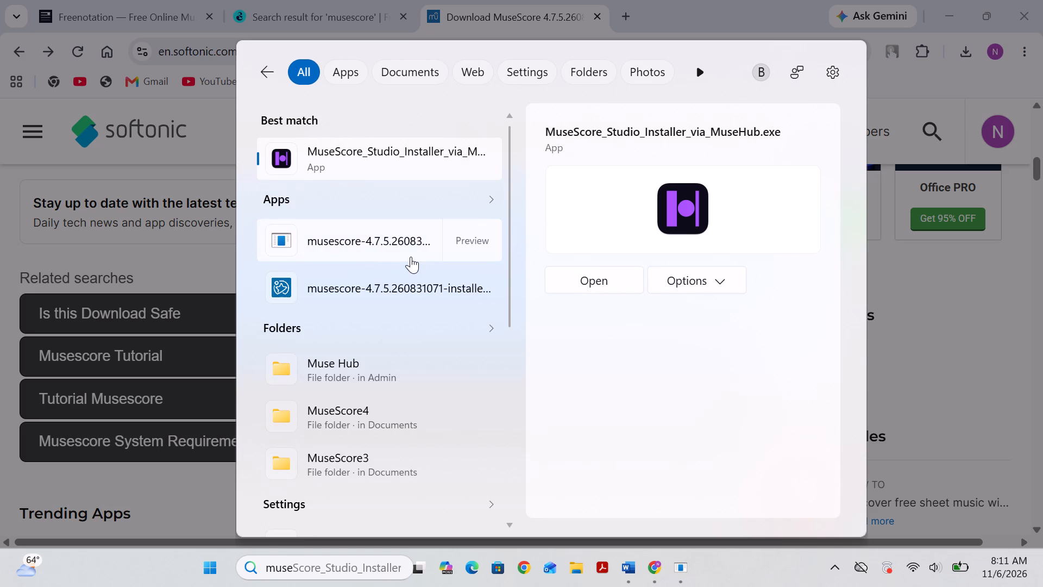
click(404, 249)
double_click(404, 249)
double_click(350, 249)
Open the file location of MuseScore_Studio_Installer_via_MuseHub.exe from the search results.
click(693, 273)
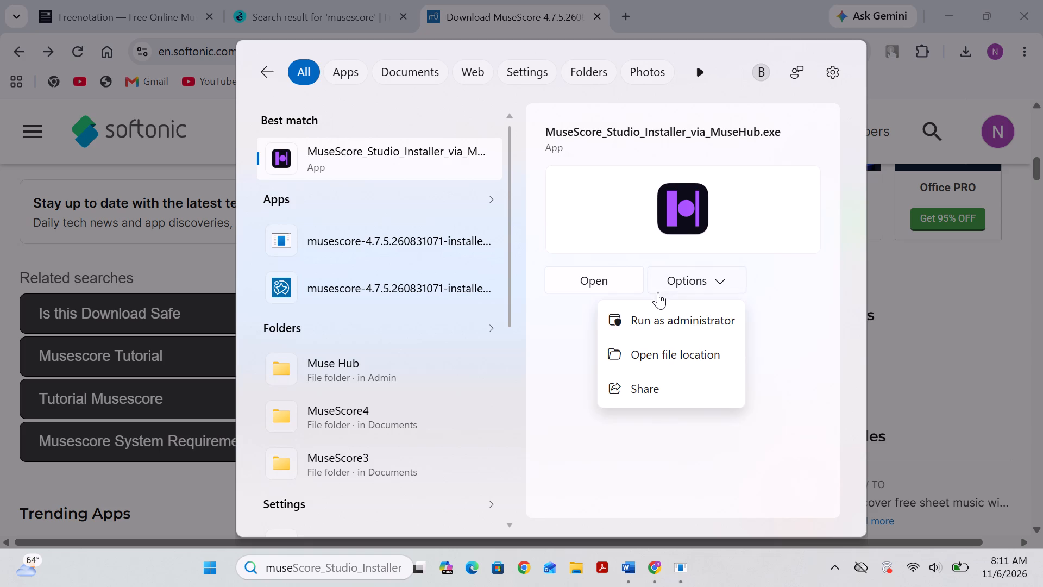
click(664, 355)
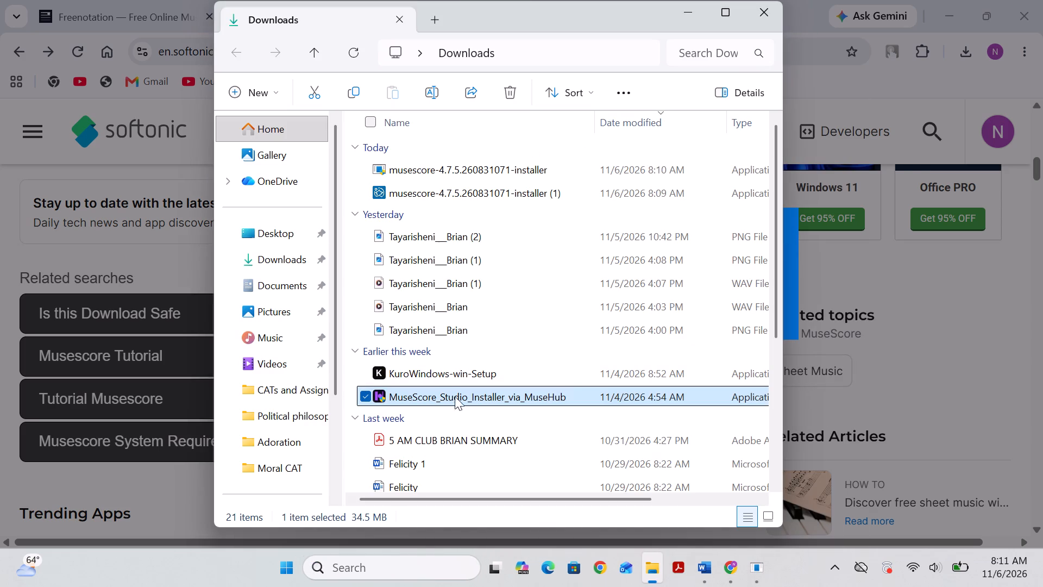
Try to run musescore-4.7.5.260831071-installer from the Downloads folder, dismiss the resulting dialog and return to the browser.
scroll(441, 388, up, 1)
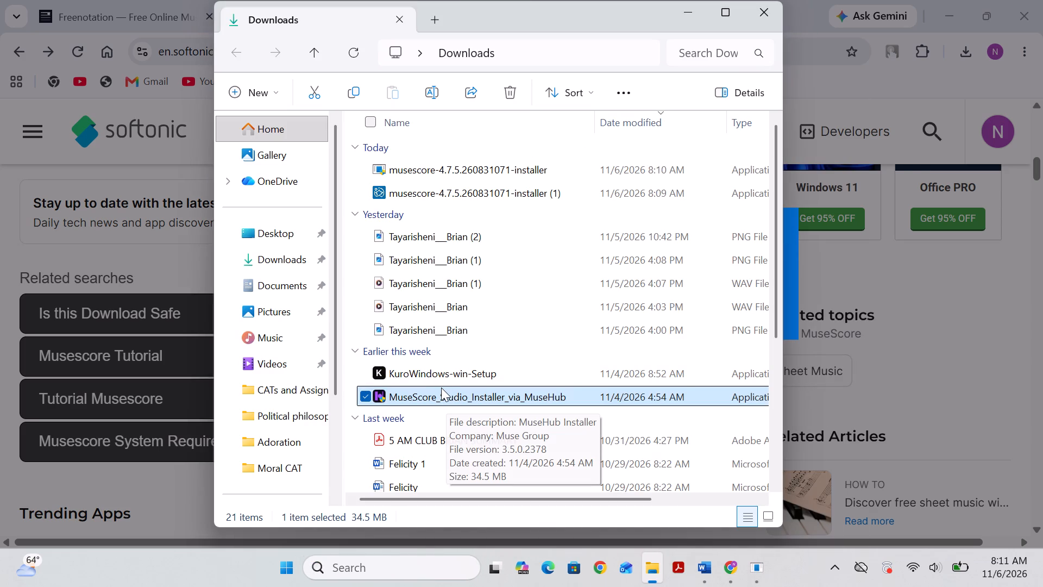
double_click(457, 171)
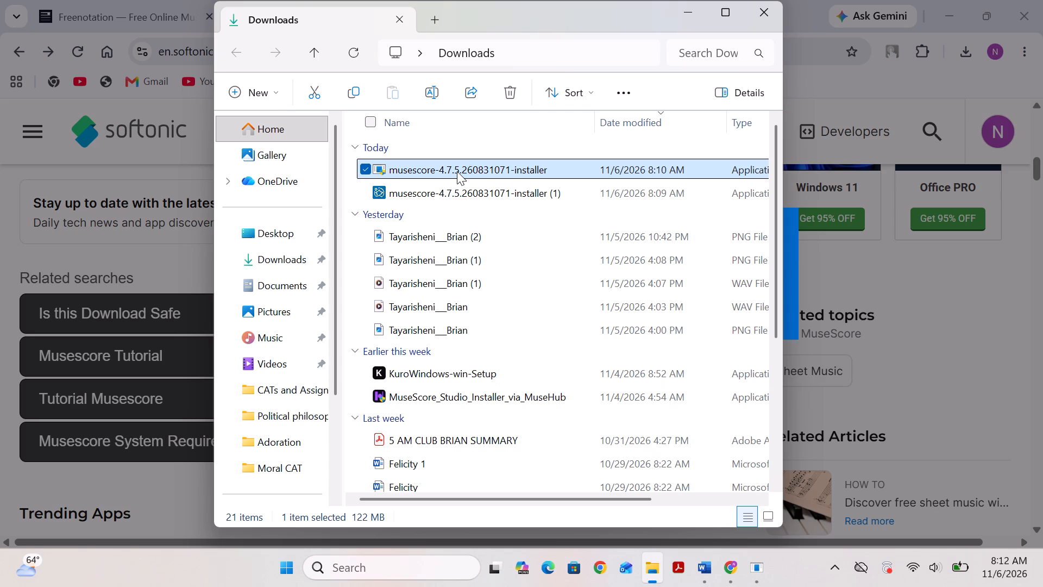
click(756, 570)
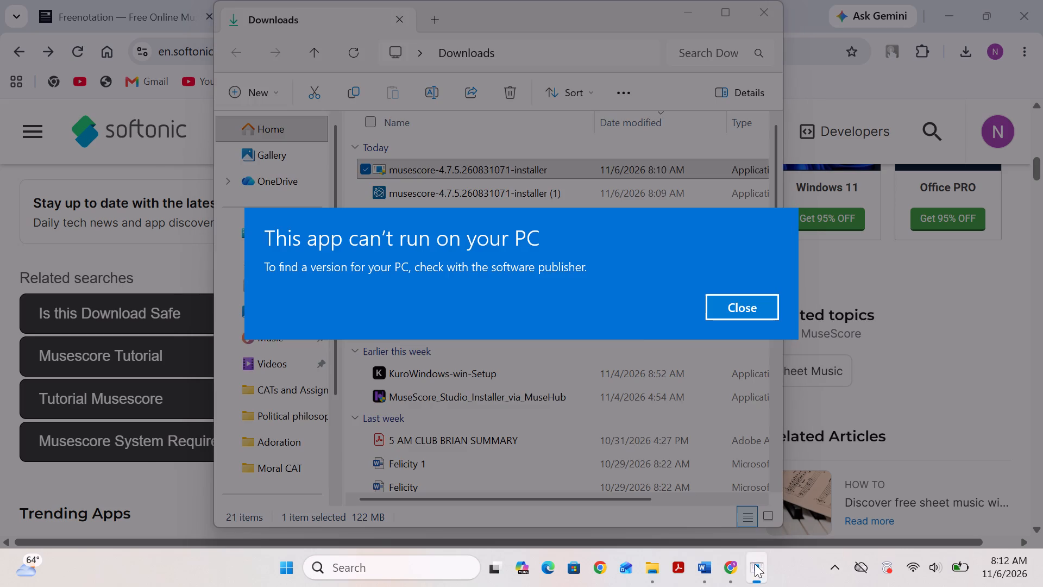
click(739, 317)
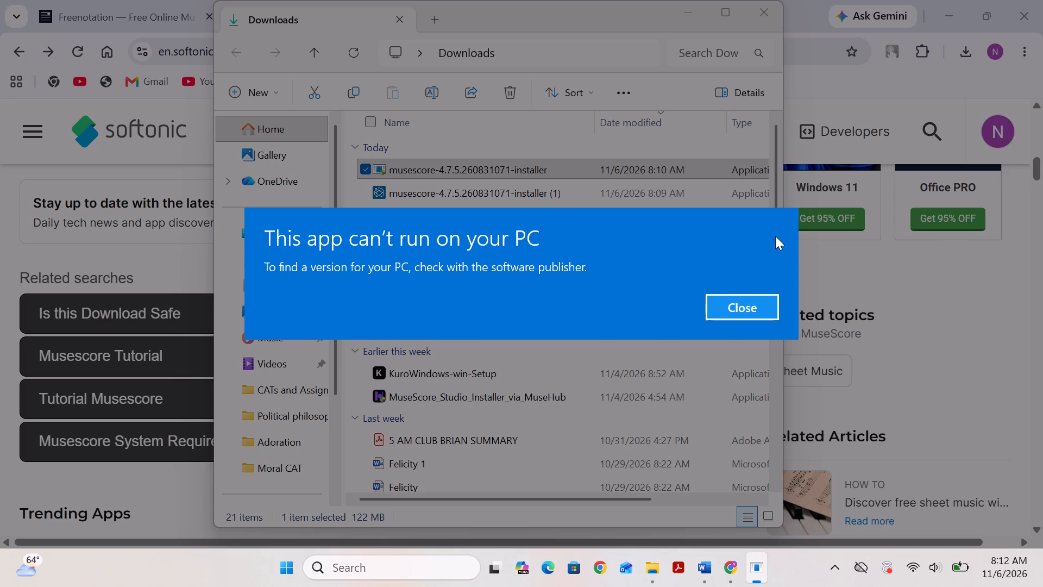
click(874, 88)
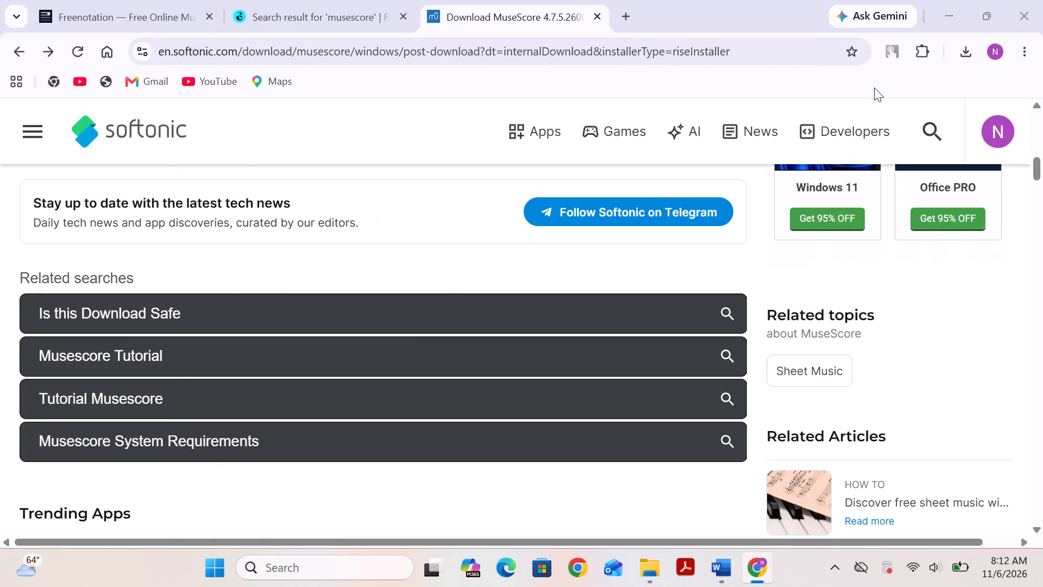
Go back to Softonic's MuseScore download page and bring up its free download for PC.
scroll(404, 363, up, 6)
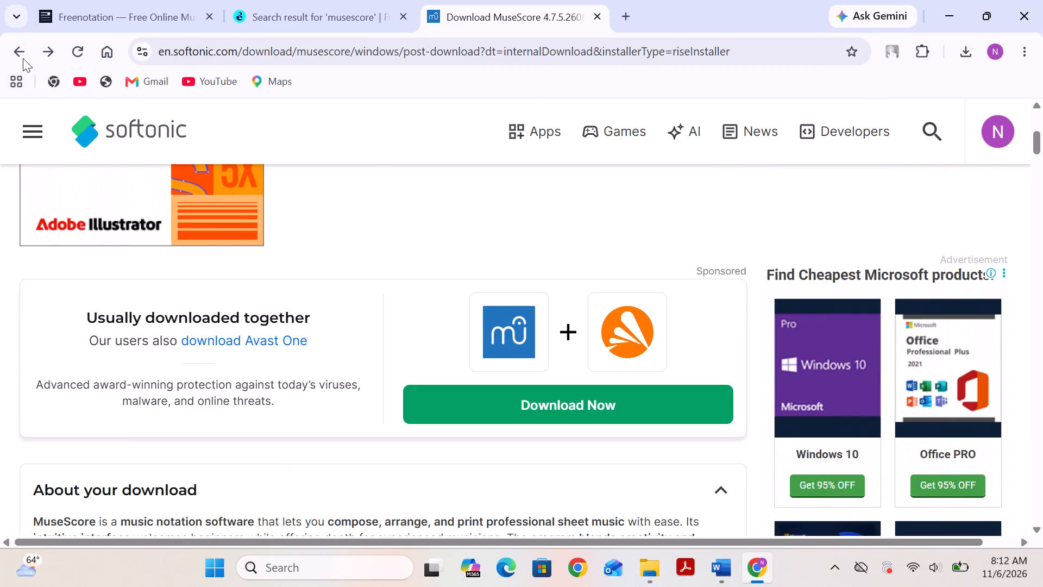
click(22, 54)
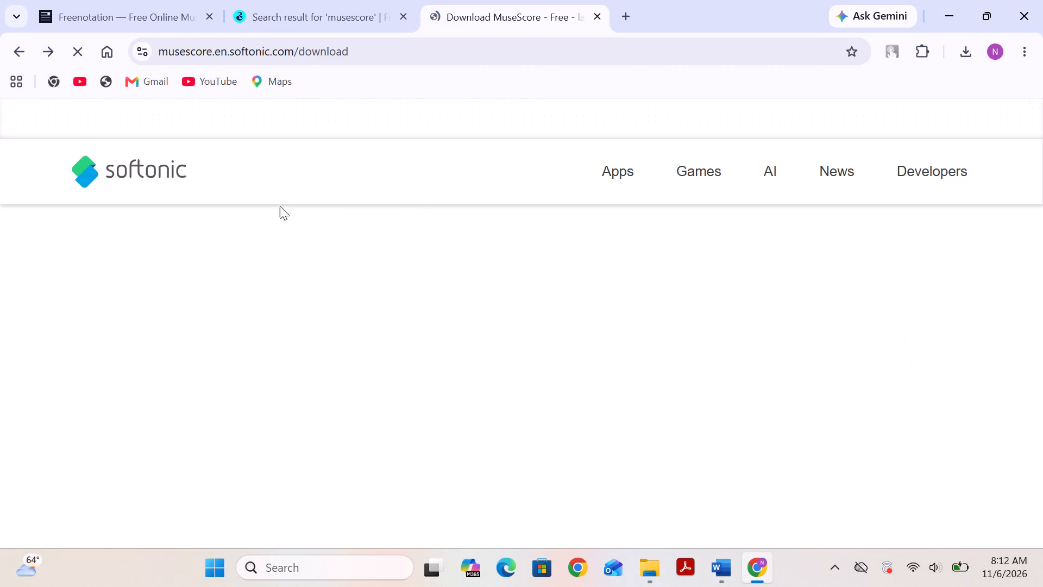
scroll(392, 227, up, 1)
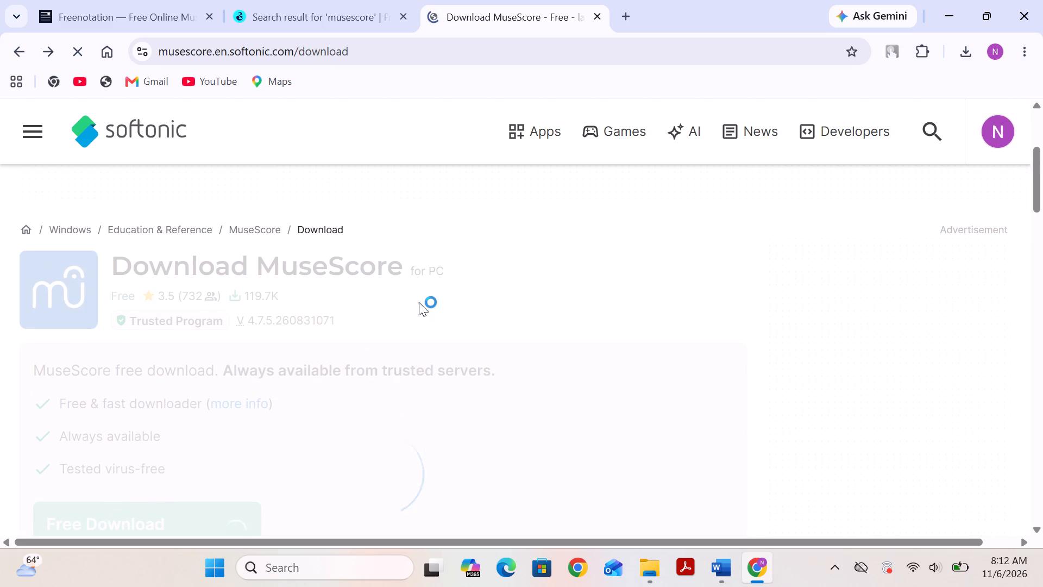
scroll(378, 304, down, 1)
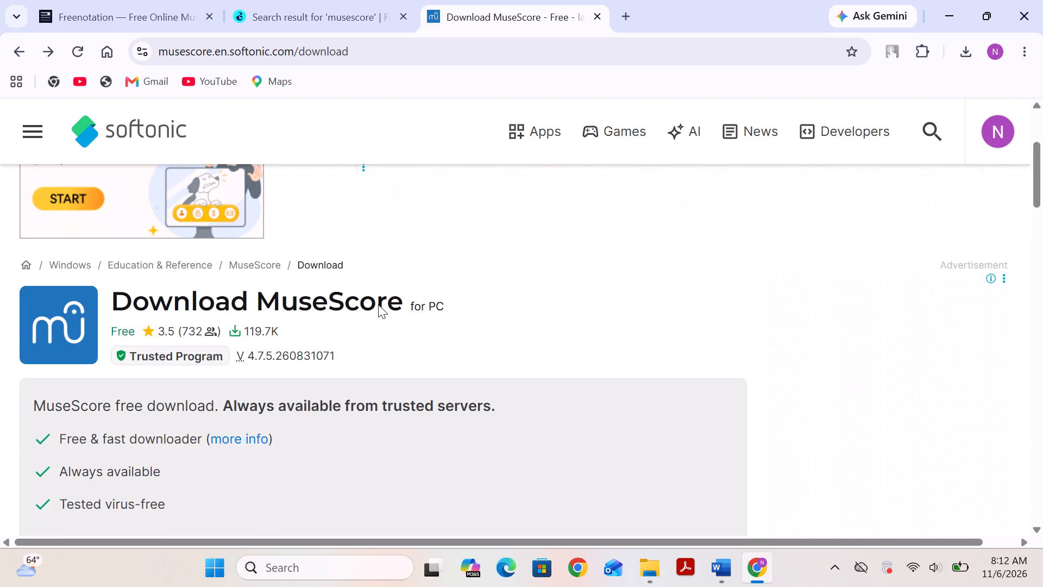
scroll(346, 335, down, 2)
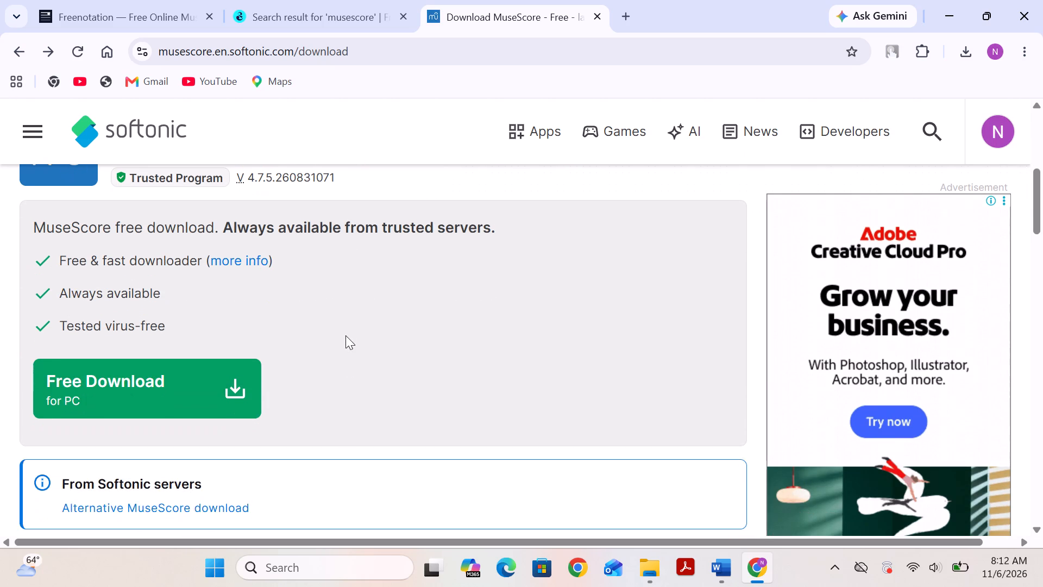
Look over Softonic's MuseScore download page and open MuseScore's product page for Windows.
scroll(329, 355, down, 2)
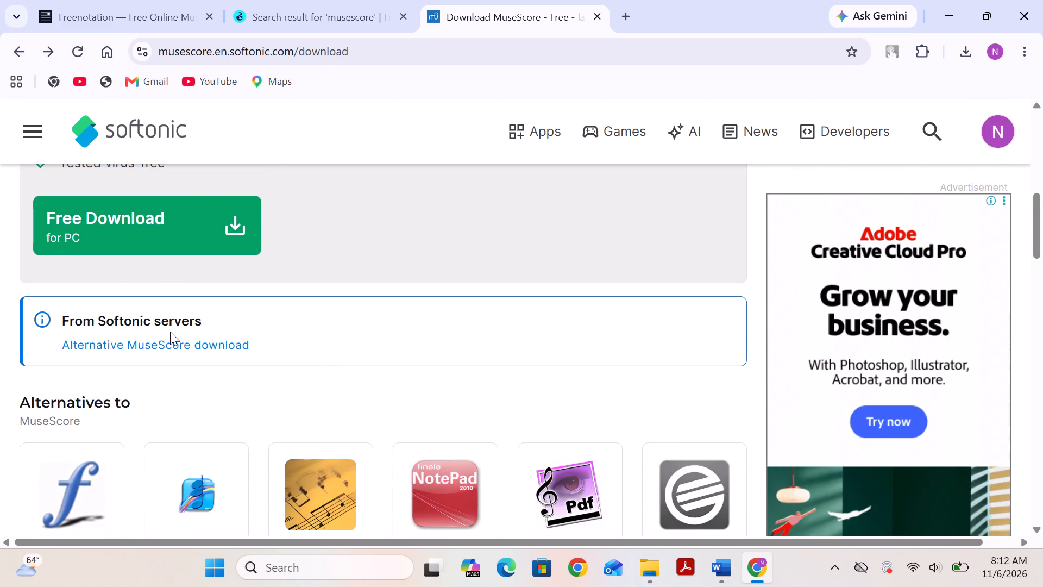
scroll(188, 346, down, 4)
scroll(191, 352, up, 2)
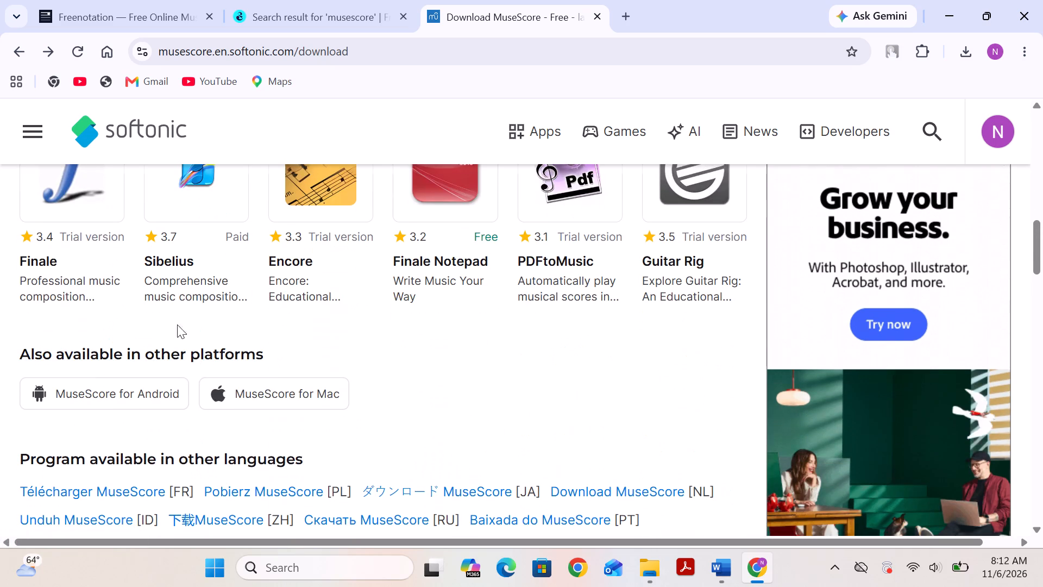
scroll(177, 324, up, 6)
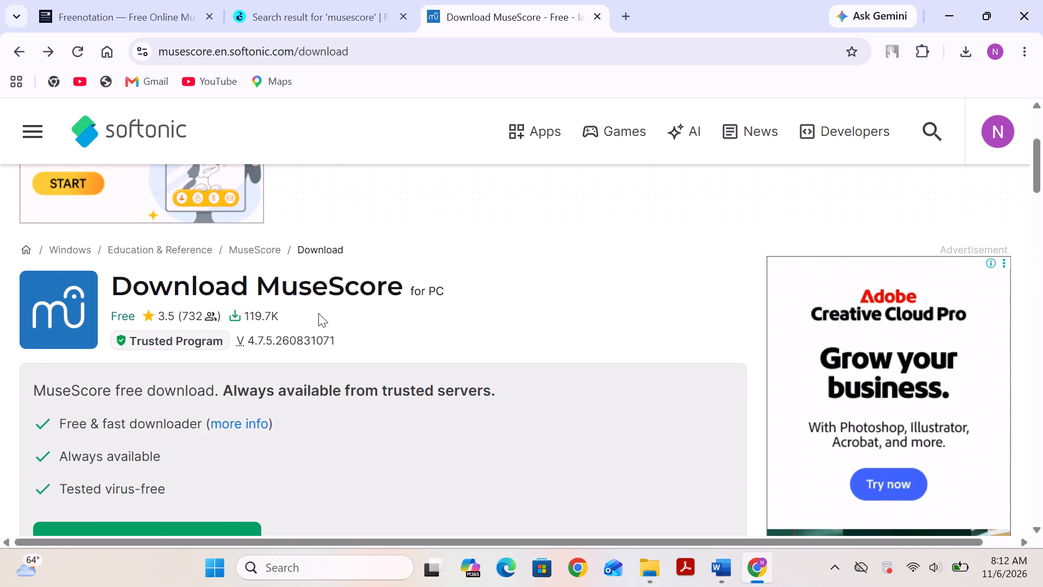
click(416, 284)
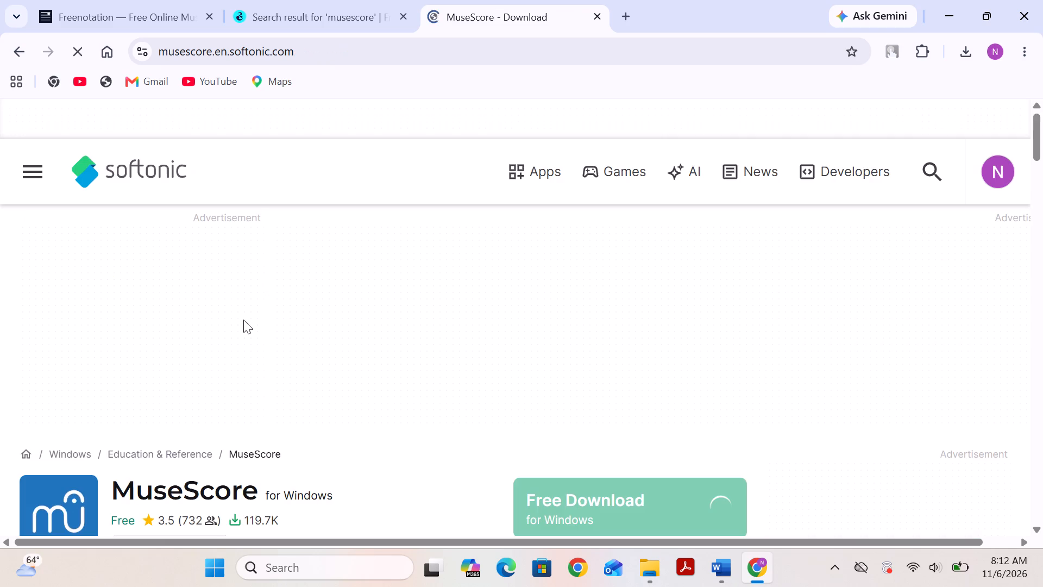
Review MuseScore's description and app specs, close the Avast One ad, and open the free download for Windows.
scroll(369, 335, down, 4)
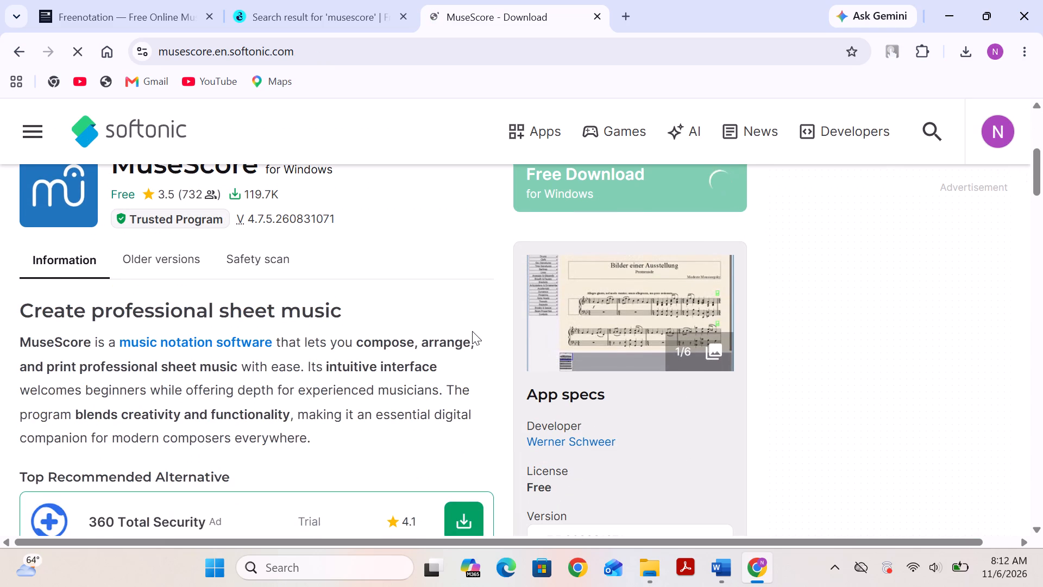
scroll(469, 333, down, 3)
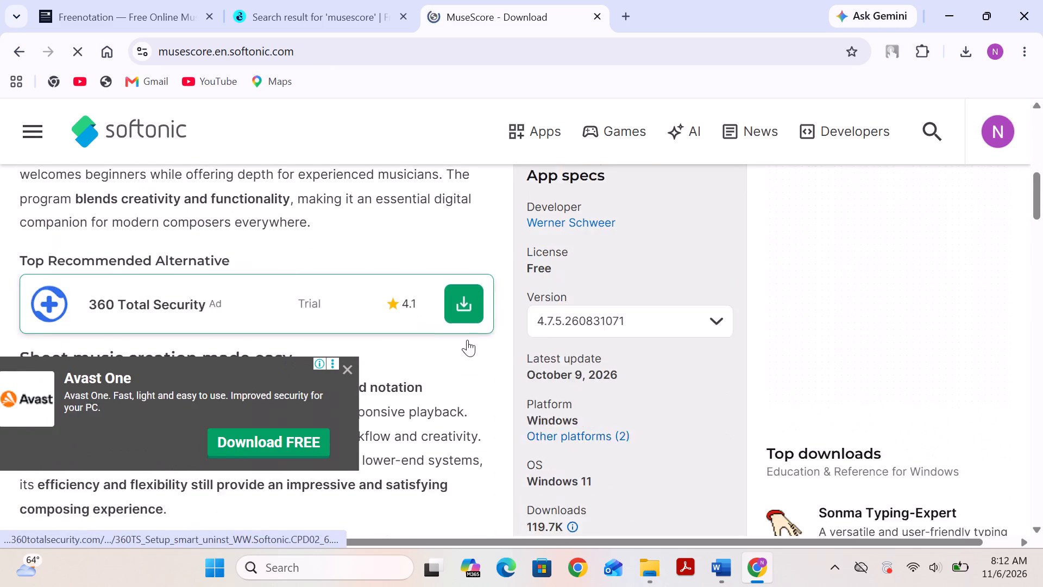
scroll(467, 340, down, 2)
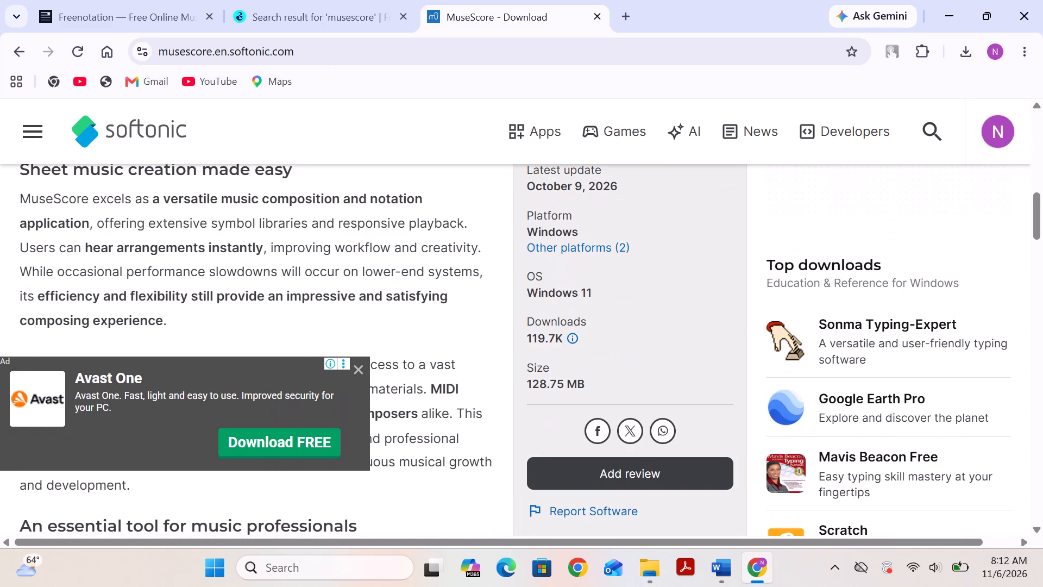
scroll(570, 348, up, 2)
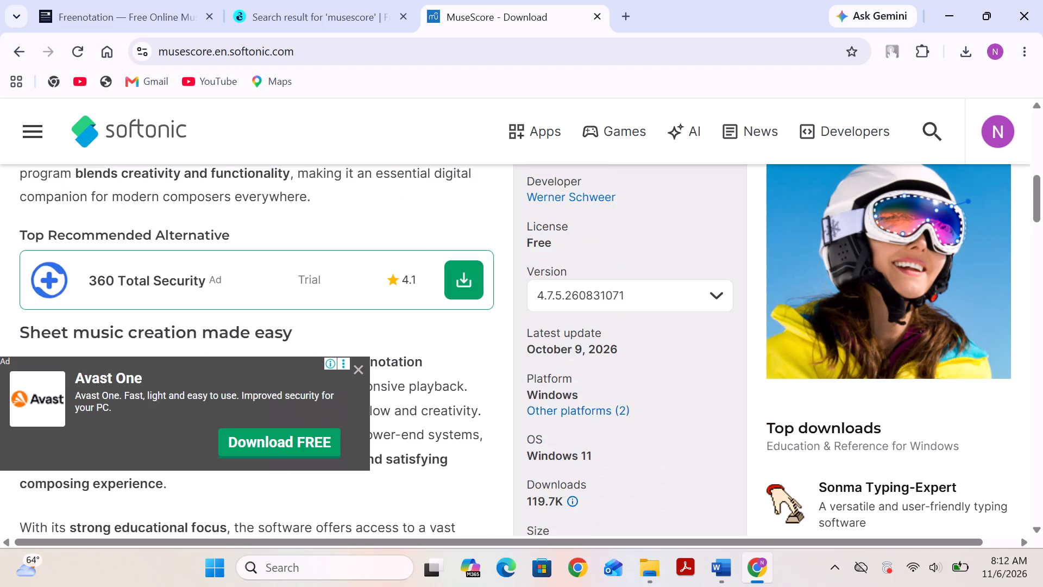
scroll(571, 349, up, 1)
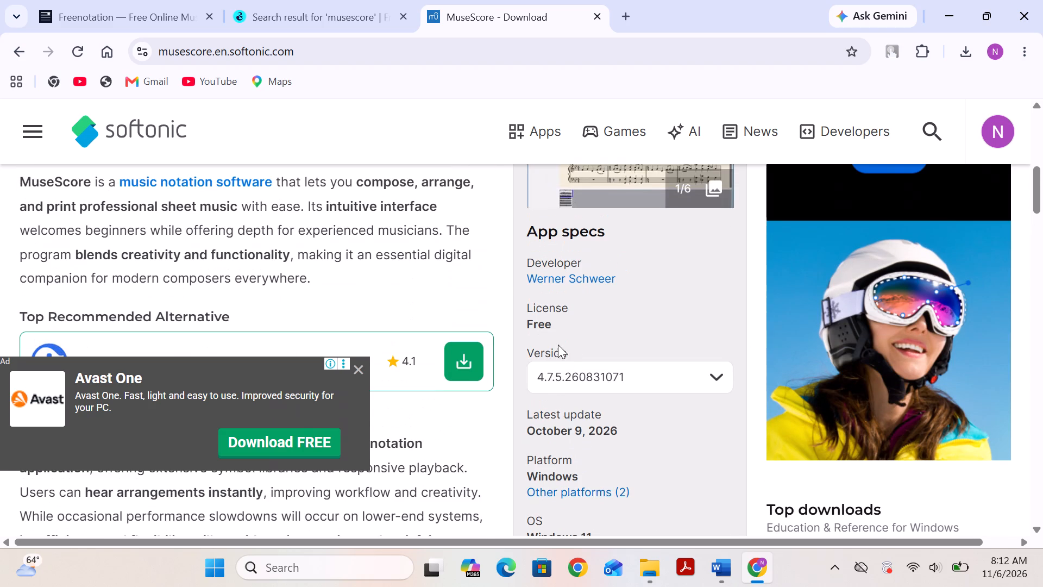
scroll(556, 335, up, 3)
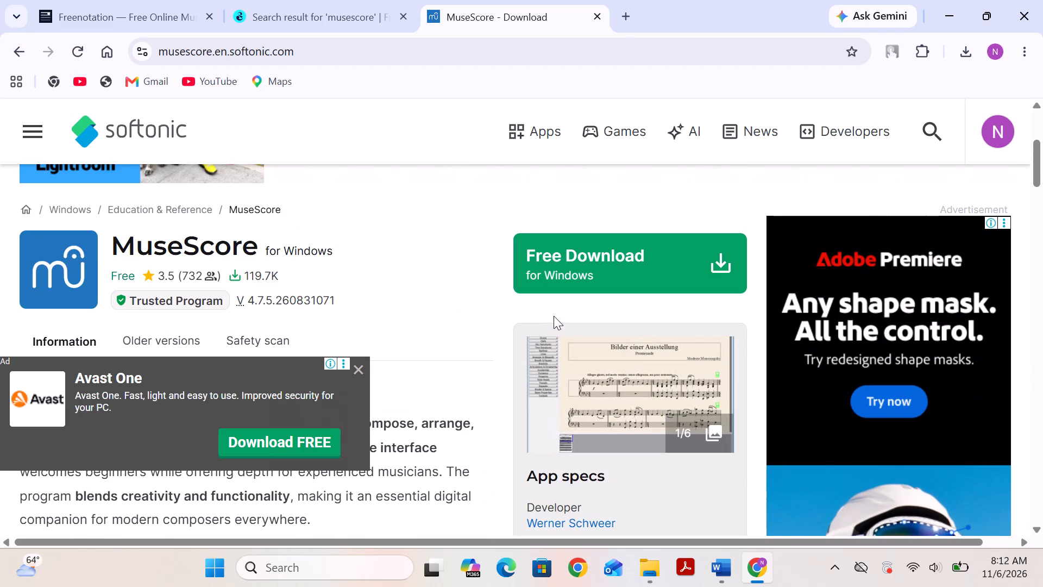
scroll(588, 296, up, 1)
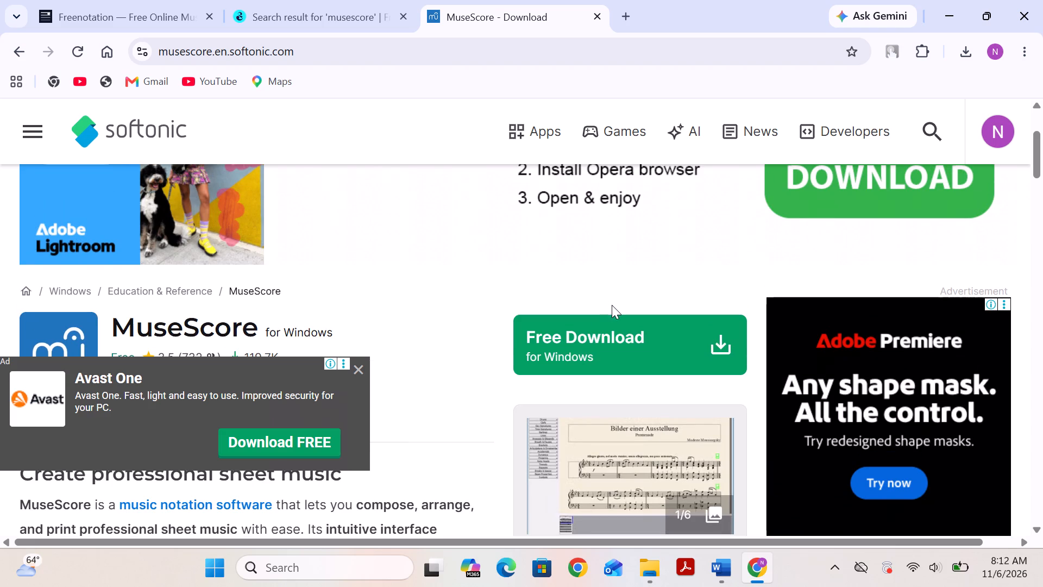
click(358, 367)
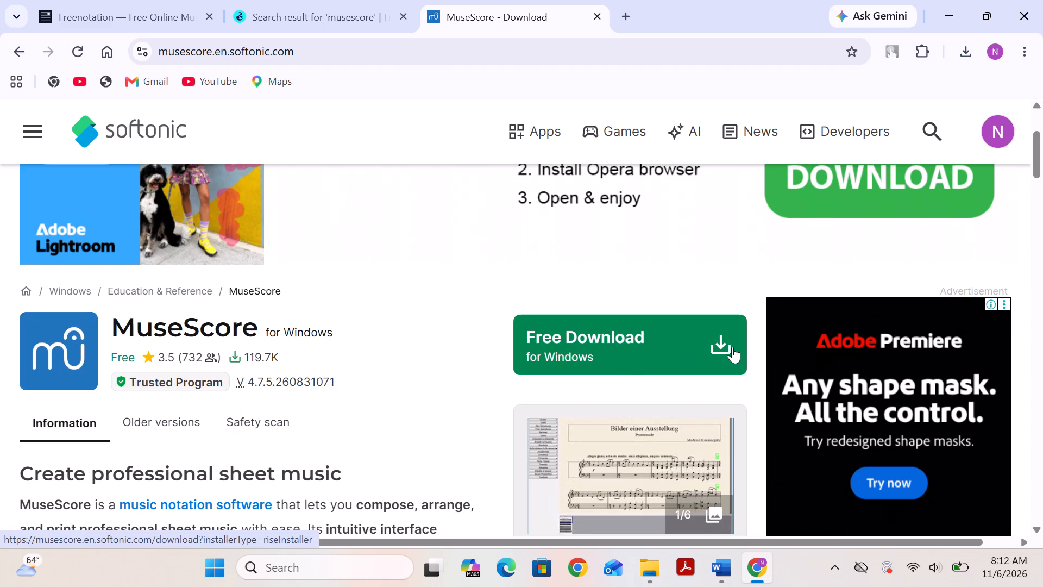
click(732, 347)
Browse the alternatives to MuseScore on the download page and open Finale's product page.
scroll(549, 371, up, 1)
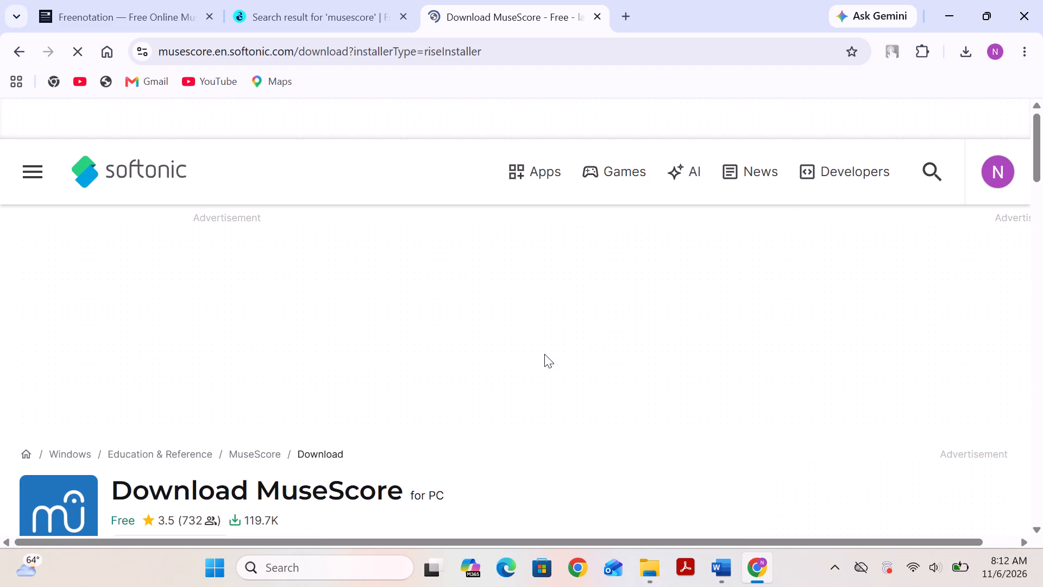
scroll(540, 363, down, 5)
scroll(0, 306, down, 2)
scroll(150, 322, down, 1)
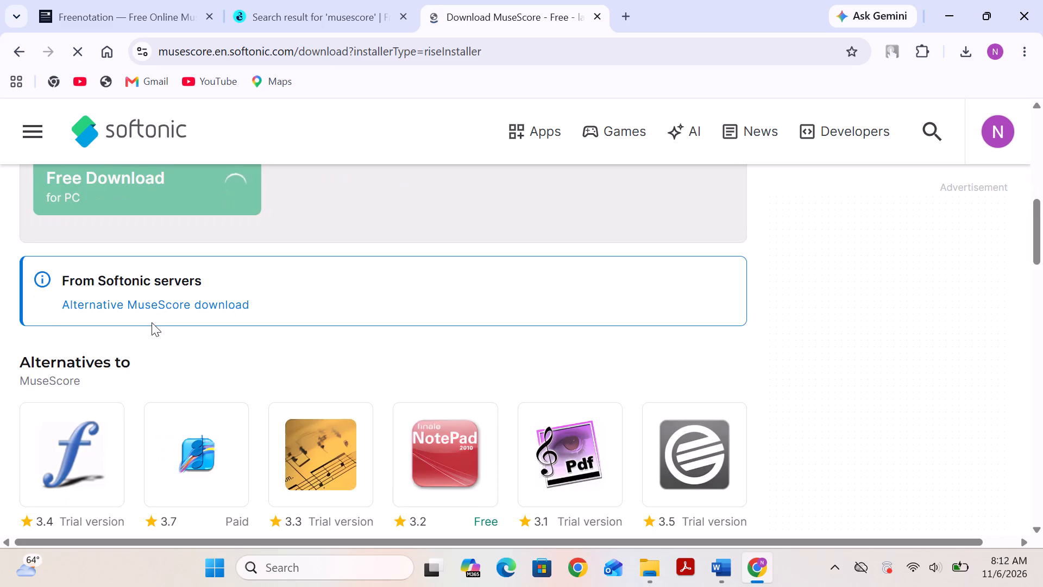
scroll(152, 322, down, 3)
scroll(166, 335, up, 1)
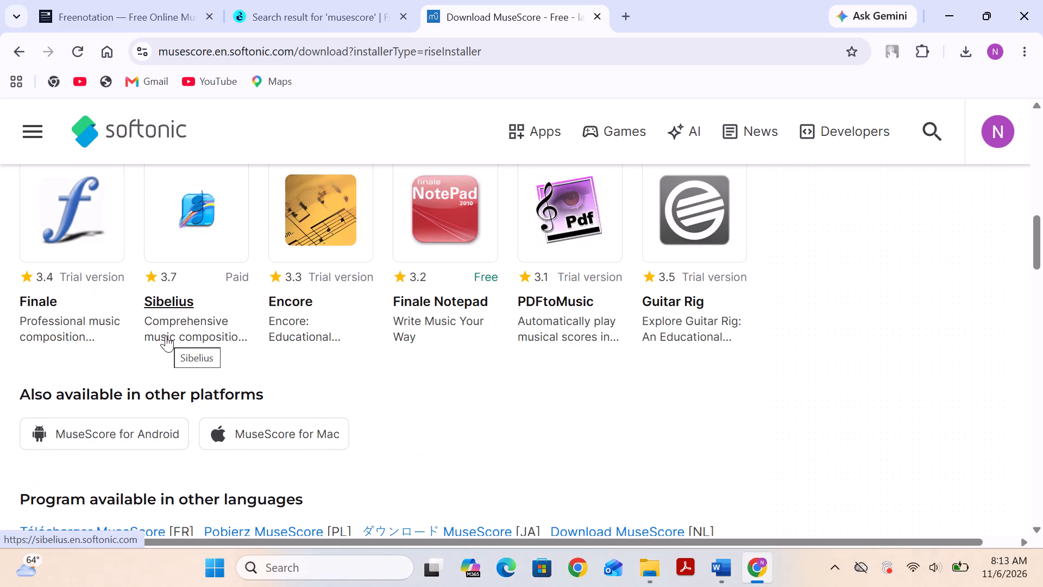
scroll(166, 335, up, 3)
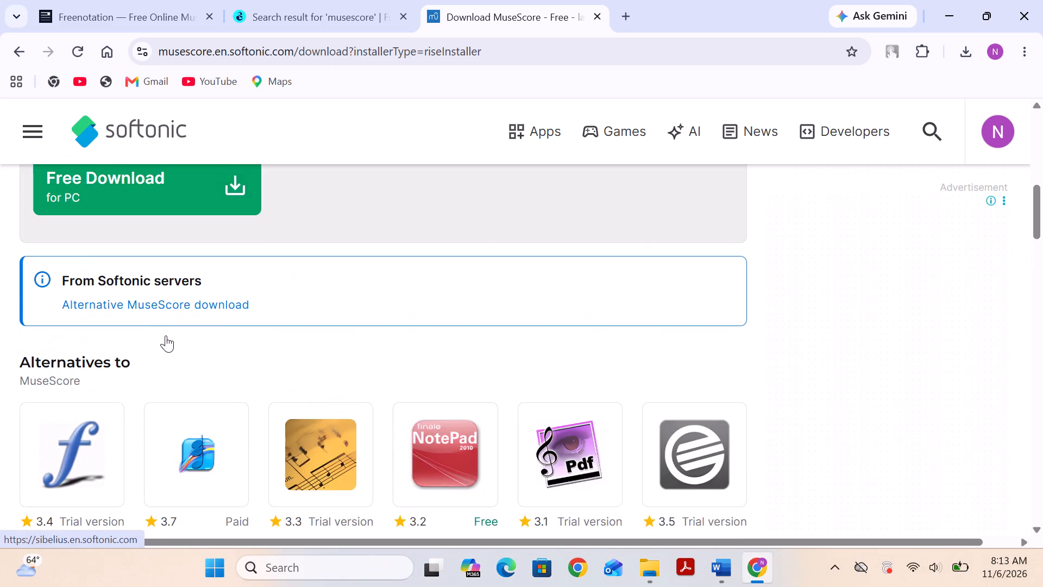
scroll(166, 335, up, 2)
scroll(166, 335, down, 4)
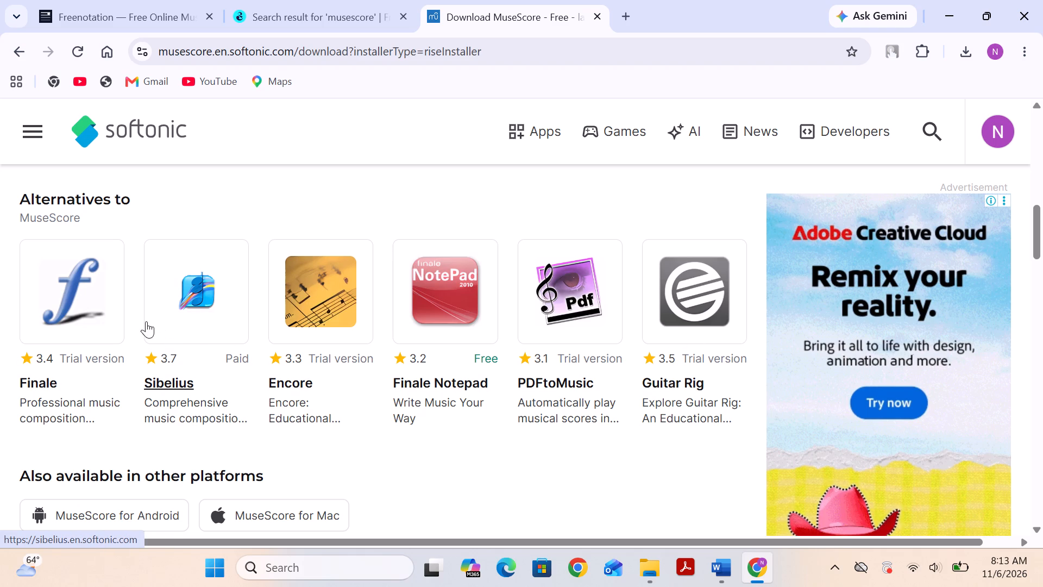
click(91, 325)
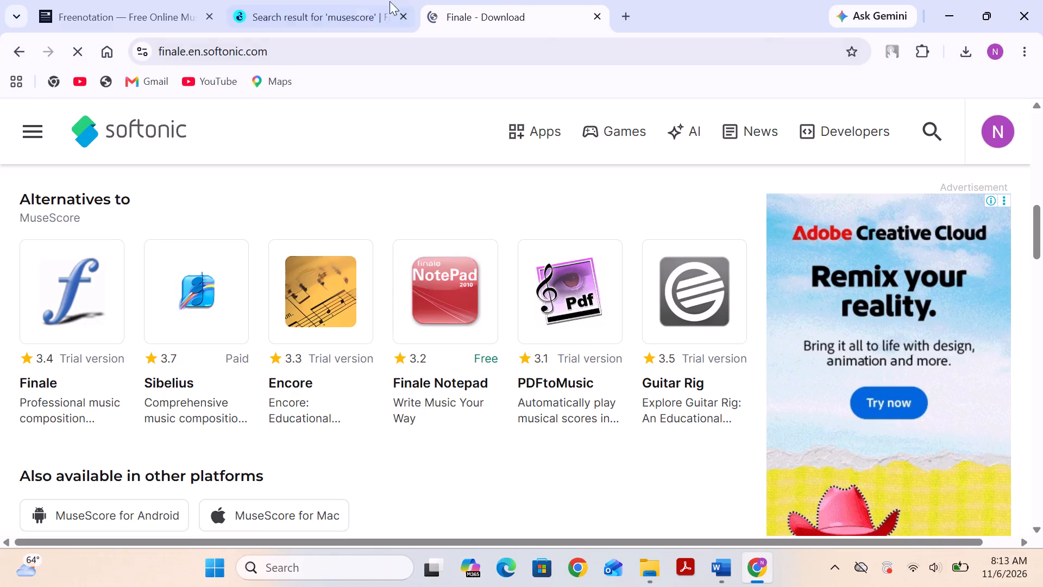
click(339, 12)
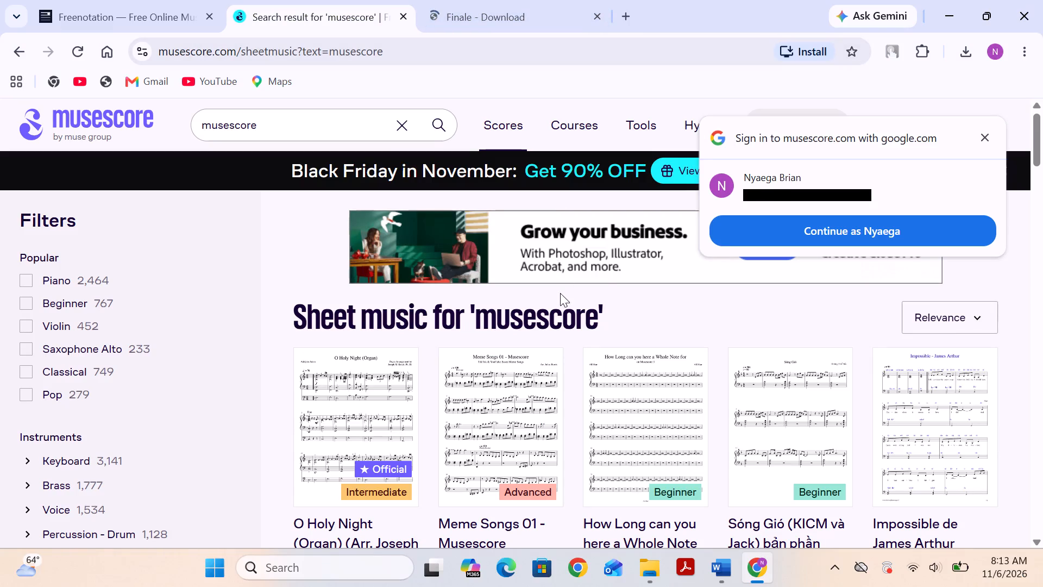
click(449, 0)
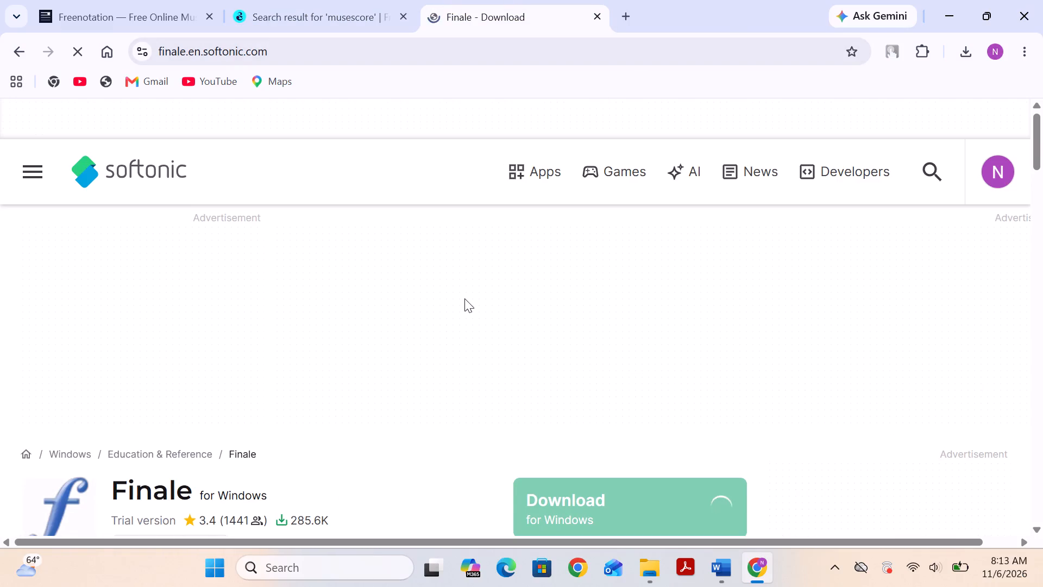
Review Finale's description and app specs, close the Avast One ad, and open its download page for Windows.
scroll(464, 298, down, 7)
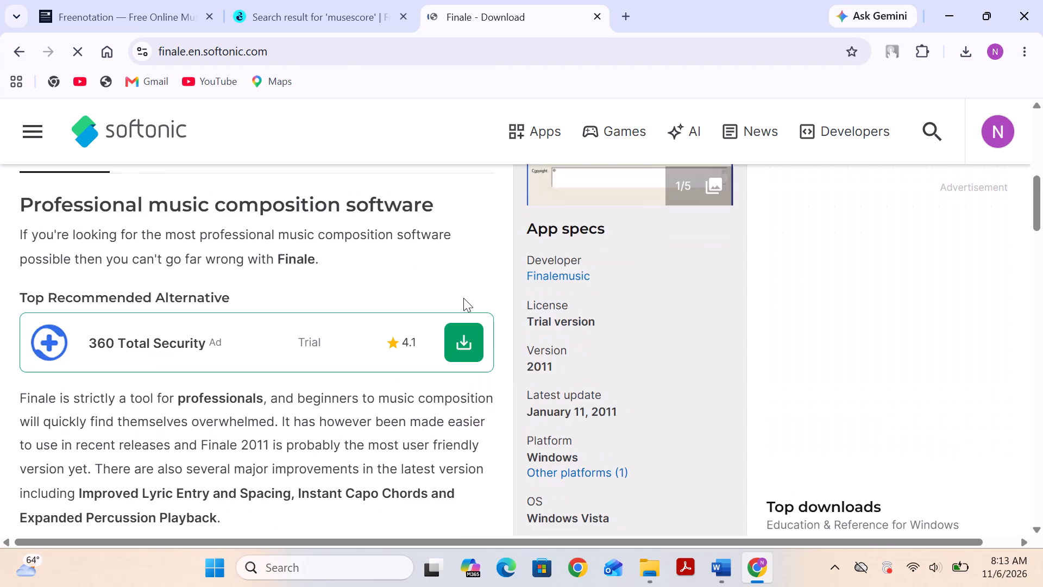
scroll(462, 295, down, 4)
scroll(462, 302, up, 9)
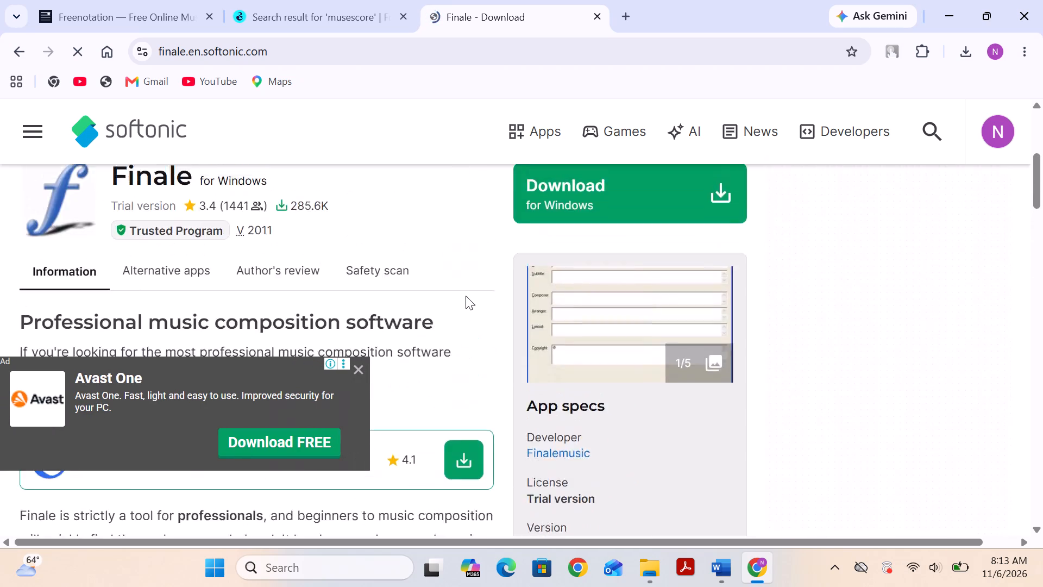
click(359, 366)
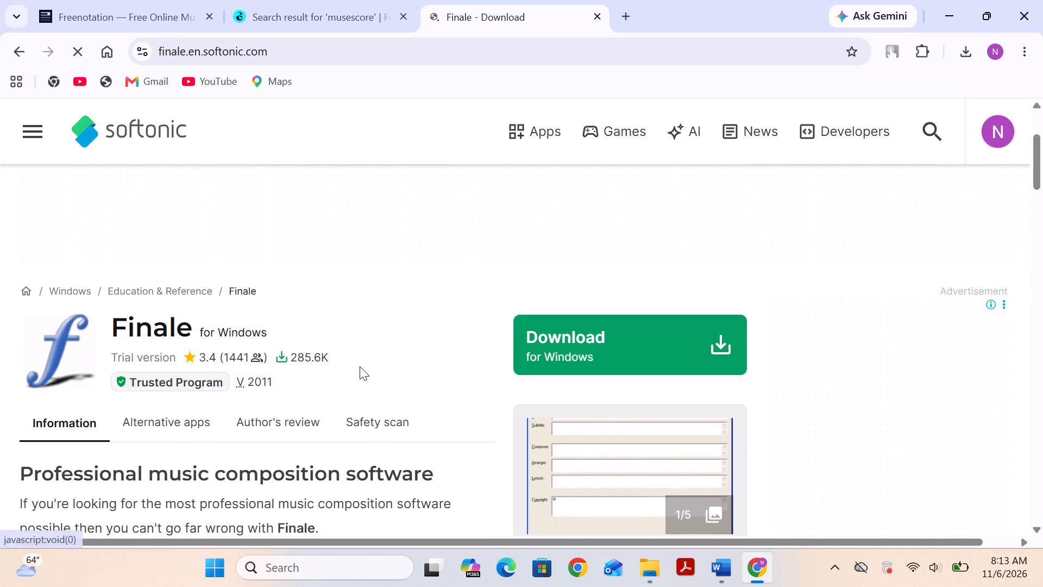
scroll(361, 366, down, 5)
scroll(378, 346, up, 3)
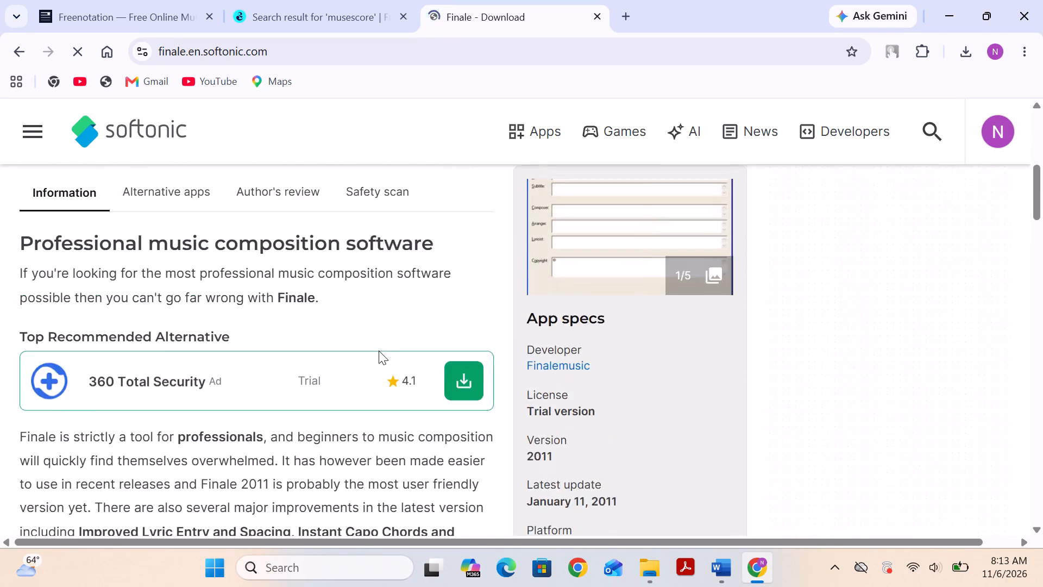
scroll(379, 351, up, 2)
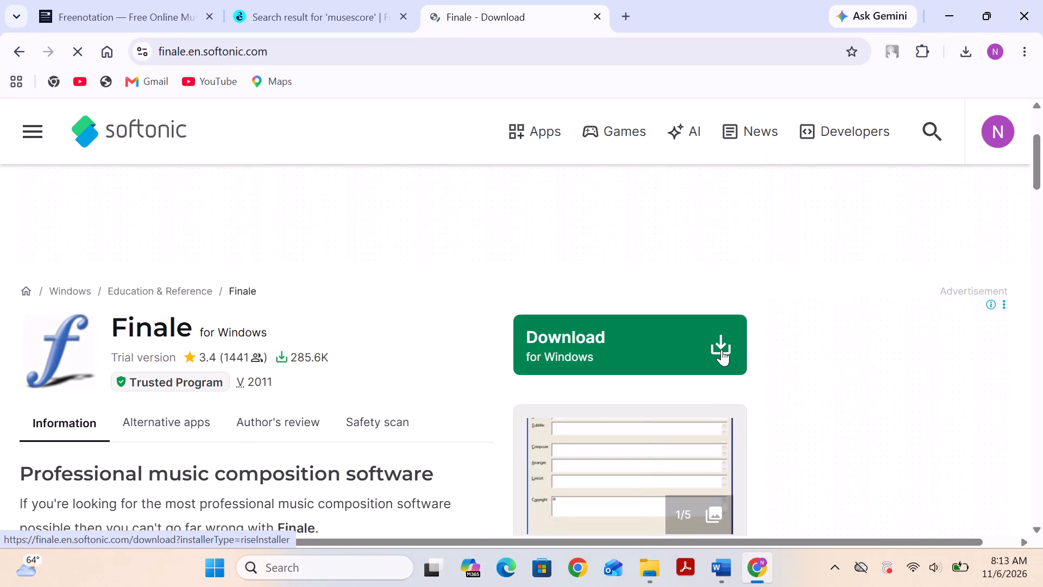
click(721, 349)
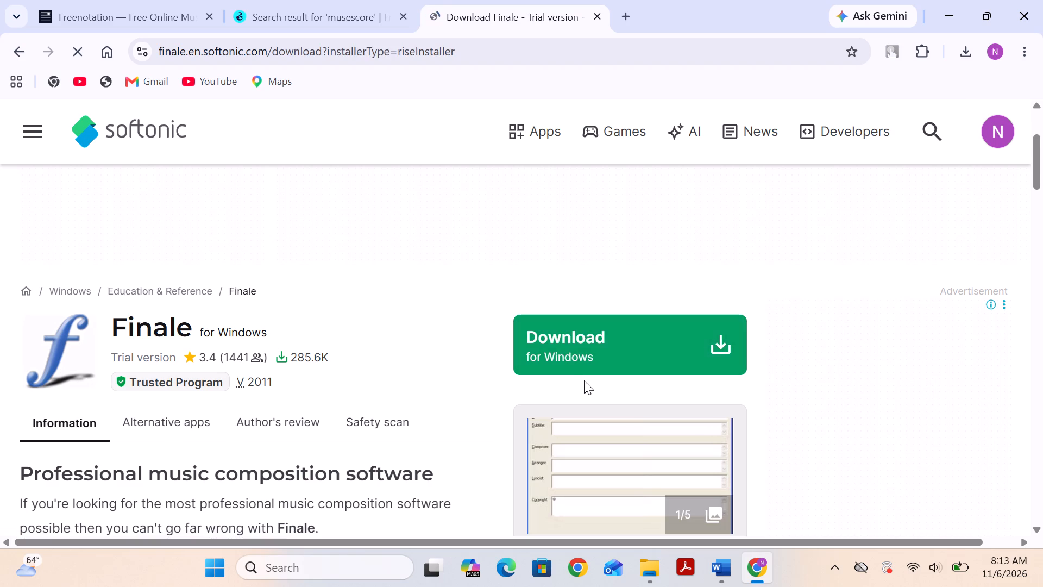
Start Finale's download for PC from its Softonic download page.
scroll(524, 401, down, 3)
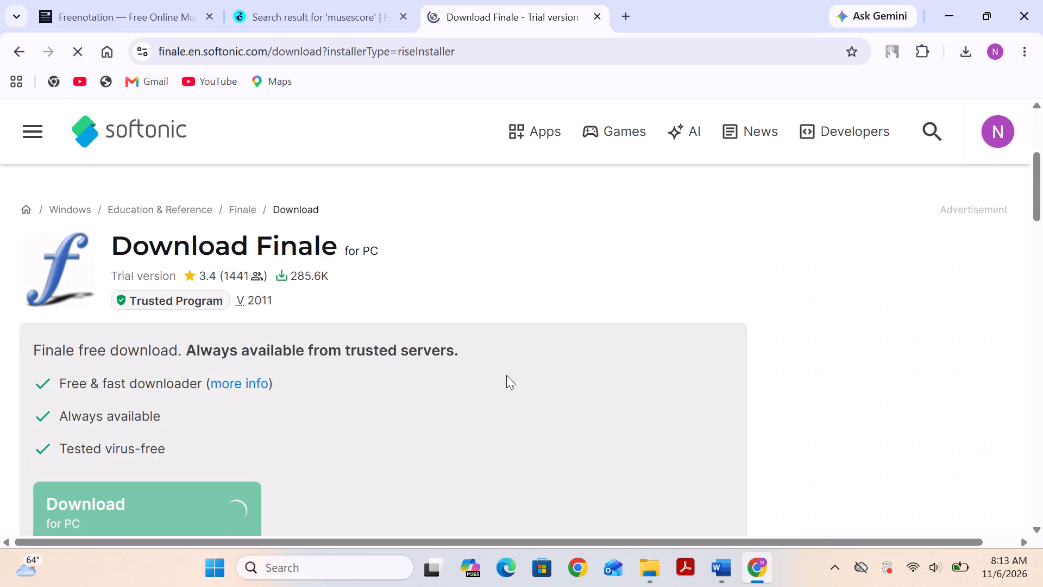
scroll(188, 454, down, 2)
scroll(179, 393, up, 1)
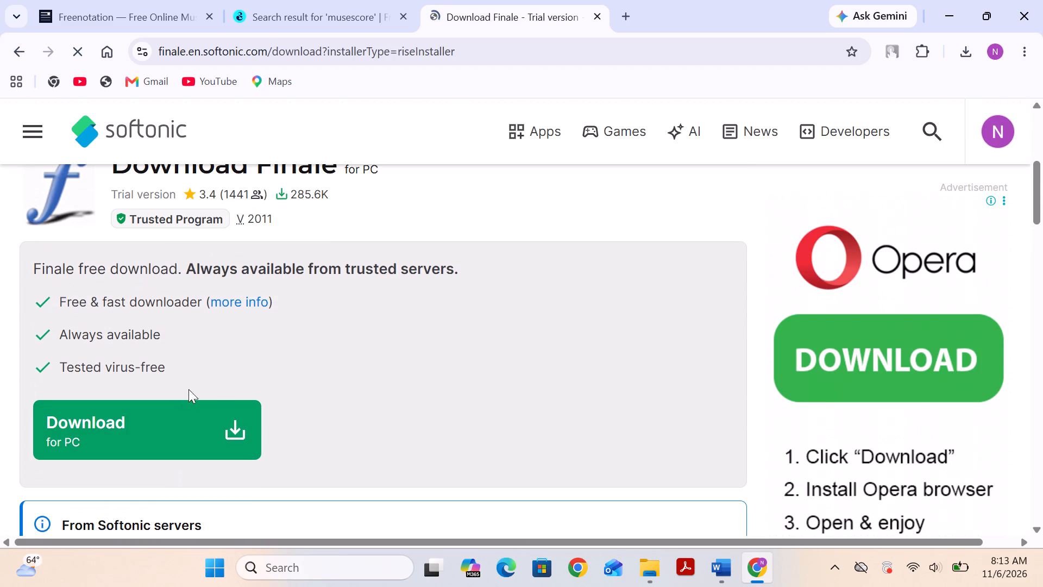
click(235, 435)
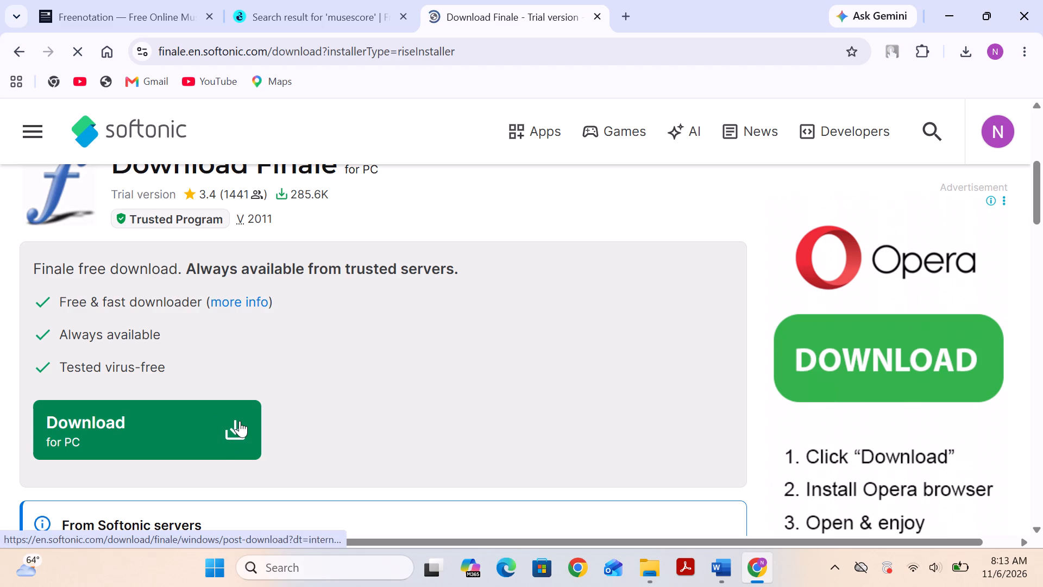
Open Sibelius from the alternatives to Finale, look over its product page, and go back.
scroll(336, 373, up, 1)
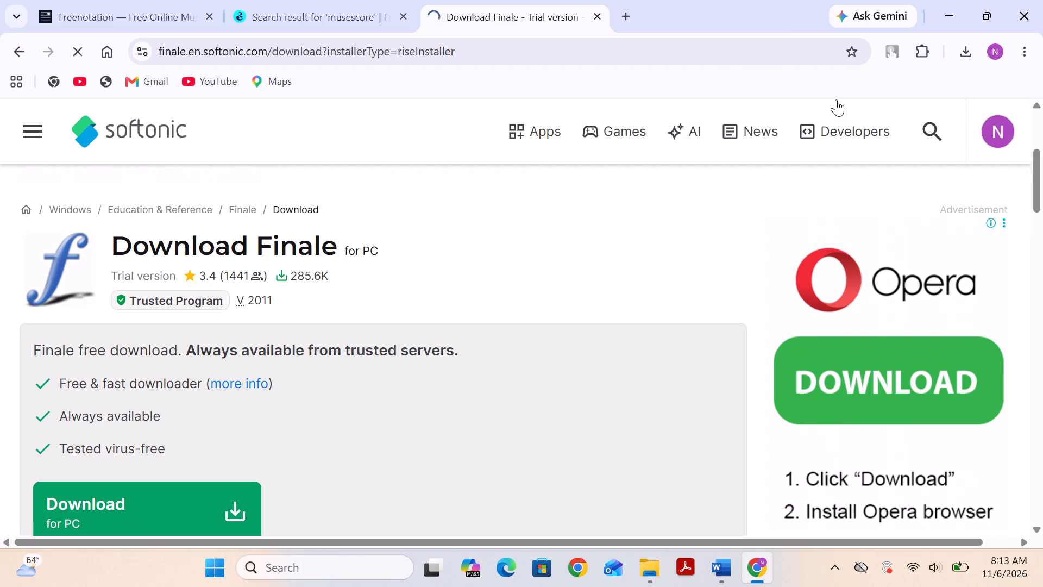
scroll(550, 264, down, 7)
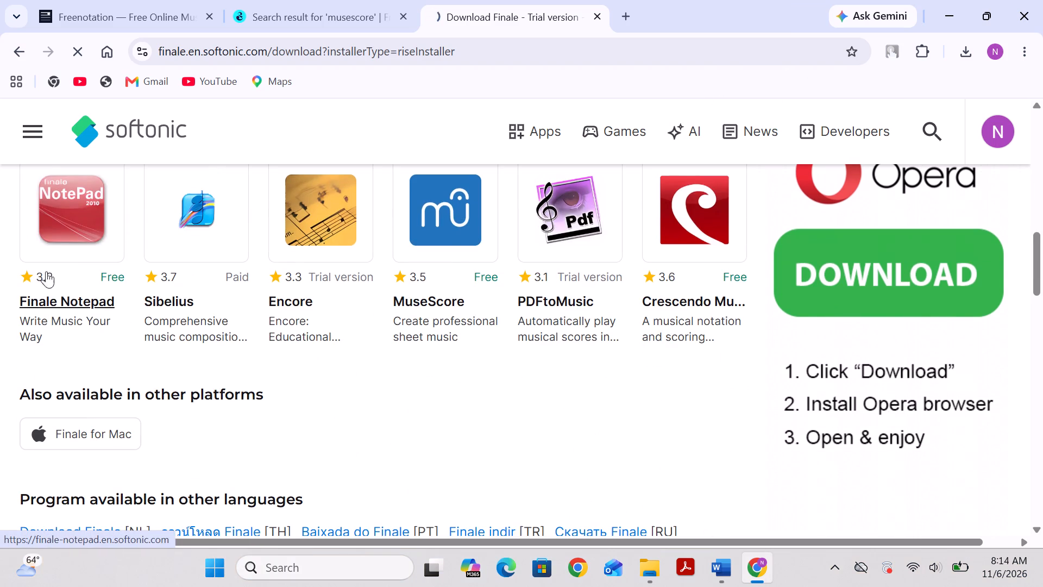
click(166, 230)
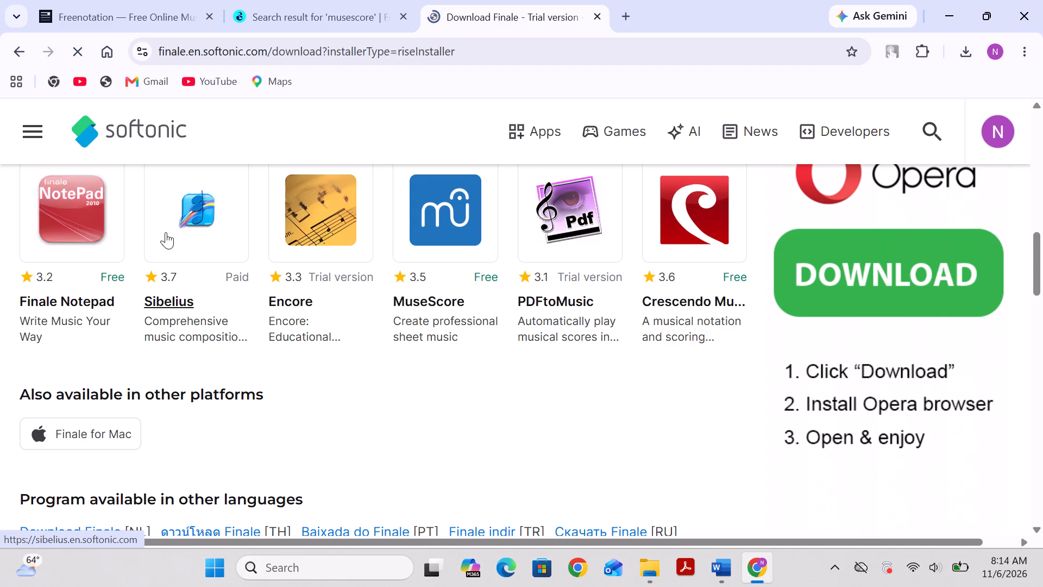
scroll(266, 351, down, 3)
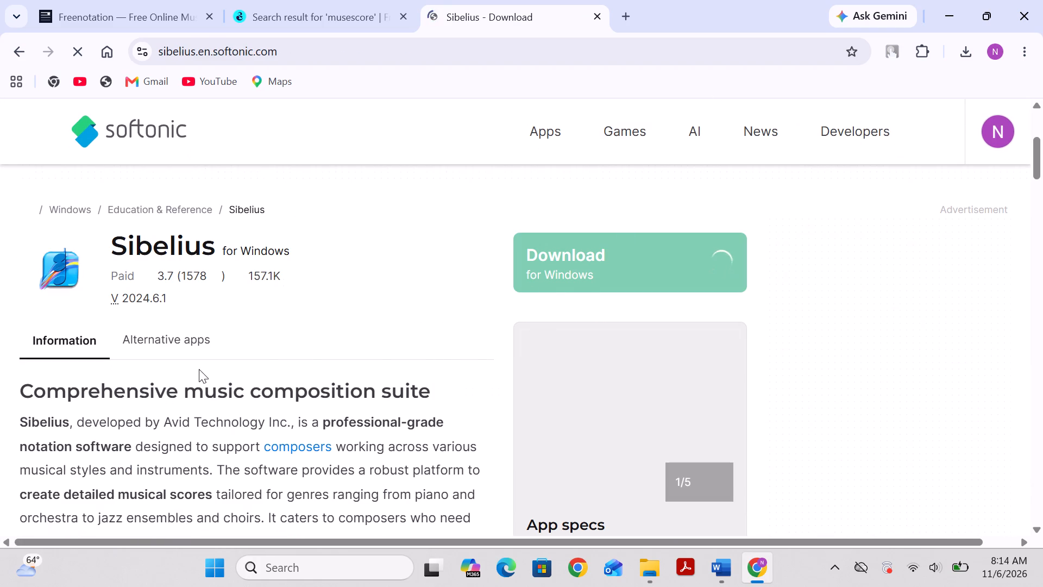
scroll(310, 341, down, 1)
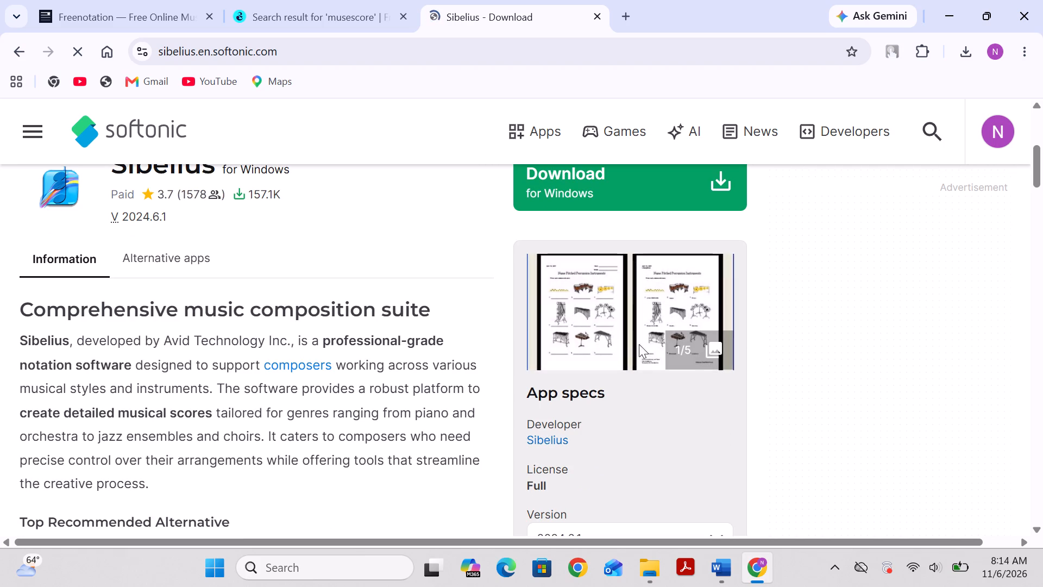
click(26, 51)
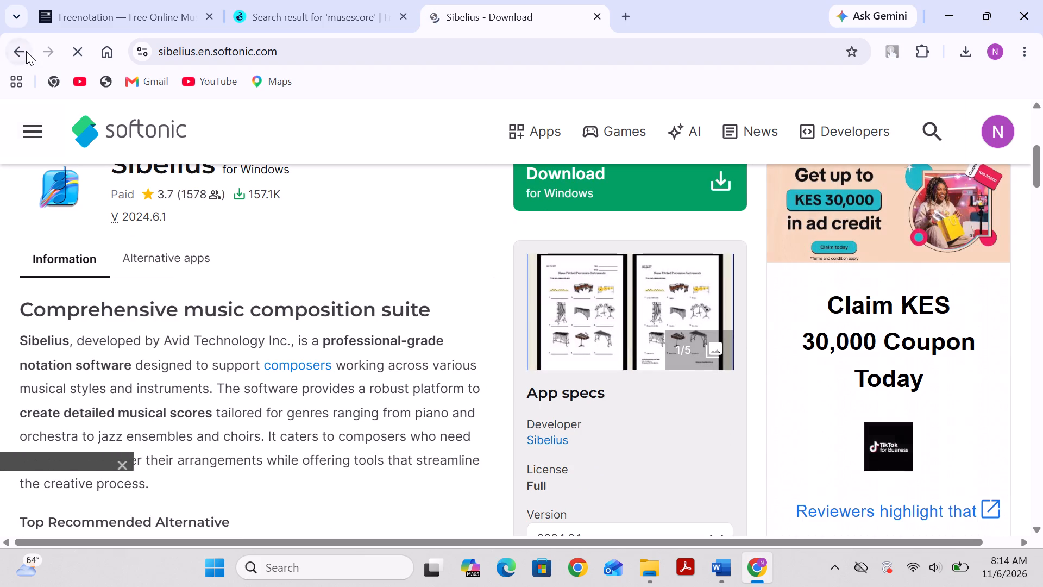
Search Google in a new tab for "am compser for organ songs, recoments a app for writing music notes windows".
scroll(235, 338, up, 1)
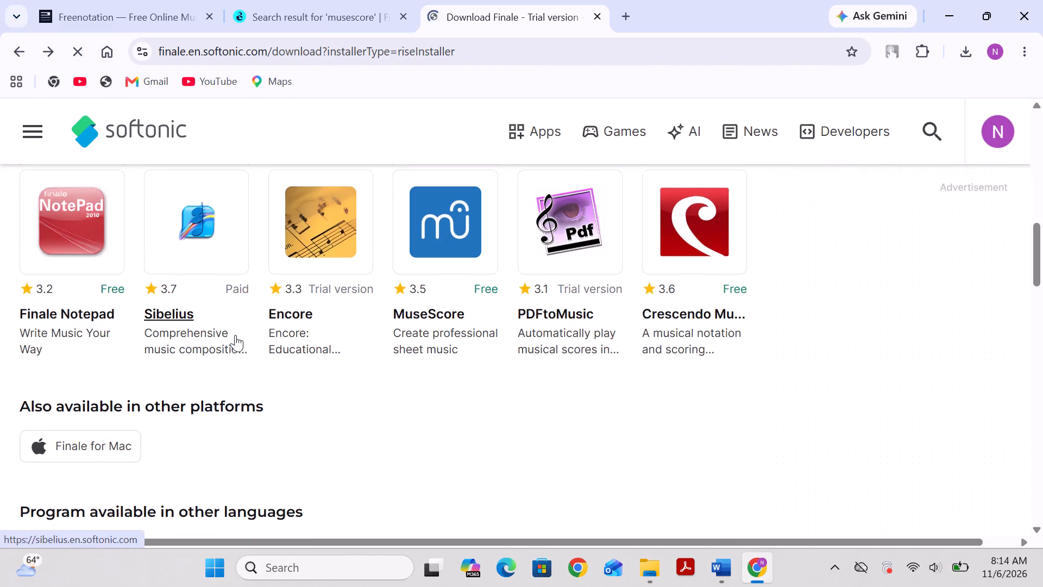
scroll(240, 335, up, 2)
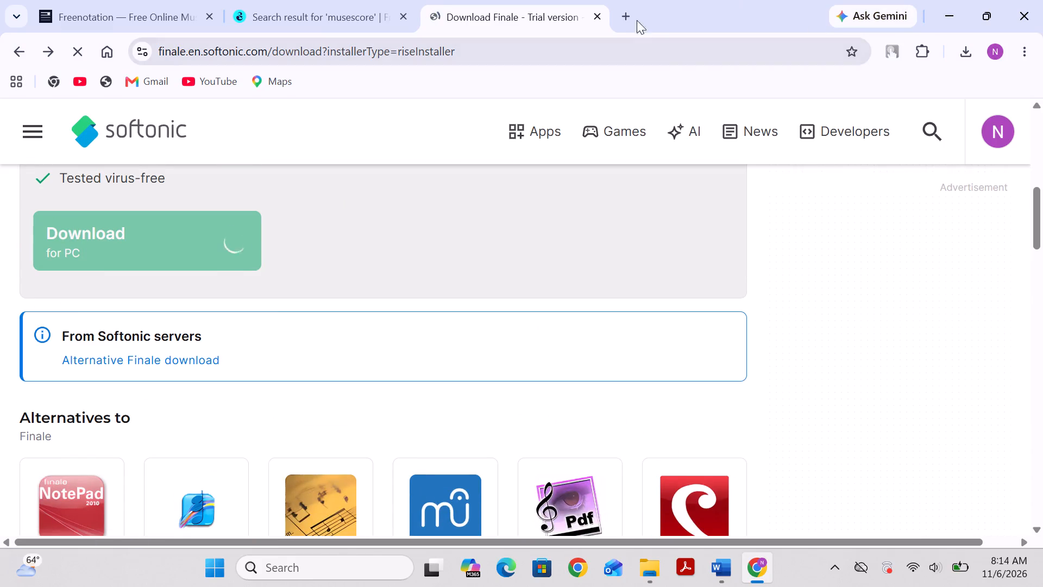
click(616, 13)
text(am)
key(space)
text(compser)
key(space)
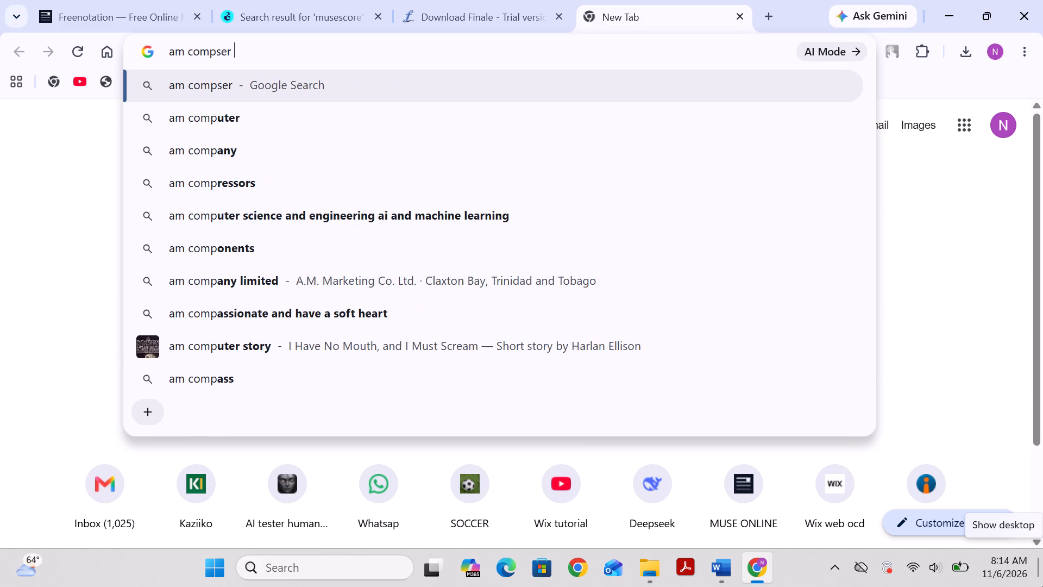
text(fro)
key(BackSpace)
key(BackSpace)
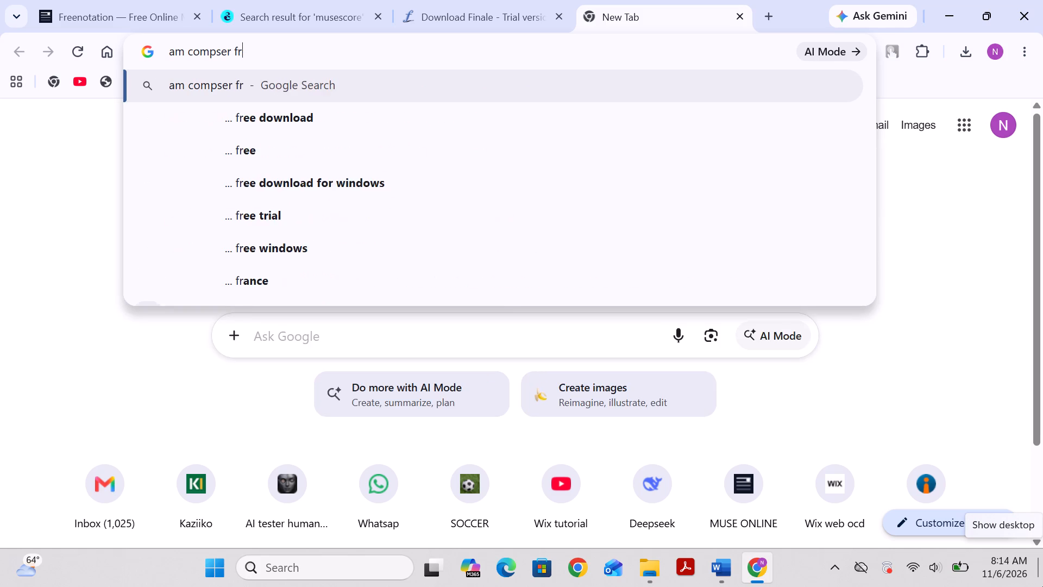
text(or or)
key(a)
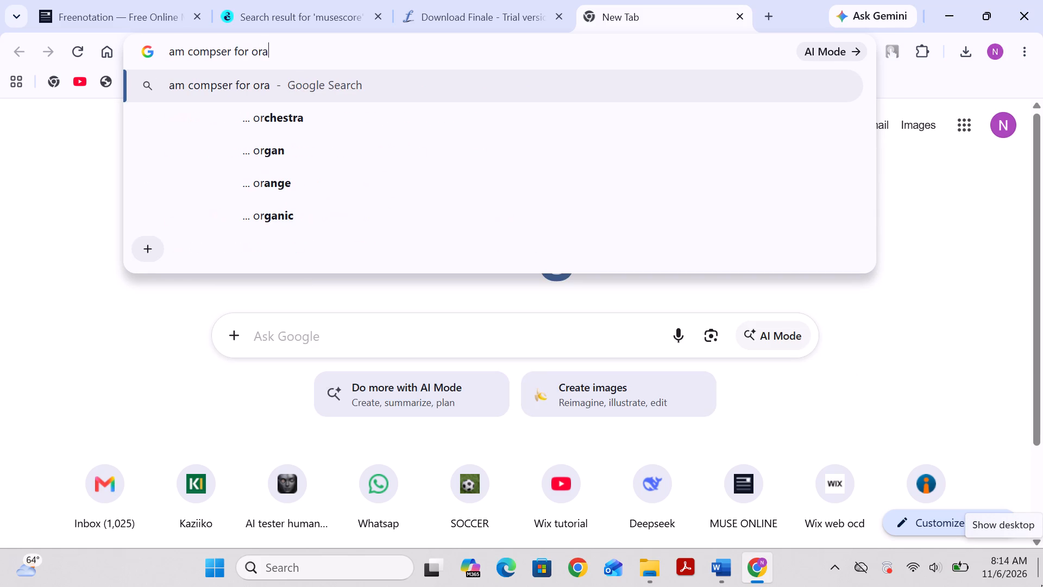
key(BackSpace)
key(g)
text(an songs, recoments a)
key(space)
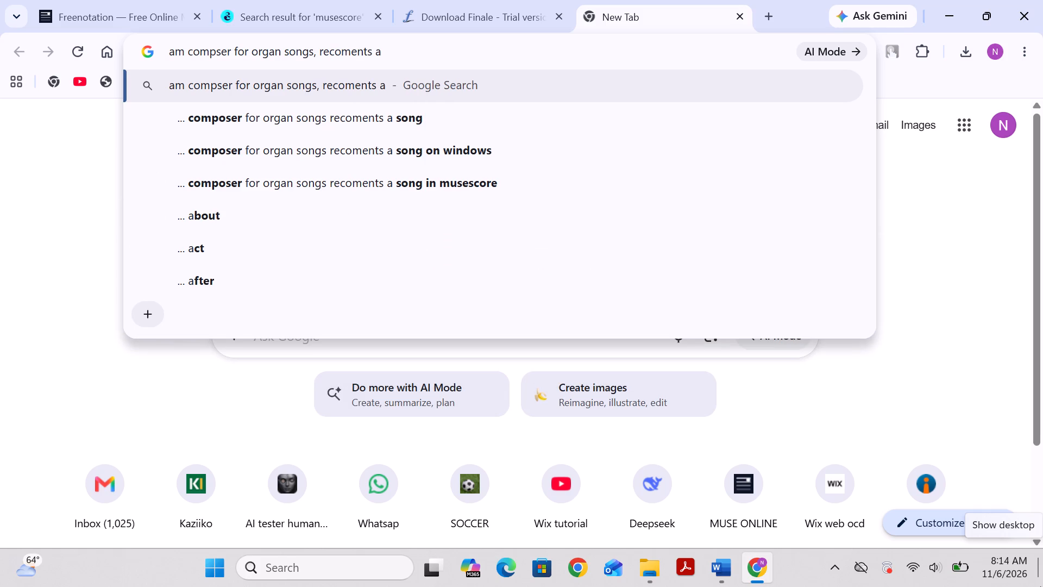
text(app for writing)
key(space)
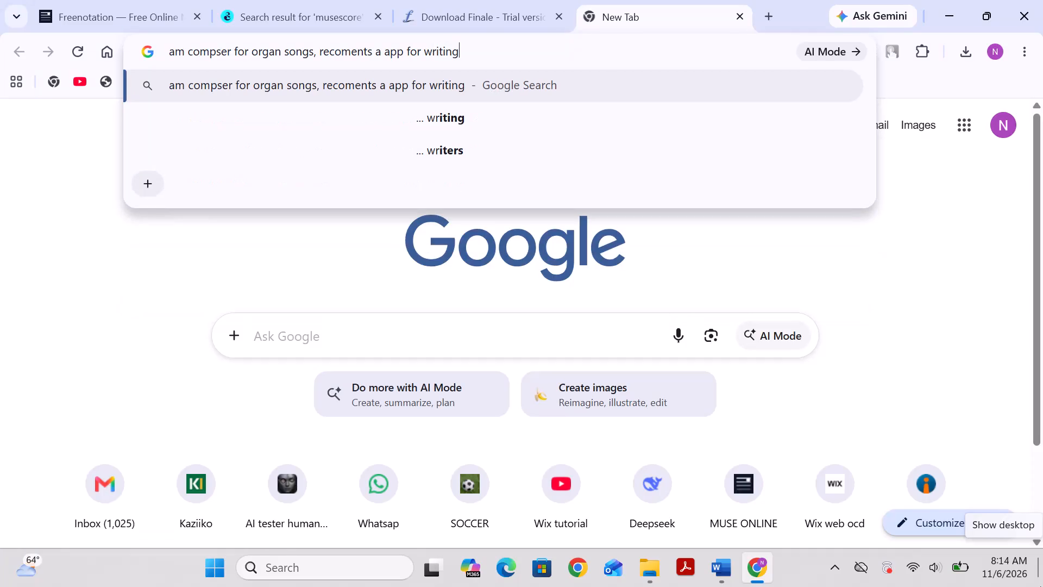
text(music notes windows)
key(Return)
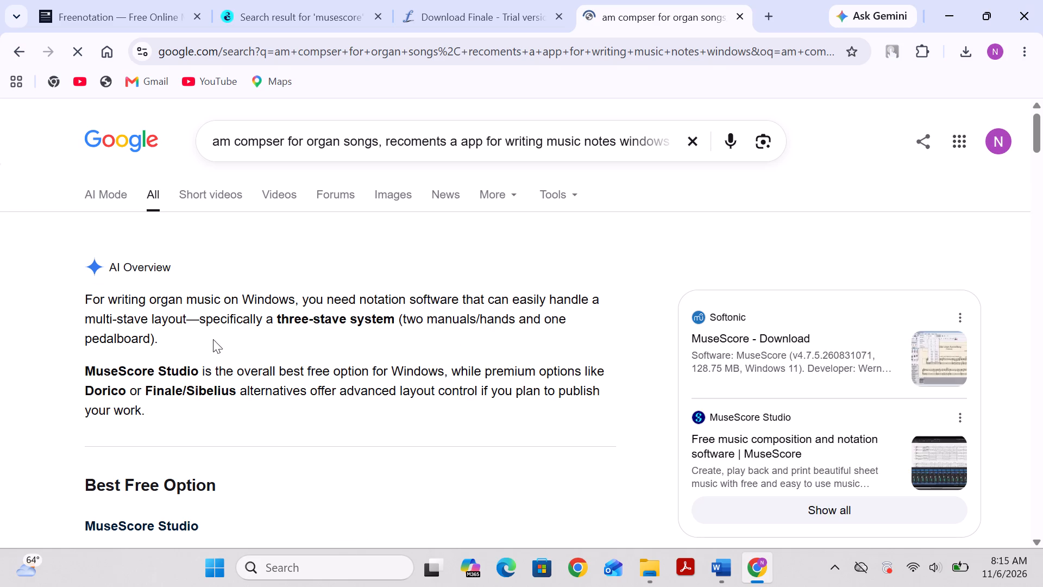
Read the AI Overview's free notation software recommendation and open its cited Reddit r/composer thread.
scroll(205, 382, down, 1)
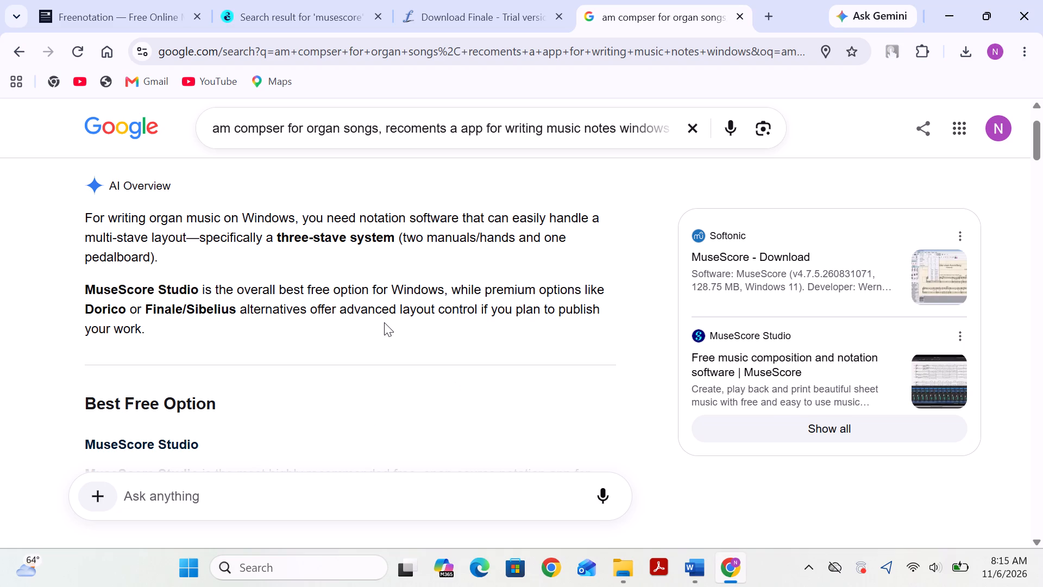
scroll(384, 322, down, 4)
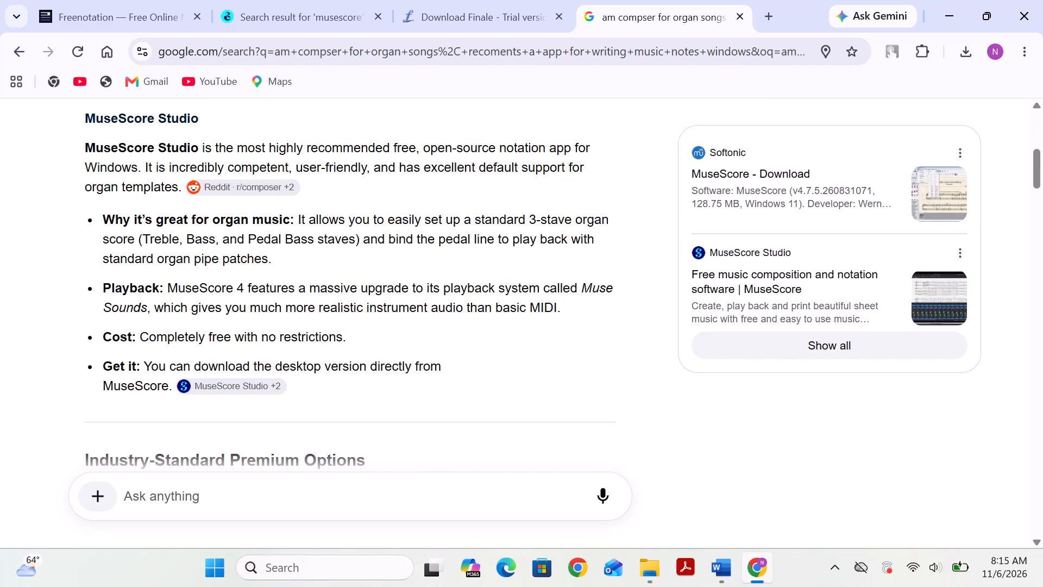
scroll(215, 265, down, 2)
scroll(215, 265, up, 3)
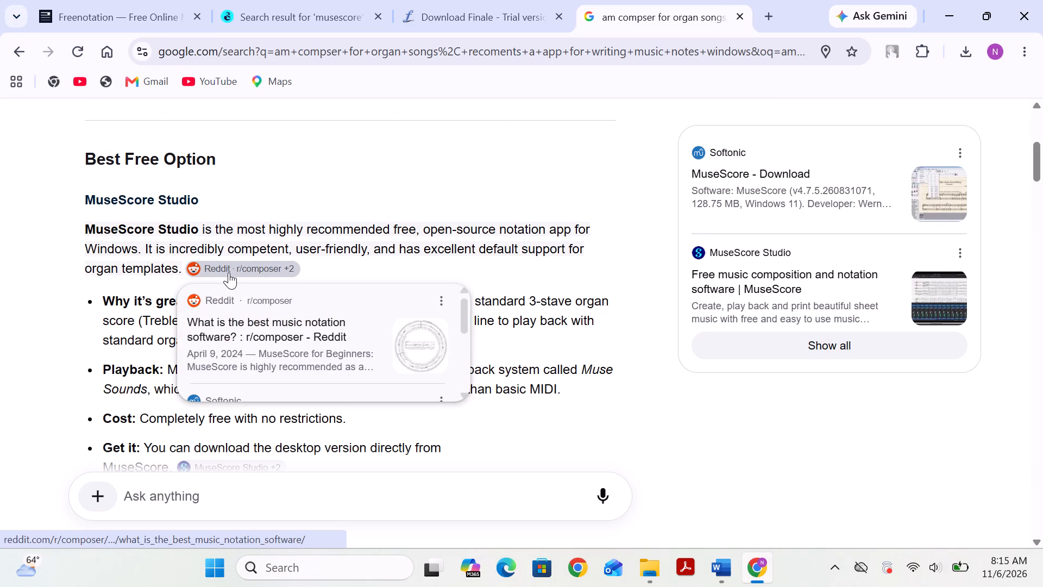
click(229, 272)
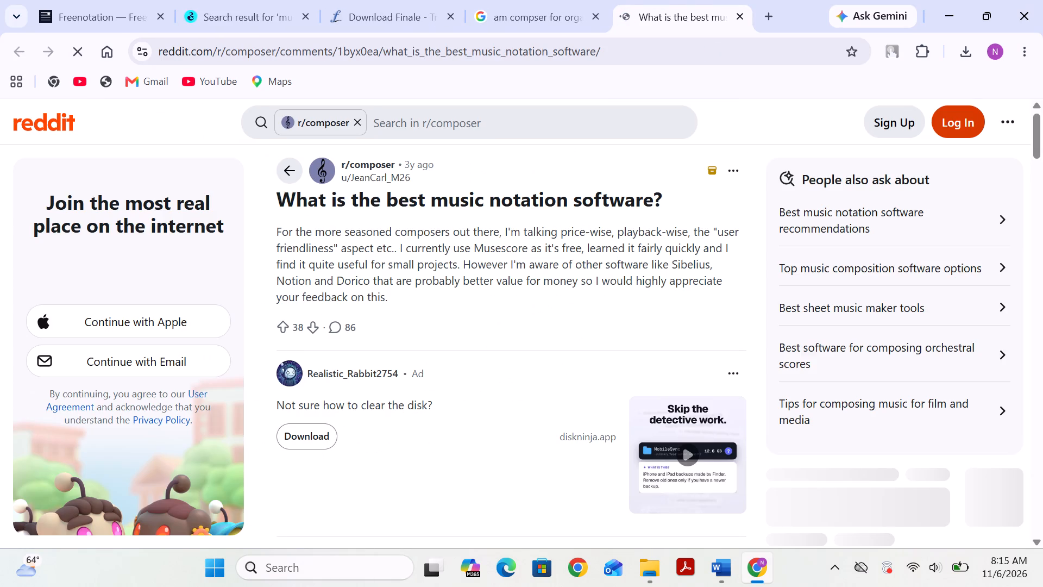
Read the r/composer thread on the best music notation software, focusing on the comment comparing Finale, Sibelius, Dorico, Musescore and Lilypond.
scroll(341, 230, down, 5)
scroll(339, 236, up, 7)
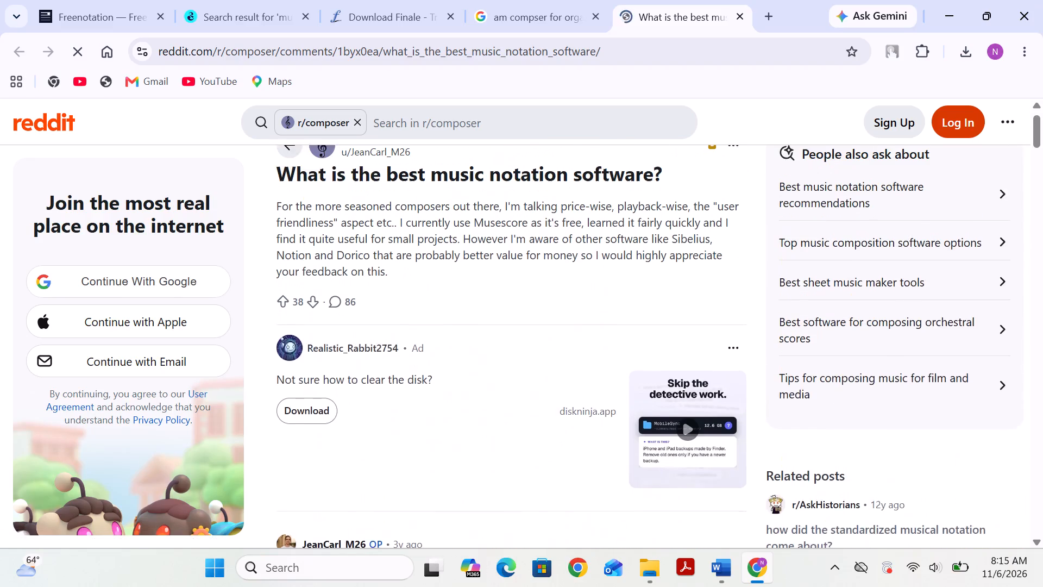
scroll(337, 230, down, 12)
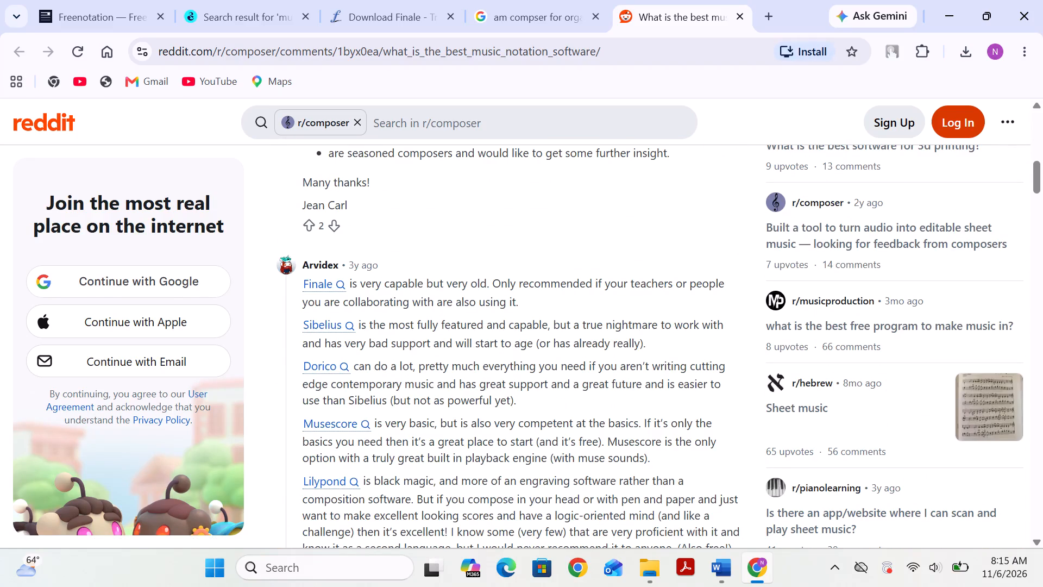
scroll(341, 230, down, 3)
scroll(342, 241, up, 1)
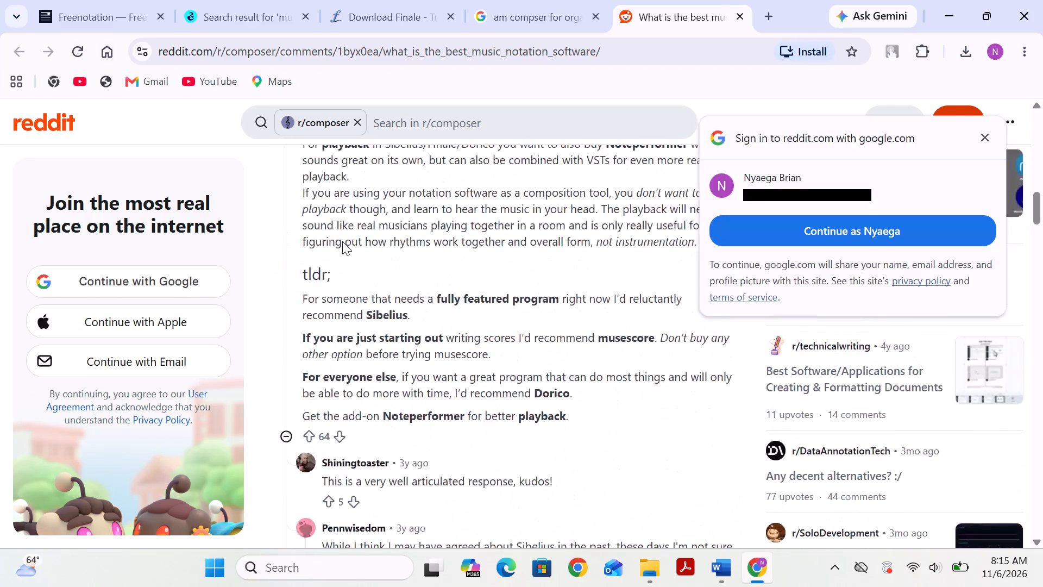
scroll(342, 241, up, 3)
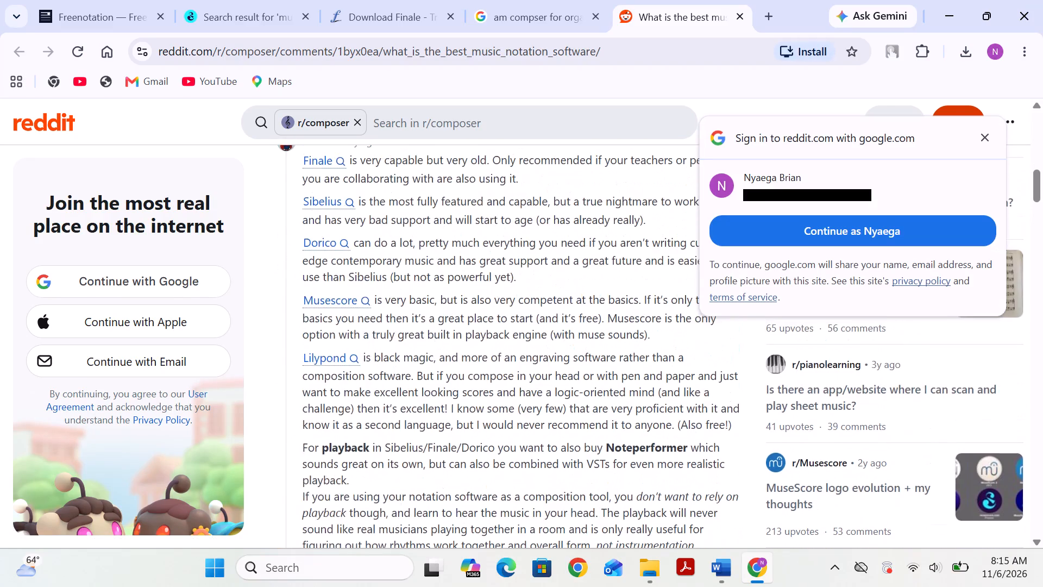
scroll(341, 241, up, 1)
scroll(341, 241, down, 1)
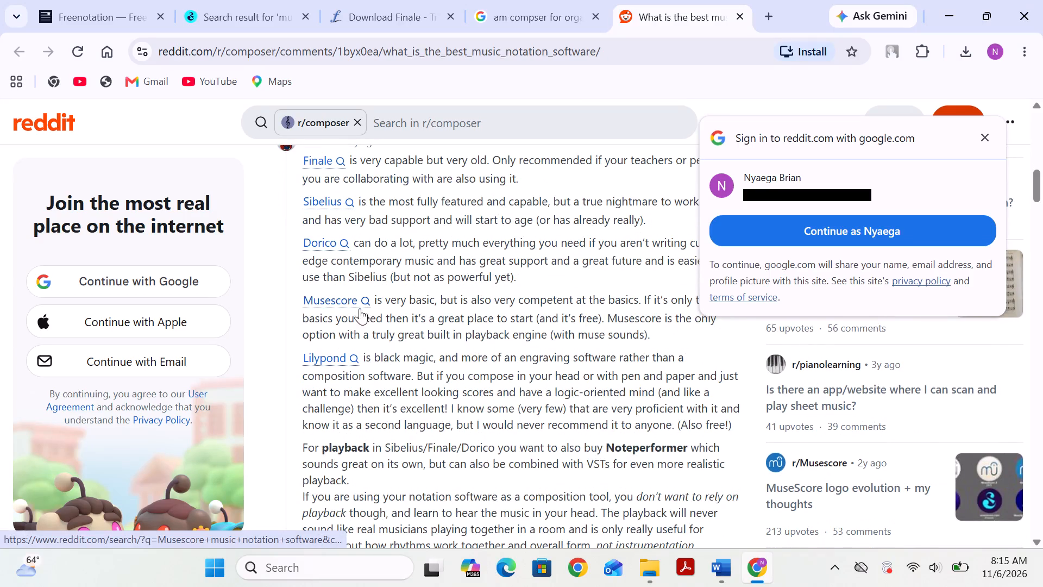
Open the Reddit search for Musescore music notation software from the comment's Musescore link and browse the resulting posts.
click(334, 303)
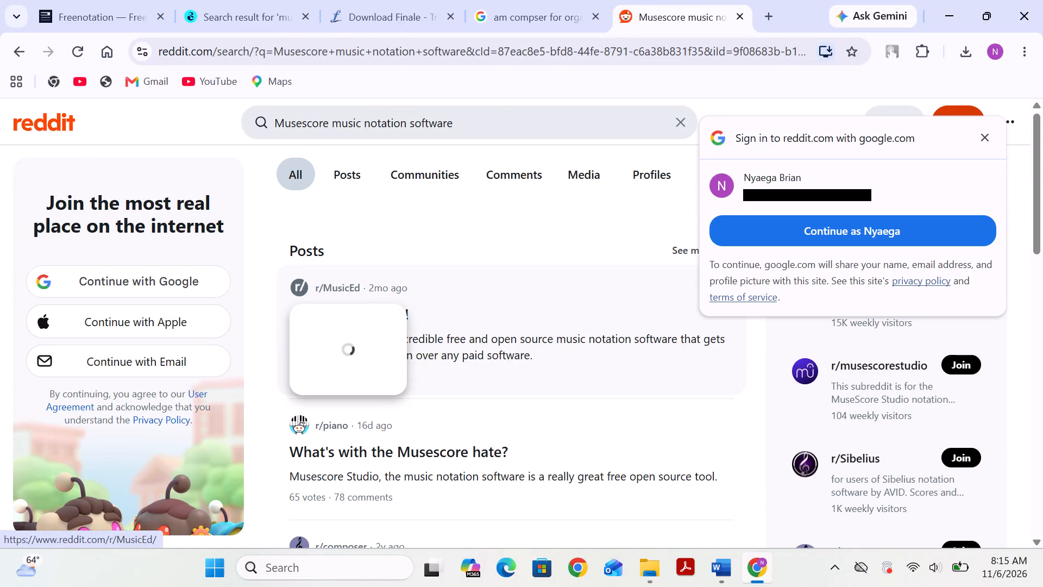
scroll(516, 319, down, 4)
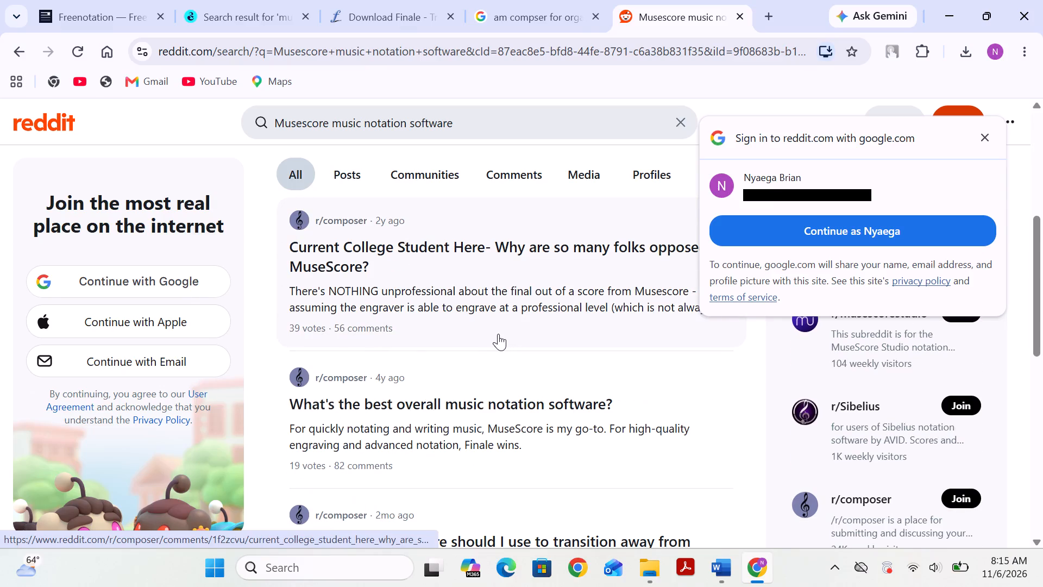
scroll(492, 334, up, 2)
scroll(492, 334, down, 5)
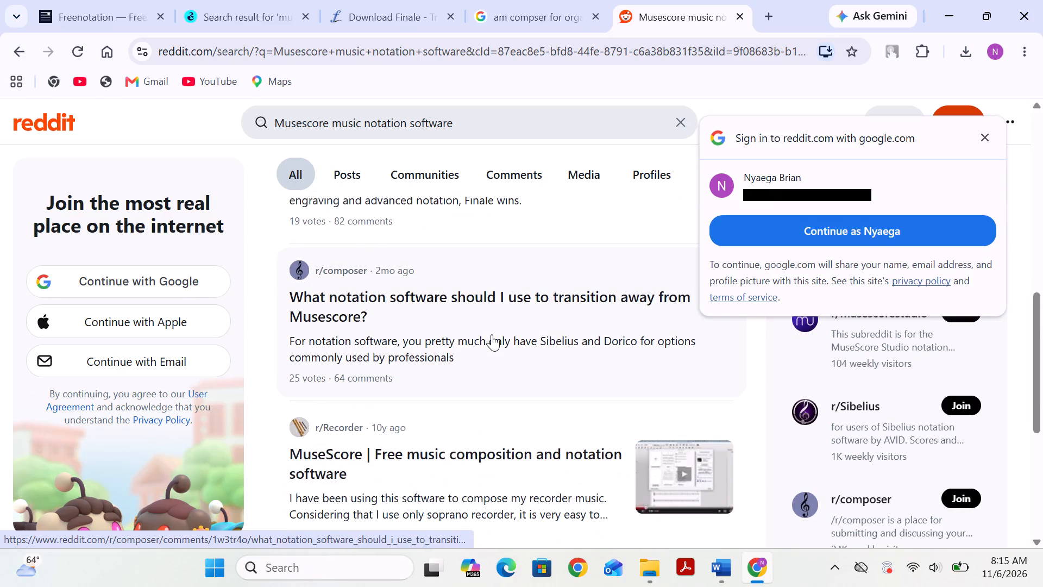
scroll(492, 334, down, 7)
scroll(491, 334, up, 2)
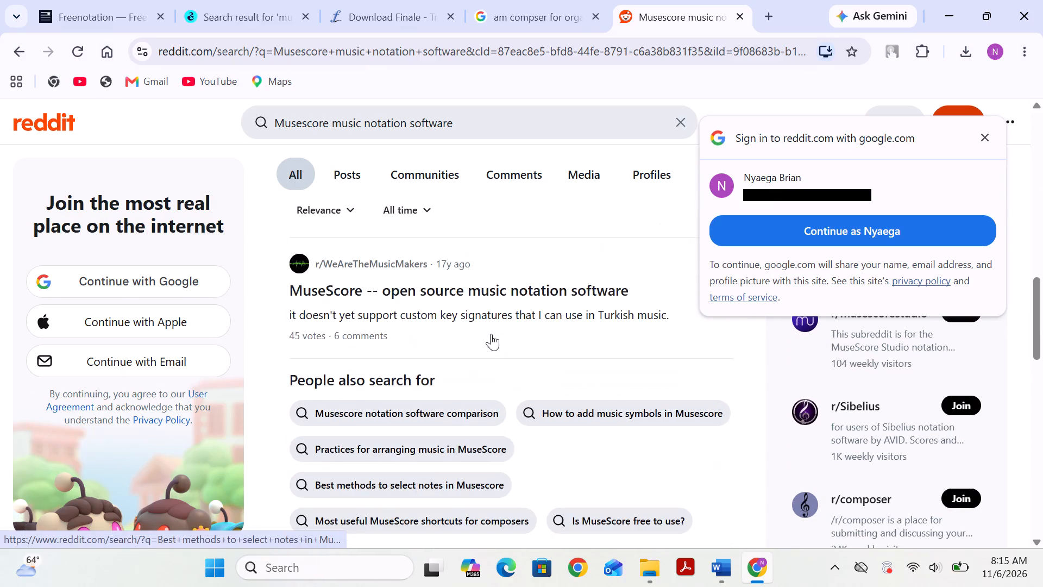
scroll(491, 333, down, 13)
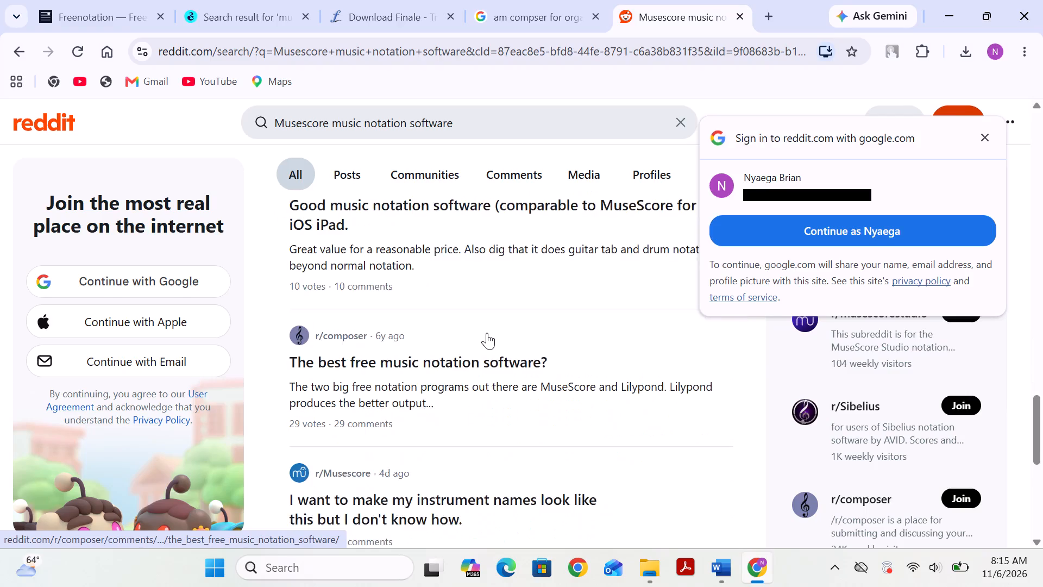
scroll(486, 334, down, 4)
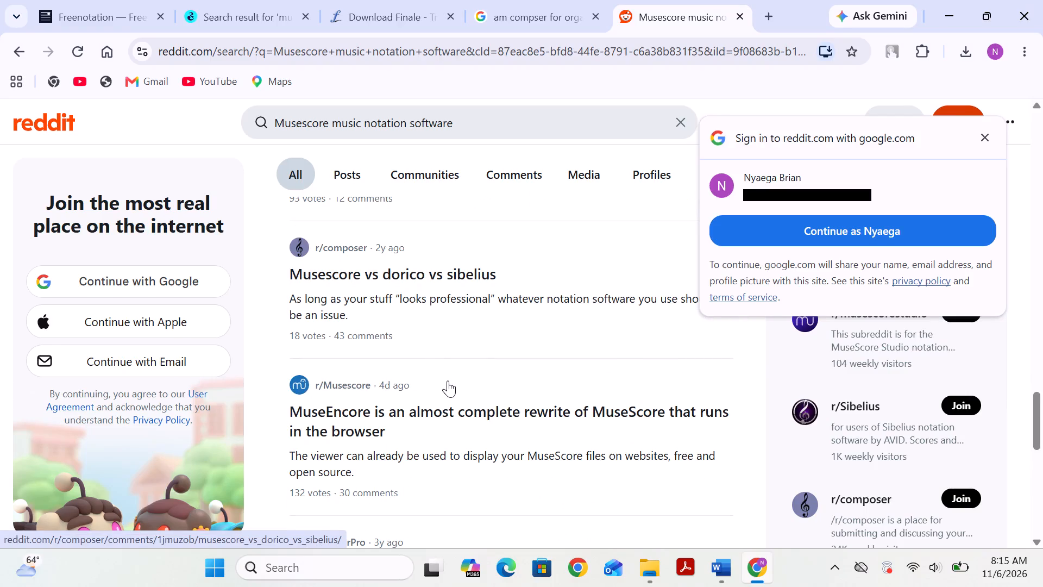
Open the r/Musescore community from the MuseEncore post and dismiss the Google sign-in prompt.
click(300, 394)
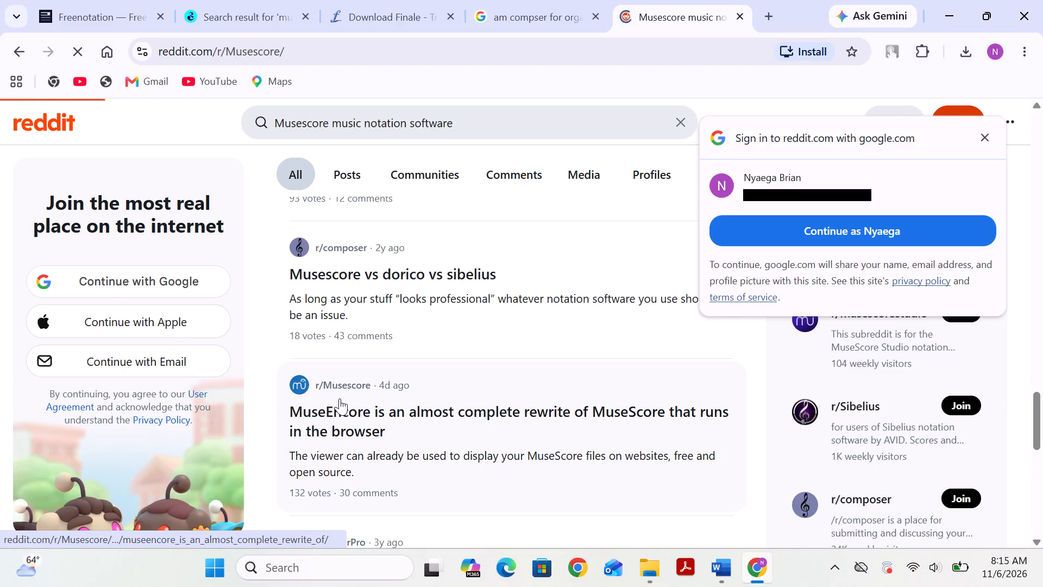
scroll(341, 394, down, 1)
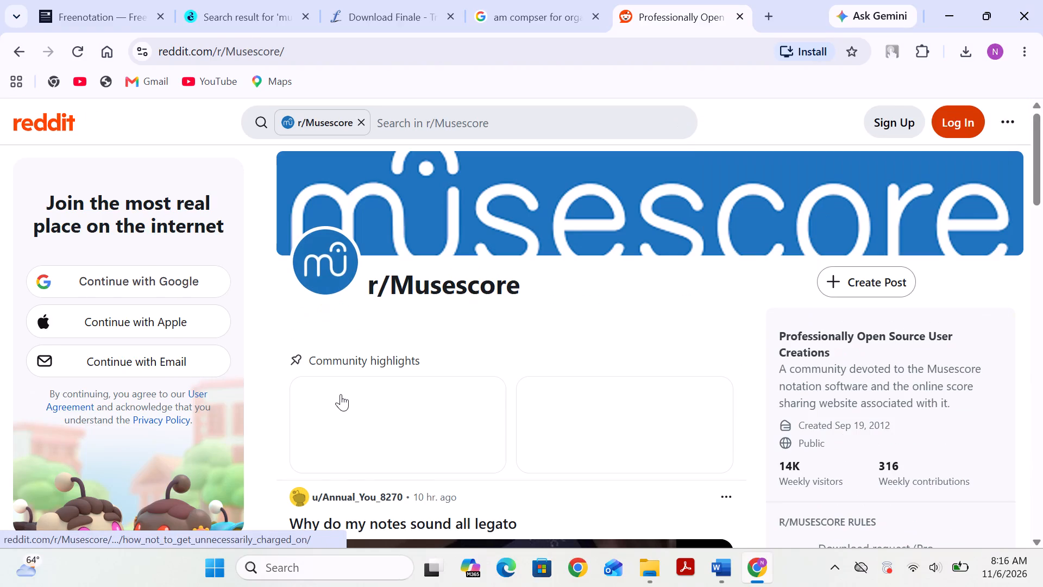
scroll(341, 394, down, 2)
scroll(449, 305, up, 3)
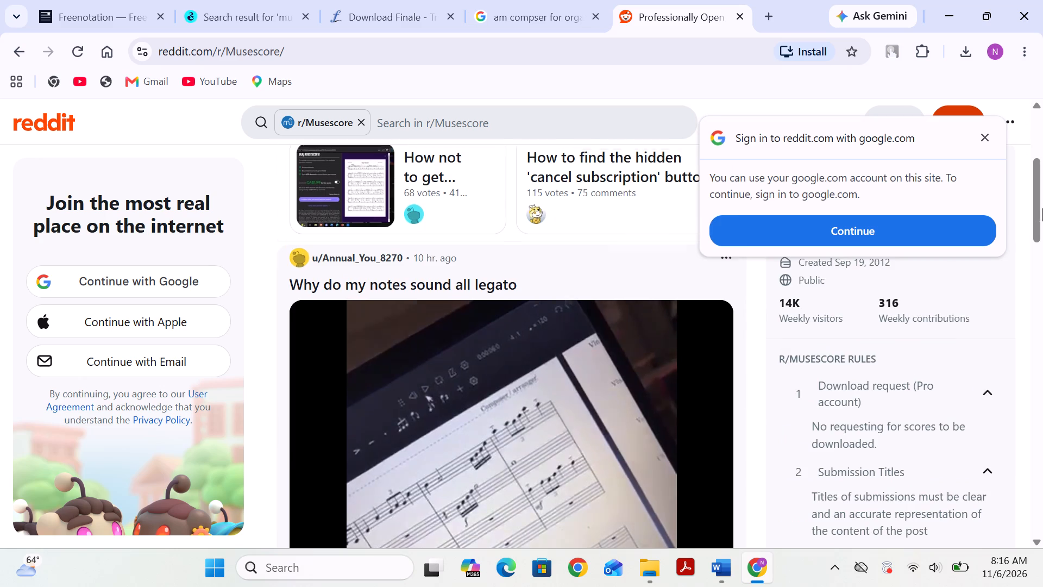
click(981, 136)
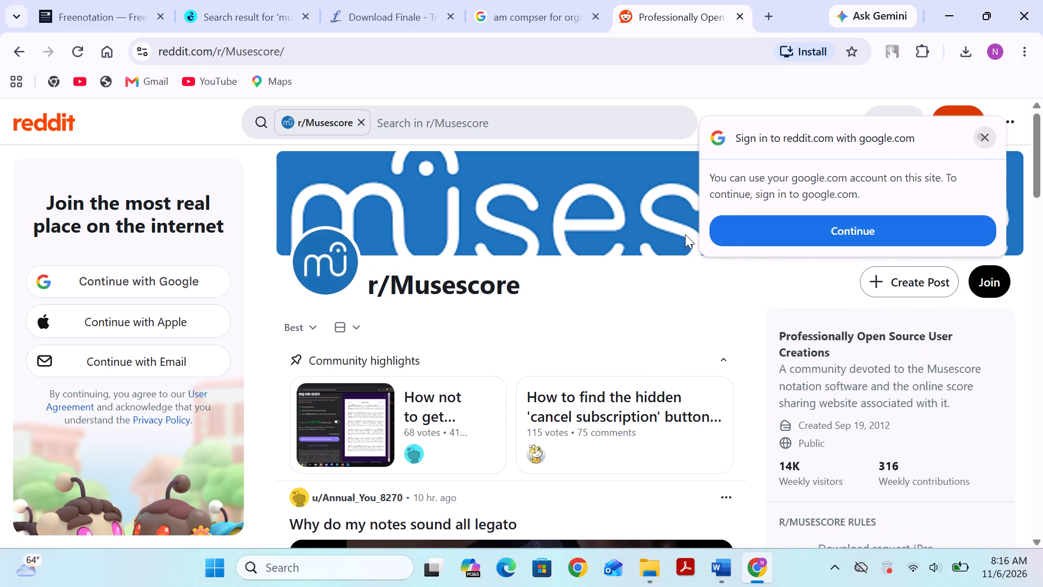
Browse the r/Musescore community's highlights and post feed for information about MuseScore, and return to the top.
scroll(659, 253, down, 4)
scroll(605, 280, down, 4)
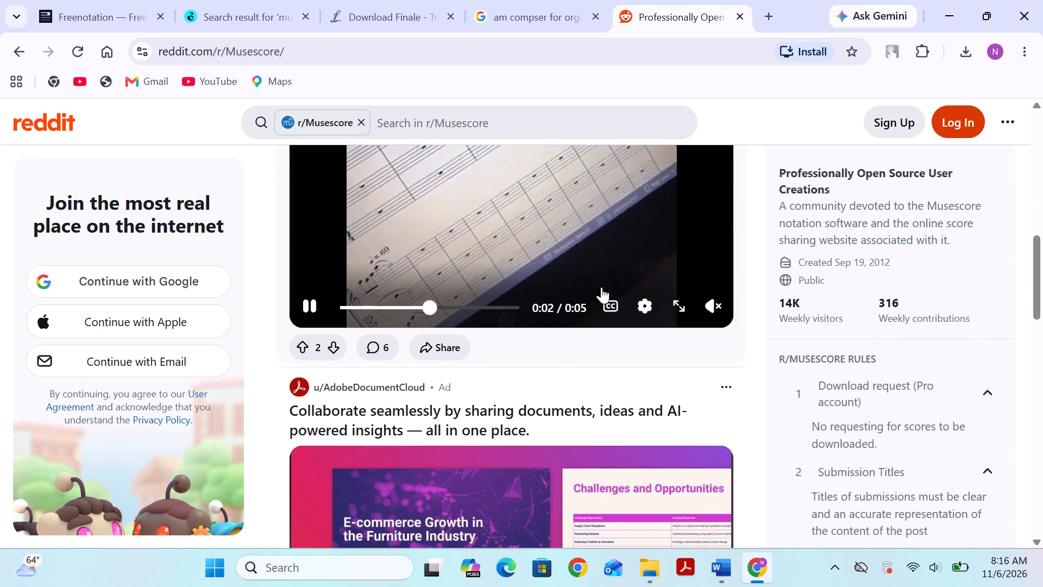
scroll(601, 287, up, 2)
scroll(601, 287, down, 4)
scroll(601, 288, up, 3)
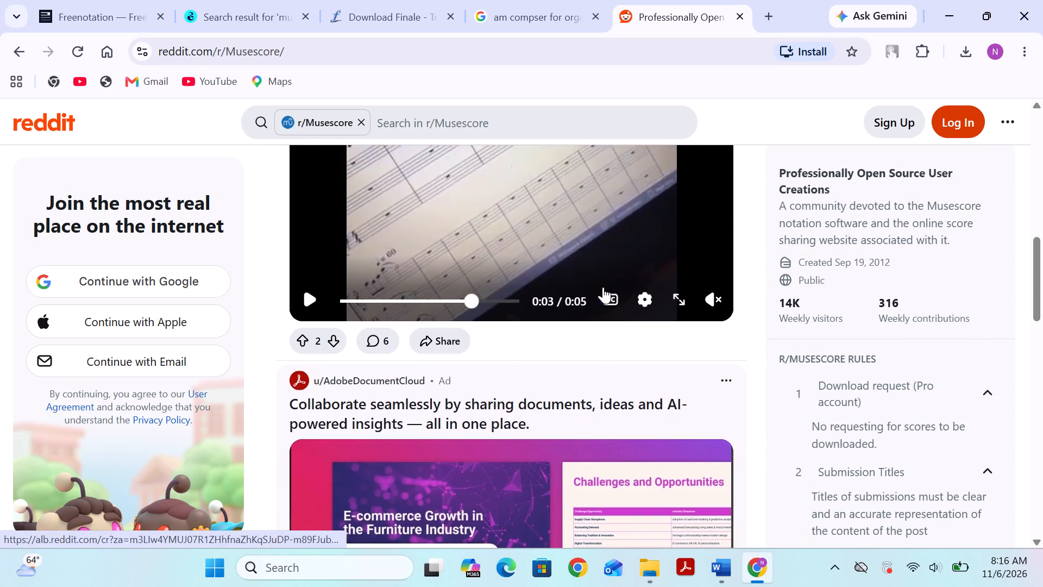
scroll(603, 287, up, 9)
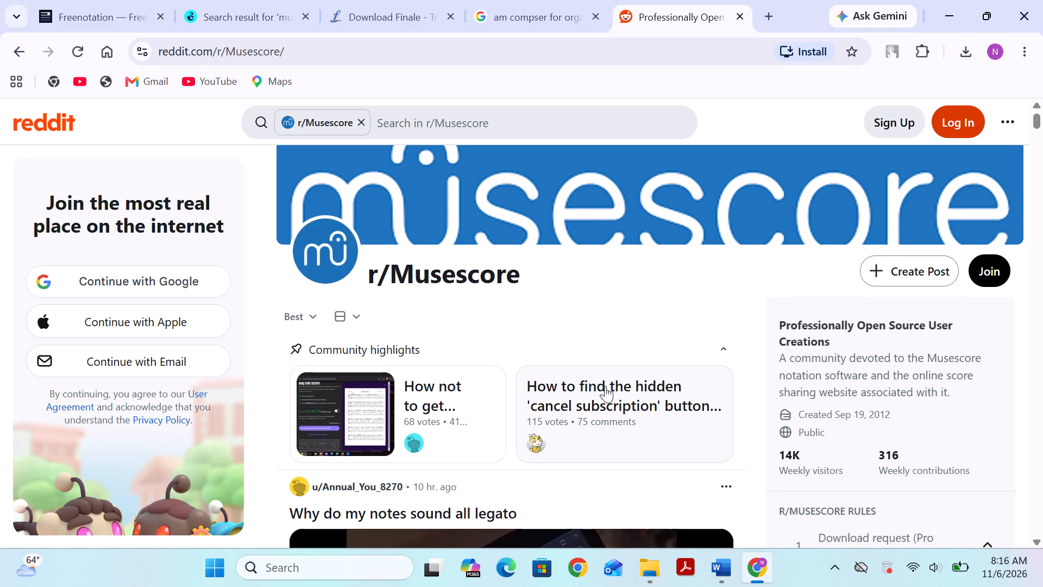
scroll(504, 346, down, 11)
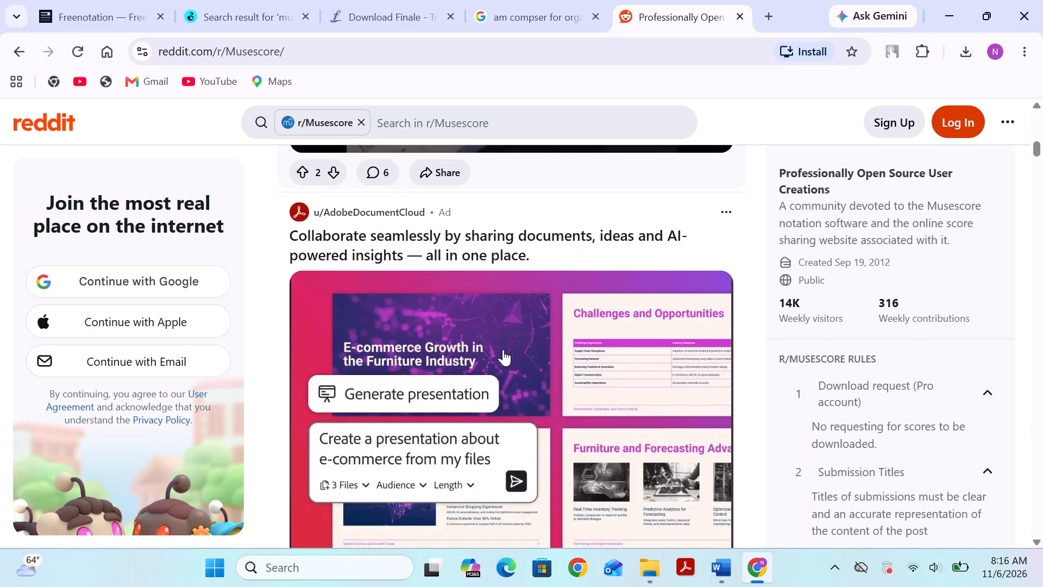
scroll(503, 349, down, 11)
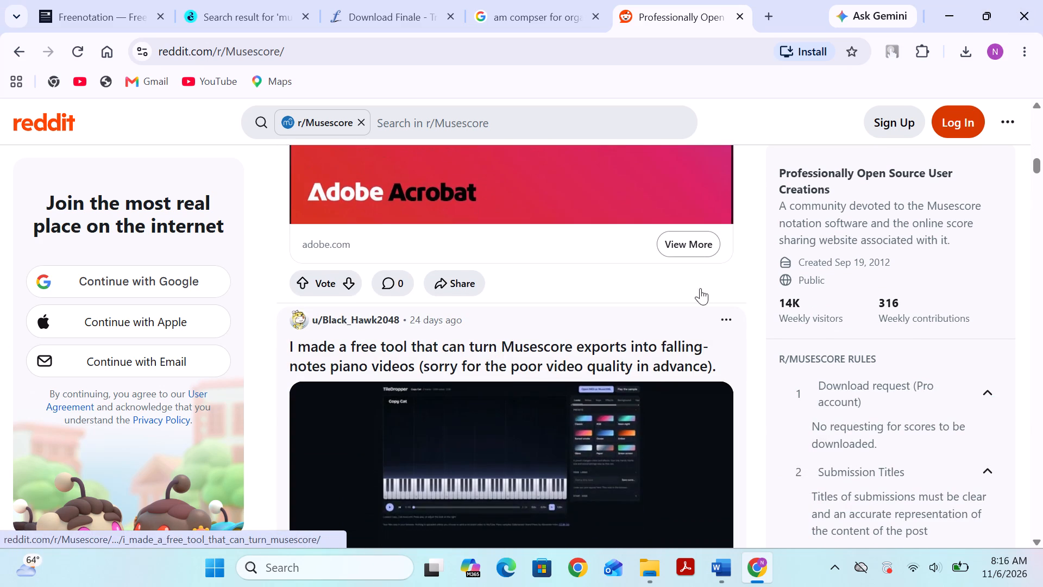
scroll(689, 261, up, 17)
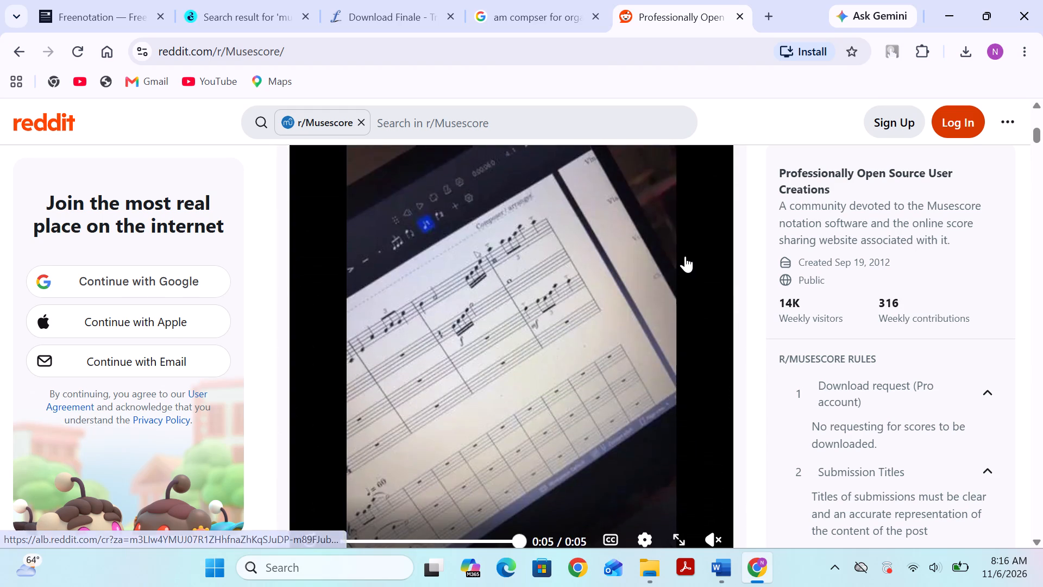
scroll(685, 256, up, 5)
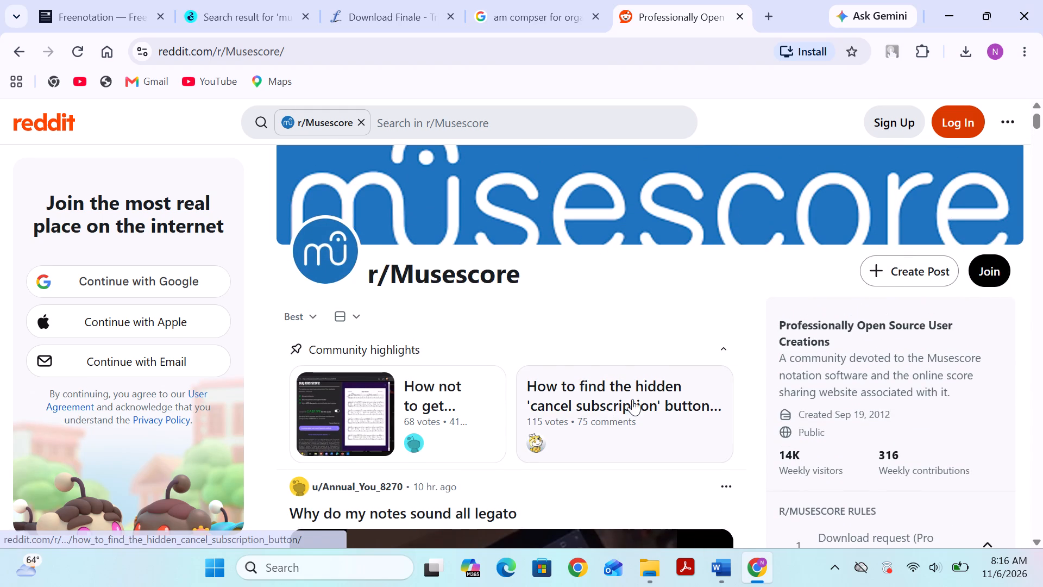
scroll(633, 397, up, 1)
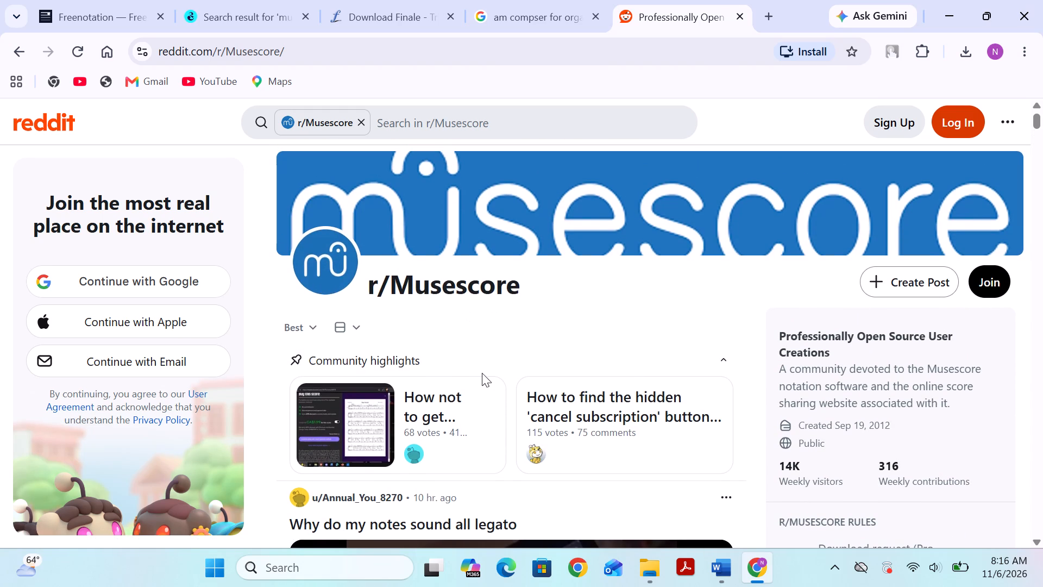
Browse further down the r/Musescore post feed for discussions about using MuseScore.
scroll(465, 373, down, 4)
scroll(495, 302, down, 6)
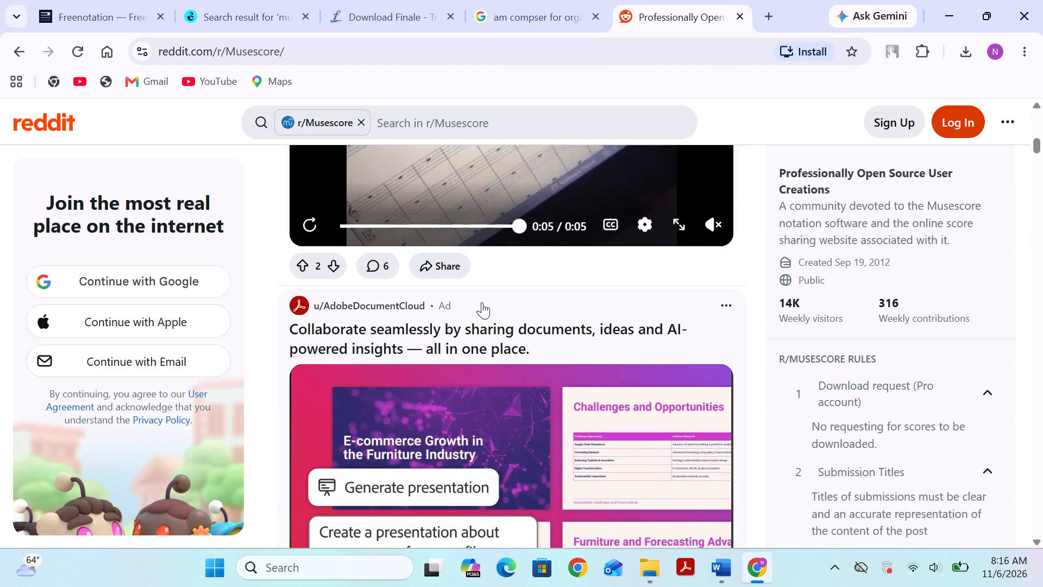
scroll(482, 302, down, 3)
click(369, 577)
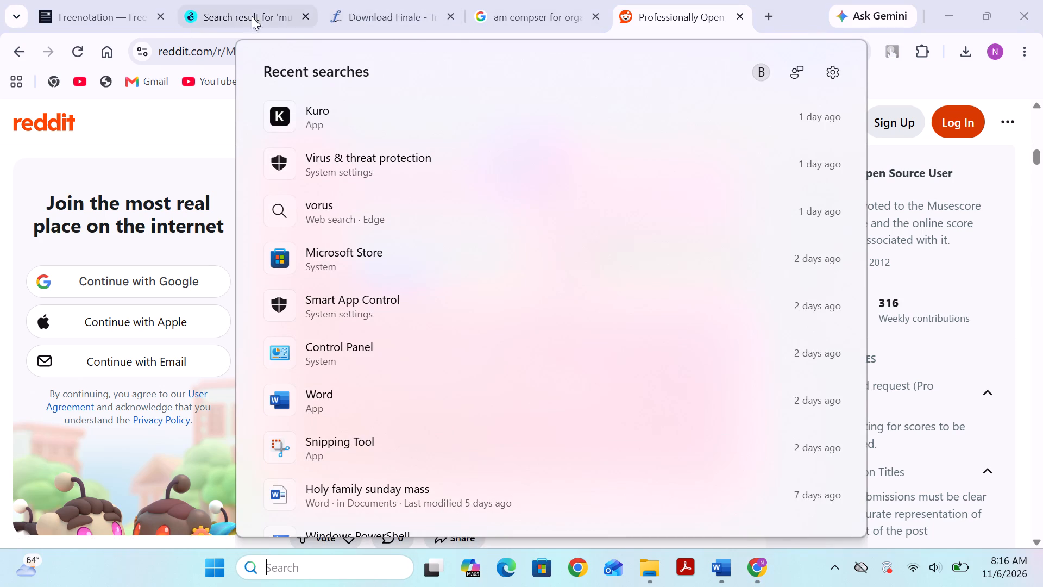
click(169, 166)
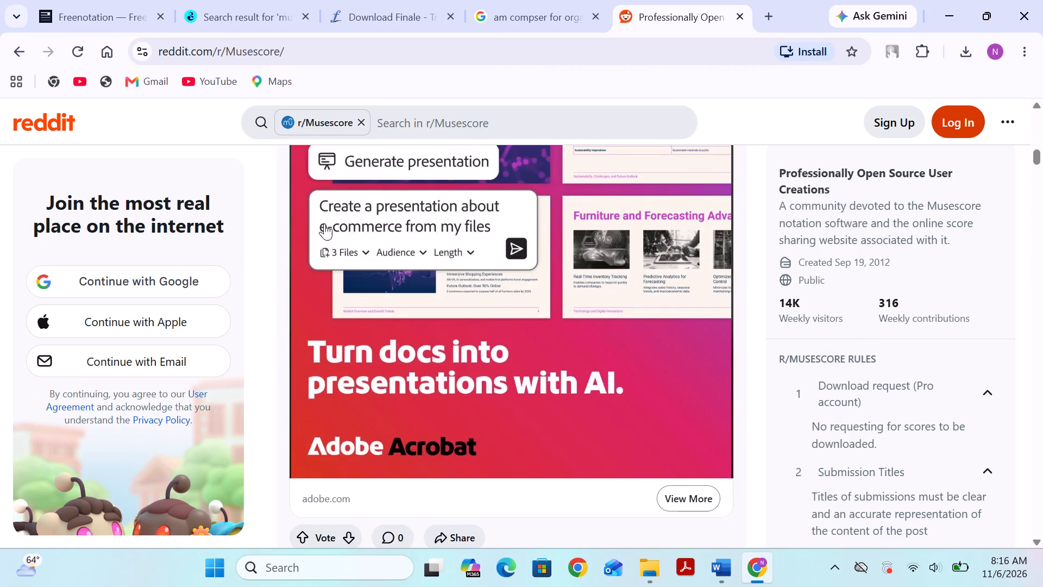
scroll(437, 261, down, 16)
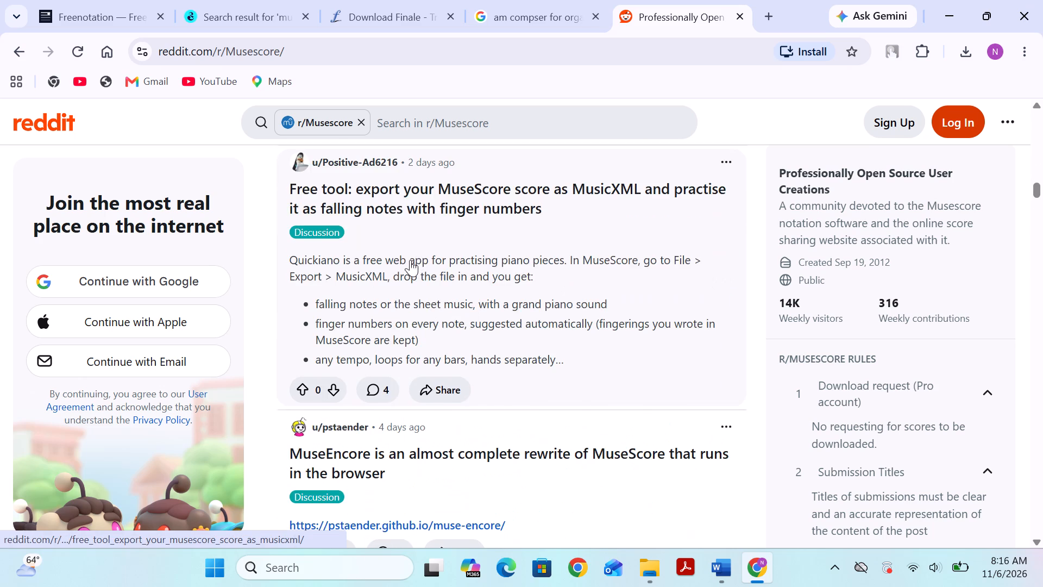
scroll(410, 260, down, 14)
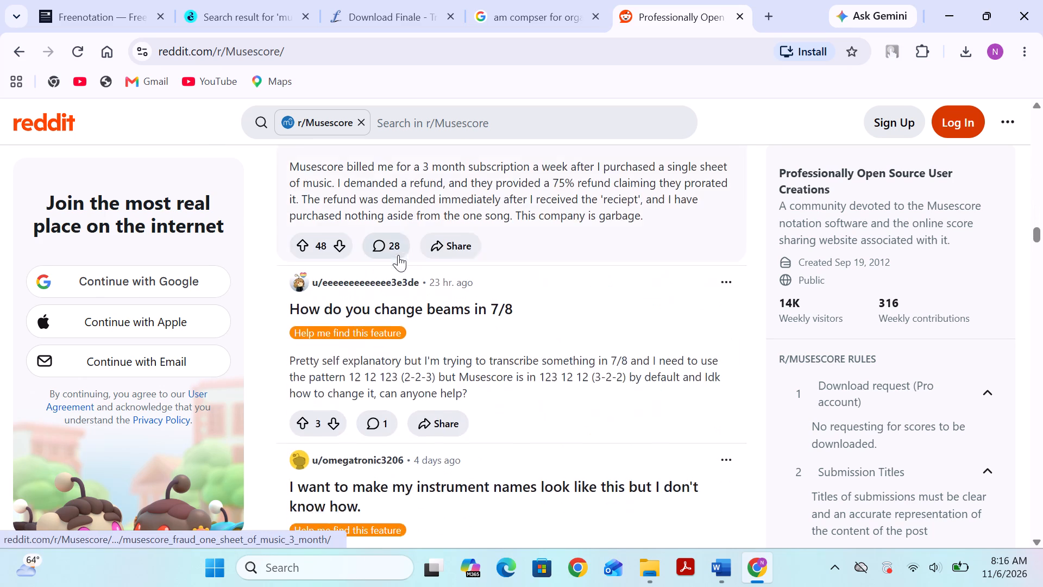
scroll(398, 255, down, 6)
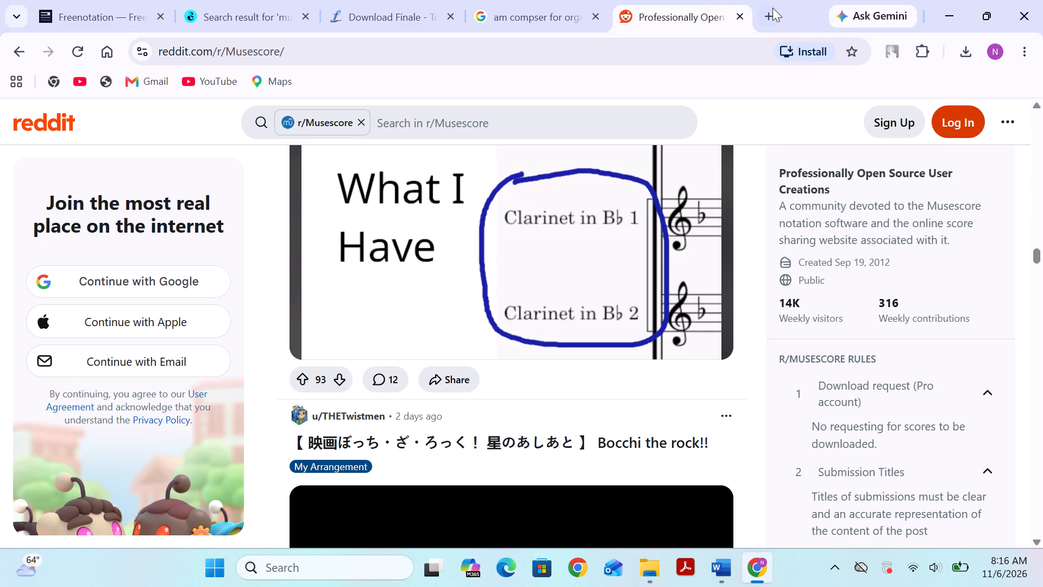
Search Google in a new tab for "musescore crack" and open the Microsoft Store result for MuseScore 3.
click(769, 7)
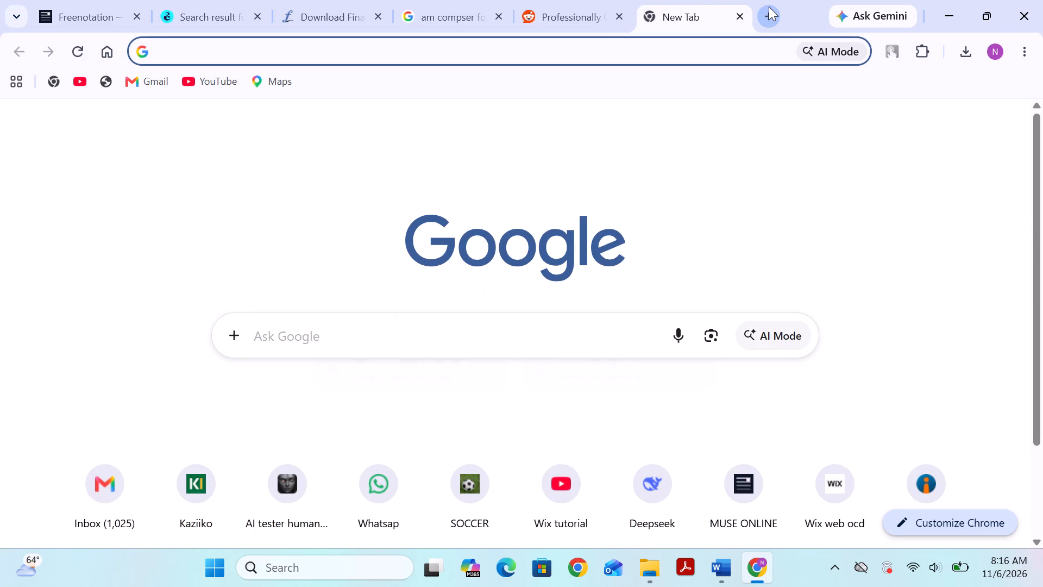
text(musescore)
key(space)
text(crack)
key(Return)
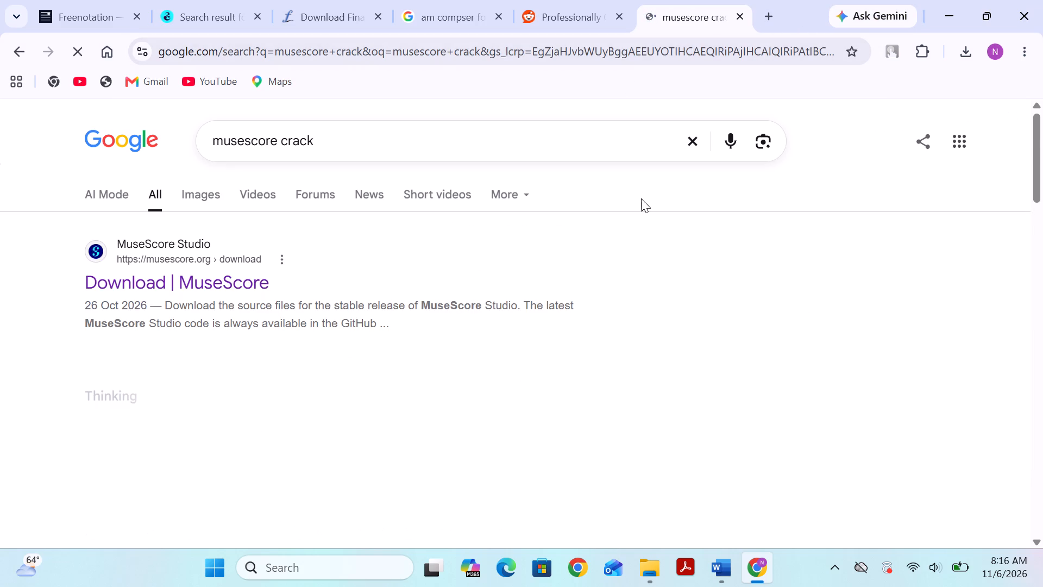
scroll(244, 307, down, 5)
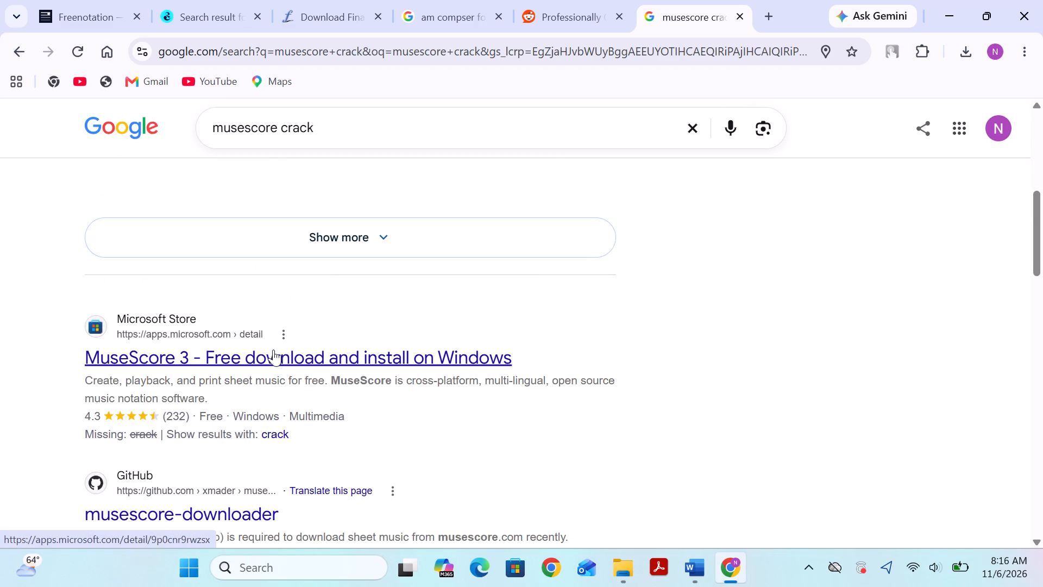
click(275, 353)
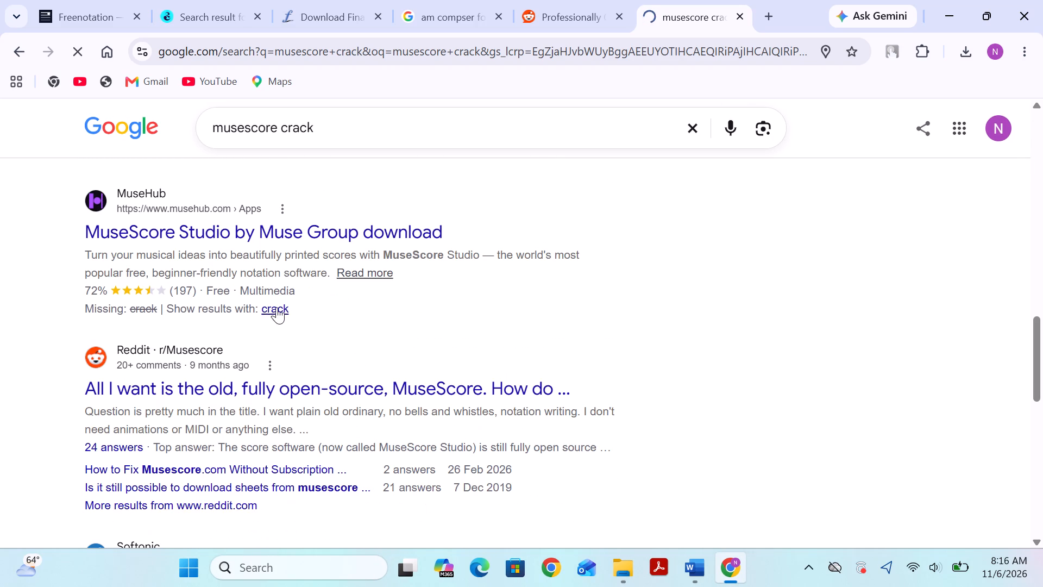
scroll(303, 298, up, 6)
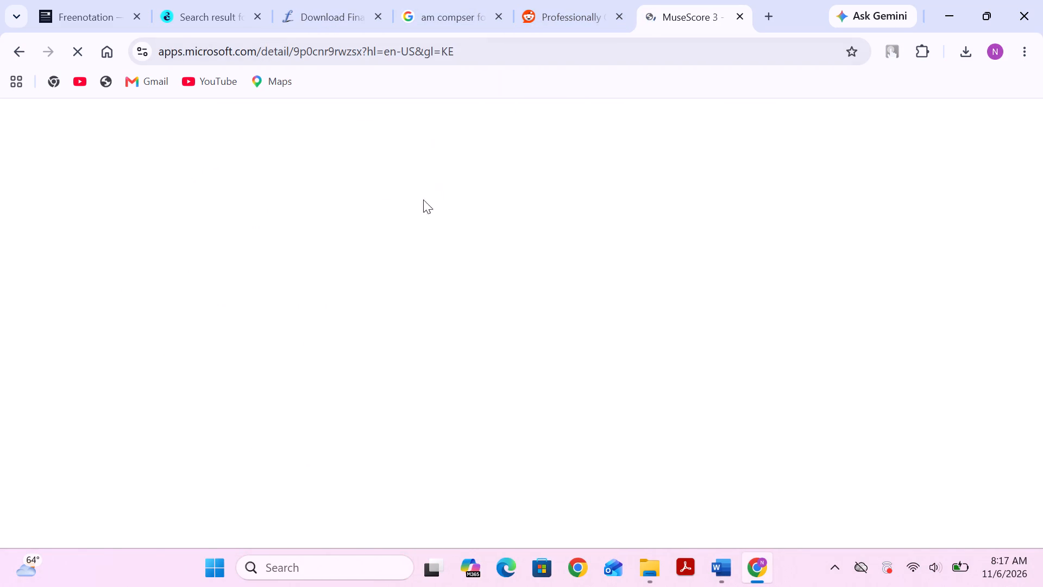
click(573, 2)
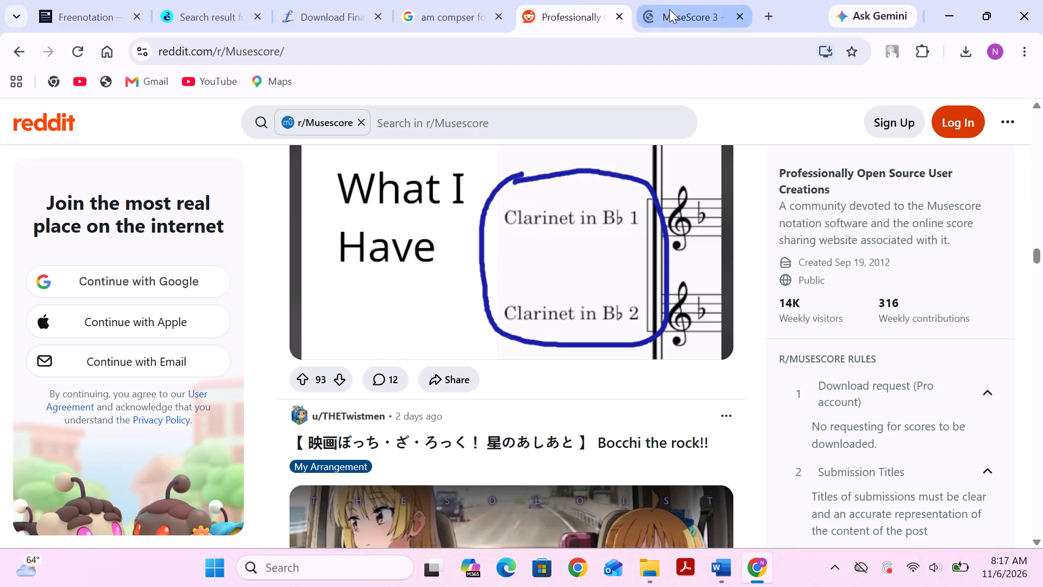
click(669, 9)
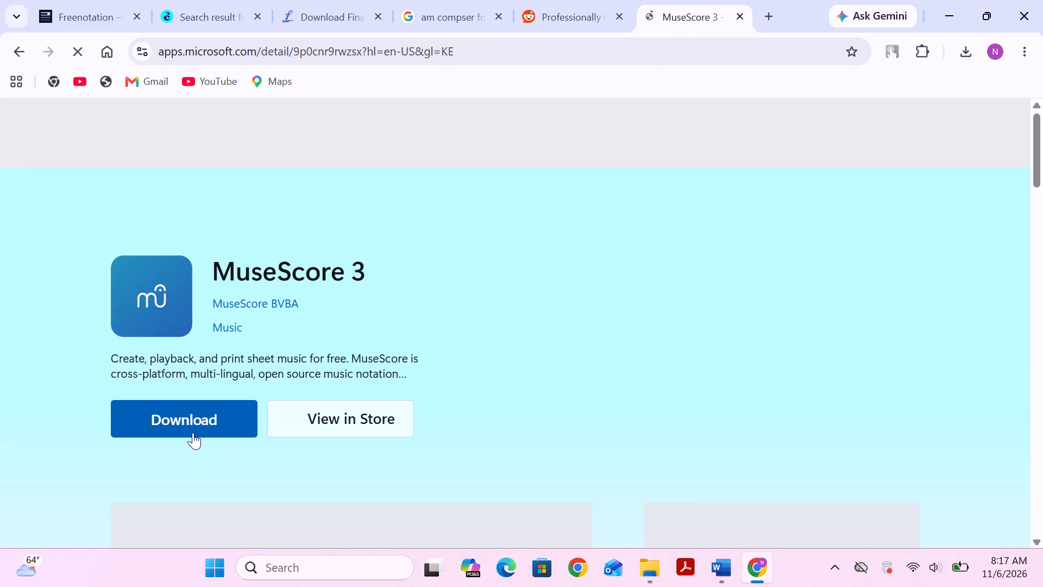
Save the MuseScore 3 Installer to the Downloads folder and run it from the browser's recent downloads.
click(189, 423)
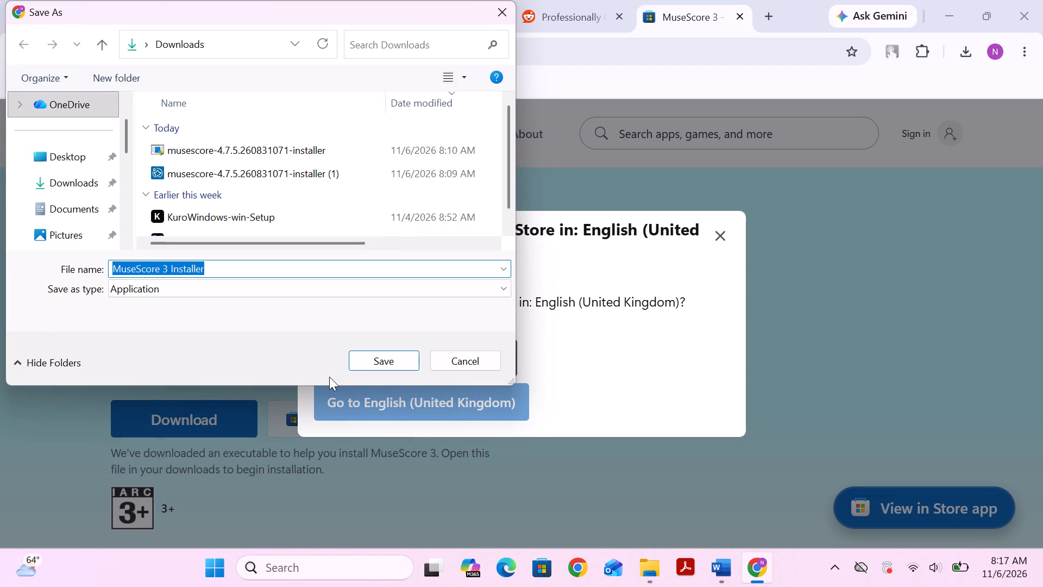
click(404, 360)
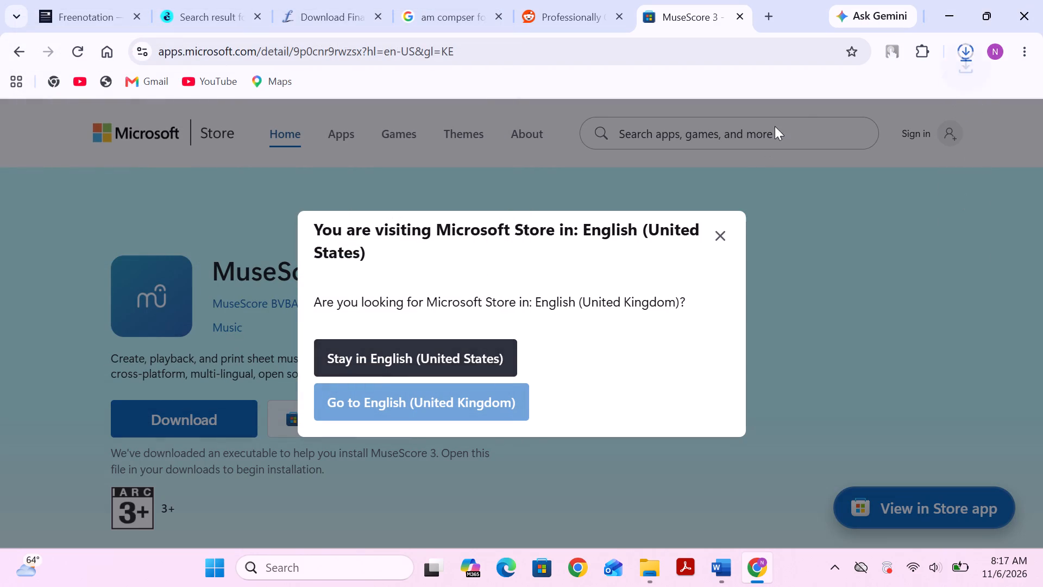
click(972, 51)
click(963, 53)
double_click(776, 133)
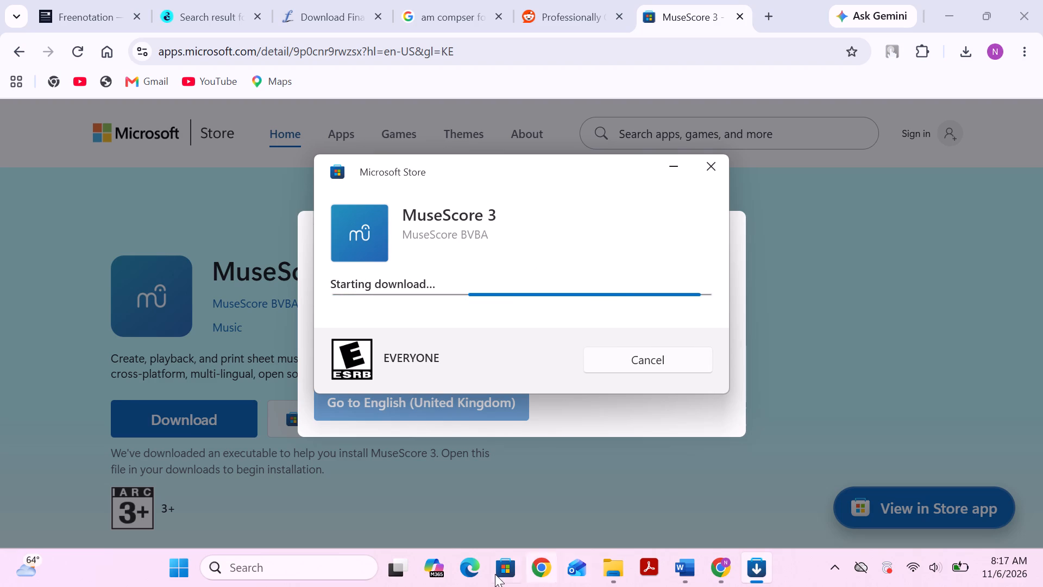
Try to delete musescore-4.7.5.260831071-installer (1), MuseScore 3 Installer and Microsoft.Services.Store.winmd from the Downloads folder, and minimize the folder window.
click(598, 514)
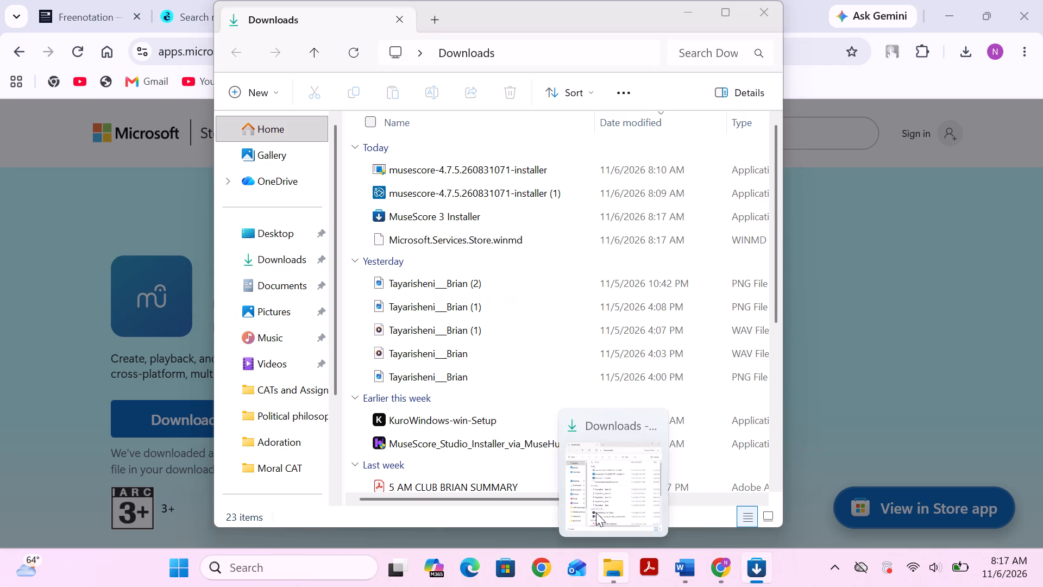
click(424, 164)
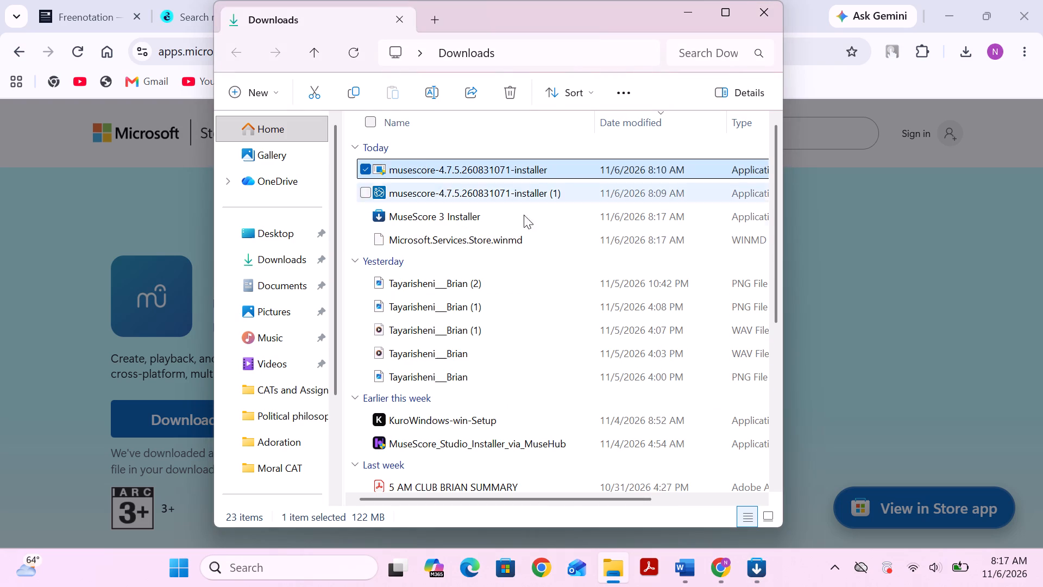
click(508, 199)
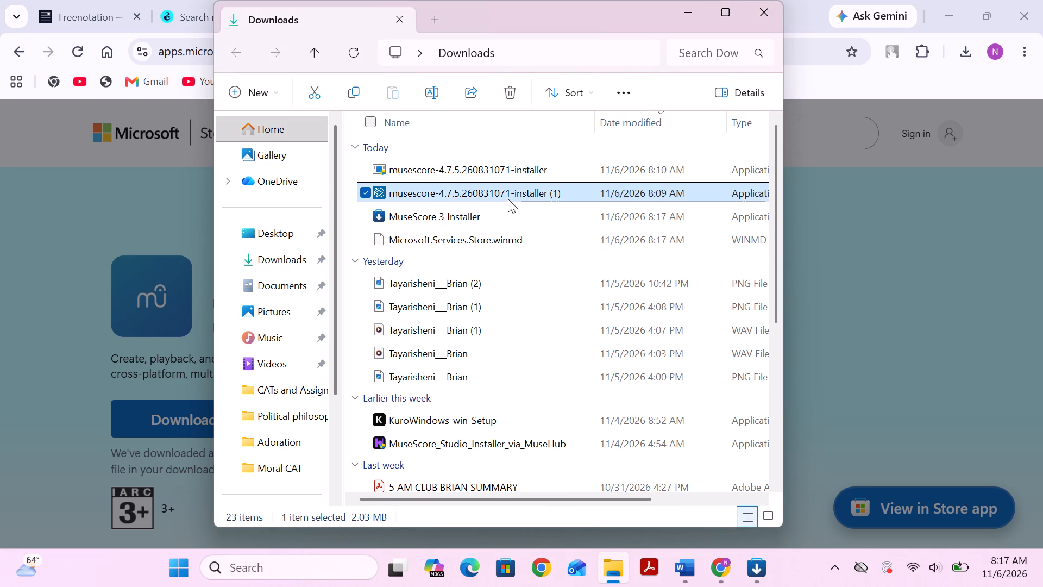
key(shift+Down)
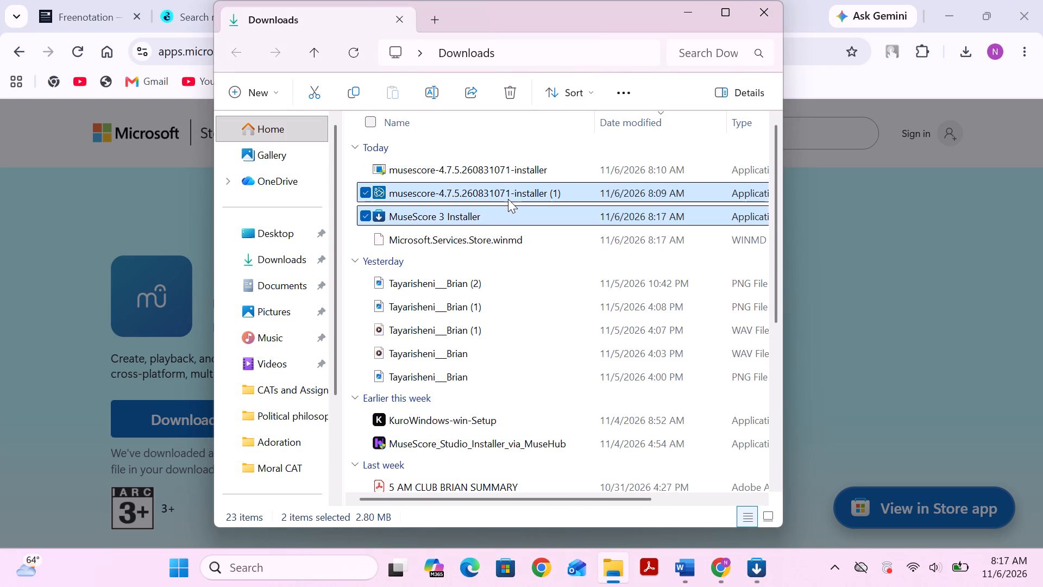
key(shift+Down)
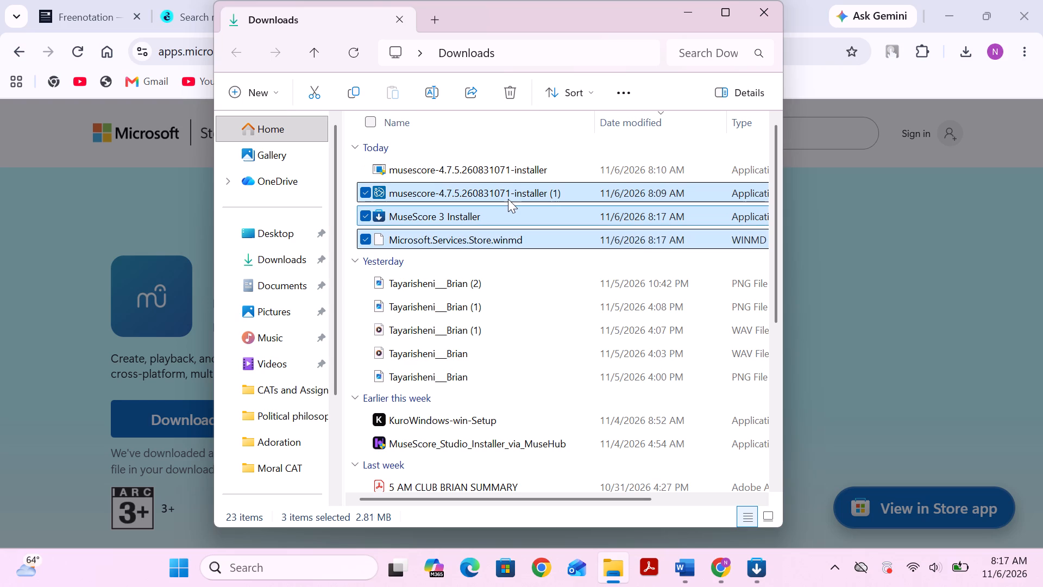
click(511, 99)
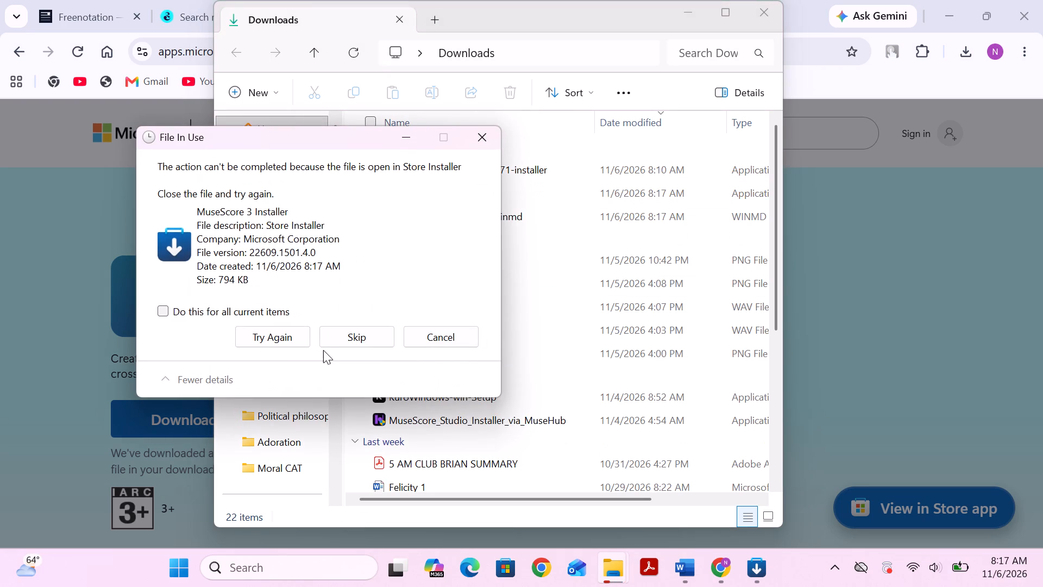
click(306, 338)
click(493, 134)
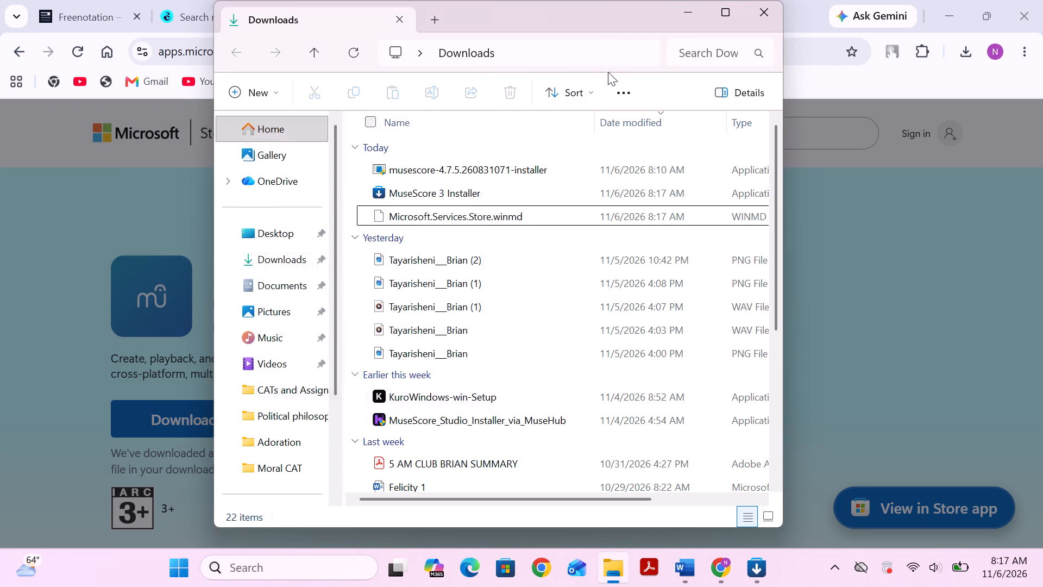
click(691, 14)
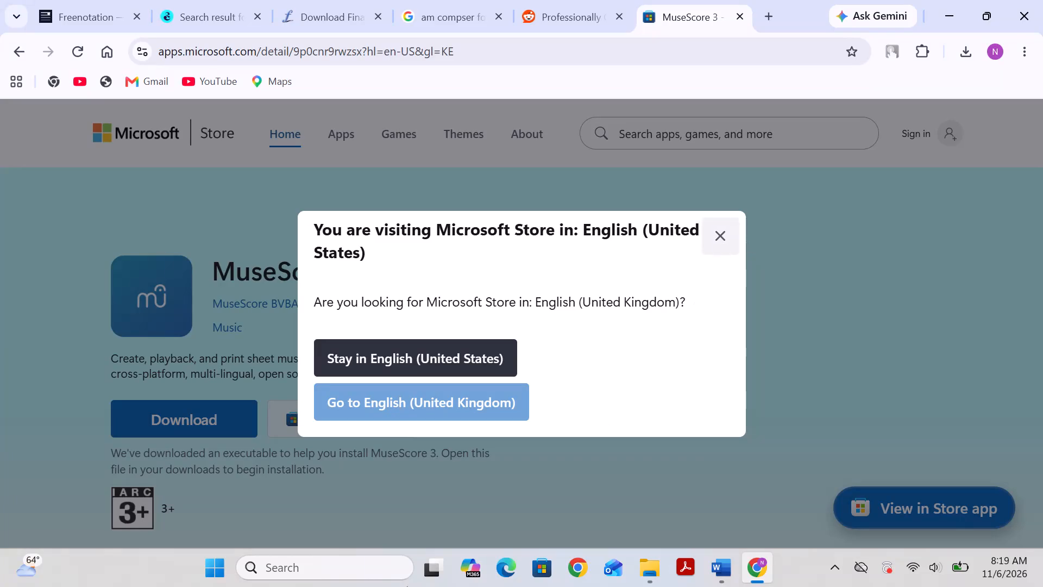
Search Windows for "muse" and launch the installed MuseScore 3 app.
click(277, 570)
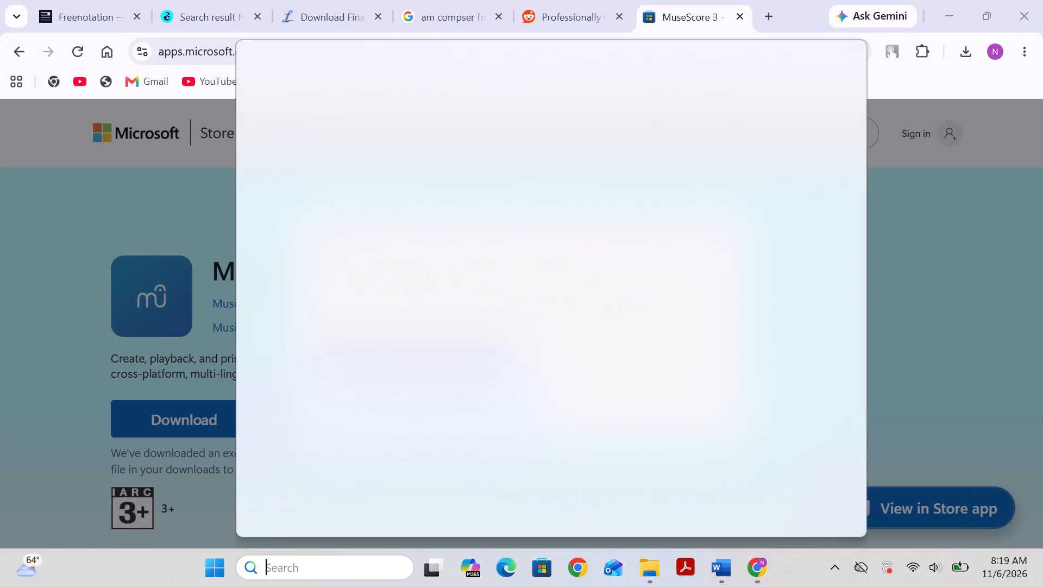
text(muse)
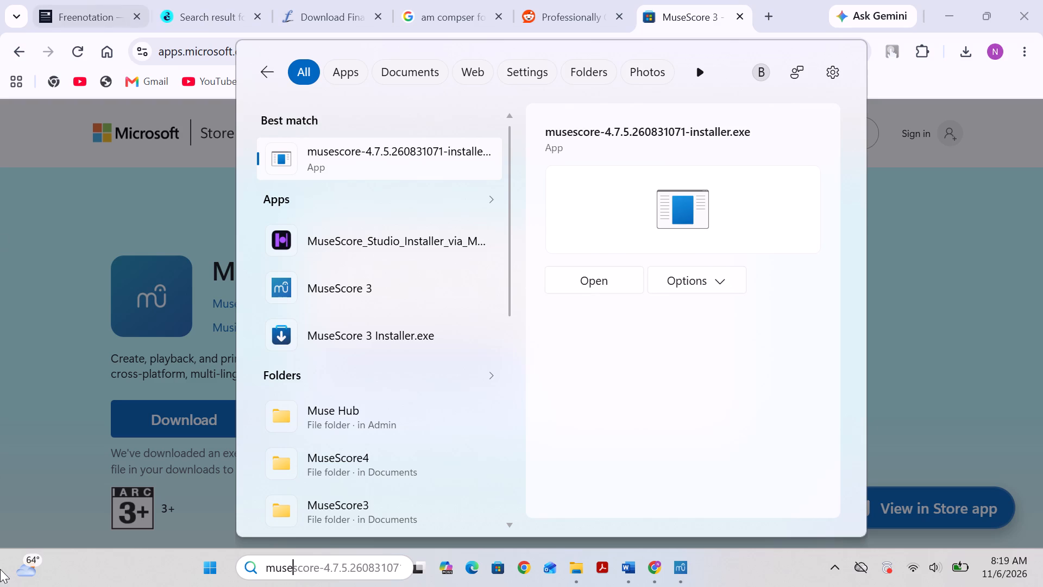
double_click(337, 290)
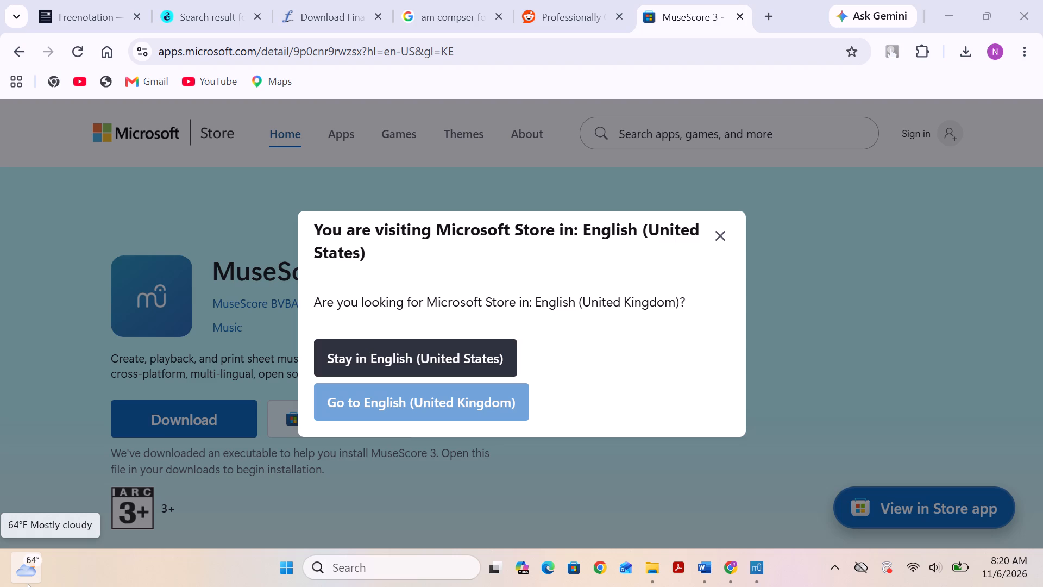
Dismiss the Microsoft Store page's language prompt and check the browser's recent downloads.
click(724, 234)
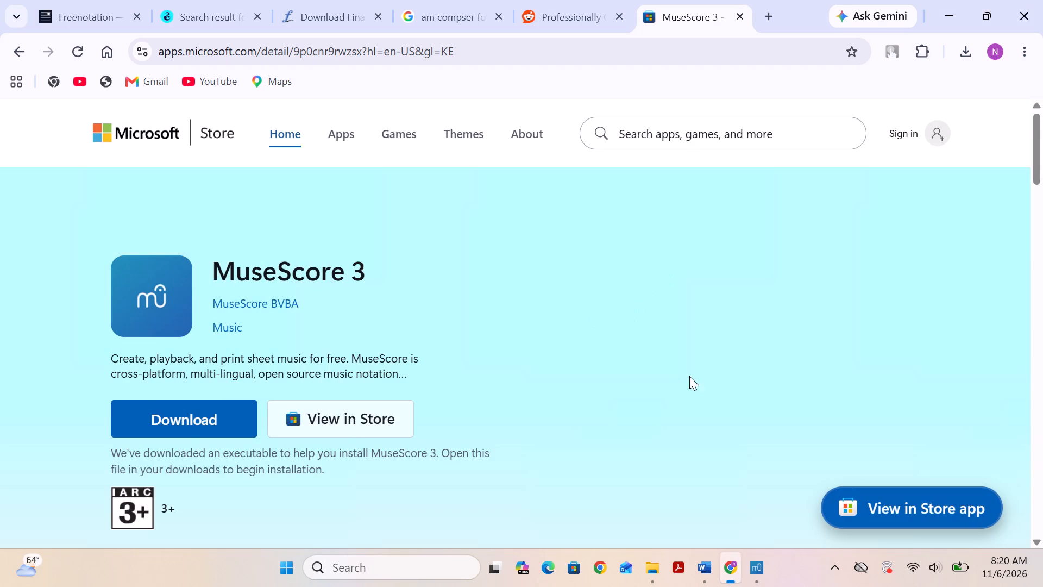
click(964, 52)
Switch to MuseScore 3's Startup Wizard, advance past the welcome page and set the language to English (GB).
click(757, 567)
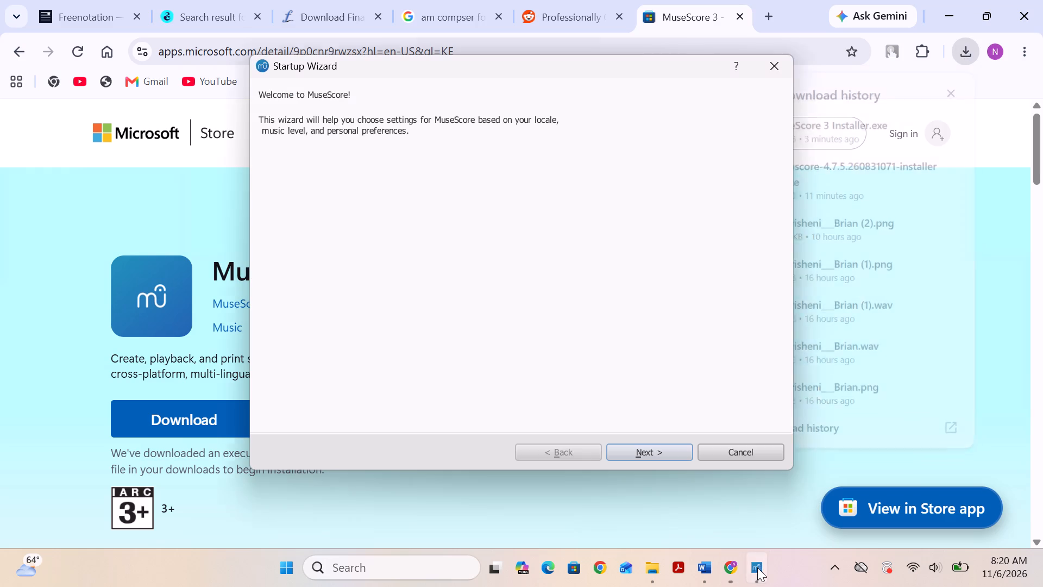
click(678, 453)
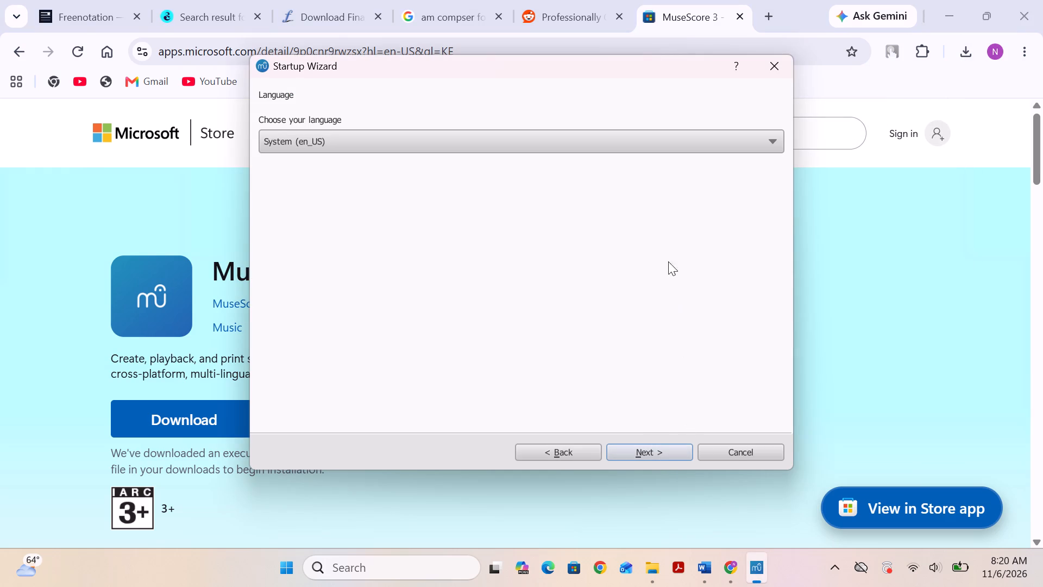
click(776, 147)
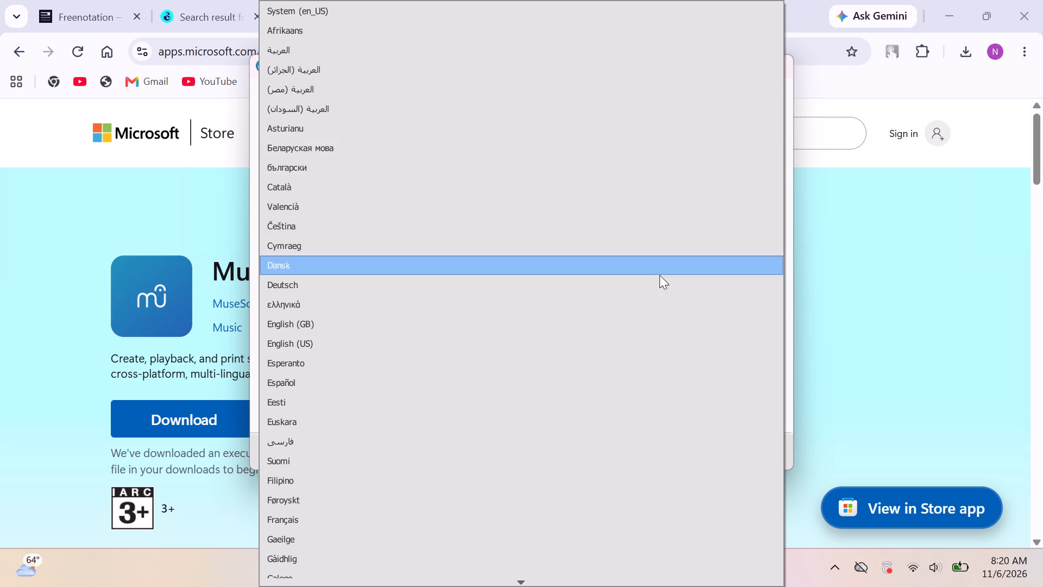
scroll(445, 371, down, 4)
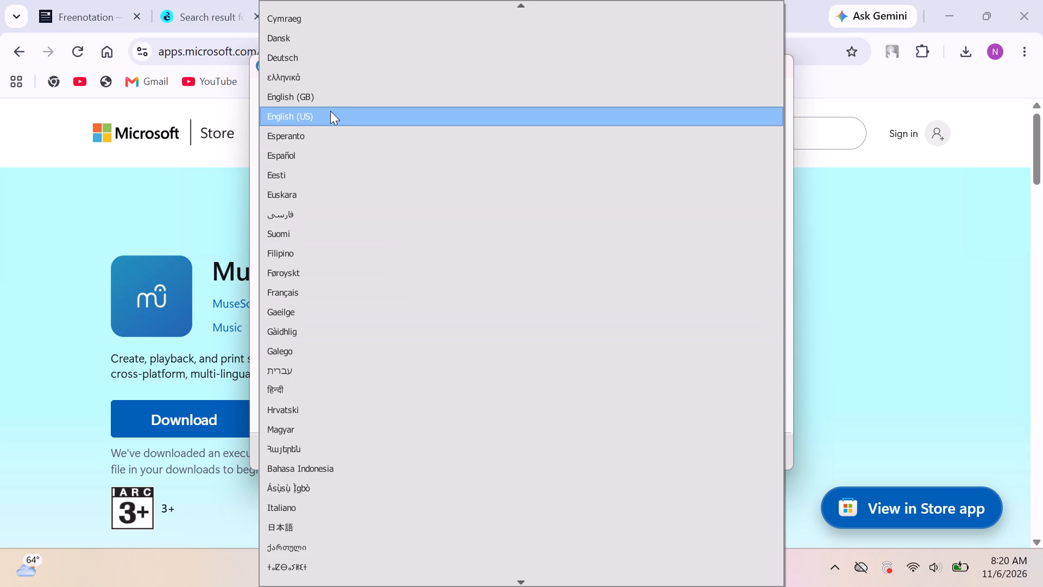
click(329, 101)
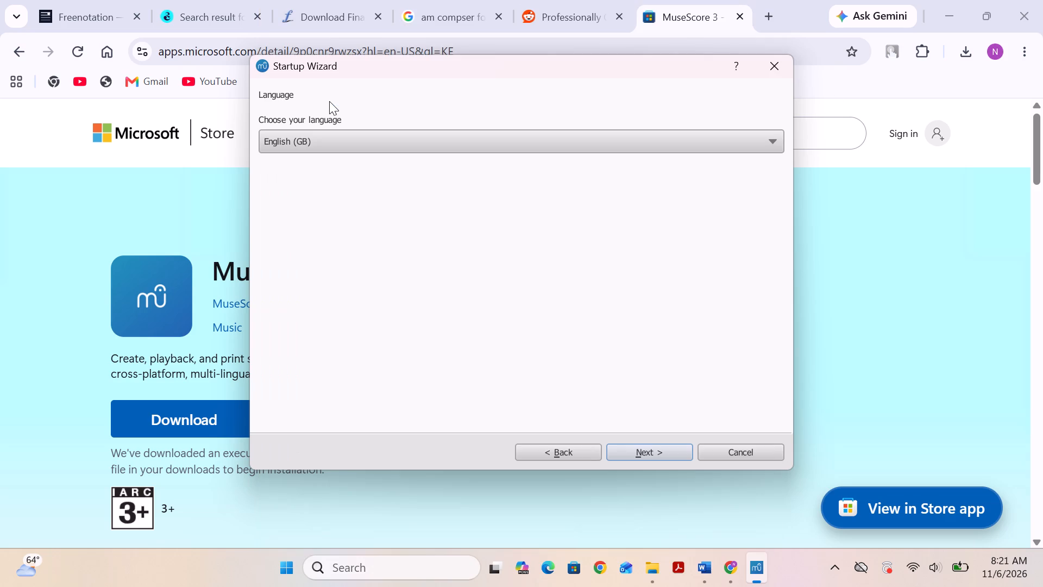
Advance the Startup Wizard past the language page and look through the available keyboard layouts.
click(680, 454)
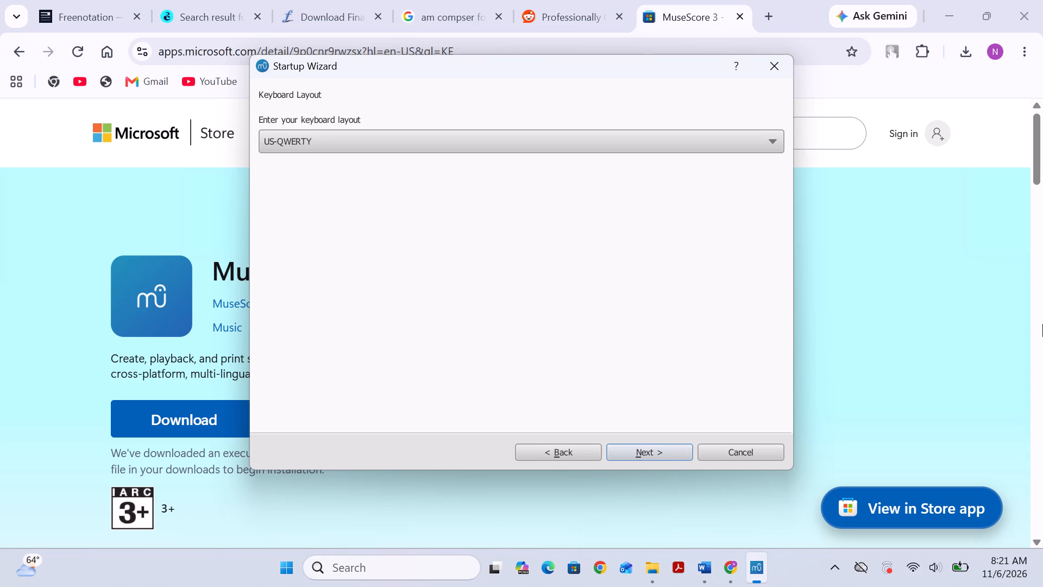
key(space)
key(Return)
click(778, 139)
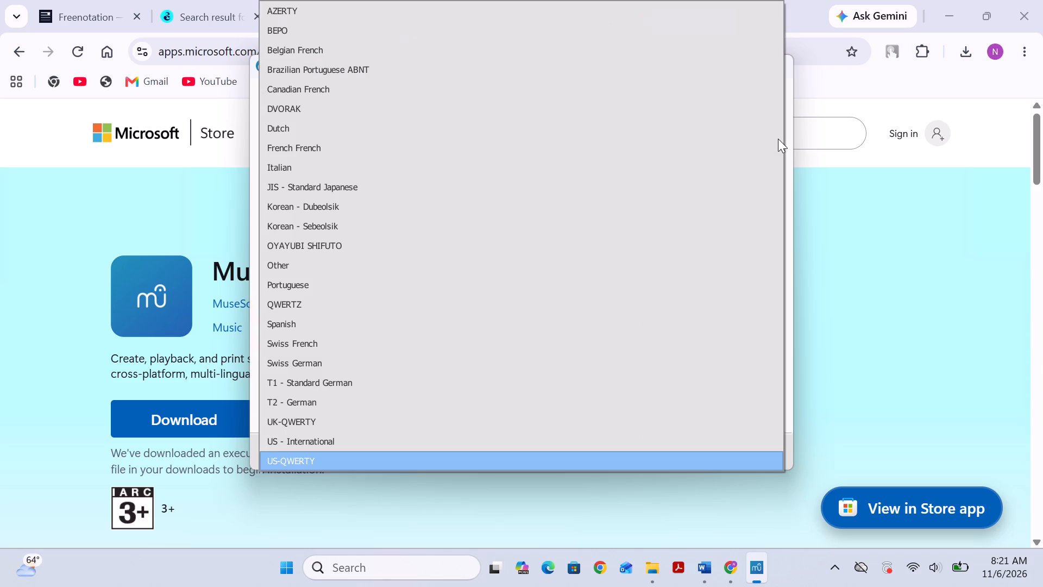
click(857, 157)
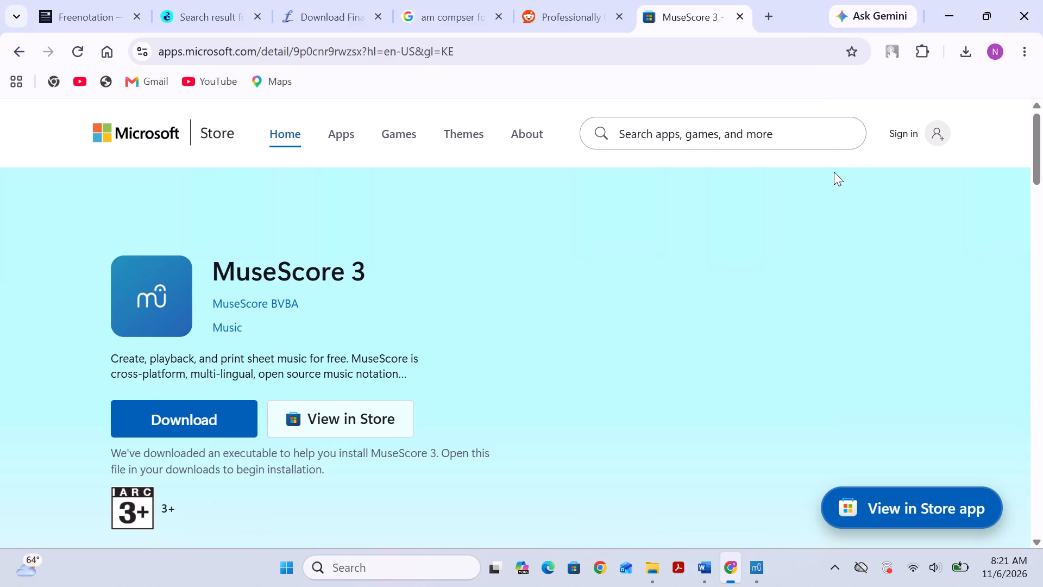
click(760, 561)
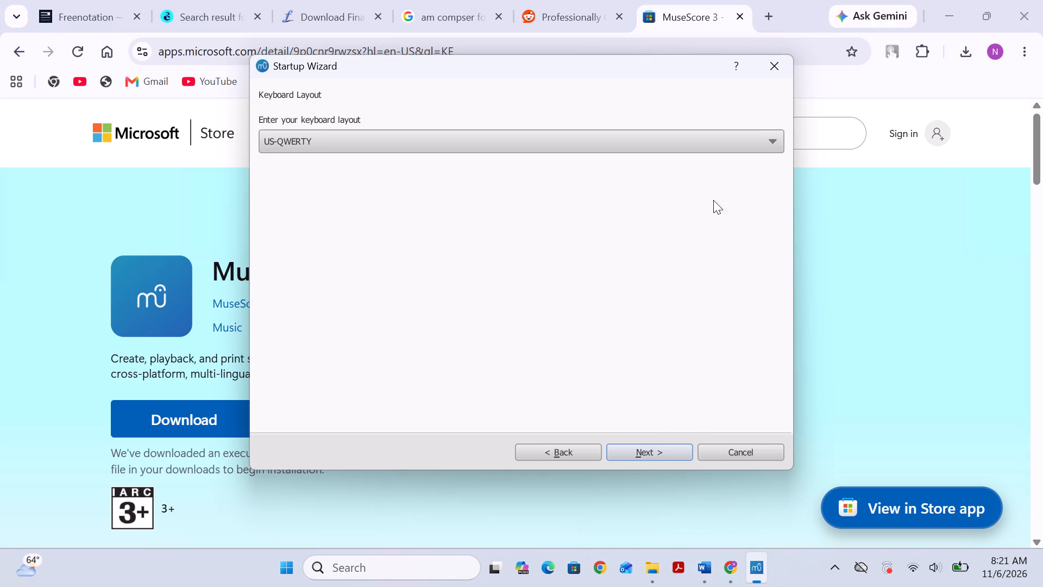
click(761, 133)
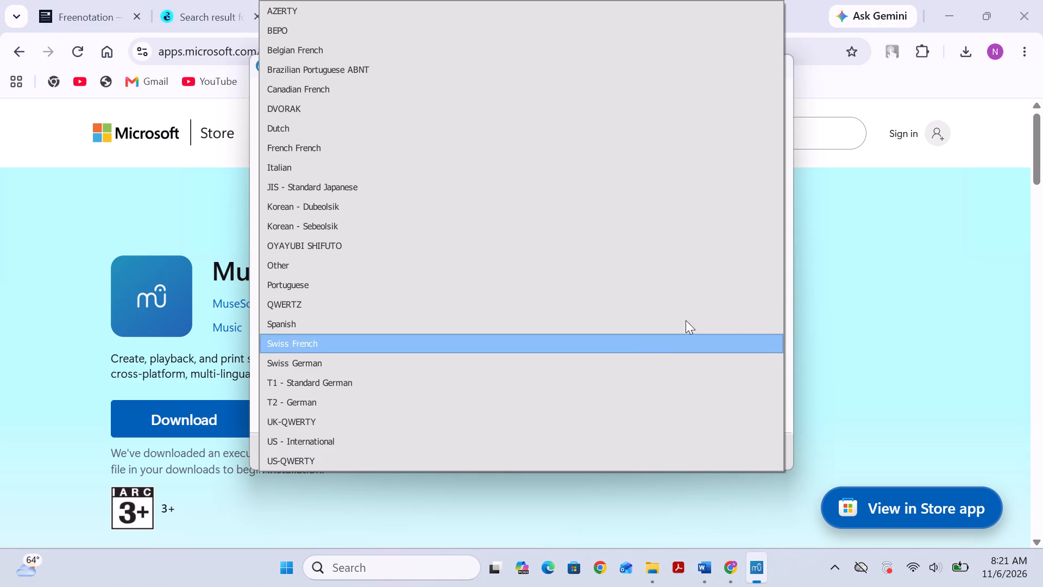
click(874, 292)
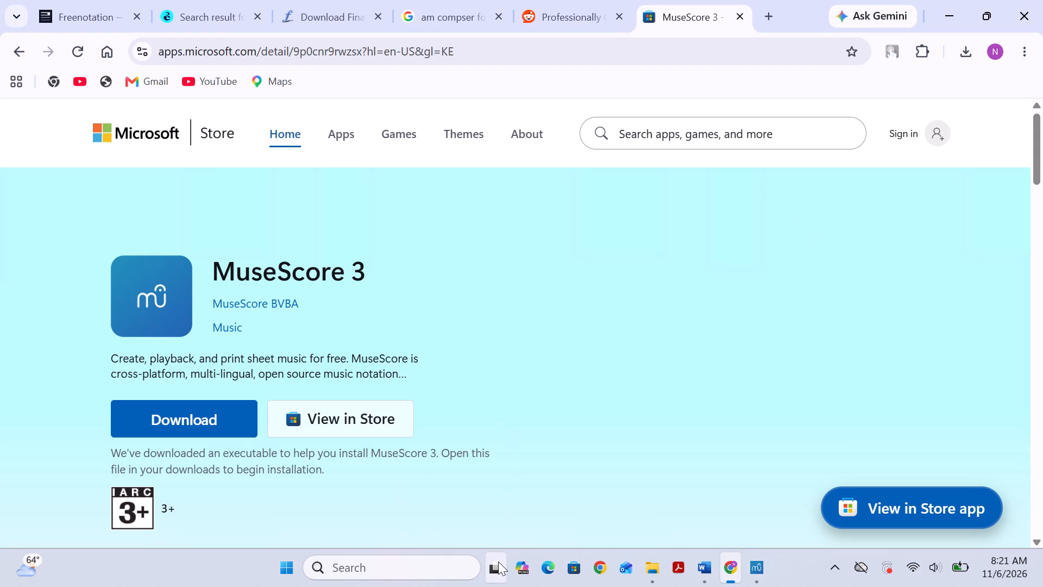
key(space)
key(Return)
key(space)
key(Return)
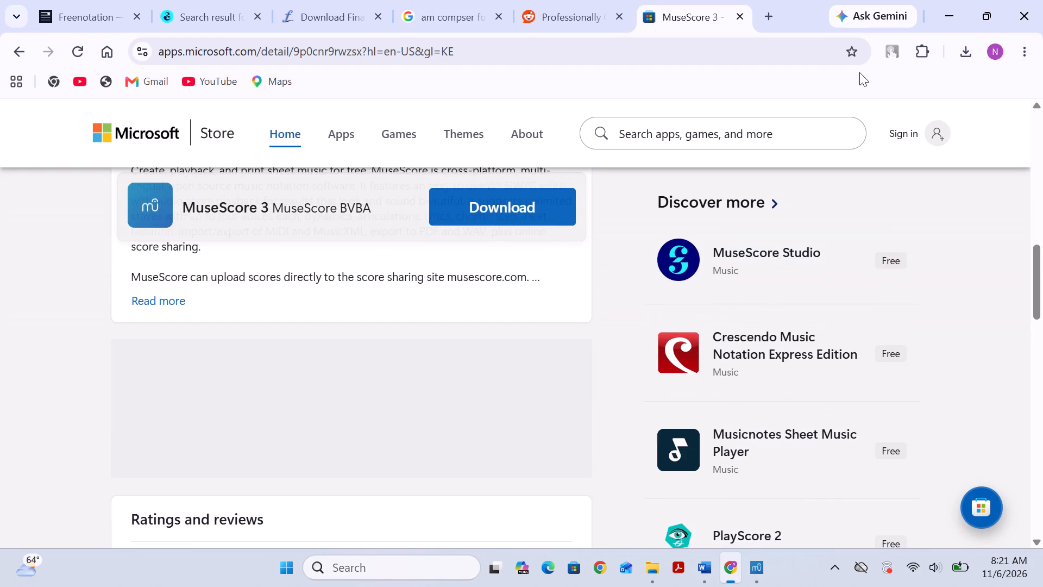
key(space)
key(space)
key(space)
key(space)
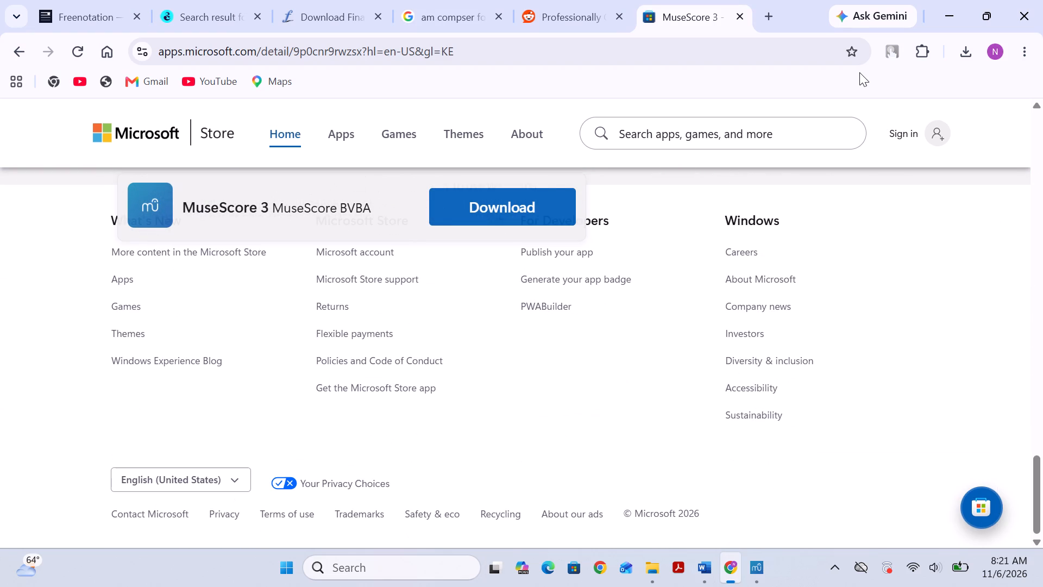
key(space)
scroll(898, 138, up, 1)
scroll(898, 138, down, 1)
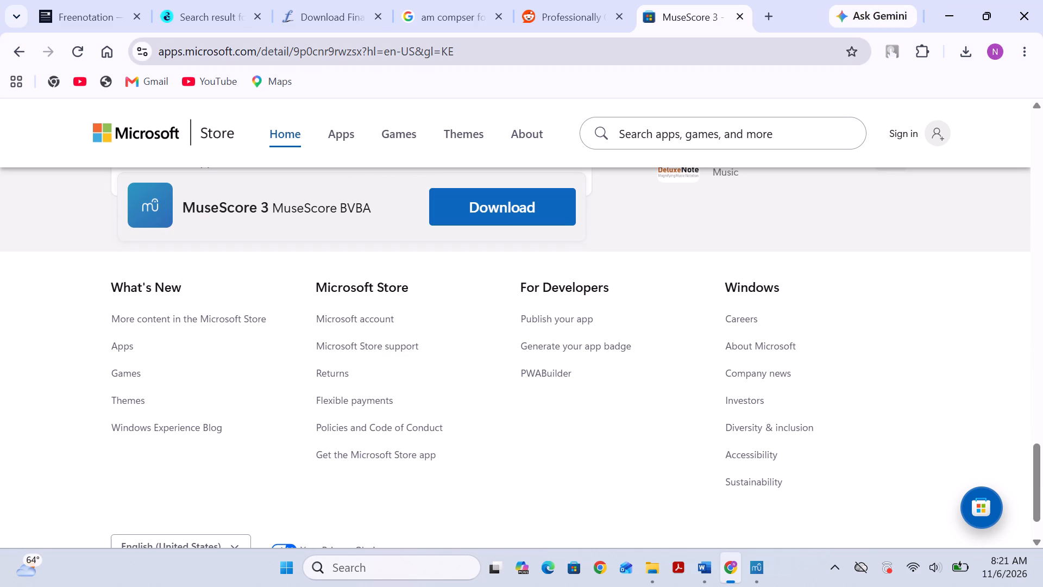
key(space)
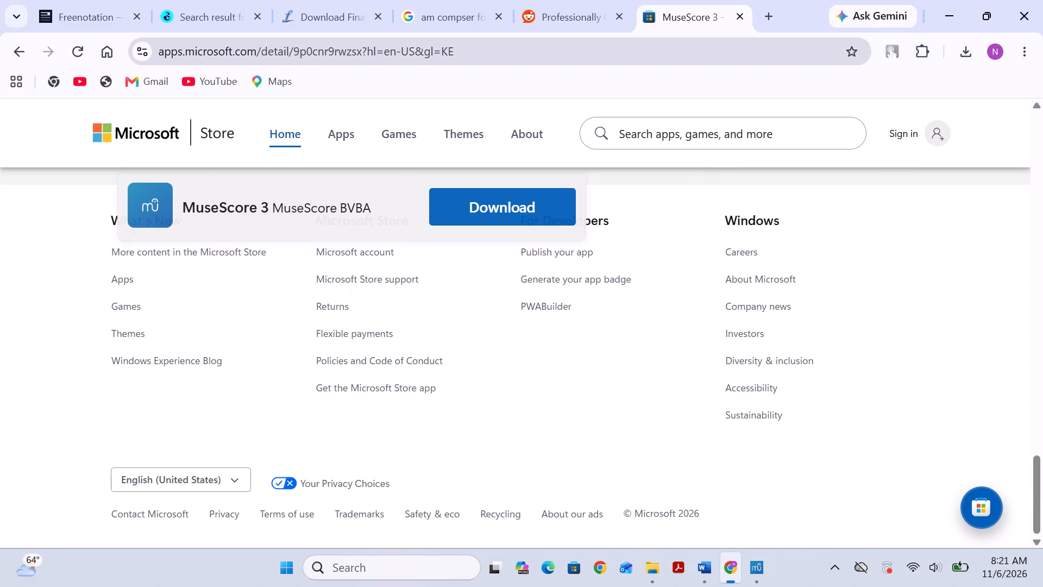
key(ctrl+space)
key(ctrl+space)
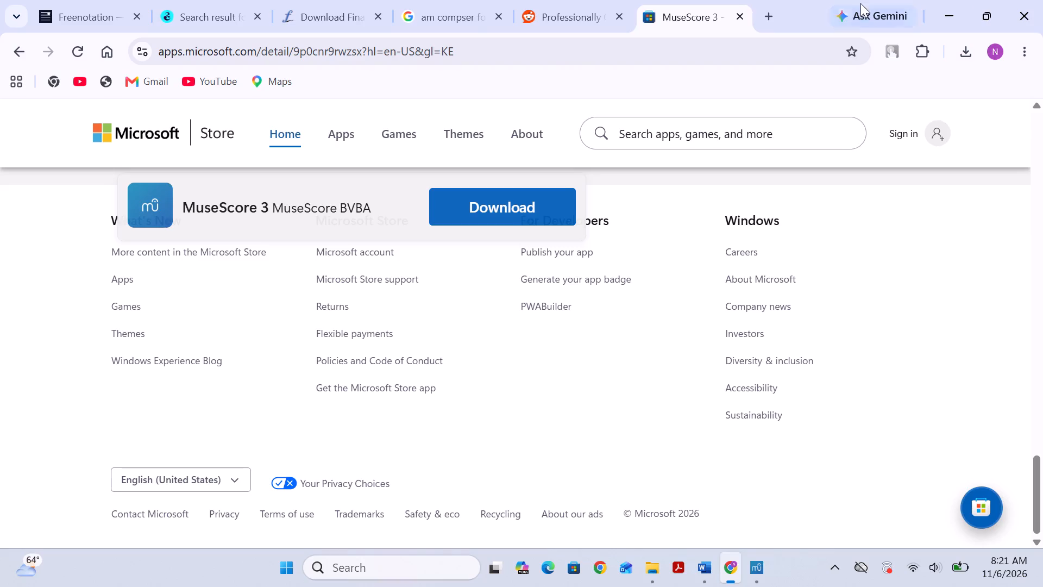
Search Google in a new browser tab for "shortcut changing keyboard layout".
click(763, 17)
text(ch)
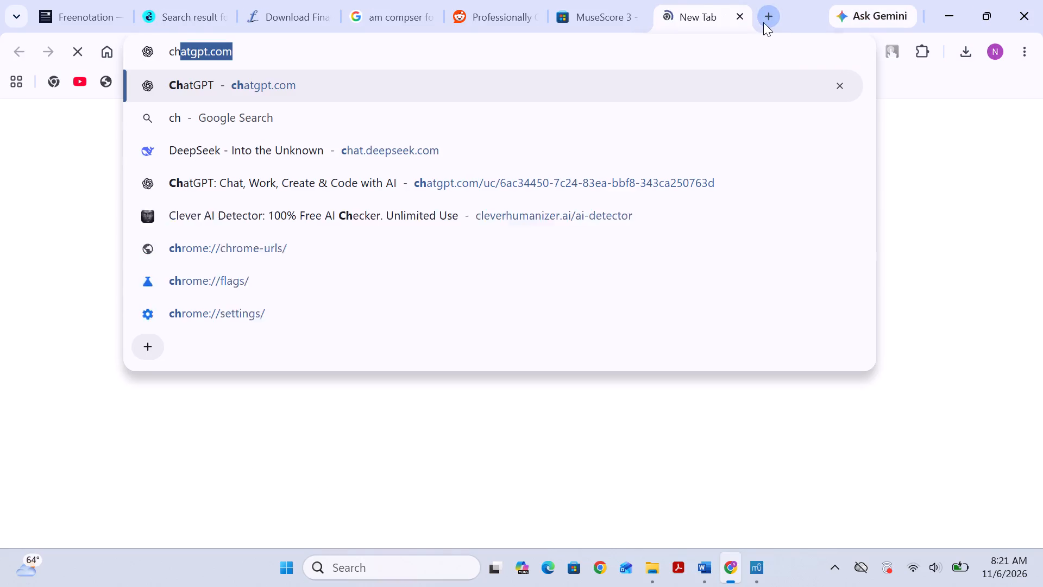
key(BackSpace)
key(BackSpace)
key(BackSpace)
key(BackSpace)
key(BackSpace)
text(short)
text(cut chang)
text(ing keyboar)
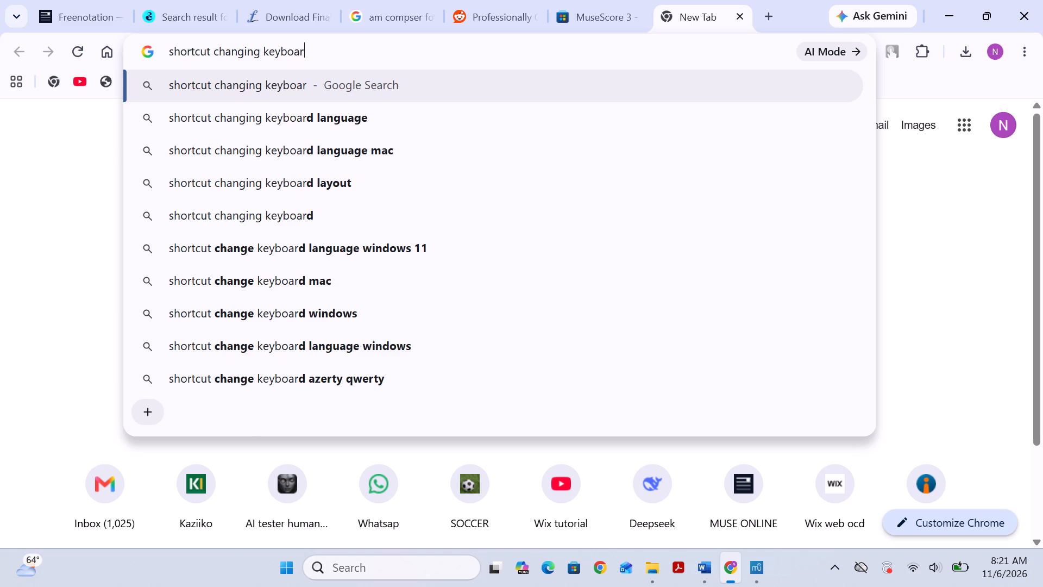
text(d layout)
key(Return)
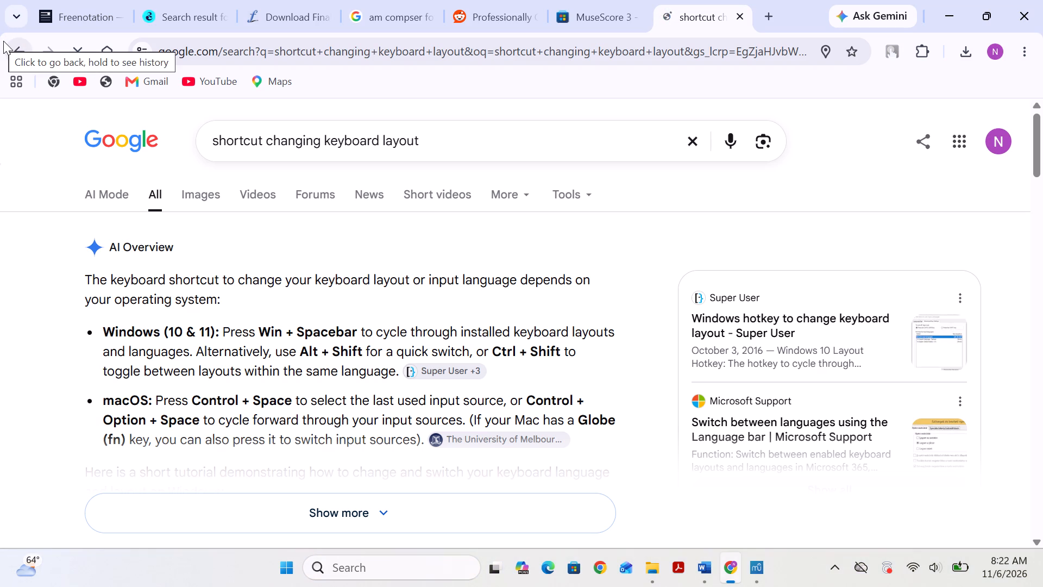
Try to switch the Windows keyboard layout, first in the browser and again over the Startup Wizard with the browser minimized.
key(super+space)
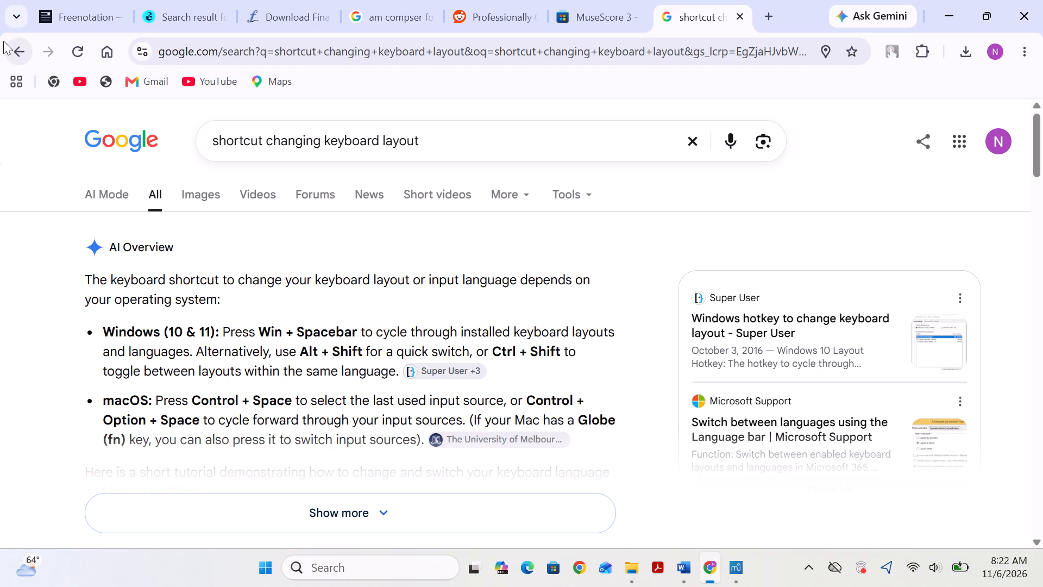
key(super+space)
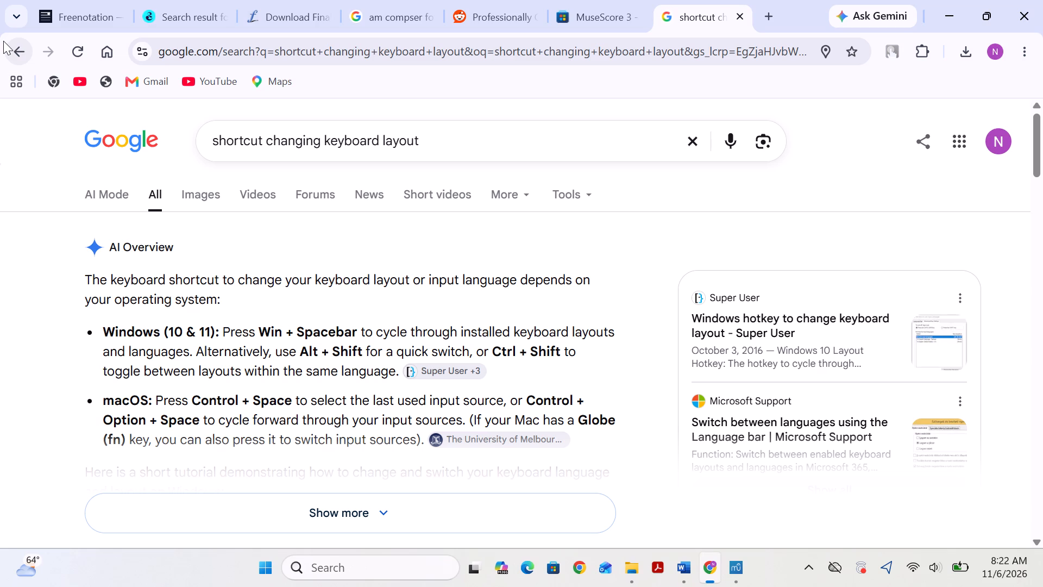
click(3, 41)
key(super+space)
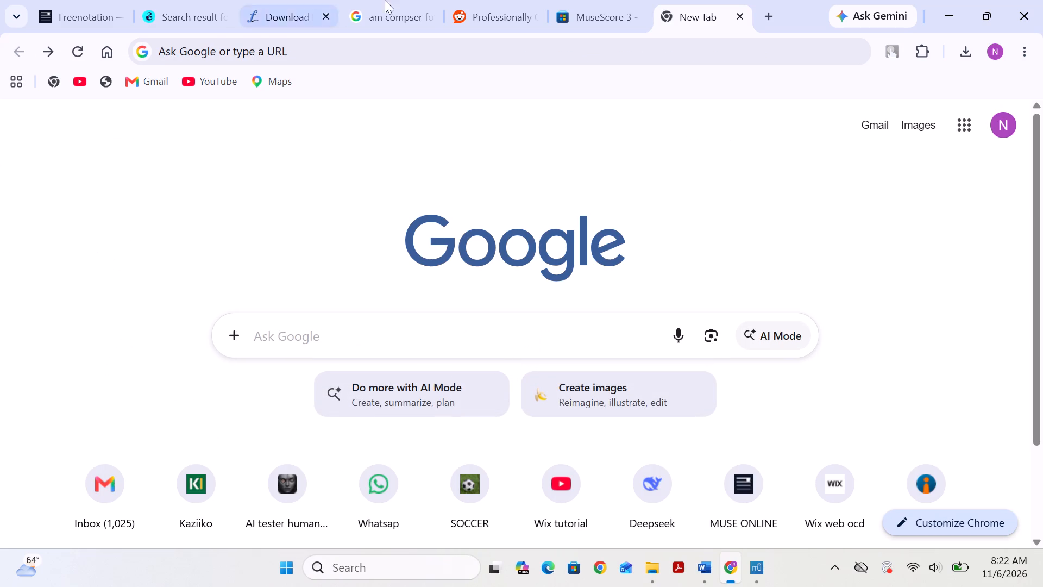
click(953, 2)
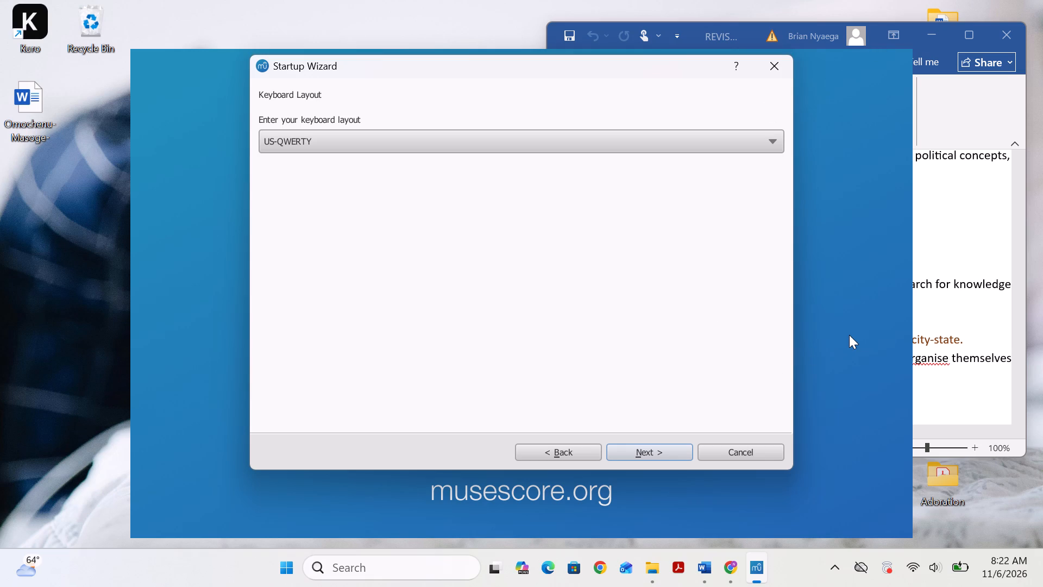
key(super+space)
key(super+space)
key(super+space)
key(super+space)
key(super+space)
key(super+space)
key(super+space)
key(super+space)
Complete the Startup Wizard with the US-QWERTY keyboard layout and Yes for the guided tours.
drag(676, 456, 668, 458)
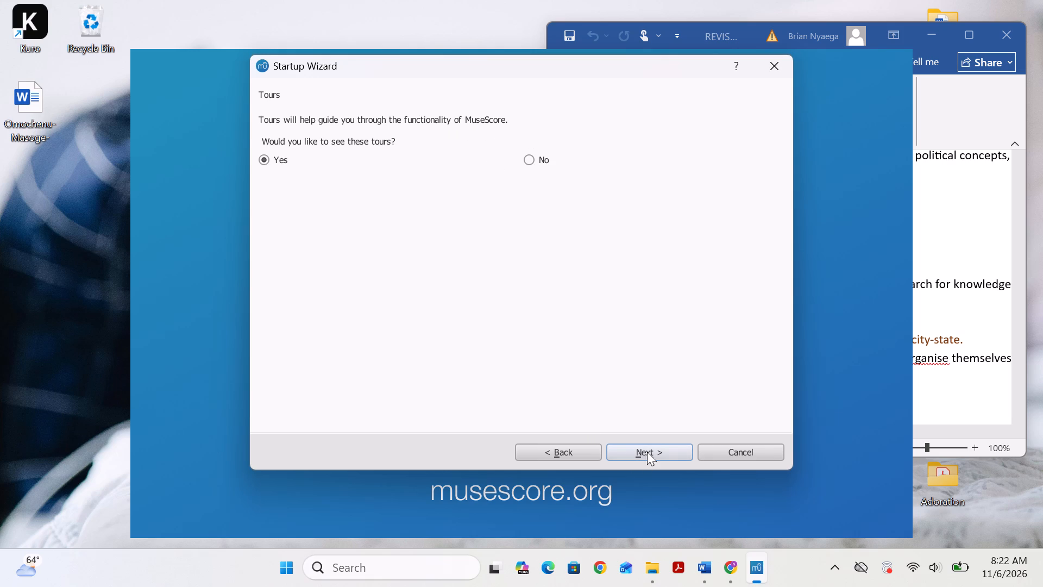
click(674, 453)
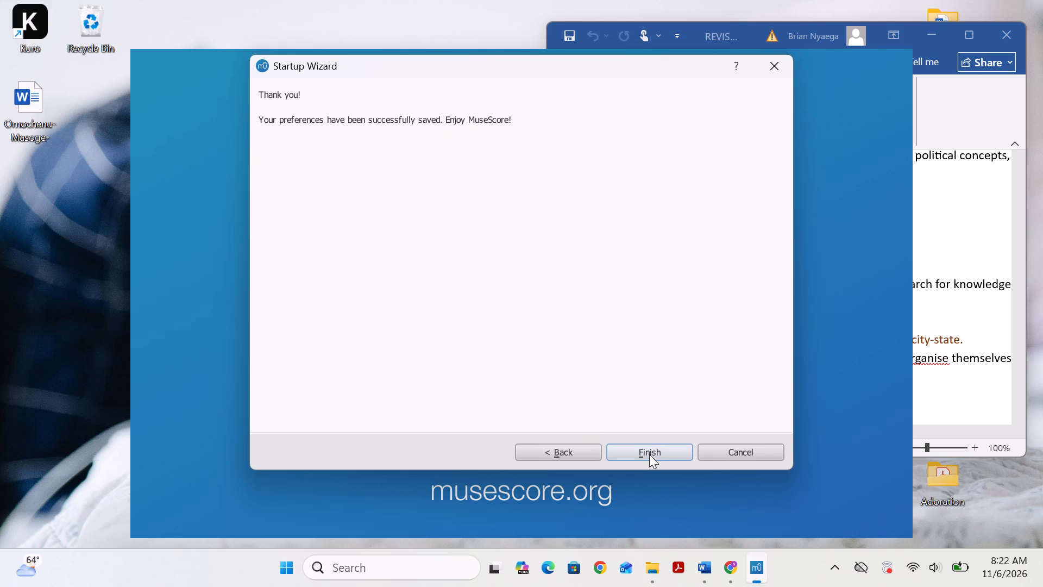
click(649, 454)
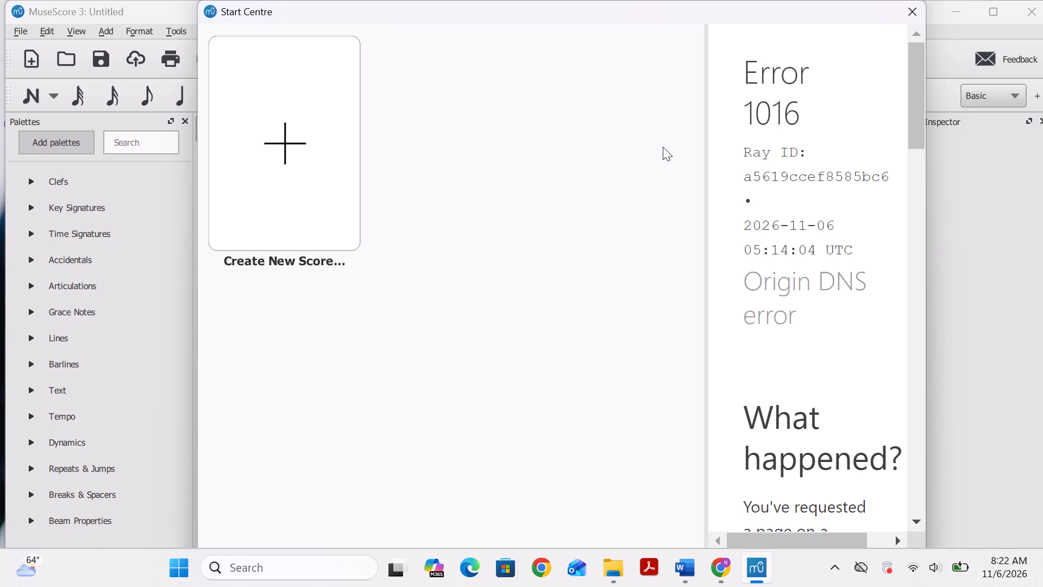
Start a new score with the title "Tayarisheni" and the subtitle "Dedicated to juju".
click(309, 139)
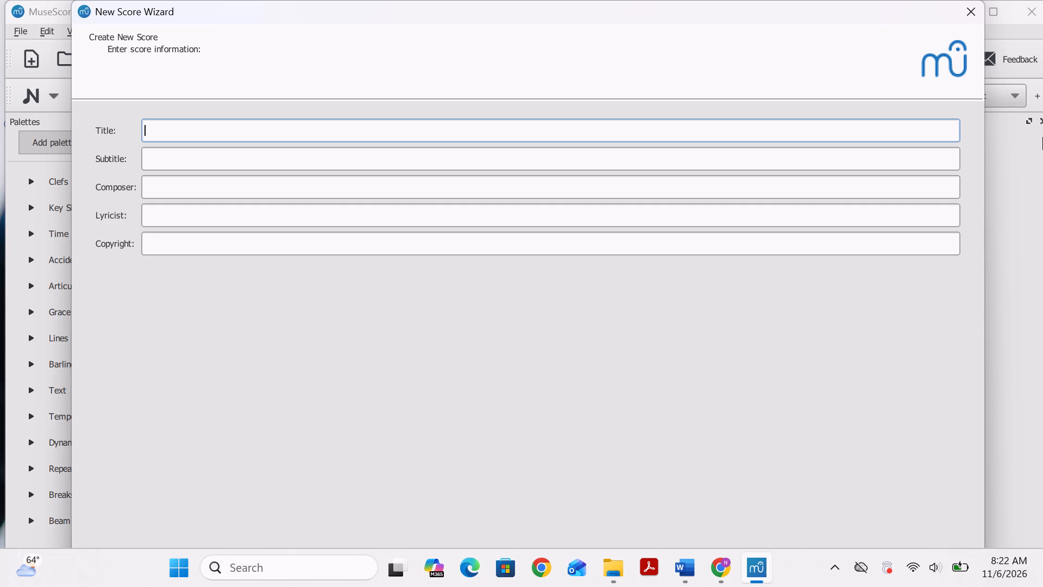
key(a)
text(yarish)
text(eni)
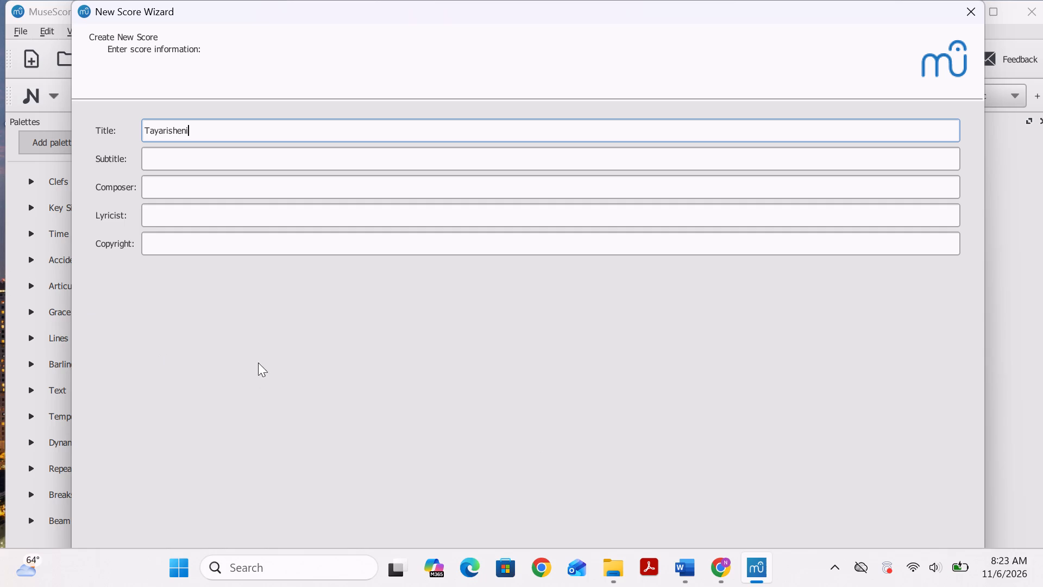
click(213, 163)
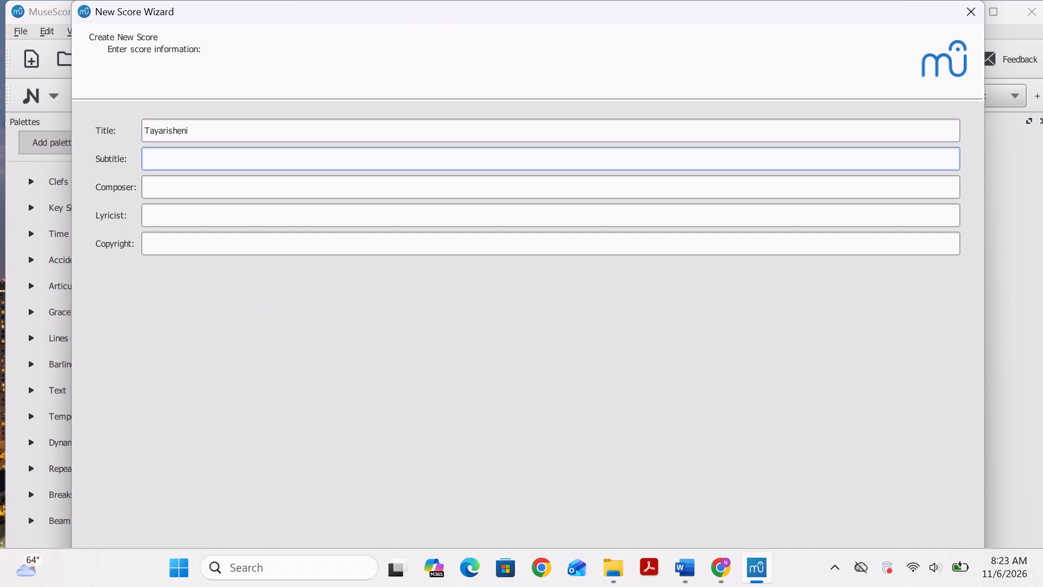
key(d)
text(edid)
key(BackSpace)
text(cated to)
key(space)
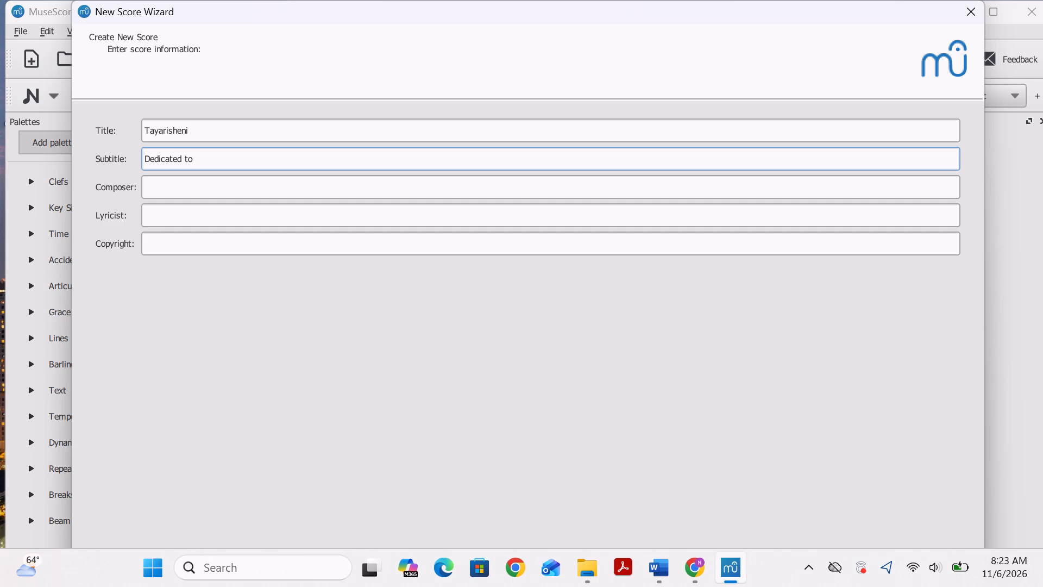
text(juju)
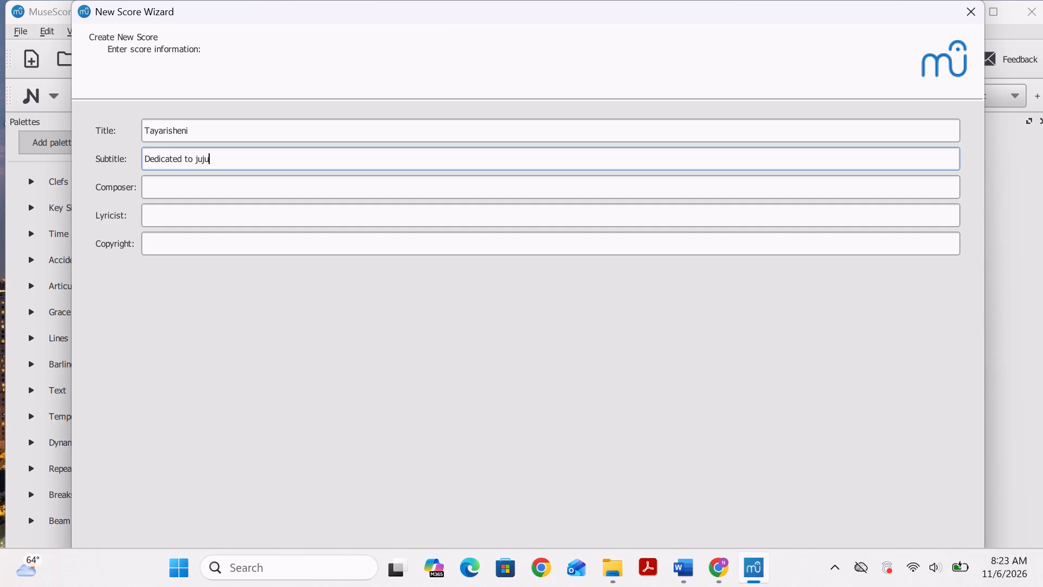
click(412, 188)
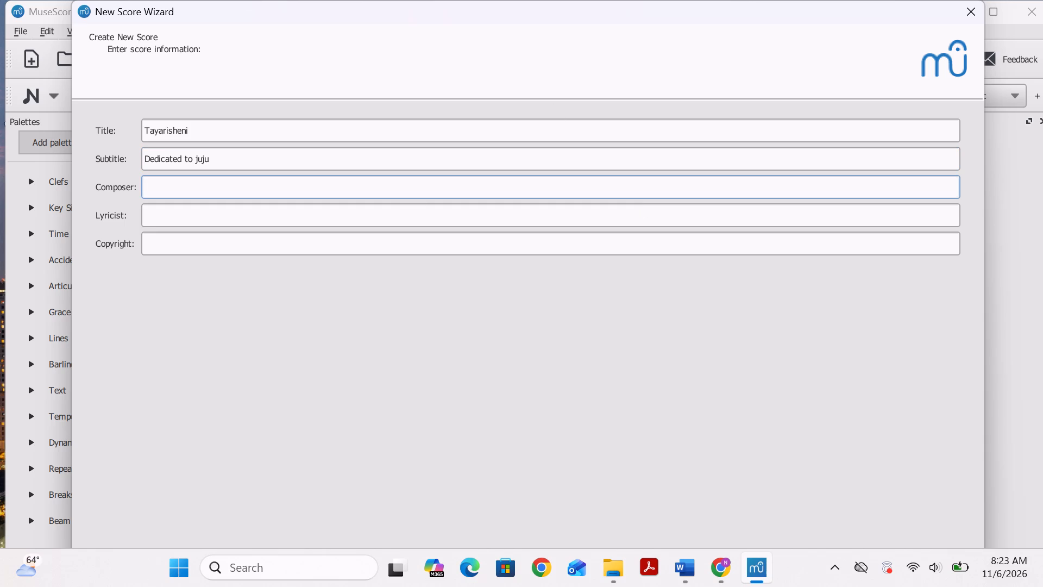
key(b)
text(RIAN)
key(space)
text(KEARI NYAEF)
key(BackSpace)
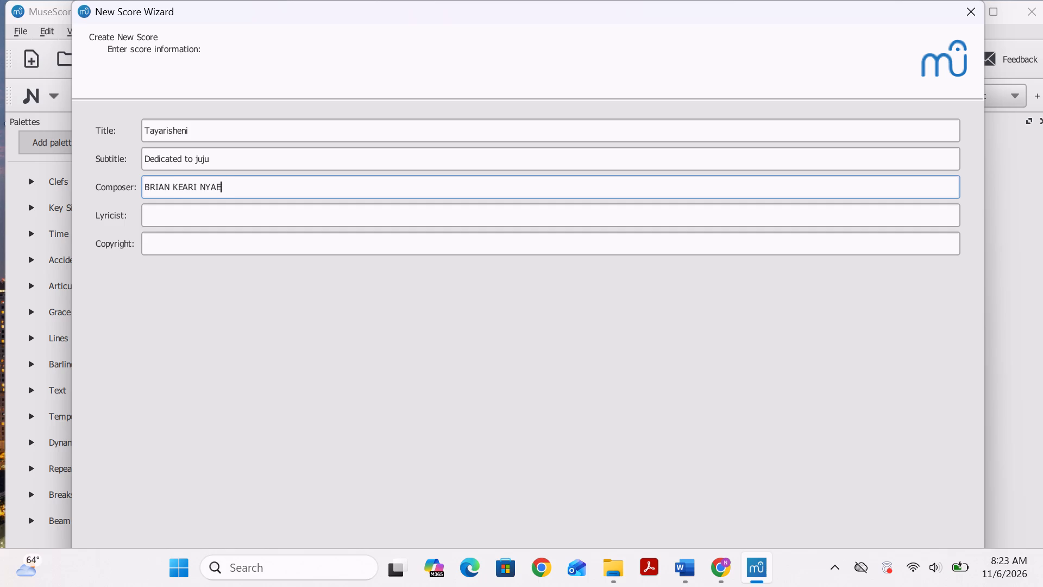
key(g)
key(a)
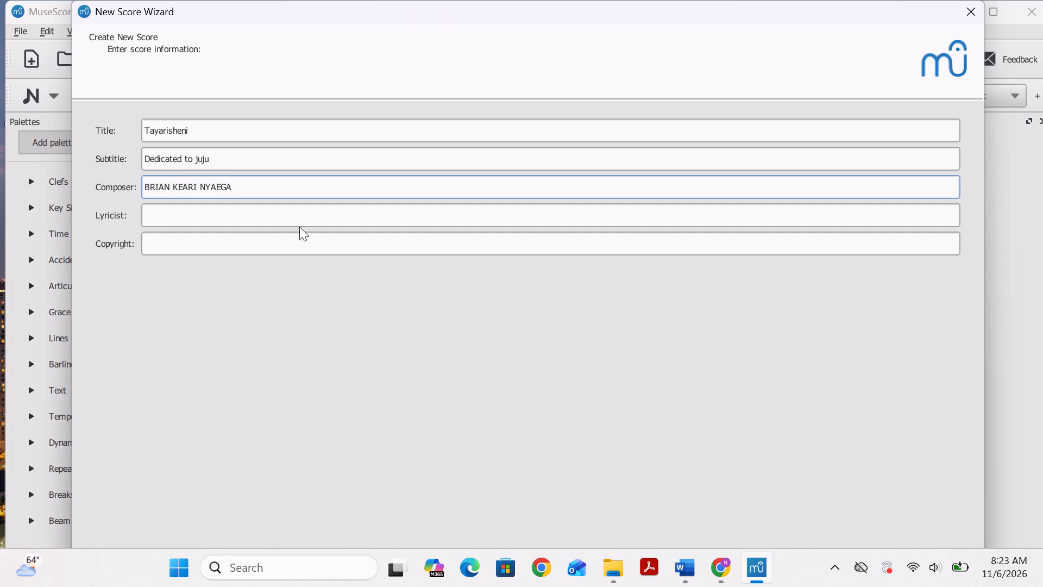
click(298, 218)
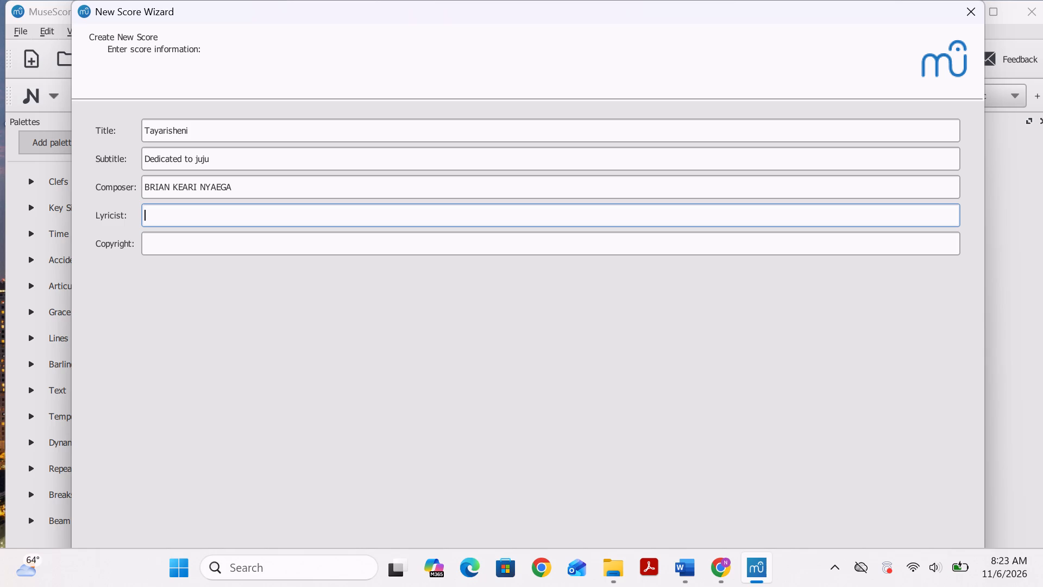
key(b)
text(RIAN)
click(251, 245)
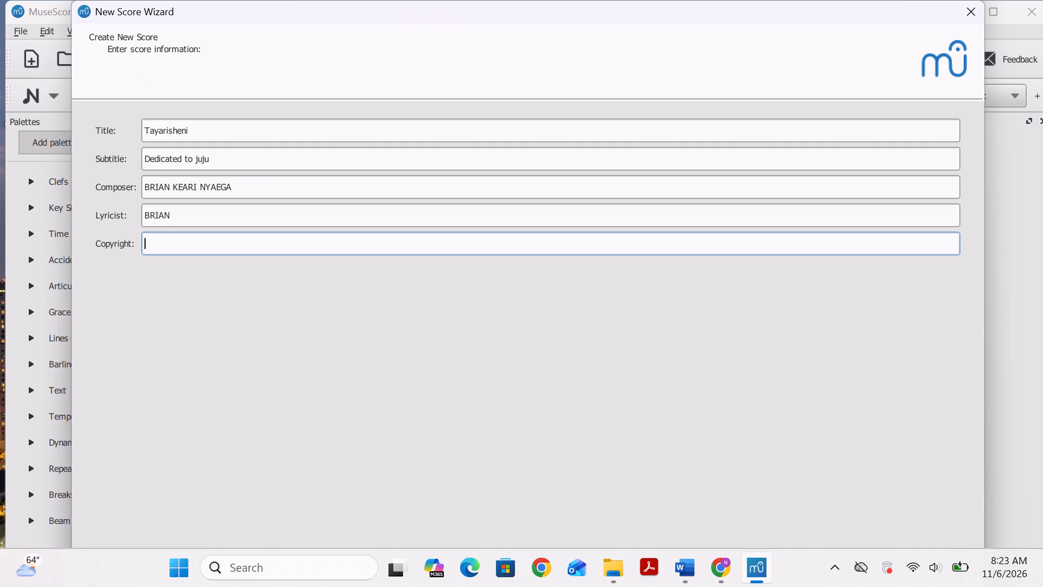
key(shift+at)
text(202)
key(6)
Shrink and reposition the New Score Wizard window so it fits on the screen, and continue to the template choice.
scroll(752, 524, down, 3)
drag(223, 5, 190, 6)
drag(37, 2, 80, 35)
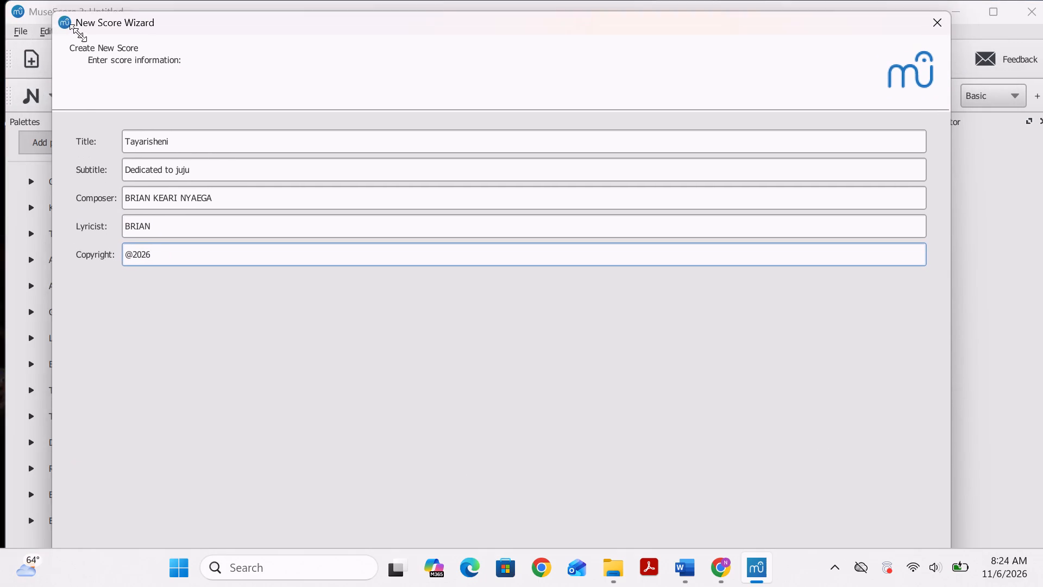
drag(80, 35, 186, 201)
drag(352, 214, 302, 66)
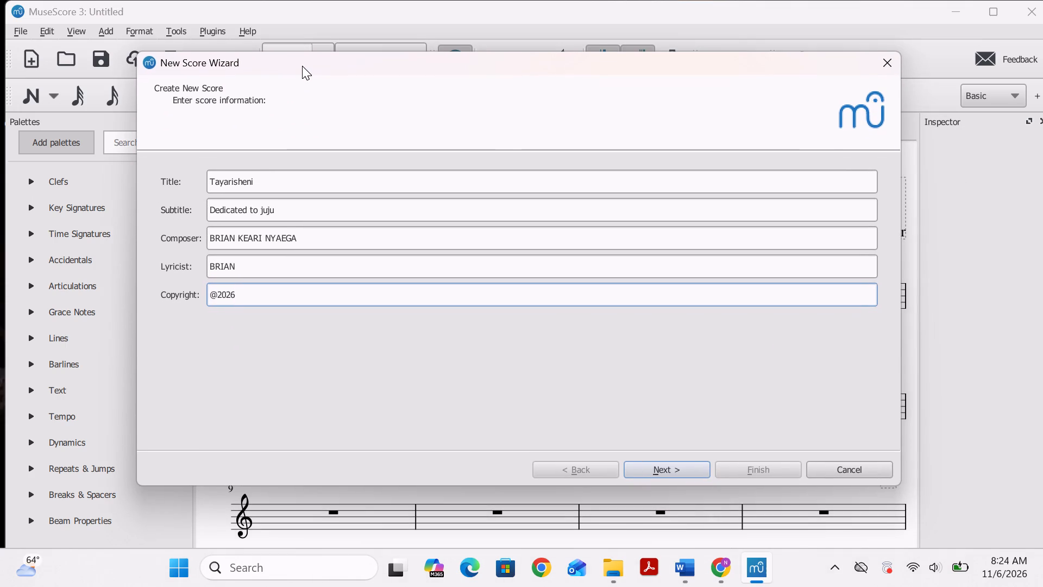
drag(302, 66, 304, 67)
click(648, 476)
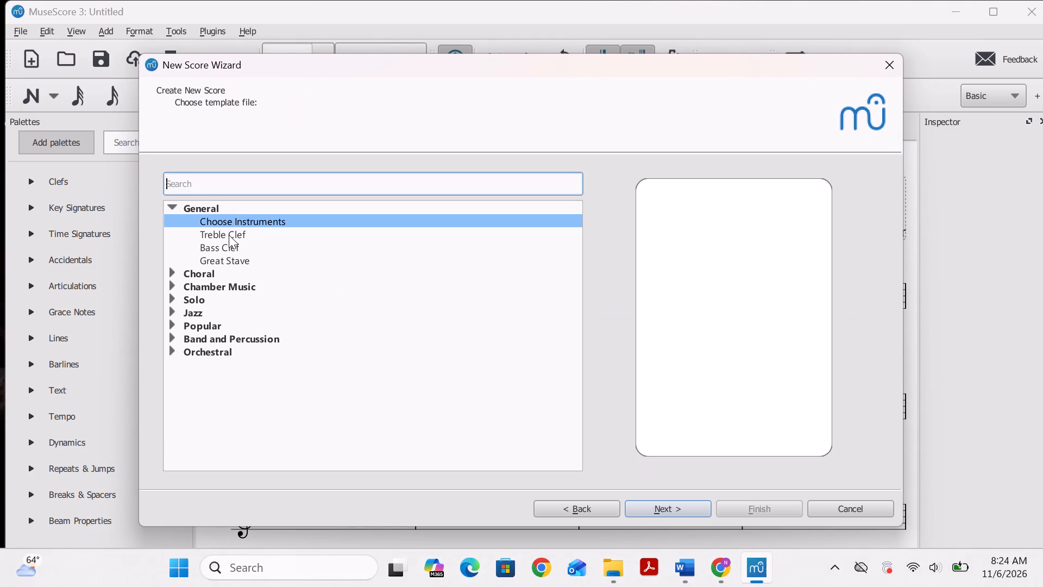
Choose the Great Stave template from the General group and continue to the key signature and tempo settings.
click(224, 260)
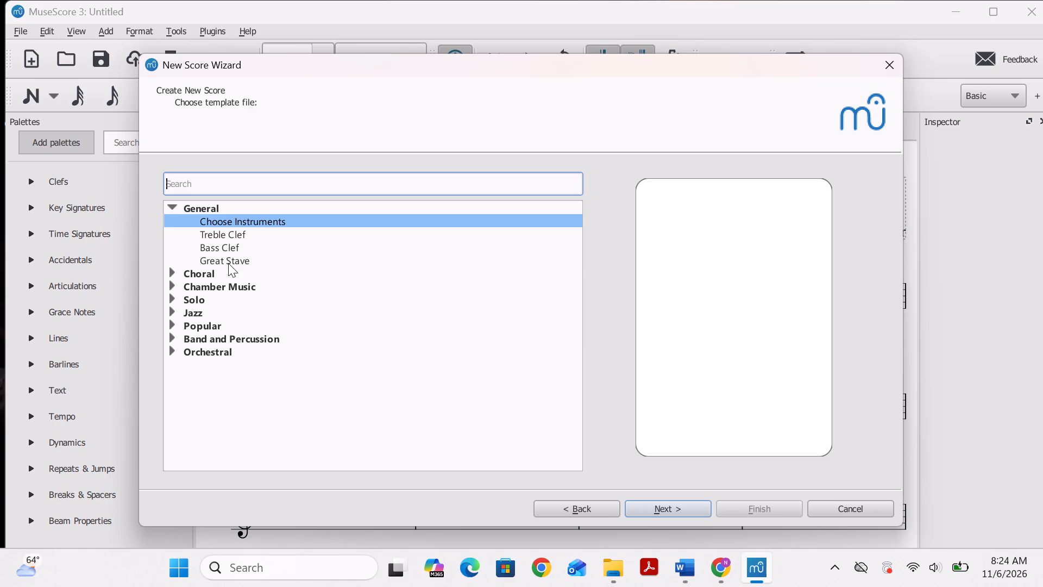
click(228, 263)
click(222, 257)
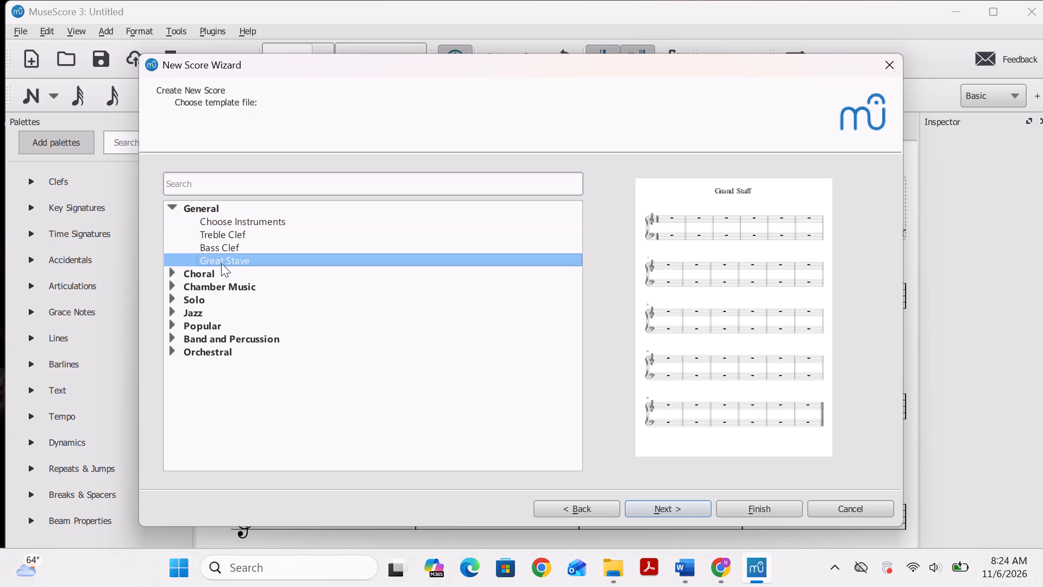
click(236, 252)
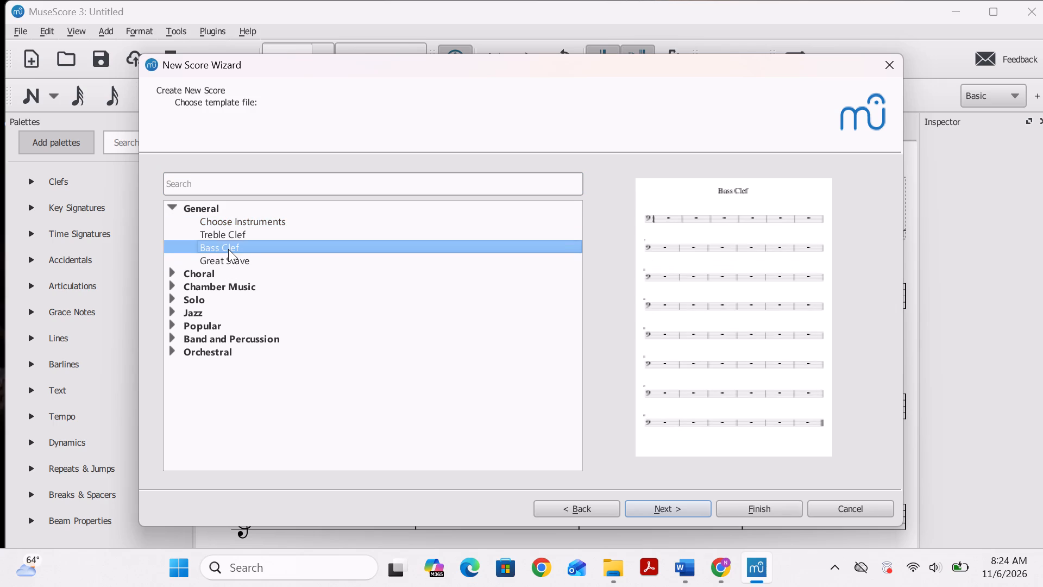
click(229, 257)
scroll(301, 308, down, 2)
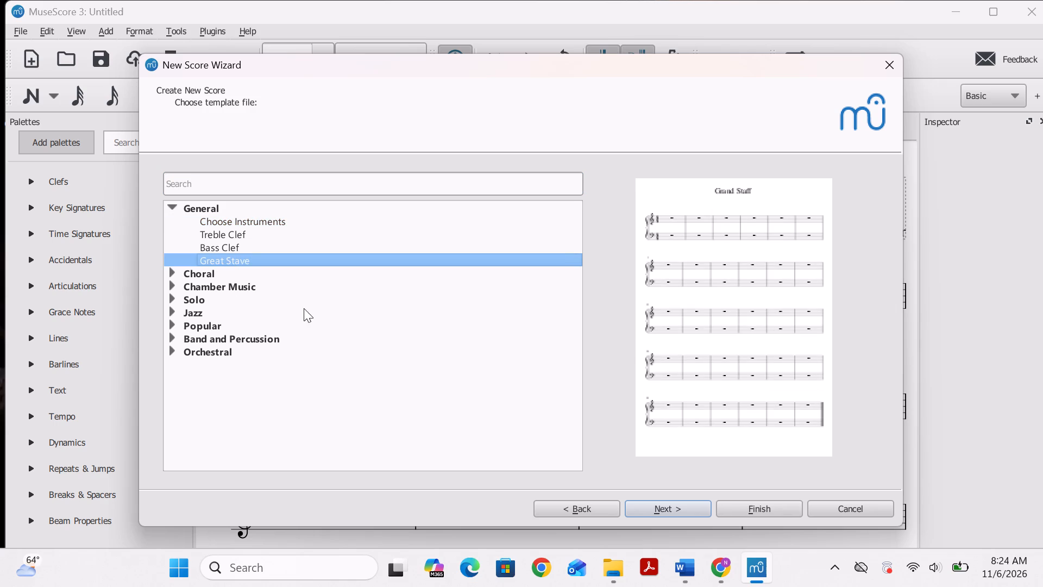
click(646, 510)
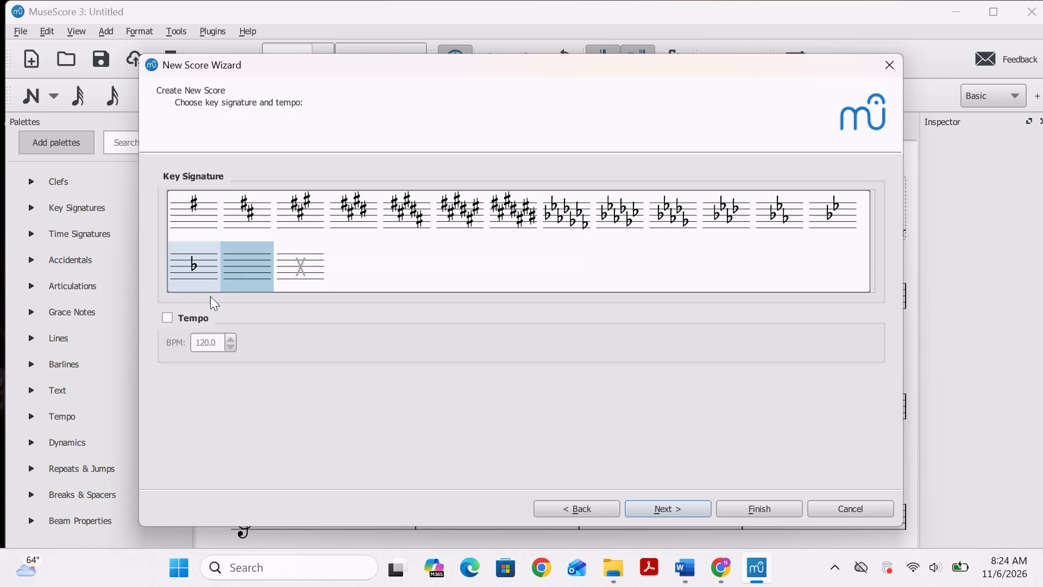
Enable the tempo at 80 BPM, choose the one-sharp key signature, and continue to the time signature settings.
click(216, 344)
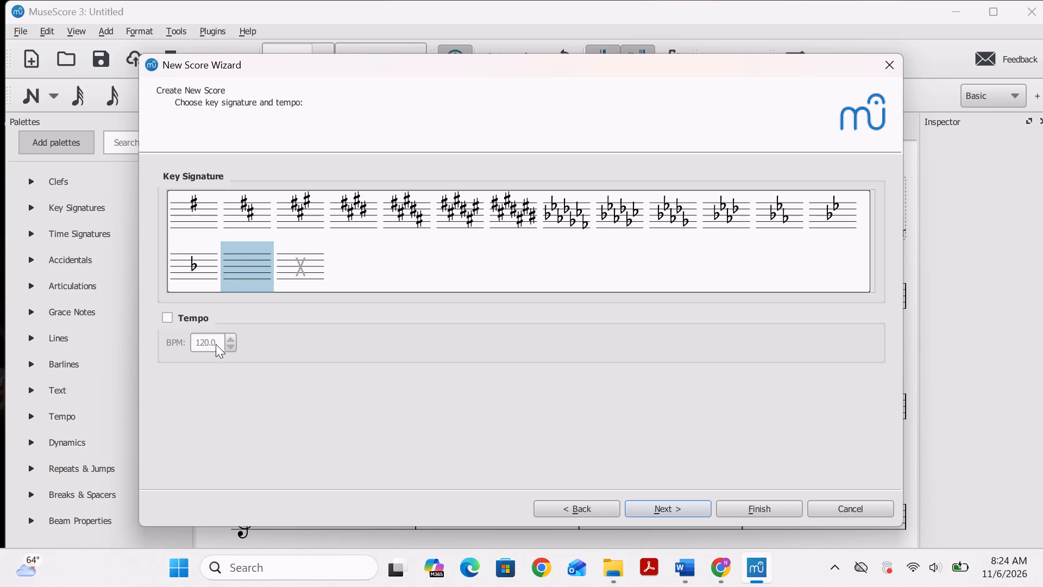
click(171, 319)
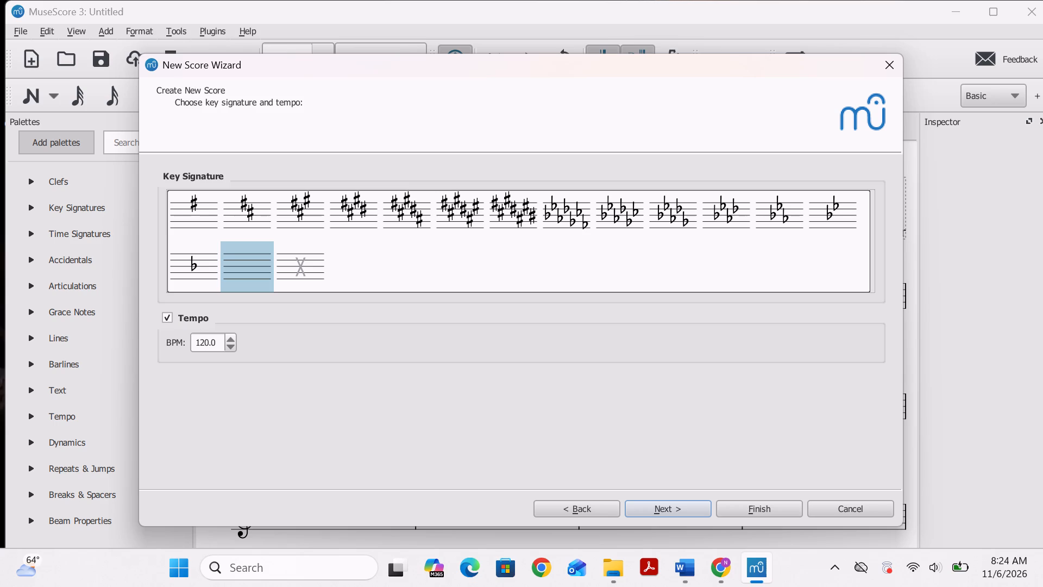
click(208, 345)
key(BackSpace)
key(BackSpace)
key(BackSpace)
key(BackSpace)
text(80)
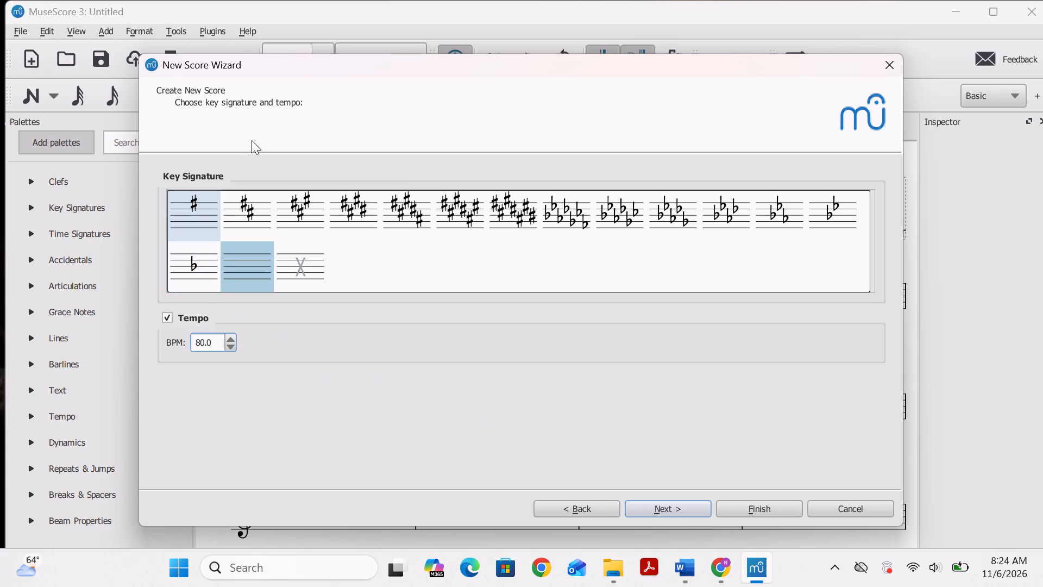
click(199, 207)
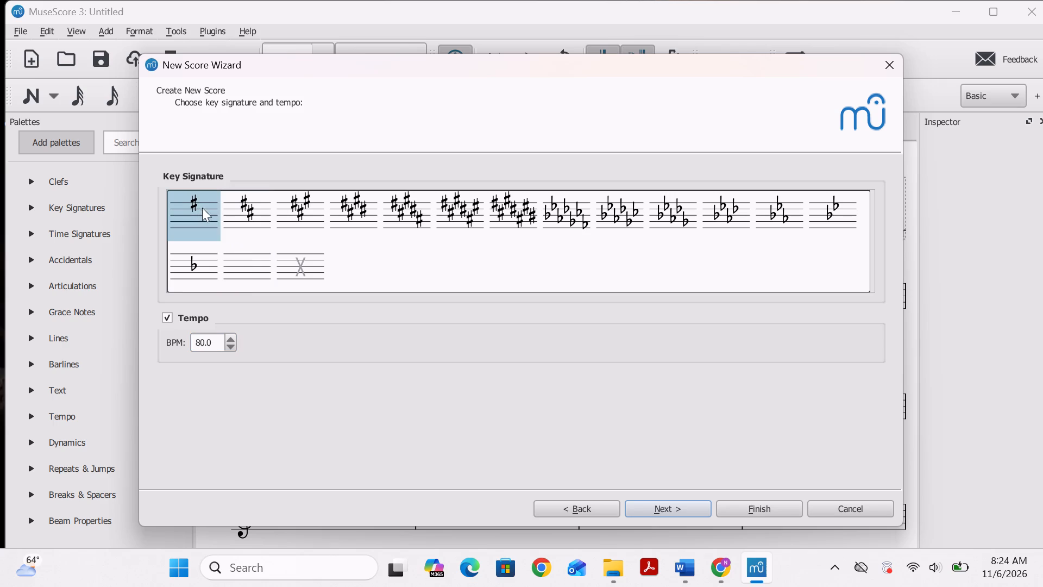
click(662, 505)
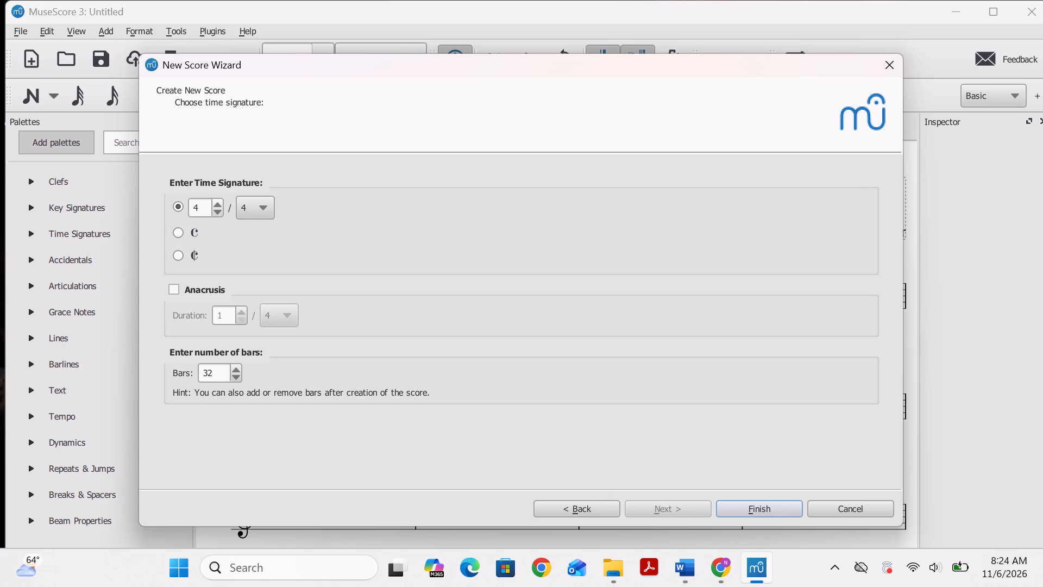
Set the time signature to 3/4, leave the anacrusis off and the bars at 32, and finish creating the score.
click(199, 208)
key(BackSpace)
key(3)
click(247, 204)
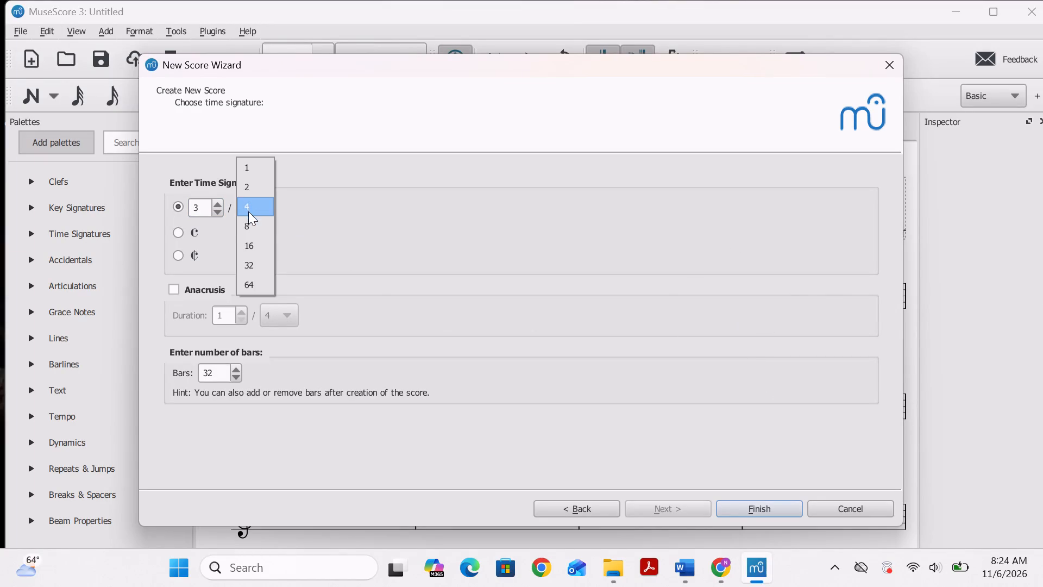
click(252, 208)
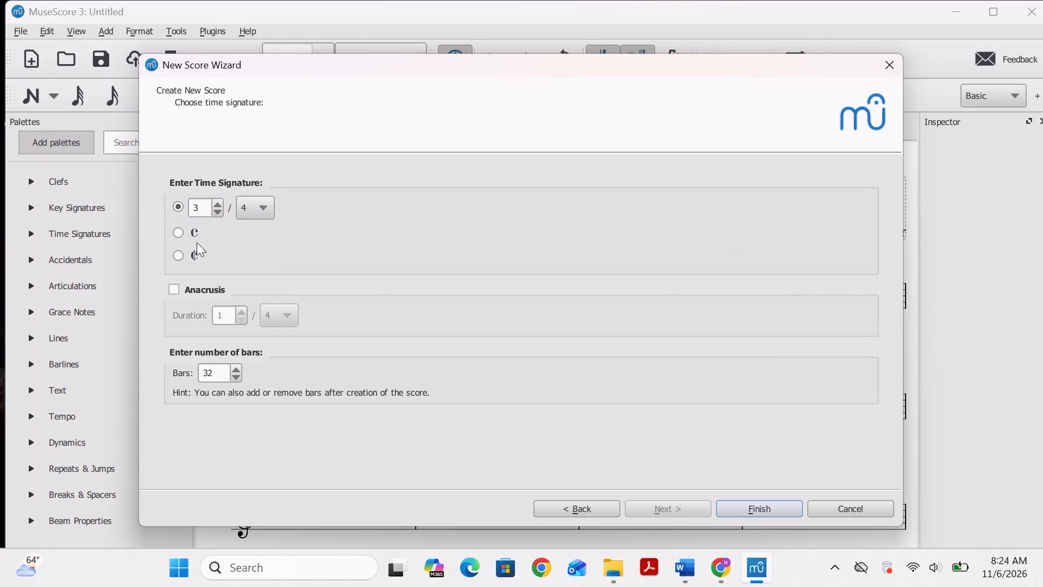
click(174, 291)
click(174, 291)
scroll(260, 389, down, 1)
click(774, 509)
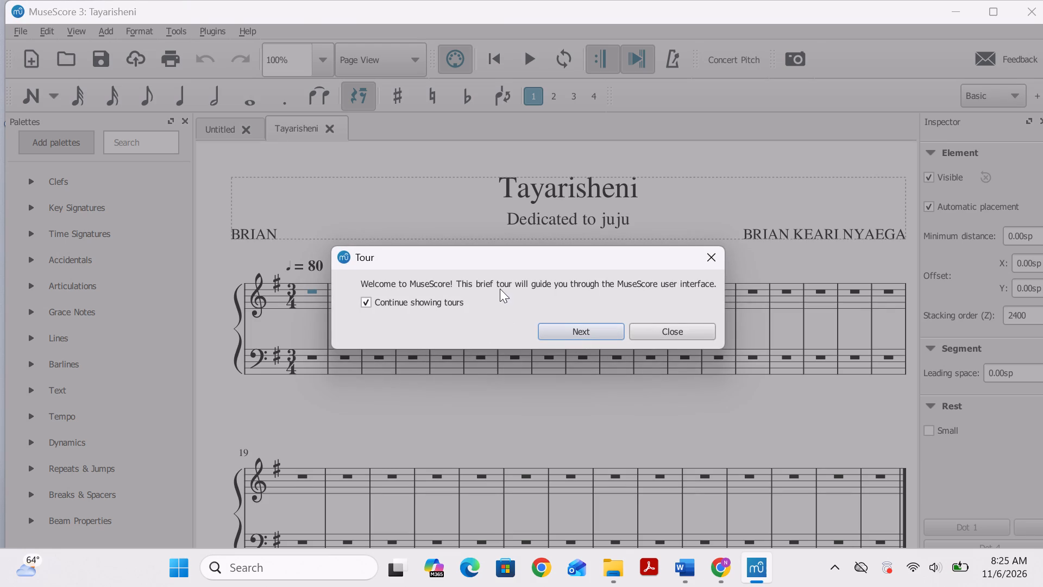
Read through the interface tour, covering score view, toolbars, palettes, Inspector and main menu, and end it with tours kept enabled.
click(577, 329)
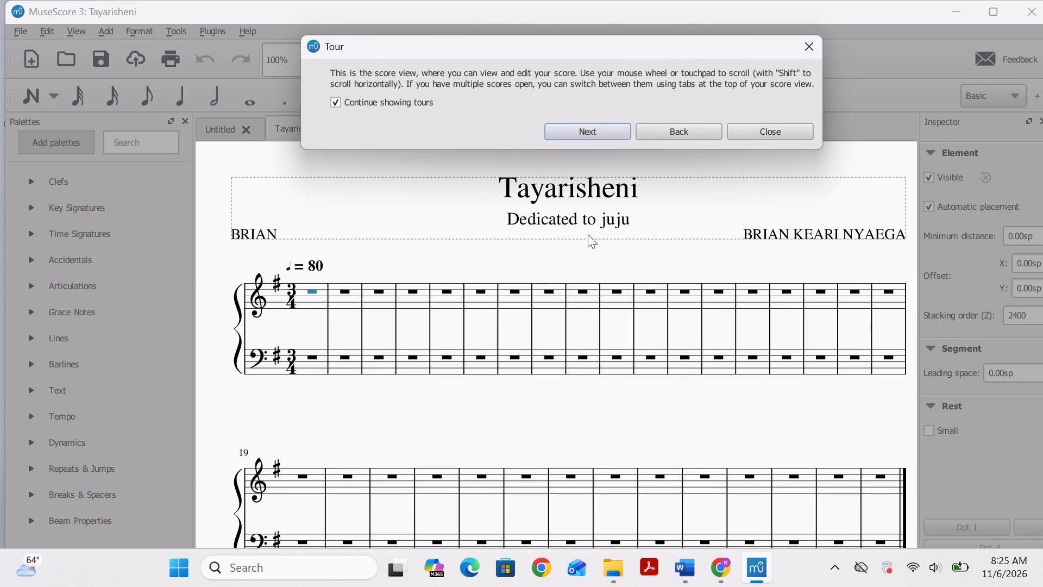
click(589, 136)
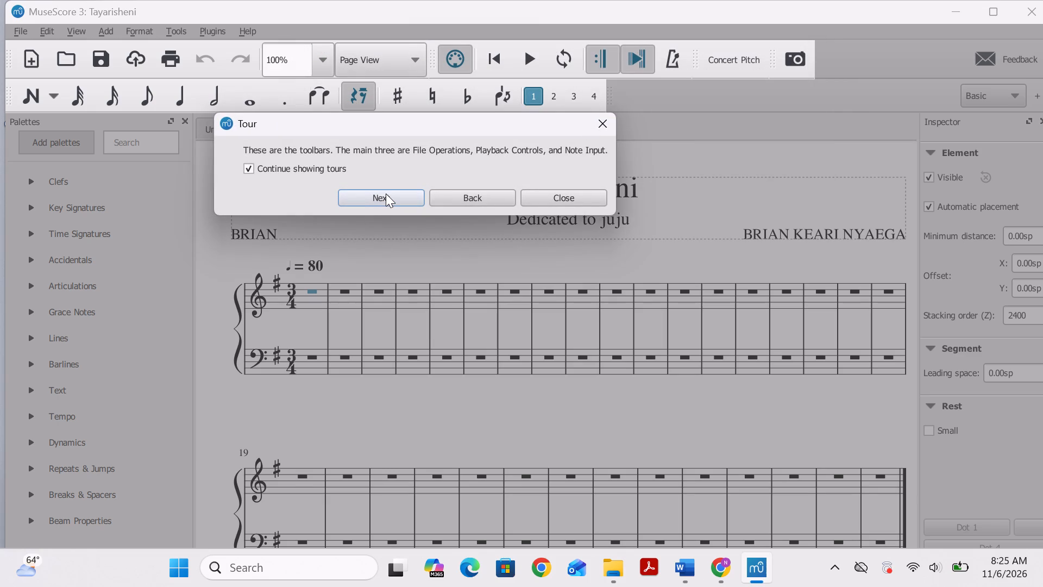
click(386, 193)
click(317, 183)
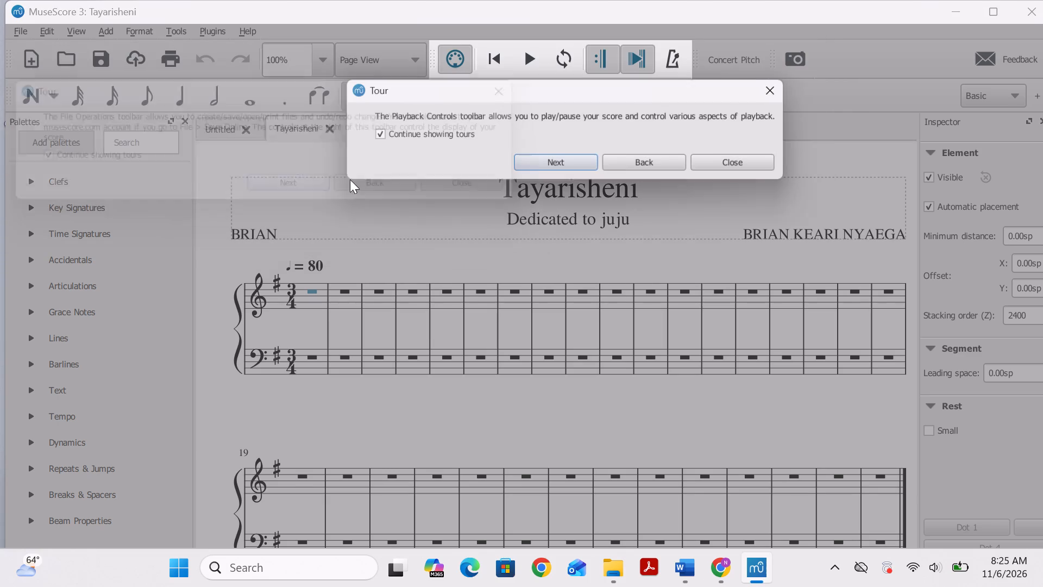
click(588, 169)
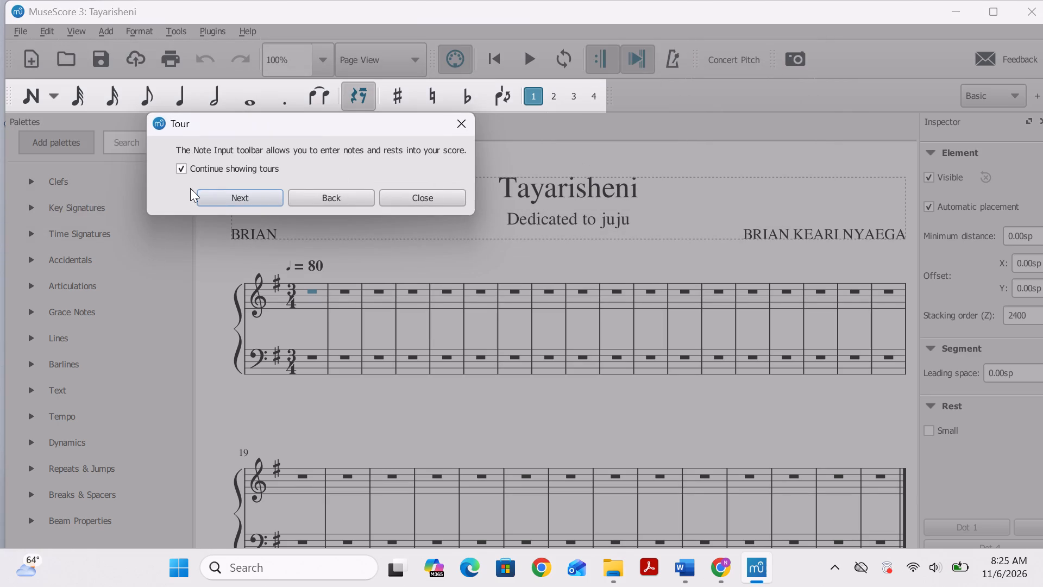
click(205, 195)
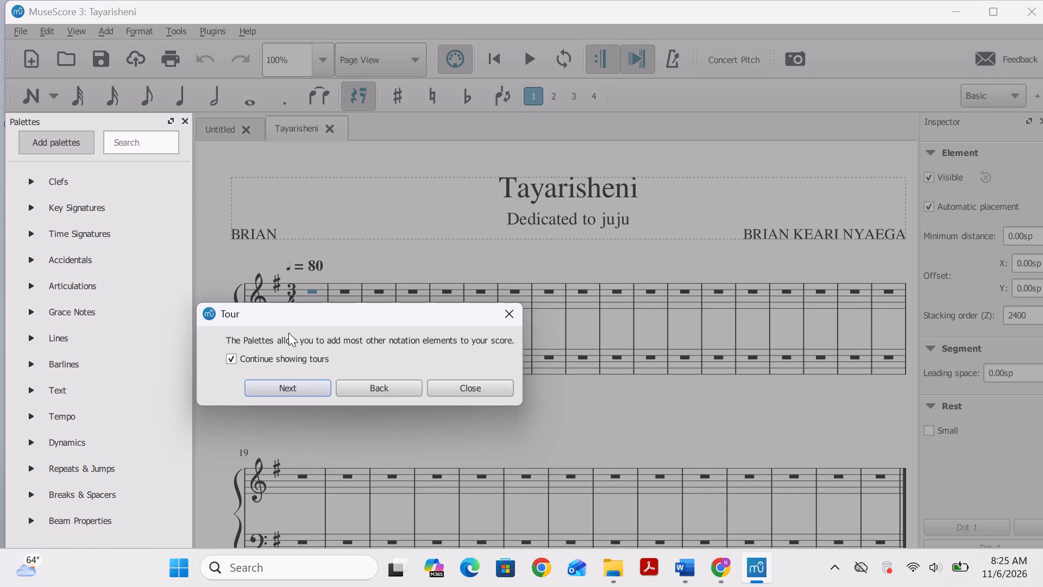
click(298, 392)
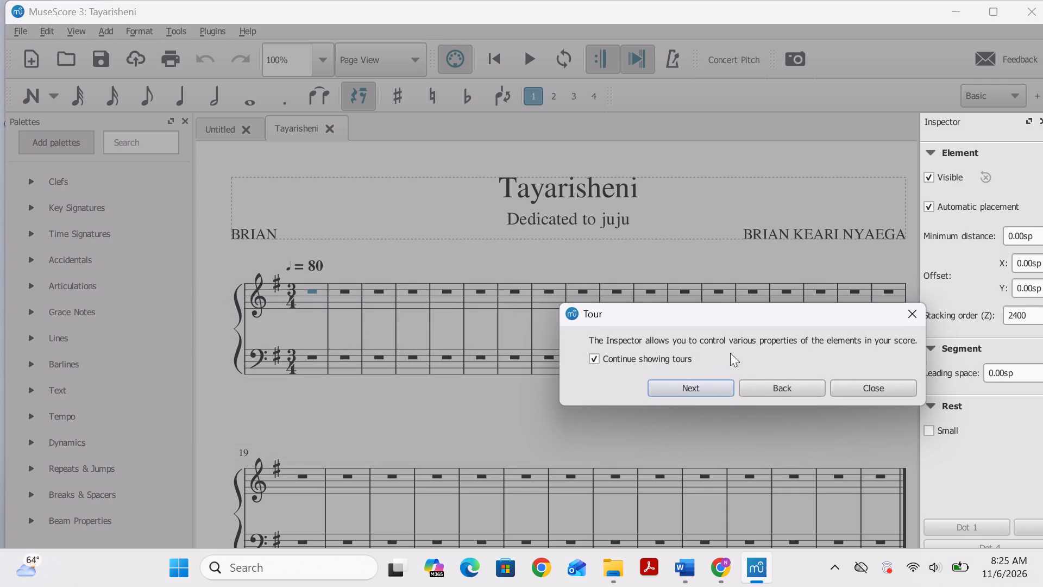
click(705, 386)
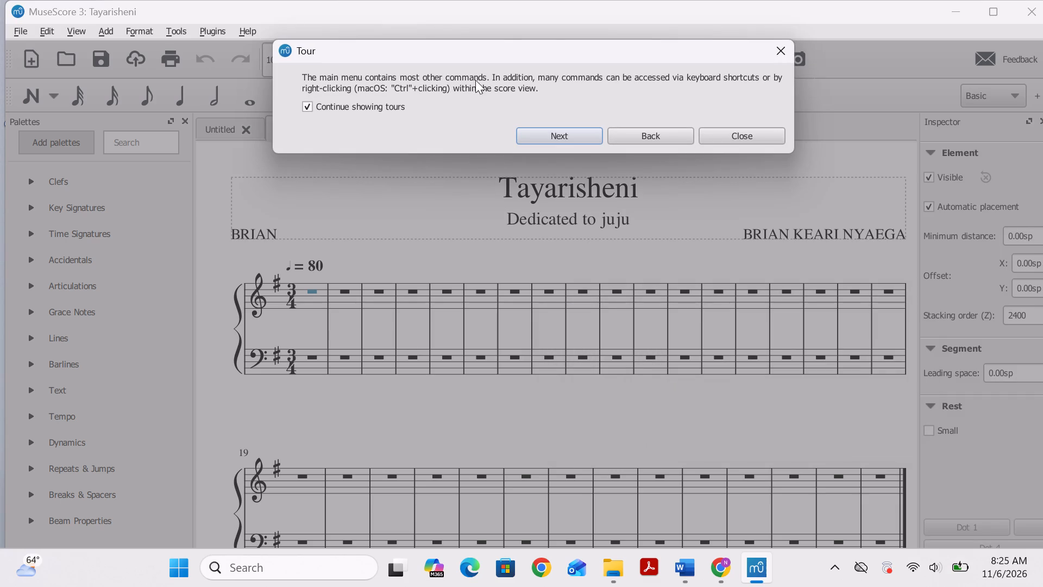
click(562, 135)
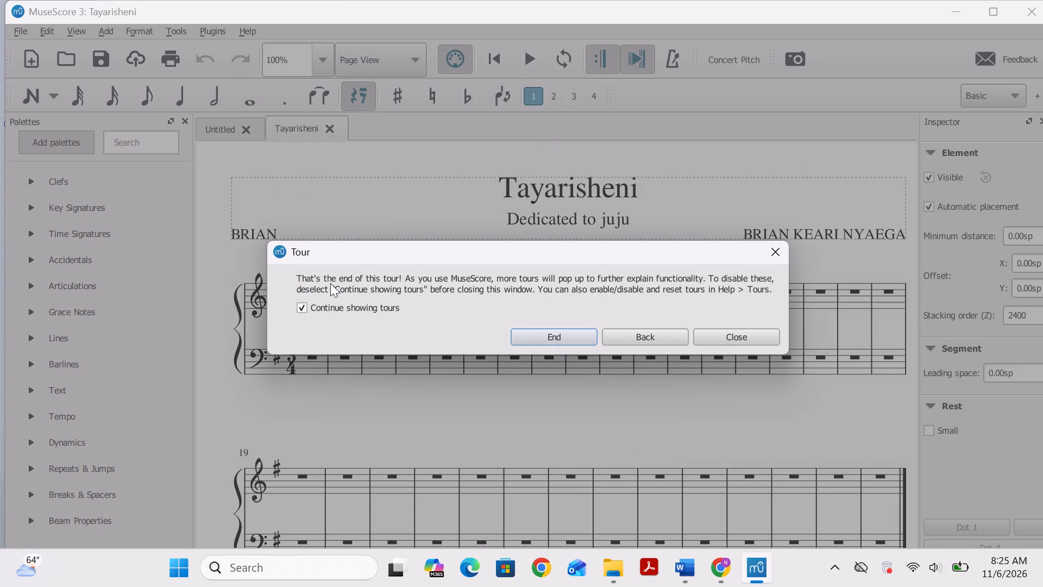
click(557, 336)
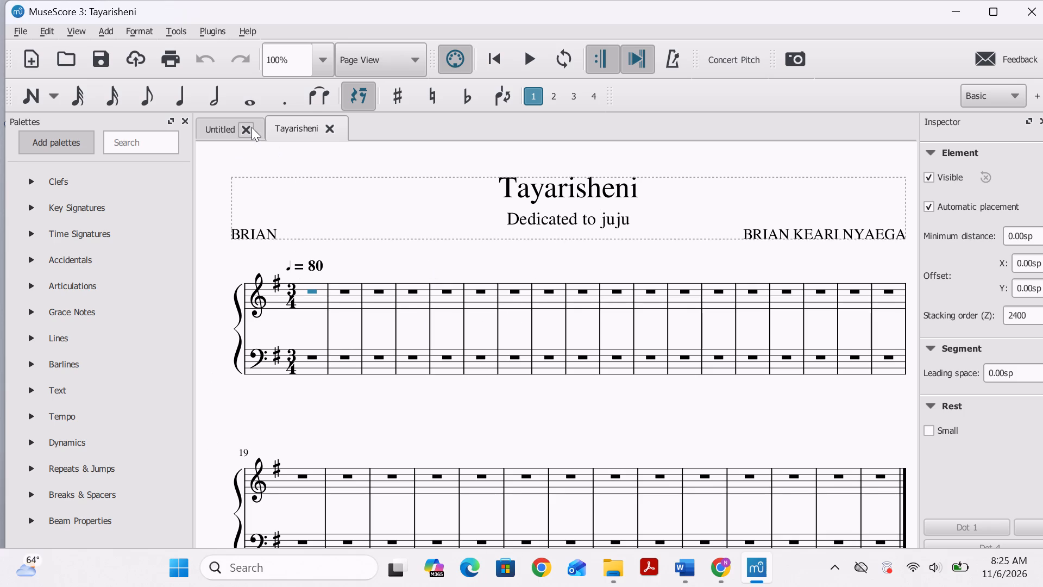
Choose the sixteenth-note duration to start the note input tour, and read all its pages through to the end.
click(120, 103)
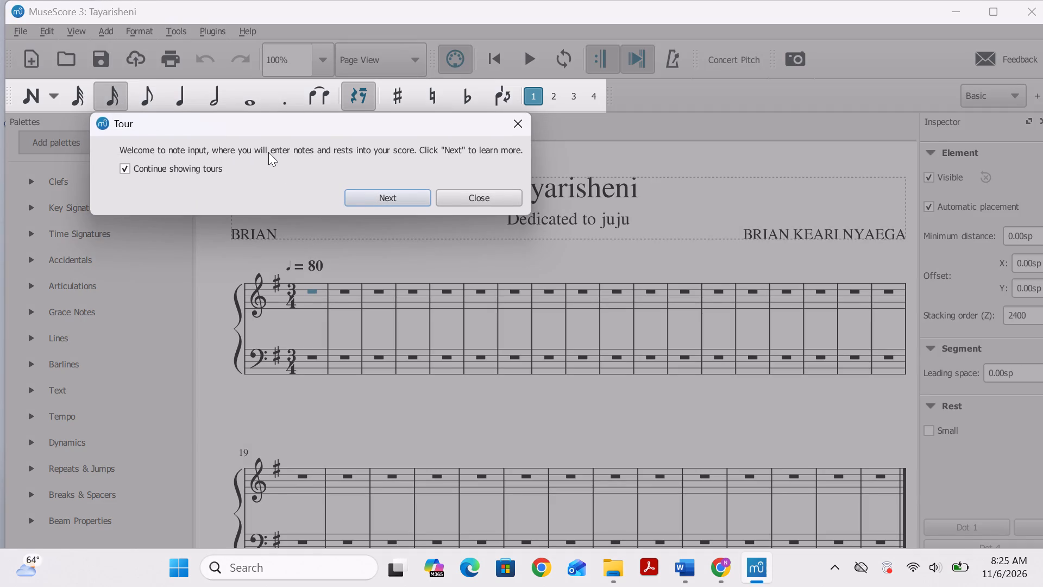
click(367, 196)
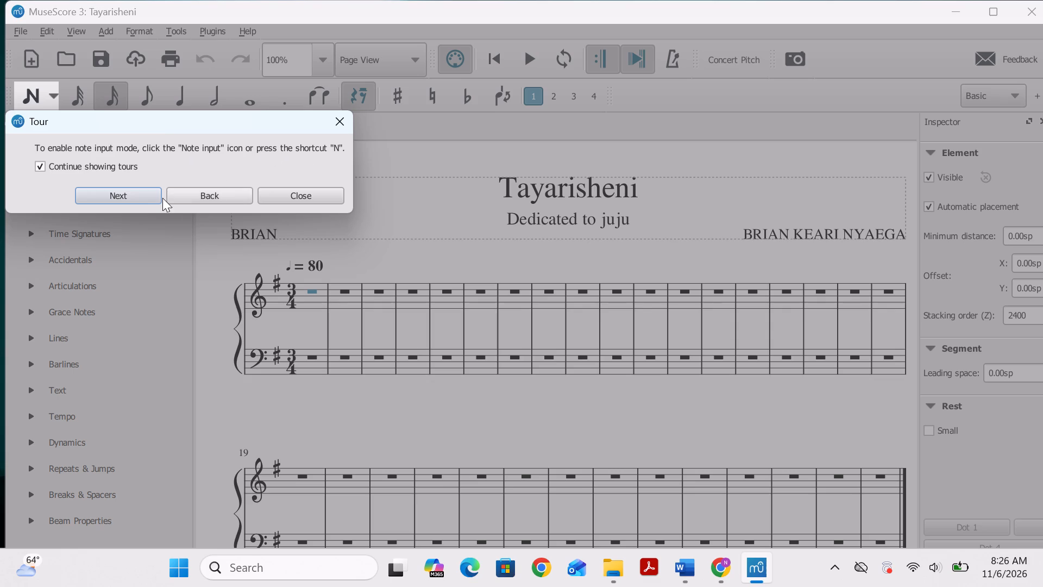
click(140, 192)
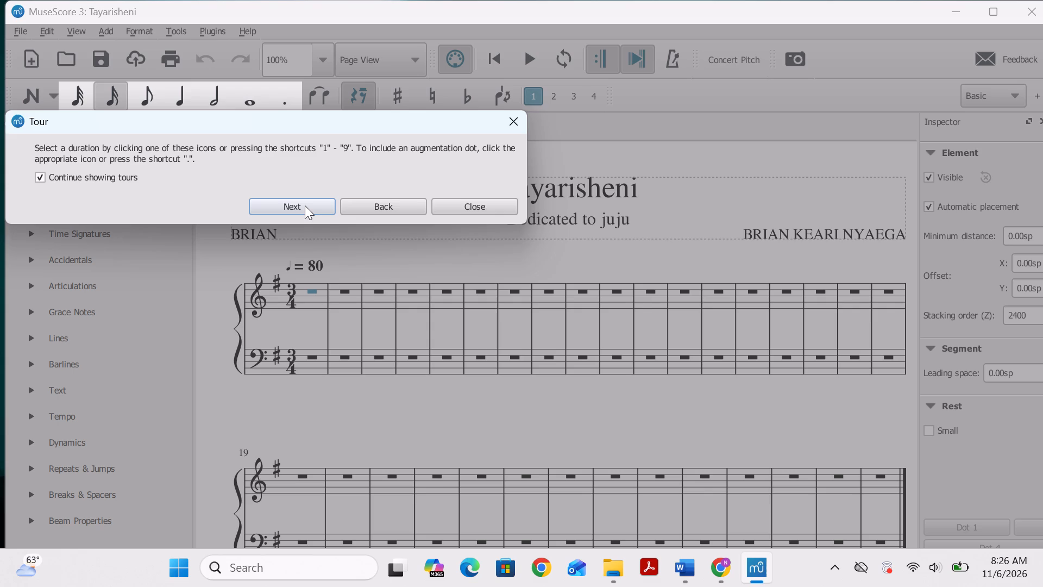
click(305, 205)
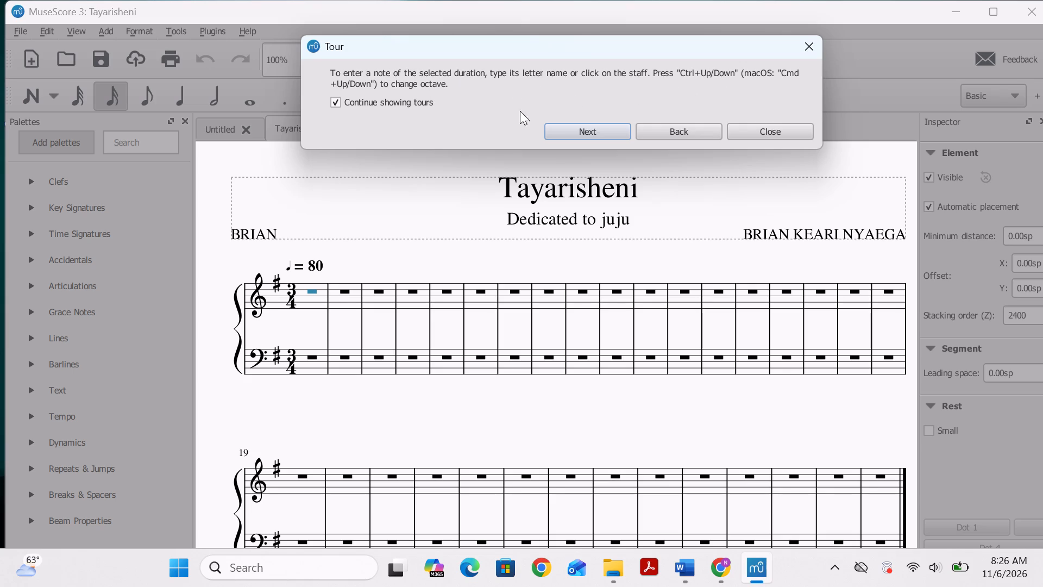
click(600, 129)
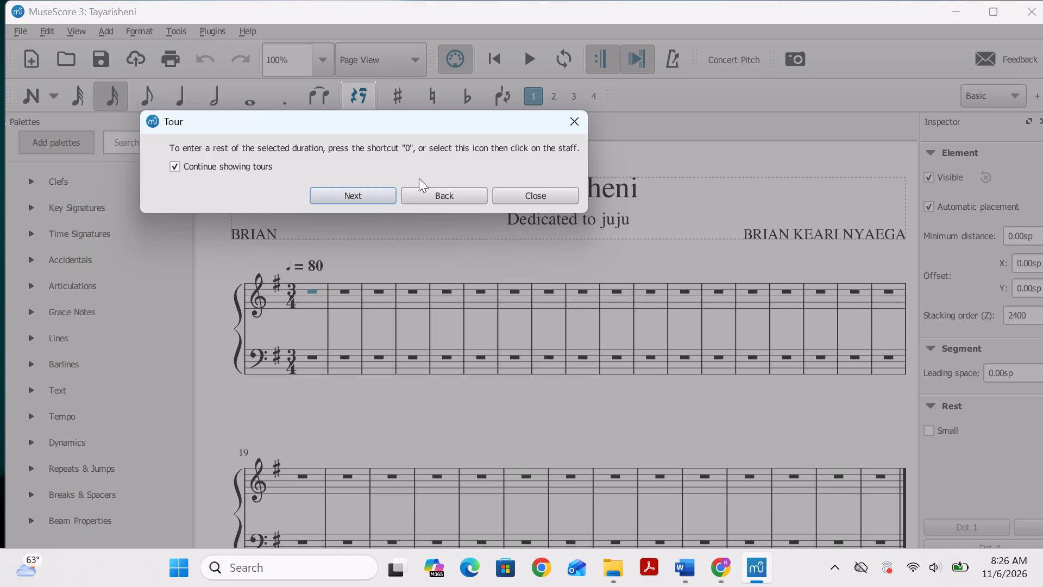
click(368, 196)
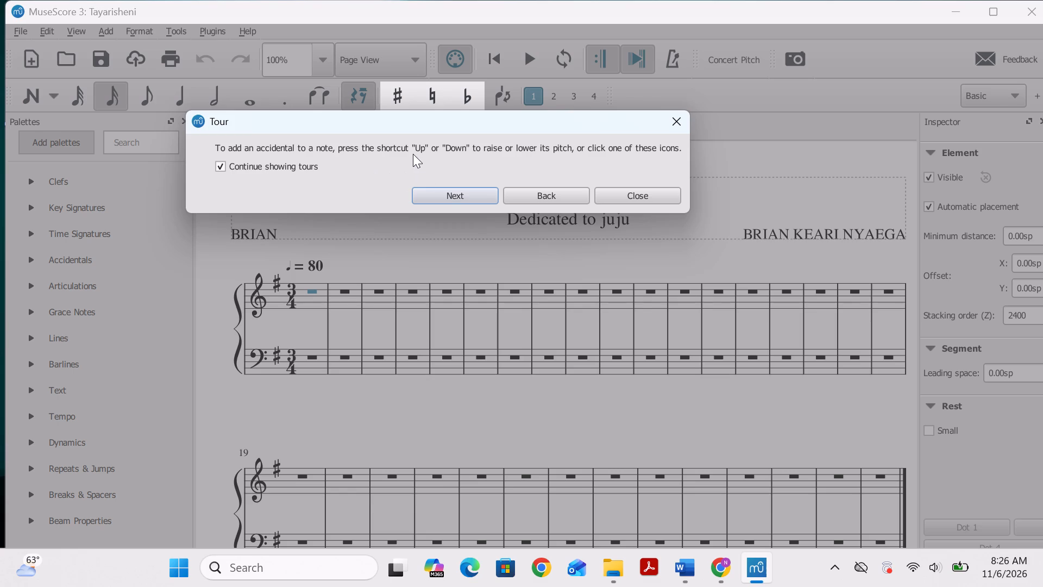
click(441, 191)
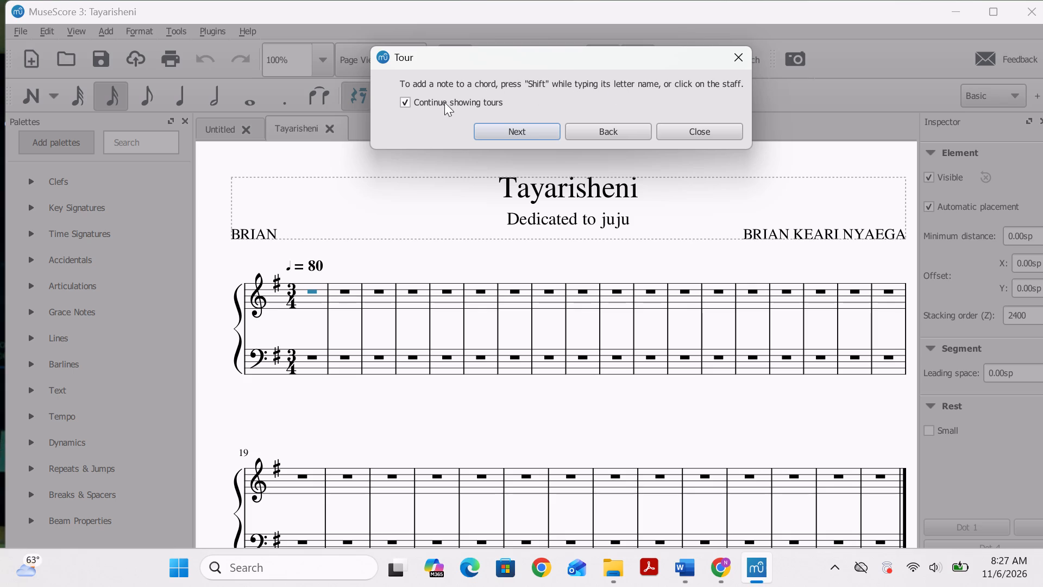
click(513, 128)
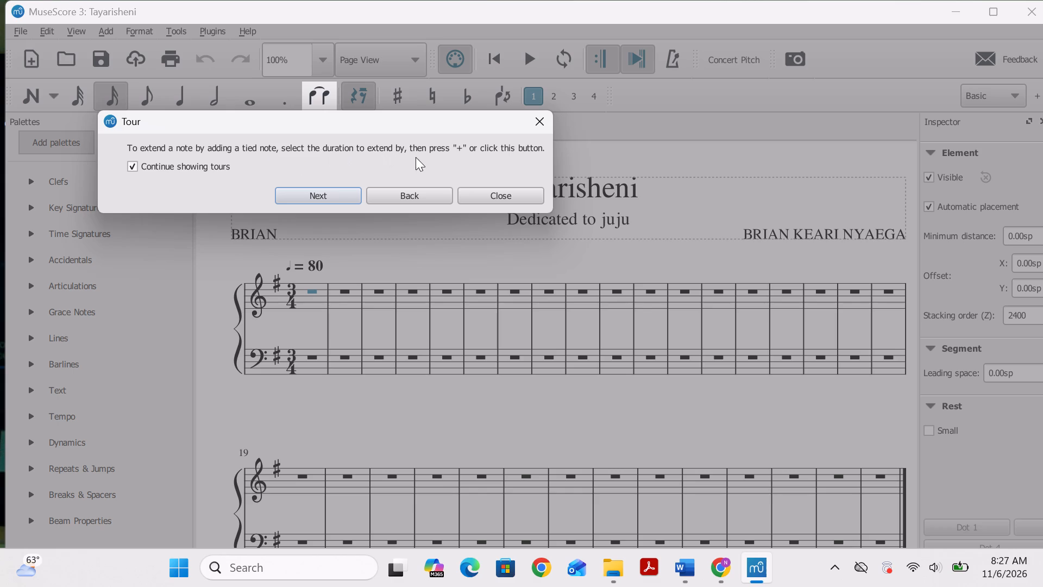
click(323, 188)
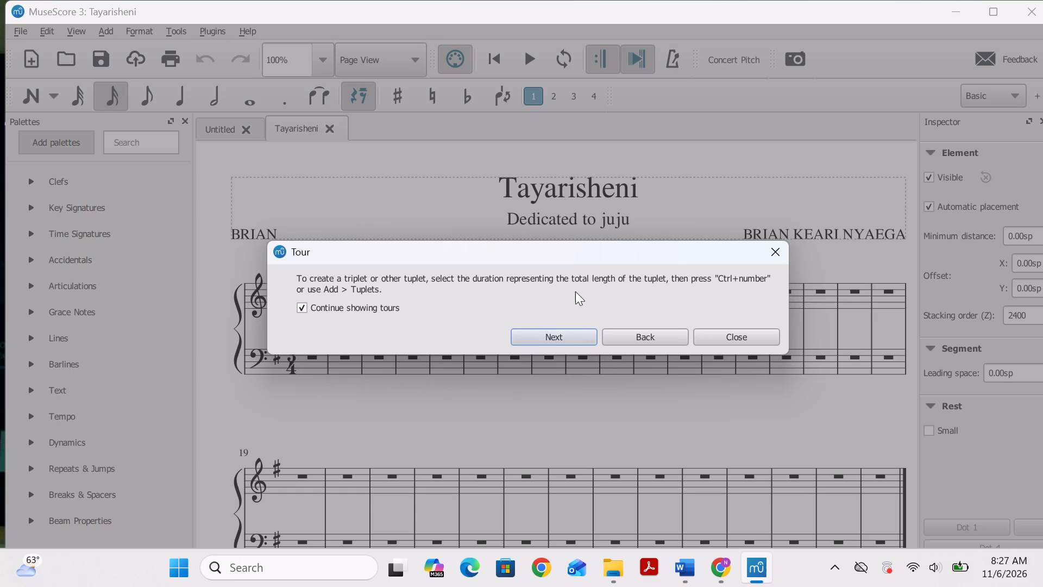
click(563, 340)
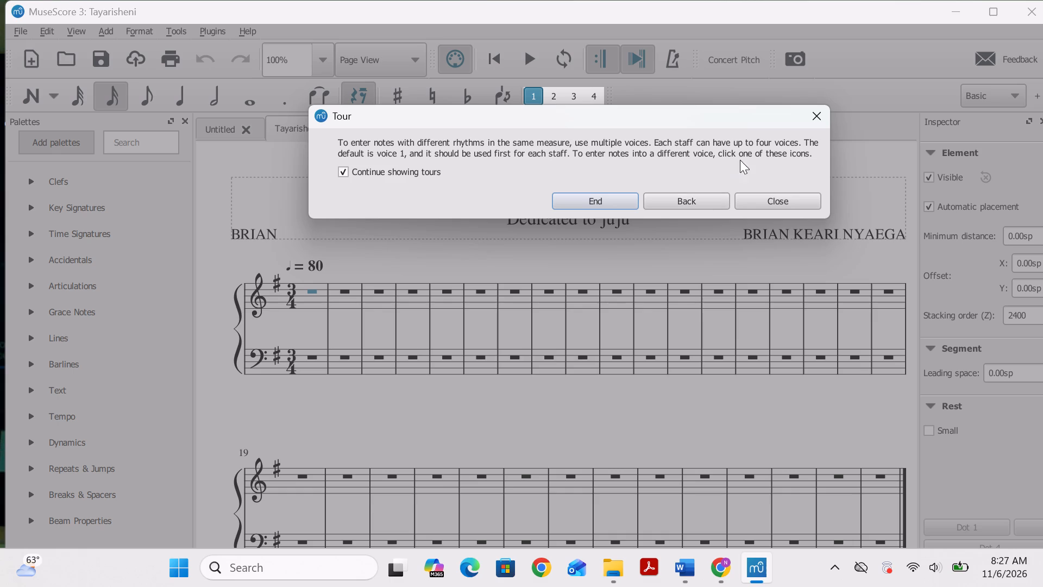
click(620, 200)
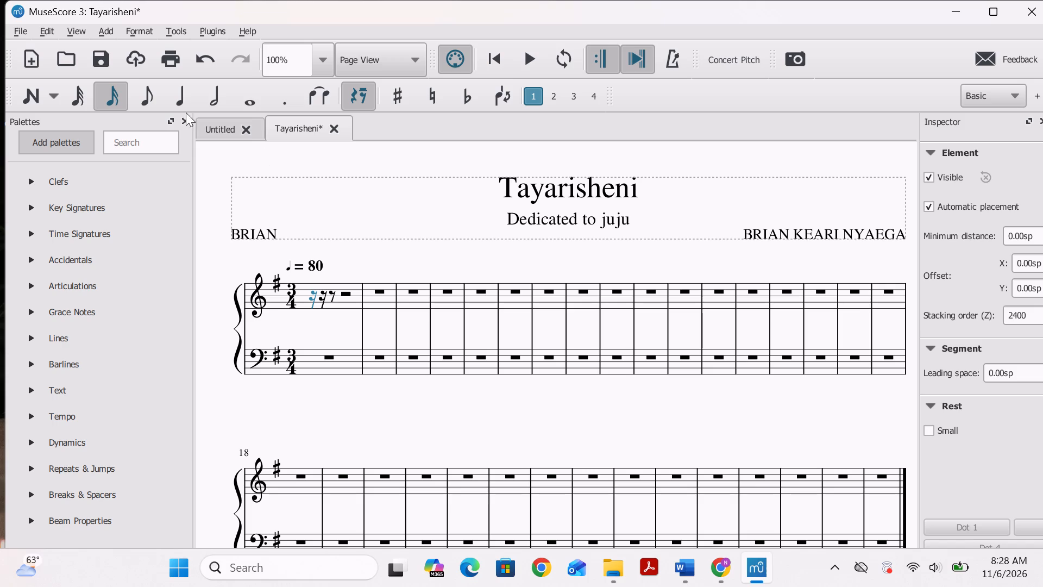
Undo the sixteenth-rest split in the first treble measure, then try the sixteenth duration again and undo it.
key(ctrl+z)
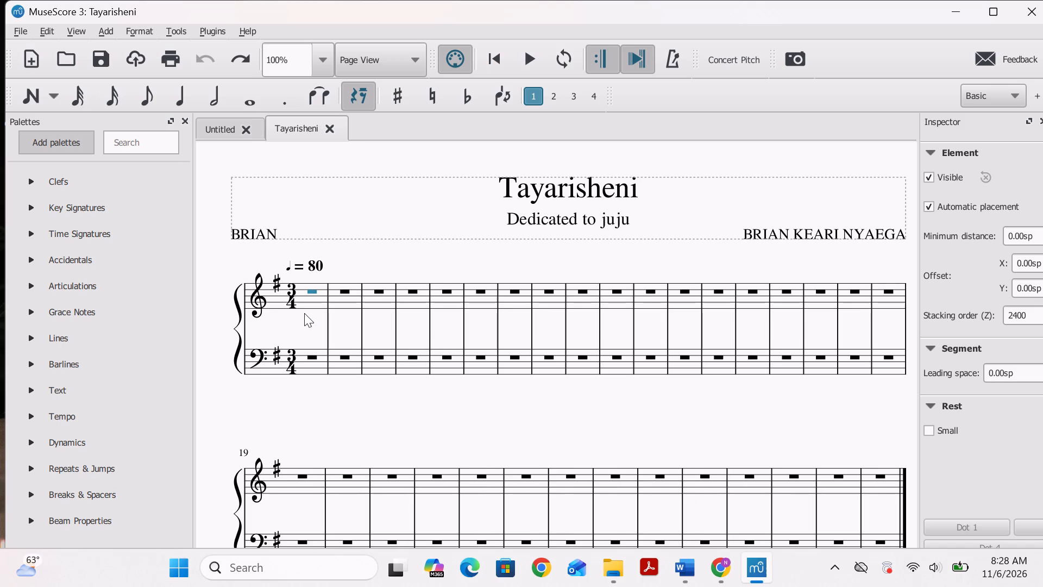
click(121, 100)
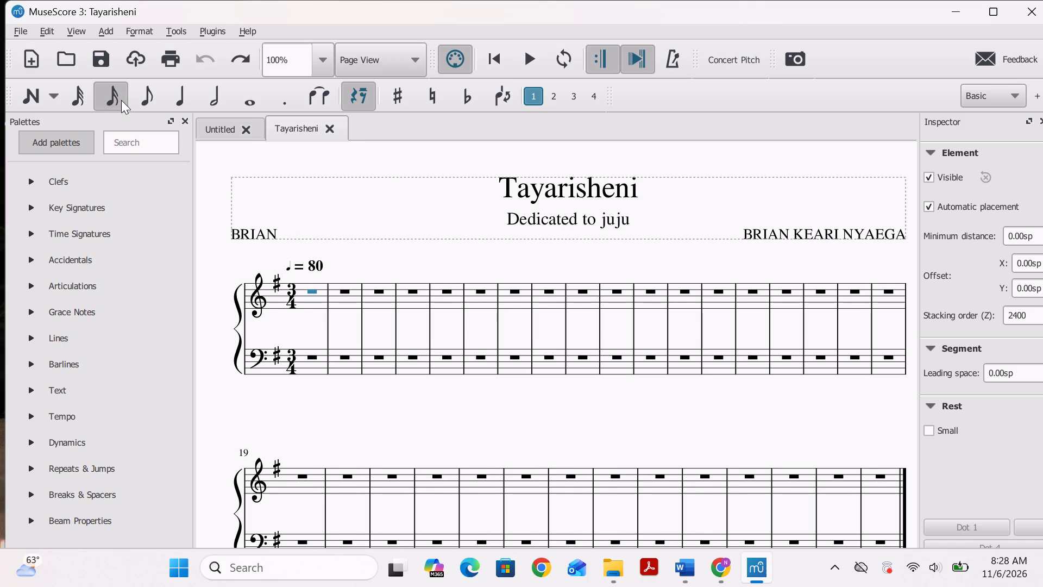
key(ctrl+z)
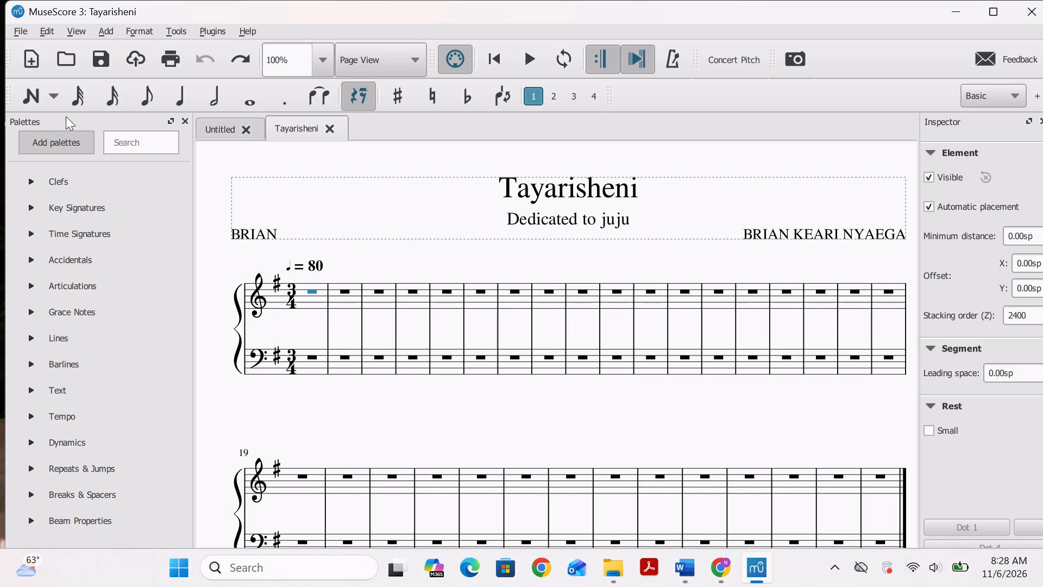
Enable note input and enter four sixteenth notes B, A, A, B at the start of the first treble measure.
click(38, 105)
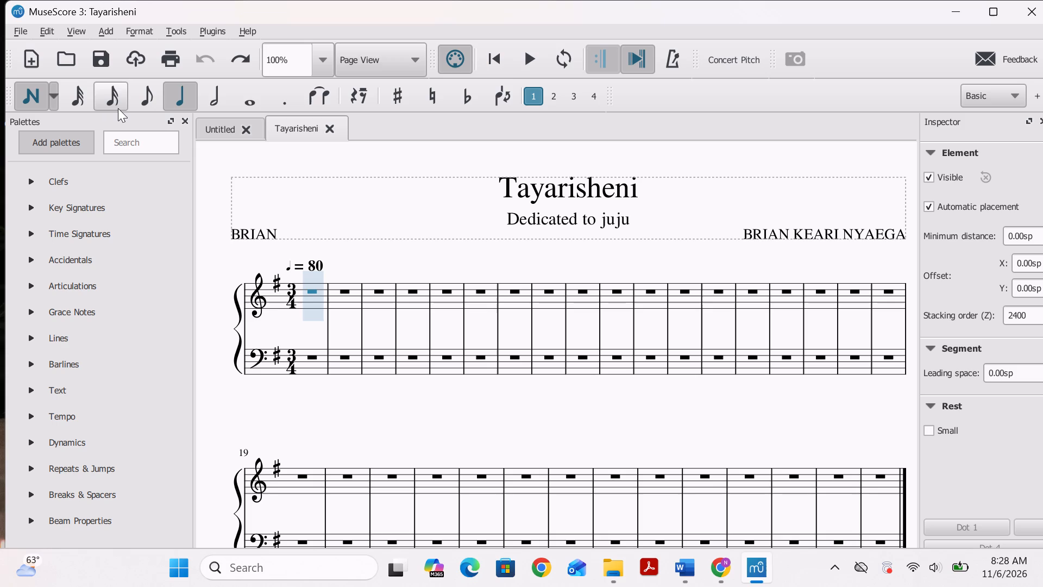
click(118, 108)
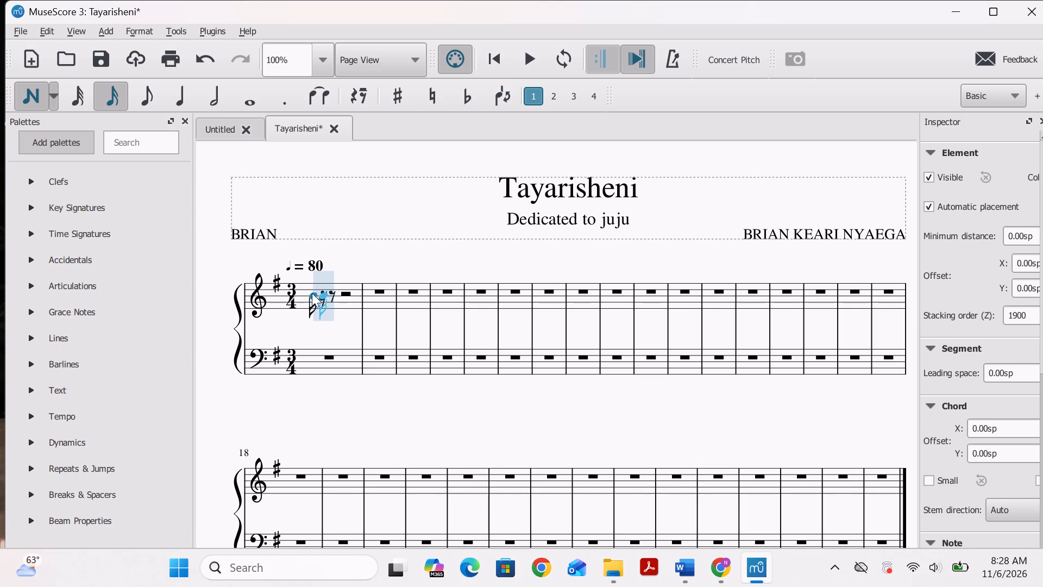
click(318, 298)
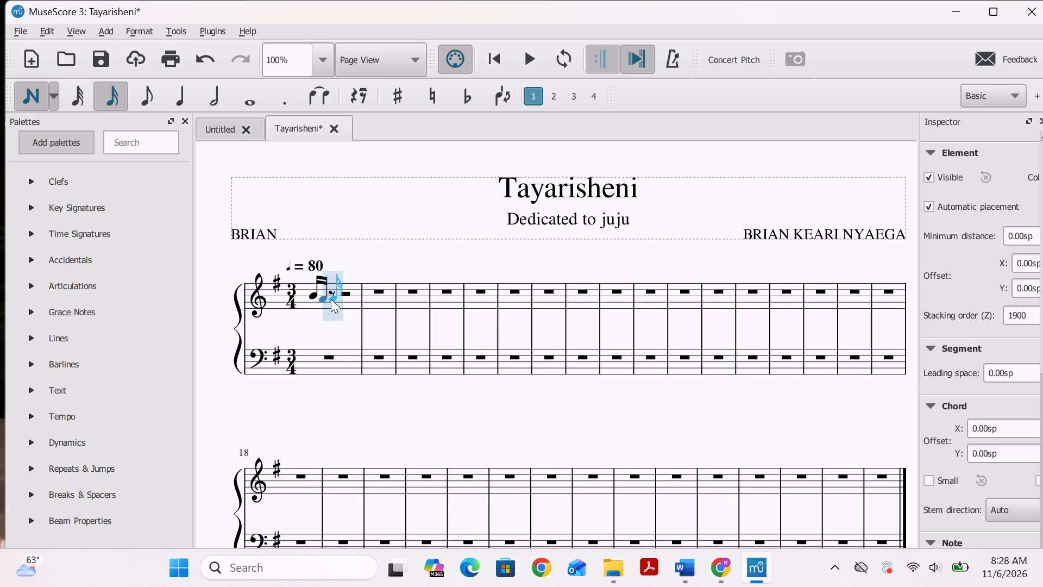
click(331, 299)
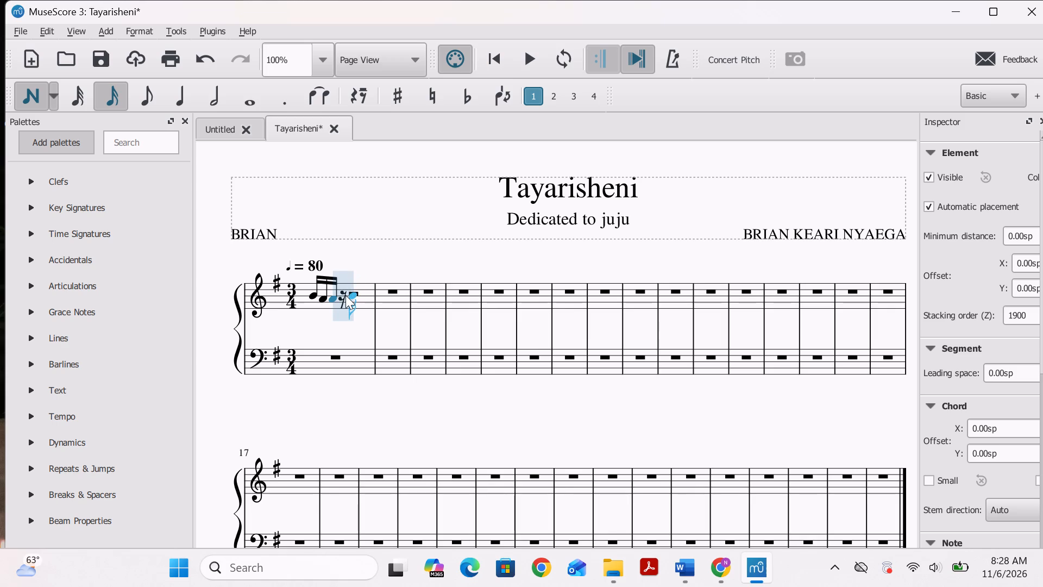
click(336, 295)
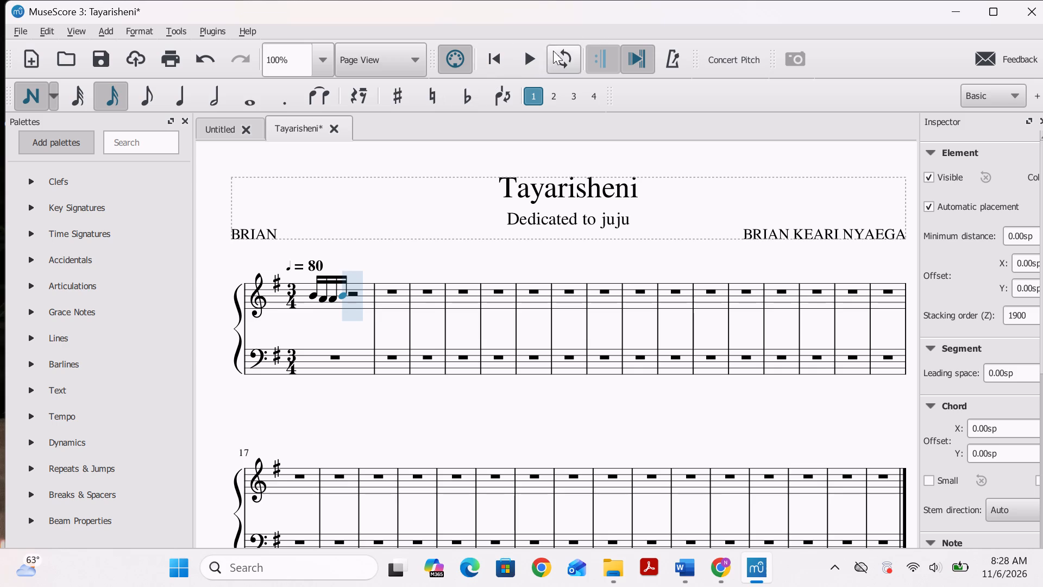
Play back the score several times from the first measure to hear the entered sixteenth notes, and stop playback.
click(513, 59)
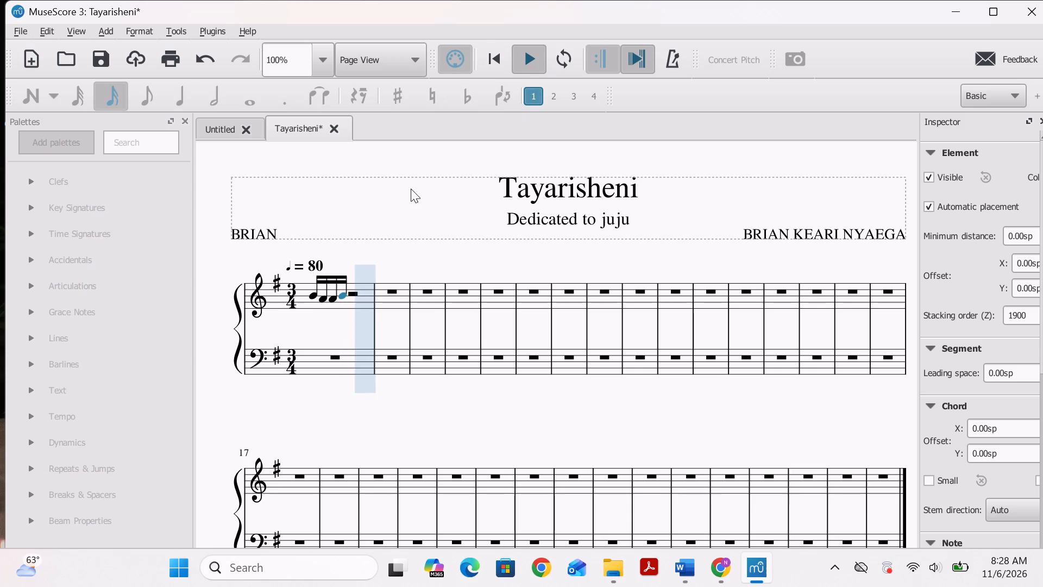
click(517, 58)
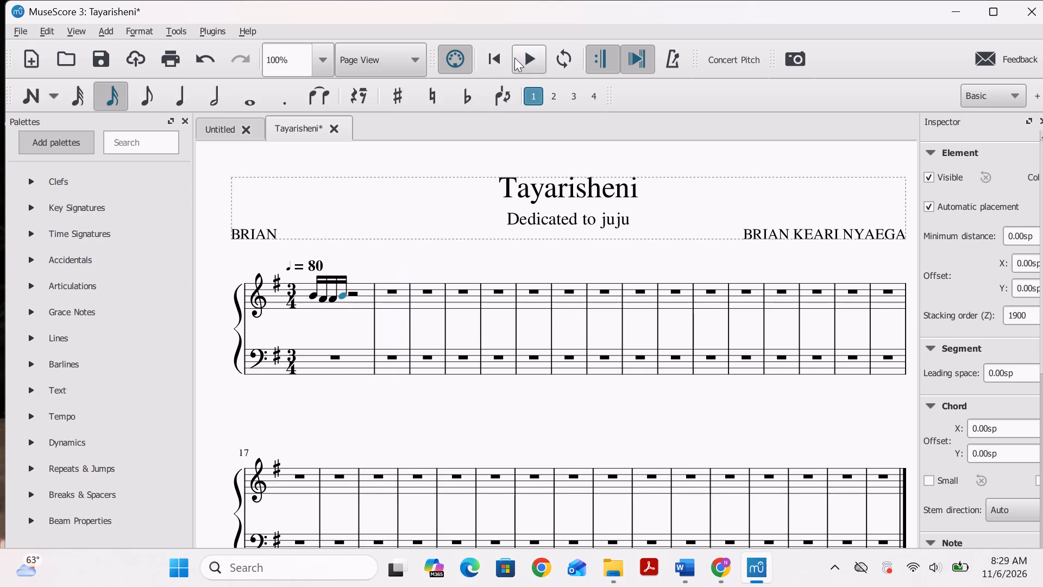
click(518, 60)
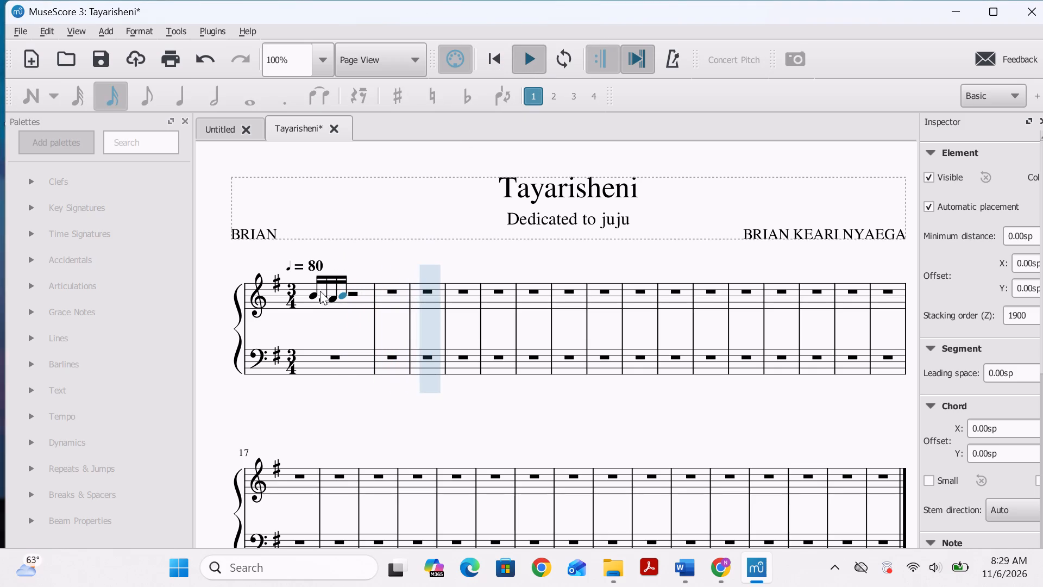
click(310, 293)
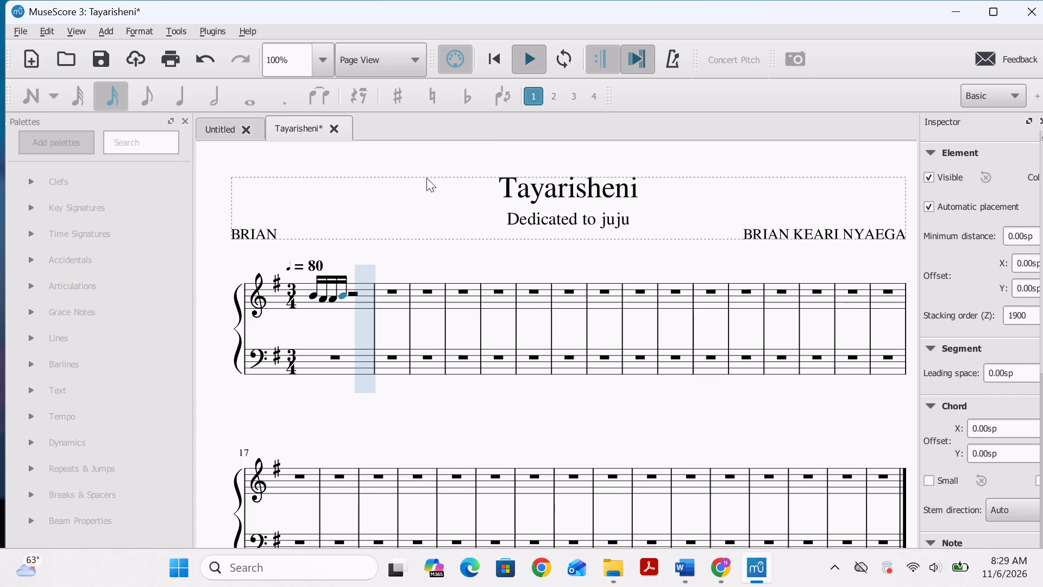
click(310, 263)
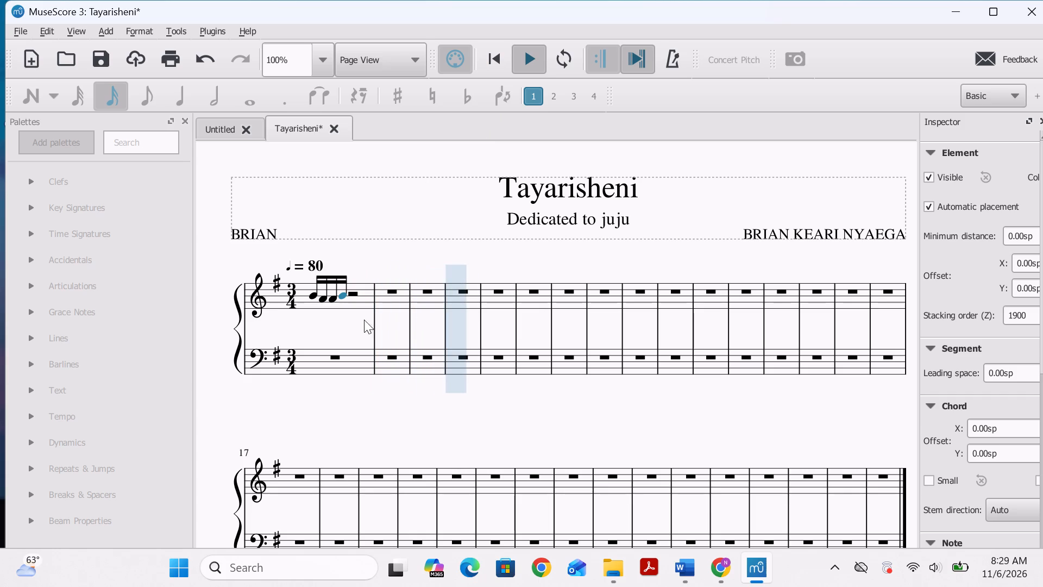
click(521, 58)
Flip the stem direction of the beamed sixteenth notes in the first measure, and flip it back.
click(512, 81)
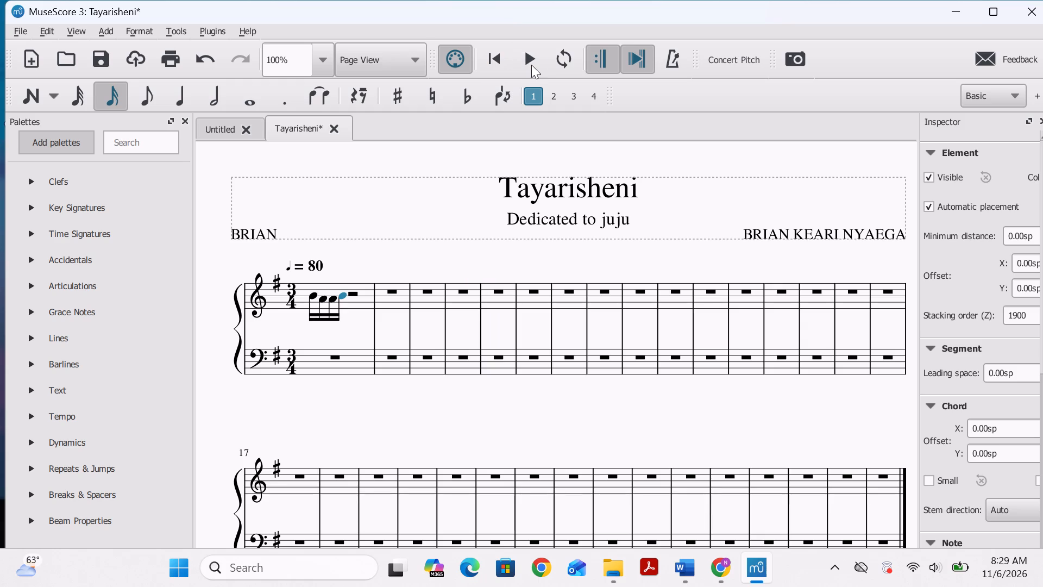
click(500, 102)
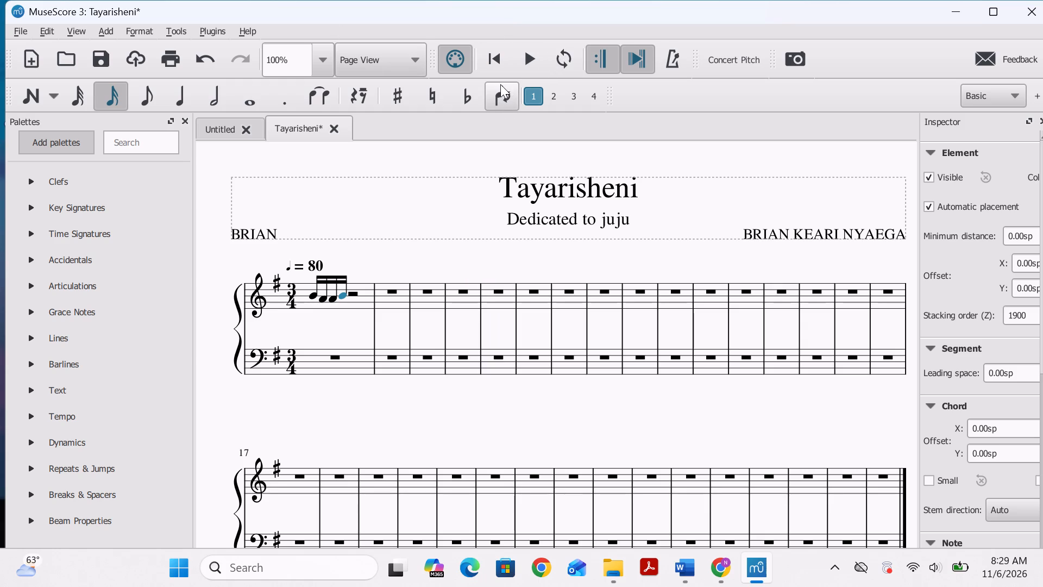
Play back the score, restarting from the first note to hear the sixteenth notes again, and stop playback.
click(524, 58)
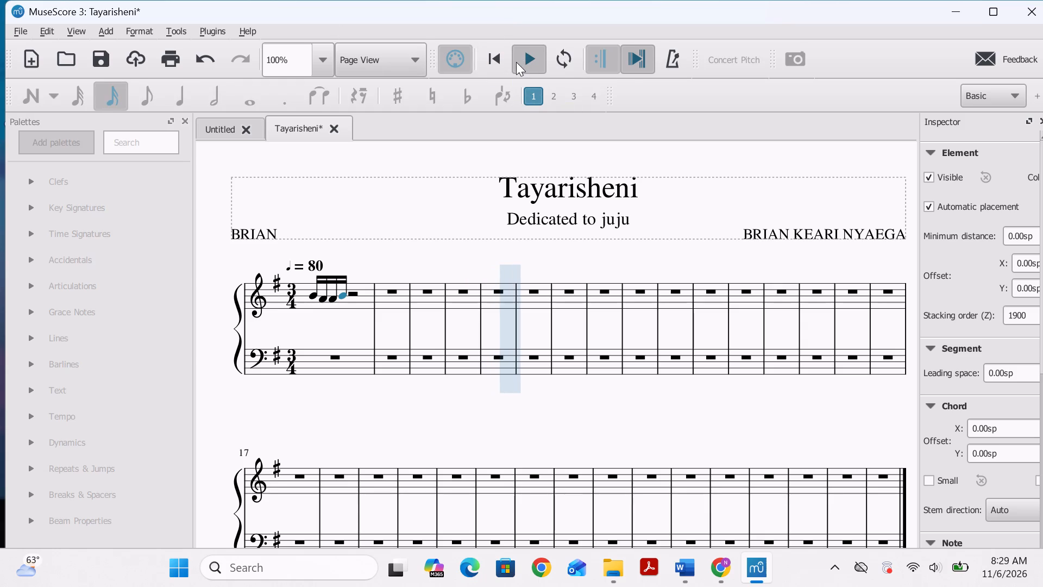
click(313, 293)
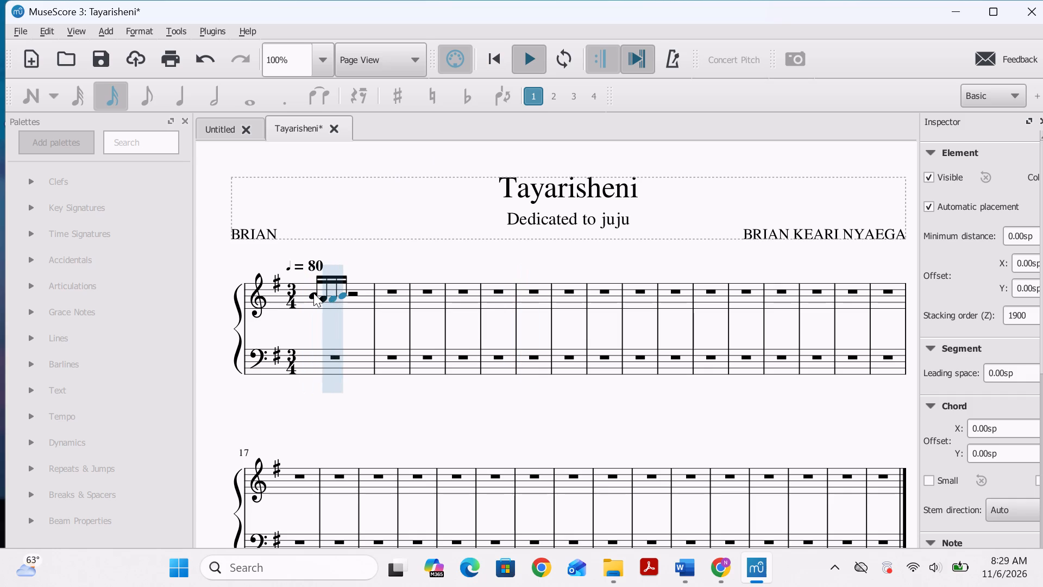
click(313, 293)
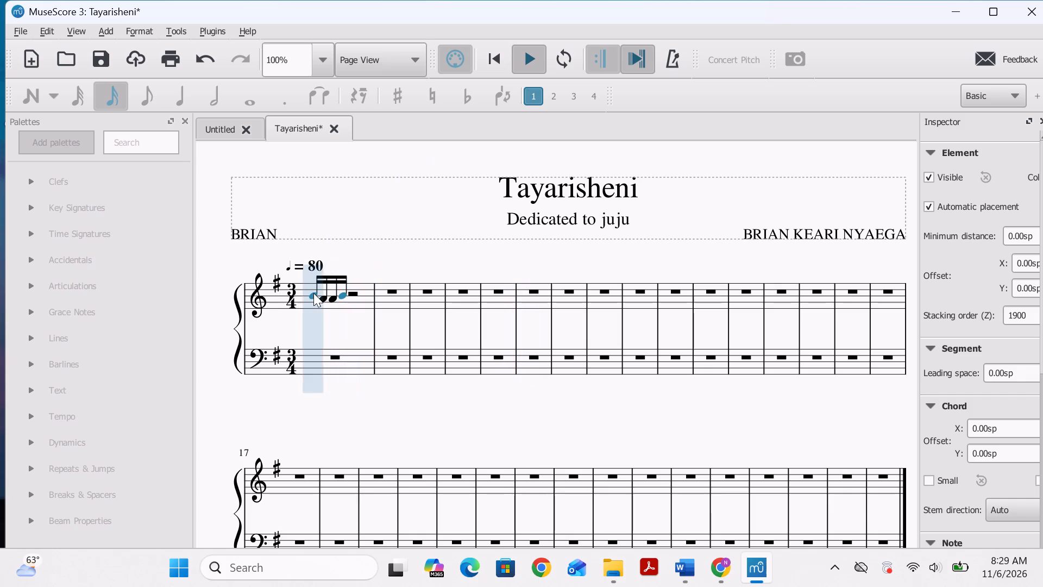
click(313, 293)
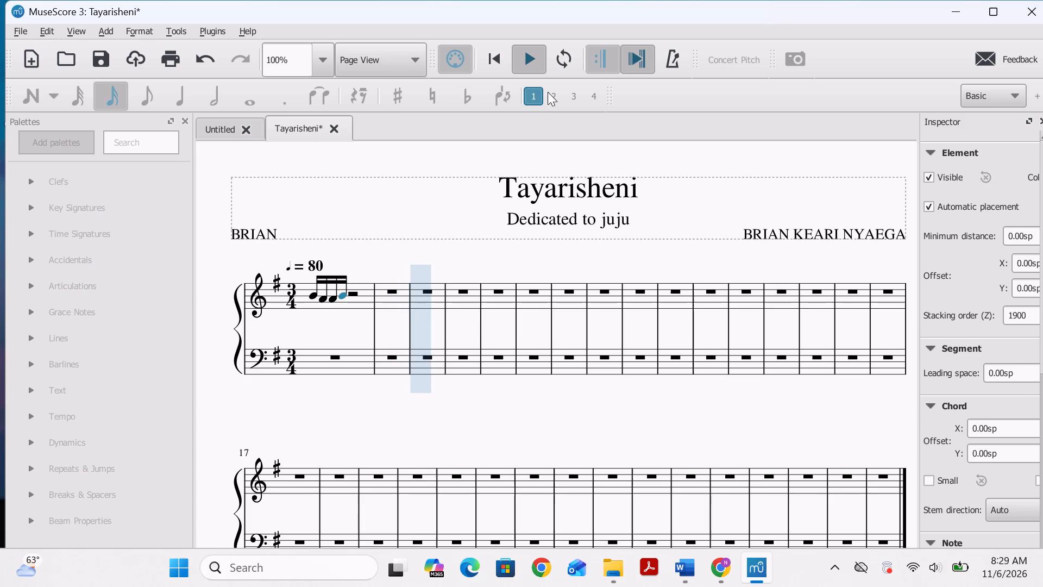
click(540, 59)
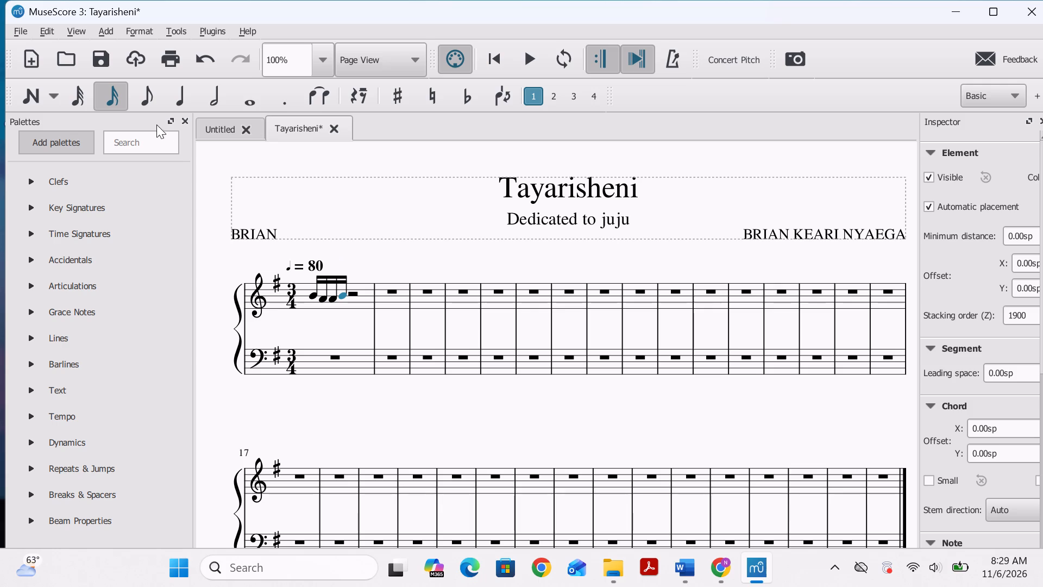
Enable note input and enter sixteenth notes C, B, B, B on beat two of the first treble measure, flipping the C's stem.
click(43, 97)
click(358, 290)
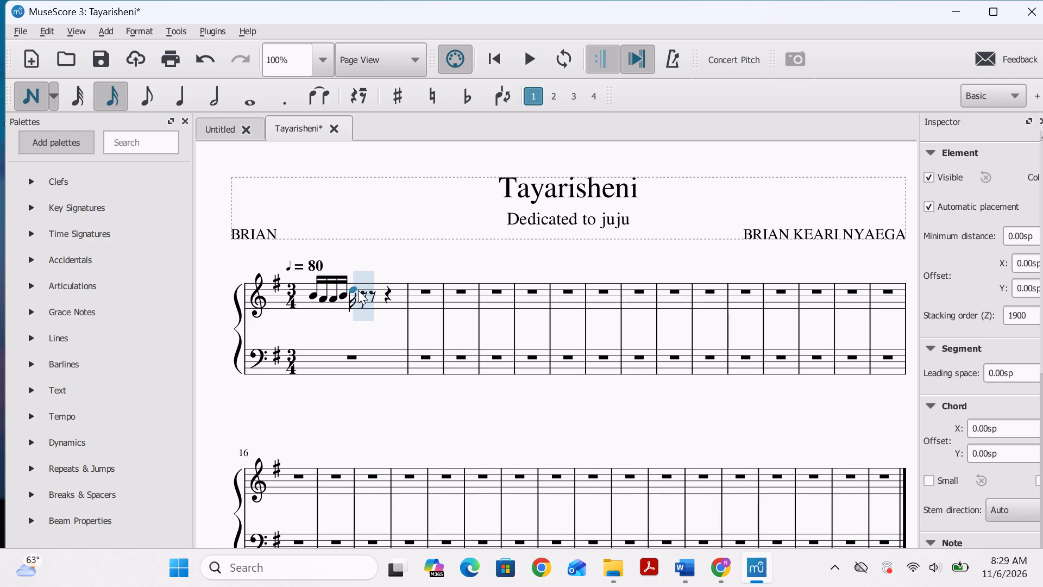
key(ctrl+z)
click(354, 292)
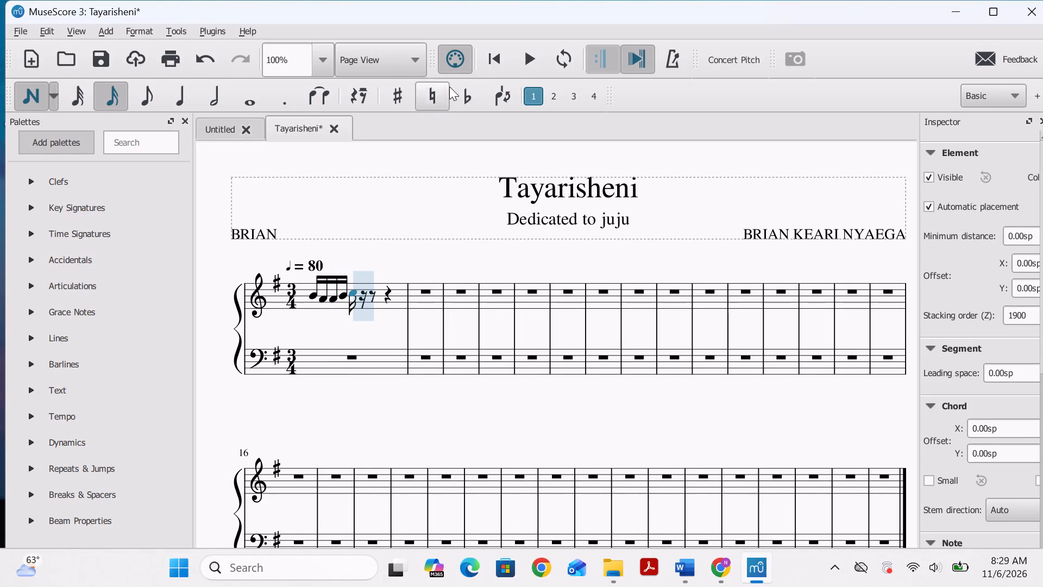
click(494, 103)
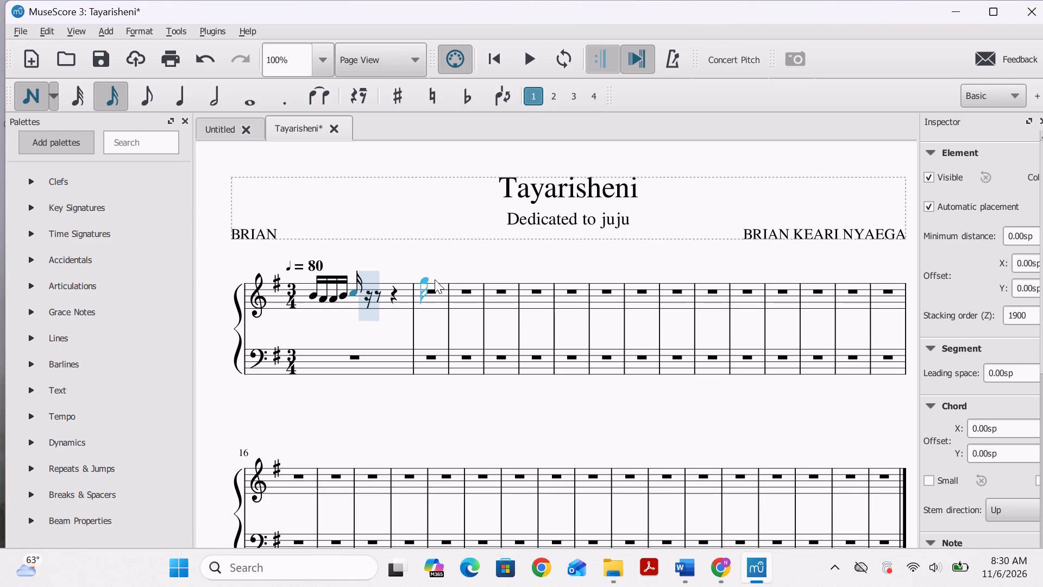
click(364, 295)
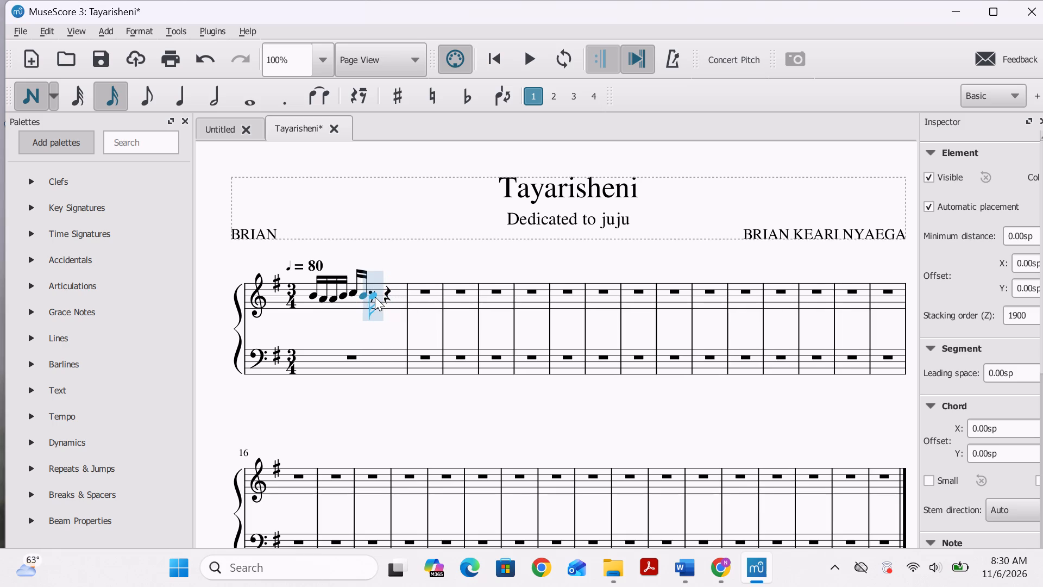
click(375, 297)
click(385, 295)
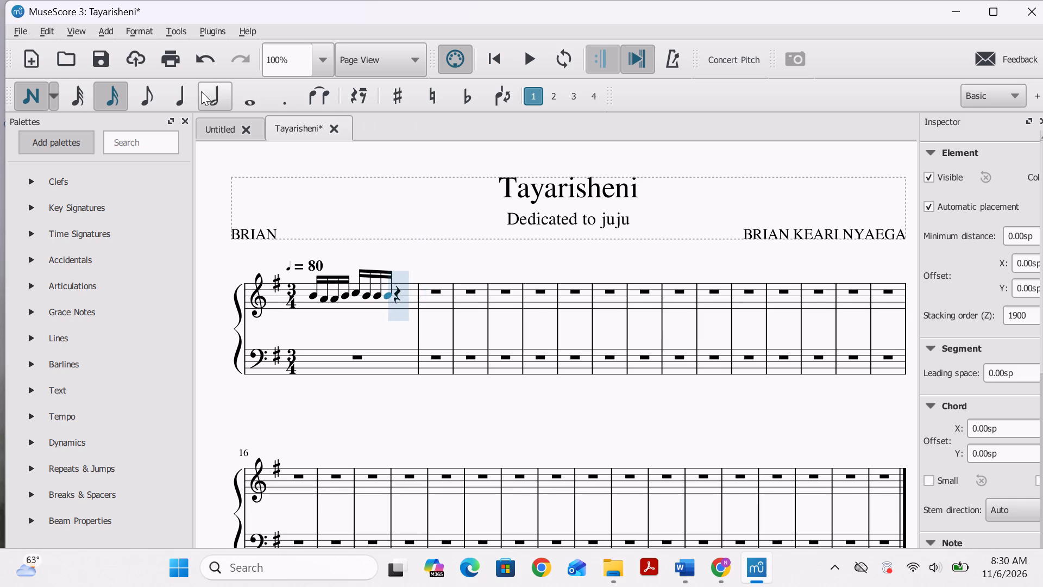
Enter two eighth notes, D and B, on the third beat of the first treble measure.
click(155, 98)
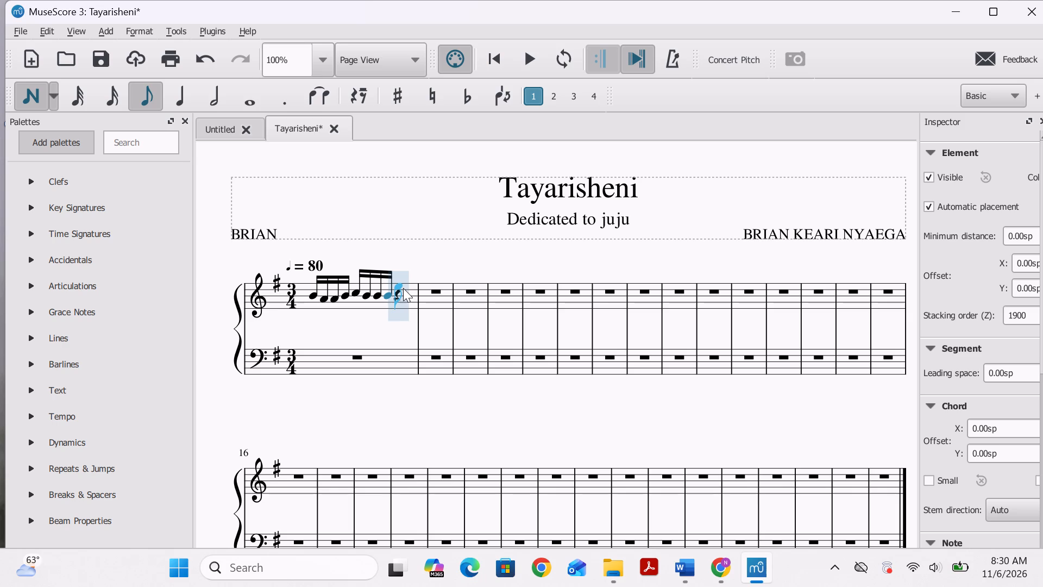
click(399, 289)
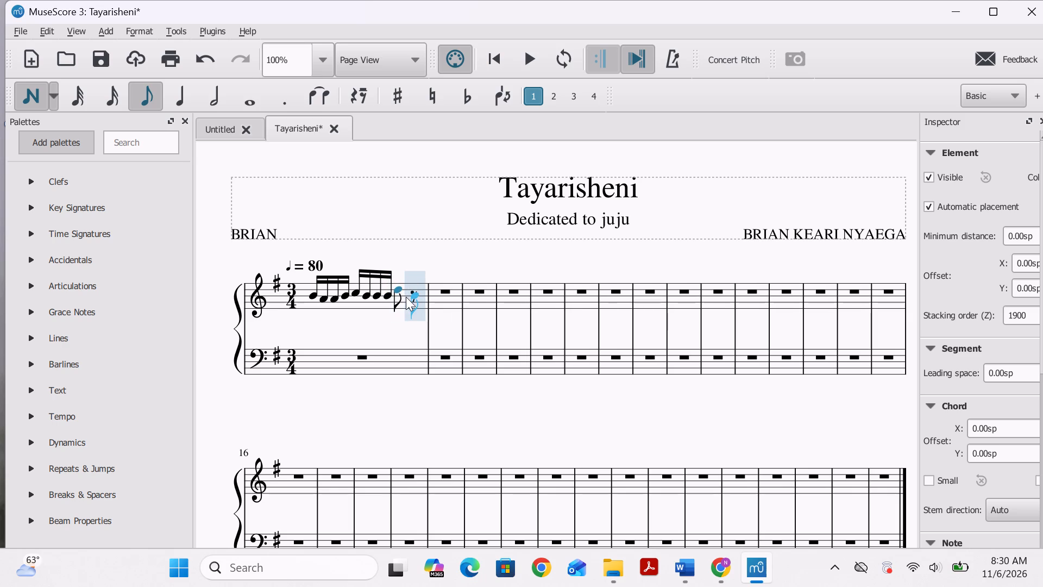
click(406, 296)
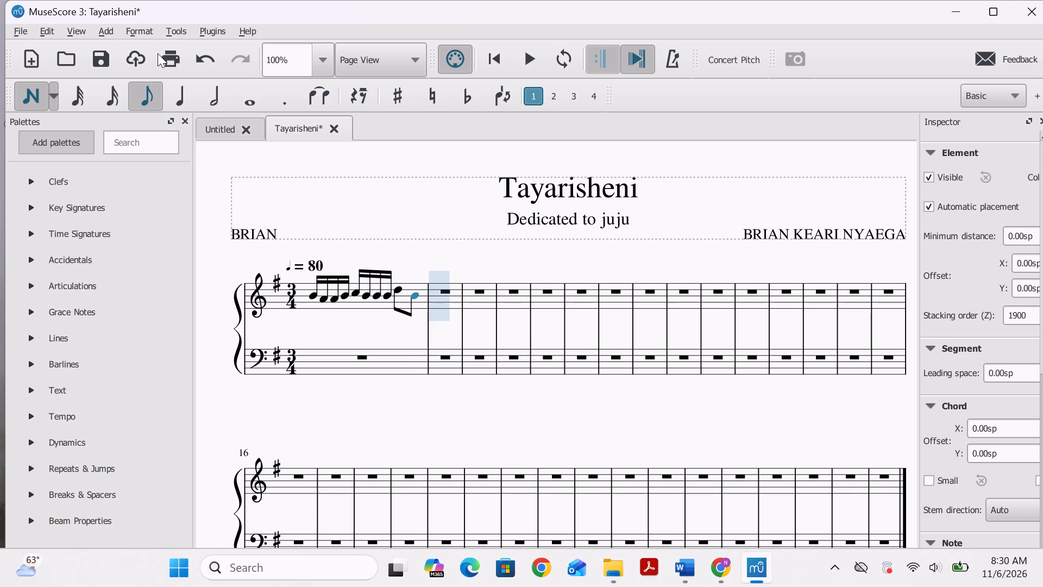
Play back the score to hear the completed first measure, and stop playback.
click(525, 60)
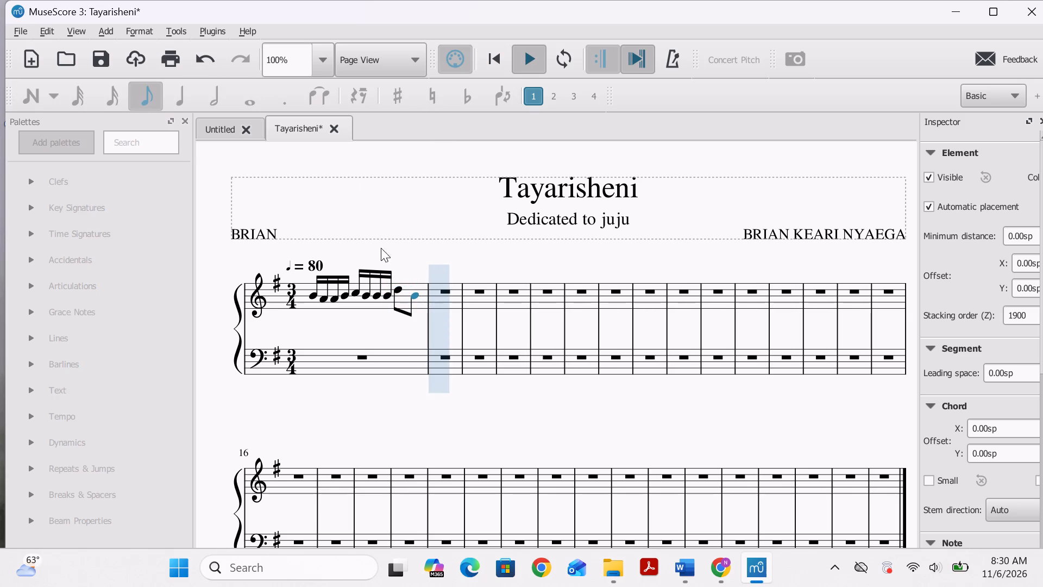
click(315, 297)
click(315, 266)
click(312, 264)
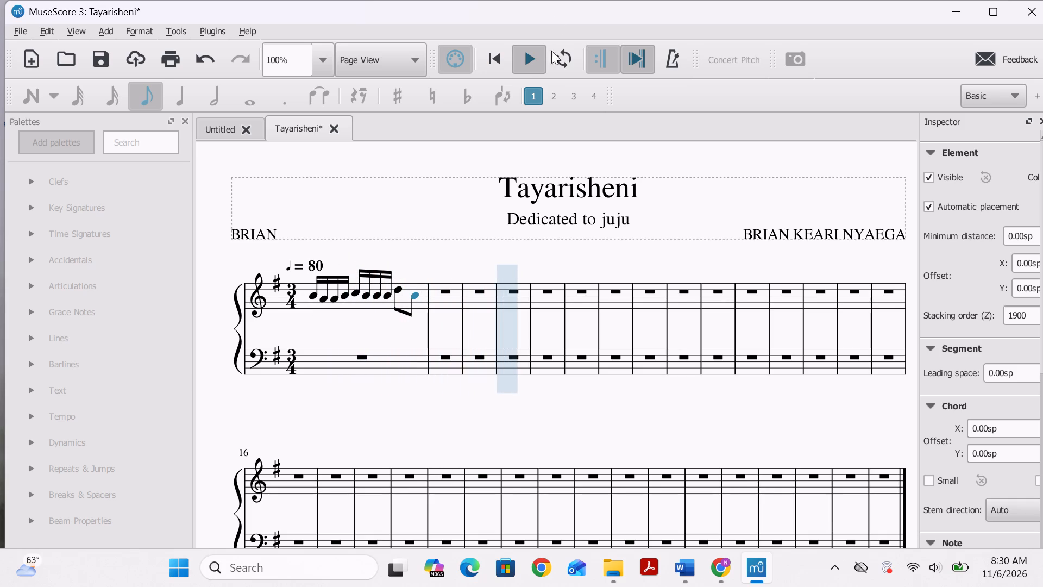
click(520, 65)
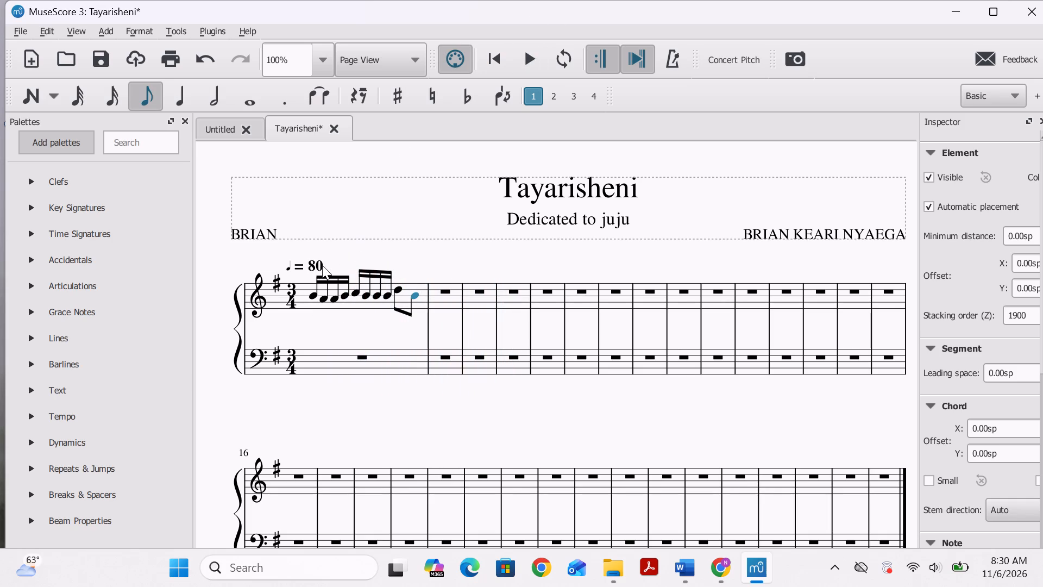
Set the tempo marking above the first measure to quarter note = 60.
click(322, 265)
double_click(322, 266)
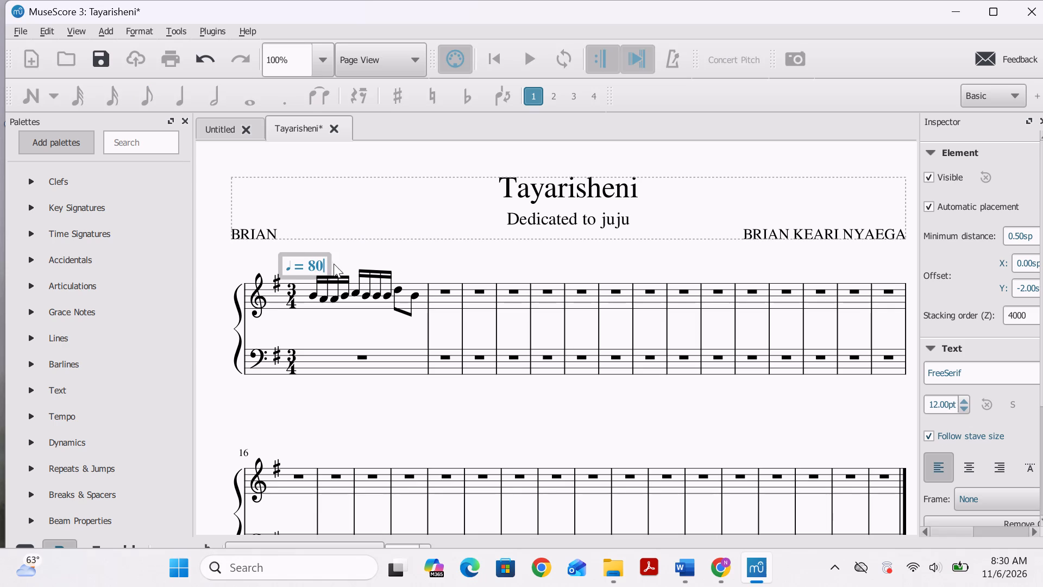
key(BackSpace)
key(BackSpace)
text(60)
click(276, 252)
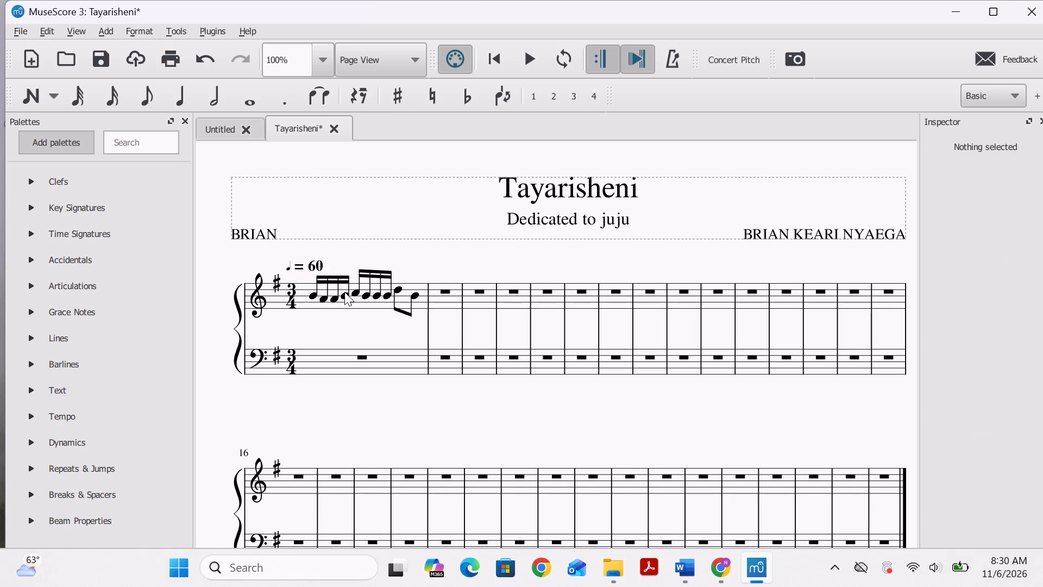
Play back the score from the first note at the 60 tempo, and stop playback.
click(312, 292)
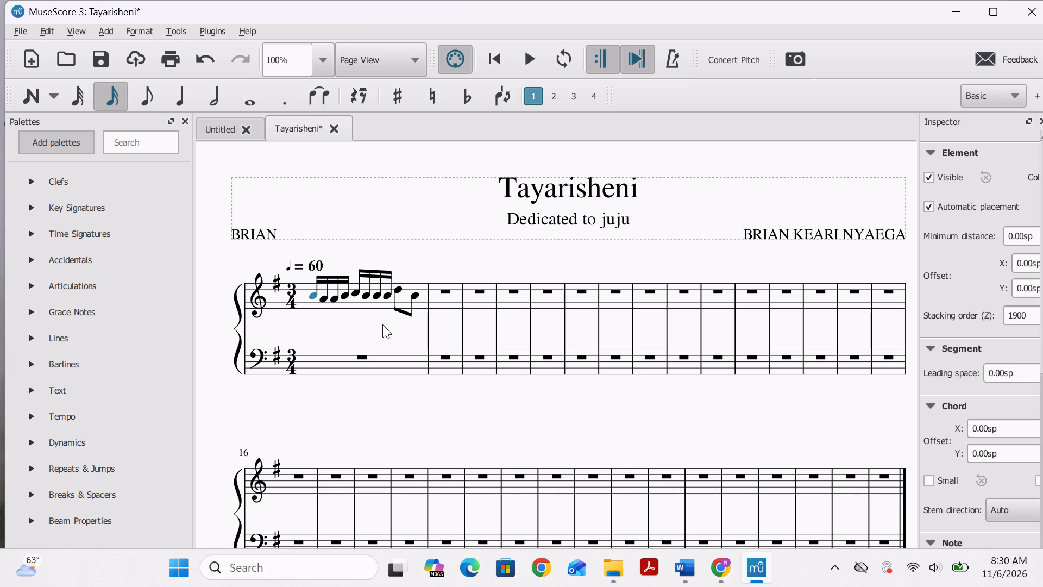
key(space)
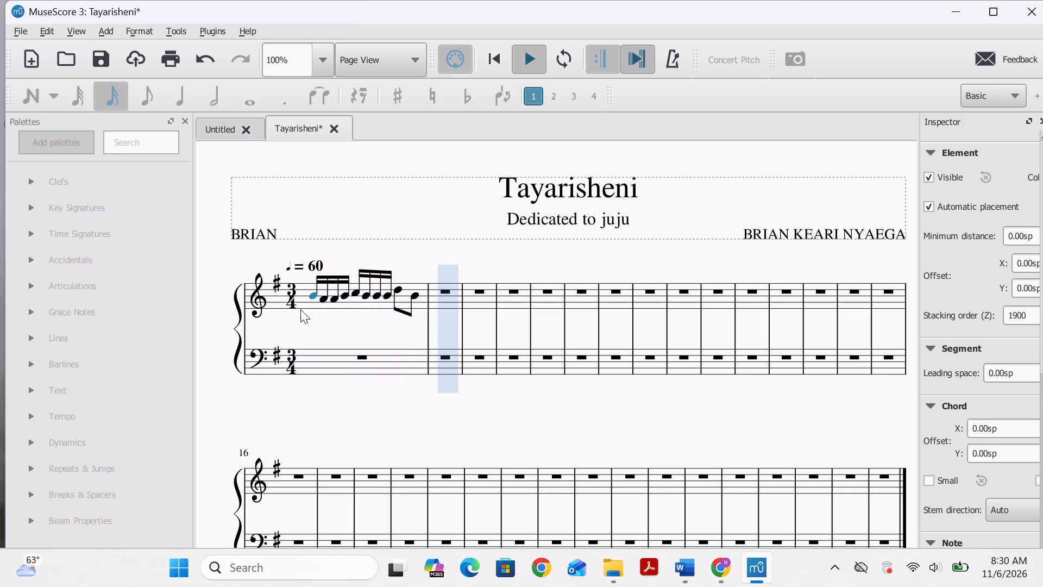
double_click(318, 263)
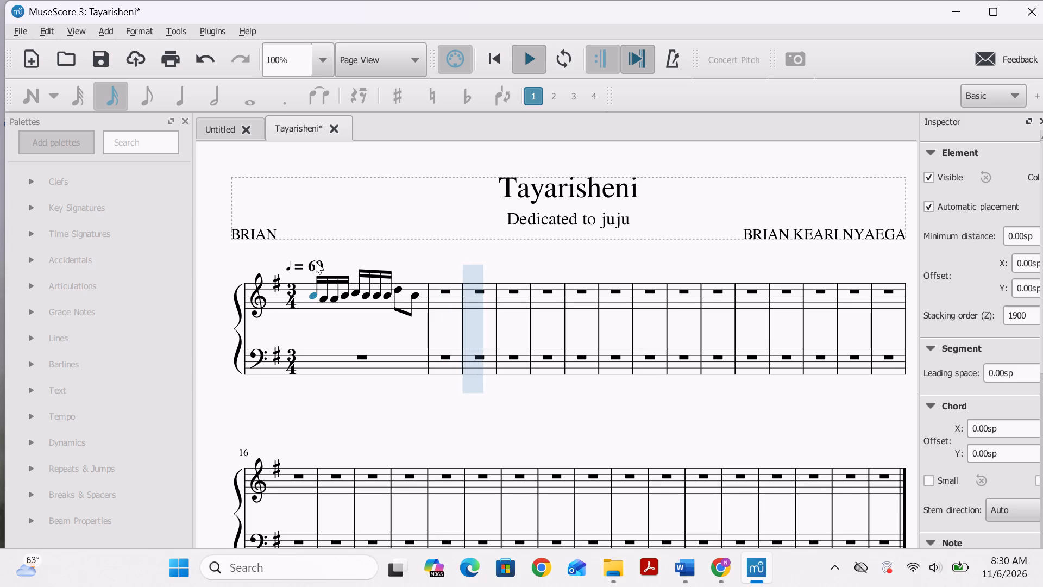
click(530, 66)
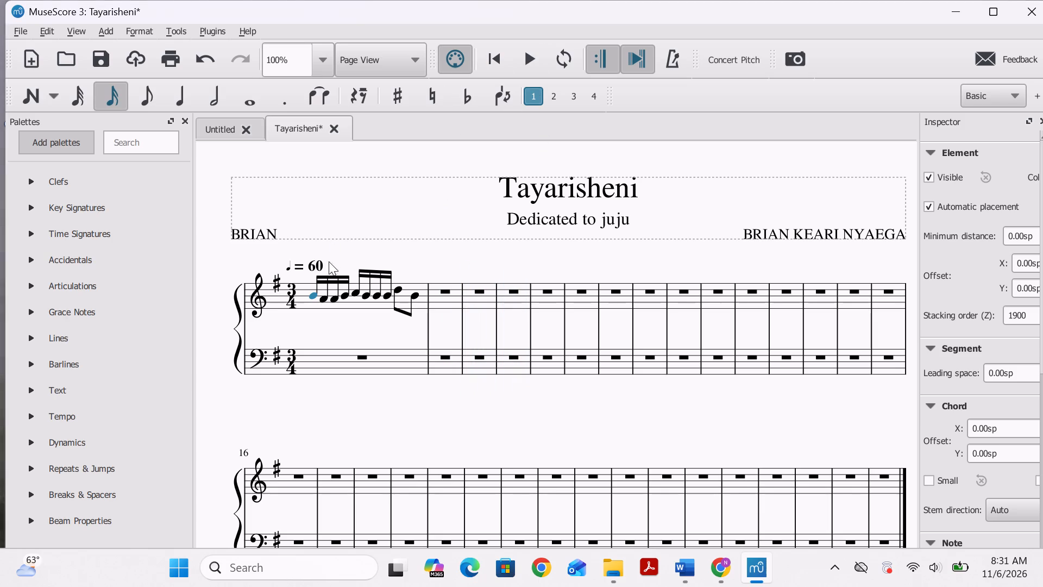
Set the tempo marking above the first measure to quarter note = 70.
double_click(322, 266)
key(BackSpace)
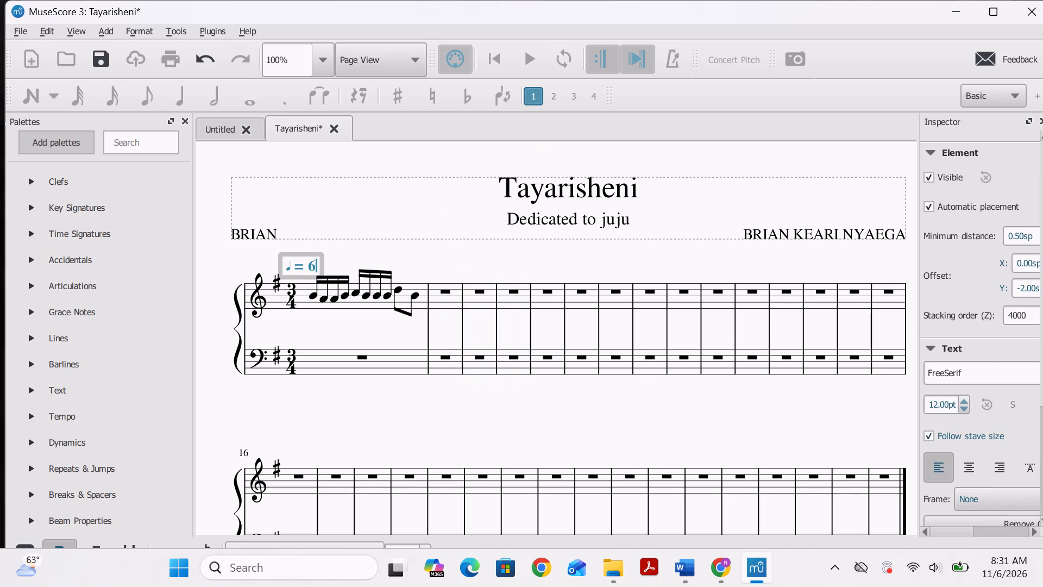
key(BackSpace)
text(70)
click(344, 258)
Play back the score from the first note at the 70 tempo, and stop playback.
click(310, 298)
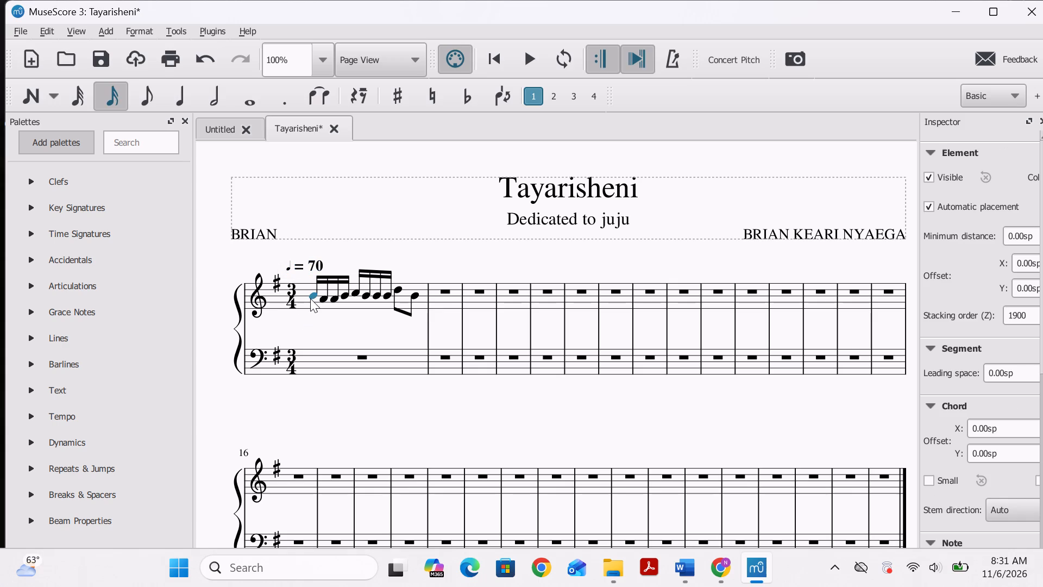
key(space)
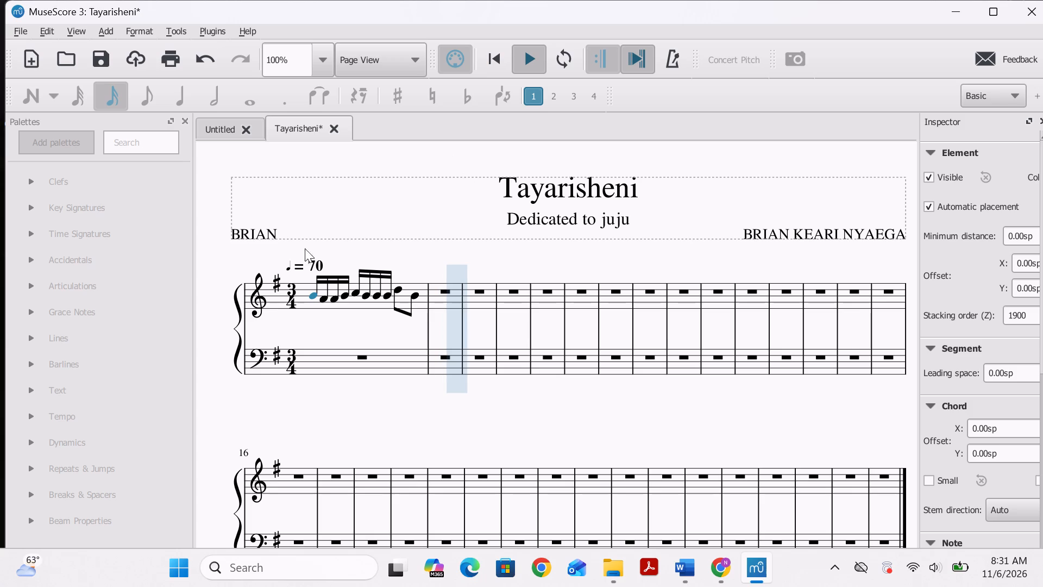
click(323, 263)
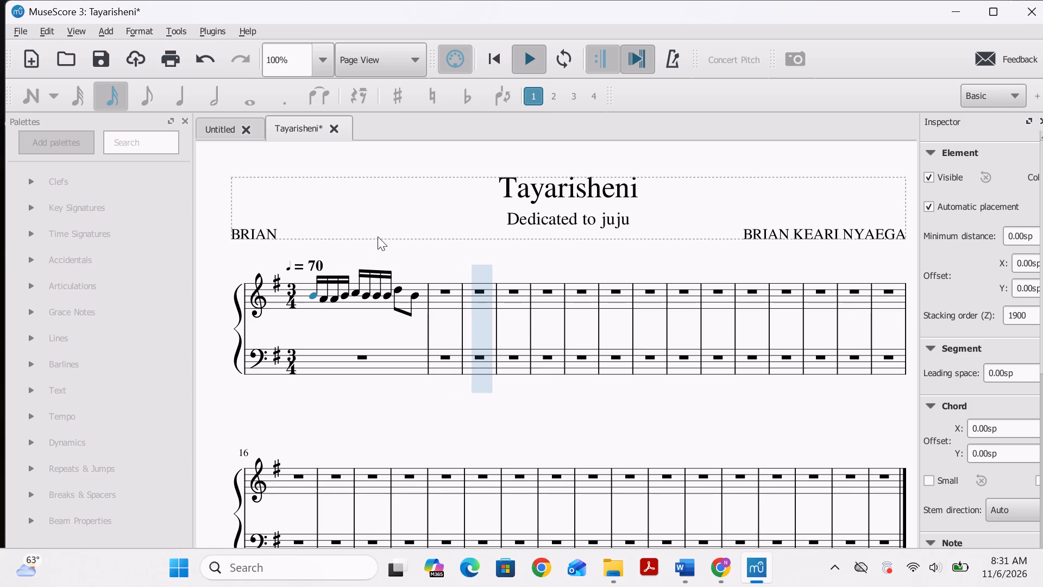
click(520, 70)
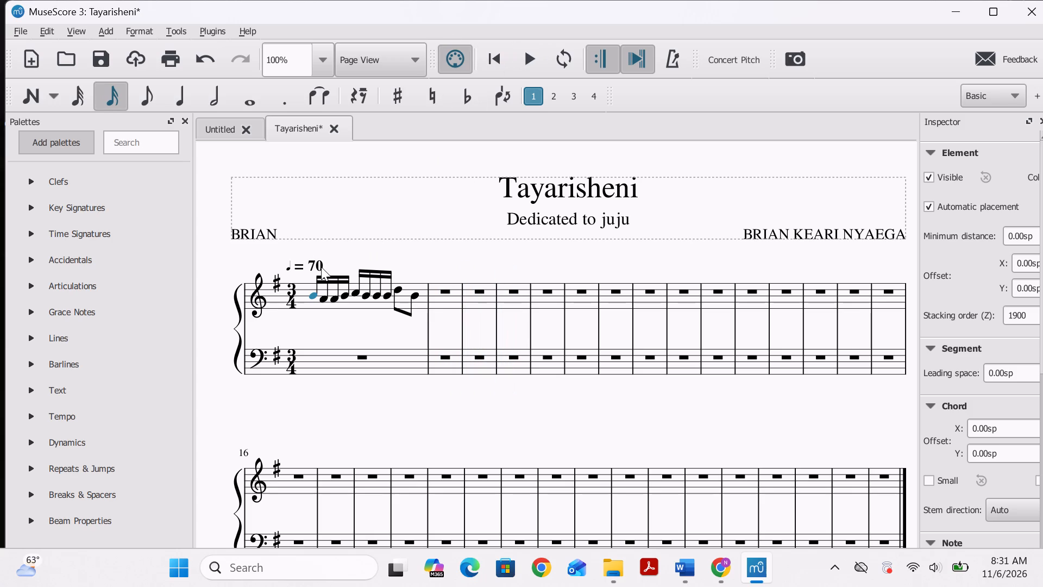
Set the tempo marking above the first measure to quarter note = 65.
click(322, 261)
click(319, 263)
key(BackSpace)
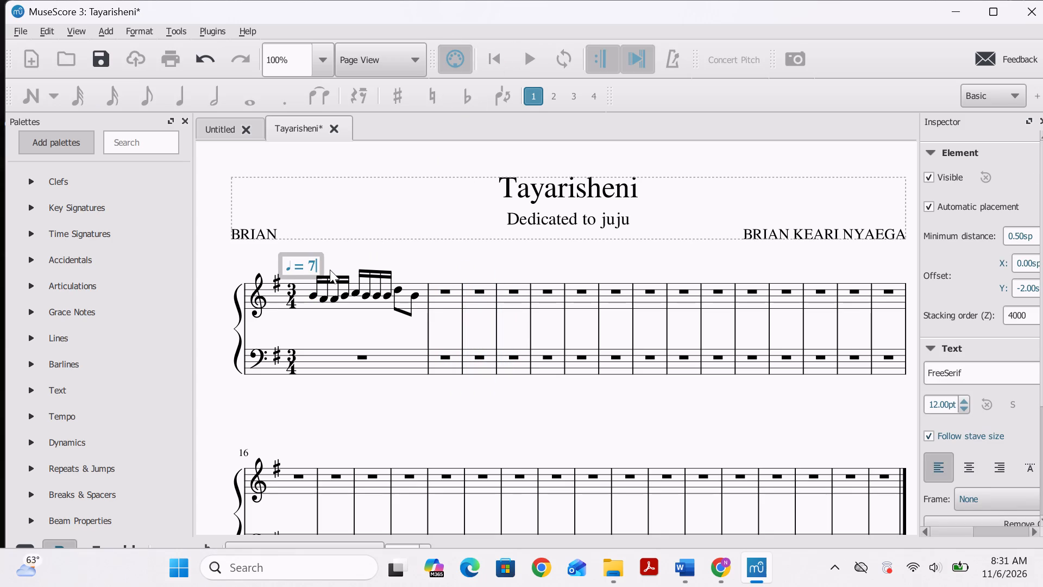
key(BackSpace)
text(65)
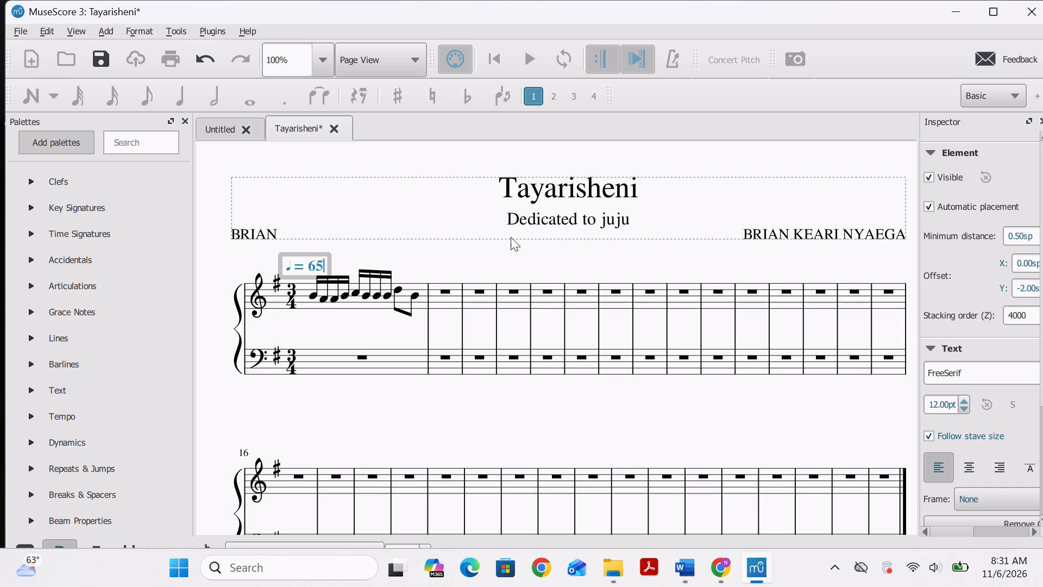
click(428, 269)
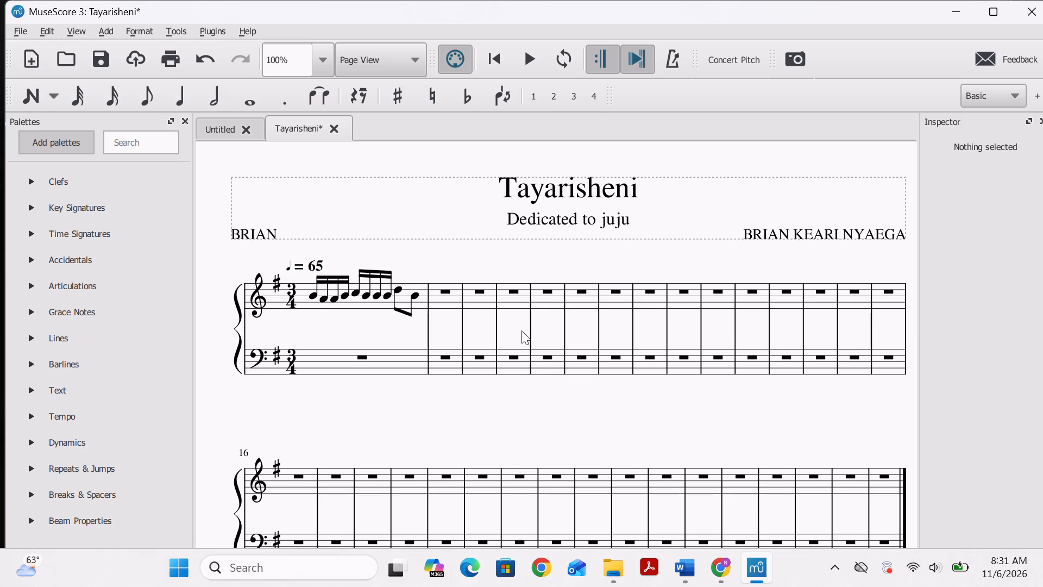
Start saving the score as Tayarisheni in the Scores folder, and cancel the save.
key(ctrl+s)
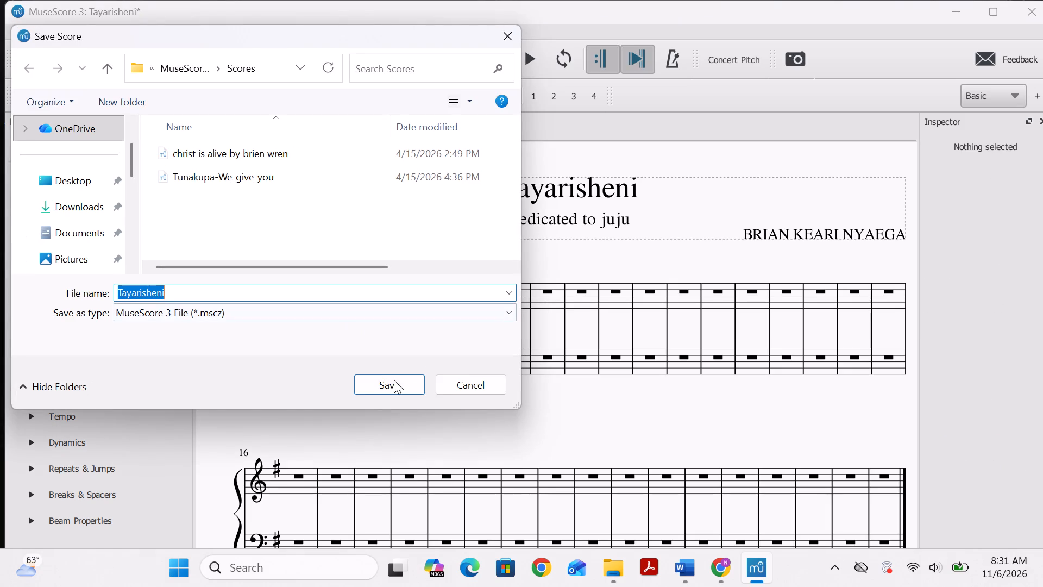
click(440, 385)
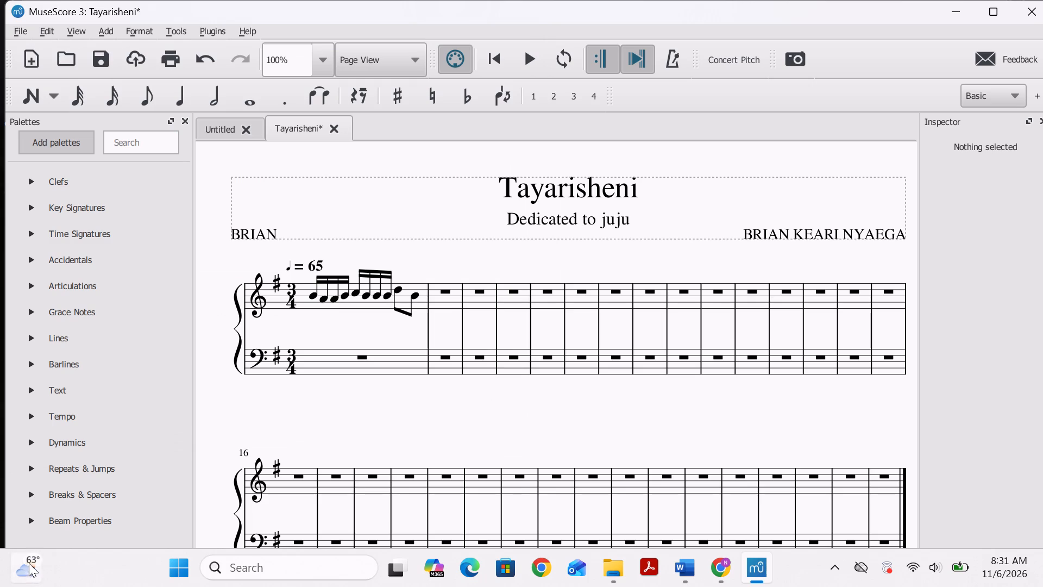
Play back the score from the first note at the 65 tempo.
click(314, 296)
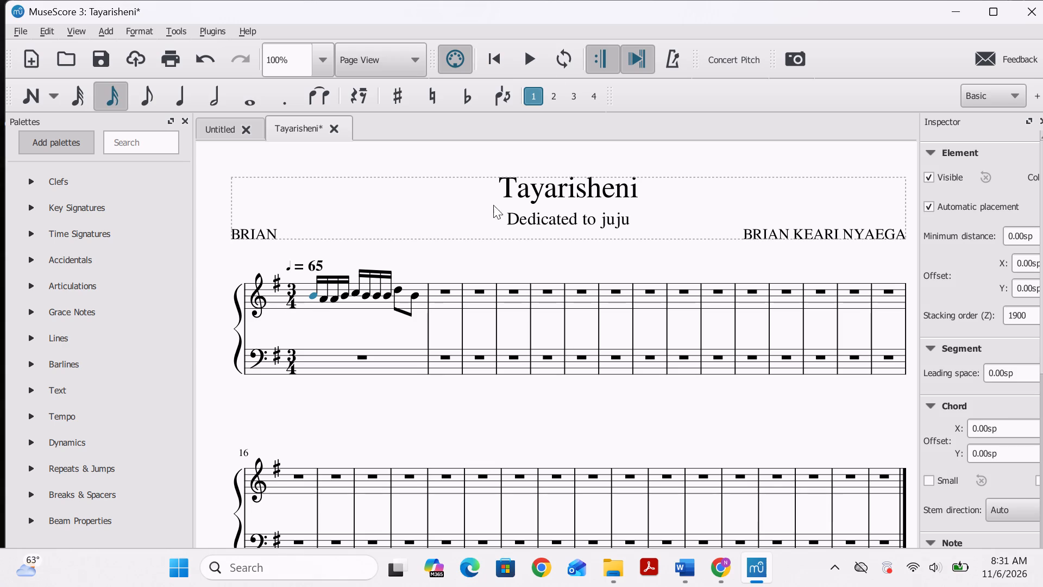
click(541, 52)
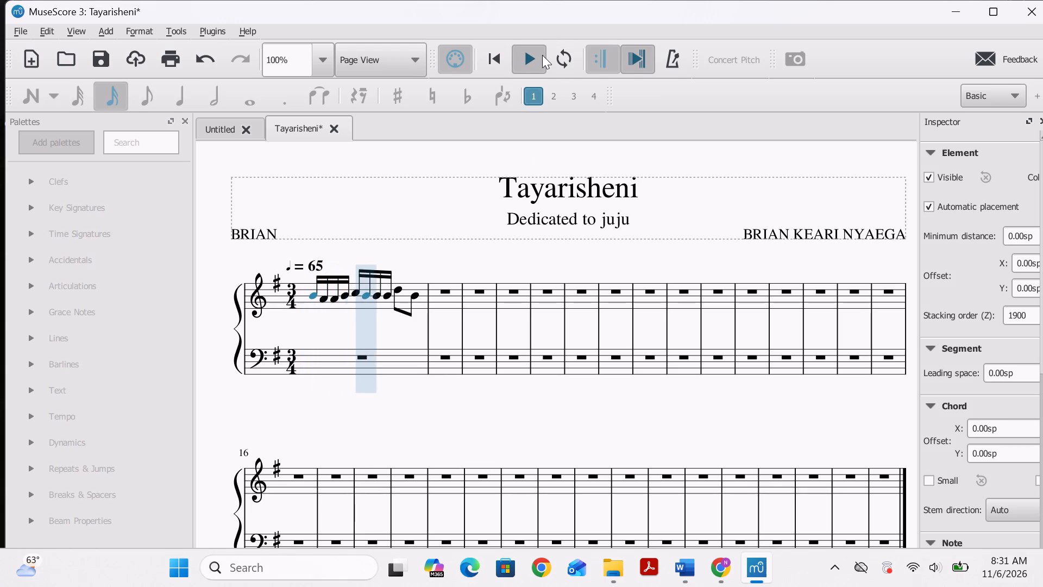
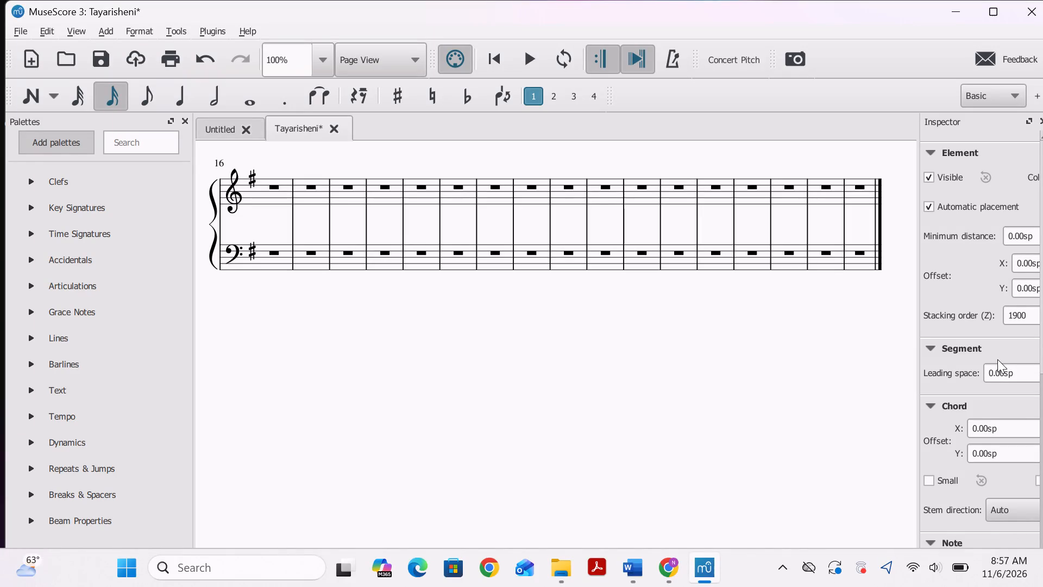
Play back the score twice from the first note of the first measure, stopping playback after each run.
scroll(779, 277, up, 3)
scroll(551, 292, up, 2)
scroll(508, 299, up, 1)
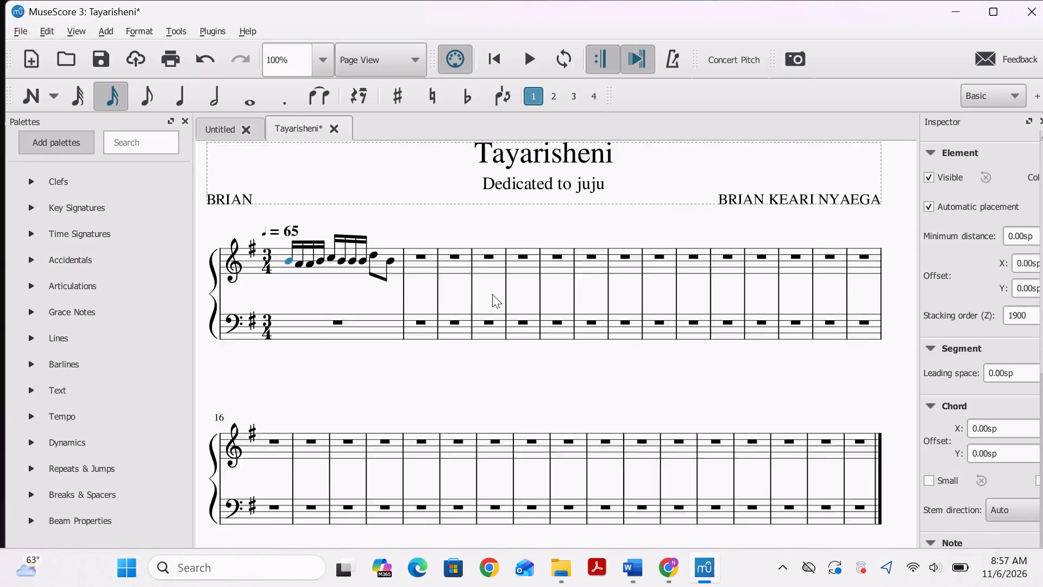
scroll(492, 294, up, 2)
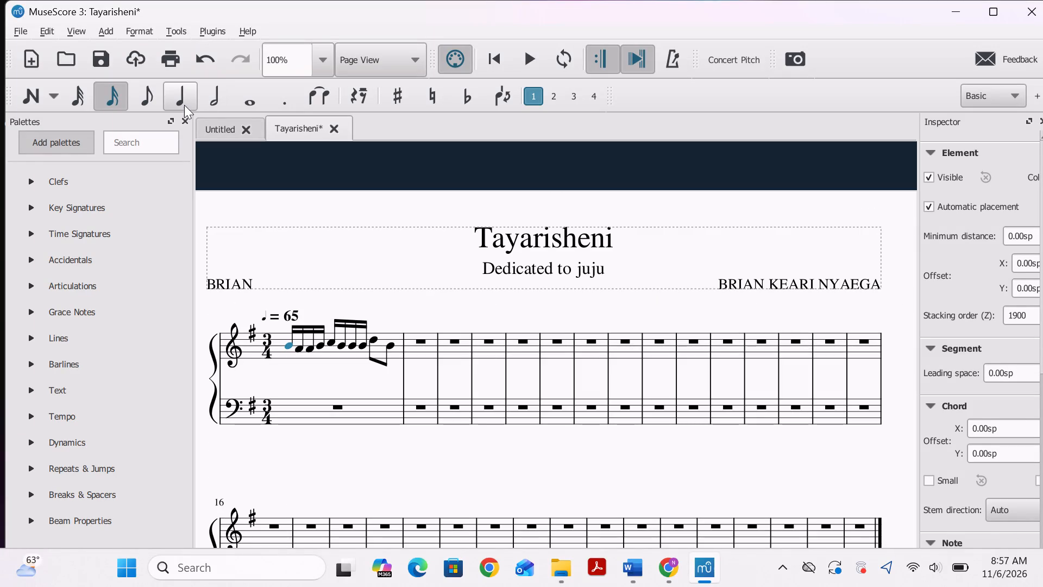
click(520, 65)
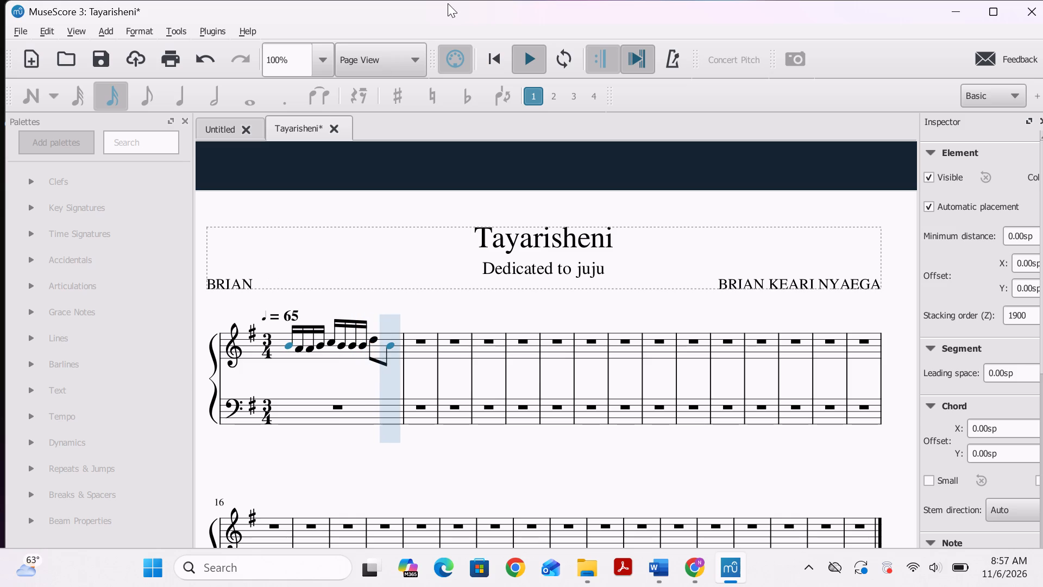
click(513, 57)
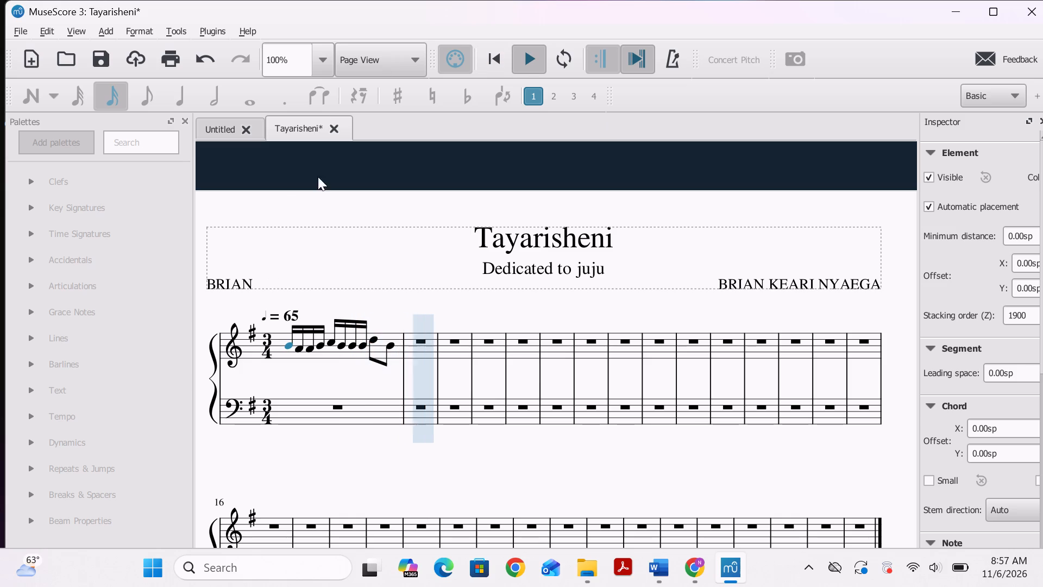
click(284, 347)
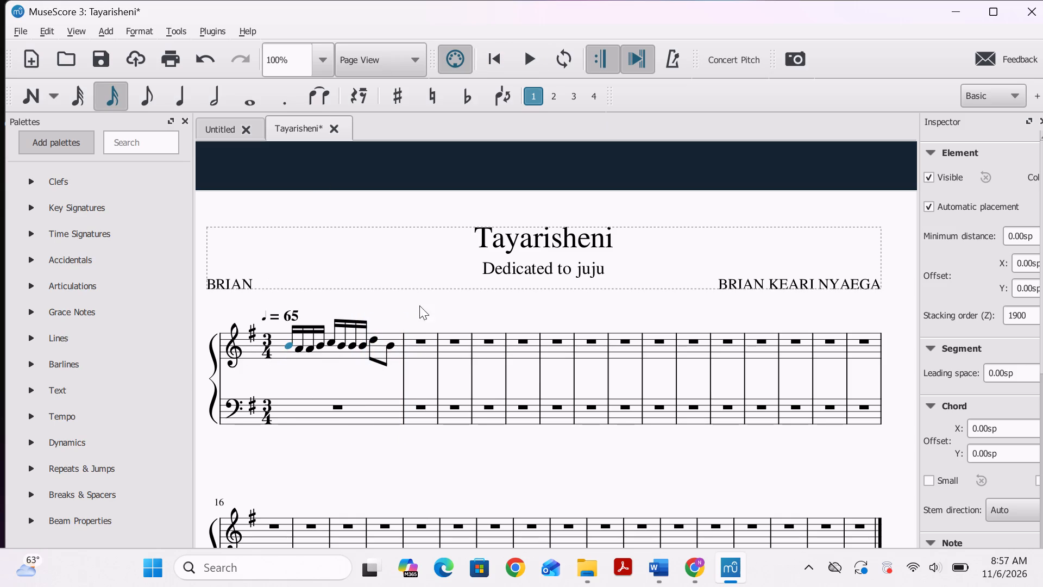
click(523, 60)
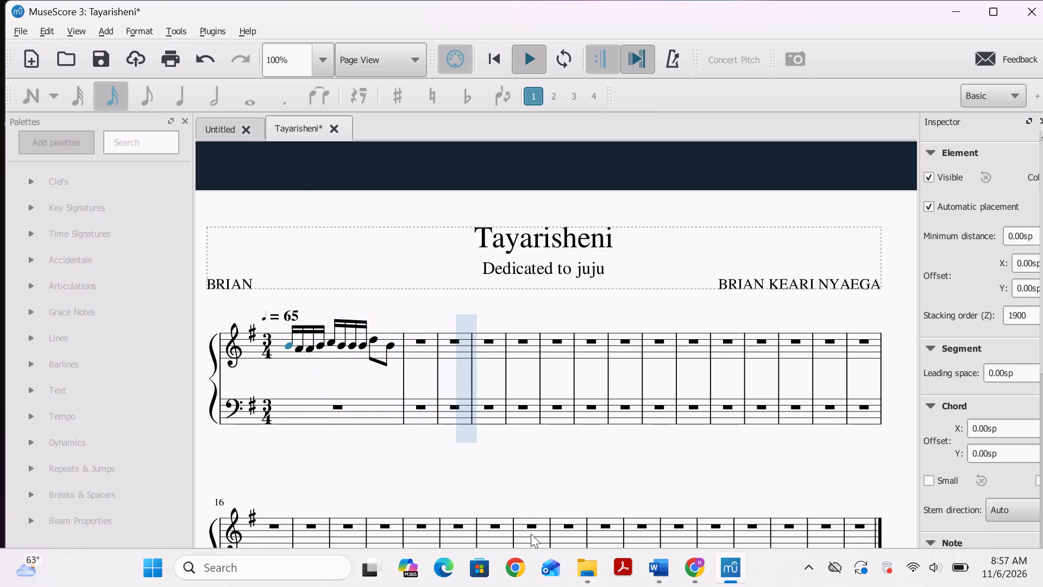
key(Escape)
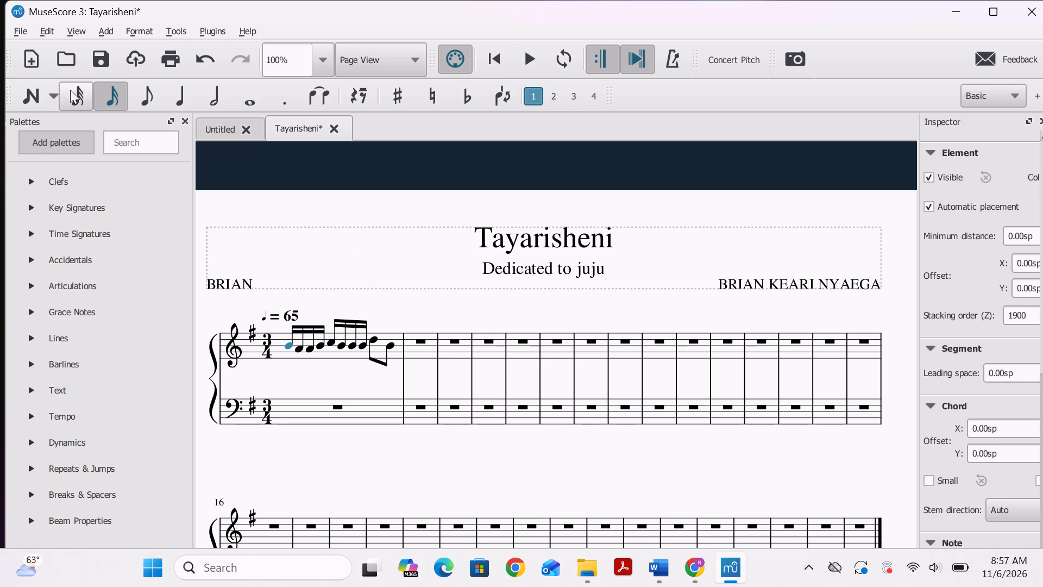
Play back the score again, restart it from the first note of the first measure, and stop playback.
scroll(60, 390, down, 2)
scroll(81, 421, up, 2)
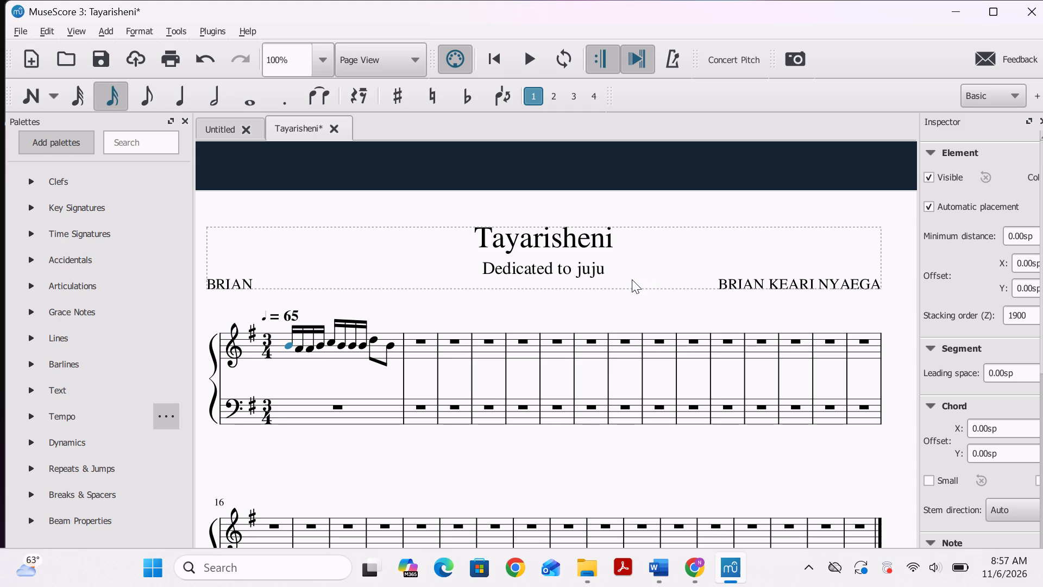
scroll(745, 325, down, 6)
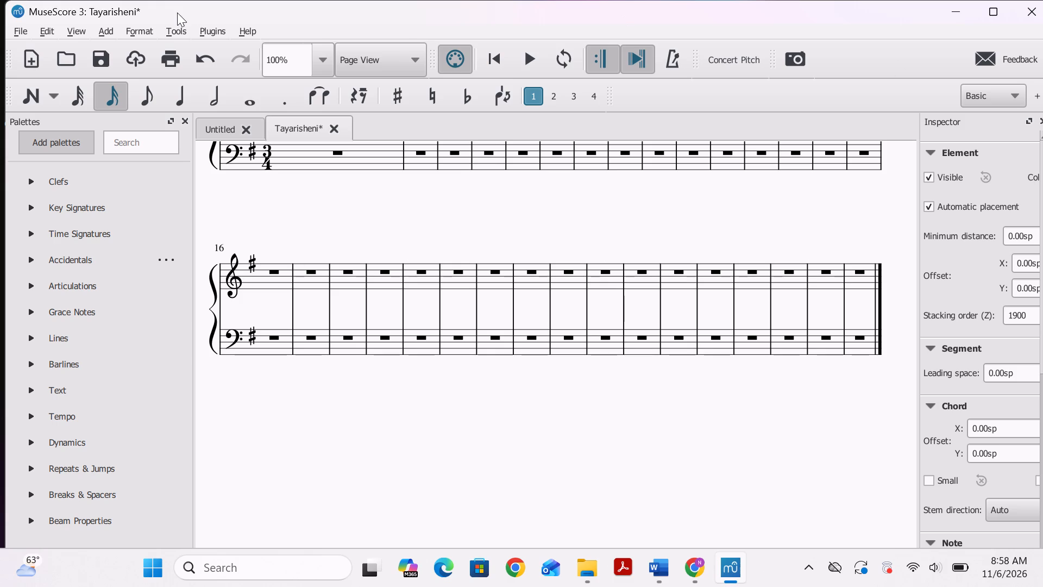
scroll(393, 283, up, 6)
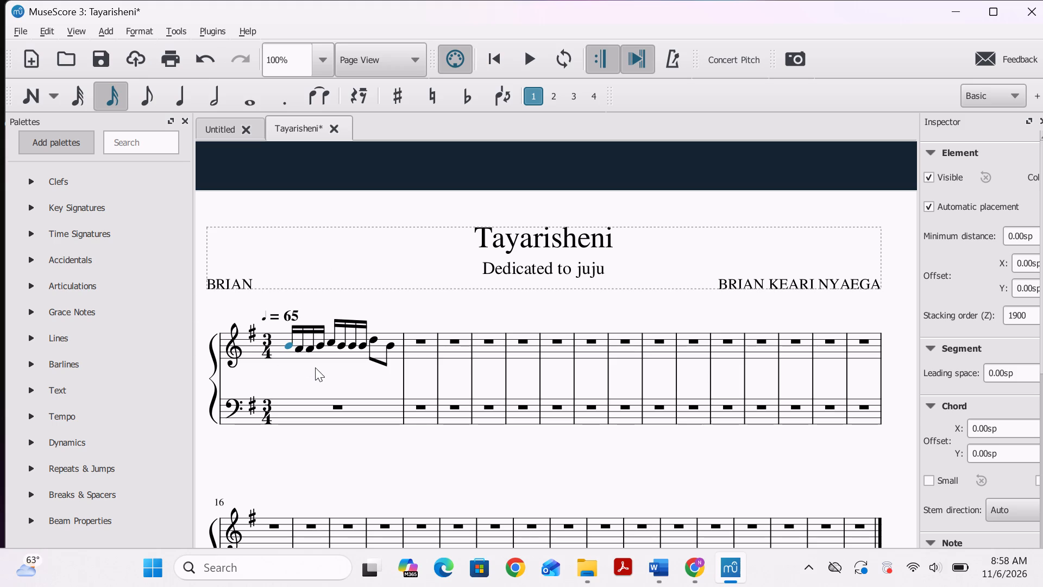
key(space)
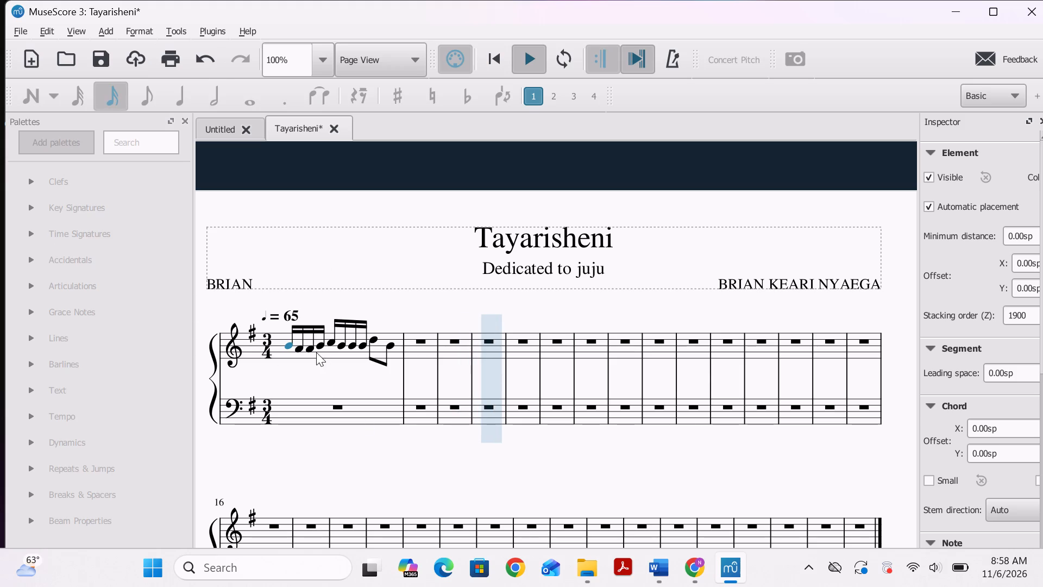
click(291, 342)
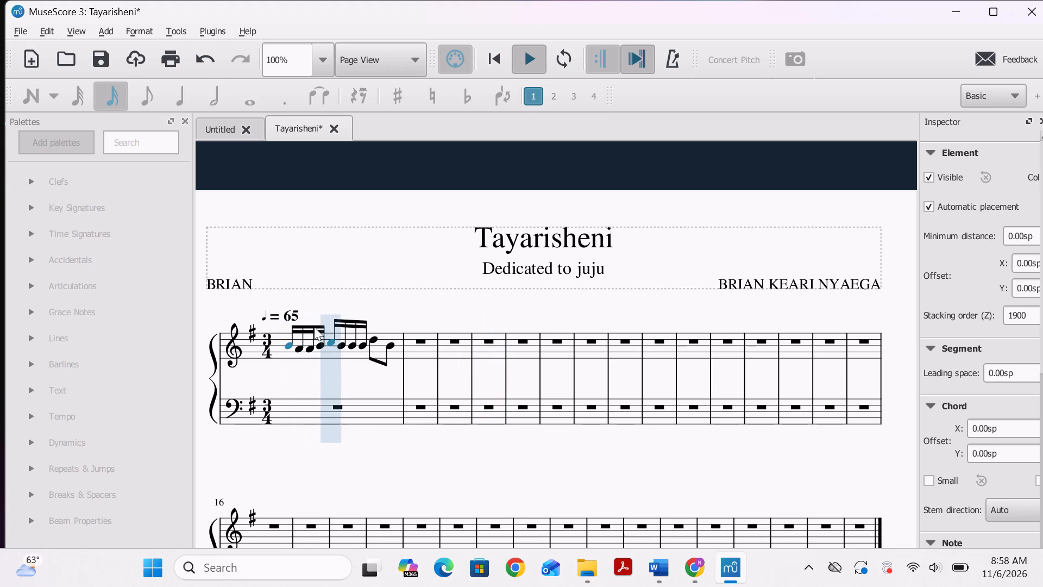
double_click(298, 314)
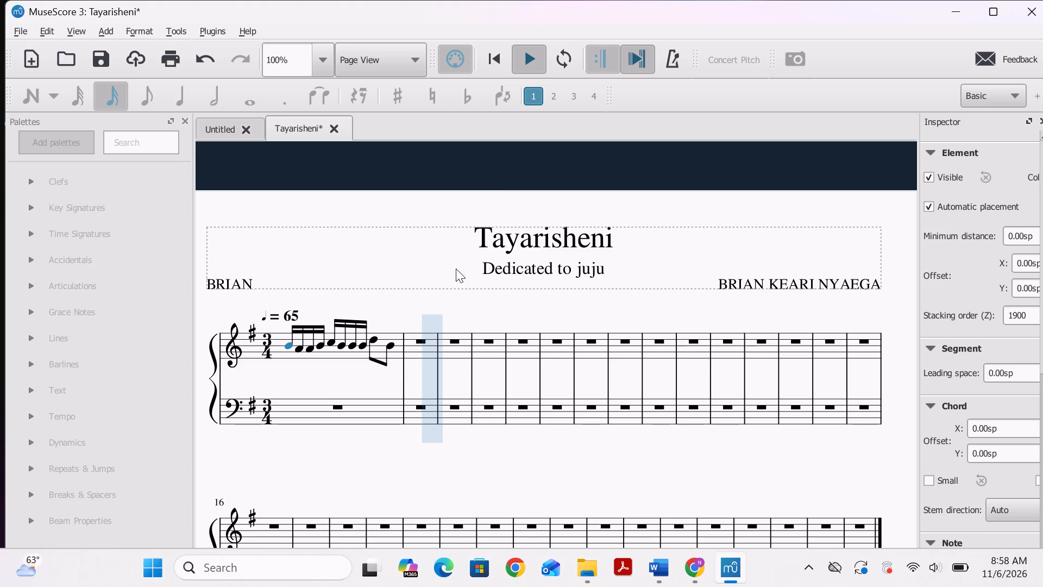
click(523, 60)
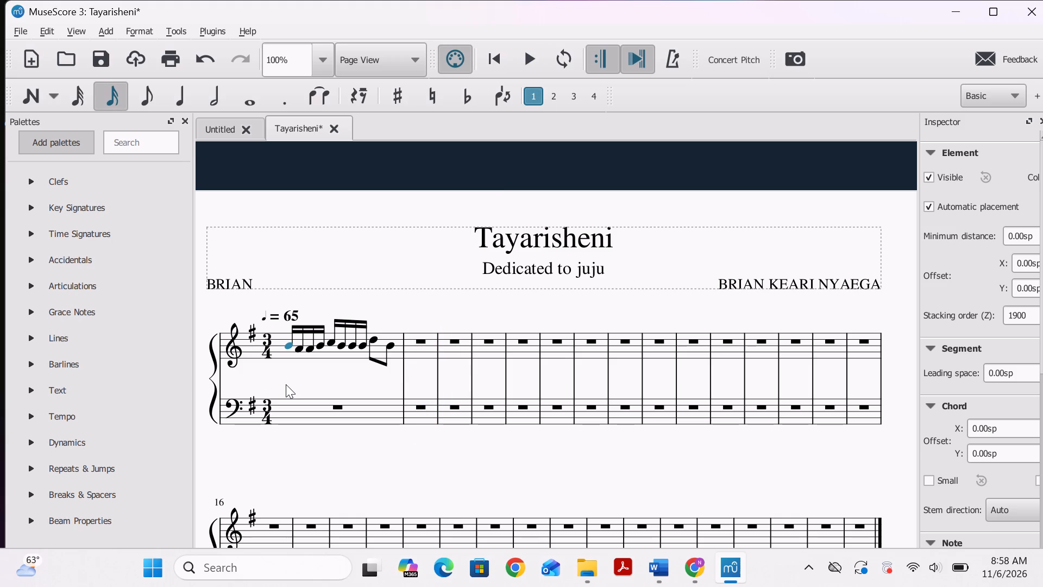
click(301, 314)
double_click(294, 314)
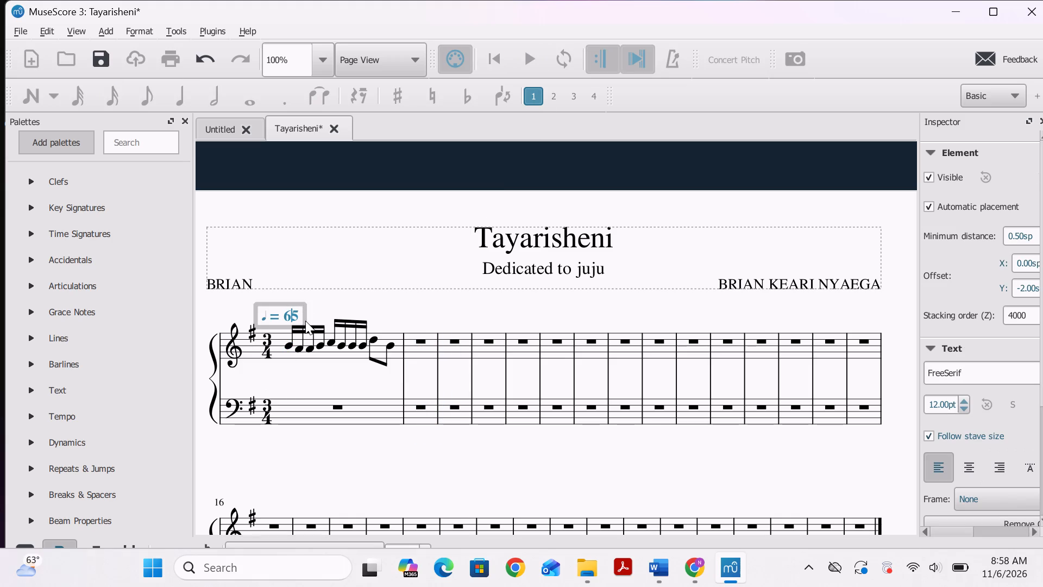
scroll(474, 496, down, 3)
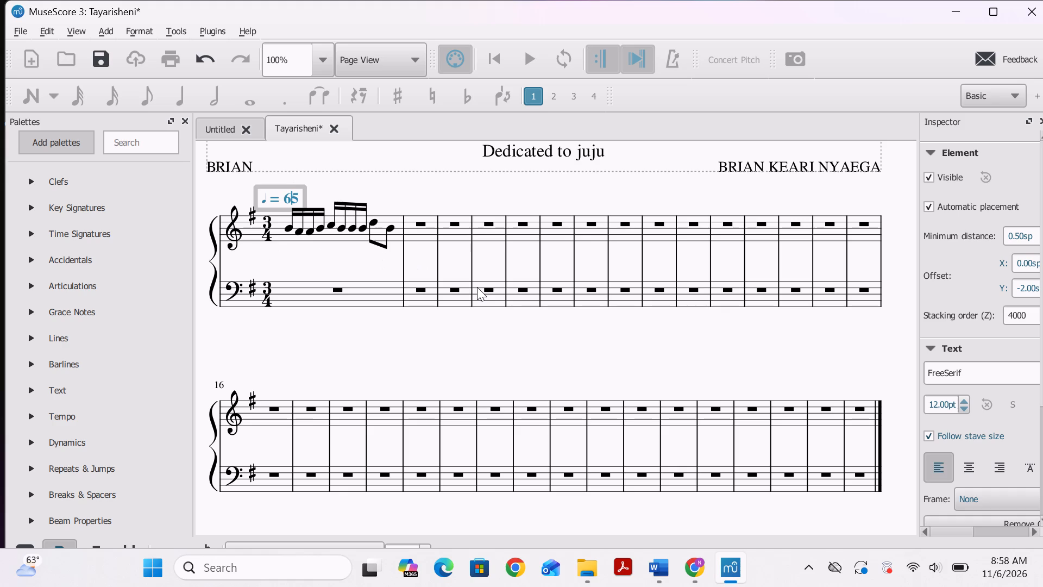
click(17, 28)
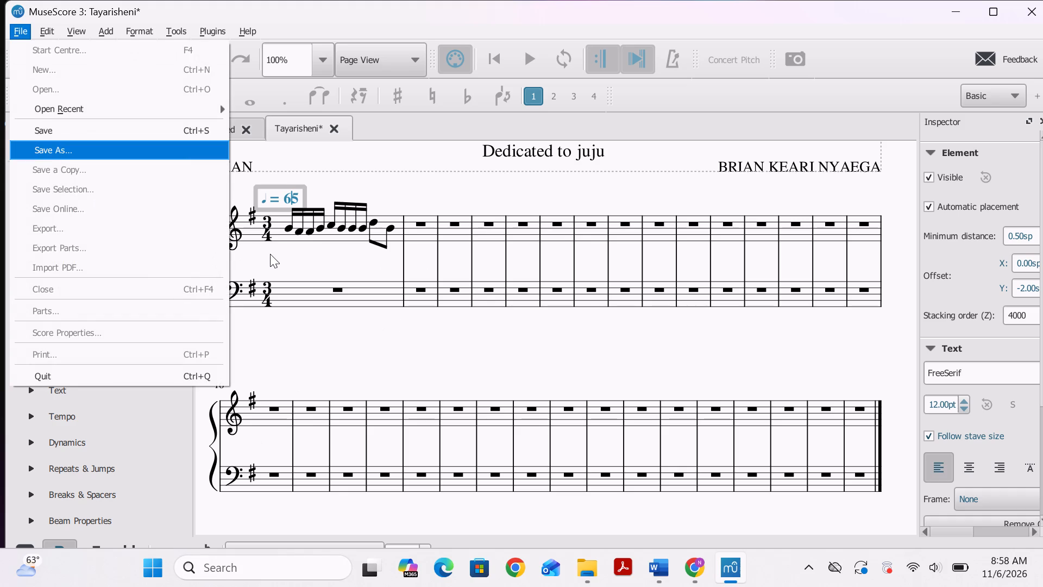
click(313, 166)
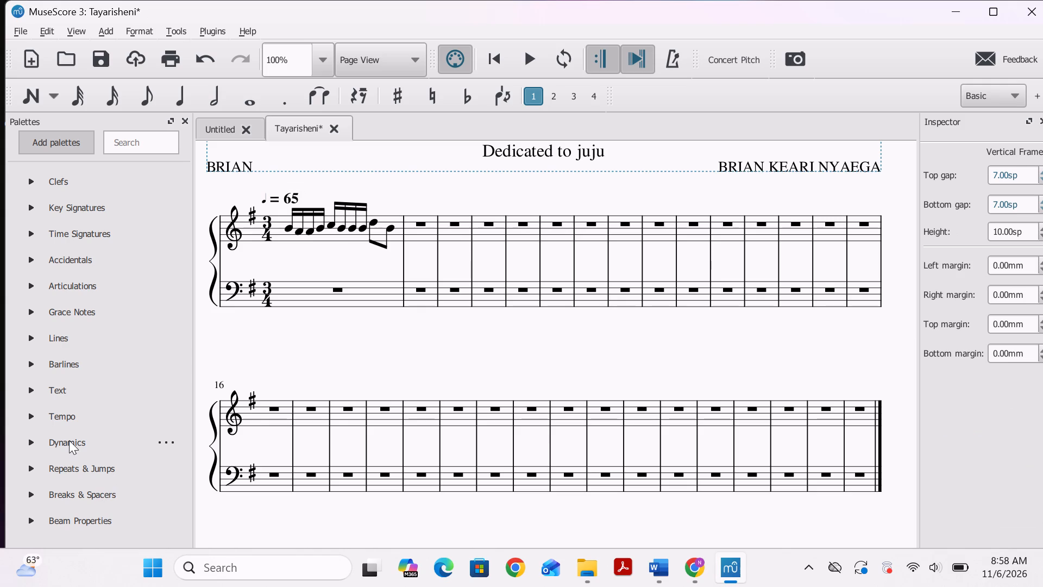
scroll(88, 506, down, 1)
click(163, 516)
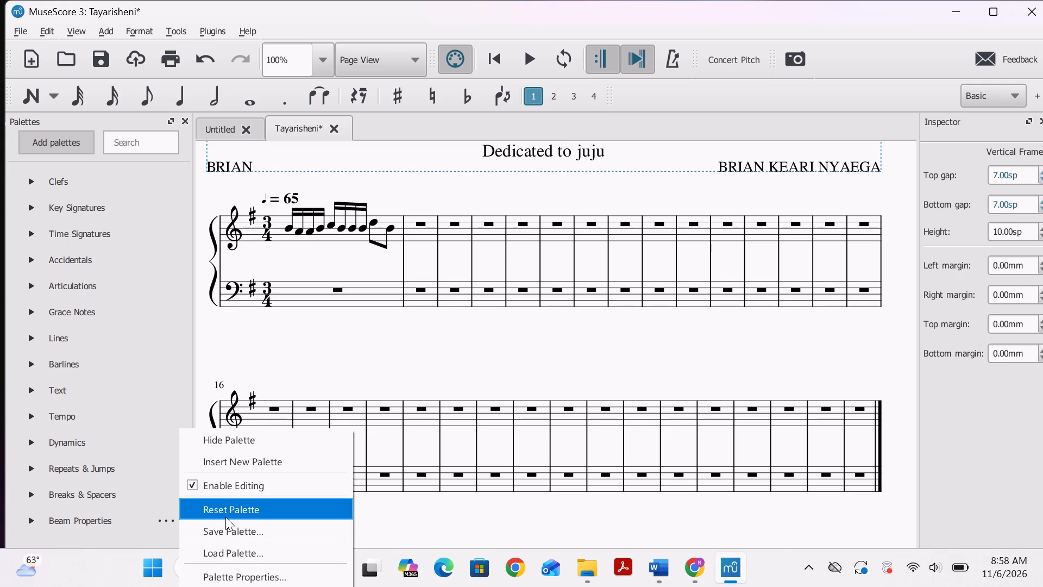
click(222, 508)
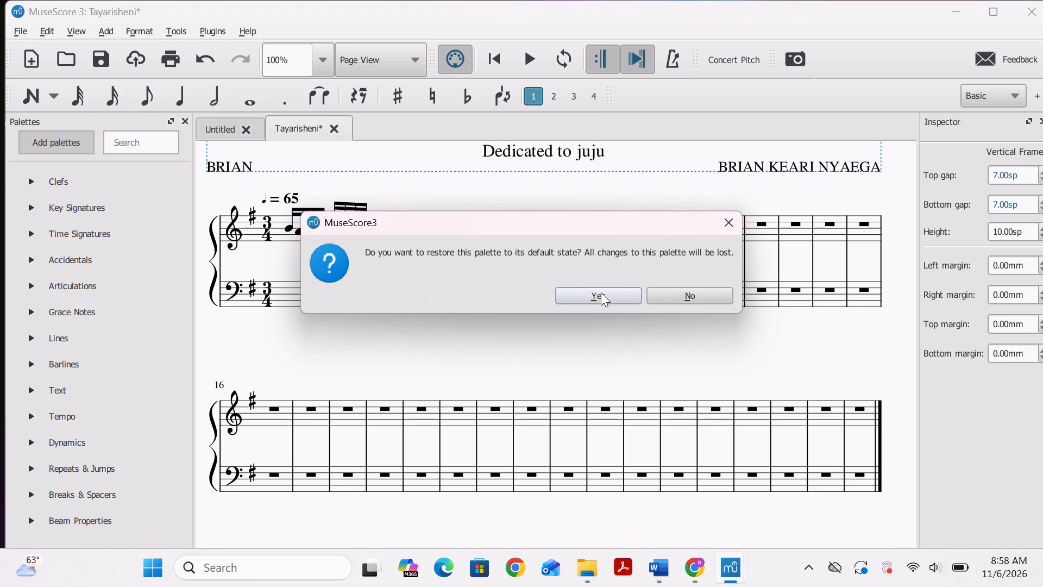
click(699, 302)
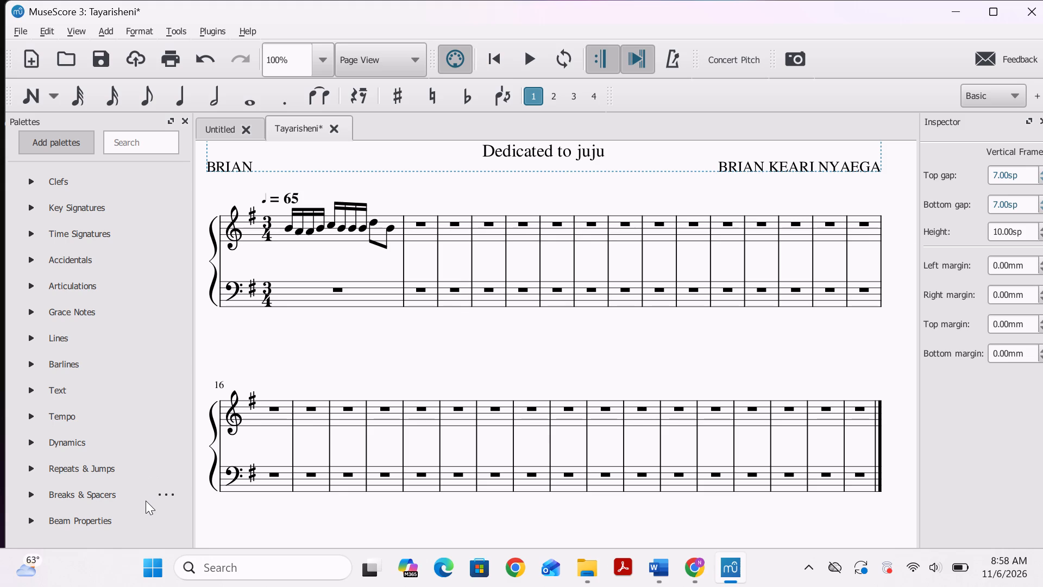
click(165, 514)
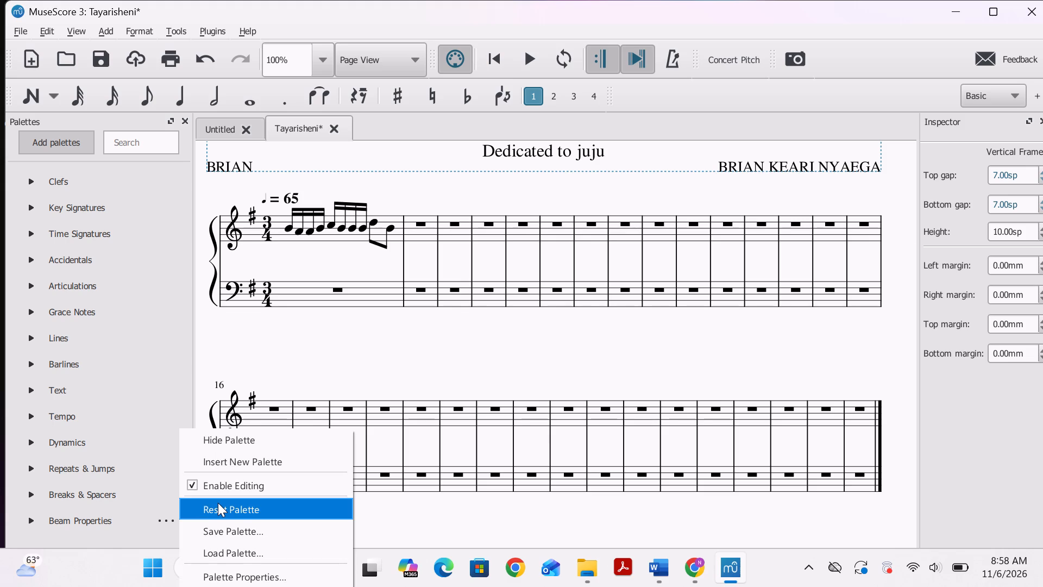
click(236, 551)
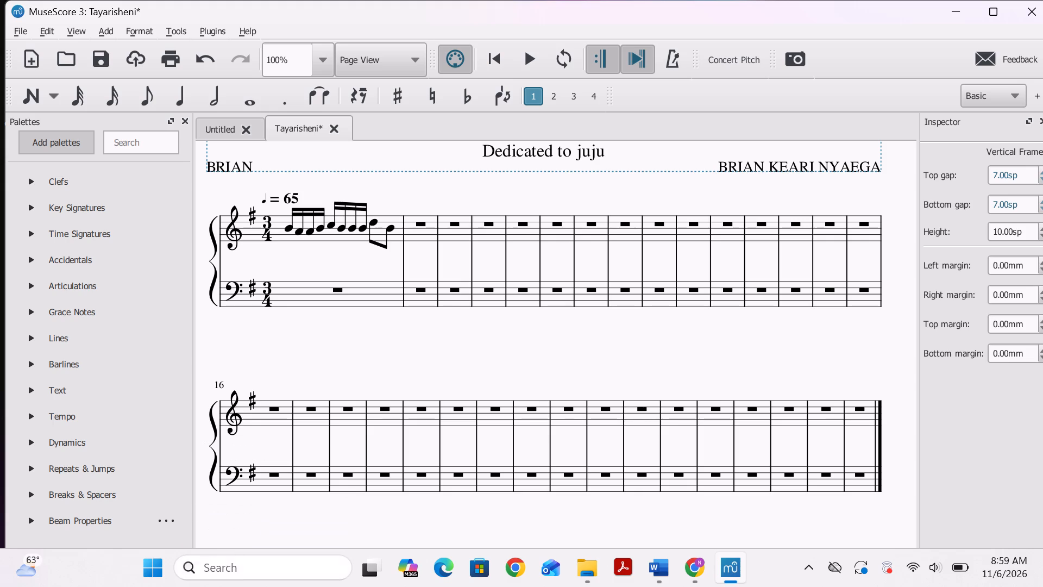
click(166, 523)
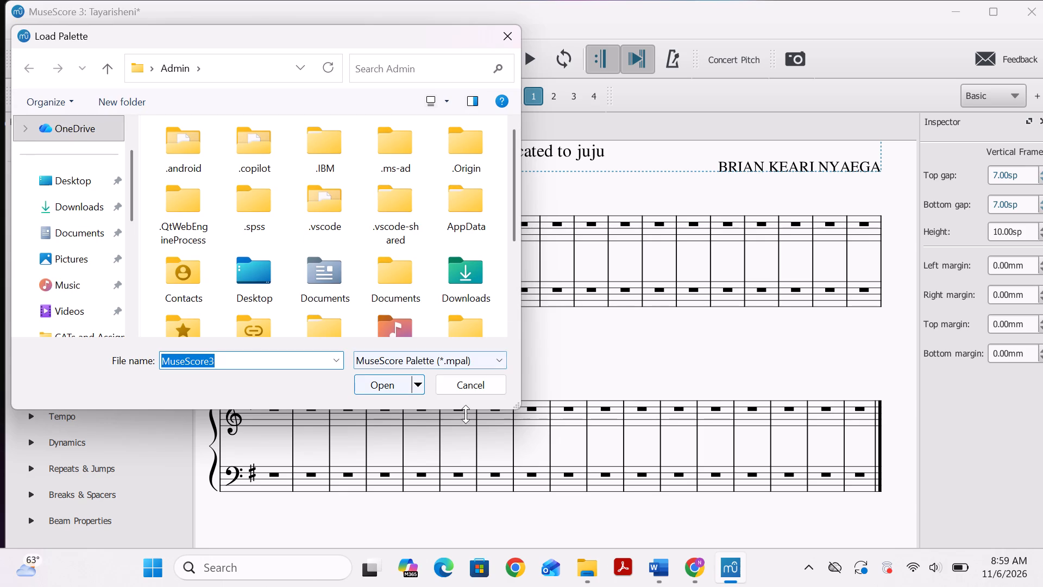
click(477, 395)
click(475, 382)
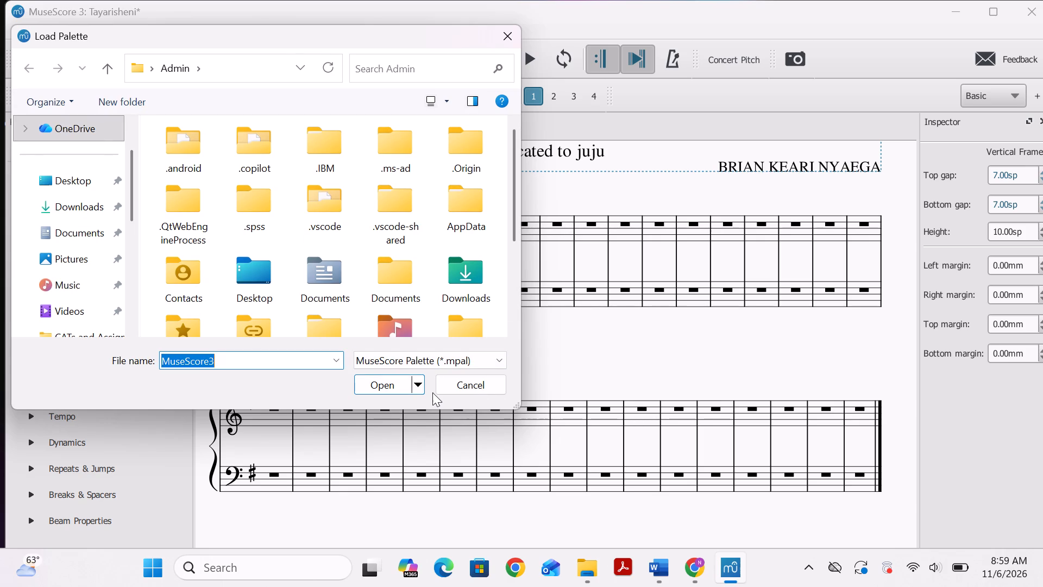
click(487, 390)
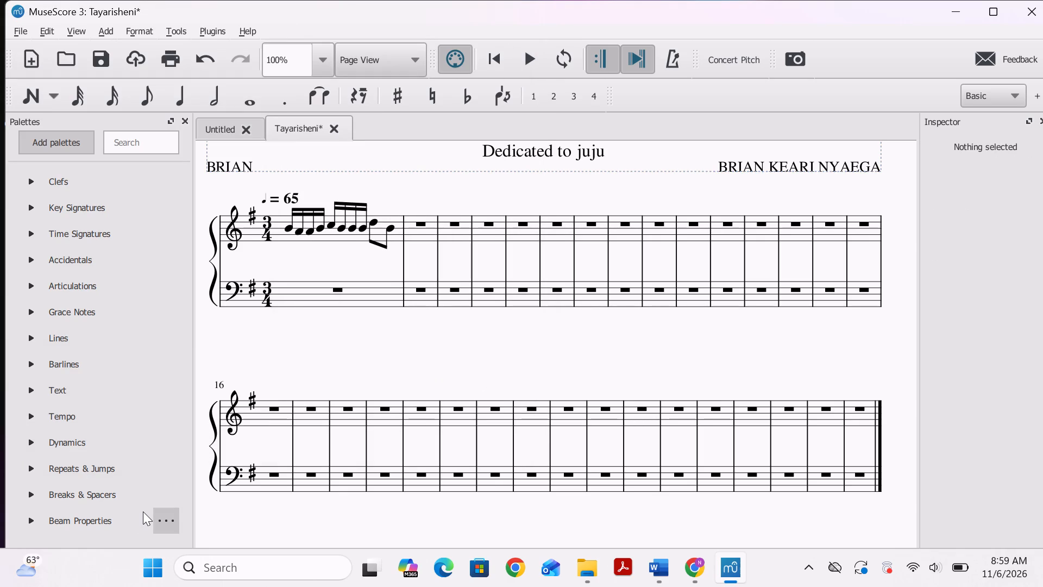
Open the palette properties of the Beam Properties palette and close them.
click(165, 523)
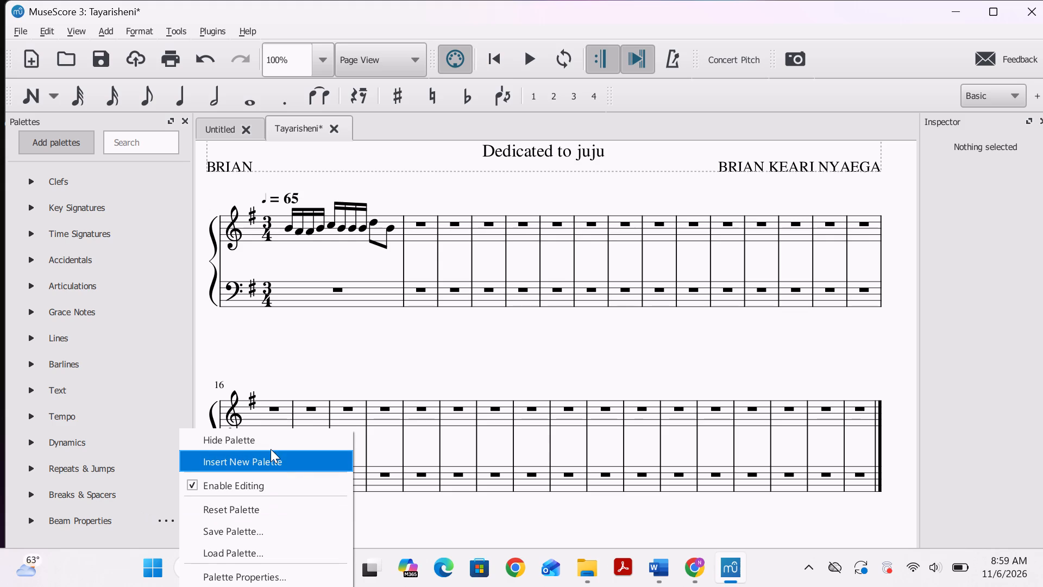
click(260, 565)
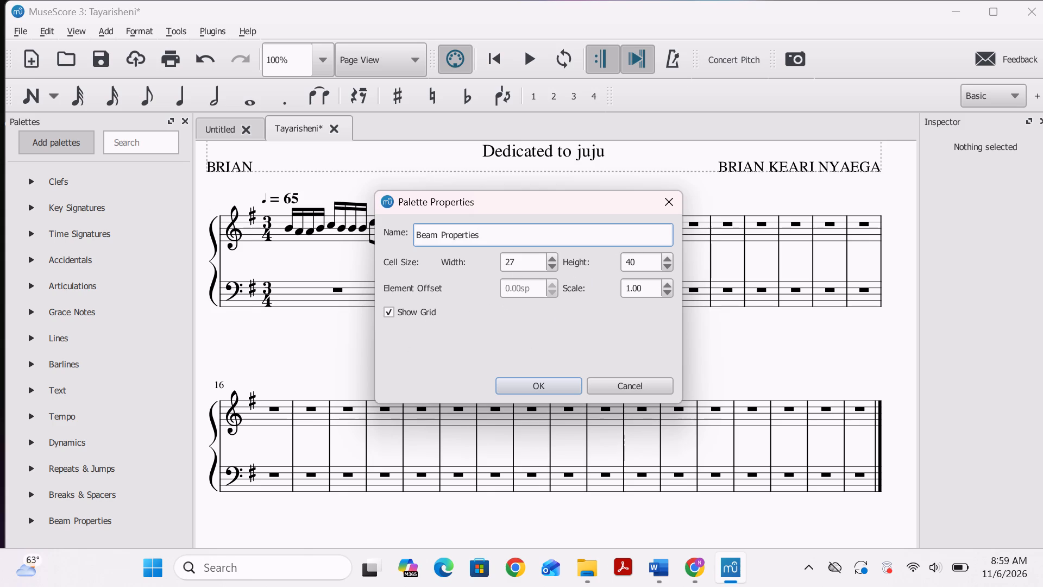
click(668, 208)
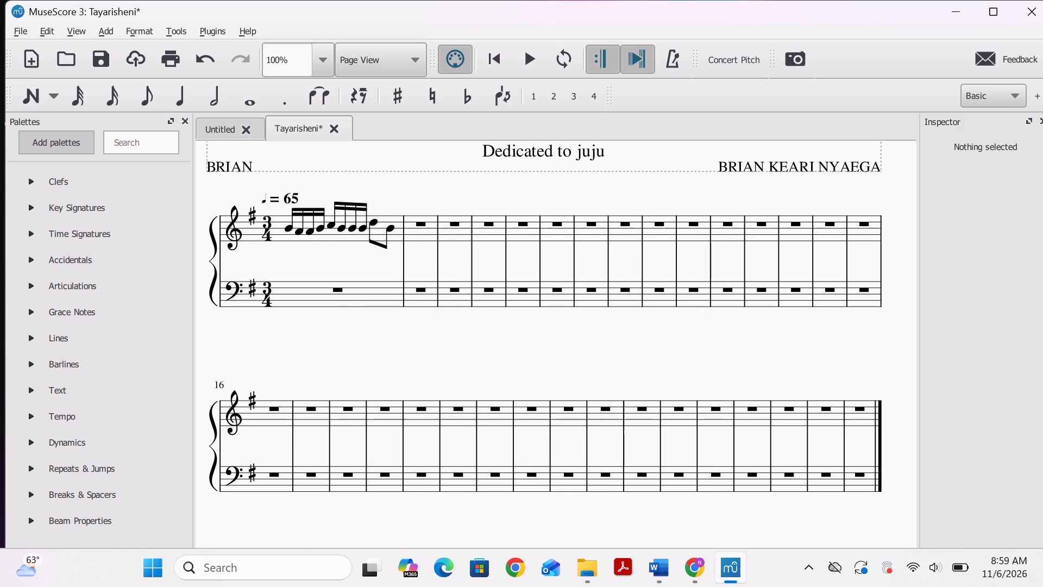
Insert a new palette at the Beam Properties entry in the palette list.
click(171, 522)
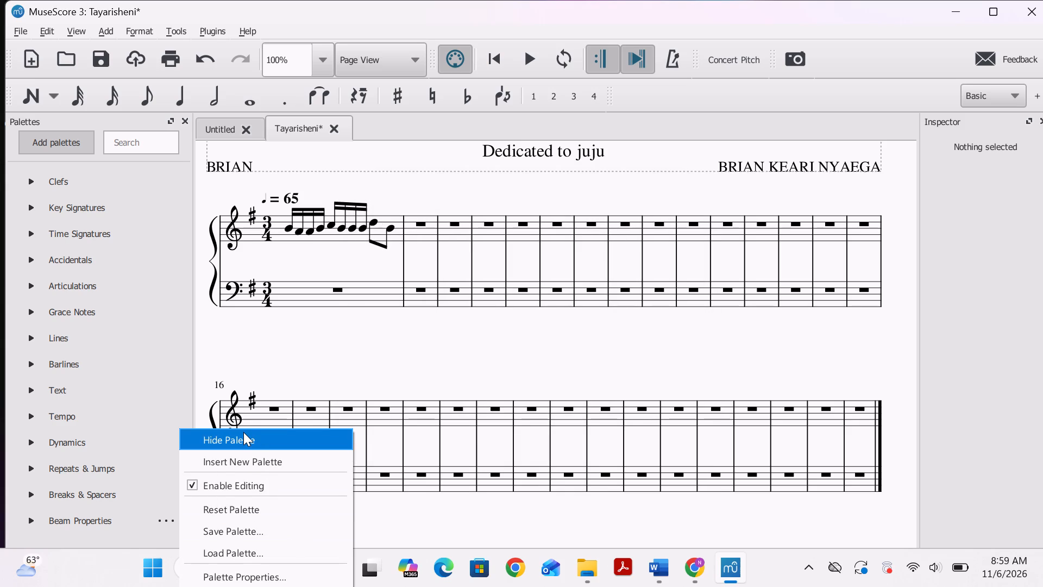
click(248, 461)
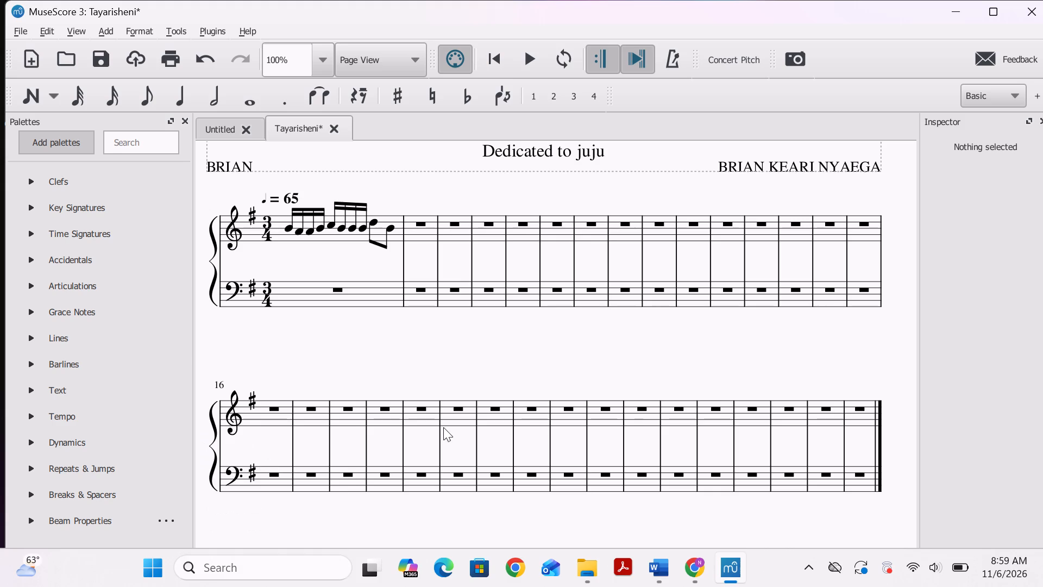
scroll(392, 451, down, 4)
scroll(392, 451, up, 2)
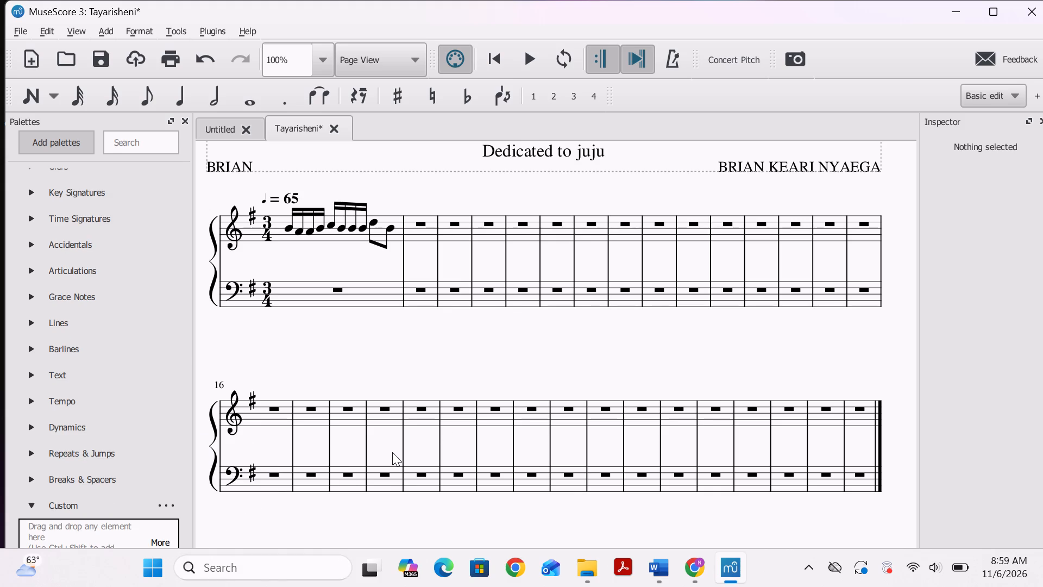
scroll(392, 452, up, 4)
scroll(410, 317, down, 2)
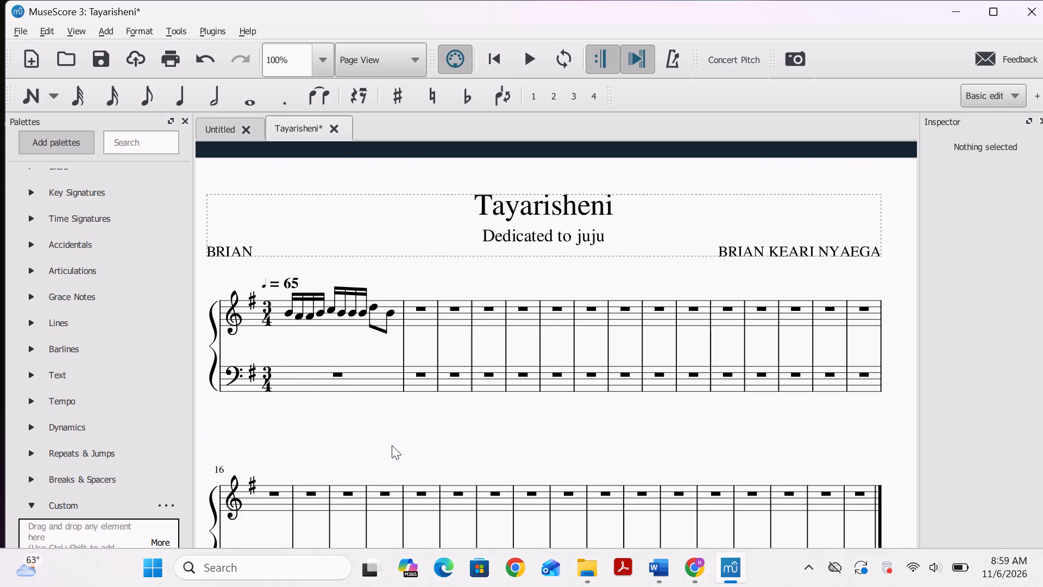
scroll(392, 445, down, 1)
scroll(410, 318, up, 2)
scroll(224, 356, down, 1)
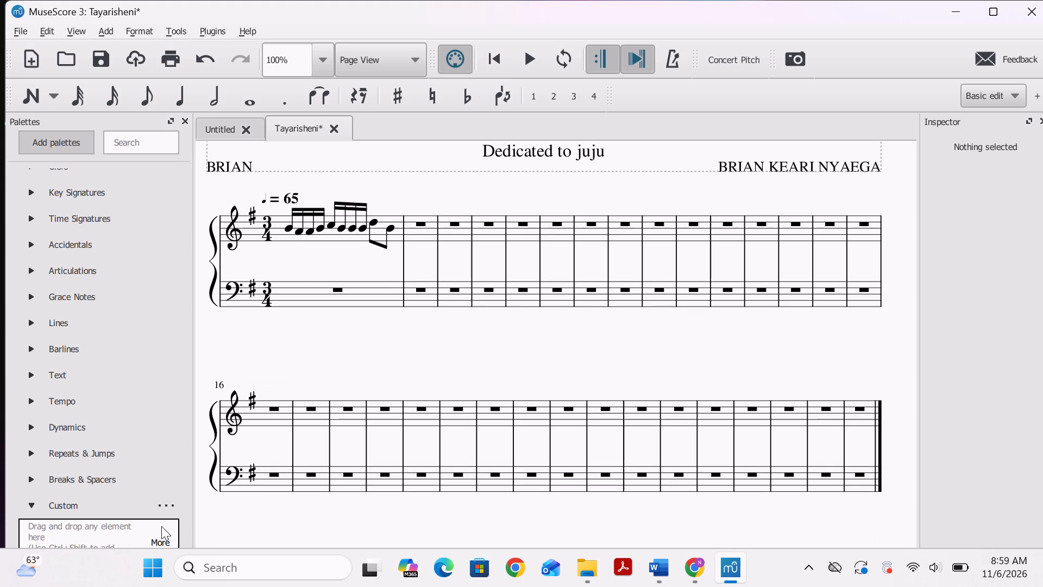
Browse the additional elements available for the Custom palette, looking through Clefs and Key Signatures.
drag(114, 533, 160, 532)
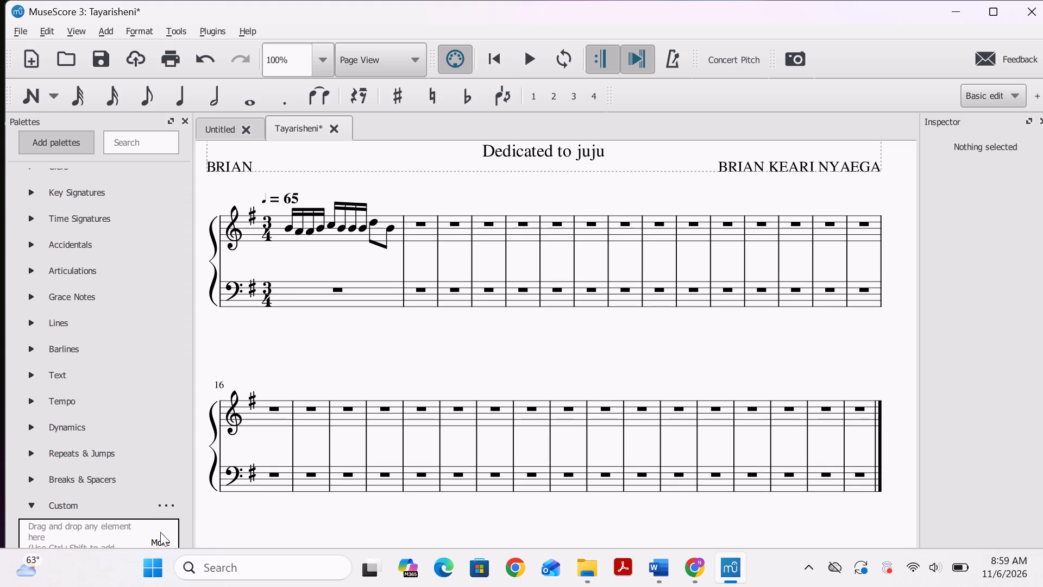
drag(160, 532, 159, 541)
click(157, 542)
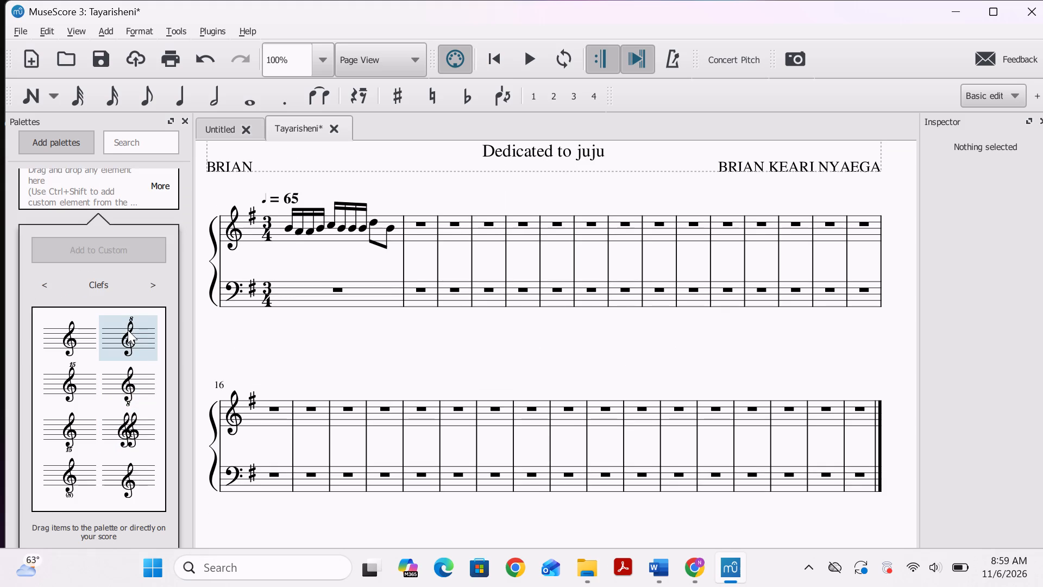
scroll(229, 388, down, 3)
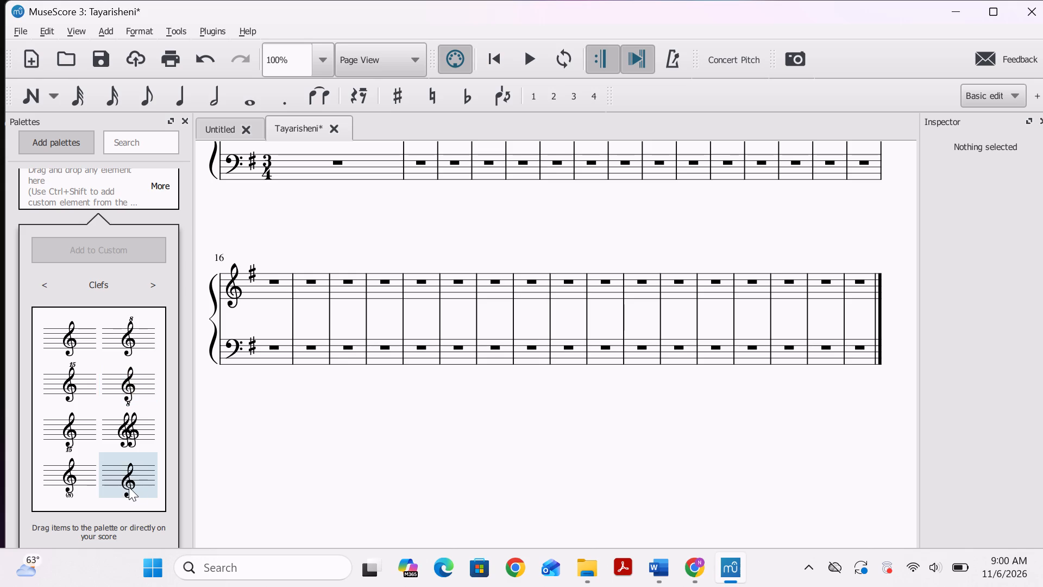
click(156, 287)
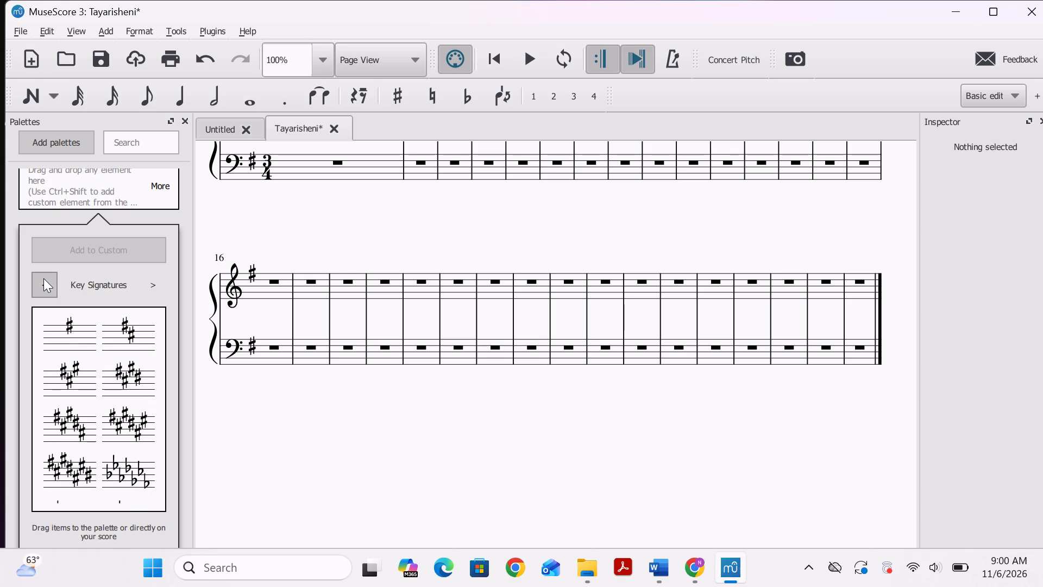
click(27, 278)
click(46, 277)
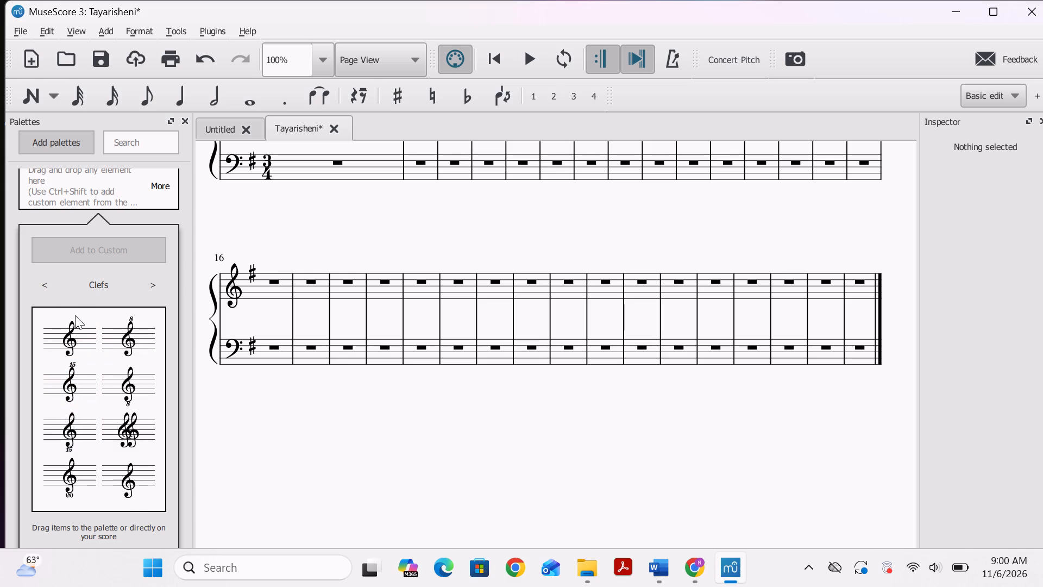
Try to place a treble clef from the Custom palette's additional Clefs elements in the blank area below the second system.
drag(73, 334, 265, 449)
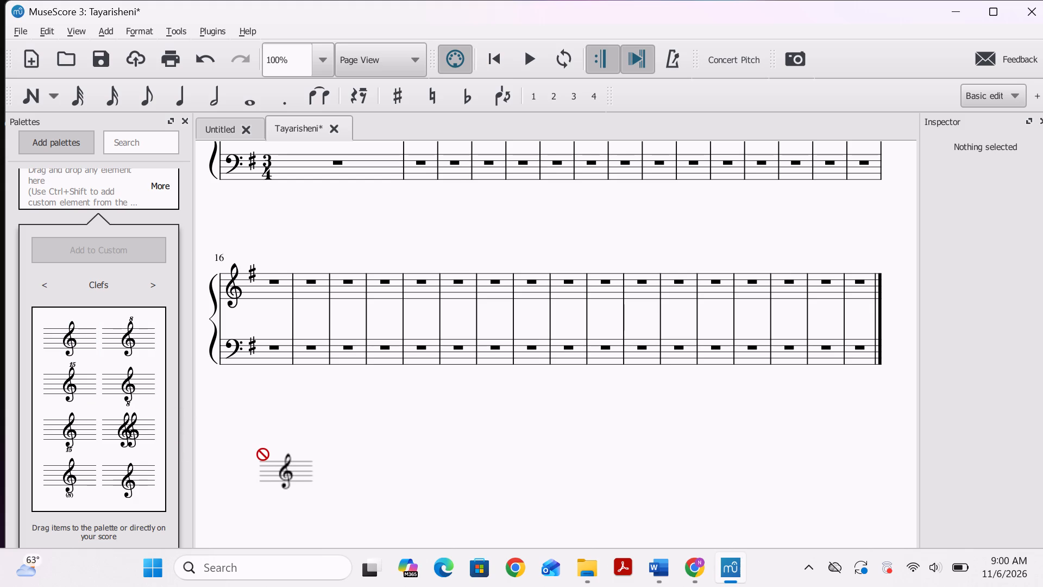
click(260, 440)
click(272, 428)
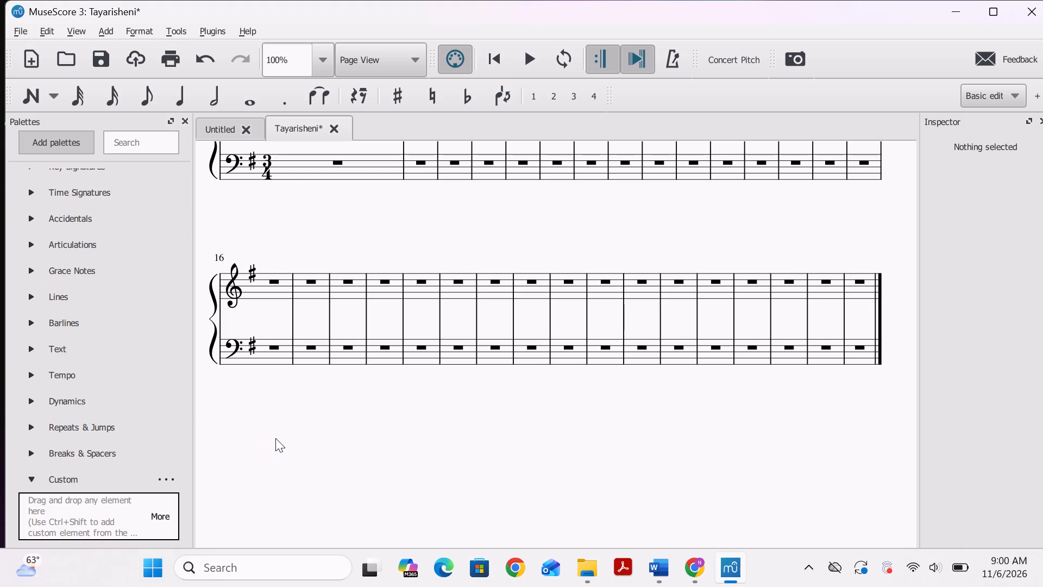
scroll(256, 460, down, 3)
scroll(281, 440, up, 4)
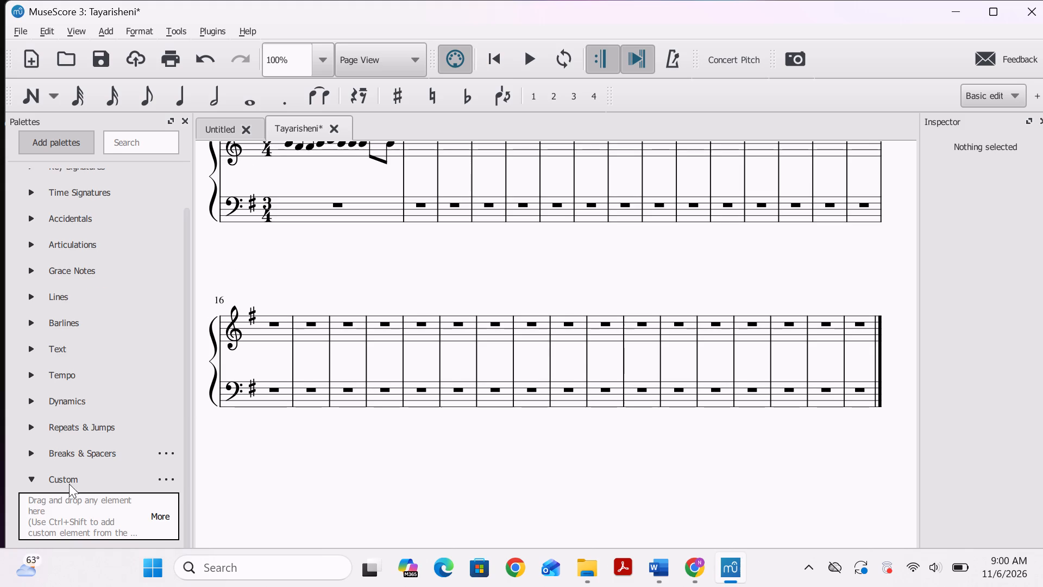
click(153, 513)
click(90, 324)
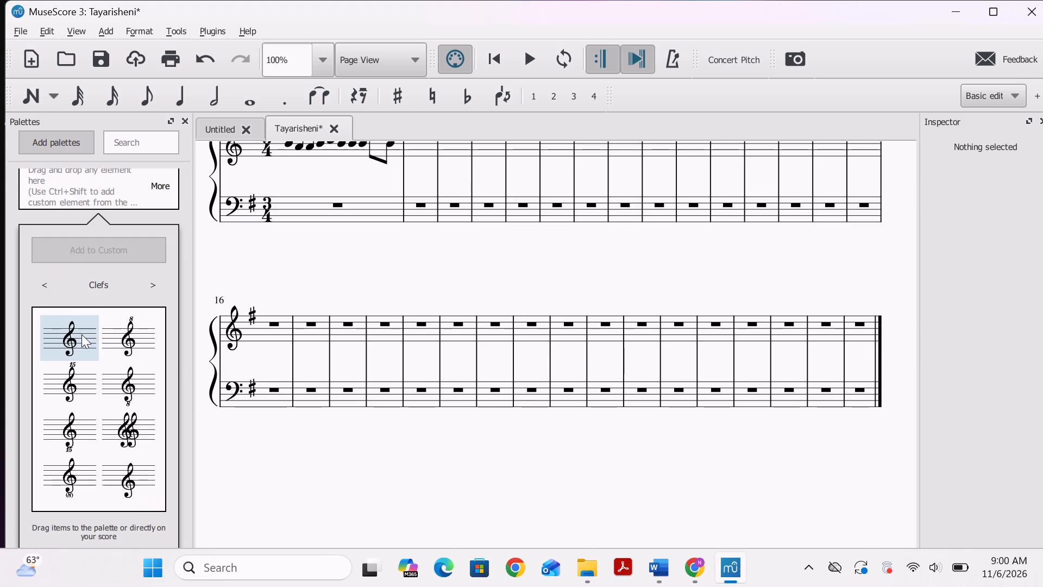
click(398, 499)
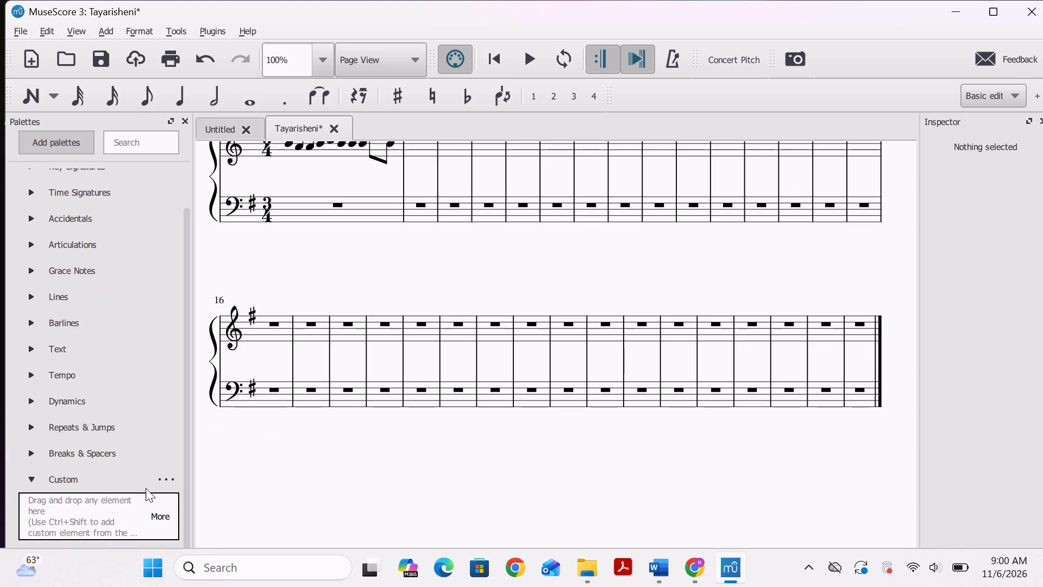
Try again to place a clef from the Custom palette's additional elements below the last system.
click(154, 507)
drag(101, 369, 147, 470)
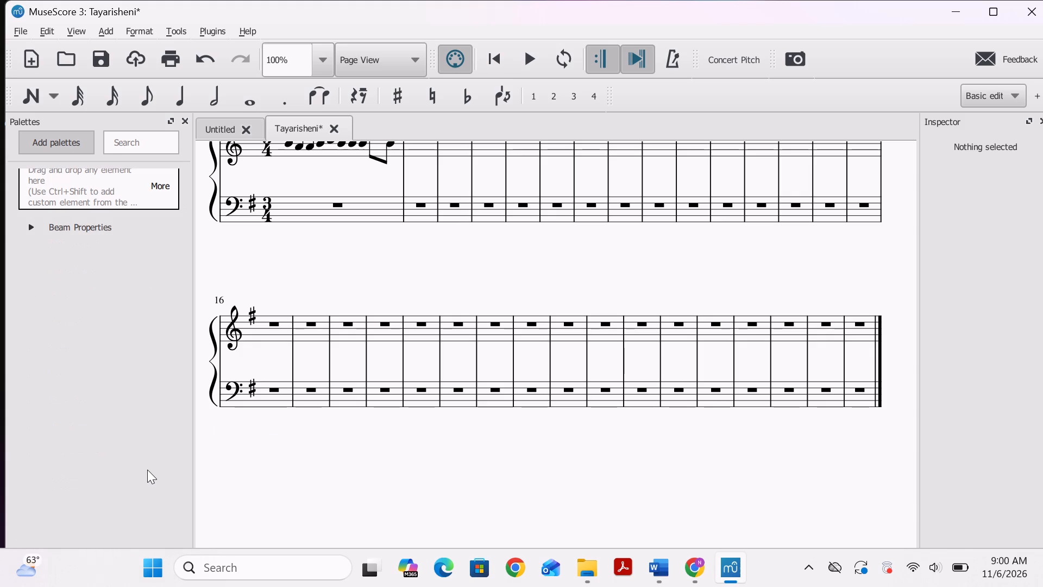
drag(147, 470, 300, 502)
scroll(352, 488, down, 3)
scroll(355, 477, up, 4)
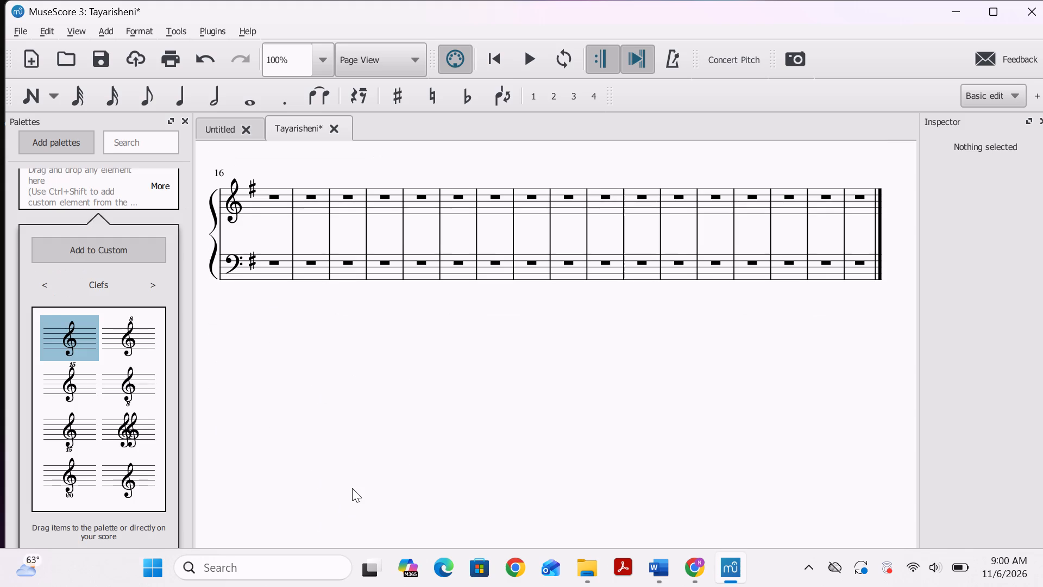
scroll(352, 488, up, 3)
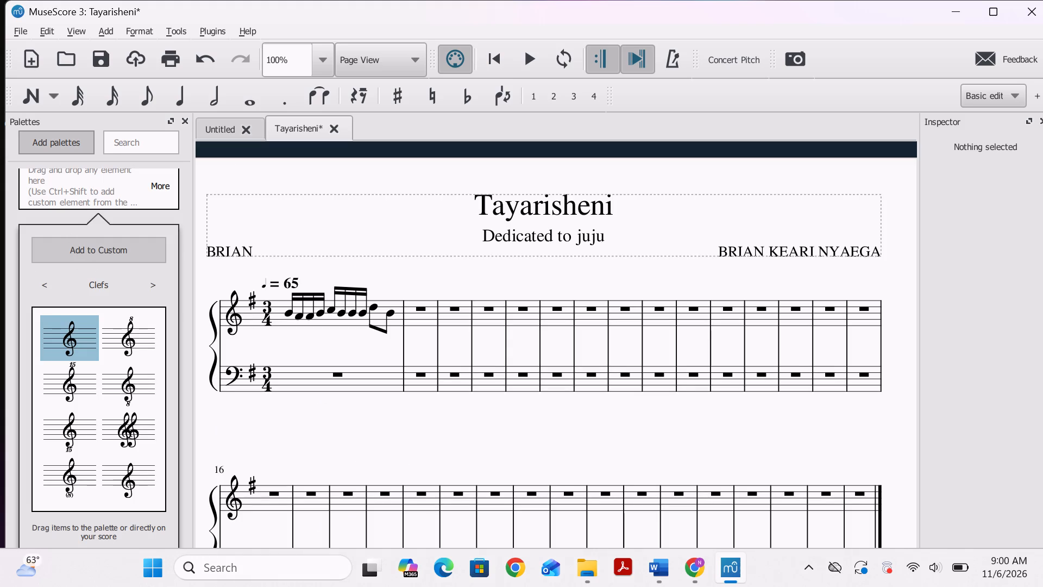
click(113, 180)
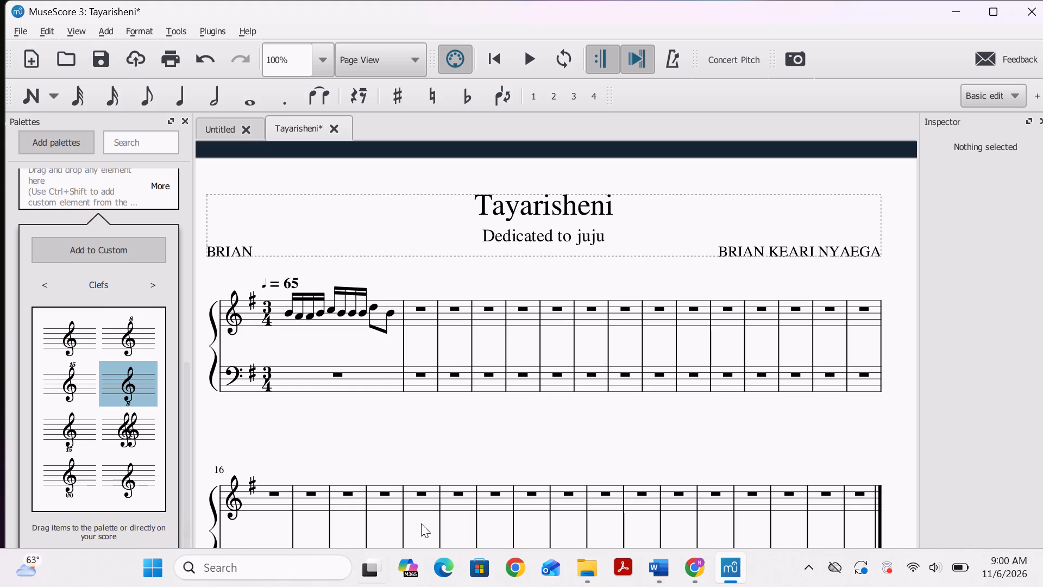
Switch to Chrome and open YouTube in the new tab.
drag(688, 570, 683, 572)
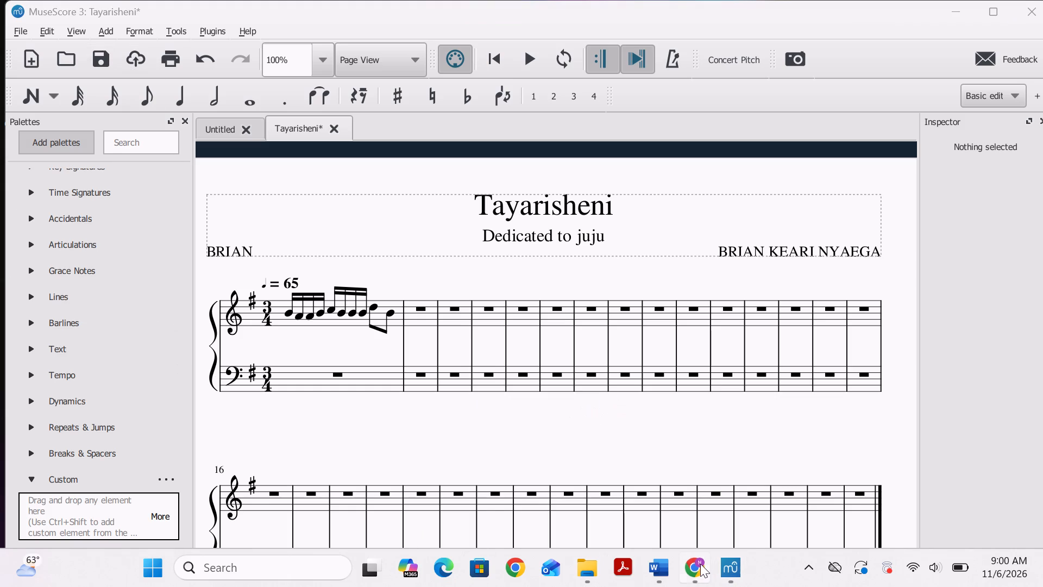
click(692, 576)
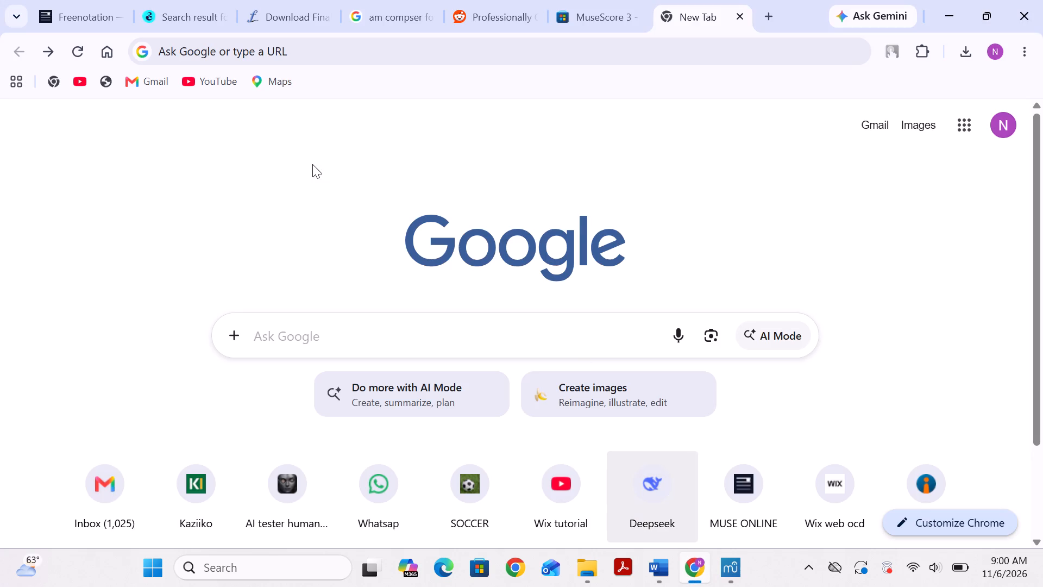
click(456, 49)
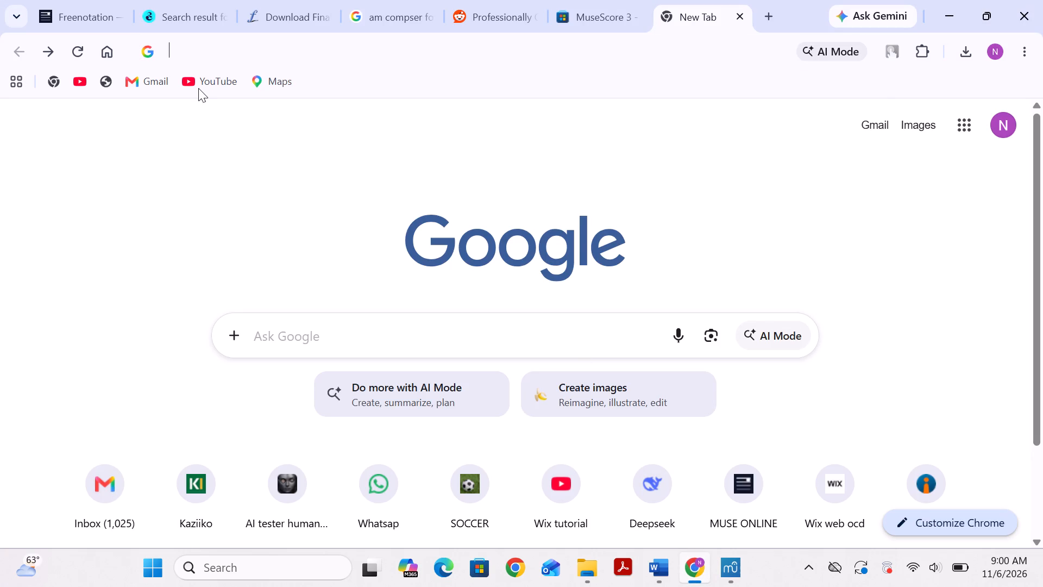
click(200, 80)
drag(20, 153, 27, 158)
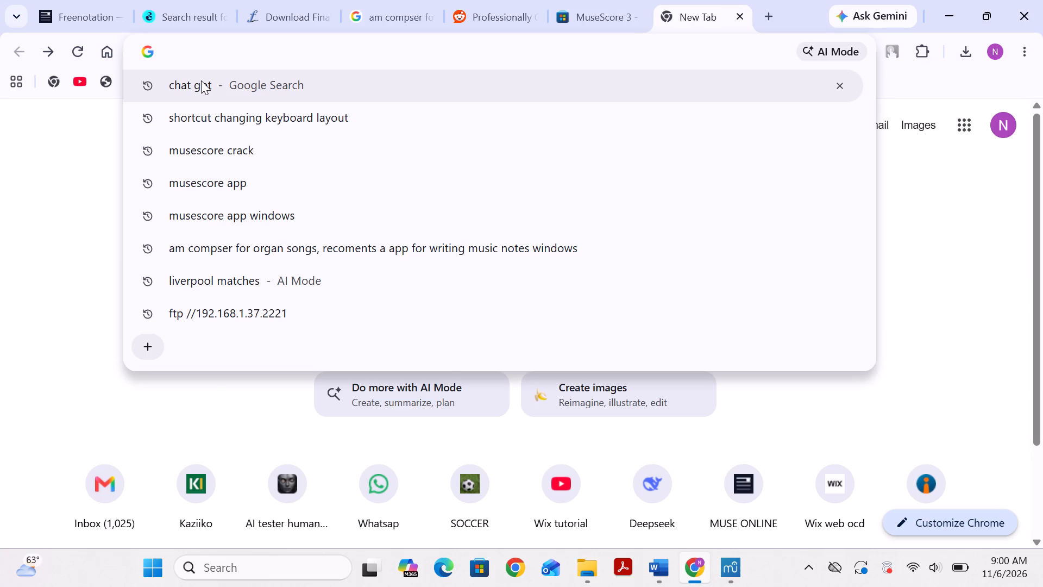
click(194, 82)
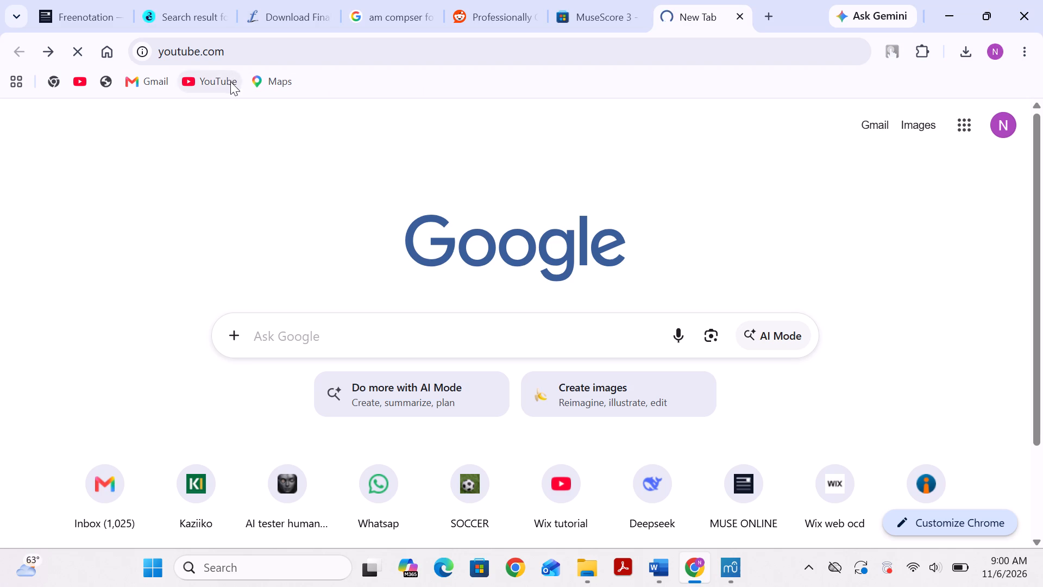
Close the Reddit Musescore tab and return to the YouTube tab.
click(525, 15)
click(530, 15)
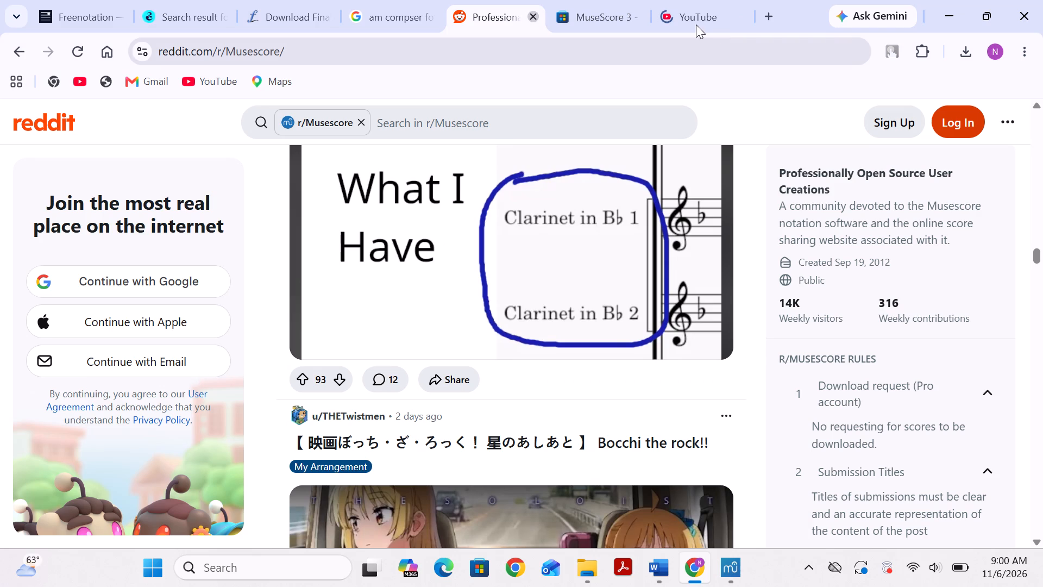
click(601, 18)
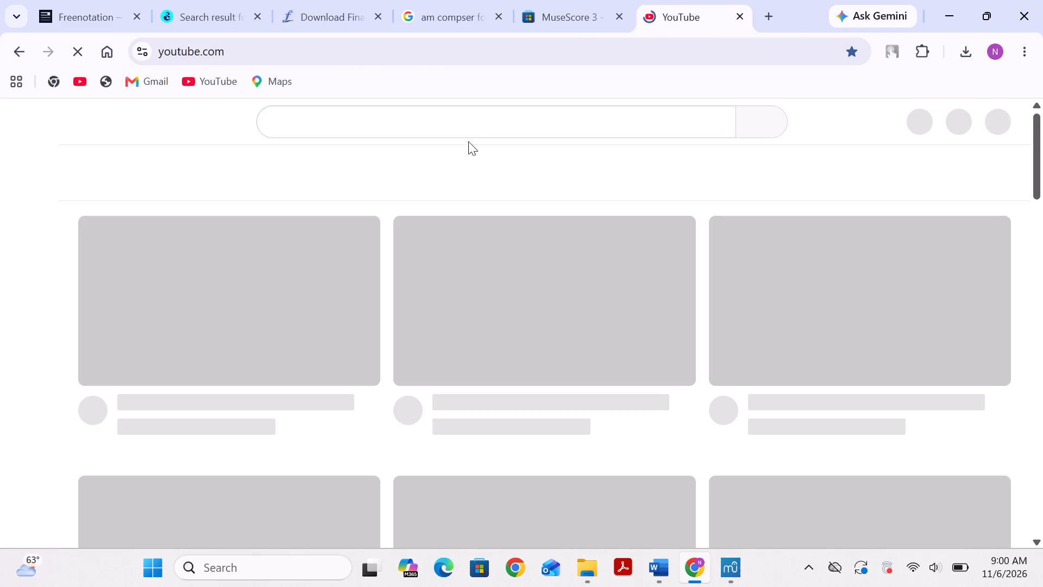
Search YouTube for "using musescore".
click(479, 126)
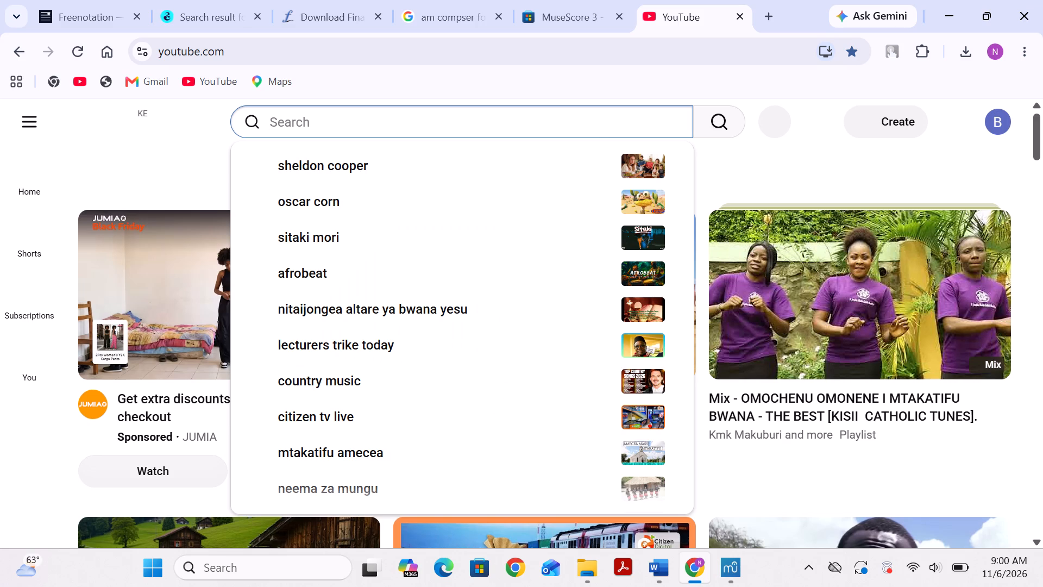
text(using musescore)
key(Return)
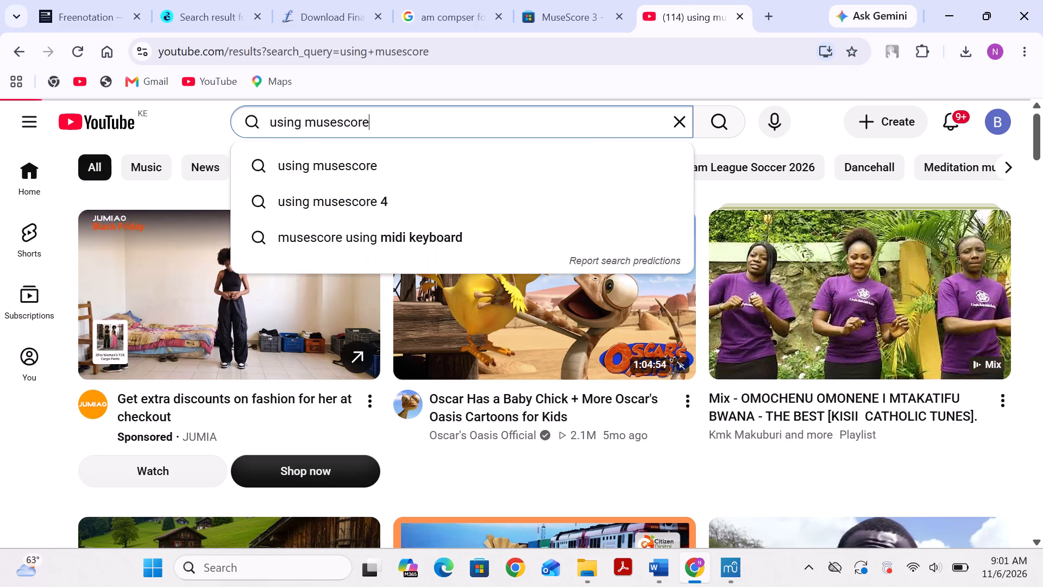
key(Return)
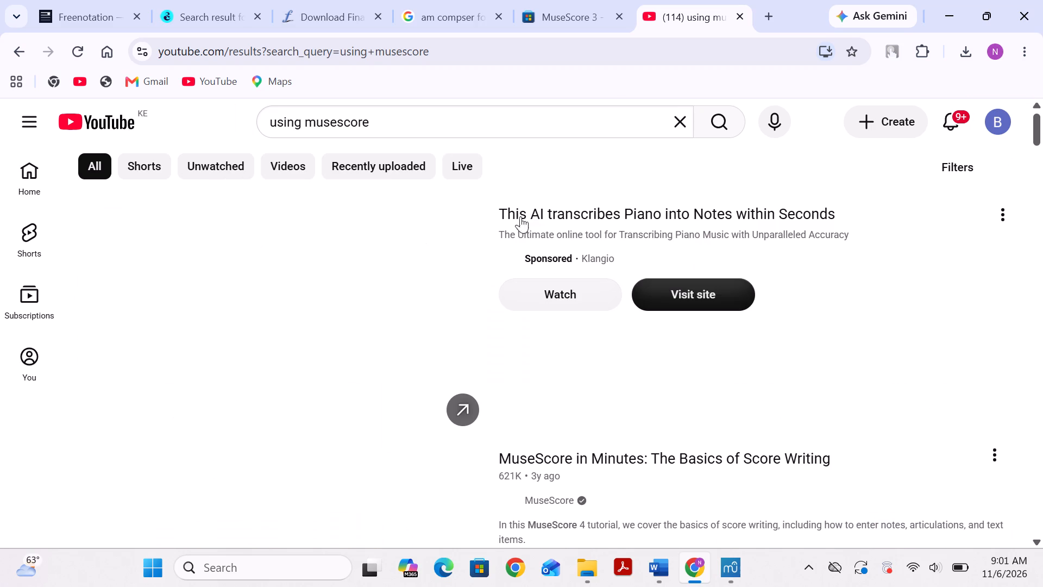
Look through the video results and open "MuseScore in Minutes: The Basics of Score Writing".
scroll(572, 389, down, 2)
scroll(549, 344, down, 1)
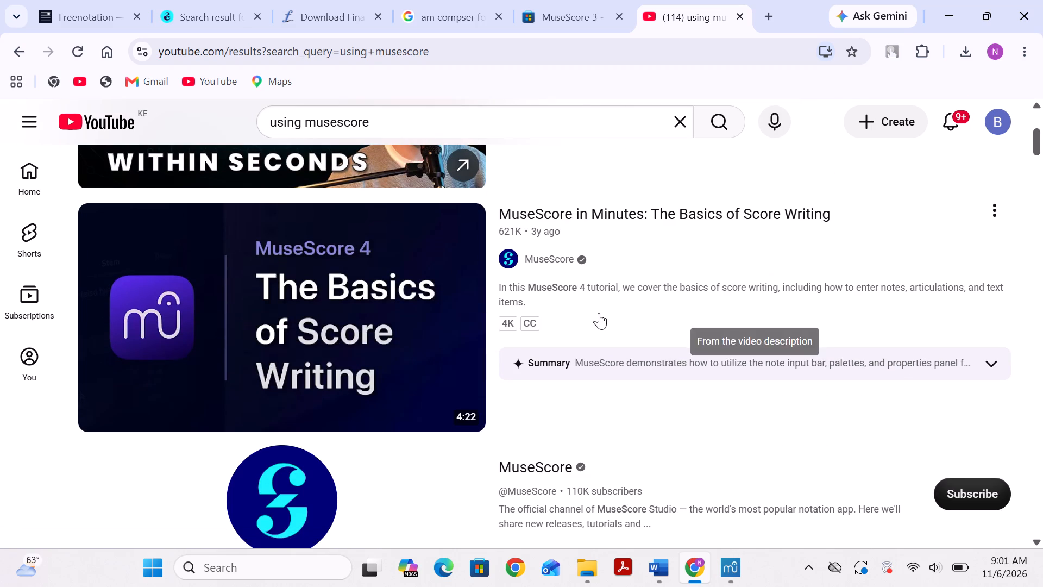
scroll(331, 293, down, 1)
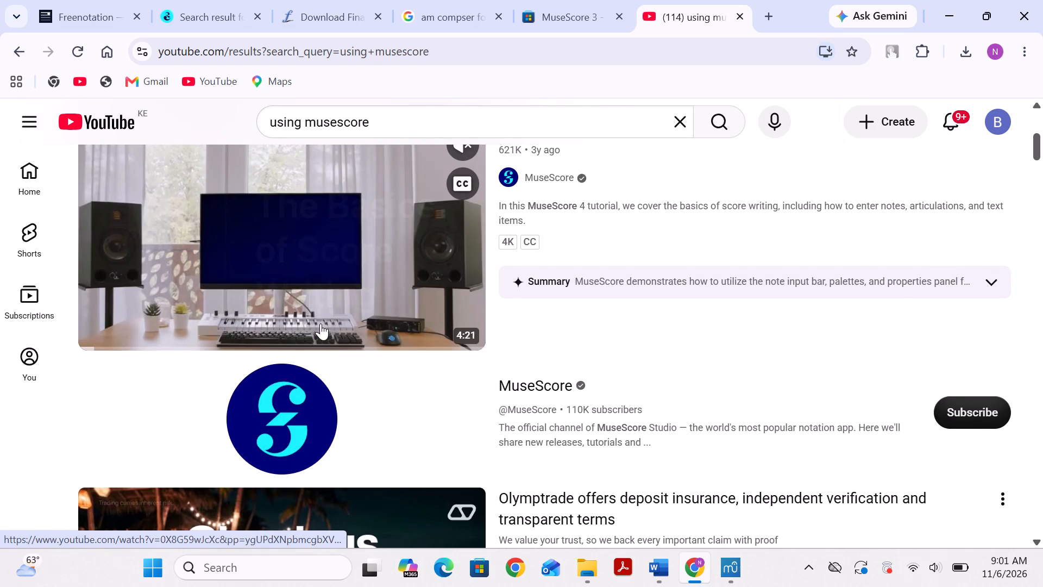
scroll(533, 345, up, 1)
scroll(534, 340, down, 3)
scroll(534, 340, up, 2)
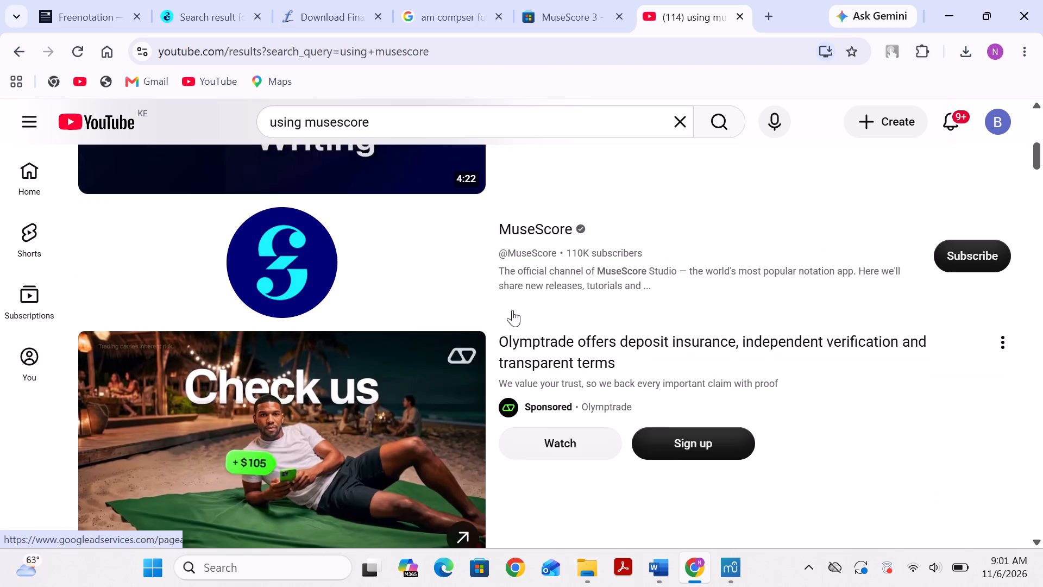
click(281, 240)
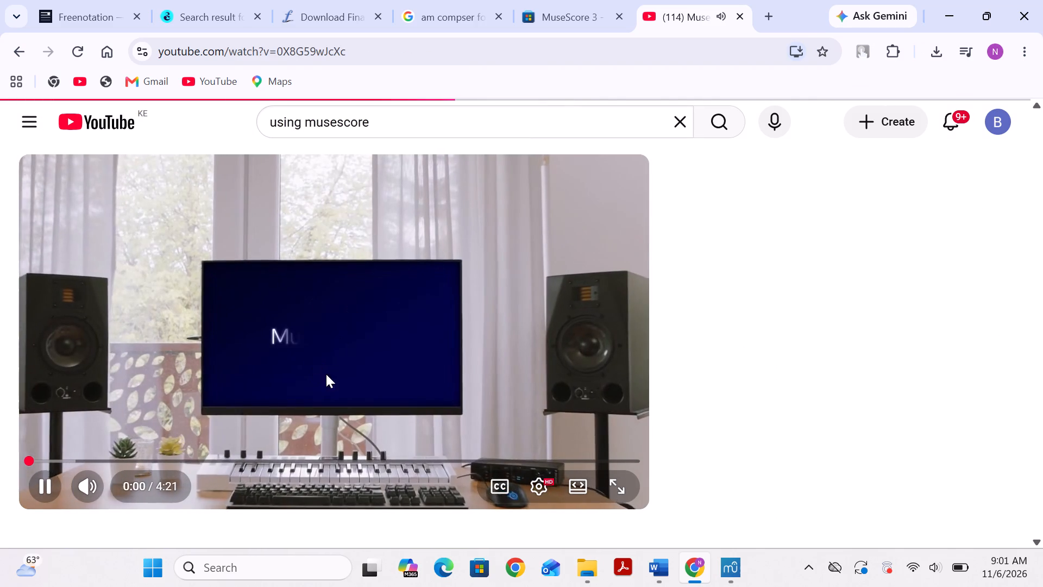
Skip ahead in the tutorial, then go back to watch the note input demonstration near its beginning.
key(Right)
key(Right)
key(Right)
key(Right)
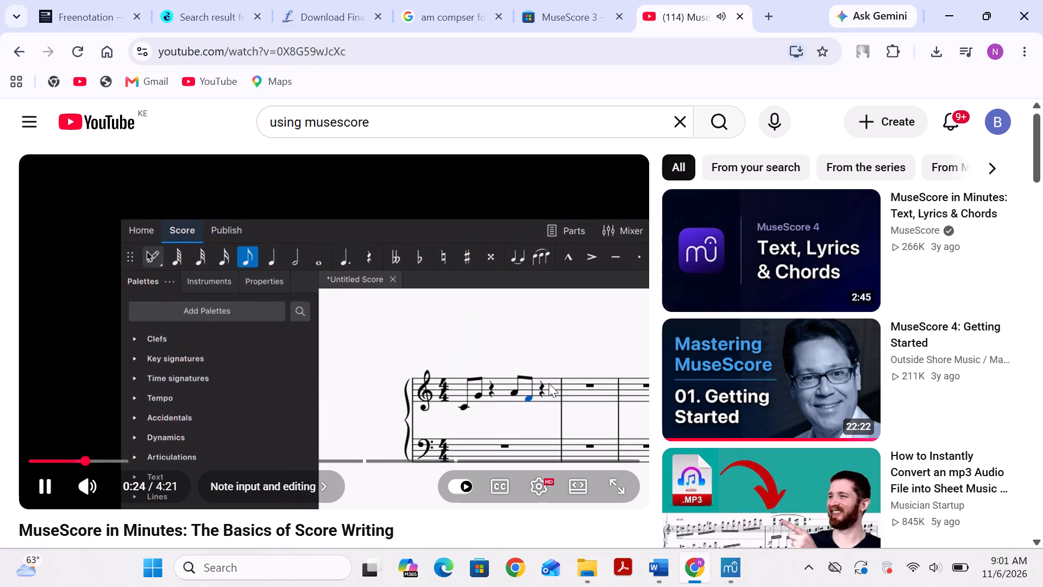
key(Left)
key(Left)
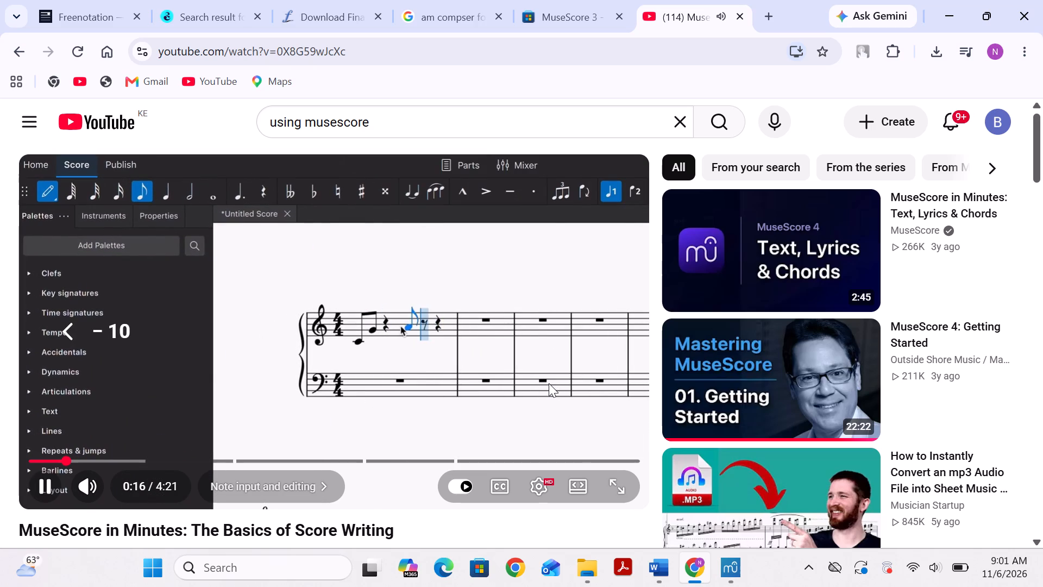
key(Left)
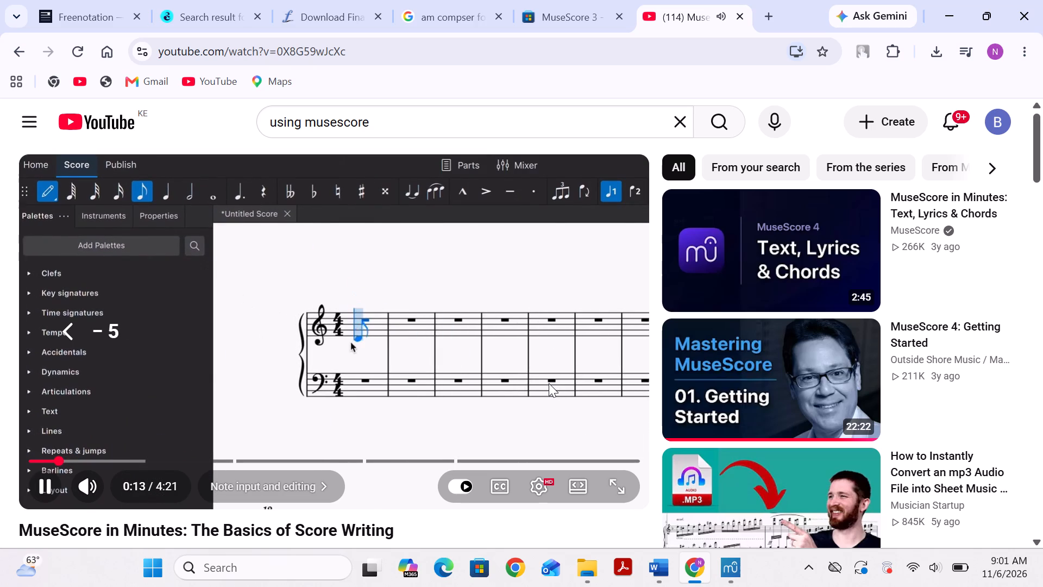
key(Left)
key(Left)
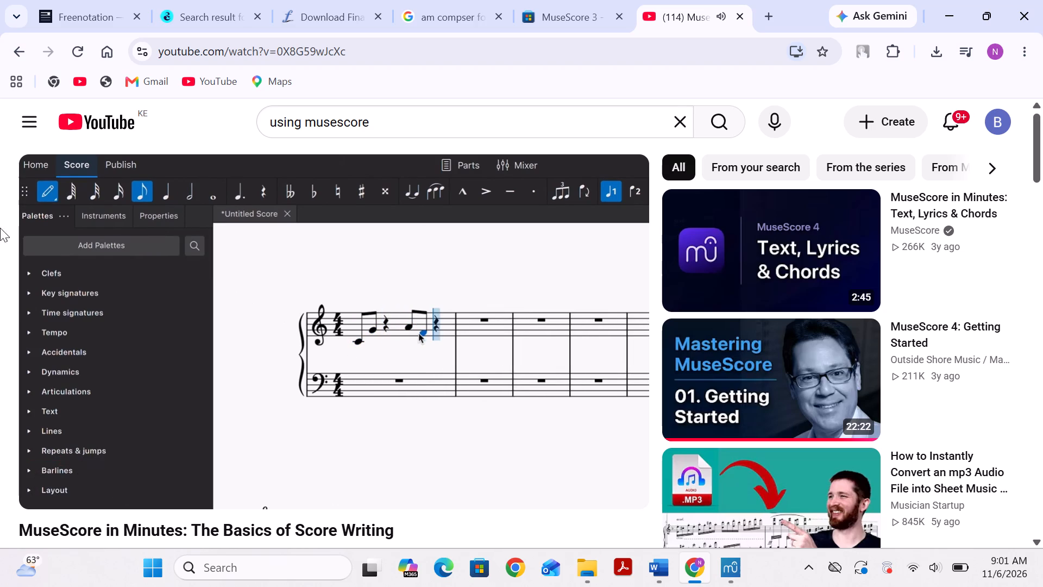
Watch the score-writing tutorial in full screen, skipping ahead to the keyboard shortcuts section, and return to the normal page view.
click(613, 486)
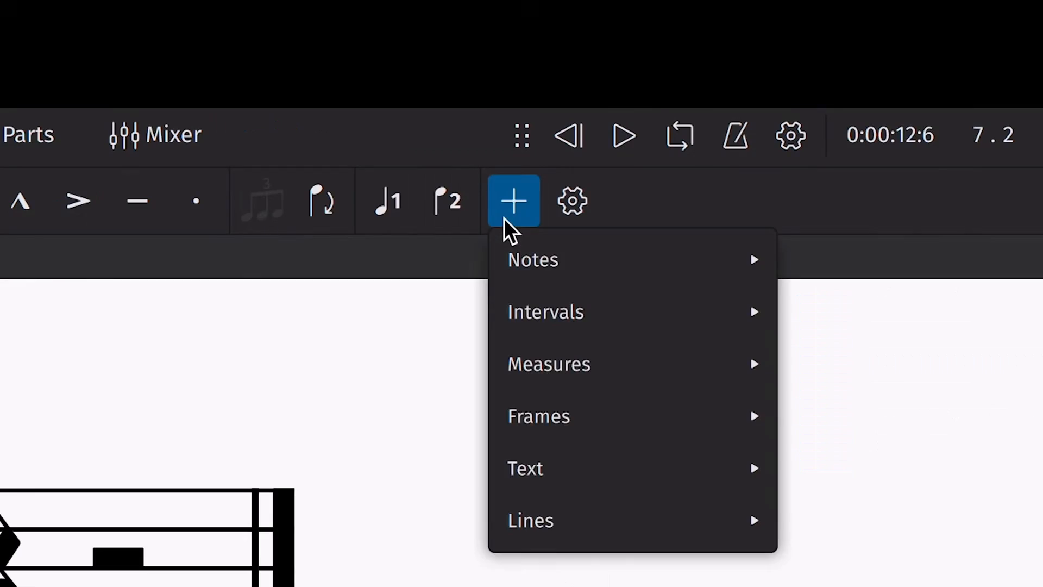
key(Right)
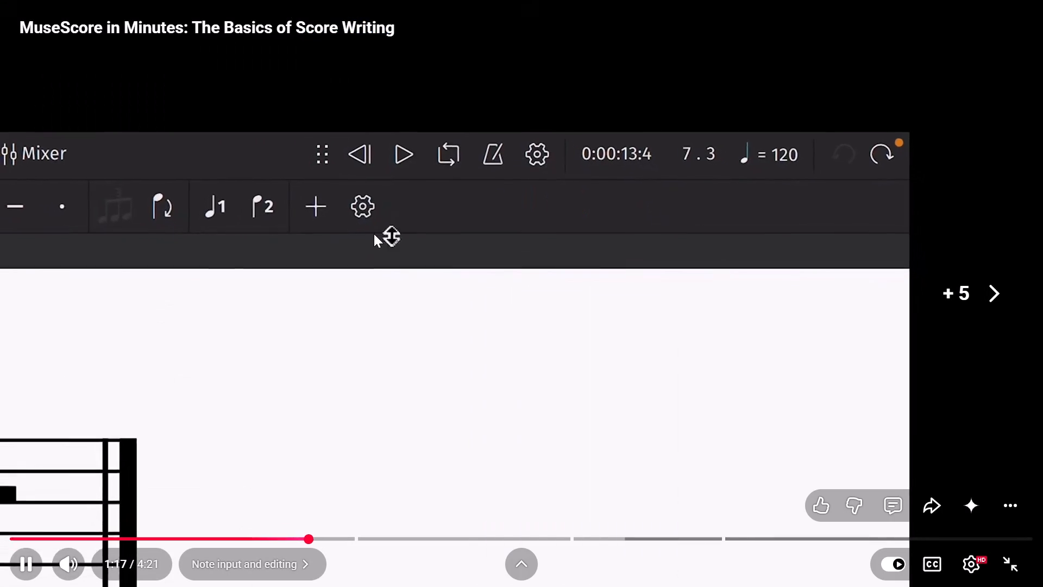
key(Right)
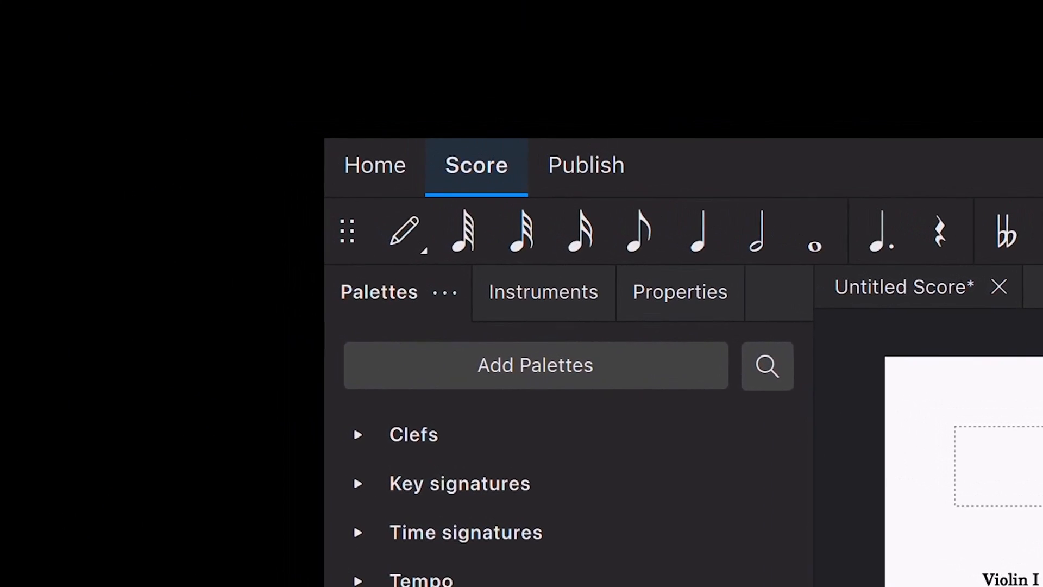
key(Right)
key(Right)
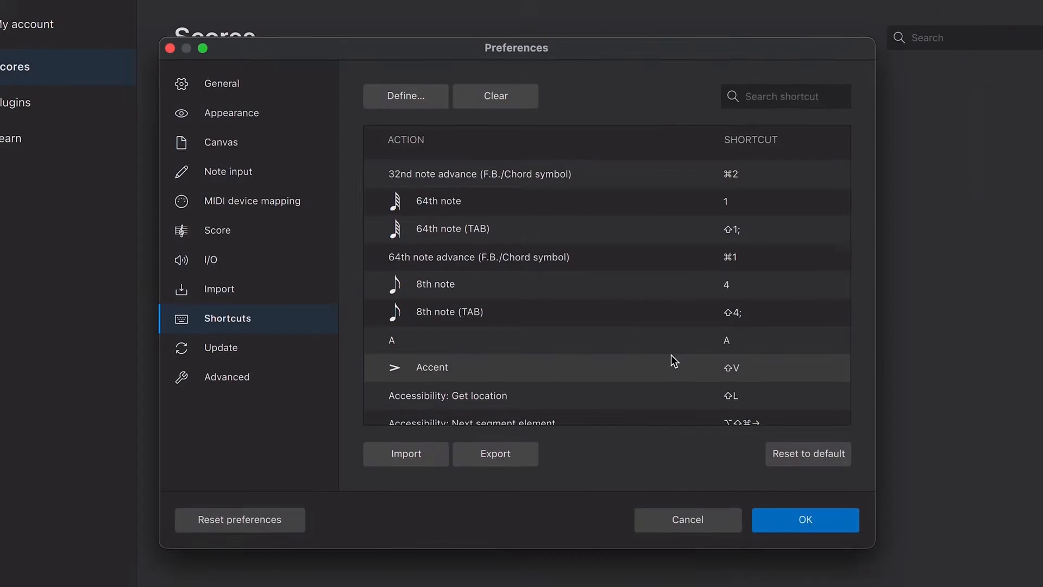
key(Right)
key(Left)
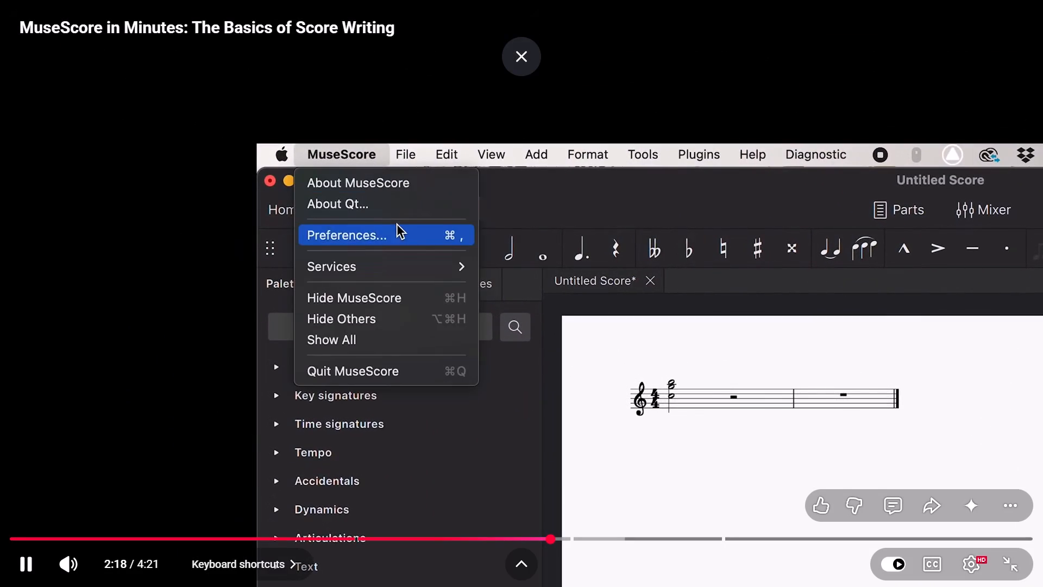
key(Escape)
scroll(639, 291, down, 4)
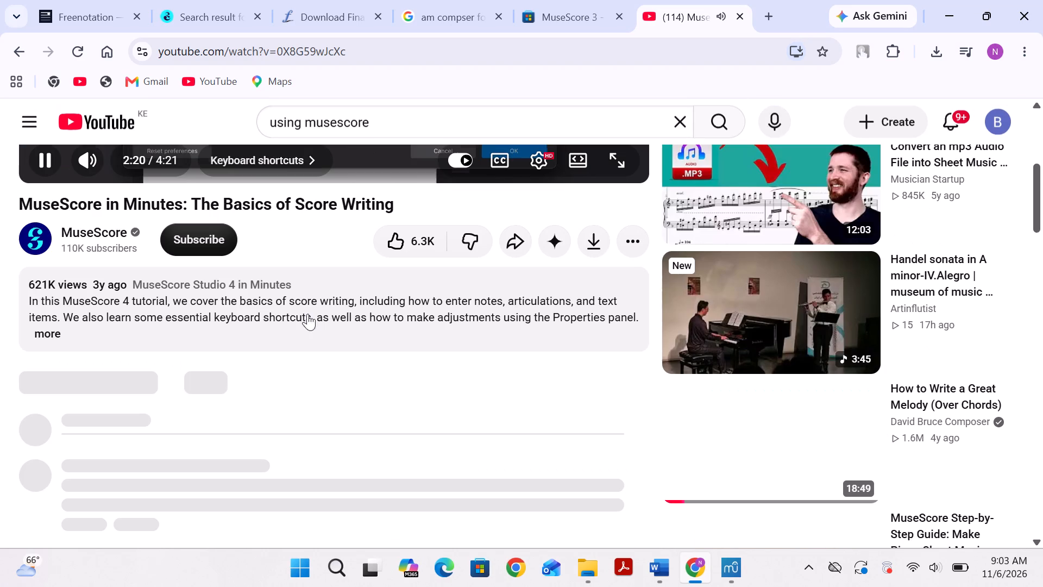
scroll(747, 283, up, 3)
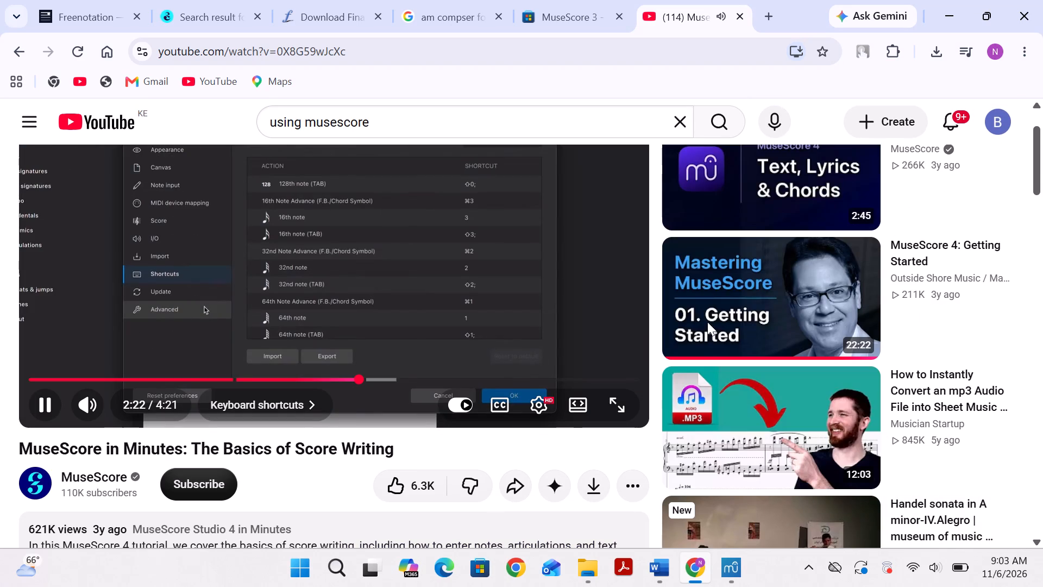
Return to the "using musescore" results, look through the videos and open "MuseScore 4: Getting Started".
click(26, 44)
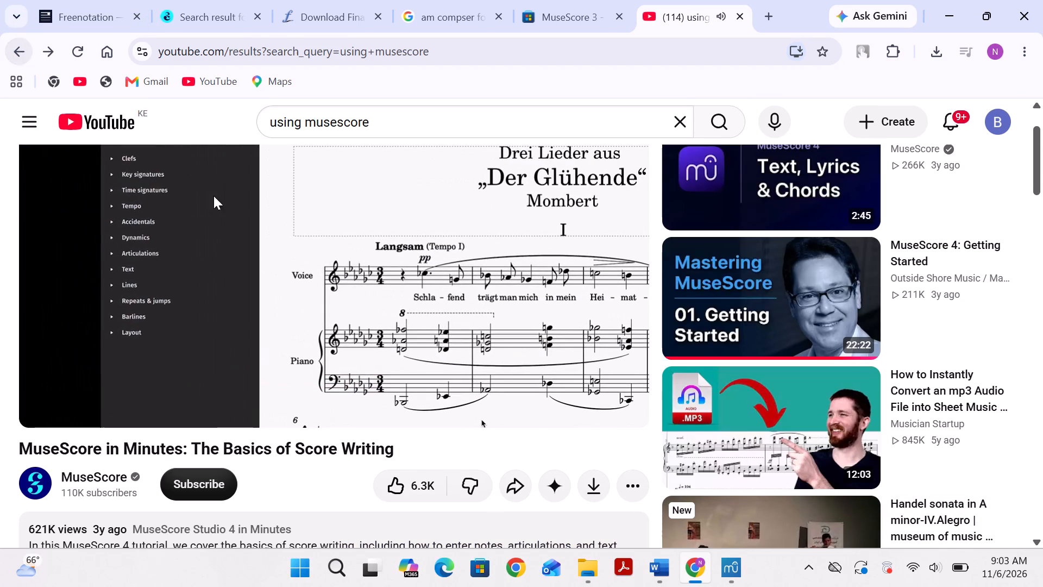
scroll(793, 380, down, 4)
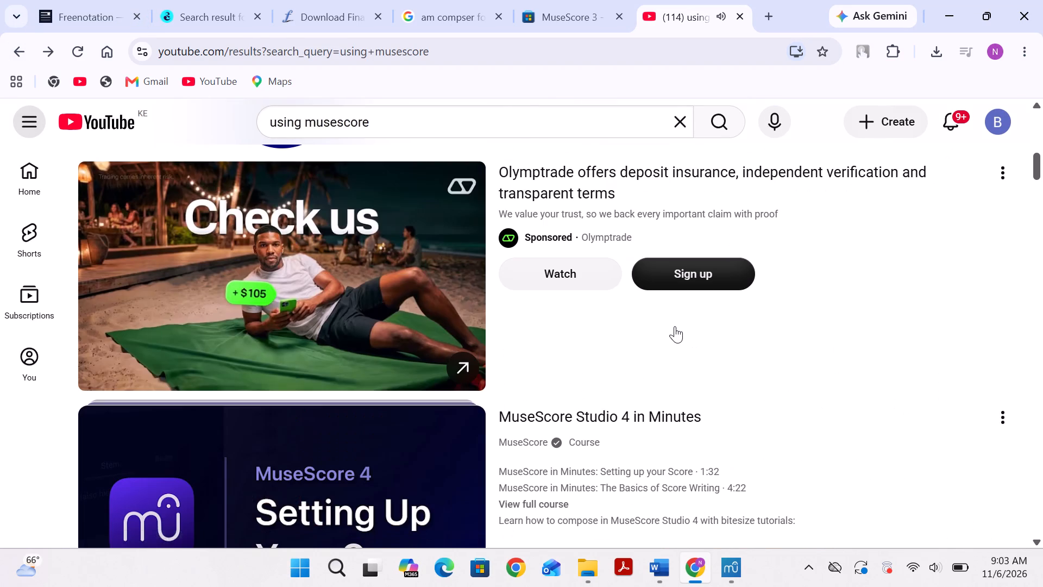
scroll(666, 304, down, 3)
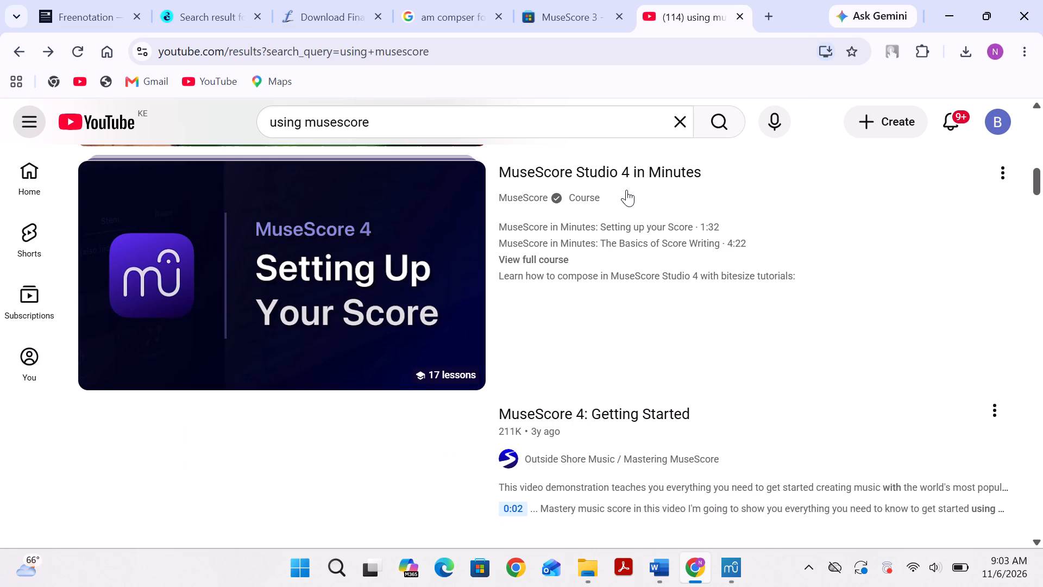
scroll(608, 202, down, 8)
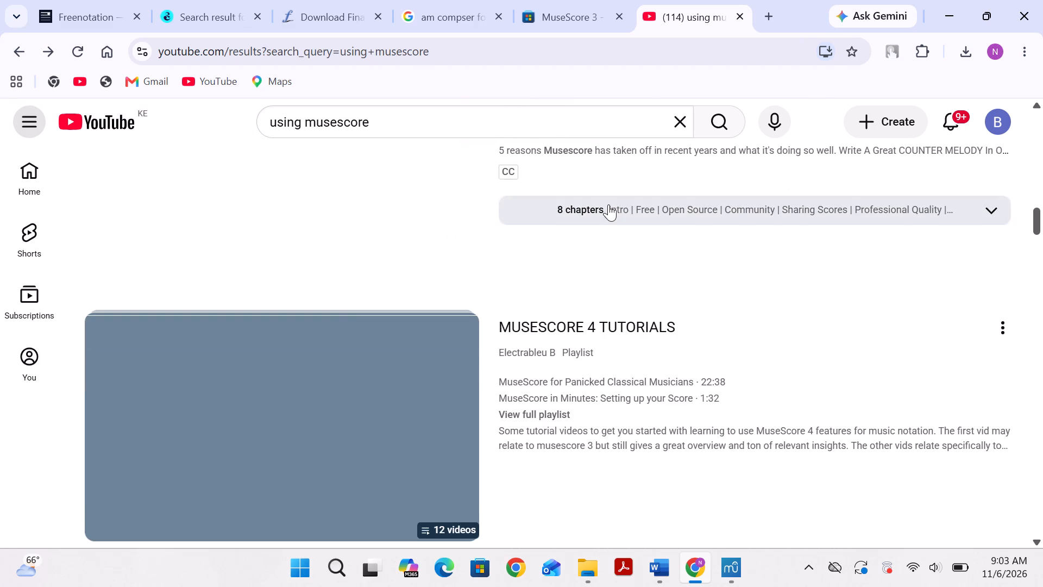
scroll(608, 204, down, 1)
scroll(660, 354, up, 1)
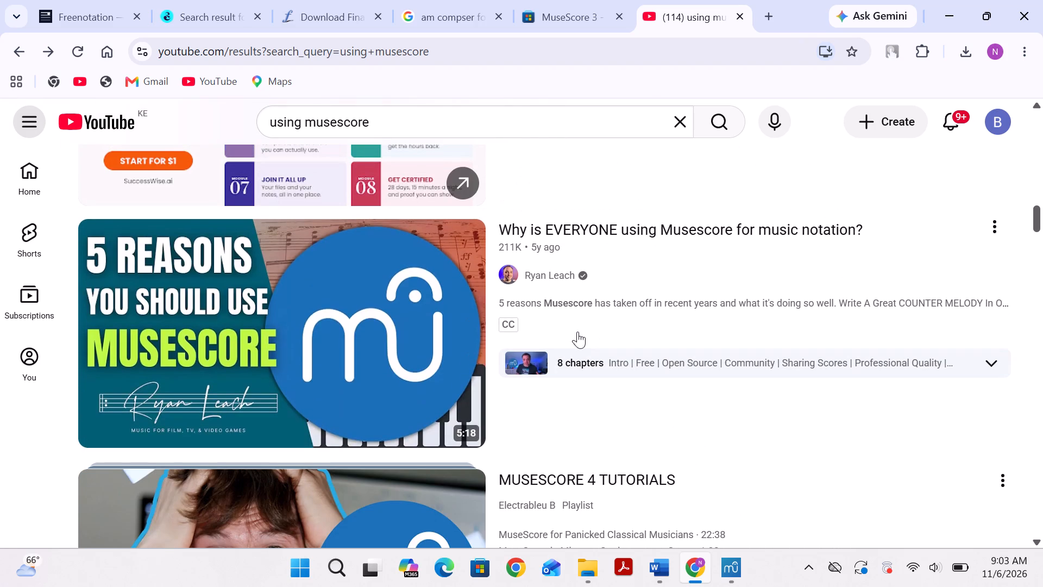
scroll(387, 288, up, 1)
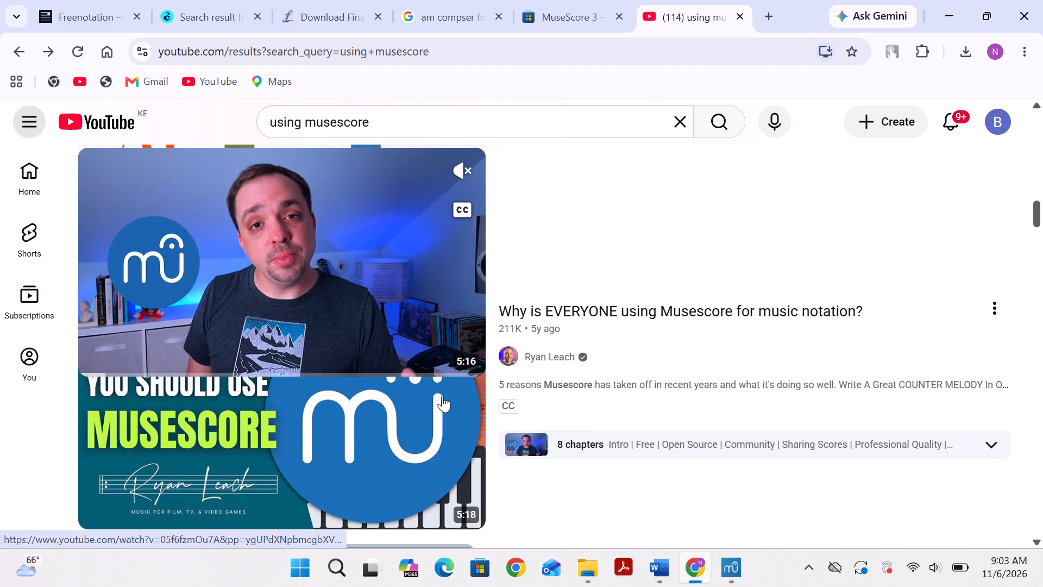
scroll(465, 396, down, 1)
scroll(420, 379, up, 2)
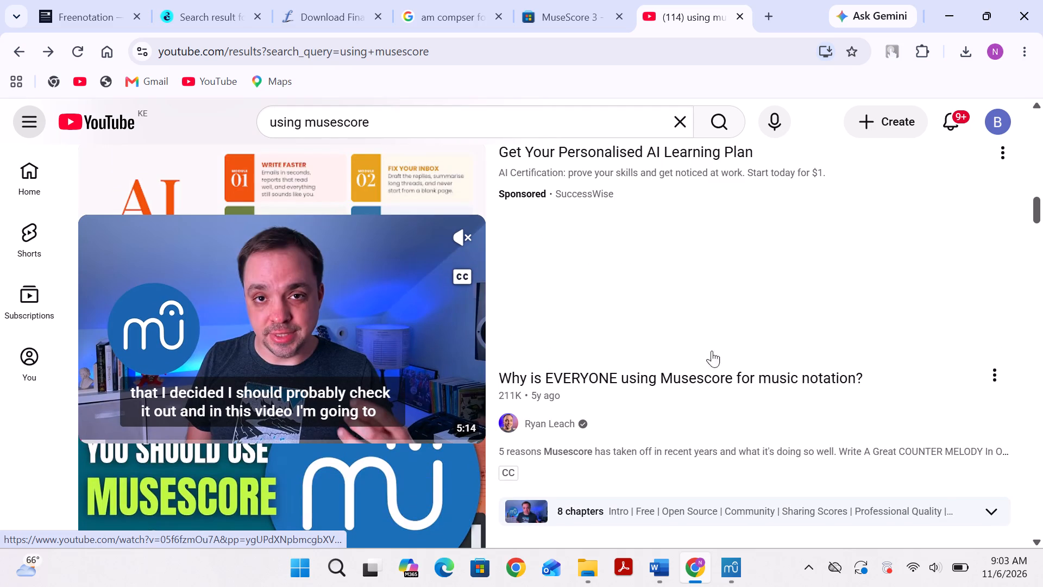
scroll(773, 267, up, 2)
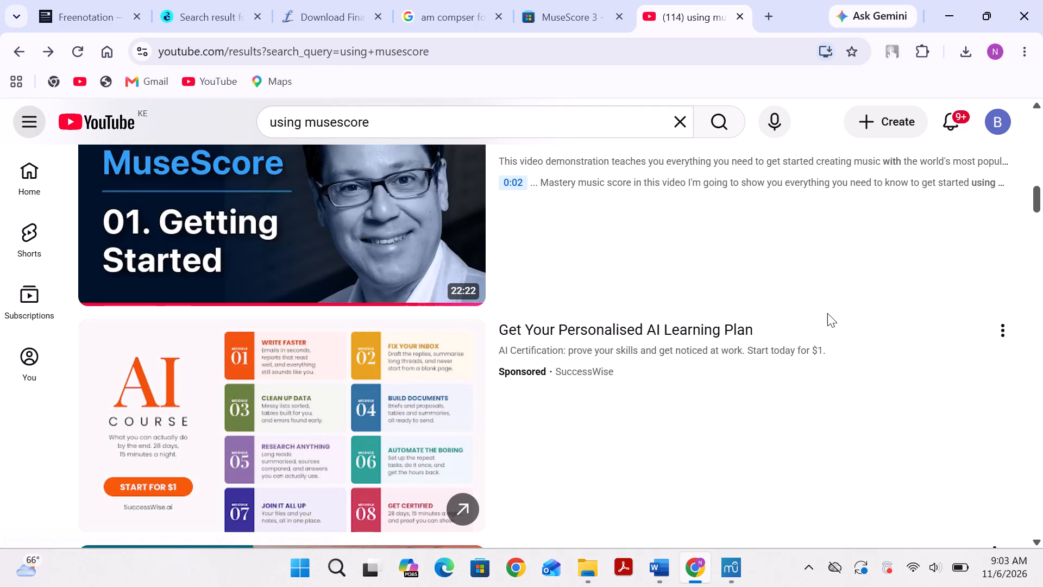
scroll(827, 313, up, 2)
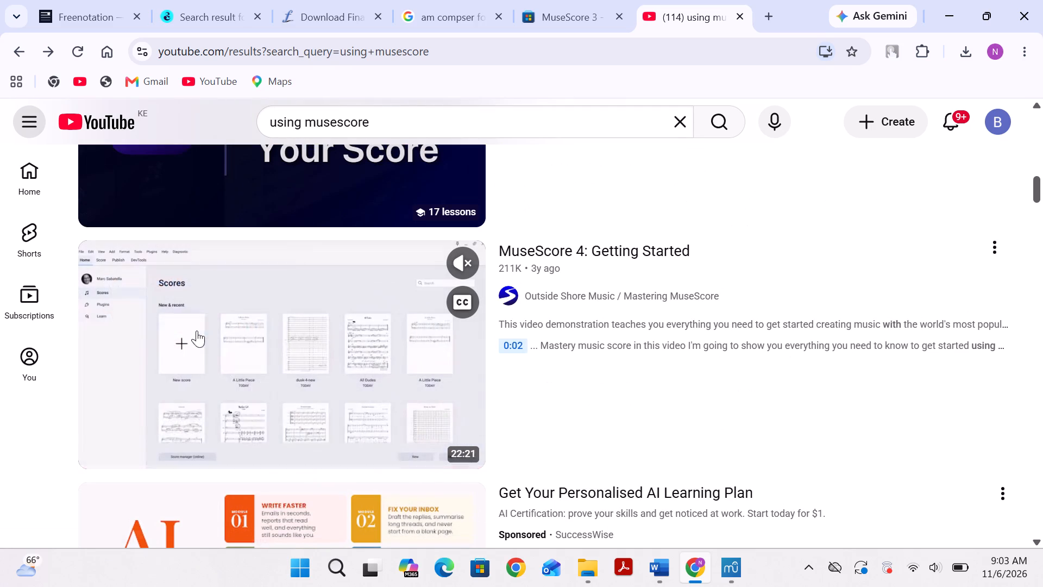
click(276, 338)
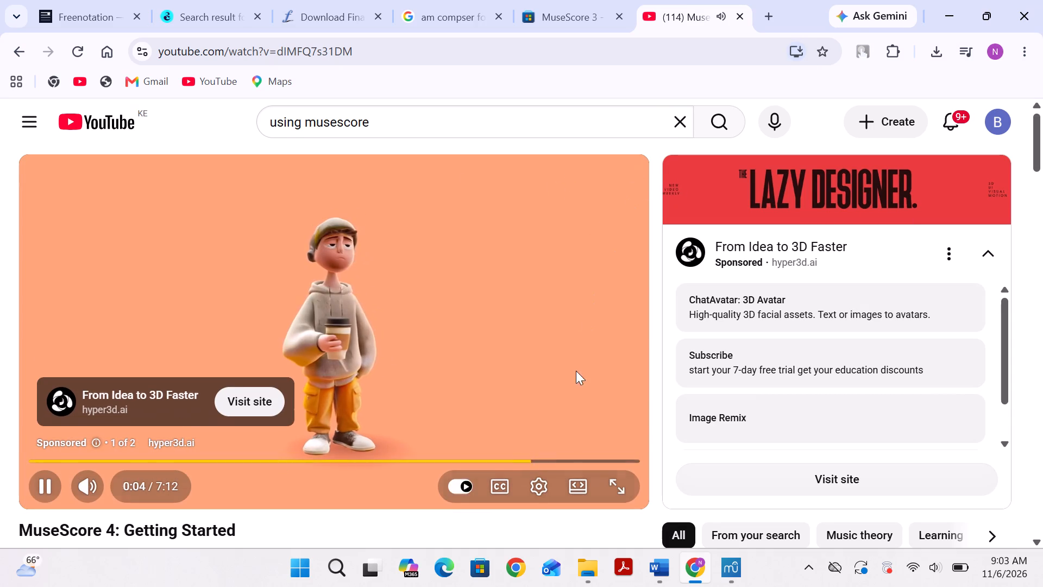
Skip the advert, show the Getting Started video in full screen and skip ahead through its introduction.
click(613, 436)
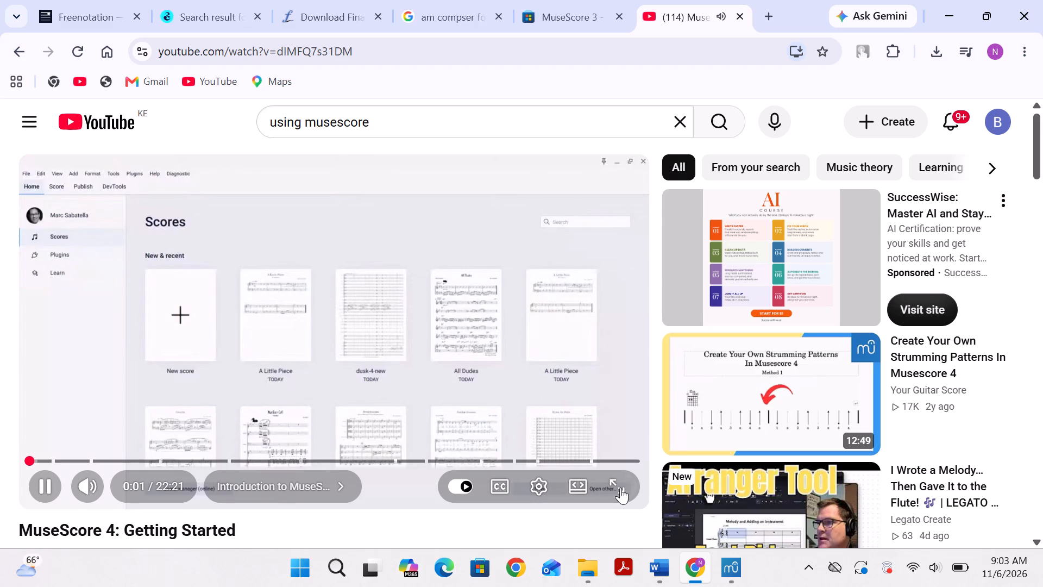
click(620, 488)
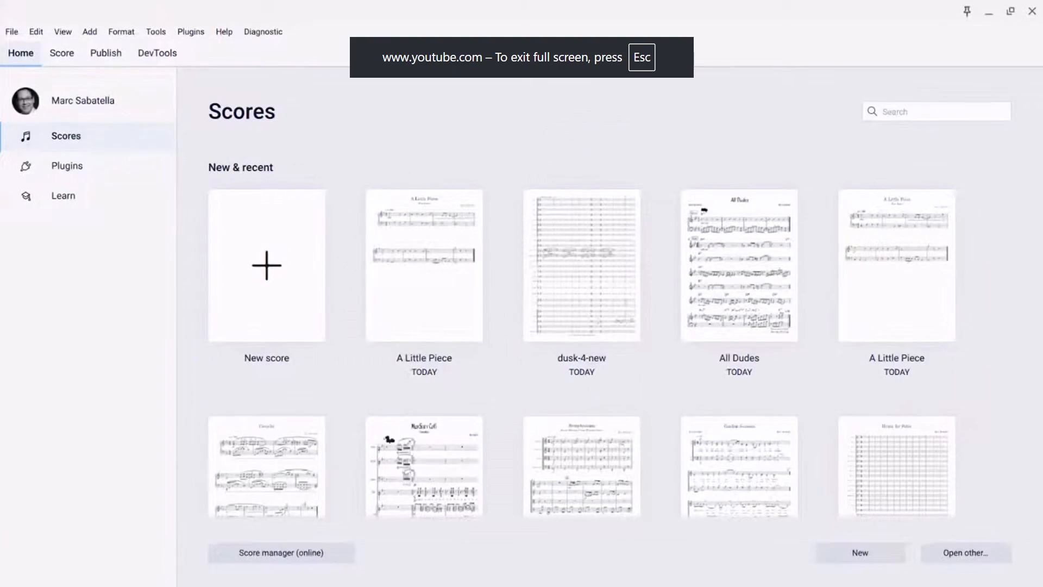
key(Right)
key(Right)
key(Right)
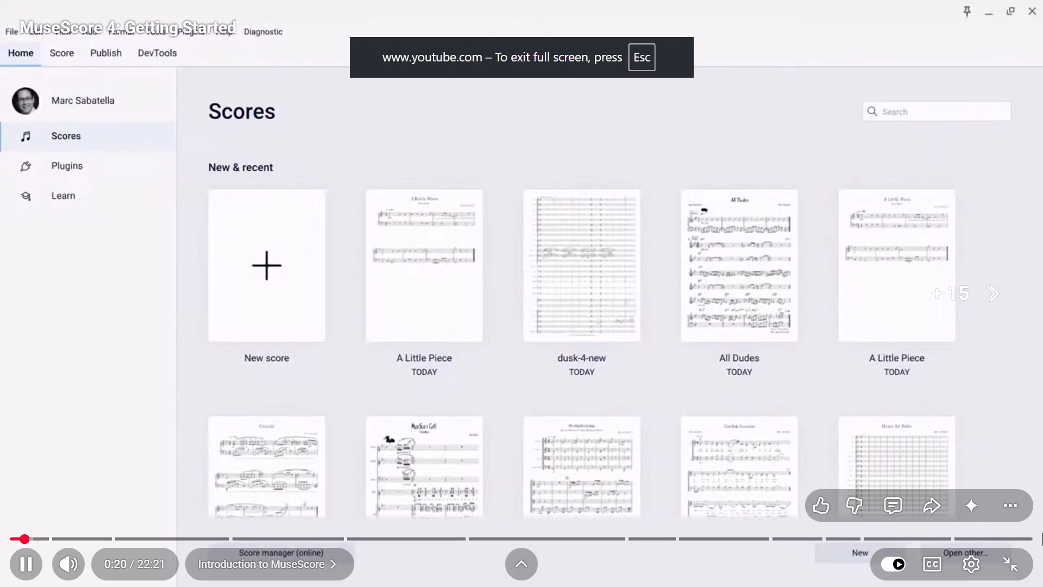
key(Right)
key(Right)
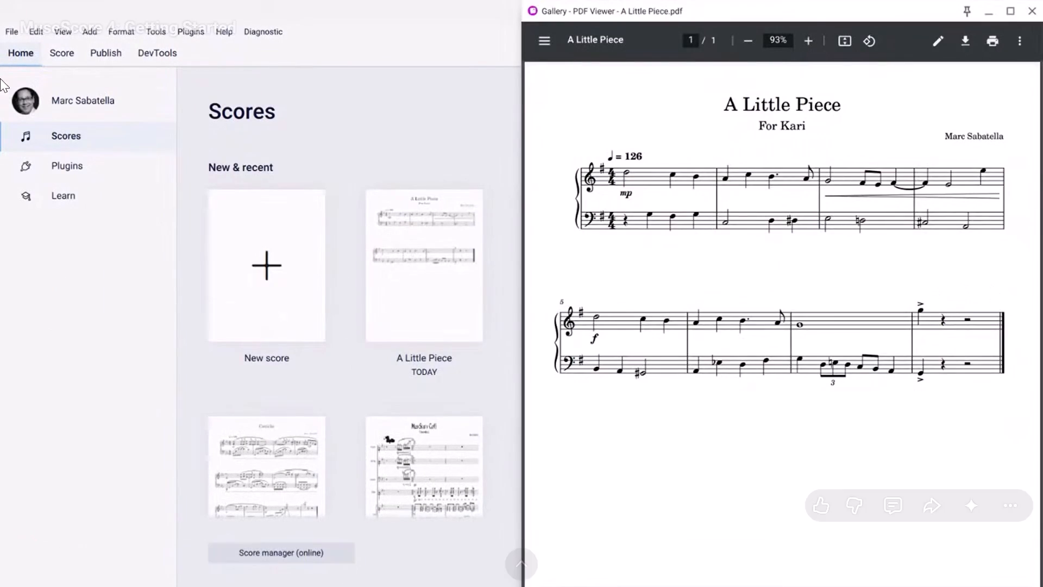
Set the video's playback speed to 1.5x, watch into the section on creating a new score and exit full screen.
click(961, 558)
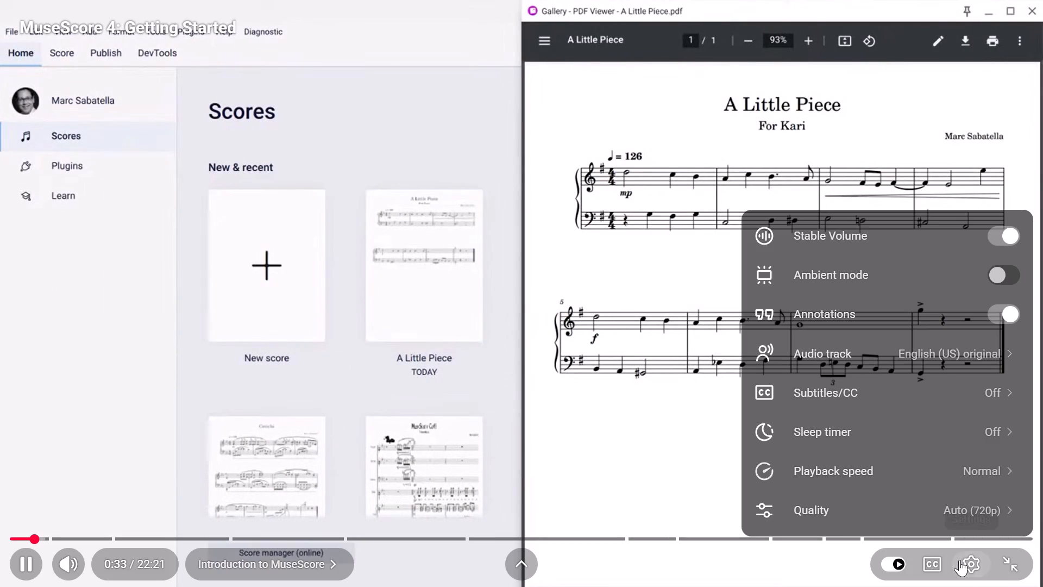
click(960, 511)
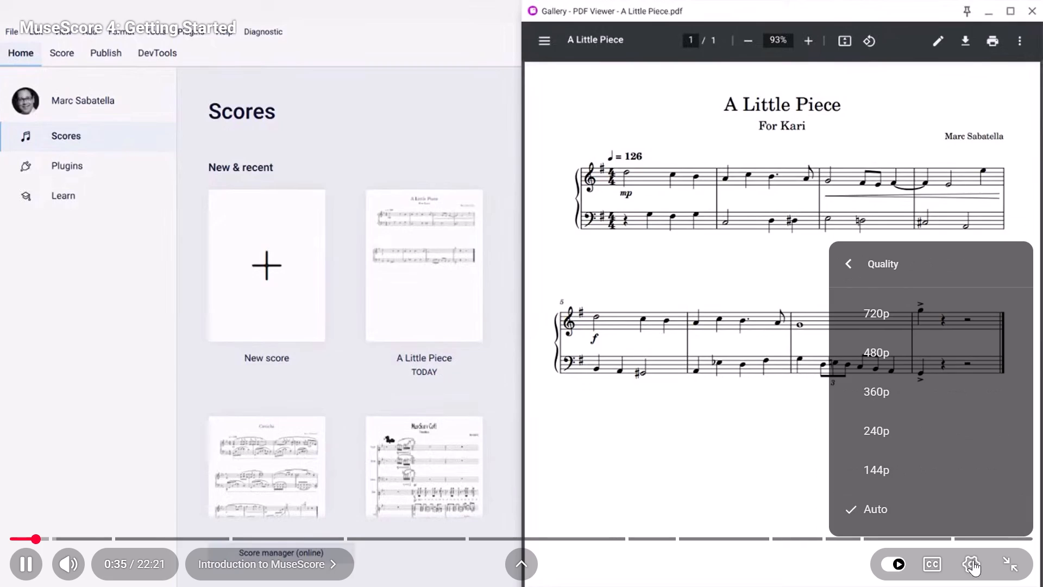
click(976, 566)
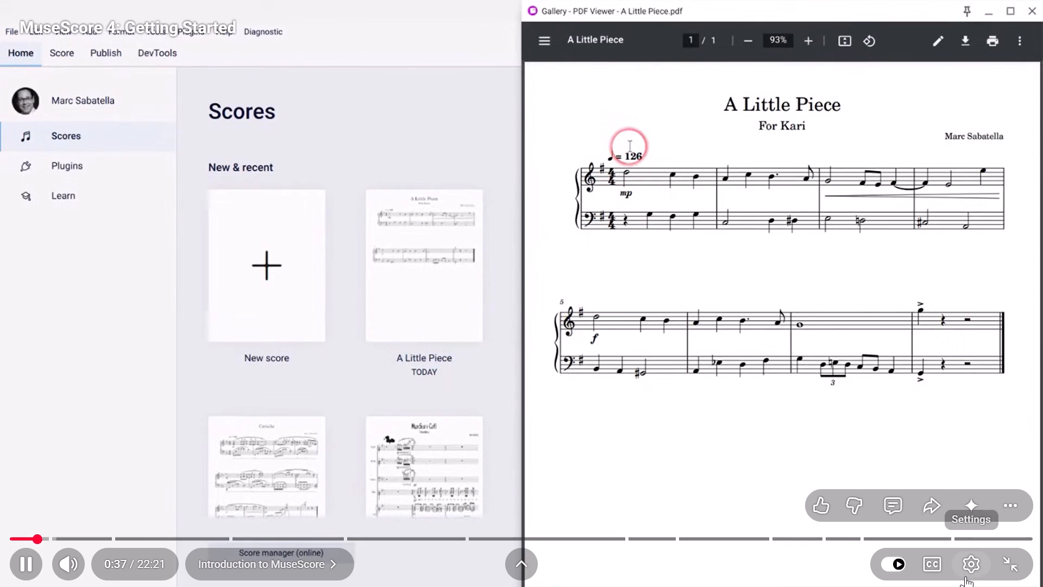
click(970, 566)
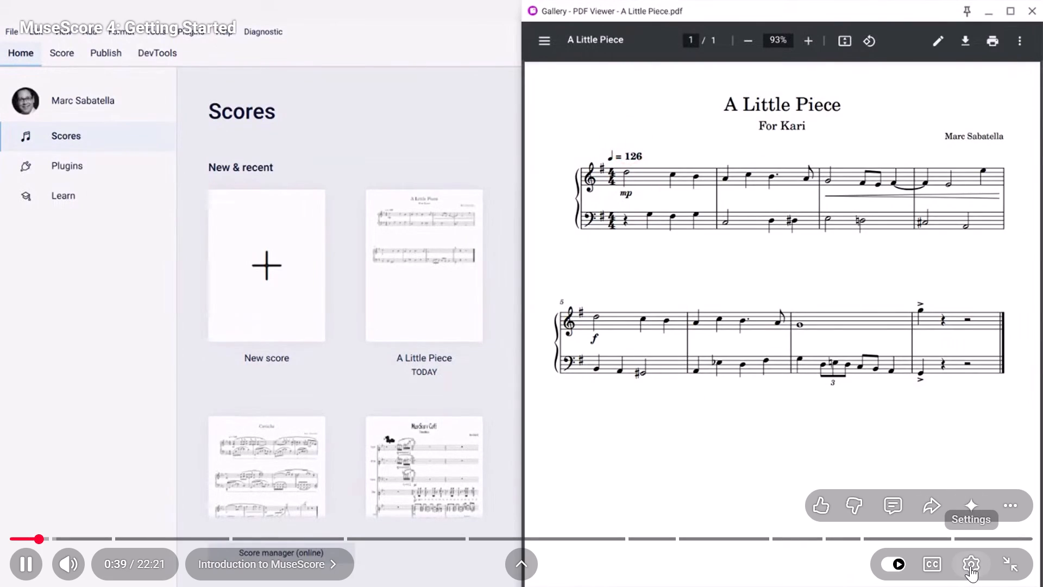
click(954, 464)
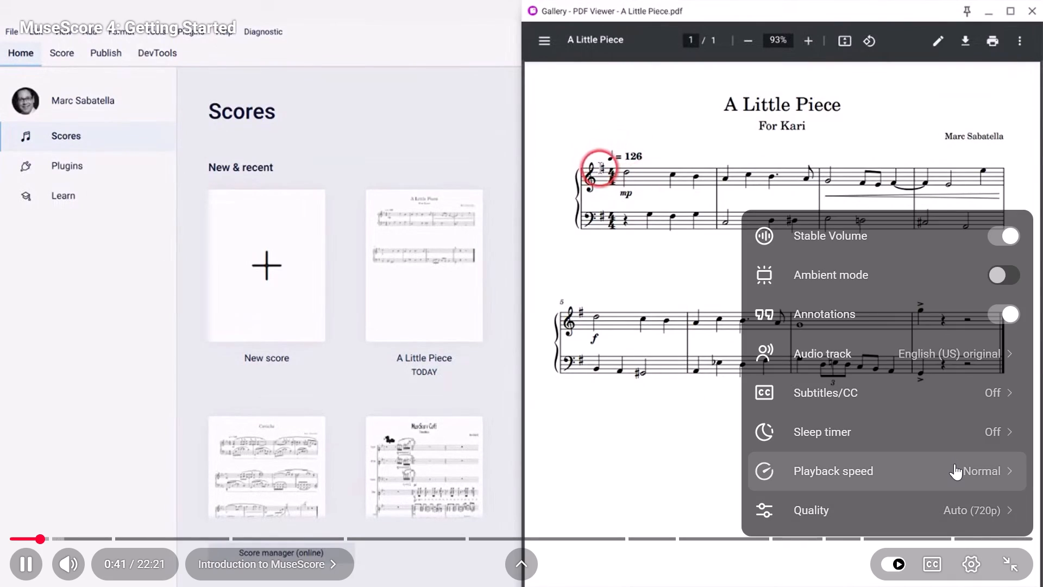
click(943, 491)
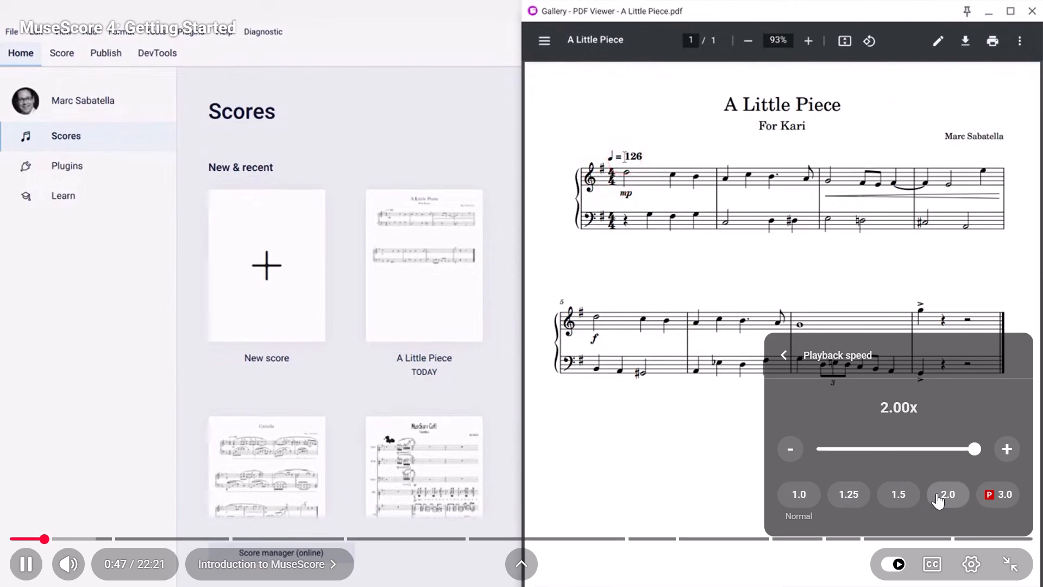
click(878, 490)
click(882, 492)
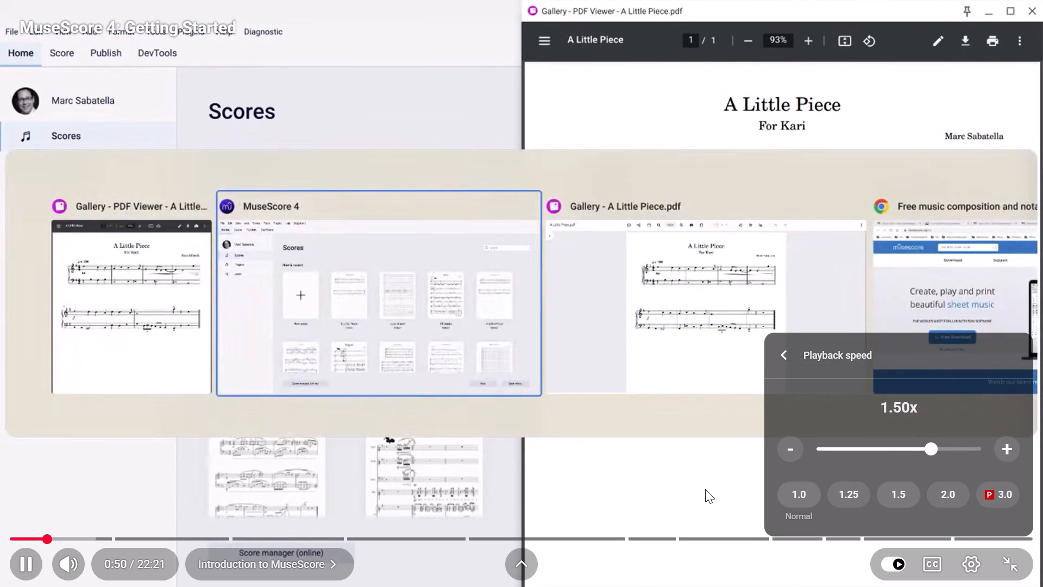
click(908, 486)
click(689, 482)
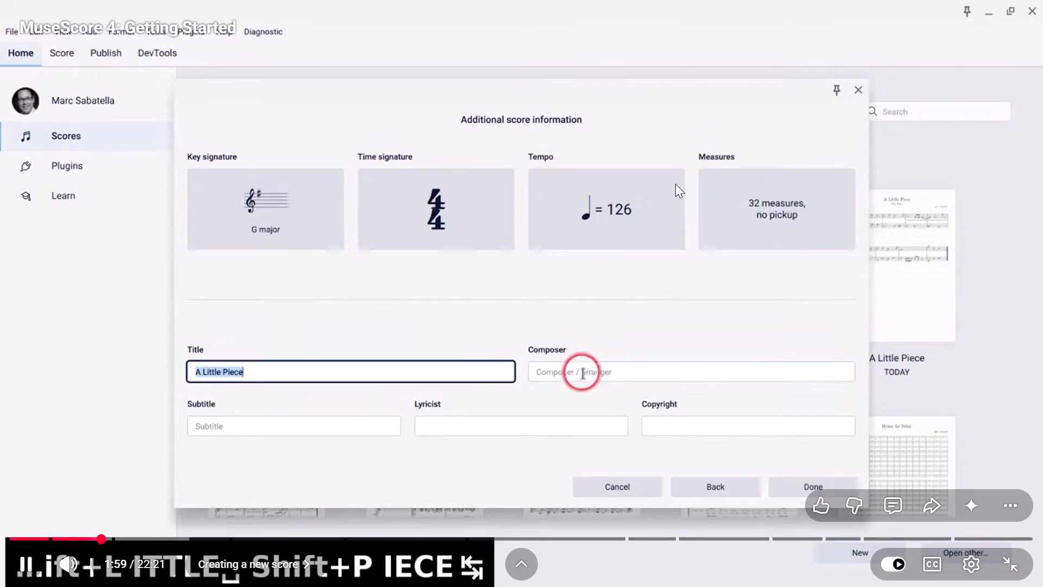
key(Escape)
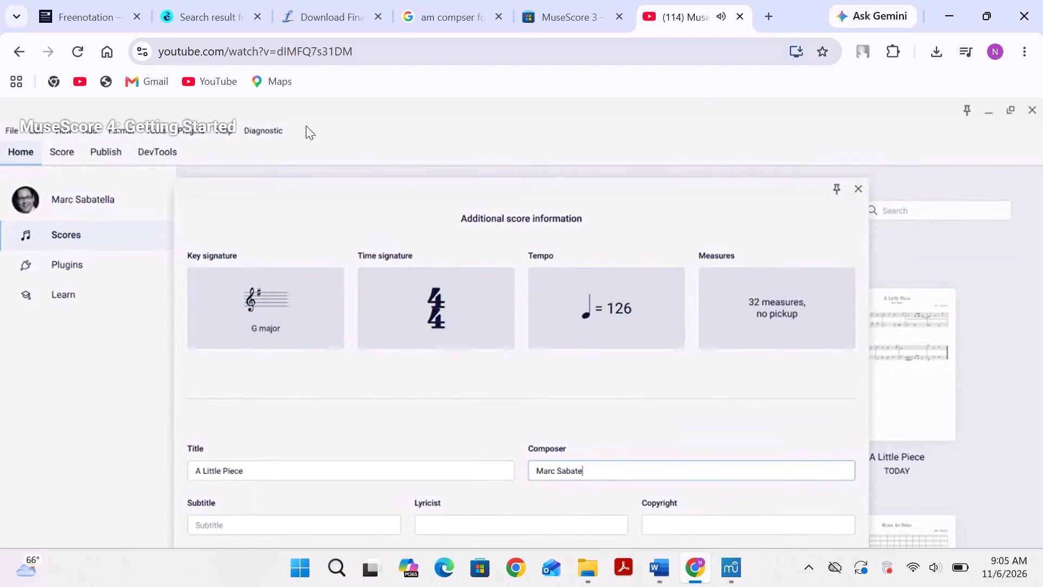
Search YouTube for "using musescore removing measures".
click(410, 130)
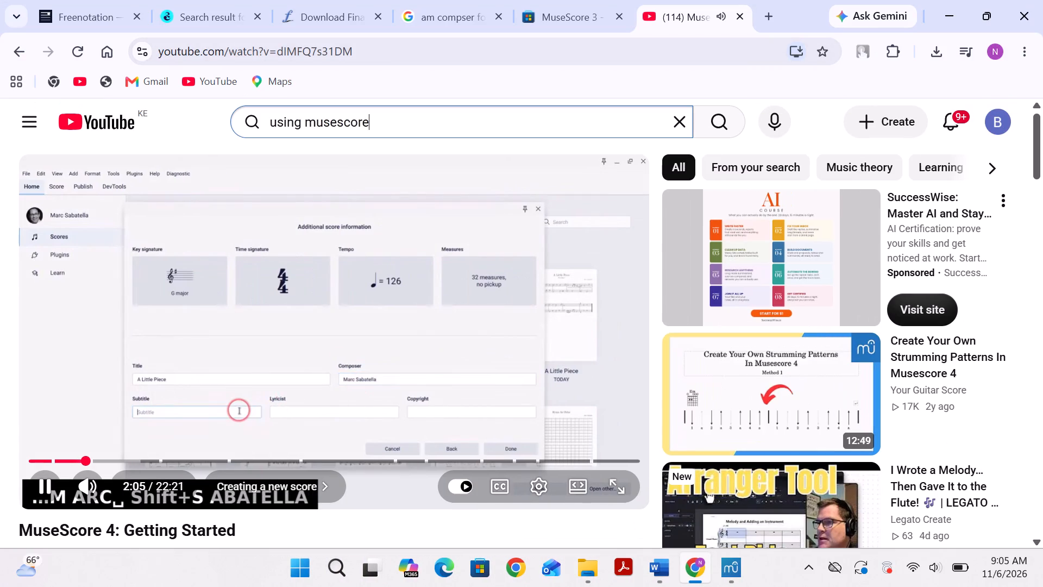
key(space)
text(add)
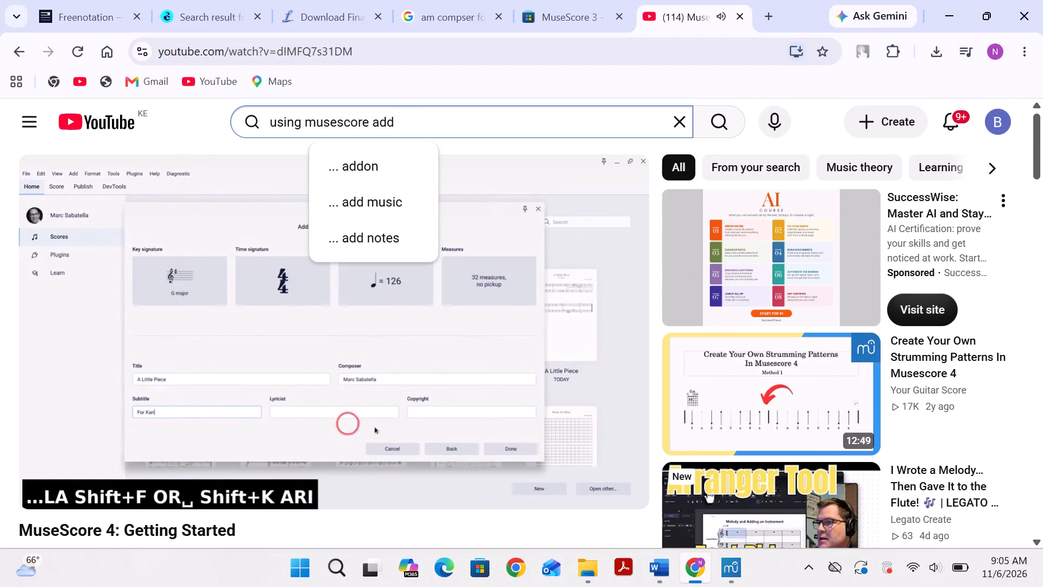
key(BackSpace)
key(BackSpace)
key(BackSpace)
text(removing)
key(space)
text(measure)
key(s)
key(Return)
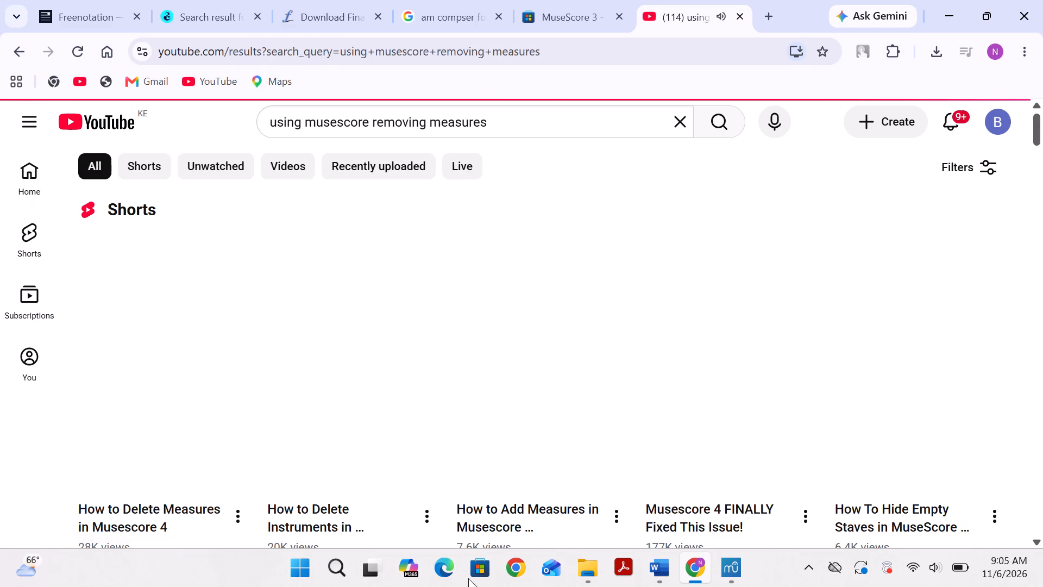
Open and watch the short "How to Delete Measures in Musescore 4".
click(89, 385)
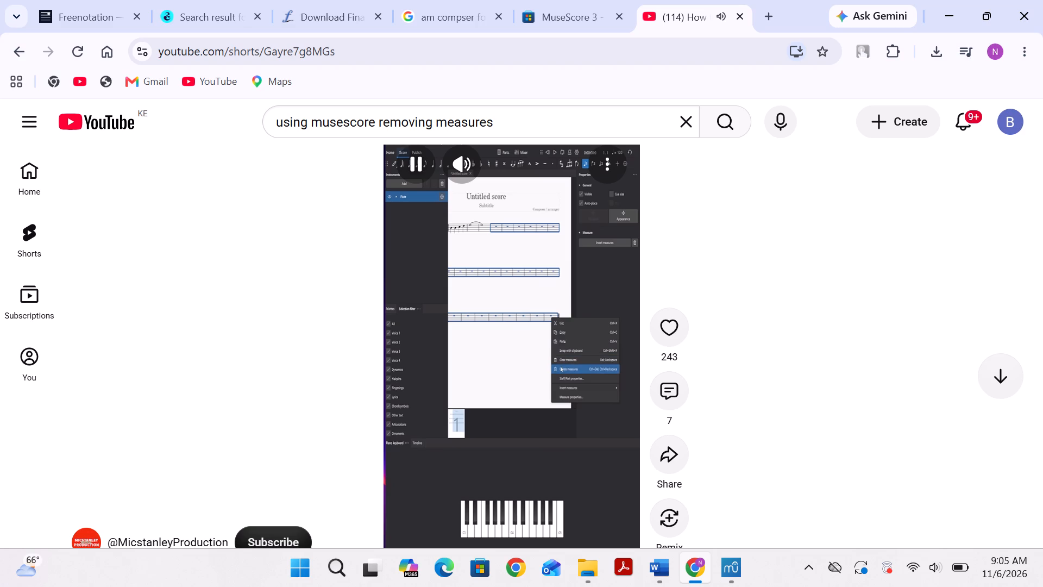
scroll(481, 420, down, 1)
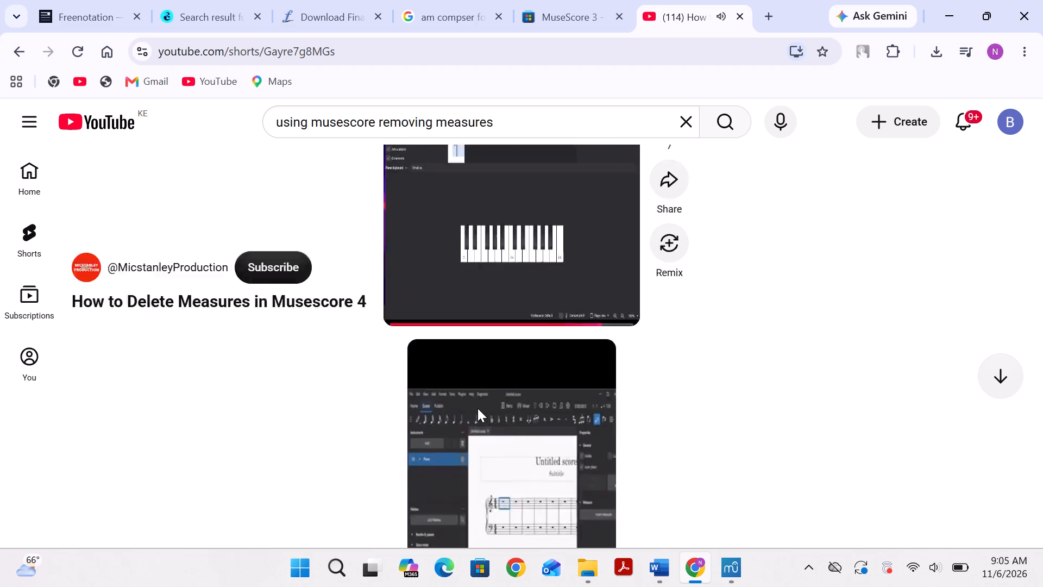
Pause the tutorial short and switch to the Tayarisheni score in MuseScore 3.
key(space)
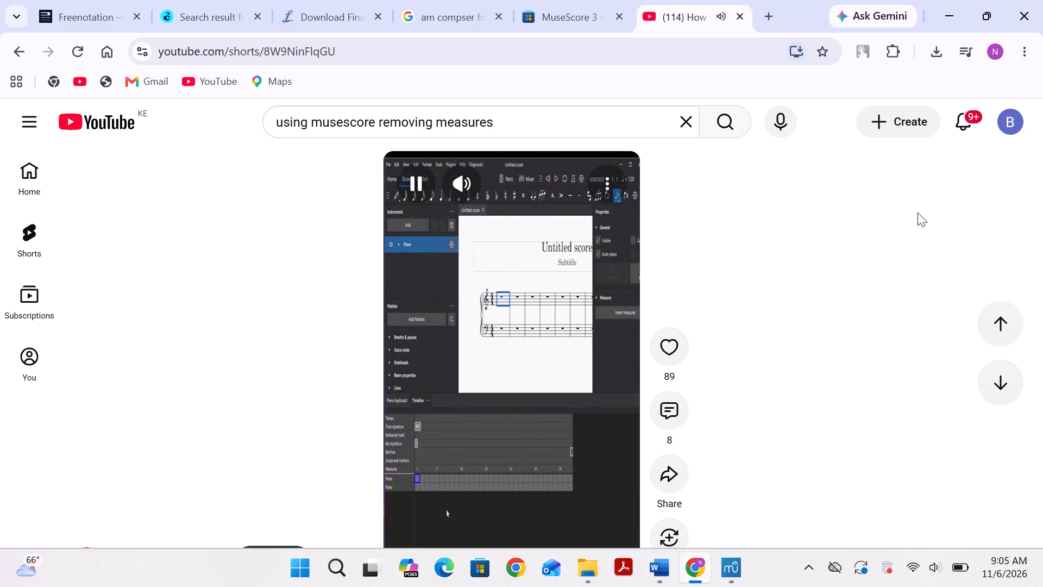
click(719, 572)
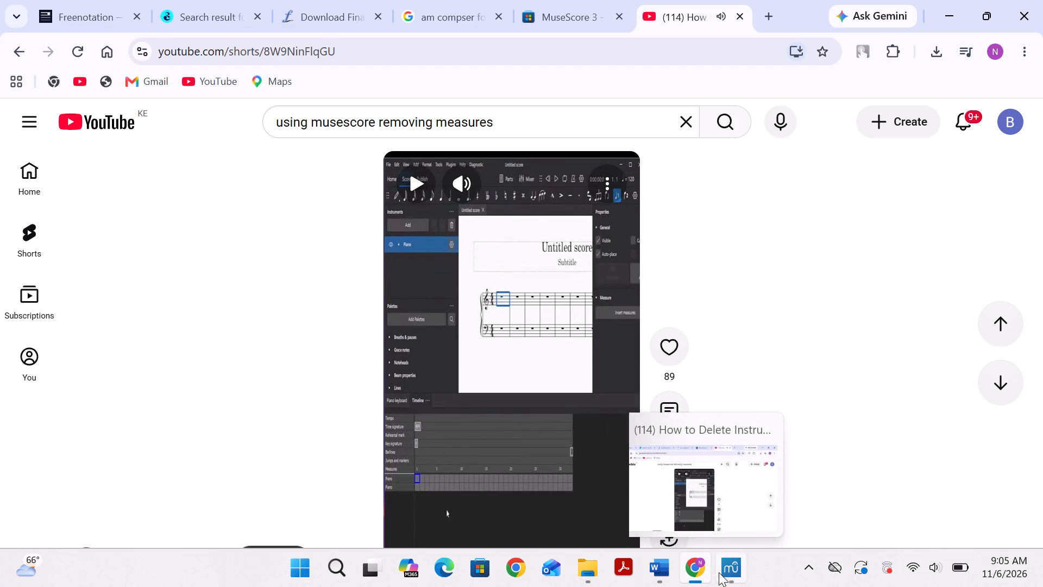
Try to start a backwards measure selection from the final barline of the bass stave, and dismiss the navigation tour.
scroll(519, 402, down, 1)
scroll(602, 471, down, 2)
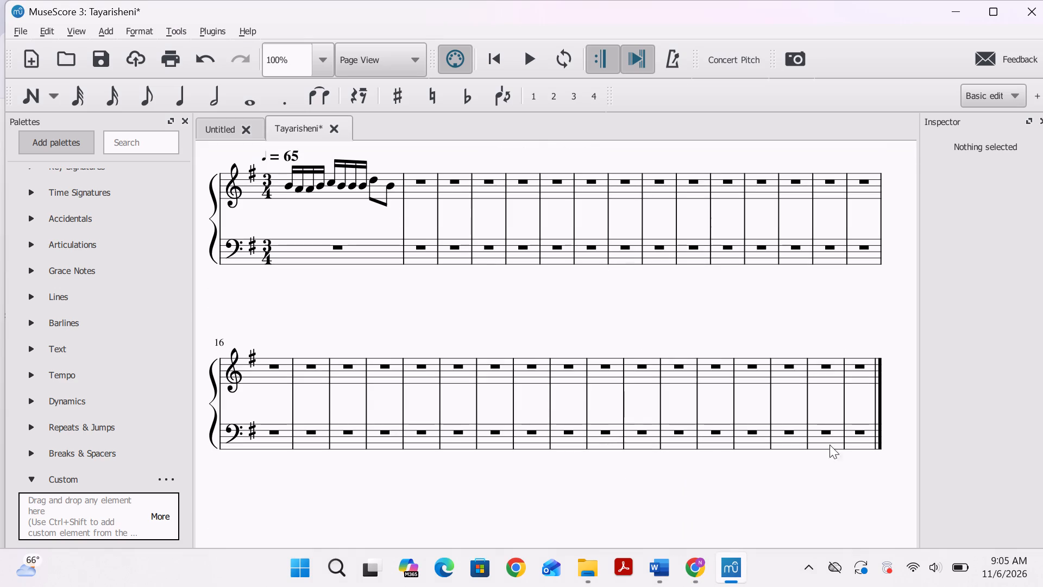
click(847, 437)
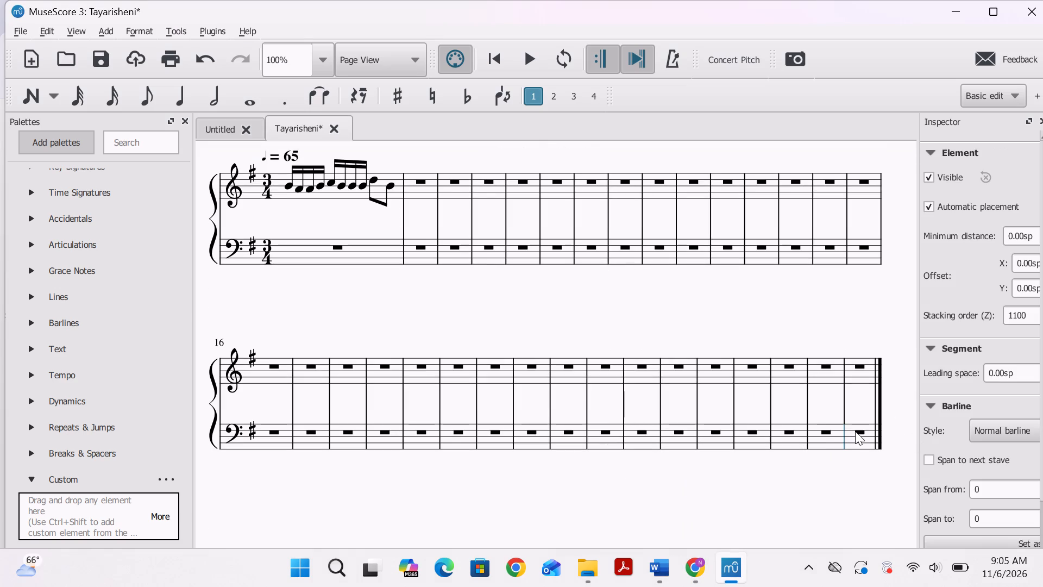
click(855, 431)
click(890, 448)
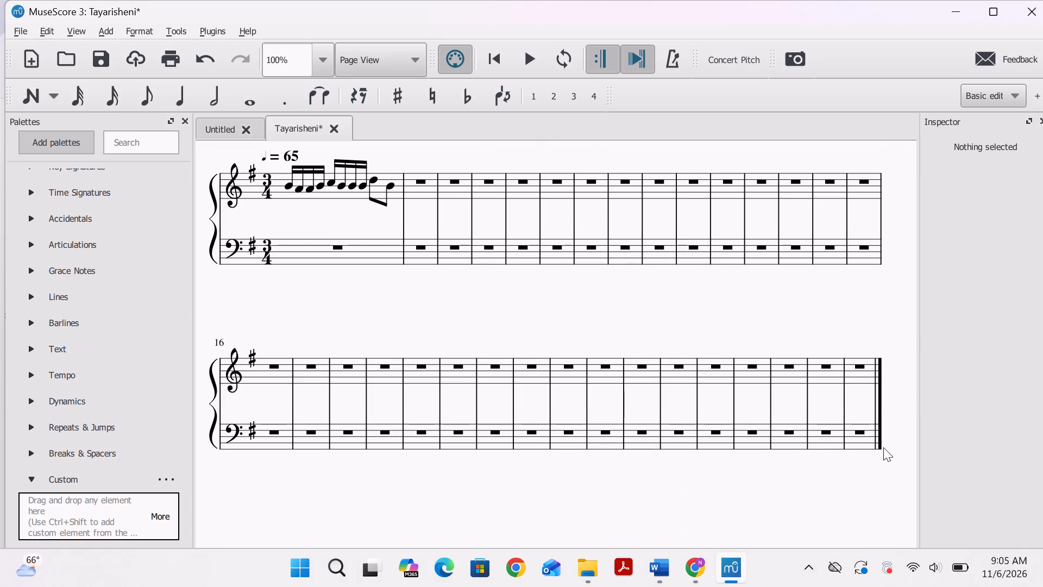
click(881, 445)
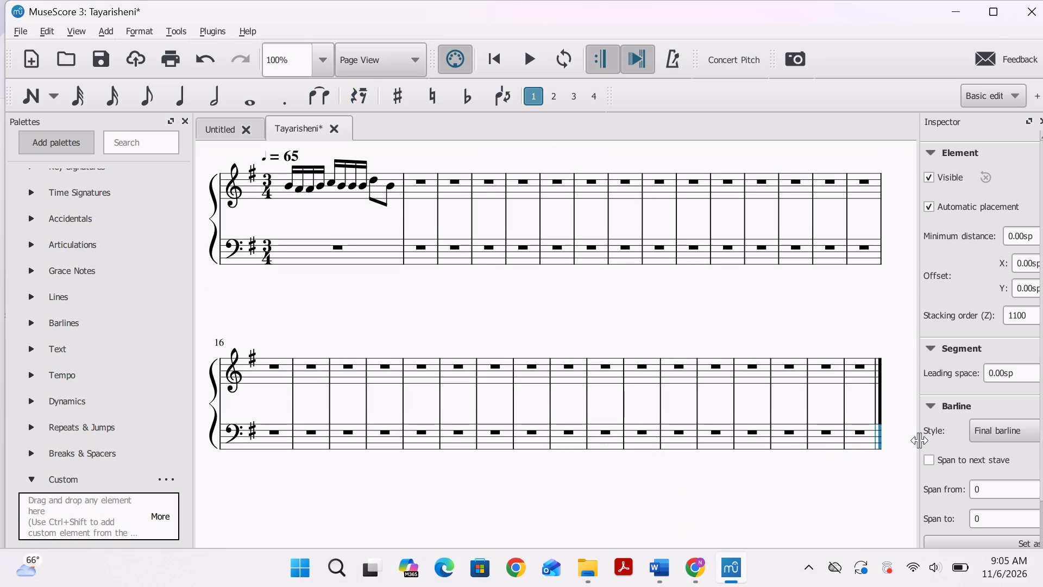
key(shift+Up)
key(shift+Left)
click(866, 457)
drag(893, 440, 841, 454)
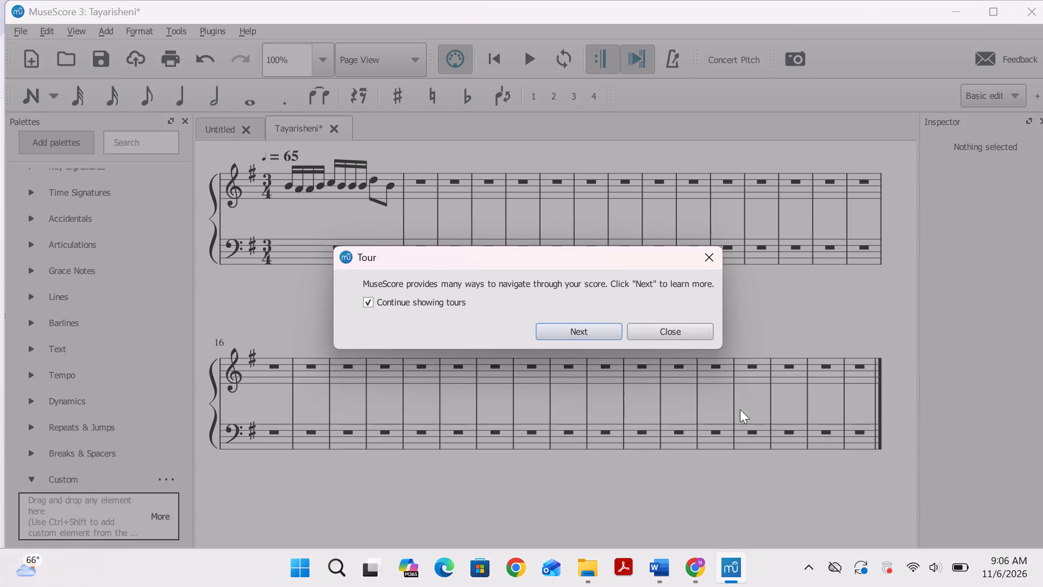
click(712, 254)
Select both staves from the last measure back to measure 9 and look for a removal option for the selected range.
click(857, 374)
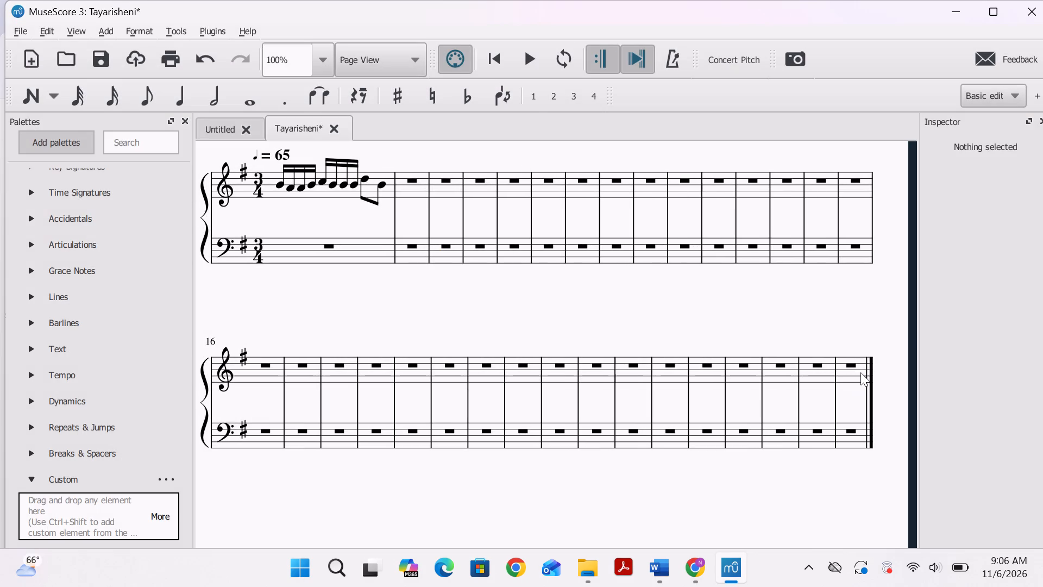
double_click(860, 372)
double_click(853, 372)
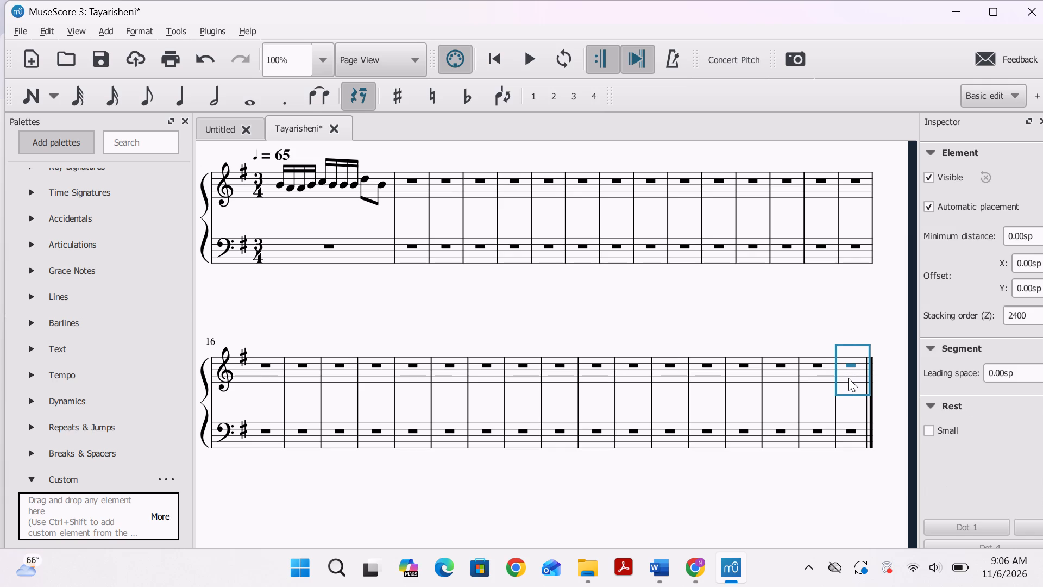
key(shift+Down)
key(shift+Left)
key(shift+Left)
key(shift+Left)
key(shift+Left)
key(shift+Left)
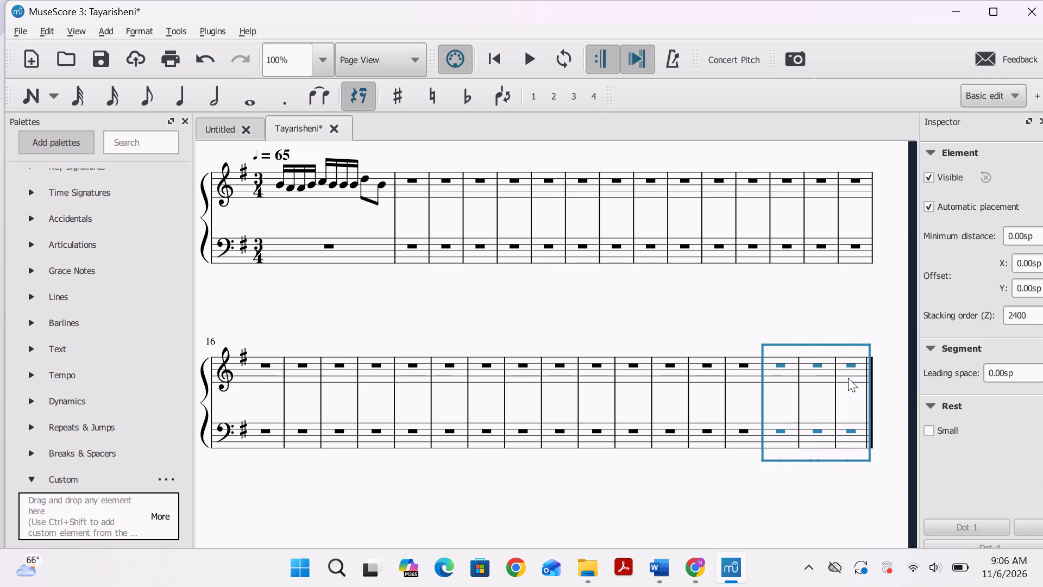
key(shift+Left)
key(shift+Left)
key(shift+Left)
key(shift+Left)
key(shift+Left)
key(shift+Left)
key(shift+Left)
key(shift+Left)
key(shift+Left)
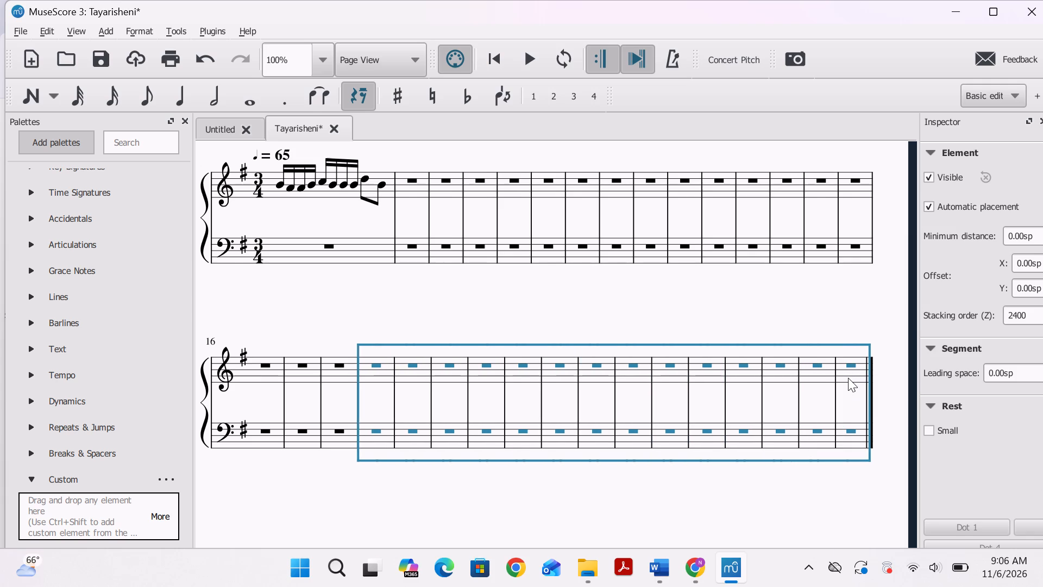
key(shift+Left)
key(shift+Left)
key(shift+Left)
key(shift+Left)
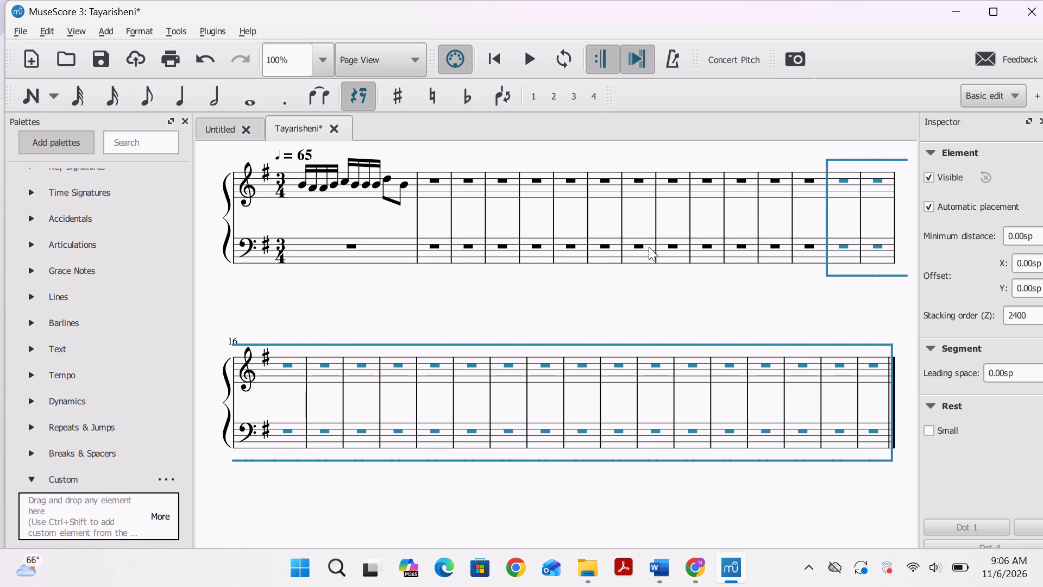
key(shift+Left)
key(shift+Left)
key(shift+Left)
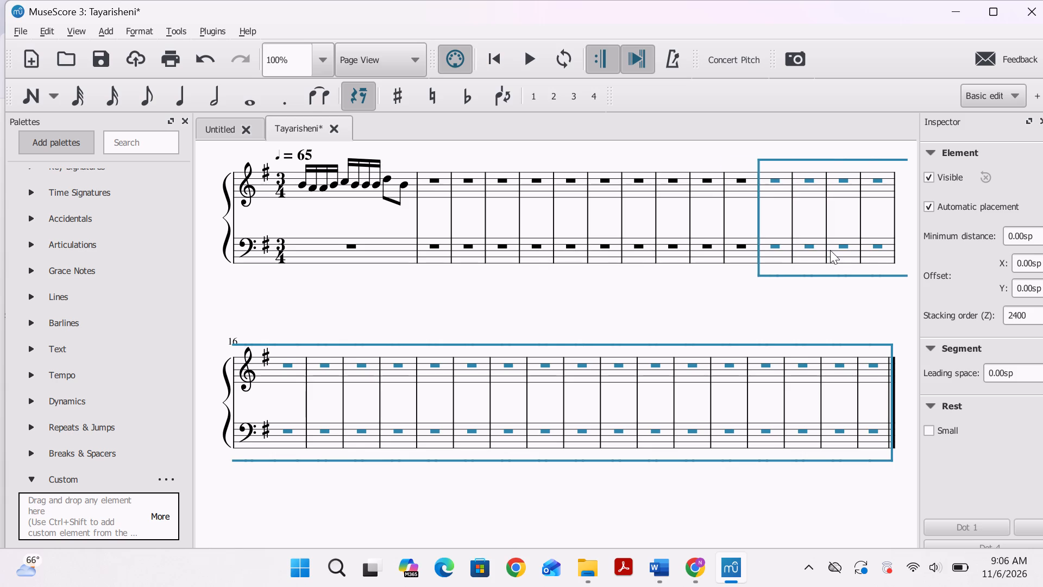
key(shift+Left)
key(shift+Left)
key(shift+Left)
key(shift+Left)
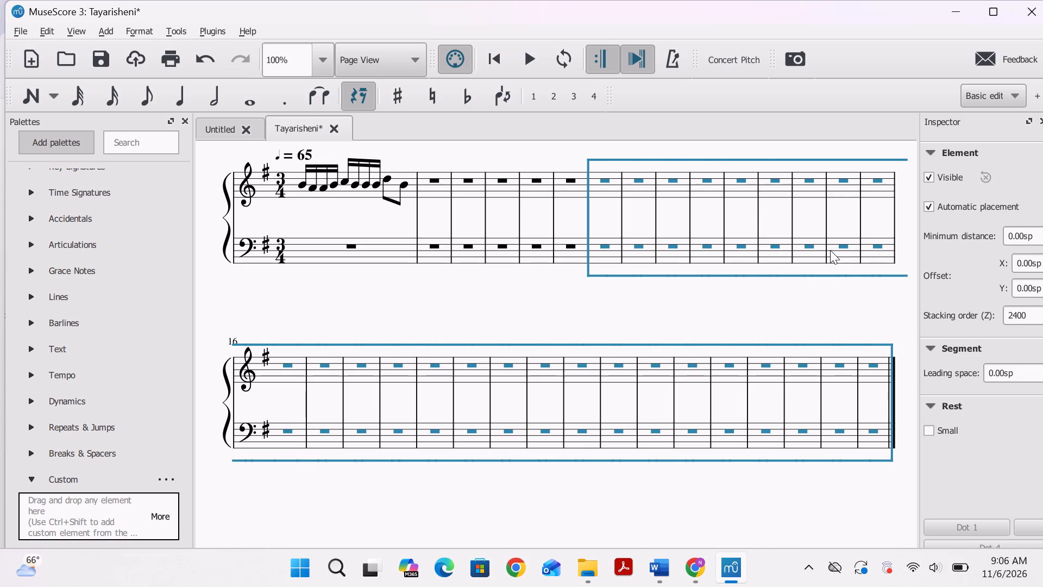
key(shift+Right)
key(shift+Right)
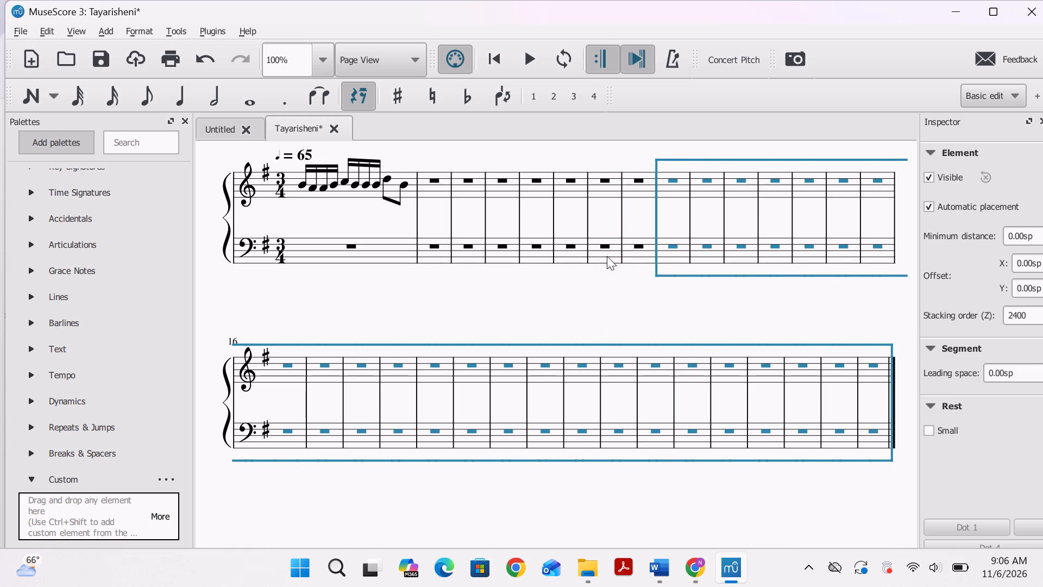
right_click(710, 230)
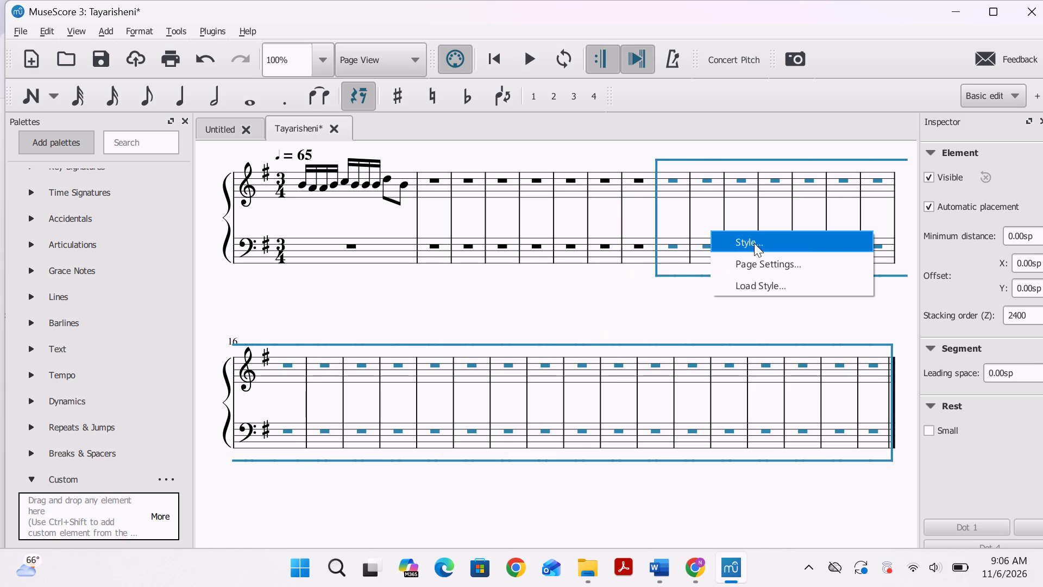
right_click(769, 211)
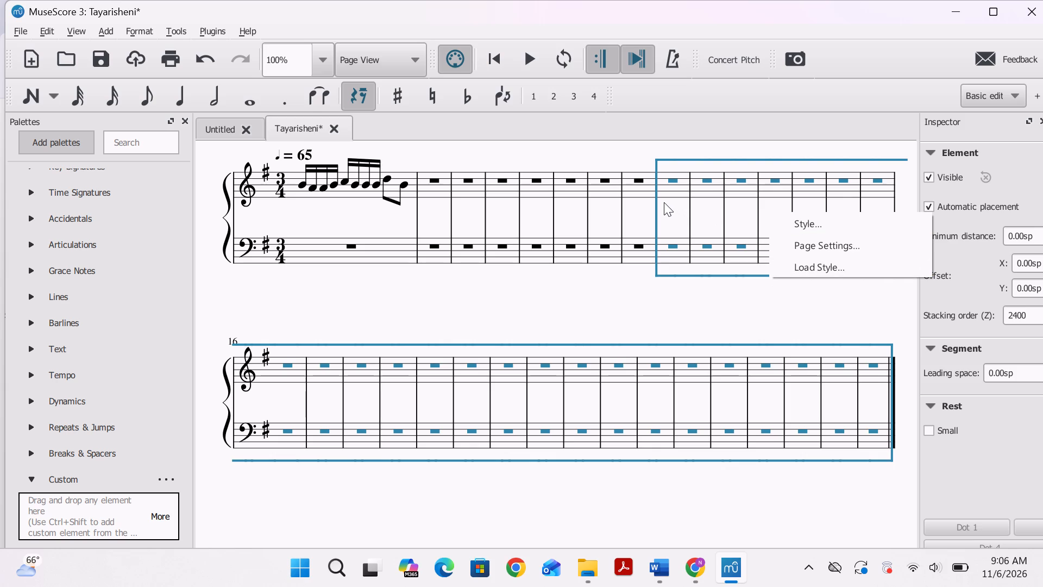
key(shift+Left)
Restart the range selection at measure 9 of the bass stave, extending it to the treble stave.
click(682, 238)
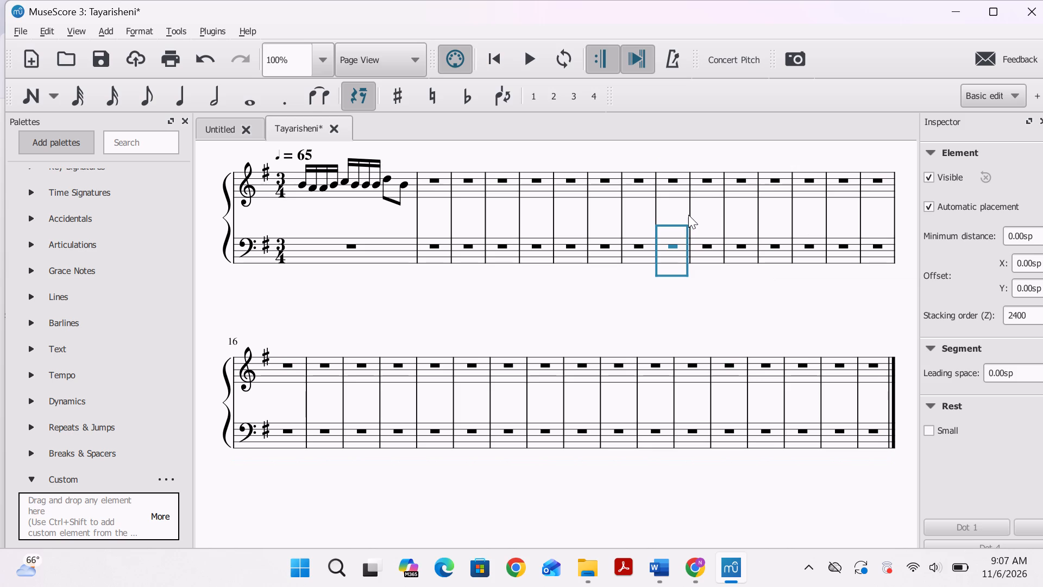
key(shift+Up)
key(shift+Down)
key(shift+Up)
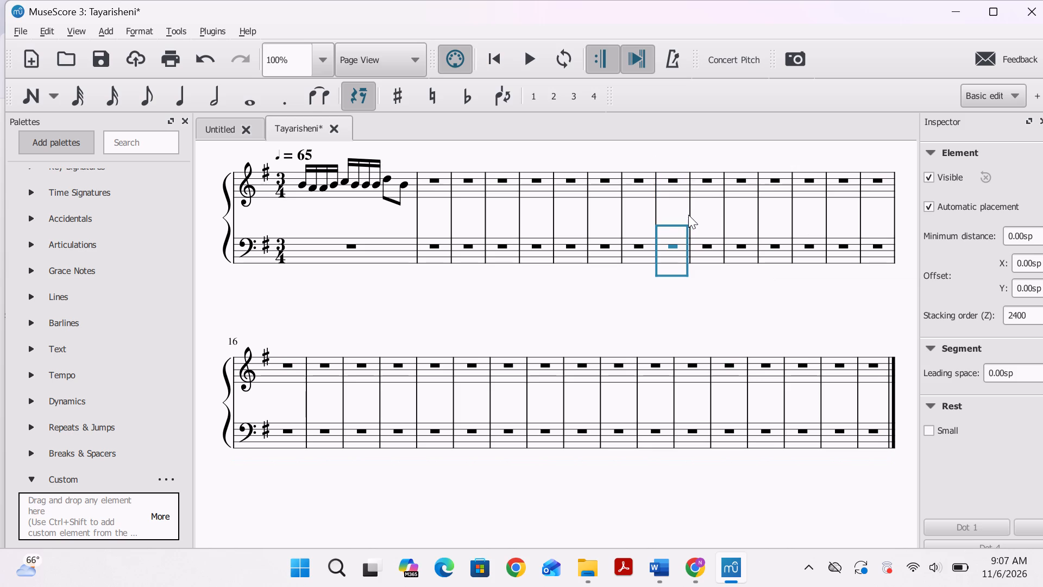
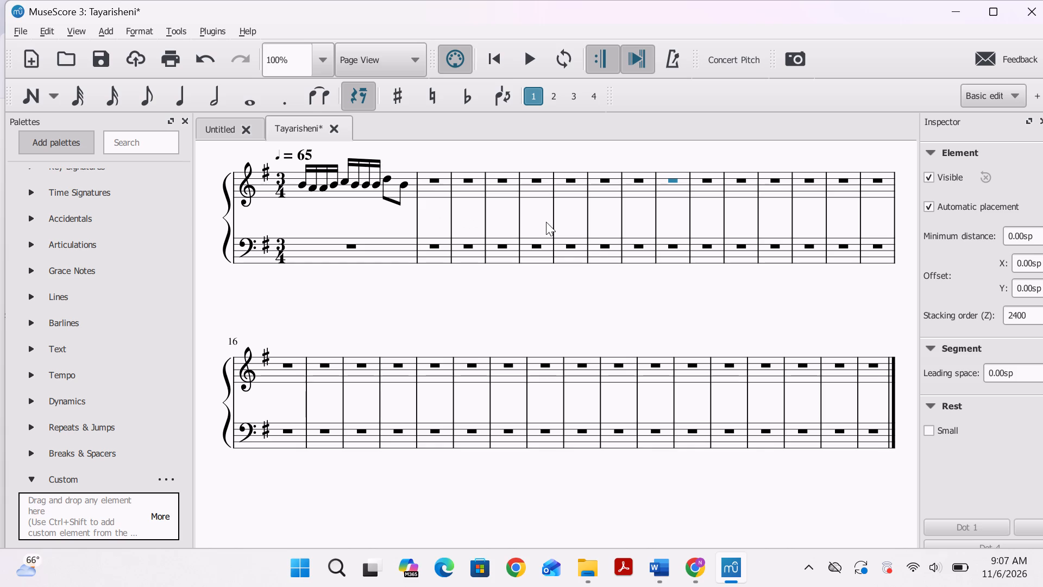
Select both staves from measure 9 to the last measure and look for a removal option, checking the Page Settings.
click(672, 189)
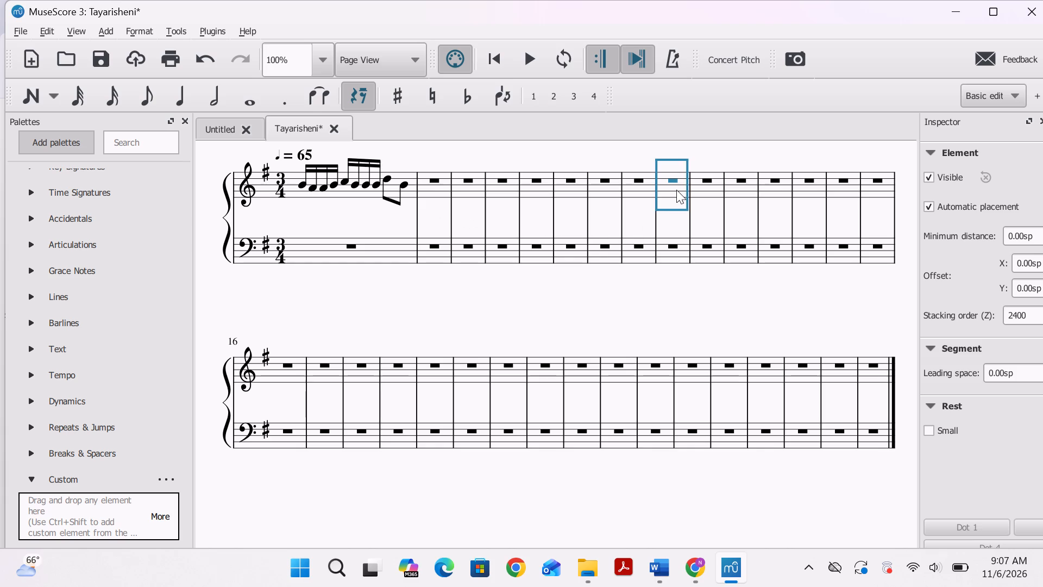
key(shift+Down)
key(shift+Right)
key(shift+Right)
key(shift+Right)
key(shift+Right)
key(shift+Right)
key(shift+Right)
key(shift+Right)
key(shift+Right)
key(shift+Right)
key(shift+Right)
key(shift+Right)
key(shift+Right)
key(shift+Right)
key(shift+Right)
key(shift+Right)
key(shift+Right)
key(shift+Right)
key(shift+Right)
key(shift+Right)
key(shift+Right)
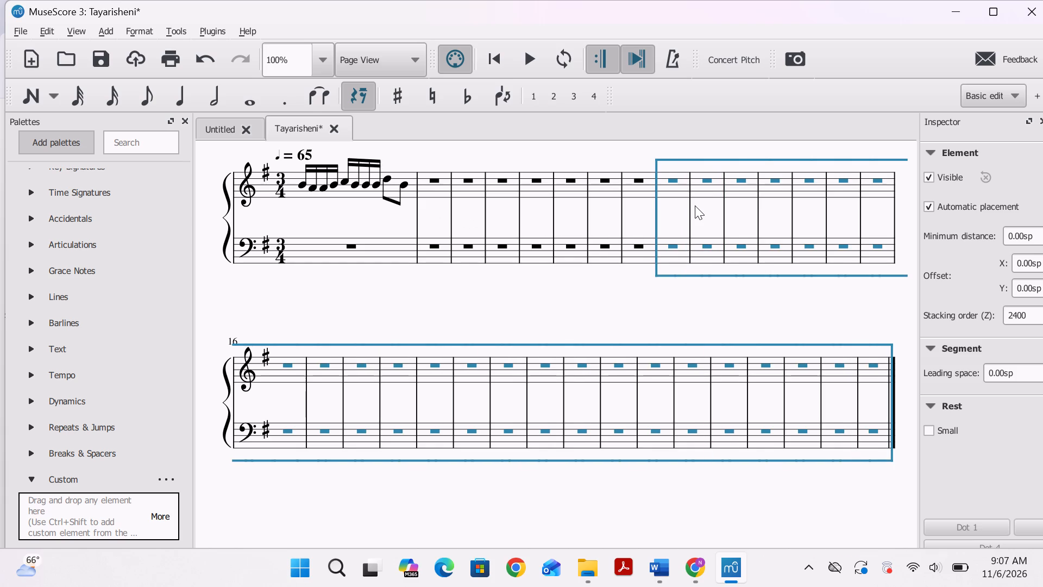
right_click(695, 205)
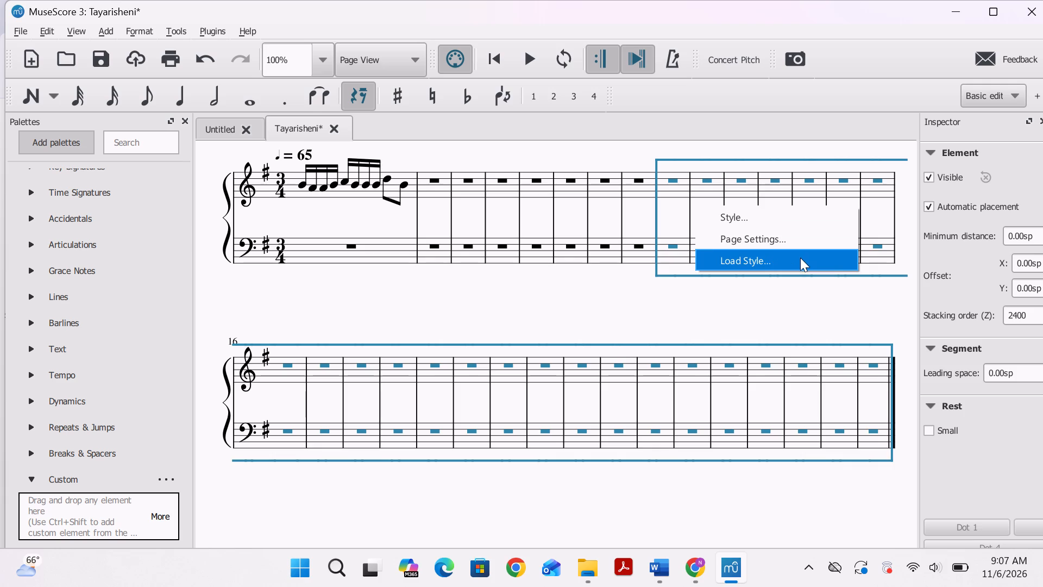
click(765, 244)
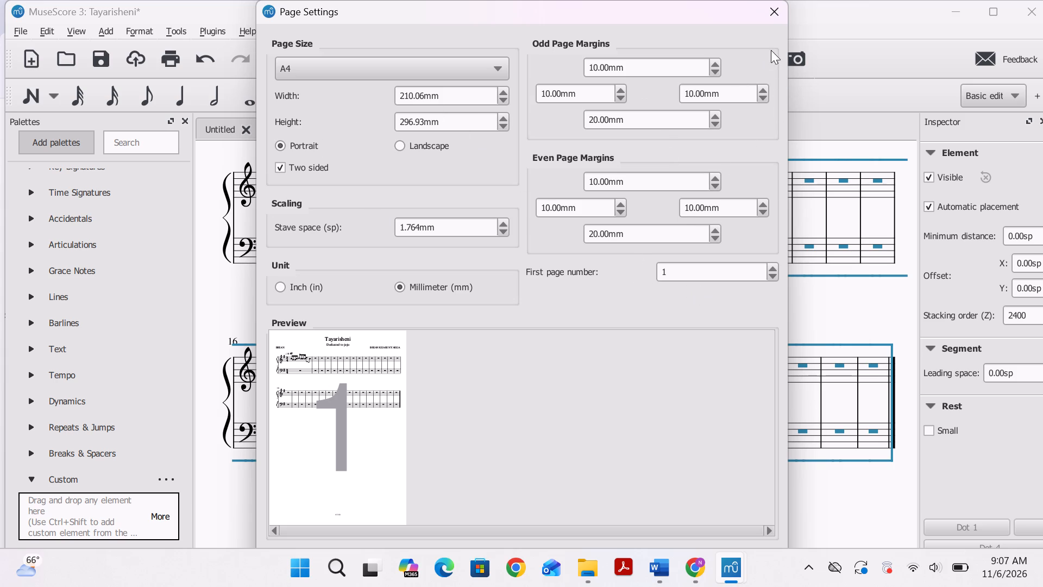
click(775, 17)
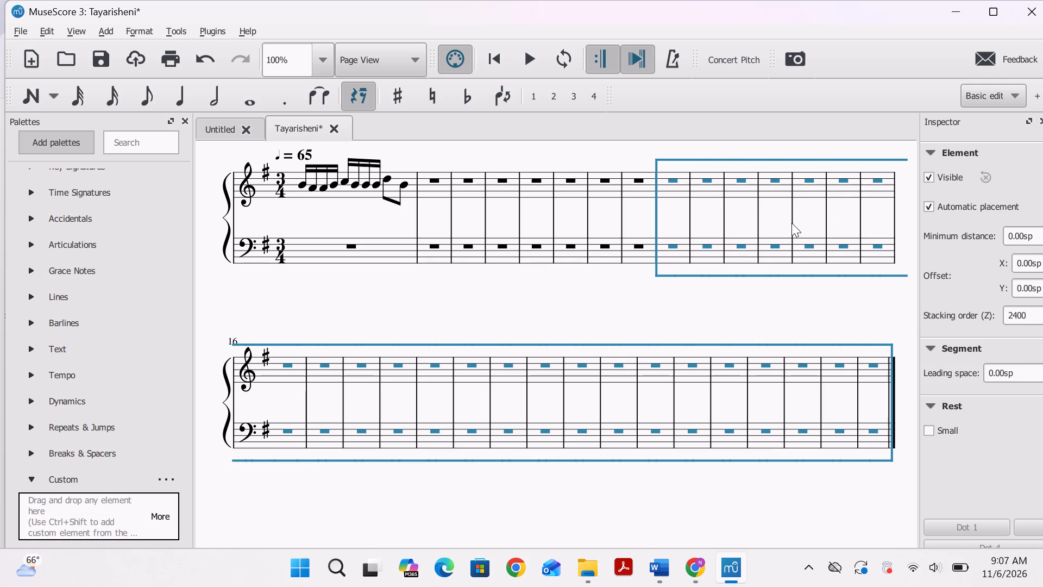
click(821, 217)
Select the empty measures on both staves from measure 8 through the last measure of the score.
click(633, 185)
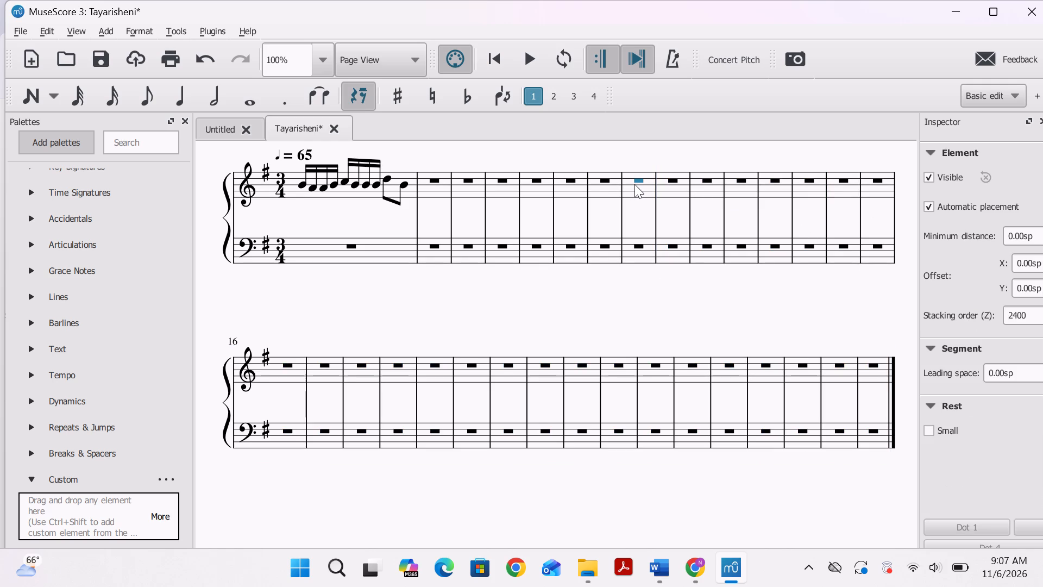
key(shift+Down)
key(shift+Right)
key(shift+Right)
key(shift+Right)
key(shift+Right)
key(shift+Right)
key(shift+Right)
key(shift+Right)
key(shift+Right)
key(shift+Right)
key(shift+Right)
key(shift+Right)
key(shift+Right)
key(shift+Right)
key(shift+Right)
key(shift+Right)
key(shift+Right)
key(shift+Right)
key(shift+Right)
key(shift+Right)
key(shift+Right)
key(shift+Right)
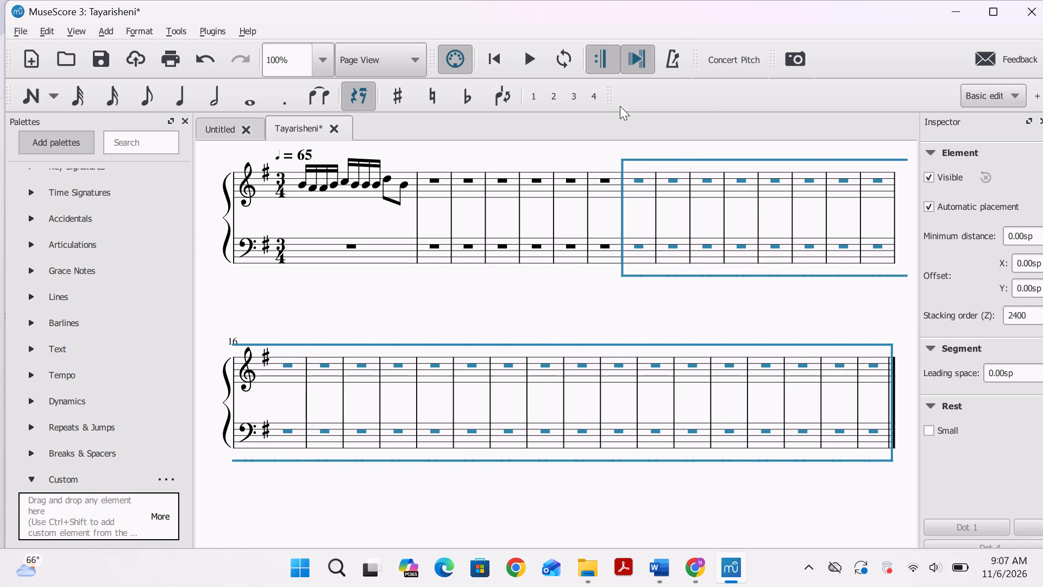
click(707, 565)
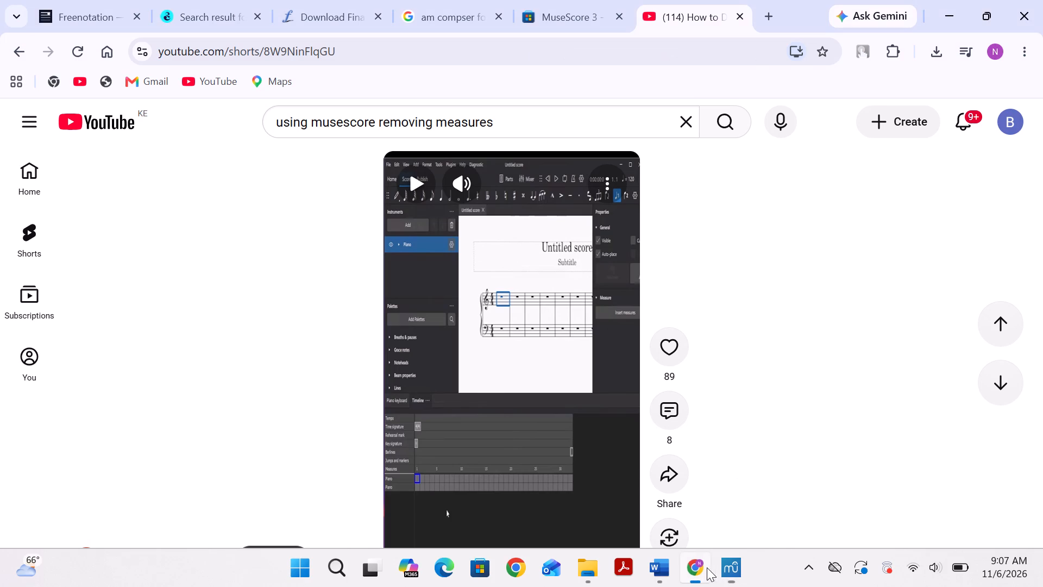
key(space)
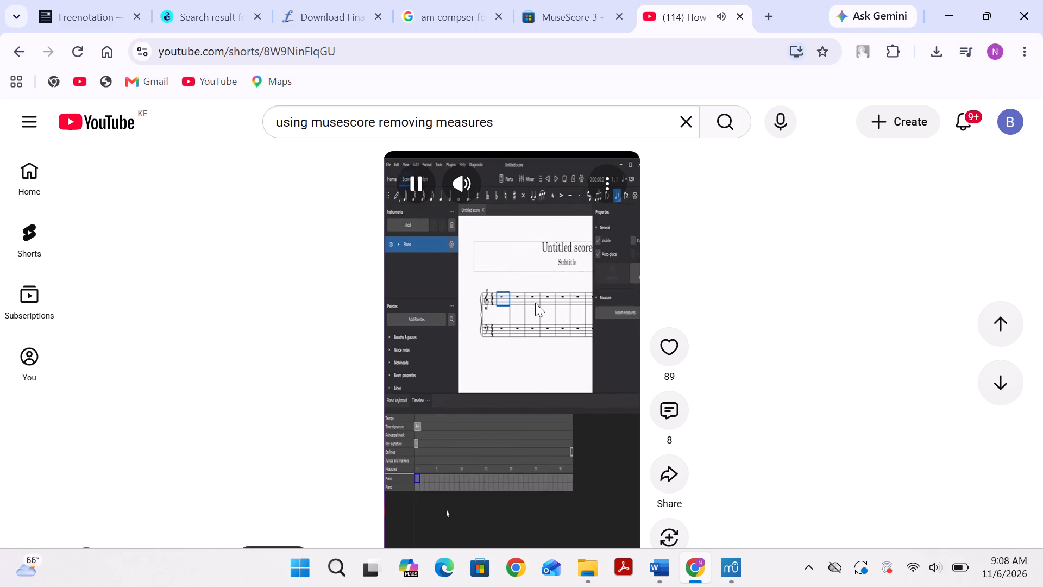
scroll(535, 303, up, 2)
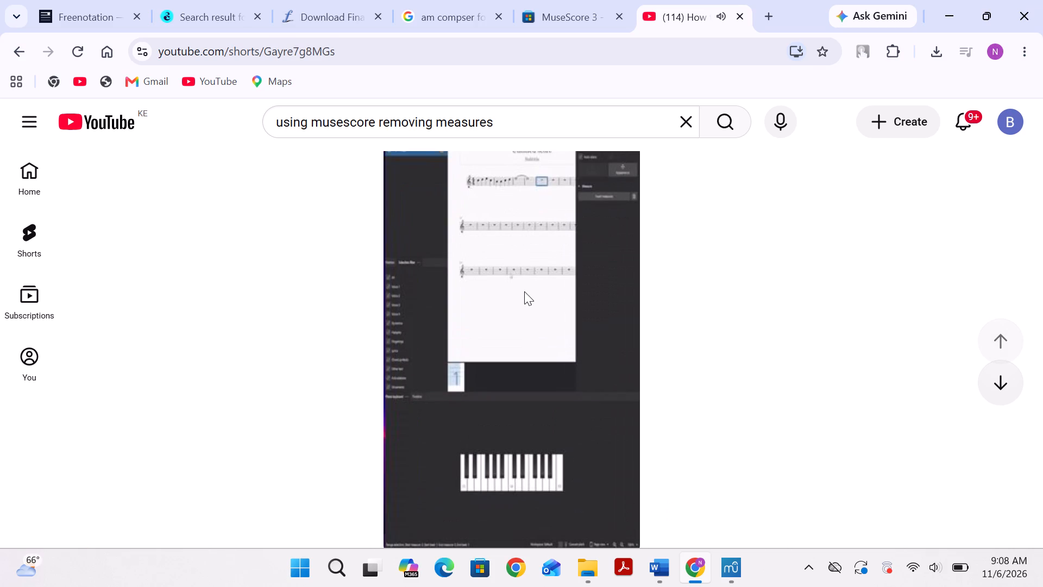
key(Right)
key(Right)
key(Right)
key(Right)
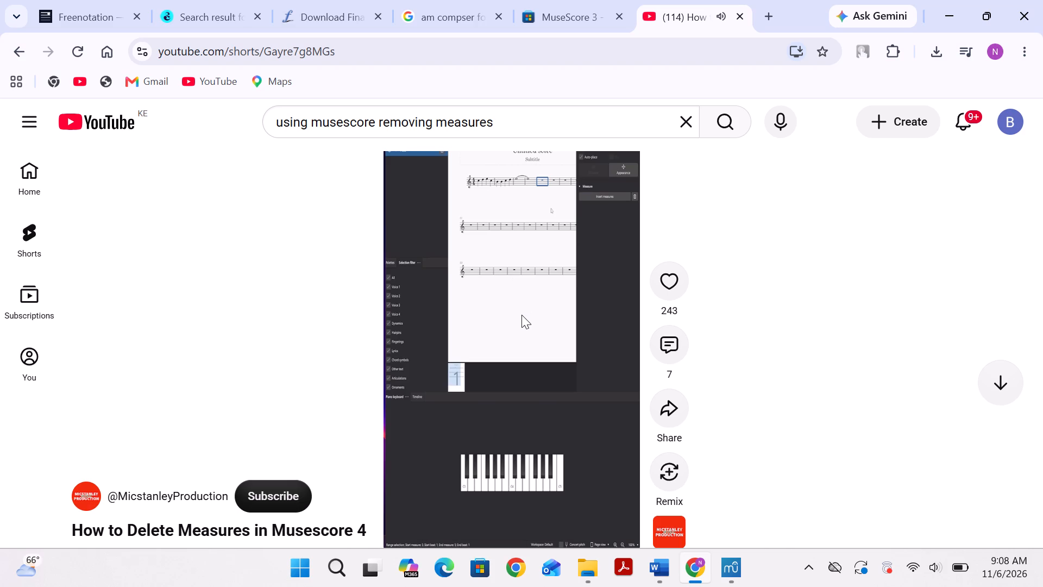
key(Left)
scroll(516, 316, down, 3)
scroll(519, 311, up, 10)
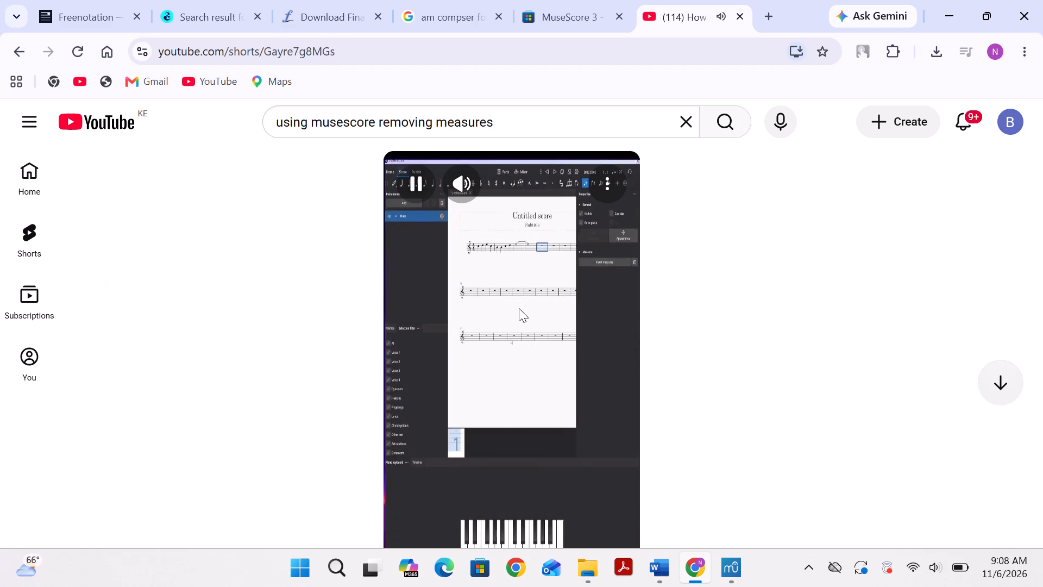
key(Right)
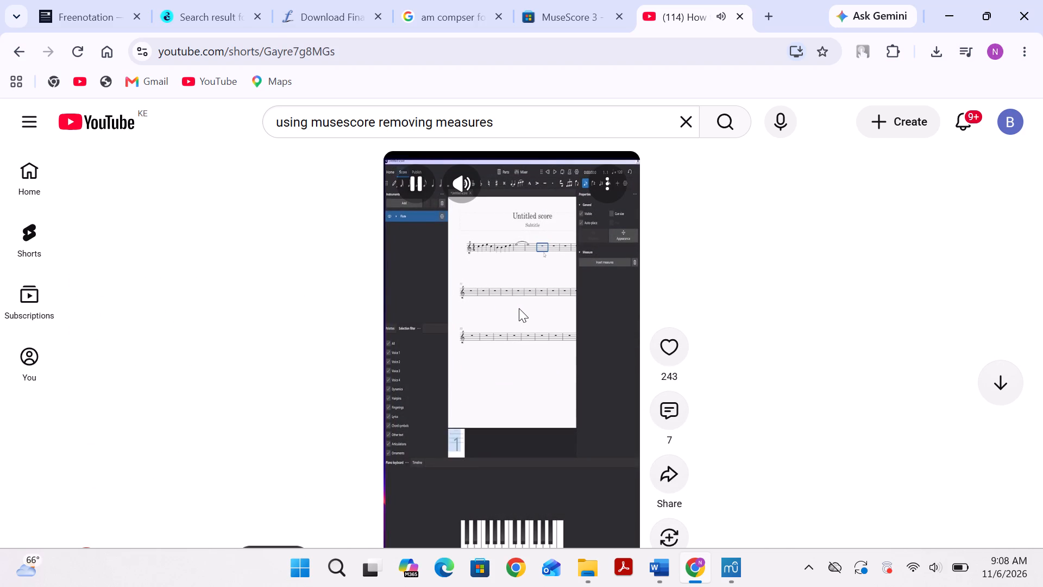
key(Right)
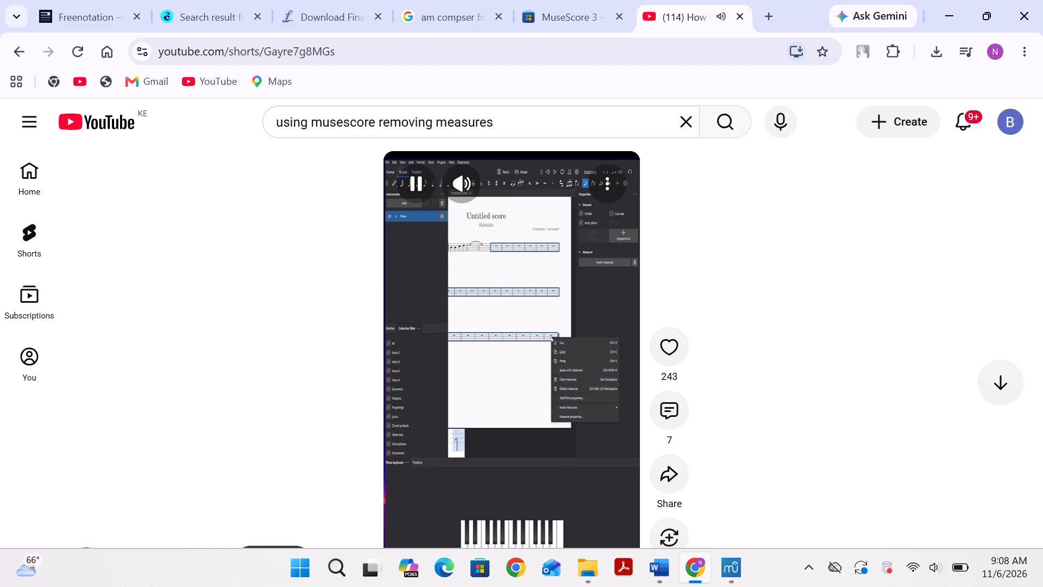
key(Left)
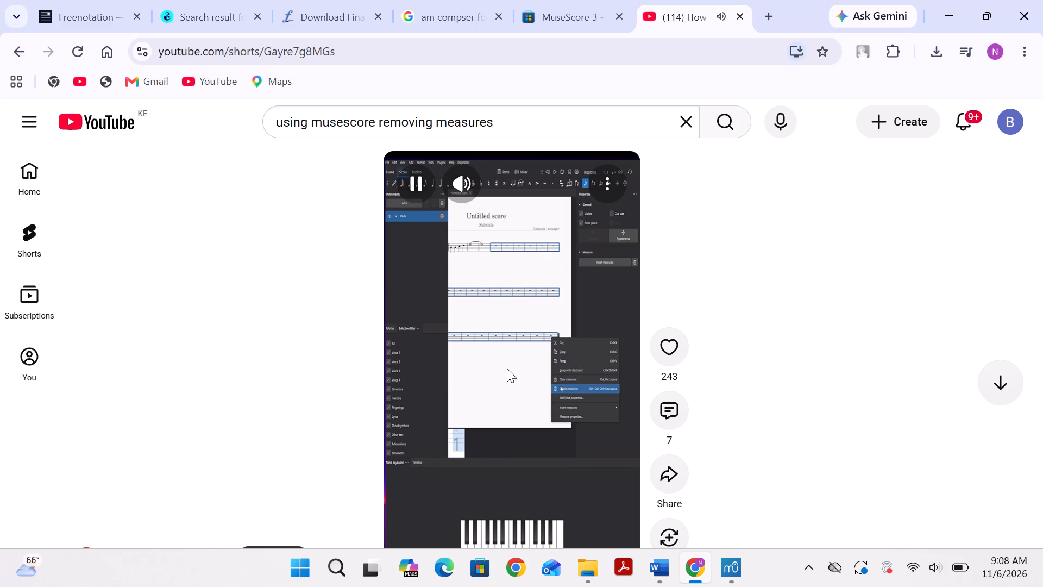
key(Left)
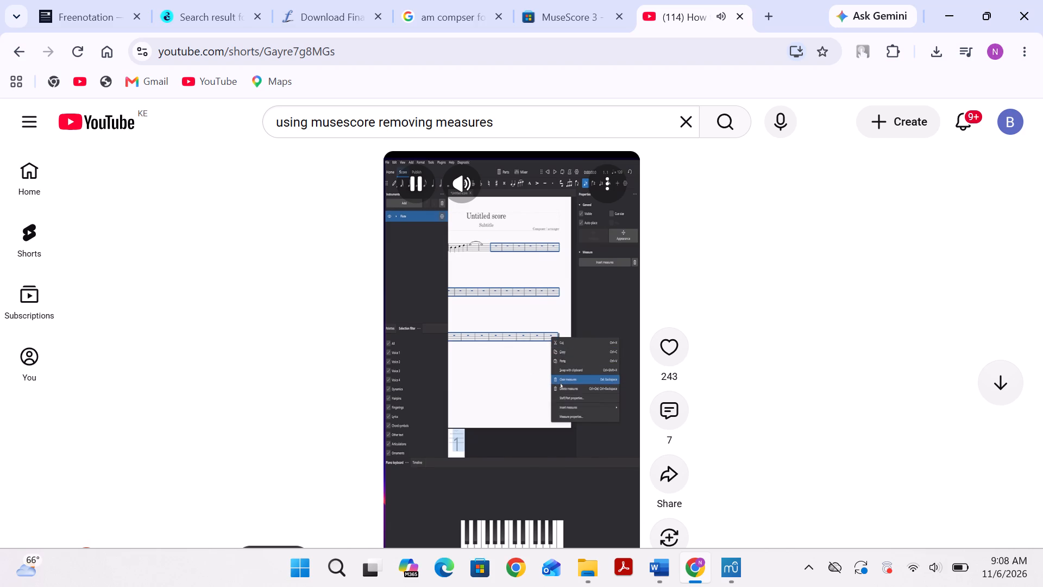
key(Left)
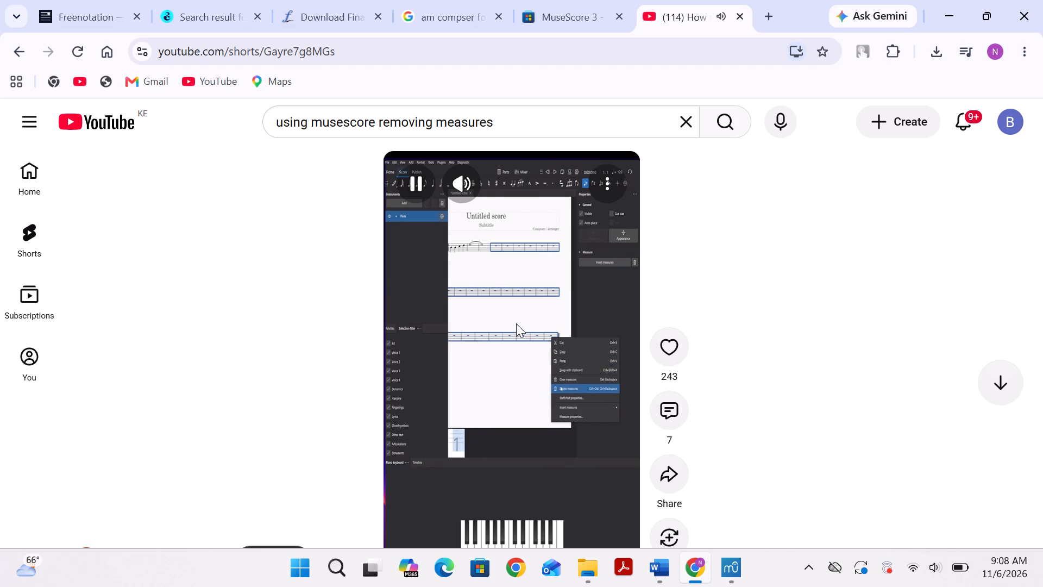
key(Left)
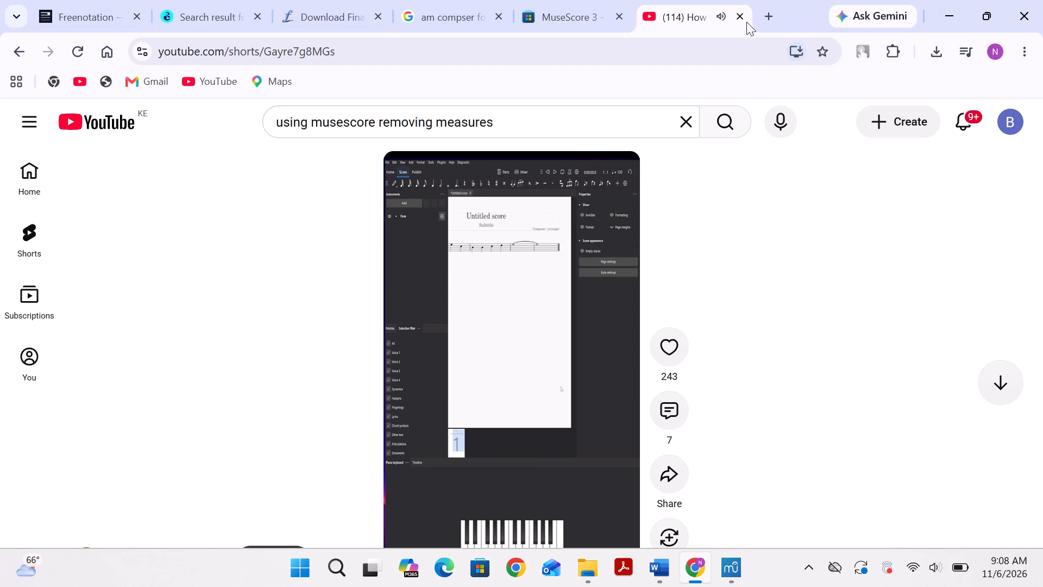
click(726, 582)
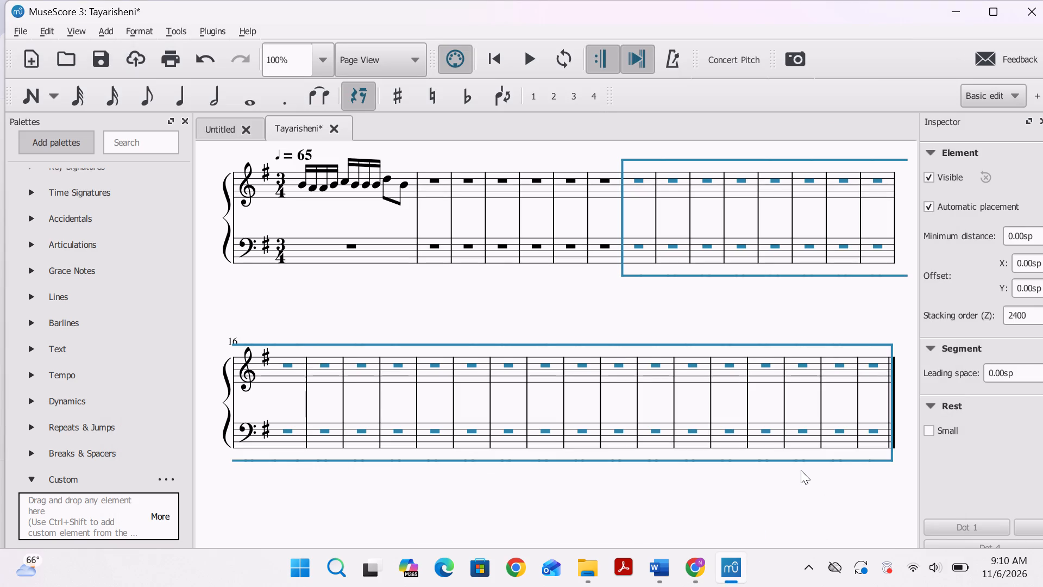
key(ctrl+Delete)
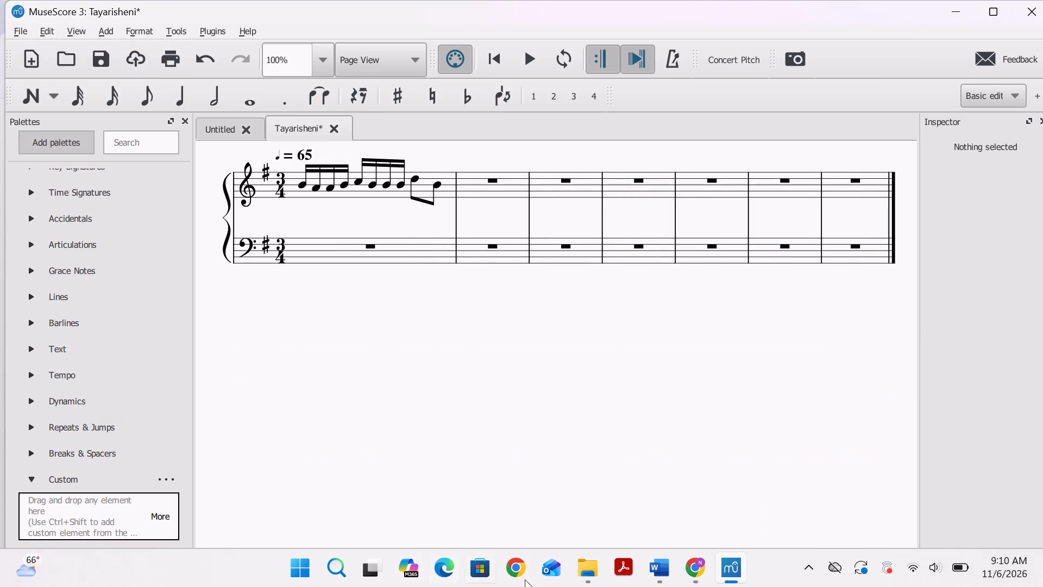
Pause the tutorial short still playing in Chrome, and return to the Tayarisheni score in MuseScore 3.
click(700, 584)
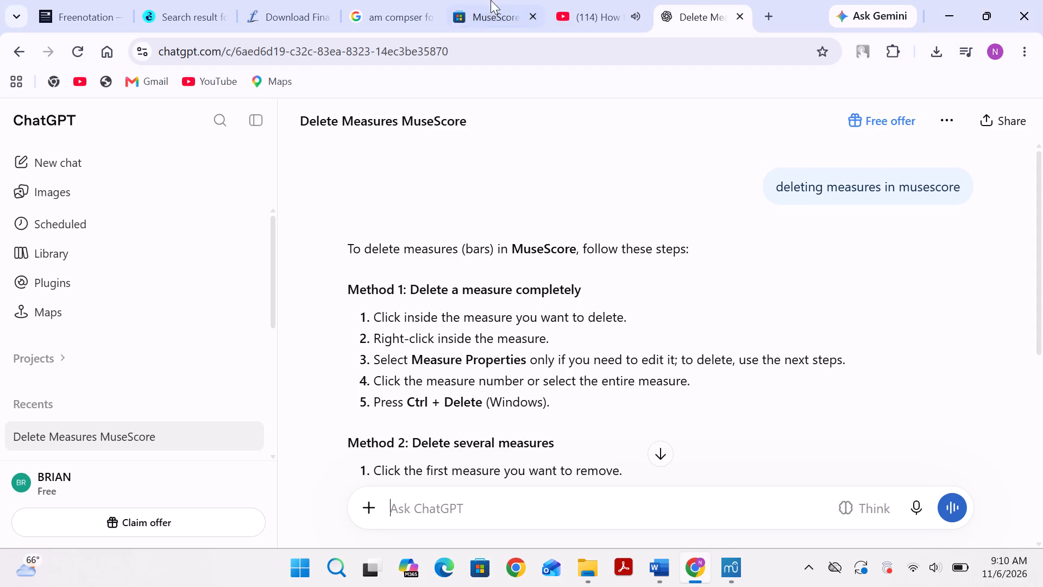
click(538, 15)
click(574, 23)
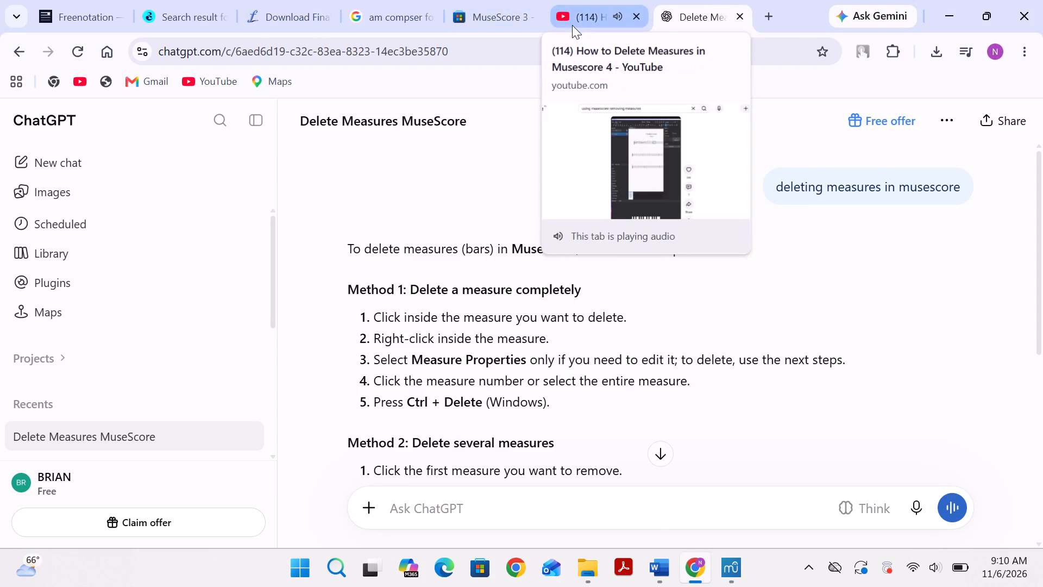
key(space)
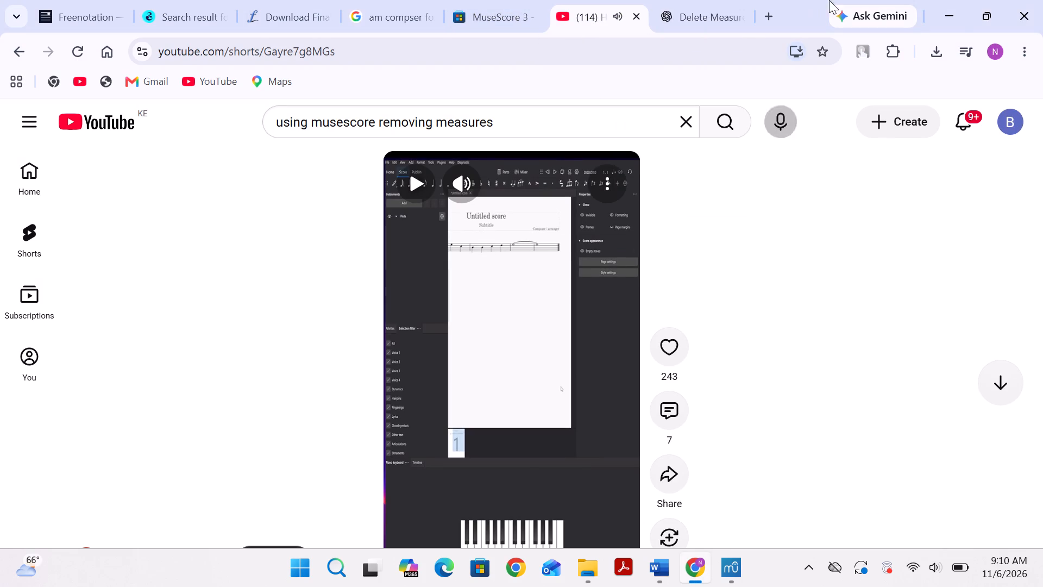
click(948, 13)
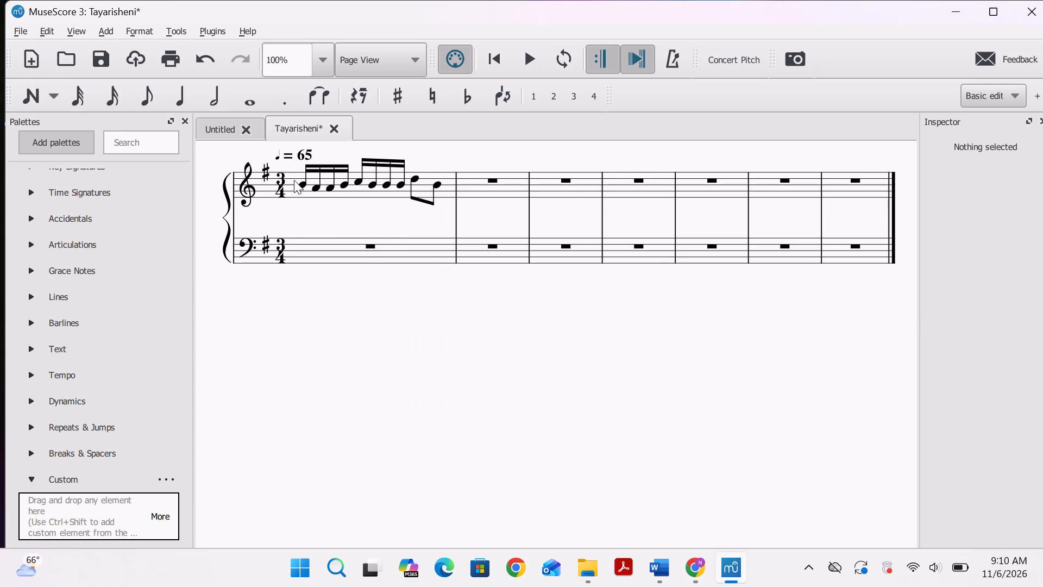
Play back the score from the first treble note of measure 1 and stop after the entered notes.
click(307, 179)
key(space)
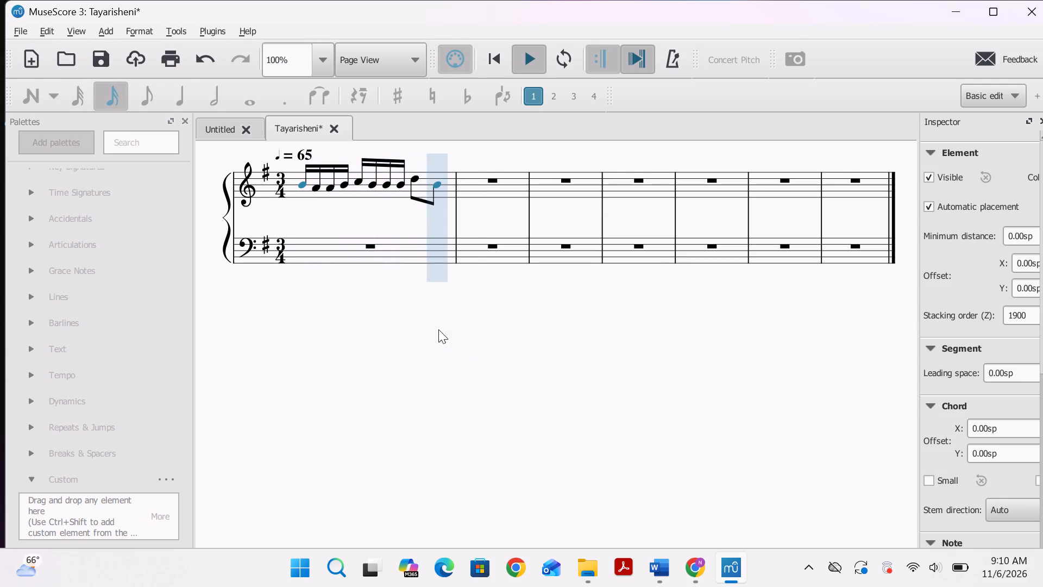
key(space)
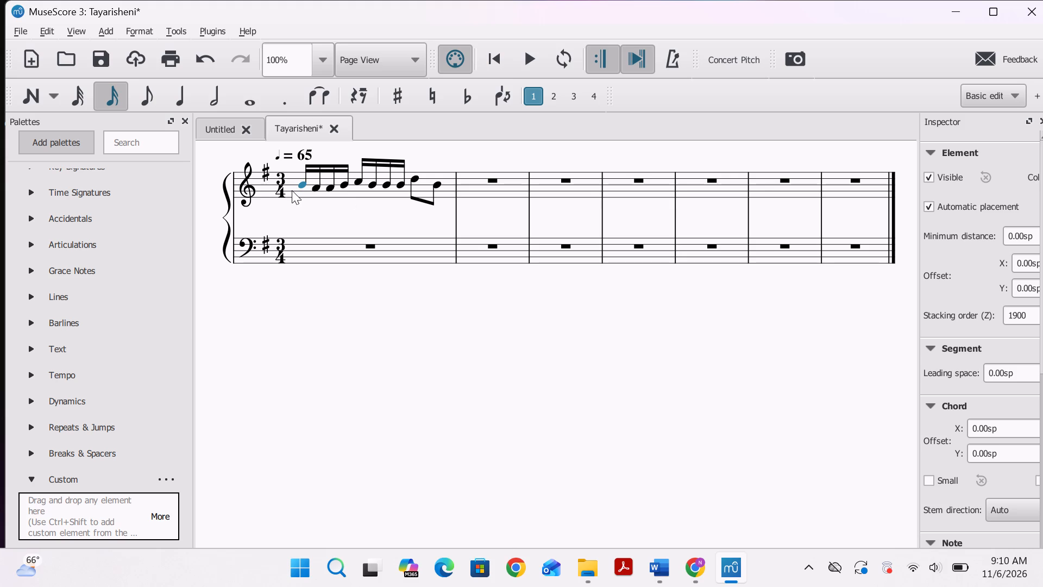
Play back the entered melody repeatedly from the first treble note of measure 1, stopping after the entered notes.
click(297, 186)
key(space)
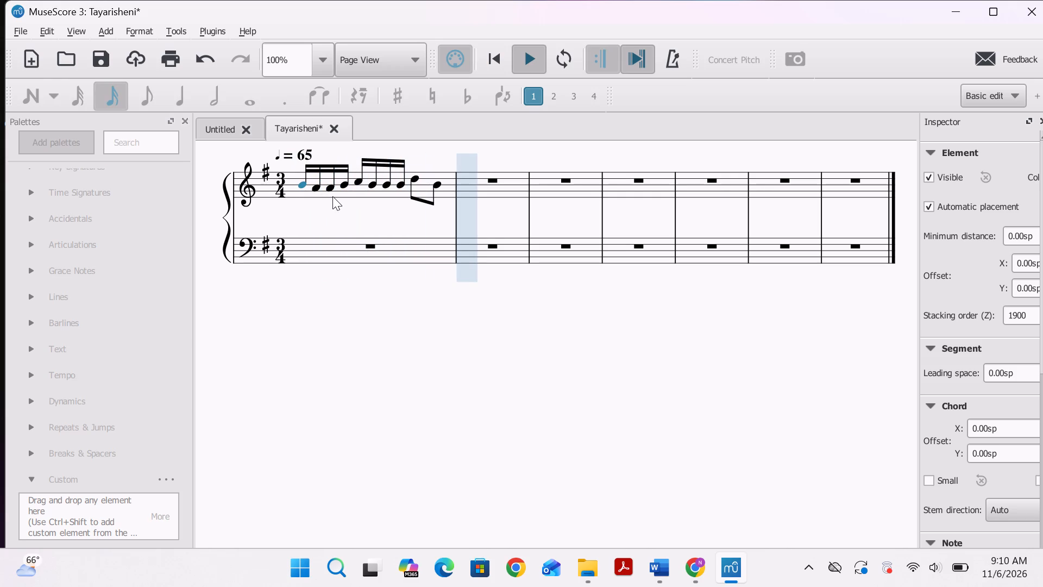
click(305, 184)
key(space)
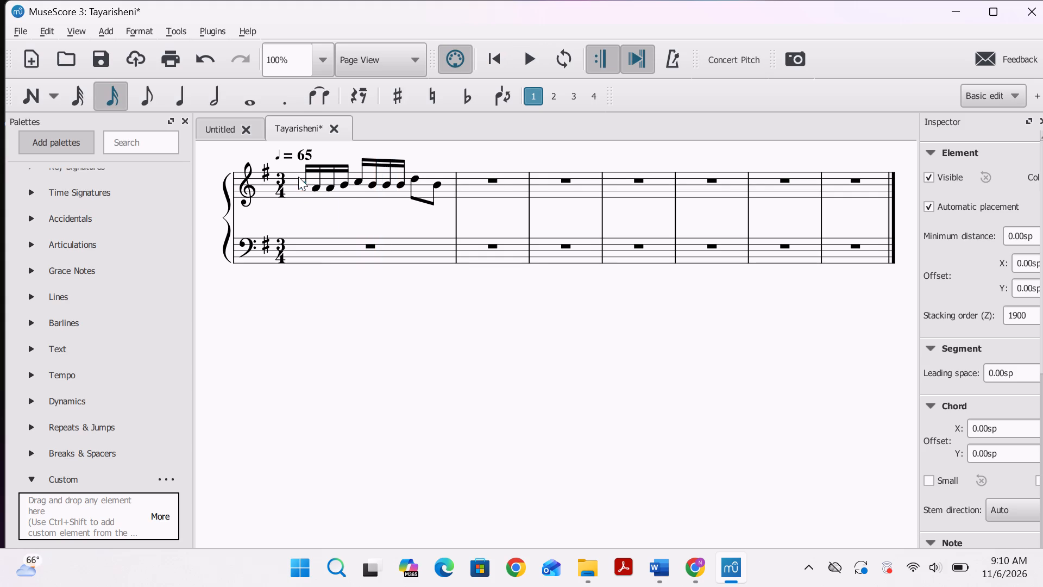
key(space)
click(305, 180)
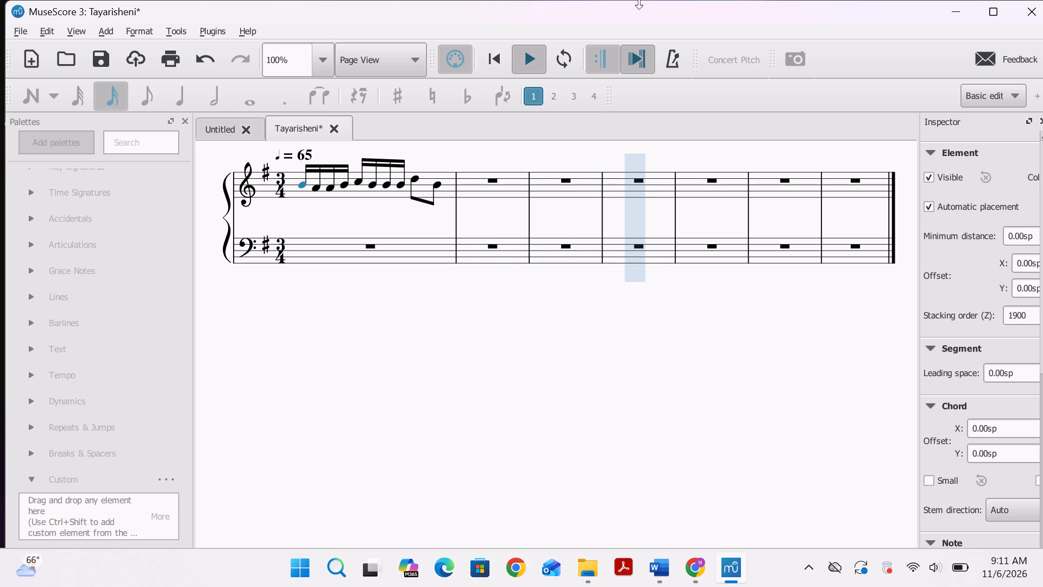
click(529, 72)
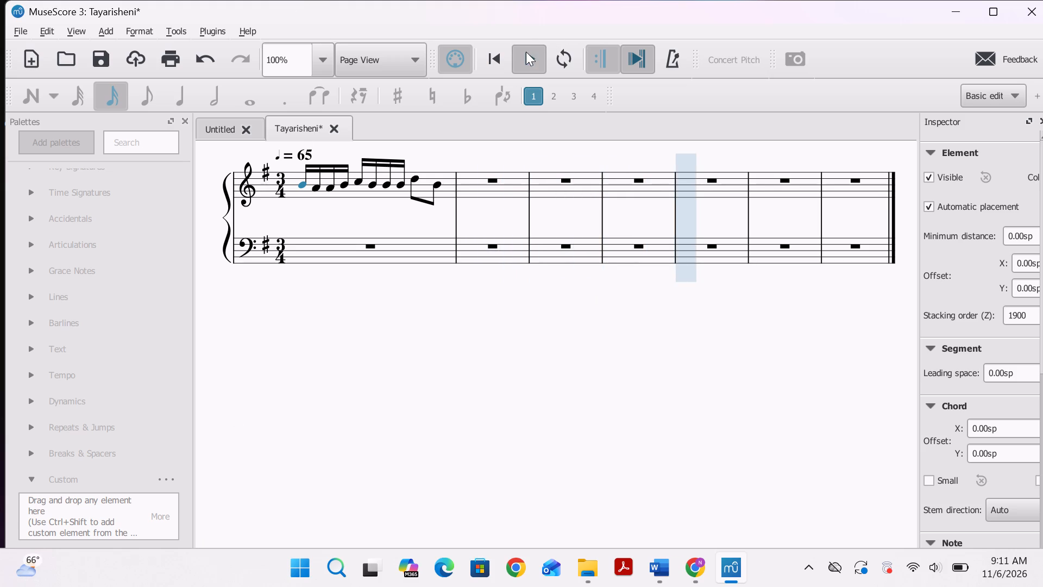
click(526, 53)
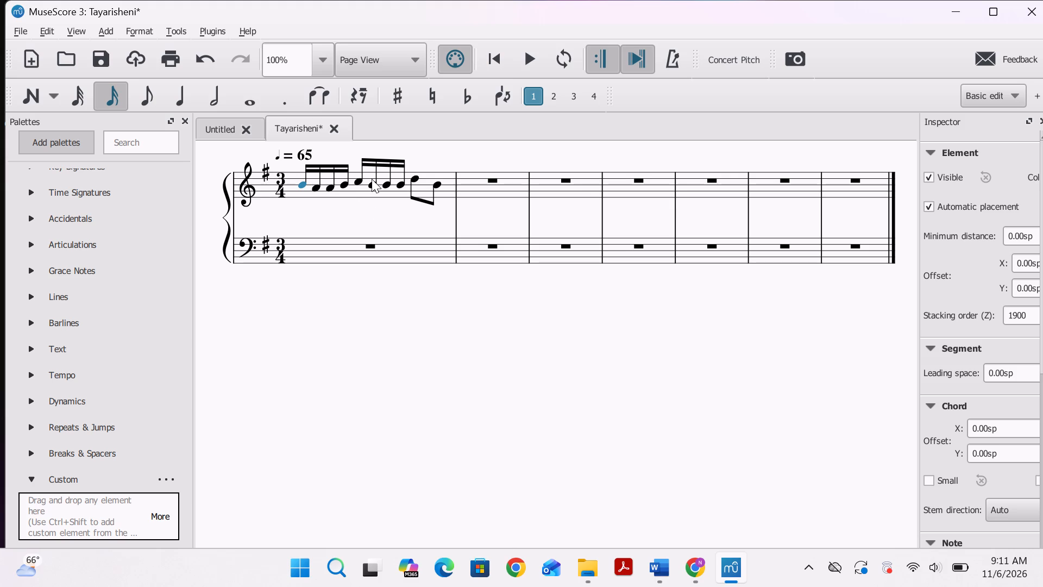
In treble measure 1, flip the stem of the eighth-note D upward and shorten the final B to a sixteenth note.
click(414, 180)
click(503, 92)
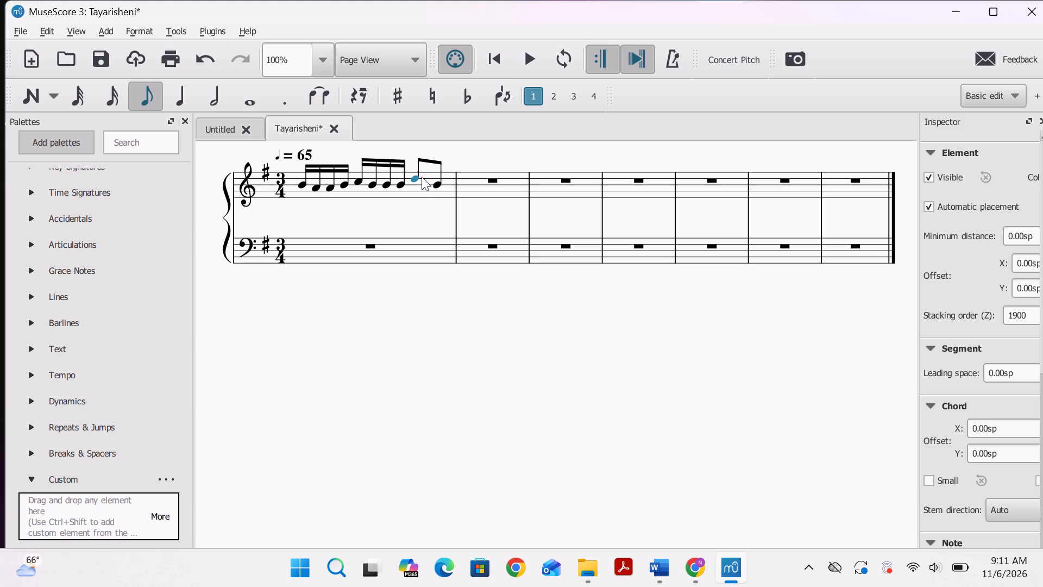
click(437, 184)
click(115, 96)
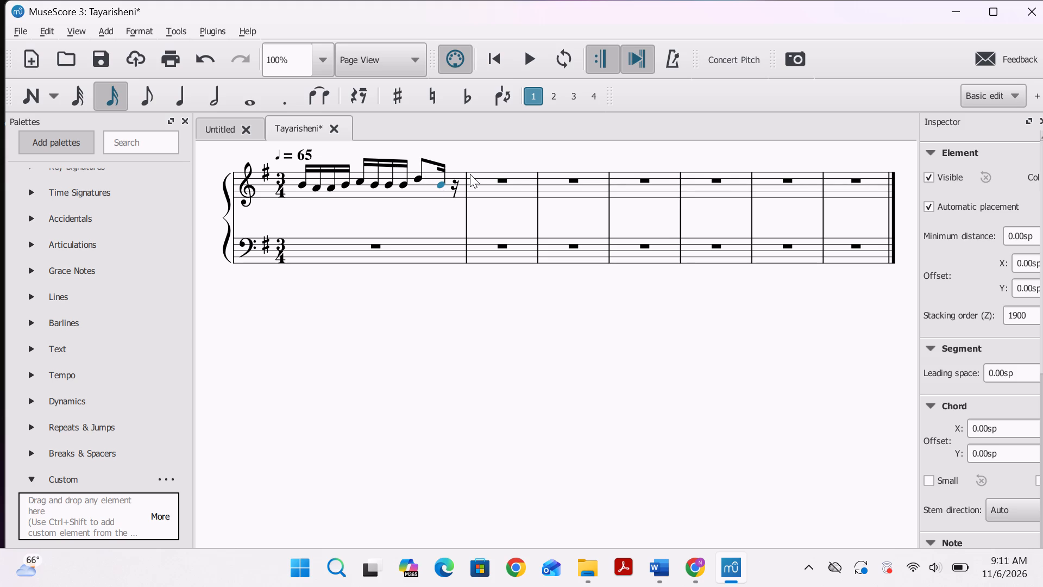
Play back the revised measure 1 from its first treble note and stop once it has played.
click(301, 181)
key(space)
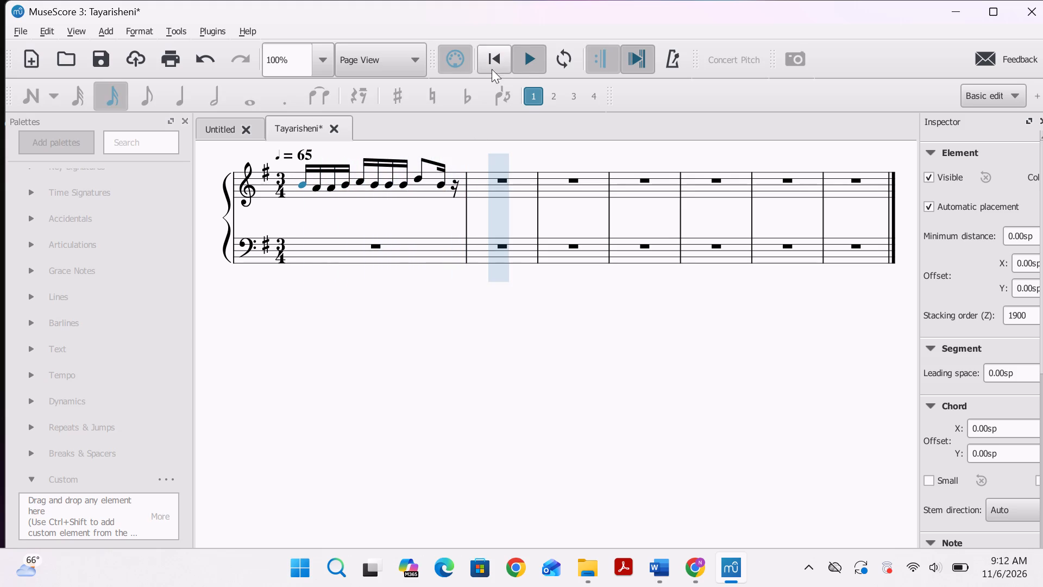
click(521, 71)
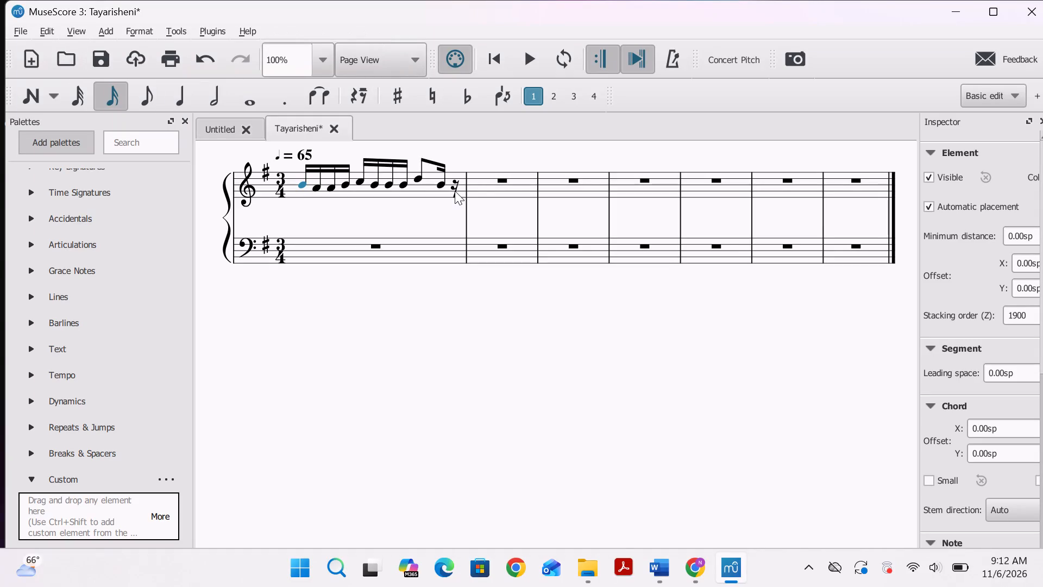
Enter a sixteenth-note A, an eighth-note A and a sixteenth-note G at the start of treble measure 2.
click(29, 95)
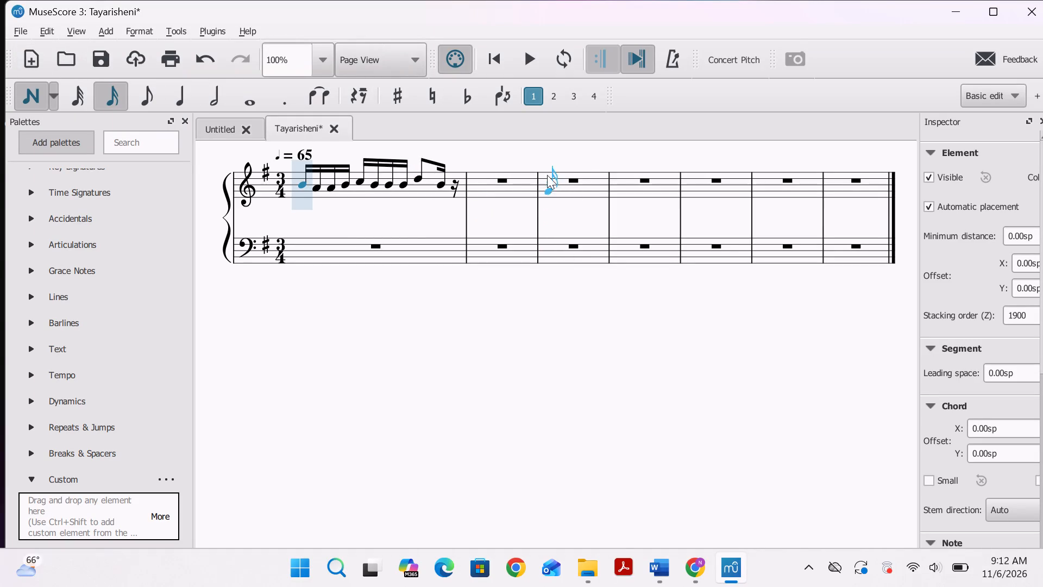
click(470, 188)
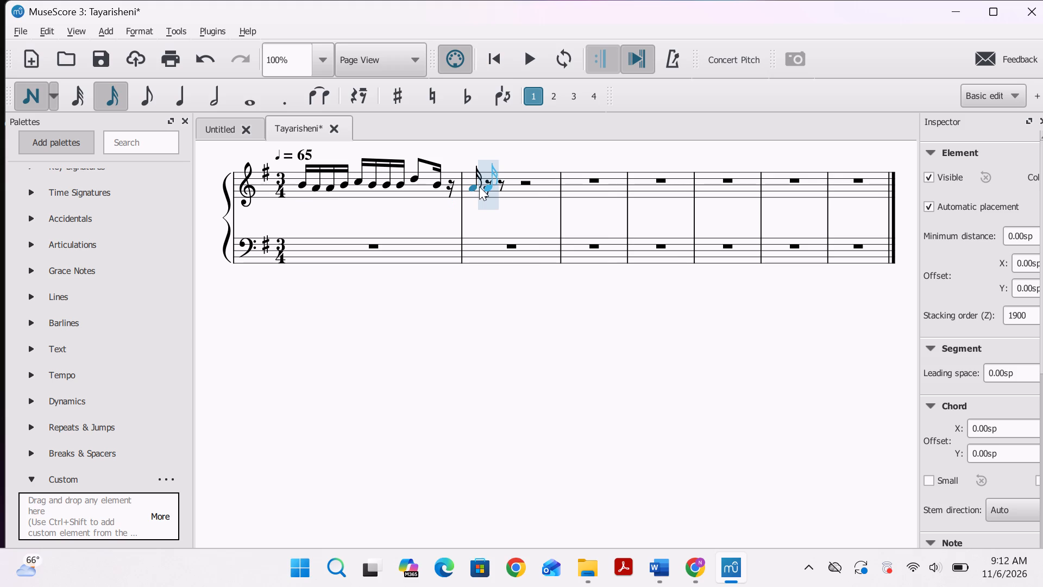
click(479, 186)
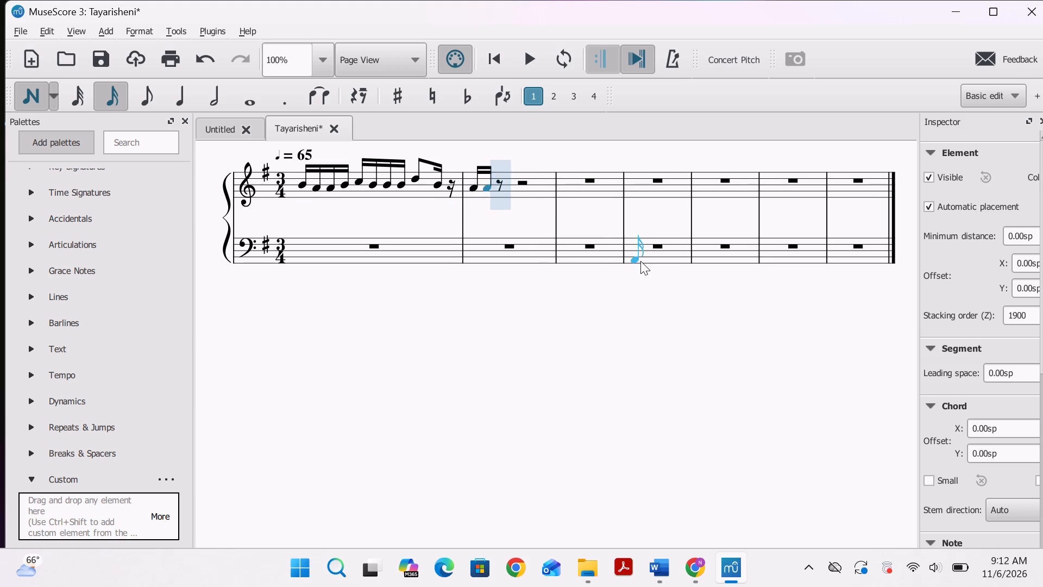
key(ctrl+z)
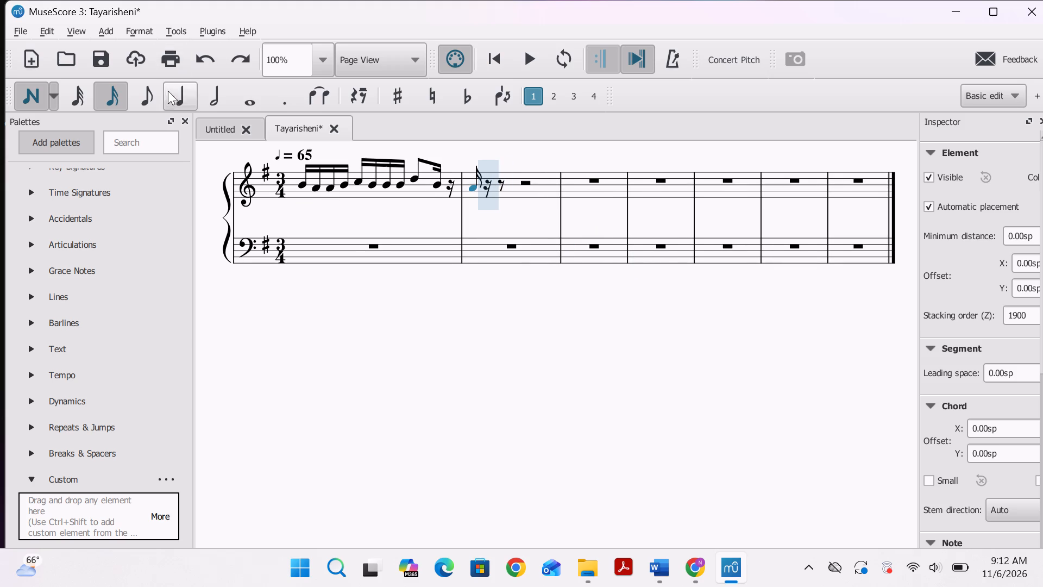
click(161, 96)
click(479, 188)
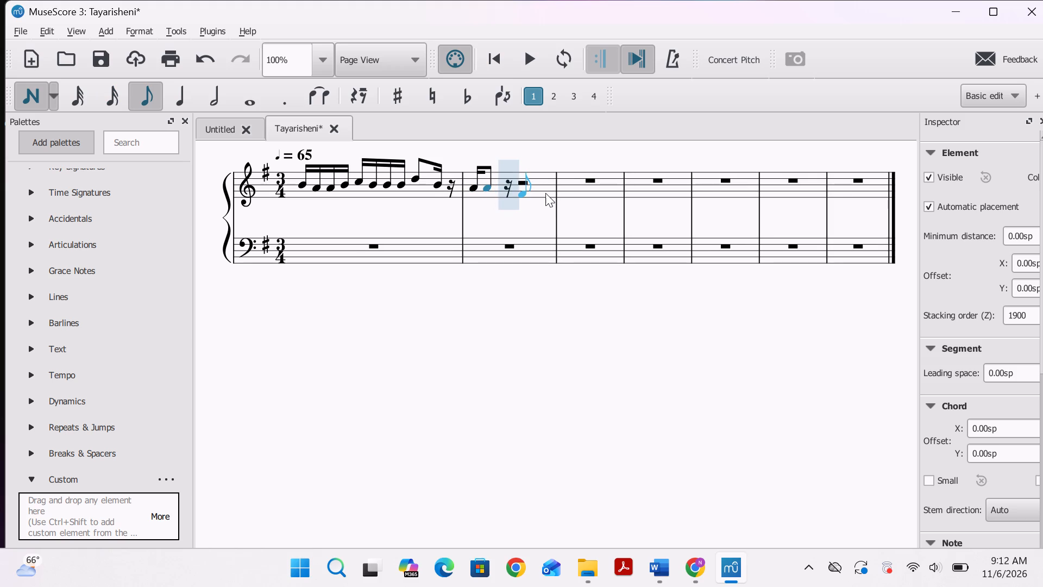
click(114, 93)
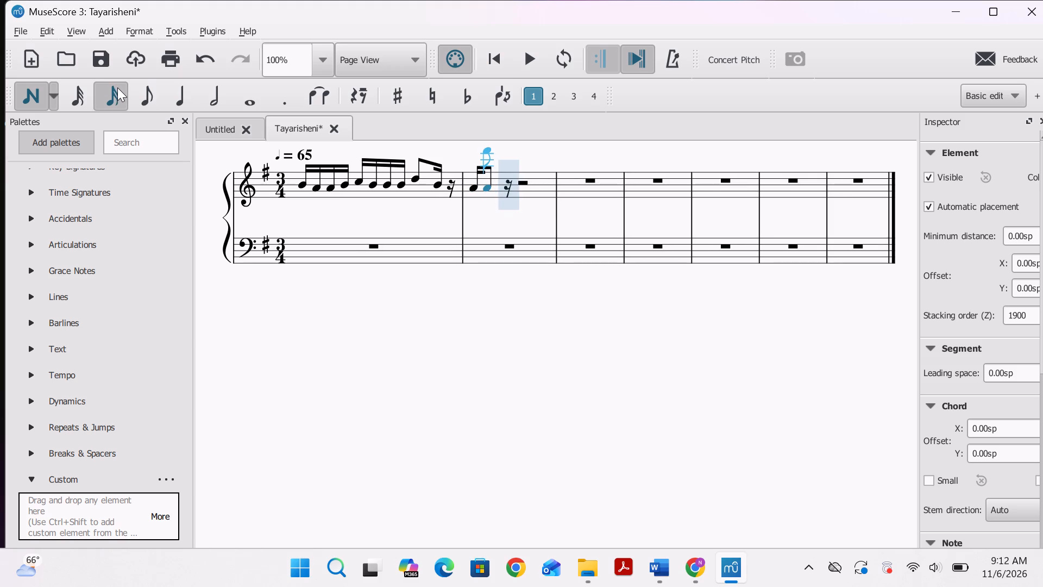
click(495, 191)
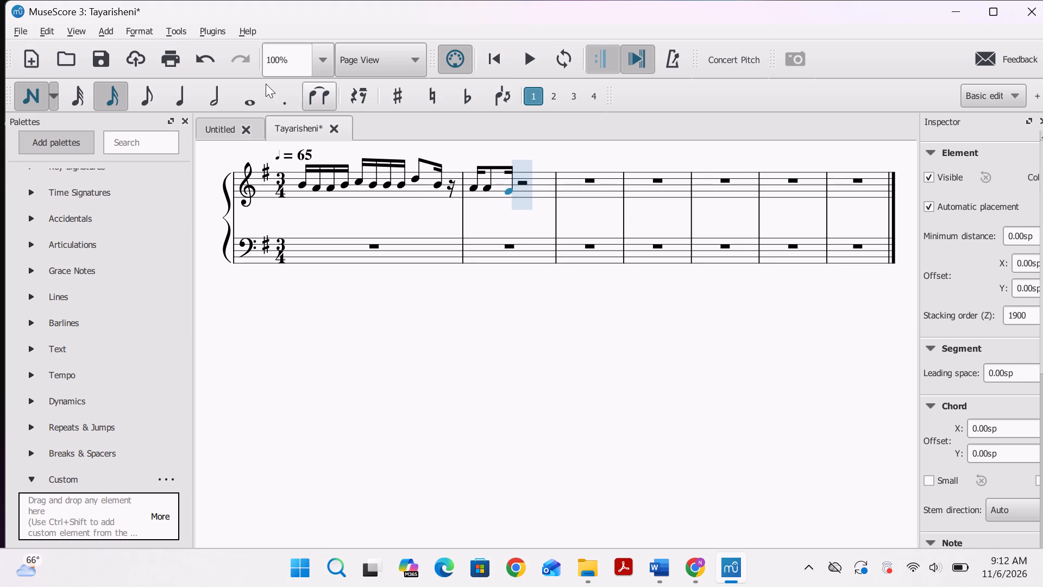
Continue treble measure 2 with an eighth-note A and a quarter-note A, and leave note input.
click(156, 87)
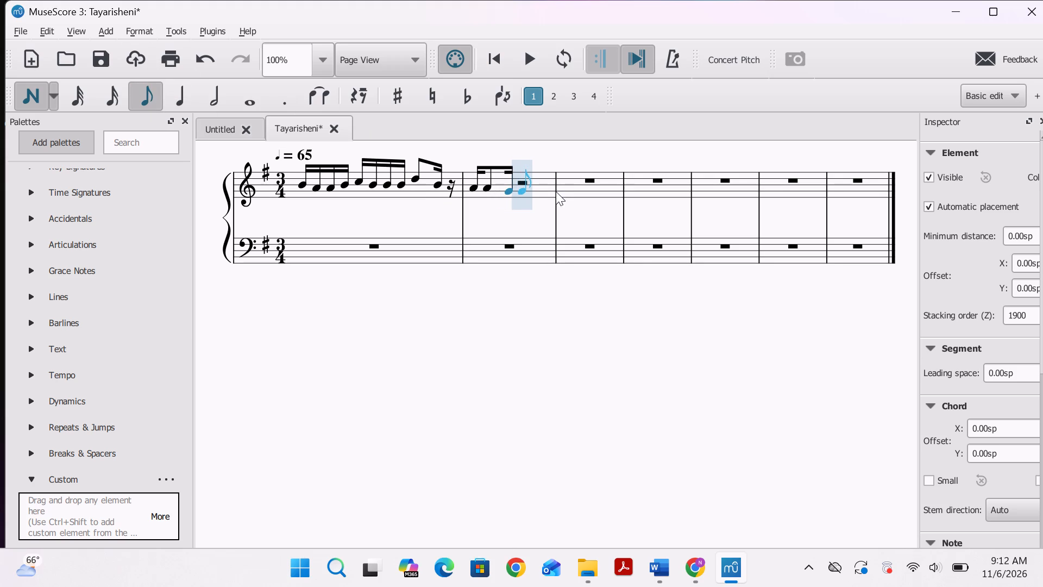
click(530, 188)
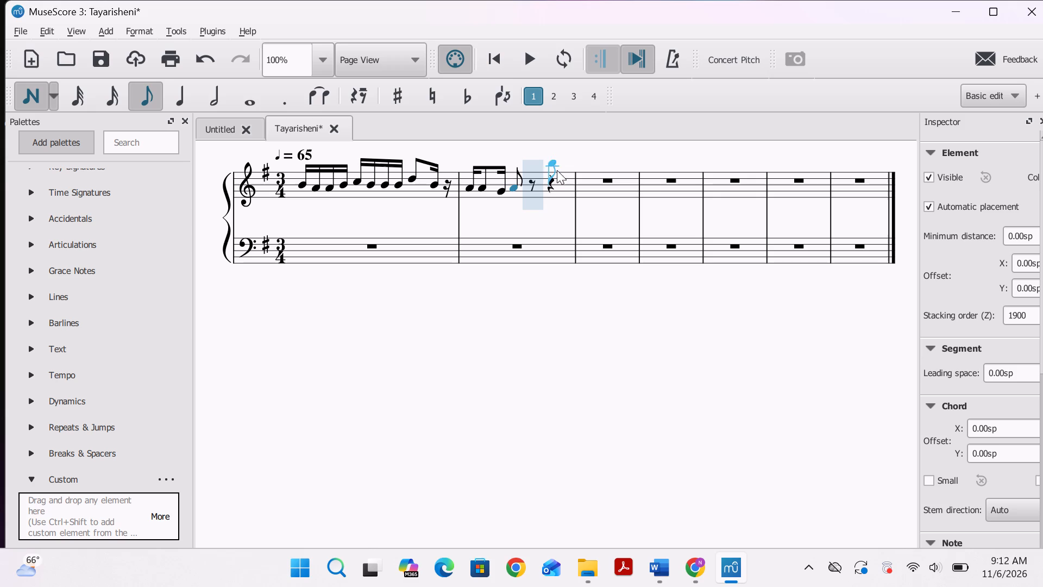
click(531, 186)
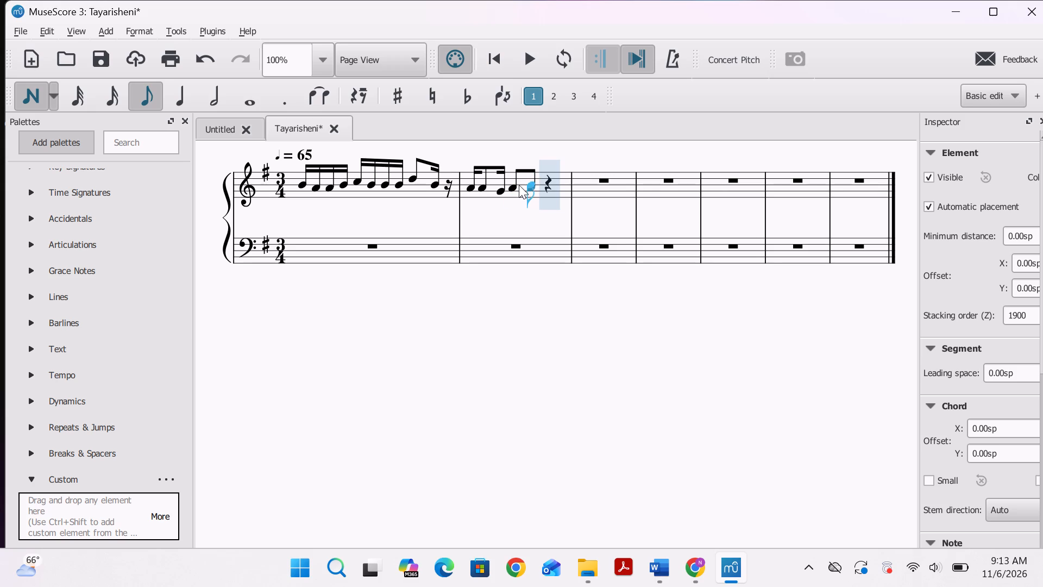
key(ctrl+z)
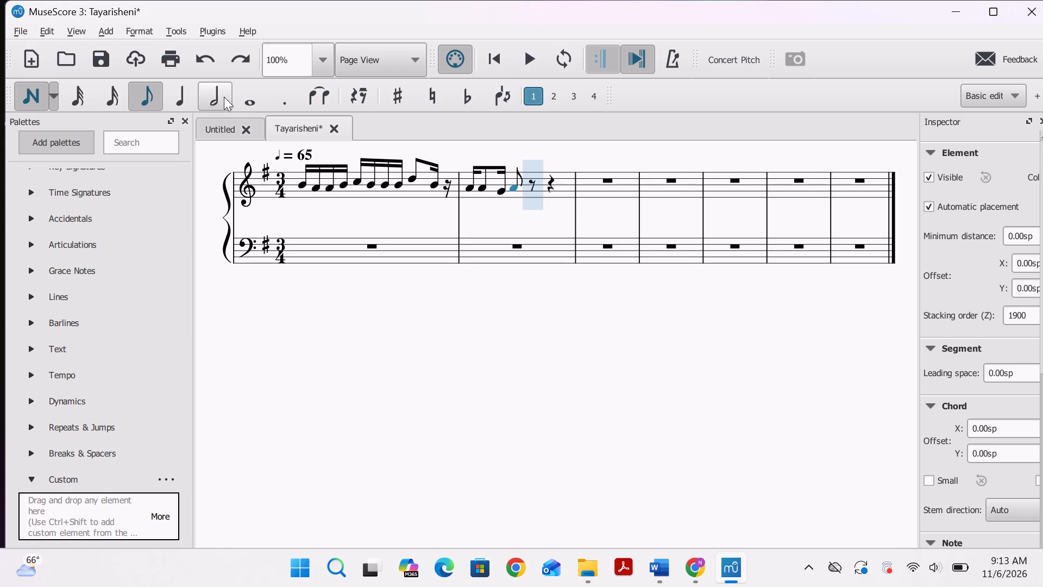
click(197, 93)
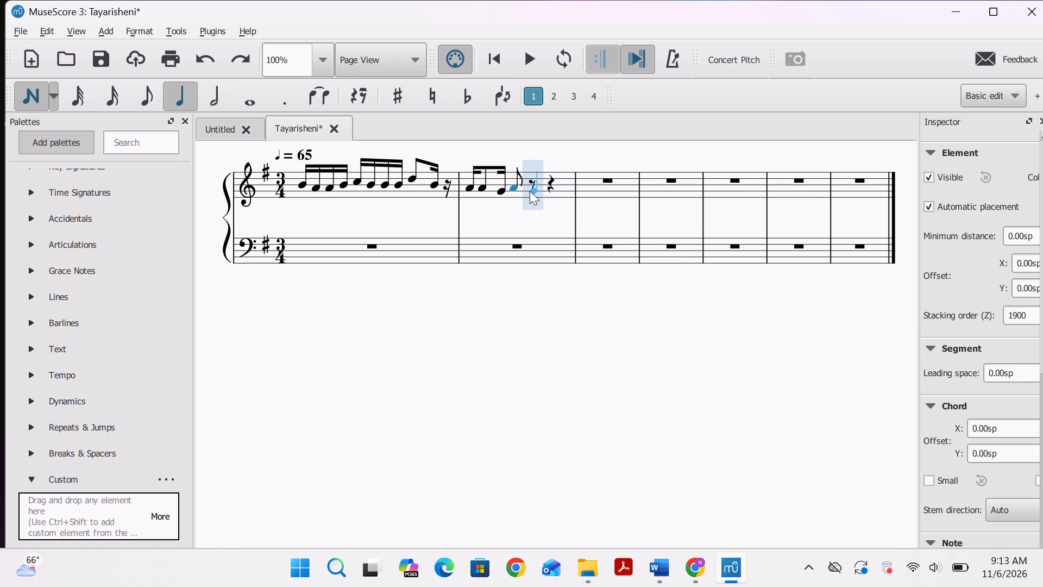
click(531, 188)
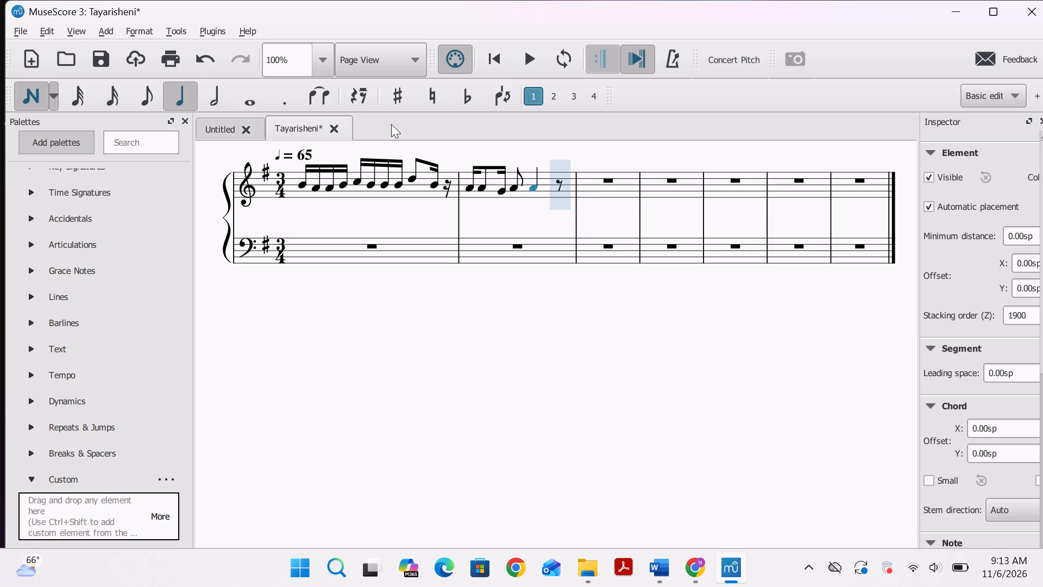
click(26, 97)
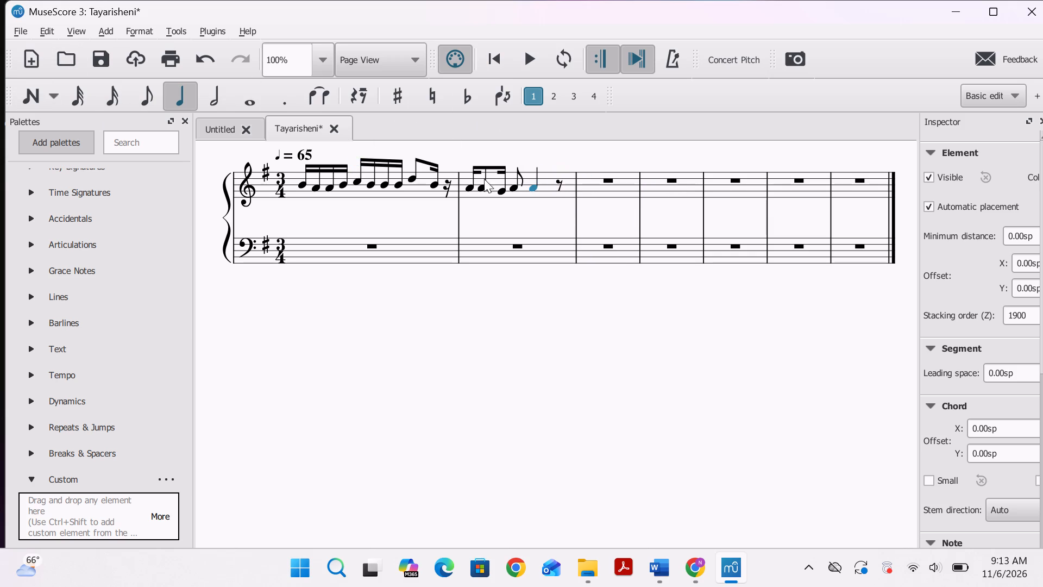
Select the treble rest in measure 3, and play back the score to check the entered notes.
click(605, 180)
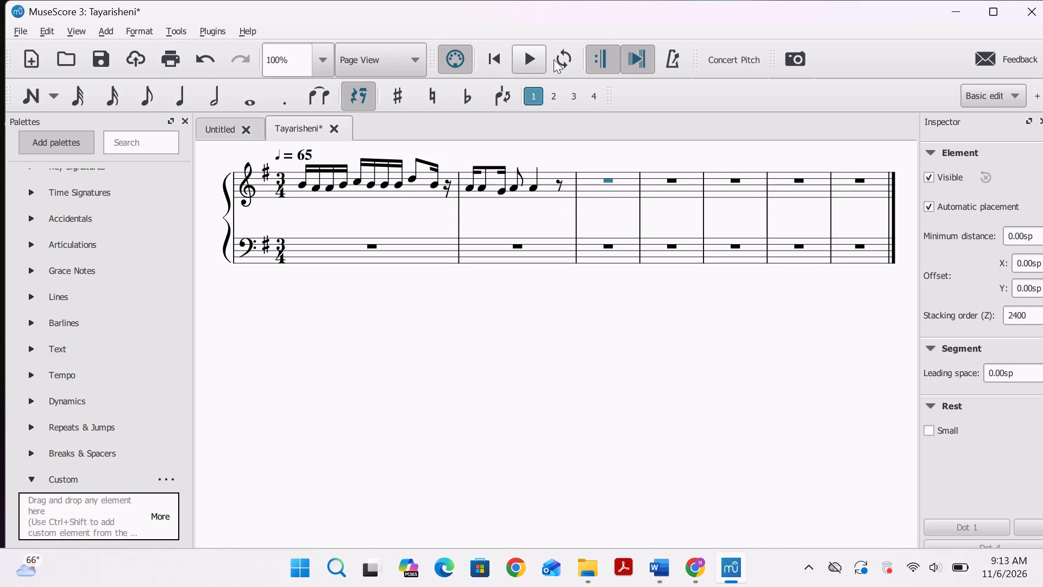
click(536, 61)
click(298, 186)
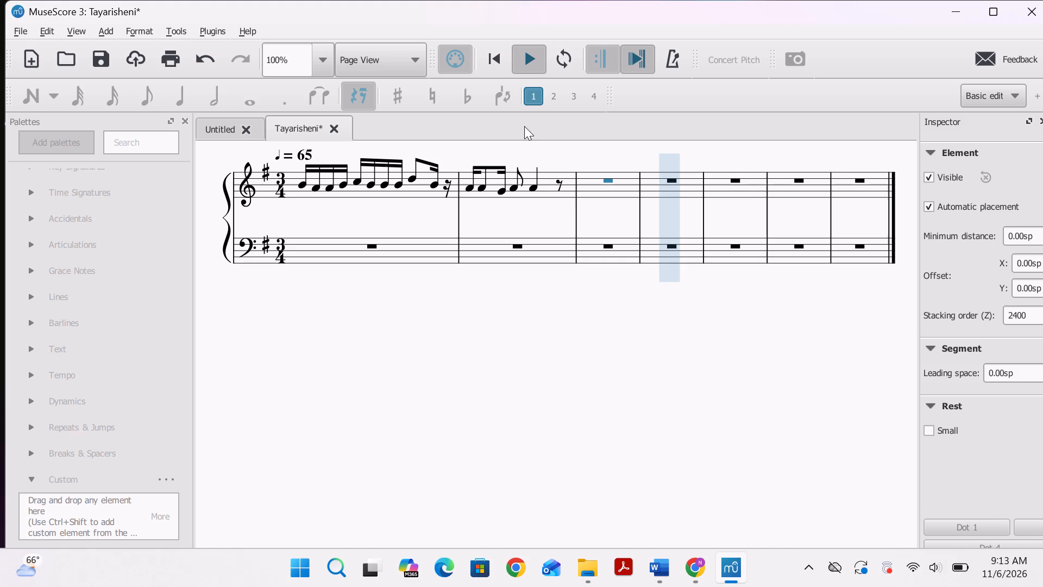
click(526, 63)
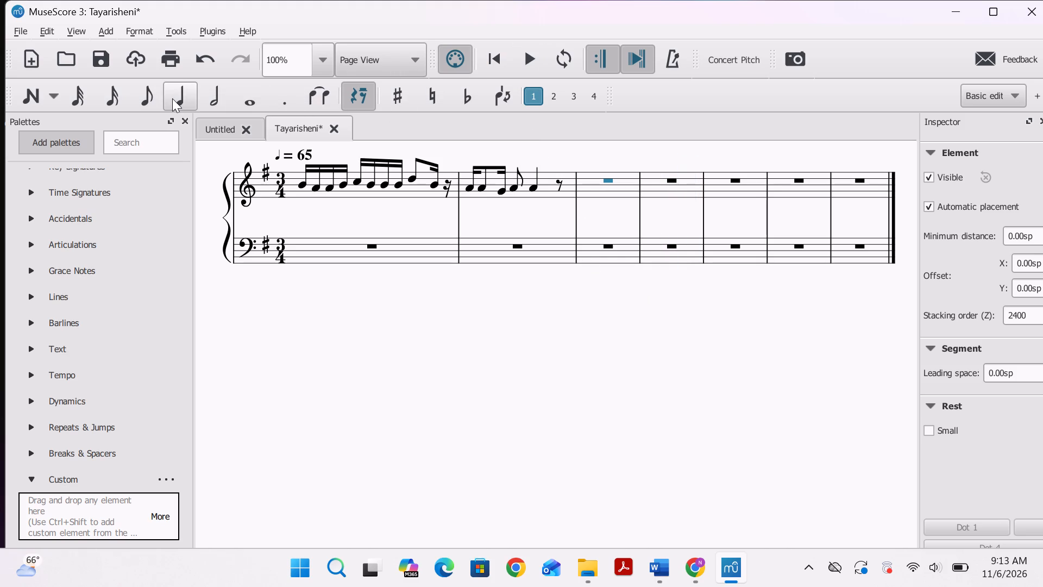
Change the selected full-measure rest in treble measure 3 to a dotted quarter rest.
click(292, 106)
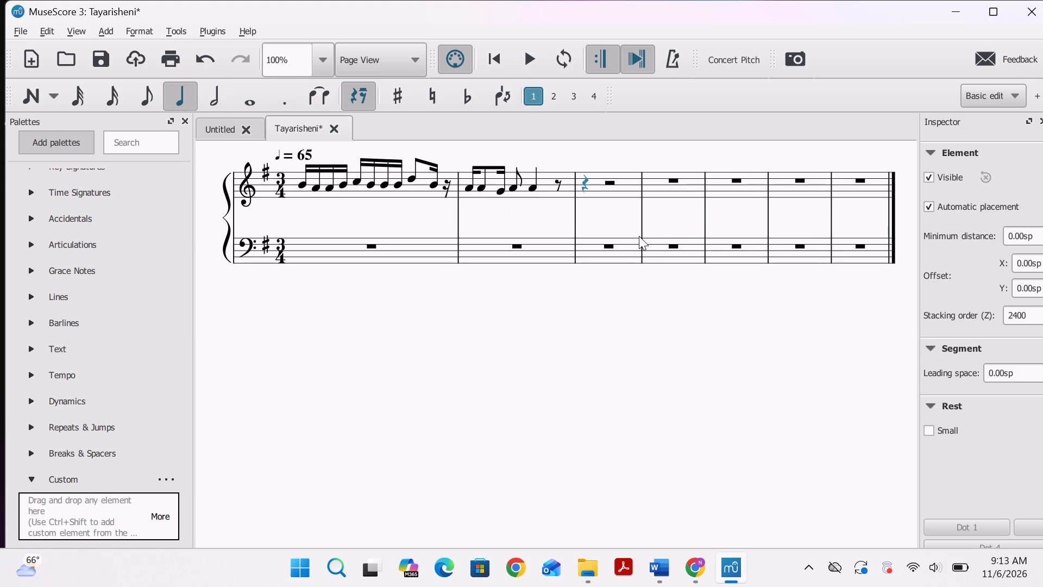
click(284, 102)
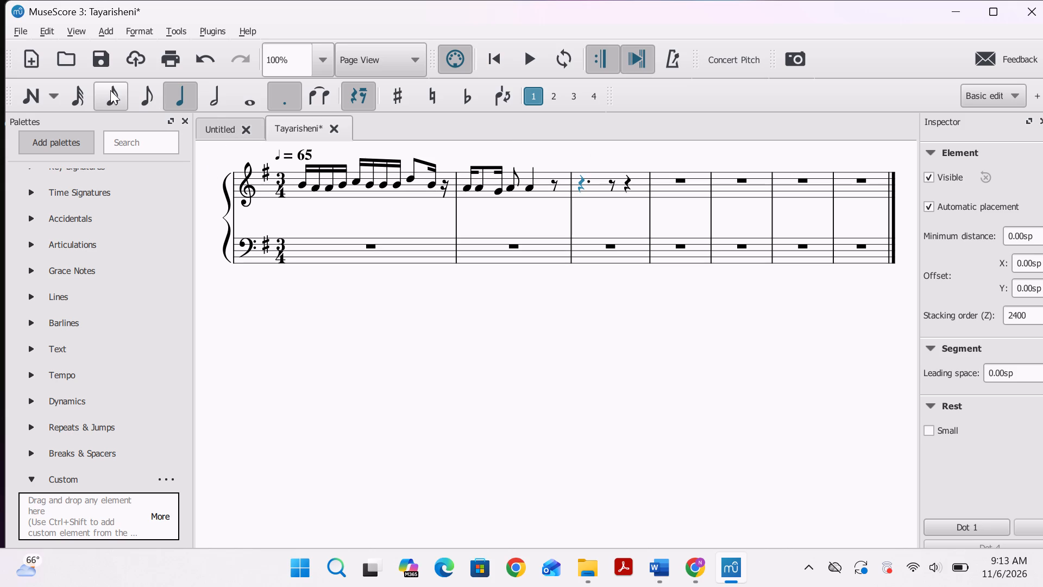
Enter a sixteenth-note B after the dotted quarter rest in treble measure 3 and flip its stem upward.
click(41, 93)
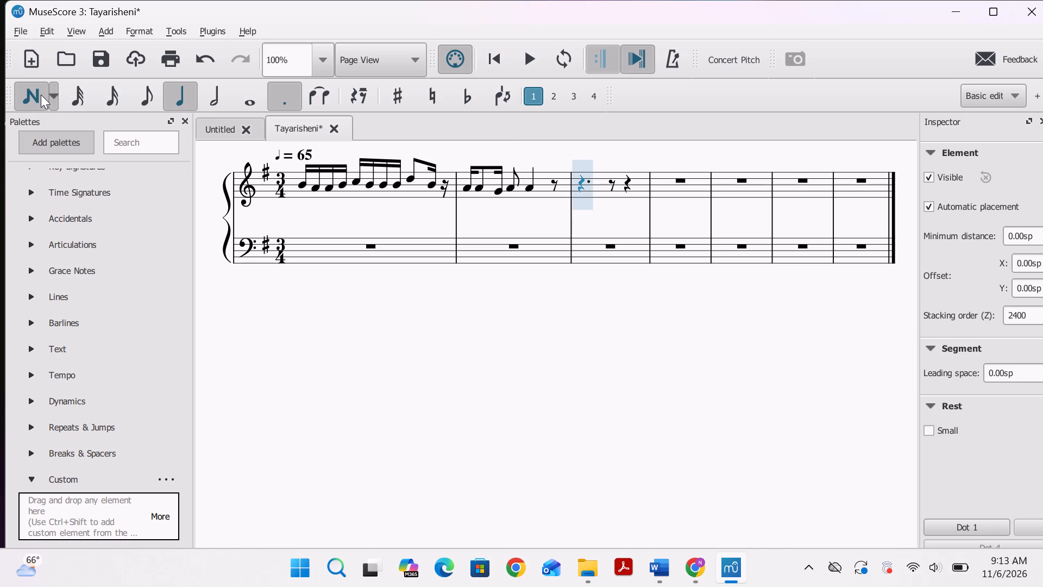
click(122, 92)
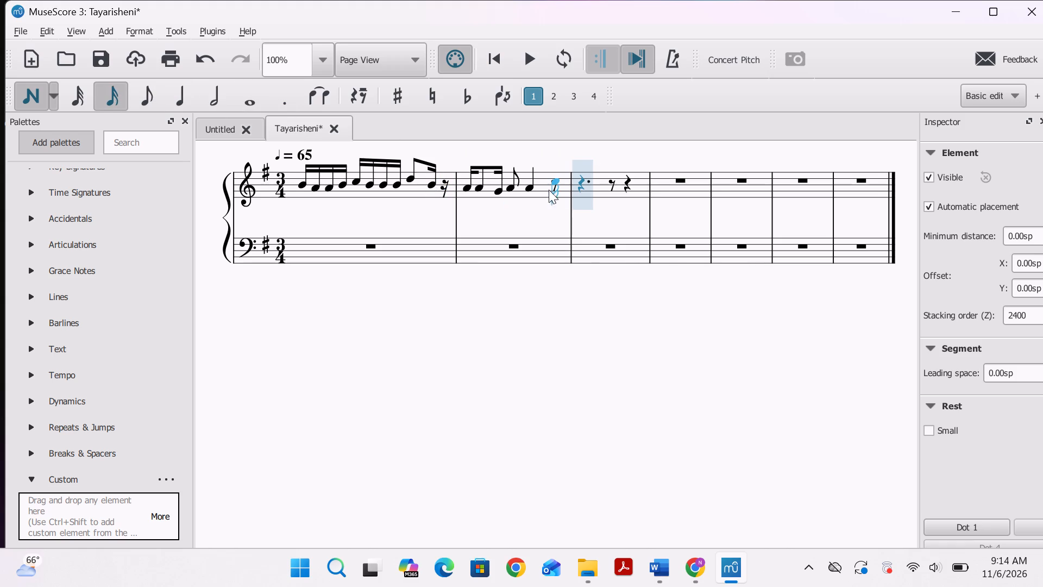
click(611, 185)
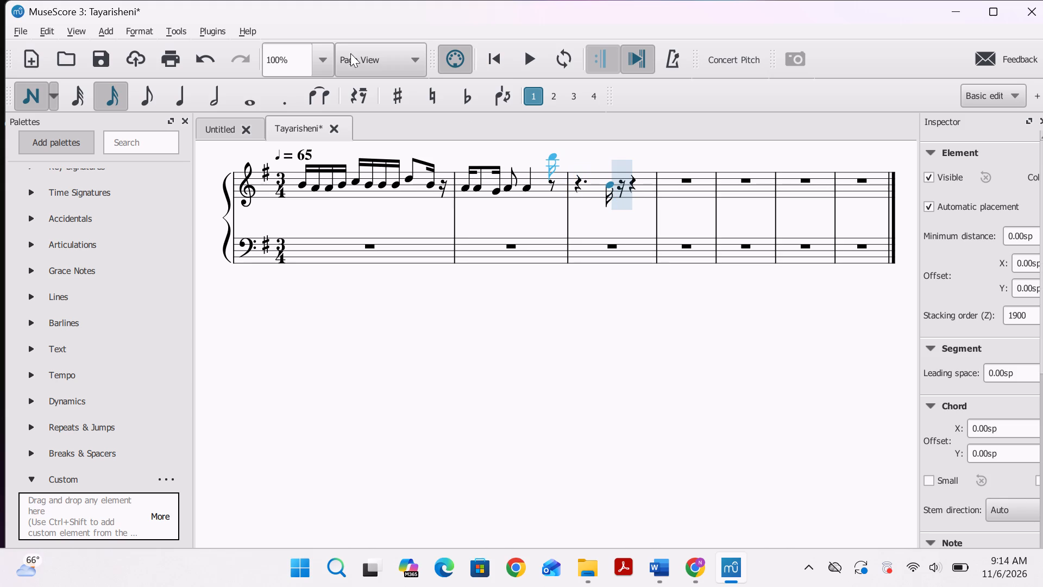
click(498, 94)
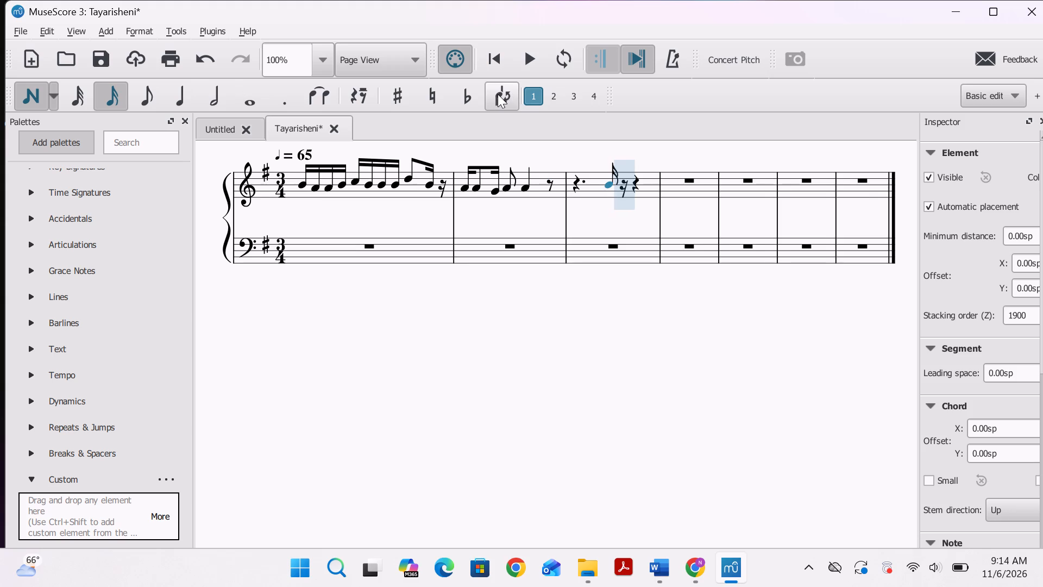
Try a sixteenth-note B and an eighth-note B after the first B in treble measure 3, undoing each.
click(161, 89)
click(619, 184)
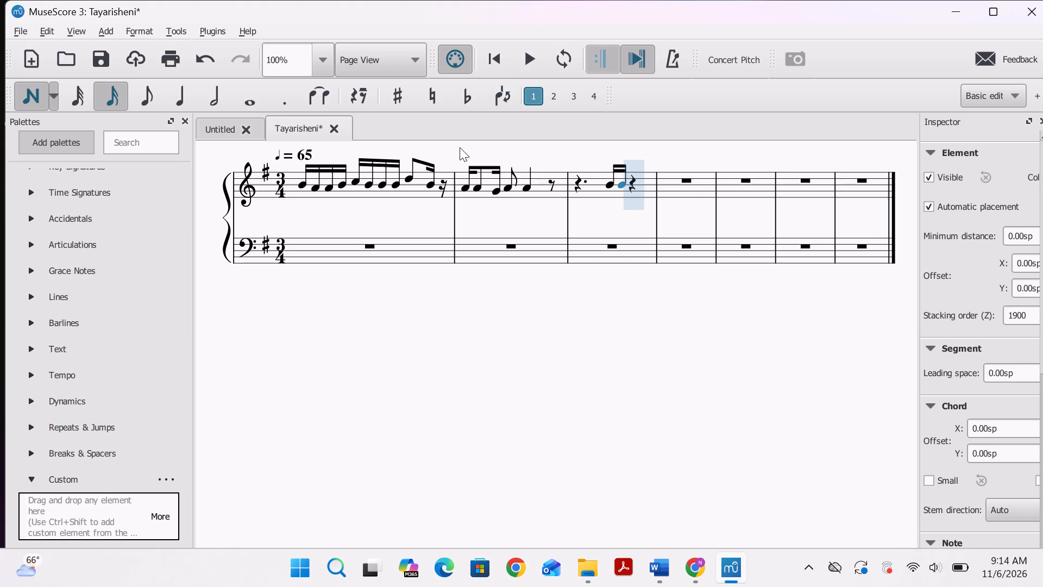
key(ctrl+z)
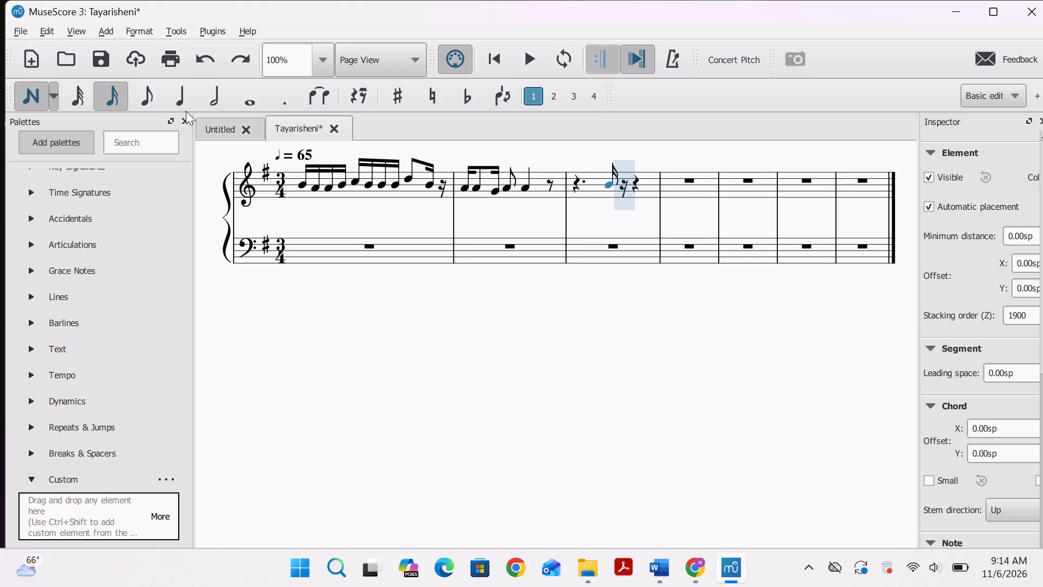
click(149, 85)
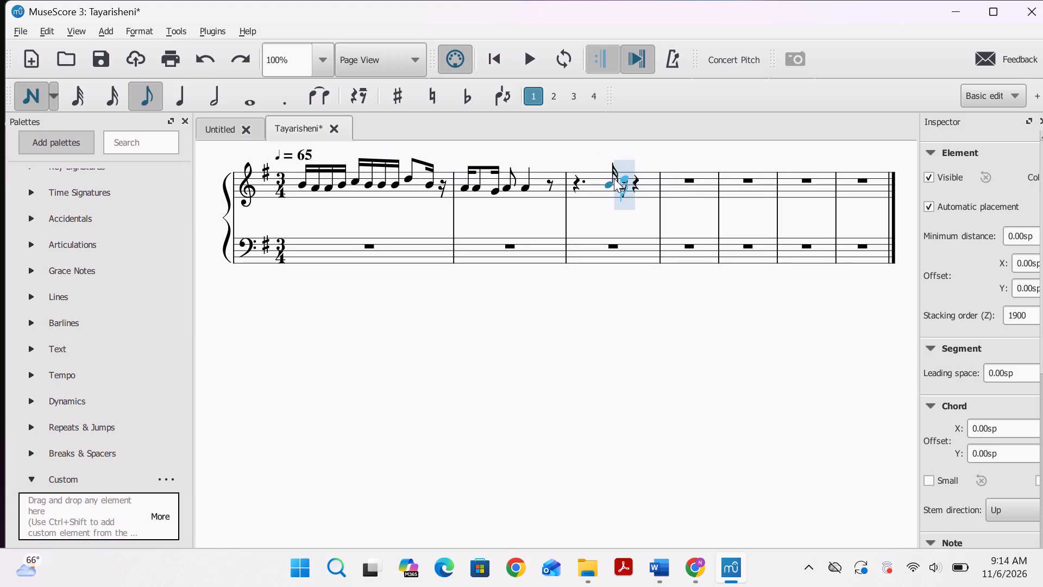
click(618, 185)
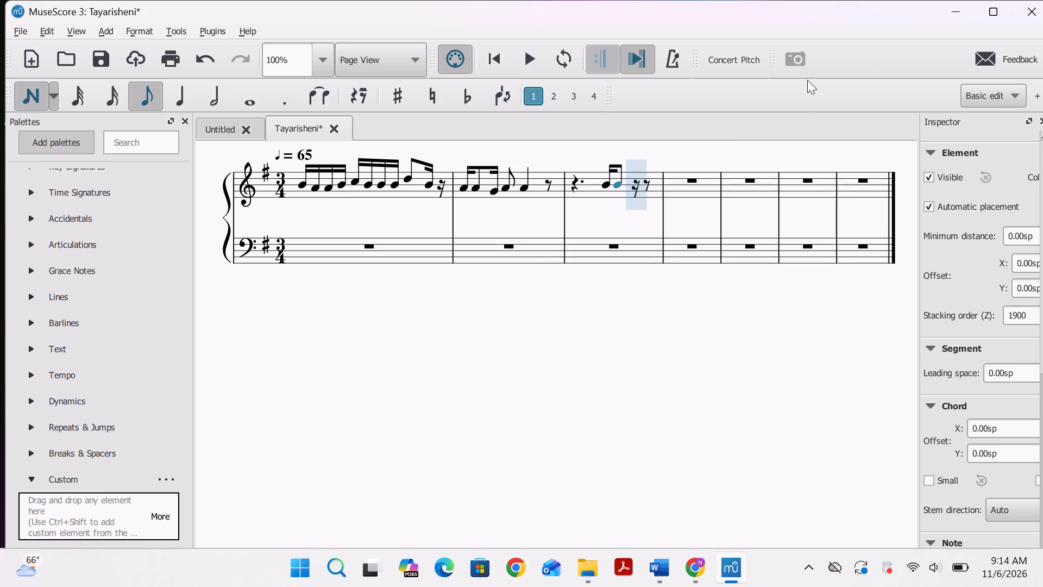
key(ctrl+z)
Complete treble measure 3 with a sixteenth-note B, an eighth-note D with its stem flipped upward, and an eighth-note B.
drag(105, 96, 117, 96)
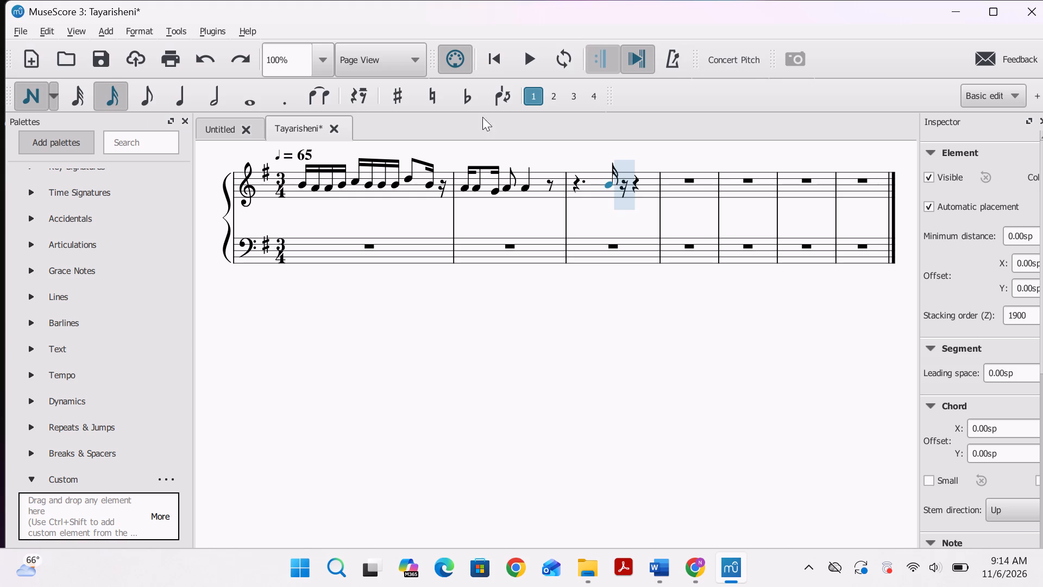
click(622, 185)
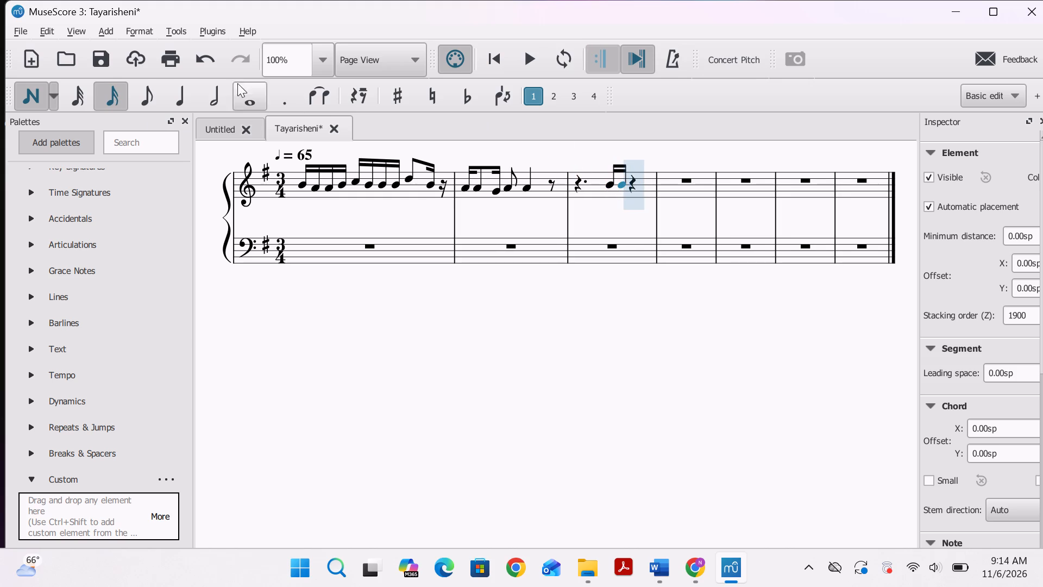
click(148, 92)
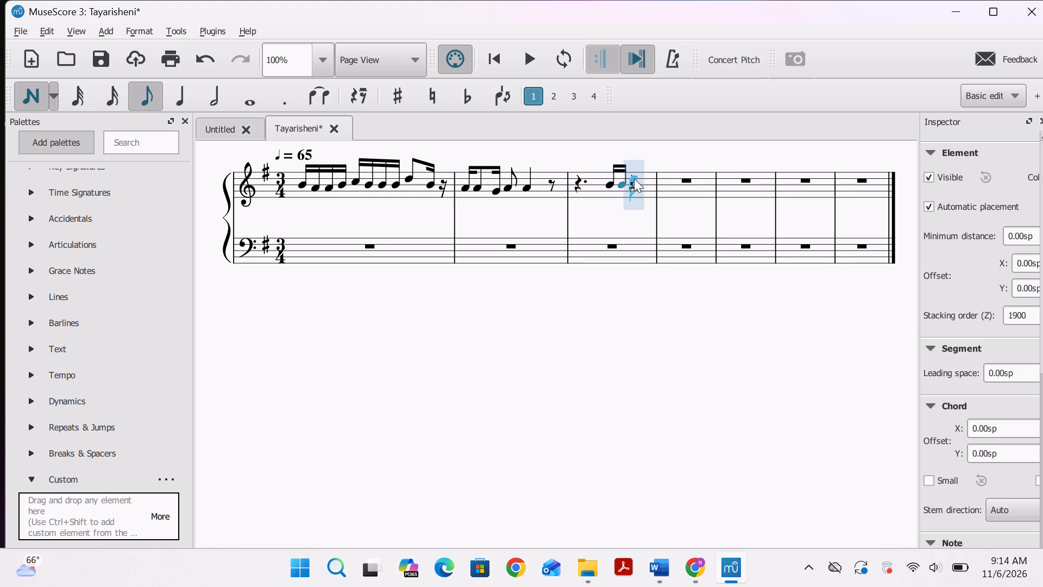
click(634, 178)
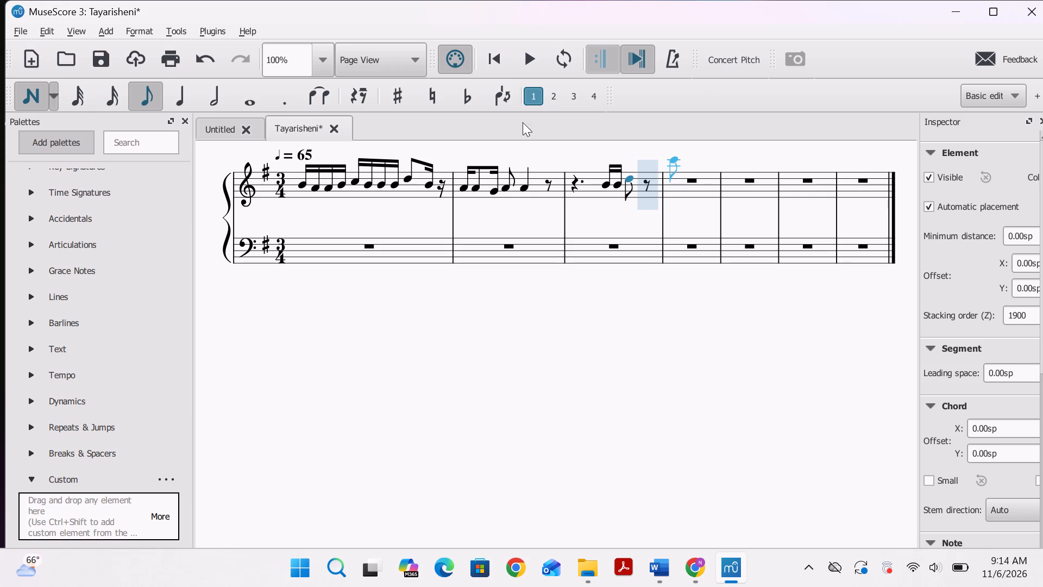
click(512, 106)
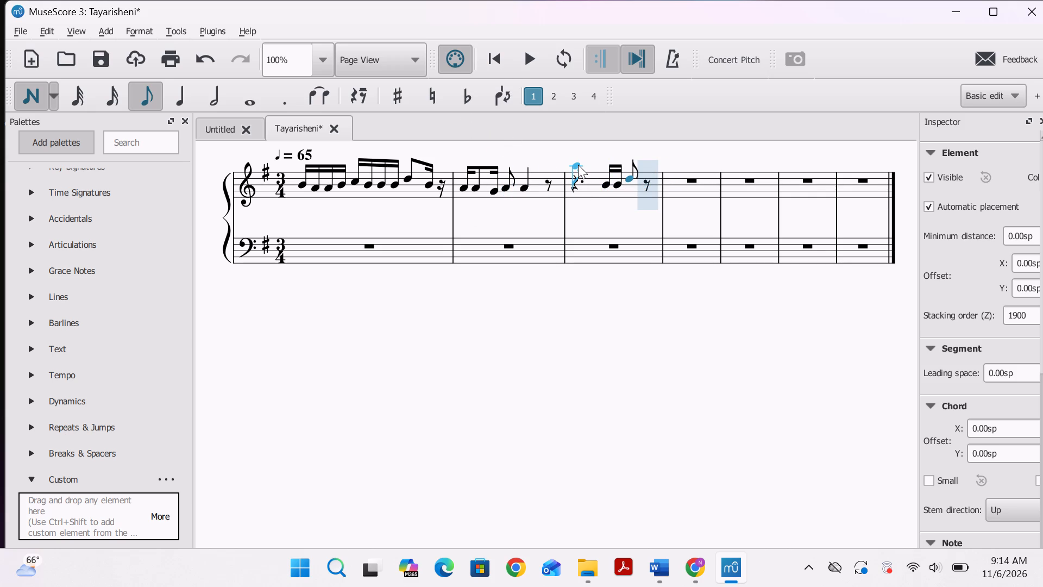
click(643, 184)
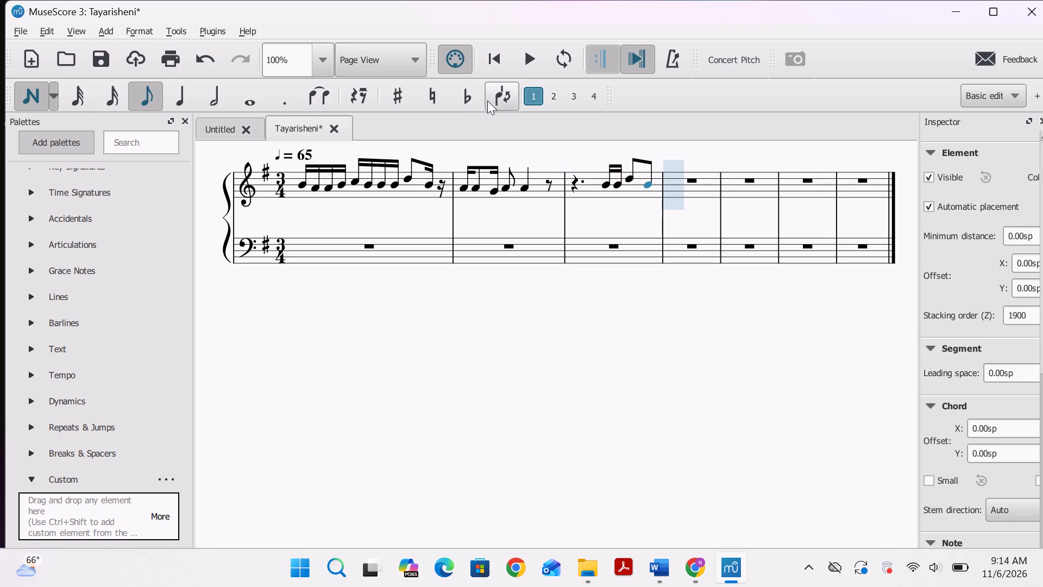
click(491, 98)
click(495, 100)
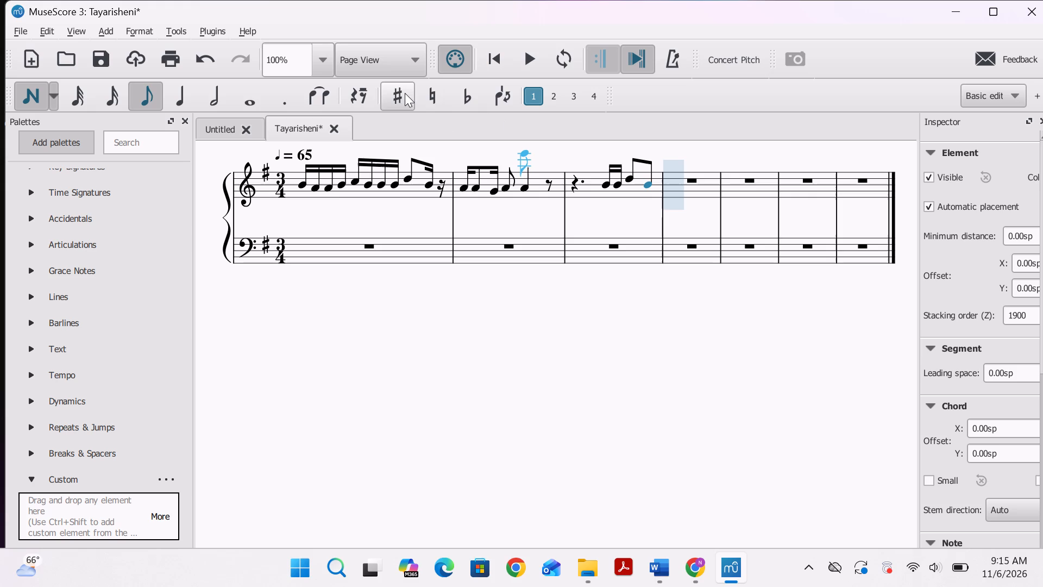
Enter sixteenth-note A, eighth-note A, sixteenth-note B, eighth-note A and quarter-note A in treble measure 4, and leave note input.
click(110, 103)
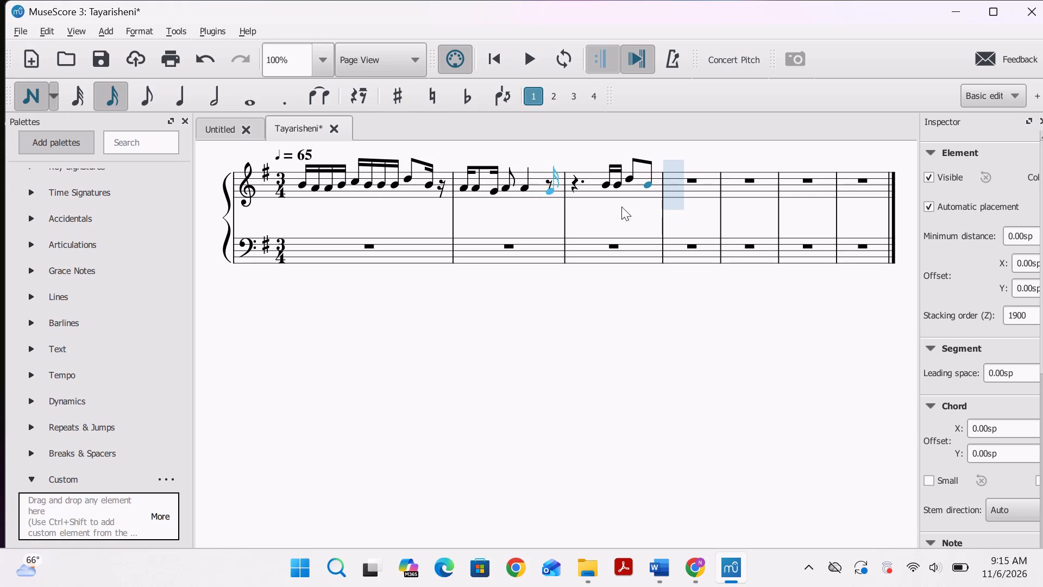
click(665, 188)
click(676, 188)
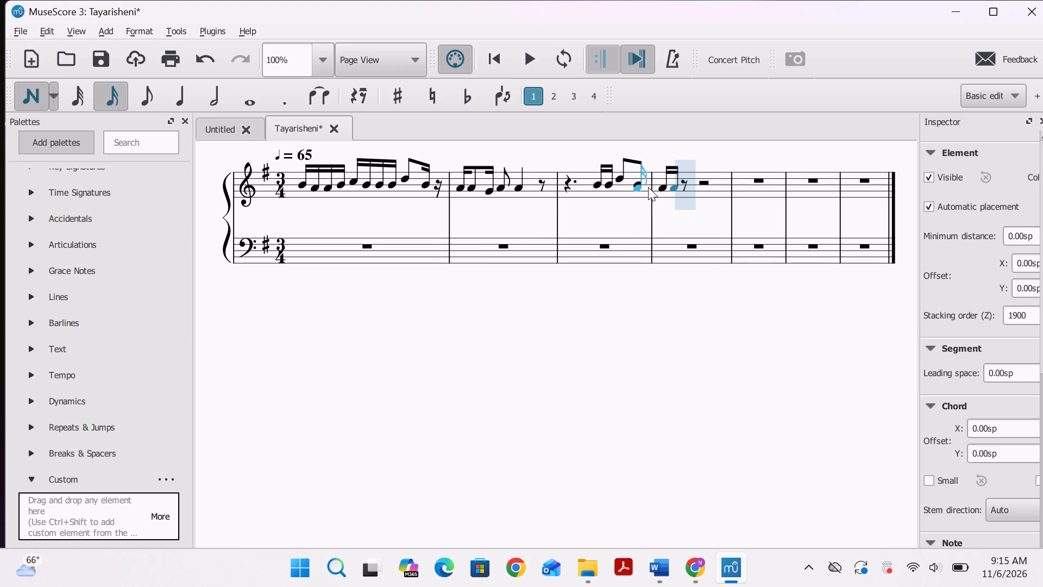
key(ctrl+z)
click(158, 105)
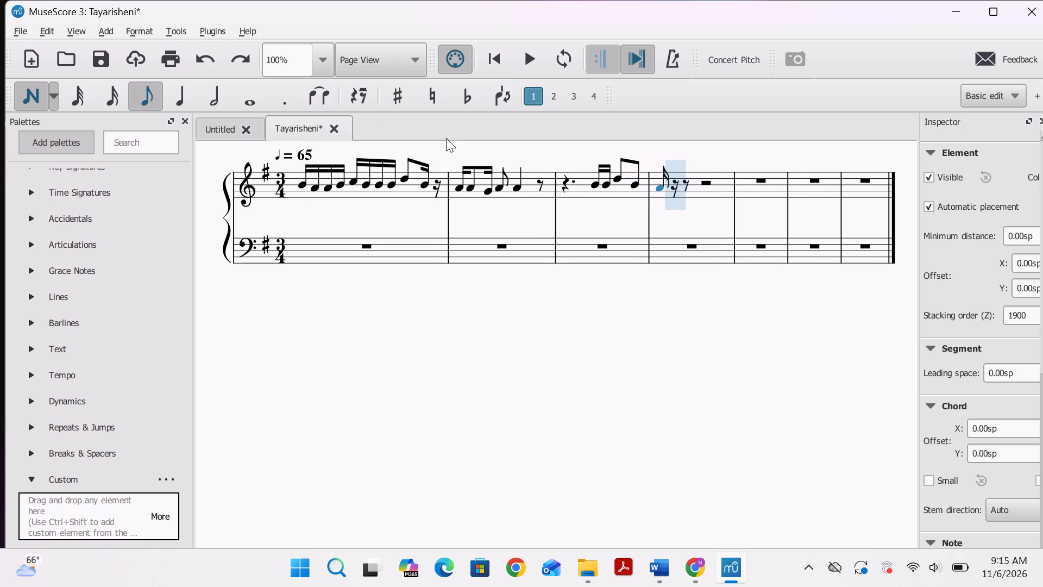
click(673, 189)
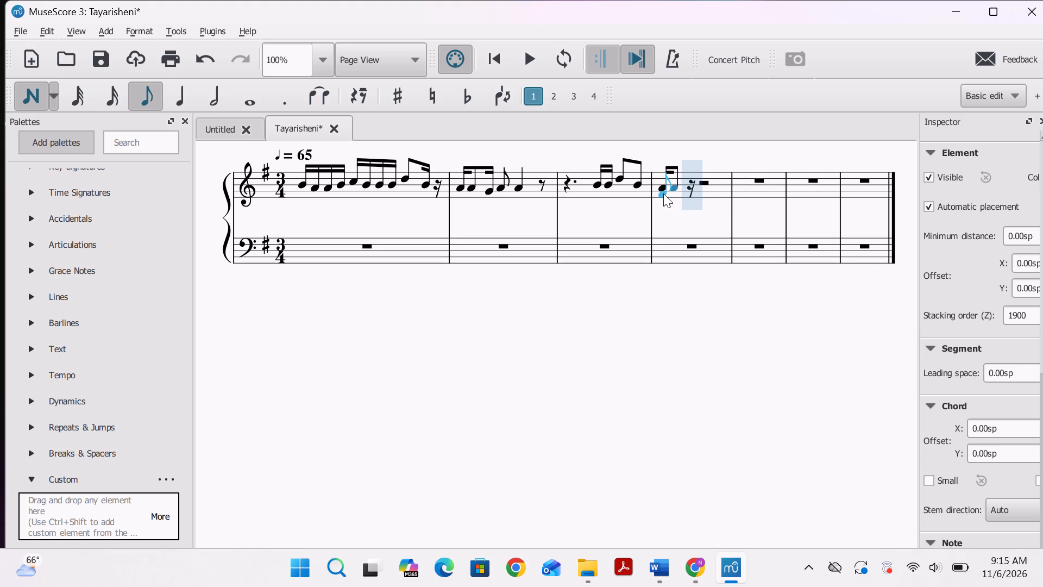
click(122, 97)
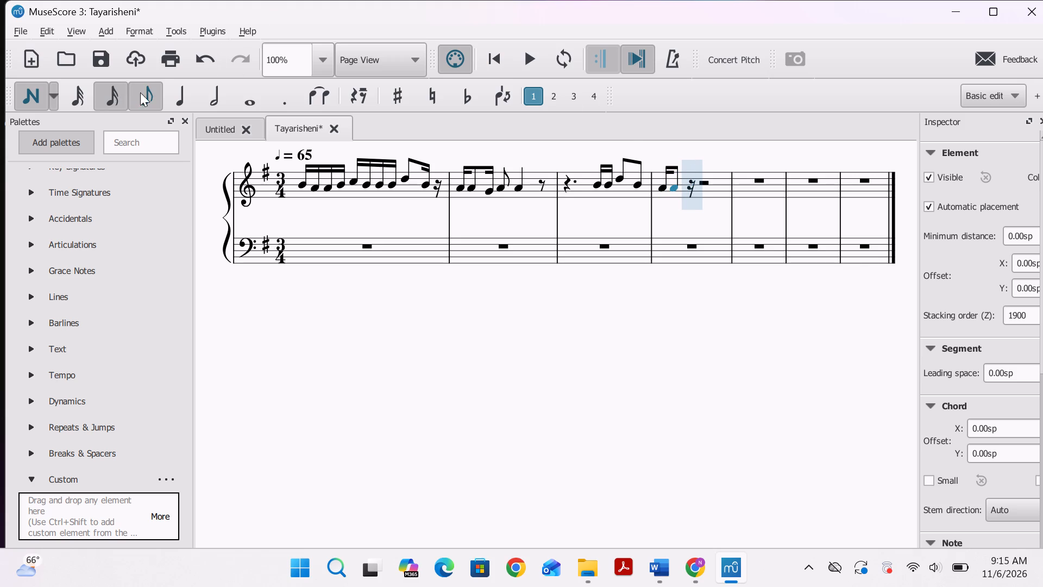
click(681, 183)
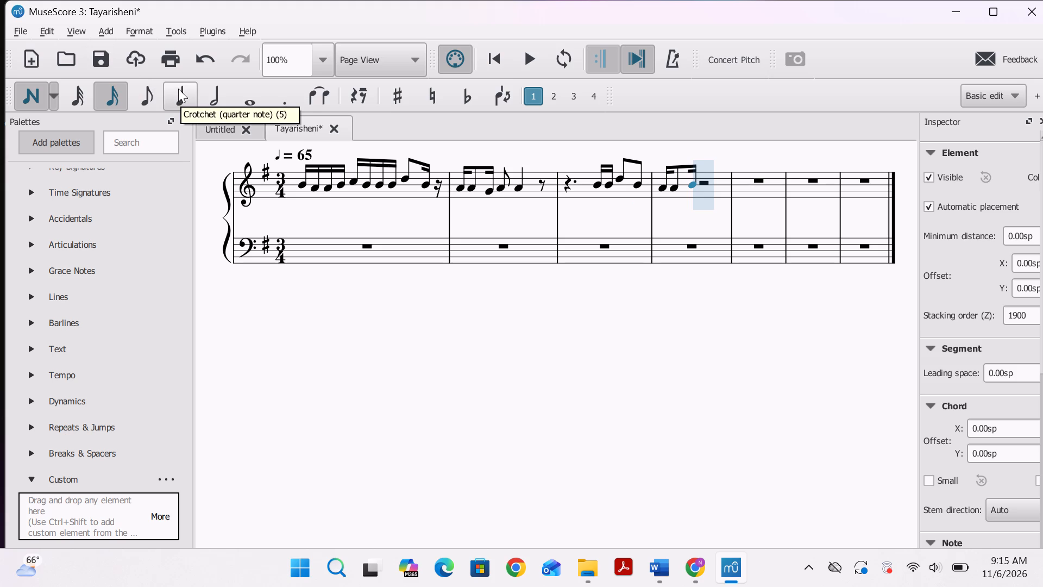
click(128, 88)
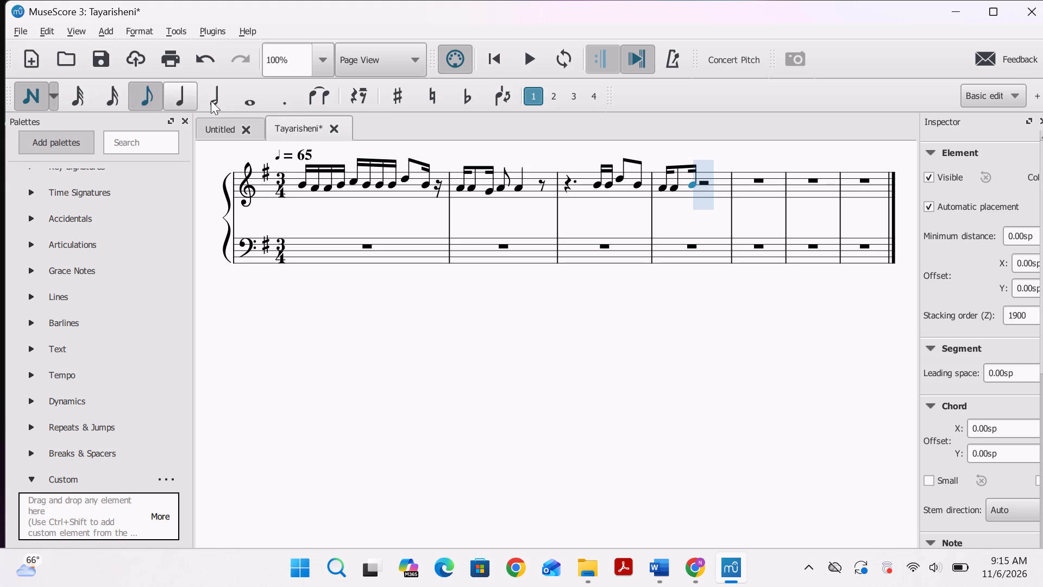
click(703, 188)
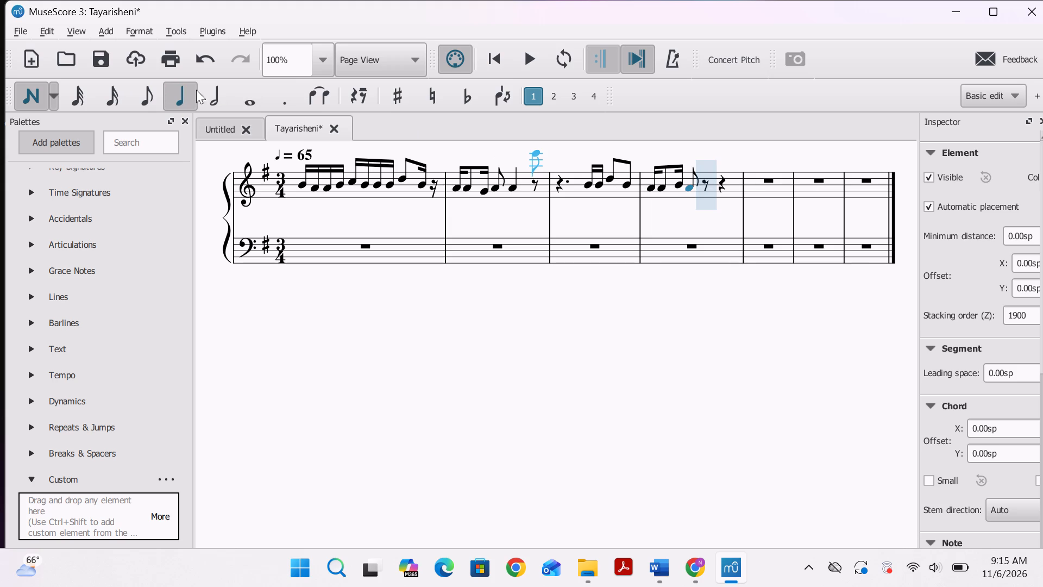
click(699, 188)
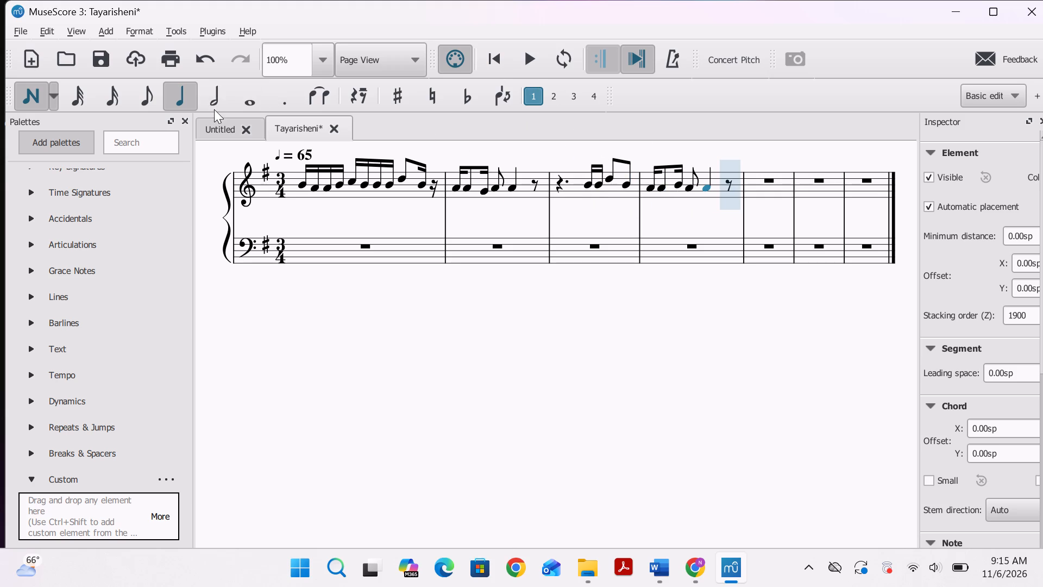
click(37, 96)
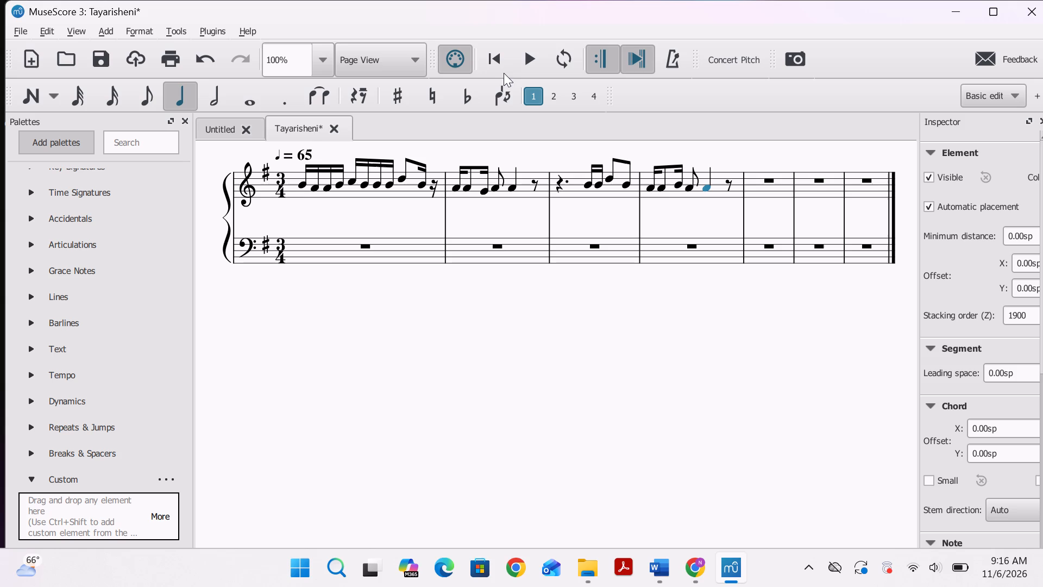
Play back the score from the first treble note of measure 1 to check the melody, and stop playback.
click(299, 185)
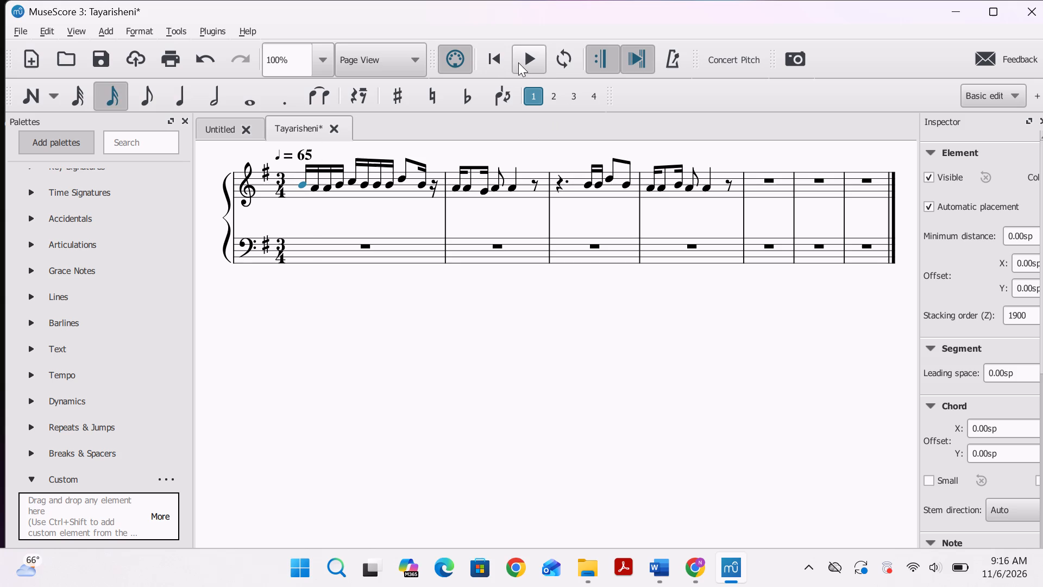
click(518, 63)
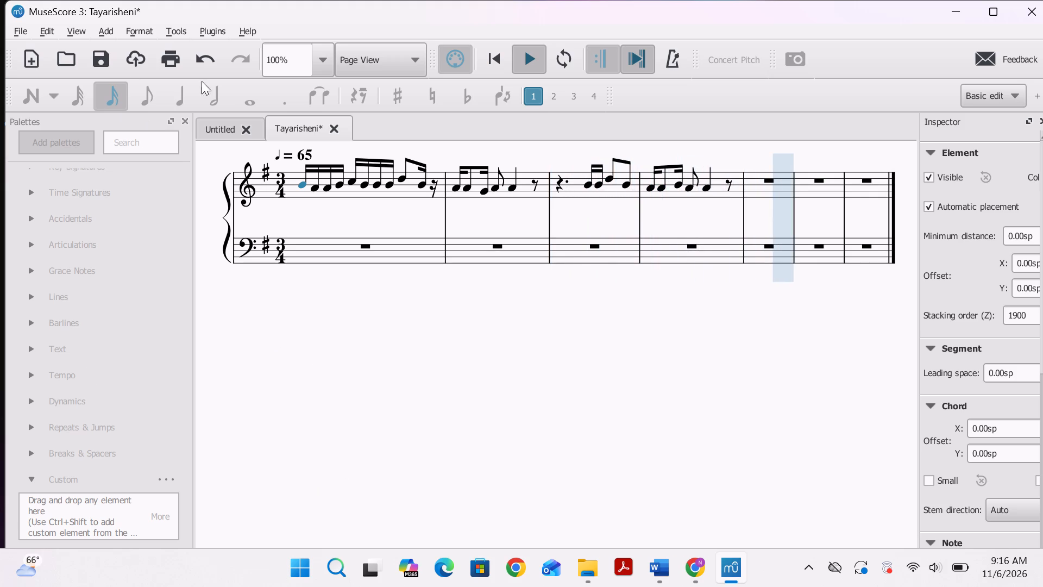
click(517, 64)
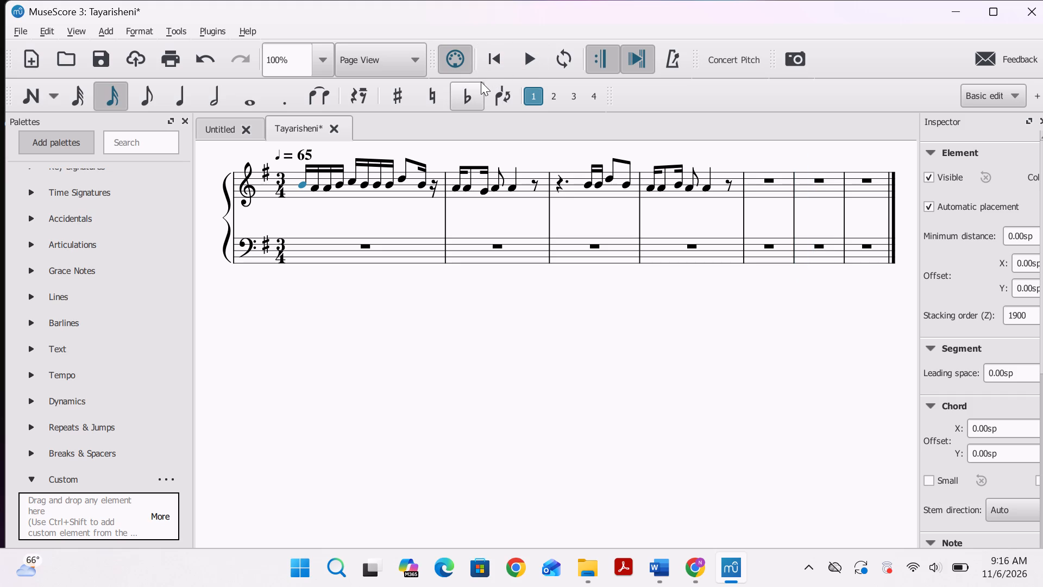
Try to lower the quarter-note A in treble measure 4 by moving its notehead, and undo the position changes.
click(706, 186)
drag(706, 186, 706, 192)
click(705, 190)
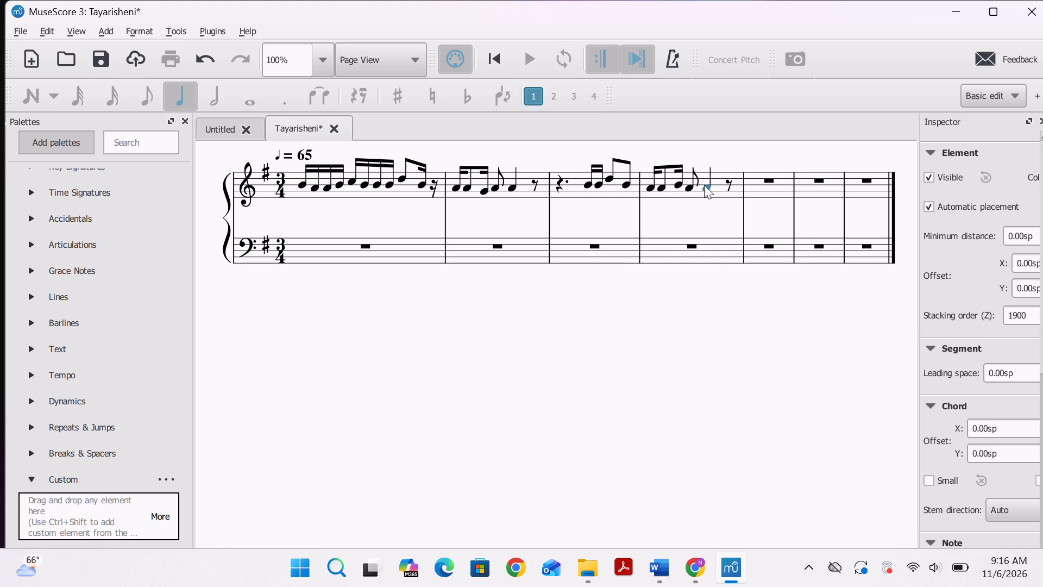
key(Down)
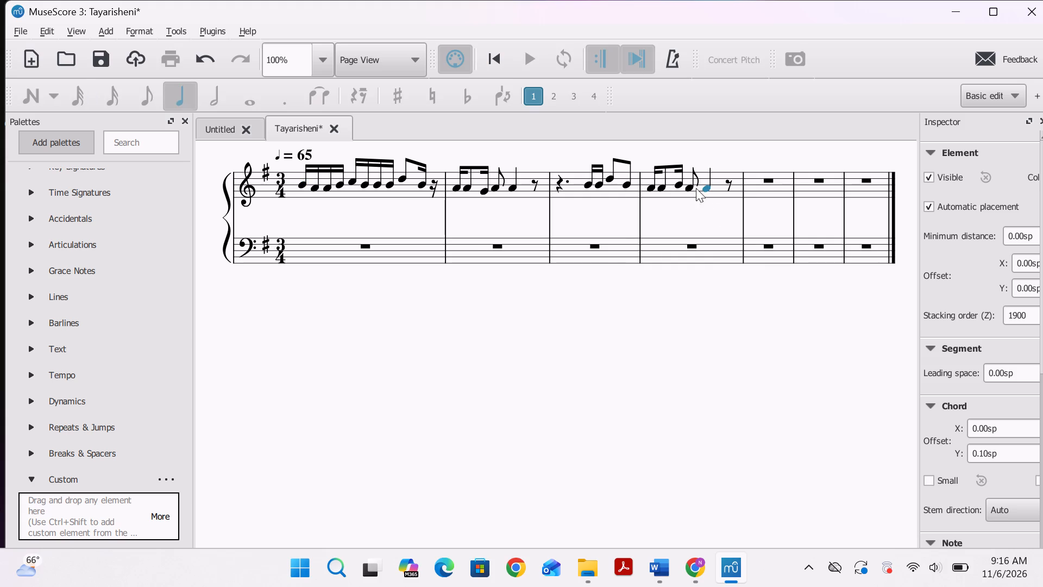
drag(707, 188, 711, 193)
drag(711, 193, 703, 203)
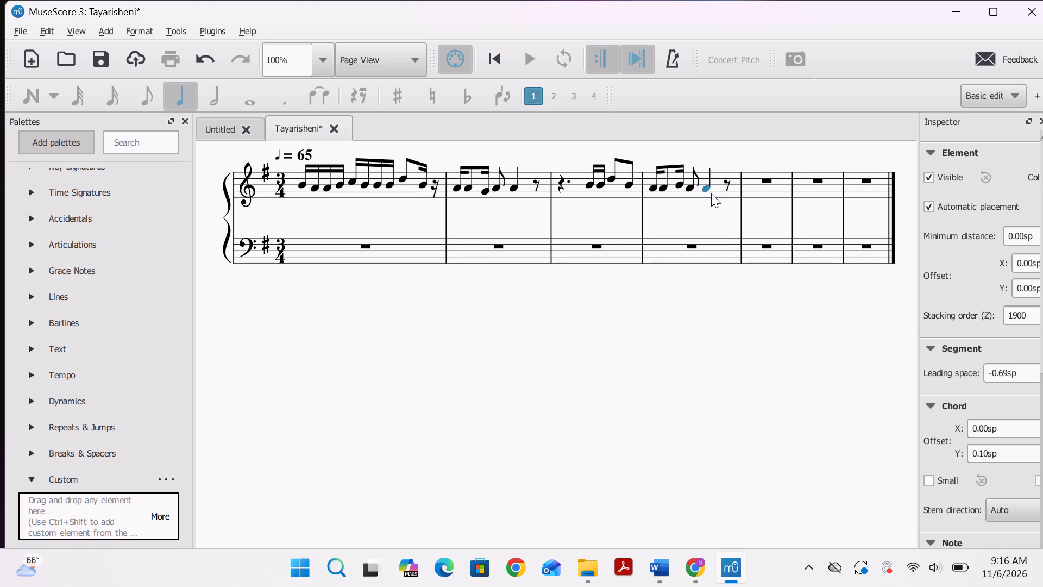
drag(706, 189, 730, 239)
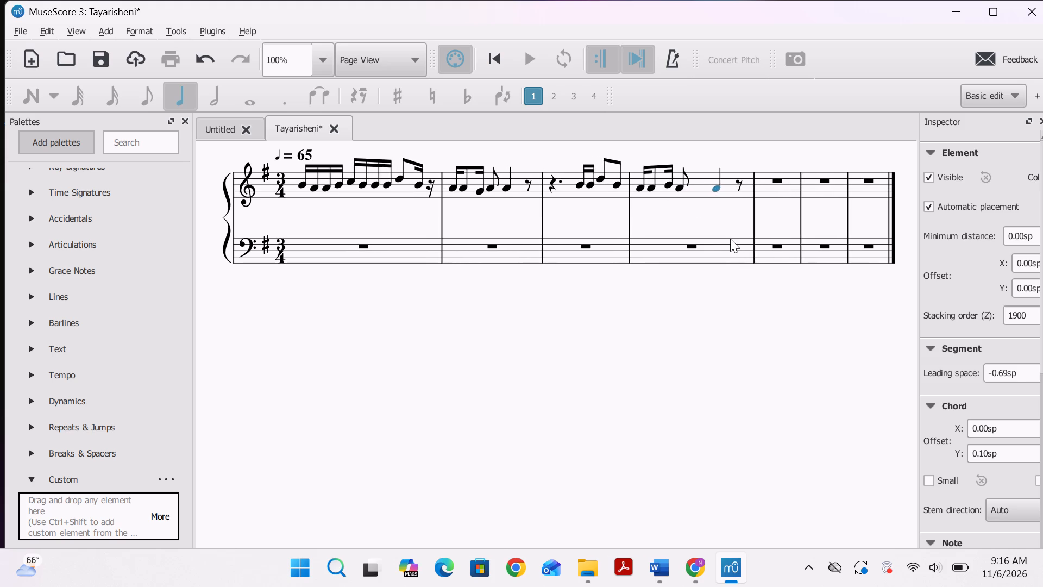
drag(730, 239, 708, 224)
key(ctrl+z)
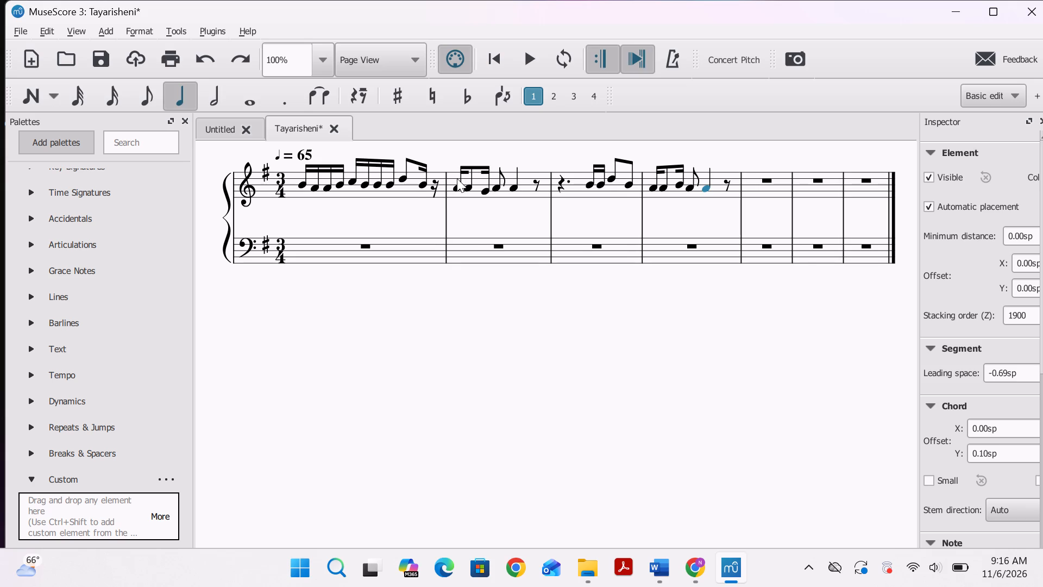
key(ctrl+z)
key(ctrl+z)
Undo the quarter-note A in treble measure 4, enter a quarter-note G in its place, and leave note input.
key(ctrl+z)
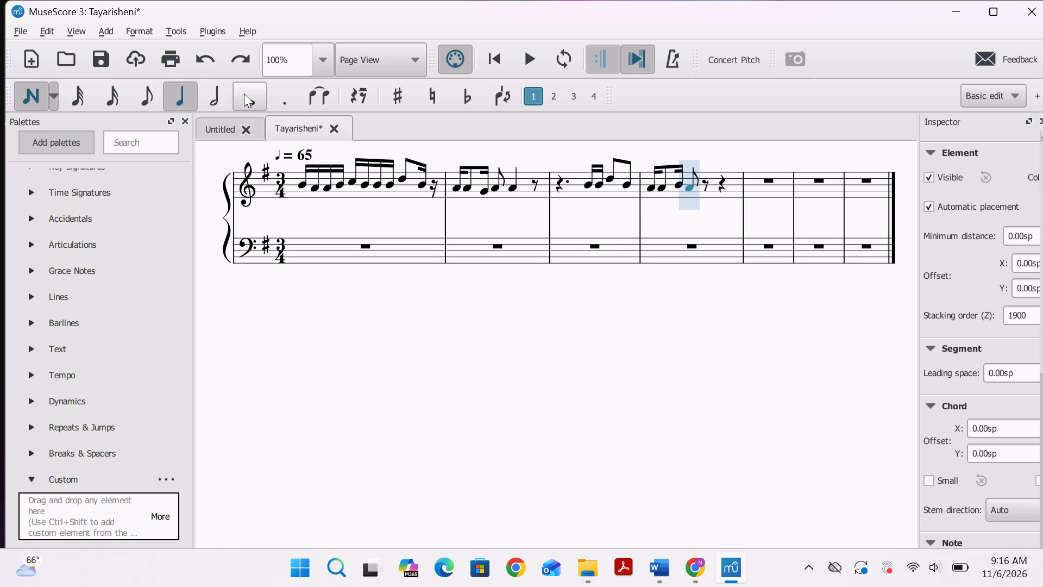
click(708, 191)
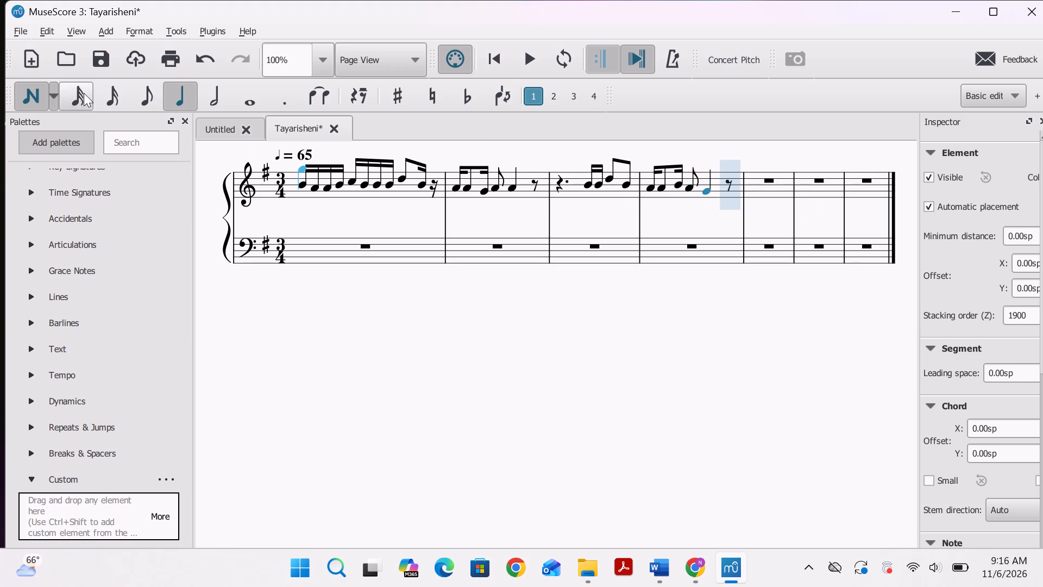
click(26, 96)
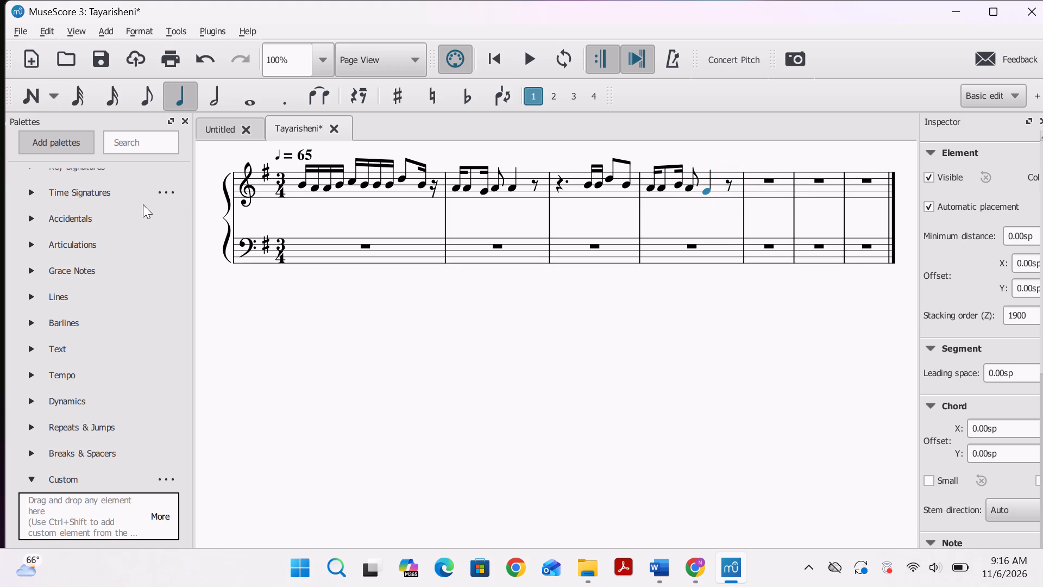
Select the barline after measure 4 and expand the set of available barline styles.
click(769, 182)
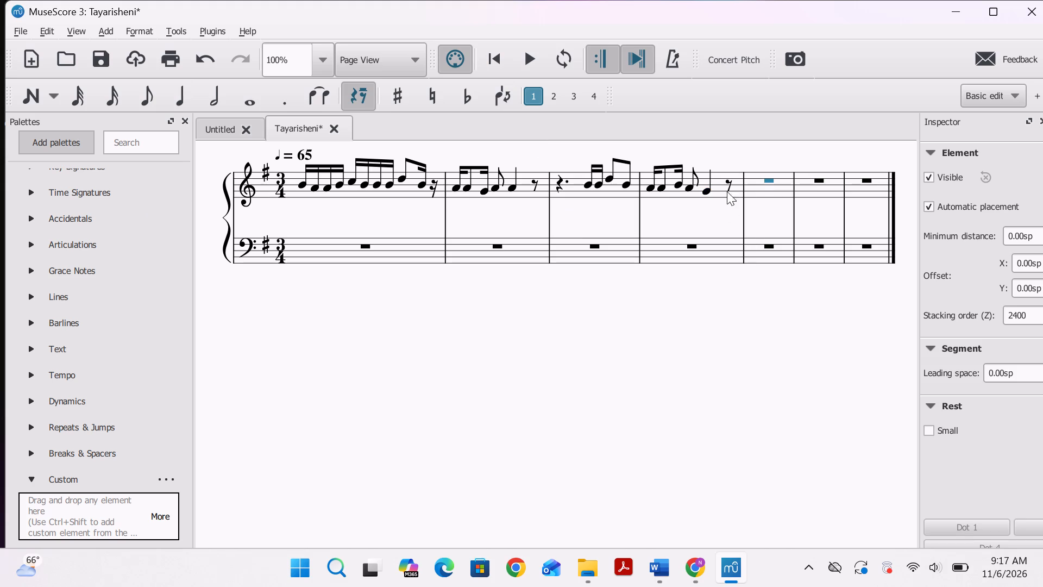
click(741, 208)
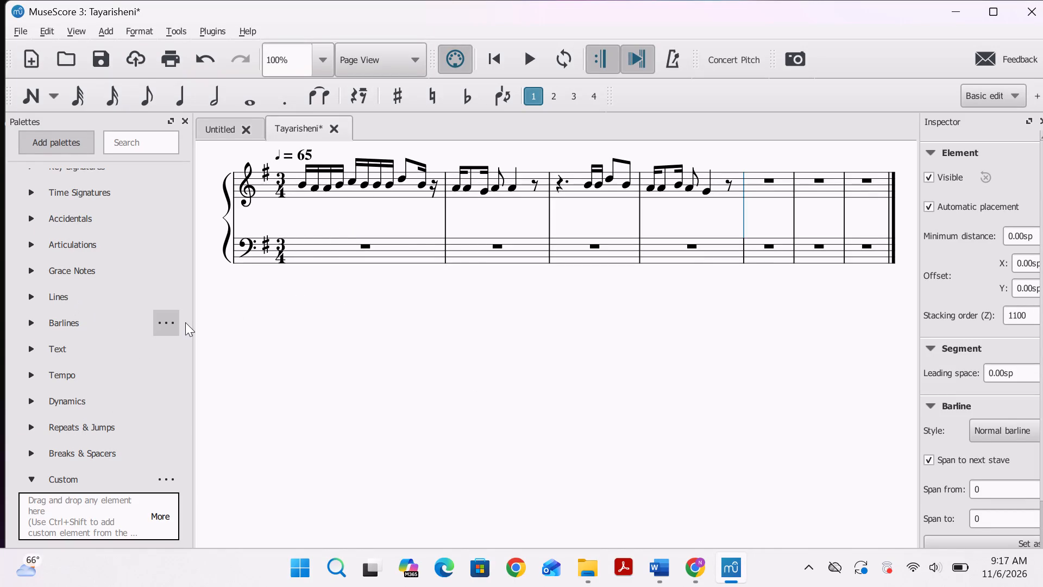
click(154, 321)
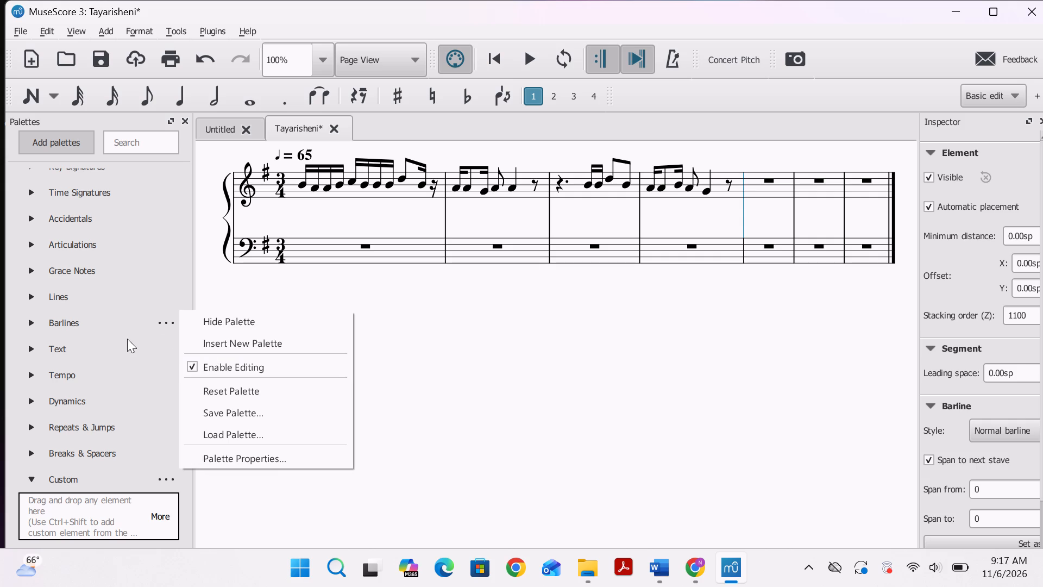
click(84, 329)
click(29, 322)
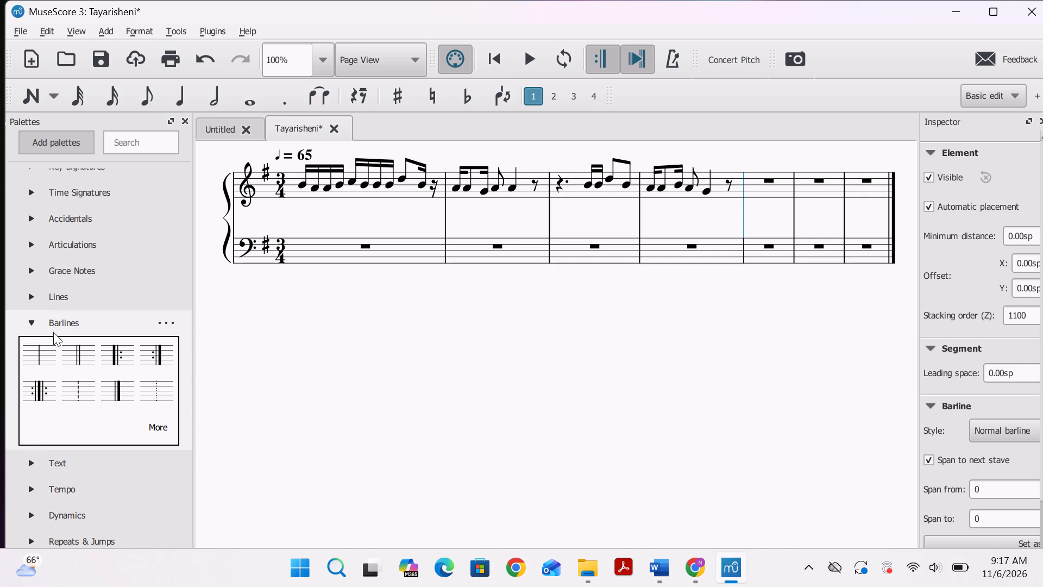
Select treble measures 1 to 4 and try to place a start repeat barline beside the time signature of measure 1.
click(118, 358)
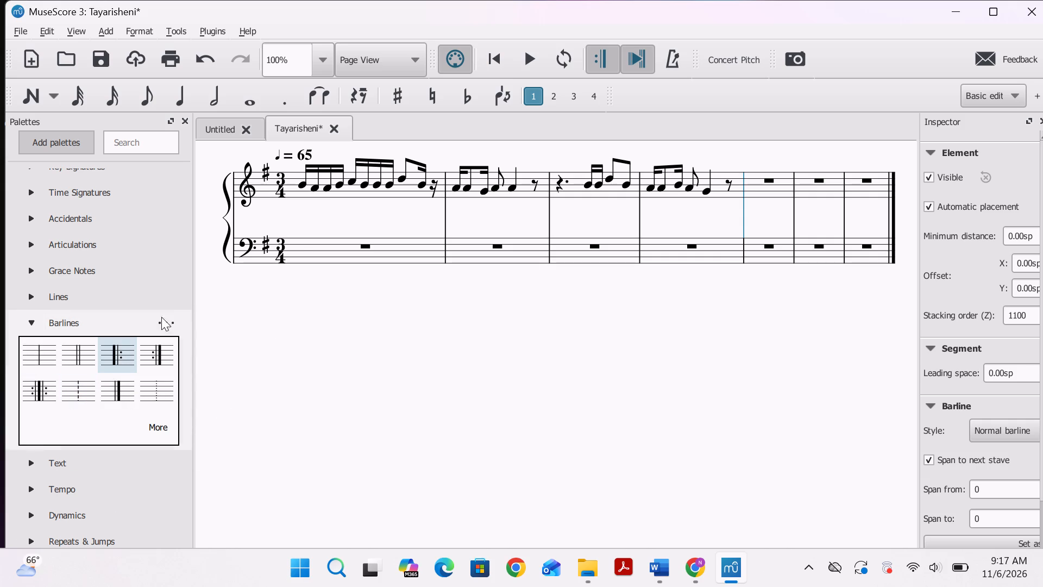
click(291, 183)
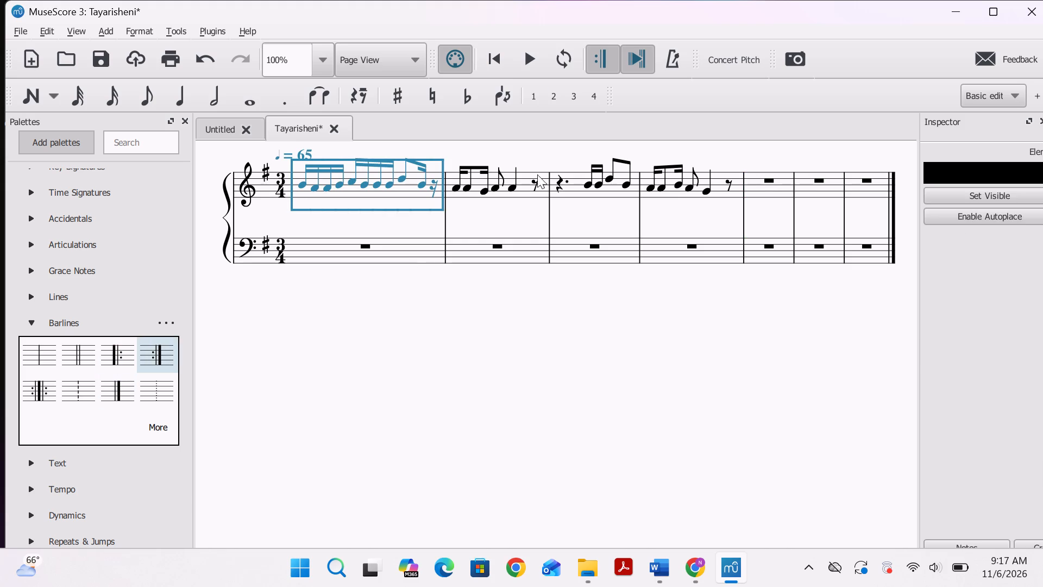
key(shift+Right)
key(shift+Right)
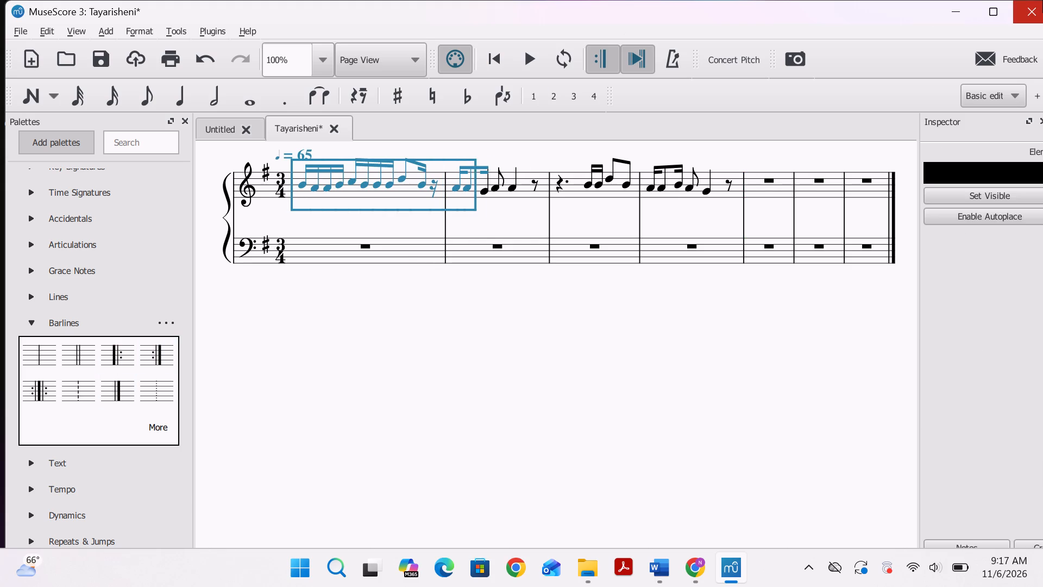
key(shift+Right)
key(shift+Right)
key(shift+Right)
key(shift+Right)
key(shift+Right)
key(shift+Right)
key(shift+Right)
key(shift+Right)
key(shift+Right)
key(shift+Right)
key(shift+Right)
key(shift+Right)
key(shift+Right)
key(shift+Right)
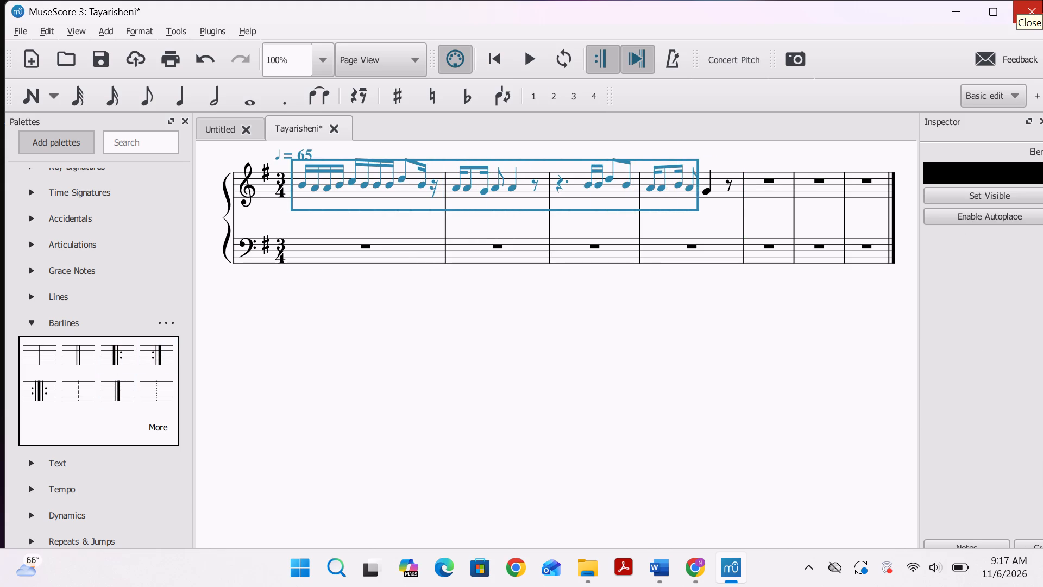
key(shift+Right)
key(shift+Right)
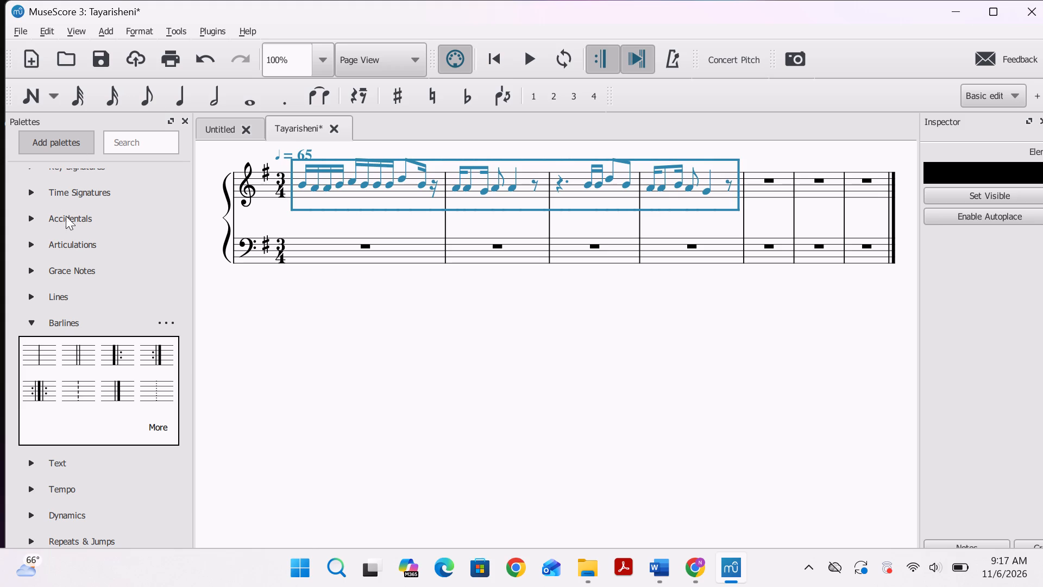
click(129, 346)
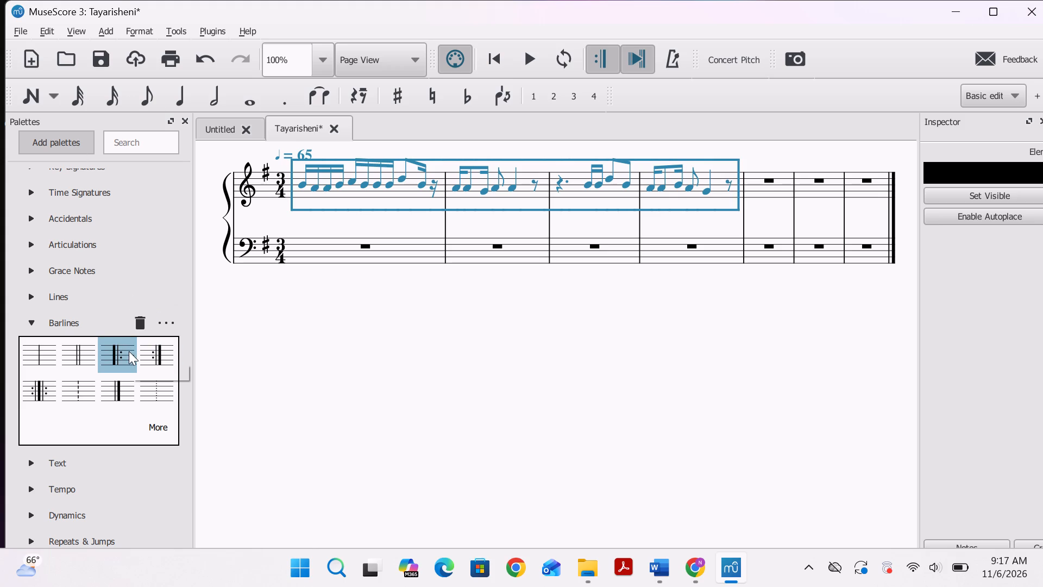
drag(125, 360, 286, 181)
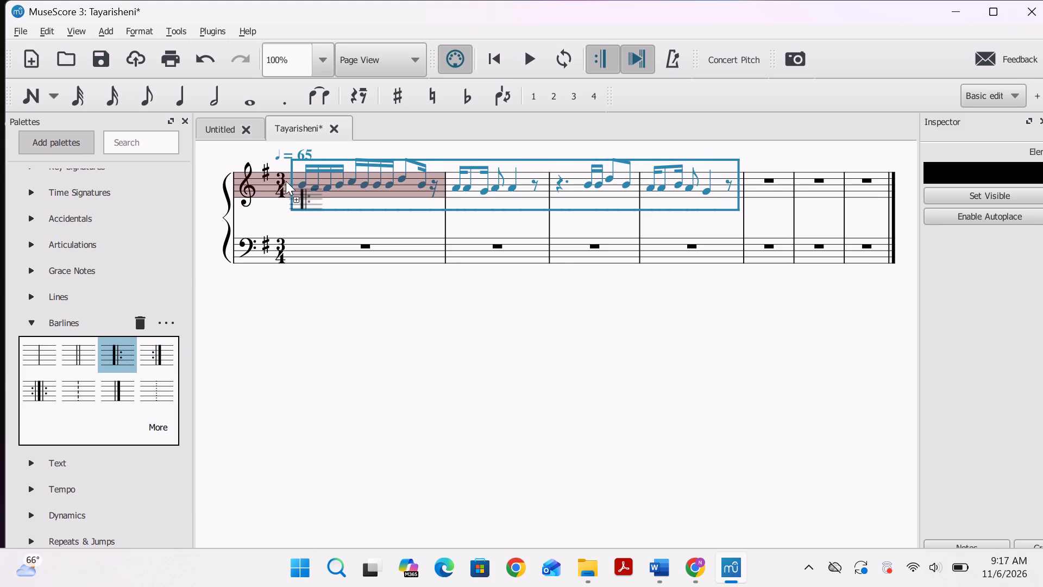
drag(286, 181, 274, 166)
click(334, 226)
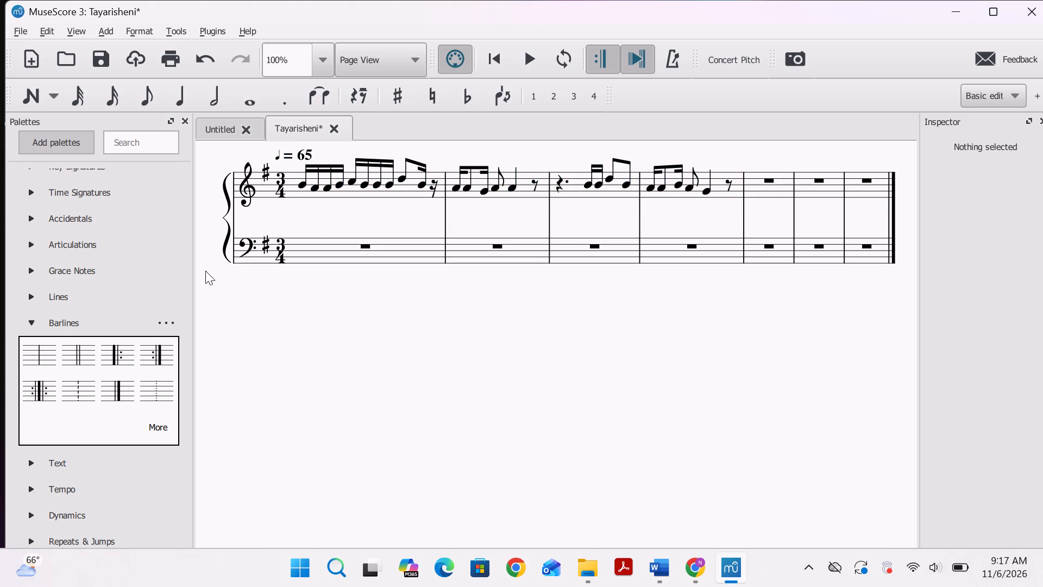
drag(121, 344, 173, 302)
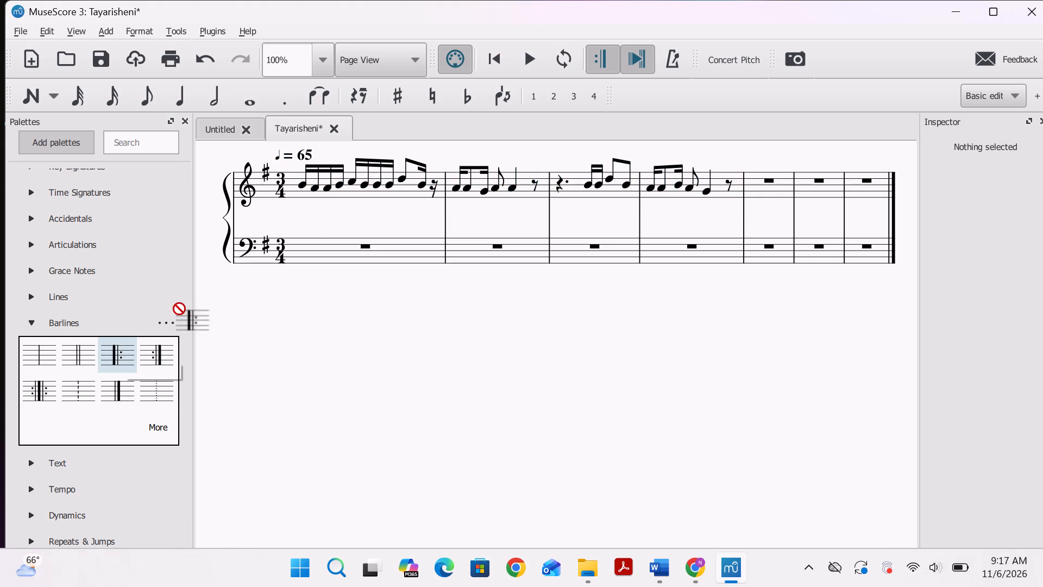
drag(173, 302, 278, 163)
Add a start repeat barline at the beginning of measure 1, using its first treble note as the target.
click(293, 191)
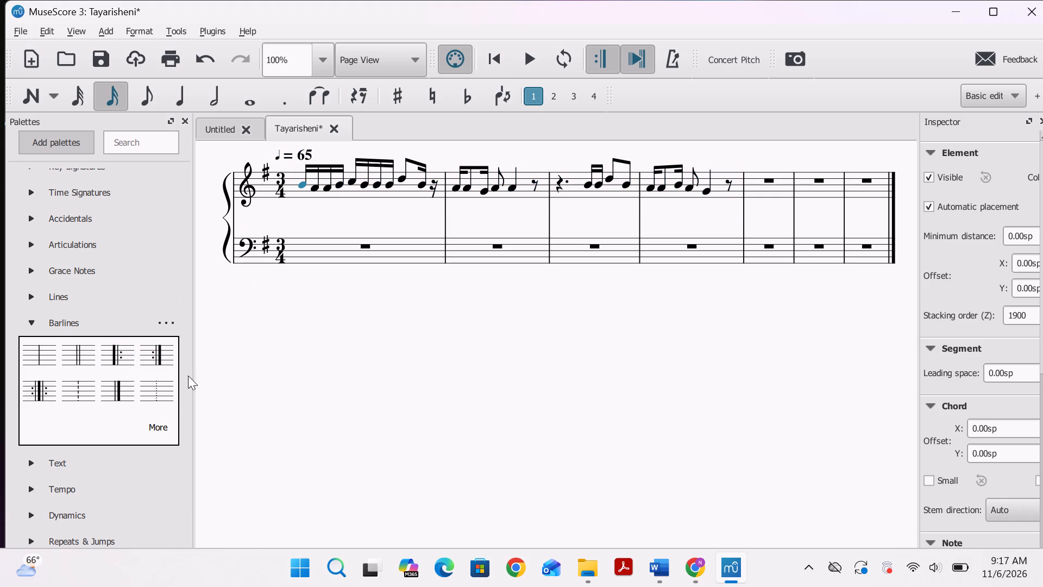
click(118, 353)
click(118, 353)
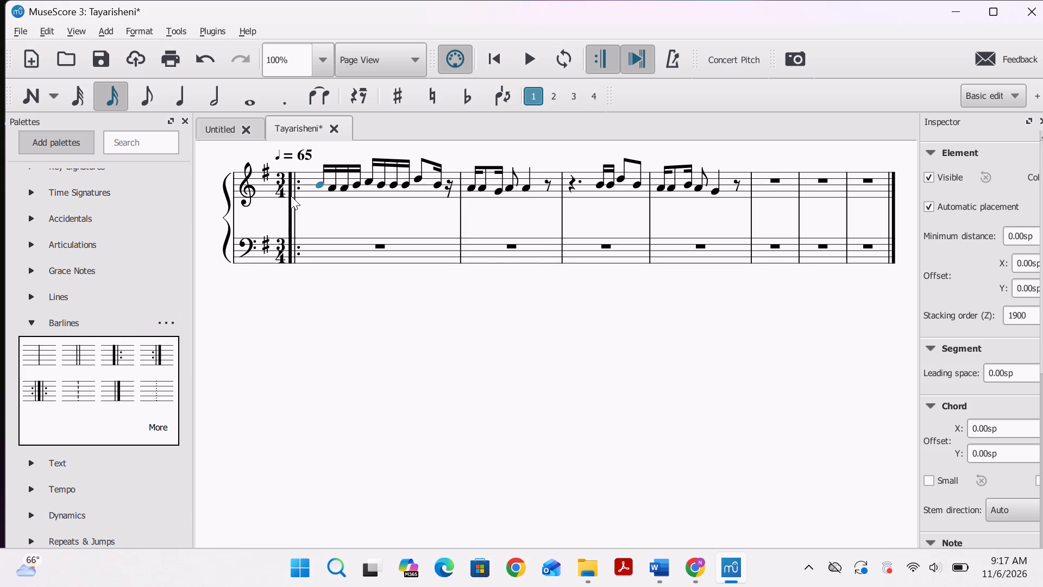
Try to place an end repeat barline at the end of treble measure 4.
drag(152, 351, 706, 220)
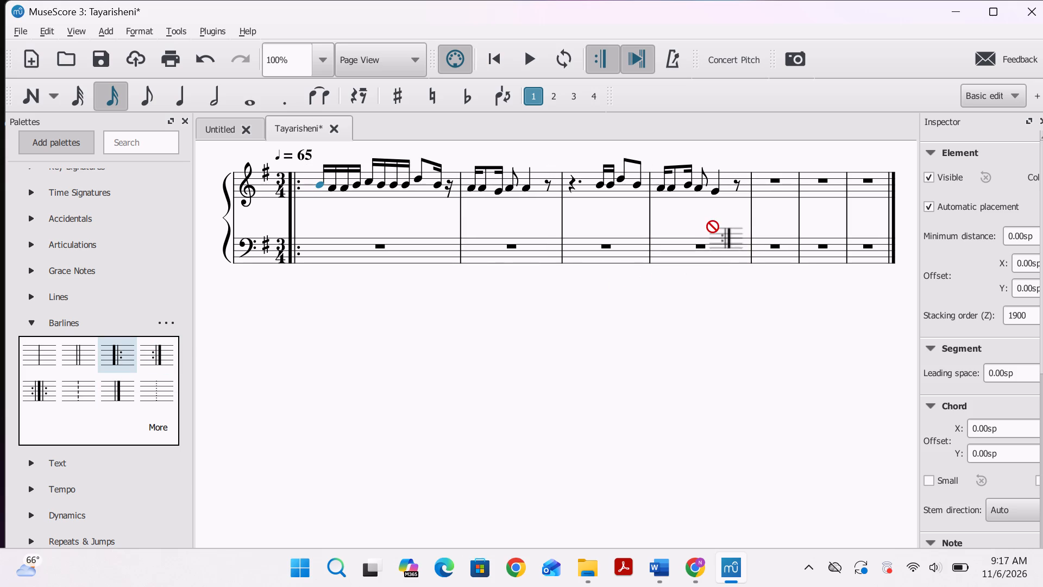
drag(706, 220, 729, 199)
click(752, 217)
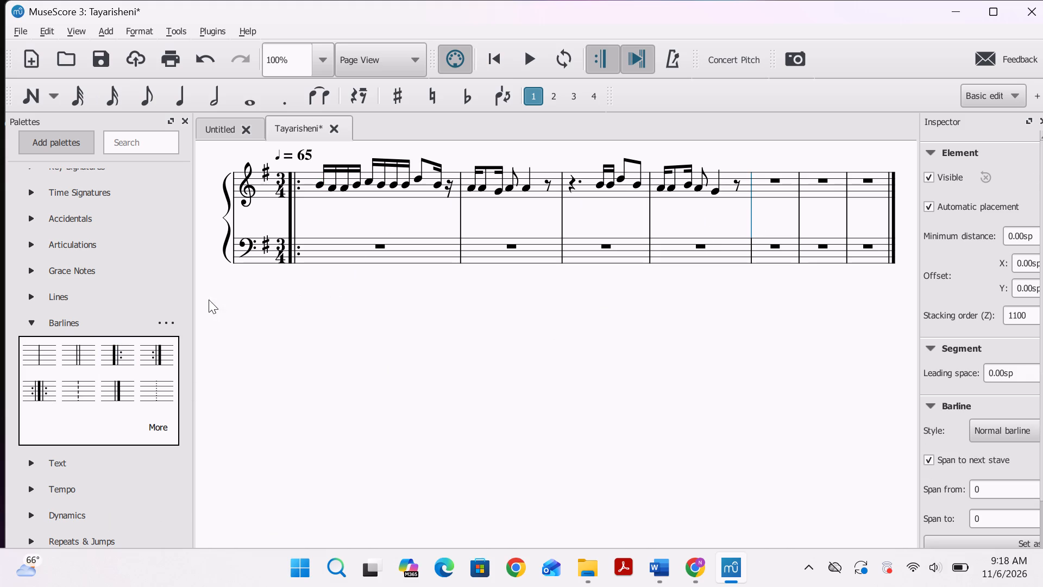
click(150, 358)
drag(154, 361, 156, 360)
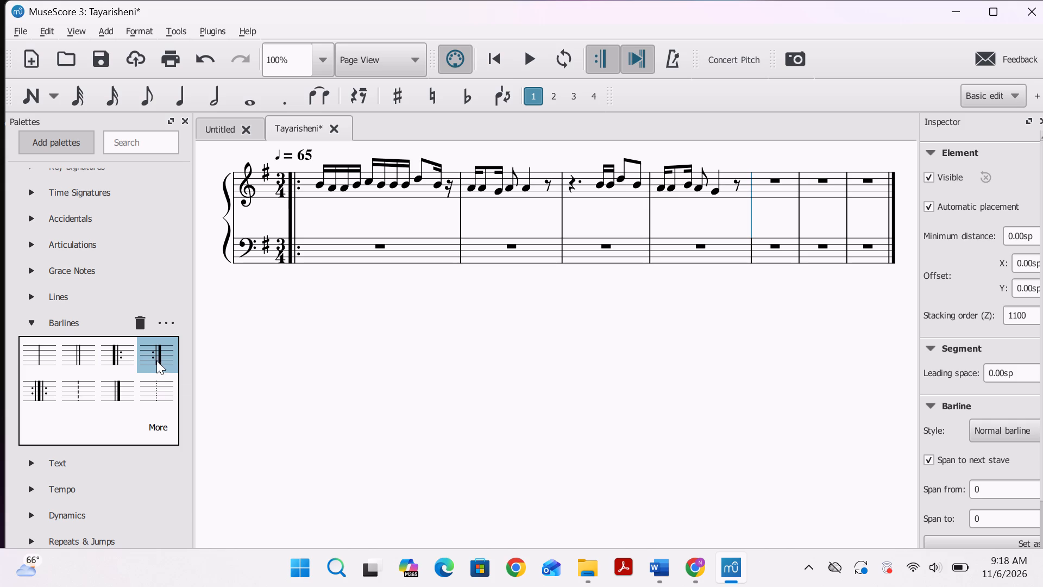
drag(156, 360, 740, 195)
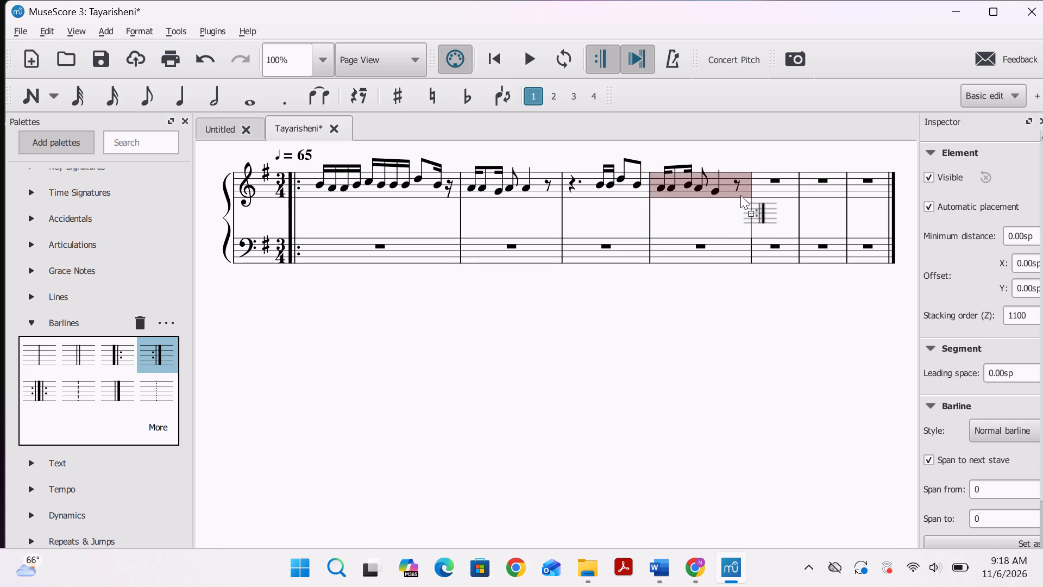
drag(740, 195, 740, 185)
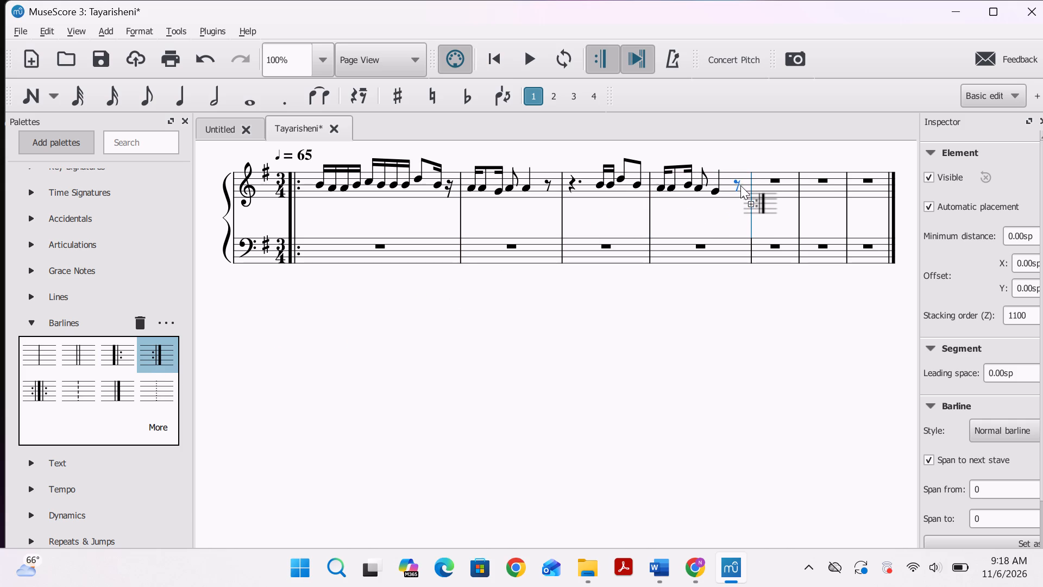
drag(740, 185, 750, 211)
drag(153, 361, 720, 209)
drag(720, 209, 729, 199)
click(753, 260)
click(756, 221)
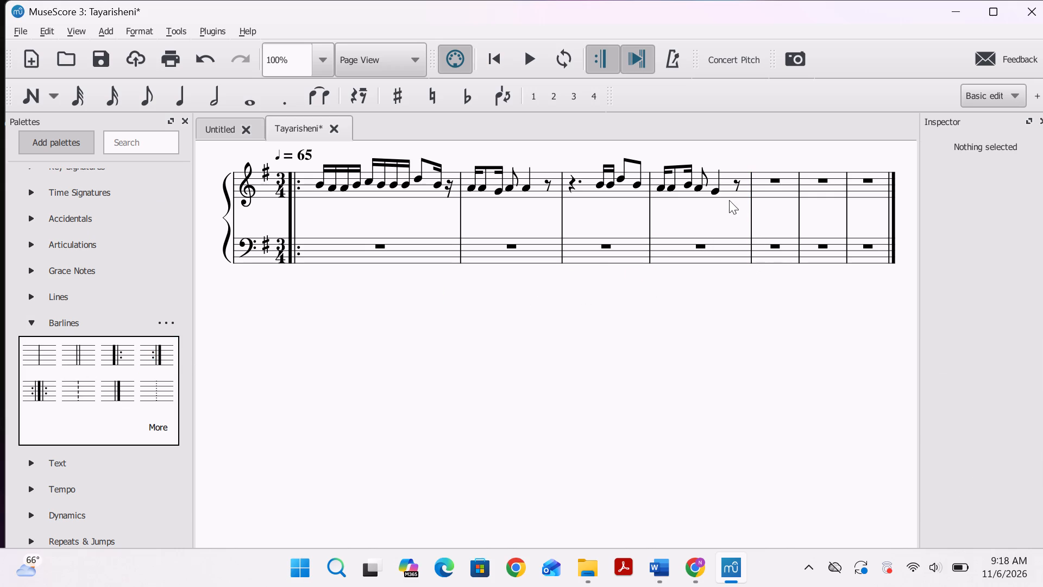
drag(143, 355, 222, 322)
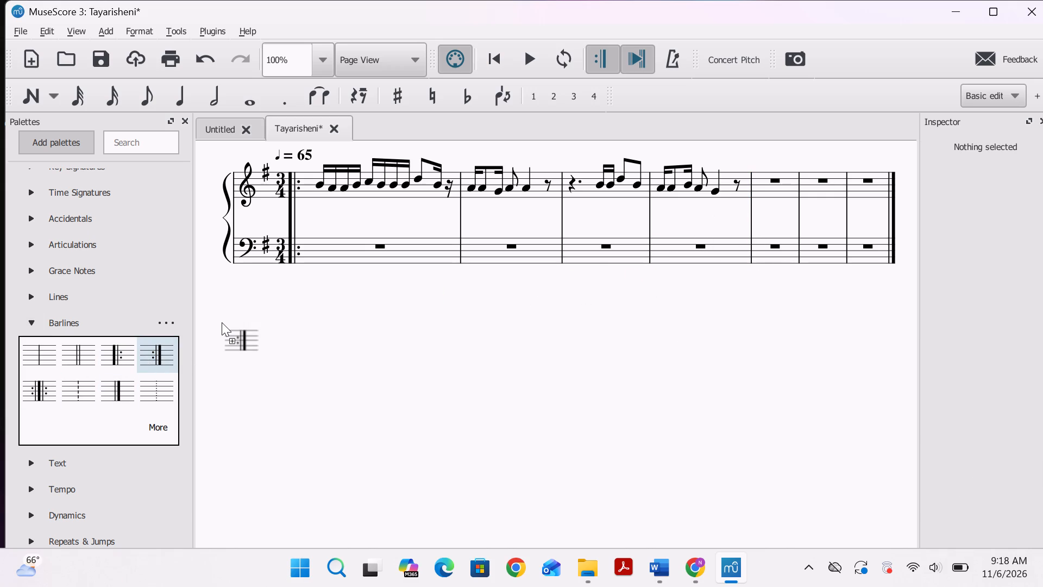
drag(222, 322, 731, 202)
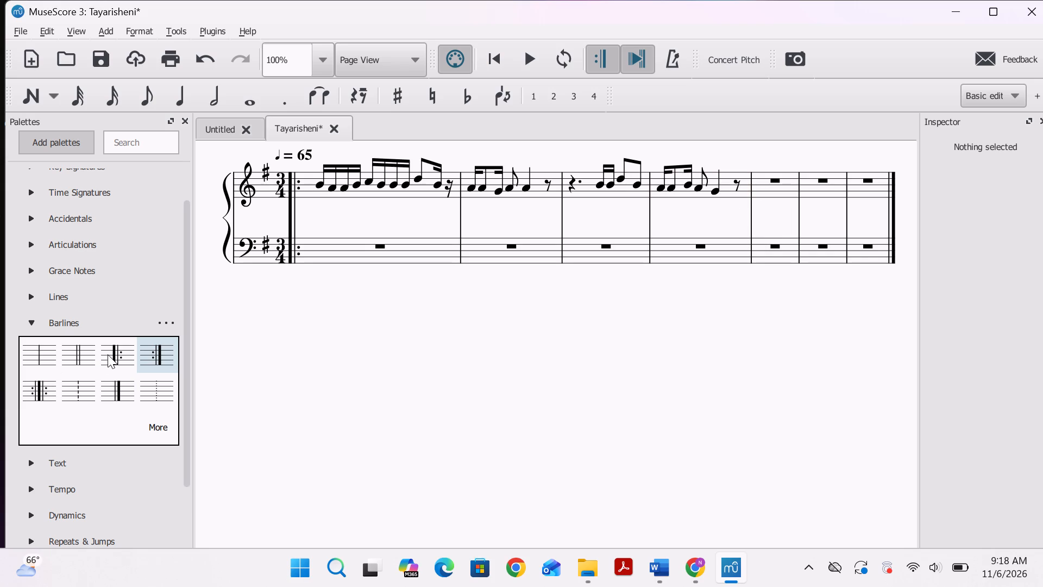
Add an end repeat barline to measure 4 by placing it on the bass stave's measure.
drag(145, 357, 694, 258)
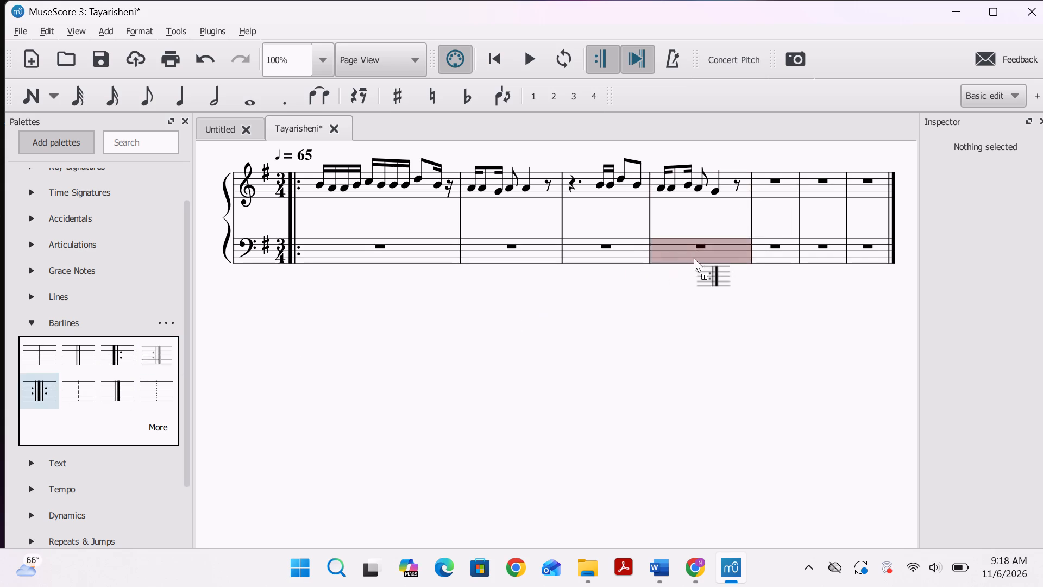
drag(694, 258, 715, 205)
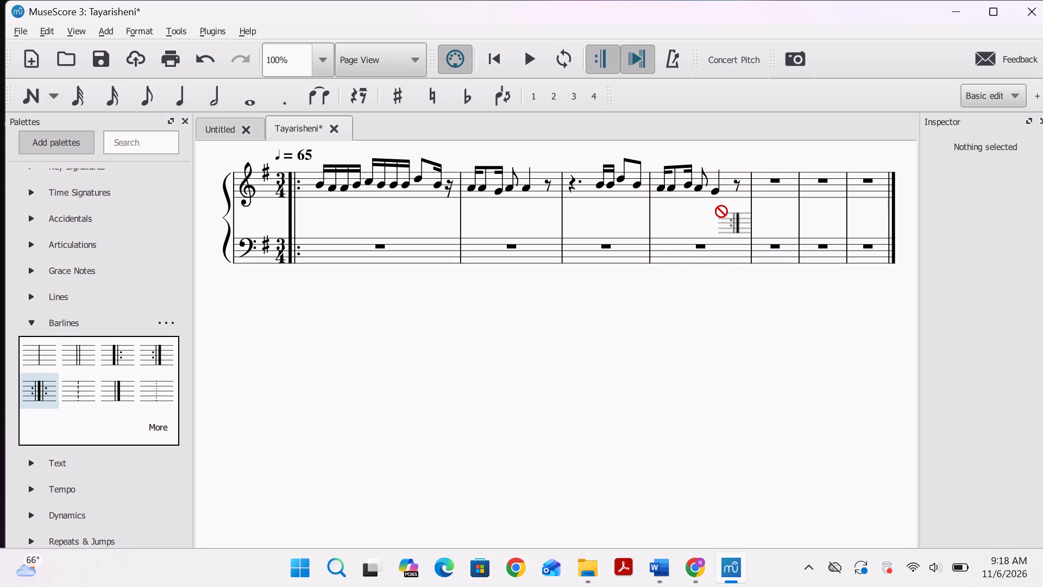
drag(715, 205, 744, 216)
drag(744, 216, 731, 168)
drag(731, 168, 740, 240)
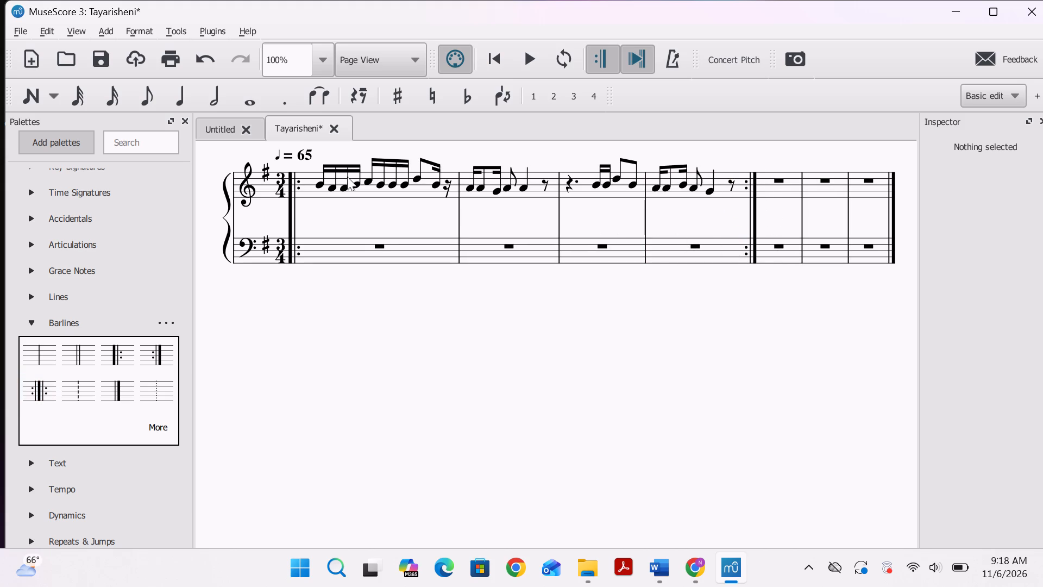
Play back the score to check the repeat of measures 1 to 4, and stop playback.
click(517, 64)
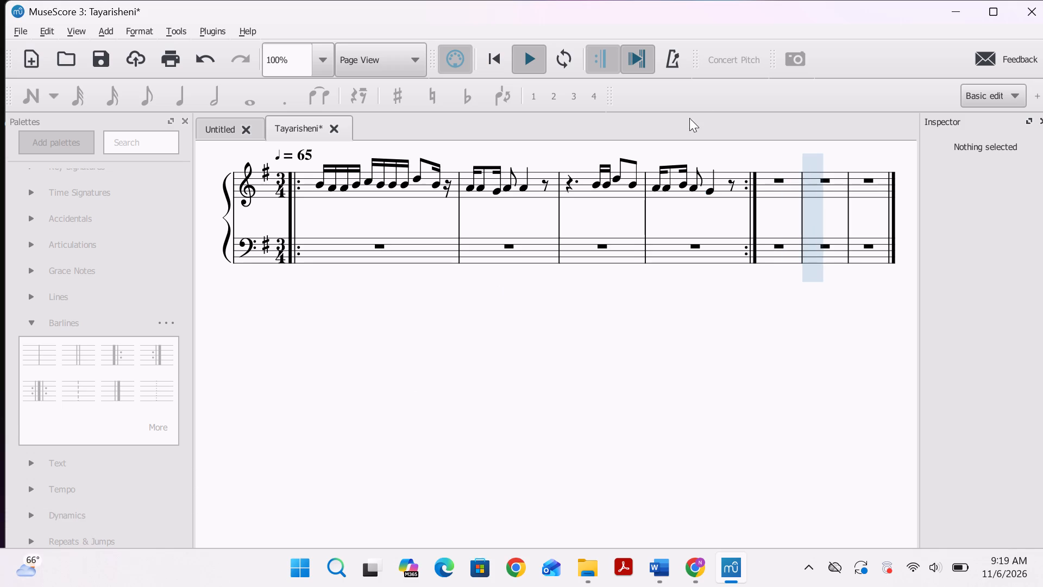
click(525, 58)
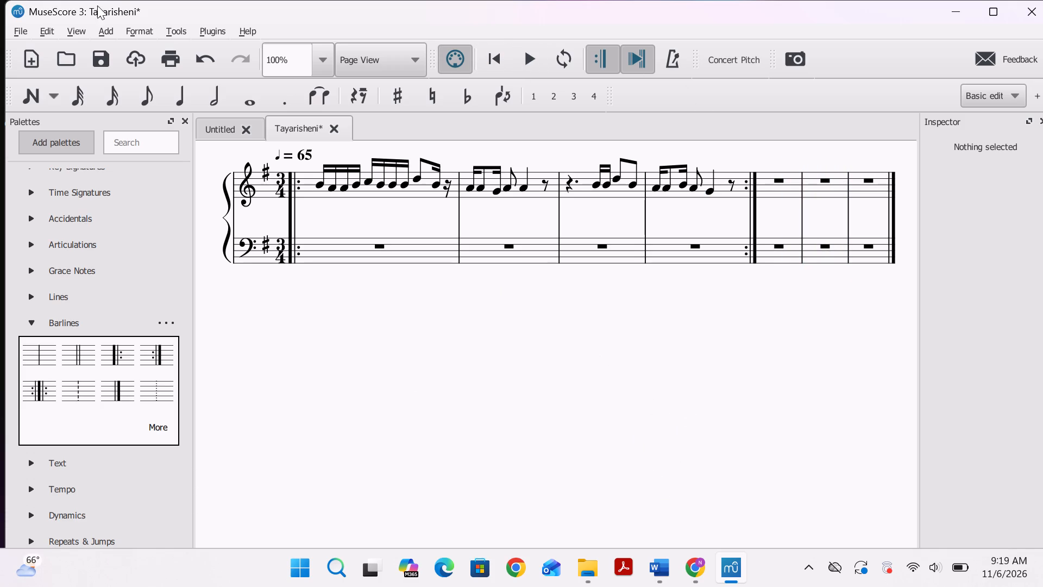
Start treble measure 5 with a dotted quaver B4 followed by a semiquaver A4.
click(14, 100)
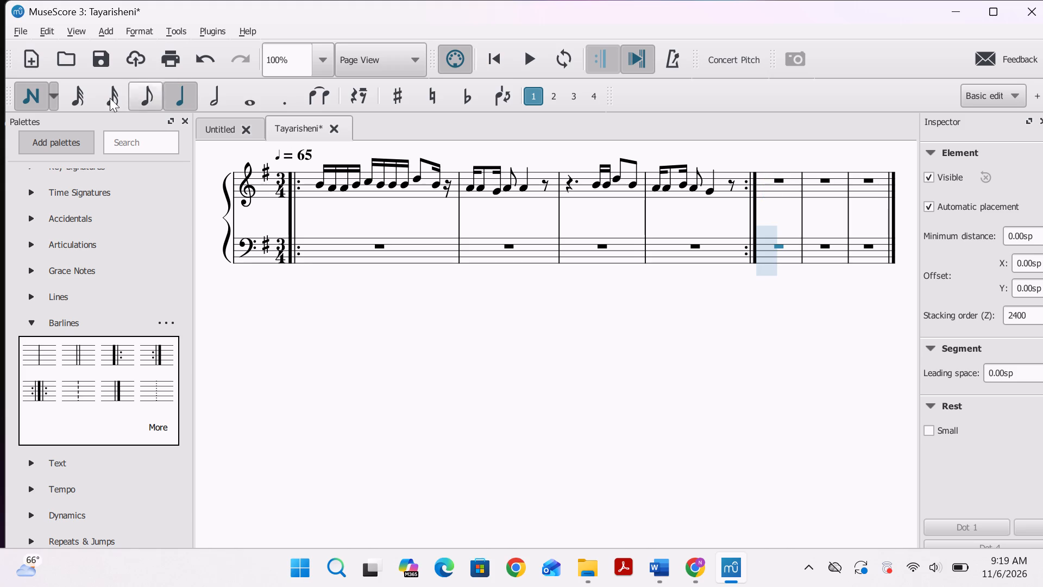
click(35, 97)
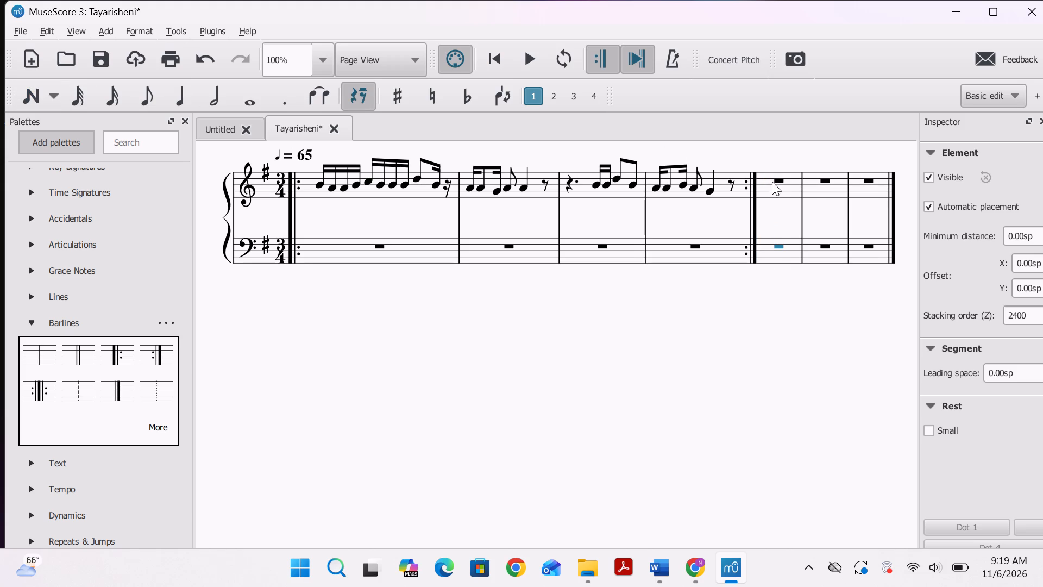
click(775, 178)
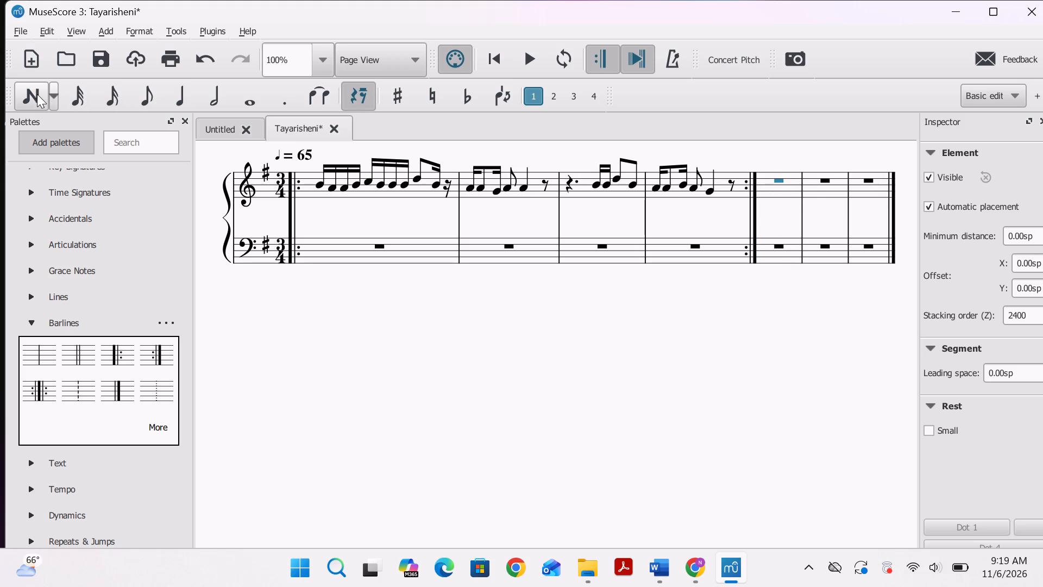
click(41, 100)
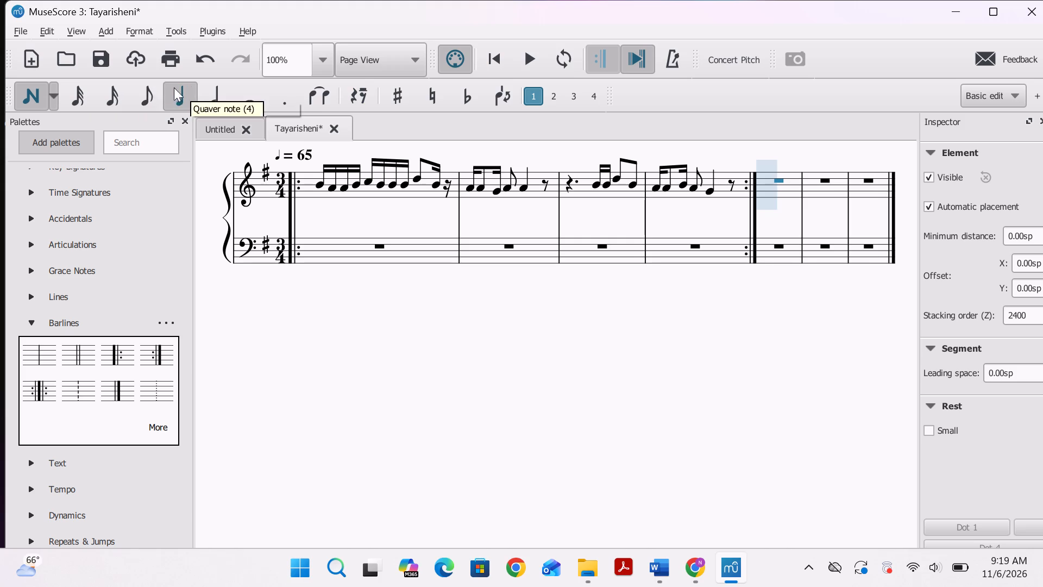
click(148, 98)
click(291, 102)
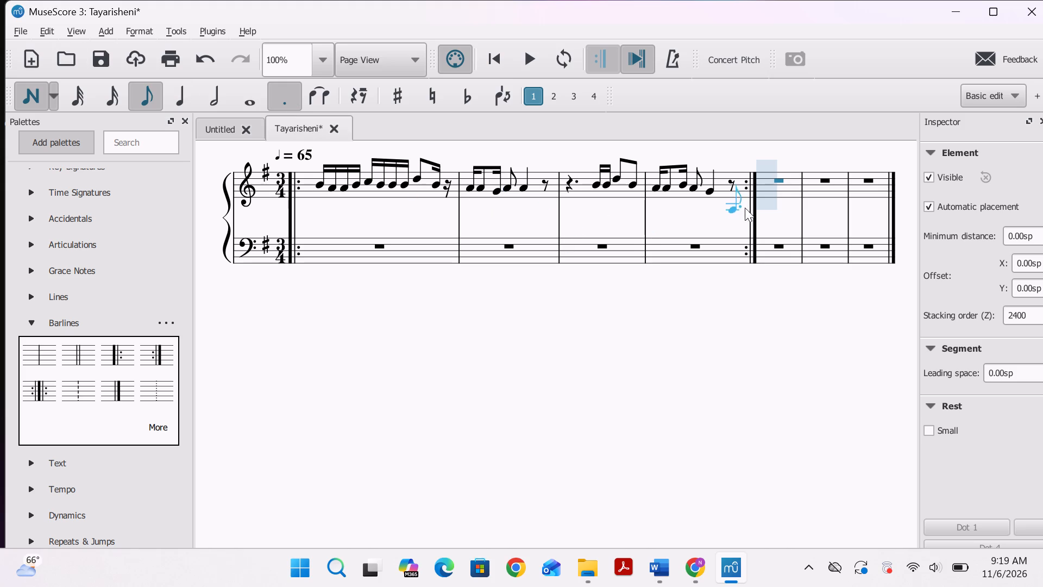
click(772, 184)
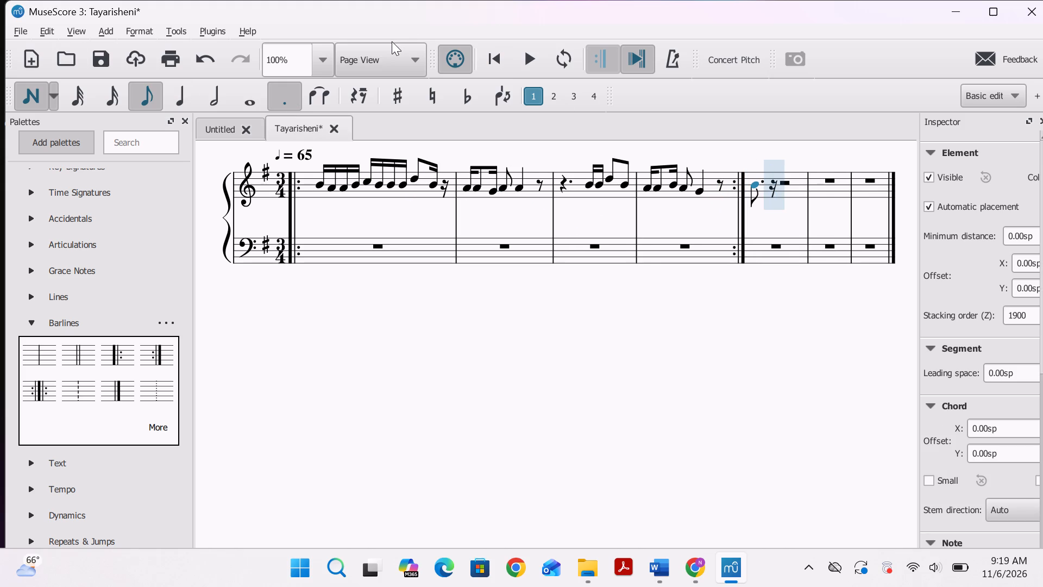
click(296, 91)
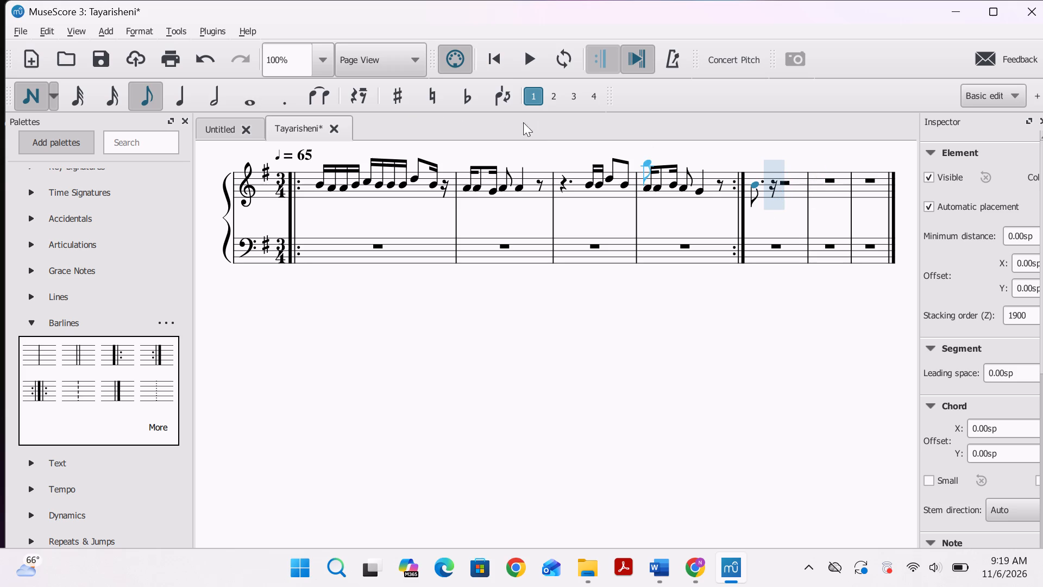
click(98, 88)
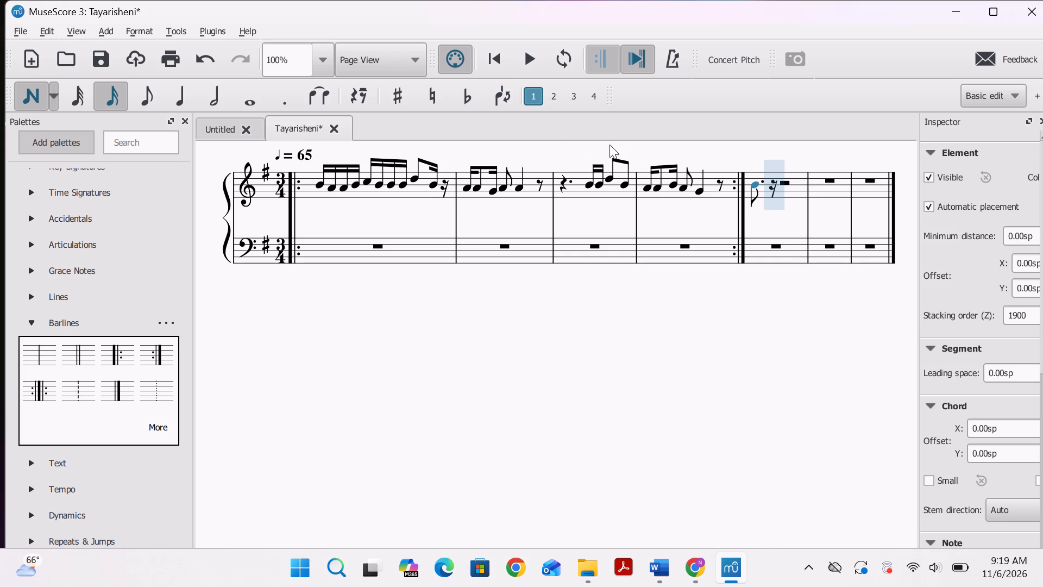
click(760, 189)
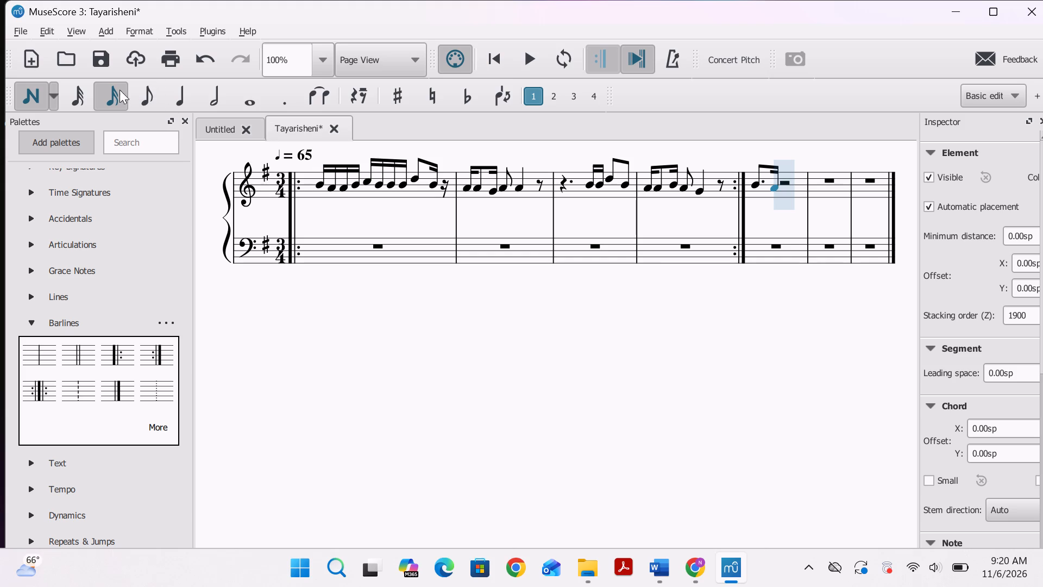
Continue treble measure 5 with quavers C5, B4 and B4, flipping the stems of the first and last upwards.
click(147, 98)
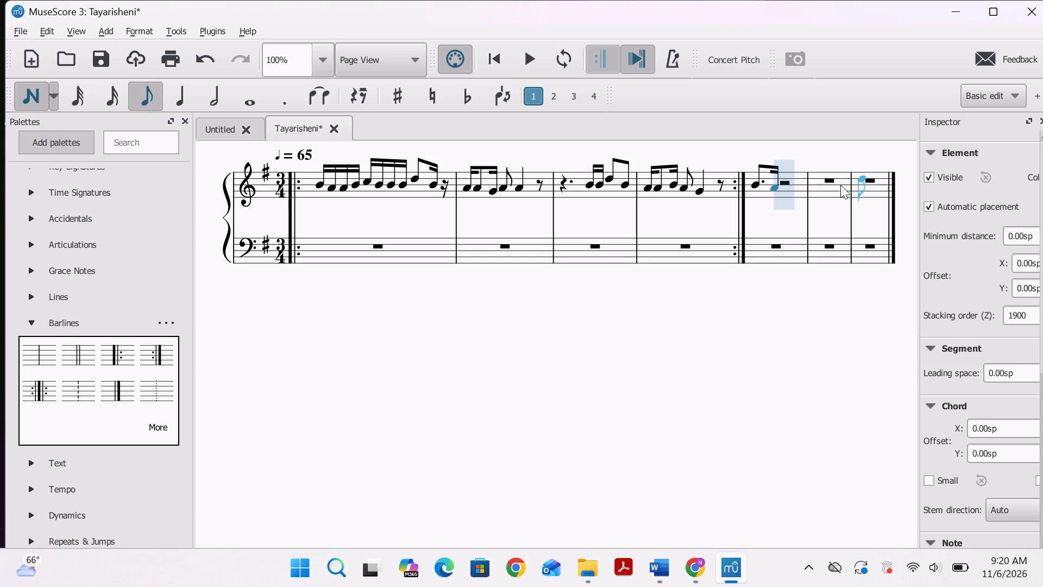
click(784, 180)
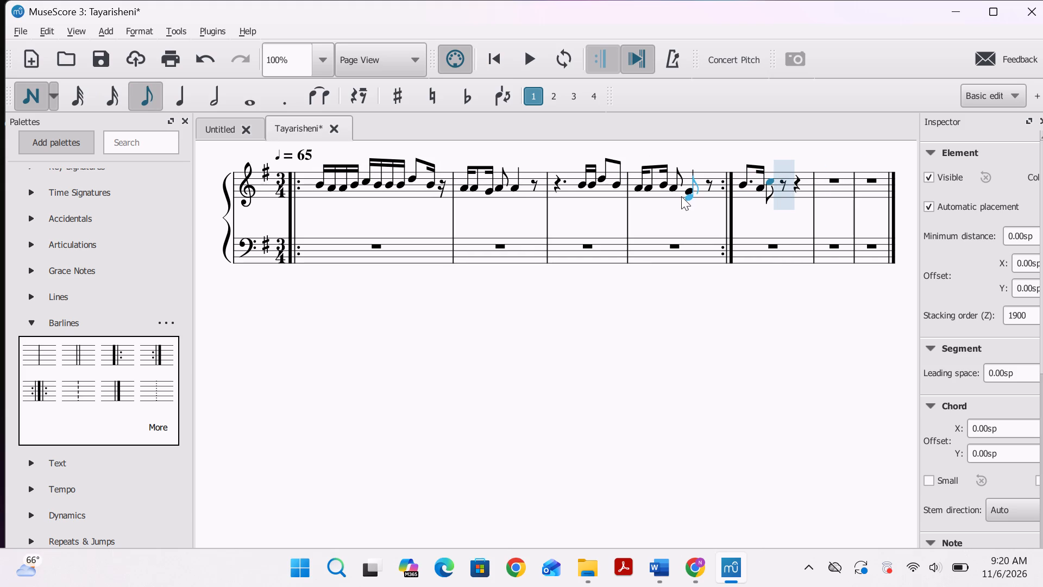
click(502, 86)
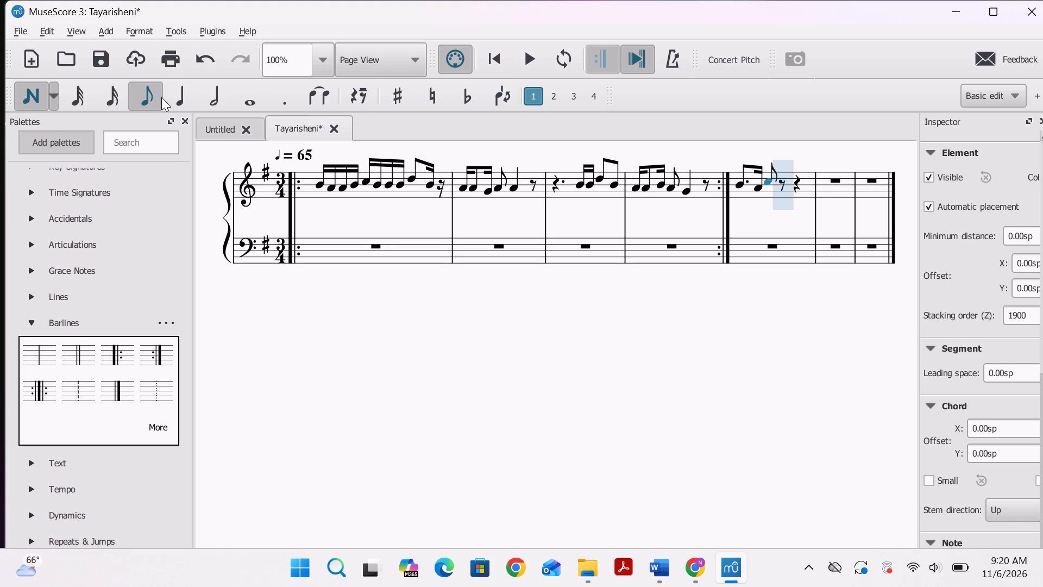
click(783, 186)
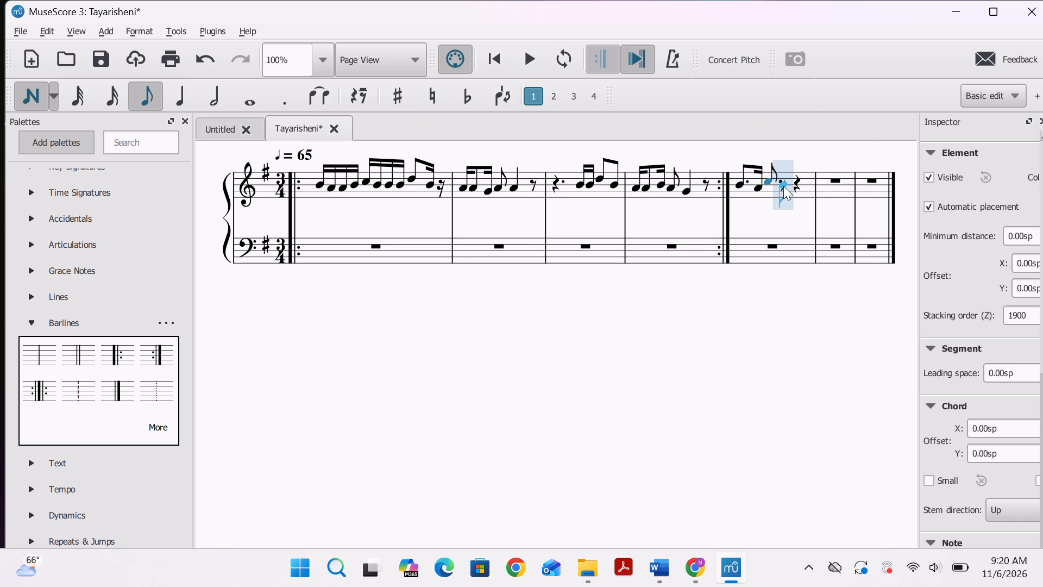
click(794, 186)
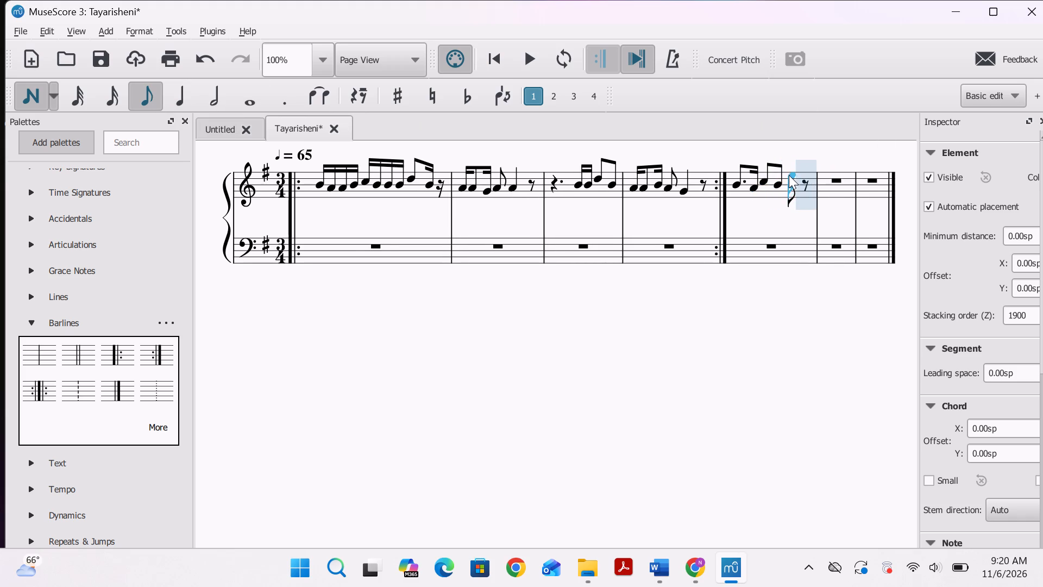
click(511, 90)
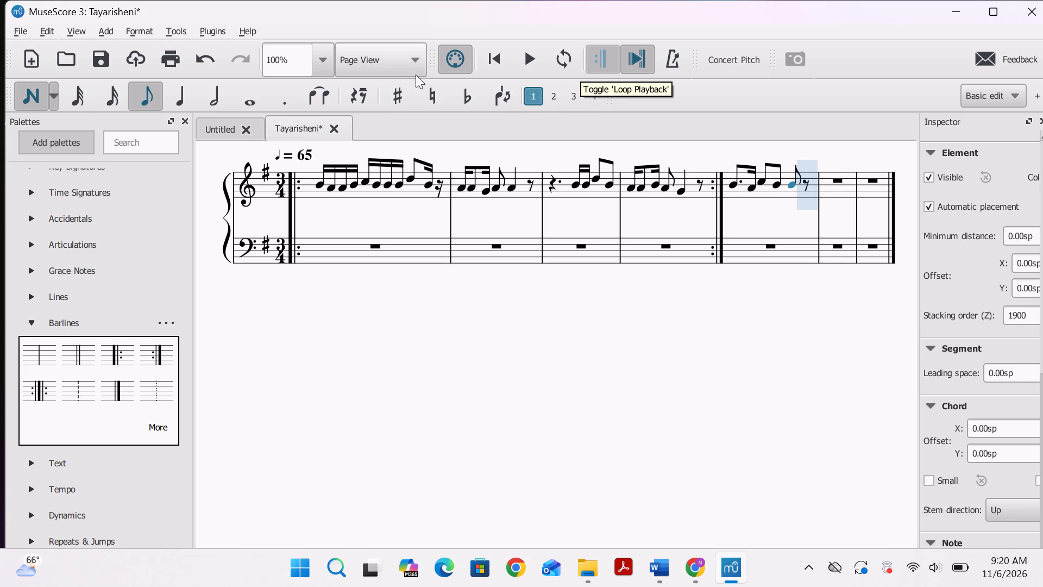
click(216, 158)
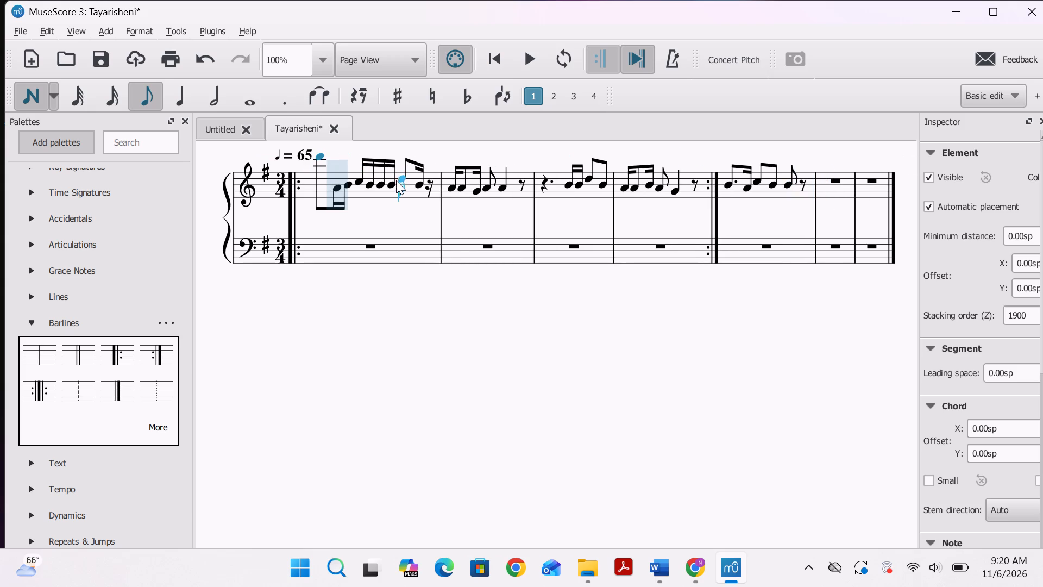
key(ctrl+z)
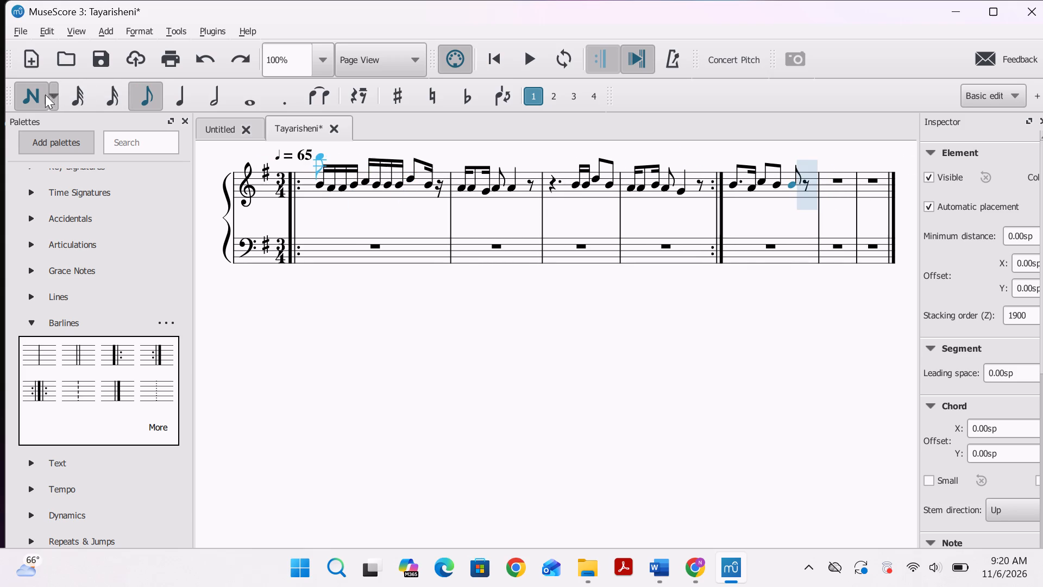
click(27, 93)
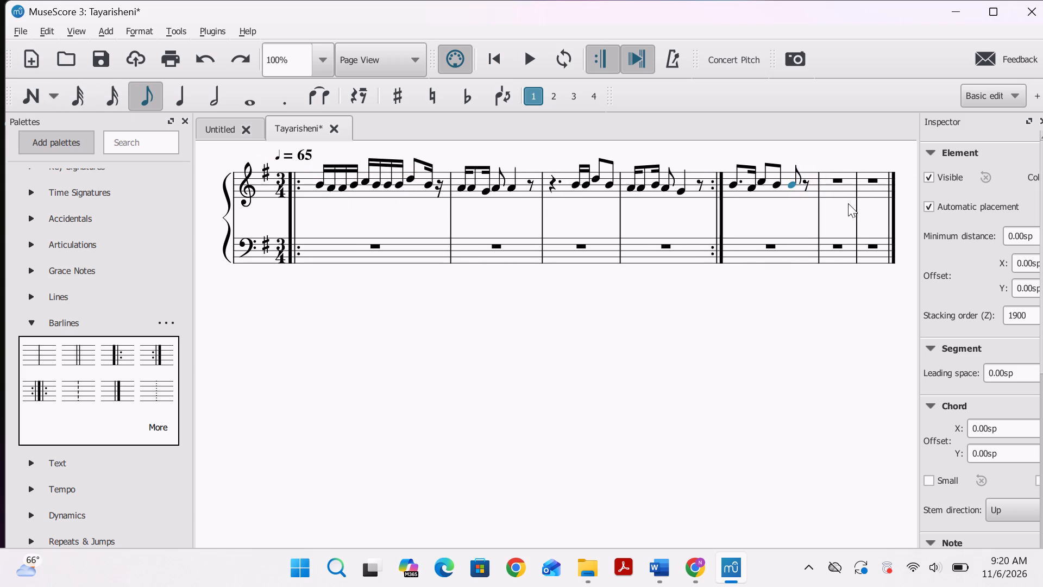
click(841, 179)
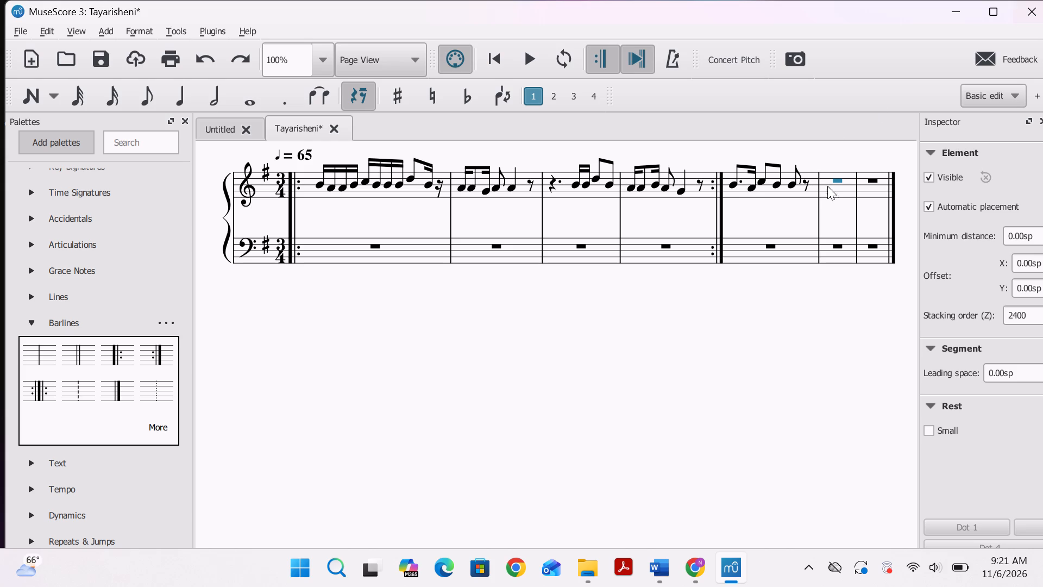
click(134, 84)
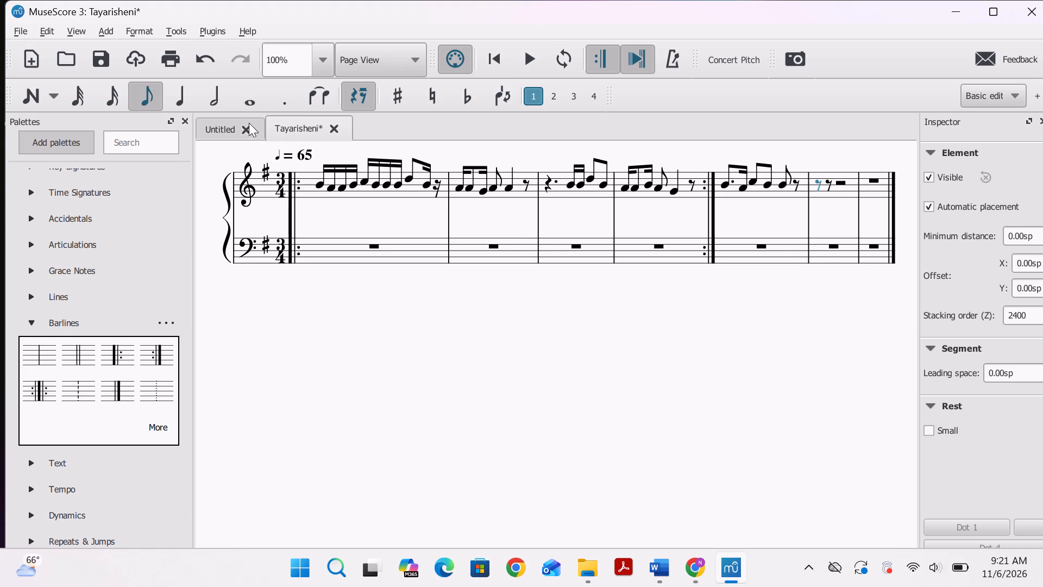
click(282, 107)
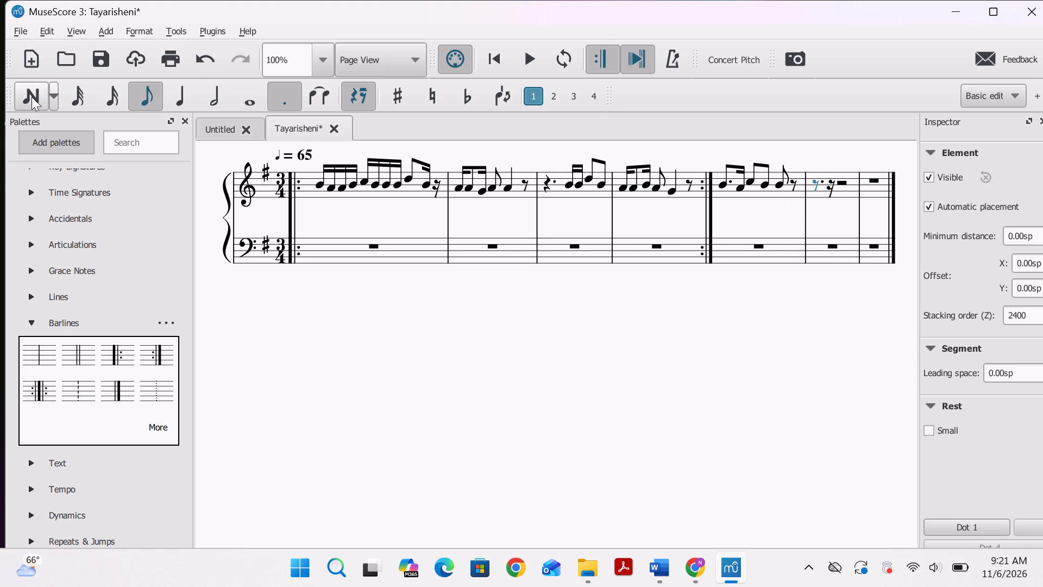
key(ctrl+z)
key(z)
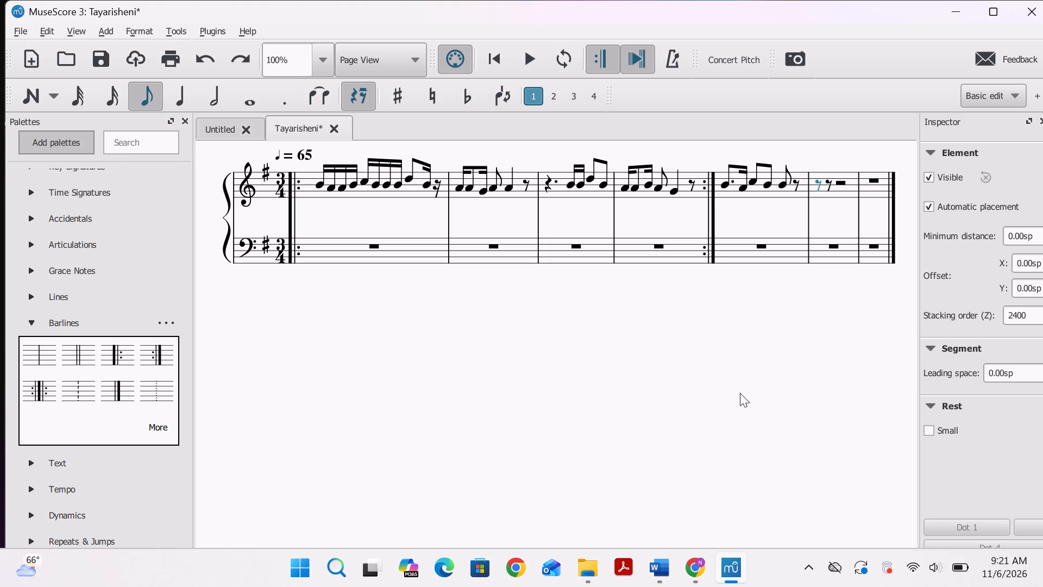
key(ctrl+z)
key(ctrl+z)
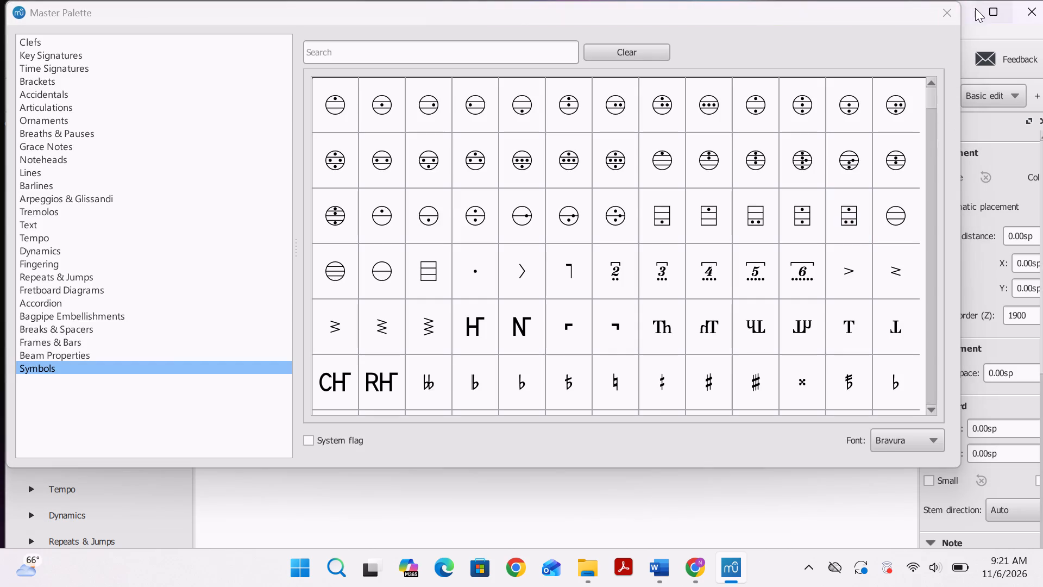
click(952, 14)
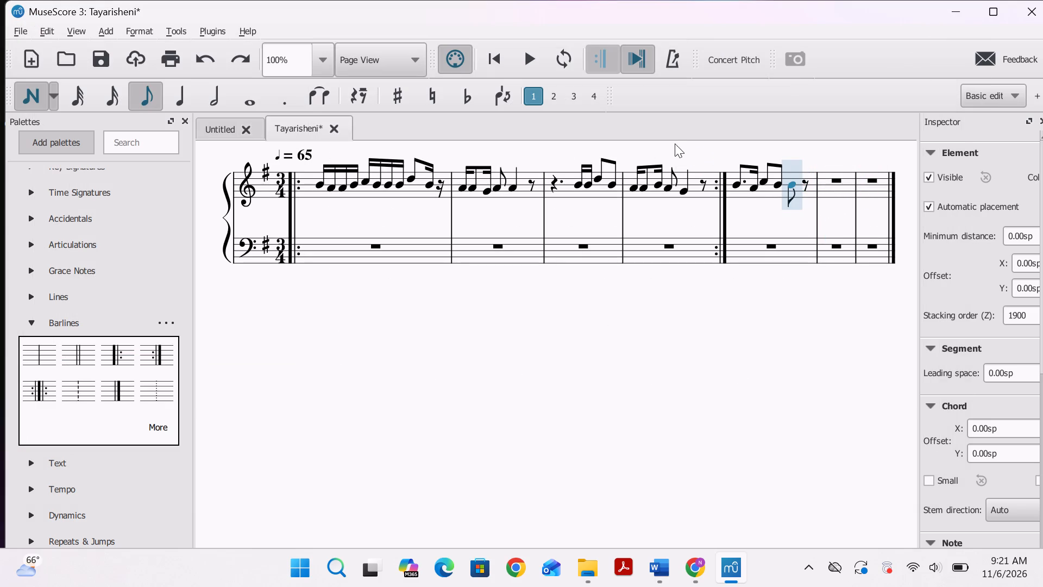
Flip the stem of the last quaver in treble measure 5 upwards.
click(496, 98)
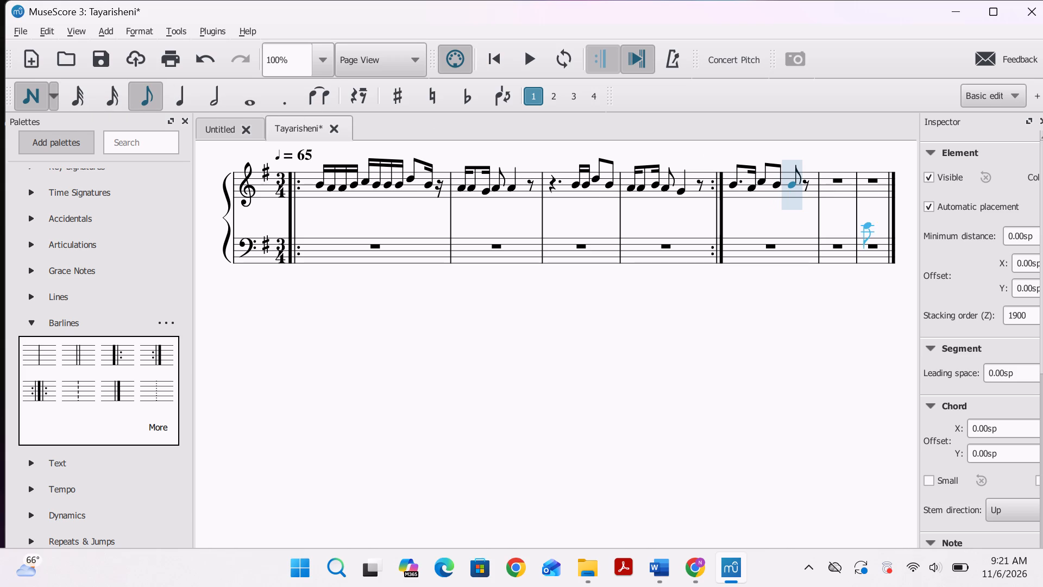
Enter a dotted quaver G4 at the start of treble measure 6.
click(831, 190)
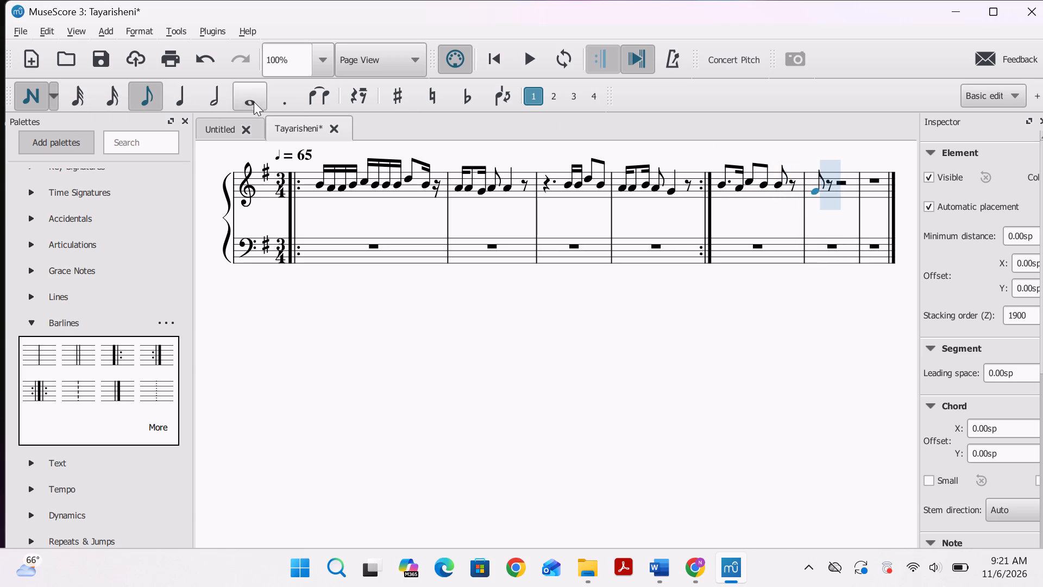
click(281, 101)
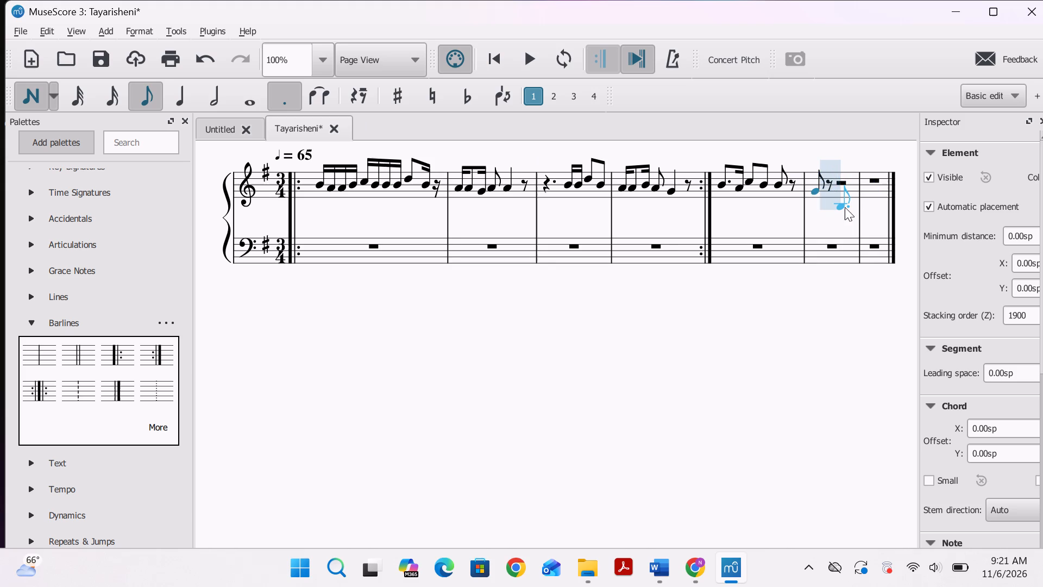
key(ctrl+z)
click(823, 192)
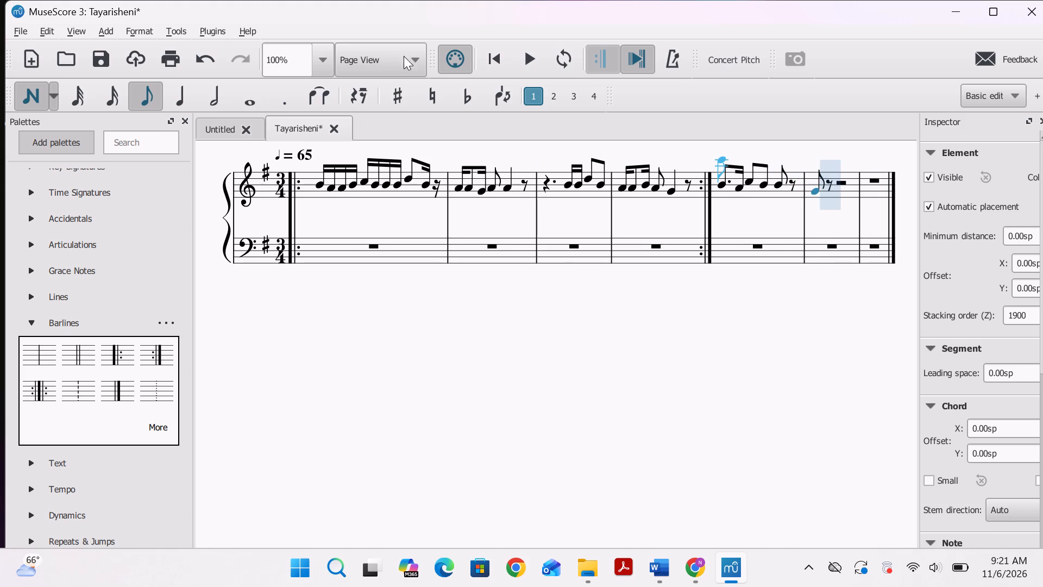
drag(21, 88, 29, 90)
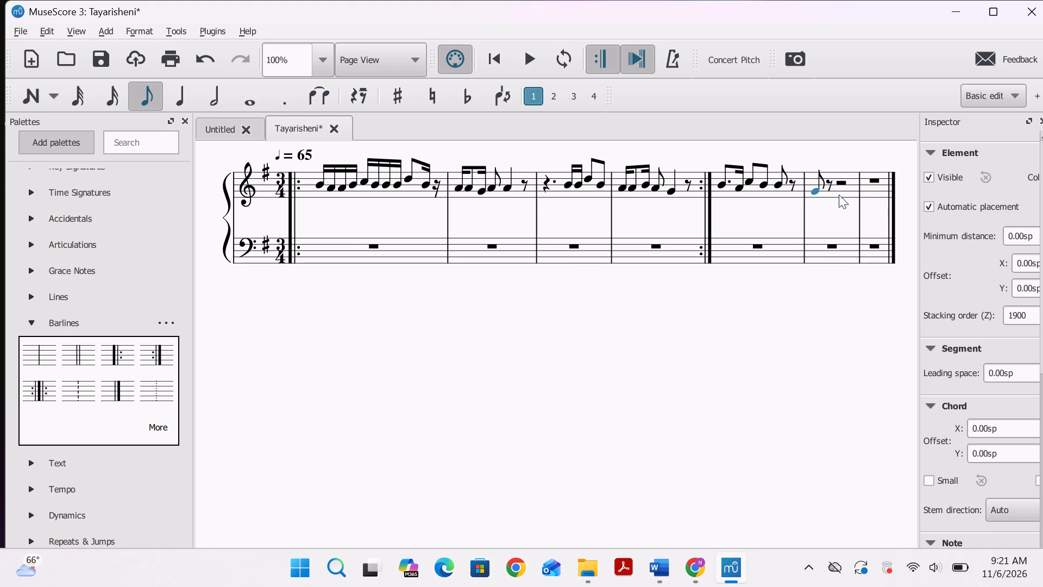
click(295, 102)
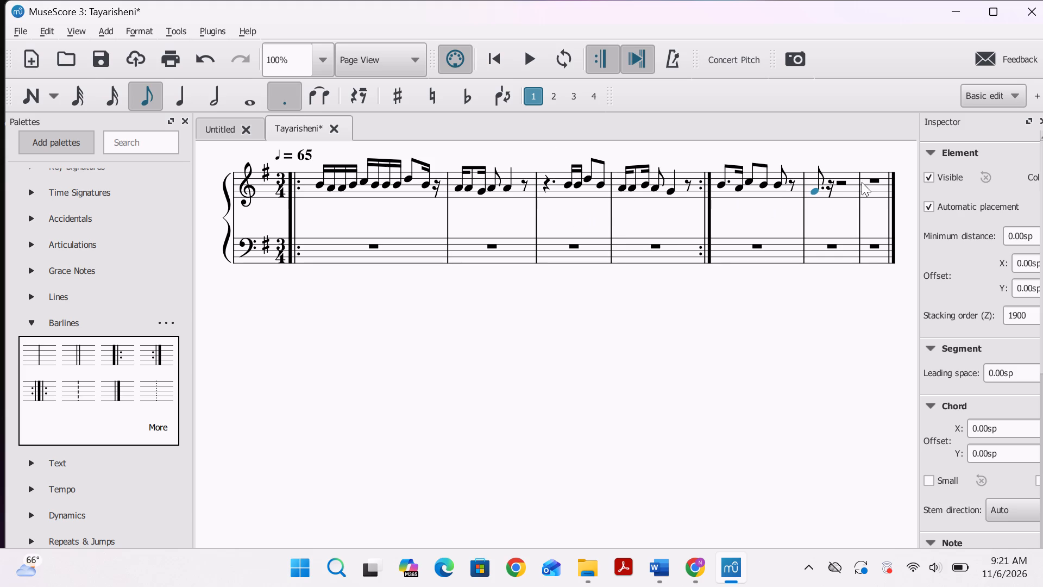
click(34, 105)
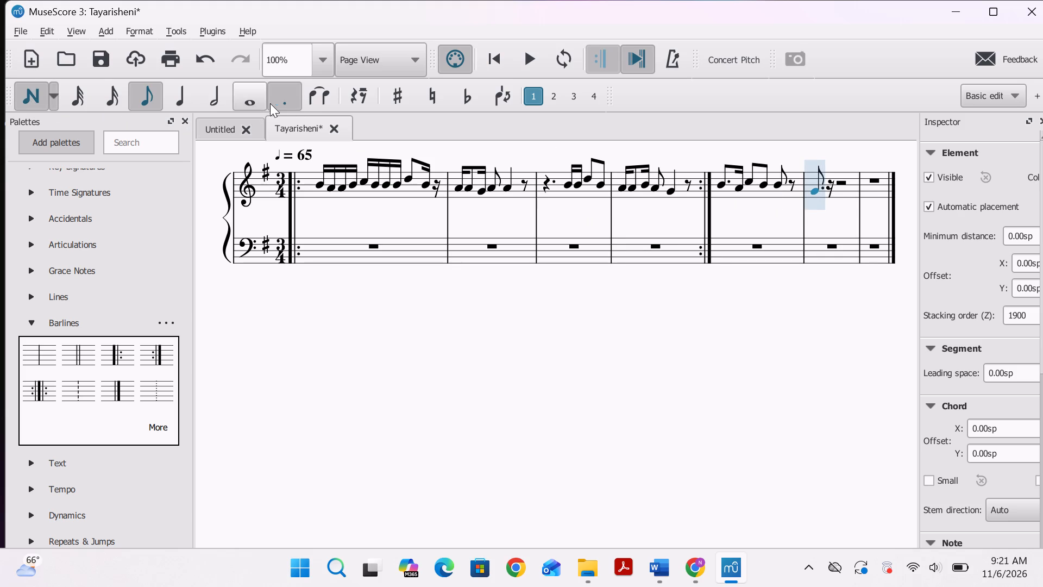
Complete treble measure 6 with a semiquaver G4, a quaver A4 and a crotchet A4.
click(279, 102)
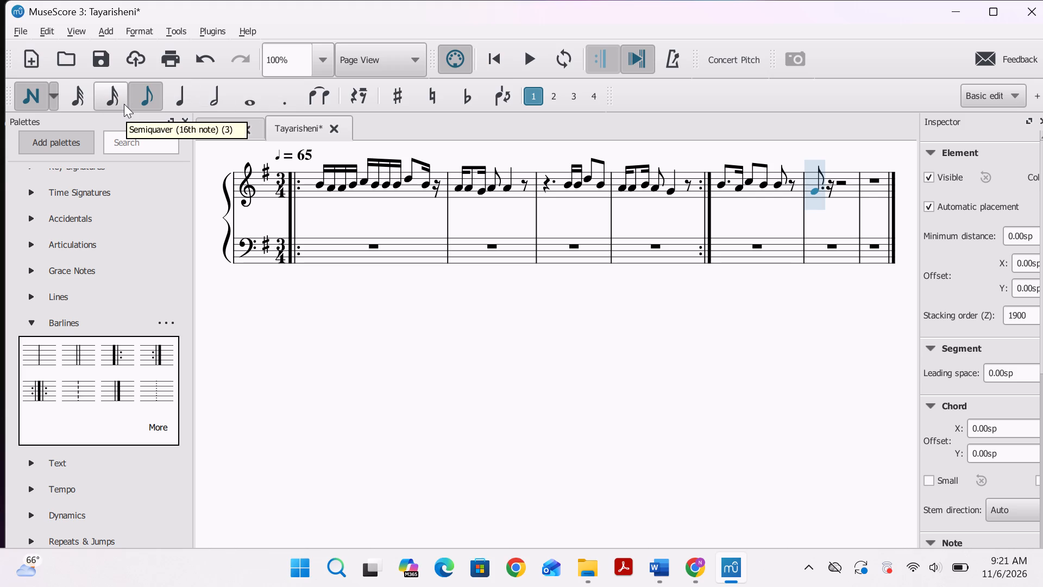
click(124, 104)
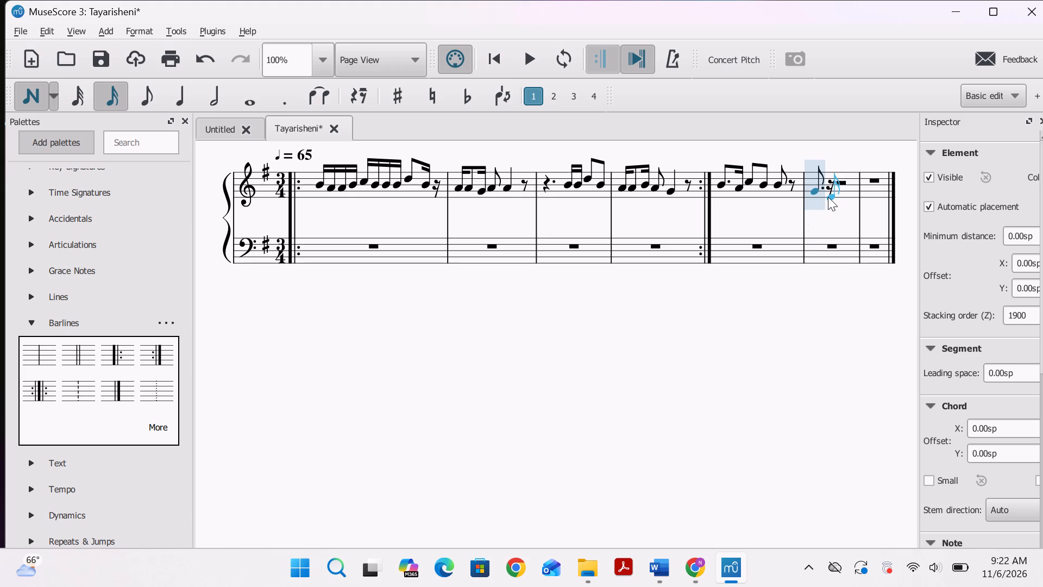
click(828, 191)
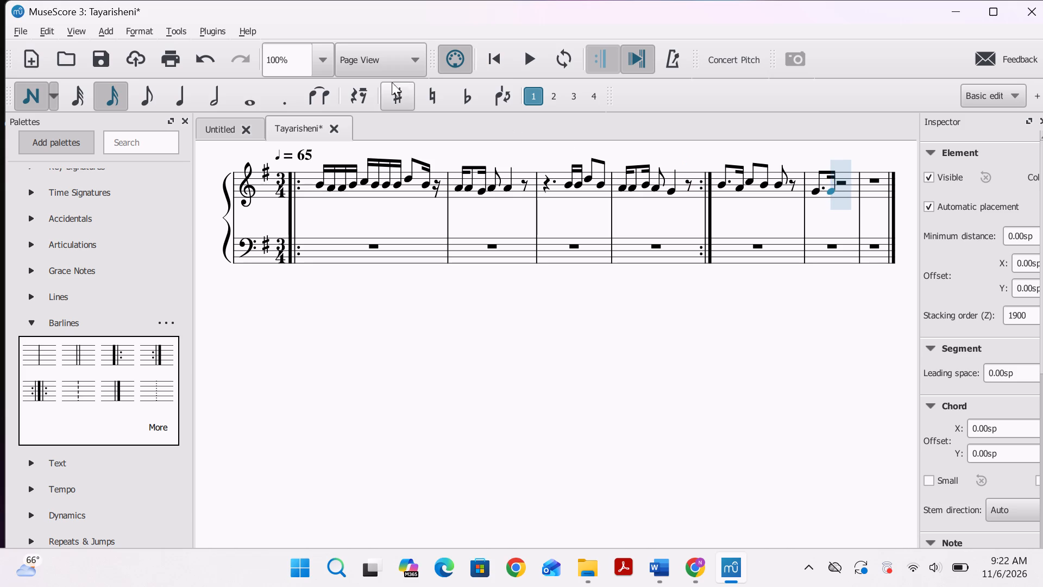
drag(139, 88, 143, 89)
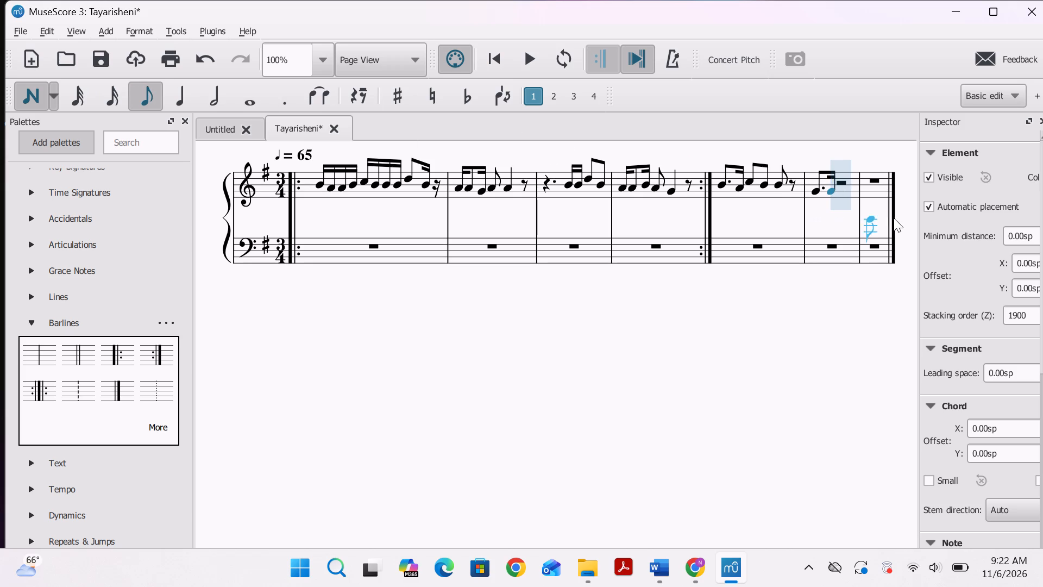
click(841, 184)
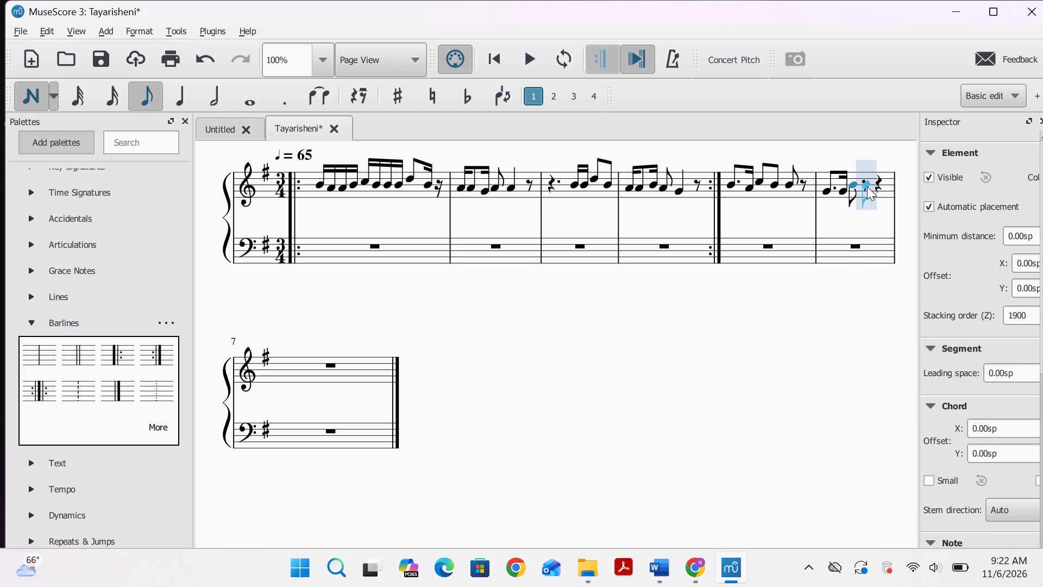
key(ctrl+z)
click(848, 187)
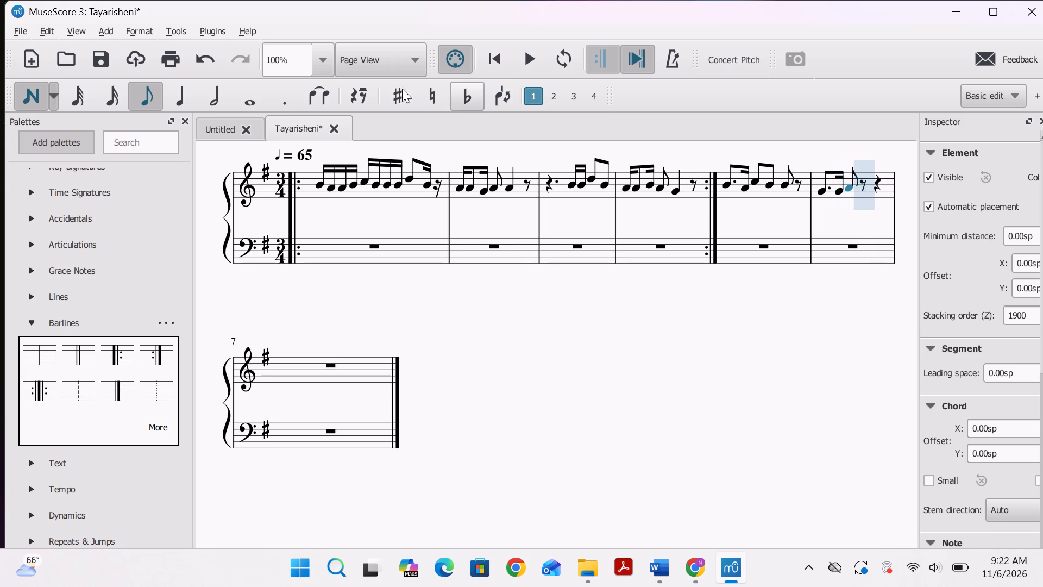
click(170, 90)
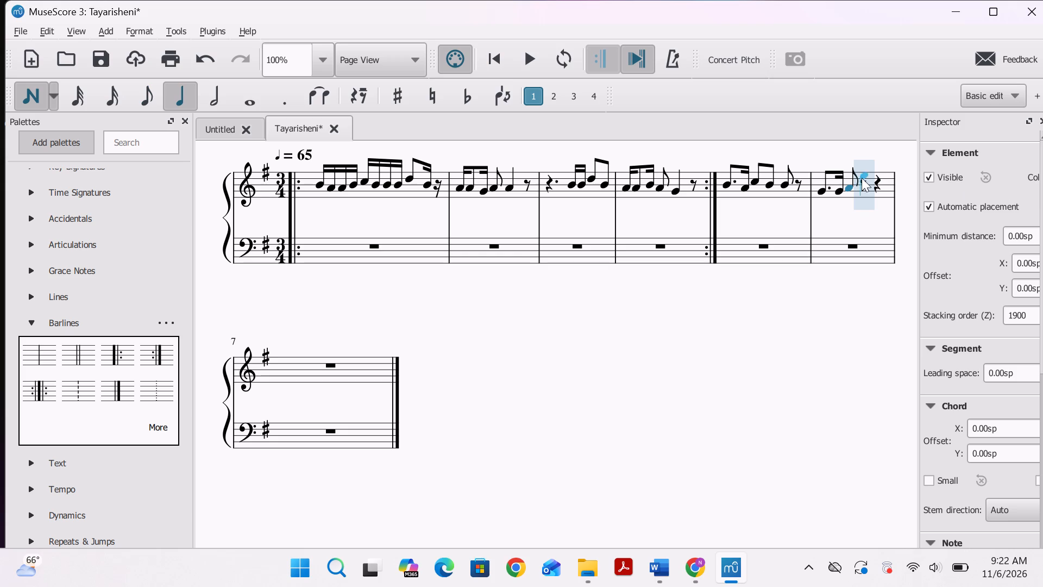
click(861, 188)
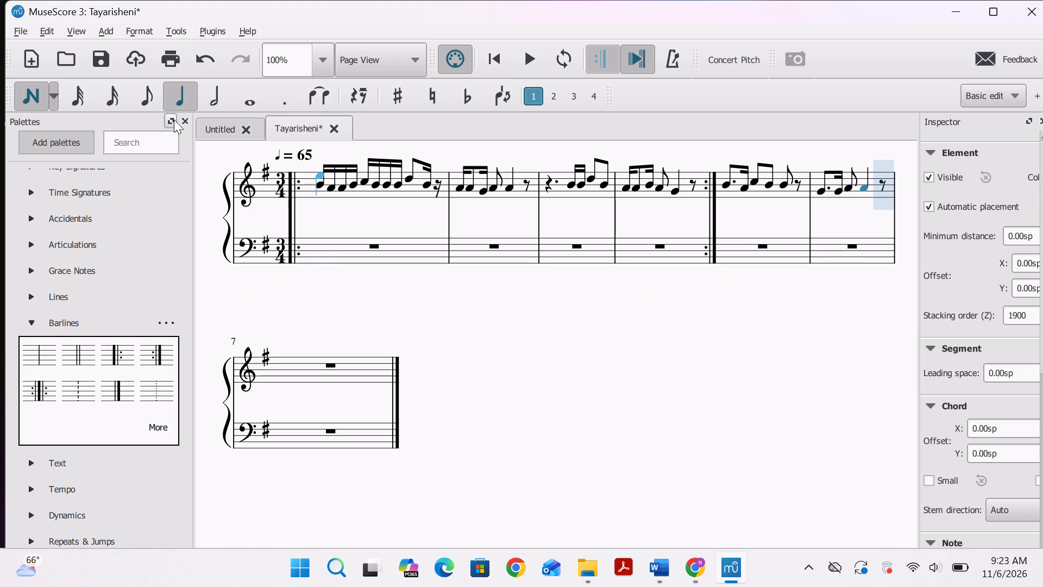
click(35, 95)
Play the score back from the first treble note to check the melody entered so far.
click(217, 197)
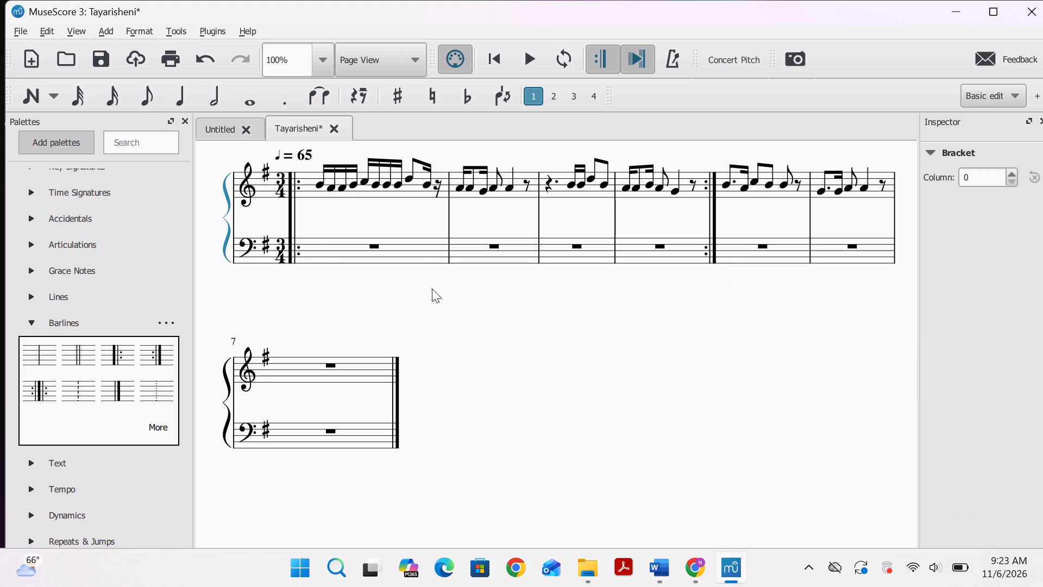
click(322, 188)
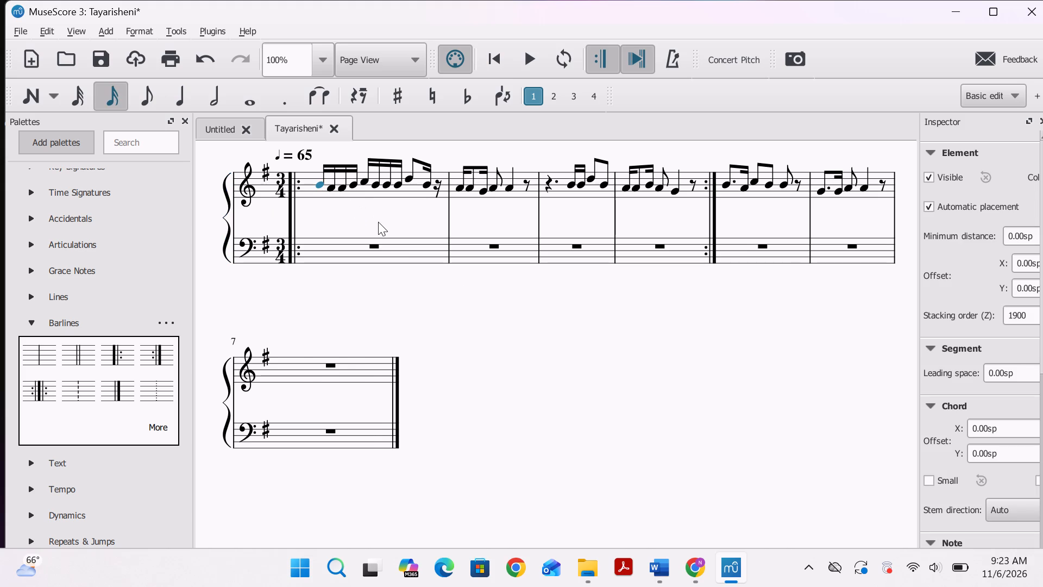
key(Return)
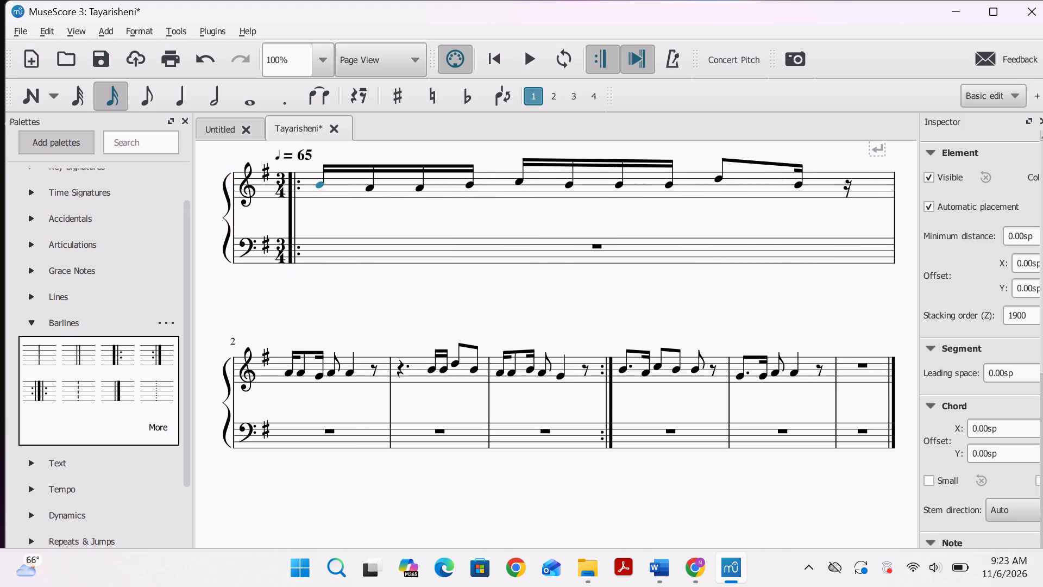
key(ctrl+z)
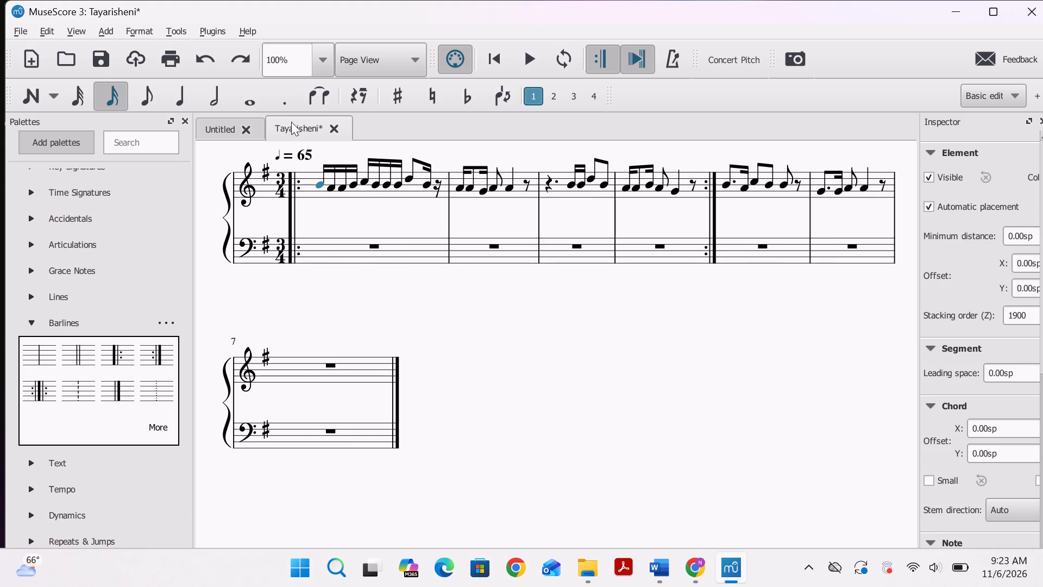
click(538, 68)
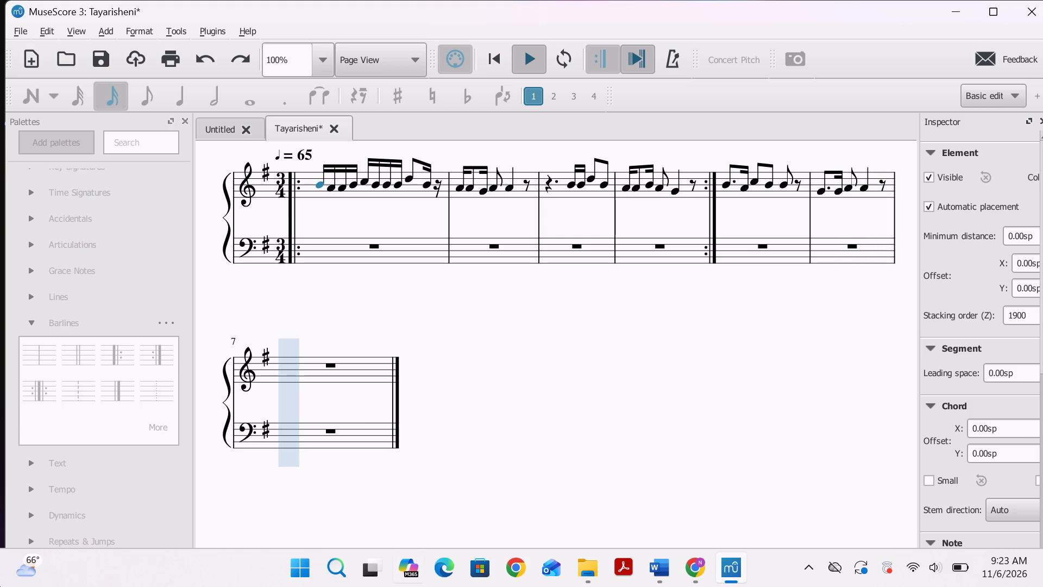
Start treble measure 7 with a dotted crotchet rest in place of its whole-measure rest.
click(328, 364)
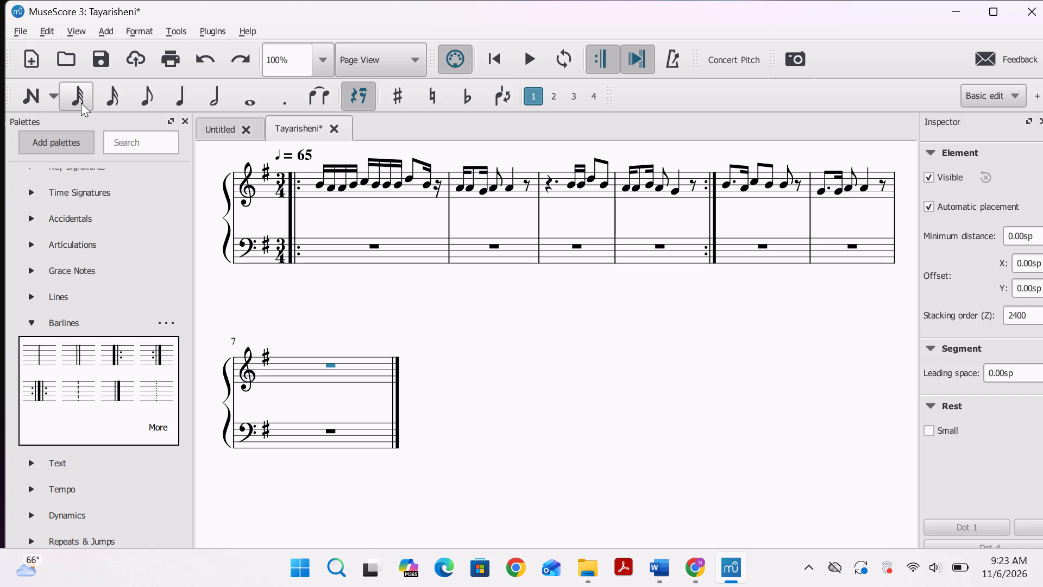
click(137, 99)
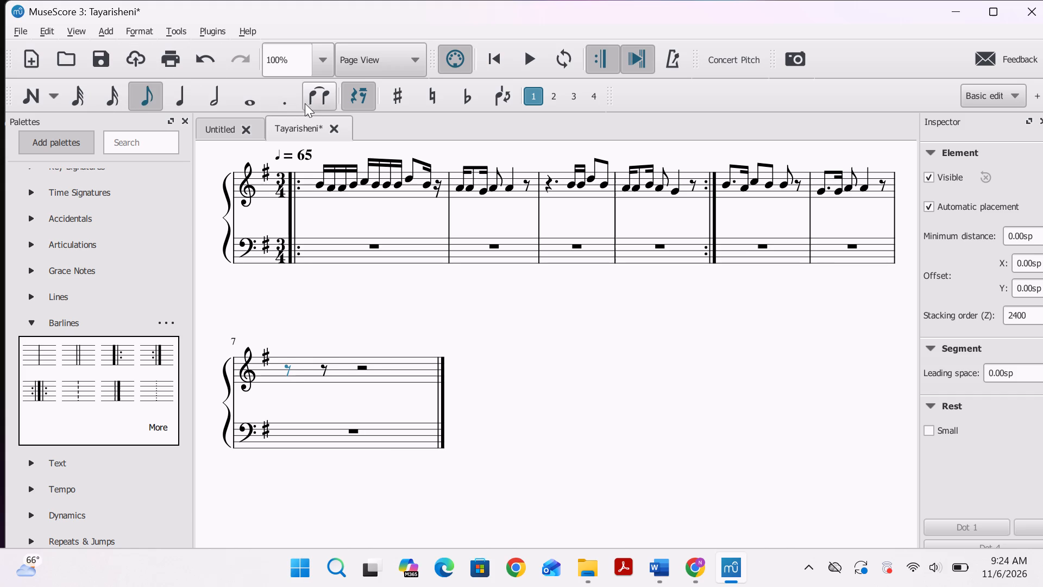
click(298, 104)
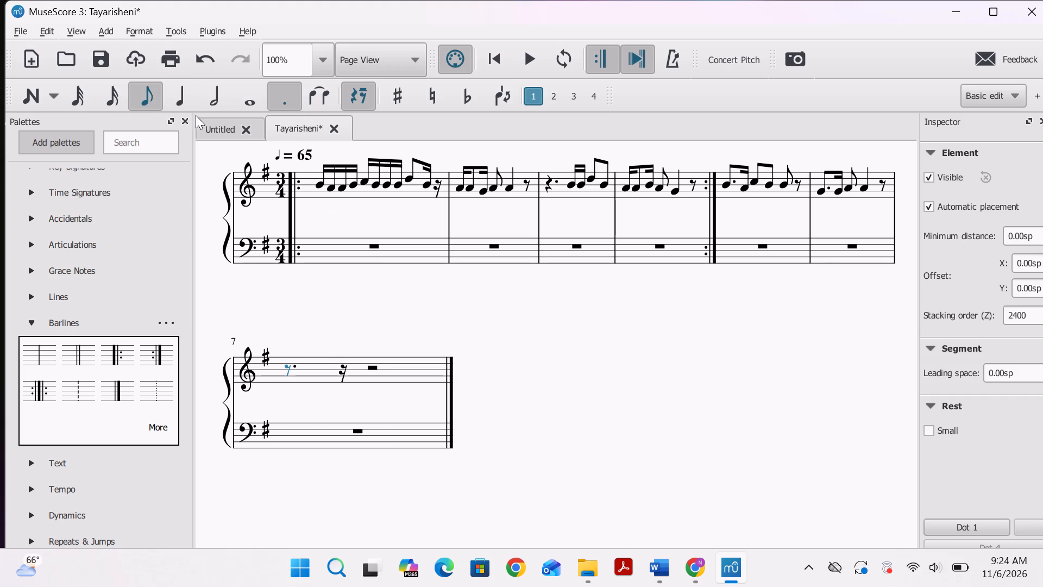
click(184, 97)
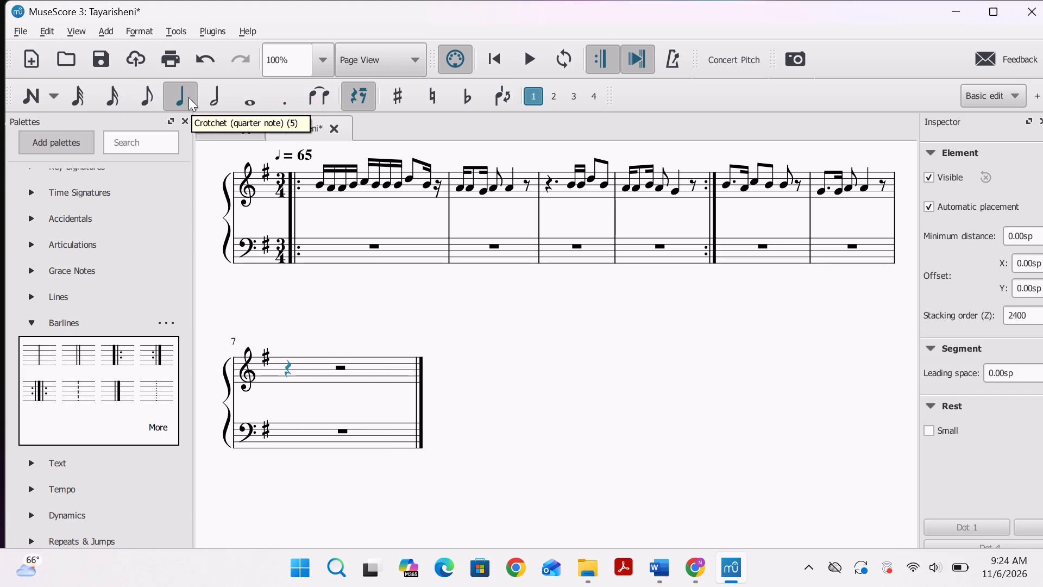
click(282, 103)
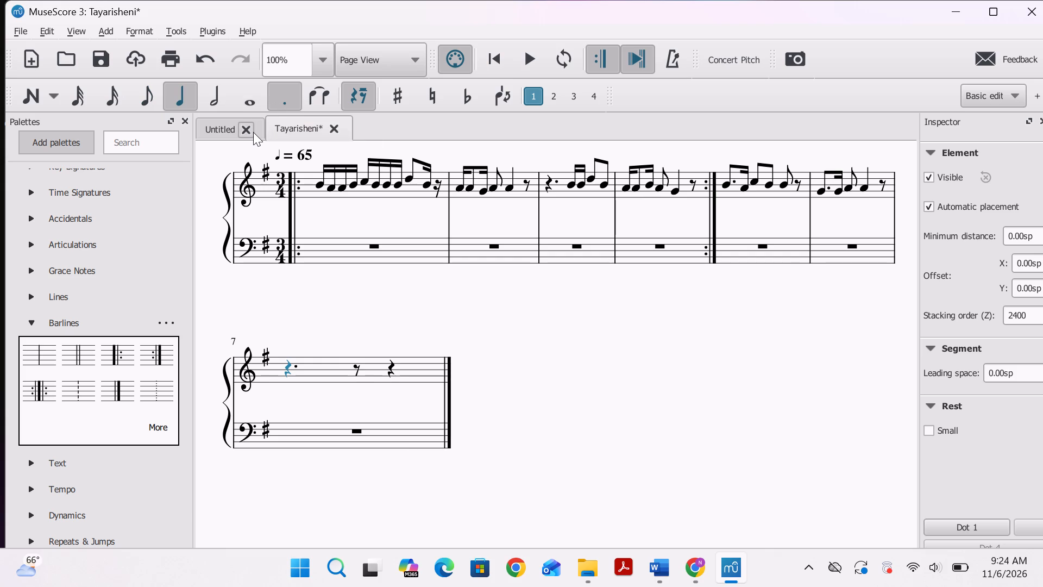
Play the score back again from the first note of treble measure 1.
click(30, 96)
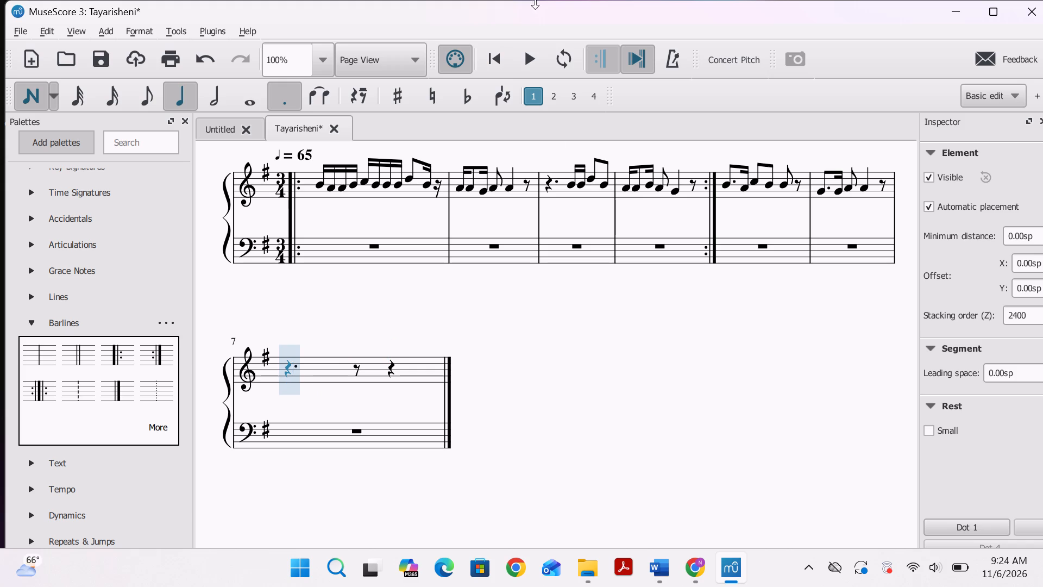
click(527, 57)
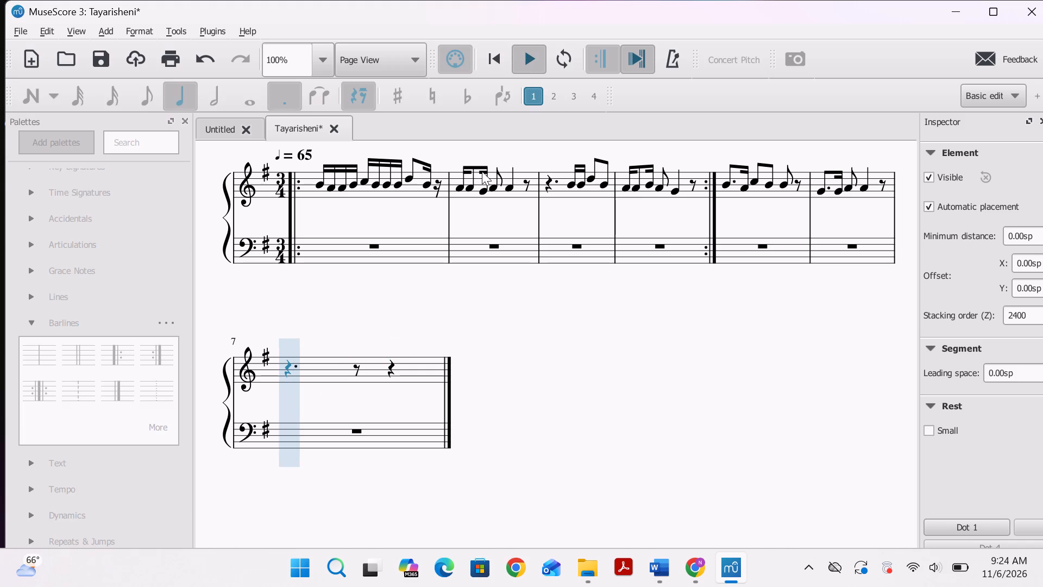
click(319, 182)
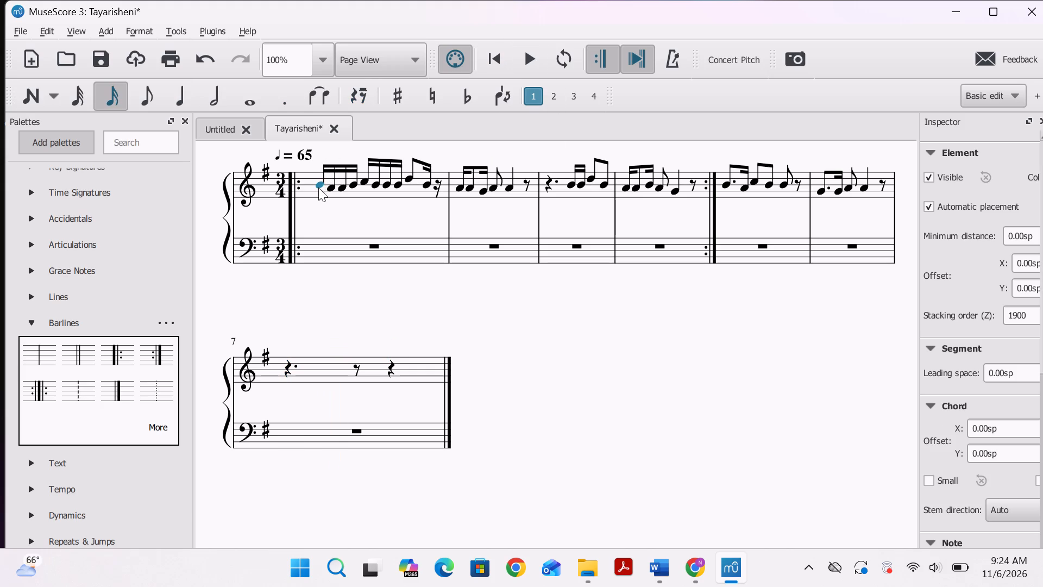
click(532, 54)
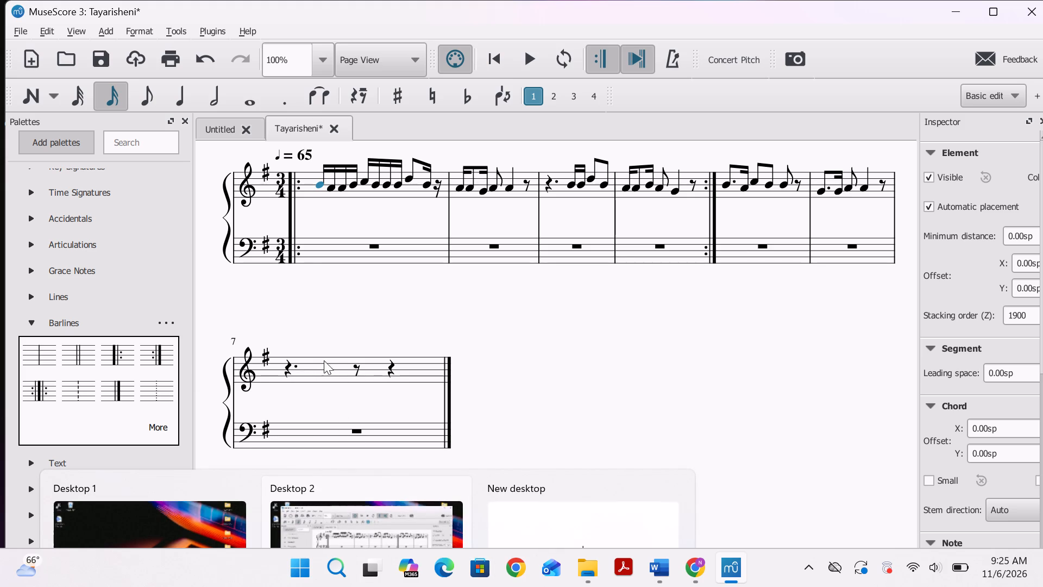
Enter two semiquavers B4 and a quaver B4 after the dotted crotchet rest in treble measure 7.
click(357, 369)
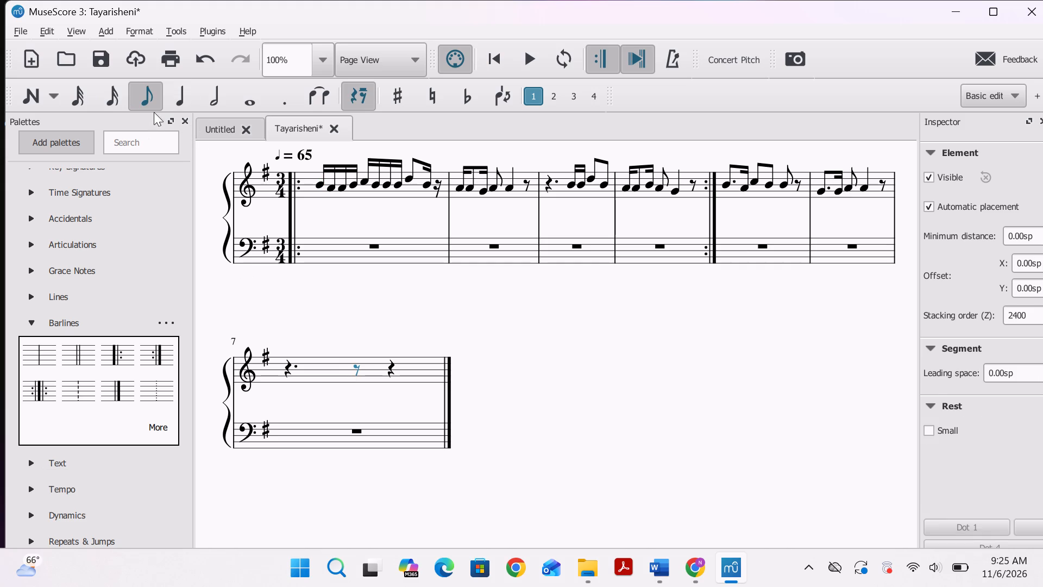
click(118, 100)
click(18, 103)
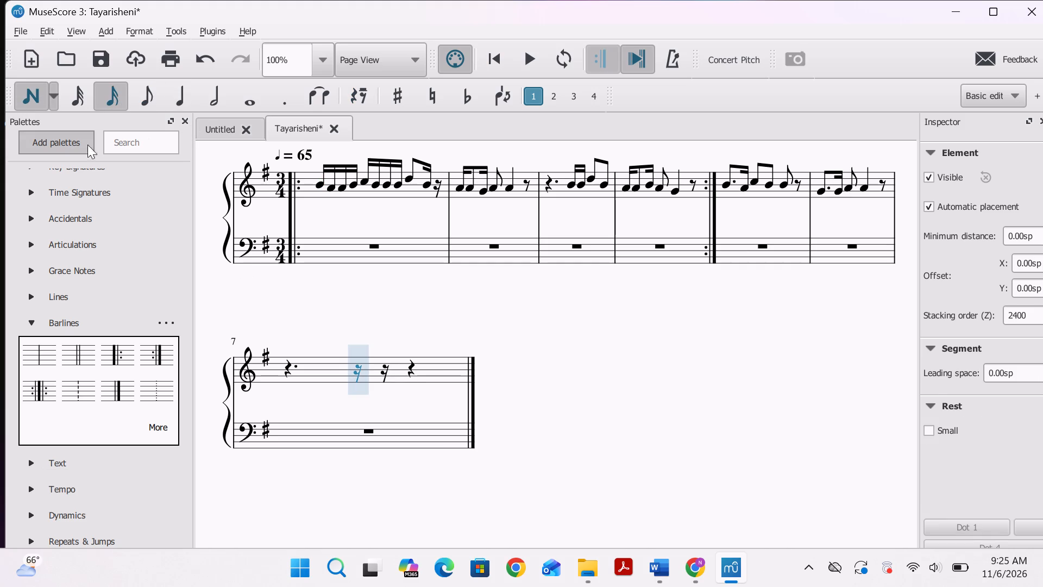
click(149, 100)
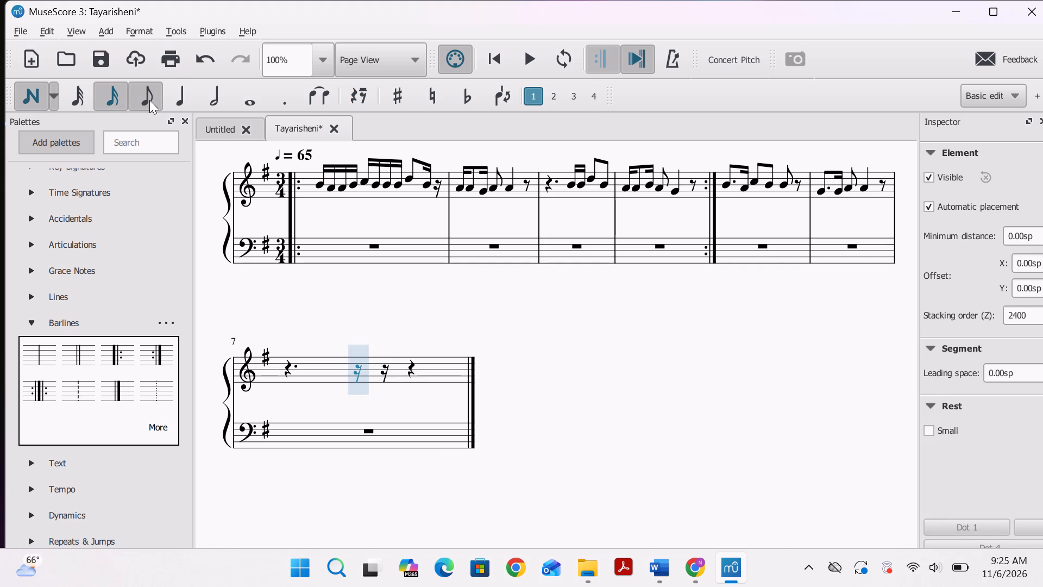
click(117, 105)
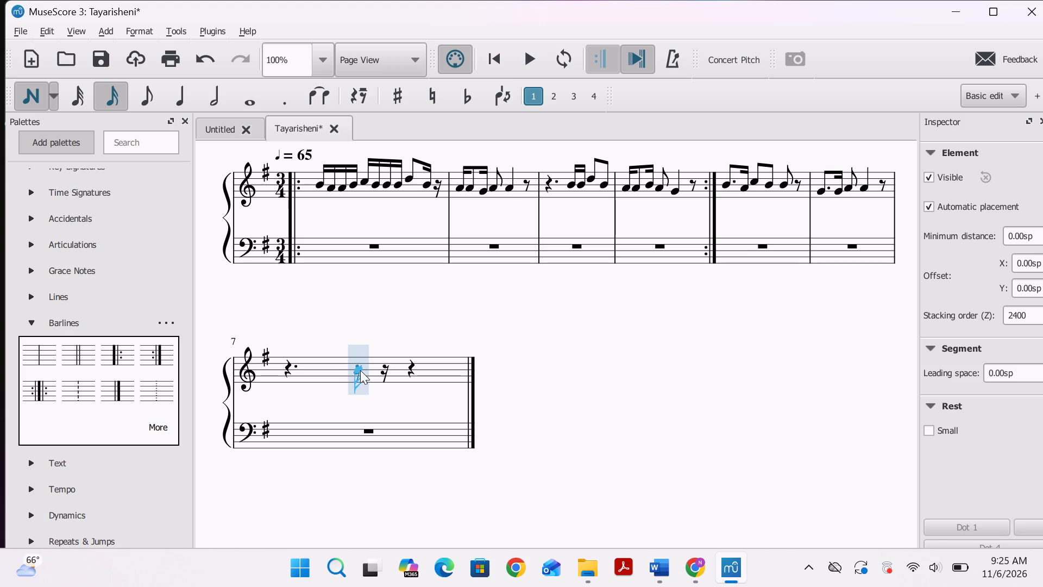
click(371, 369)
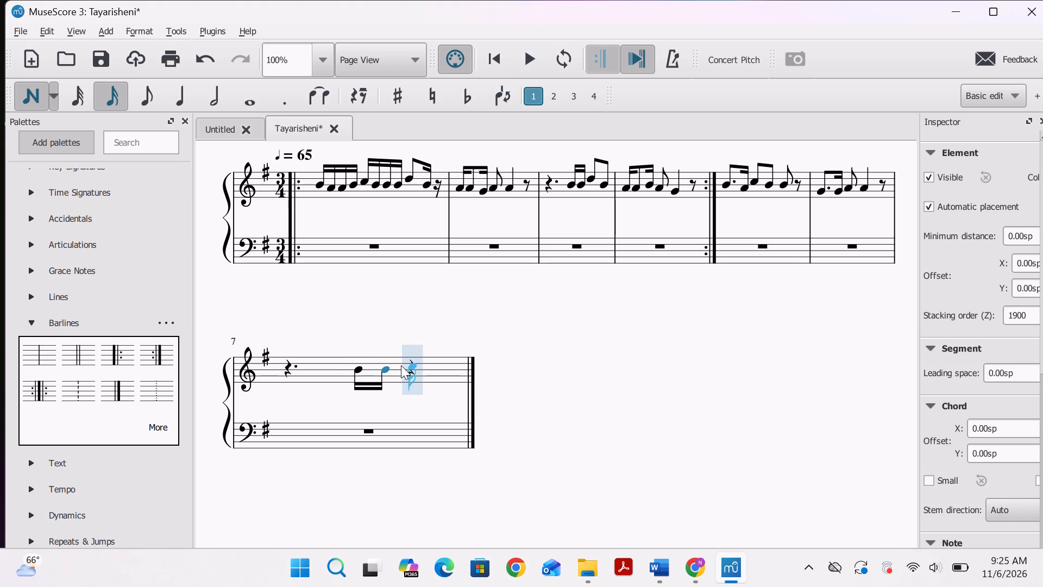
click(139, 107)
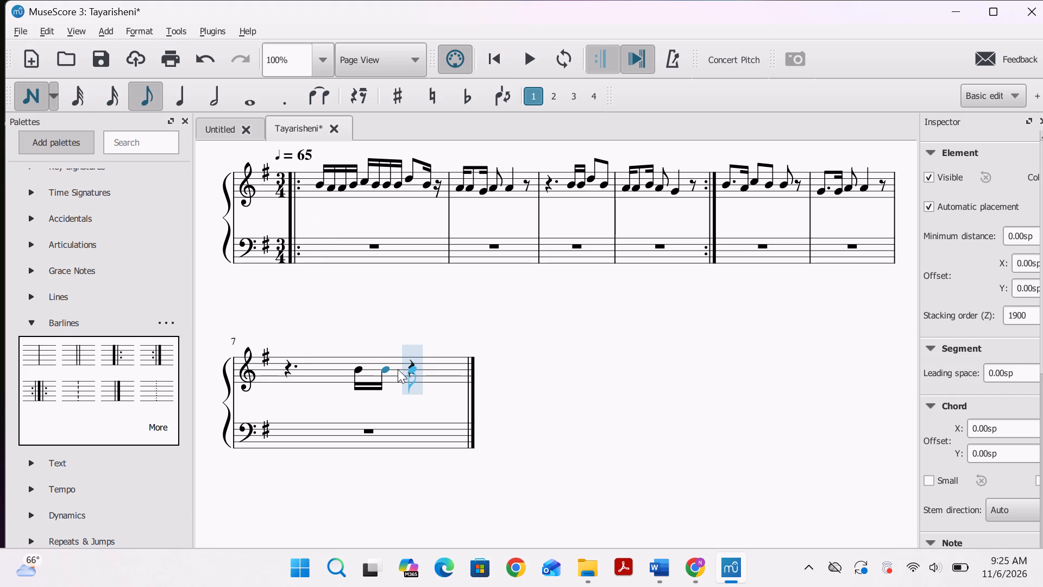
click(398, 369)
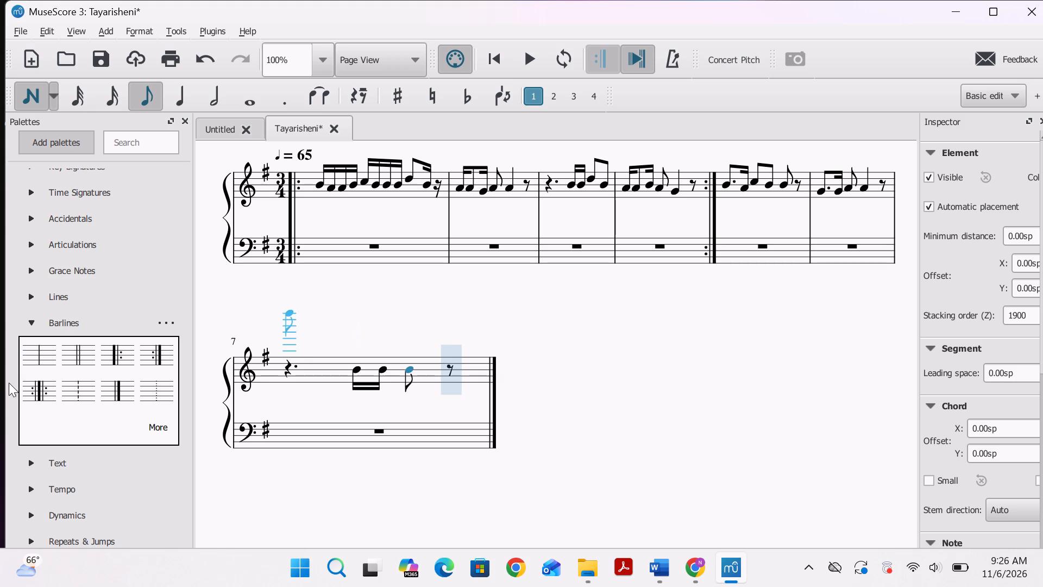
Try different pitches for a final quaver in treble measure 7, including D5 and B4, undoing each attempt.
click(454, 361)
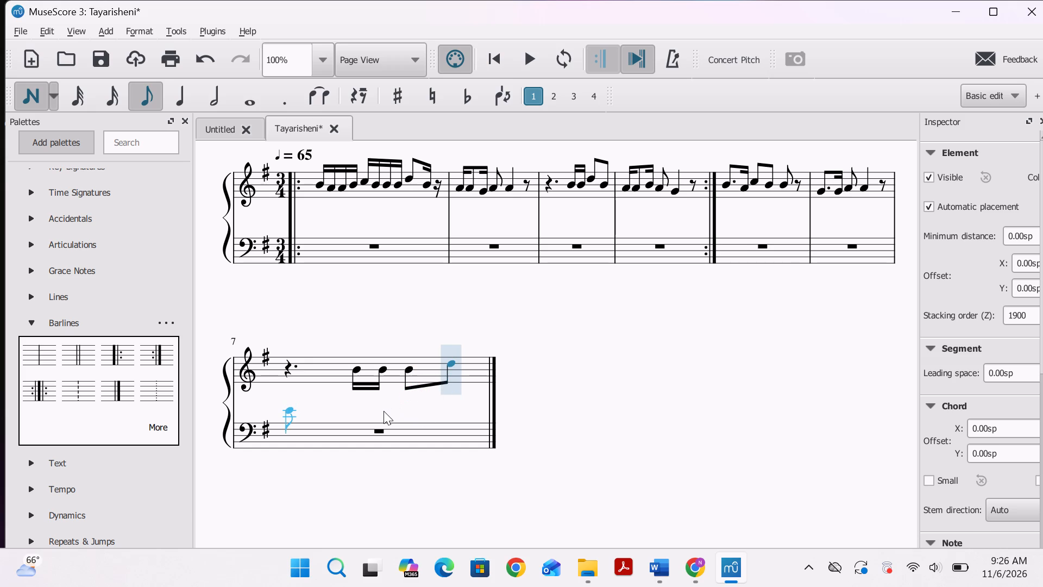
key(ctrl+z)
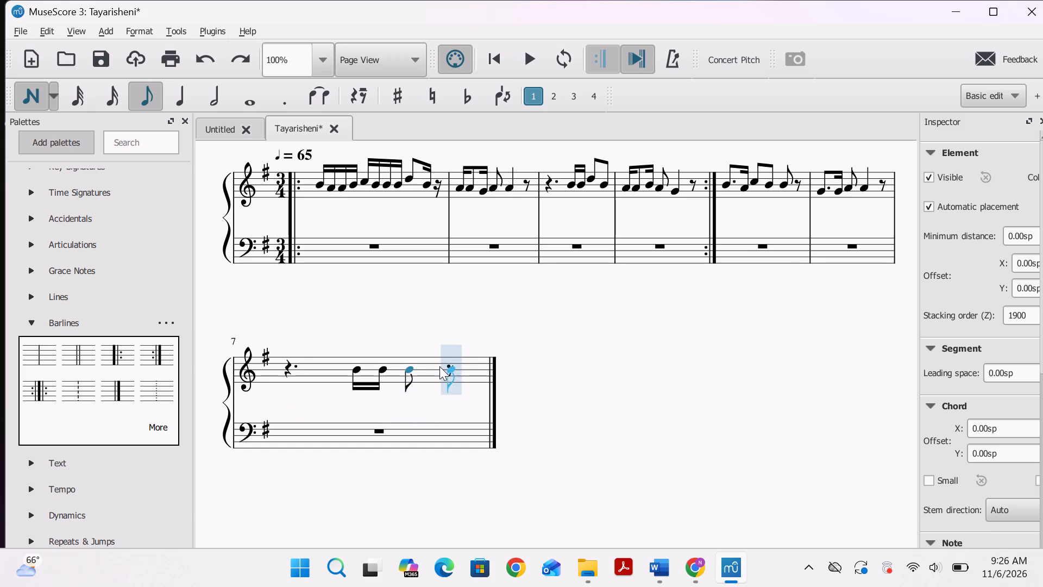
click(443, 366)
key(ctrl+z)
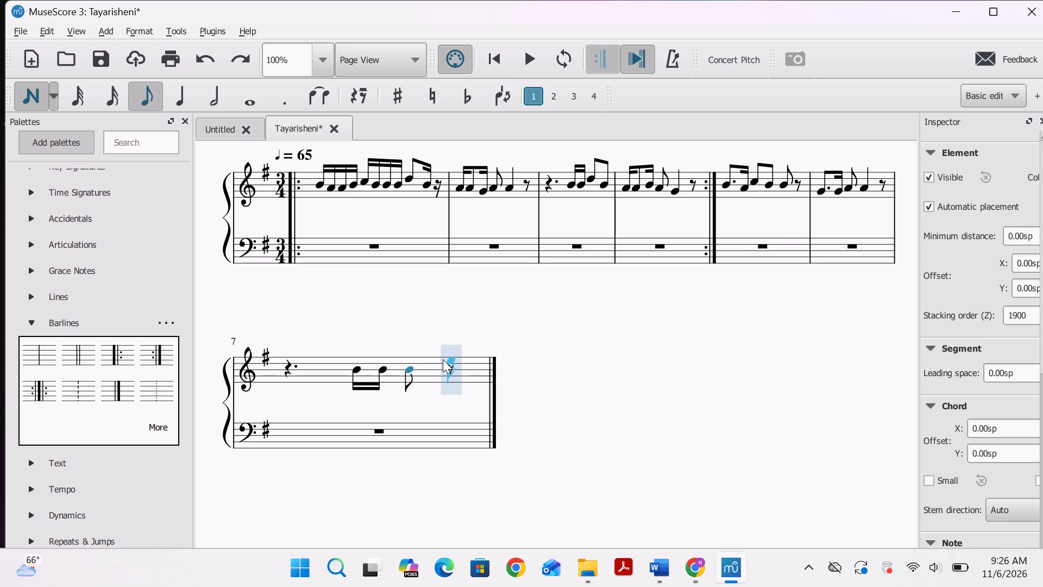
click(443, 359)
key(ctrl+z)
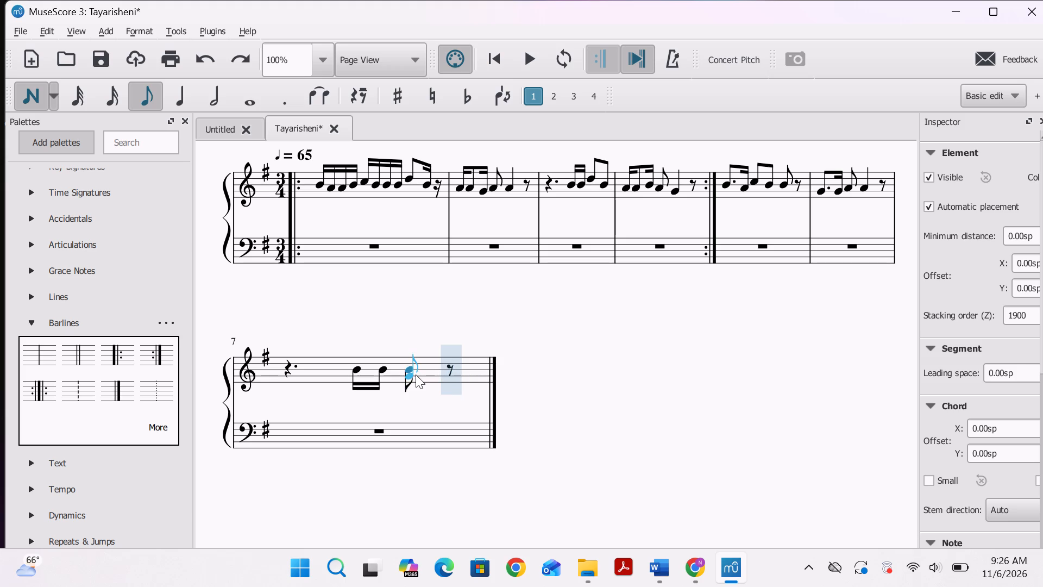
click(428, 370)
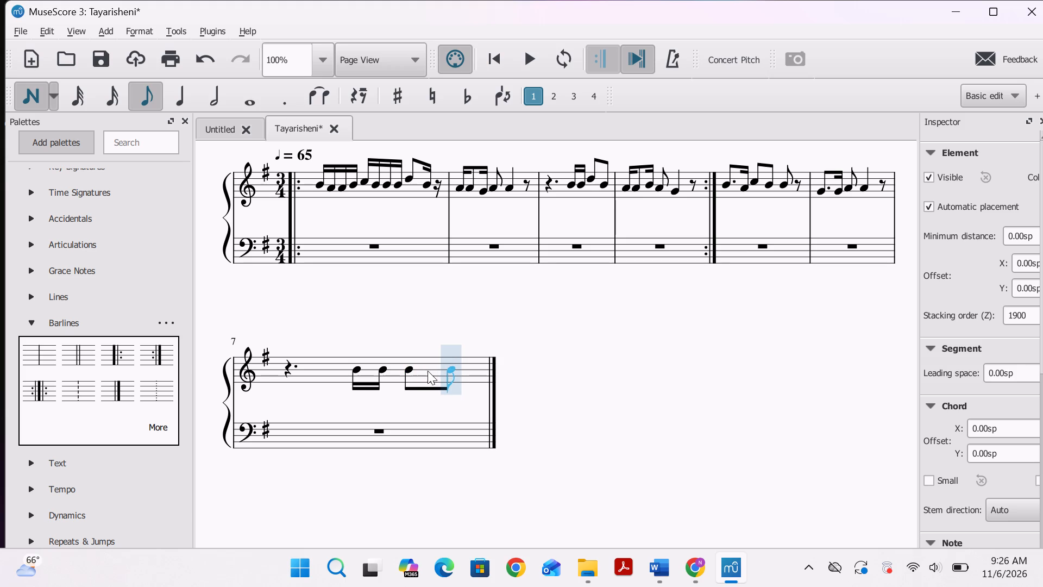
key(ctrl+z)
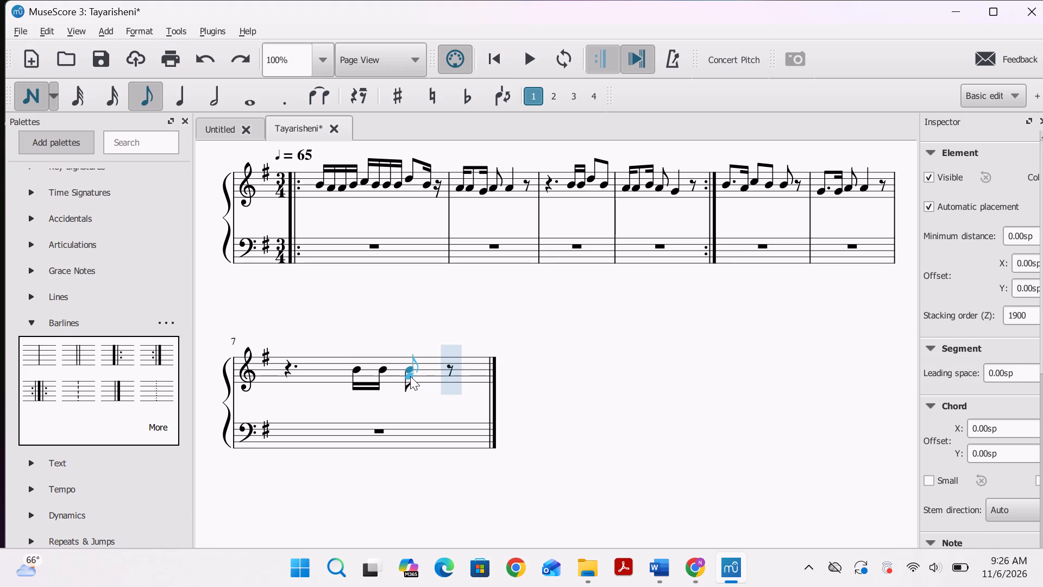
Undo the B4 quaver and the second B4 semiquaver in treble measure 7.
key(ctrl+z)
key(ctrl+z)
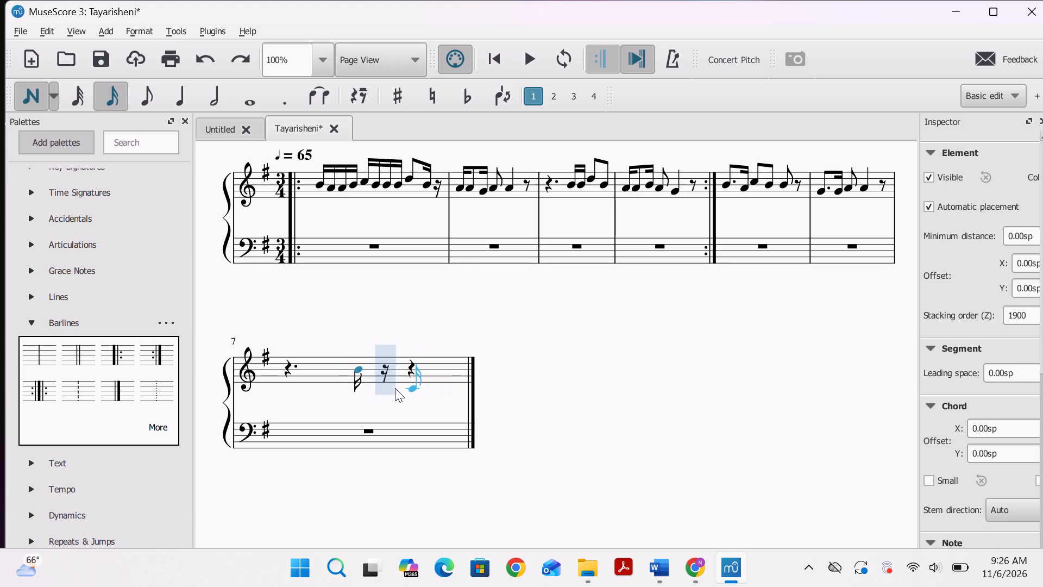
key(z)
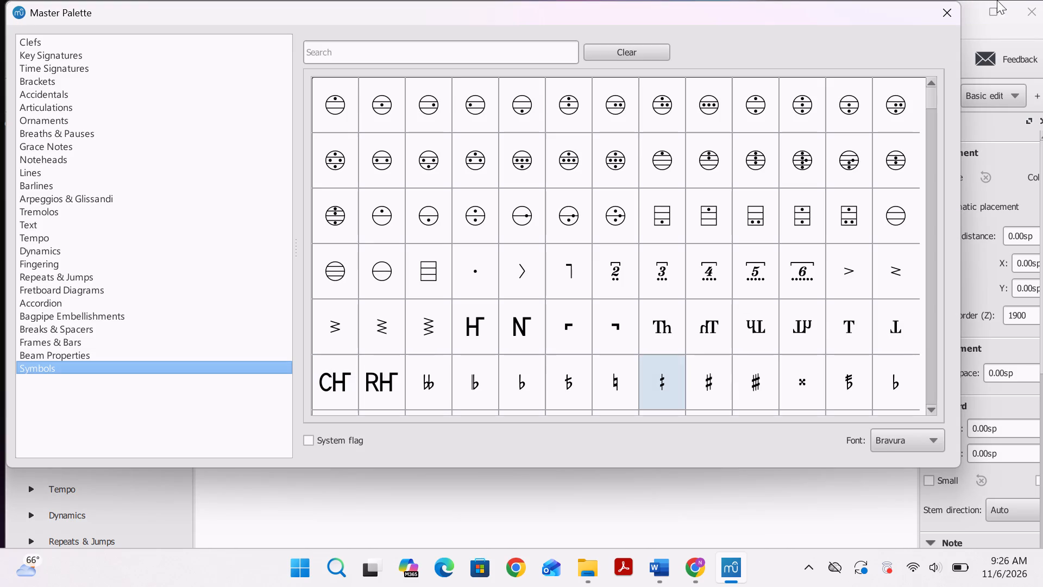
click(941, 6)
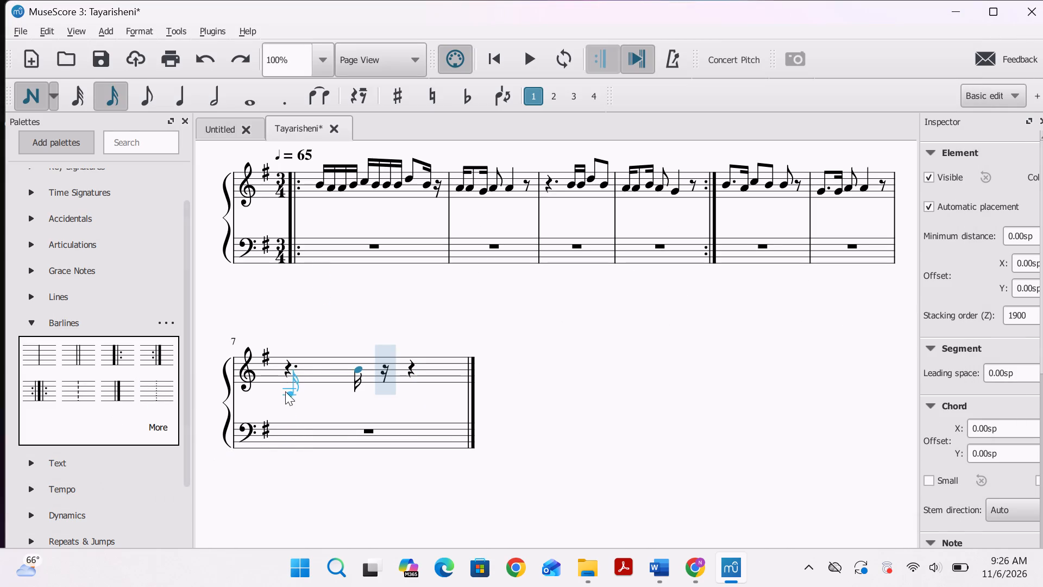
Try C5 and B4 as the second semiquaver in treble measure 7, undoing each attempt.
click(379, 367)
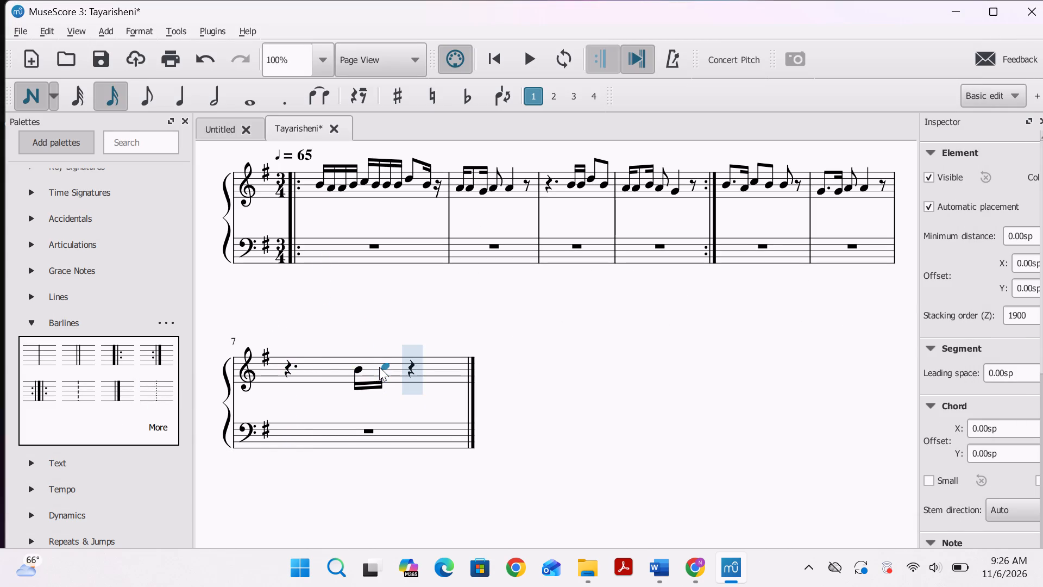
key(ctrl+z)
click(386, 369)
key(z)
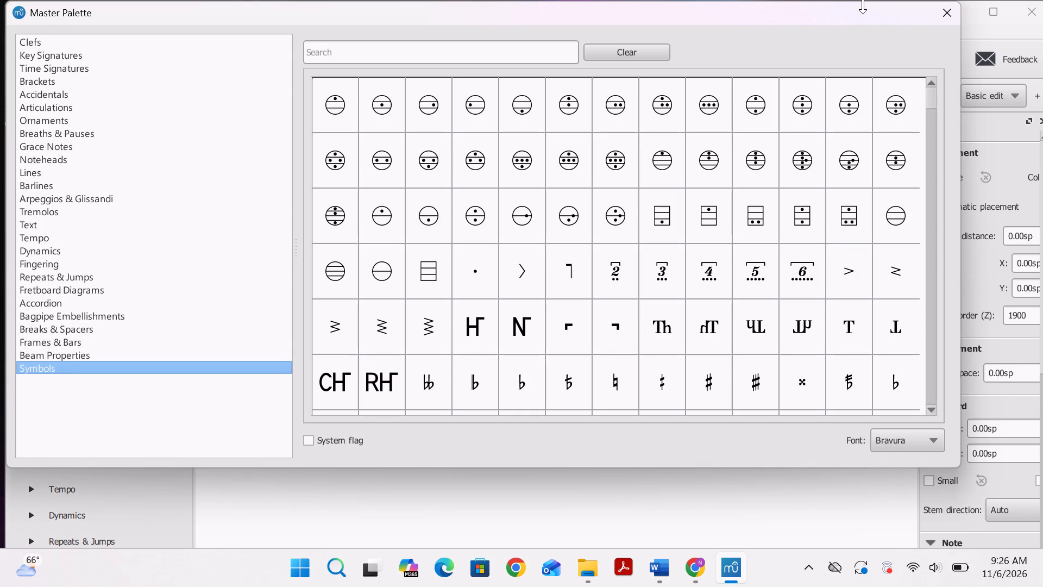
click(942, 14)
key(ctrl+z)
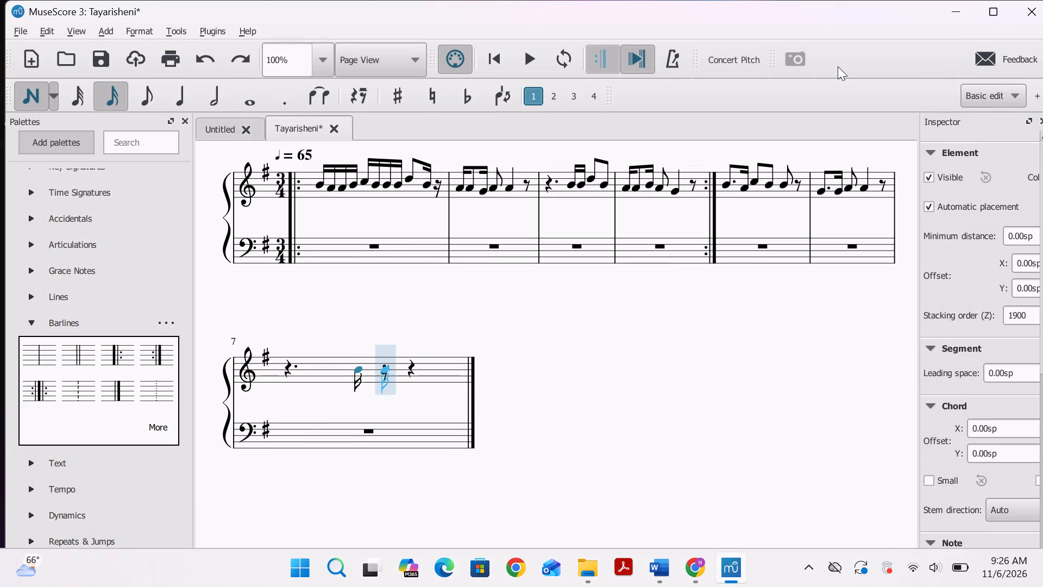
Undo the remaining B4 semiquaver after the dotted crotchet rest in treble measure 7.
key(ctrl+z)
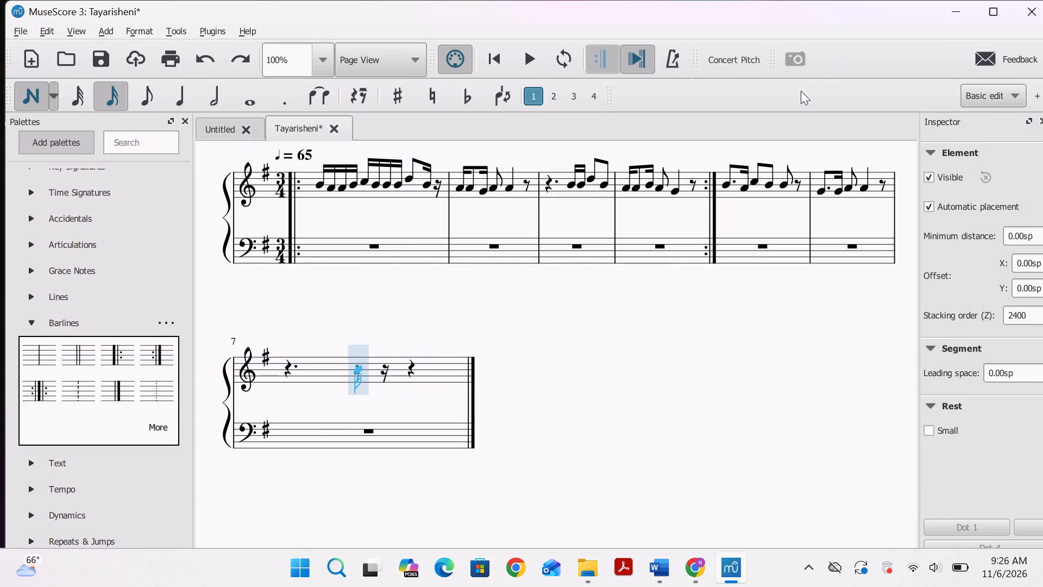
click(801, 91)
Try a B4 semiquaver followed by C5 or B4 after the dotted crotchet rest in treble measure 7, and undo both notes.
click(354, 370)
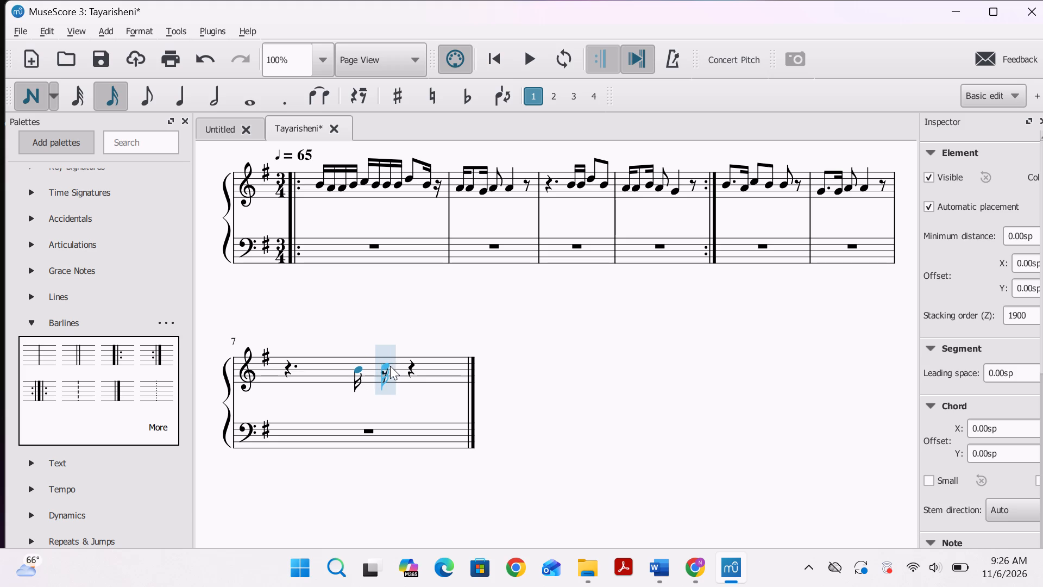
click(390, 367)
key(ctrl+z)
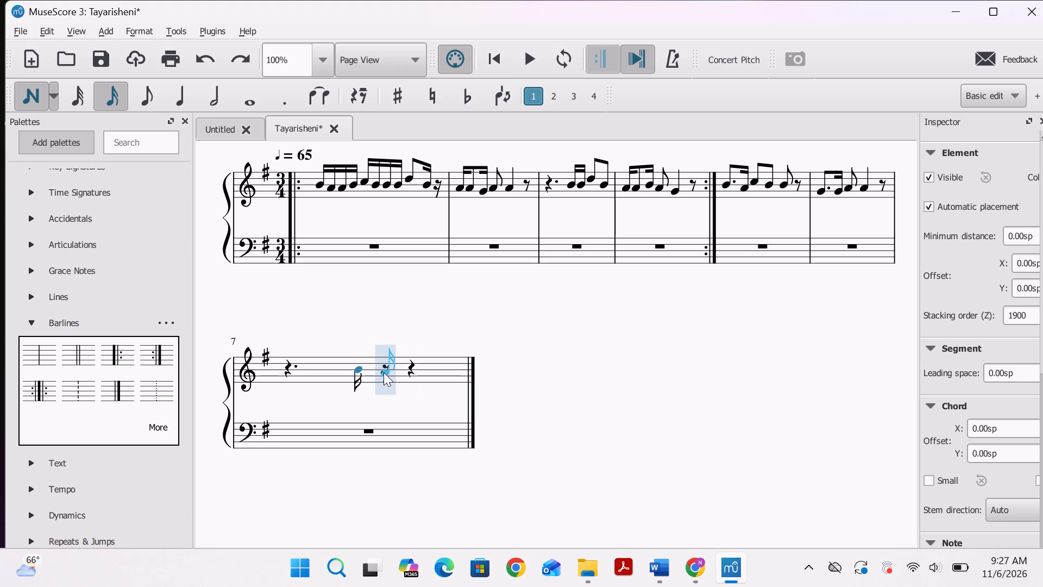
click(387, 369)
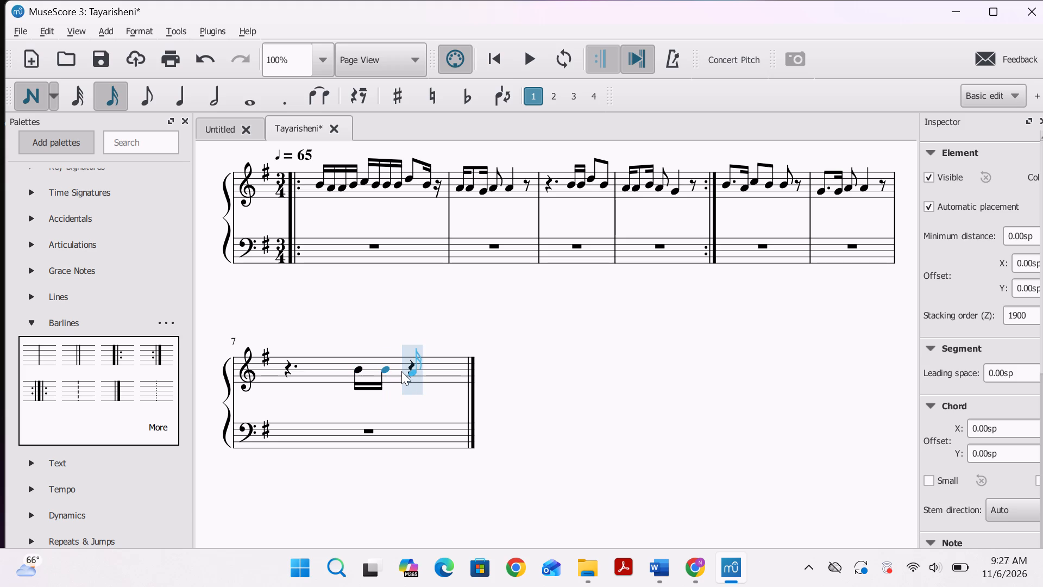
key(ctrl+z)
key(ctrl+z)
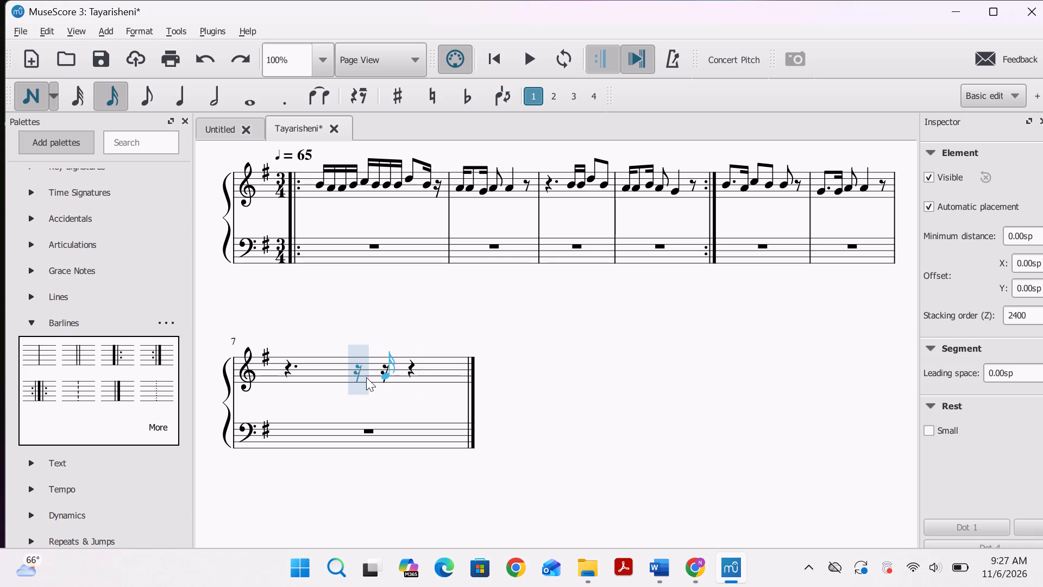
Enter a semiquaver G4 right after the dotted crotchet rest in treble measure 7.
click(361, 377)
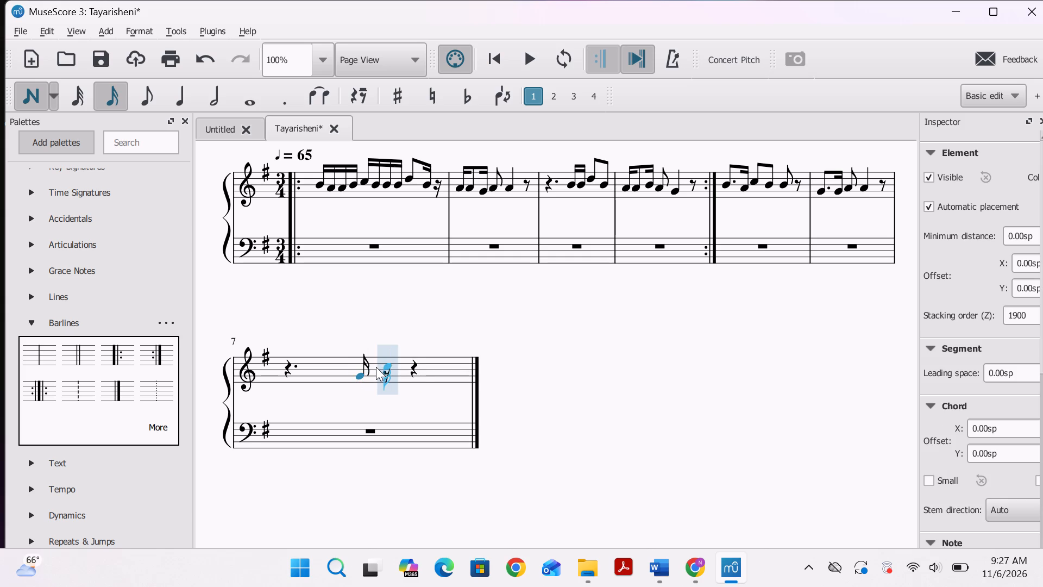
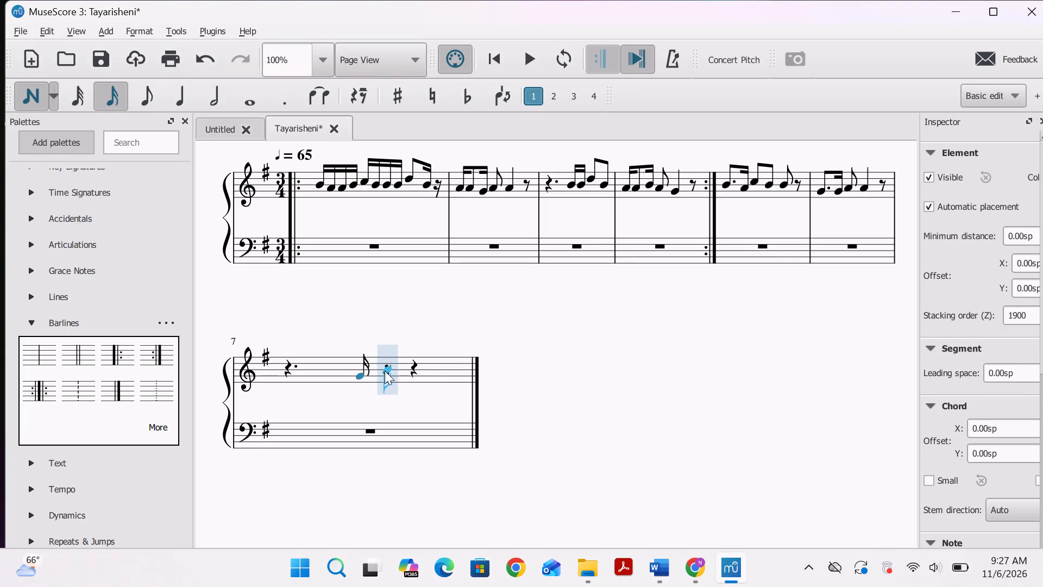
Continue treble measure 7 after the G4 with a semiquaver B4 followed by a quaver B4.
click(385, 369)
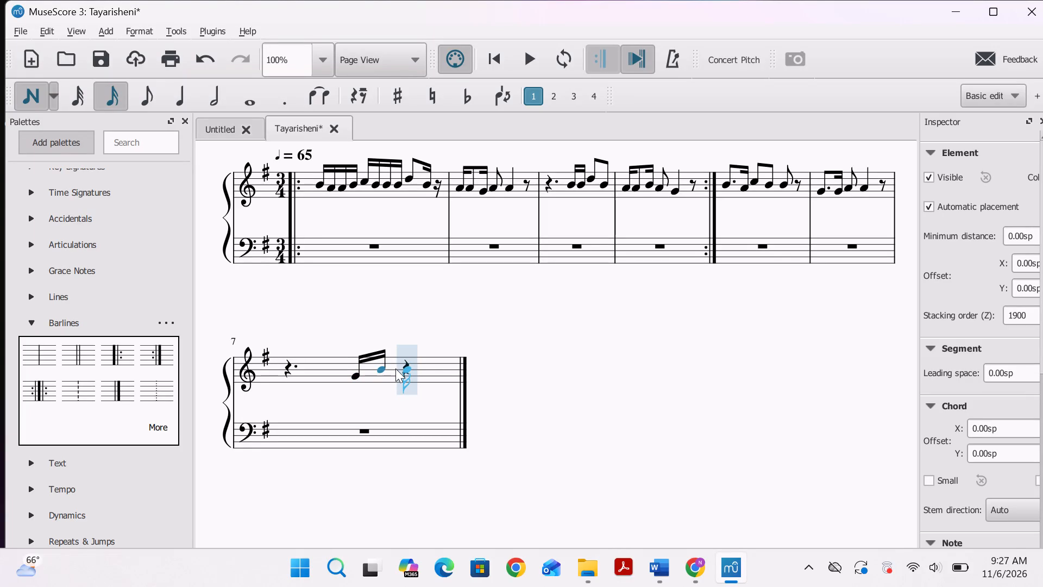
click(395, 369)
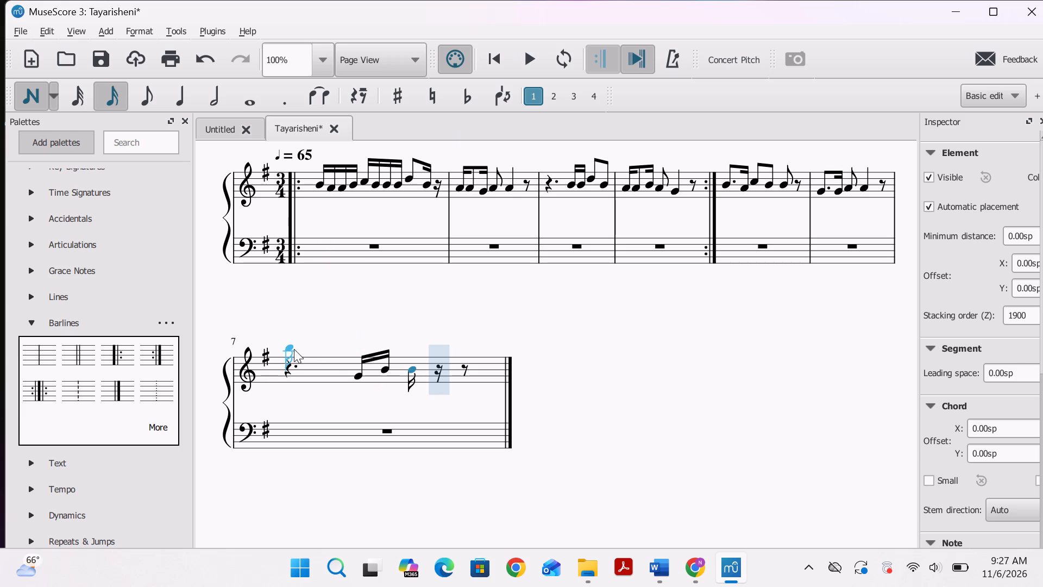
key(ctrl+z)
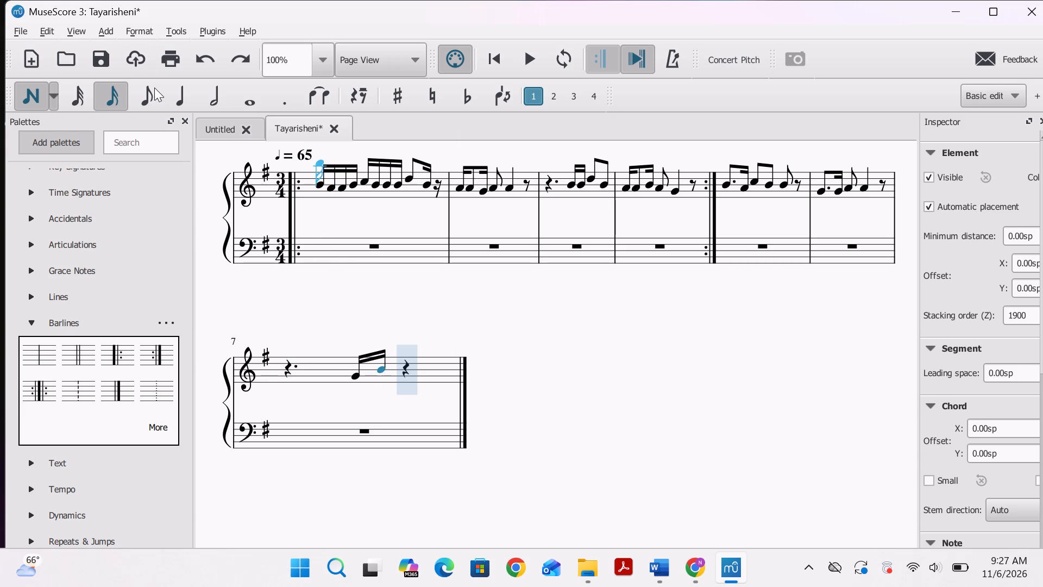
click(154, 88)
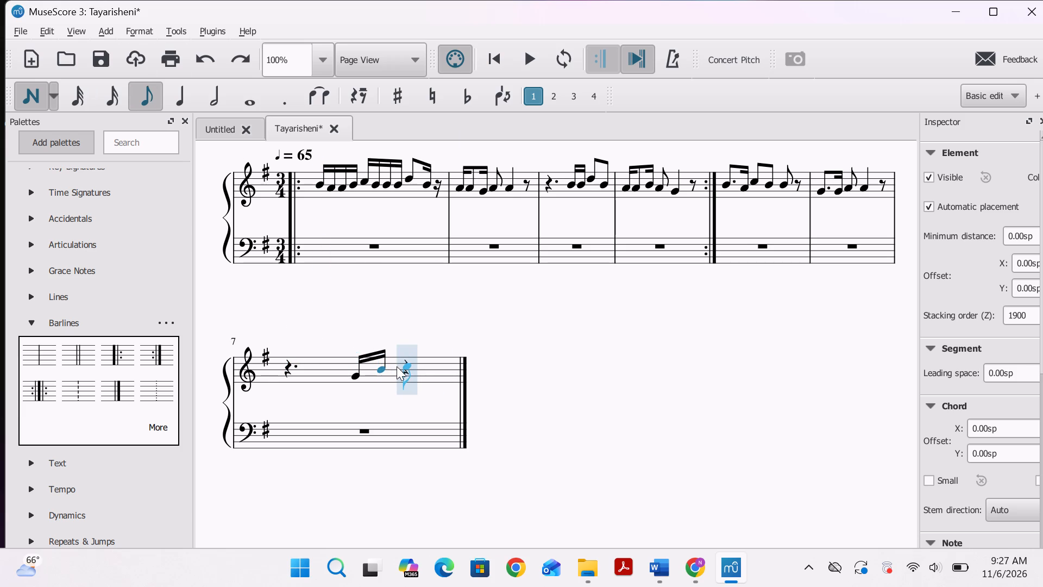
click(393, 369)
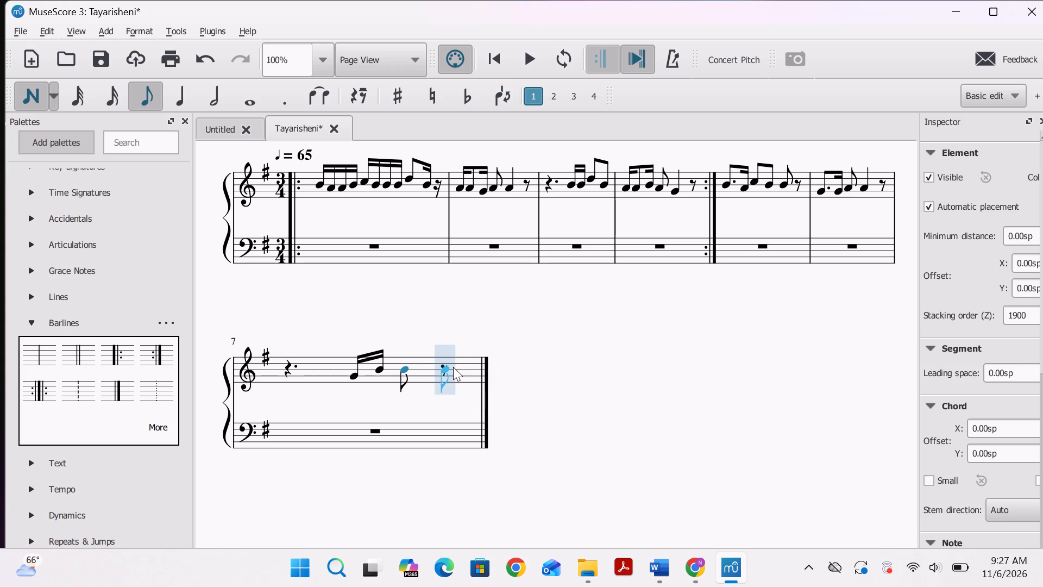
Complete treble measure 7 with a quaver D5 on its last half beat, undoing any stray entries, and leave note input.
click(452, 367)
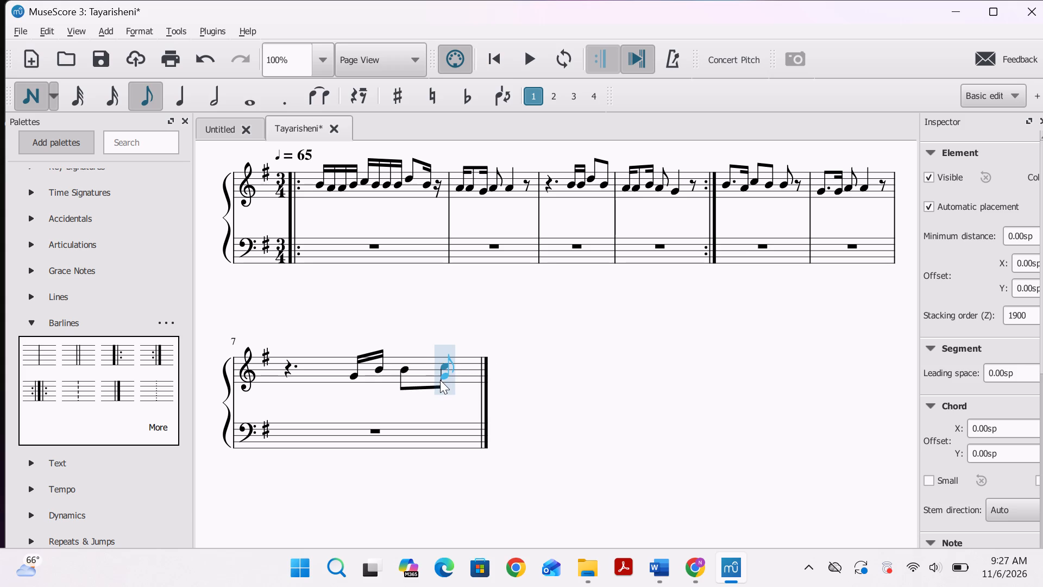
key(ctrl+z)
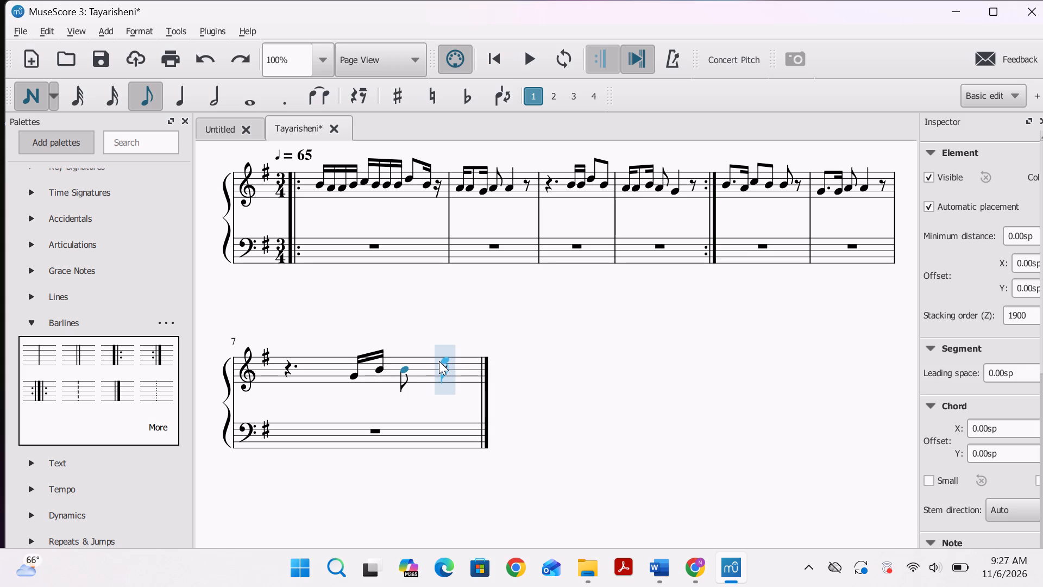
click(438, 364)
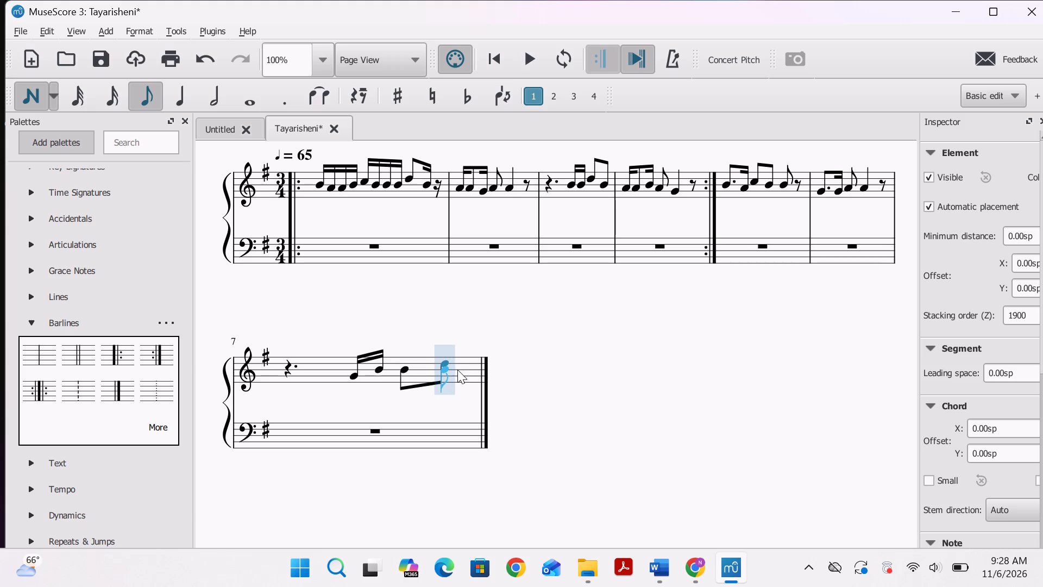
click(457, 370)
key(ctrl+z)
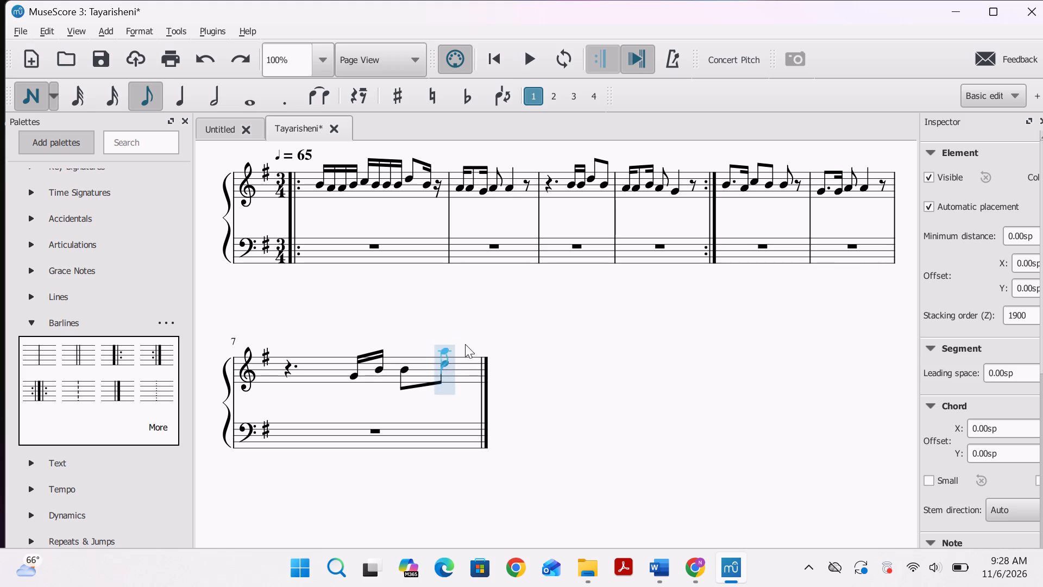
click(43, 97)
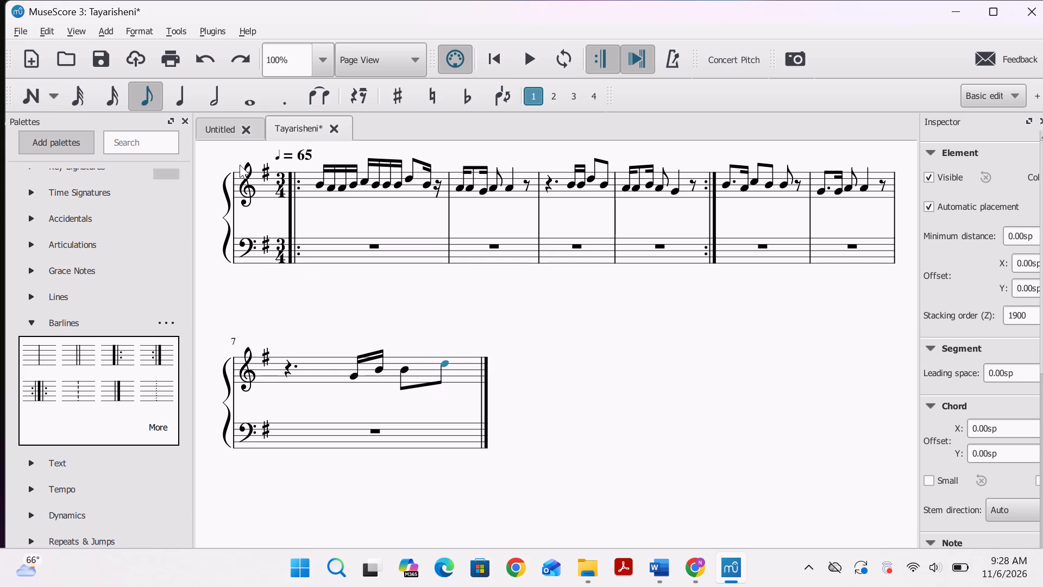
click(47, 94)
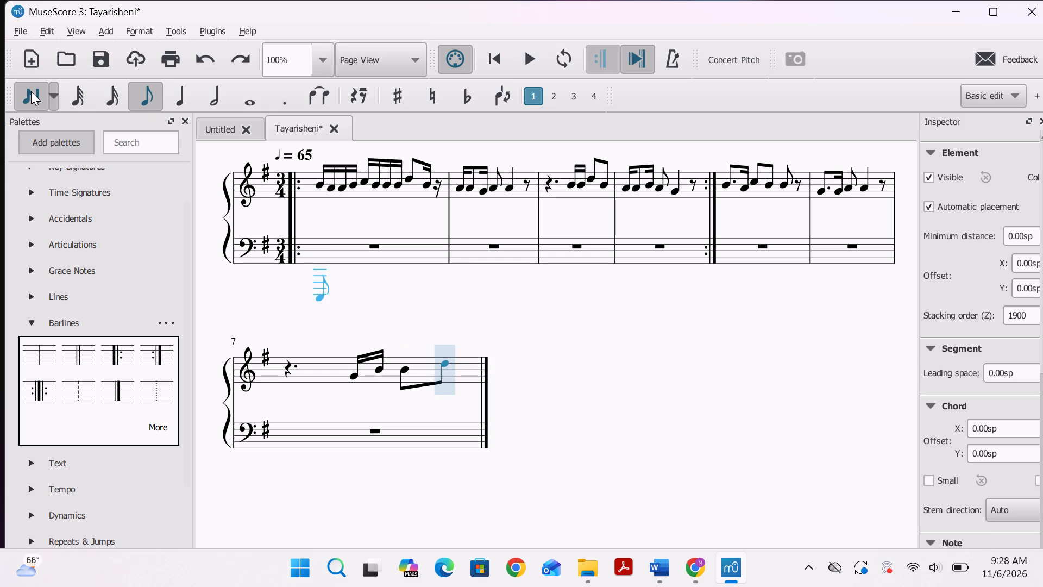
click(31, 90)
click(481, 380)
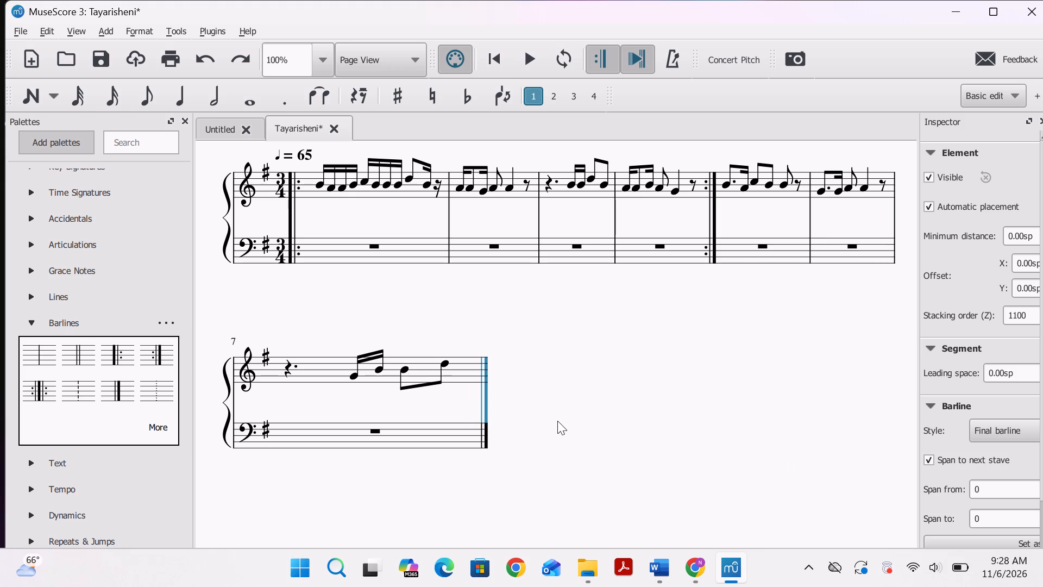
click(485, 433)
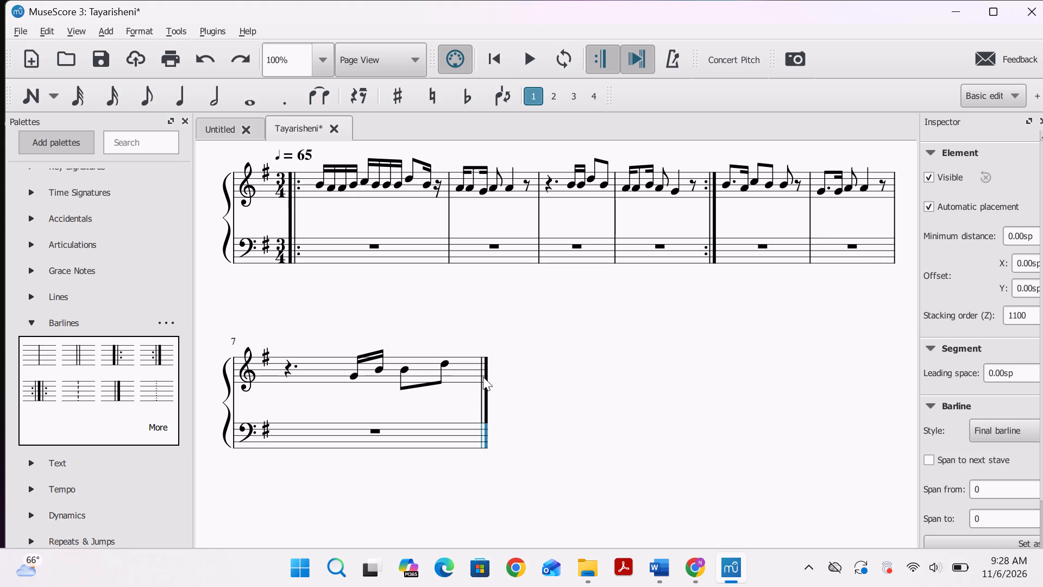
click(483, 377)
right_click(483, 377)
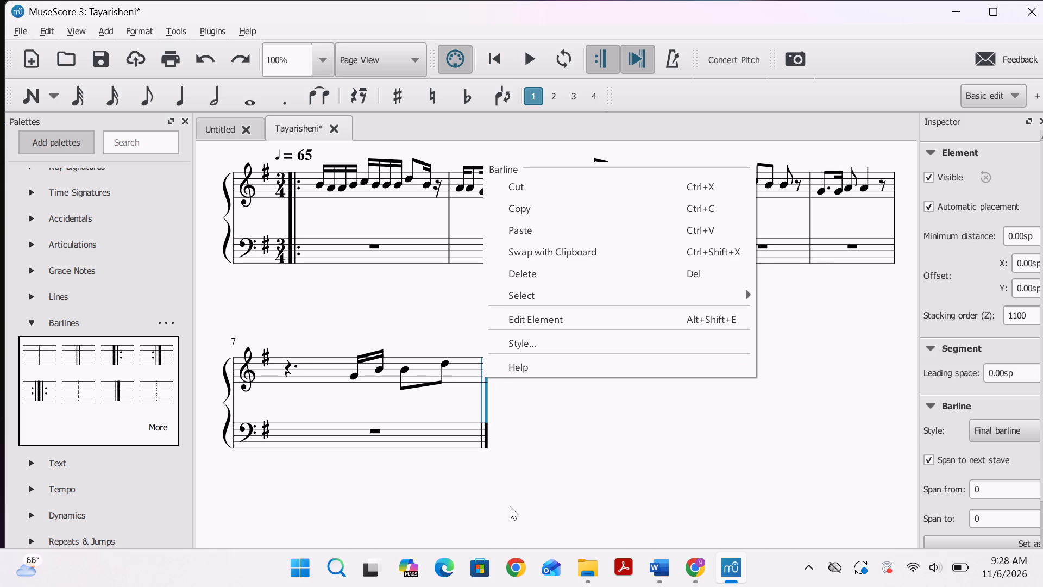
click(693, 573)
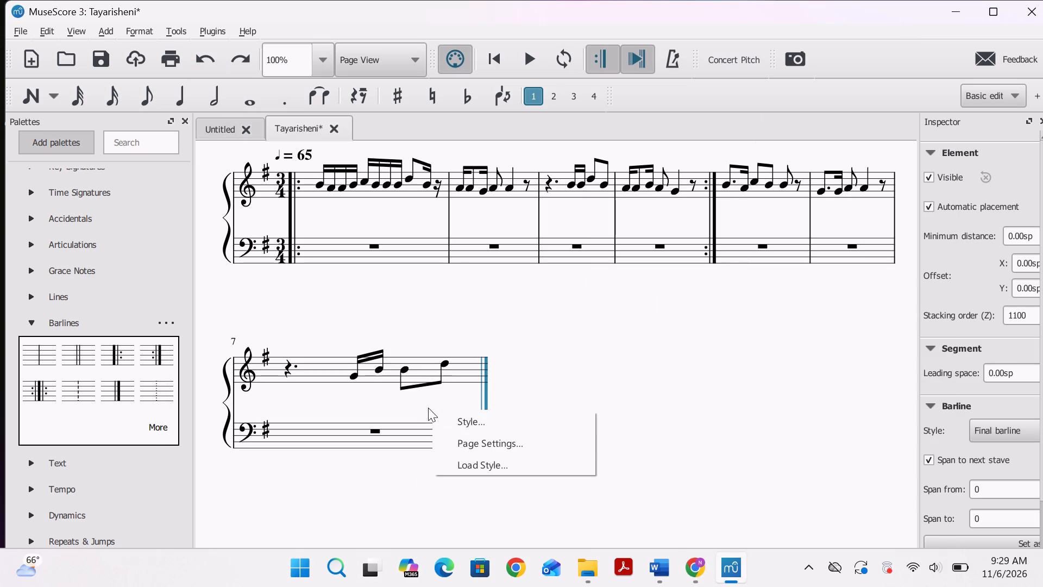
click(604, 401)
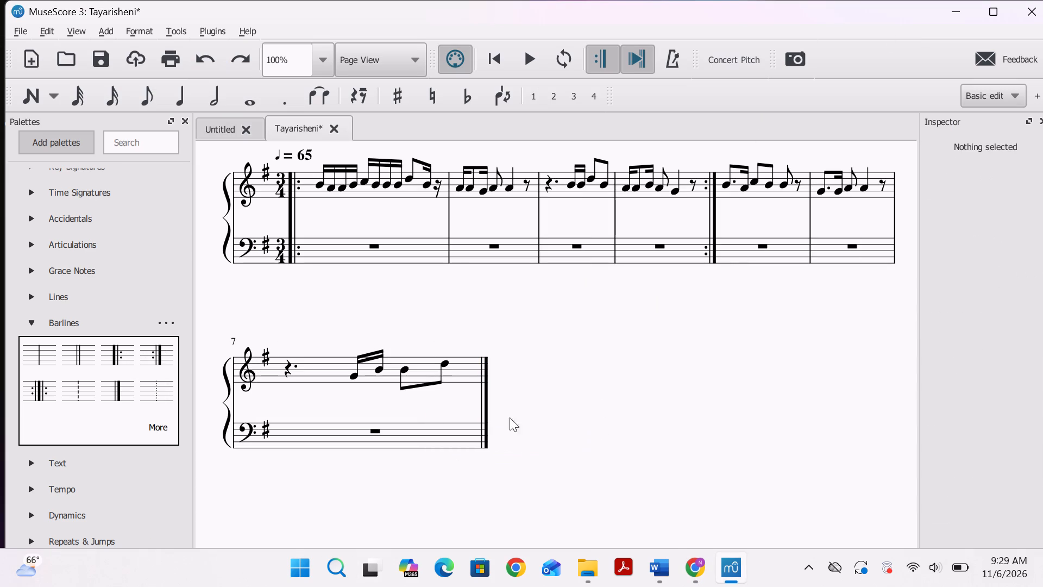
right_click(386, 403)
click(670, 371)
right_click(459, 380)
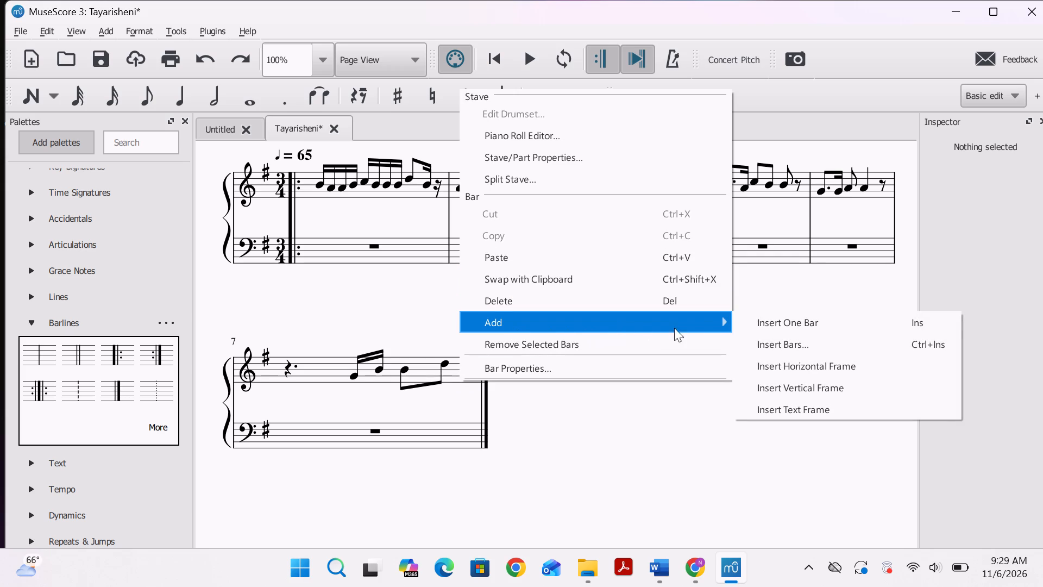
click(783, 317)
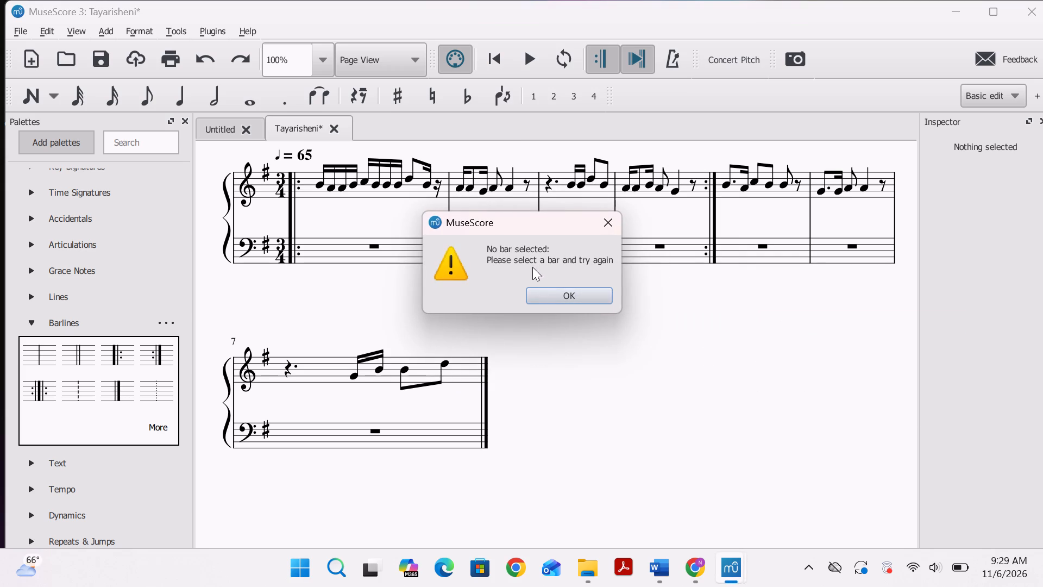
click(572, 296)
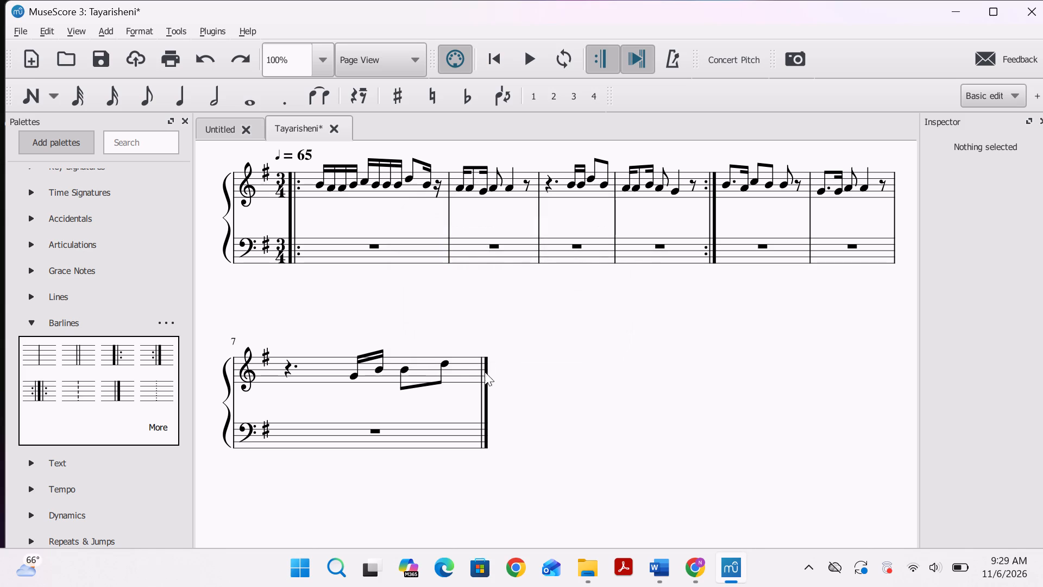
Select treble measure 7 and insert one bar before it.
click(469, 375)
right_click(462, 379)
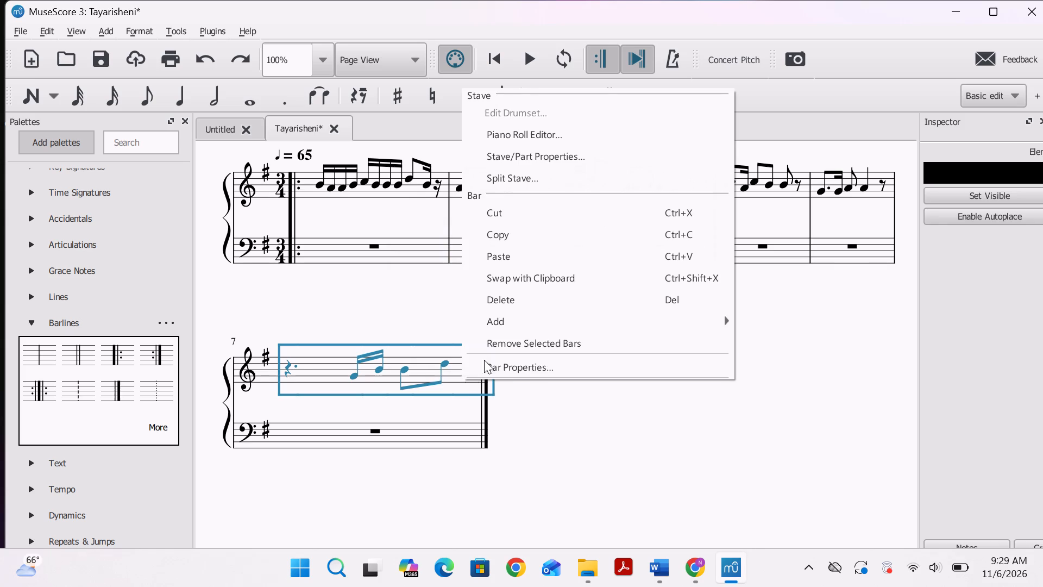
click(812, 320)
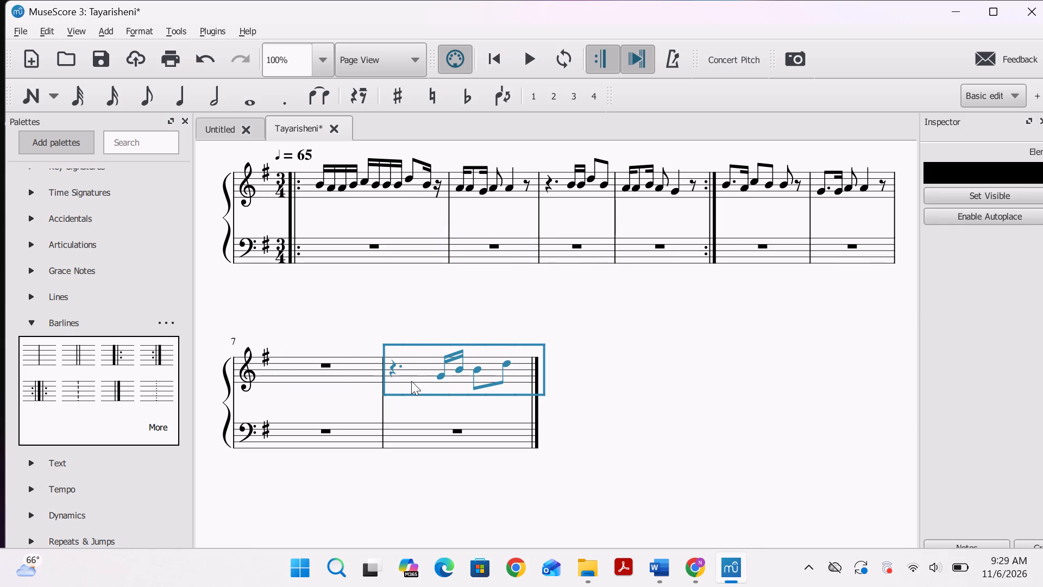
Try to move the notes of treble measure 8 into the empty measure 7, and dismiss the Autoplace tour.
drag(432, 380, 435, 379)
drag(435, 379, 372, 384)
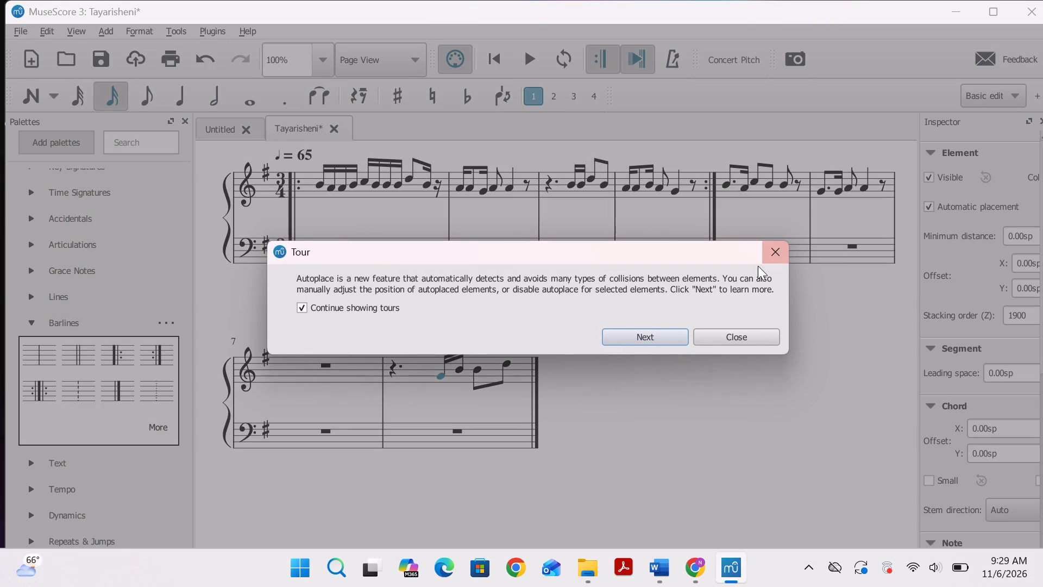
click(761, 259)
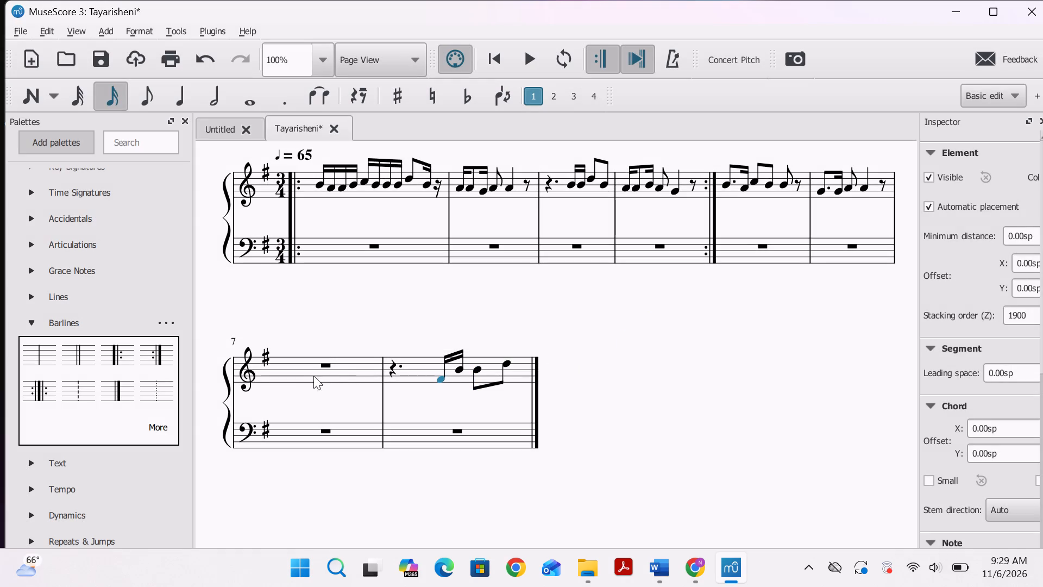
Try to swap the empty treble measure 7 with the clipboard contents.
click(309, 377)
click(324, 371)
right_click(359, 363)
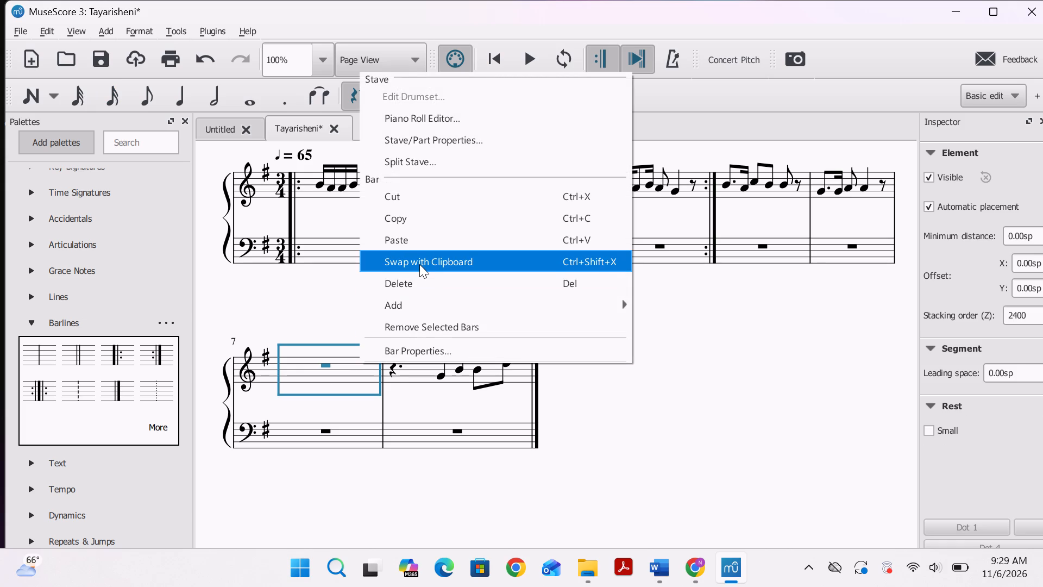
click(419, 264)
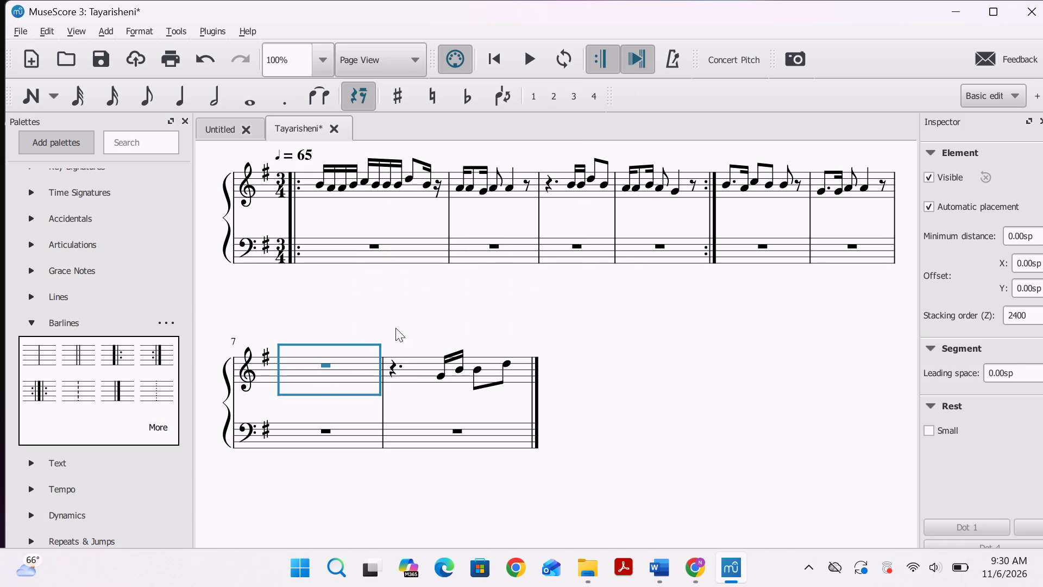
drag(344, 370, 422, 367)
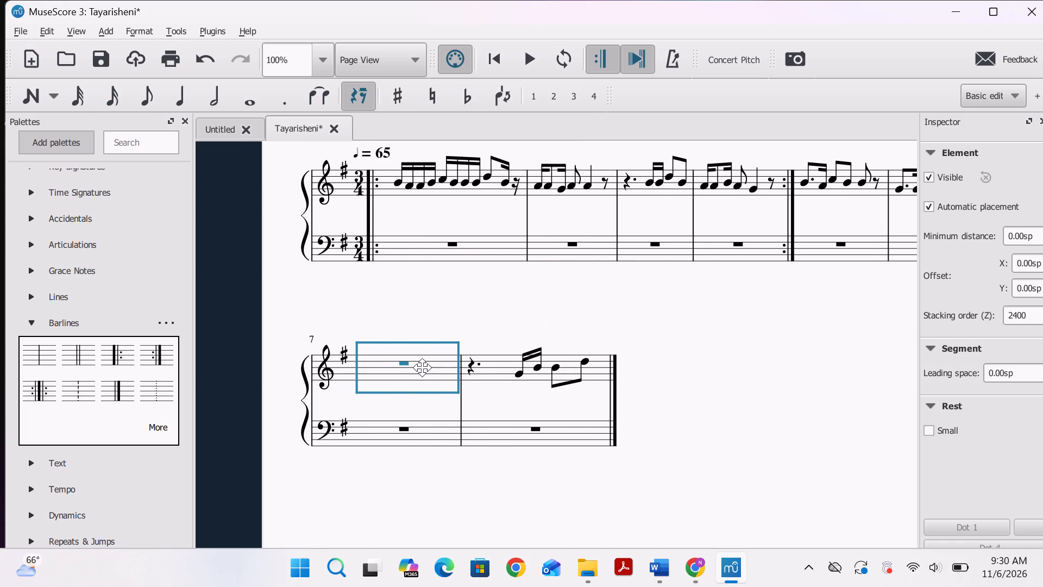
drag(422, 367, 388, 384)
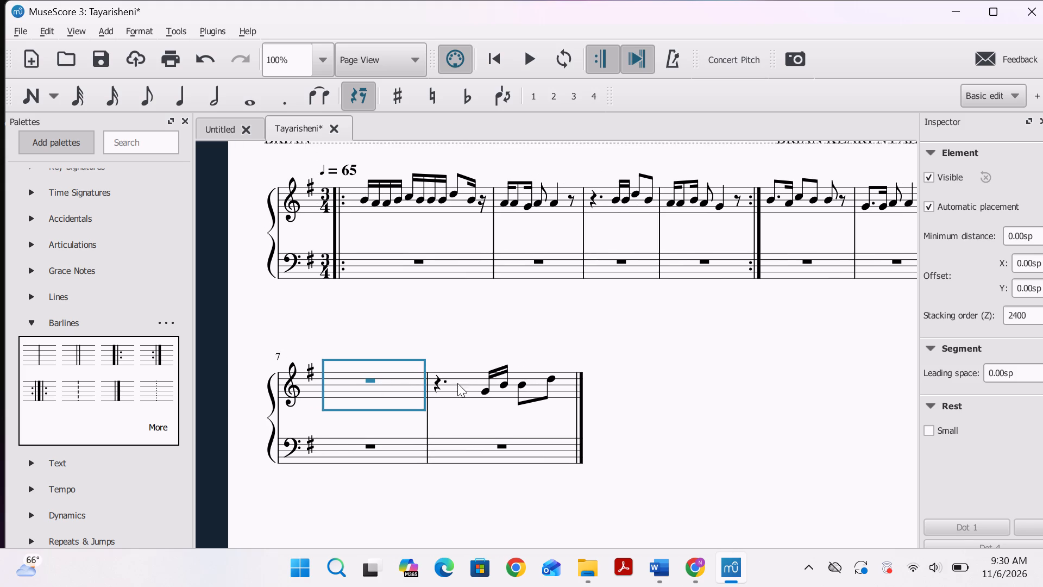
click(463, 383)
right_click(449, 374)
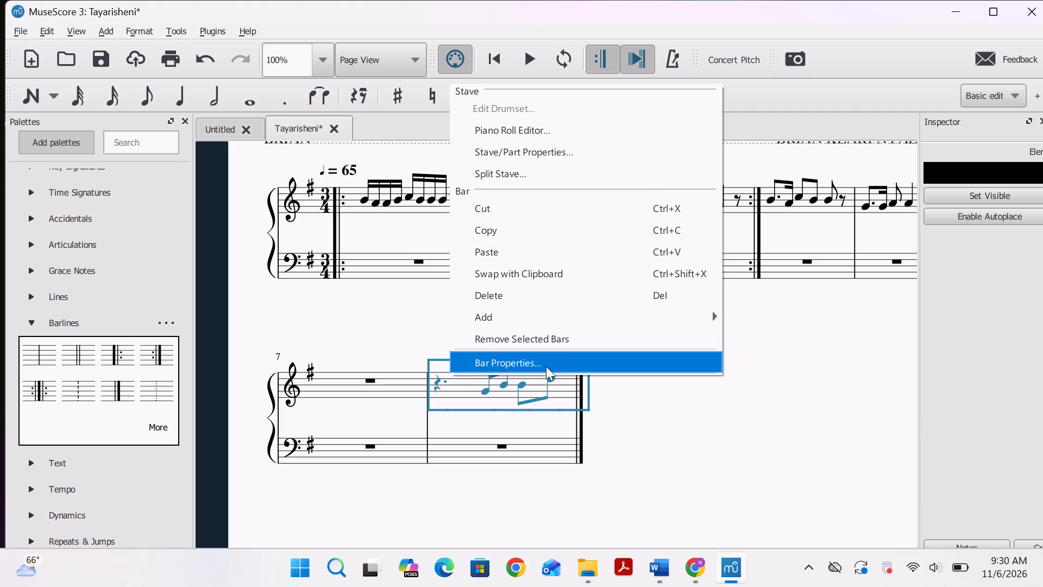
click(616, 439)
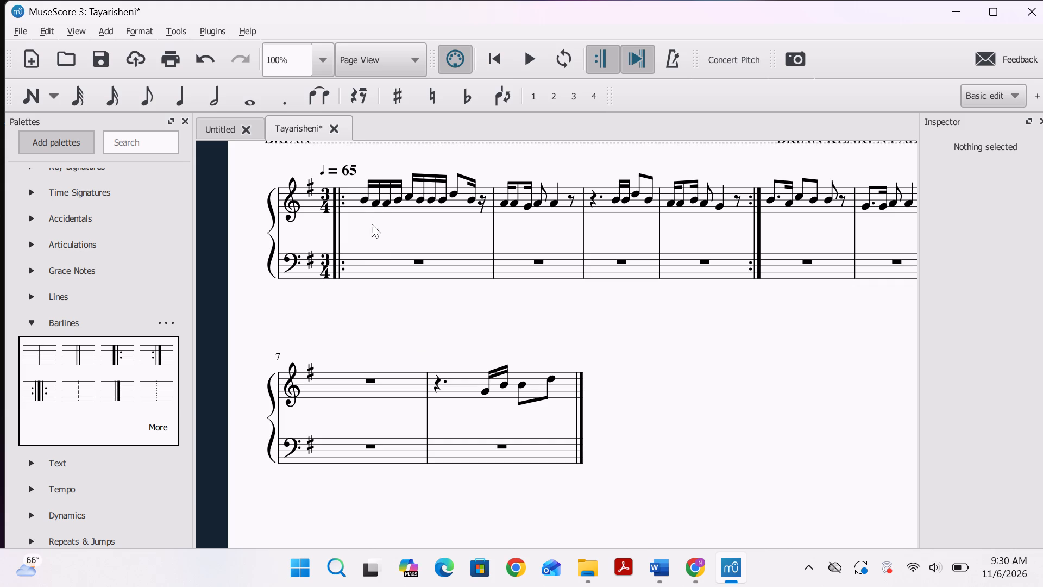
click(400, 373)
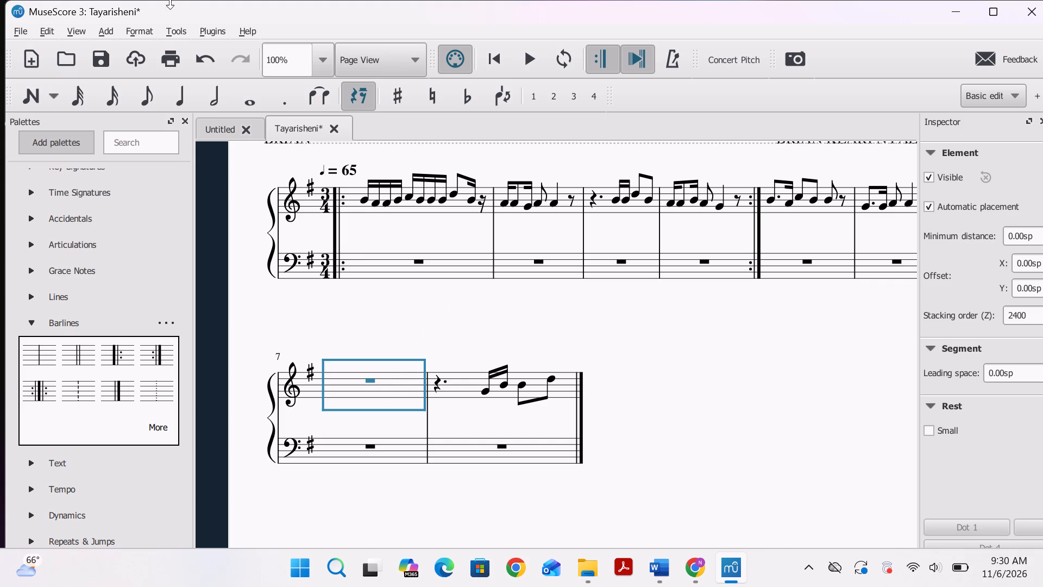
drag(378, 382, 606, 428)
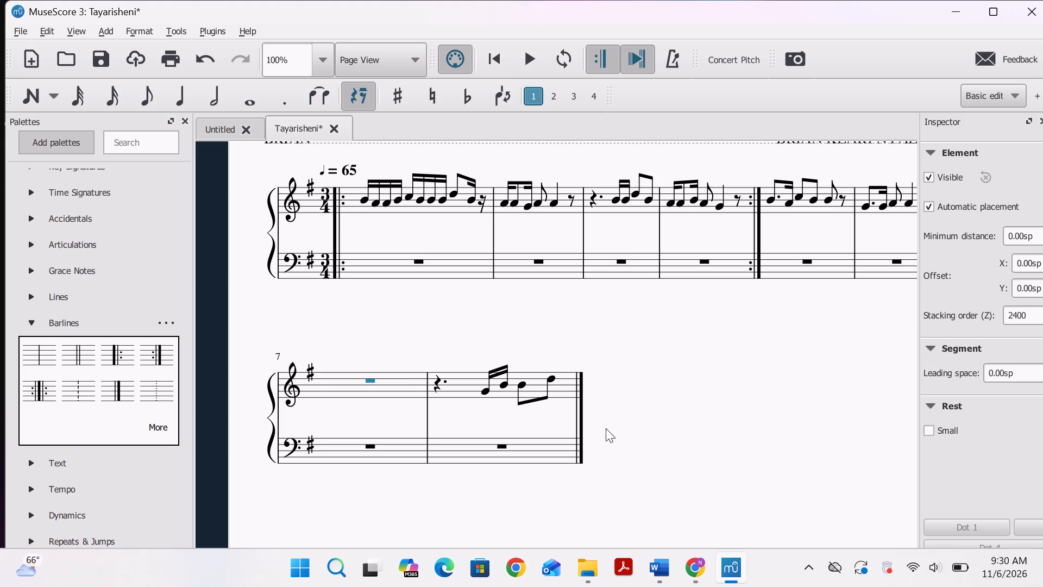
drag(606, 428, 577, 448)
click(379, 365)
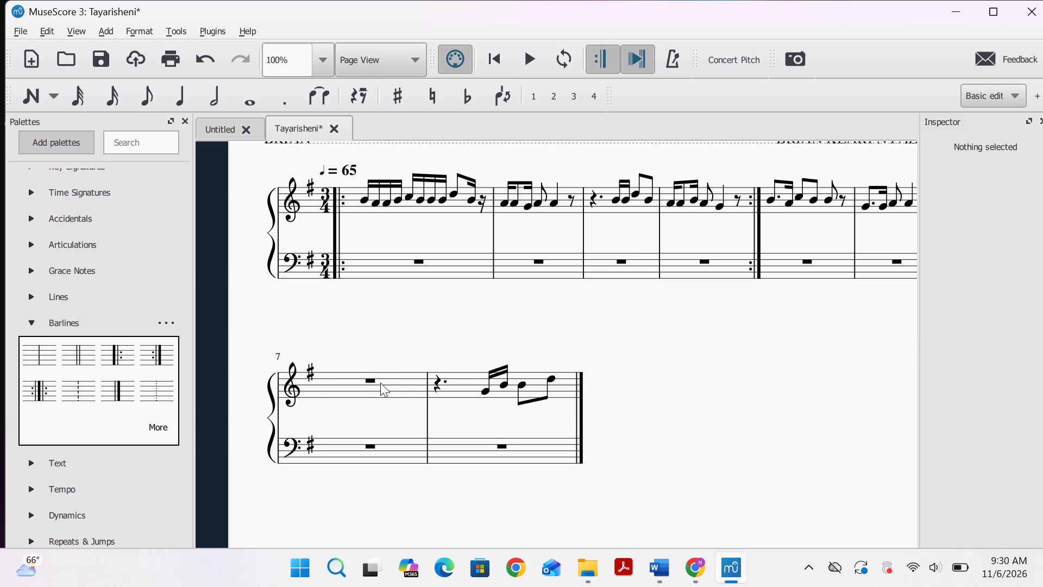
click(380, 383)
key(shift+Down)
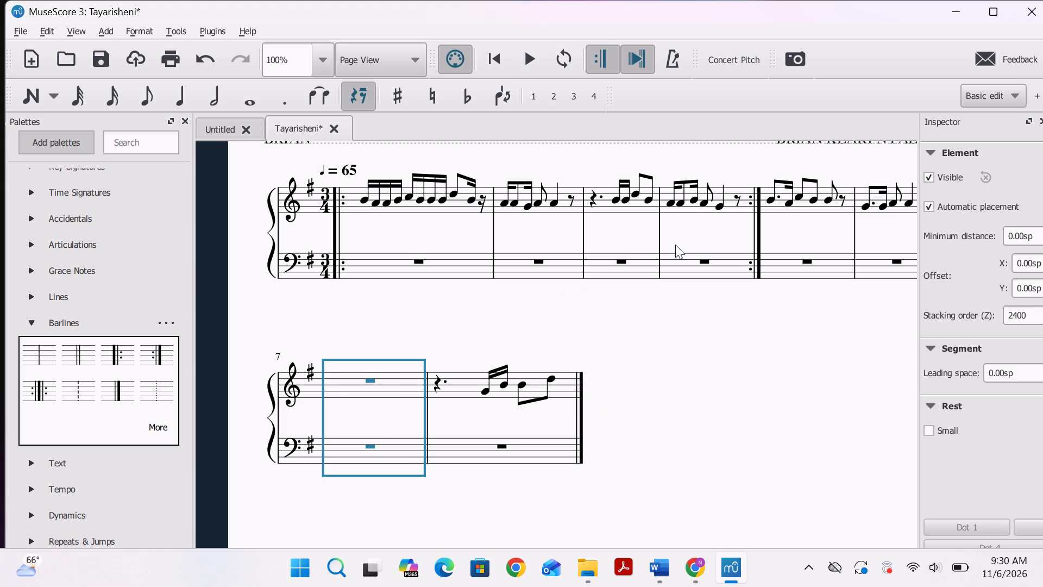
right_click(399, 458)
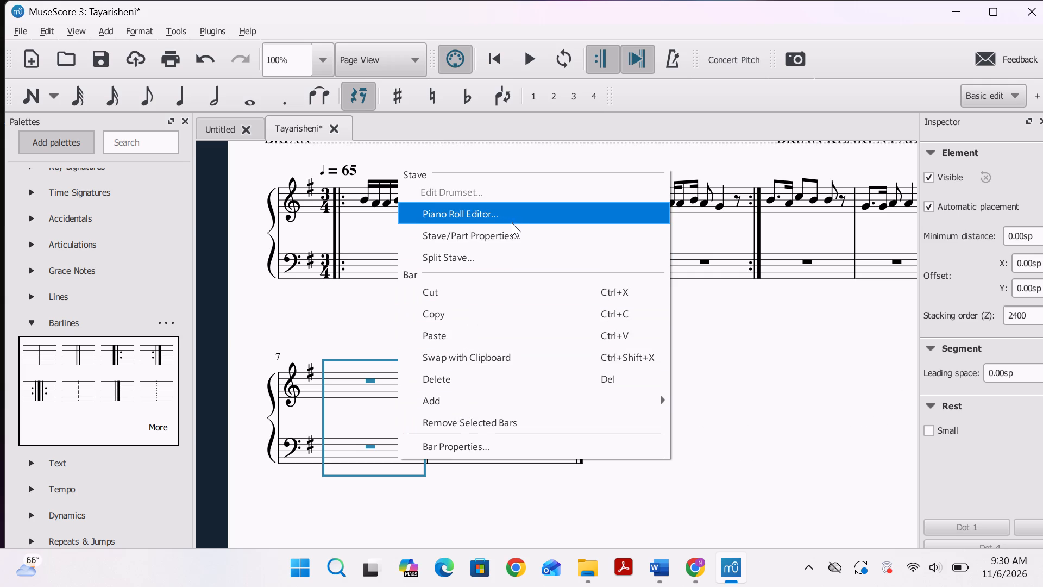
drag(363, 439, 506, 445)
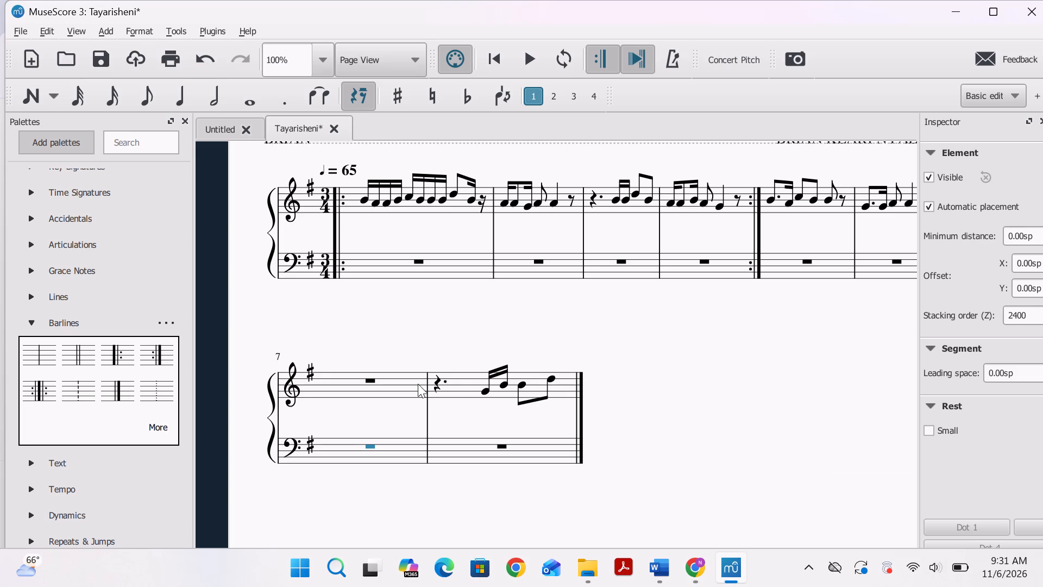
click(448, 391)
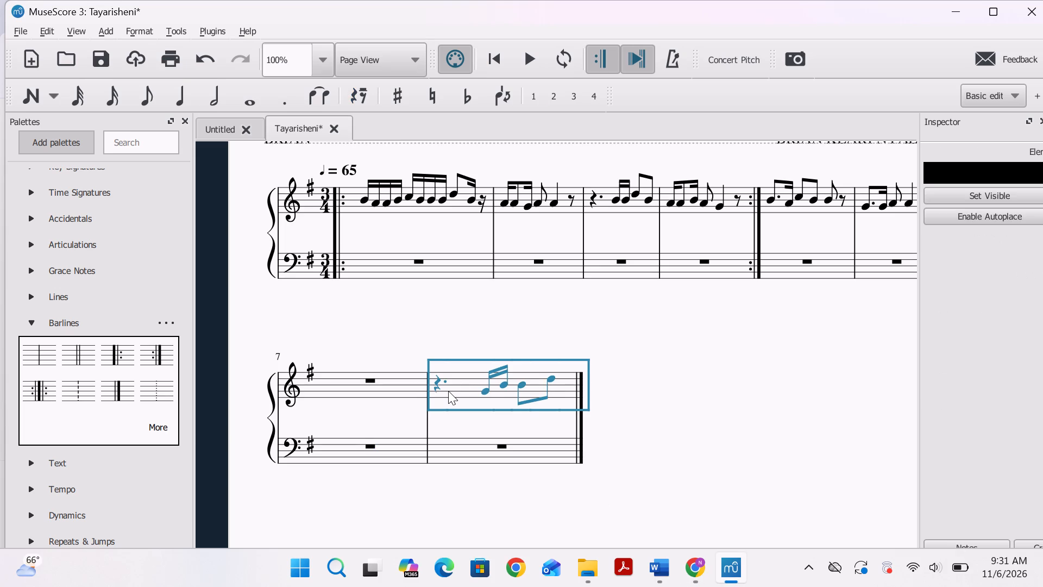
key(ctrl+c)
click(404, 390)
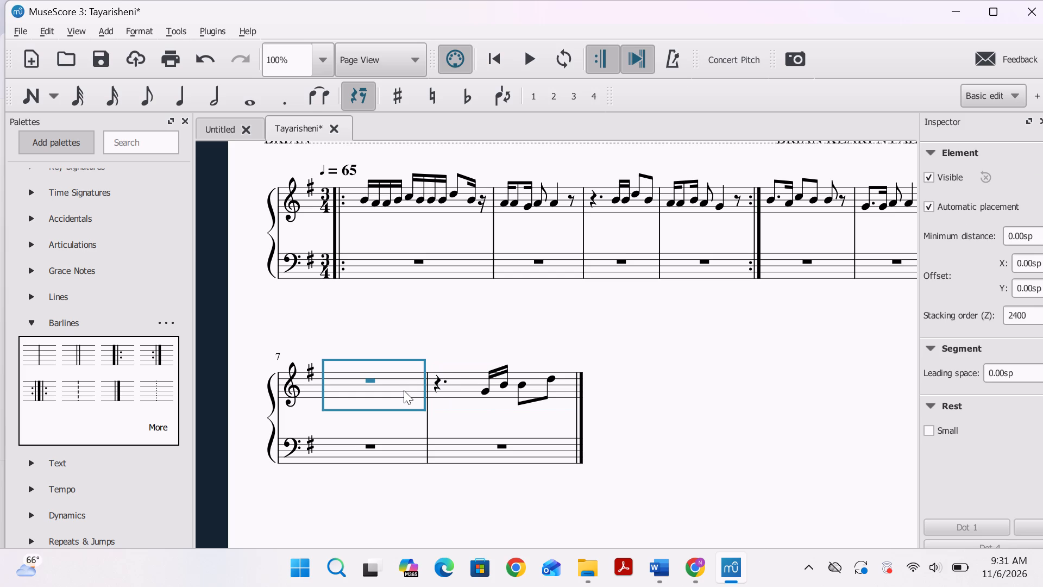
key(ctrl+v)
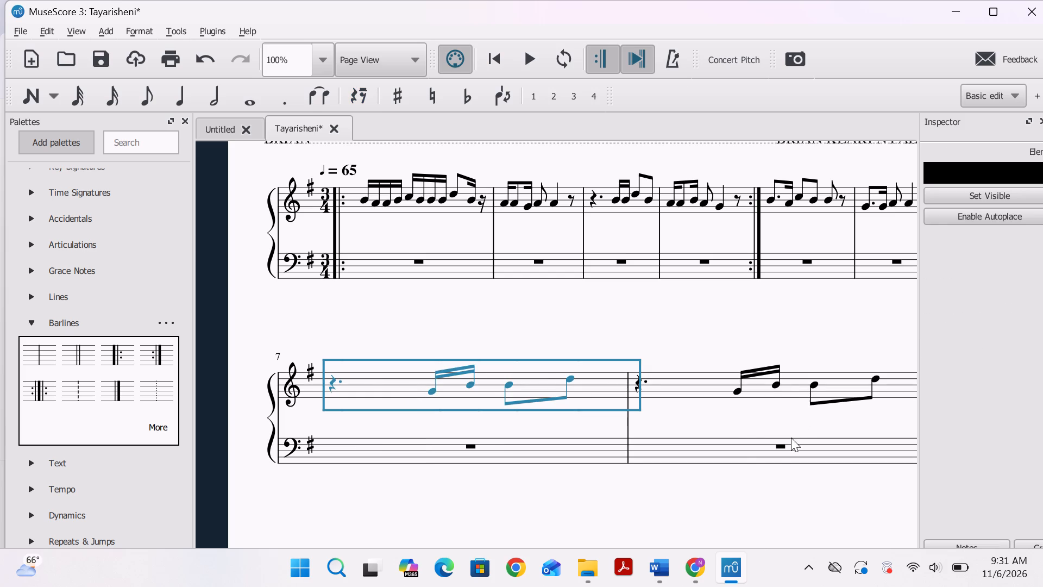
Cut the duplicated rest and notes out of treble measure 8, leaving the measure itself in place.
click(769, 391)
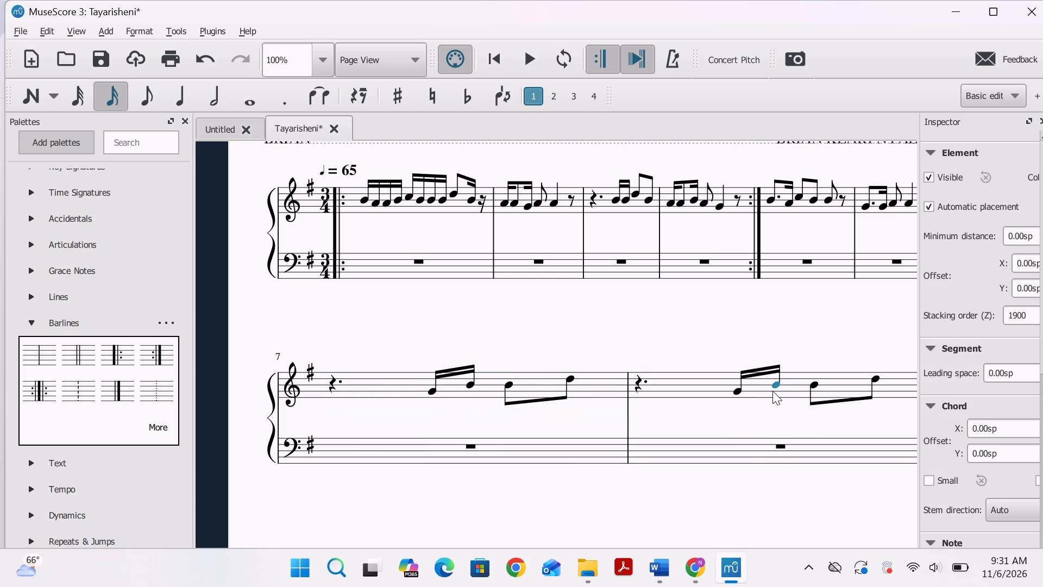
click(872, 302)
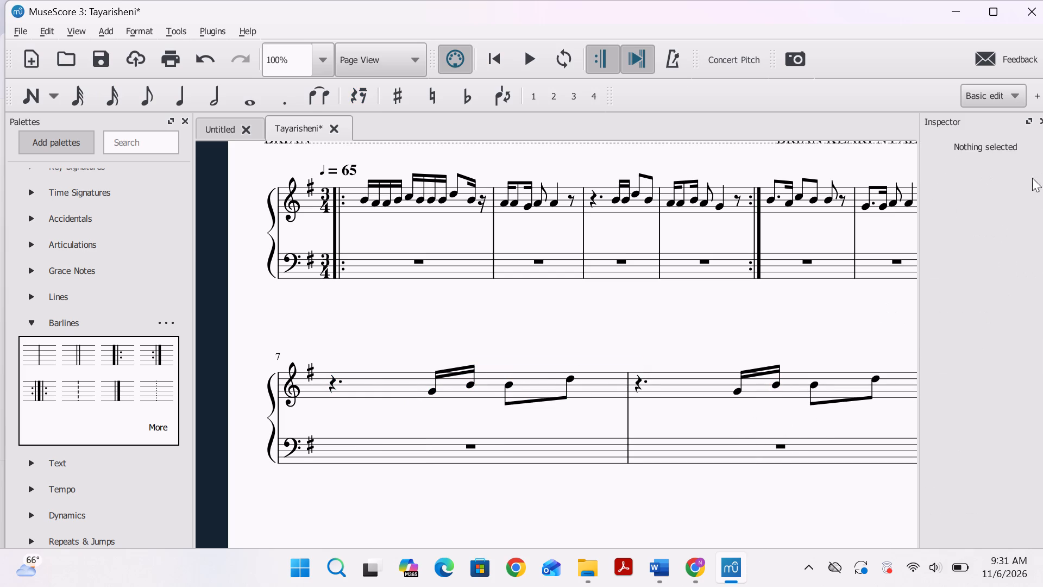
click(1042, 121)
click(766, 396)
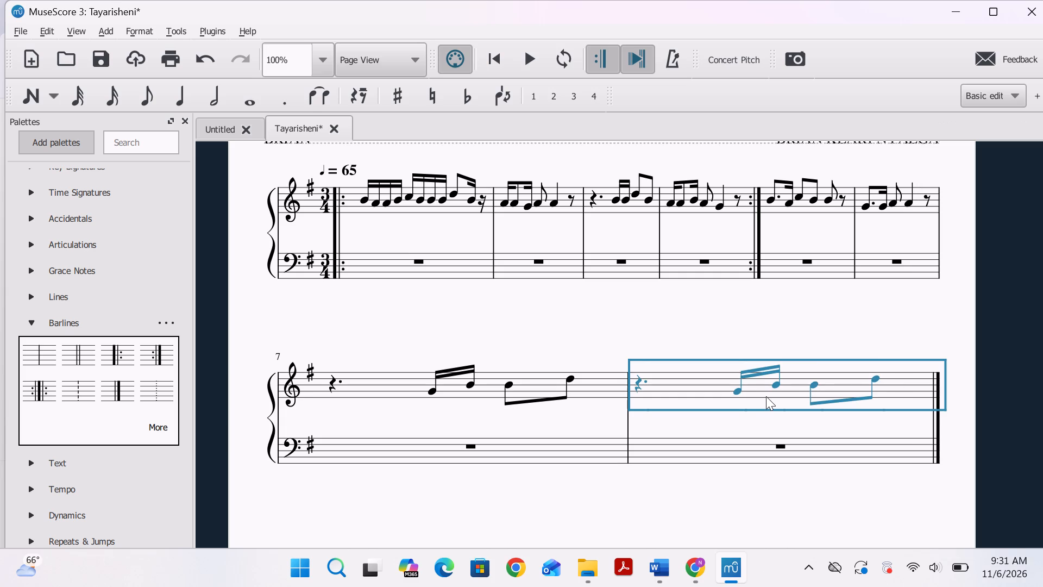
click(567, 351)
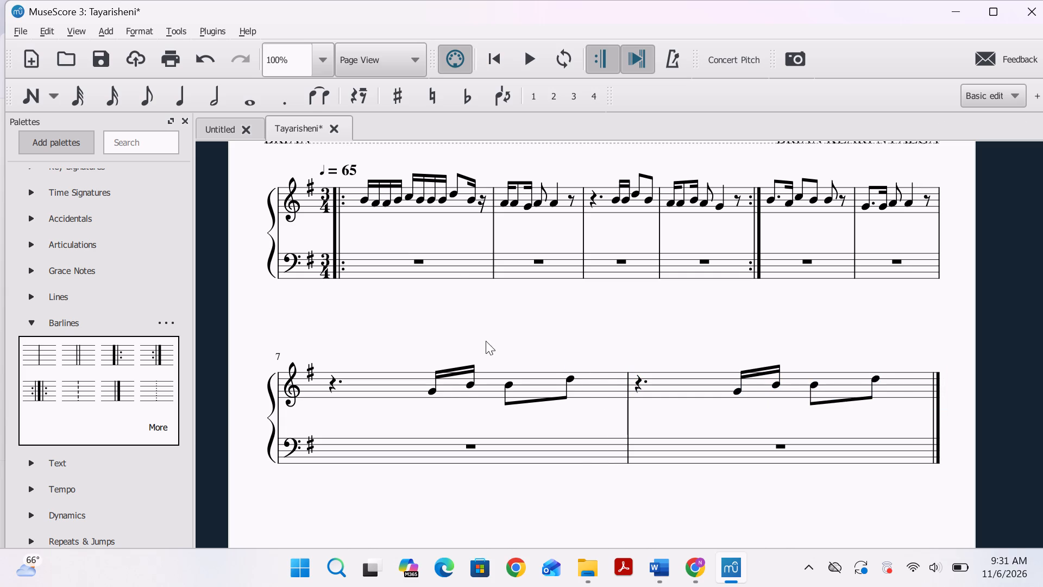
click(643, 389)
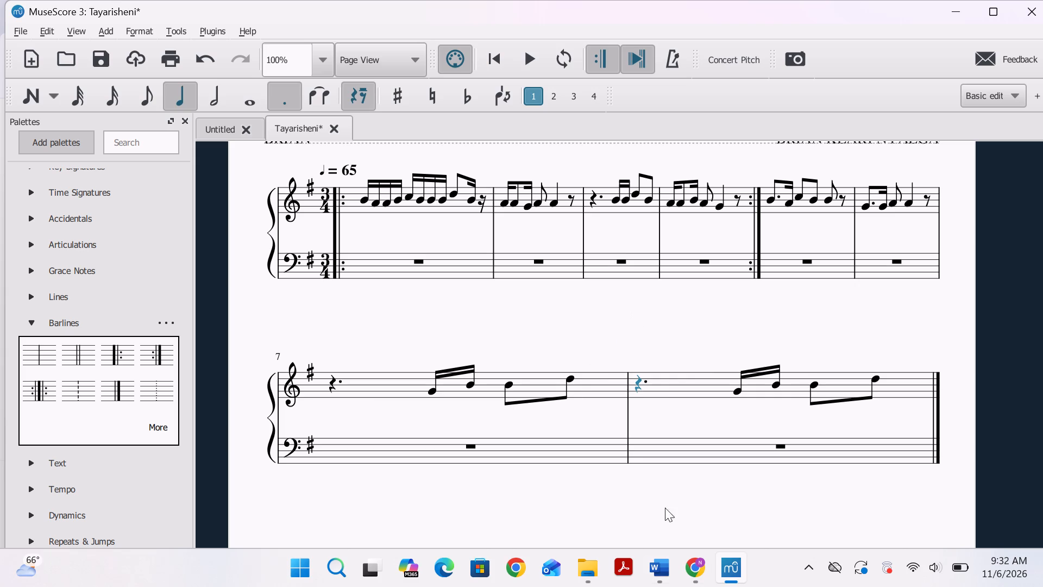
click(671, 397)
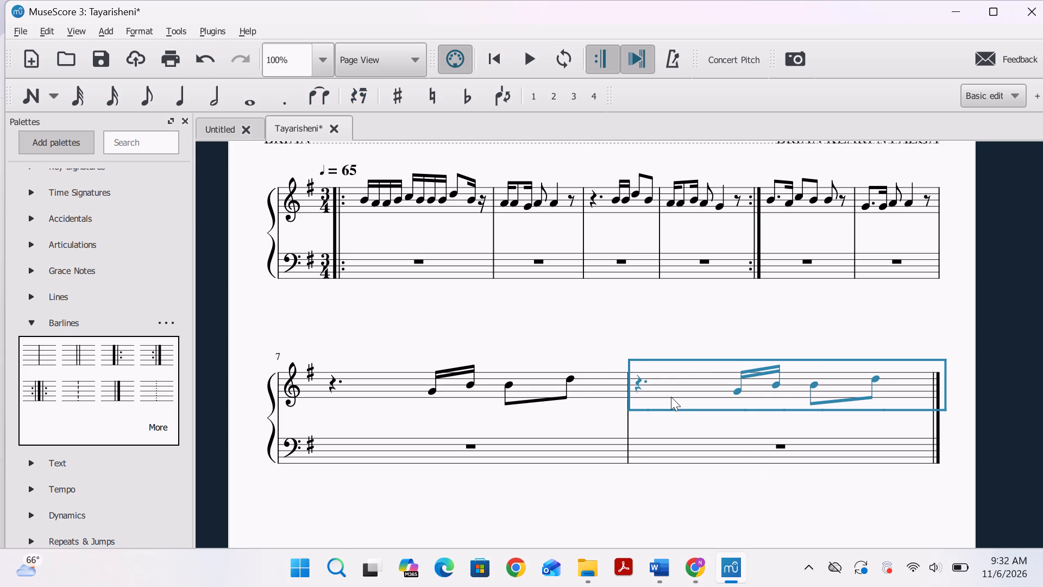
key(BackSpace)
key(ctrl+x)
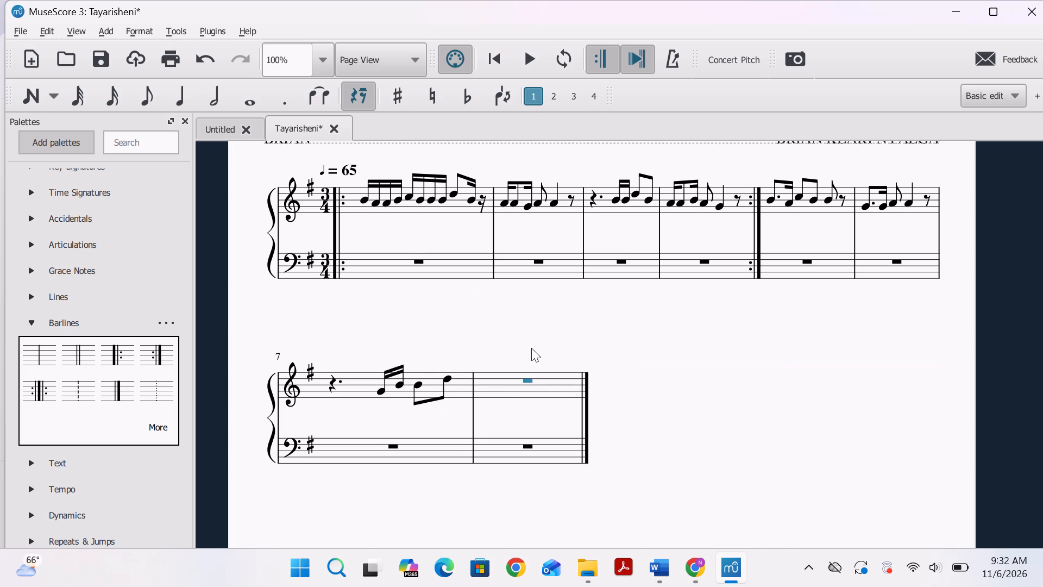
Play back the score from the dotted crotchet rest at the start of treble measure 7.
click(521, 52)
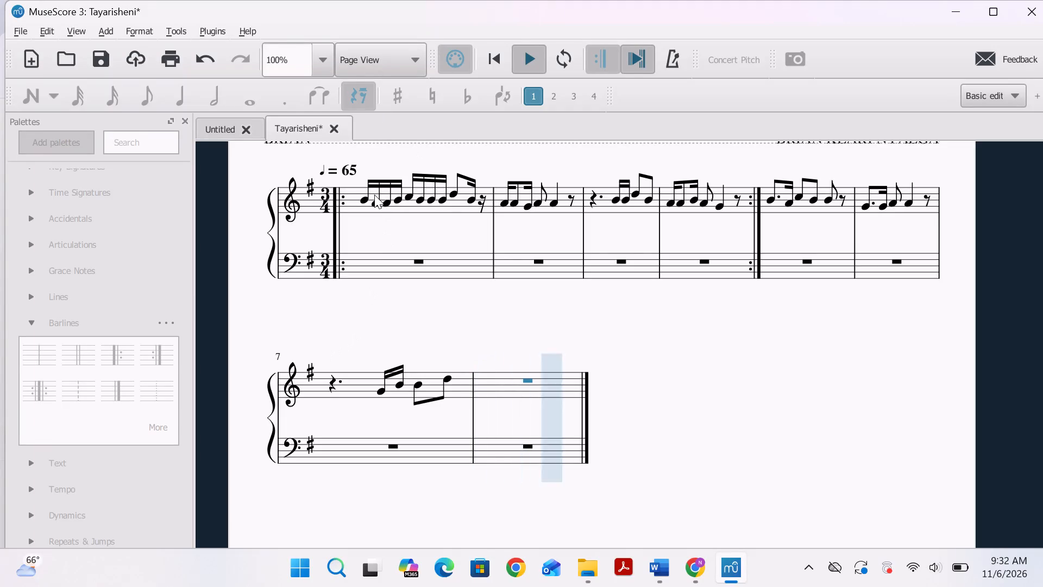
click(331, 386)
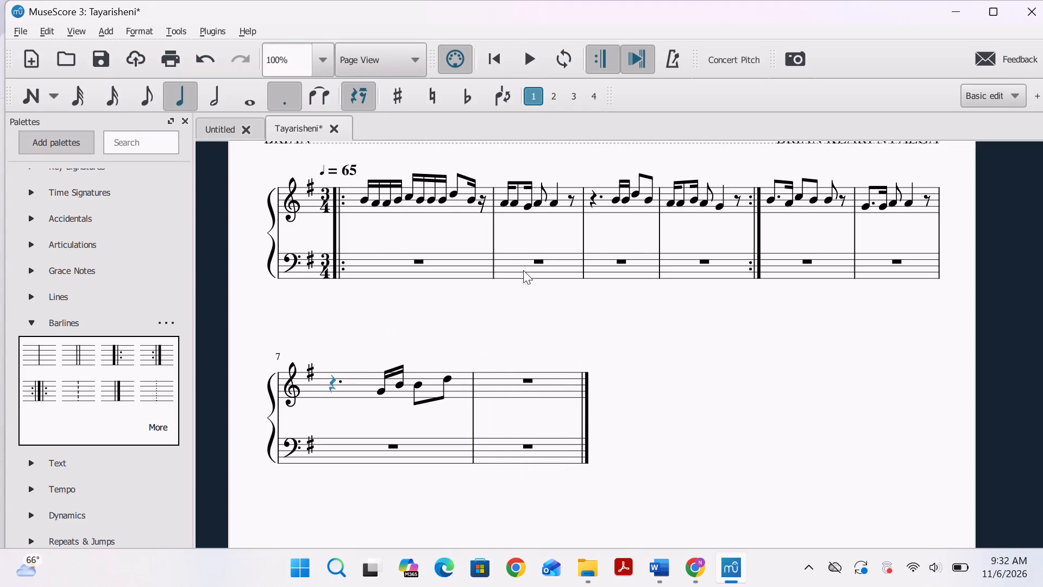
click(518, 66)
Raise the first semiquaver in treble measure 7 to B and flip the stems of its beamed pair upward.
click(396, 384)
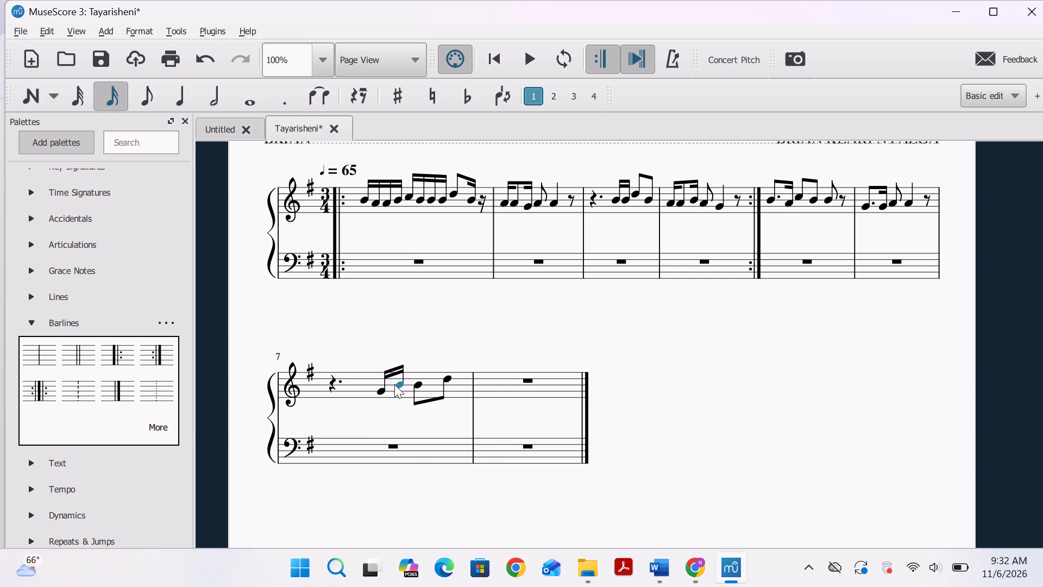
click(381, 391)
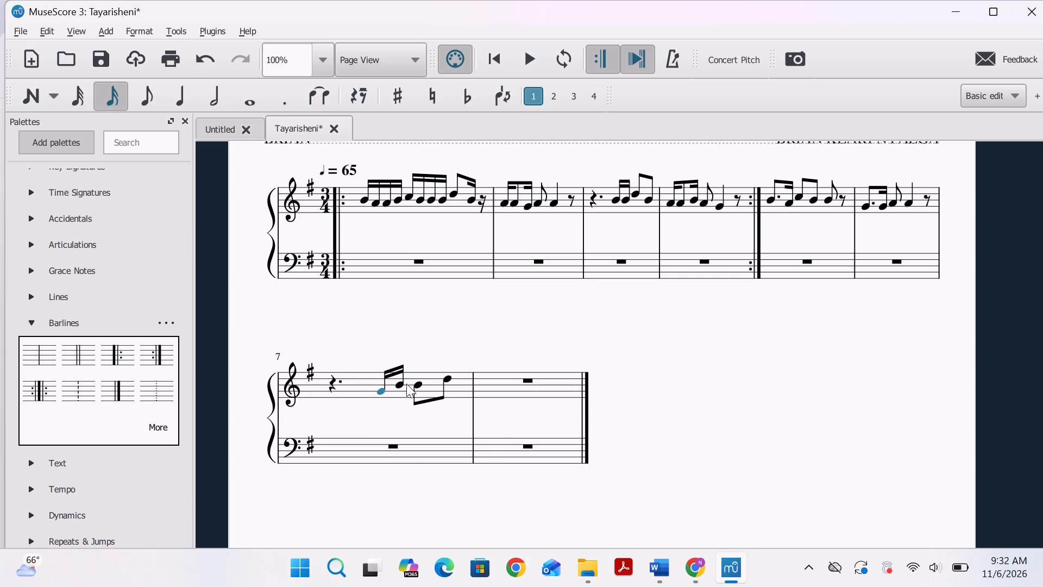
double_click(402, 385)
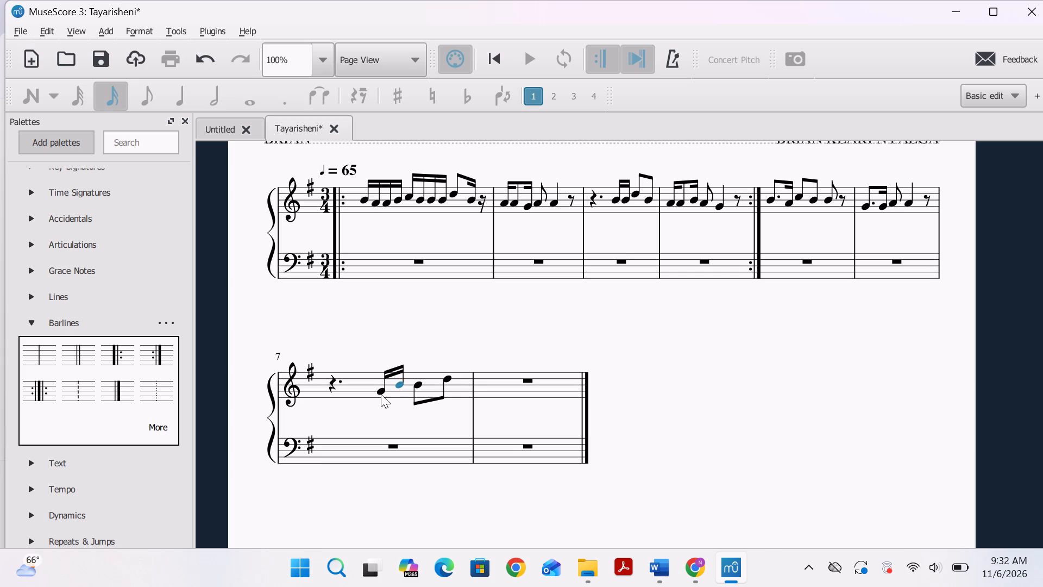
click(382, 391)
drag(380, 387, 381, 381)
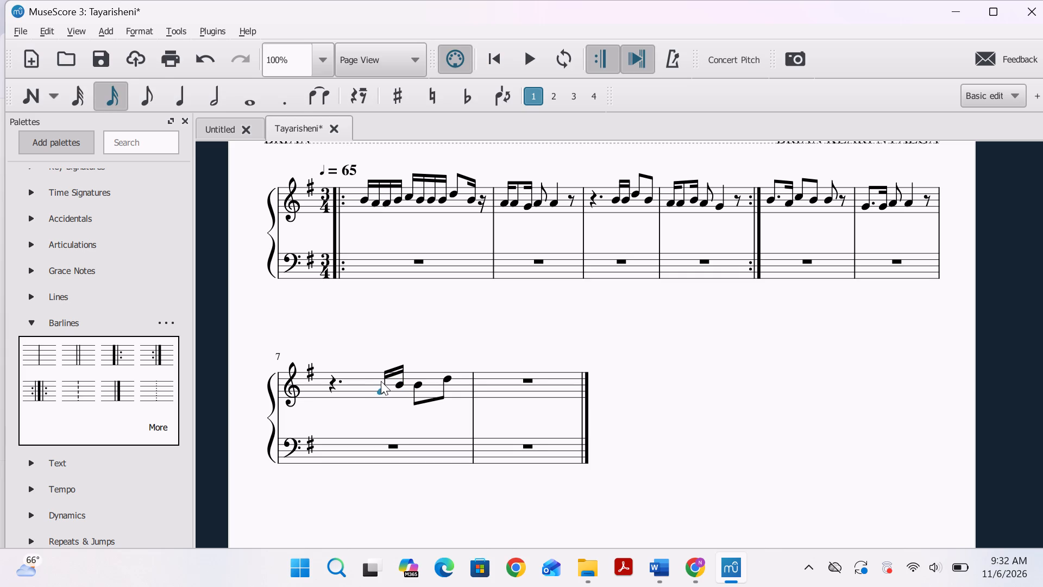
drag(381, 381, 379, 381)
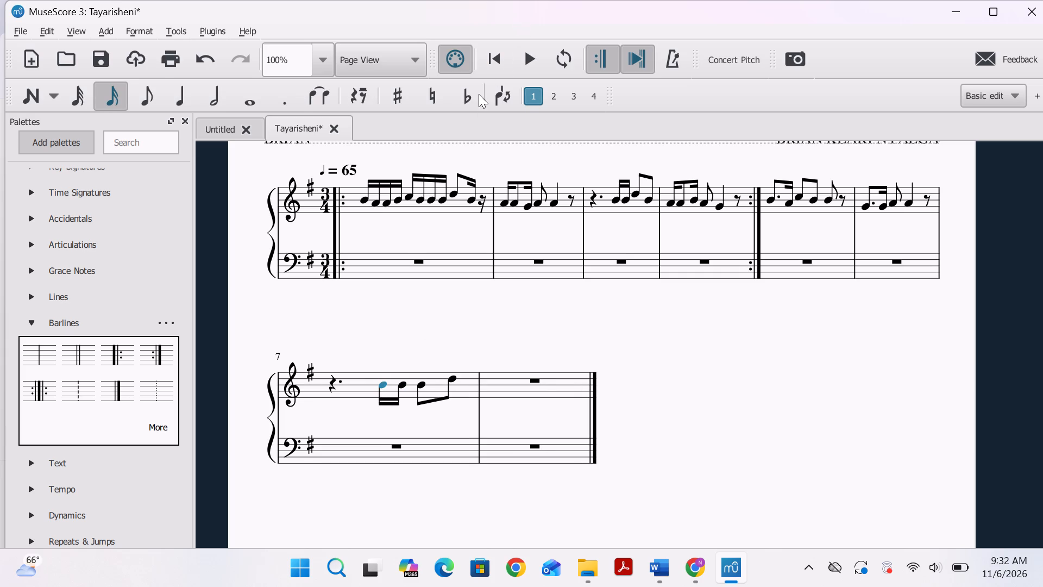
click(488, 94)
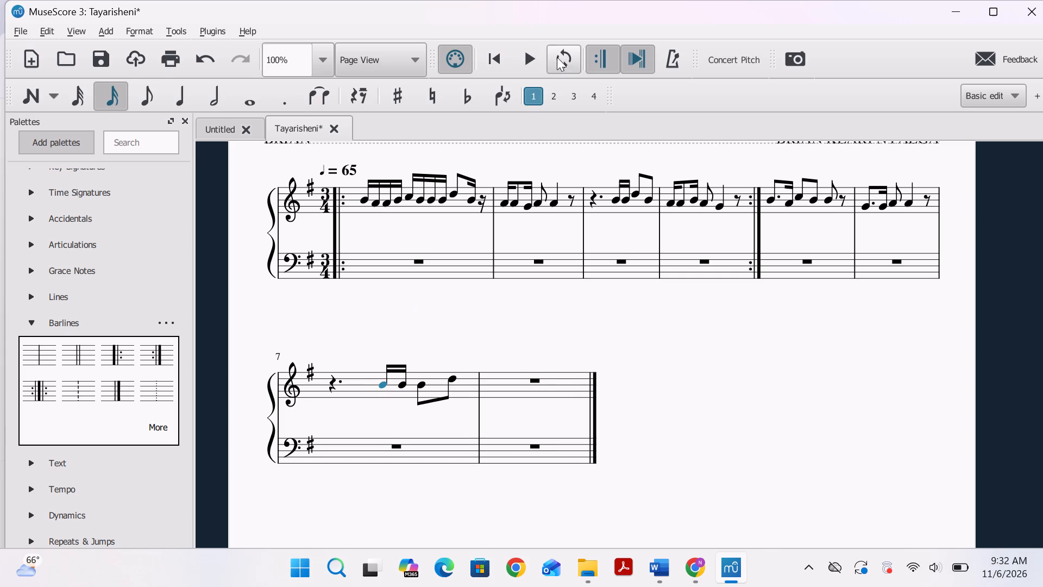
click(537, 51)
Change the two quavers at the end of treble measure 7 to D followed by B.
drag(421, 384, 421, 380)
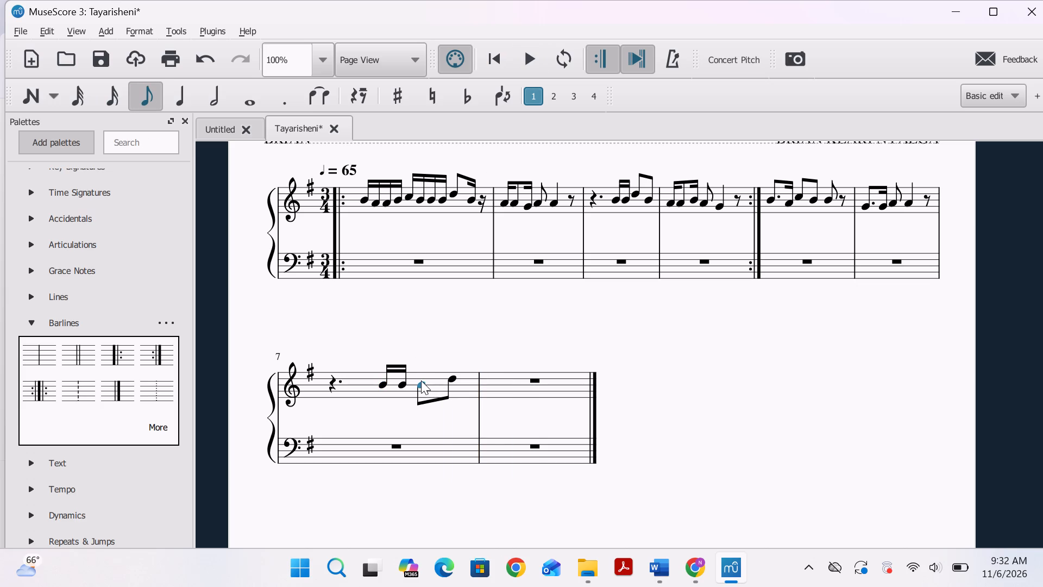
drag(421, 380, 422, 377)
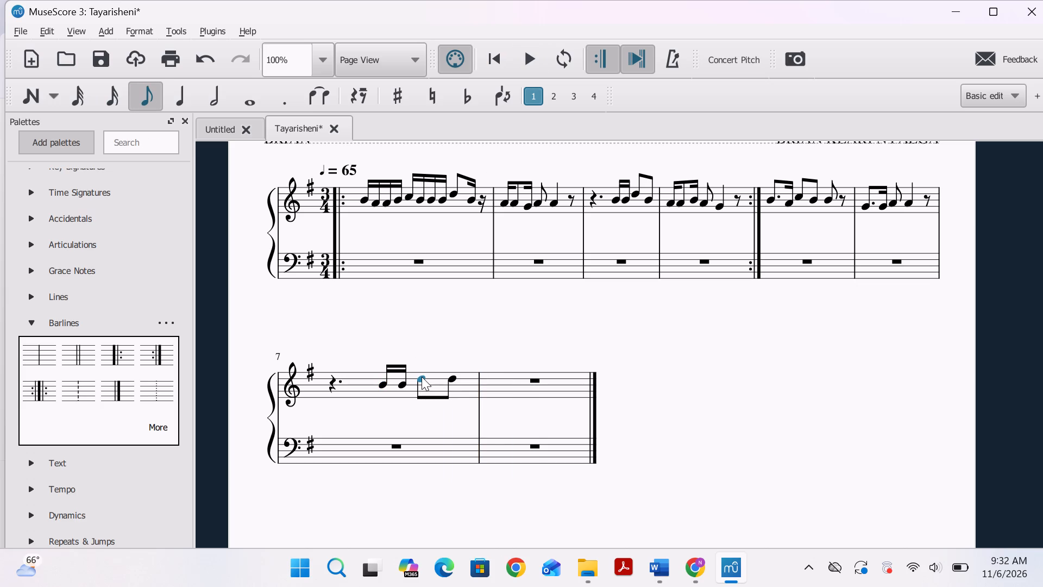
click(422, 377)
drag(450, 377, 450, 385)
click(450, 385)
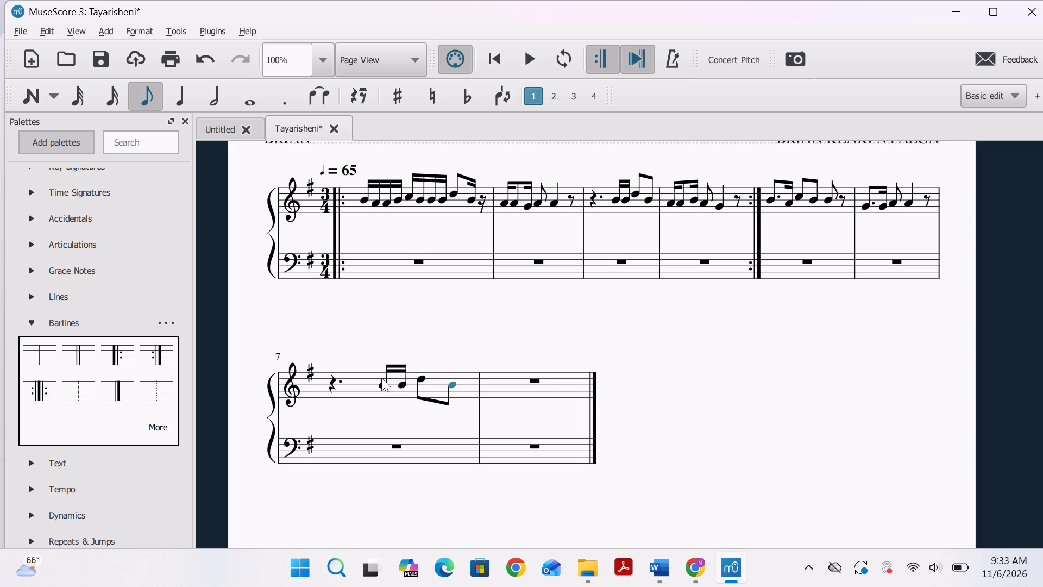
Play back the edited melody from the first semiquaver of treble measure 7.
click(380, 385)
key(space)
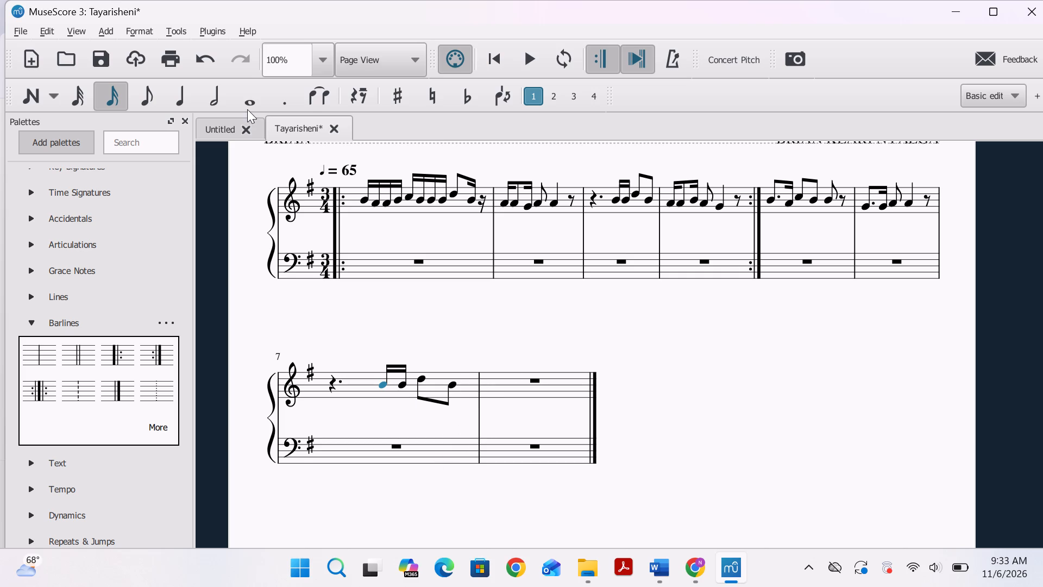
Enter a dotted quaver C at the start of the empty treble measure 8.
click(537, 382)
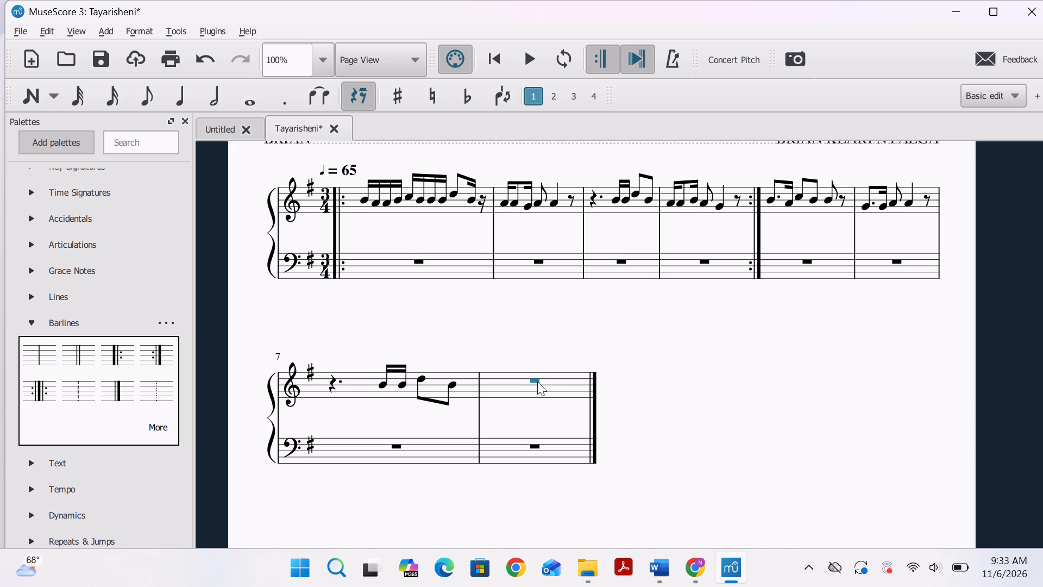
click(43, 99)
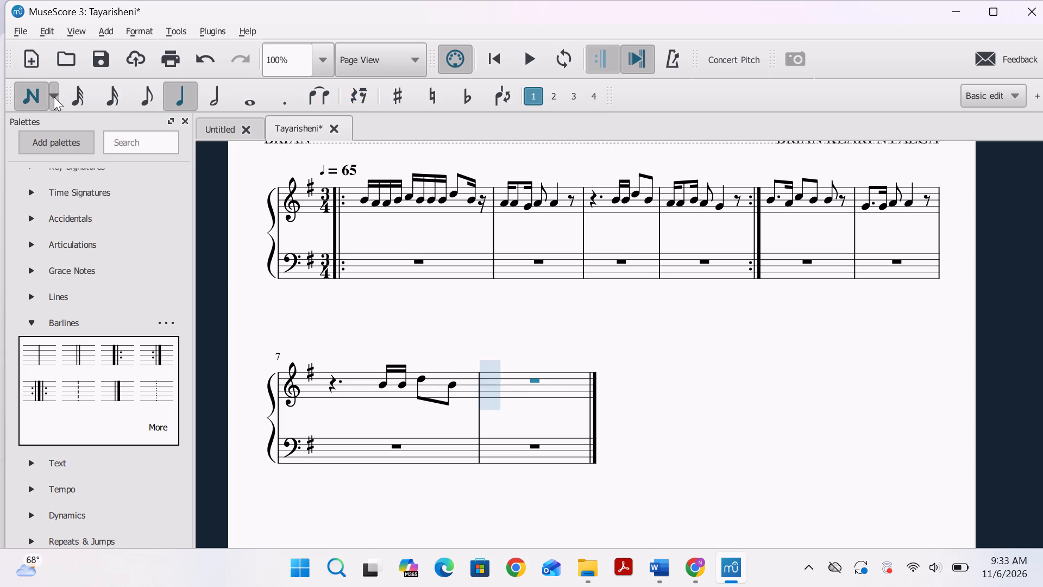
click(139, 100)
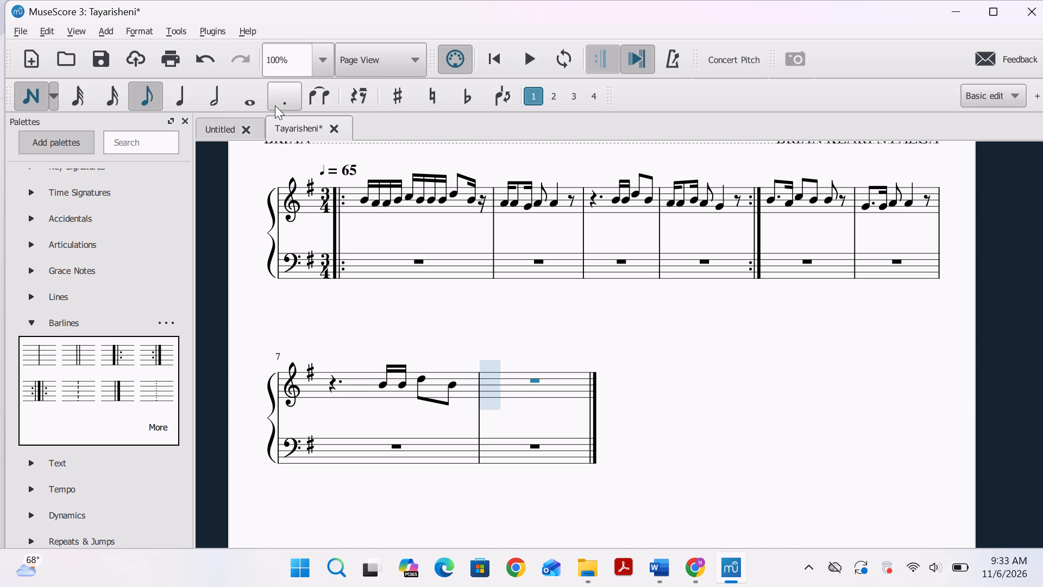
click(275, 105)
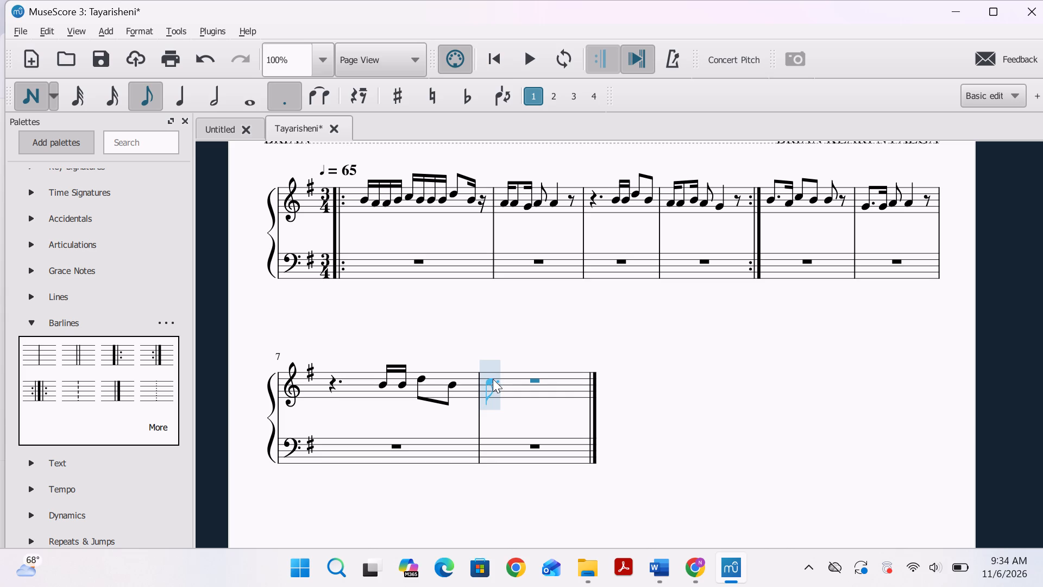
click(488, 382)
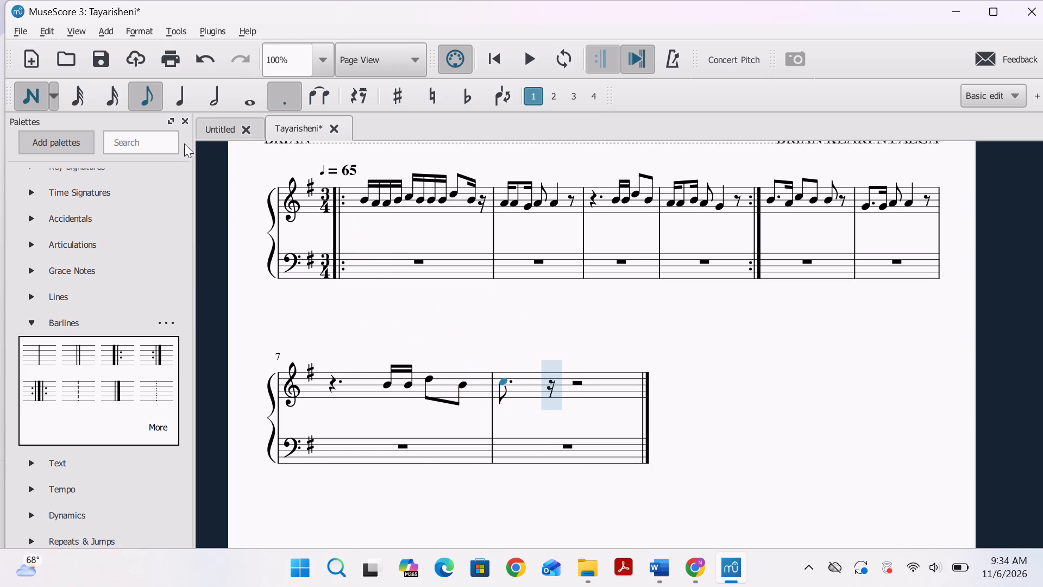
key(ctrl+z)
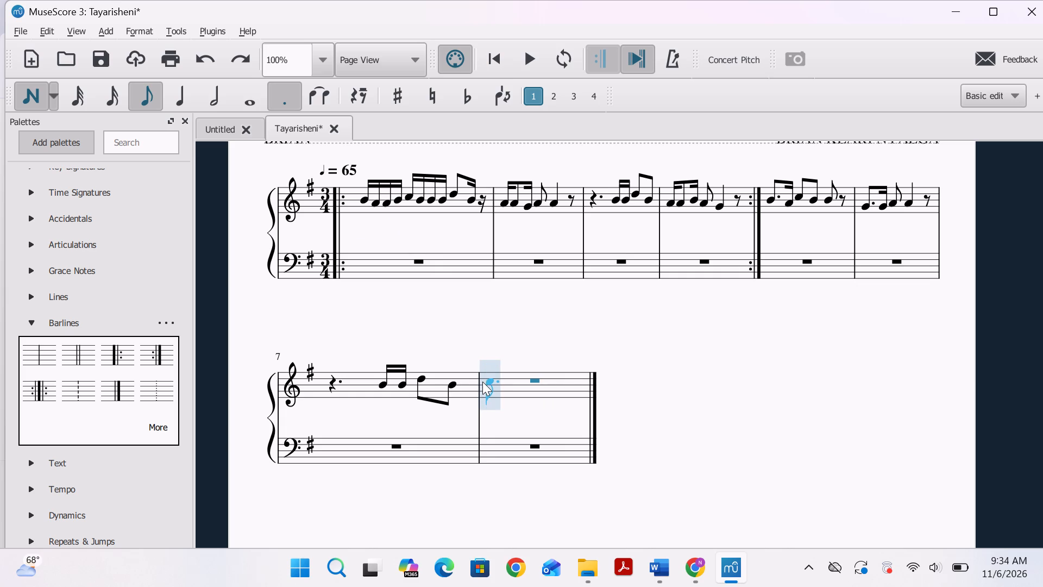
click(484, 382)
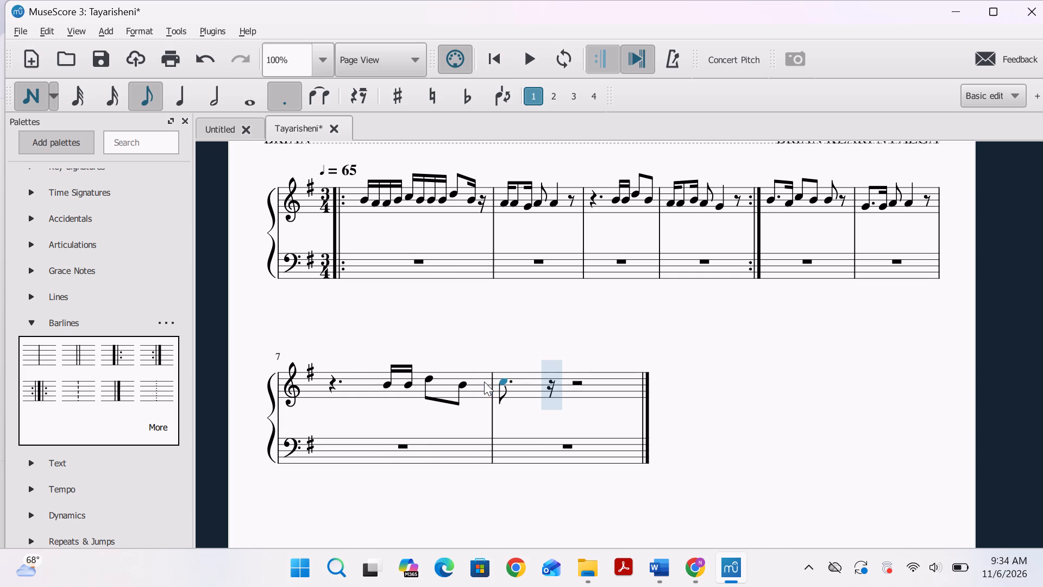
Play back the melody from the first semiquaver of treble measure 7, and again from the start of measure 5.
click(537, 55)
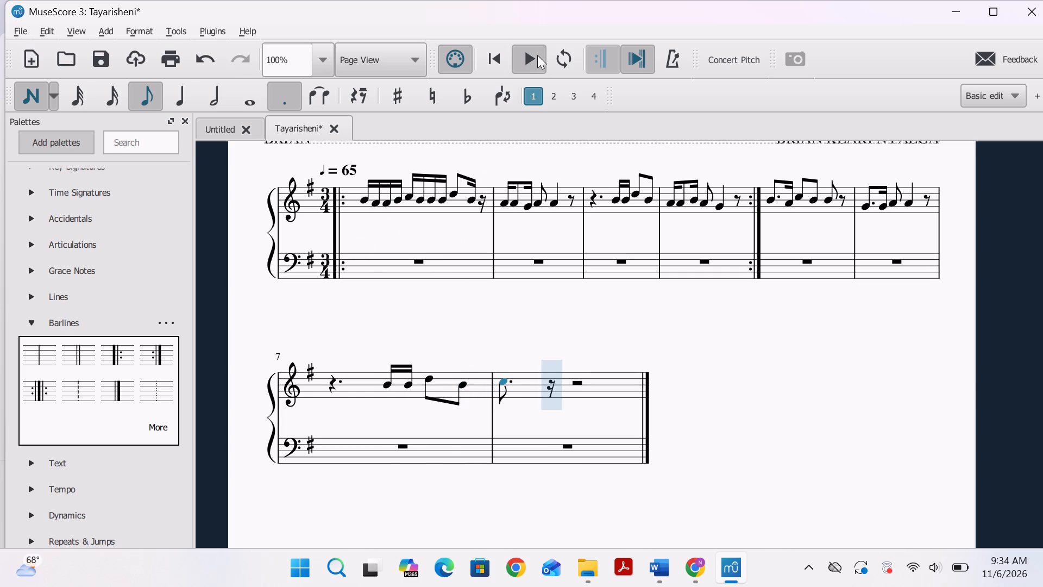
click(389, 385)
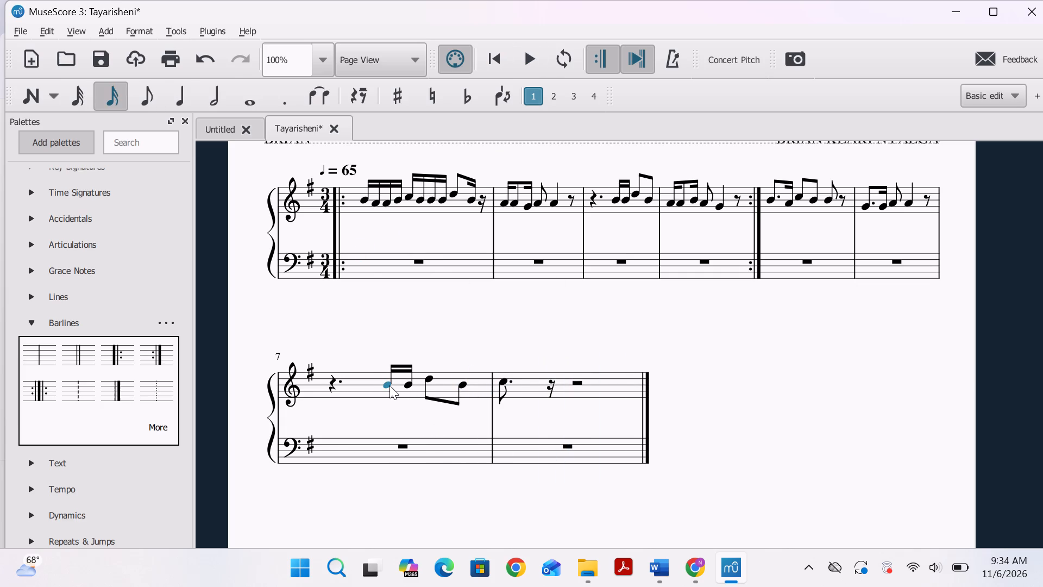
click(527, 65)
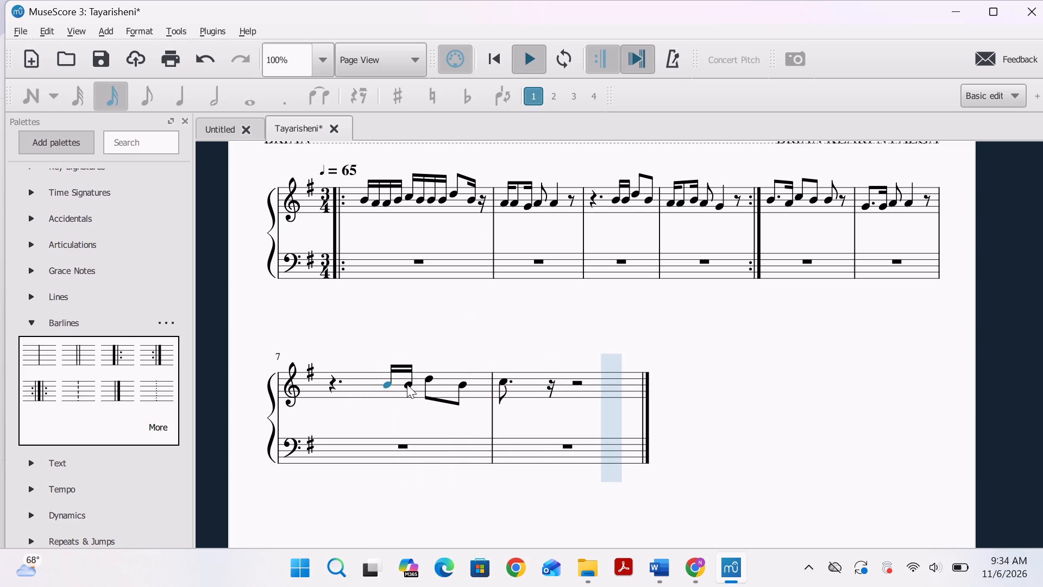
click(386, 384)
click(529, 51)
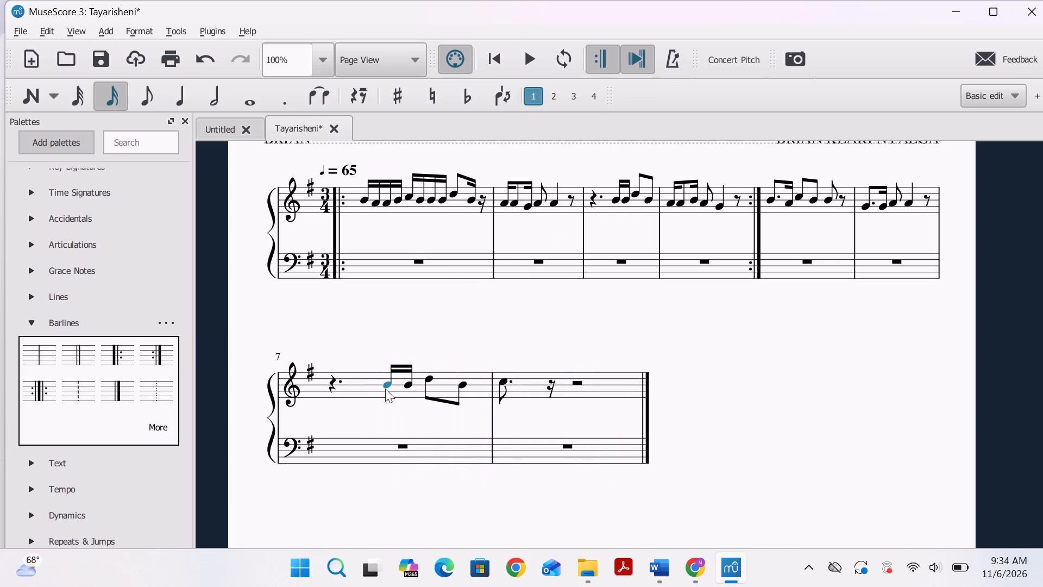
click(524, 60)
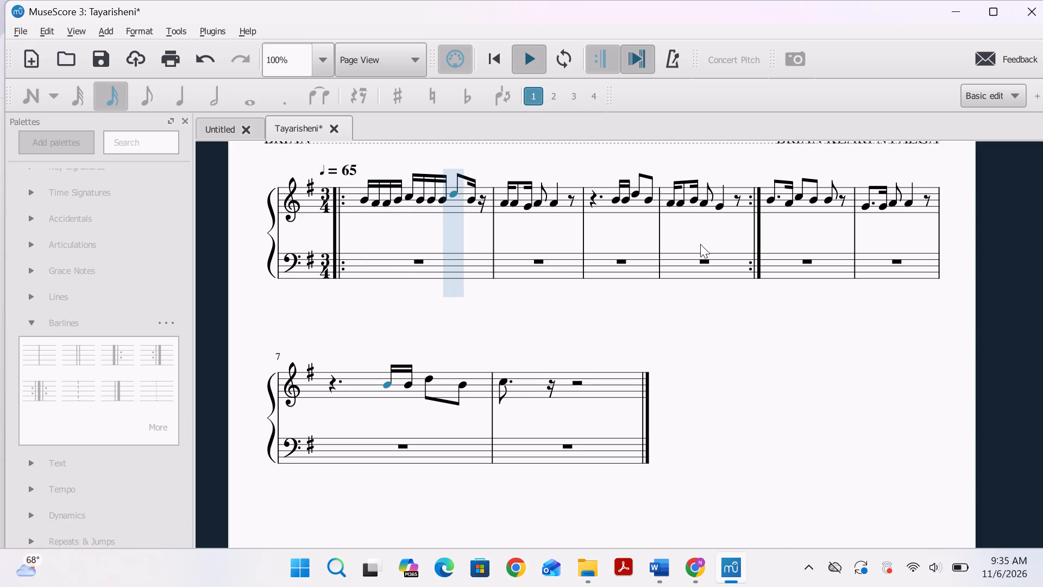
click(770, 198)
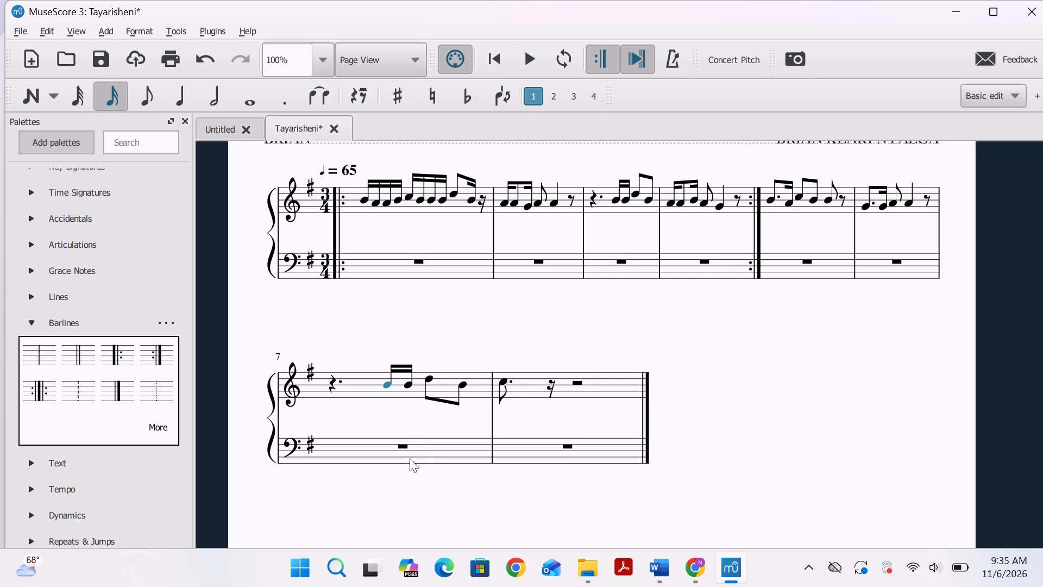
Flip the stems of the quaver pair in treble measure 7 and the dotted quaver in measure 8 upward.
click(429, 378)
click(495, 96)
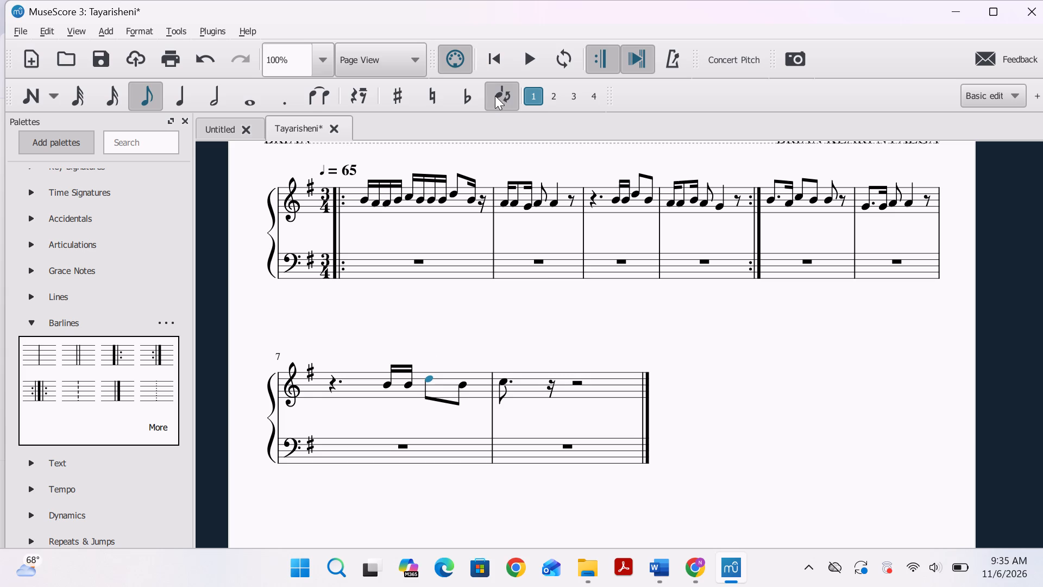
click(500, 381)
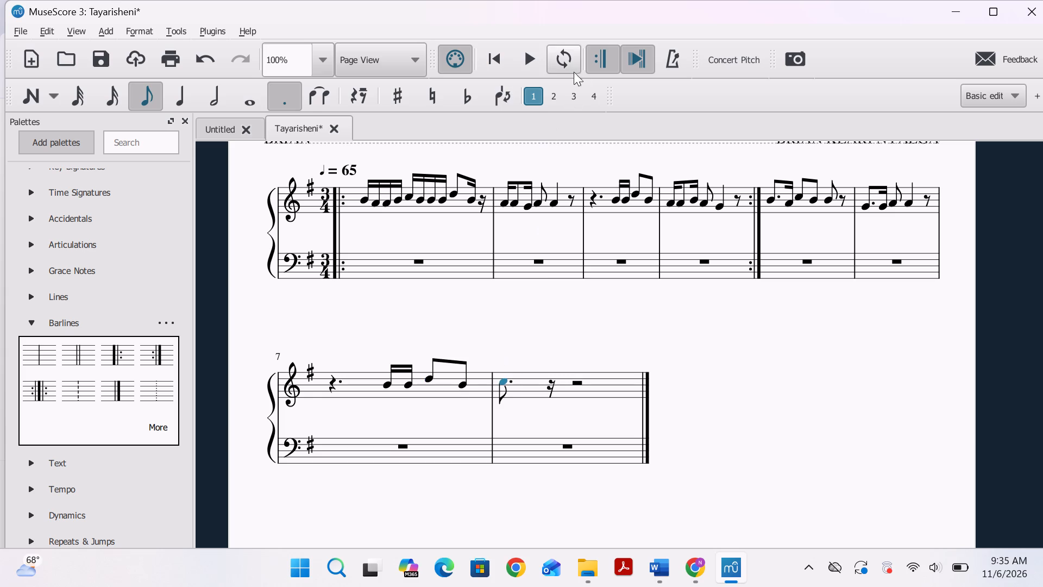
click(507, 90)
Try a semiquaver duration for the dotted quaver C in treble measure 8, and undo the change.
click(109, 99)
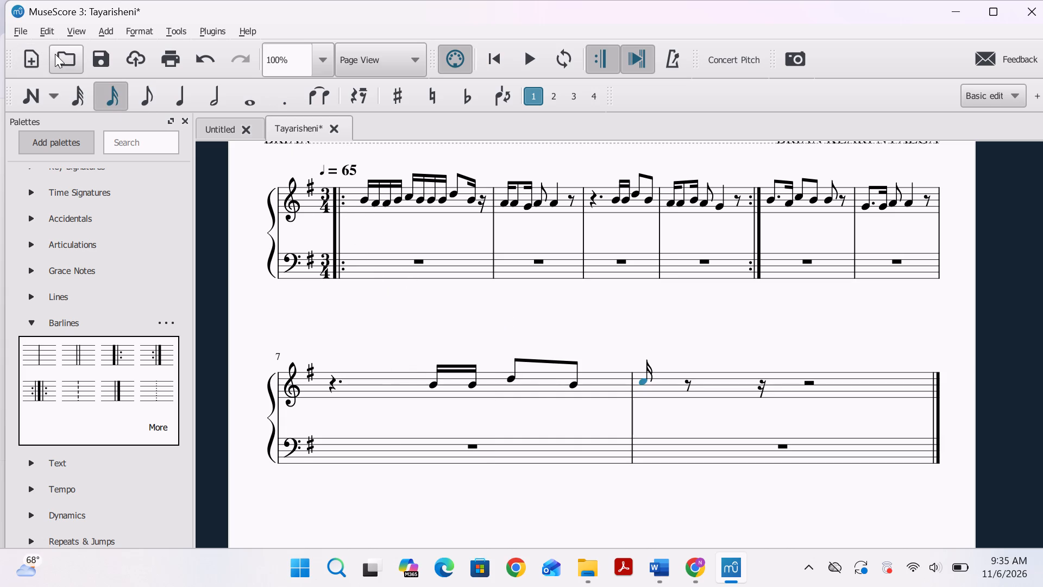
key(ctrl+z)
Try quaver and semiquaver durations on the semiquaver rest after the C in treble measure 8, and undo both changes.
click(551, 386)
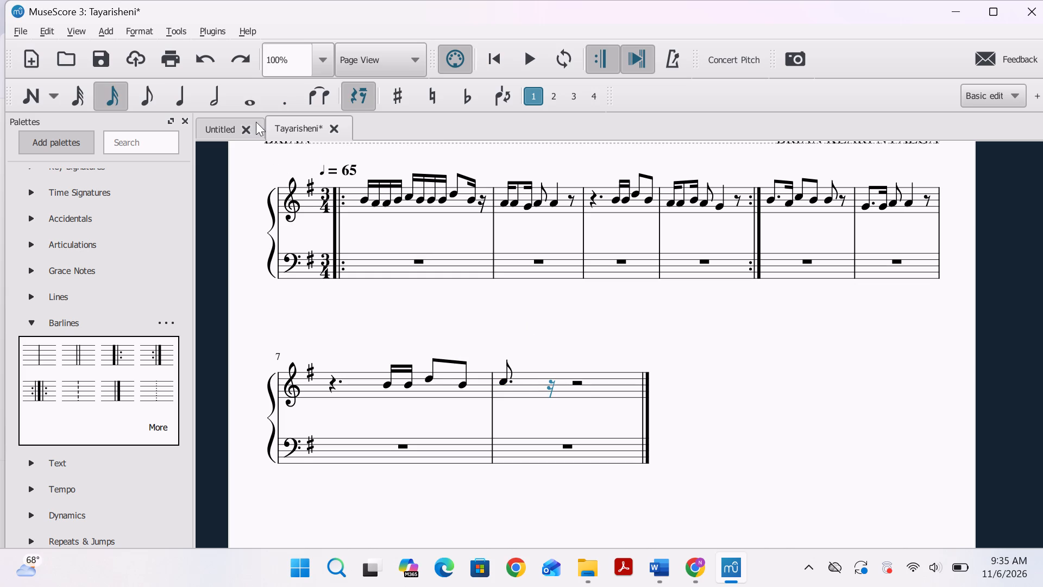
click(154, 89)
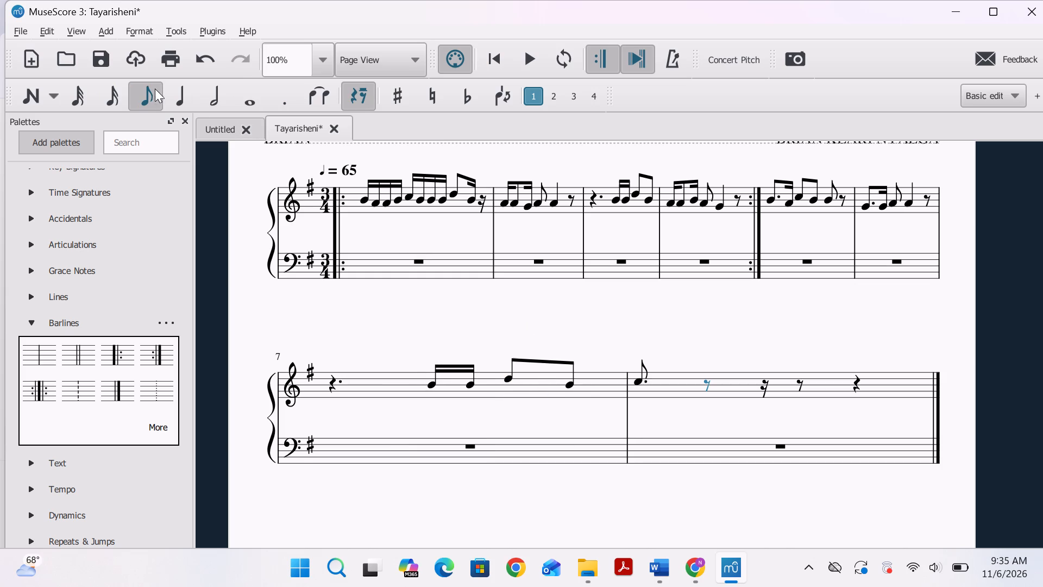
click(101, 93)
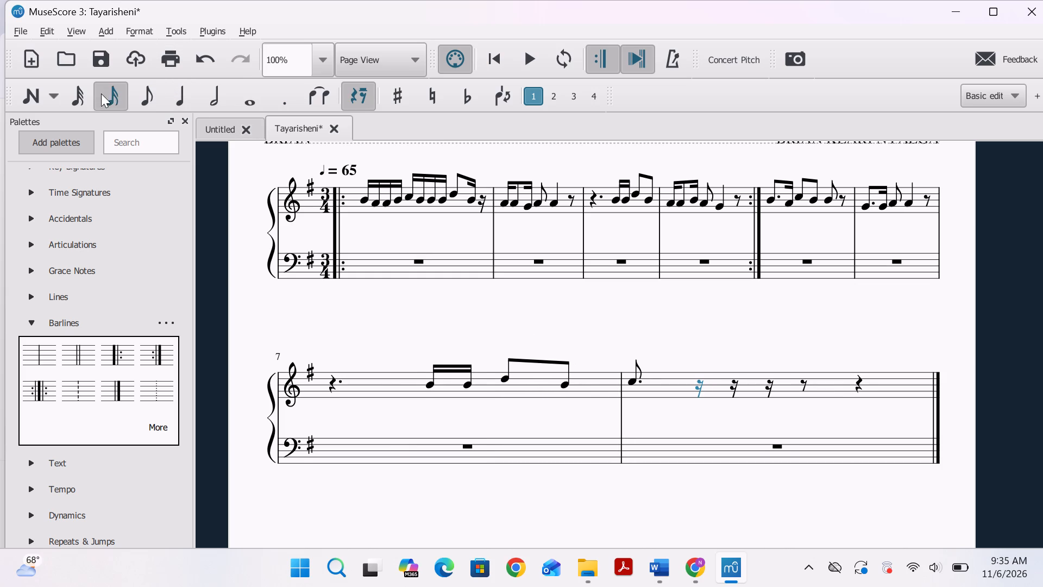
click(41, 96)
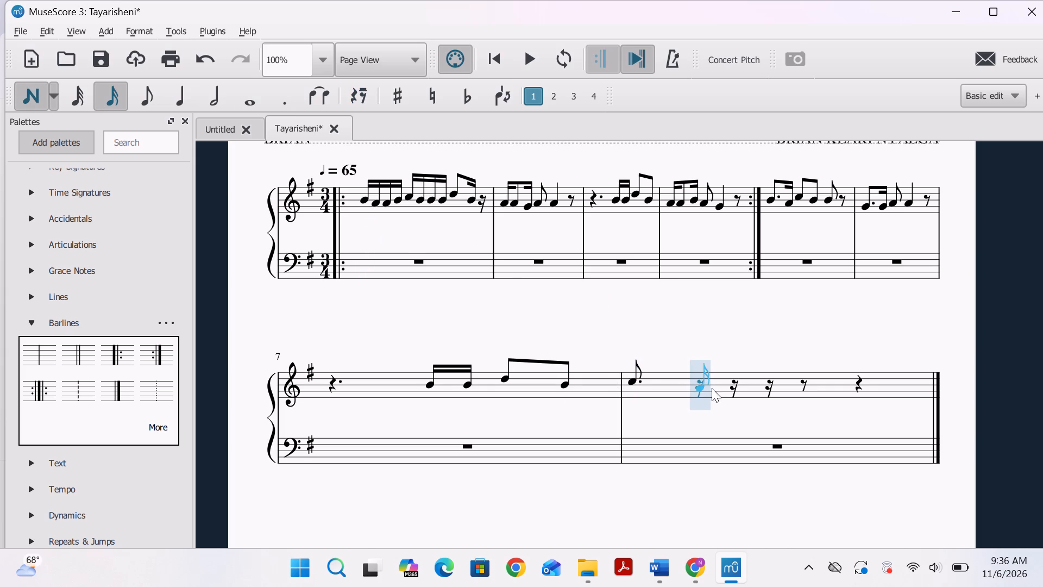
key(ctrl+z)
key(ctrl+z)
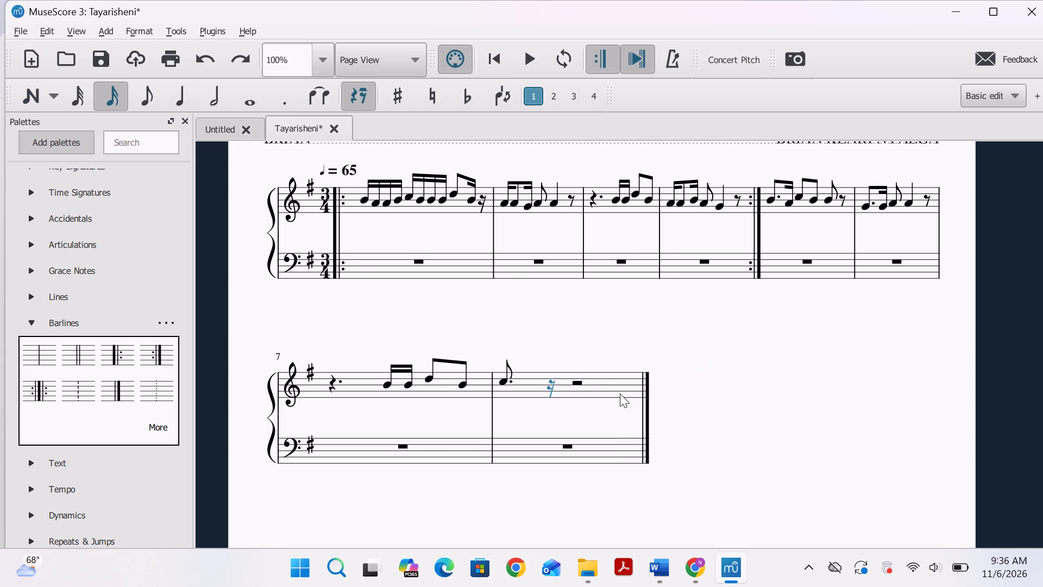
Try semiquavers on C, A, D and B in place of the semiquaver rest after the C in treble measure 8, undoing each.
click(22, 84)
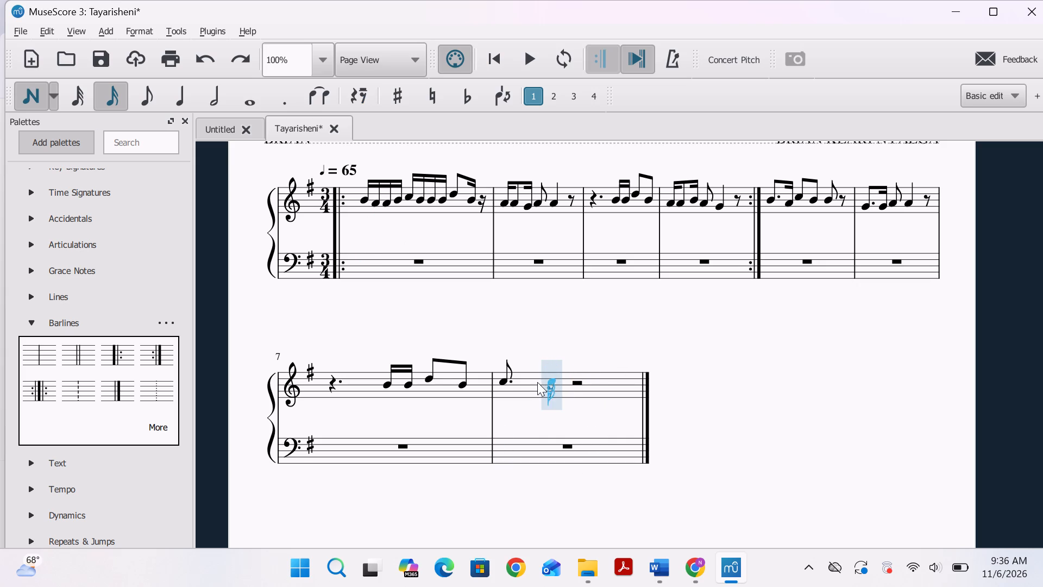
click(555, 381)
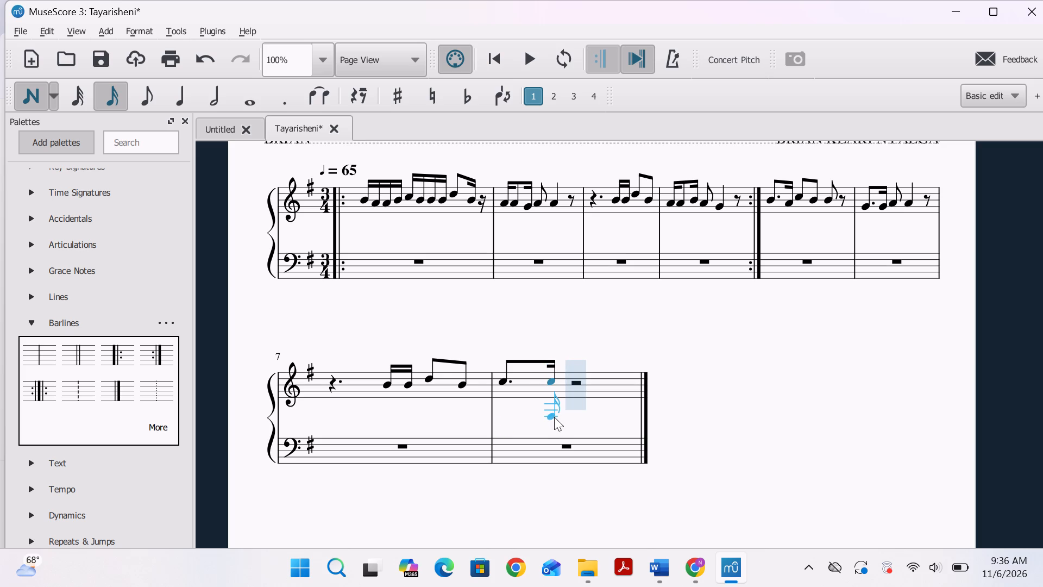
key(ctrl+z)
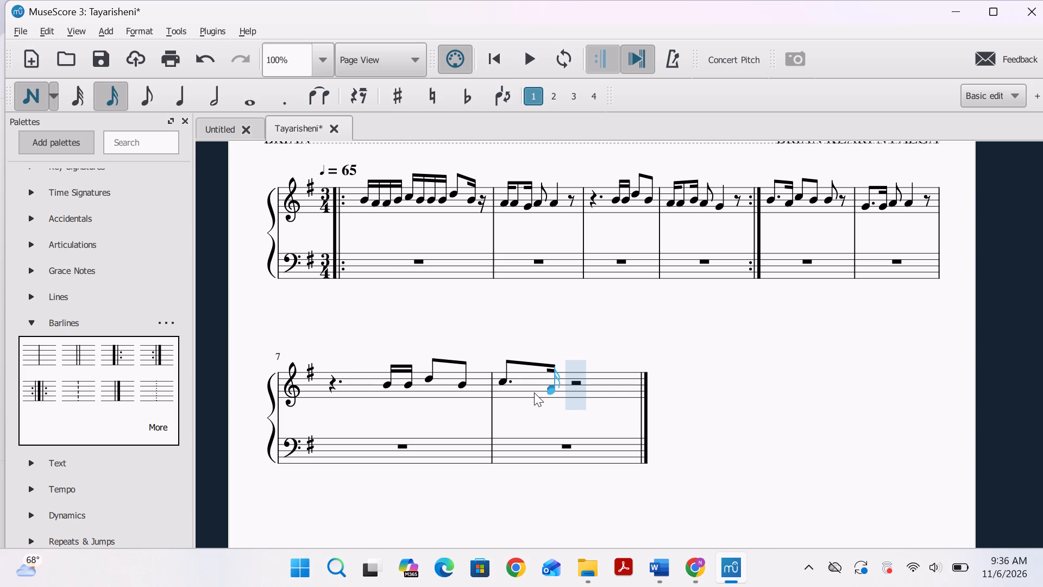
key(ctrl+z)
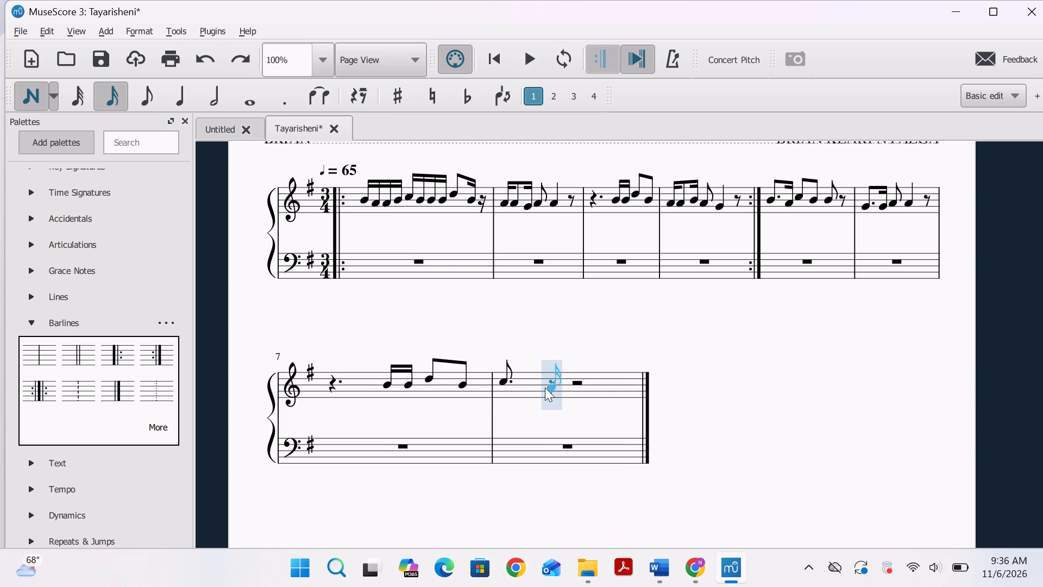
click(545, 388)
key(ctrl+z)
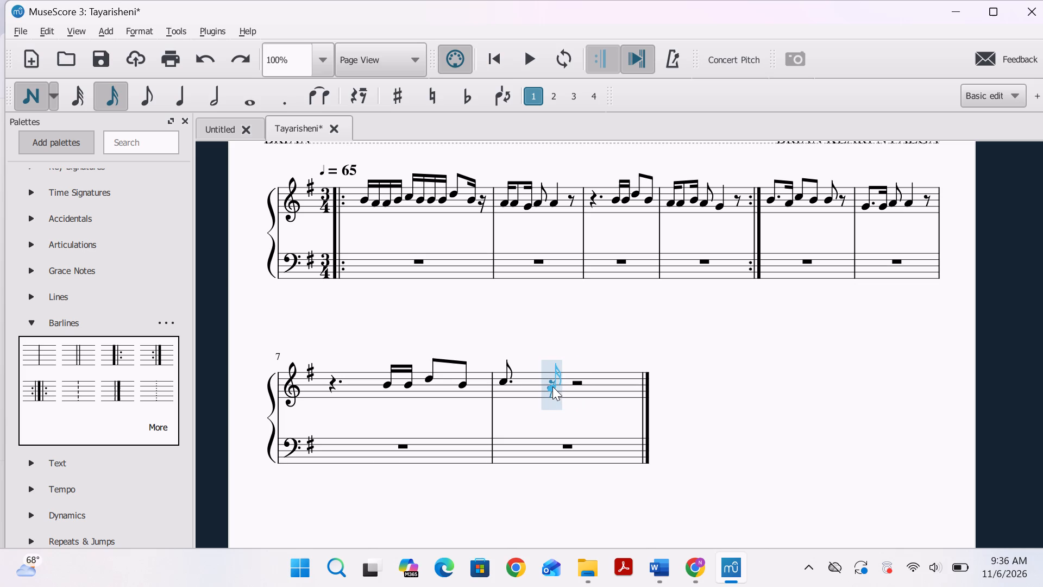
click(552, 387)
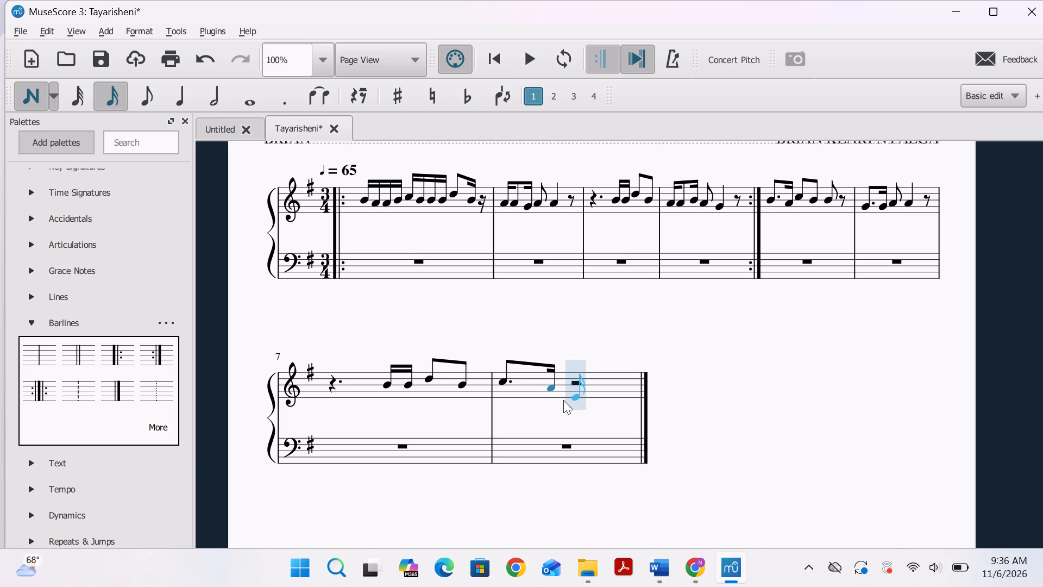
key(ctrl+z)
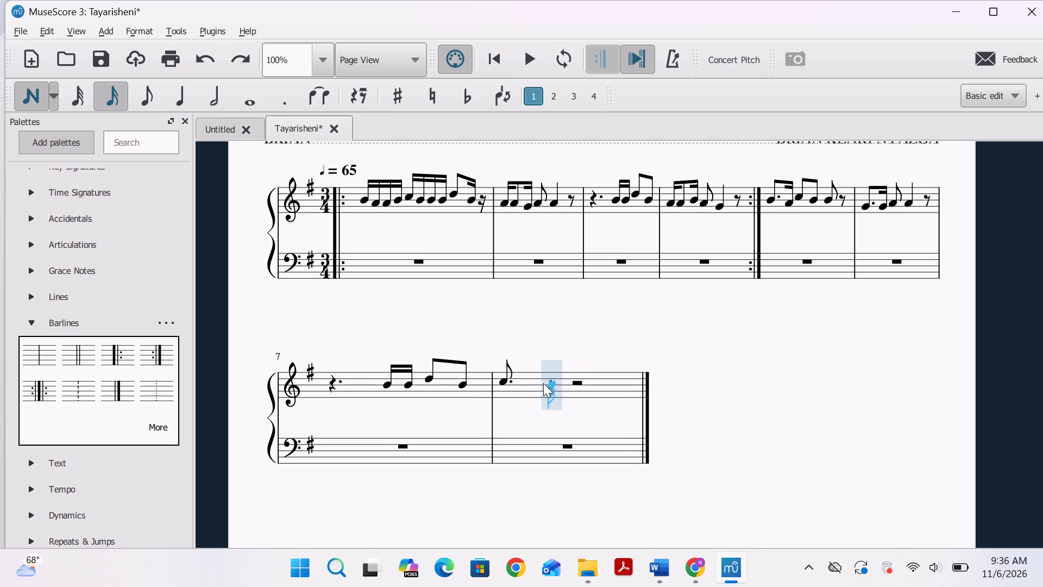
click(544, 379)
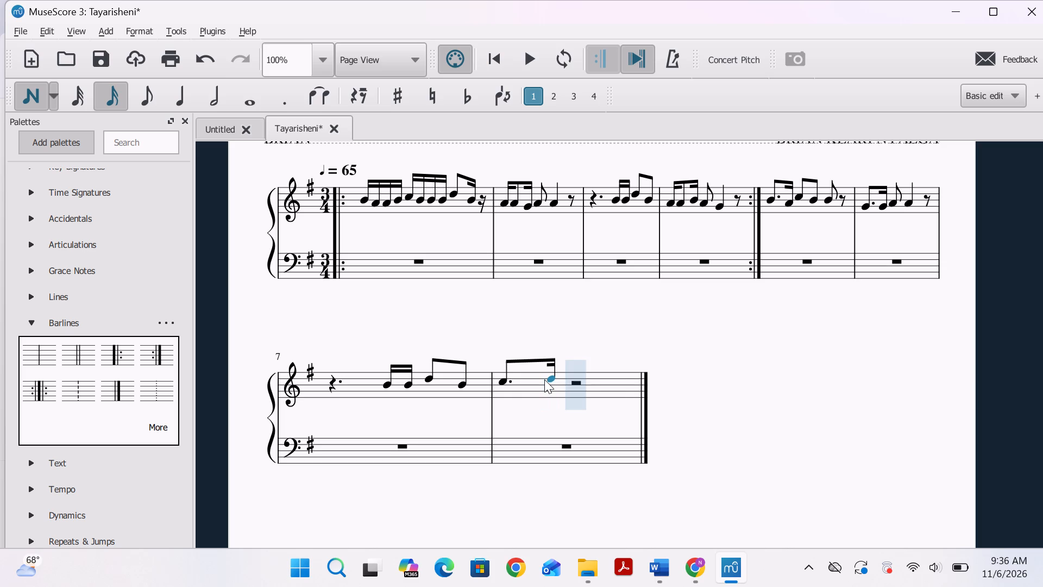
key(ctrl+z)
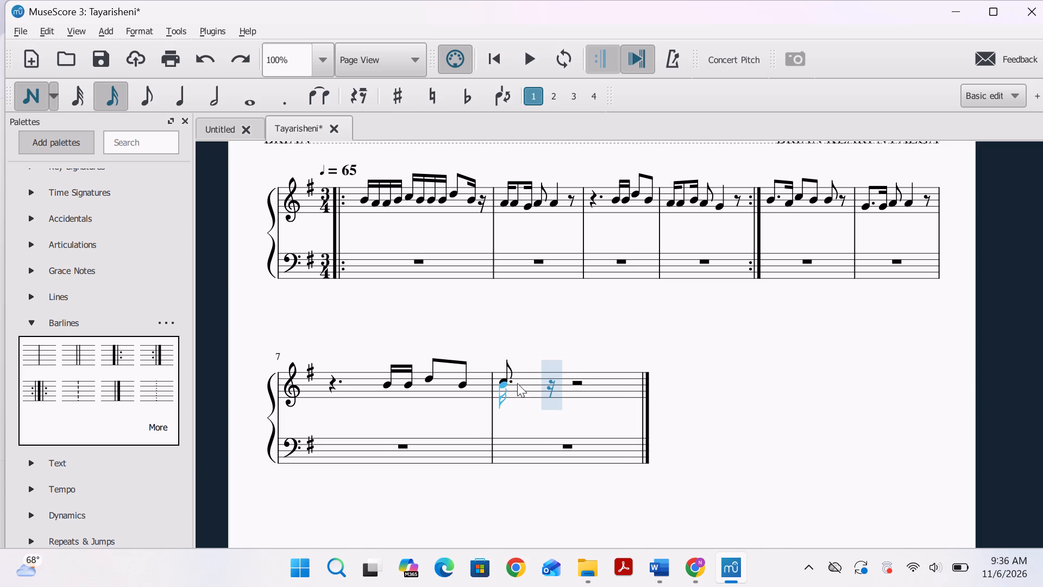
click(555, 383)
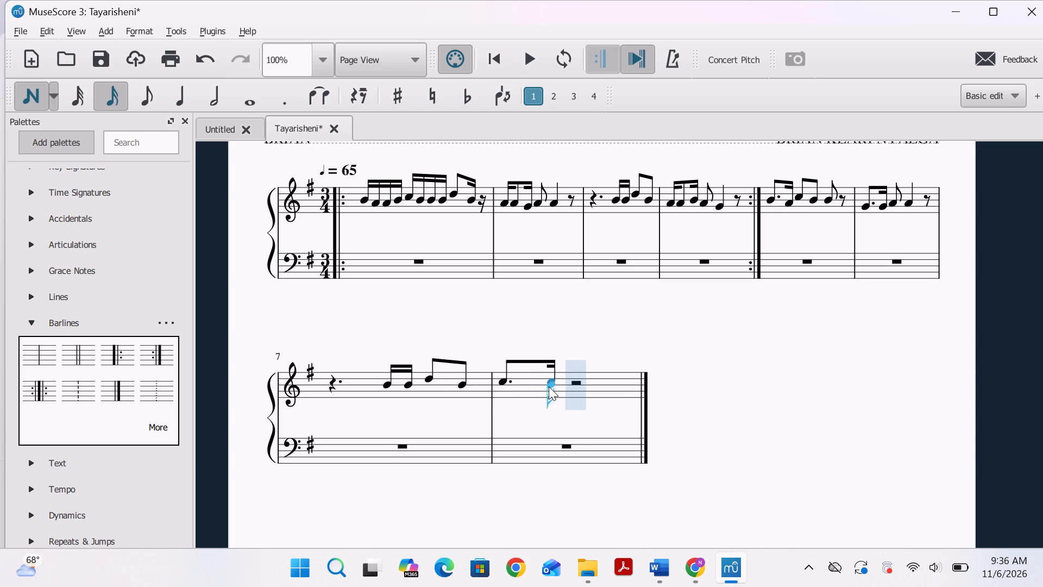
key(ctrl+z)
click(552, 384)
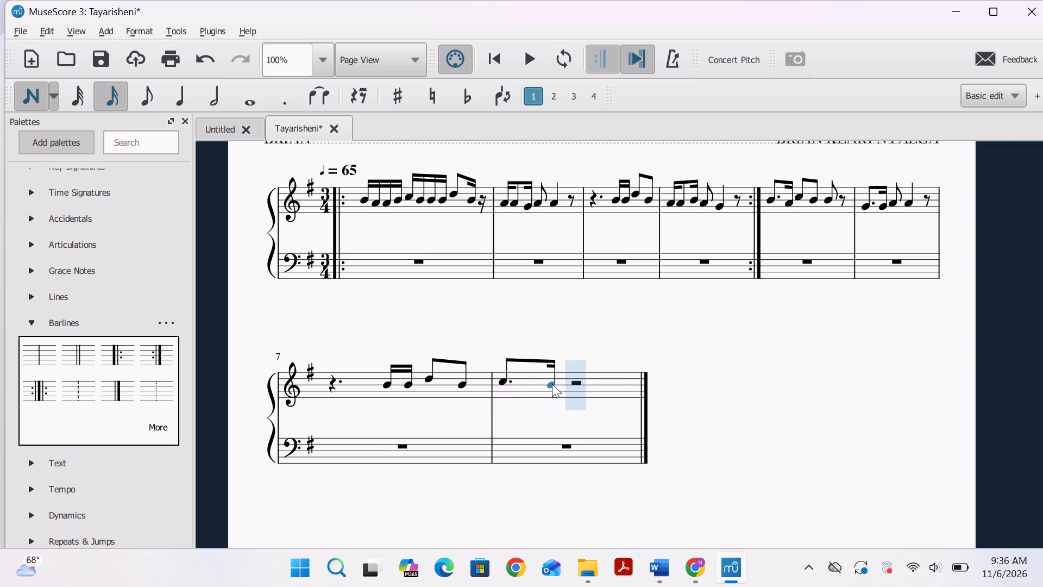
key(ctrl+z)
Enter a semiquaver A after the dotted quaver C in treble measure 8.
click(550, 388)
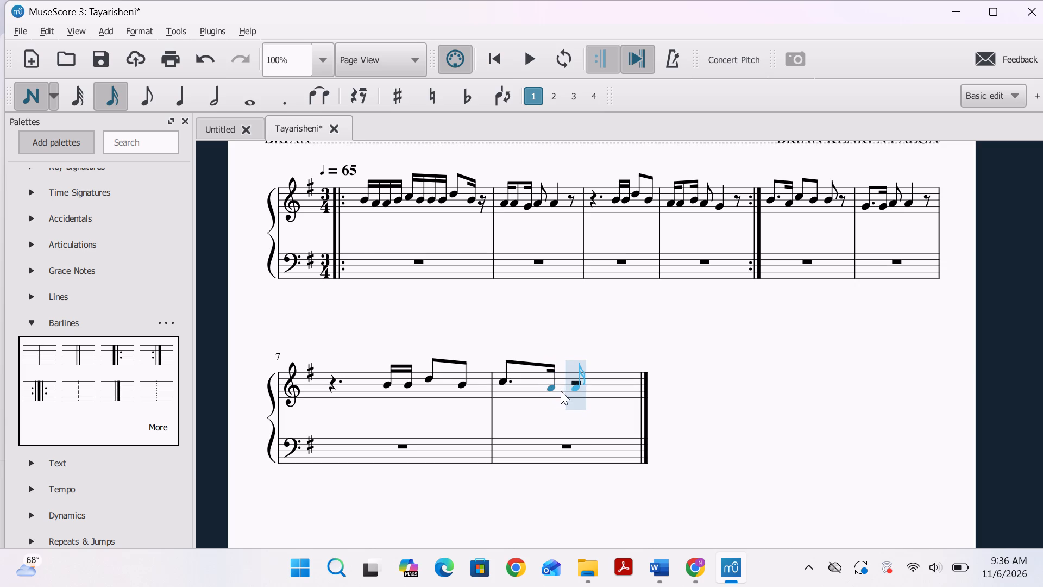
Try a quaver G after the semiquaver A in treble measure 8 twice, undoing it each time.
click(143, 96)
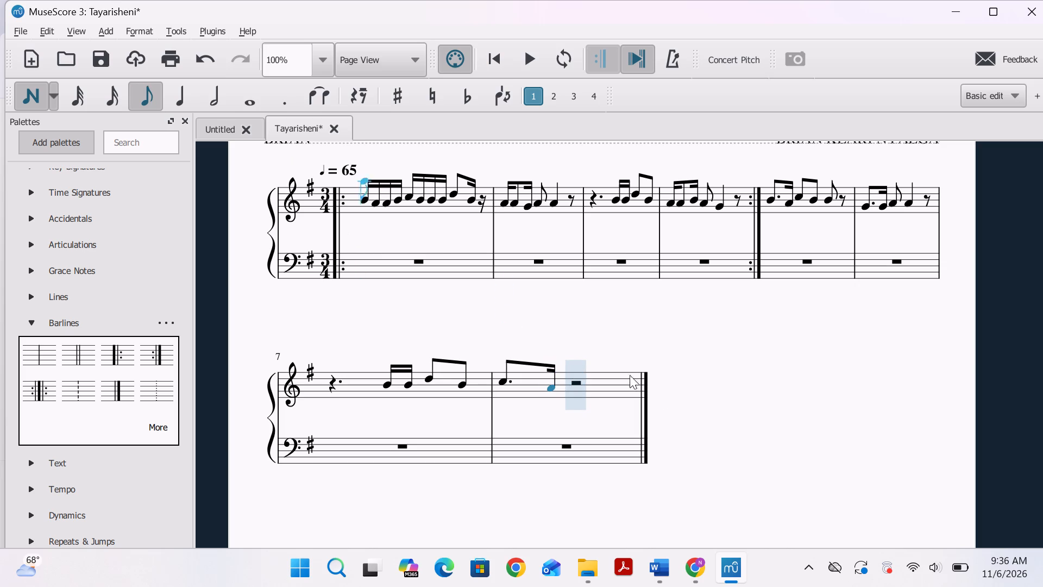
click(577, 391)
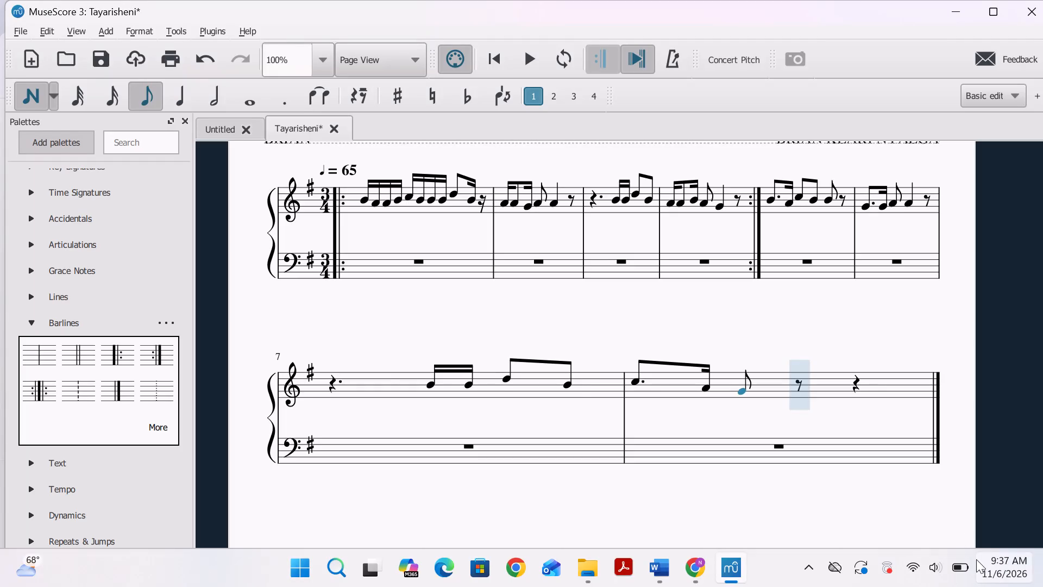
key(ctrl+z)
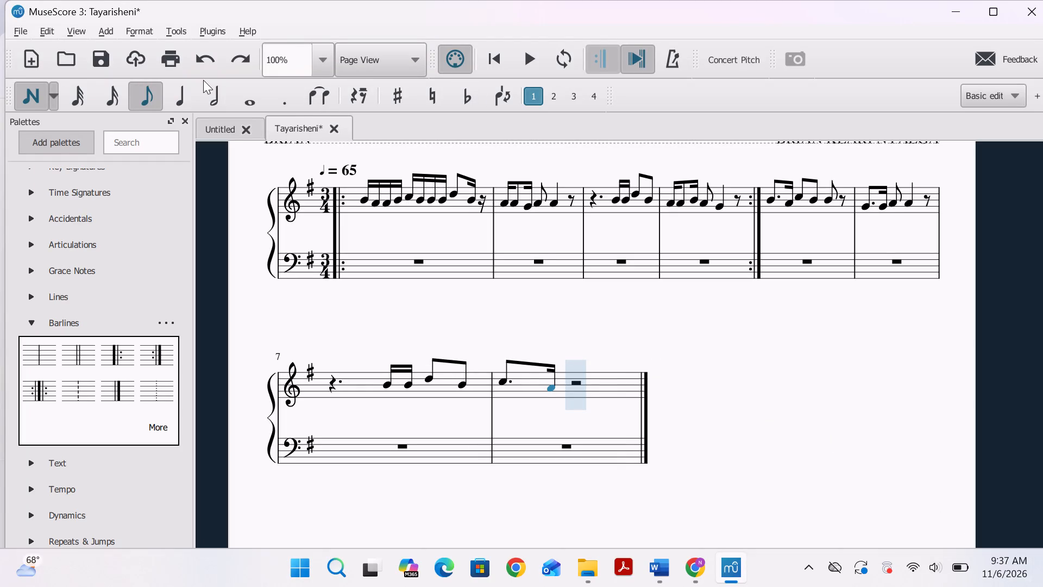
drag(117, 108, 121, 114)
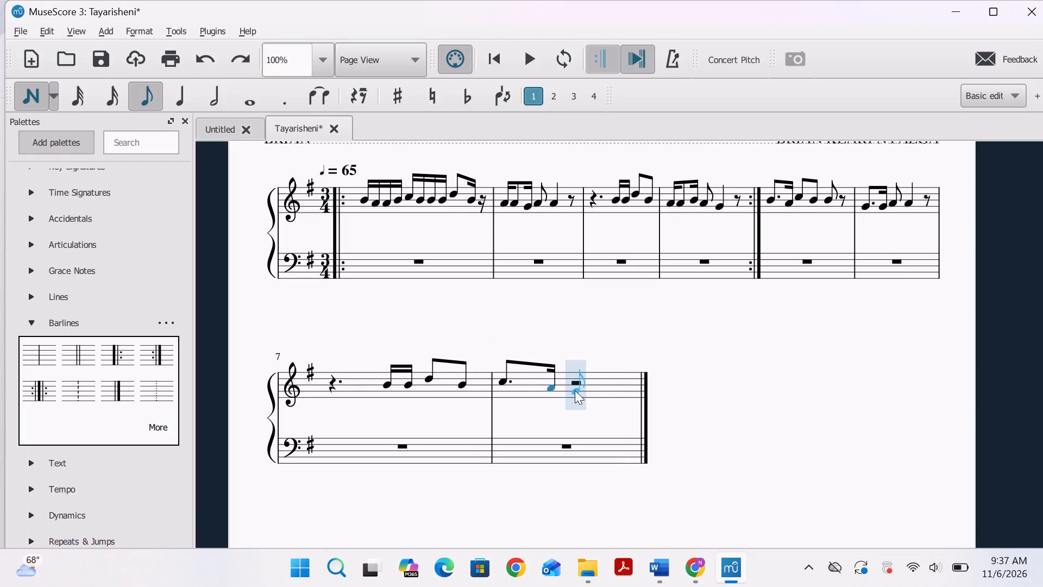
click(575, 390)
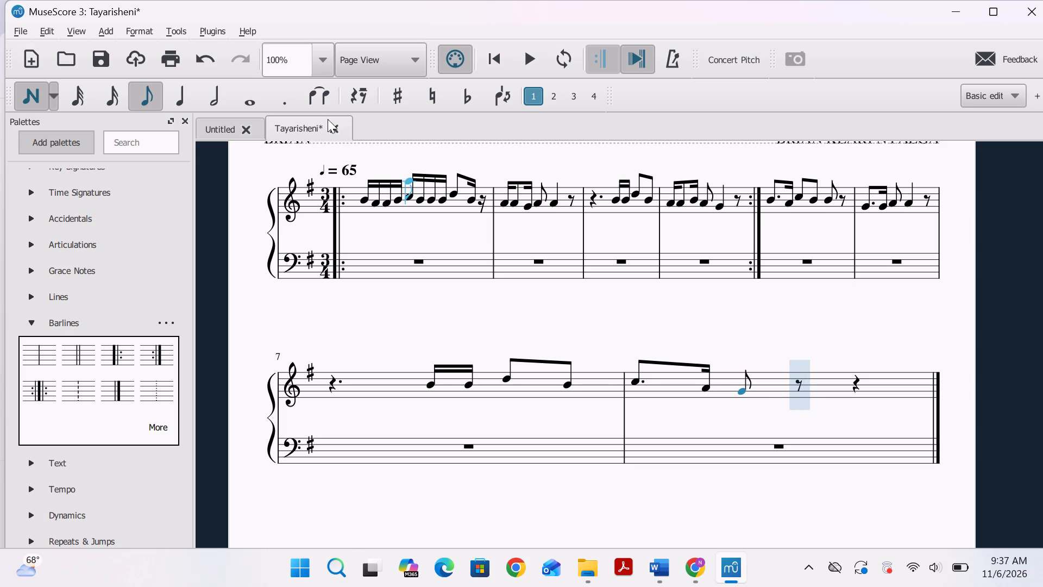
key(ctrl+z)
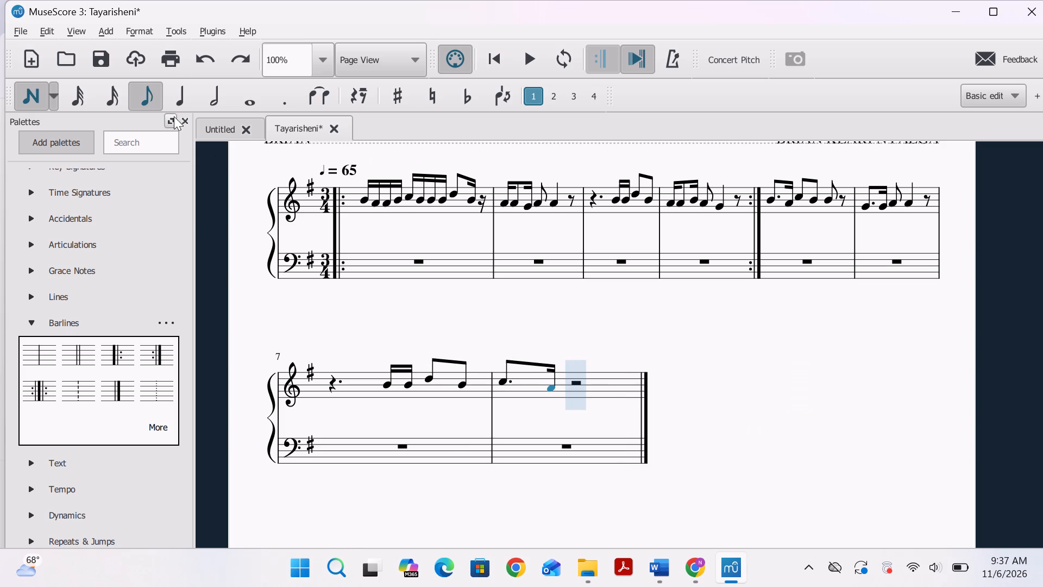
Enter a semiquaver G, a quaver F sharp and an undotted crotchet G after the semiquaver A in treble measure 8.
click(121, 92)
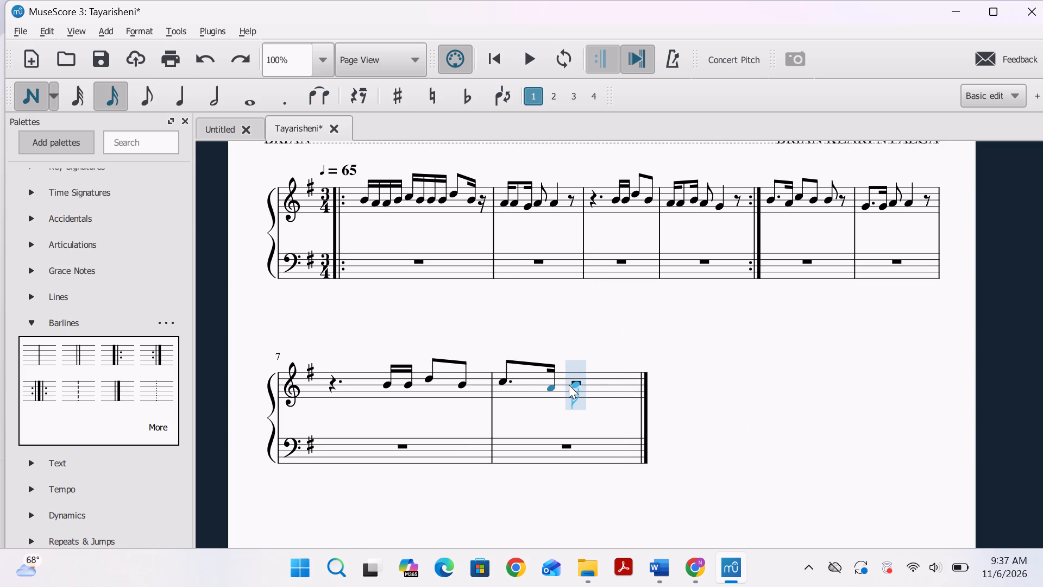
click(572, 391)
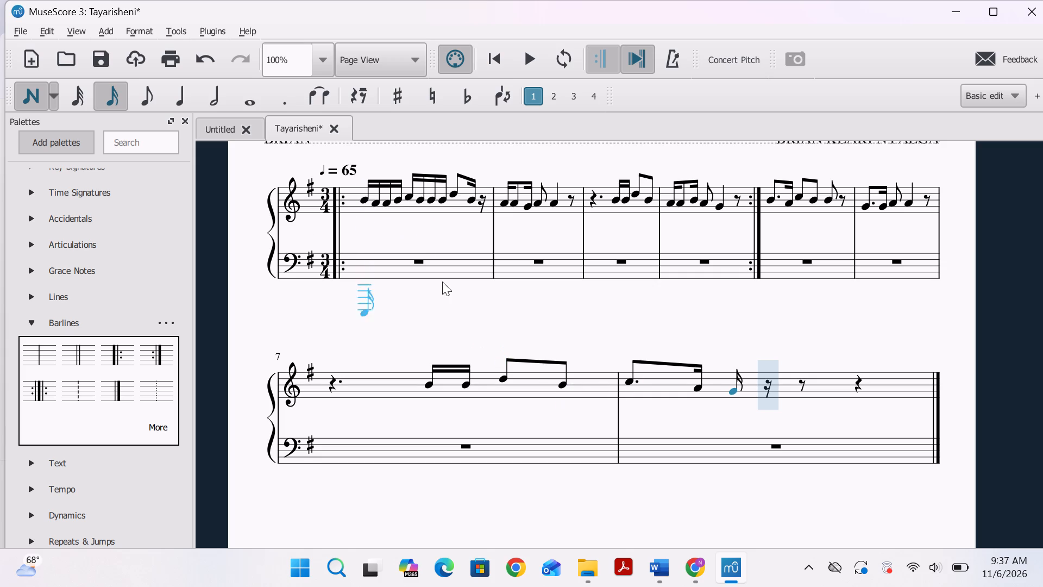
click(152, 101)
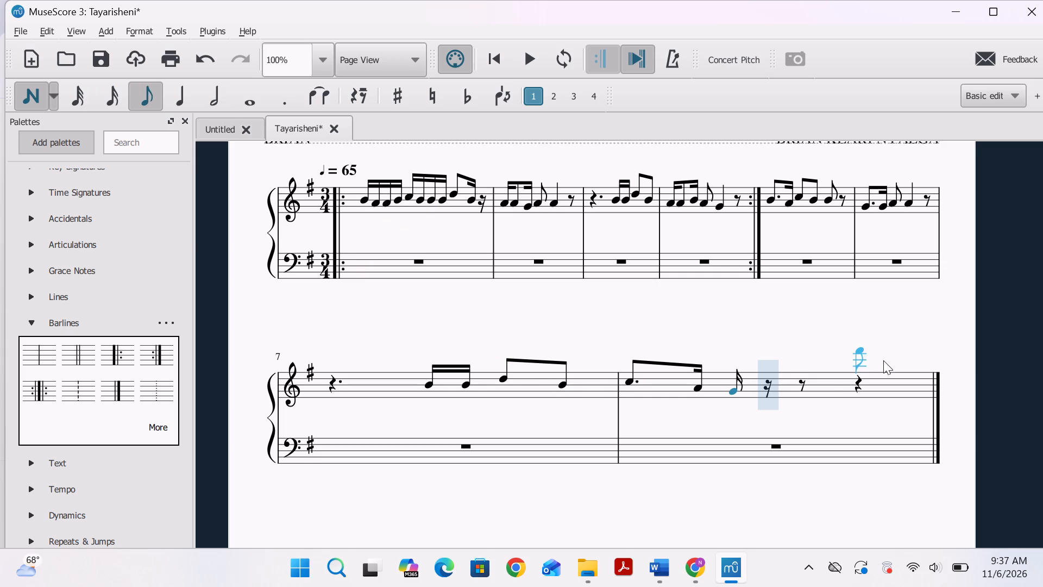
click(765, 395)
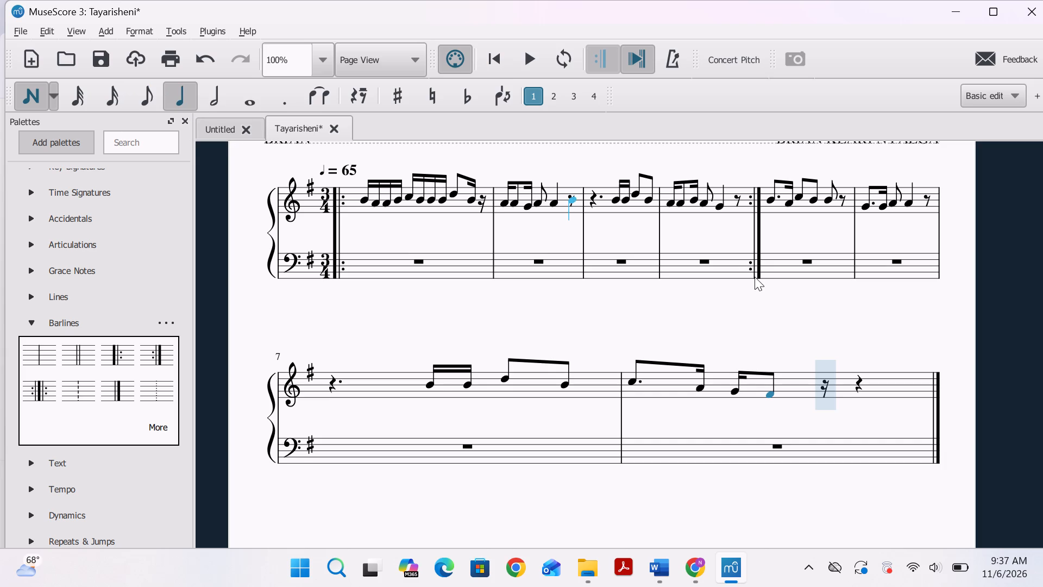
click(822, 391)
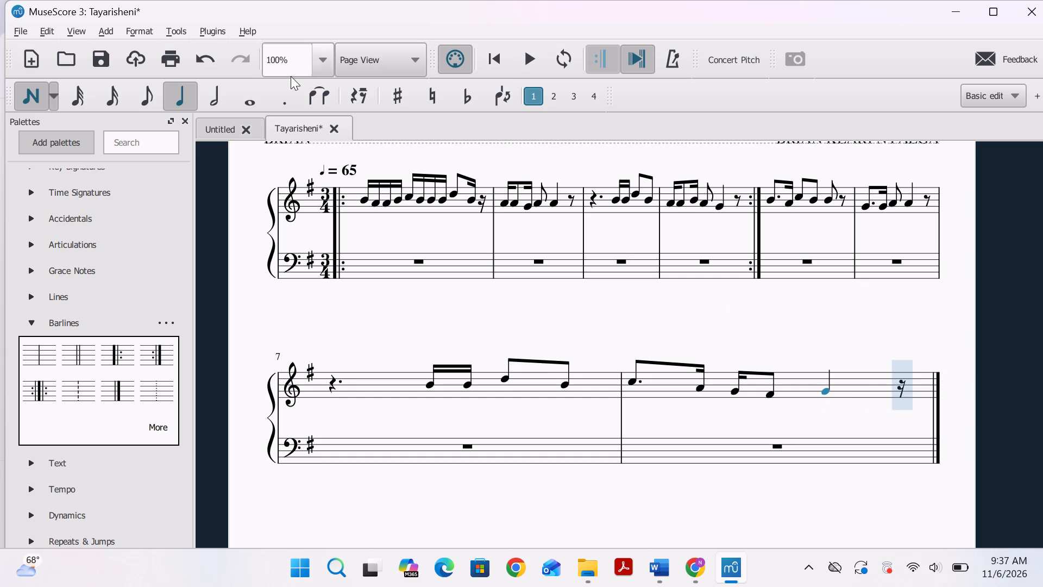
click(283, 94)
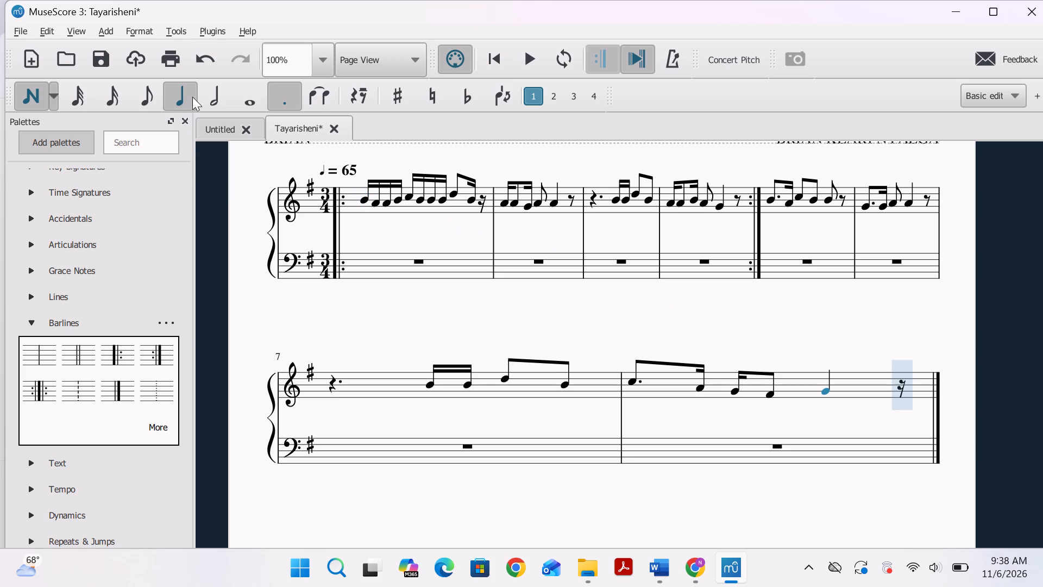
click(292, 105)
Play back the melody from the start of measure 5, from the start of measure 1, and from the first semiquaver of measure 7.
click(519, 67)
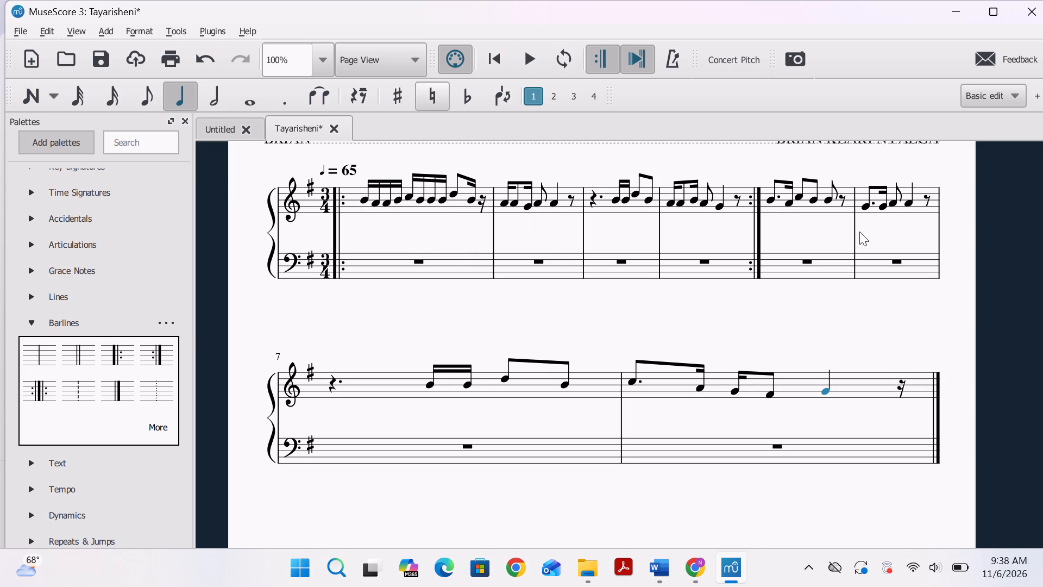
click(766, 202)
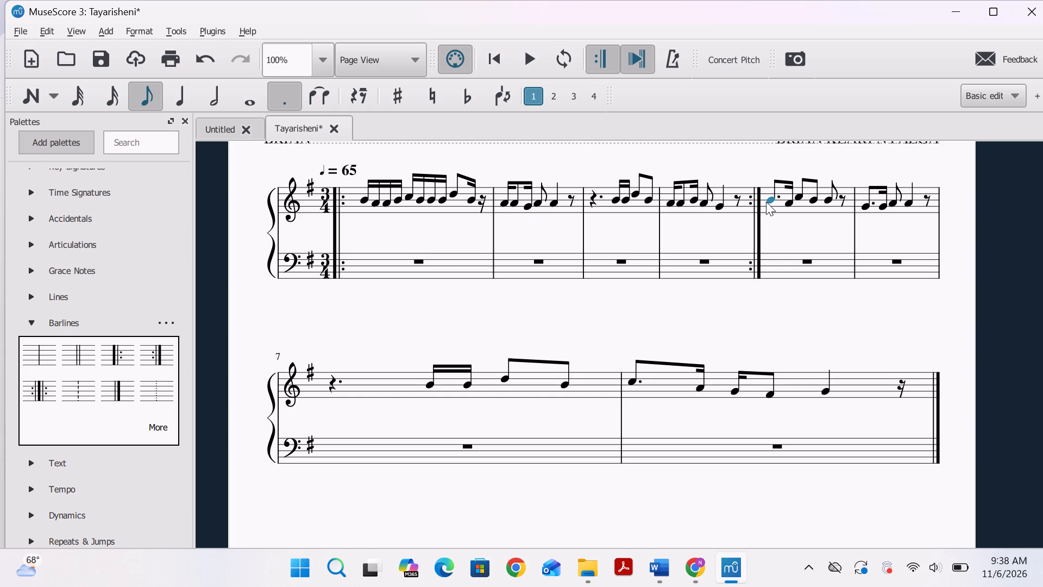
drag(536, 55, 531, 56)
click(514, 48)
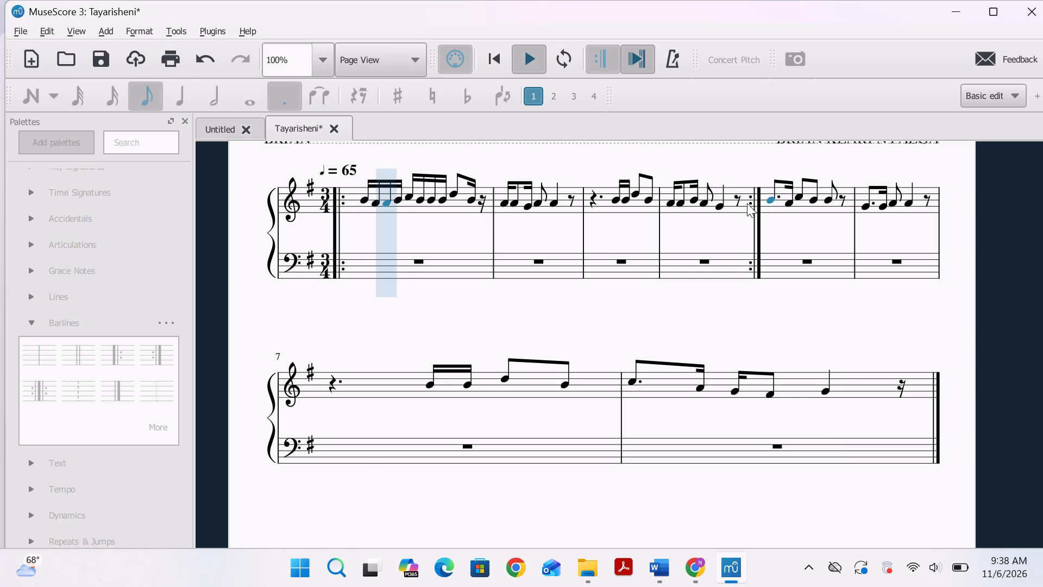
click(775, 199)
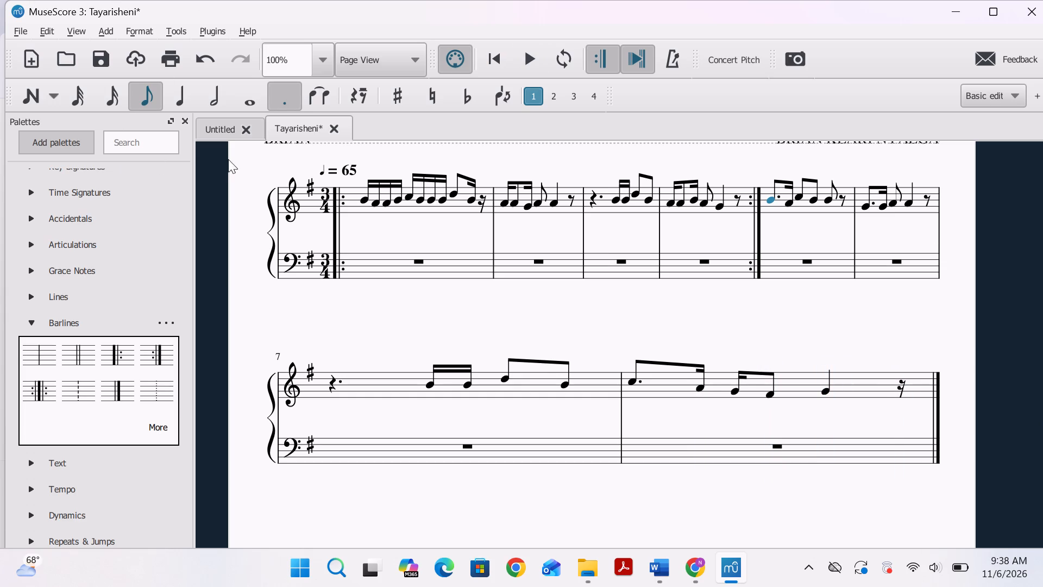
click(367, 203)
key(space)
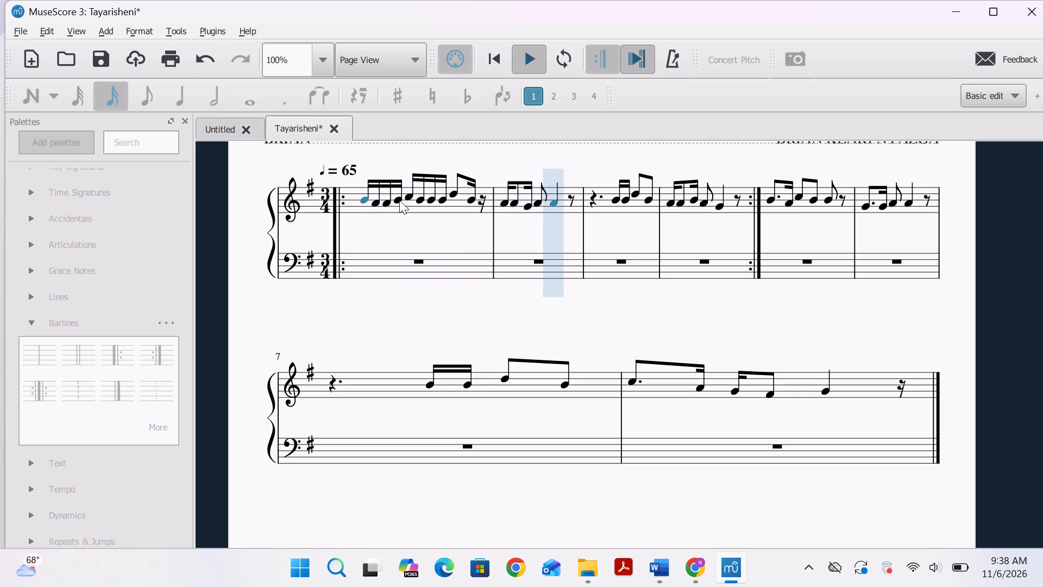
click(309, 190)
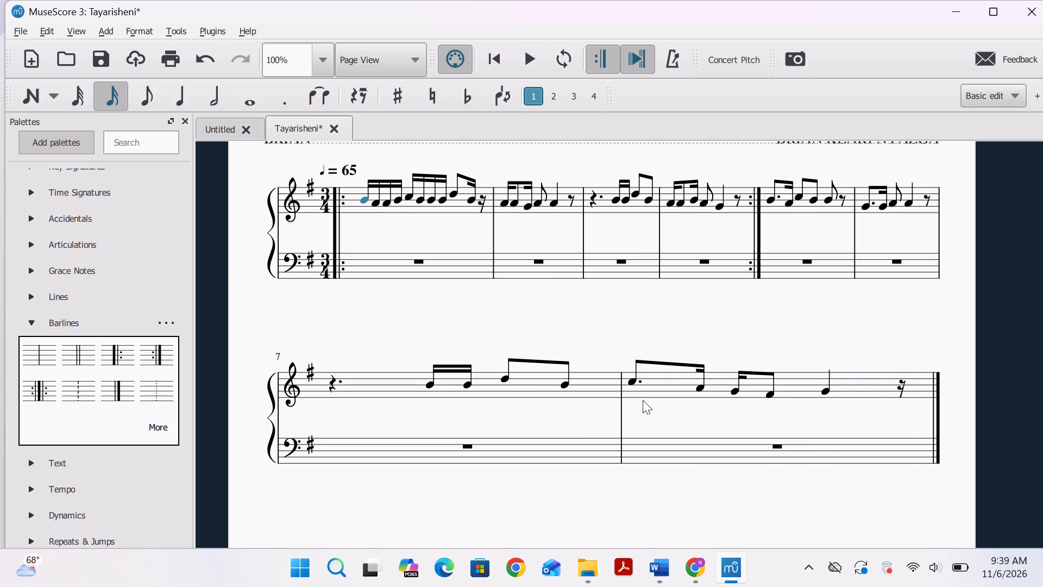
click(430, 386)
key(space)
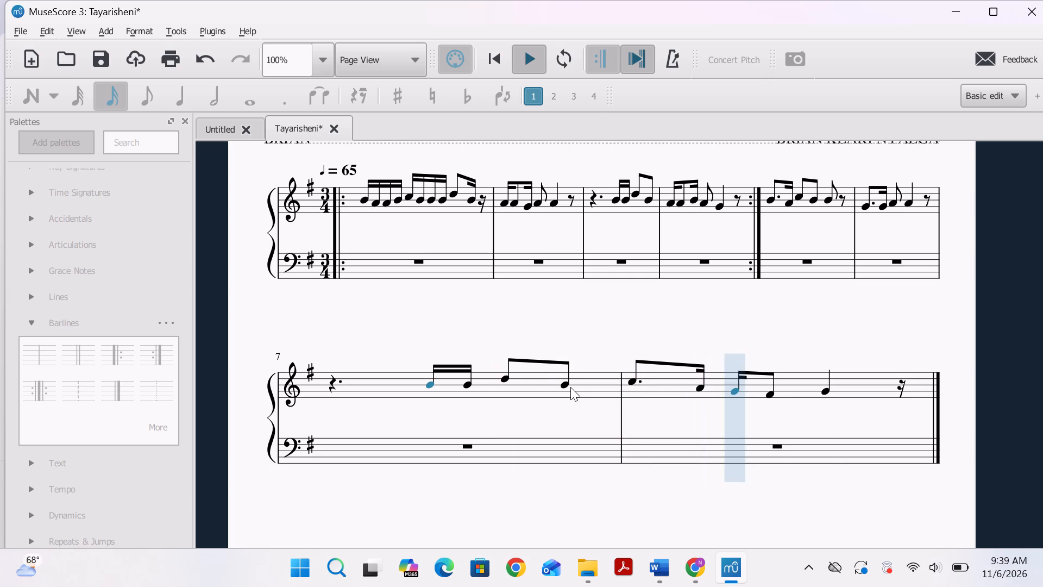
Remove the dot from the dotted quaver C at the start of treble measure 8.
click(633, 383)
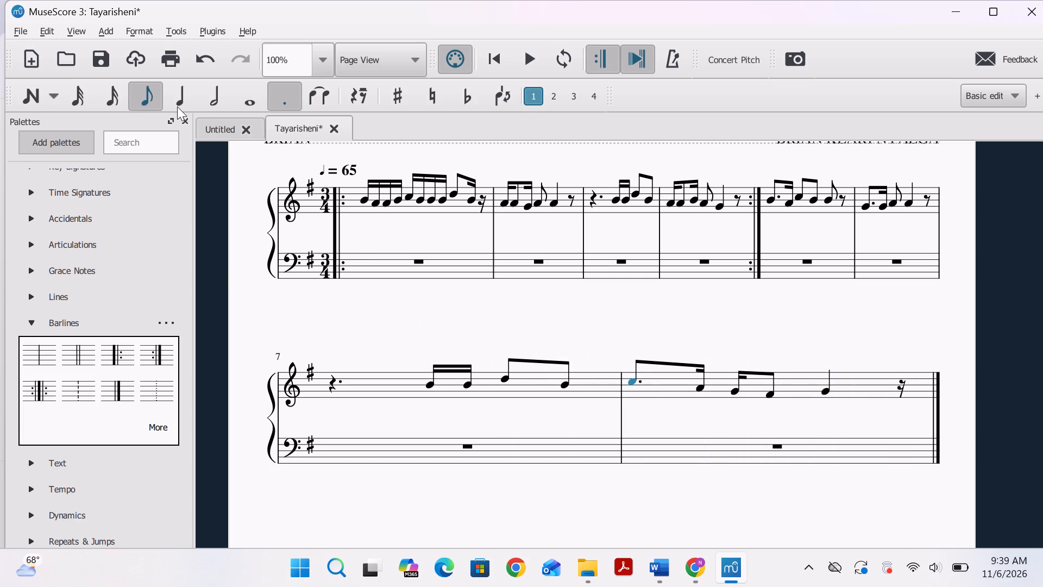
click(277, 105)
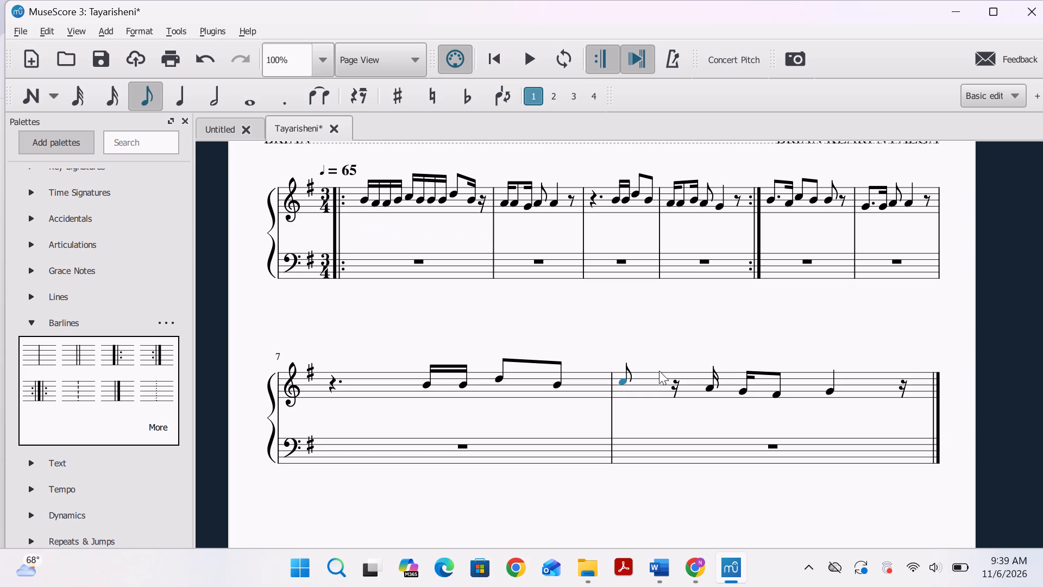
Play back the melody from the first semiquaver of measure 7 and from the last quaver of measure 7.
click(673, 383)
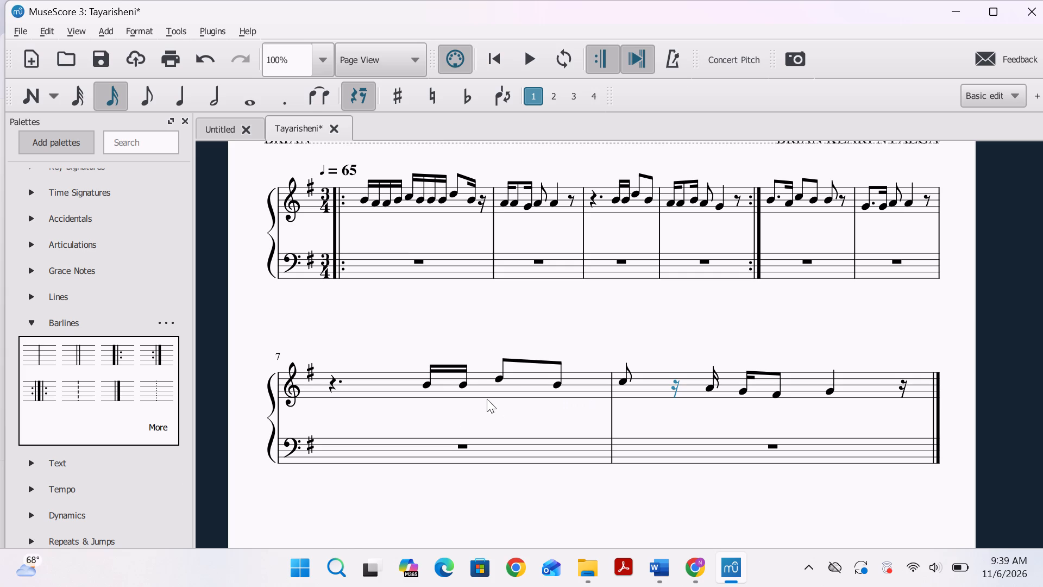
click(428, 384)
key(space)
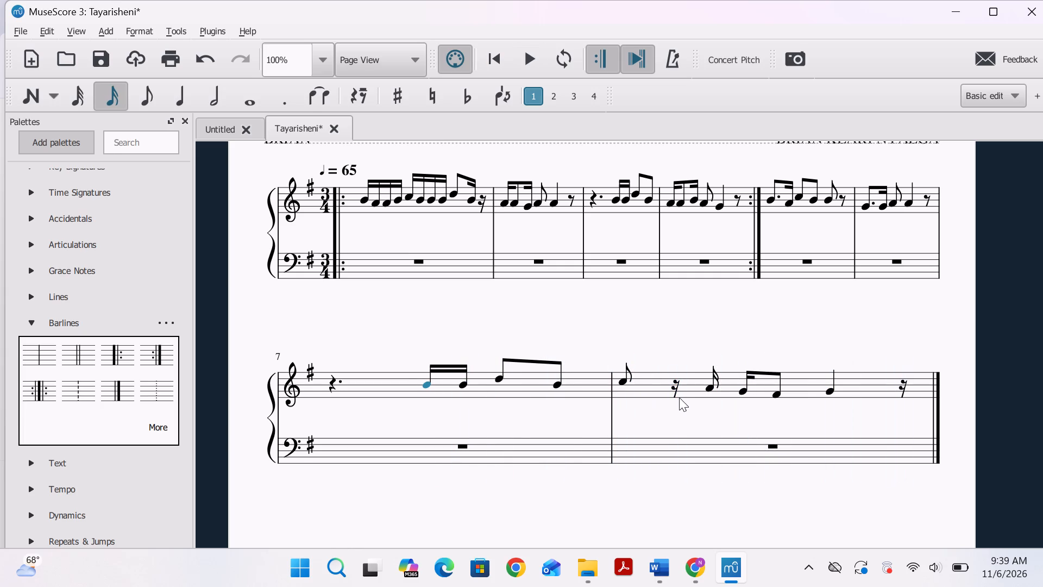
click(621, 380)
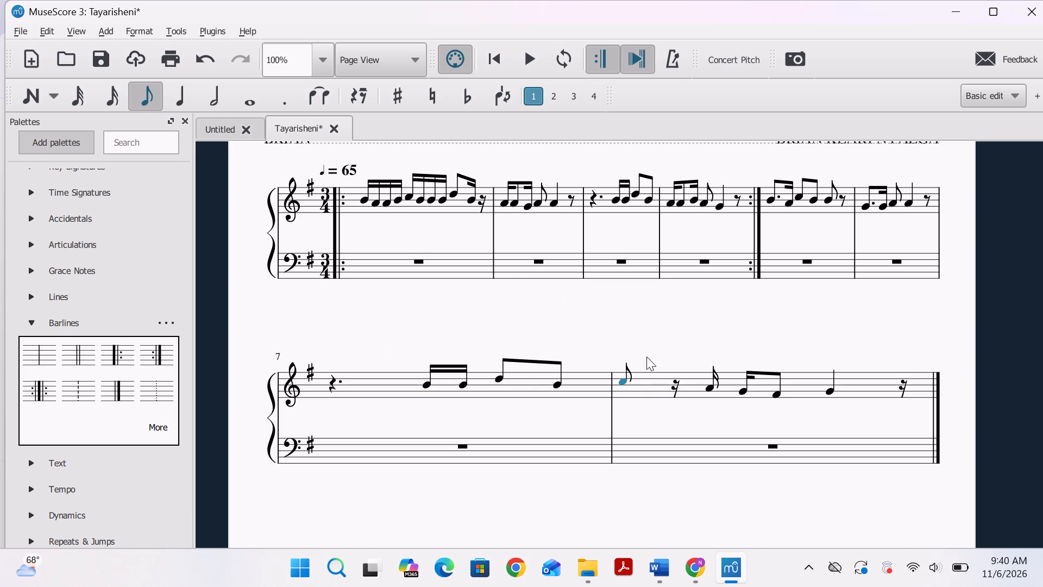
click(676, 380)
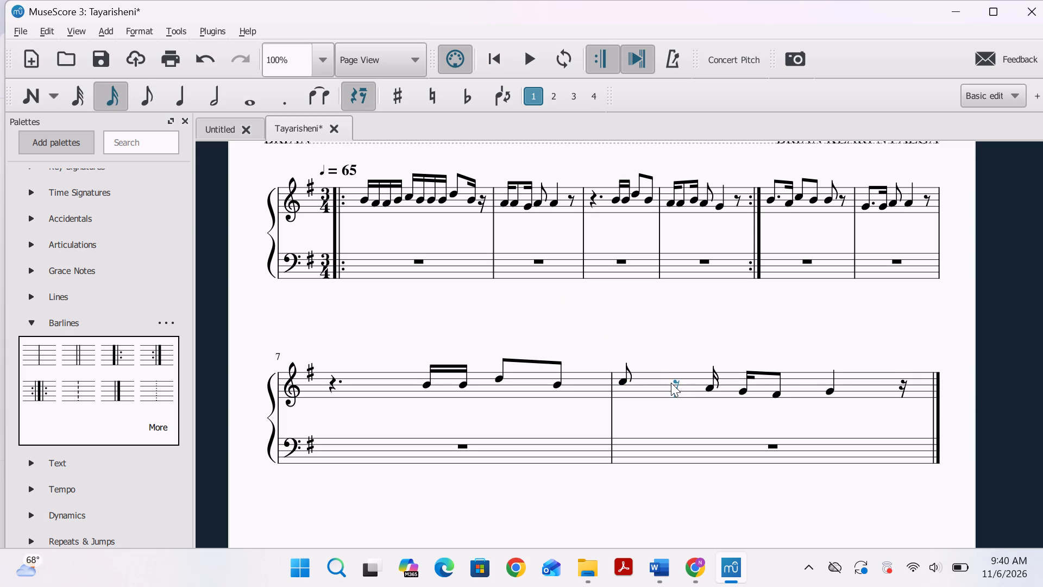
click(554, 389)
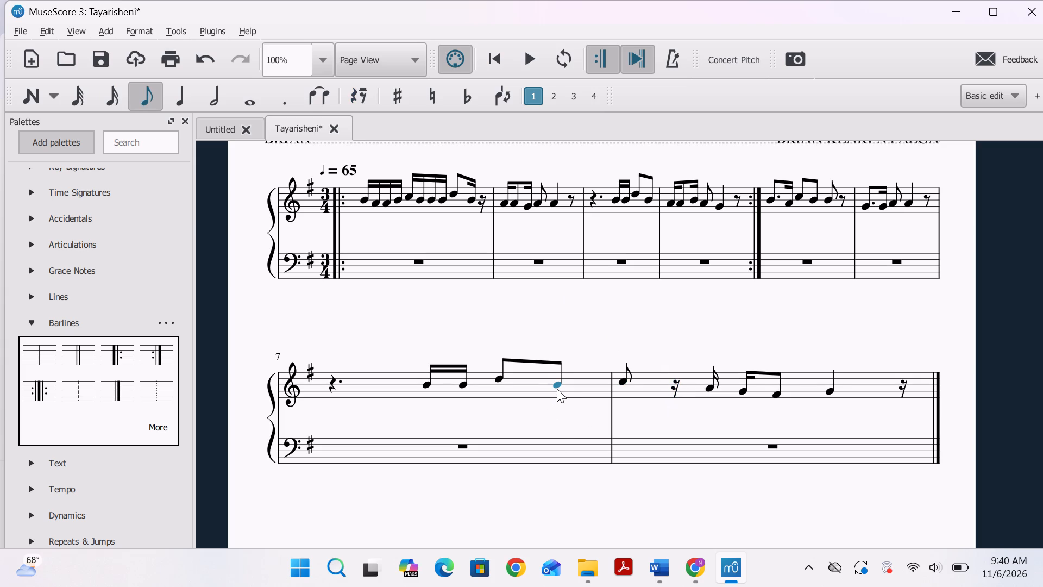
key(space)
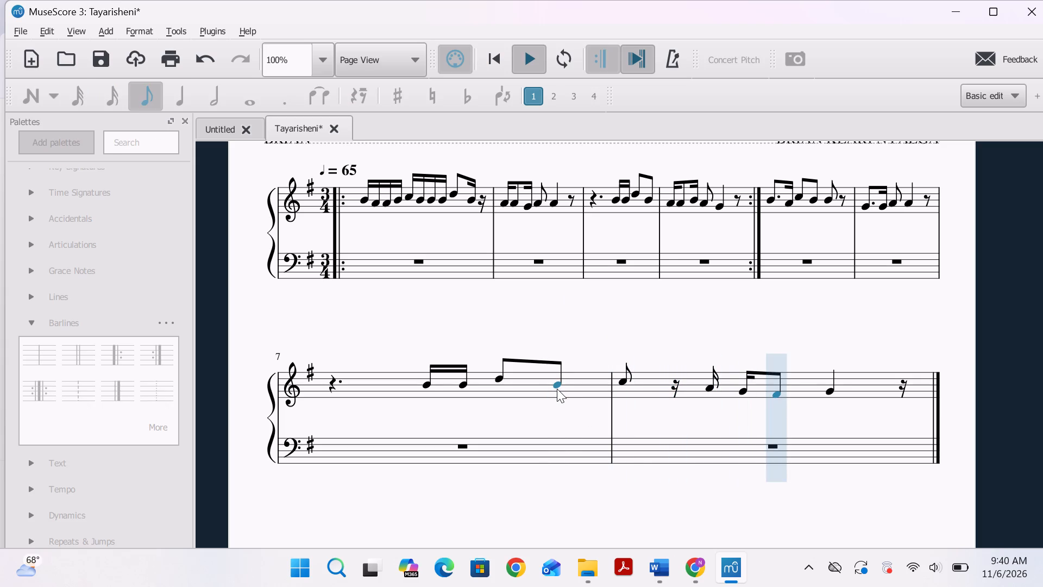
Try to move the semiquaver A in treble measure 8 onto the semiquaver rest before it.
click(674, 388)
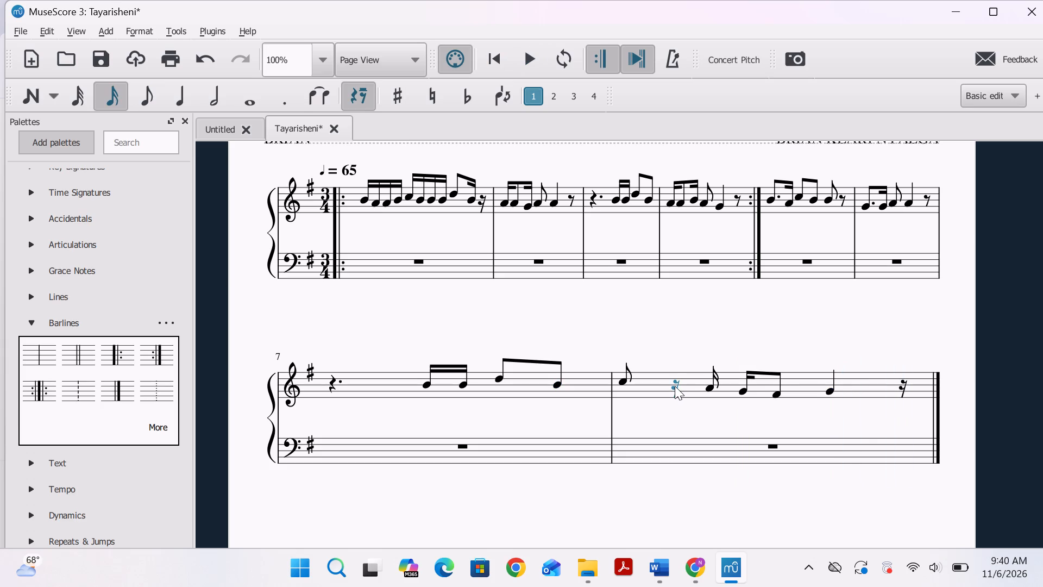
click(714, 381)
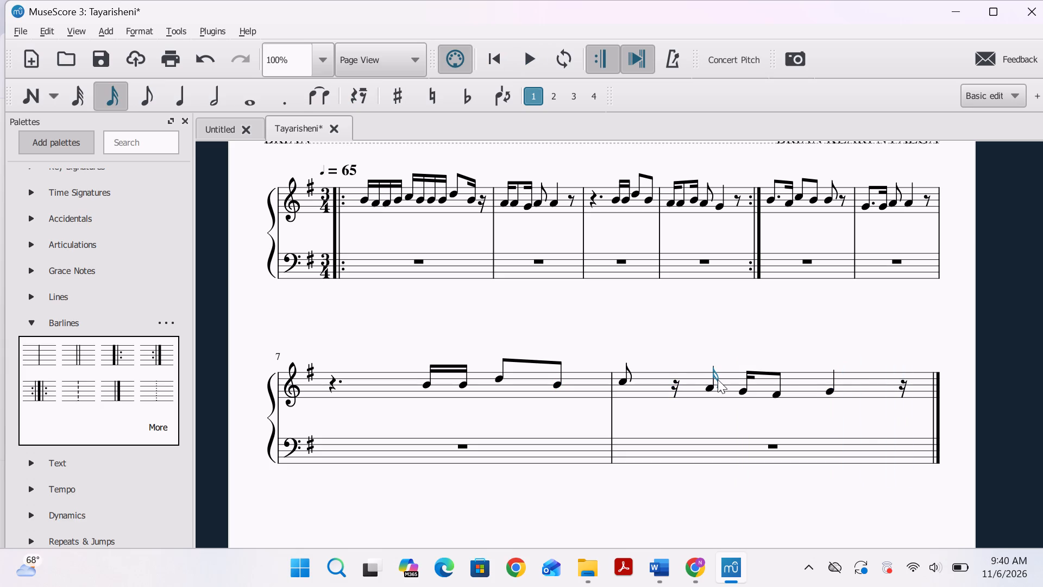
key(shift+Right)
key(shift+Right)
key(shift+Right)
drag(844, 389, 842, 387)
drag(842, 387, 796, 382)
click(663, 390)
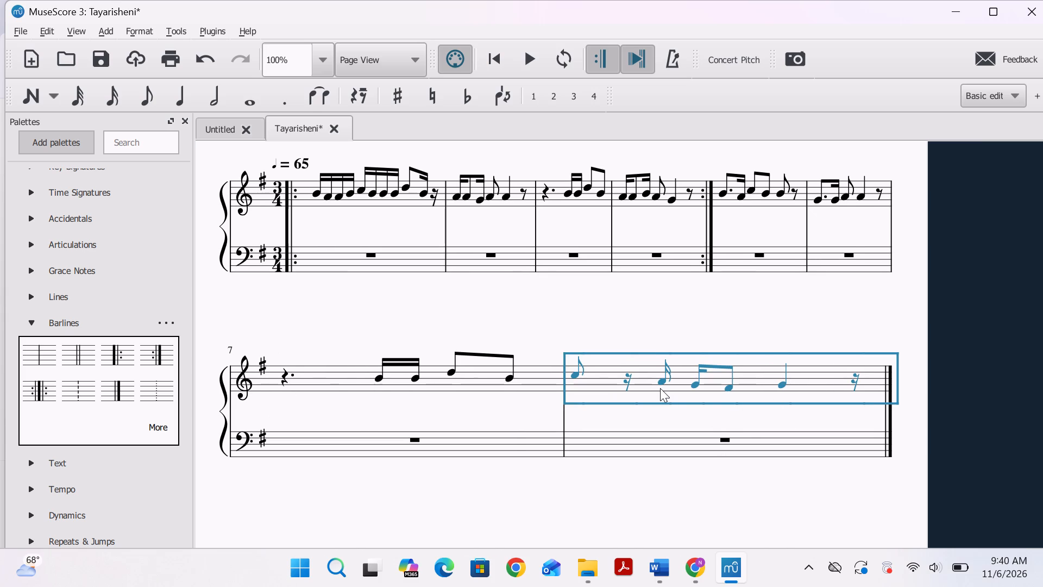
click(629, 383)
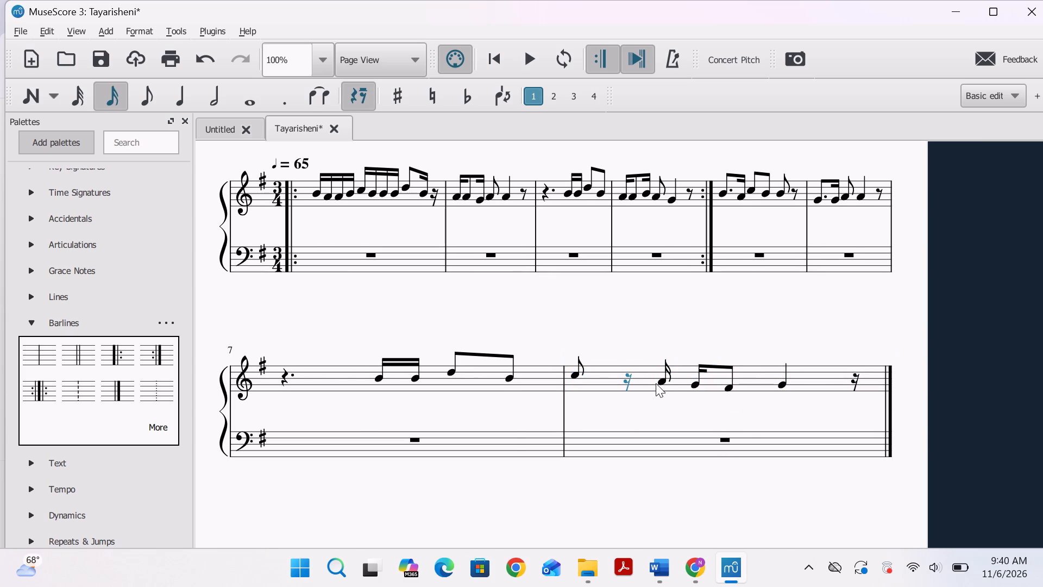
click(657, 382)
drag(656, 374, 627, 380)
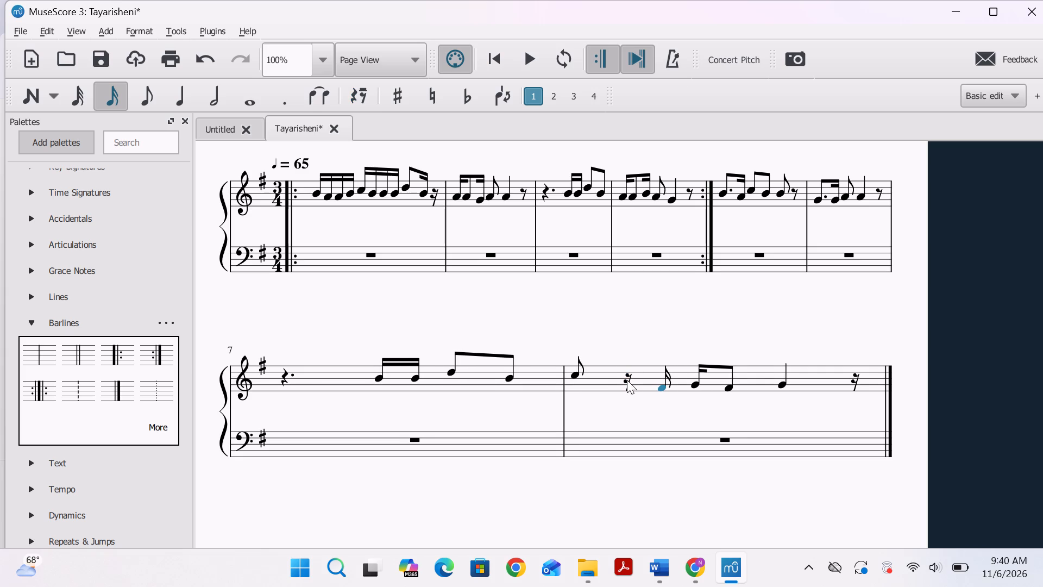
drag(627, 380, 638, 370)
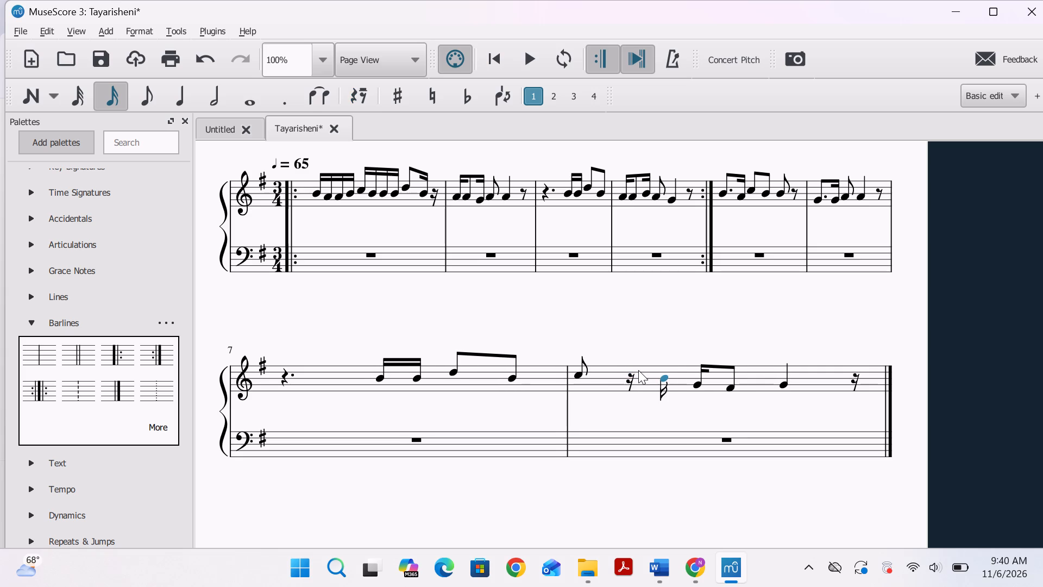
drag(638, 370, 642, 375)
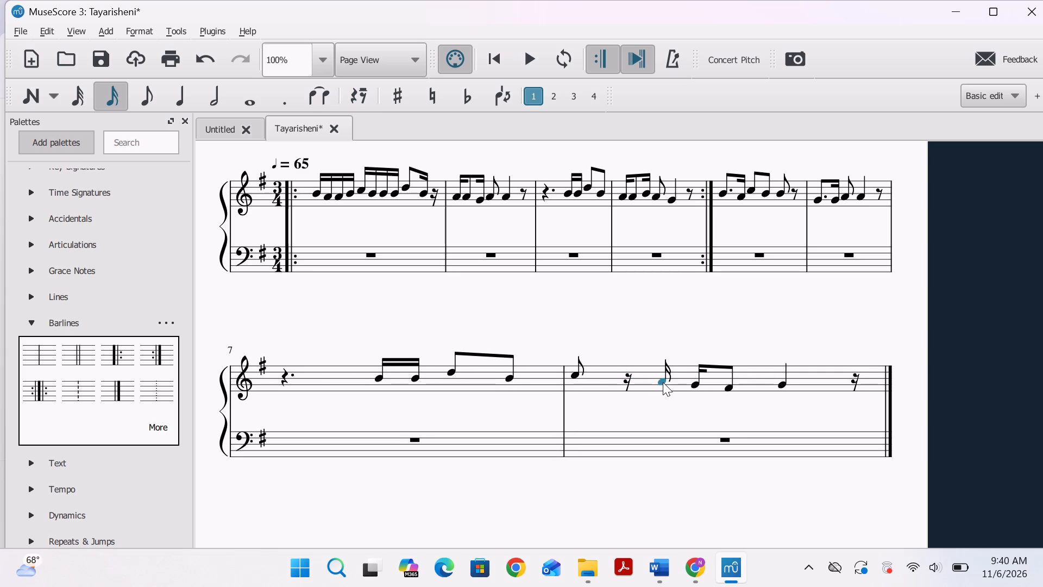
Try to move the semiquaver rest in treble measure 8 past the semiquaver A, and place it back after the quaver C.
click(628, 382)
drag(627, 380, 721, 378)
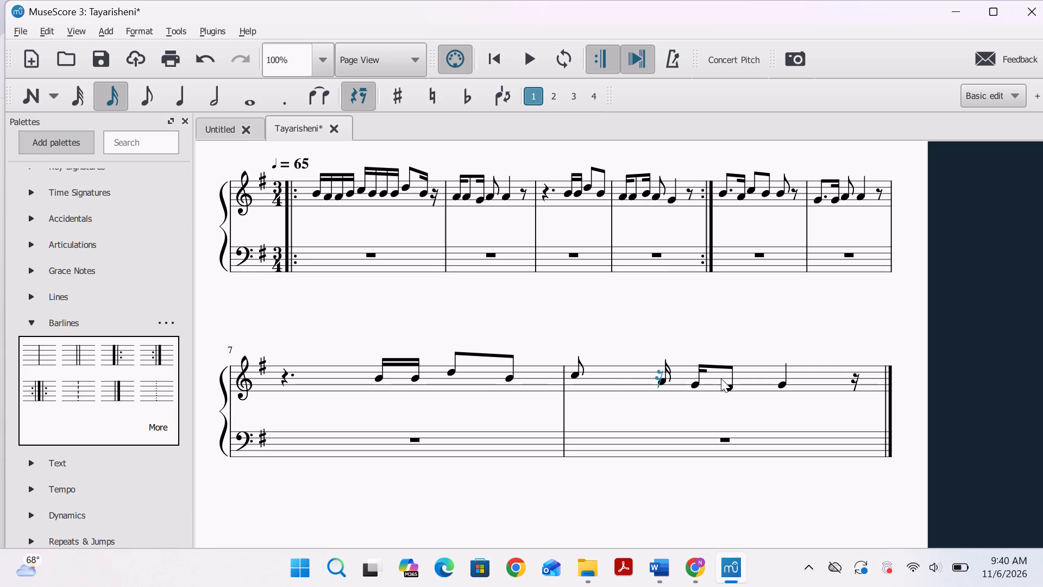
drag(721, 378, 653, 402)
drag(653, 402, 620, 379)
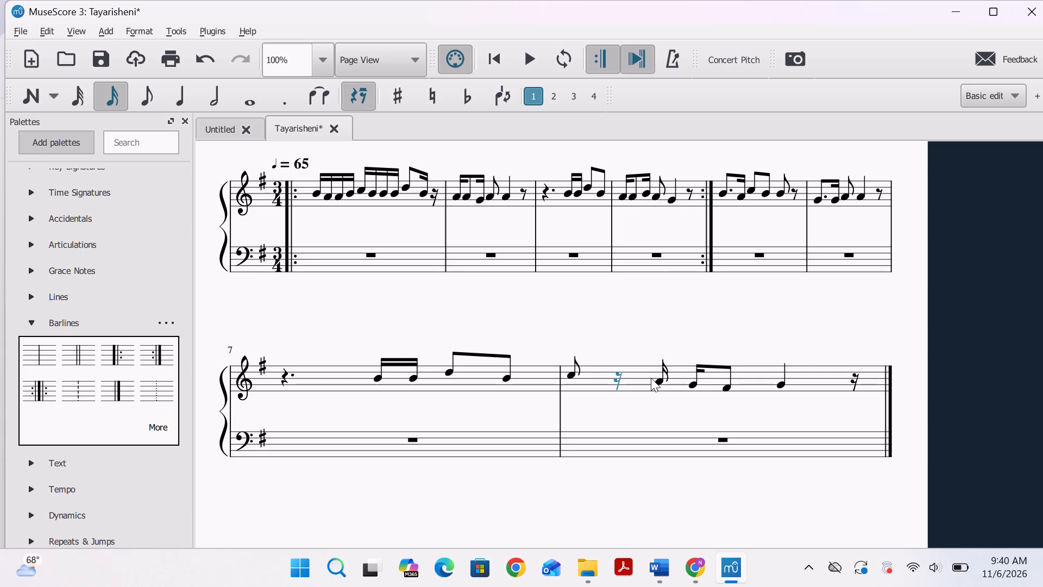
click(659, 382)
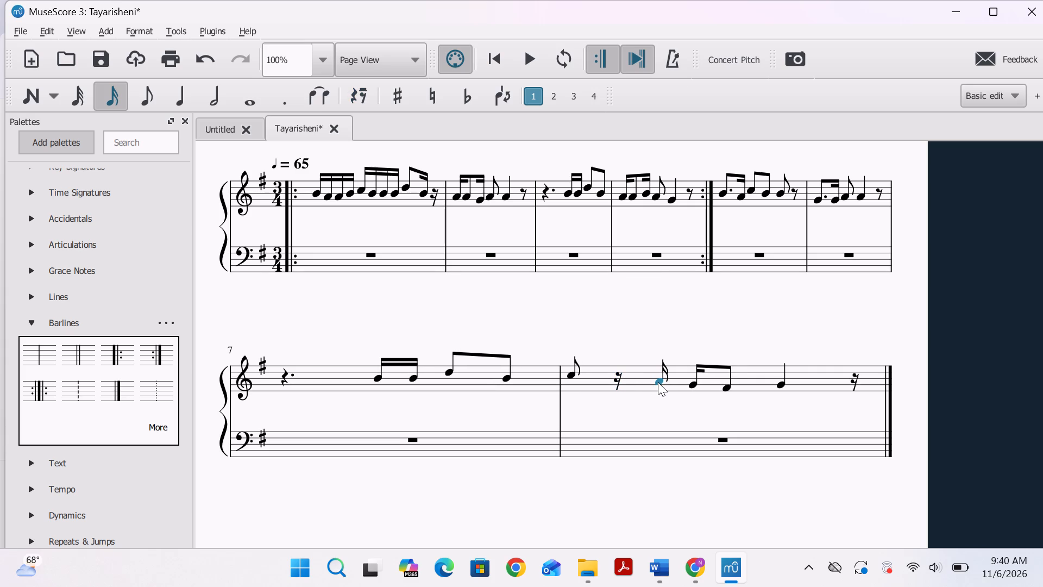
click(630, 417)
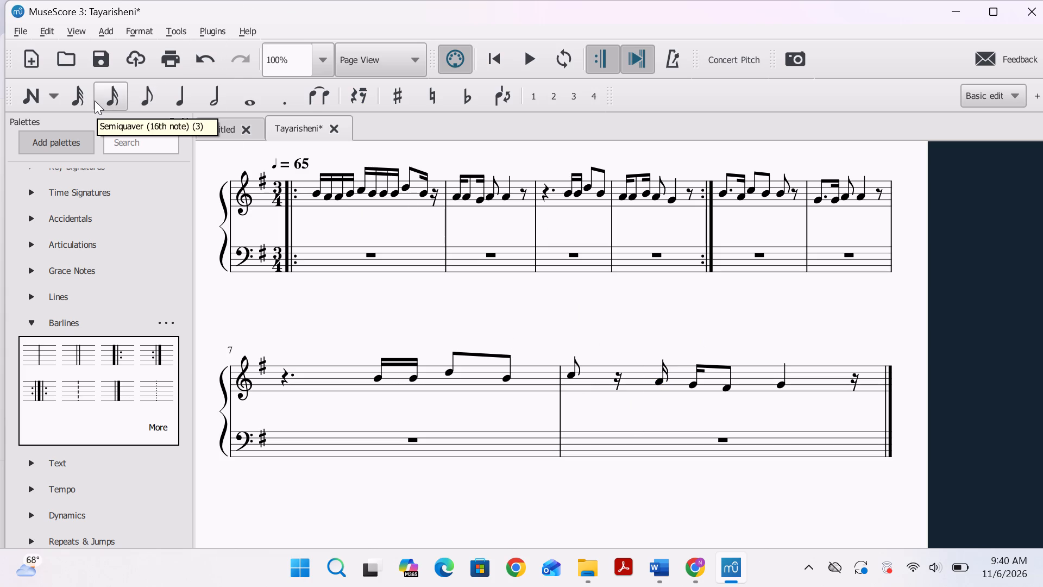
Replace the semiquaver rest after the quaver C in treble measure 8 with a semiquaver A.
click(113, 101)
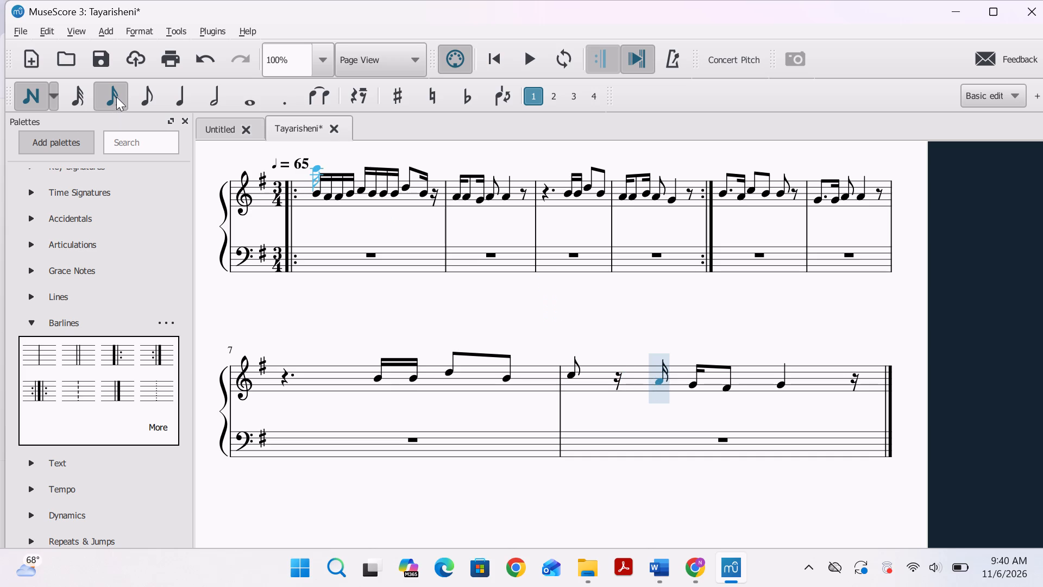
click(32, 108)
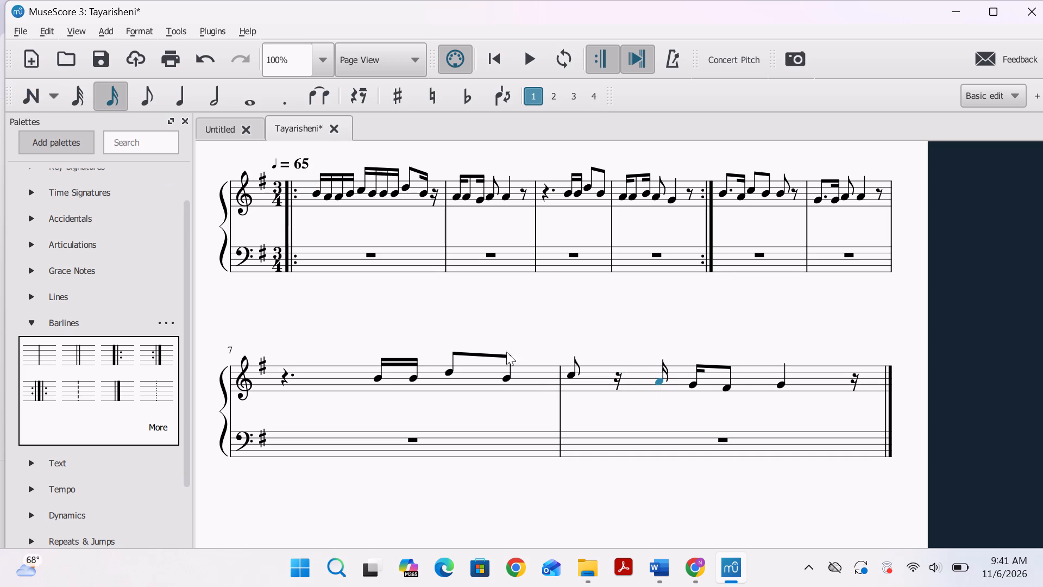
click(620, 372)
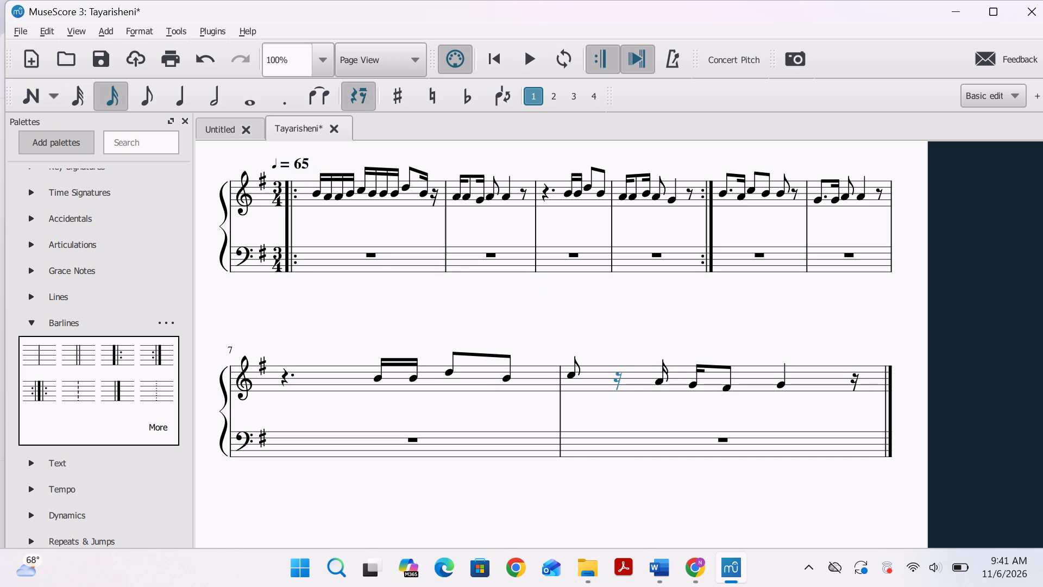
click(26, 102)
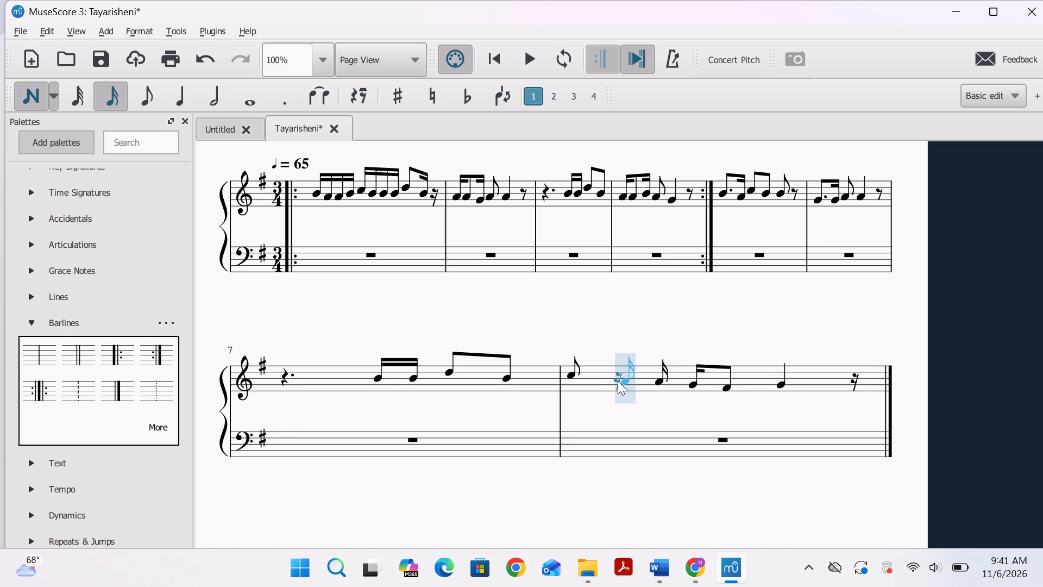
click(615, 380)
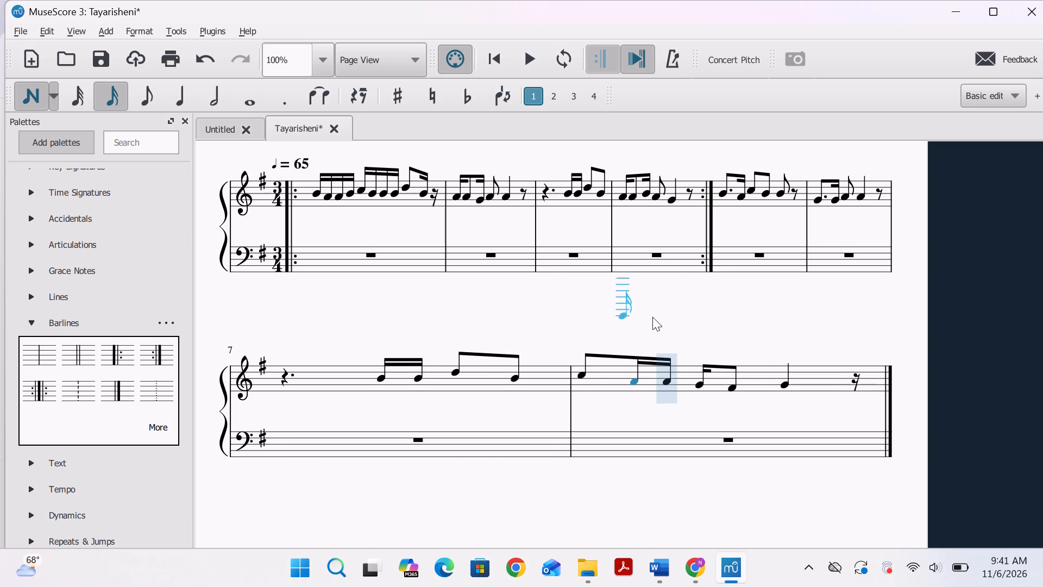
Undo the entries in treble measure 8 back to only the dotted quaver C at its start.
scroll(681, 341, down, 2)
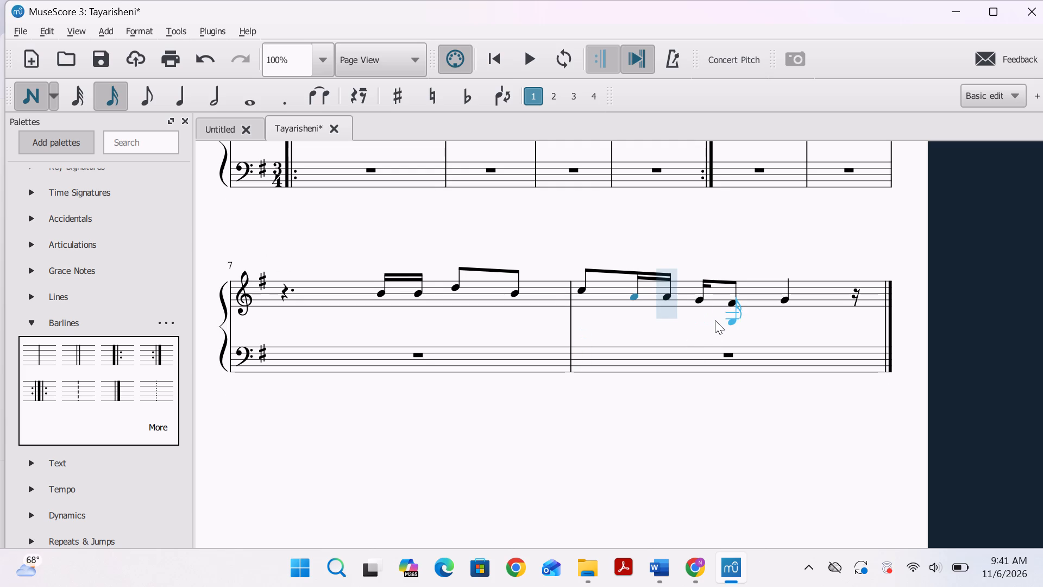
key(ctrl+z)
key(ctrl+z)
key(ctrl+z)
key(ctrl+z)
key(ctrl+z)
key(ctrl+z)
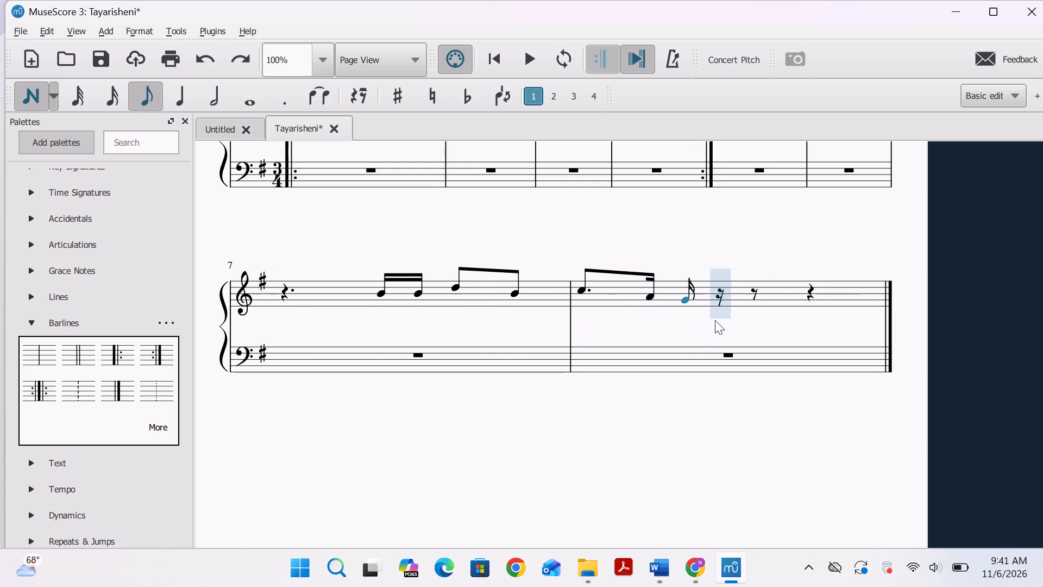
key(ctrl+z)
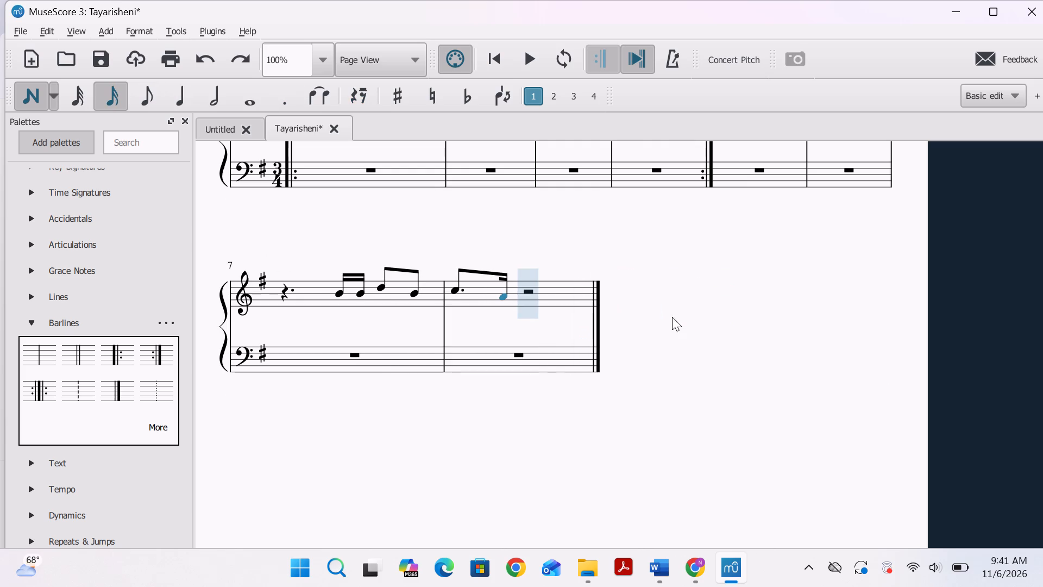
key(ctrl+z)
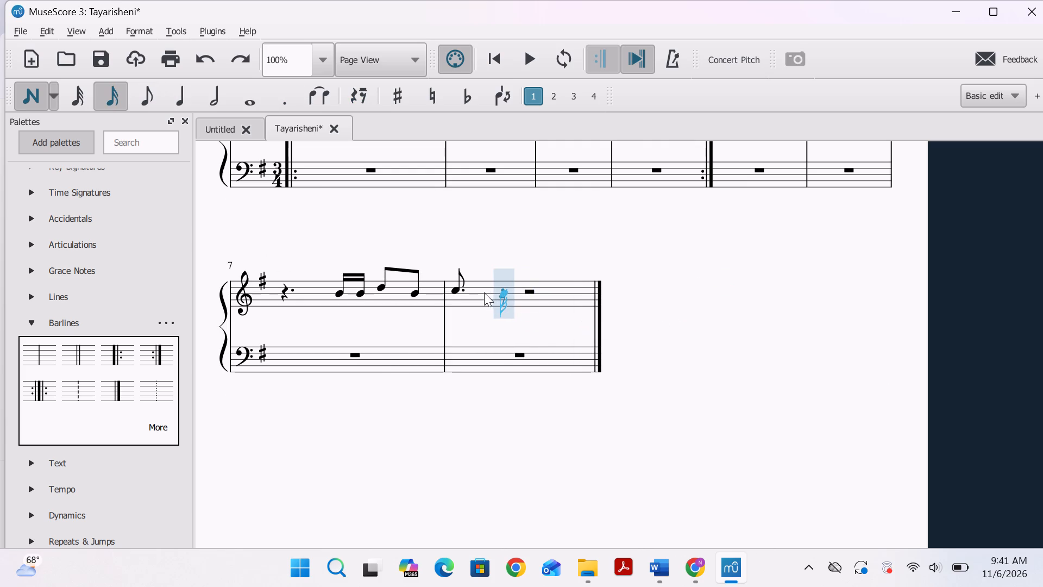
Remove the dot from the dotted quaver C at the start of treble measure 8.
click(38, 97)
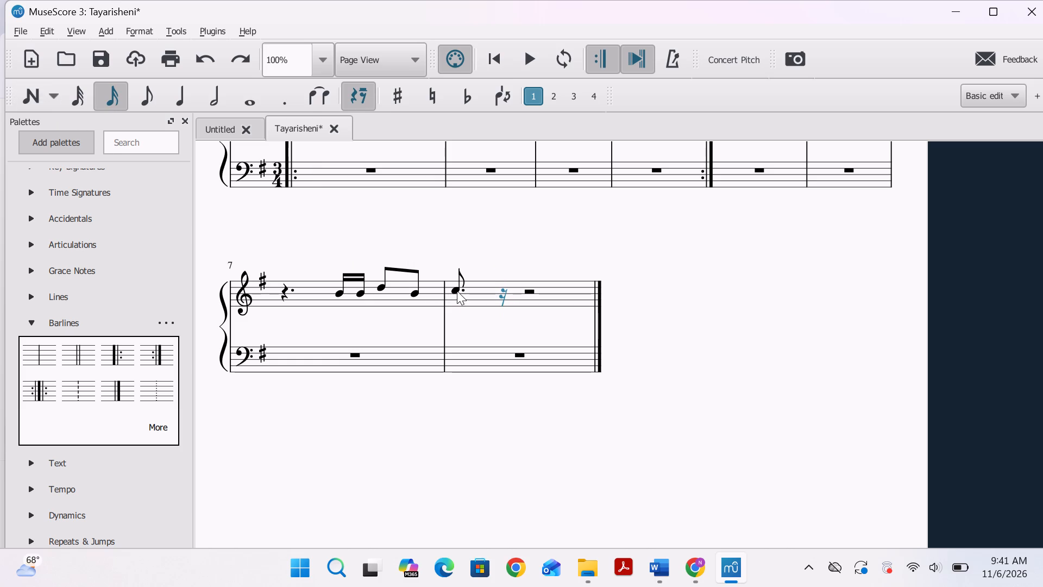
click(457, 291)
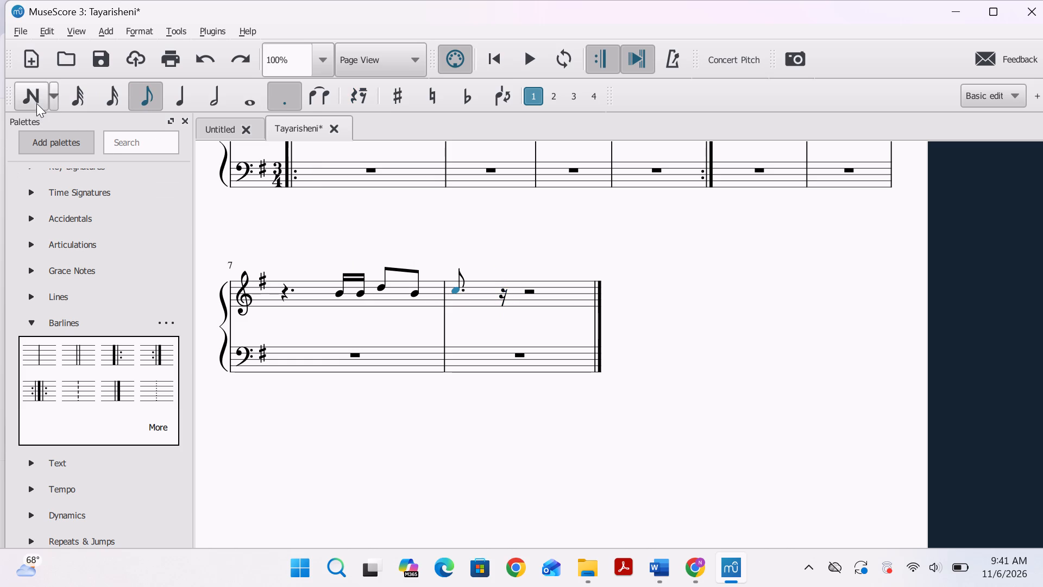
click(36, 103)
click(285, 99)
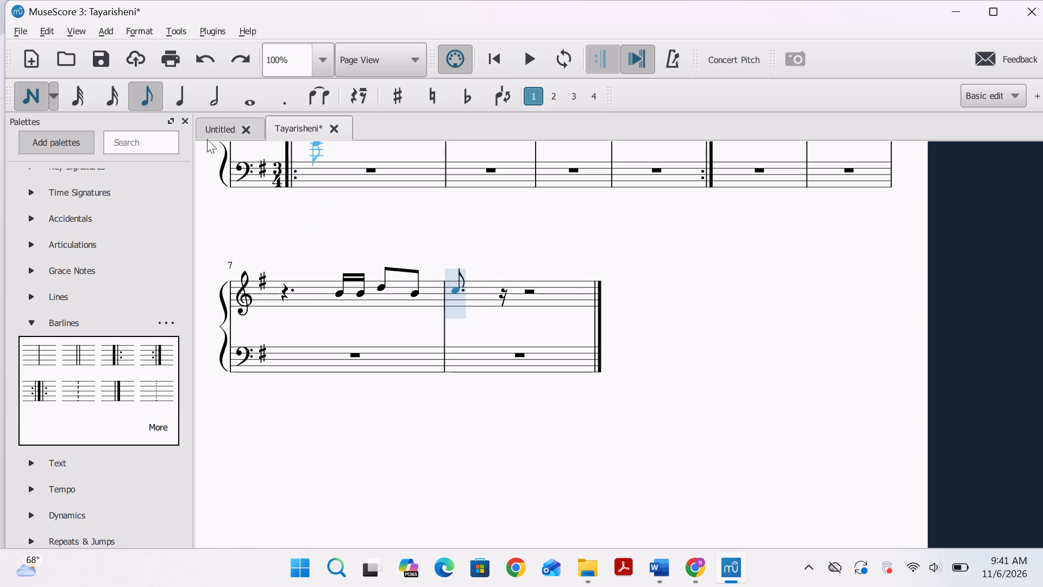
click(100, 97)
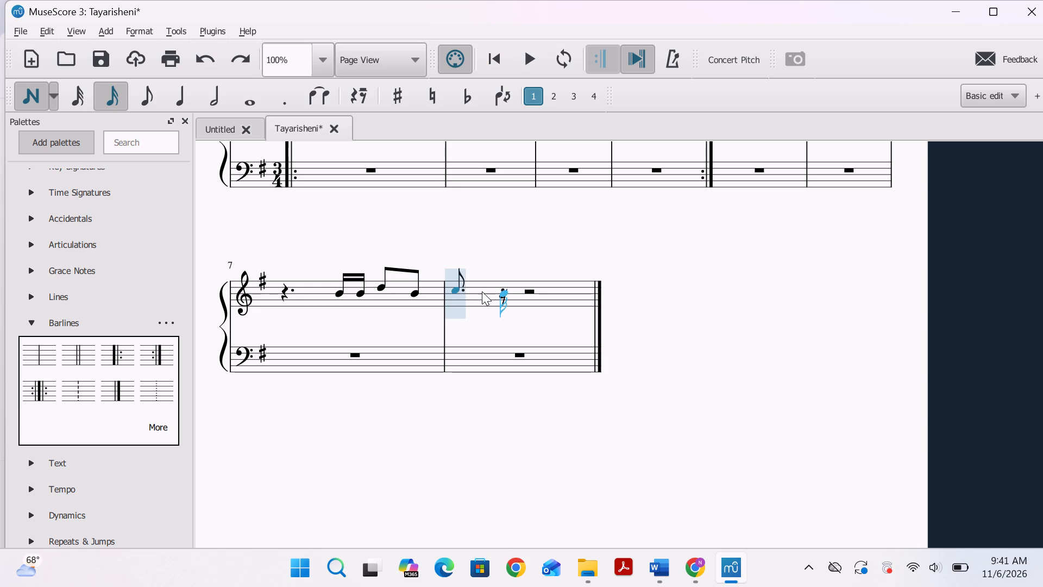
click(33, 93)
drag(460, 287, 455, 287)
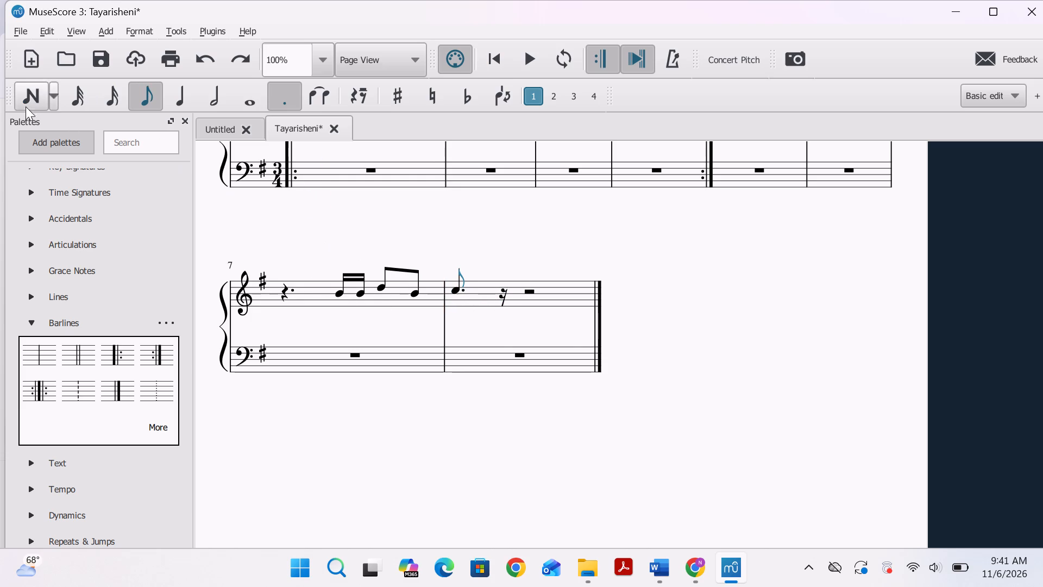
click(455, 290)
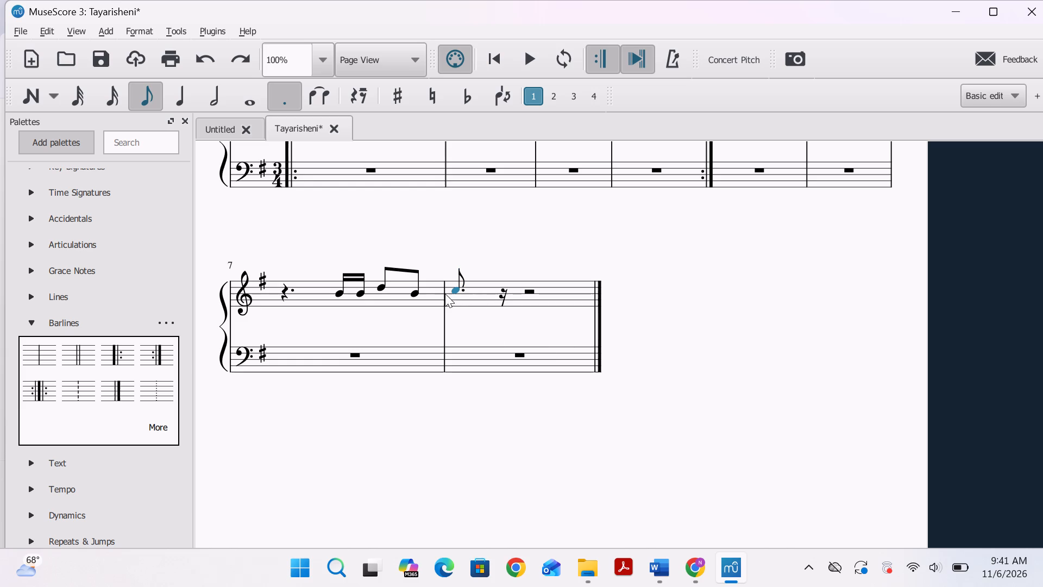
click(268, 99)
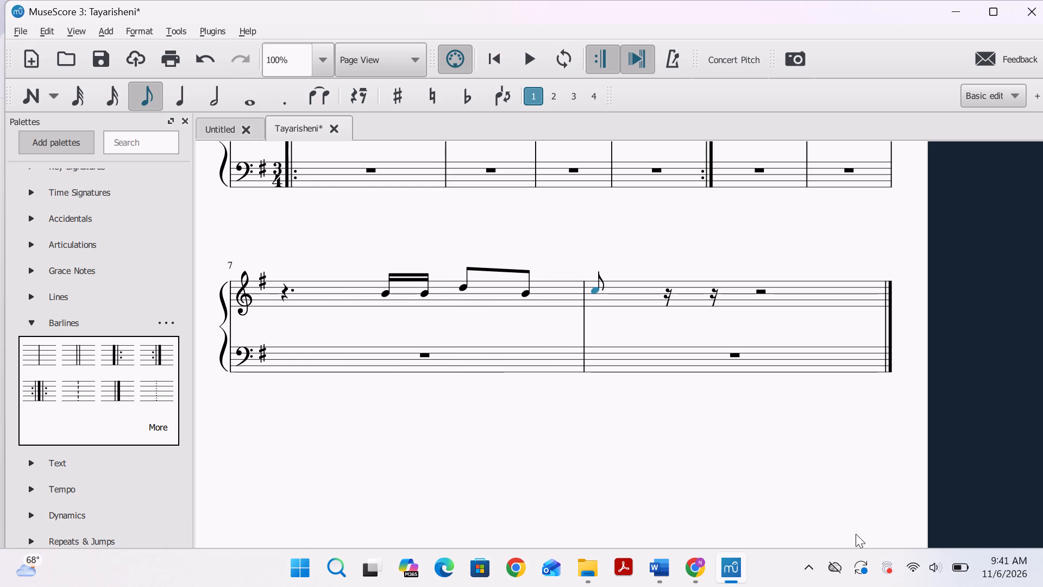
Enter semiquavers A and G and a quaver F after the quaver C in treble measure 8.
click(41, 99)
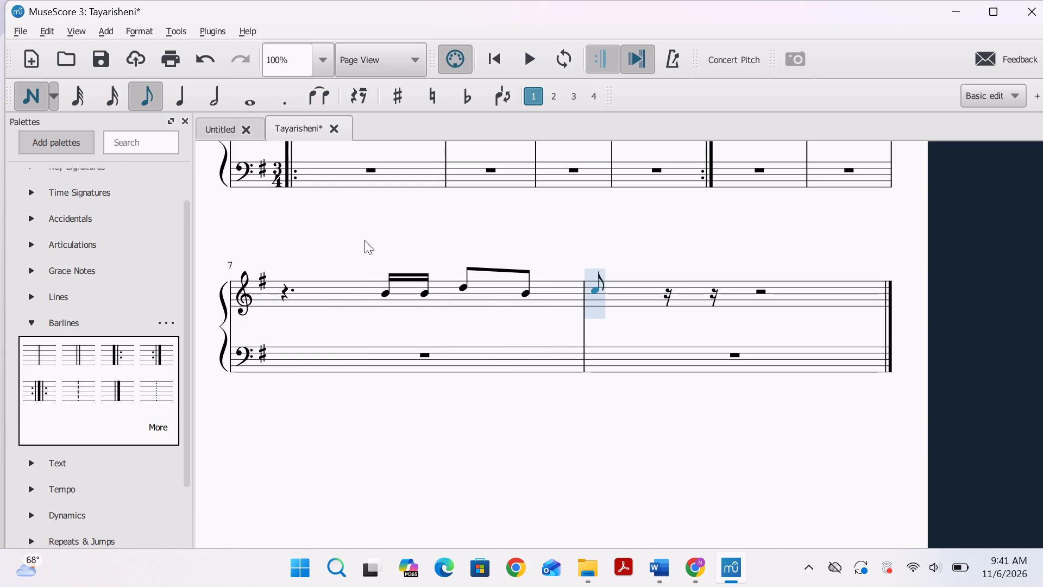
click(118, 96)
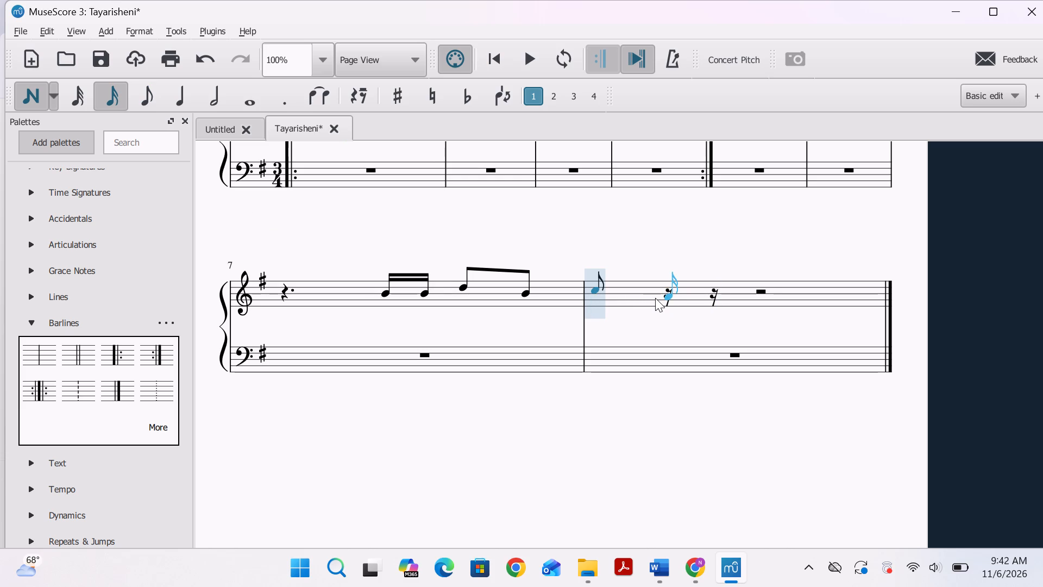
click(655, 298)
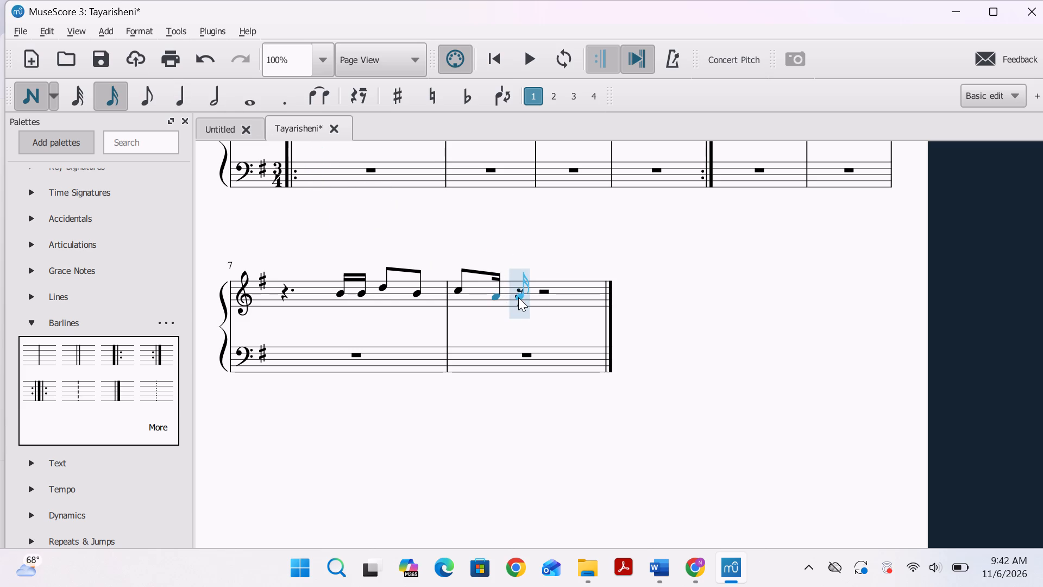
click(519, 299)
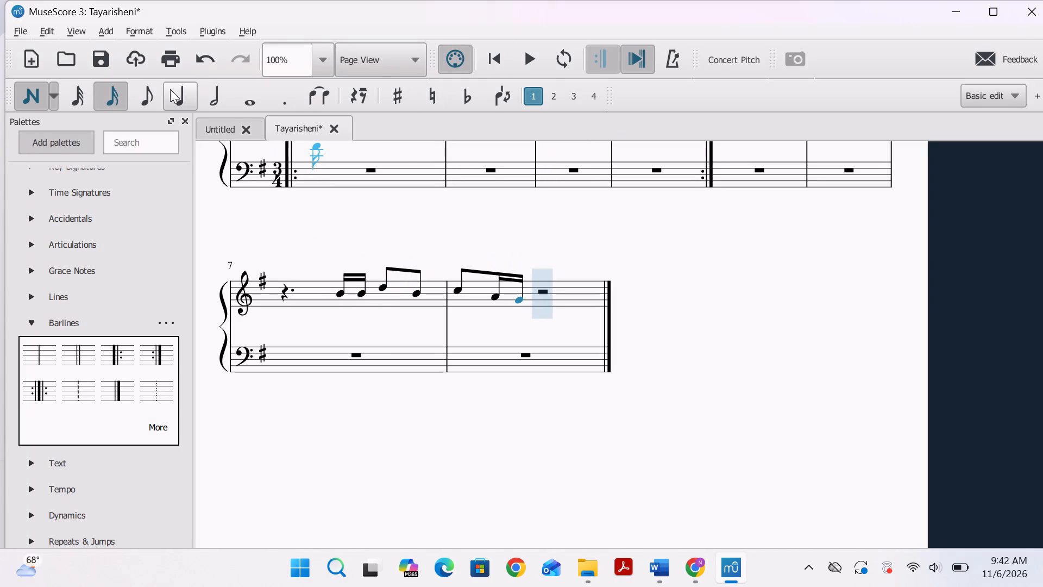
click(157, 93)
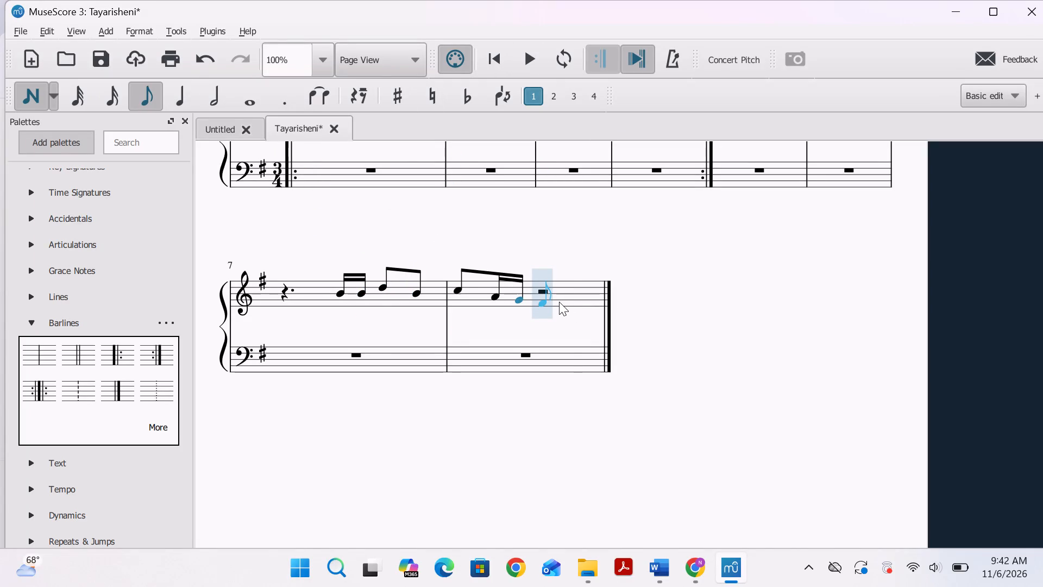
click(559, 302)
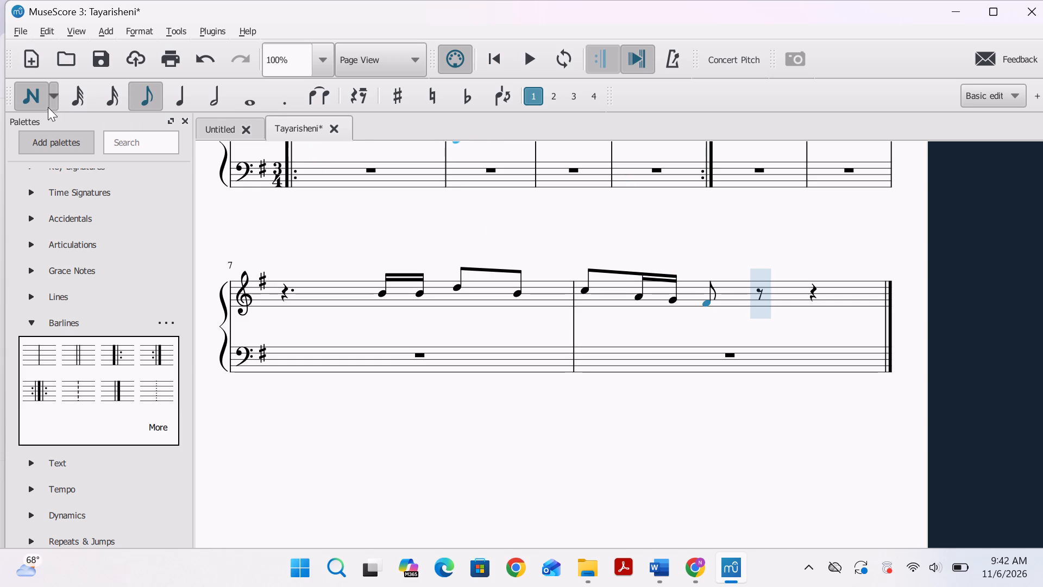
click(34, 96)
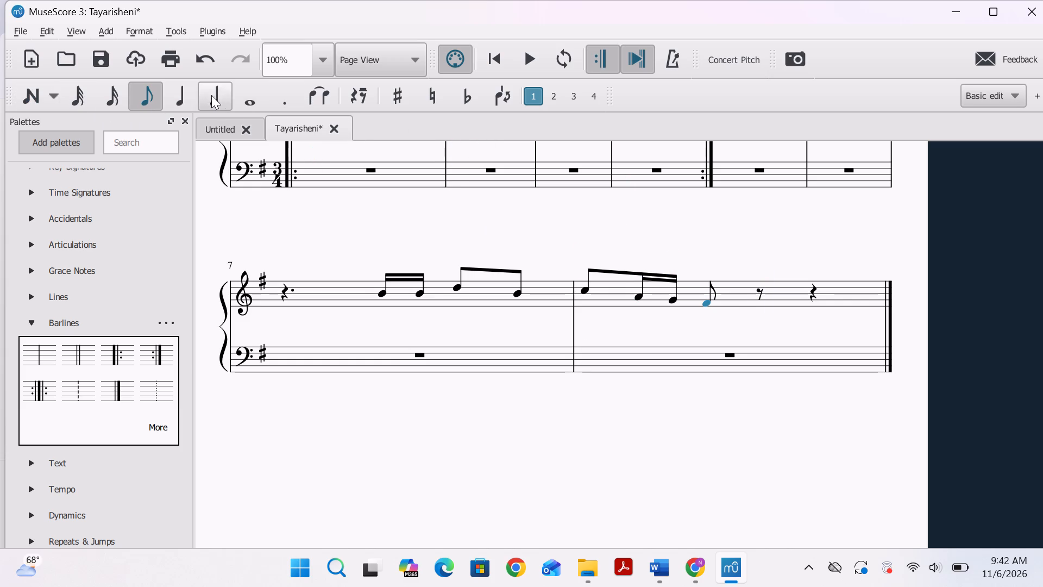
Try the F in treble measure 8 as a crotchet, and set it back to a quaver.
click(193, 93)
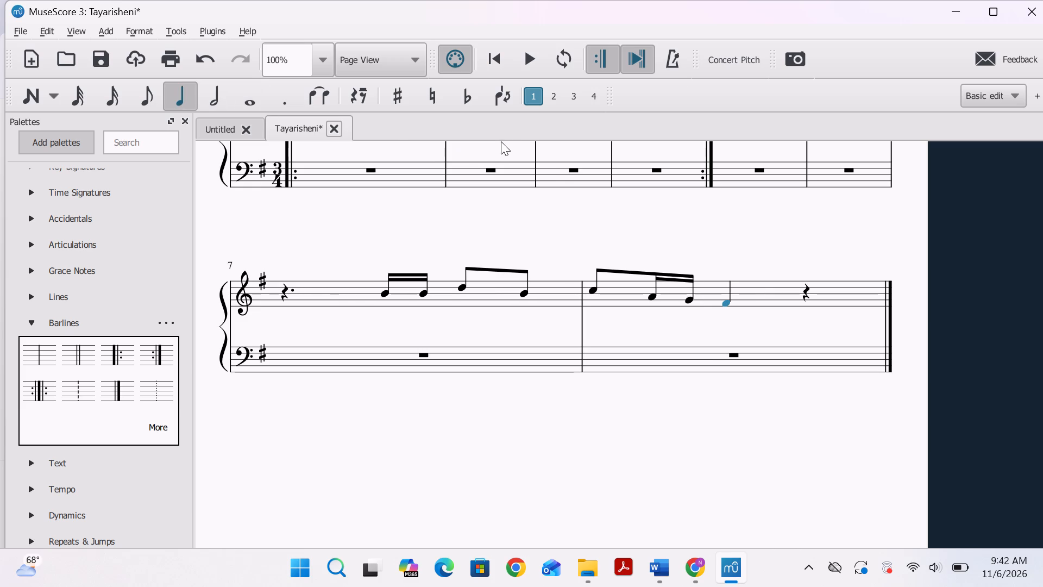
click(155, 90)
Turn the quaver rest after the F in treble measure 8 into a dotted crotchet rest filling the measure.
drag(758, 293, 753, 293)
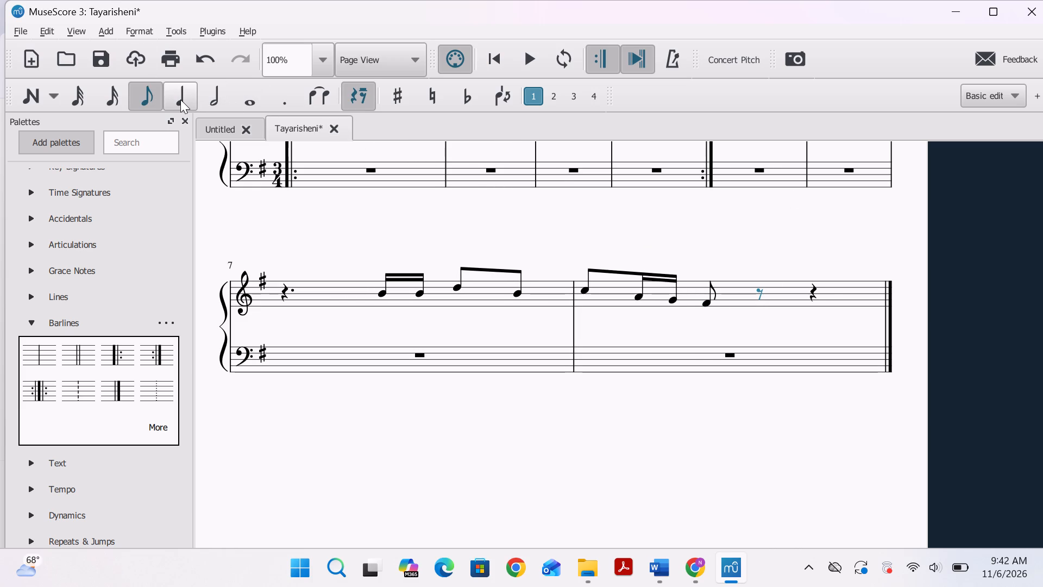
click(180, 99)
click(279, 98)
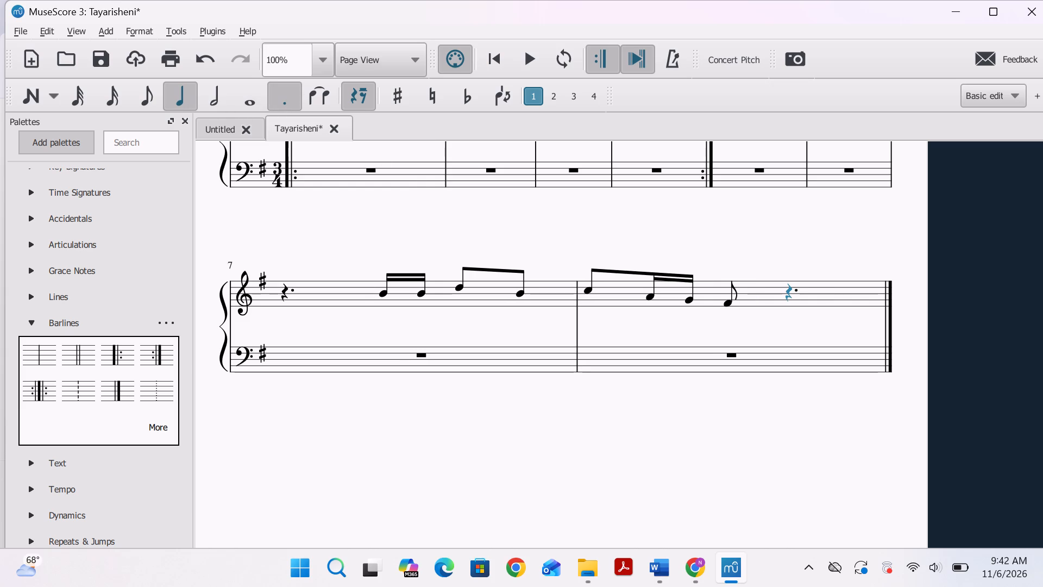
Play back the melody from the first semiquaver B in treble measure 7.
scroll(339, 205, up, 3)
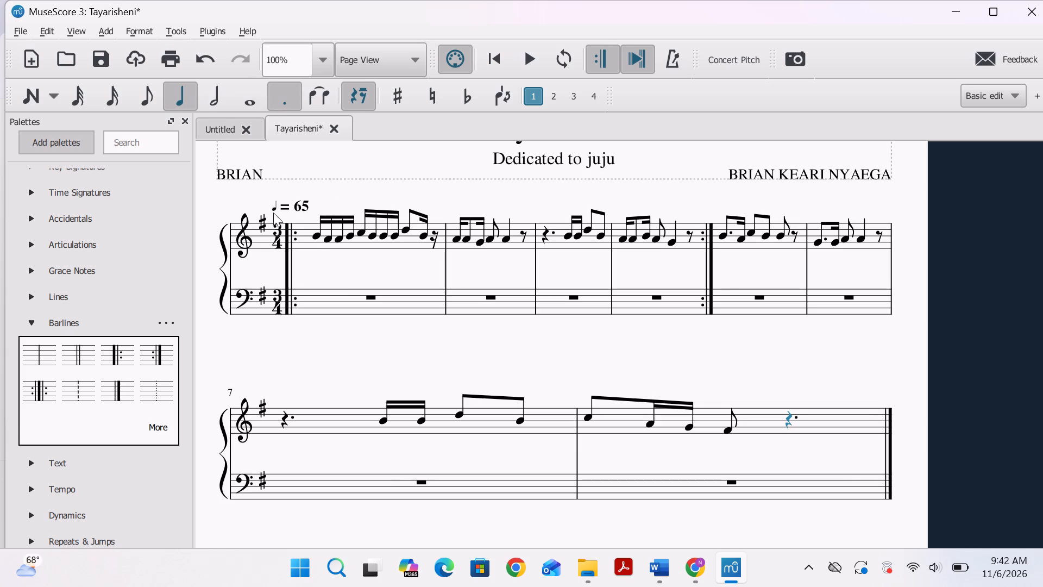
click(384, 423)
key(space)
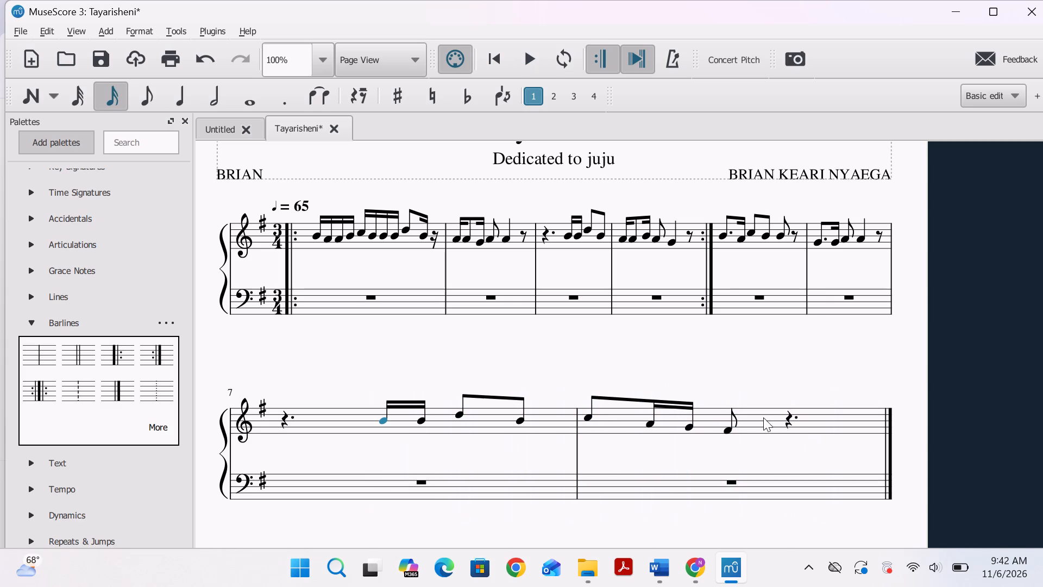
Replace the dotted crotchet rest at the end of treble measure 8 with a dotted crotchet G.
click(789, 417)
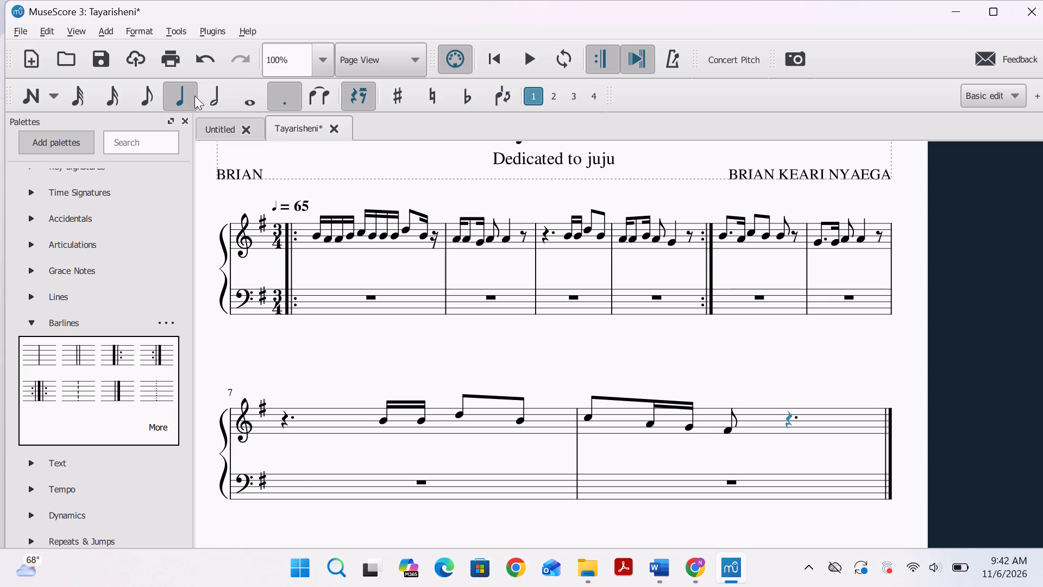
click(29, 98)
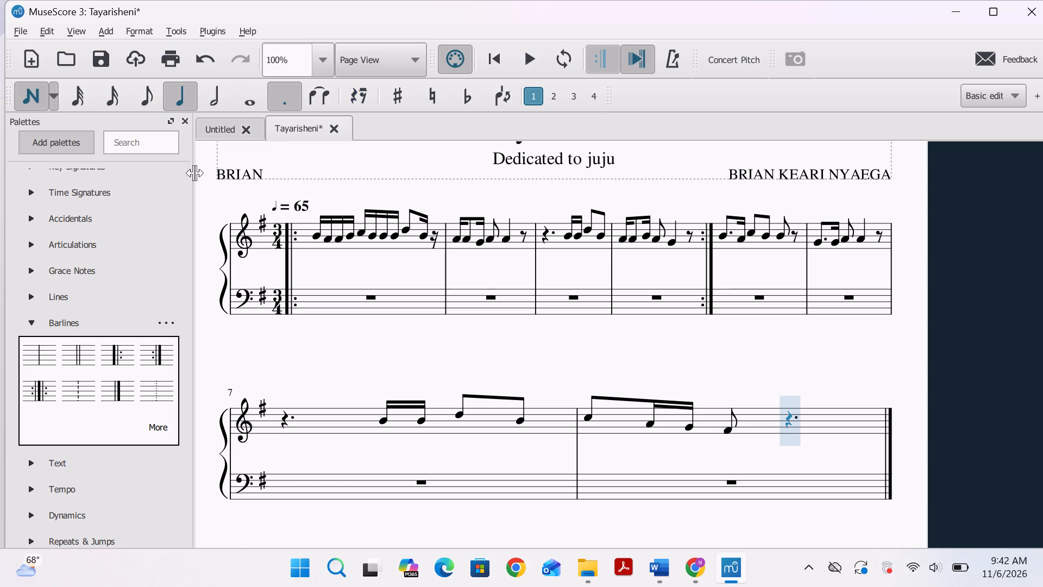
click(780, 427)
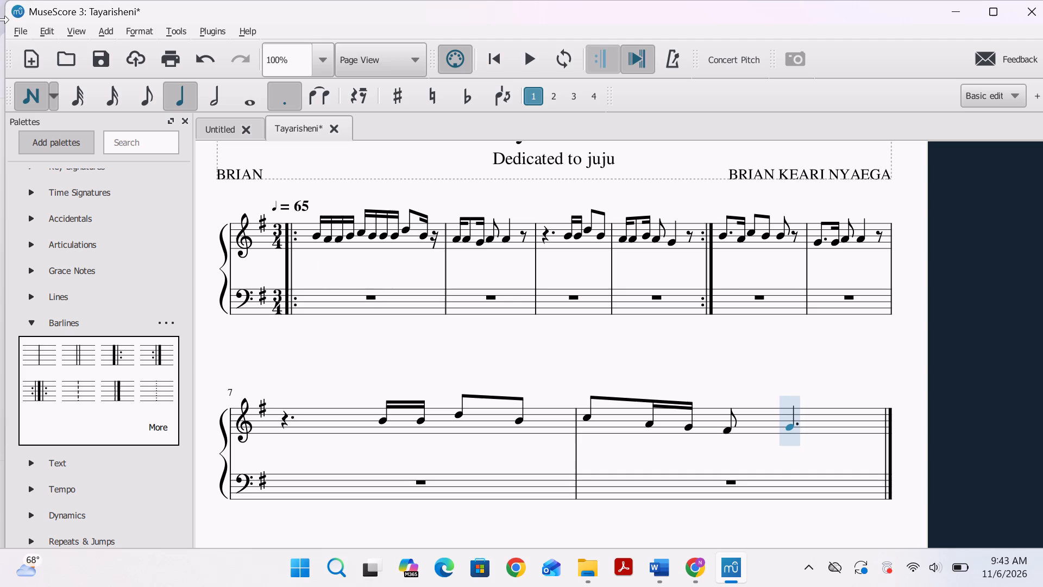
click(32, 87)
Play back treble measures 7 and 8 from the first semiquaver B to check the new ending.
scroll(378, 283, up, 2)
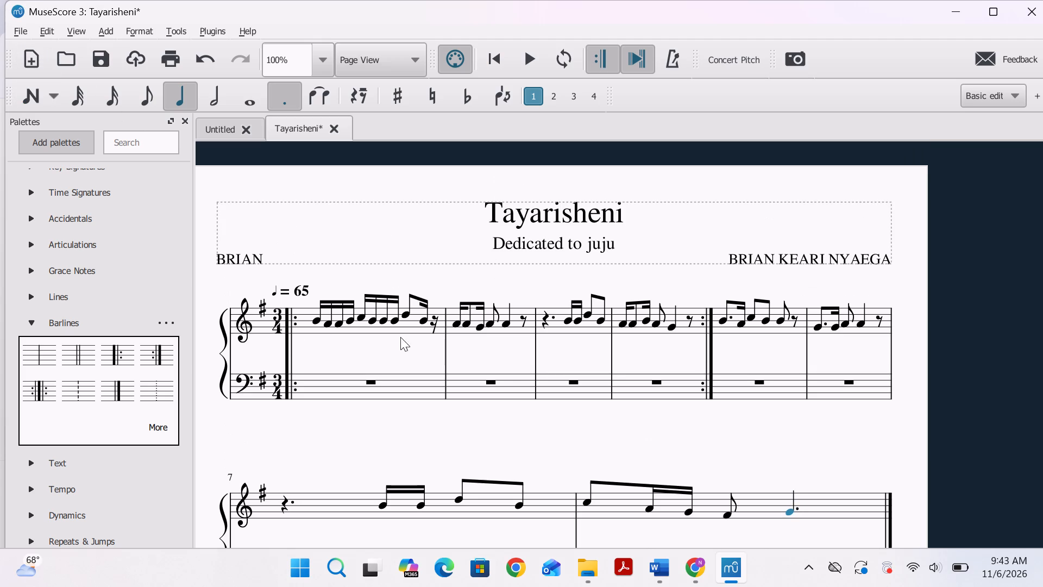
click(383, 505)
key(space)
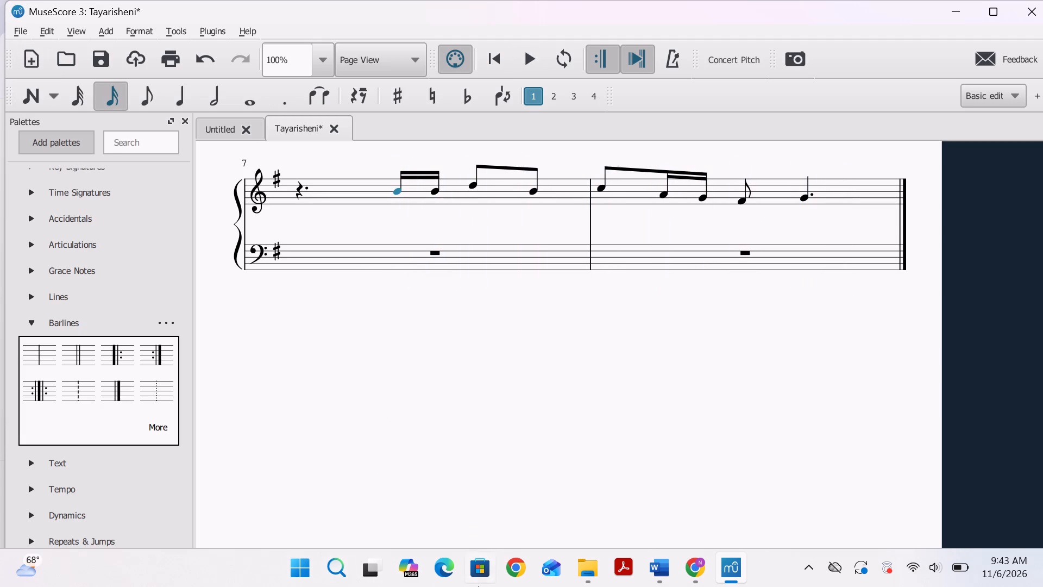
Play back the score from the first note of measure 1, restarting once, and follow it to measure 8.
scroll(322, 399, up, 8)
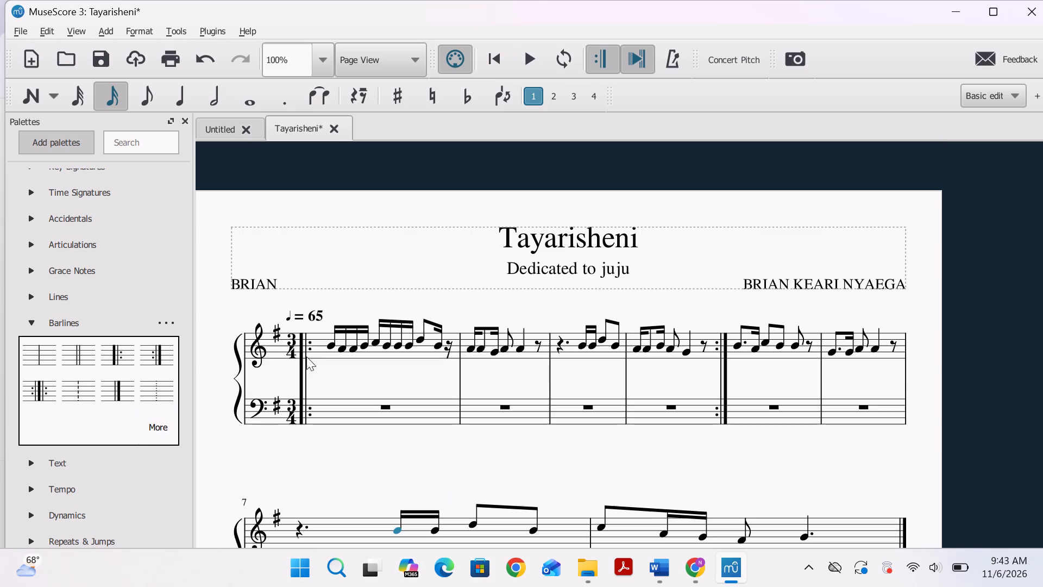
click(328, 347)
key(space)
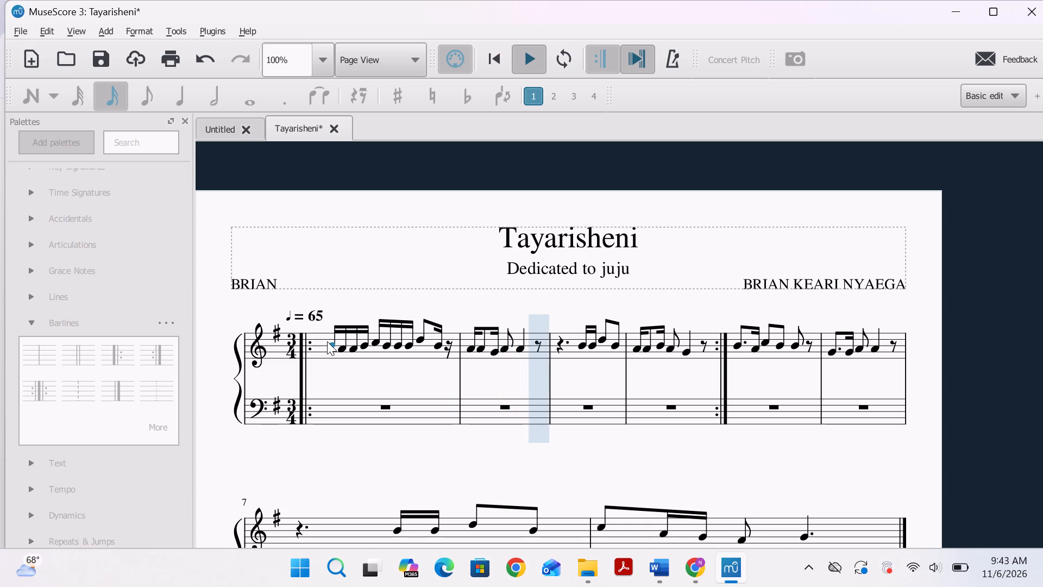
key(space)
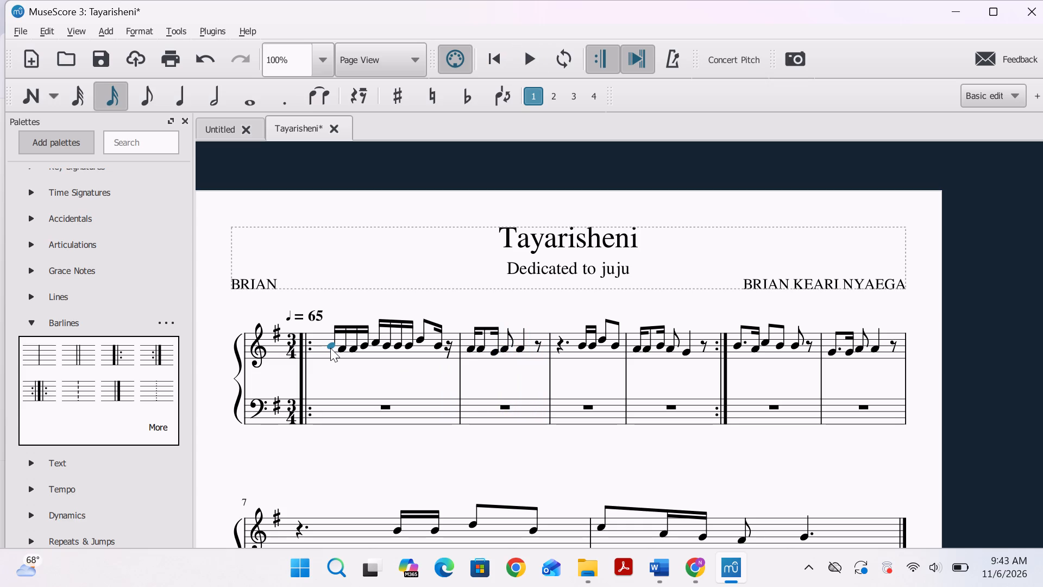
click(329, 344)
key(space)
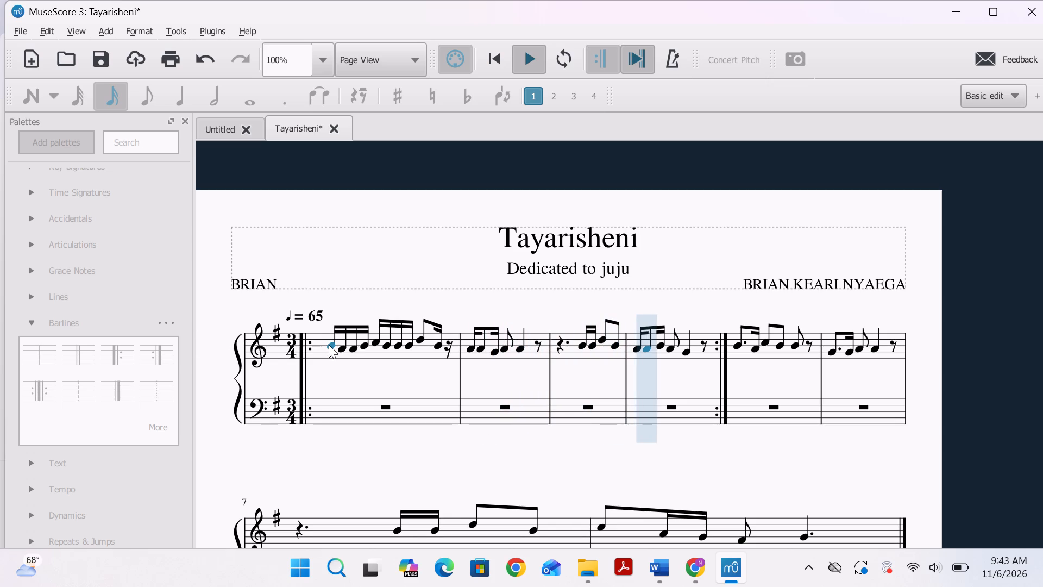
click(329, 345)
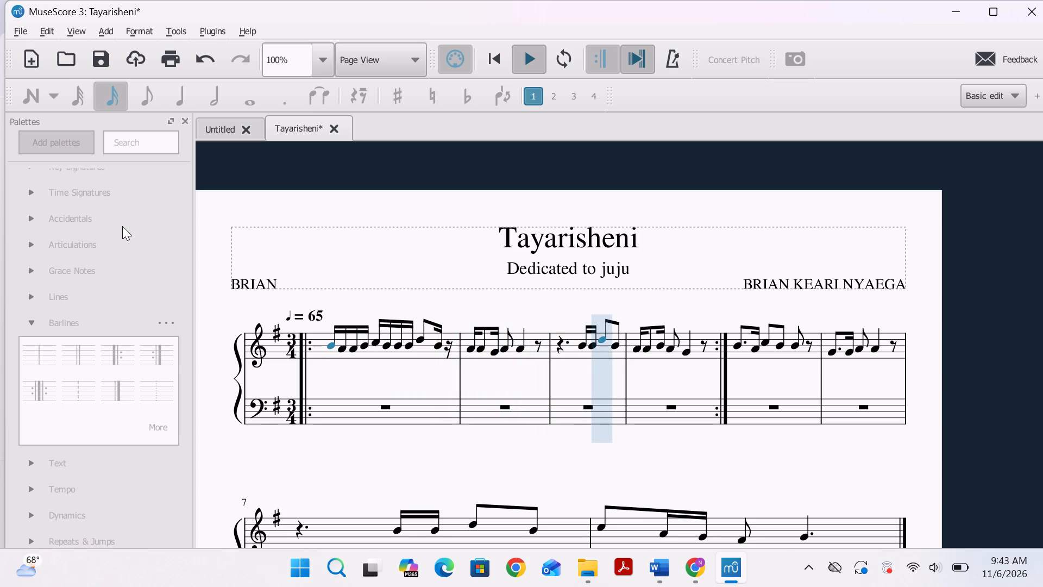
click(326, 345)
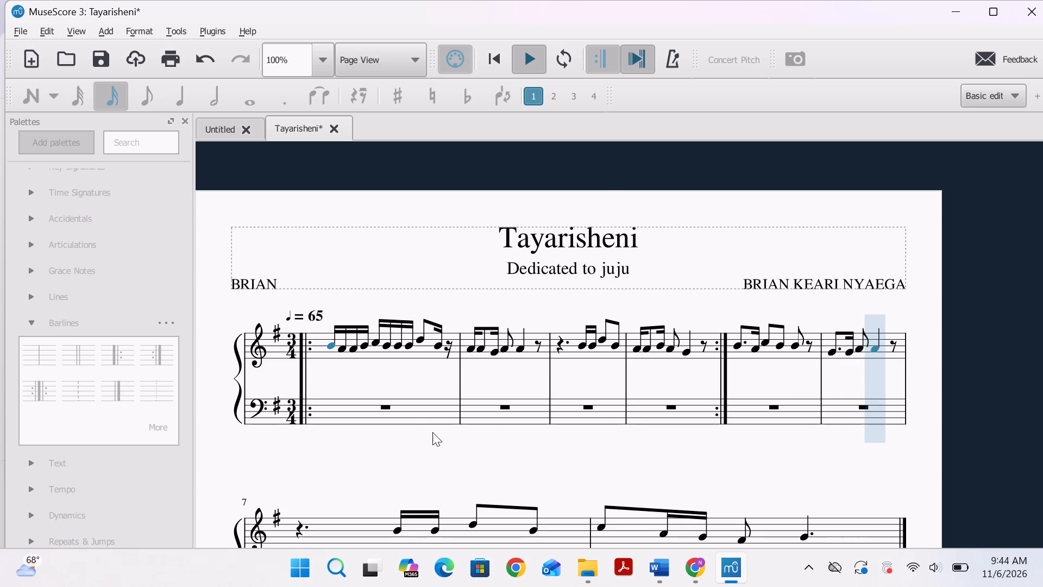
scroll(432, 432, down, 2)
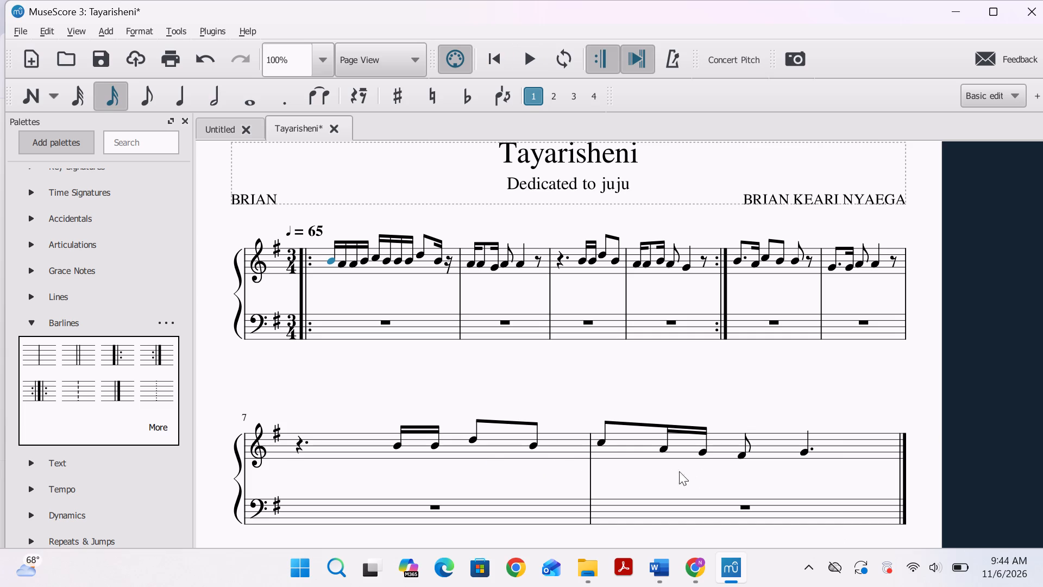
scroll(328, 443, down, 1)
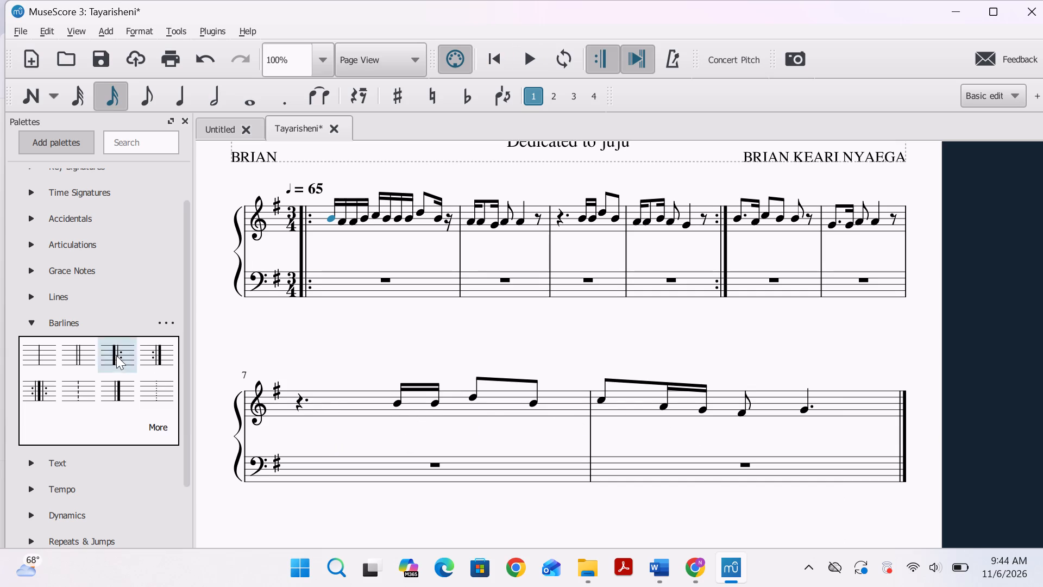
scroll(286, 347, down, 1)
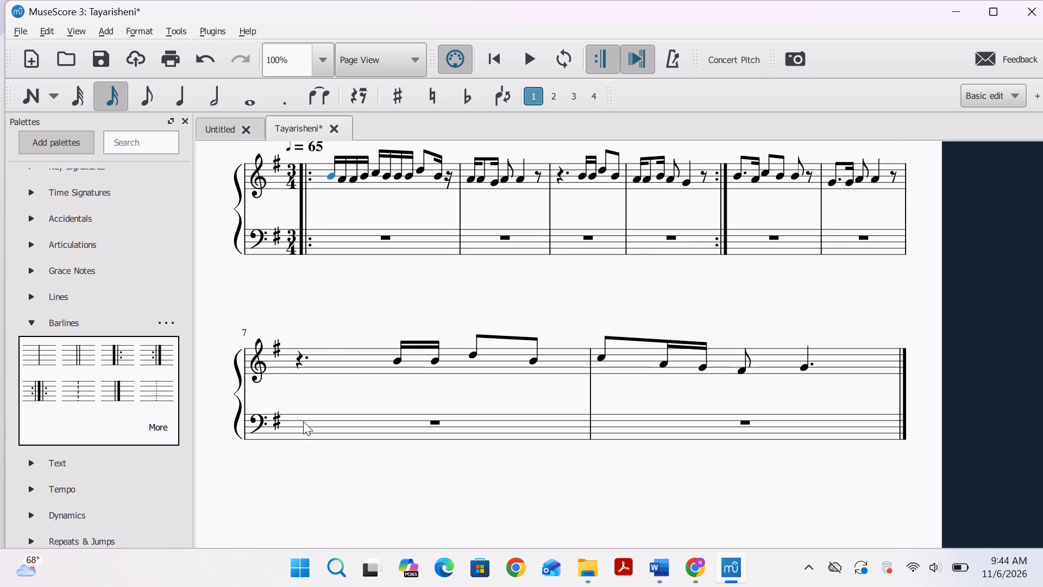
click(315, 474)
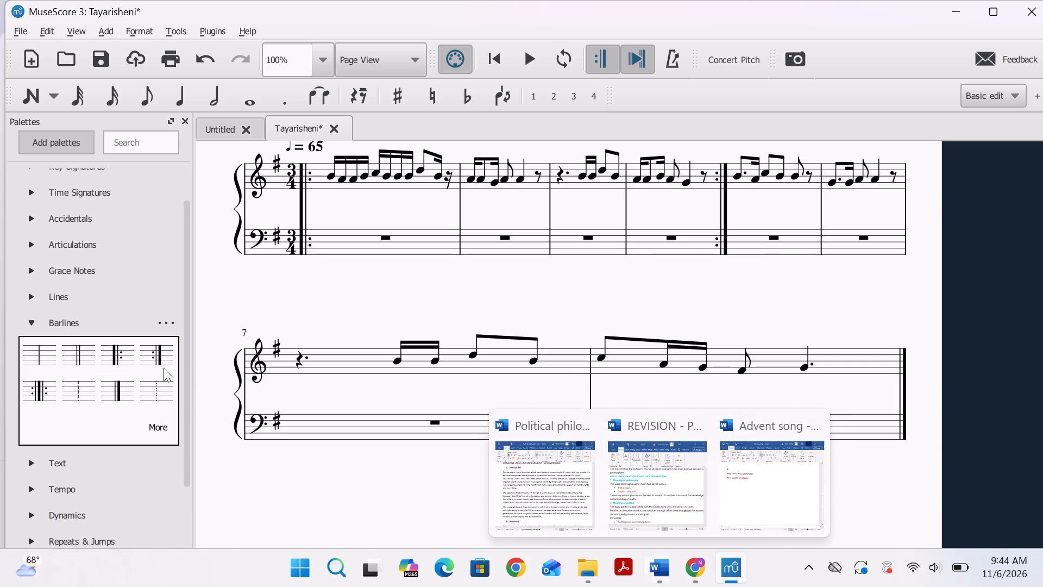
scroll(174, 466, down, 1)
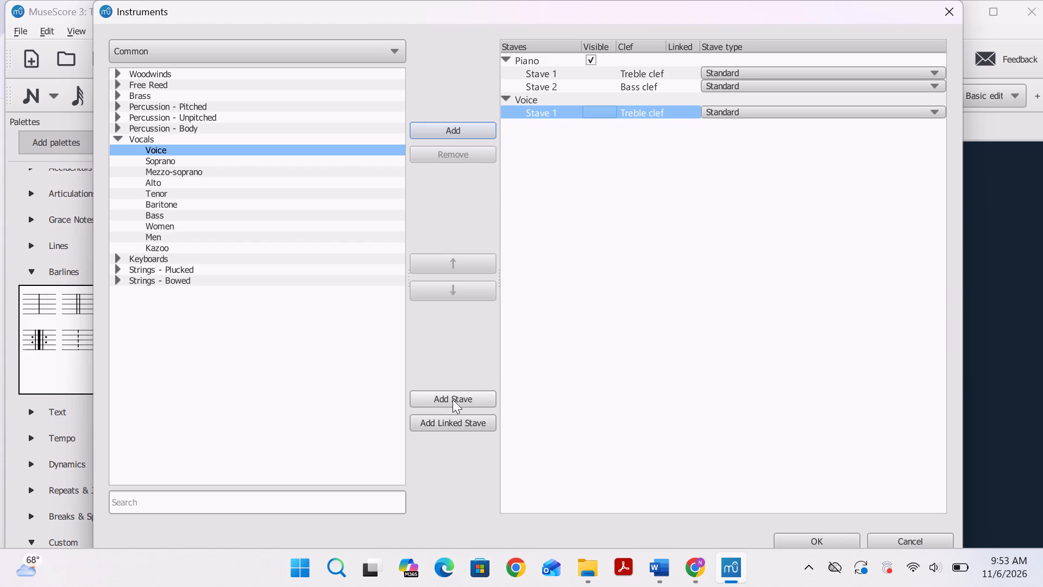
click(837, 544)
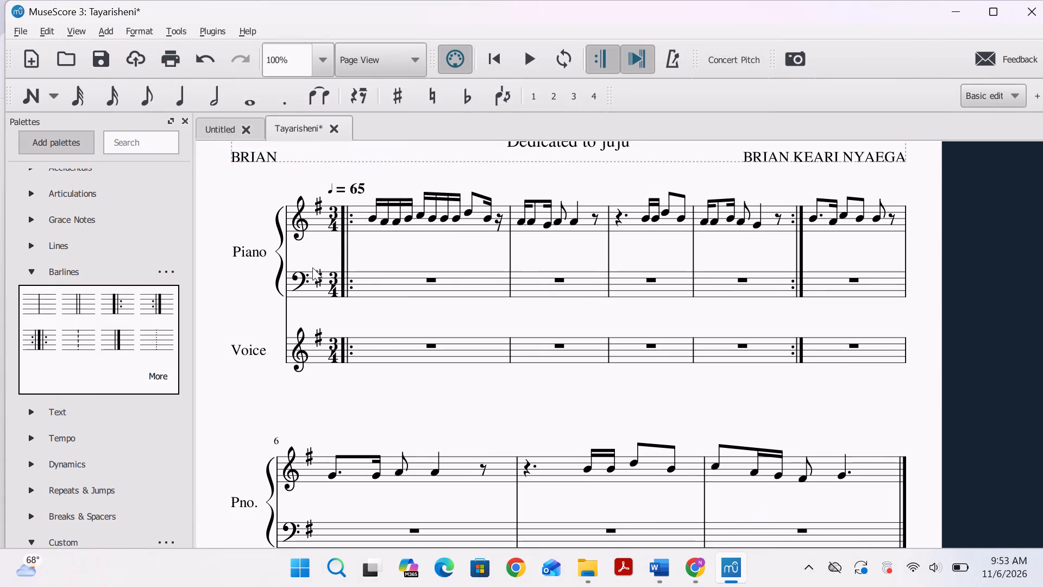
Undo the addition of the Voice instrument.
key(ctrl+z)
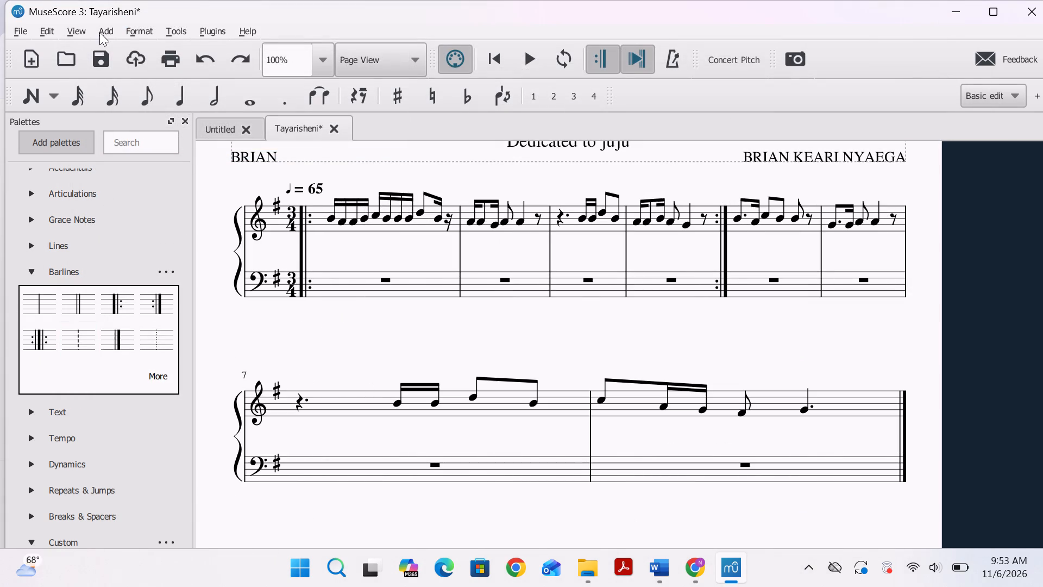
Reopen the Instruments settings and look through the Common category's Keyboards and Vocals instruments for a suitable stanza stave.
key(i)
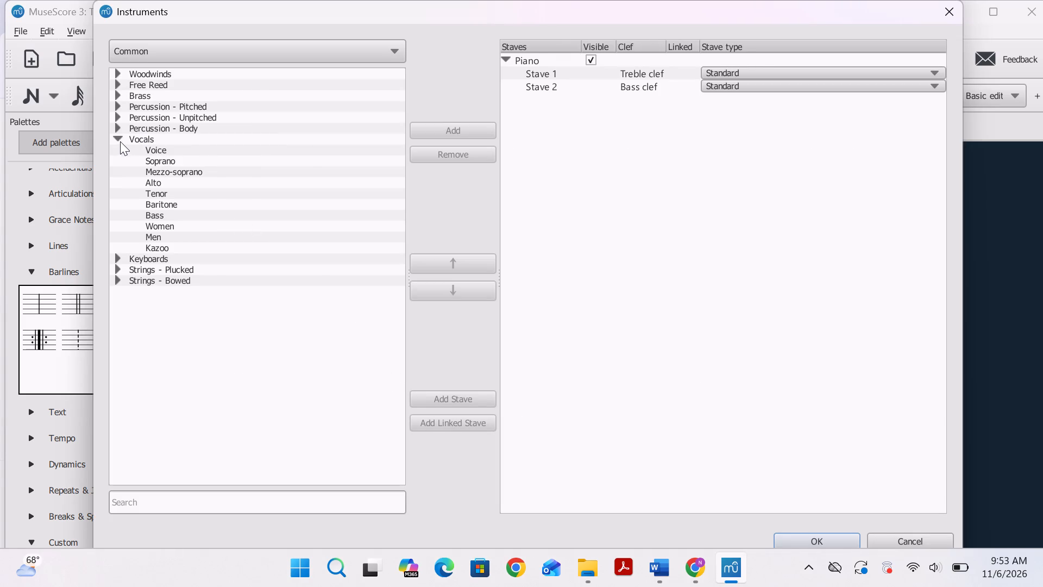
click(373, 46)
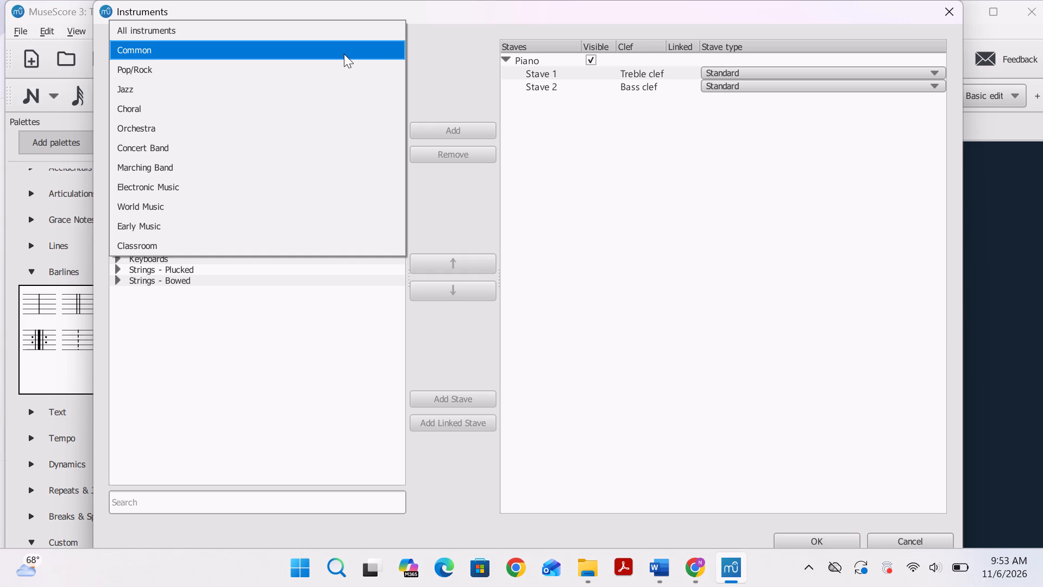
click(344, 54)
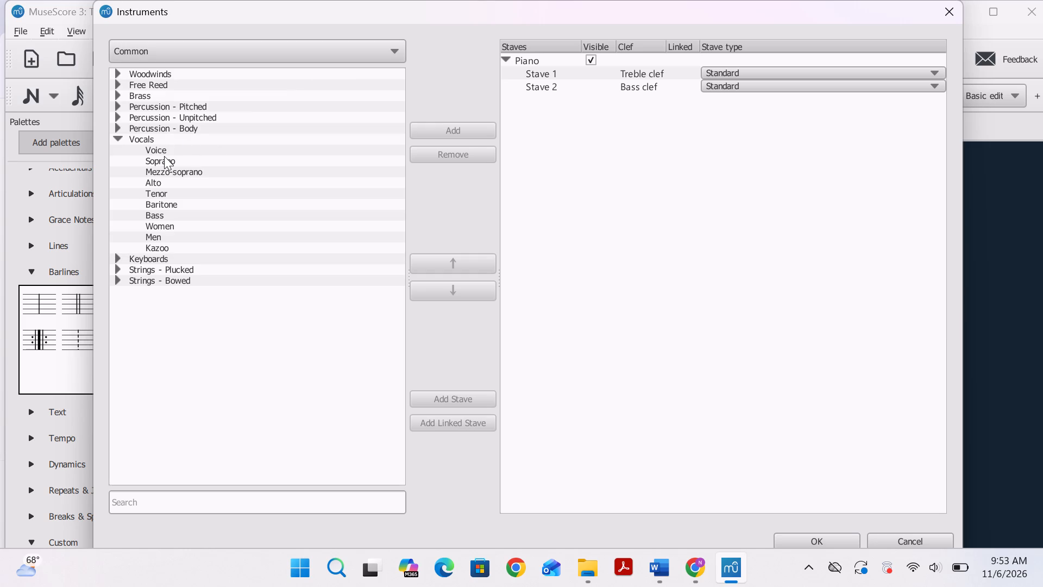
click(147, 258)
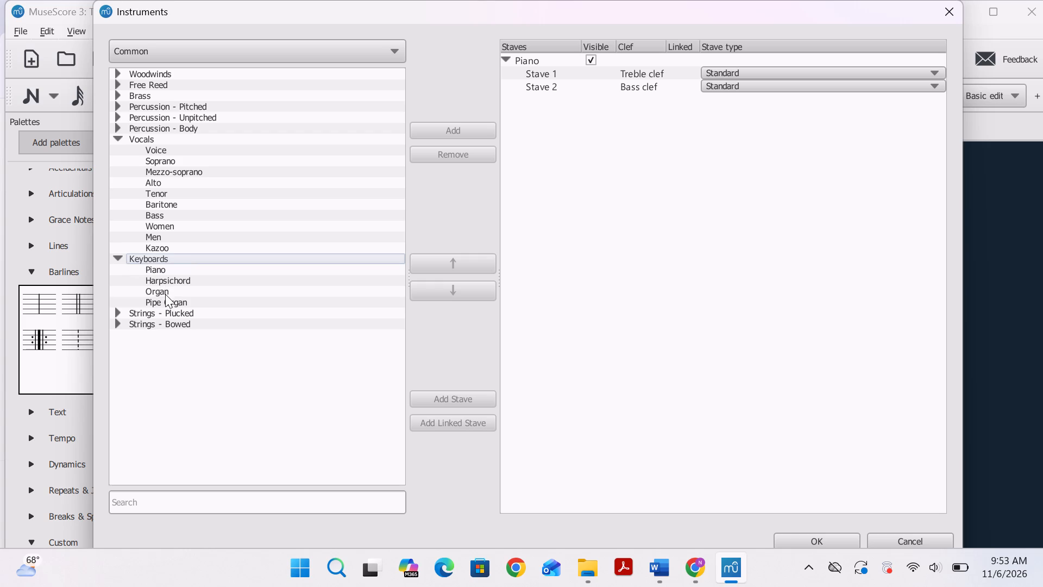
click(169, 270)
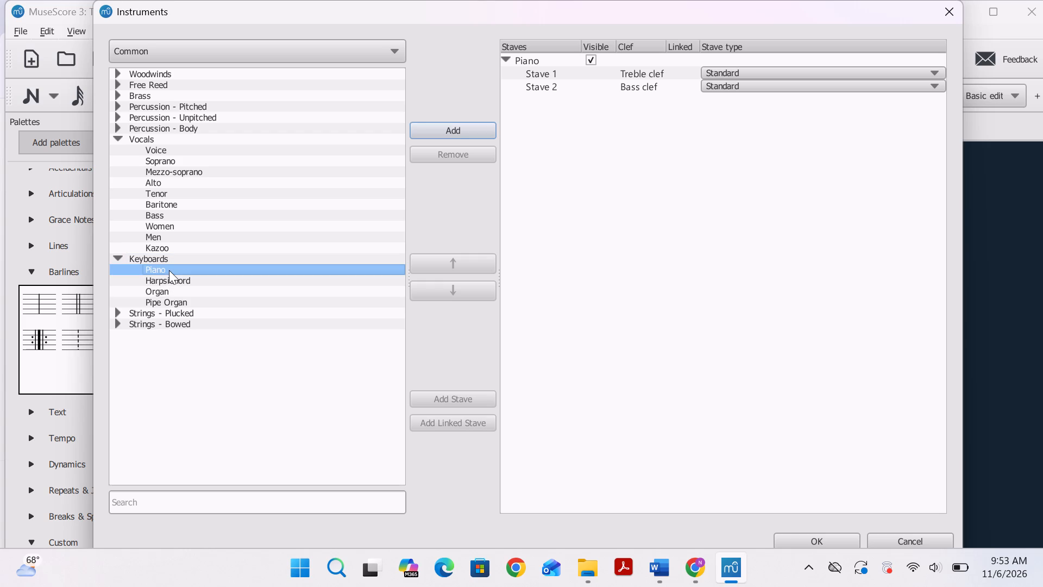
click(163, 283)
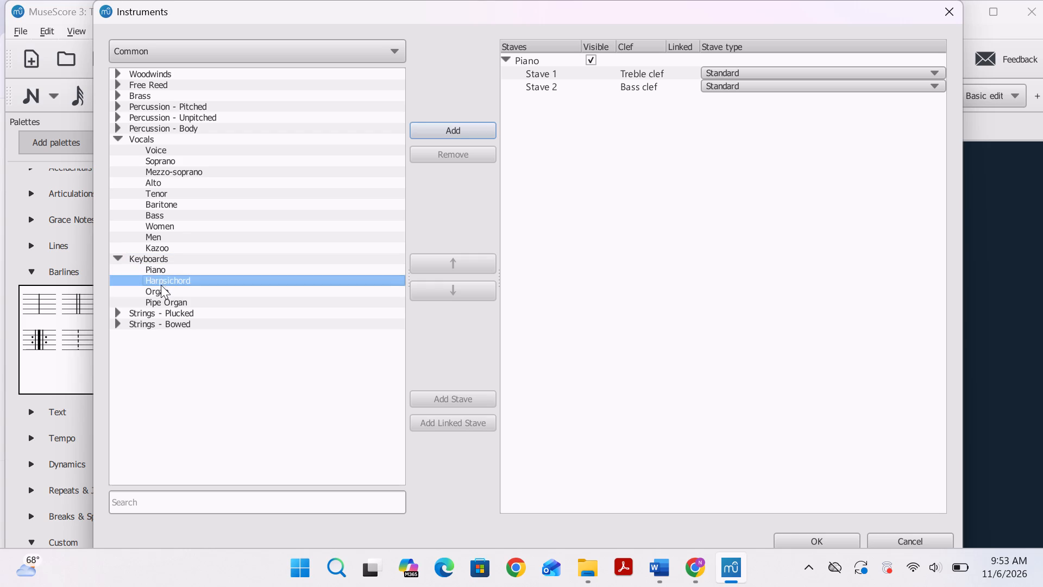
click(155, 289)
click(155, 271)
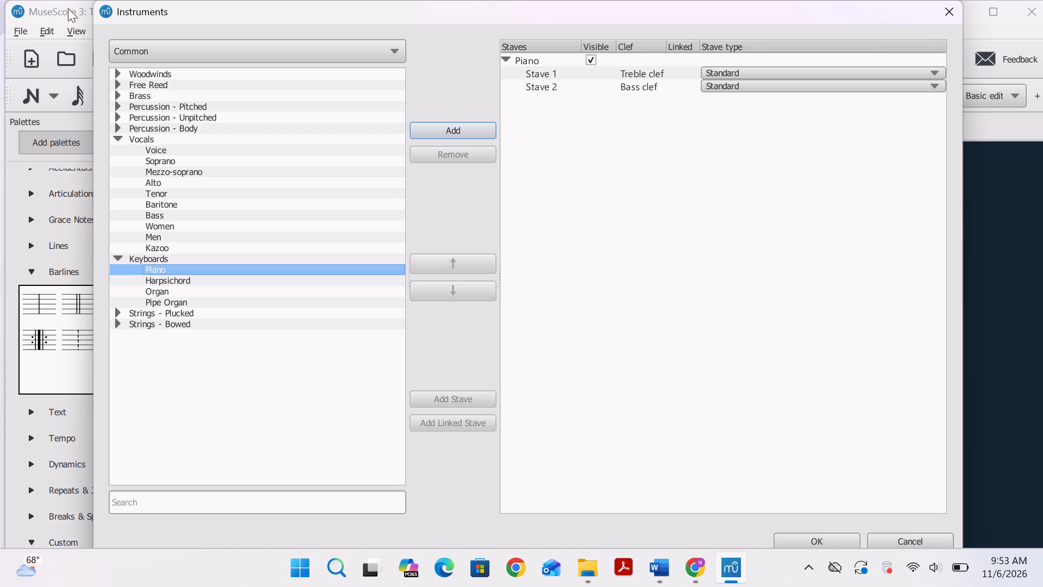
click(155, 154)
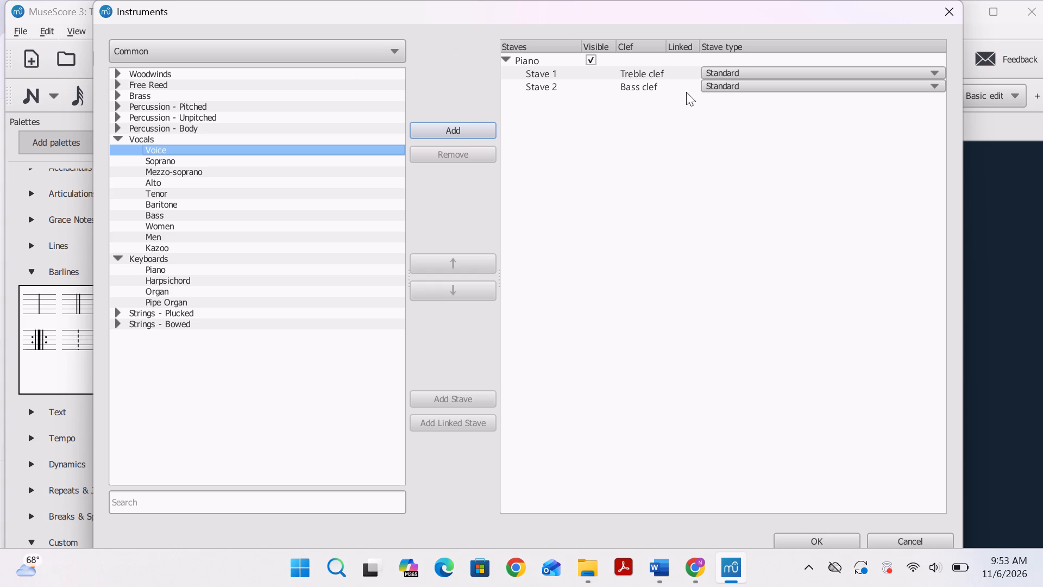
Add a linked stave, a stave, another linked stave and another stave below the Piano's treble Stave 1, and apply them to the score.
click(561, 68)
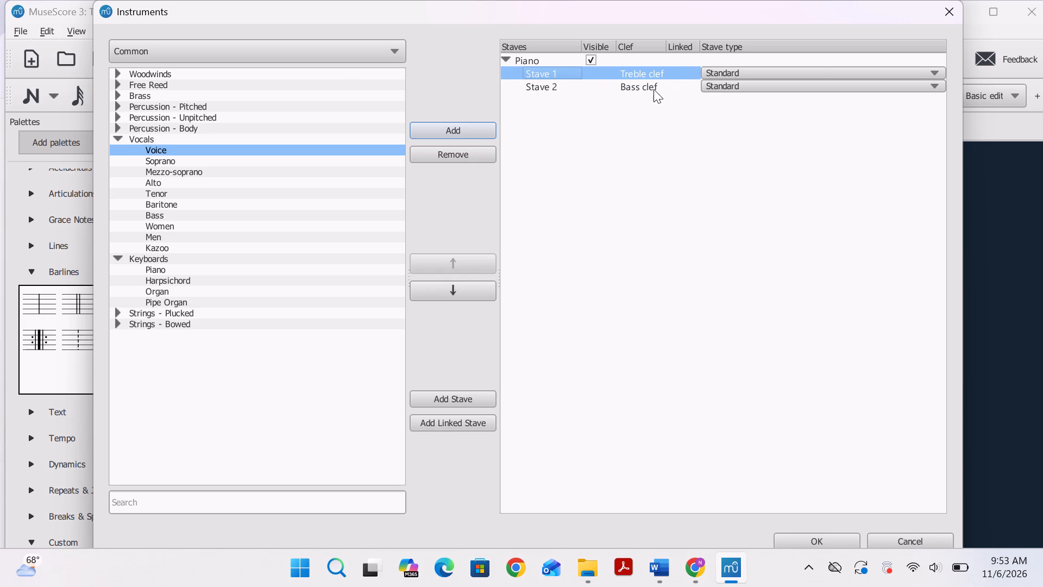
click(901, 71)
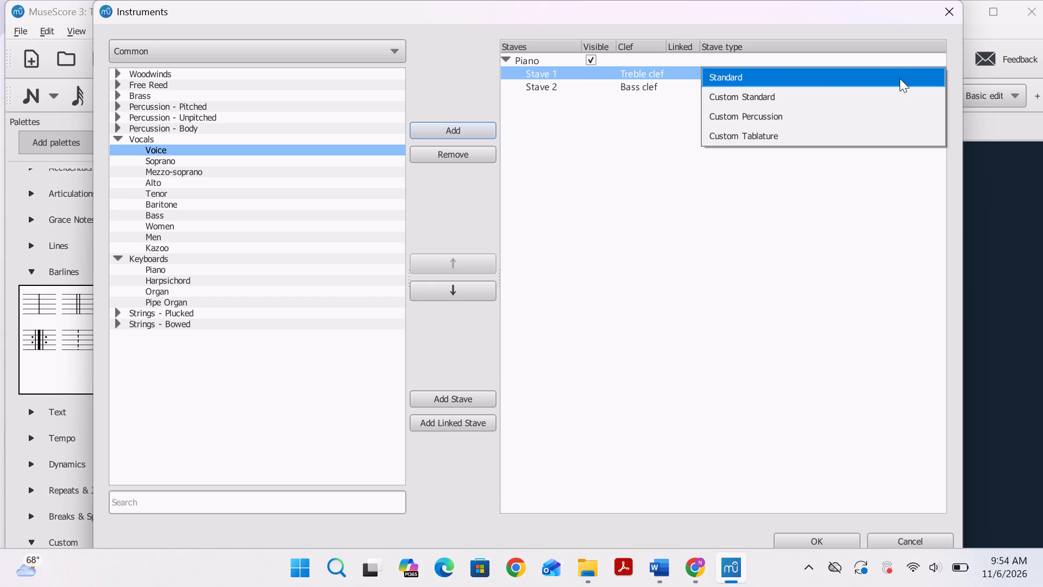
click(658, 113)
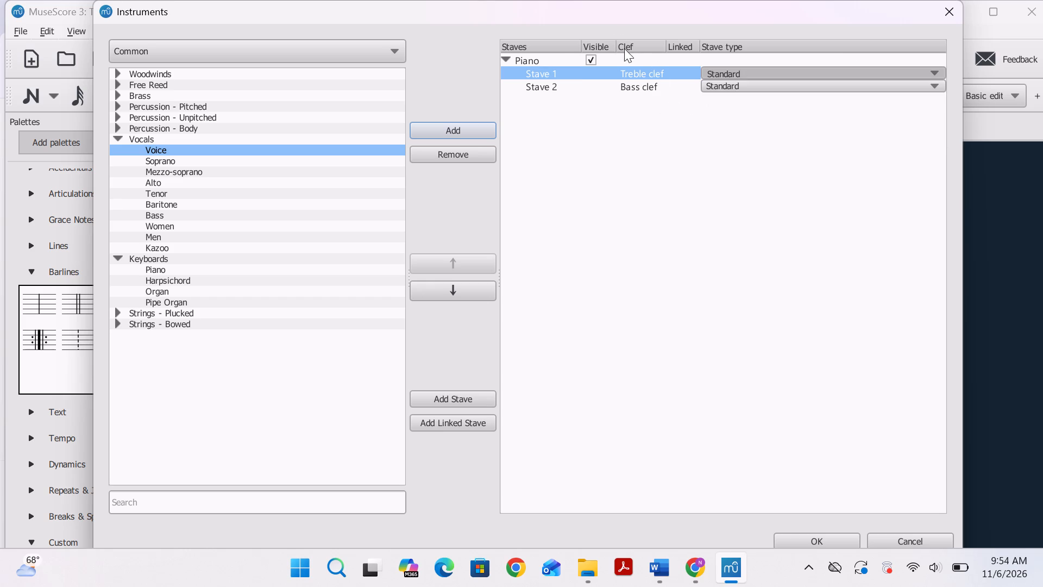
click(635, 43)
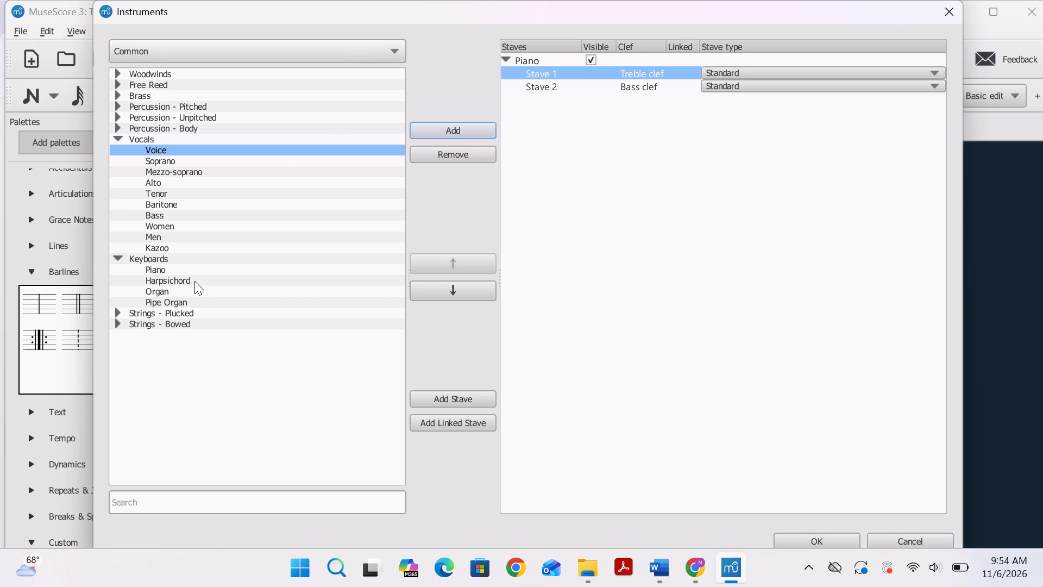
click(457, 419)
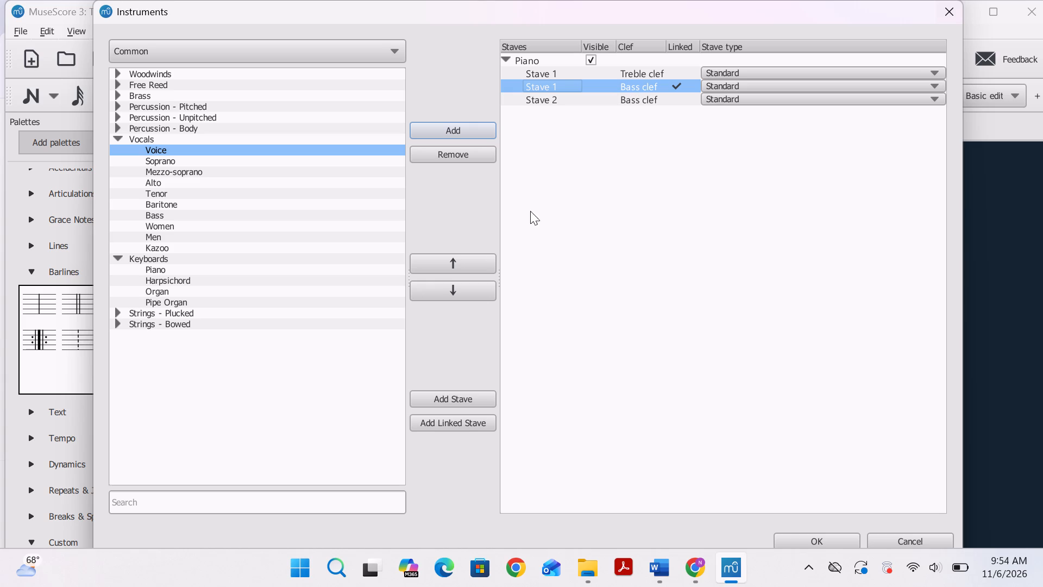
click(476, 399)
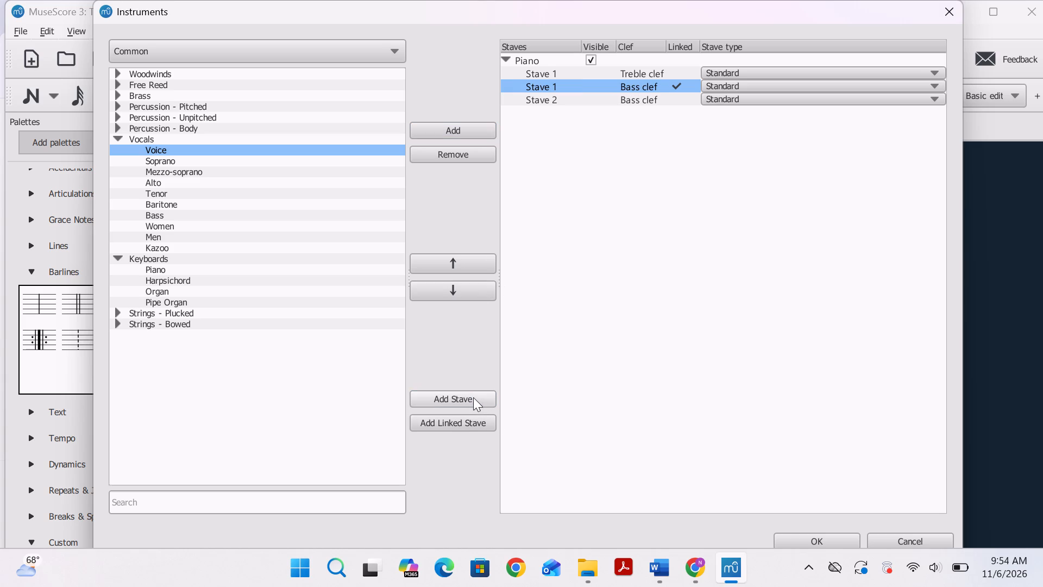
click(472, 419)
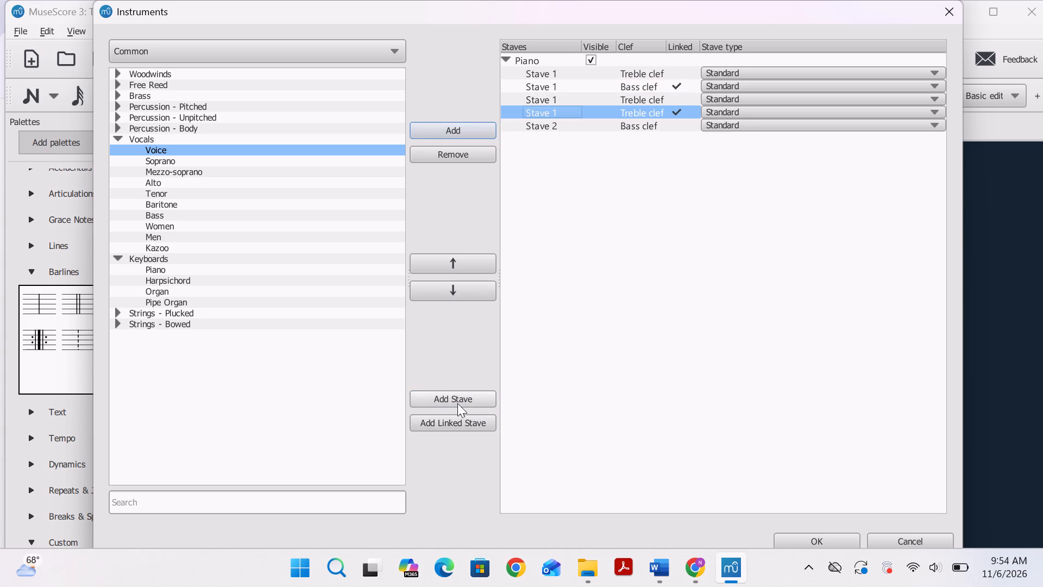
click(452, 401)
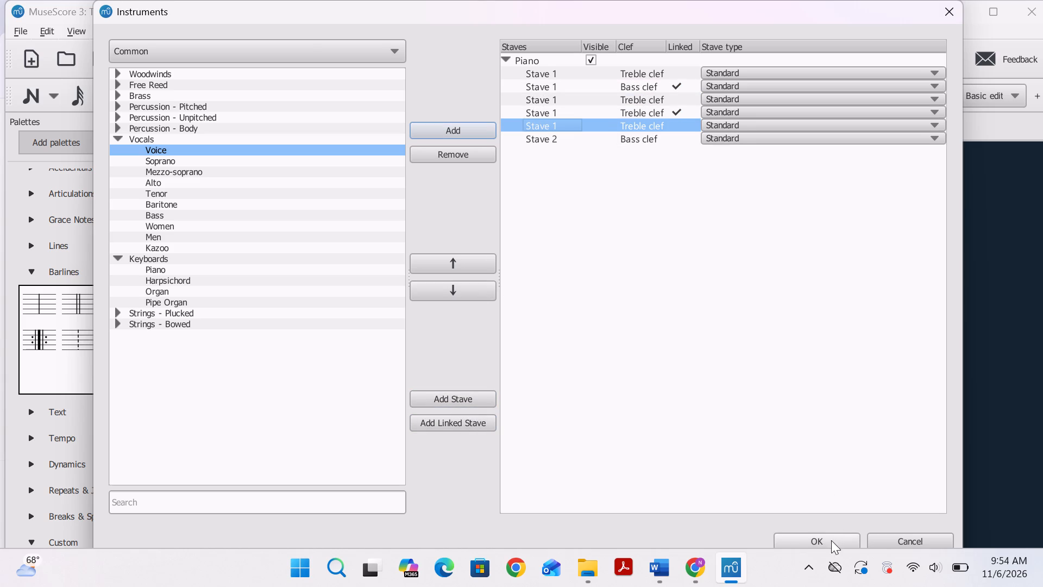
click(831, 540)
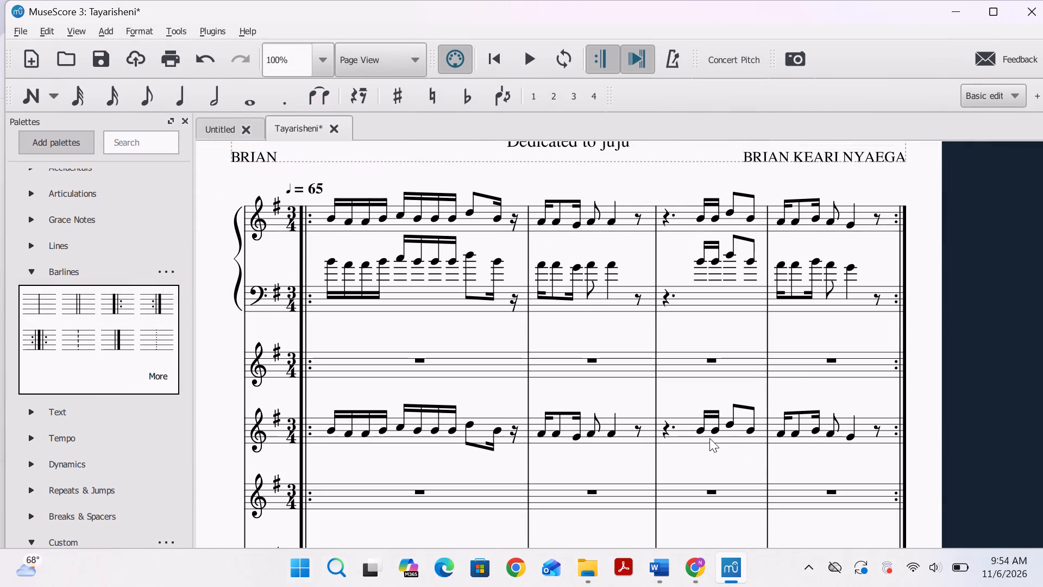
Undo the staves added below the Piano's treble stave, and restore the final dotted crotchet in measure 8.
scroll(703, 440, down, 3)
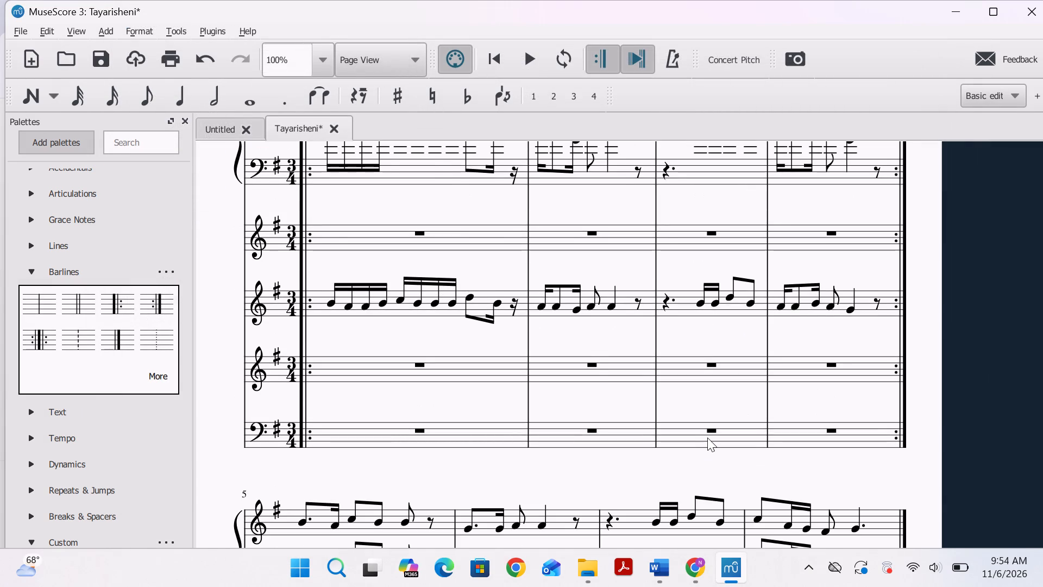
key(ctrl+z)
key(ctrl+z)
scroll(639, 442, up, 4)
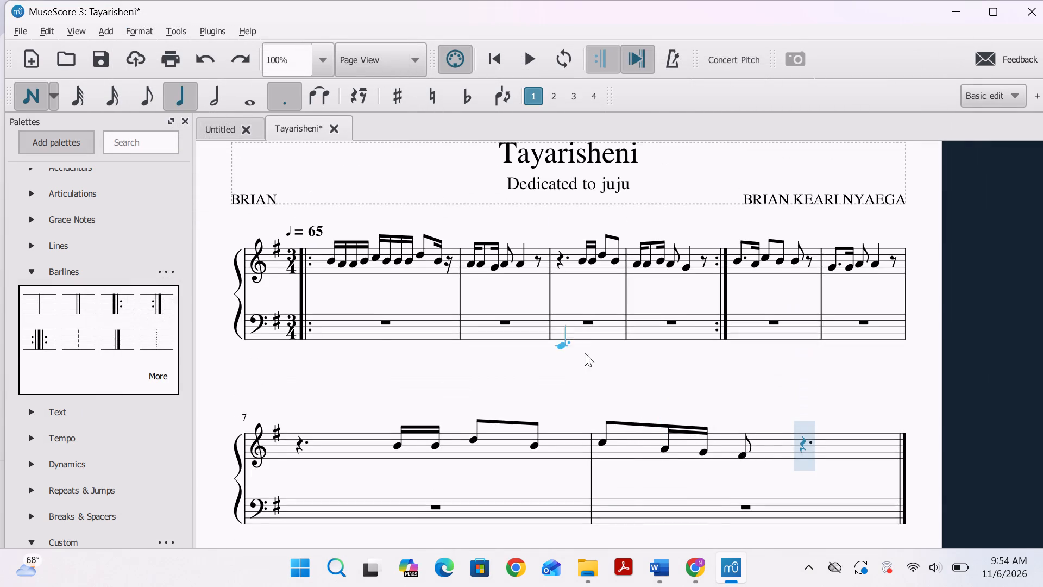
click(243, 55)
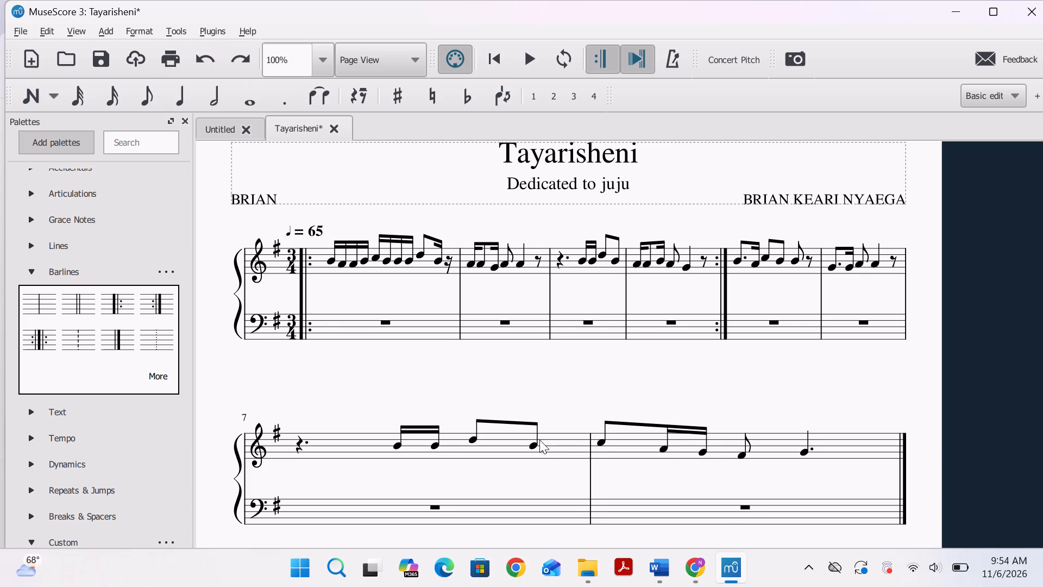
Open the score's Style settings and look through the Score page for stave options.
scroll(389, 446, down, 3)
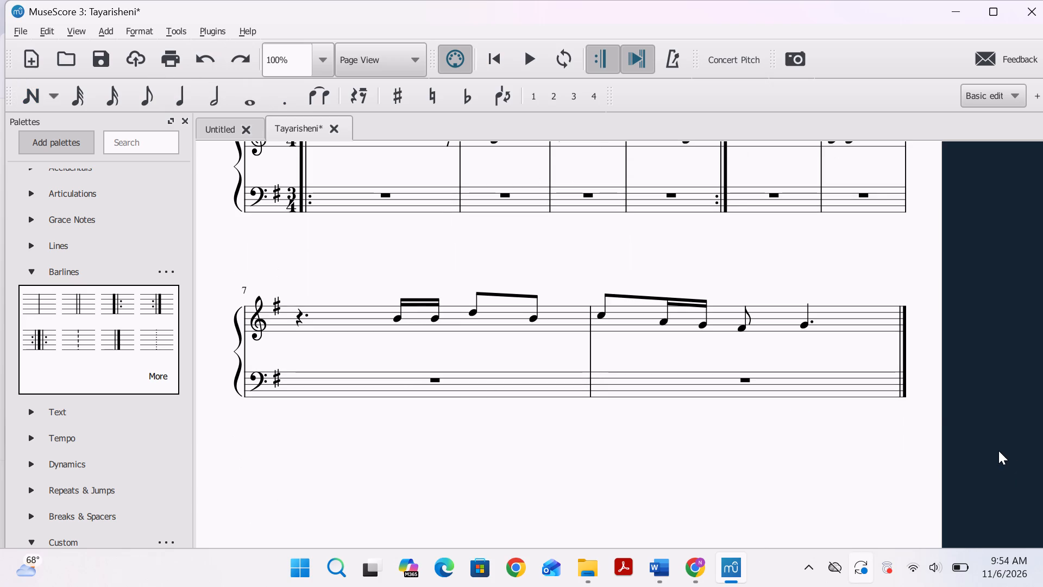
click(902, 392)
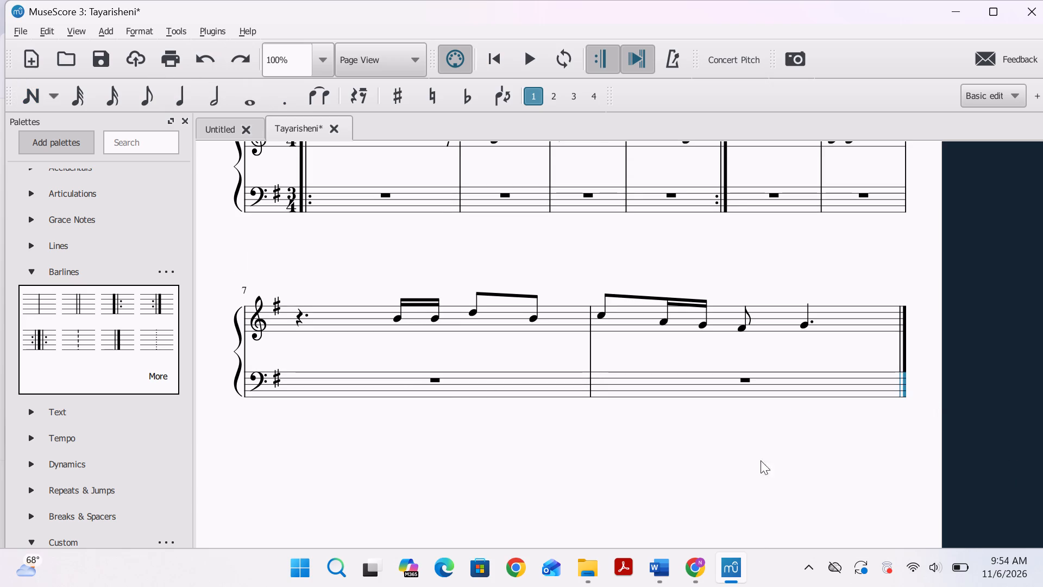
click(744, 476)
right_click(536, 468)
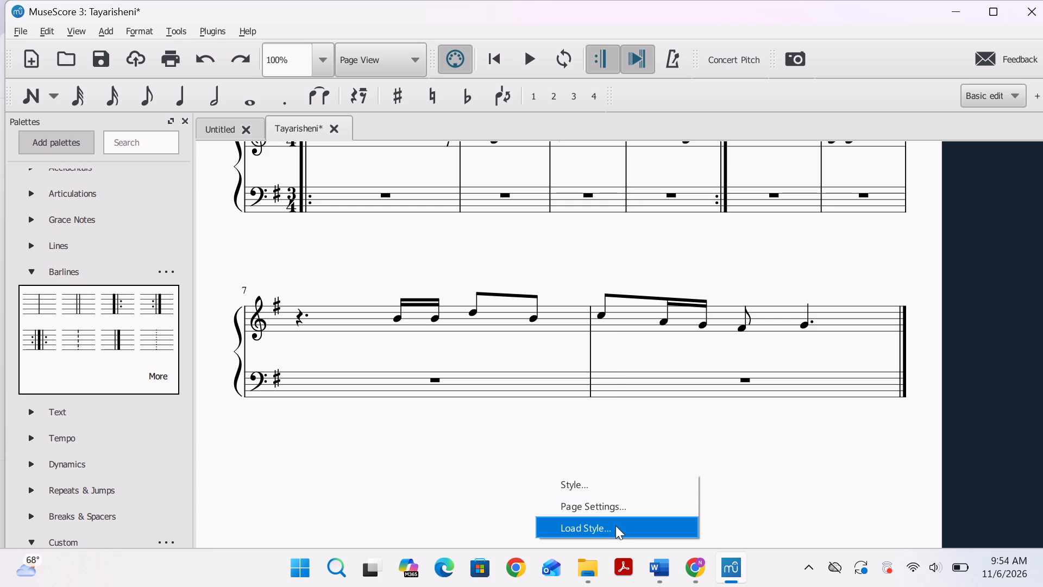
click(593, 479)
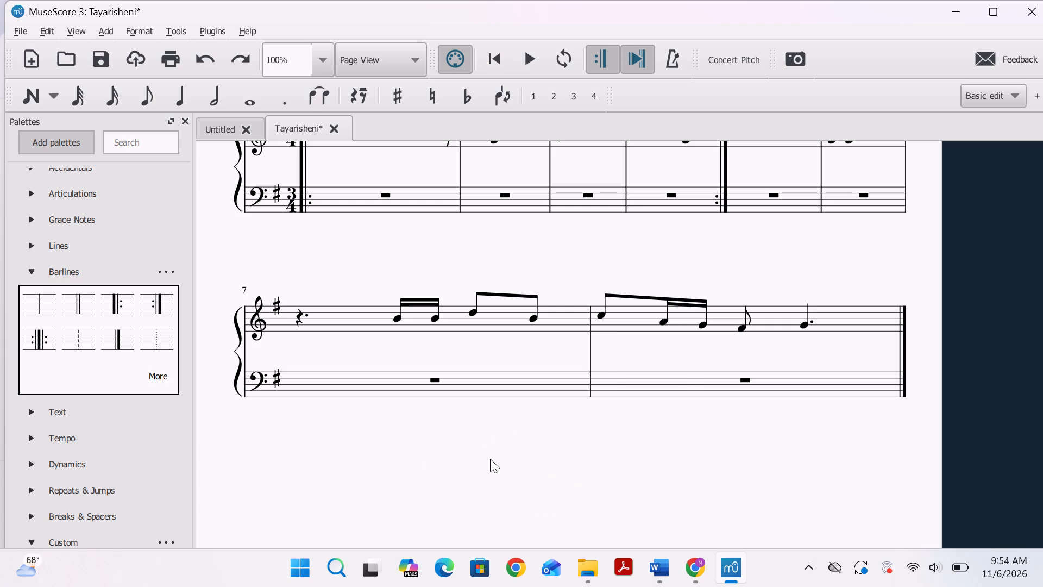
scroll(491, 459, up, 2)
scroll(300, 437, down, 1)
drag(951, 408, 950, 414)
scroll(905, 420, down, 5)
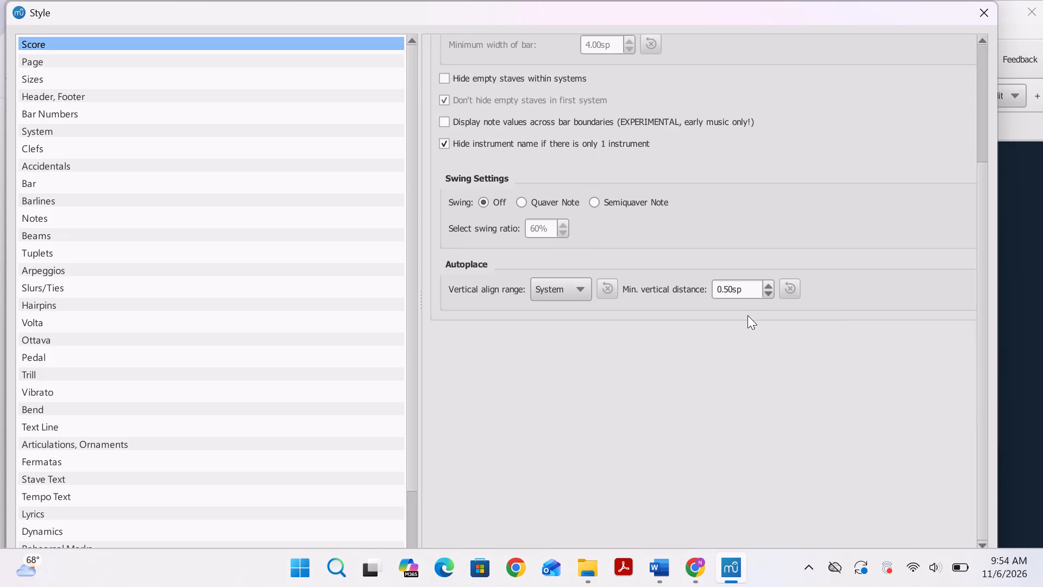
click(978, 15)
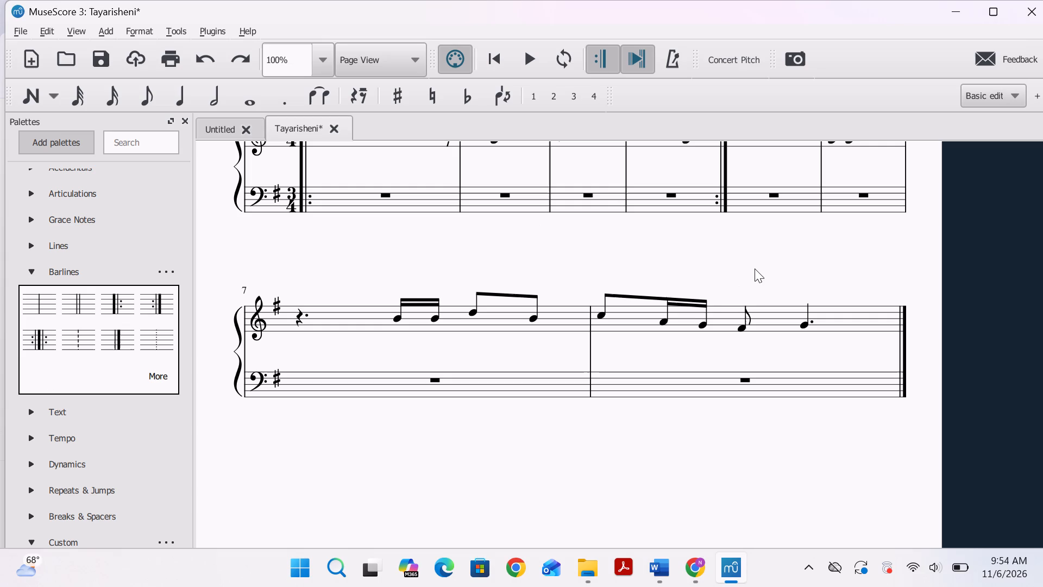
Look through the palettes from Clefs to Repeats & Jumps for a way to start a separate stanza stave.
scroll(541, 464, down, 3)
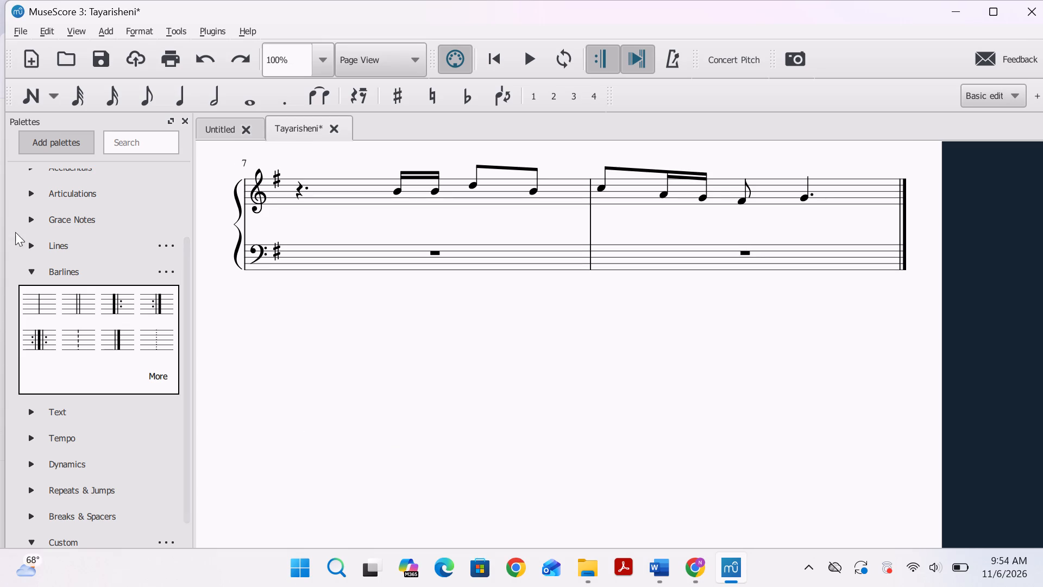
scroll(116, 198, up, 5)
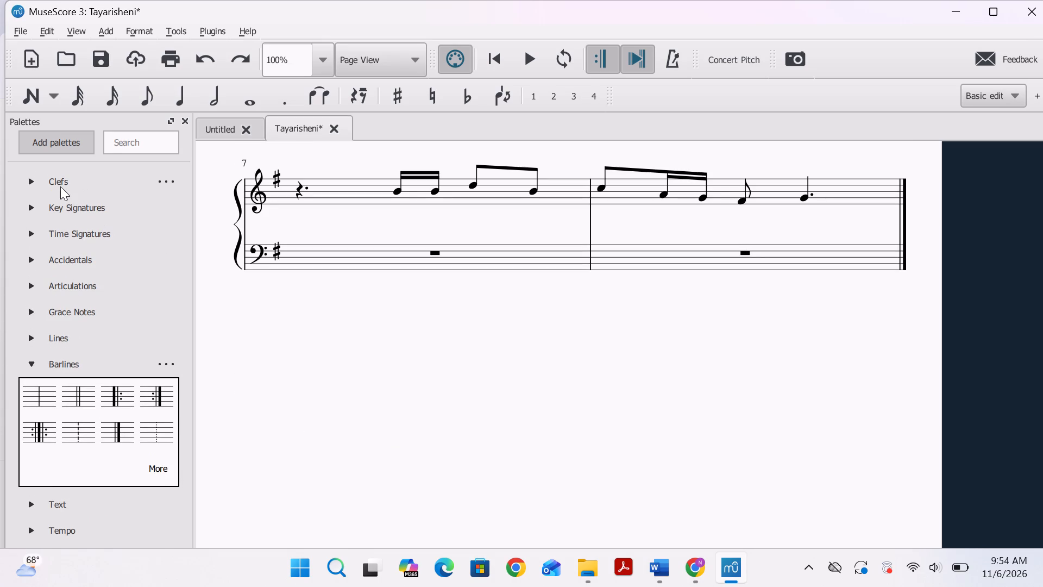
click(60, 186)
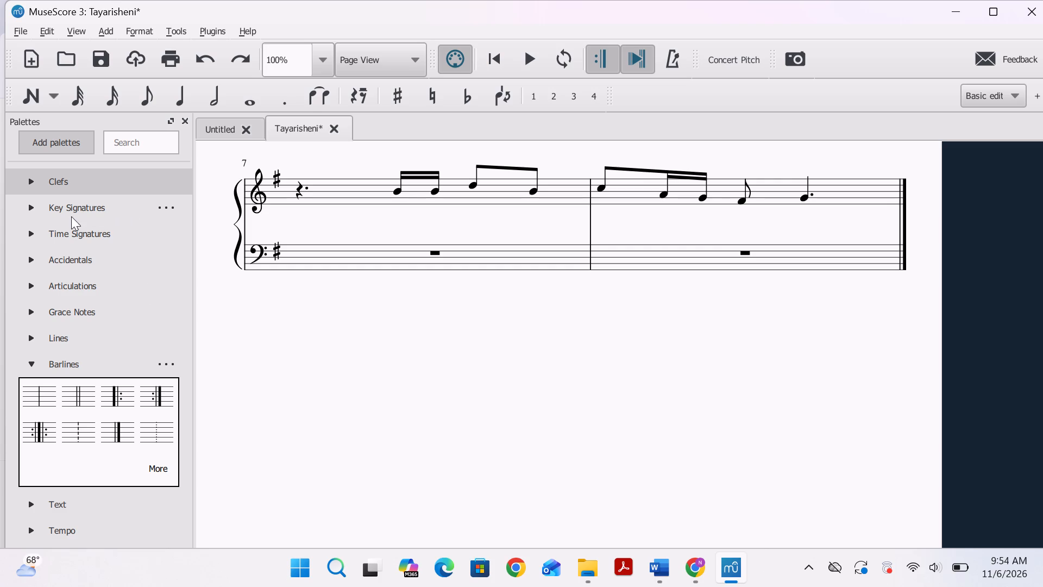
scroll(93, 266, down, 5)
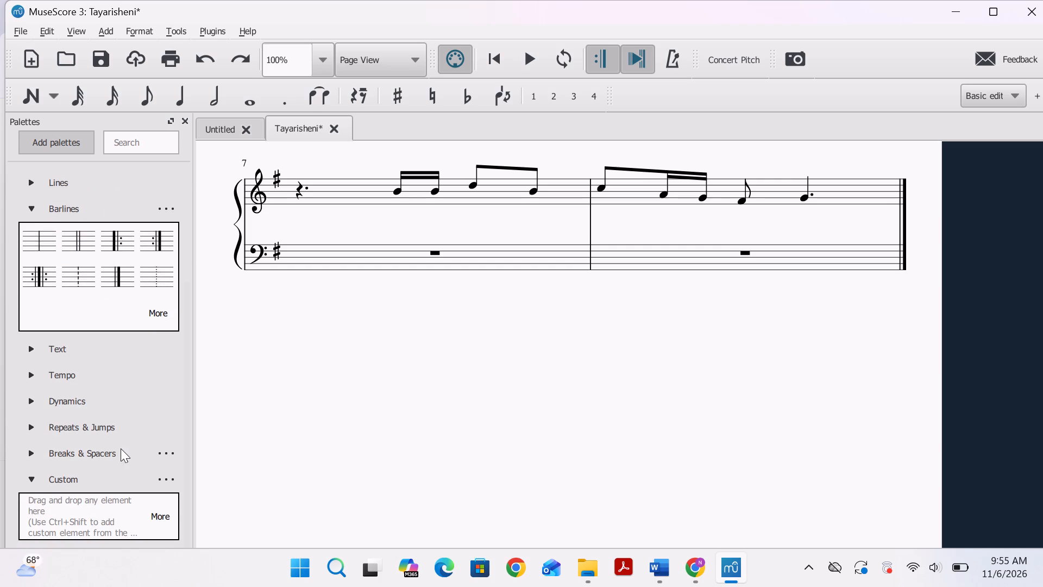
click(85, 423)
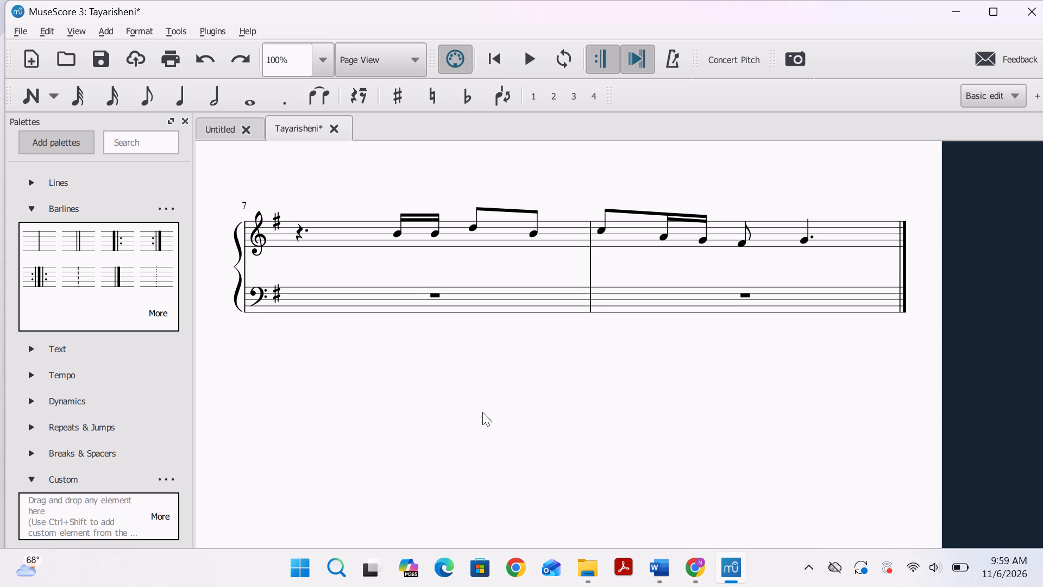
scroll(292, 285, down, 1)
scroll(470, 320, up, 2)
scroll(973, 391, up, 2)
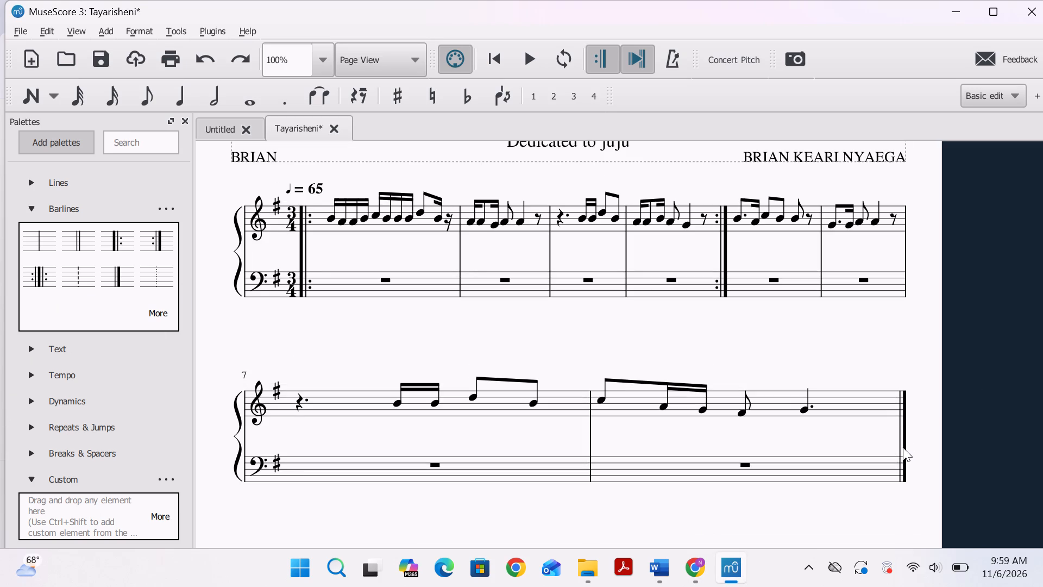
click(903, 447)
right_click(904, 447)
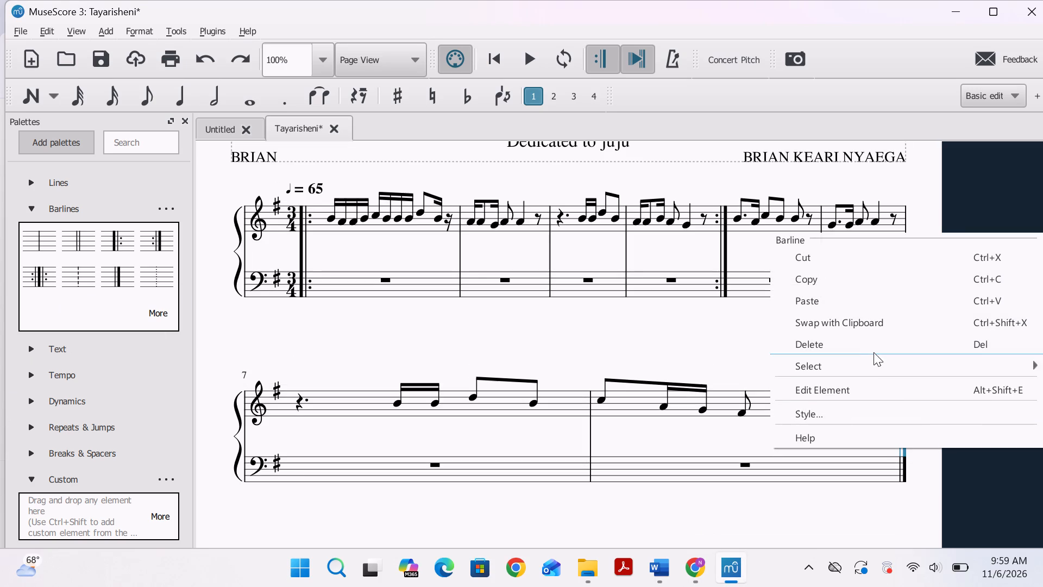
click(814, 534)
scroll(649, 395, up, 2)
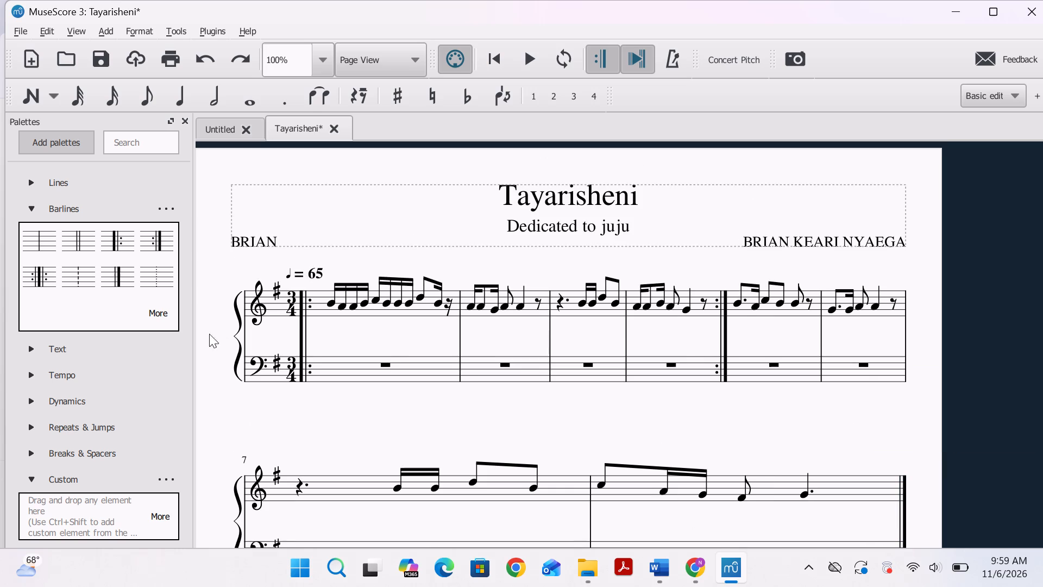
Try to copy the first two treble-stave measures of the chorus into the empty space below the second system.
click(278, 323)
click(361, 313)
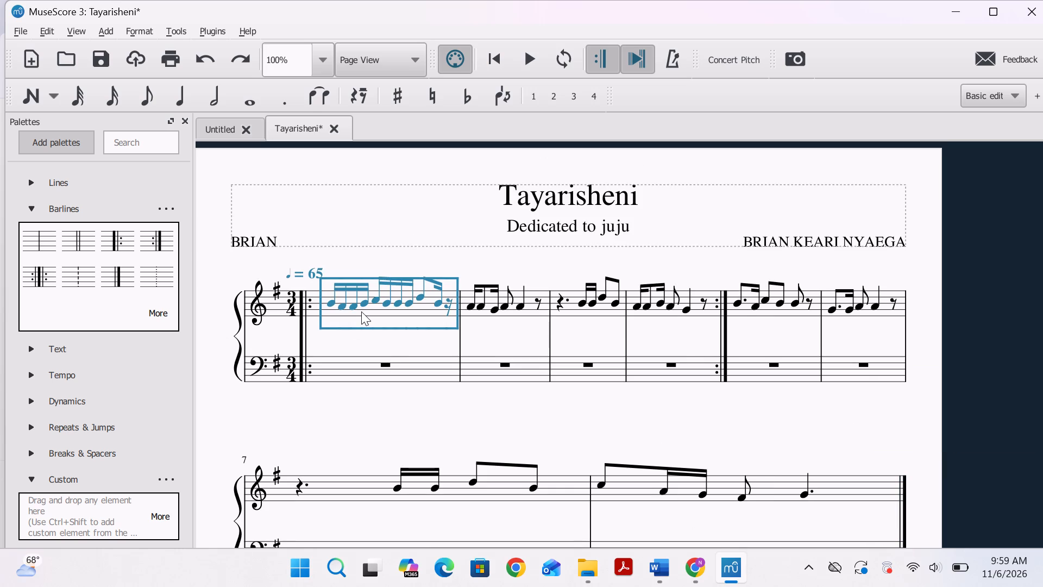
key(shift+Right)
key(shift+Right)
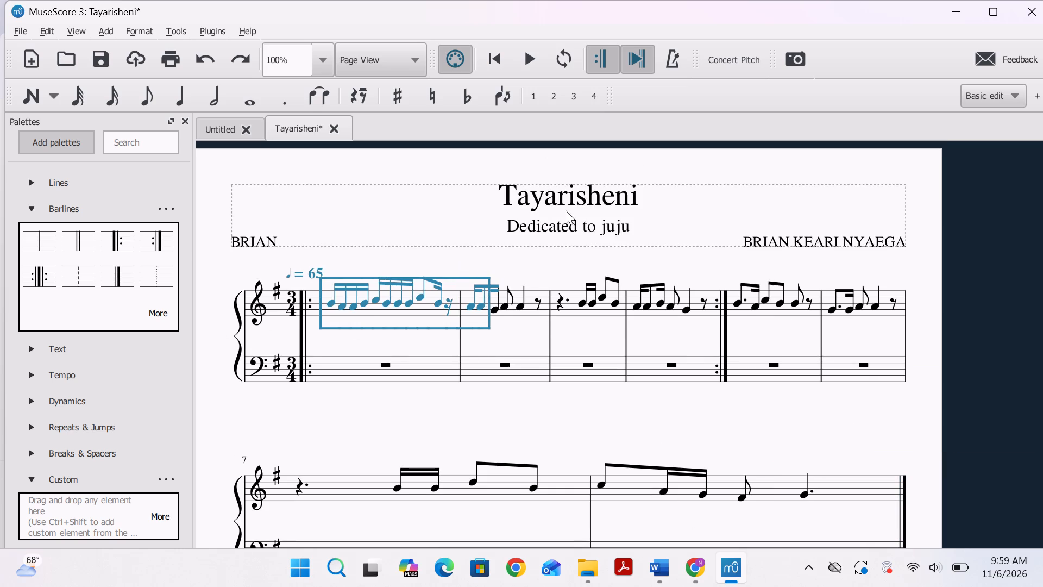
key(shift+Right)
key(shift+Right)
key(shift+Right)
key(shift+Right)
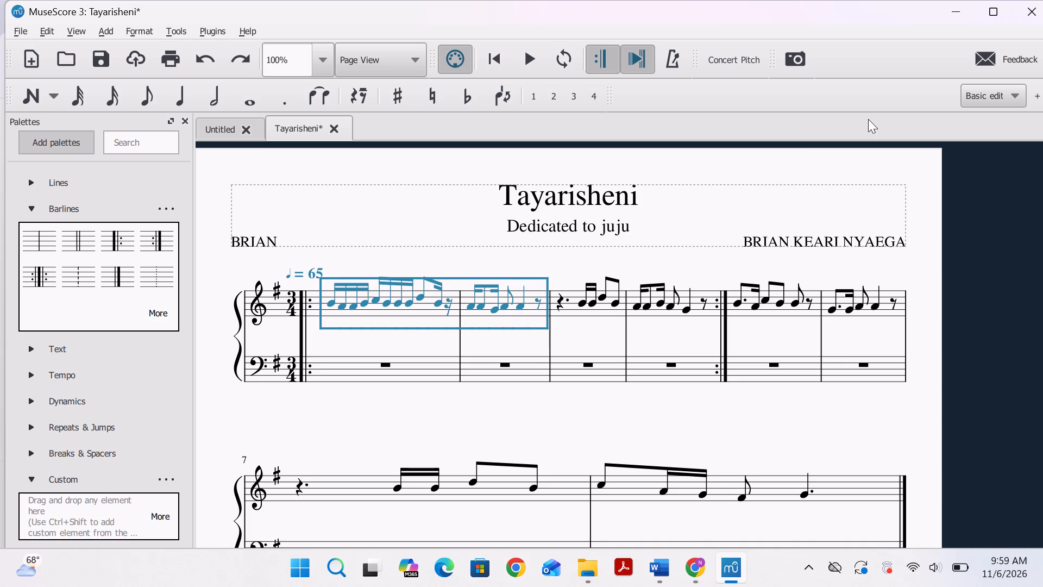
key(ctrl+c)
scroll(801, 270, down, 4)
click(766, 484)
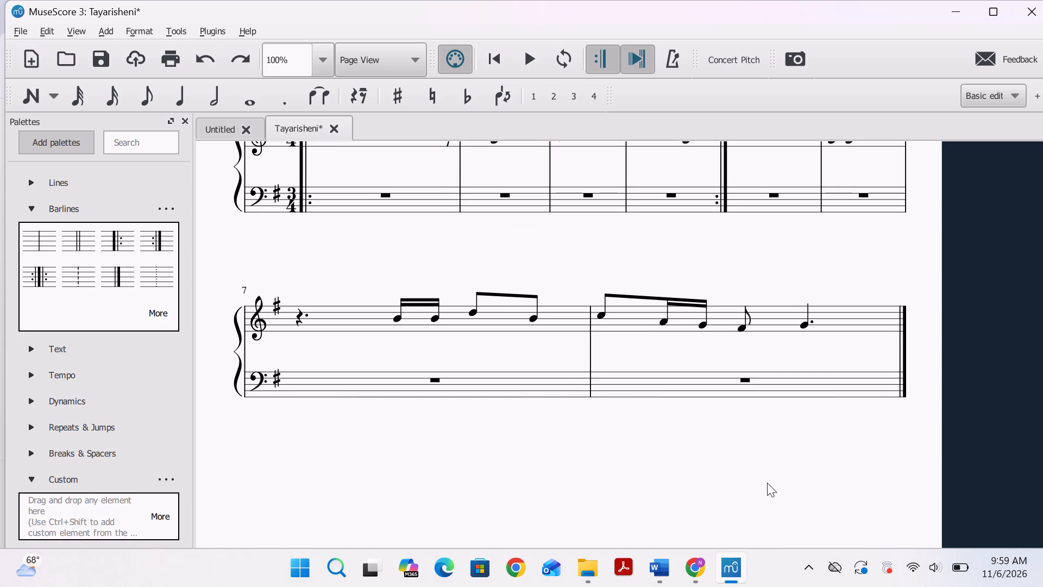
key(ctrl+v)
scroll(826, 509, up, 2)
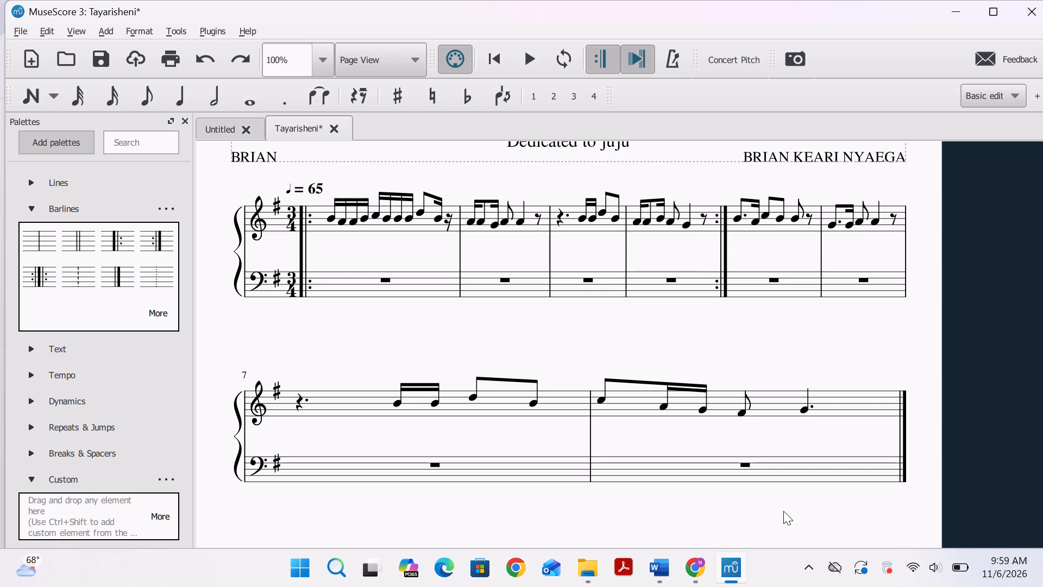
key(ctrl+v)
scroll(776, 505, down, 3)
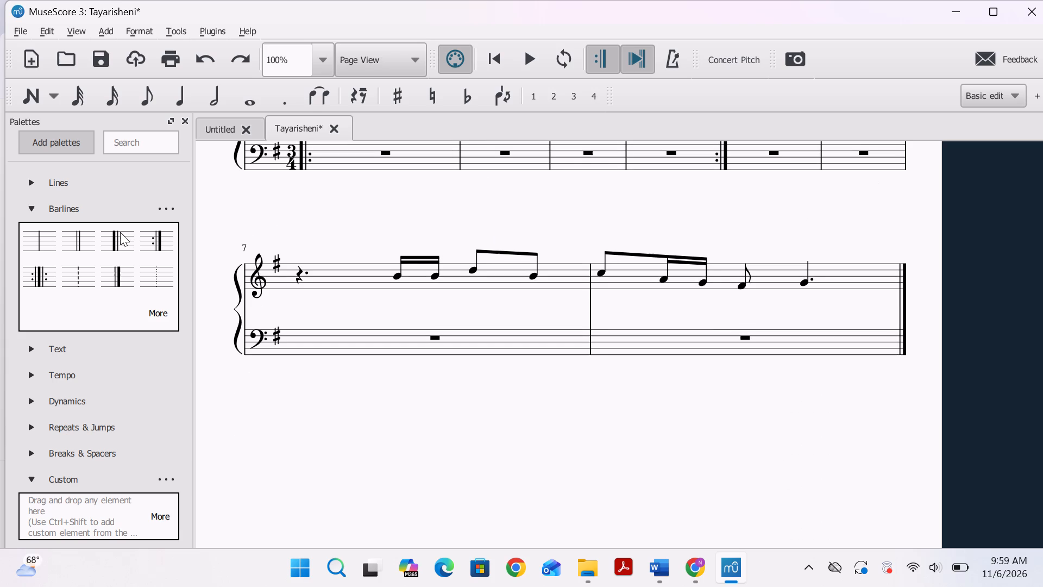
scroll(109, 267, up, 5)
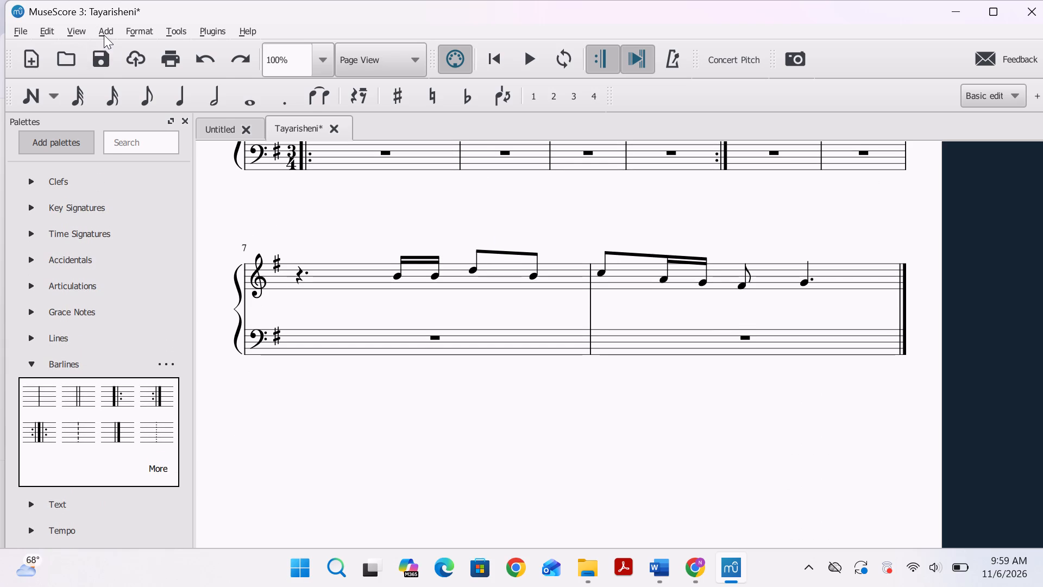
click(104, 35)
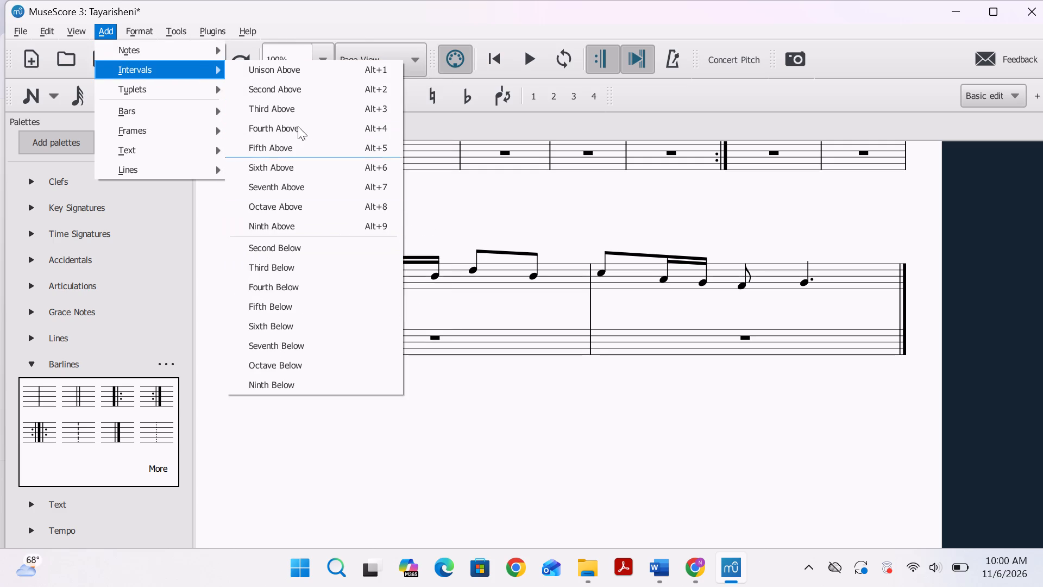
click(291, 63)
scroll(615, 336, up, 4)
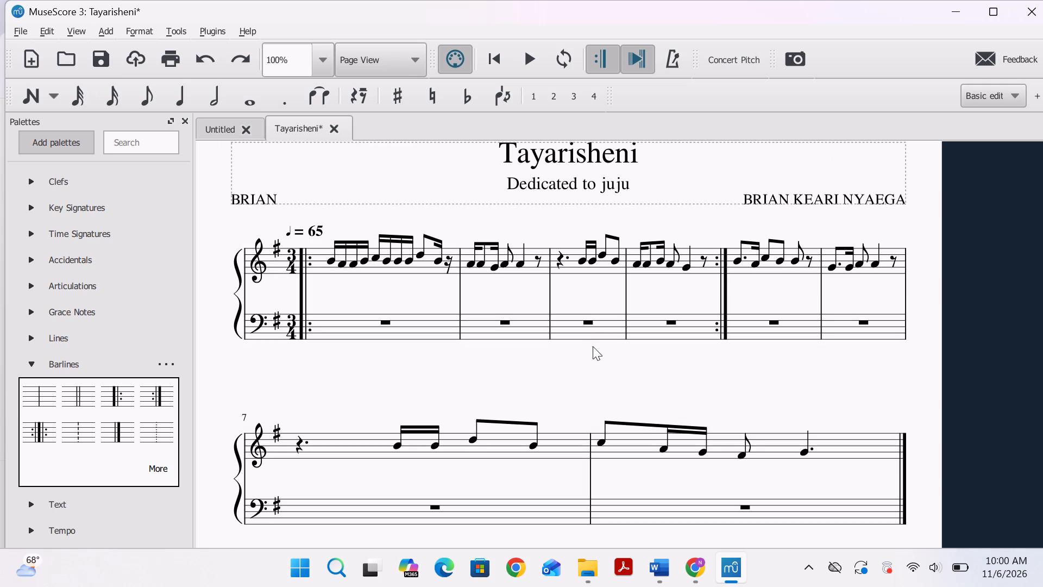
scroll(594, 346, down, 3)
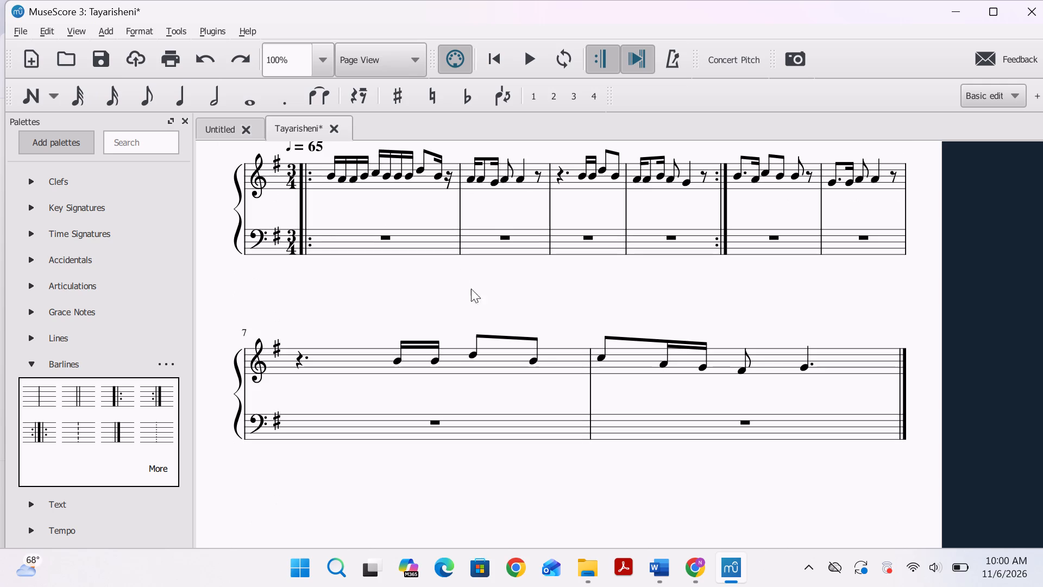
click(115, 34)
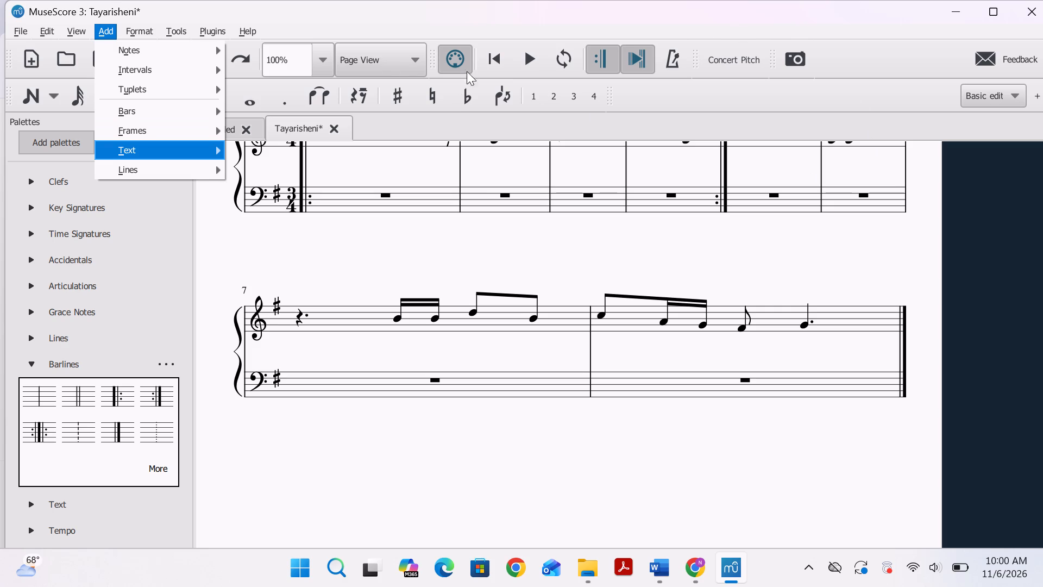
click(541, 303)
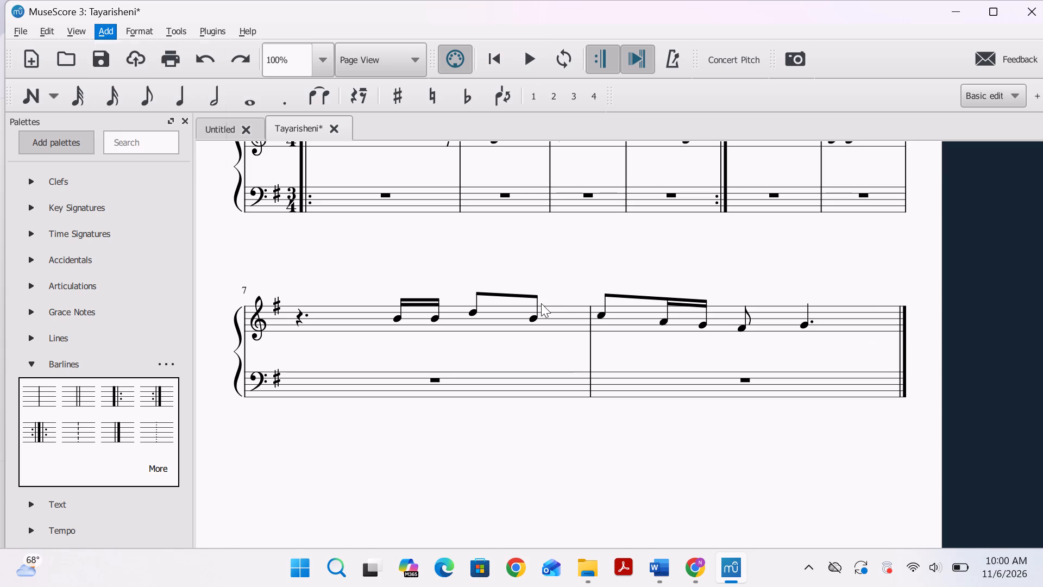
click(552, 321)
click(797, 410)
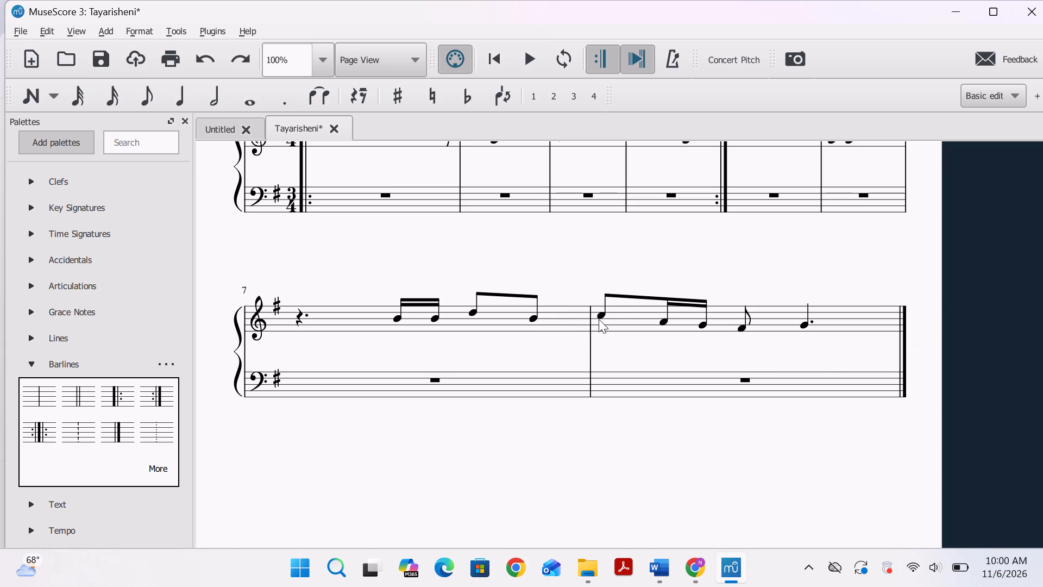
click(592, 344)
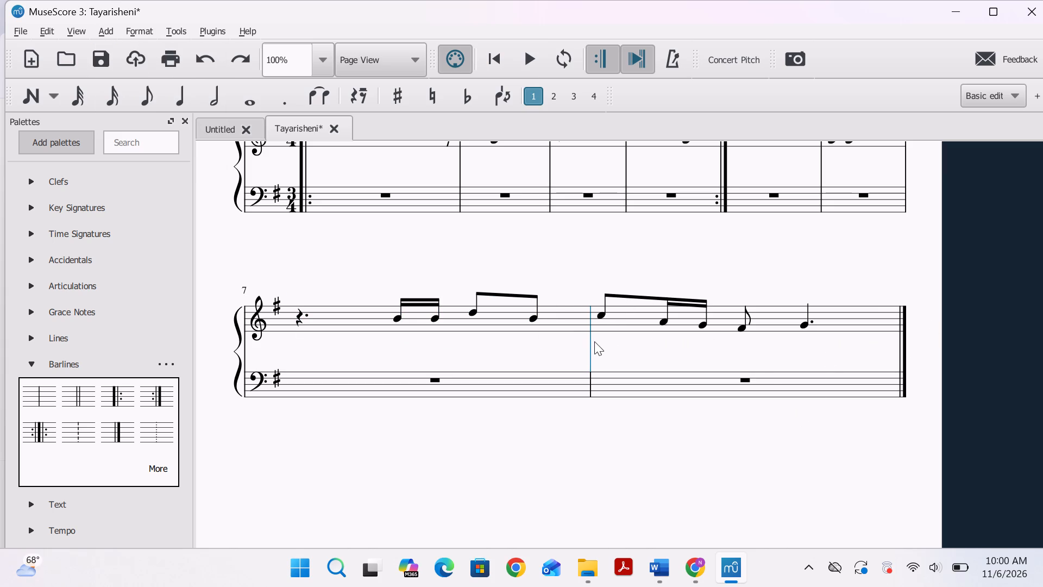
Examine the Barlines style settings for the end-repeat barline after measure 4, leaving them as they are.
click(722, 182)
right_click(722, 187)
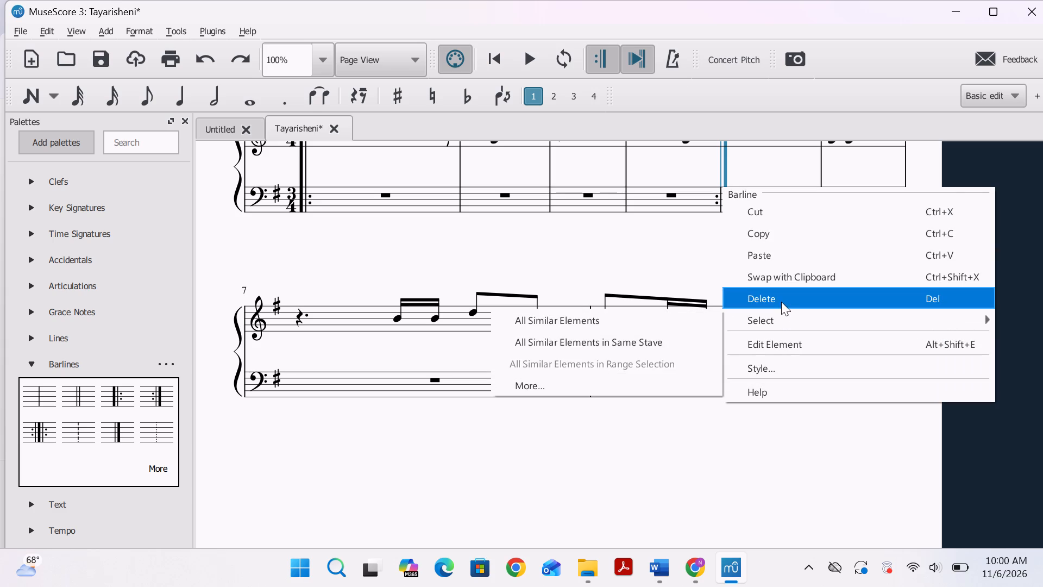
click(791, 364)
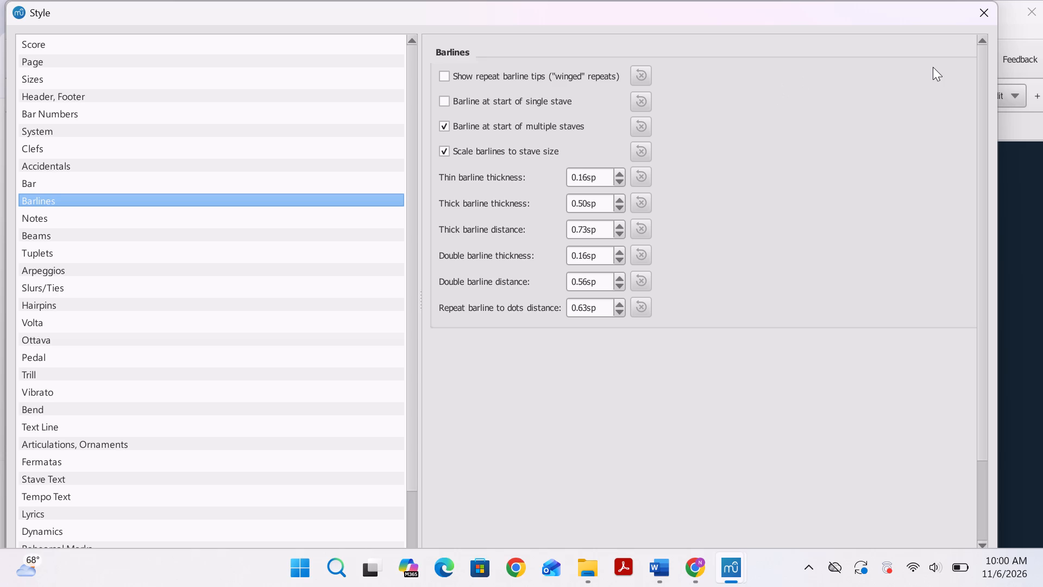
click(990, 11)
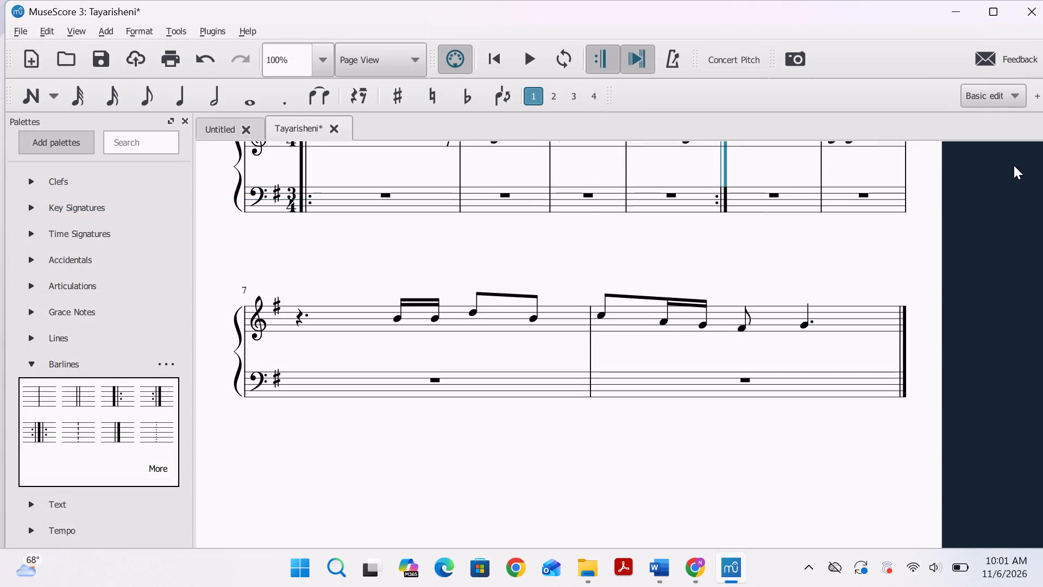
scroll(972, 236, down, 3)
scroll(946, 248, up, 3)
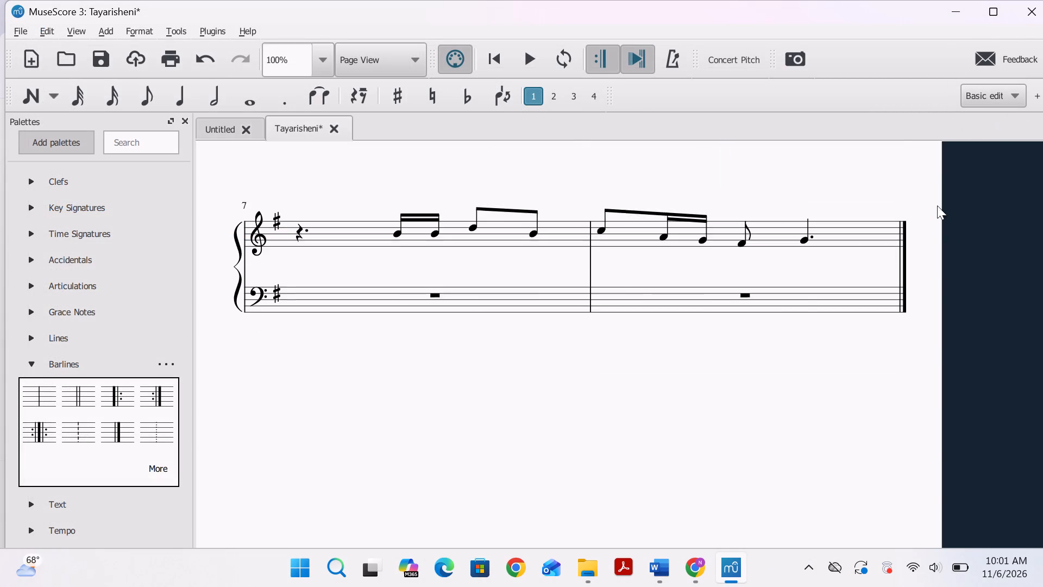
scroll(641, 193, up, 3)
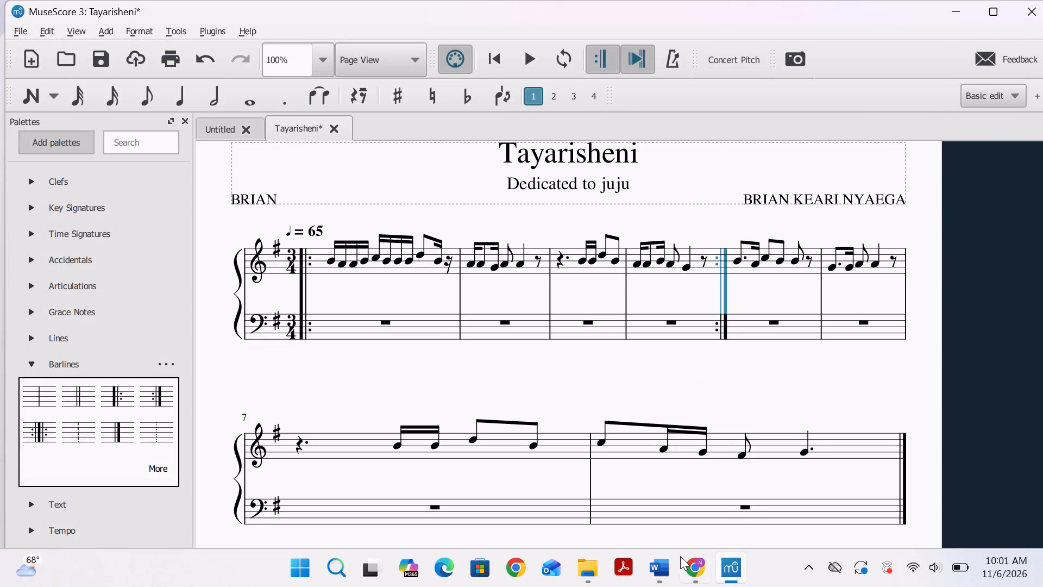
Switch to the YouTube page in Chrome and search for "begining a separate staff for stanzas musescore".
click(666, 571)
click(696, 567)
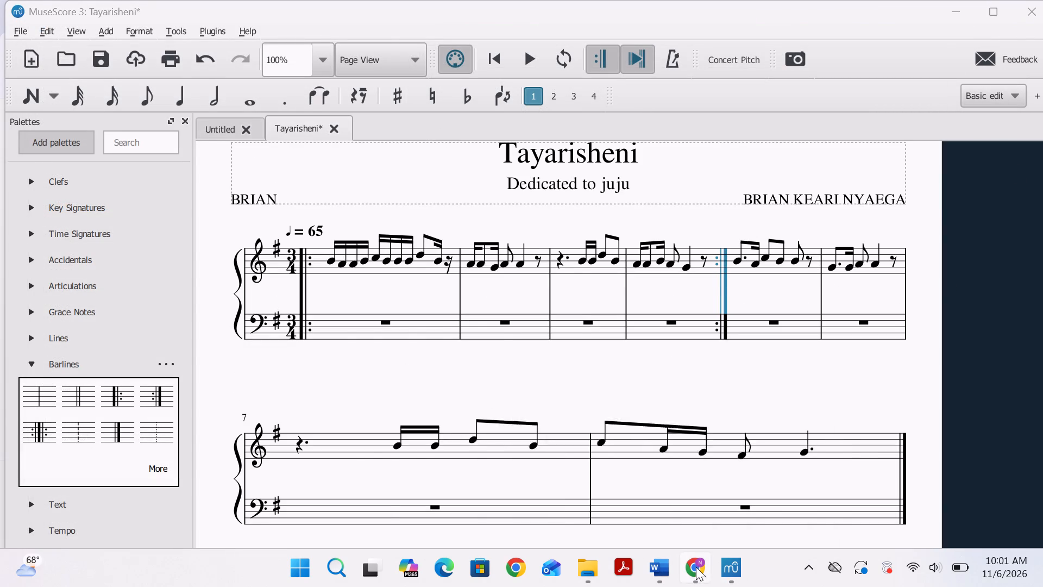
click(569, 18)
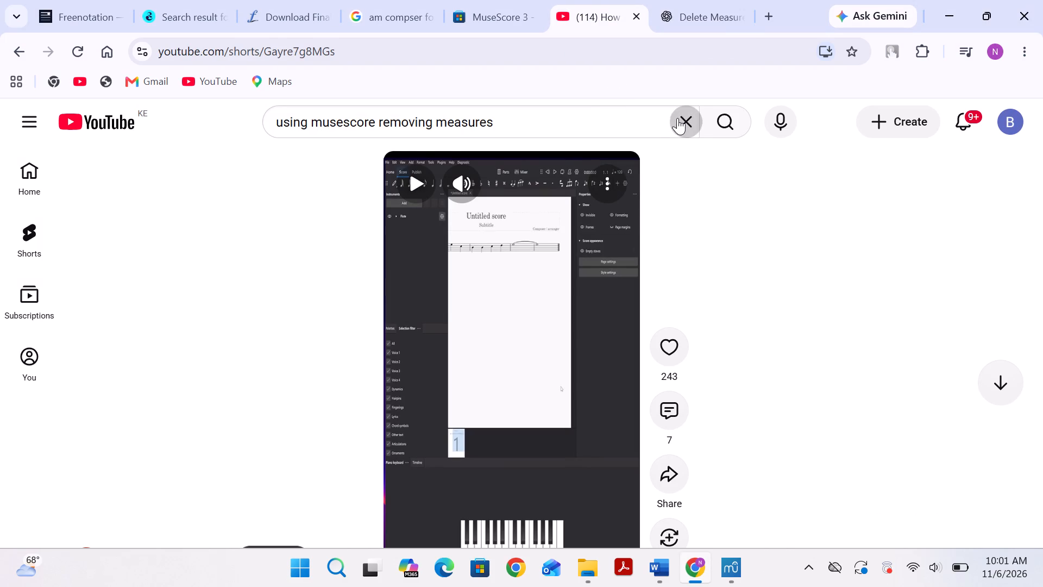
drag(607, 121, 362, 124)
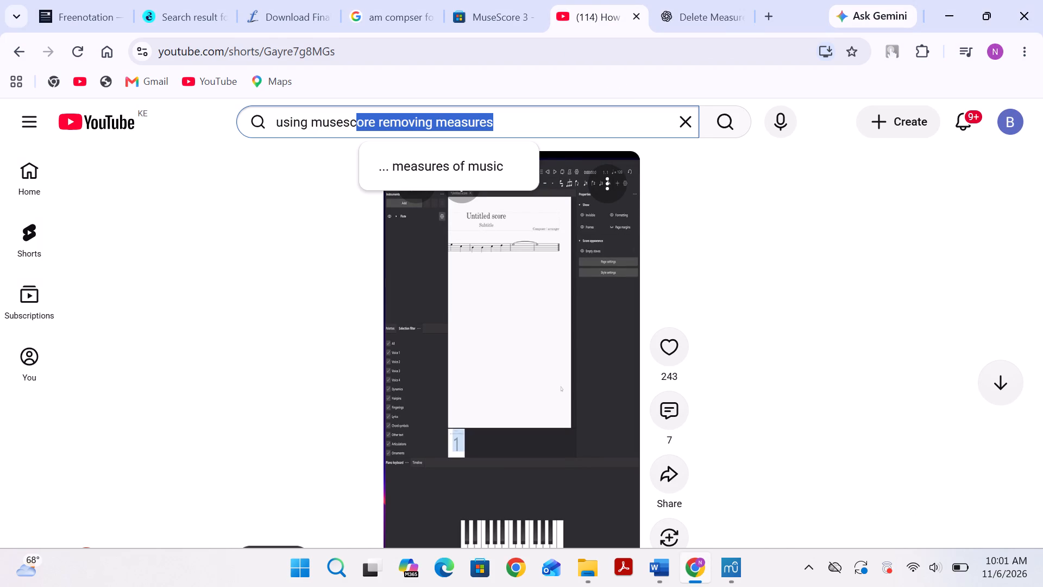
key(BackSpace)
key(BackSpace)
key(BackSpace)
key(BackSpace)
key(BackSpace)
key(BackSpace)
key(BackSpace)
key(BackSpace)
key(BackSpace)
key(BackSpace)
key(BackSpace)
key(BackSpace)
key(BackSpace)
key(BackSpace)
key(BackSpace)
key(BackSpace)
key(BackSpace)
key(BackSpace)
key(BackSpace)
key(BackSpace)
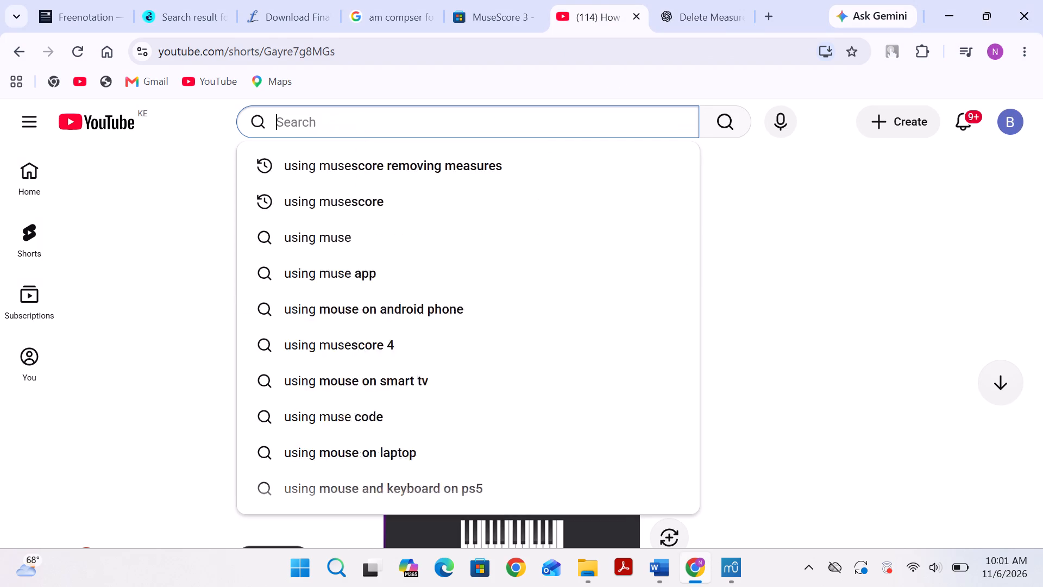
text(begini)
text(a)
key(space)
key(BackSpace)
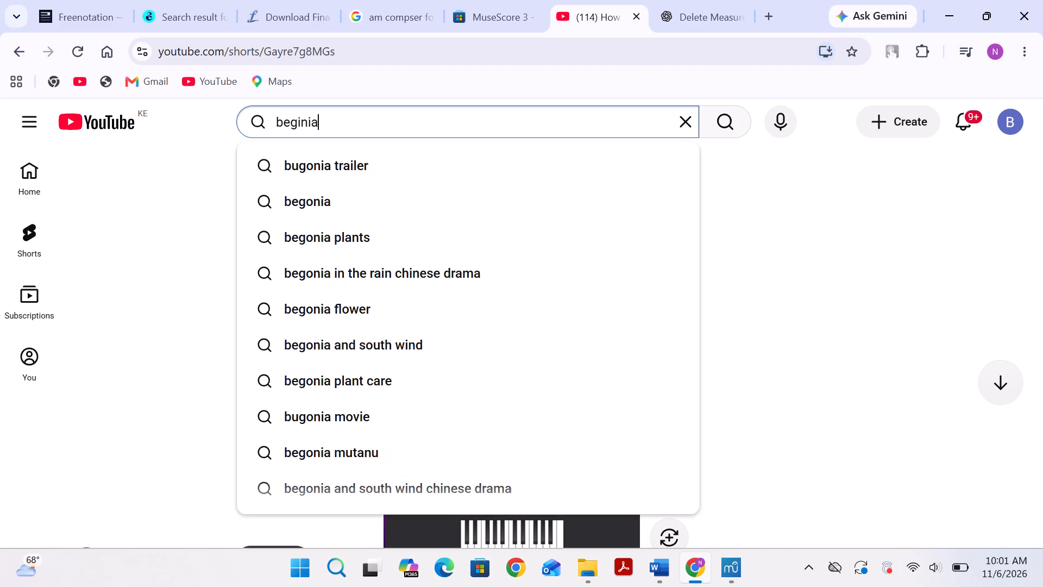
key(BackSpace)
key(n)
key(g)
key(space)
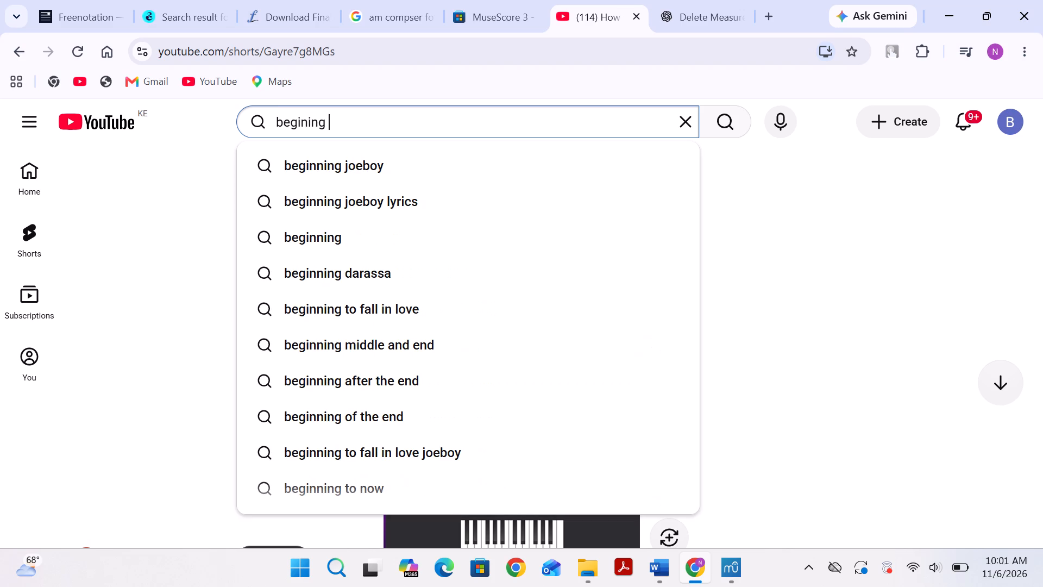
text(a separate staff for stanzas n)
key(BackSpace)
text(musecsr)
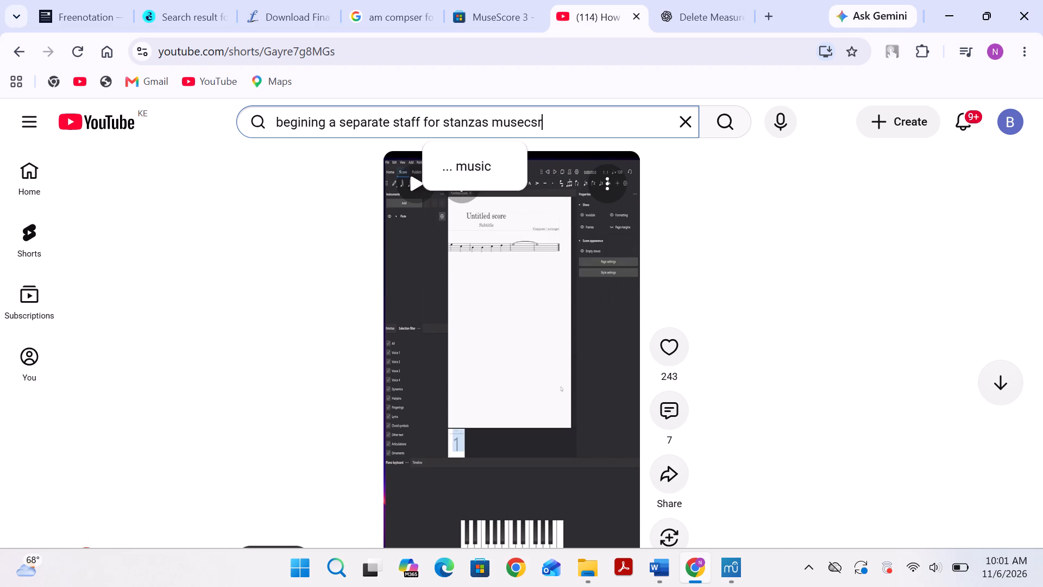
key(Down)
key(Return)
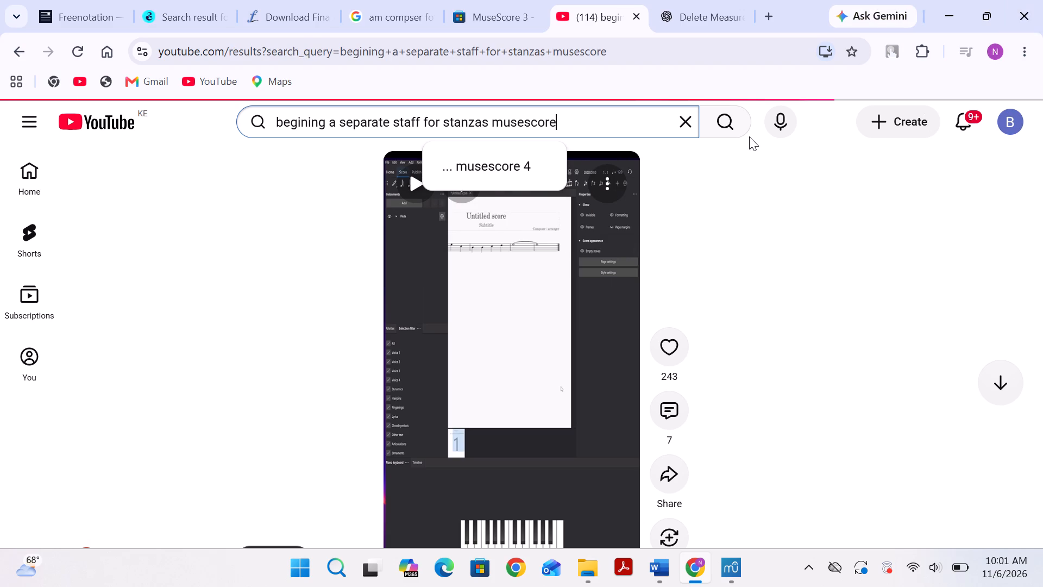
click(728, 130)
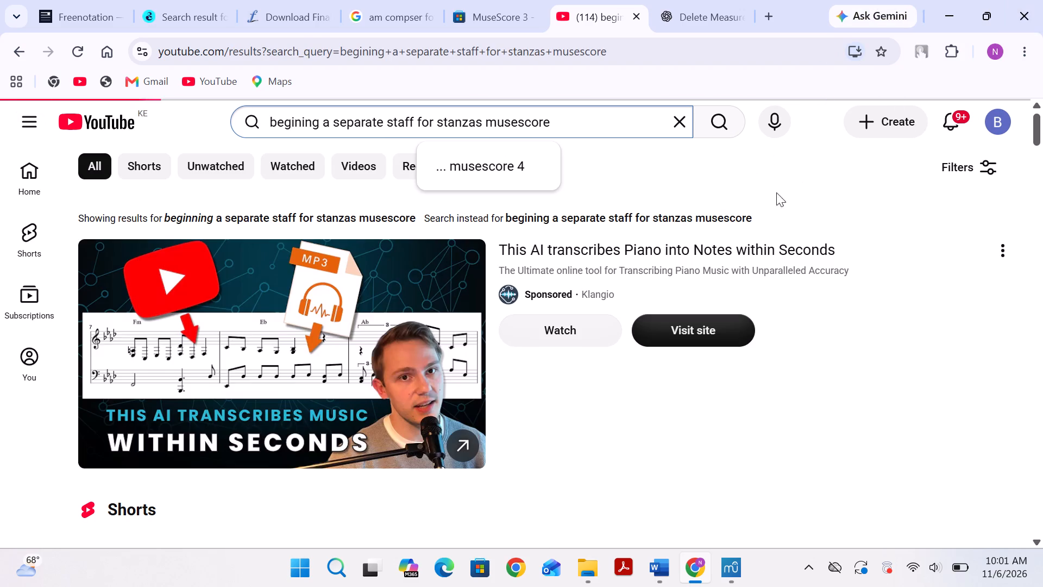
Browse the search results and open the video "MuseScore Studio 4.5 How to ADD STAFF and Staves".
scroll(765, 198, down, 5)
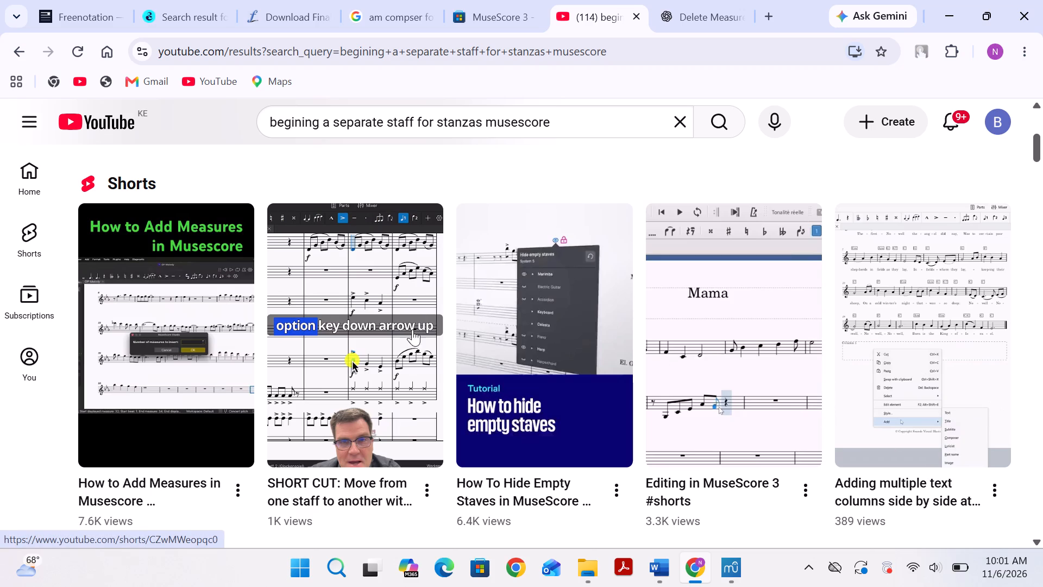
scroll(421, 333, down, 4)
scroll(414, 336, up, 3)
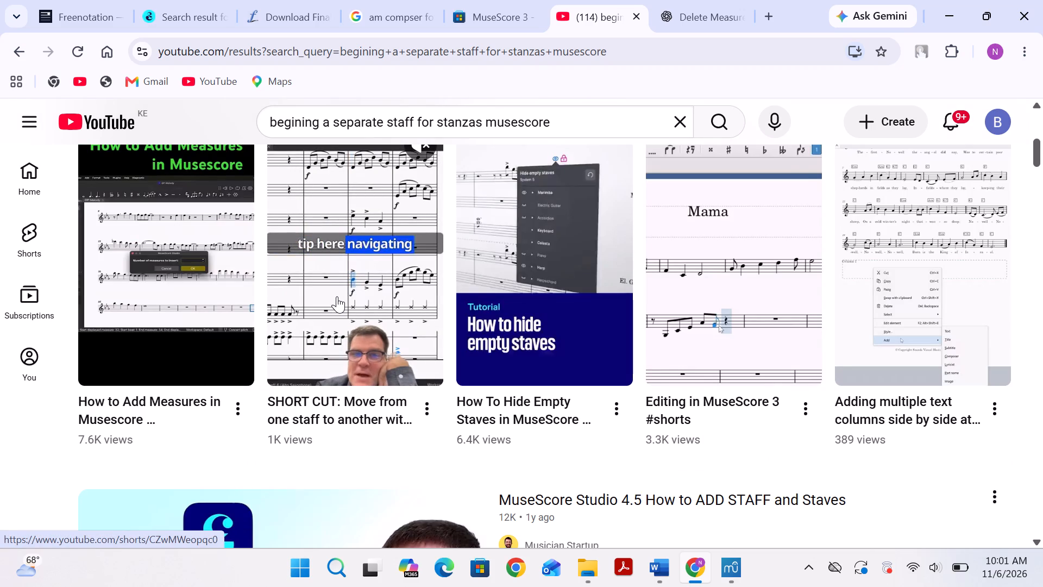
scroll(337, 293, down, 1)
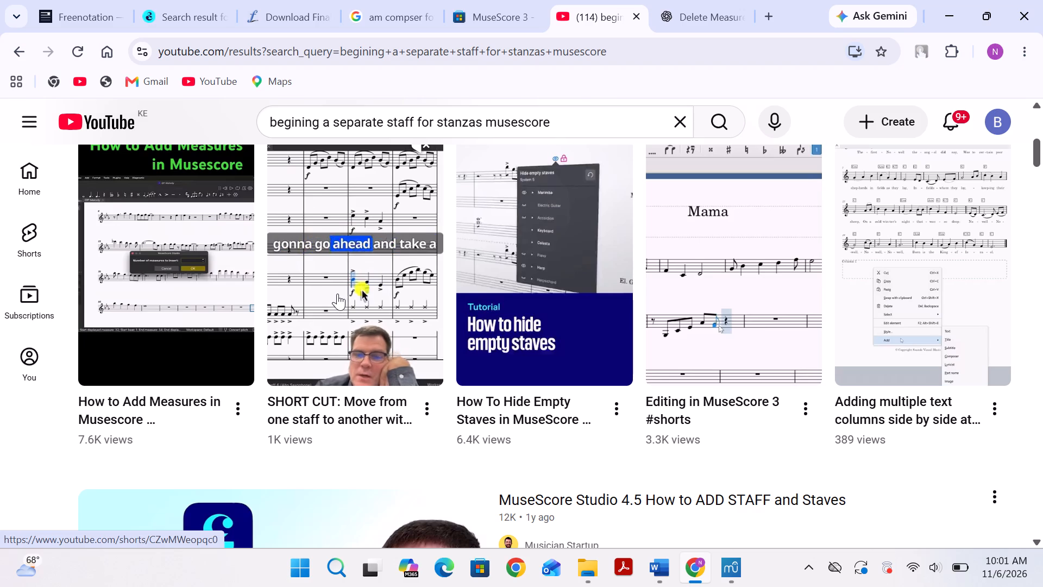
scroll(338, 293, down, 2)
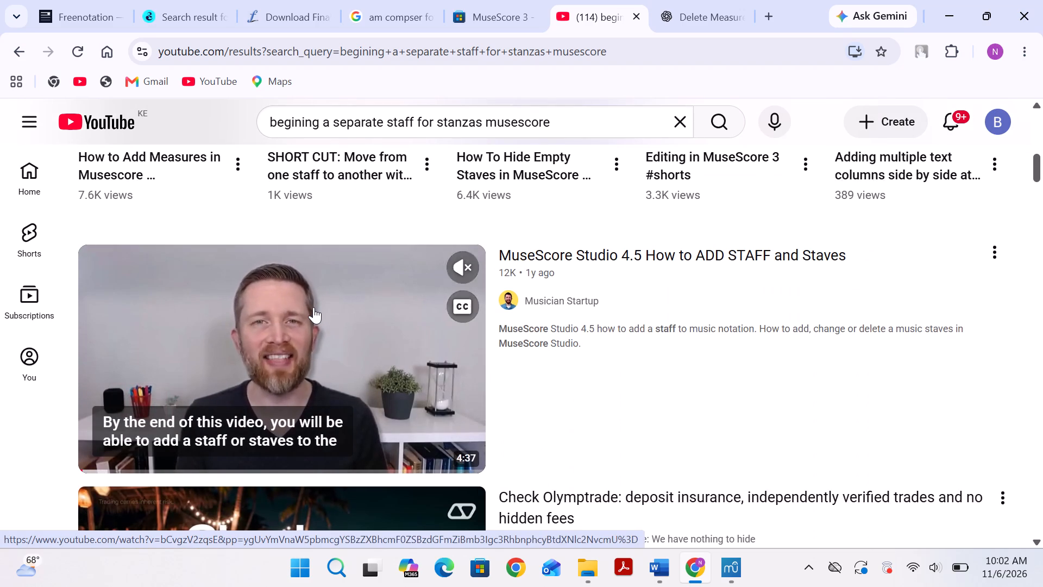
click(313, 306)
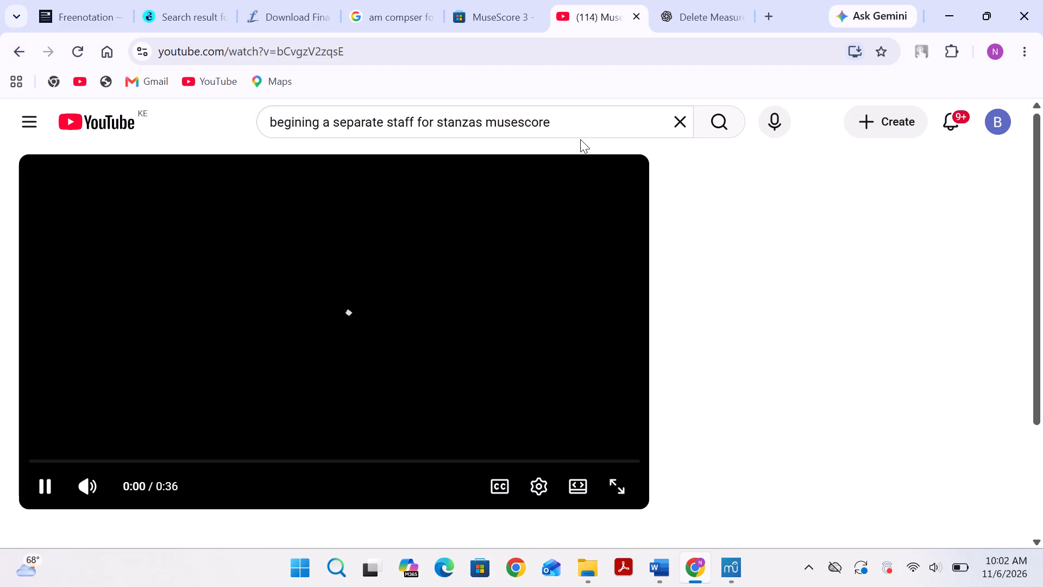
Refine the YouTube search to "begining a separate staff for stanzas musescore 3".
drag(580, 139, 580, 133)
click(581, 124)
click(581, 119)
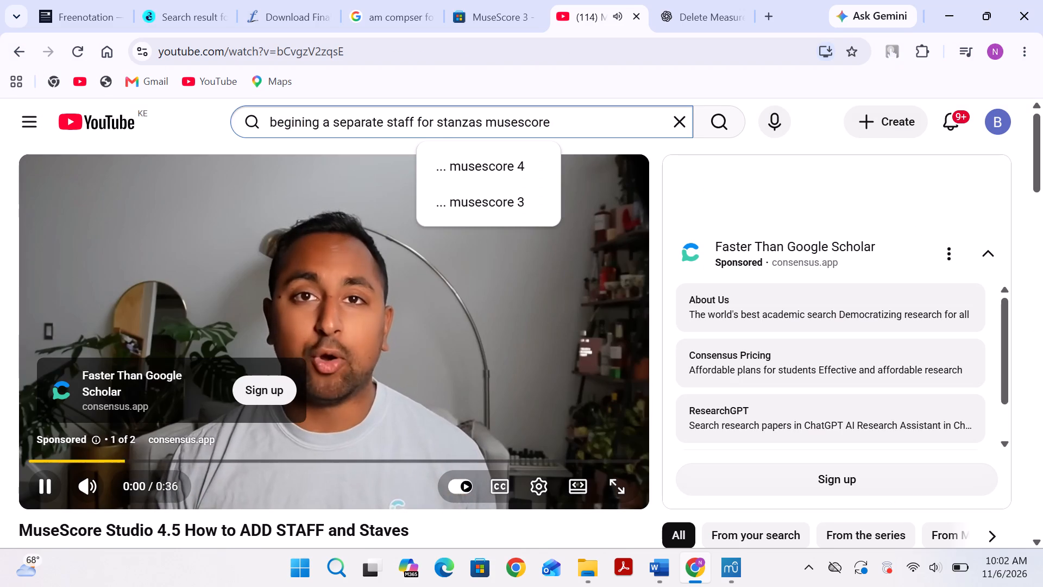
key(v)
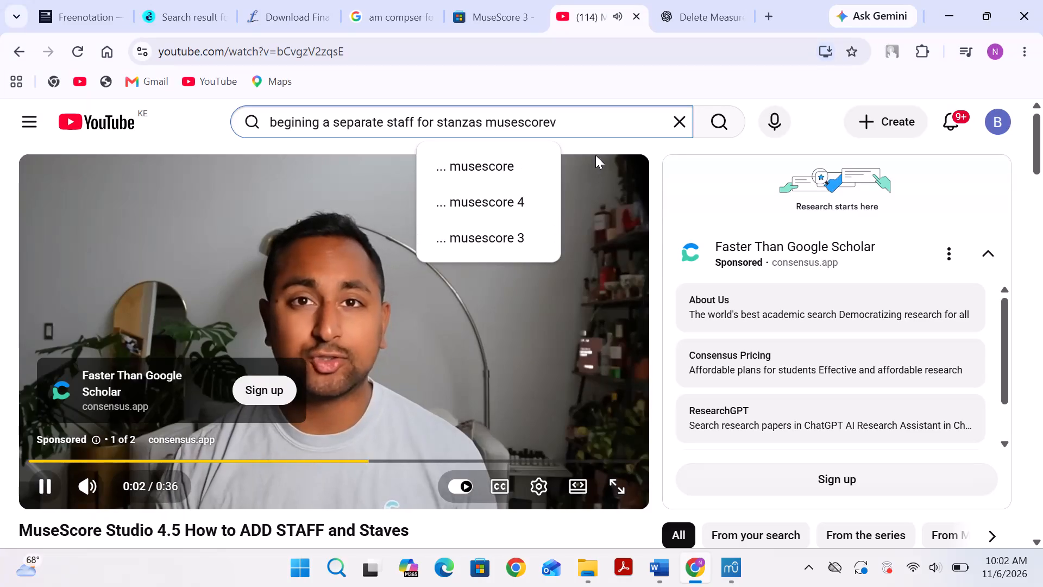
key(BackSpace)
key(space)
key(3)
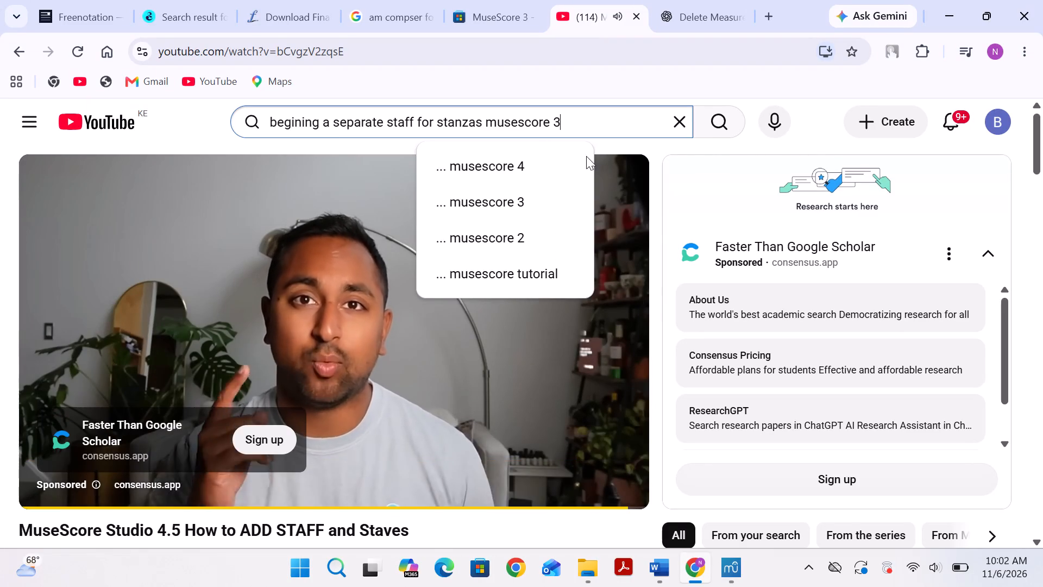
key(backslash)
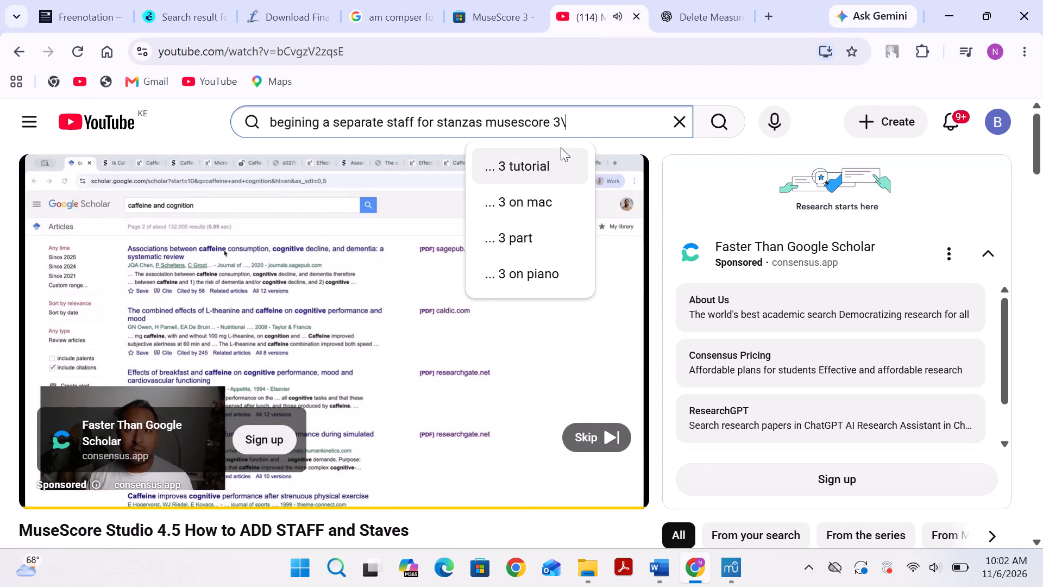
key(BackSpace)
key(Return)
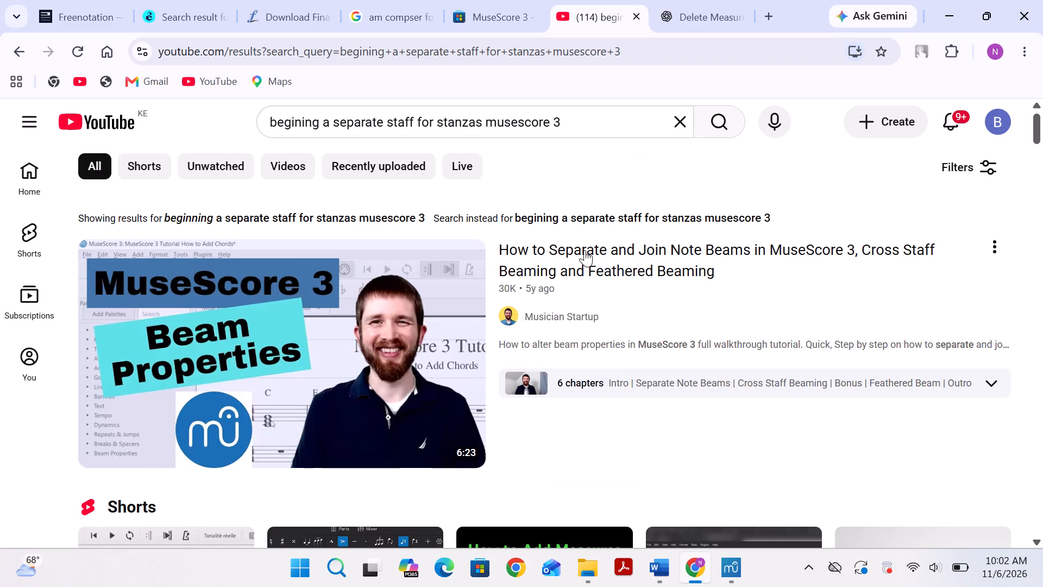
Browse the search results and open the video "Adding Instruments:Blank Staves Part 2 - If Muse Score Doesn't Open with More than One Staff".
scroll(585, 250, down, 2)
scroll(696, 216, down, 3)
scroll(461, 336, down, 2)
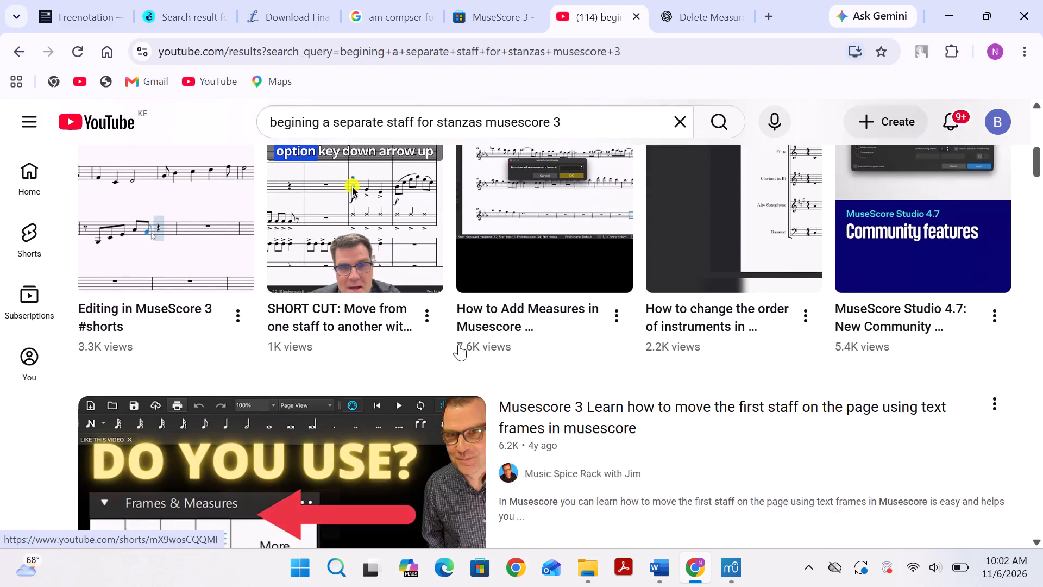
scroll(461, 342, down, 4)
scroll(461, 342, up, 2)
scroll(335, 323, up, 2)
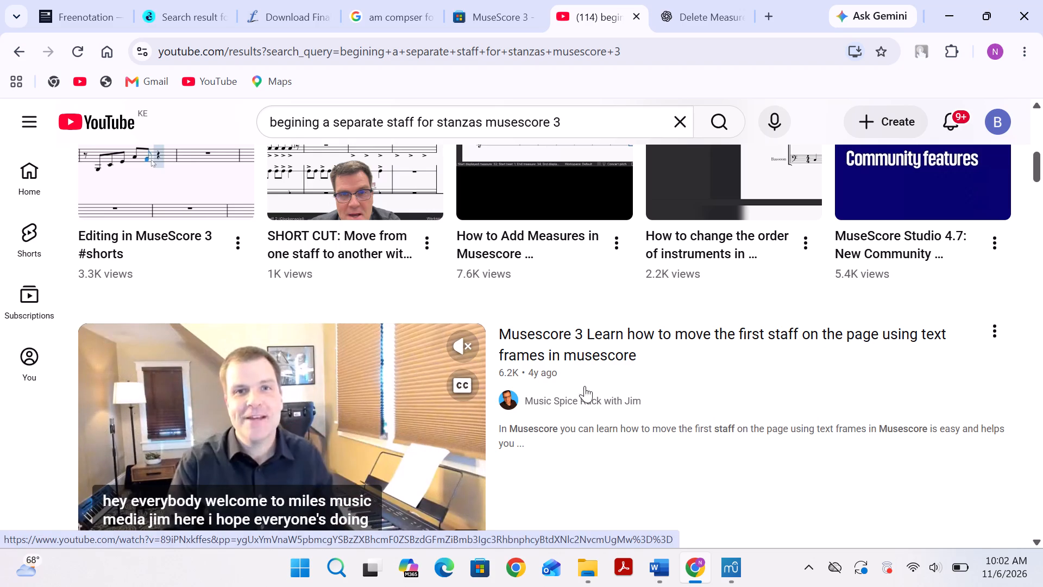
scroll(839, 380, down, 1)
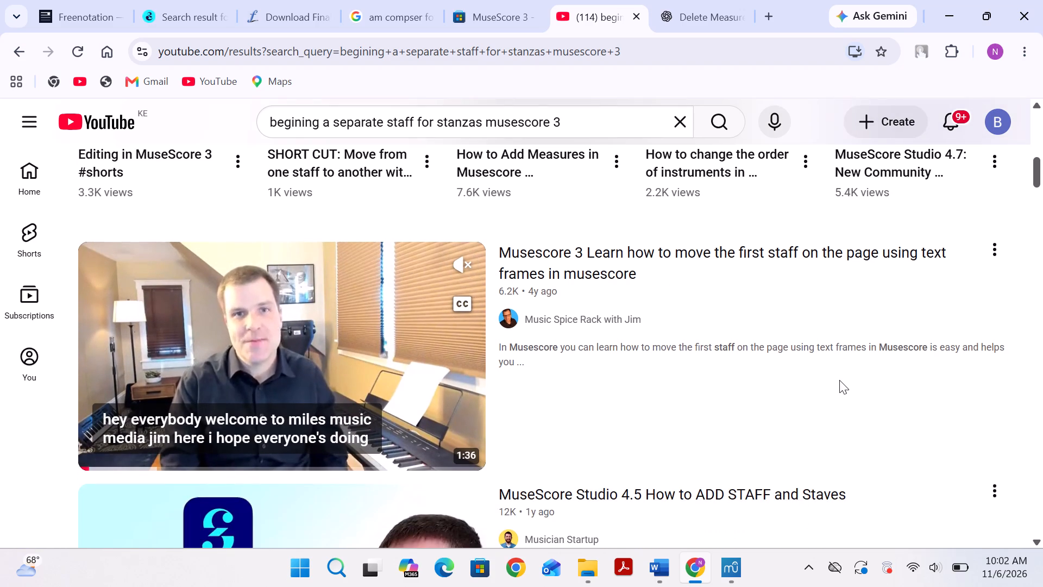
scroll(766, 355, down, 2)
scroll(622, 333, down, 2)
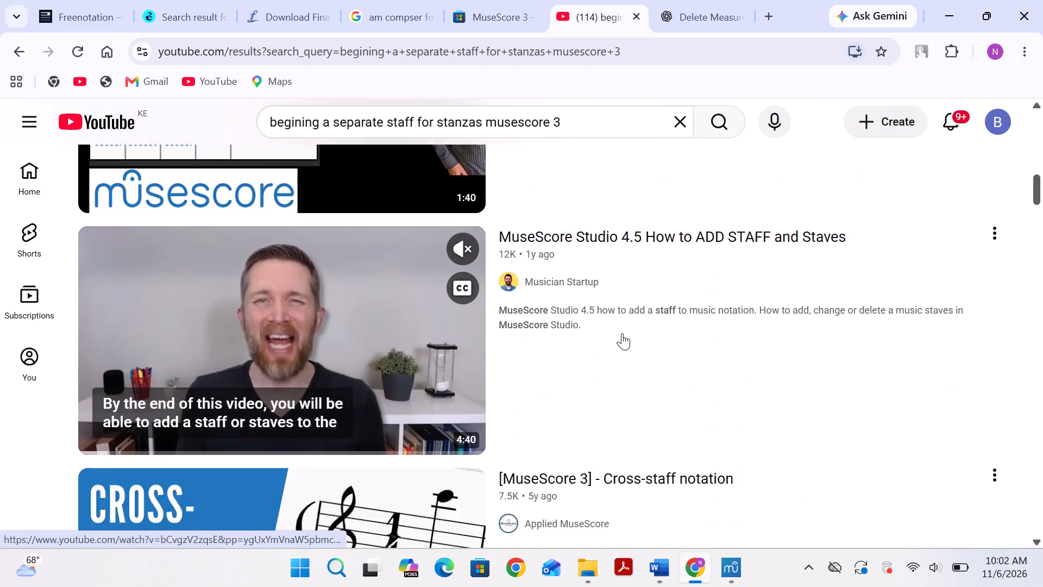
scroll(622, 333, down, 1)
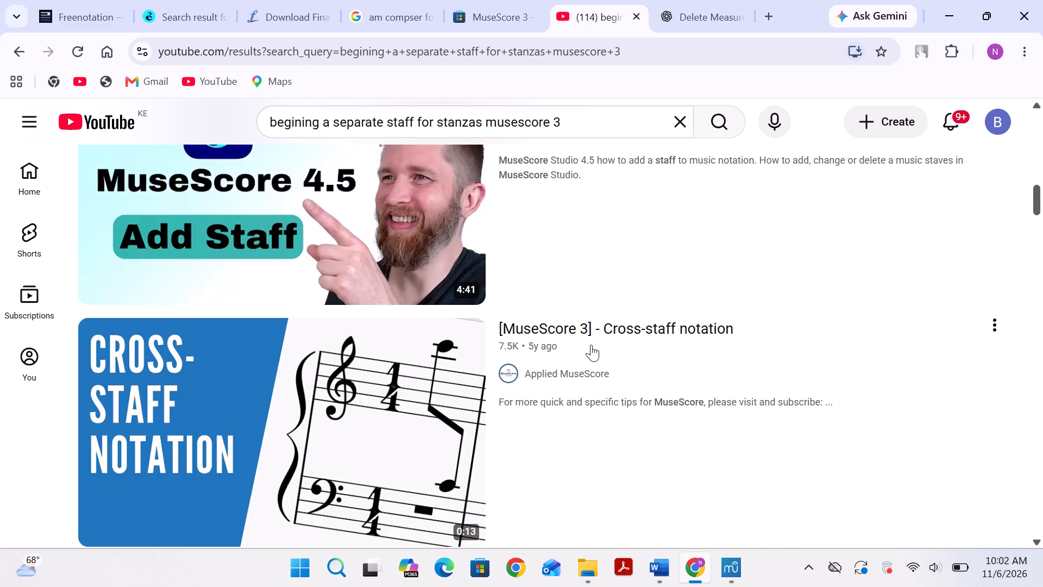
scroll(591, 345, down, 2)
scroll(512, 350, down, 2)
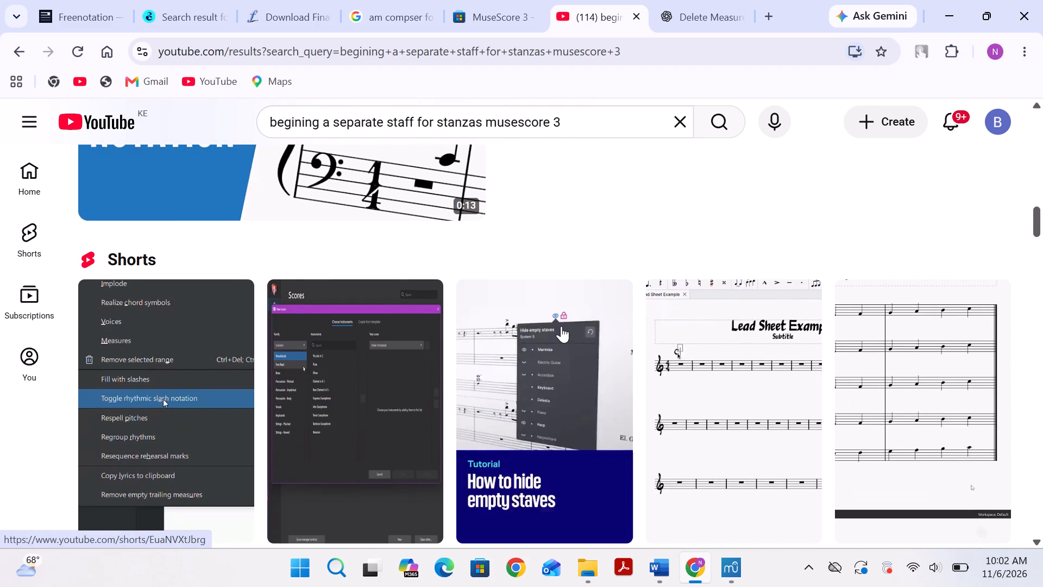
scroll(582, 316, down, 5)
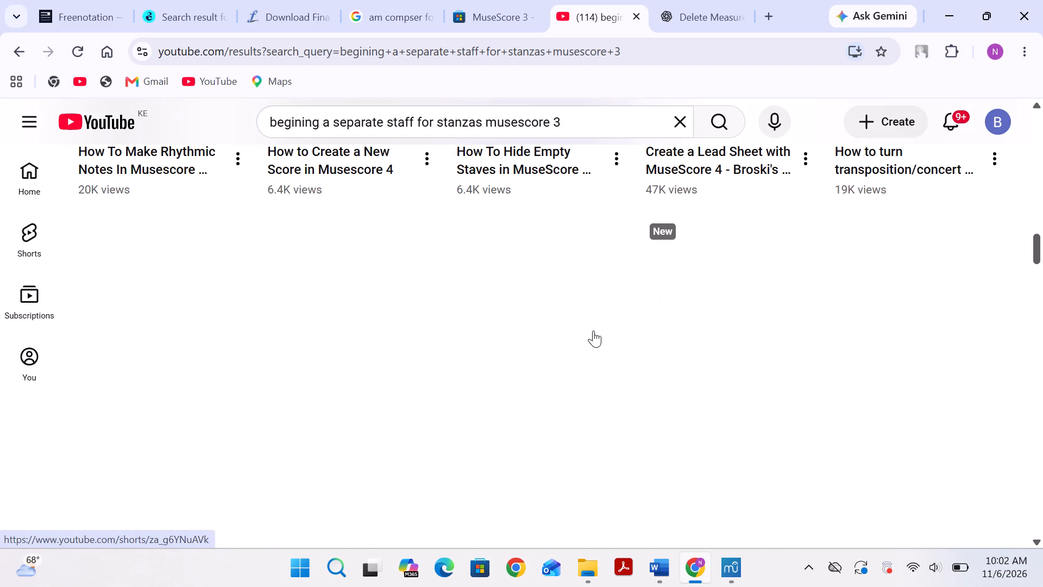
scroll(593, 330, up, 2)
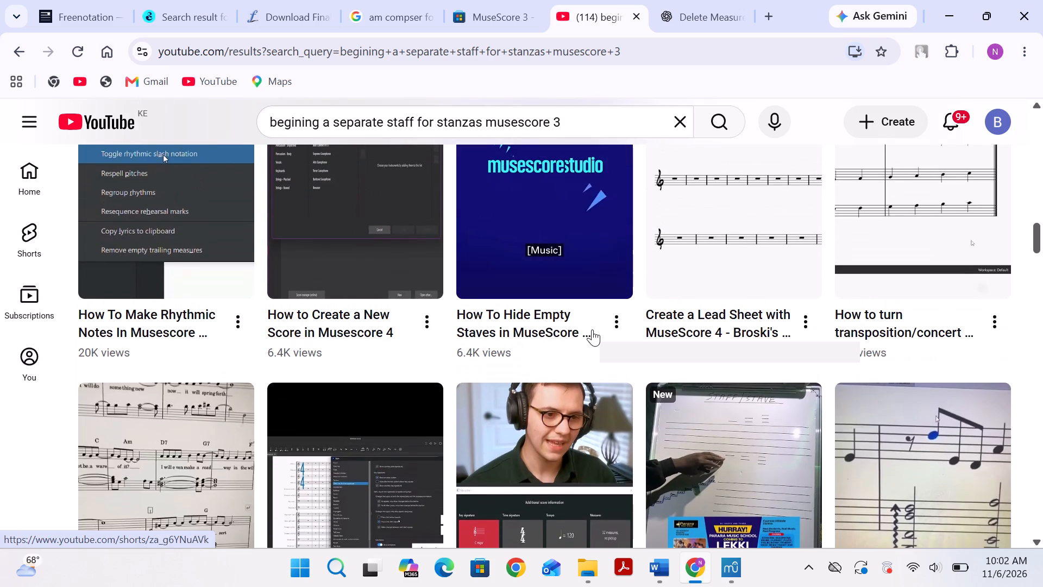
scroll(592, 329, down, 2)
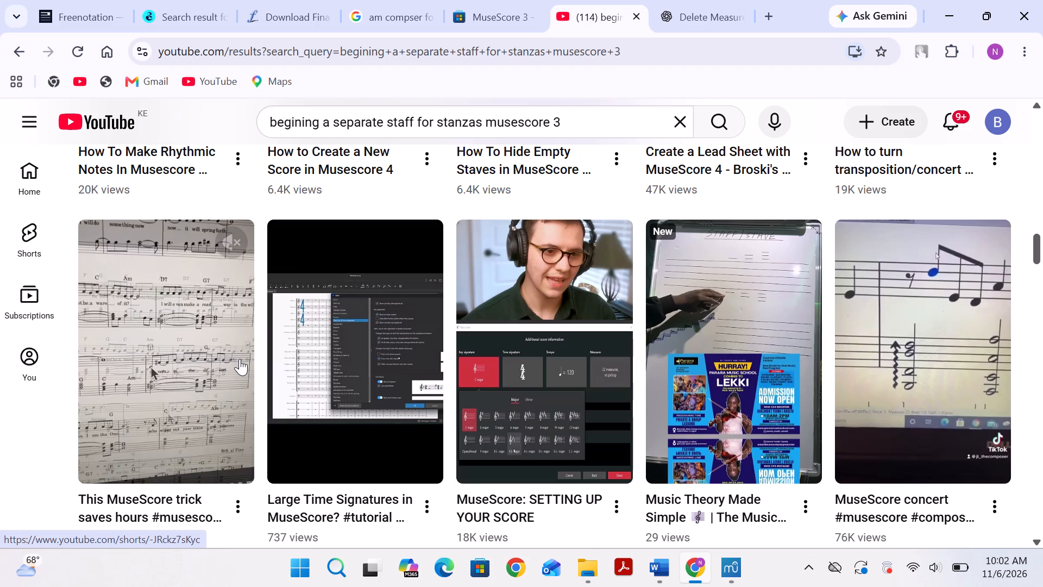
scroll(900, 476, down, 3)
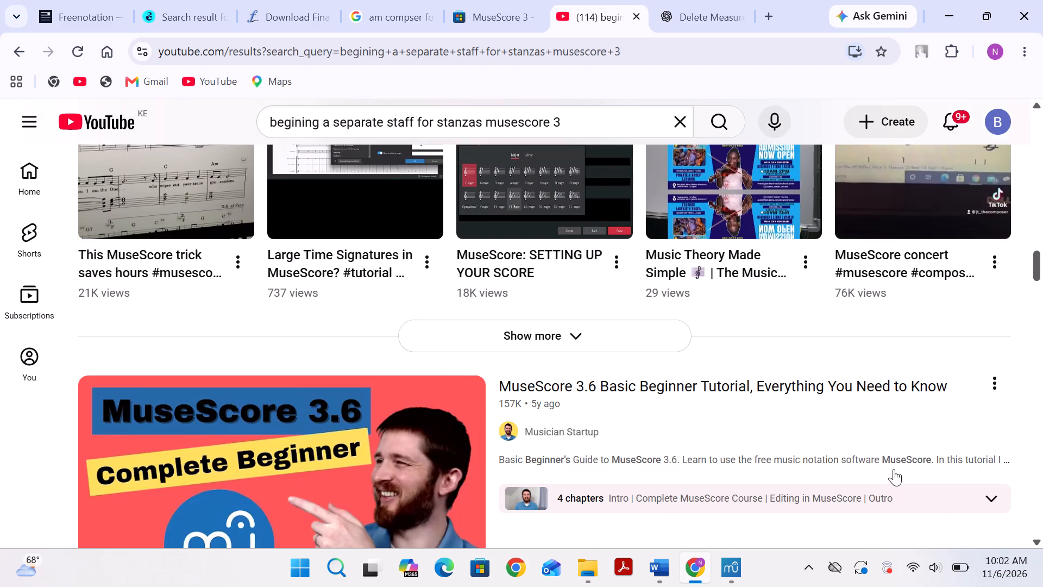
scroll(747, 440, down, 2)
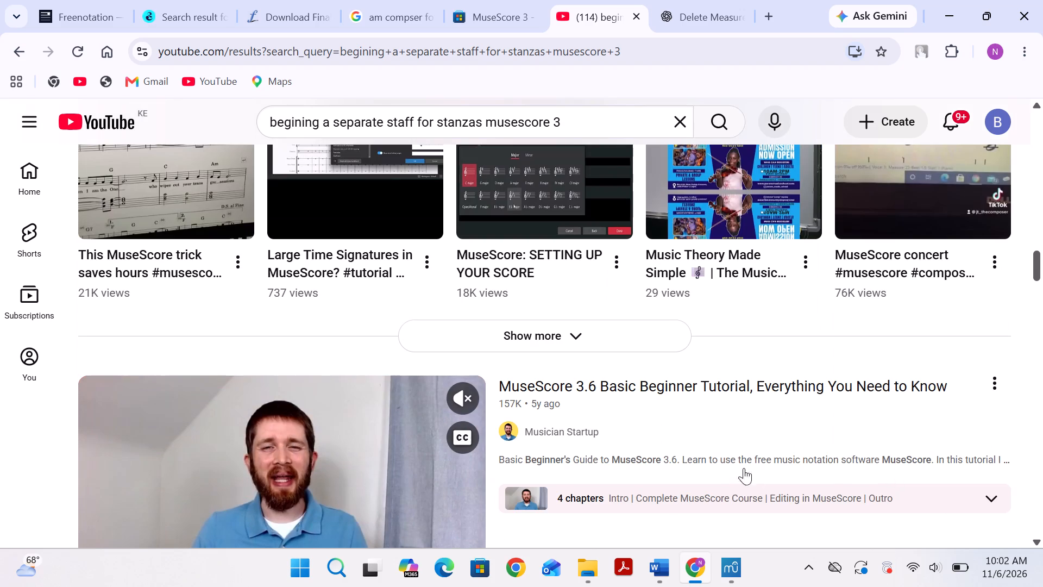
scroll(784, 341, down, 3)
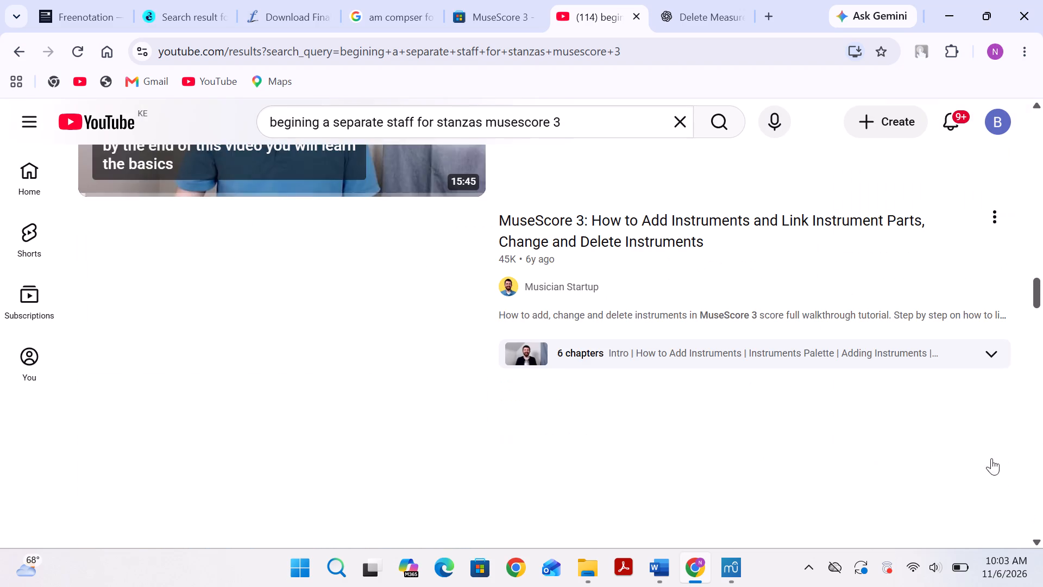
scroll(940, 447, up, 1)
scroll(939, 448, down, 1)
scroll(892, 436, down, 2)
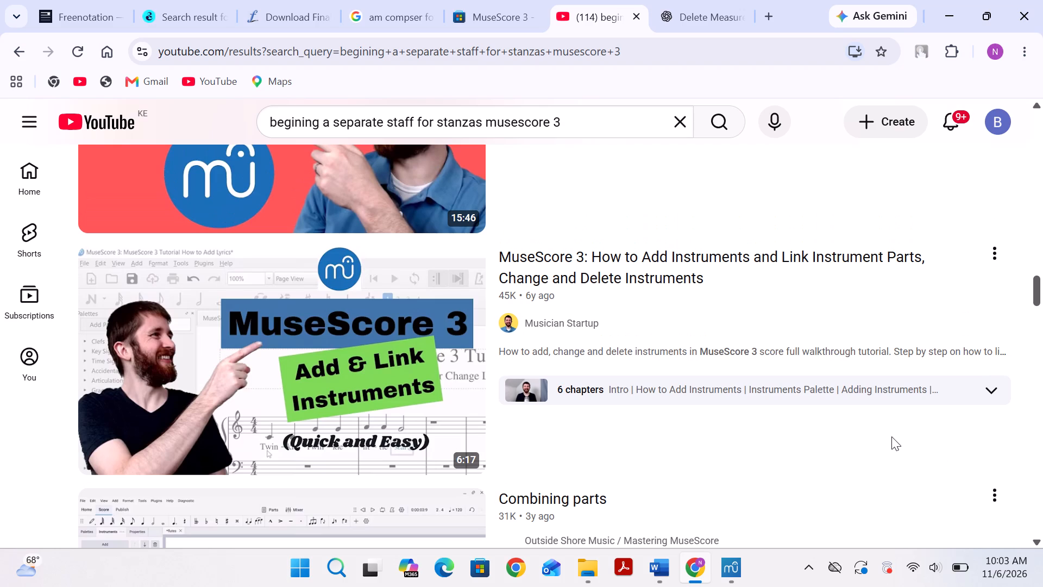
scroll(893, 416, down, 3)
scroll(626, 221, down, 3)
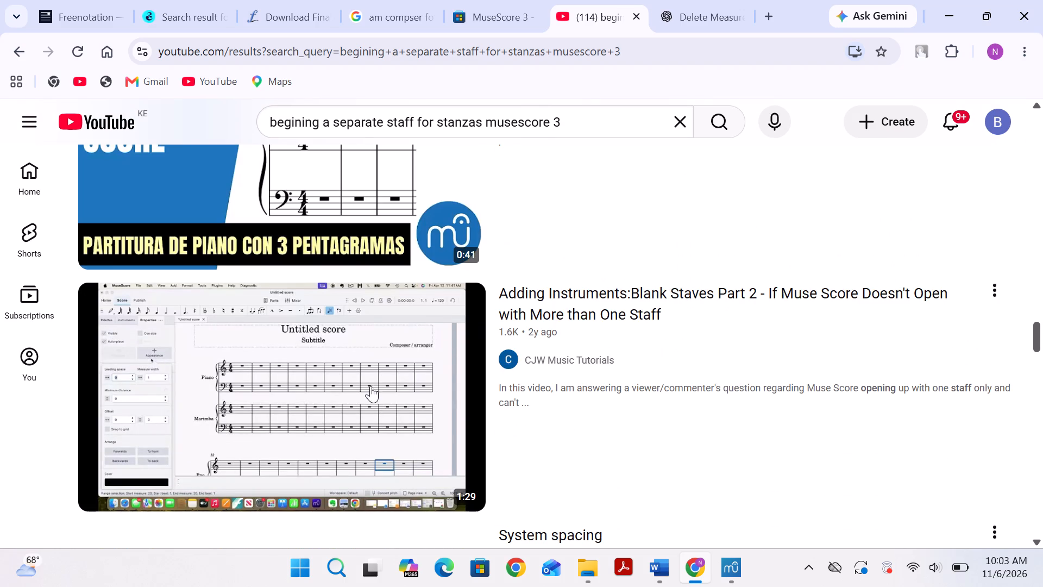
click(309, 388)
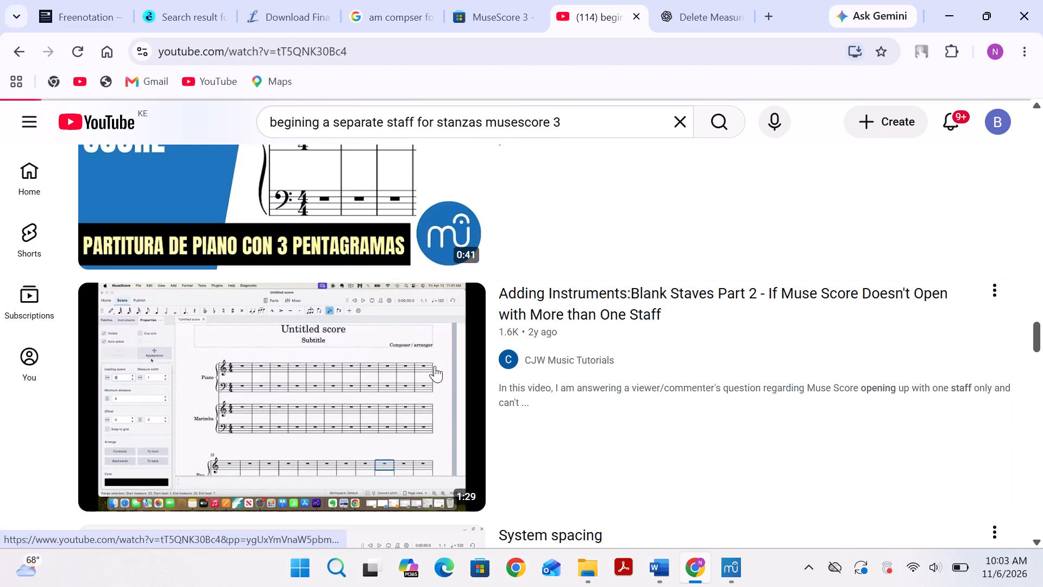
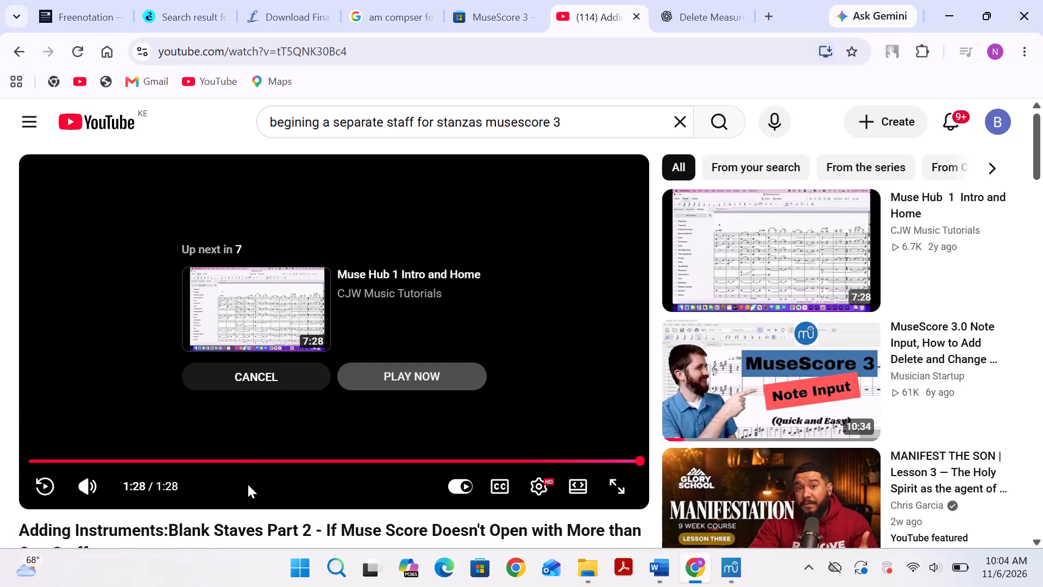
Replay the tutorial video on adding blank staves, skipping through its sections up to the Add or remove instruments part.
click(247, 461)
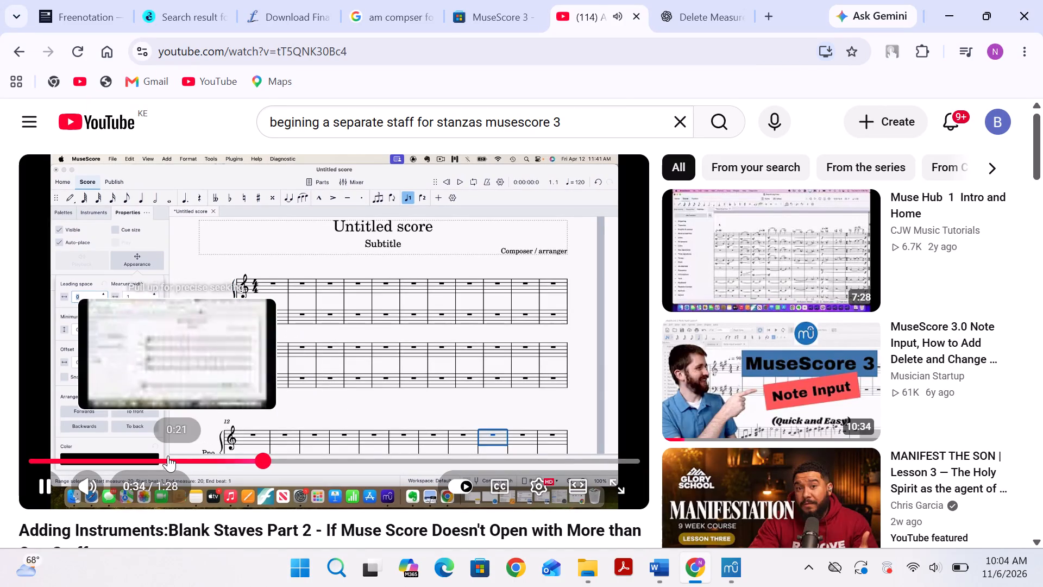
click(121, 454)
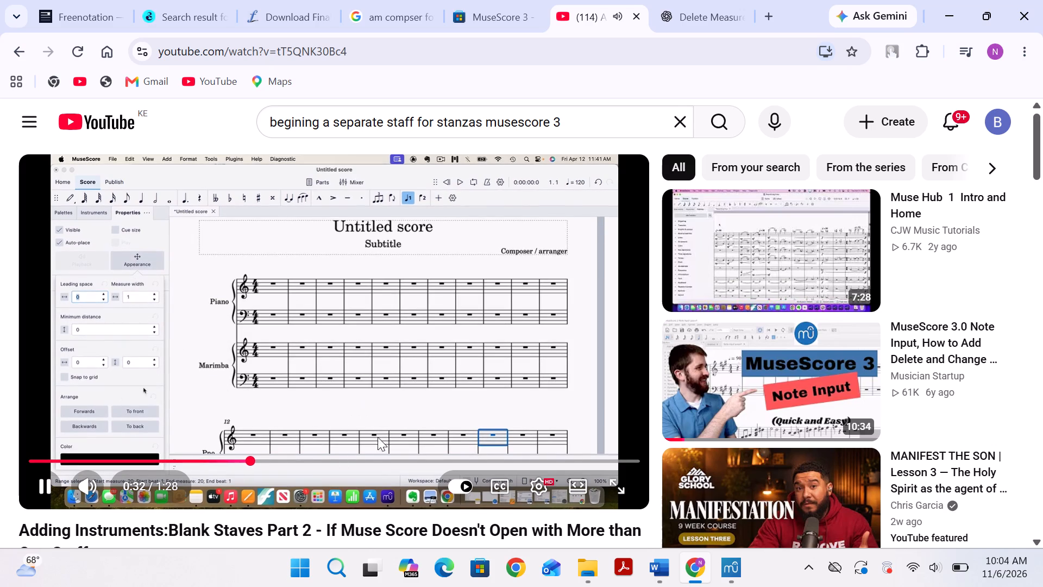
click(373, 459)
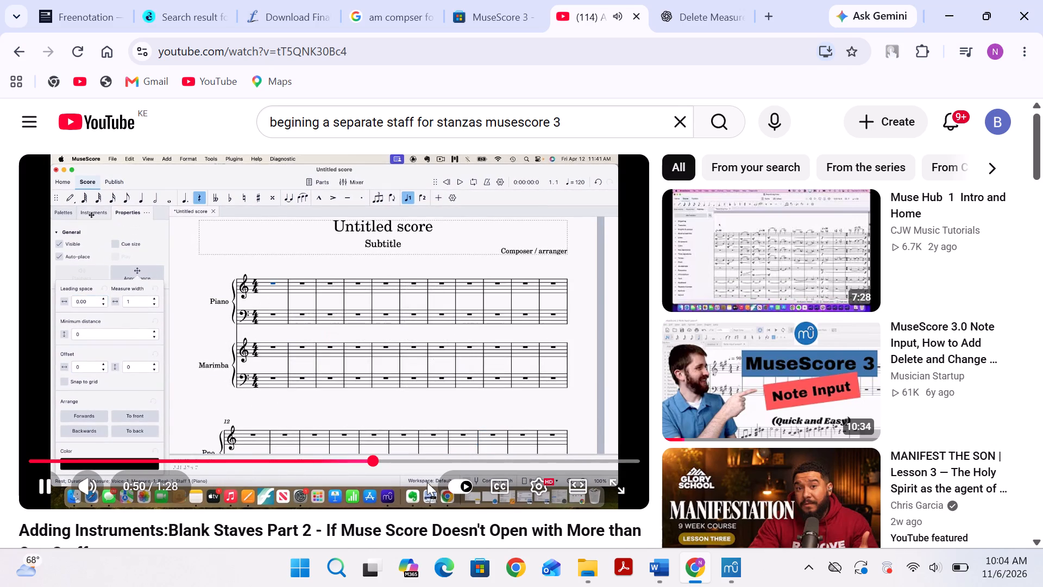
click(463, 461)
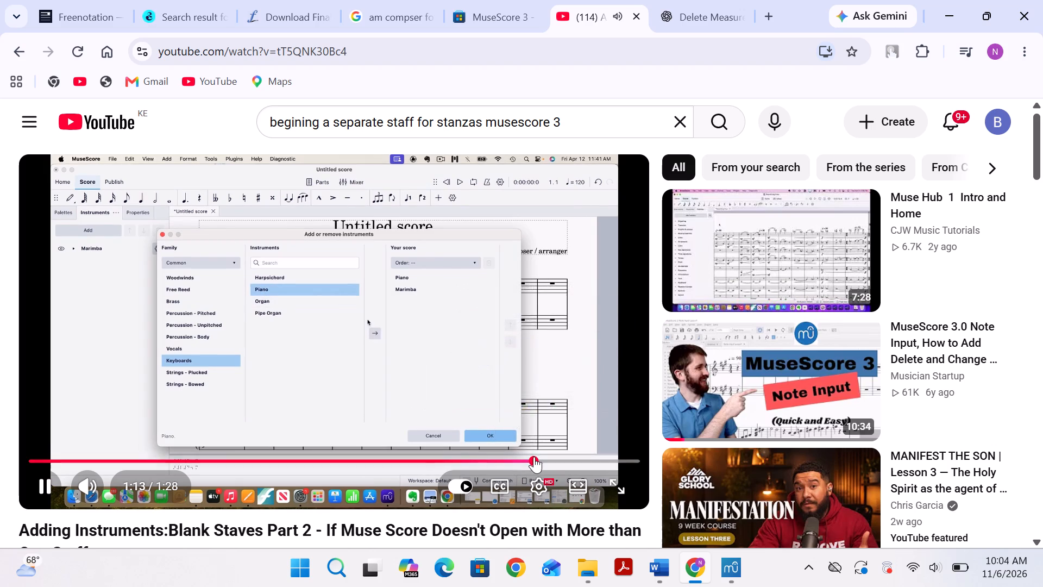
click(589, 455)
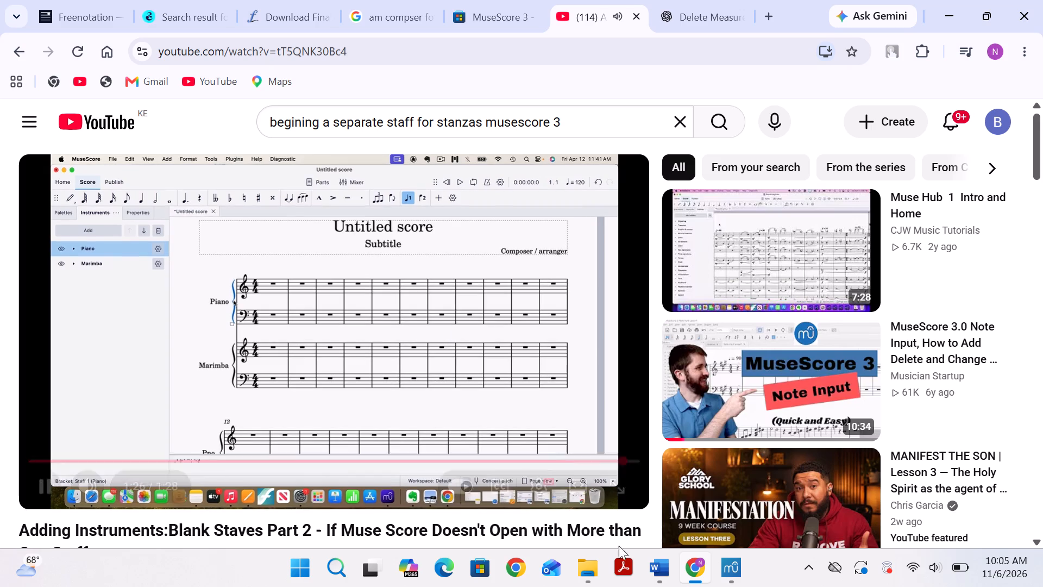
Switch to MuseScore and examine the instrument categories and the Piano's stave type options in the Instruments dialog, closing it when done.
click(727, 572)
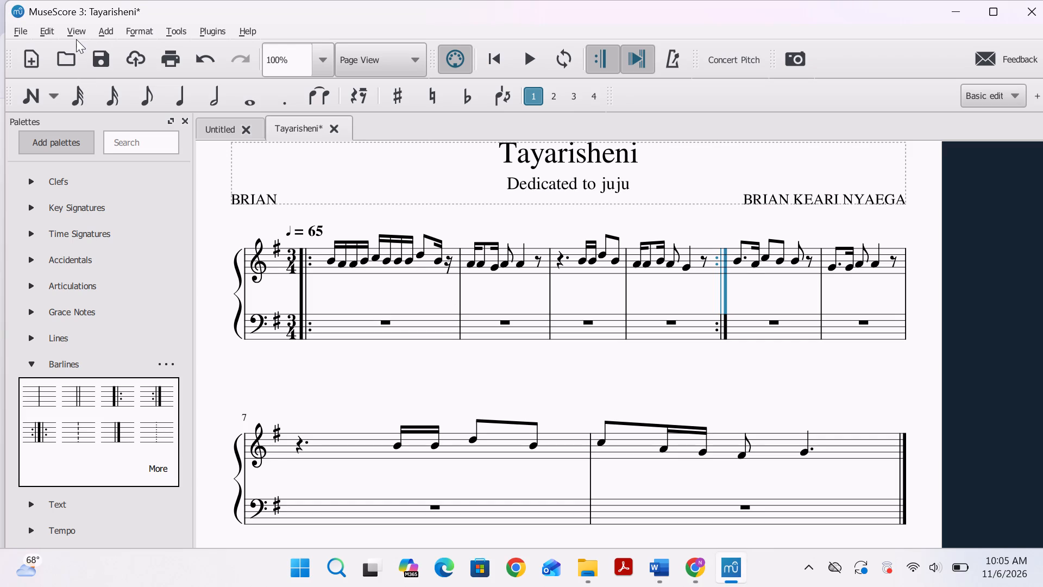
click(47, 34)
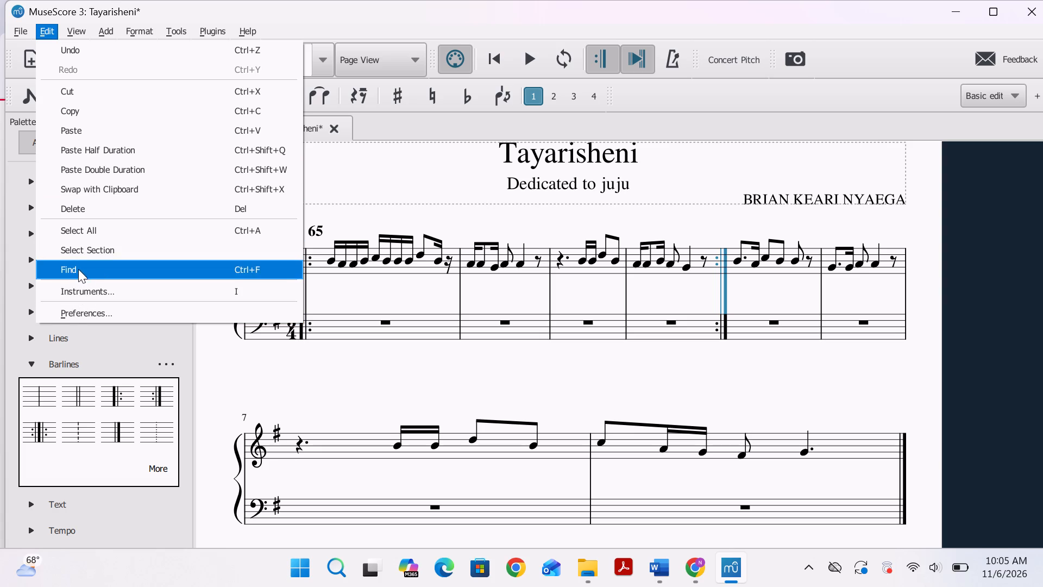
click(86, 294)
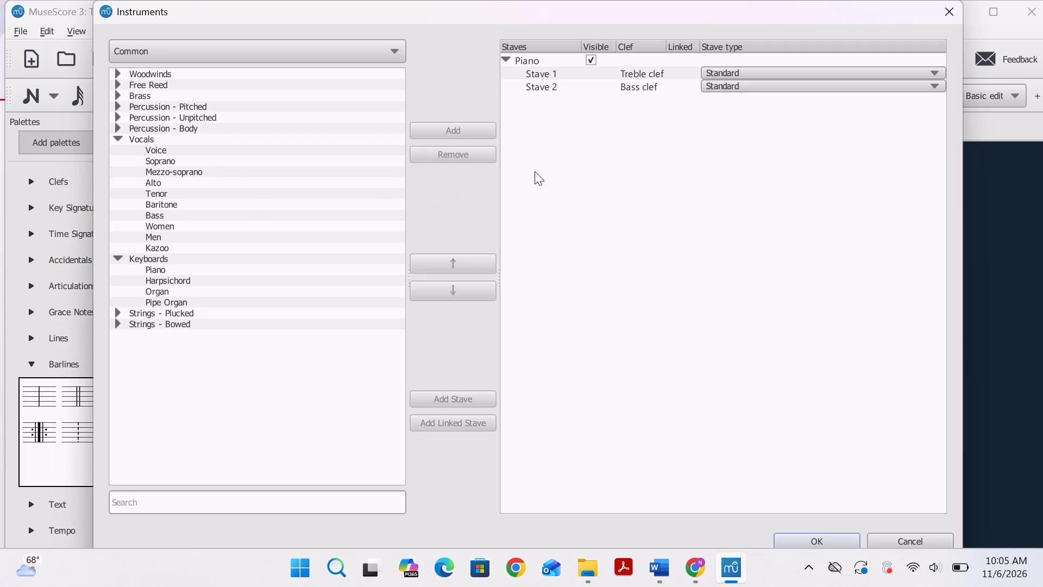
click(638, 46)
click(516, 58)
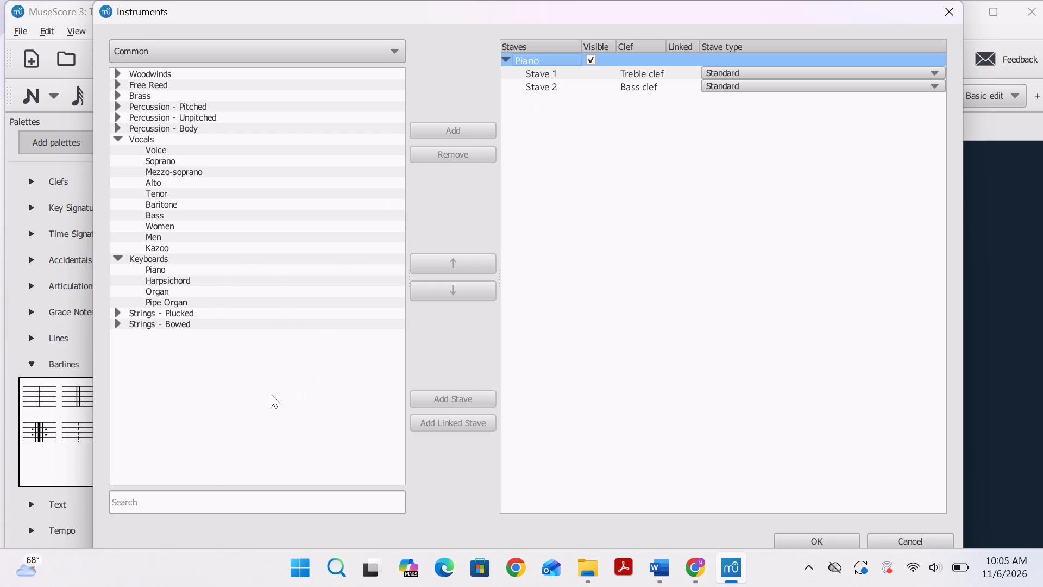
click(247, 508)
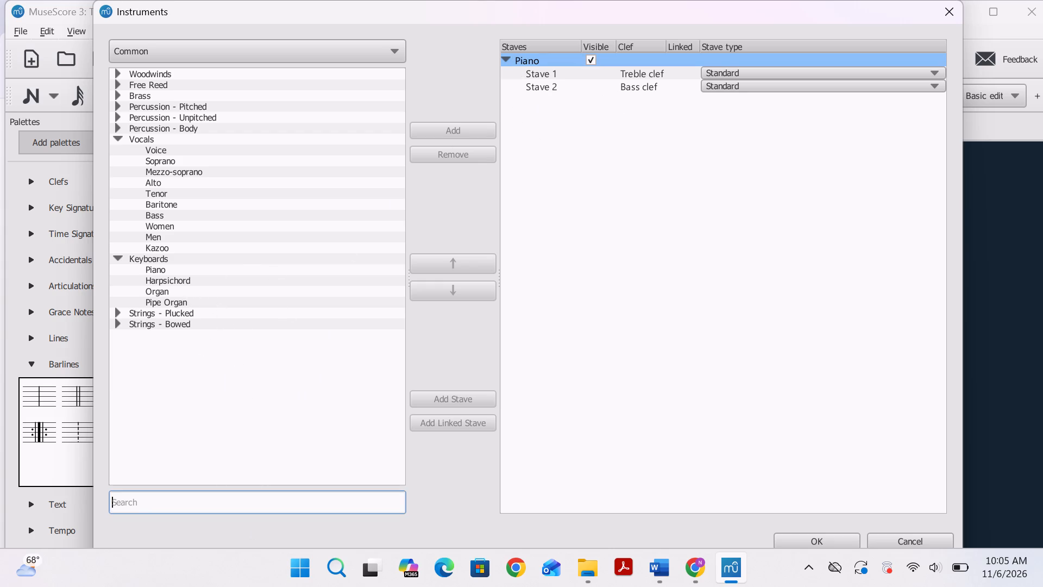
click(397, 45)
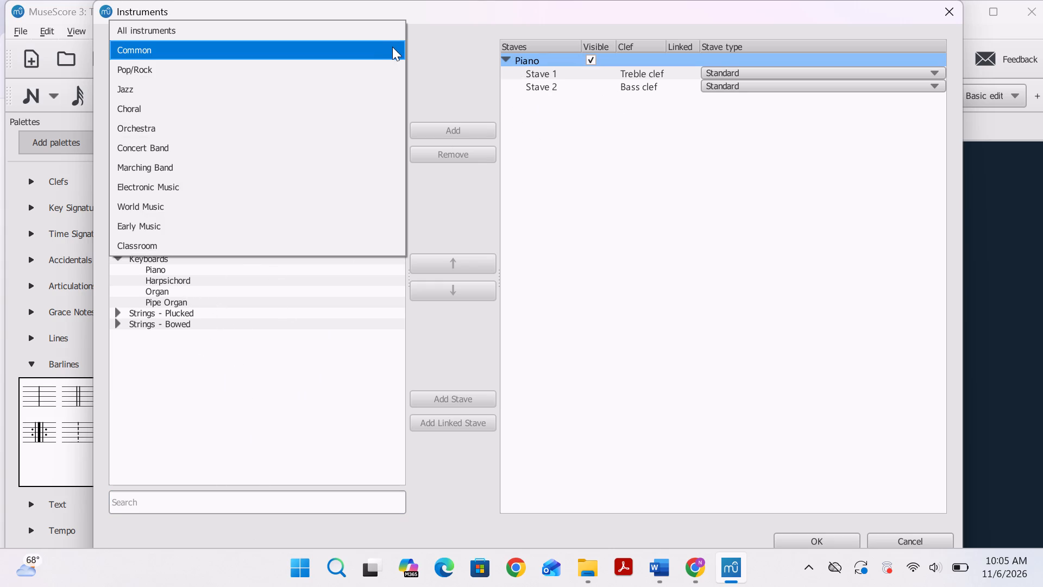
click(386, 54)
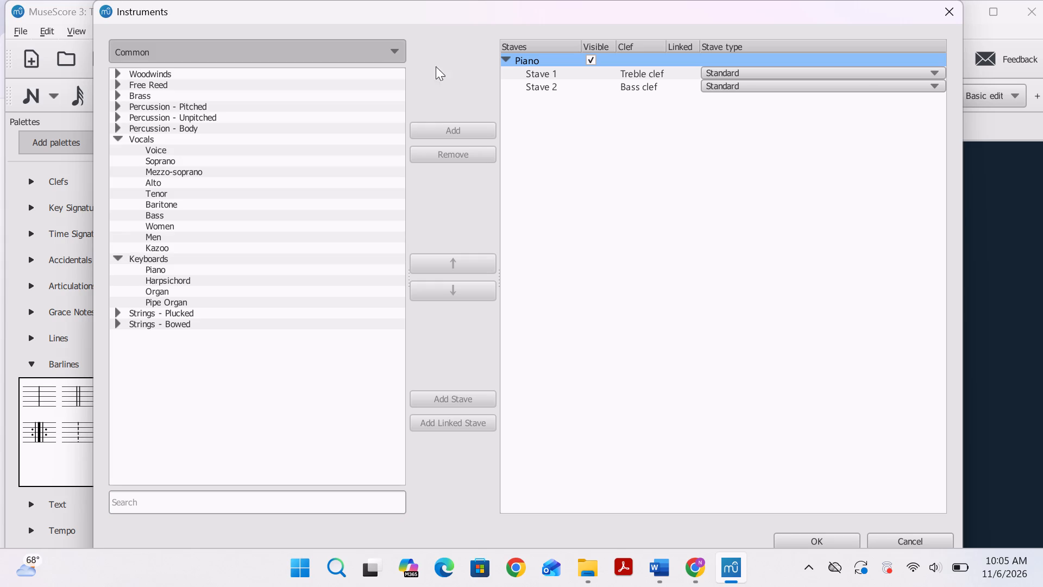
click(786, 84)
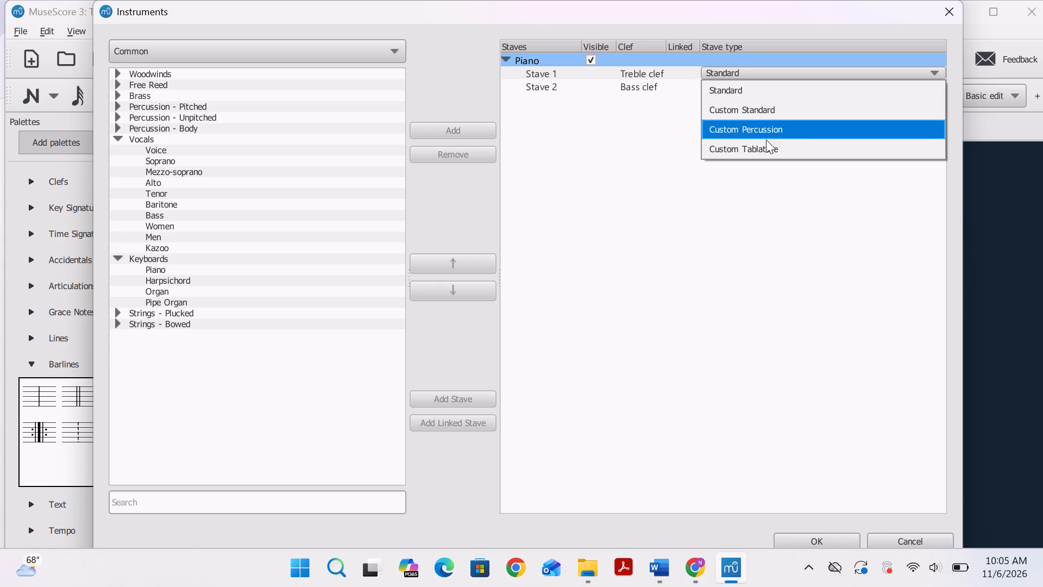
click(667, 200)
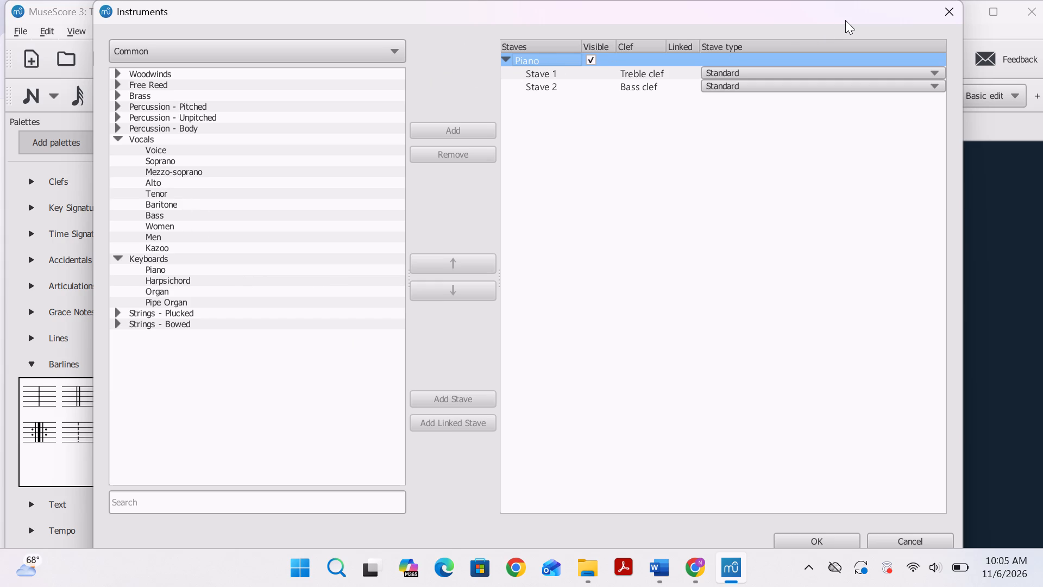
click(938, 11)
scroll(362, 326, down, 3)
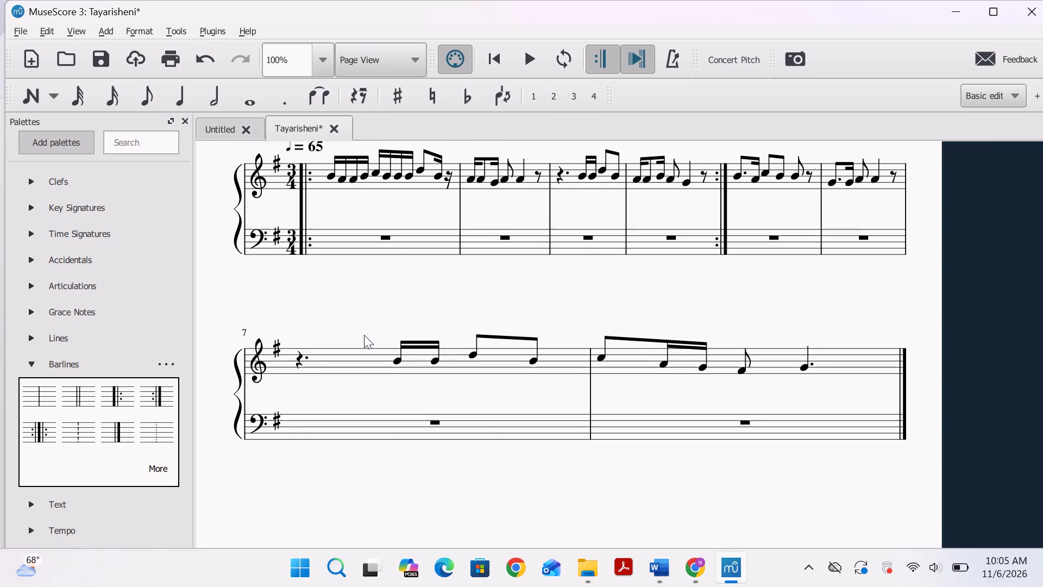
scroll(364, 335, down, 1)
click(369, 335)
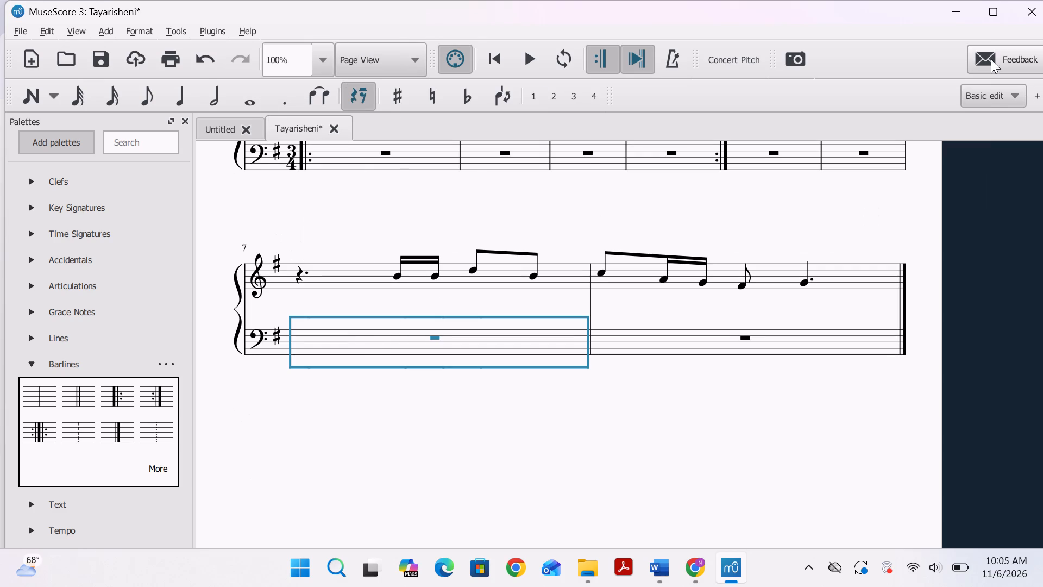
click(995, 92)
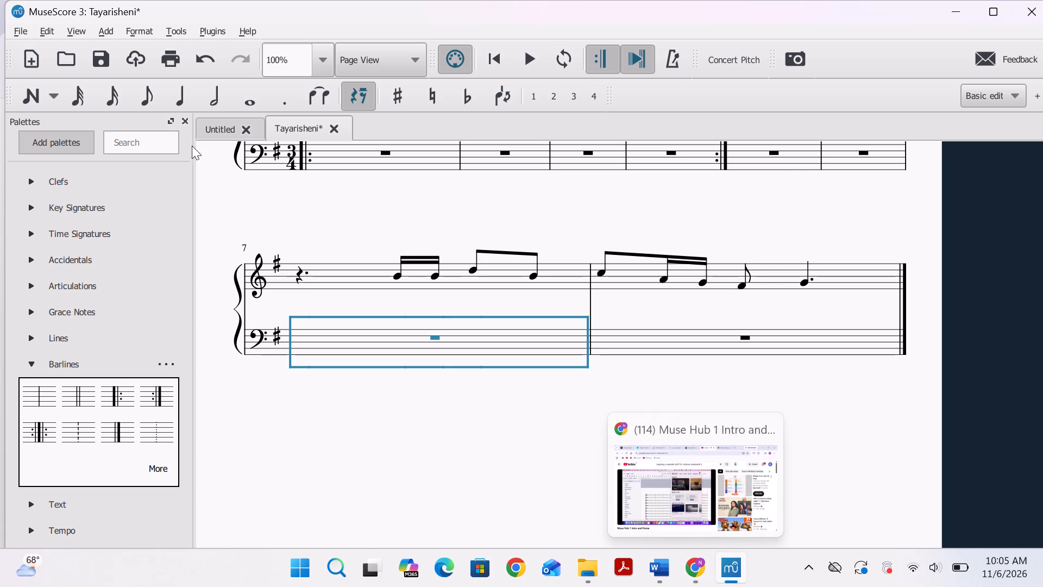
Switch to Chrome, pause the Muse Hub video, and return to the Tayarisheni score.
click(686, 569)
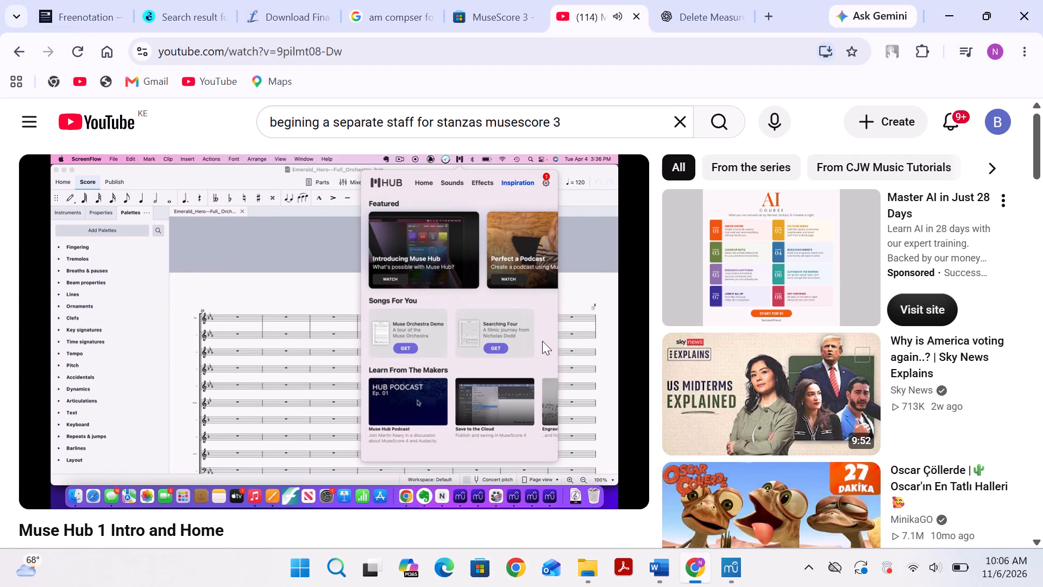
click(54, 478)
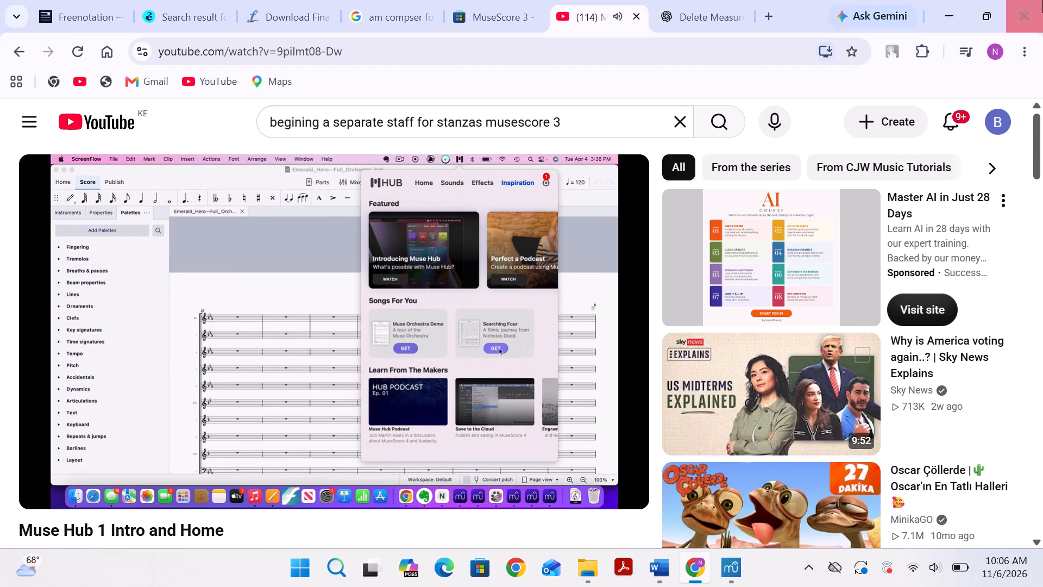
click(962, 14)
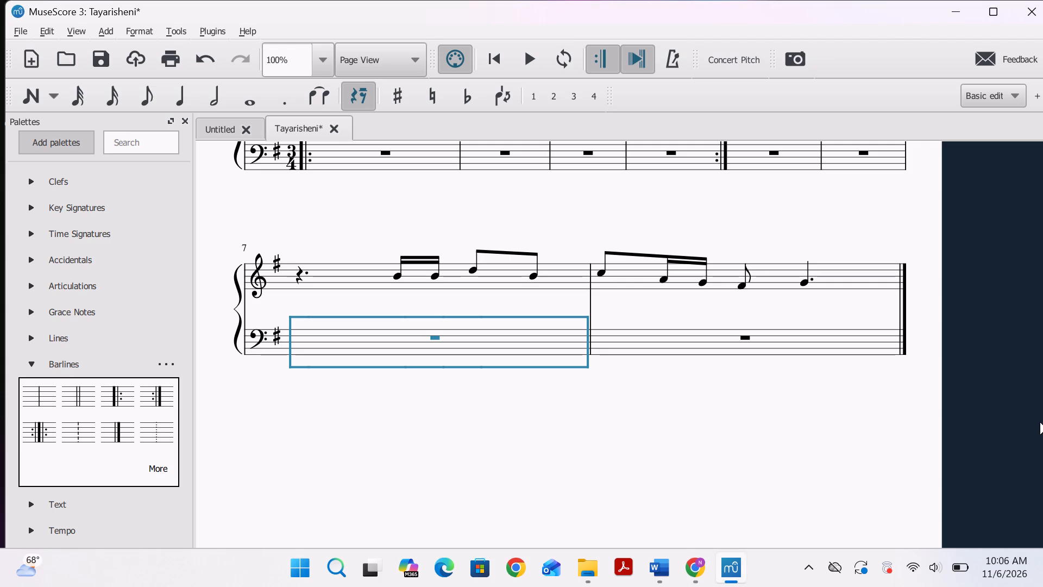
Play the Tayarisheni score from the first note of measure 1 to check the opening melody, then stop playback.
scroll(588, 403, up, 4)
click(609, 283)
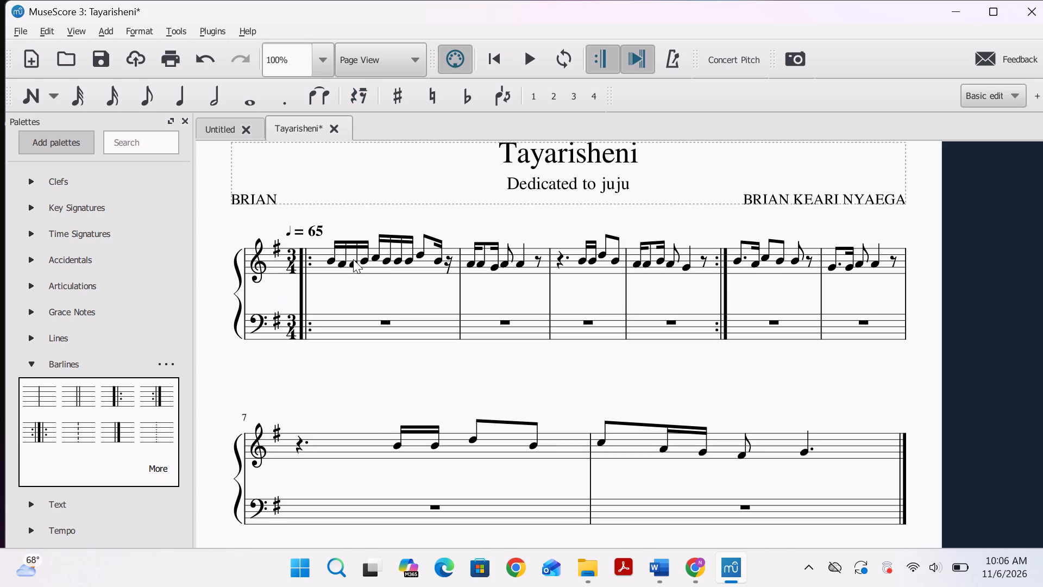
click(331, 261)
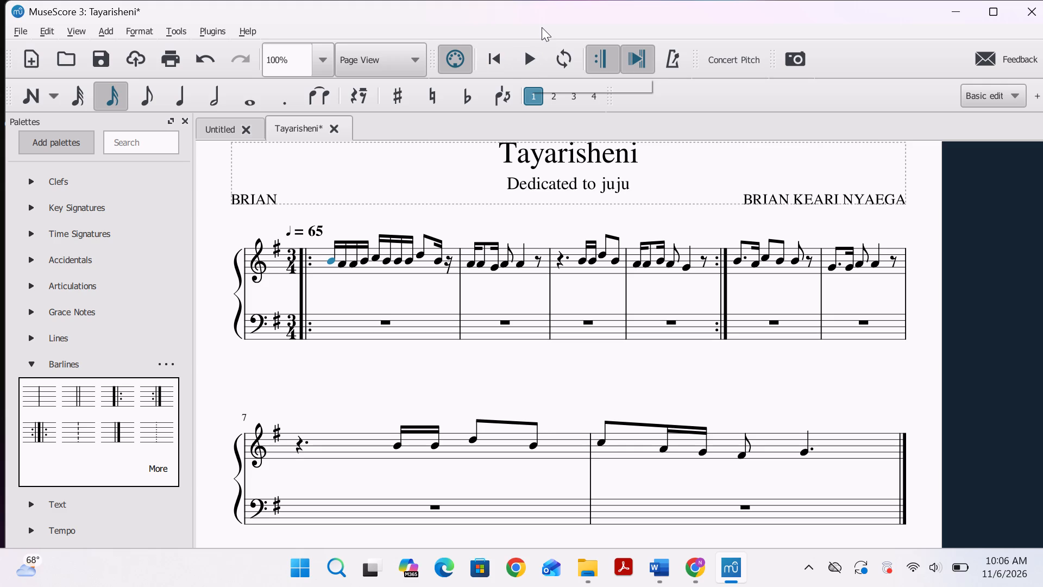
click(524, 63)
click(520, 68)
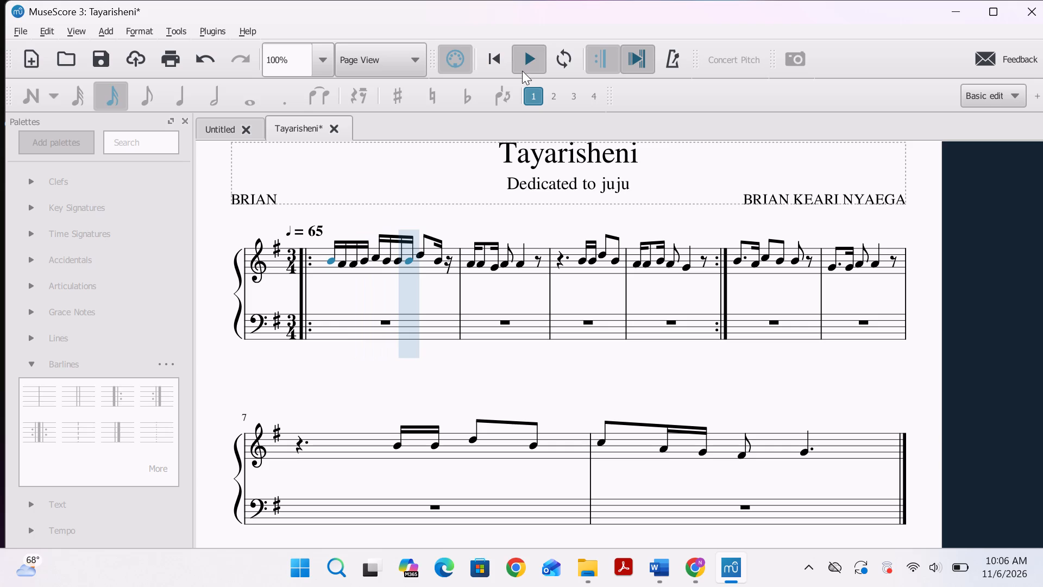
click(531, 64)
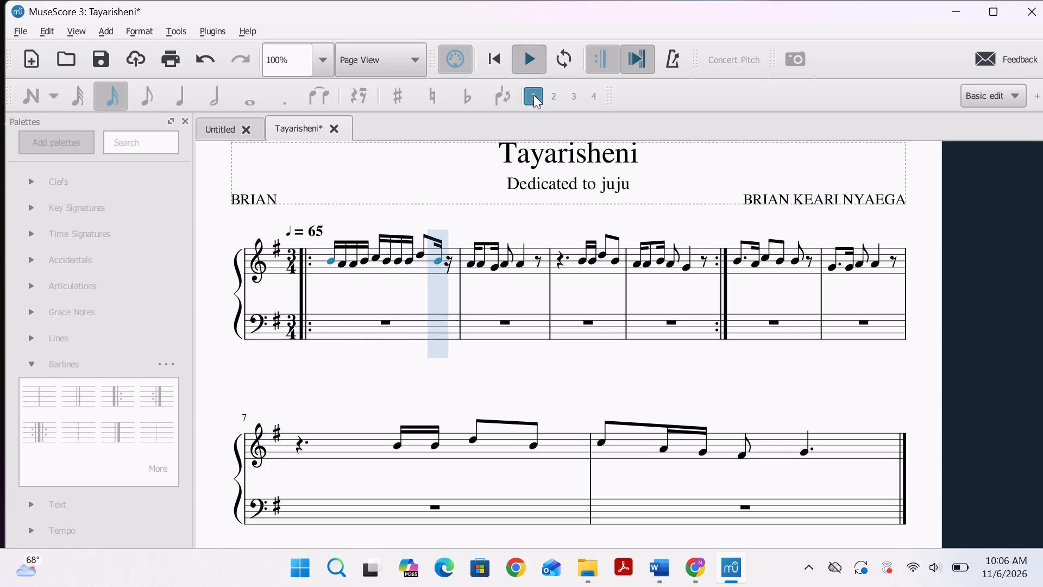
click(521, 68)
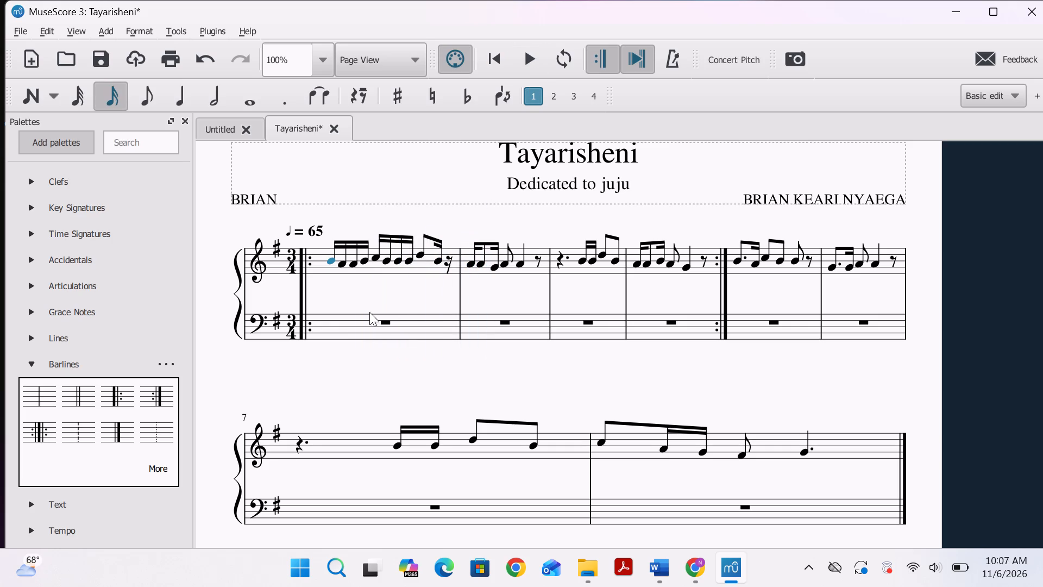
Replay the opening of the Tayarisheni score several times from the first treble note of measure 1, stopping after each pass.
click(332, 259)
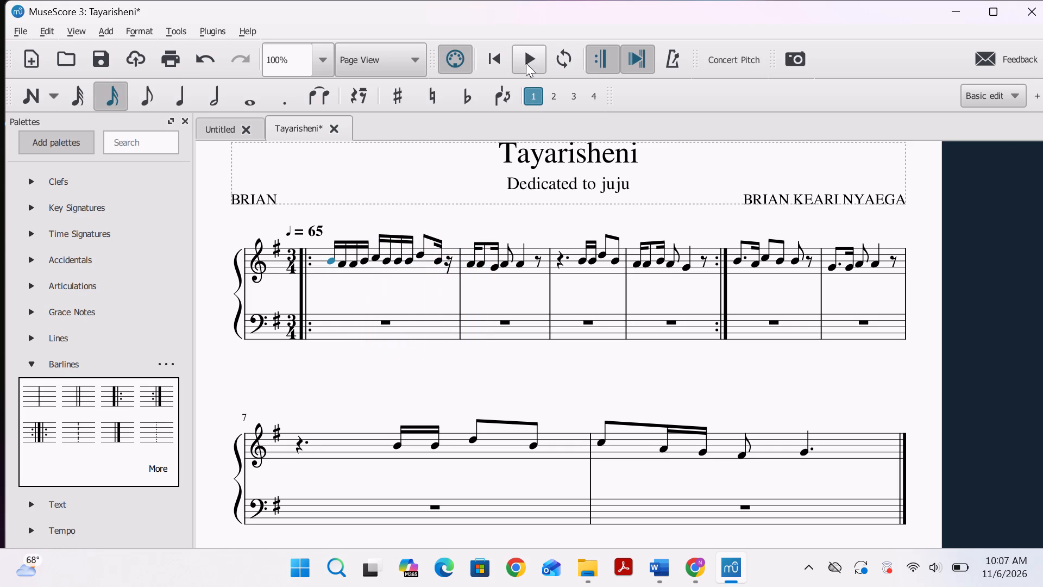
click(524, 67)
click(517, 59)
click(539, 61)
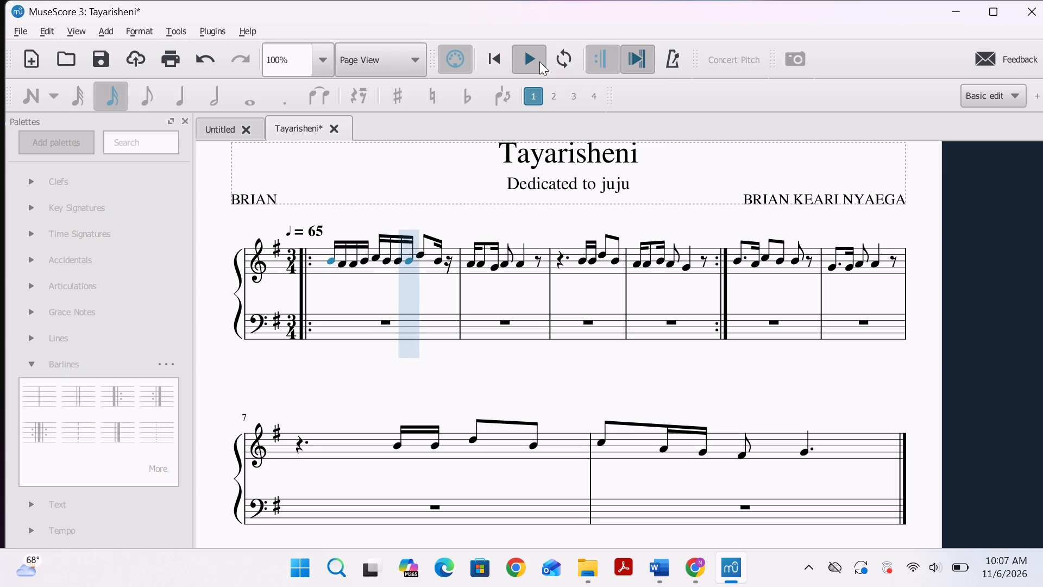
click(330, 261)
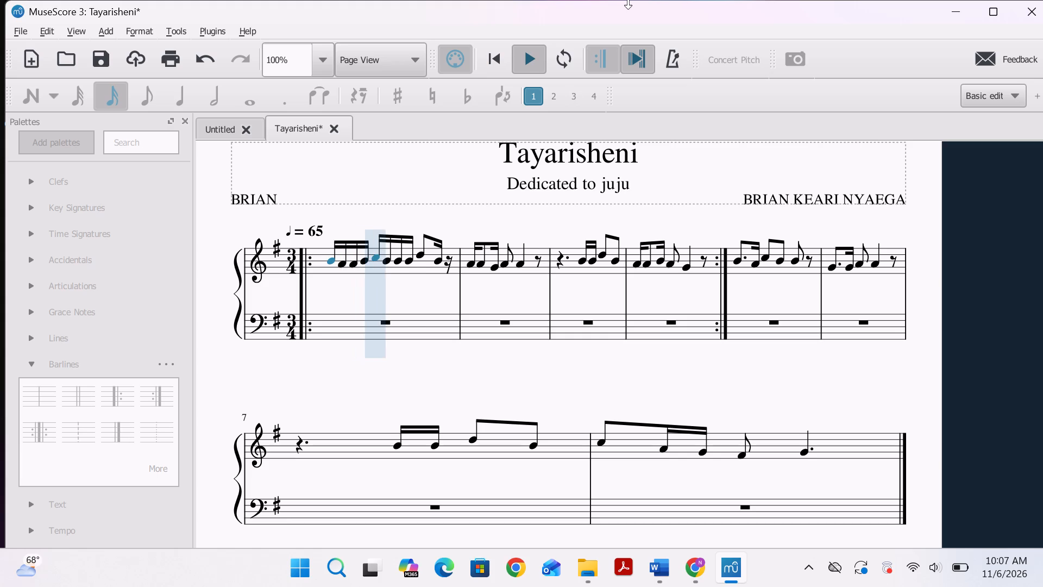
click(525, 67)
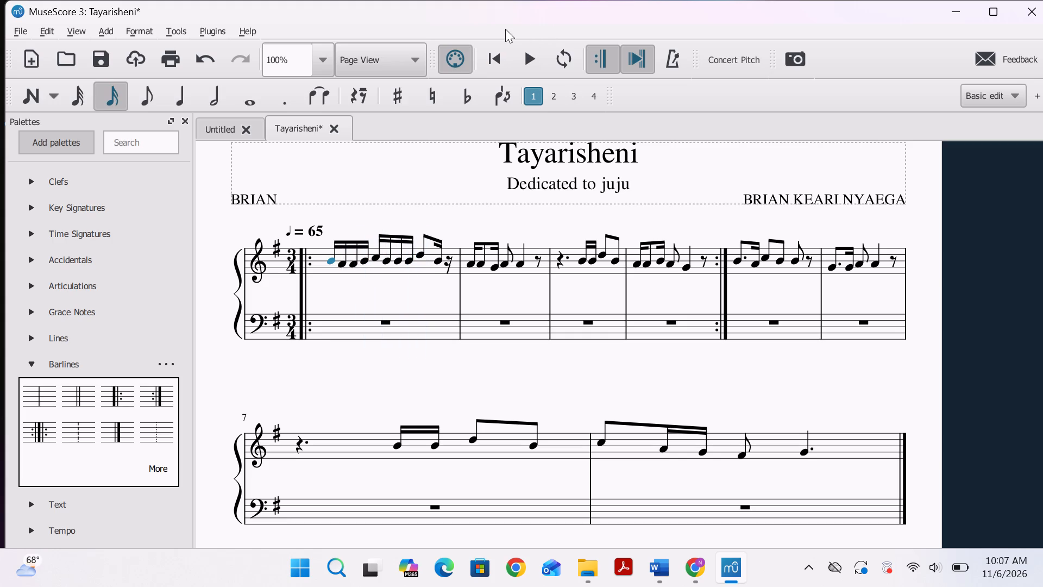
click(537, 62)
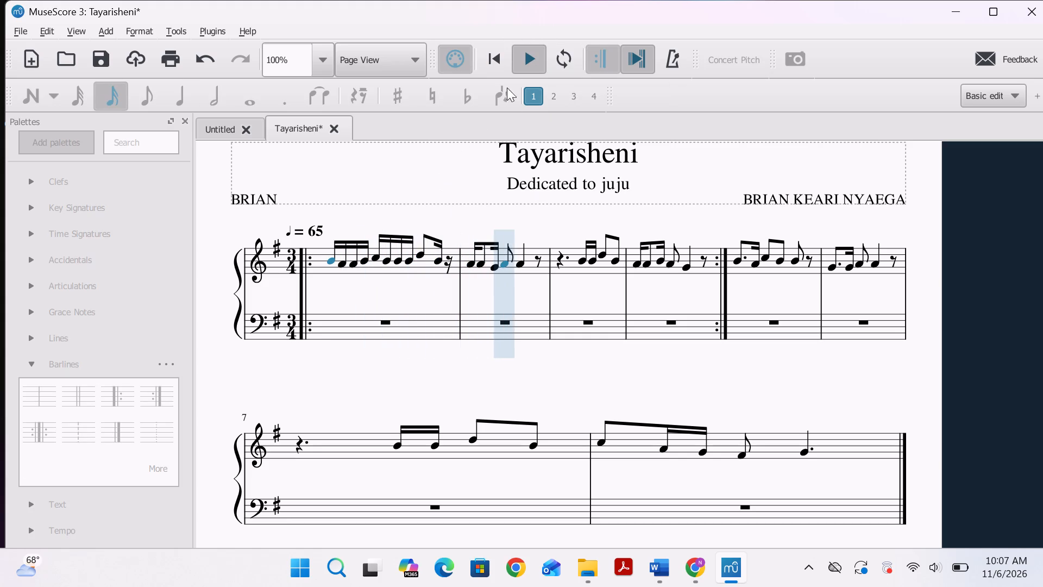
click(525, 68)
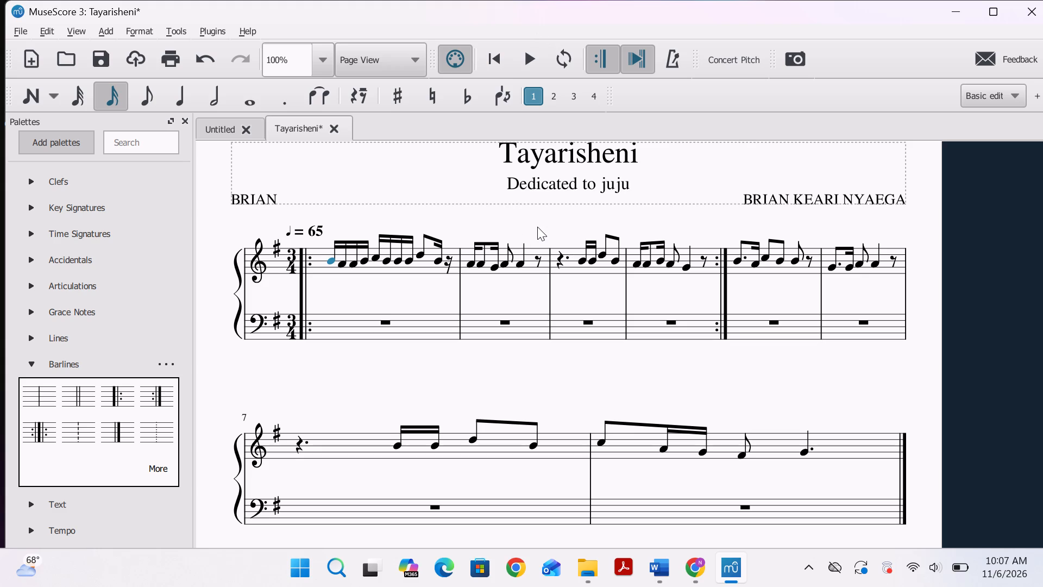
click(329, 259)
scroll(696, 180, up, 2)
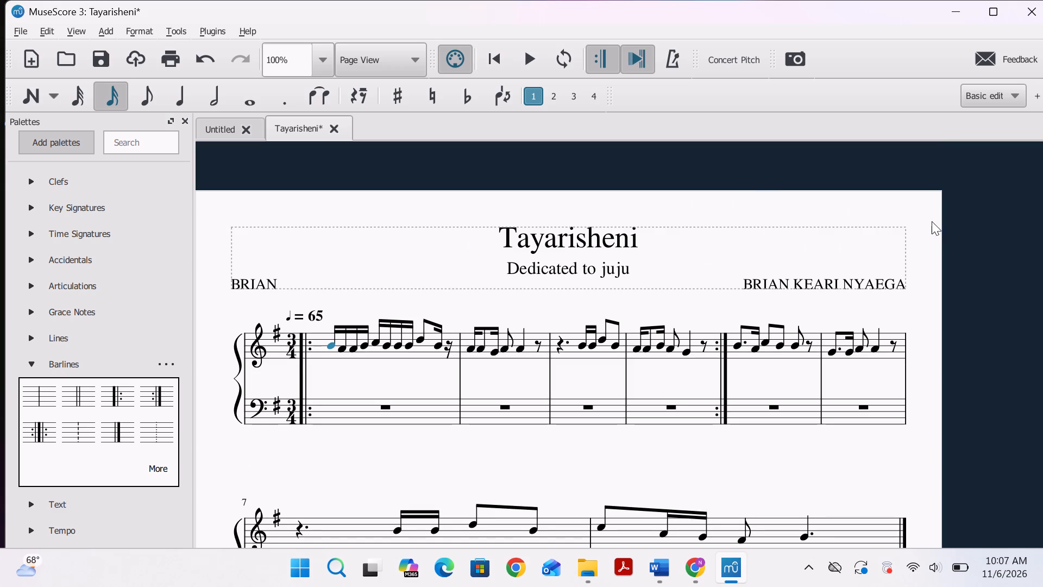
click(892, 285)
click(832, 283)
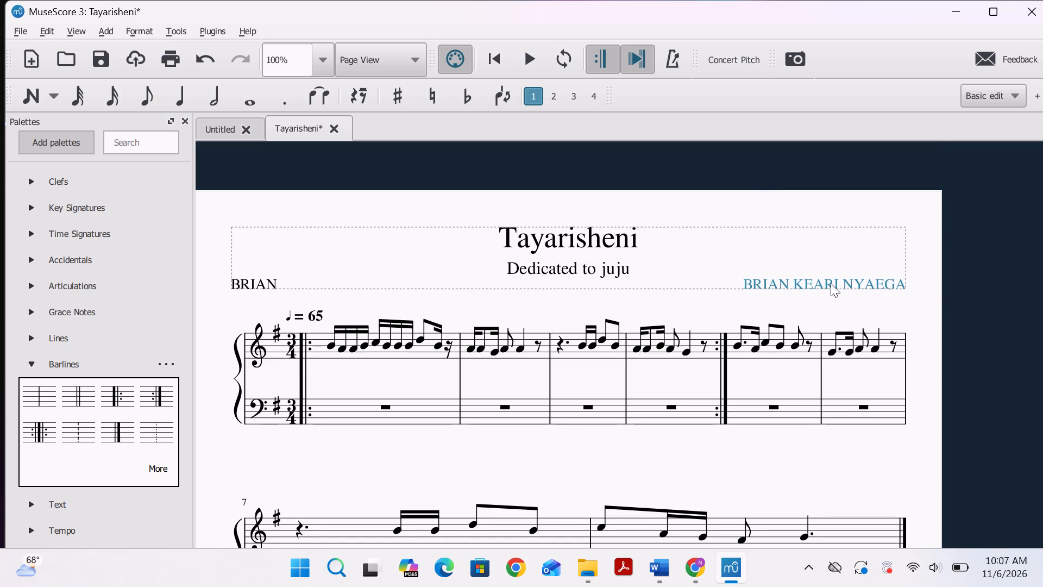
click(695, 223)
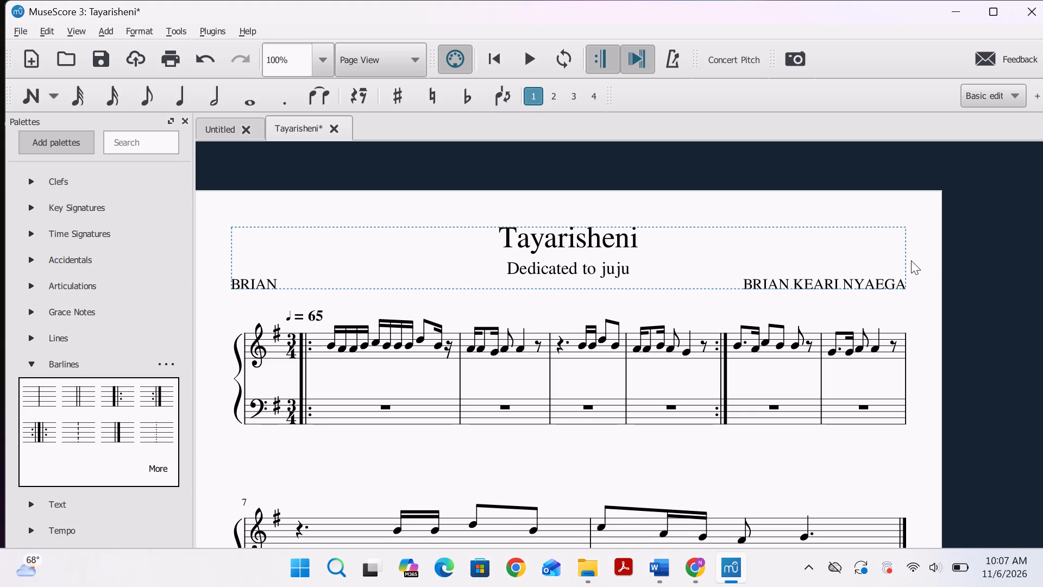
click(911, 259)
Play the score from the first note of measure 1 to check the melody through the following measures, restarting it from that note.
scroll(793, 257, down, 2)
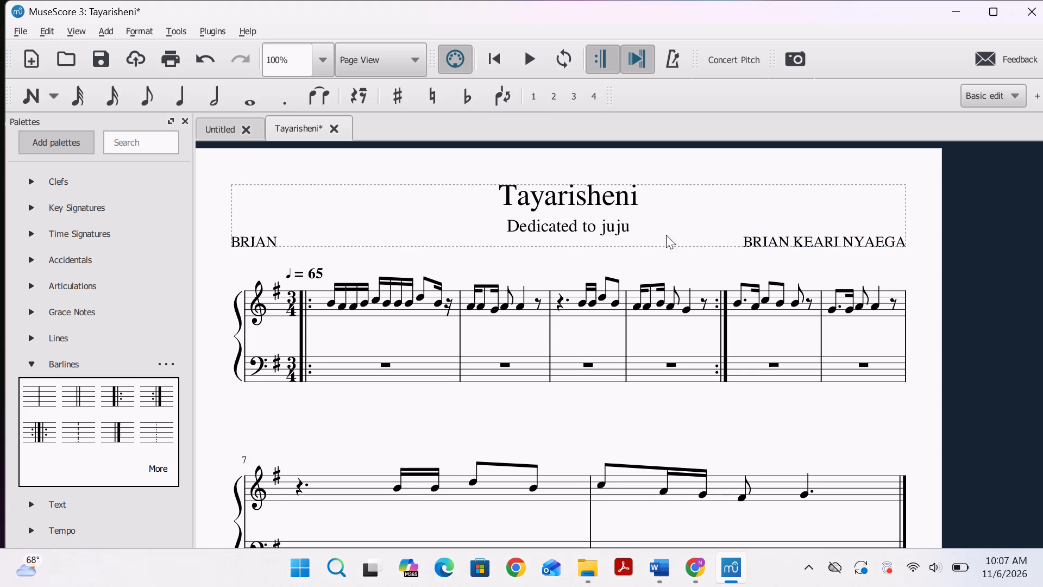
click(333, 261)
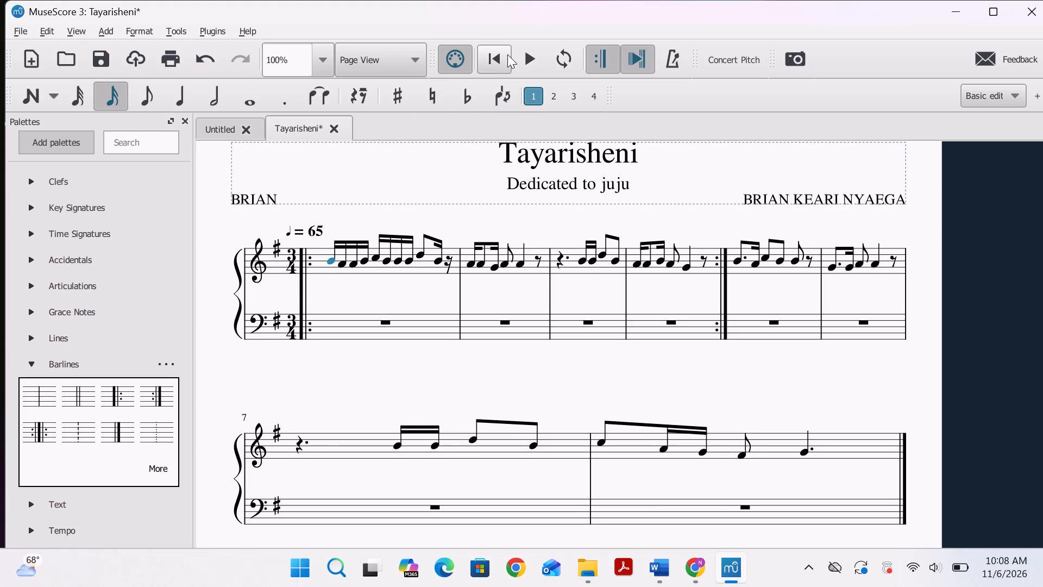
click(524, 59)
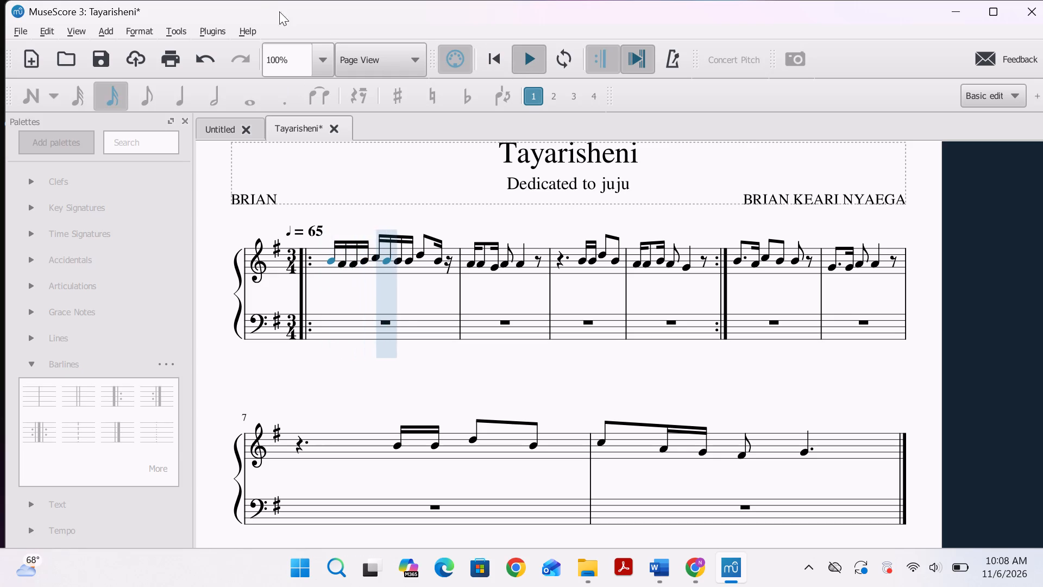
scroll(599, 184, up, 1)
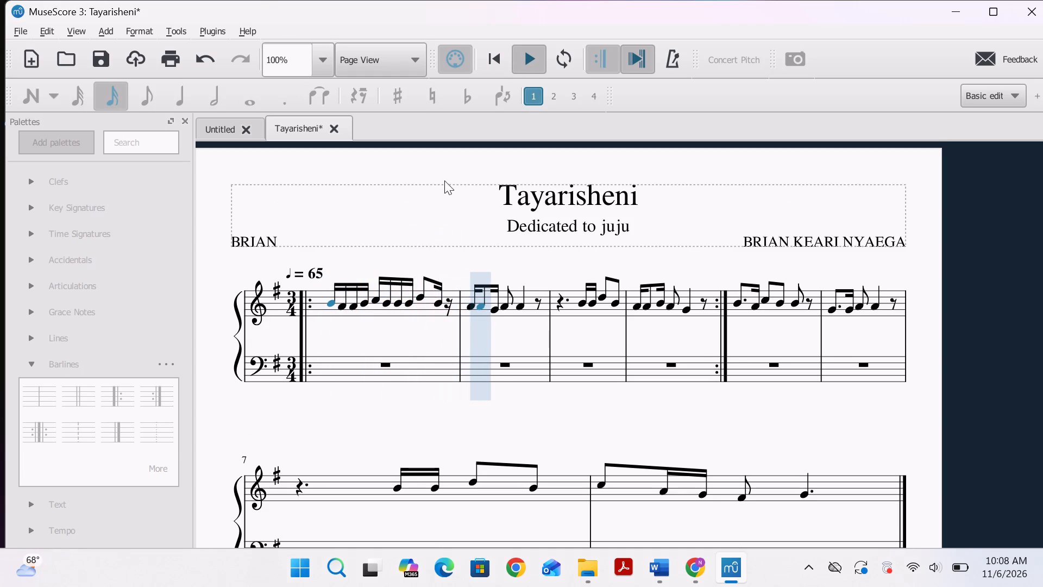
scroll(658, 226, down, 1)
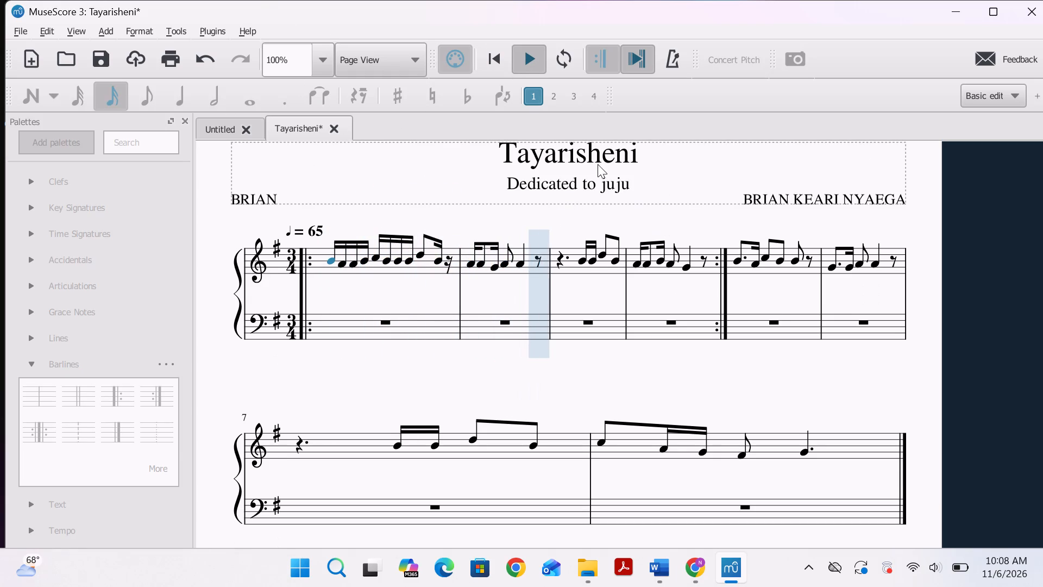
scroll(596, 158, up, 2)
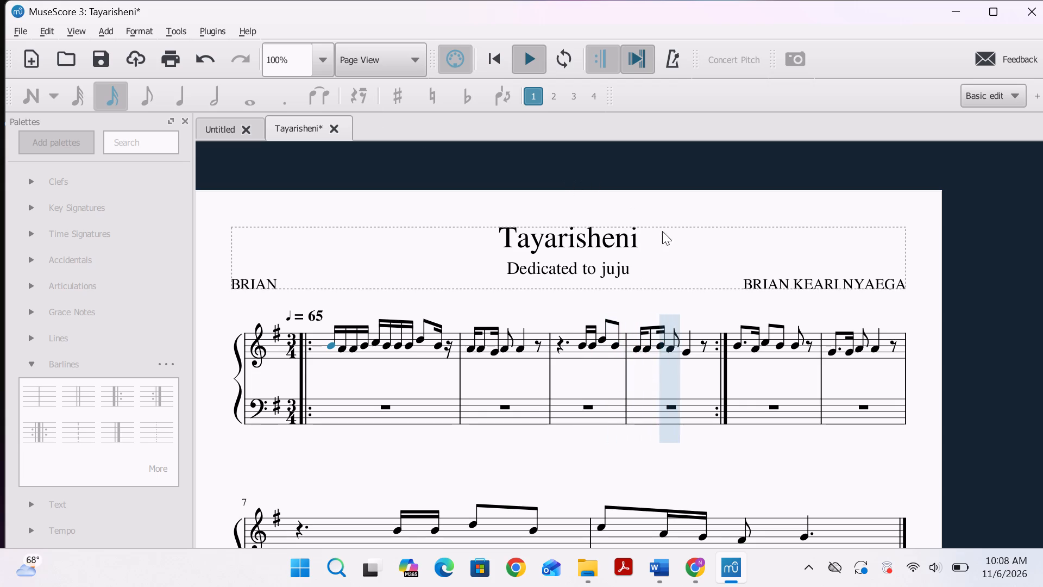
scroll(668, 225, down, 2)
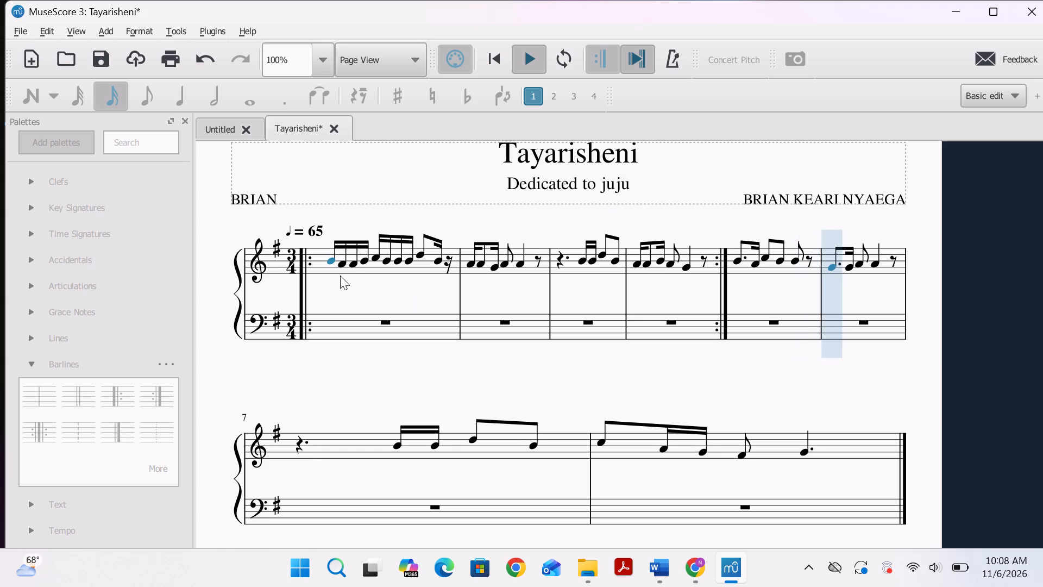
click(330, 264)
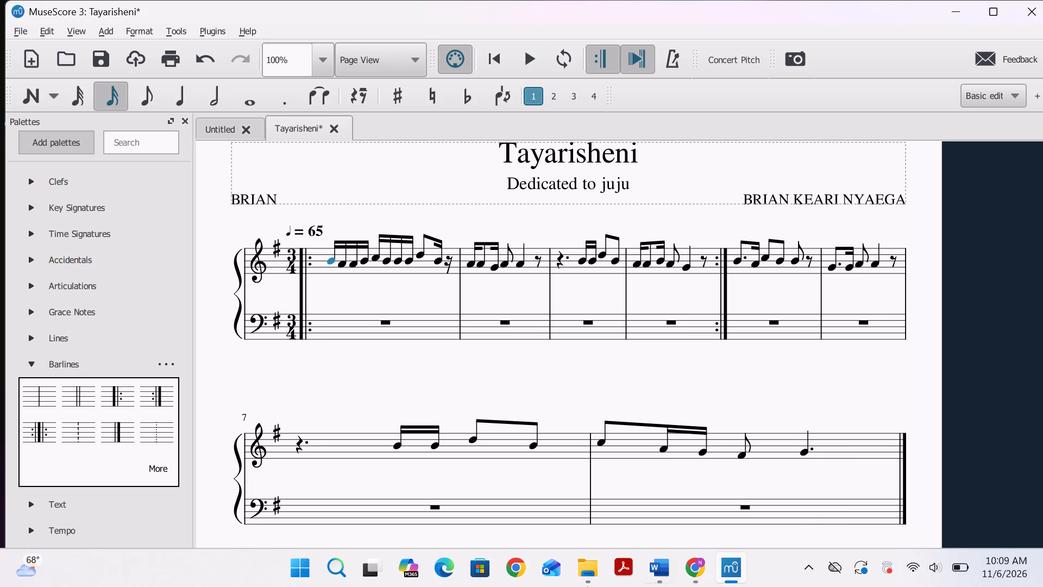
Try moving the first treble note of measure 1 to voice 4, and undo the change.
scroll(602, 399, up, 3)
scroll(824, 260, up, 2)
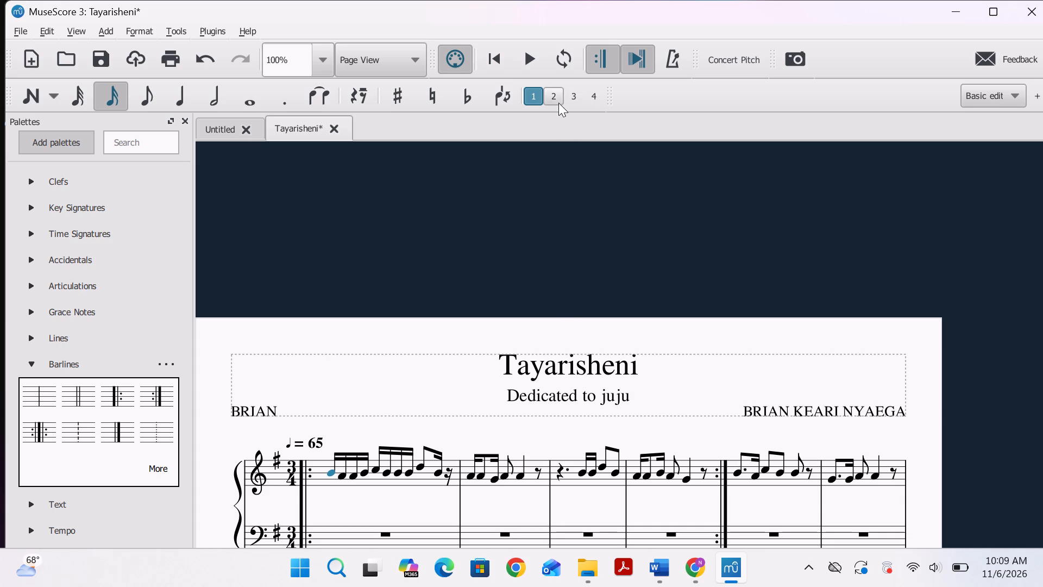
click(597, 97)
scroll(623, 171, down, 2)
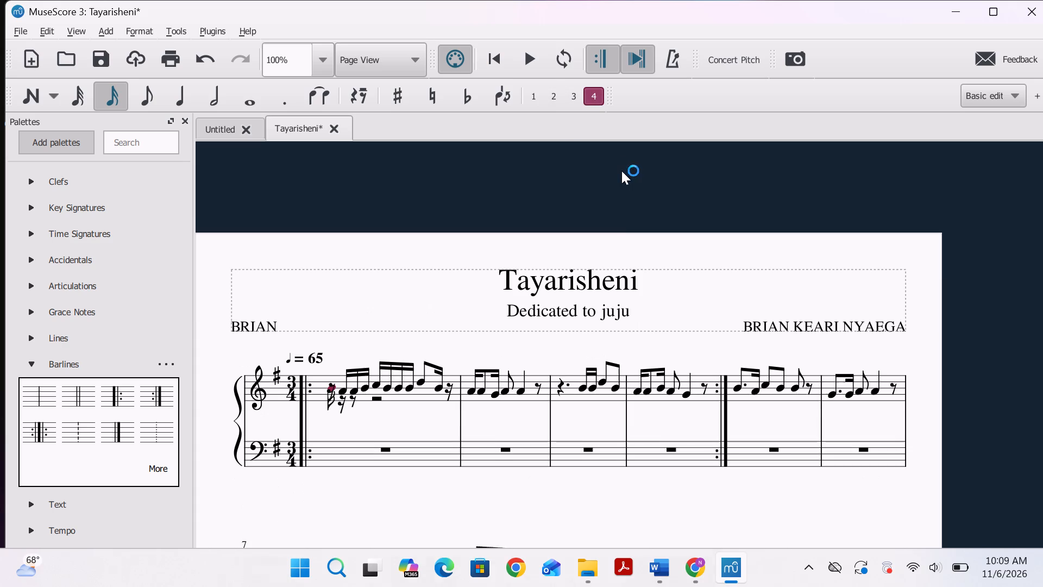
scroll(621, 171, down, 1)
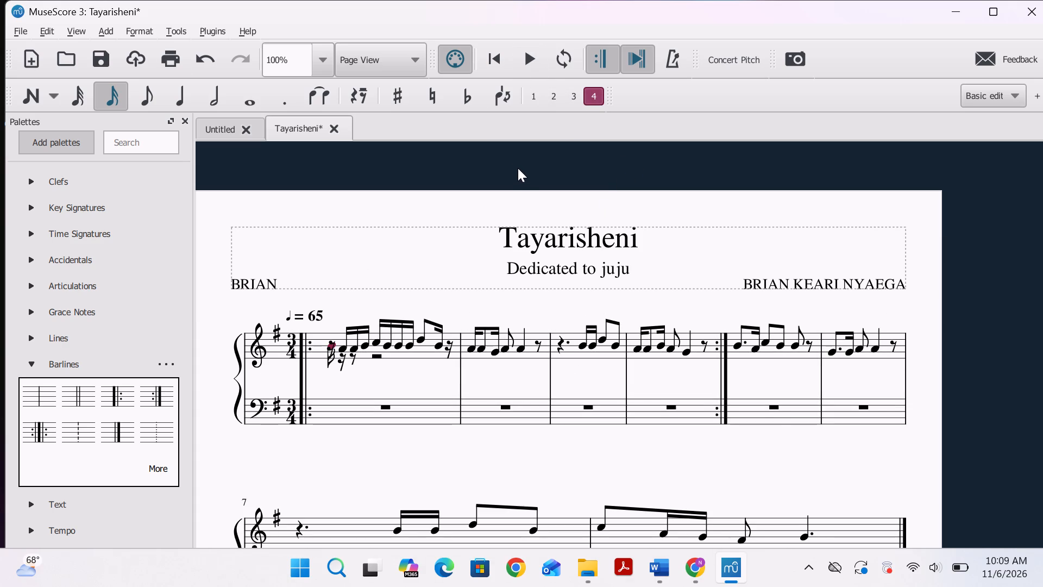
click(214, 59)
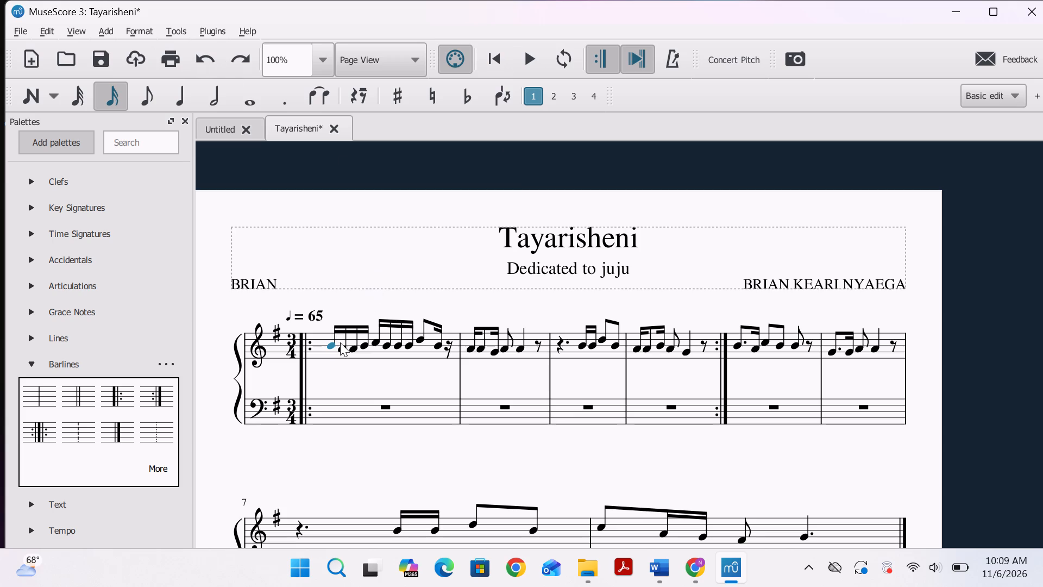
Enter a quarter note on the second line from the bottom at the start of measure 1 in the bass staff.
click(261, 307)
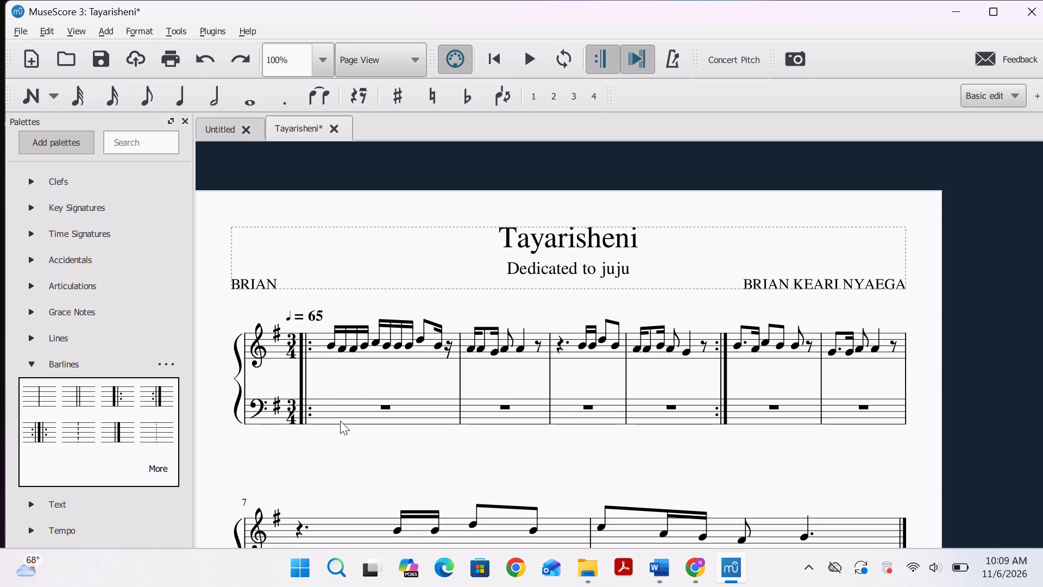
click(341, 419)
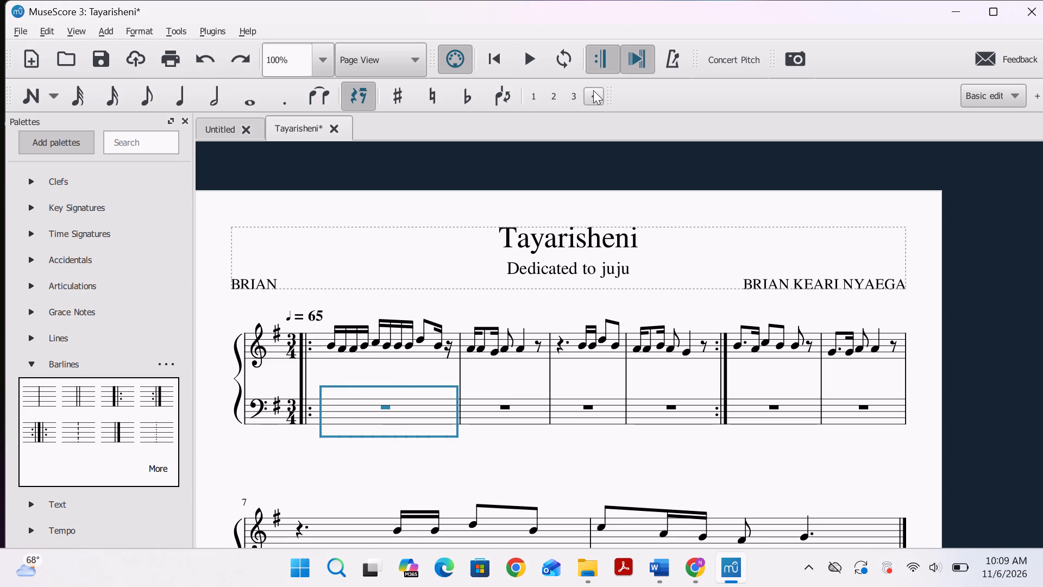
click(590, 92)
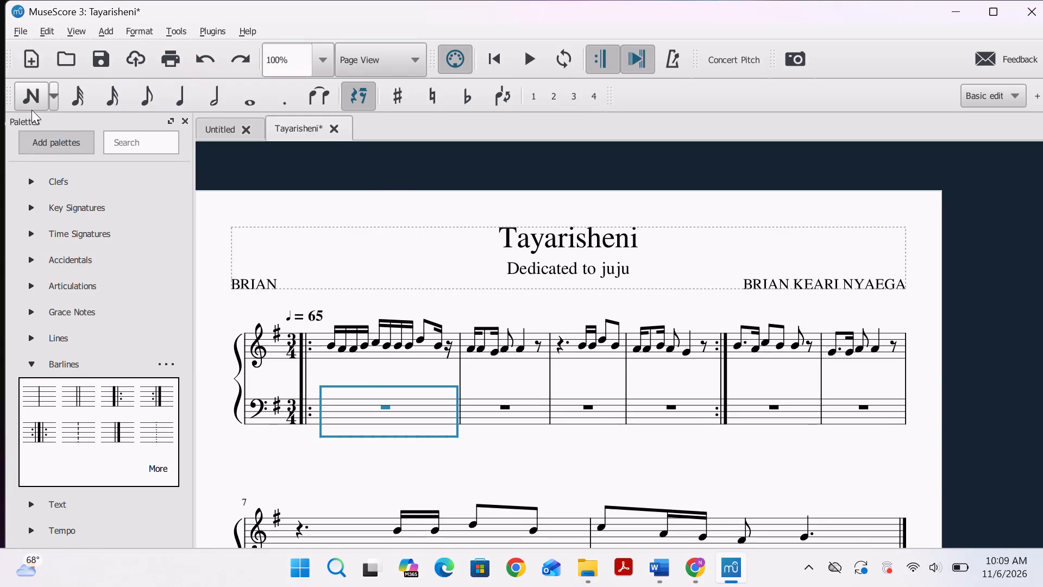
click(159, 92)
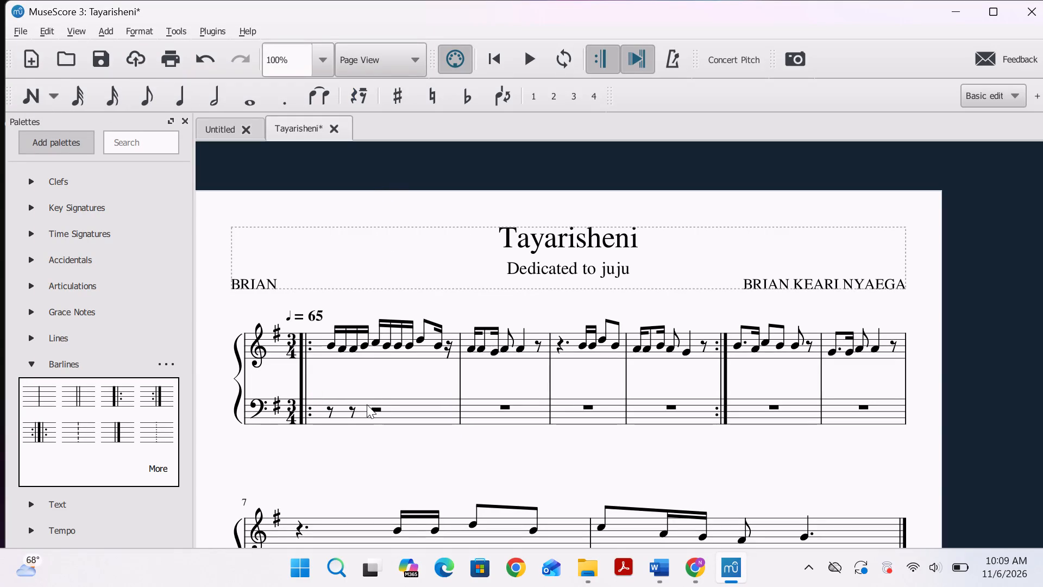
click(178, 99)
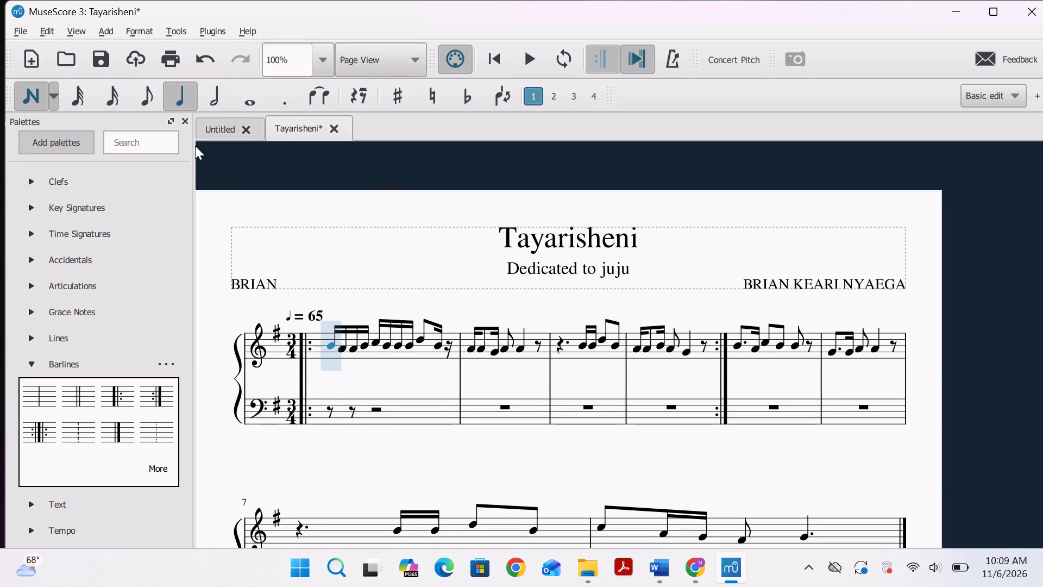
click(227, 211)
click(327, 417)
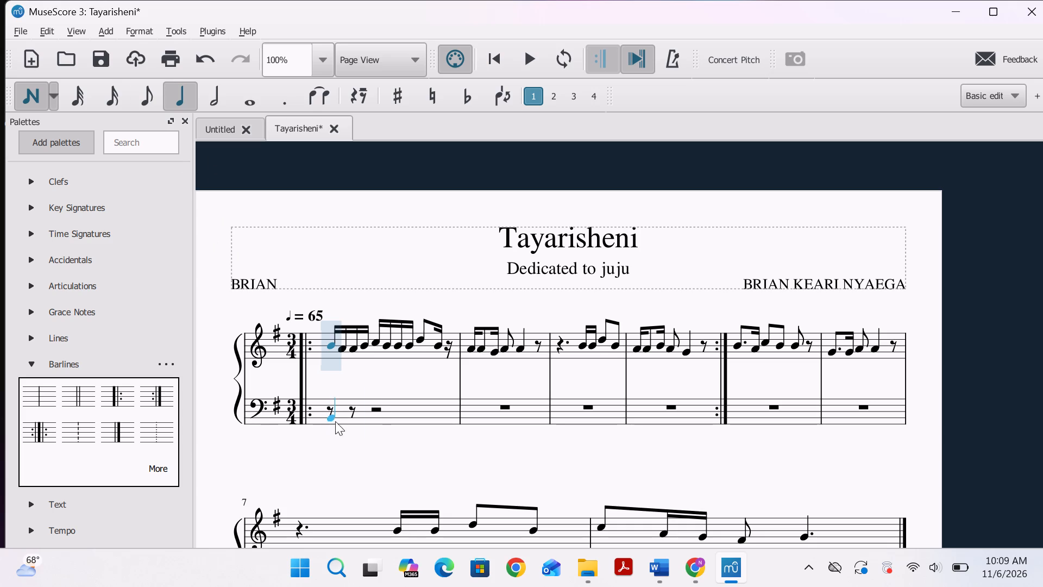
click(34, 99)
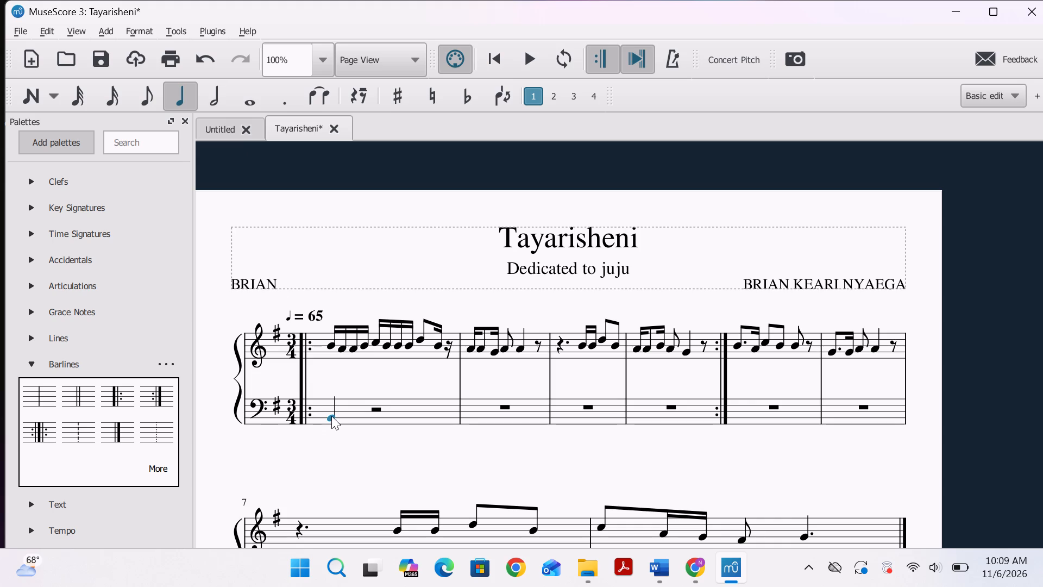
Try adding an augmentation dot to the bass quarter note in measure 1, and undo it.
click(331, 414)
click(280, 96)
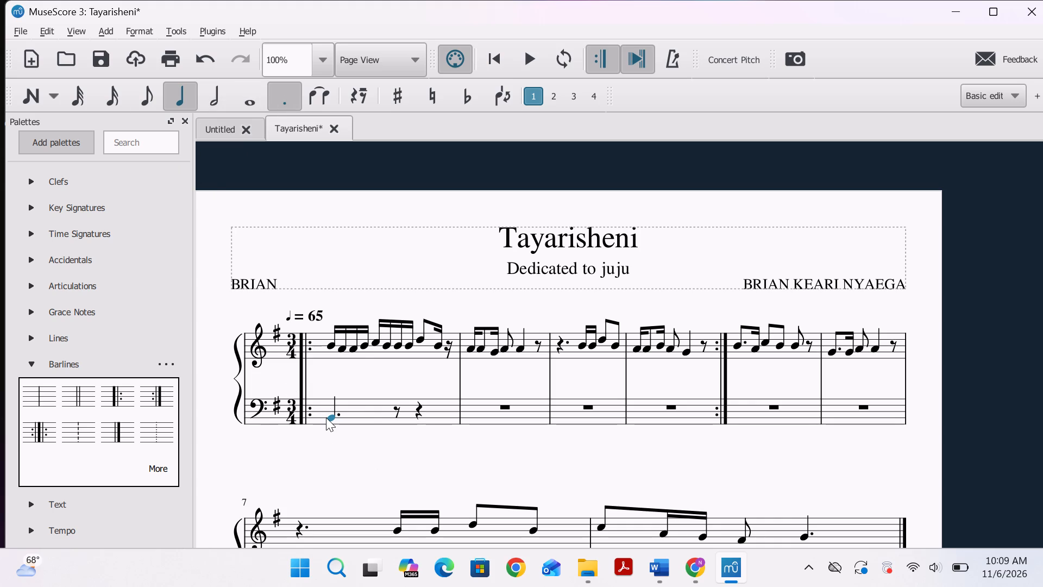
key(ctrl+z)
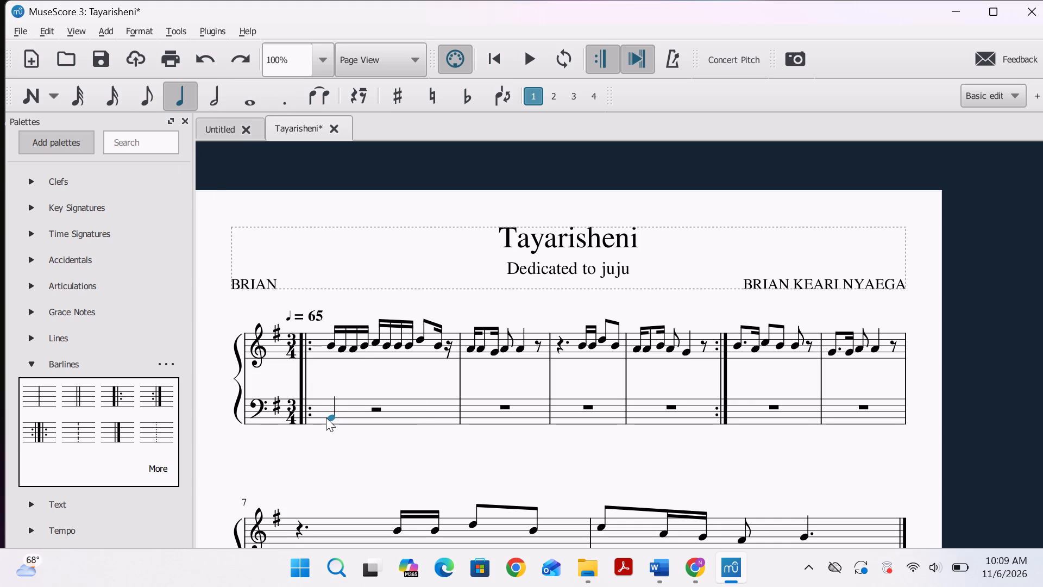
Undo the quarter note entry in measure 1 of the bass staff and leave note input.
key(ctrl+z)
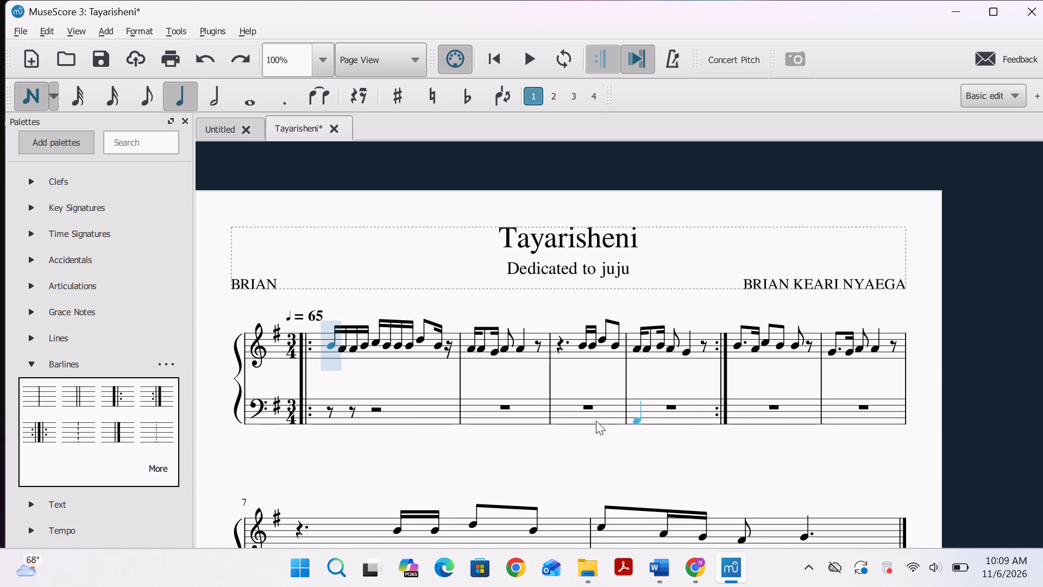
click(32, 102)
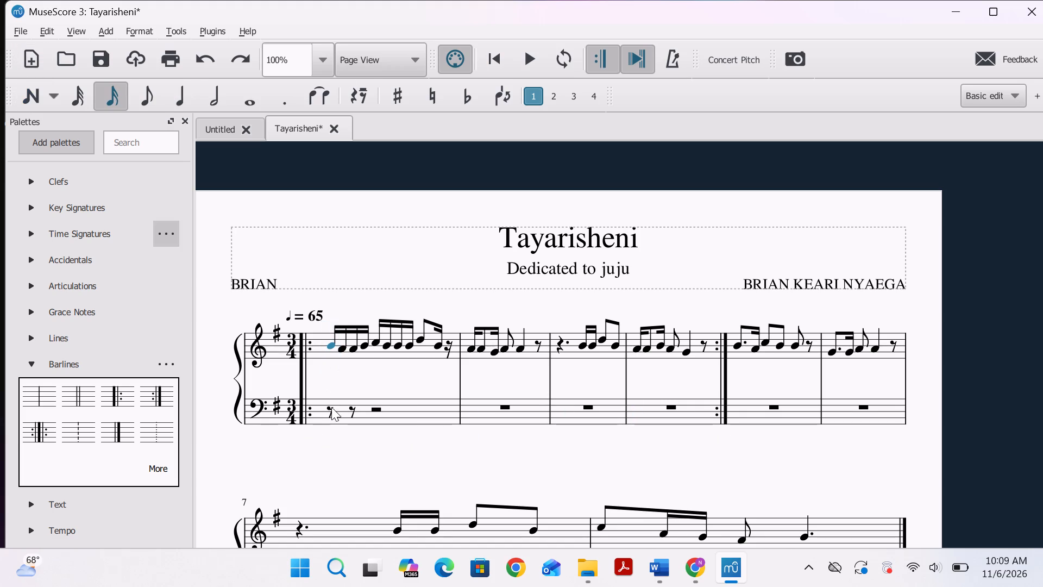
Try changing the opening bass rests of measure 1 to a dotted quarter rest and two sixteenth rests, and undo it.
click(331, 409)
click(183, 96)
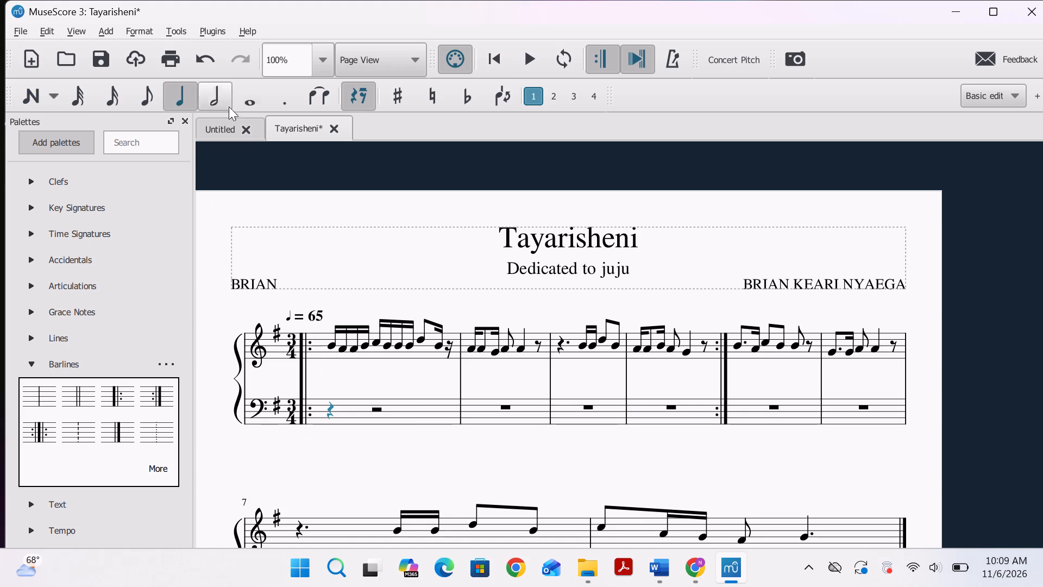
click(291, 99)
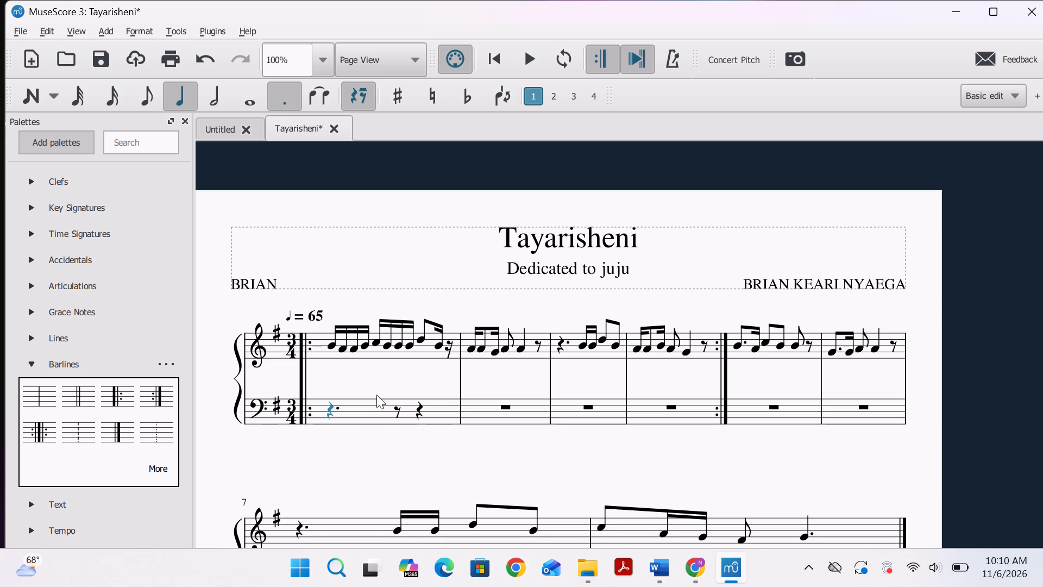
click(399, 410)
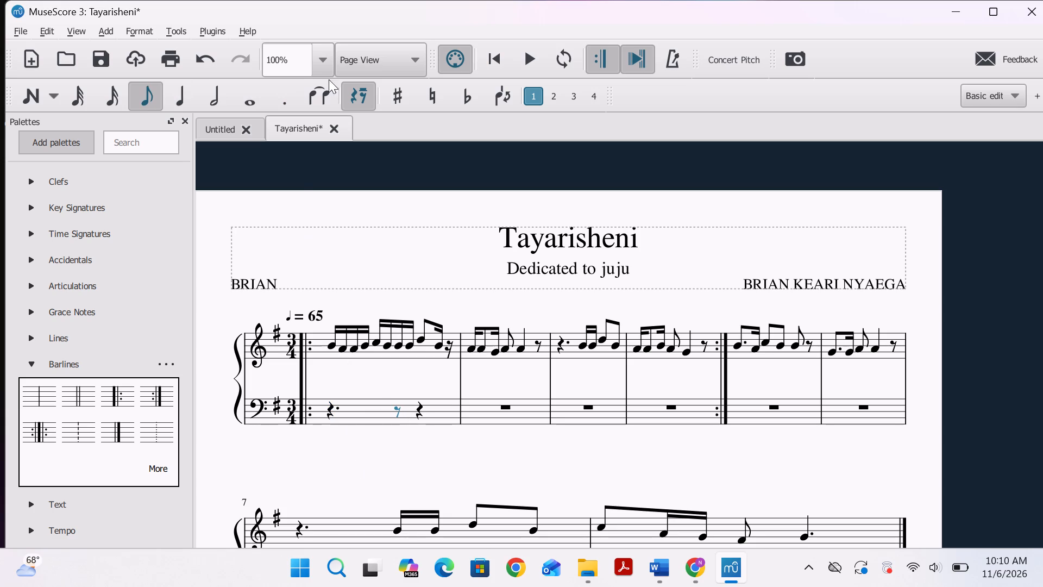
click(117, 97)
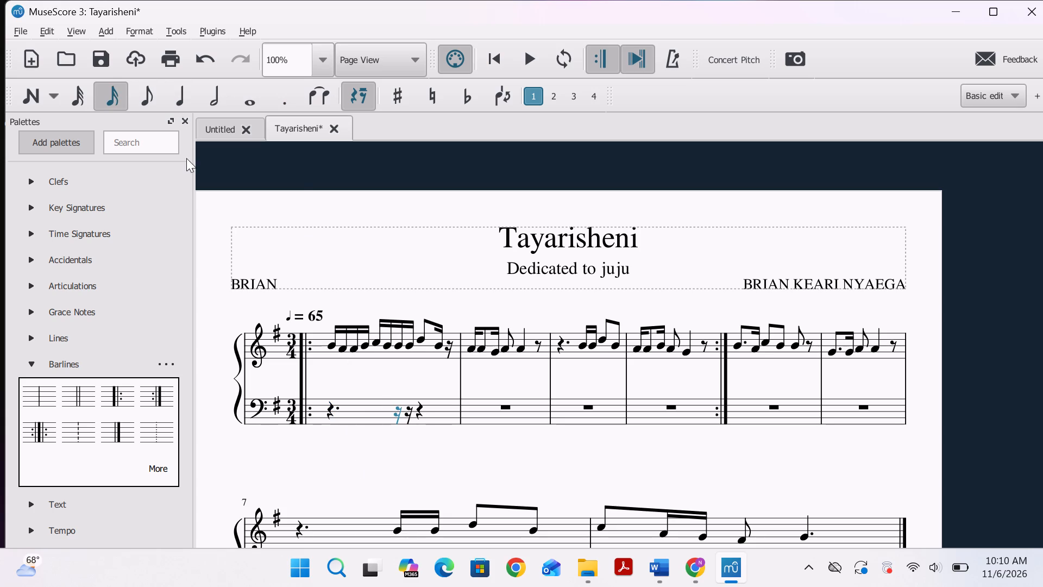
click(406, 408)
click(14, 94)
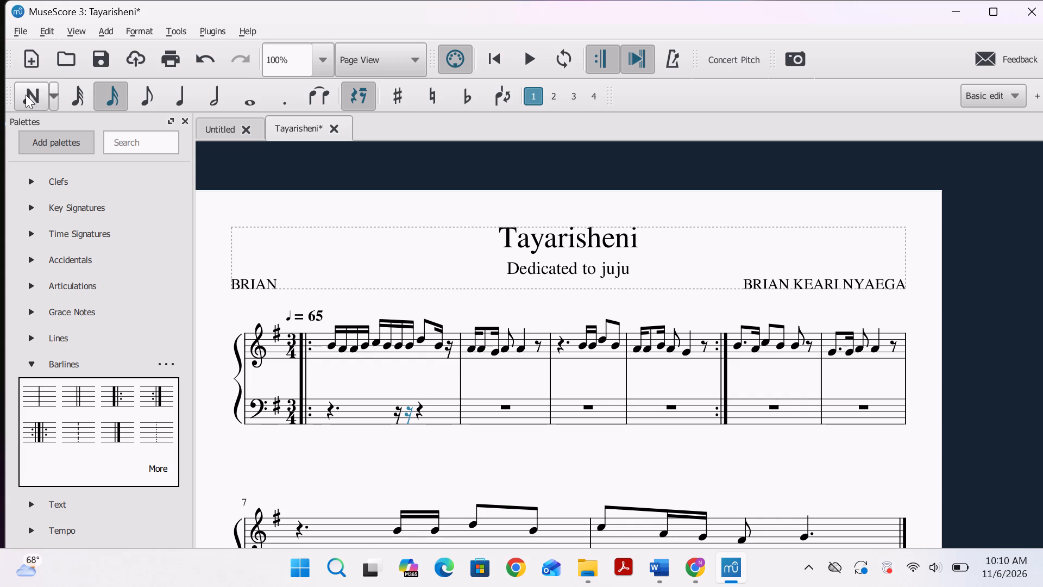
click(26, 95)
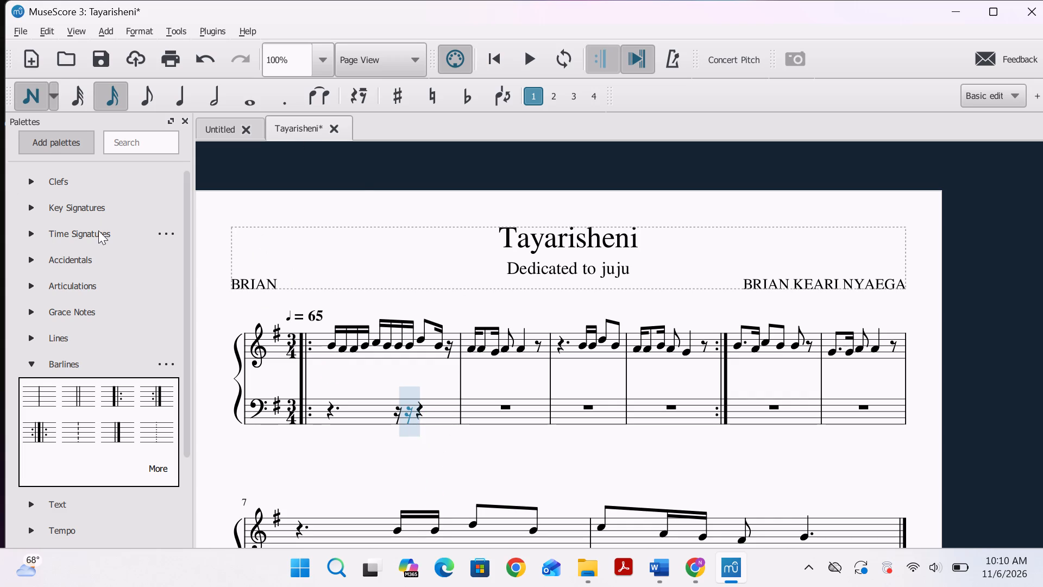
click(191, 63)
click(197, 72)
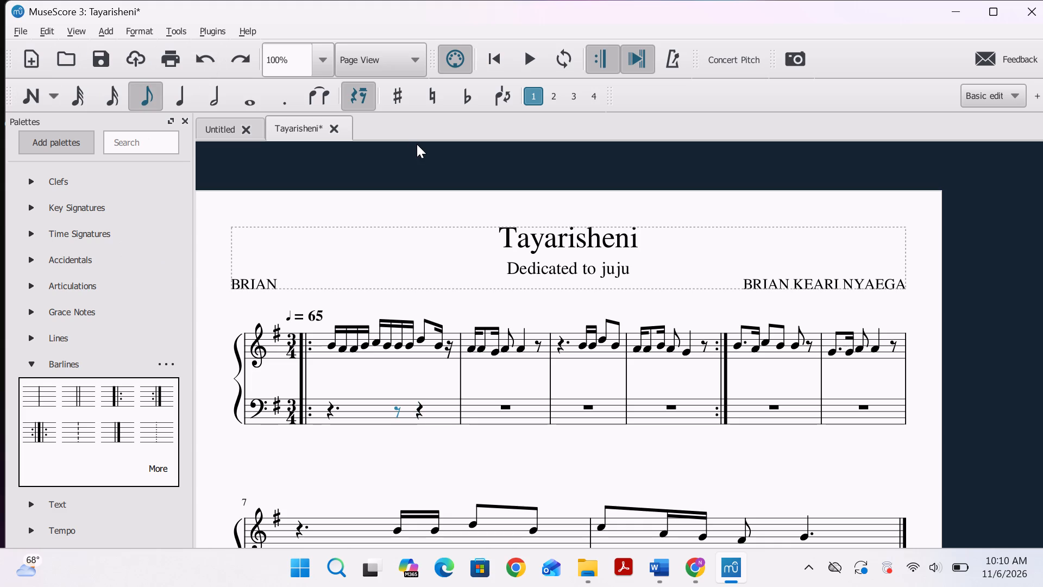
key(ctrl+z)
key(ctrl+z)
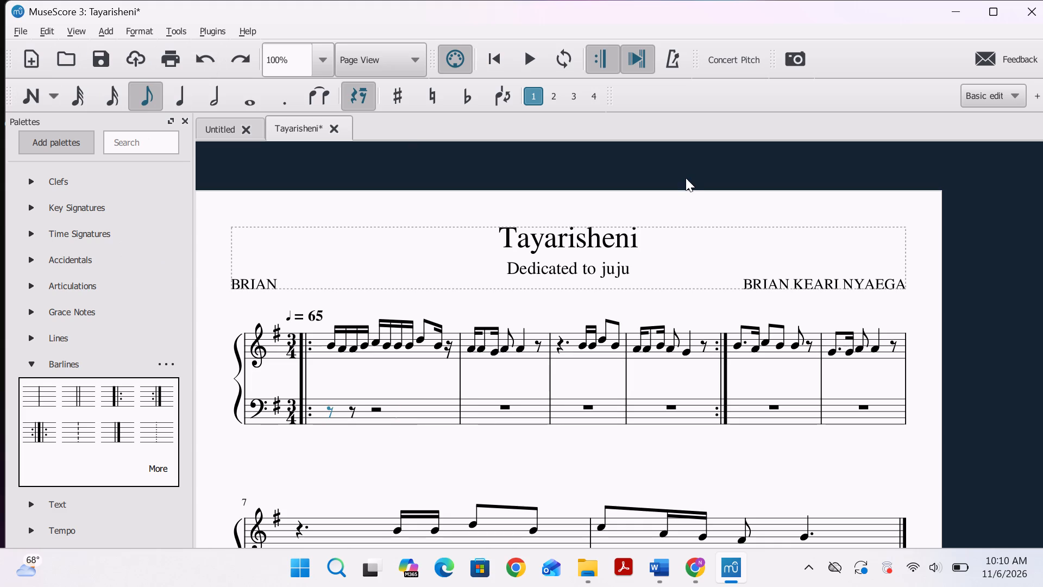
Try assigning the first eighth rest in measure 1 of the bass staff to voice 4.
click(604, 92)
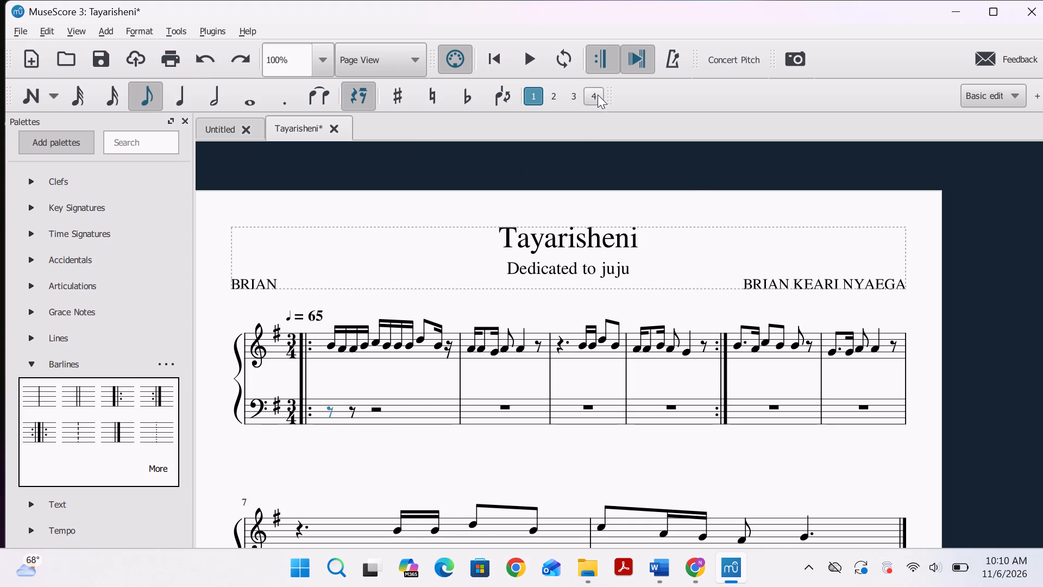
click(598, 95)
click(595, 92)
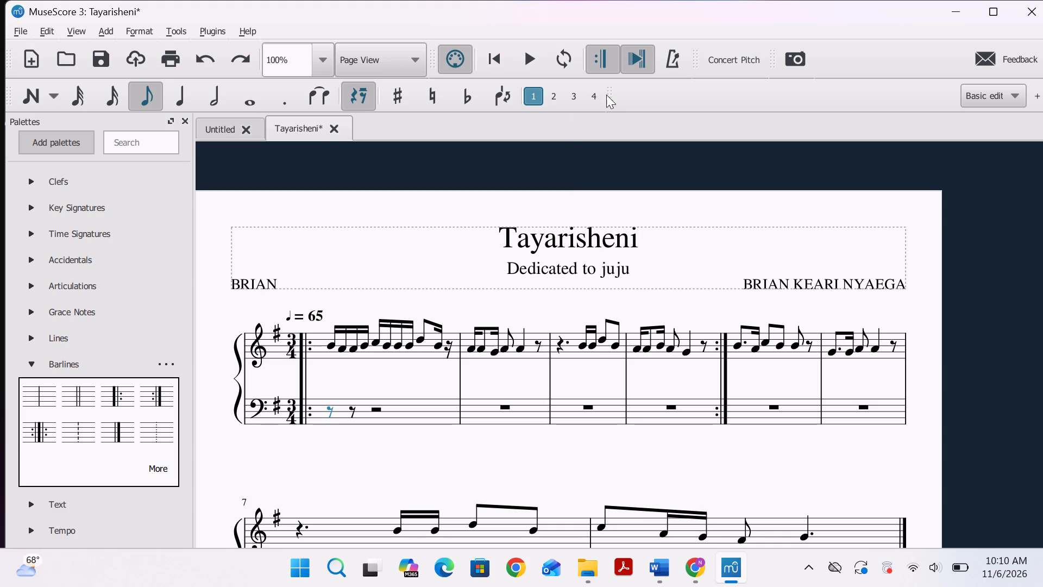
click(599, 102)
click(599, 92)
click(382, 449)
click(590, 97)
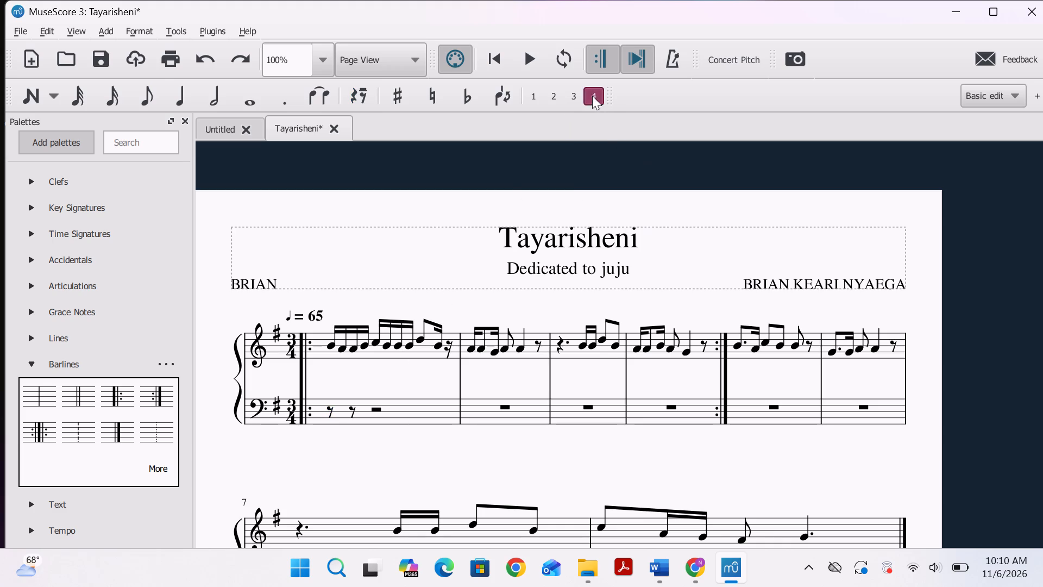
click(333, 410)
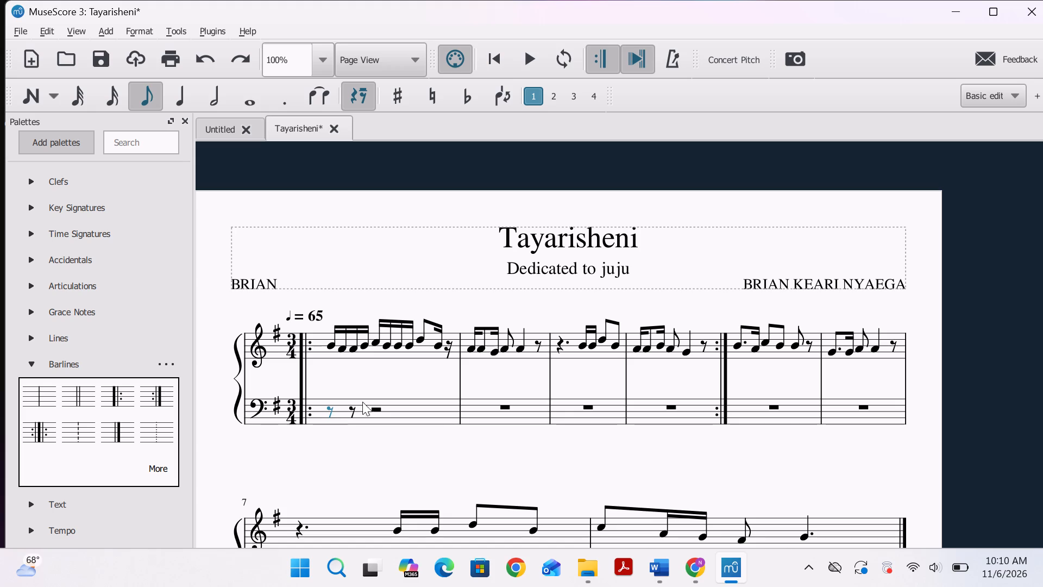
Undo the remaining rest division in measure 1 of the bass staff.
key(ctrl+z)
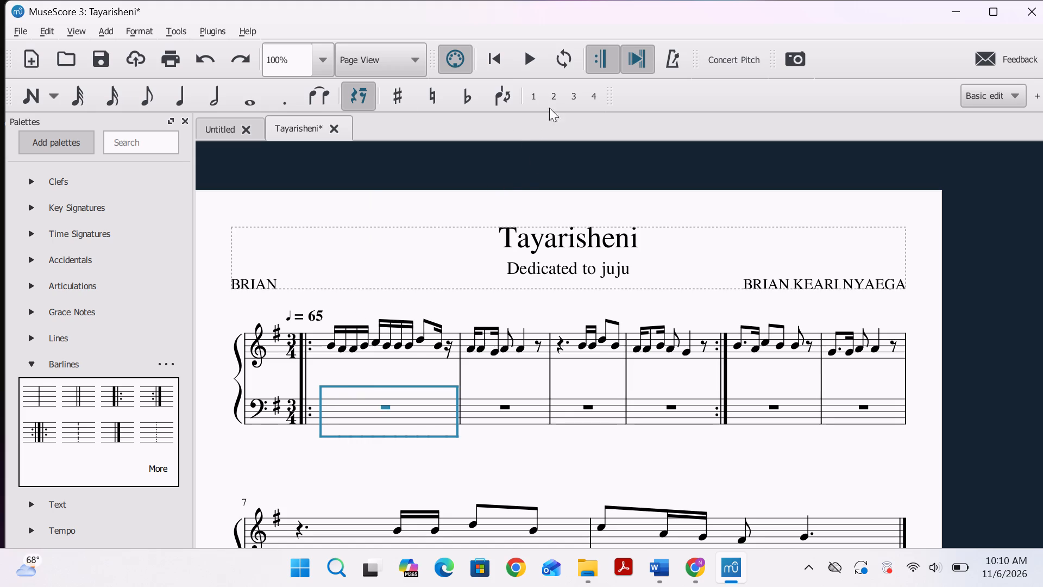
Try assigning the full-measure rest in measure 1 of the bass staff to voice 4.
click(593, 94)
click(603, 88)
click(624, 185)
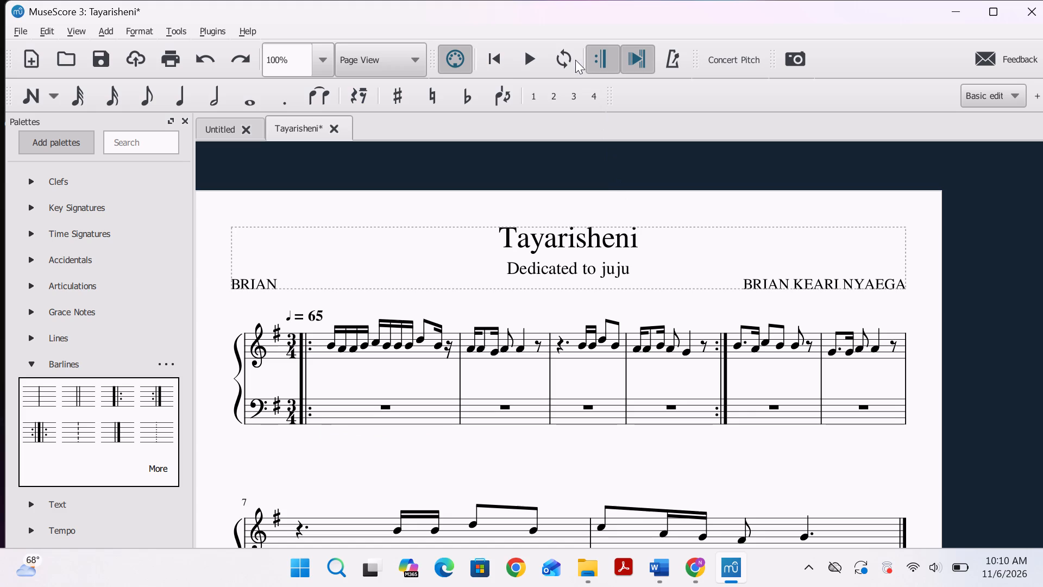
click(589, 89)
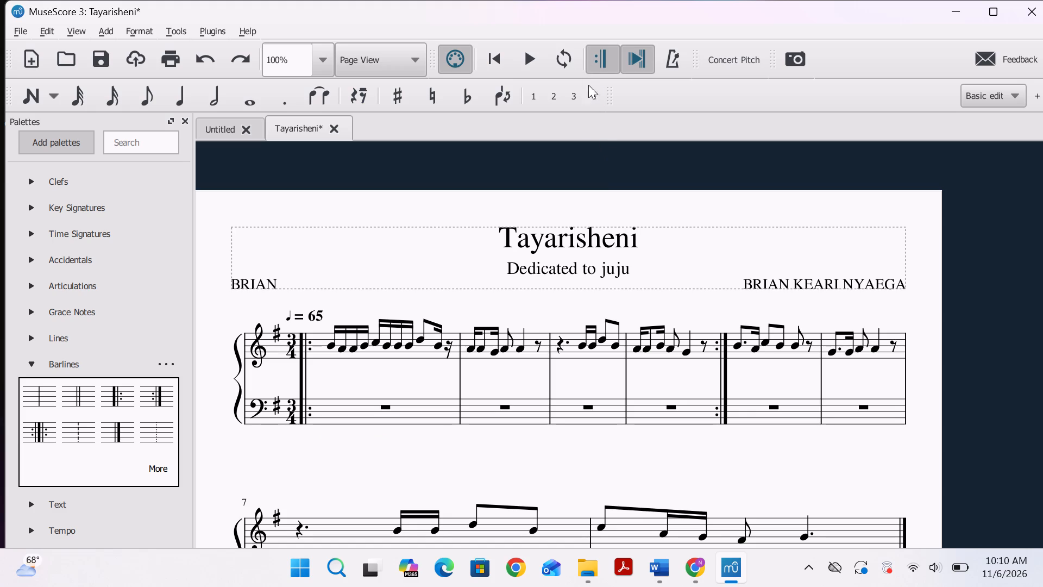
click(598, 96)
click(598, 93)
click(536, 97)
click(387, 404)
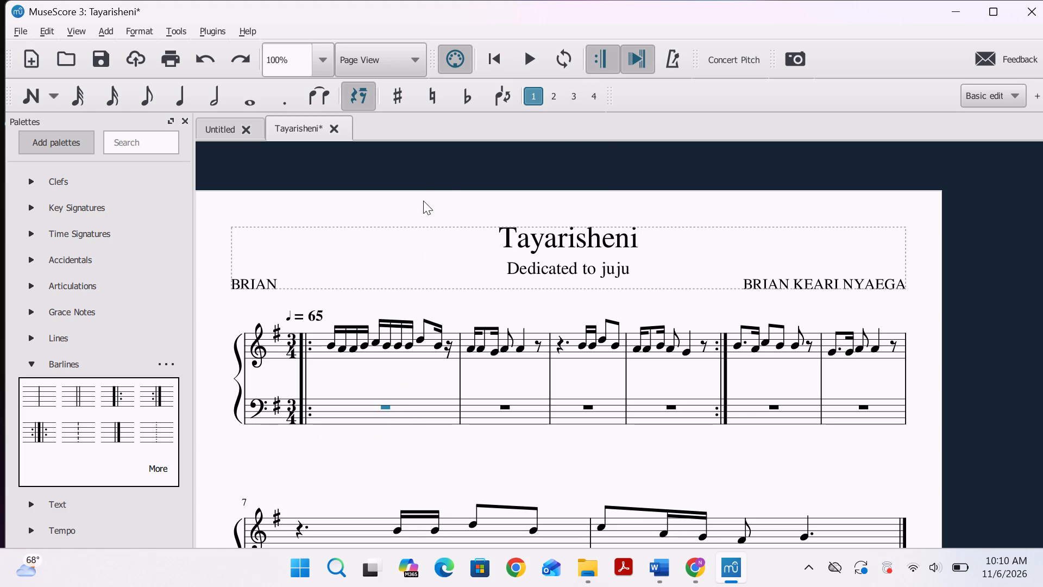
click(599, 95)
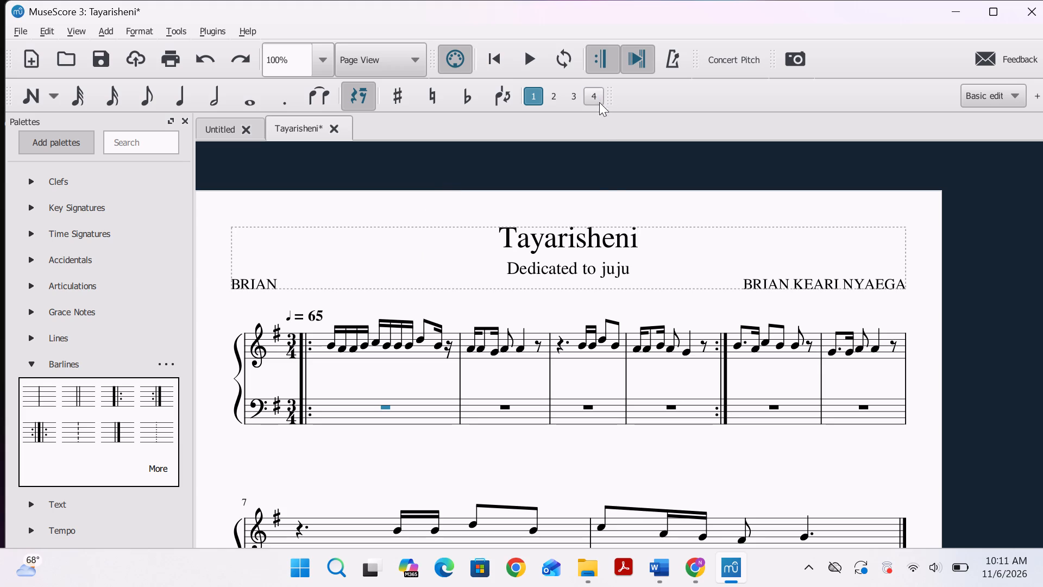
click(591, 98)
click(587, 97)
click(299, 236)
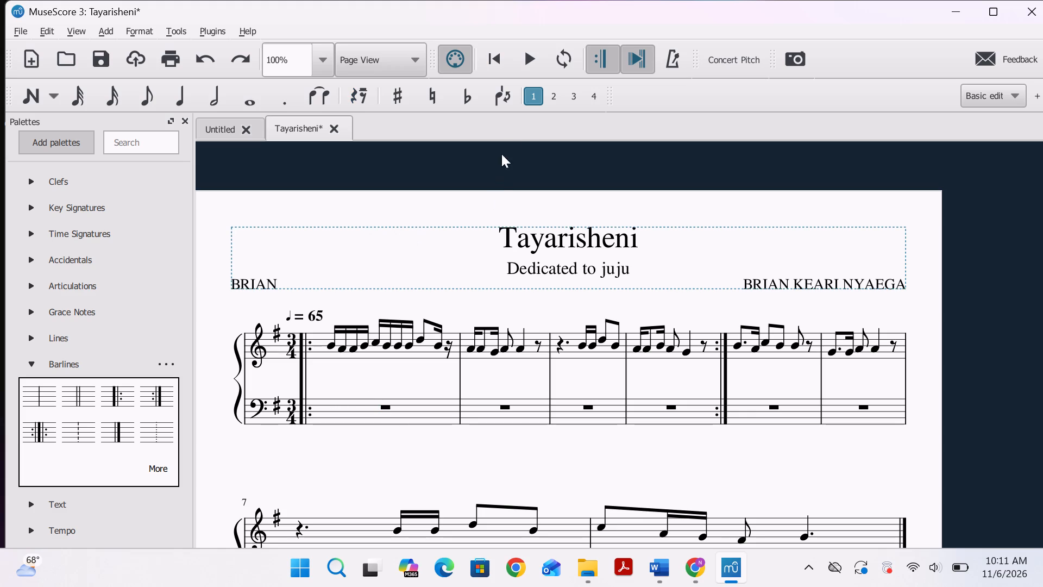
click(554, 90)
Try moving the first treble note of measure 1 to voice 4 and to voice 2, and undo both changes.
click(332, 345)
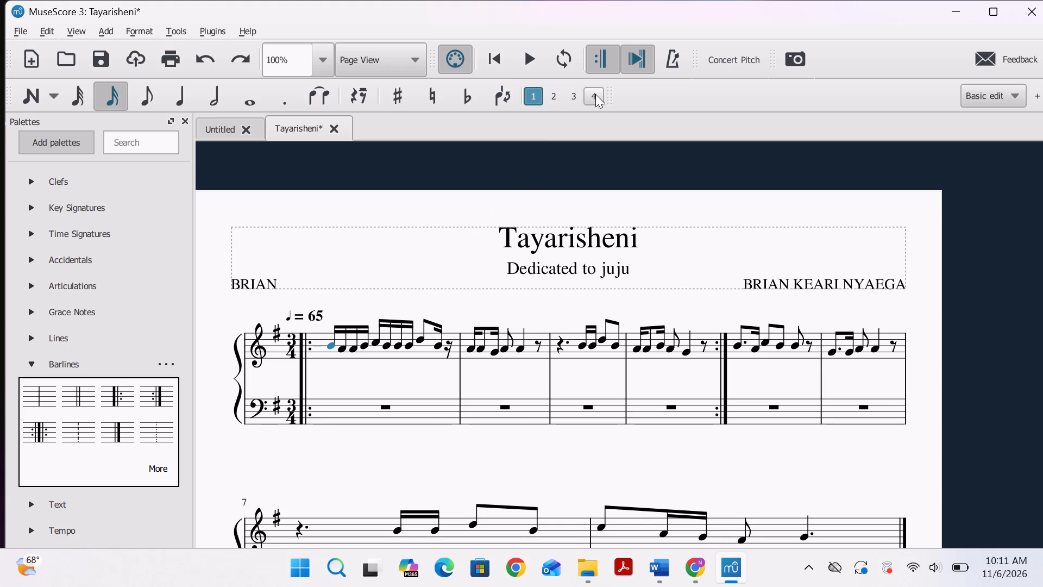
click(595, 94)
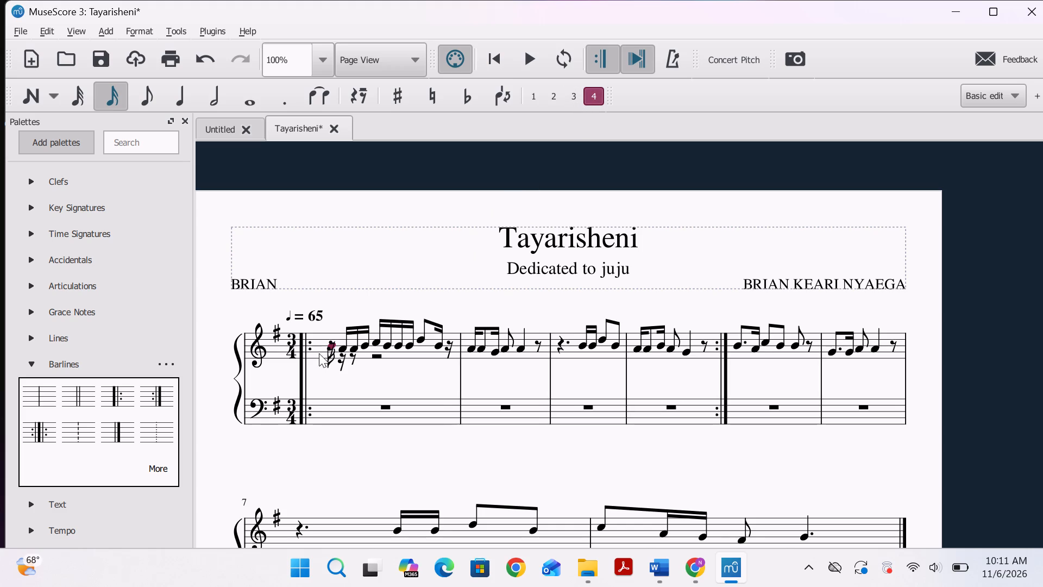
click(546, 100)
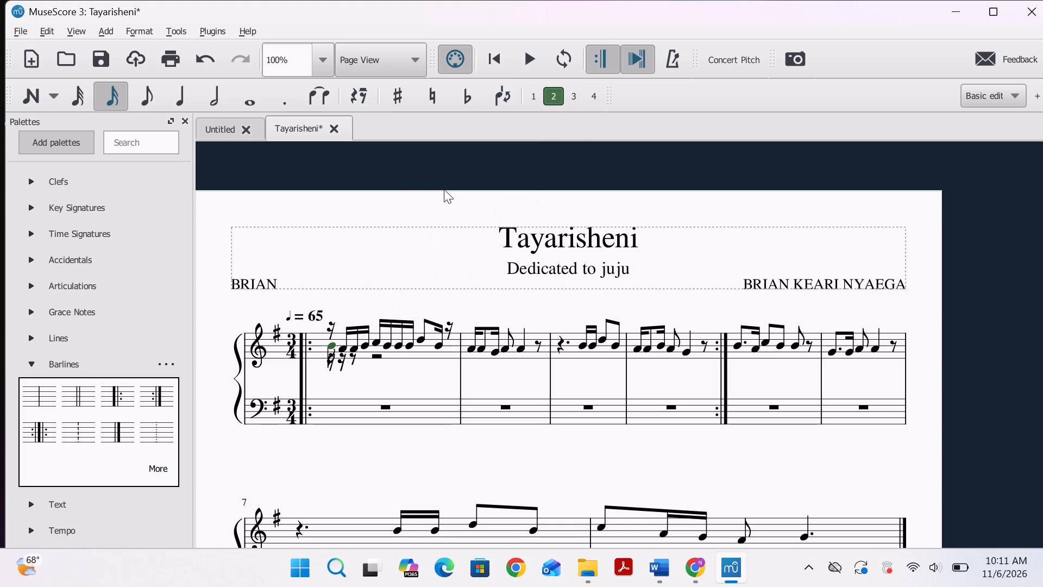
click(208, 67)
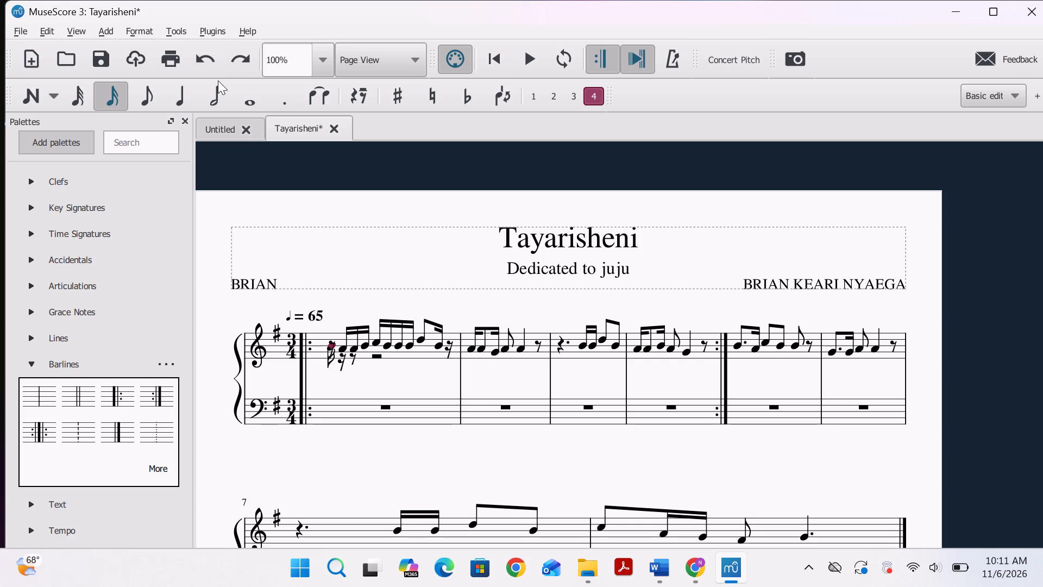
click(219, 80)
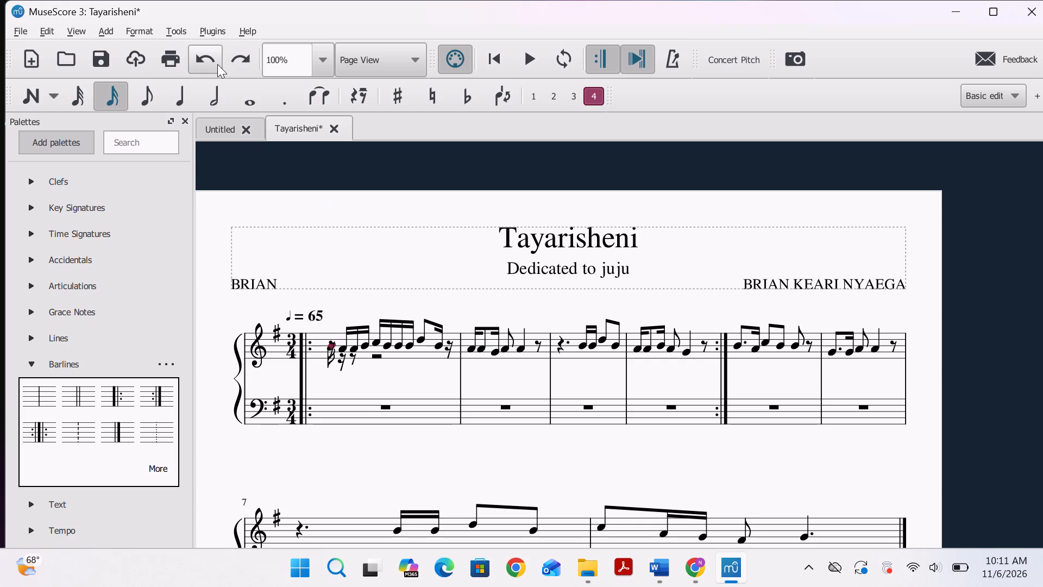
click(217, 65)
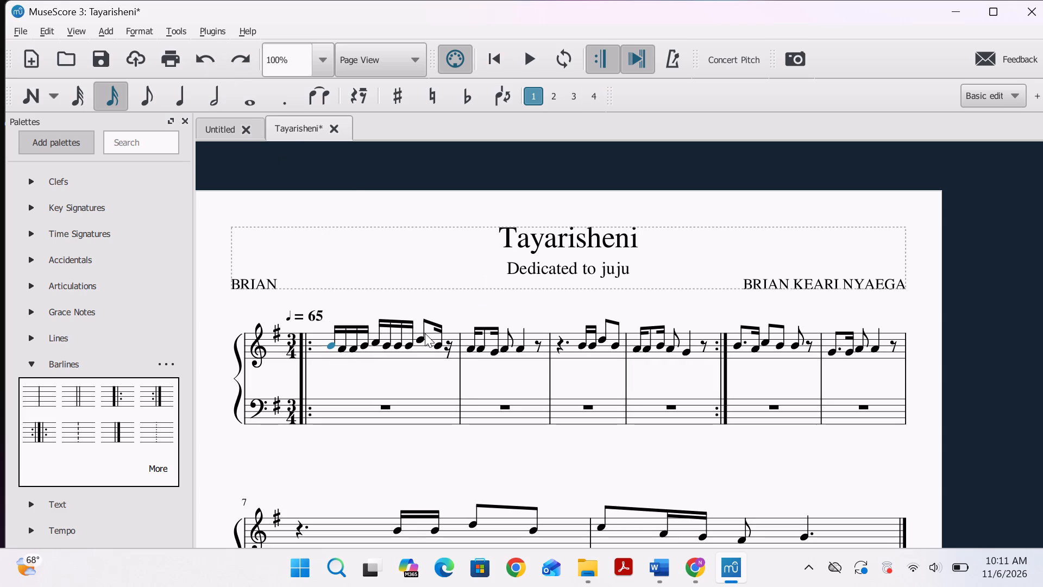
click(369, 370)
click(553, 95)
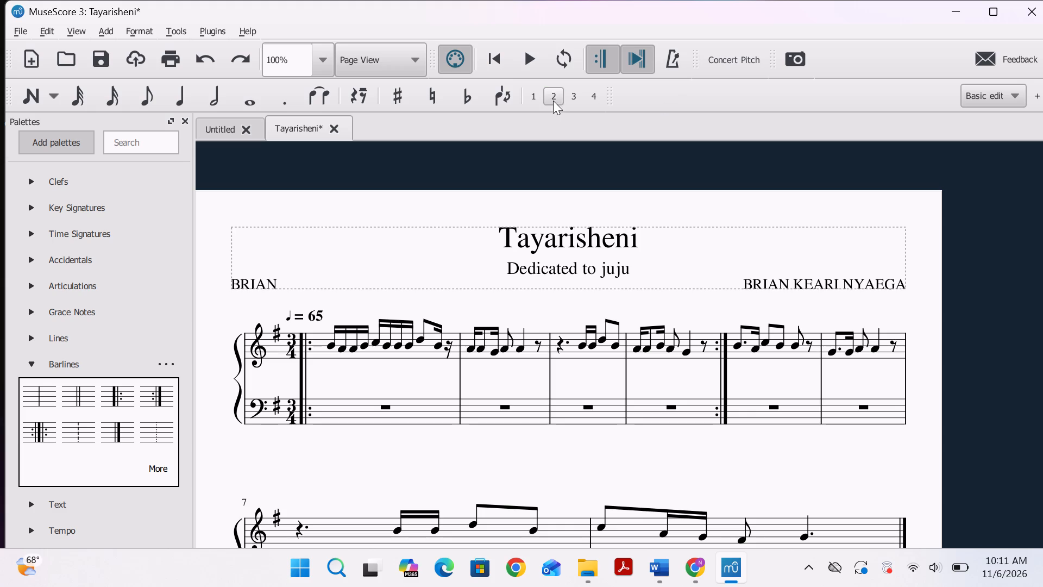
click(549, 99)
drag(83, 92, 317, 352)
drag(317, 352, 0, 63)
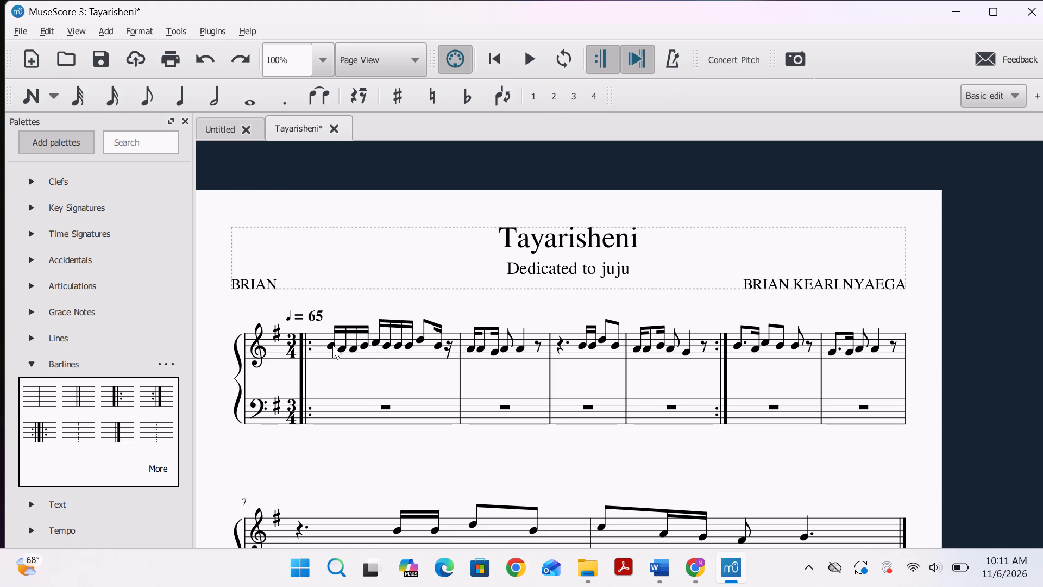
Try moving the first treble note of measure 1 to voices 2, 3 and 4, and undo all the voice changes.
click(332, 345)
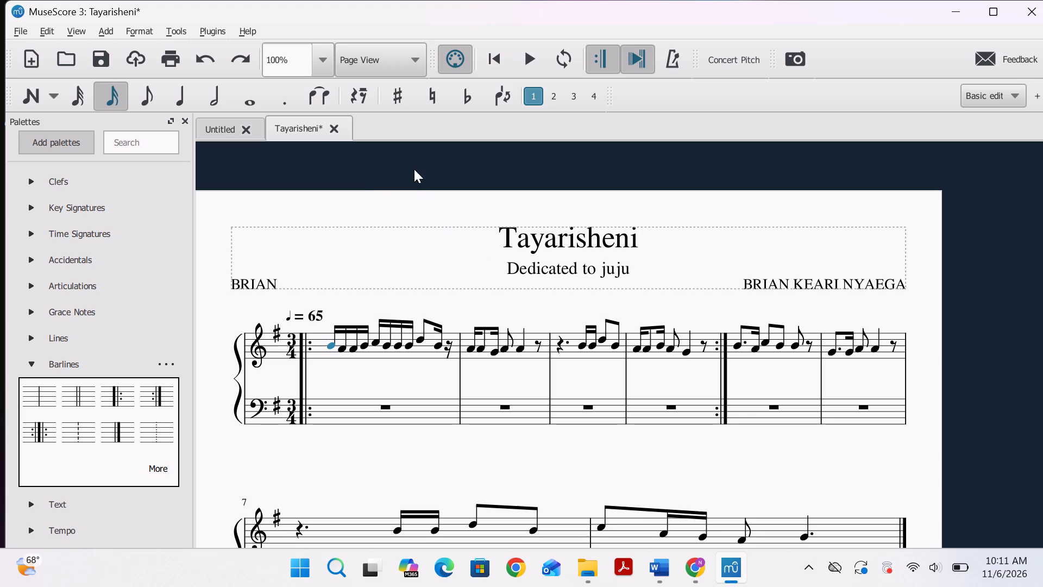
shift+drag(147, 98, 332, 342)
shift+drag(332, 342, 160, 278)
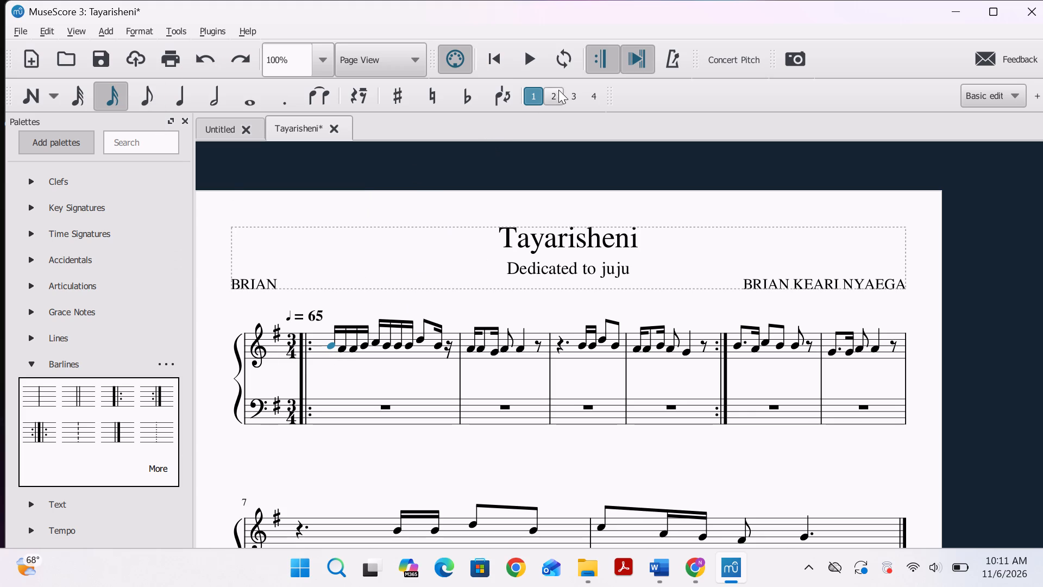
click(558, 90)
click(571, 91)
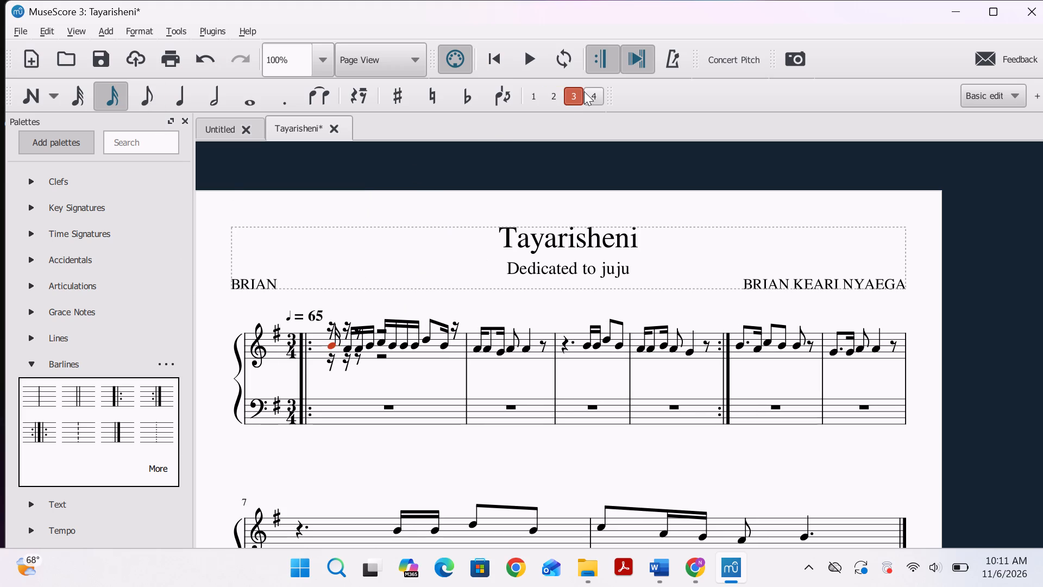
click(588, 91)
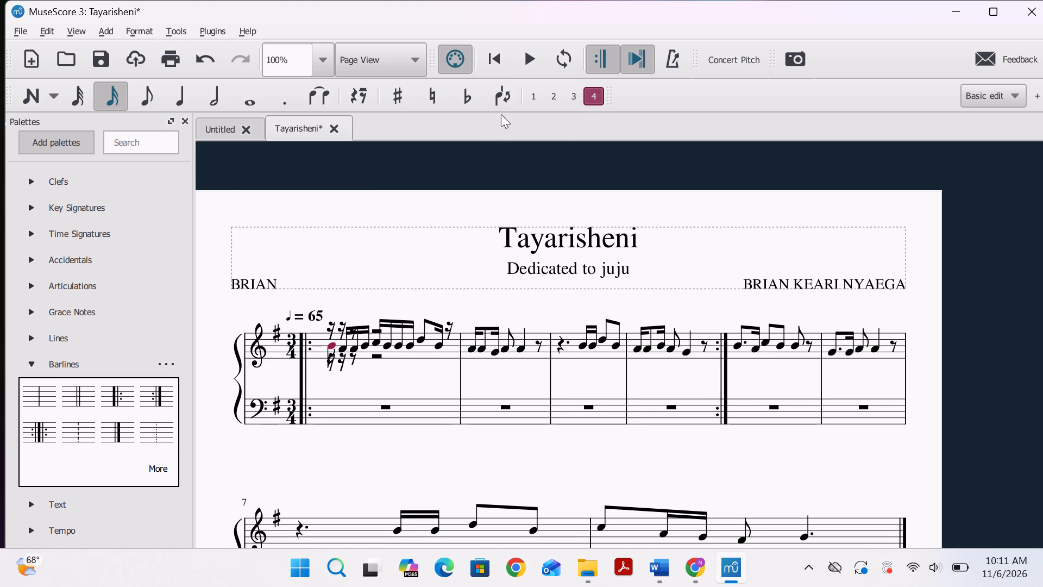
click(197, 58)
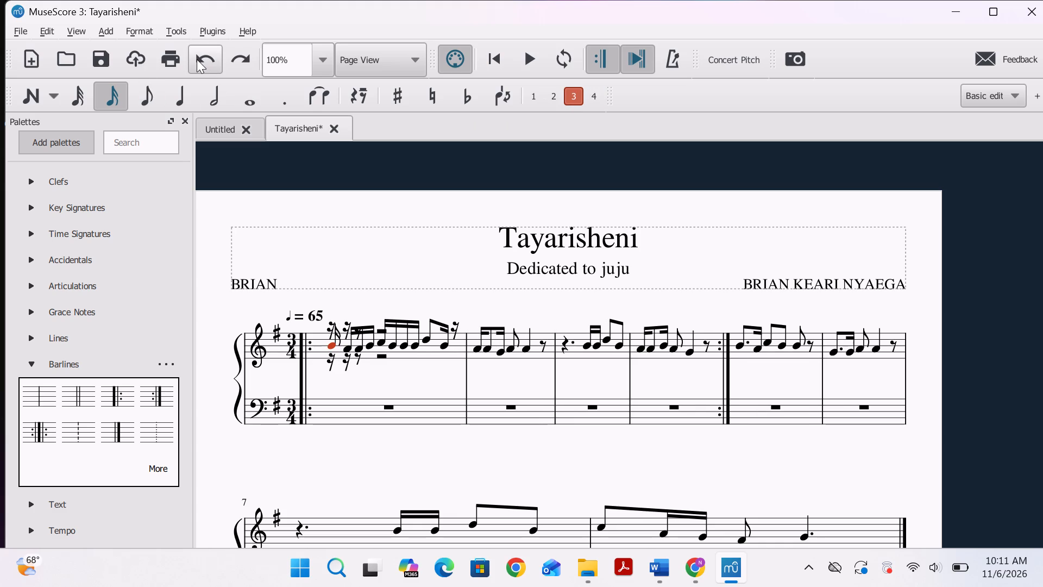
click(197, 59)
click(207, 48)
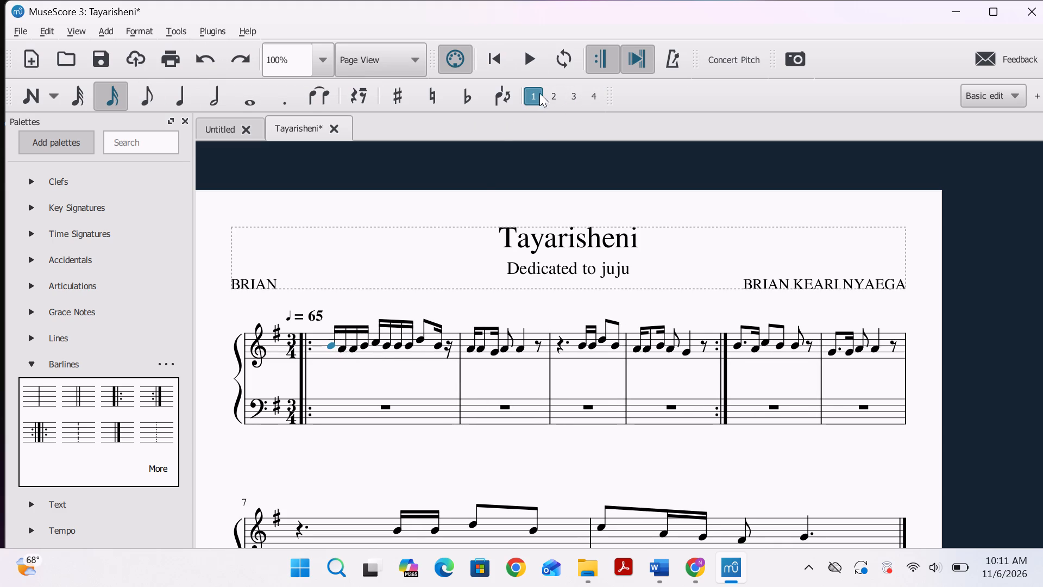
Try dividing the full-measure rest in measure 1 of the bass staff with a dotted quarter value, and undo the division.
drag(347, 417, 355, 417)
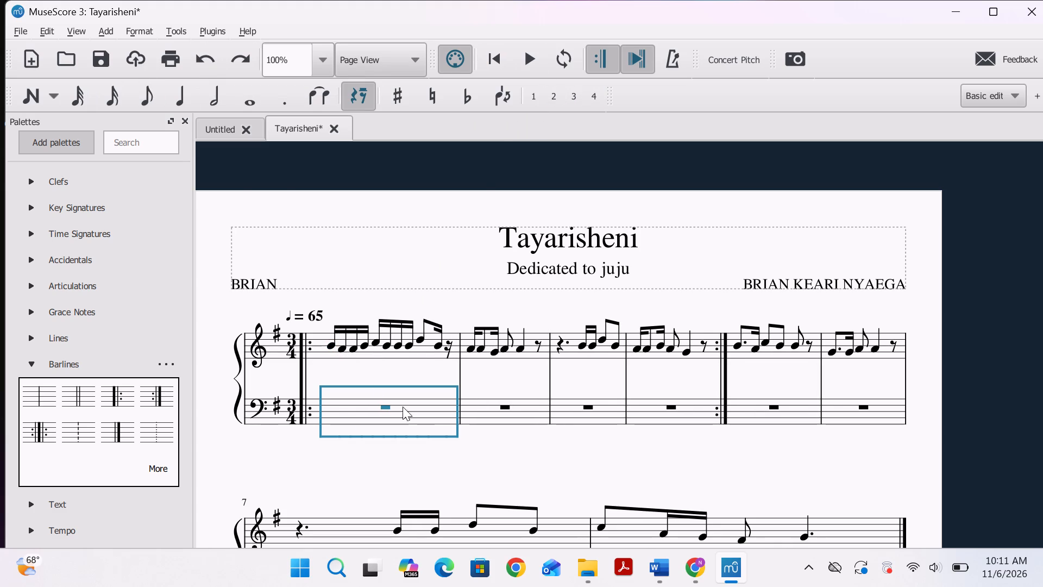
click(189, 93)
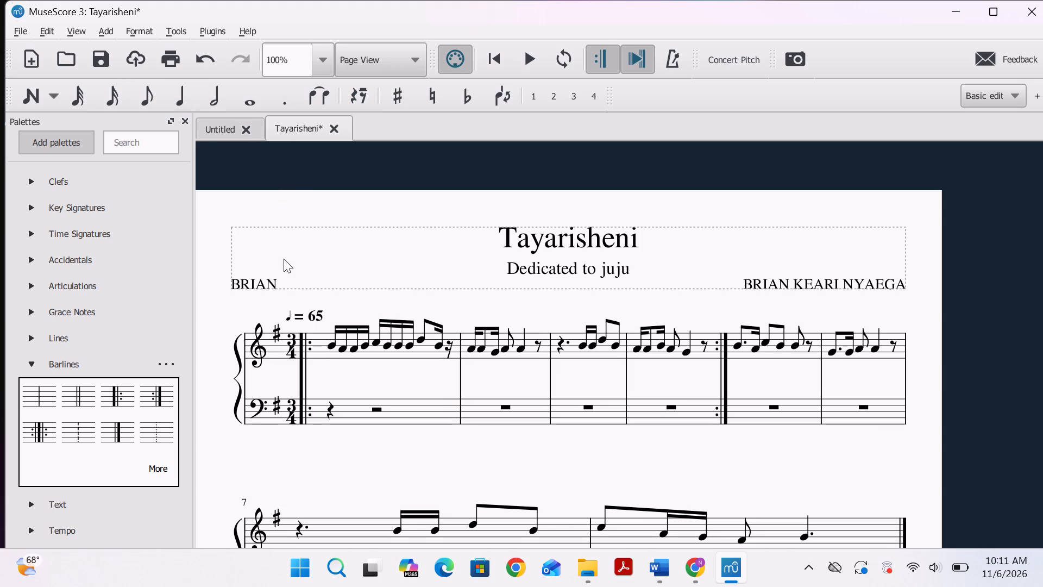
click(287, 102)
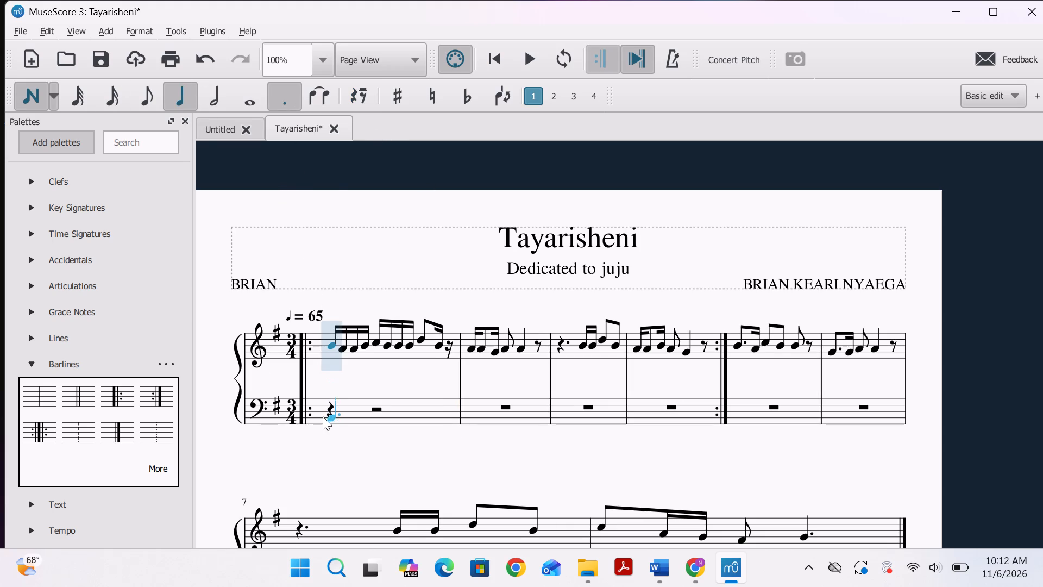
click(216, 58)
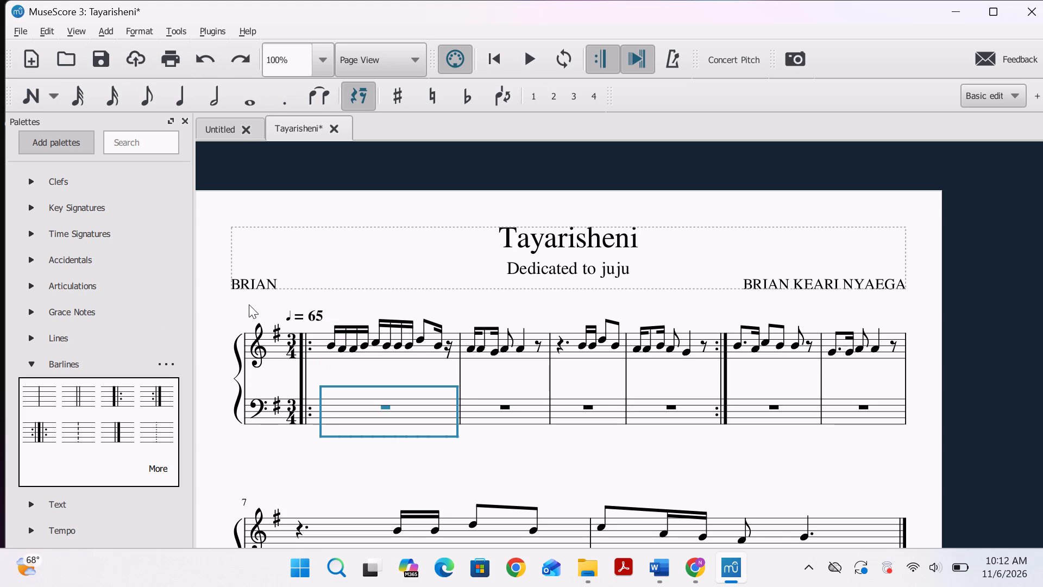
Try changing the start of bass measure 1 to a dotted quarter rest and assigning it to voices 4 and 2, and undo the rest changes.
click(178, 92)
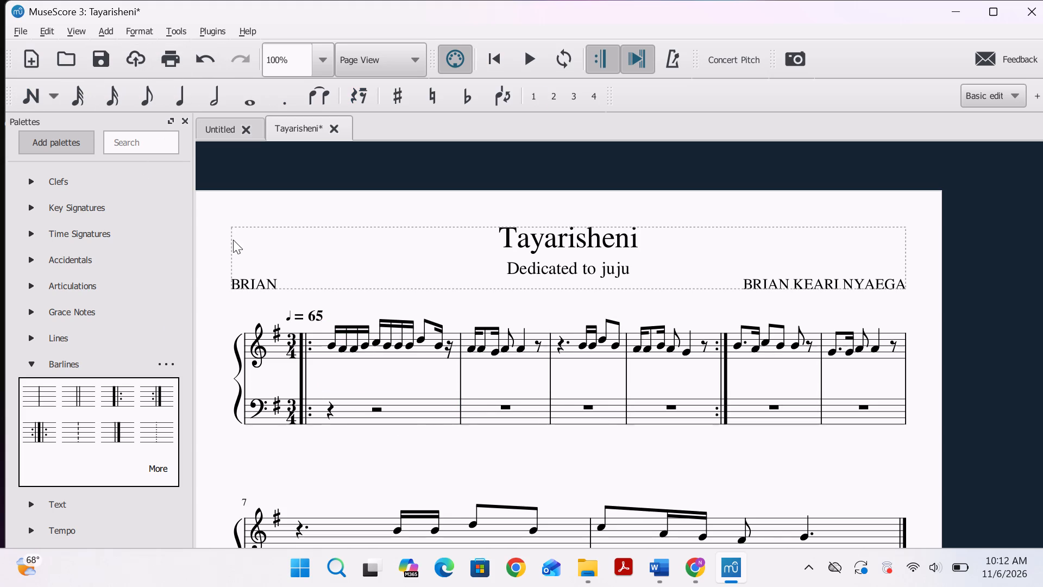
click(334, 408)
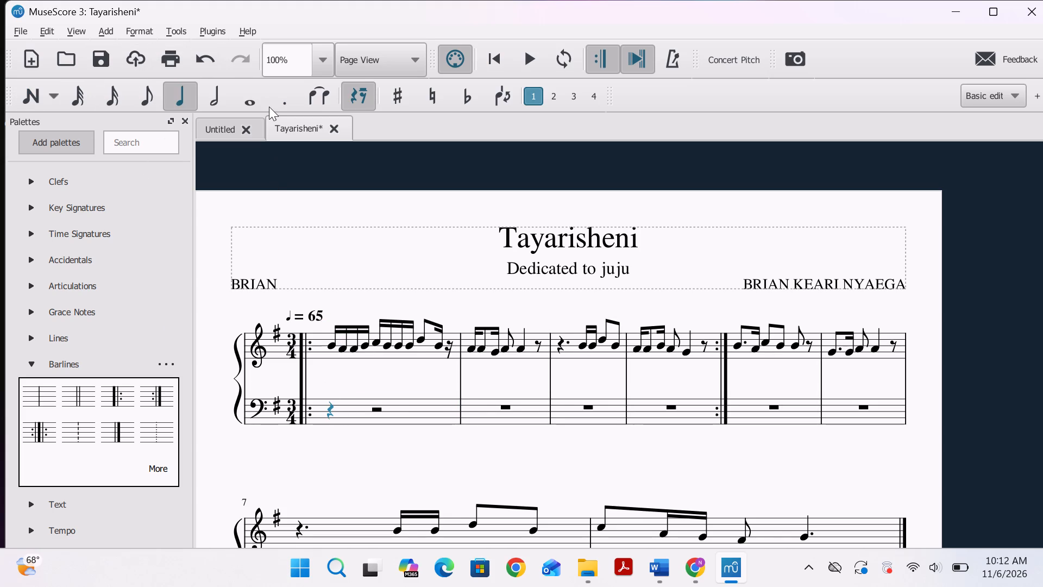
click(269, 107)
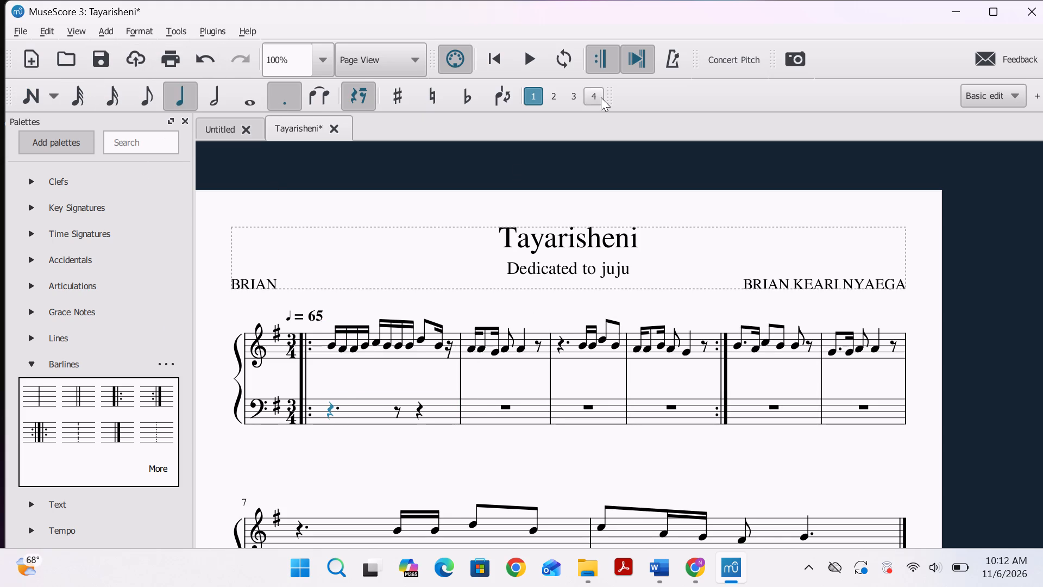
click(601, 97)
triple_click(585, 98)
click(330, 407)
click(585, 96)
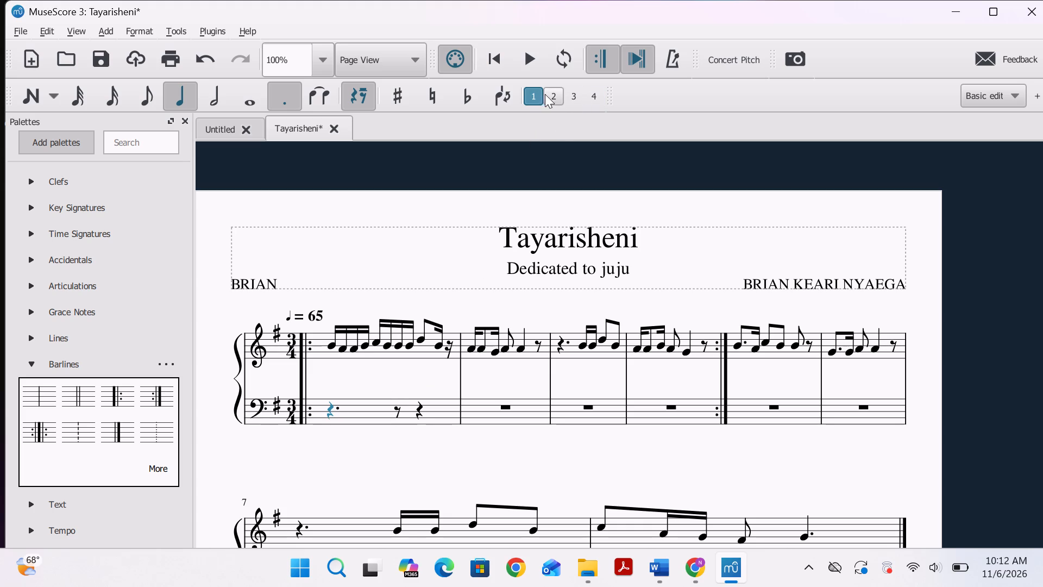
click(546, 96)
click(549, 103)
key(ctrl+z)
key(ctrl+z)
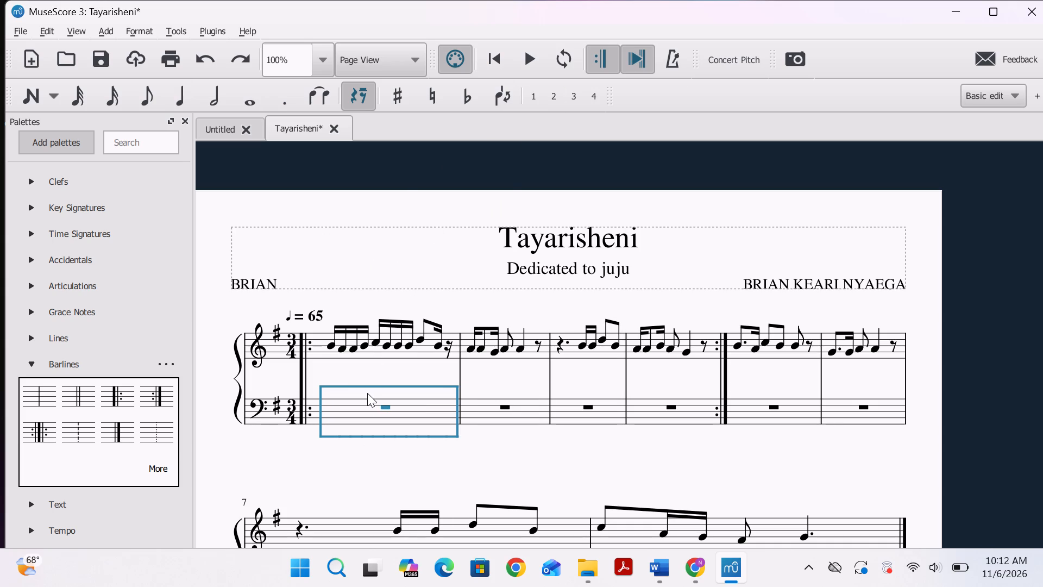
Select the whole bass staff from measure 1 through the final measure and cut its contents.
key(shift+Right)
key(shift+Right)
key(shift+Right)
key(shift+Right)
key(shift+Right)
key(shift+Right)
key(shift+Right)
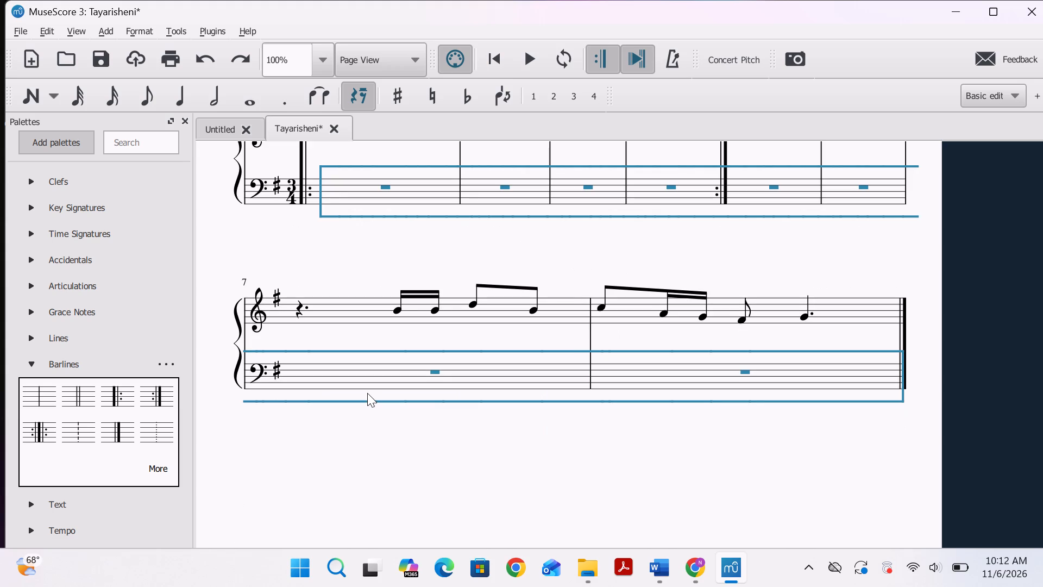
key(shift+Right)
key(ctrl+x)
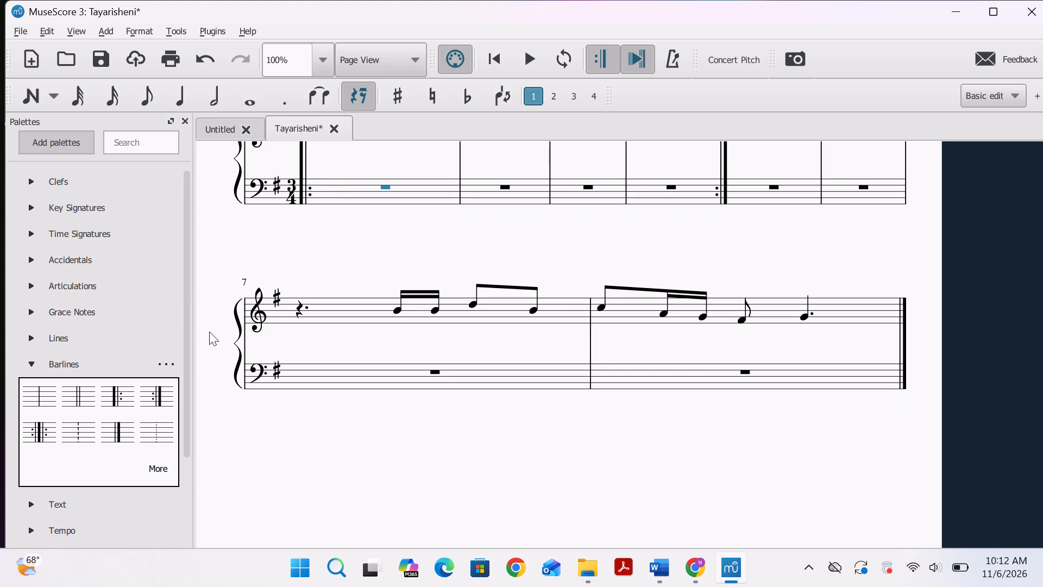
Enter a sixteenth note on the middle line (D) at the start of measure 1 of the bass staff, and leave note input.
scroll(242, 374, up, 3)
click(388, 315)
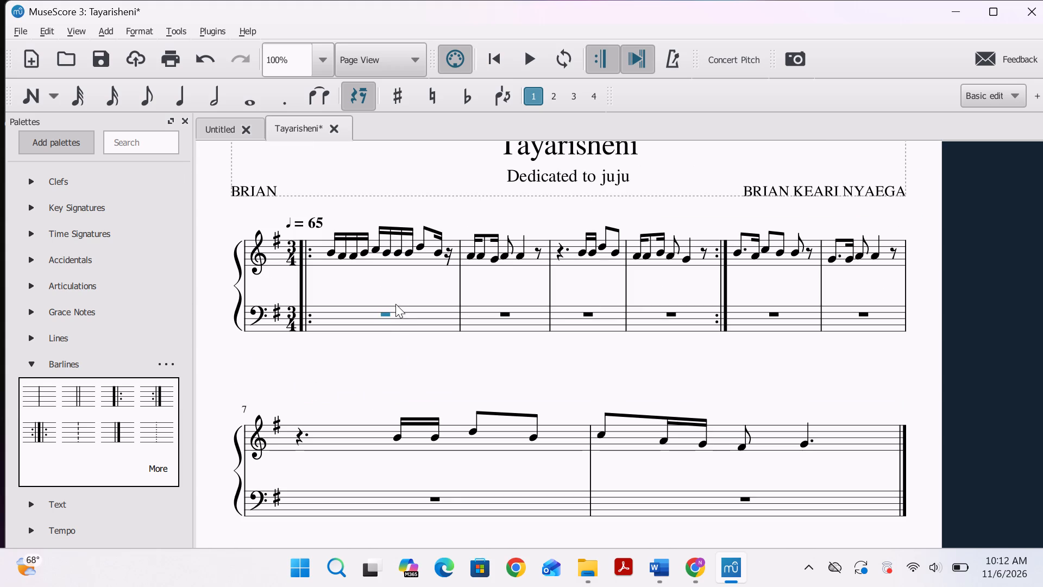
click(330, 251)
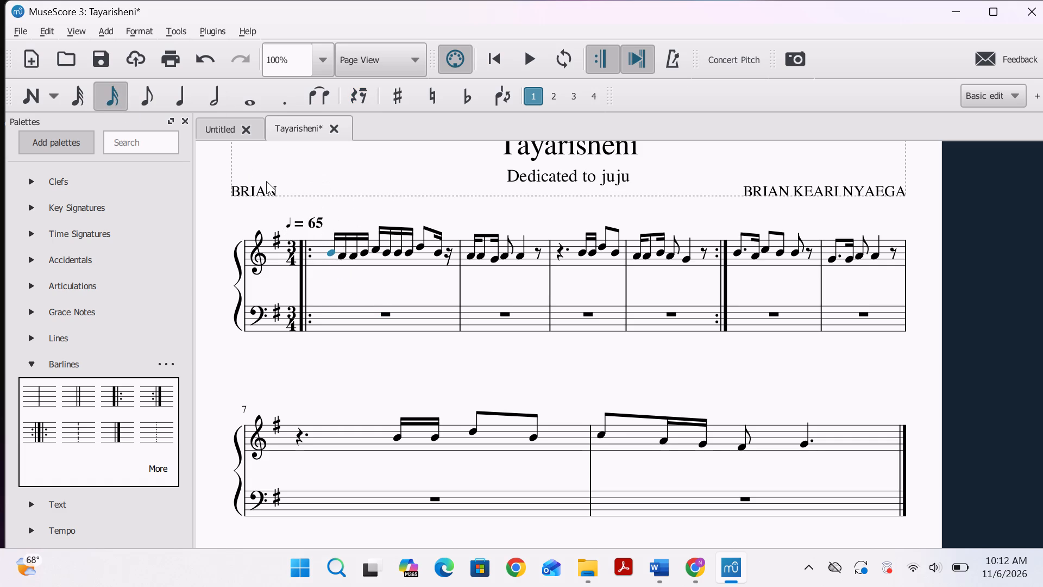
click(329, 291)
click(119, 98)
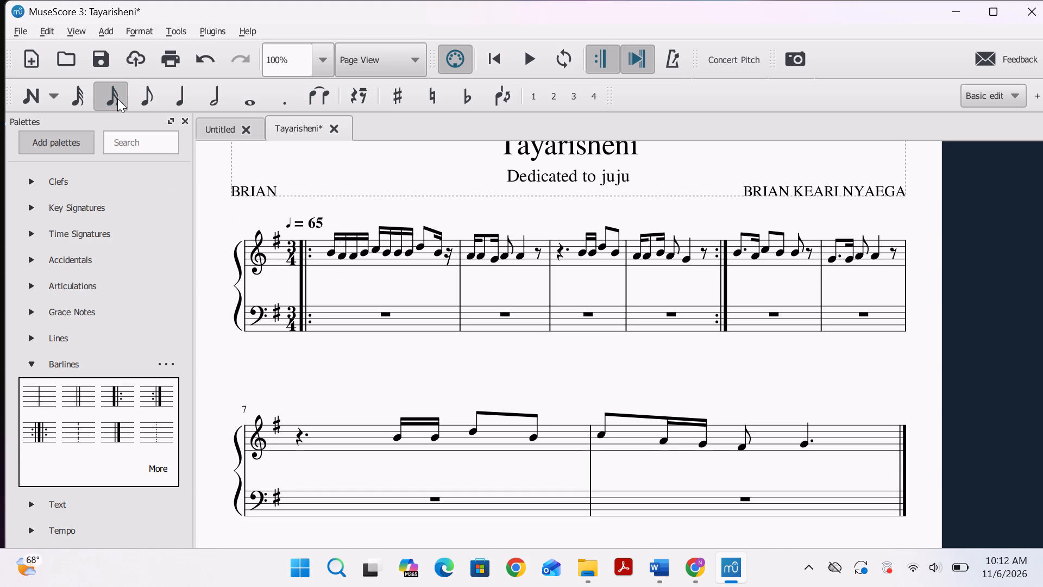
click(37, 107)
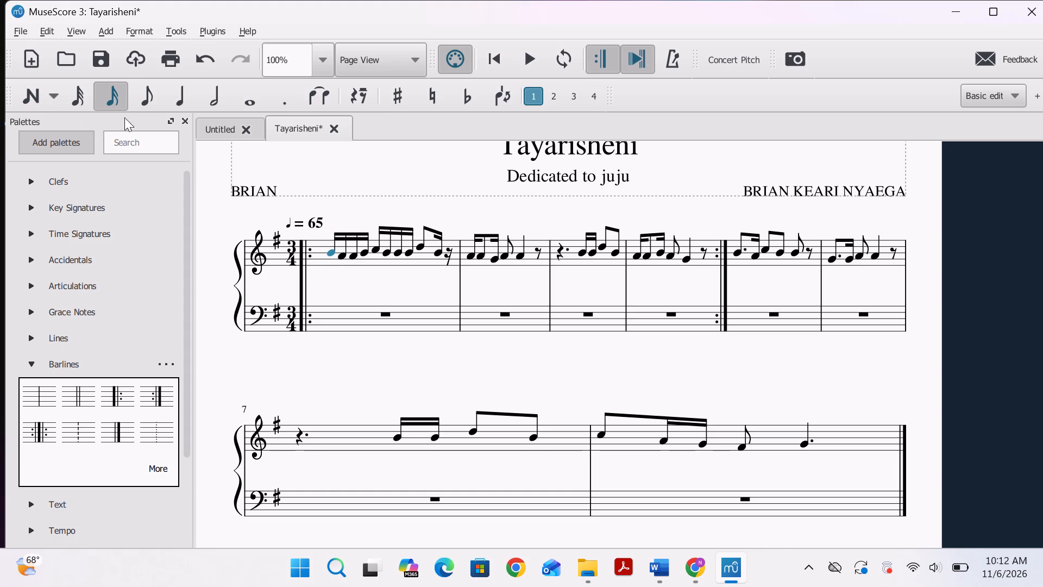
click(25, 99)
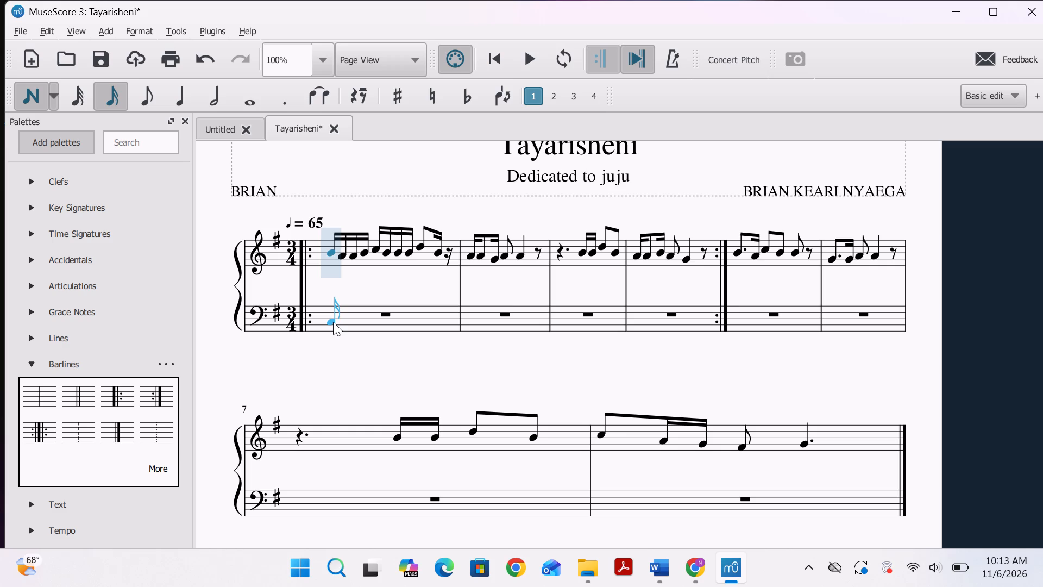
click(334, 319)
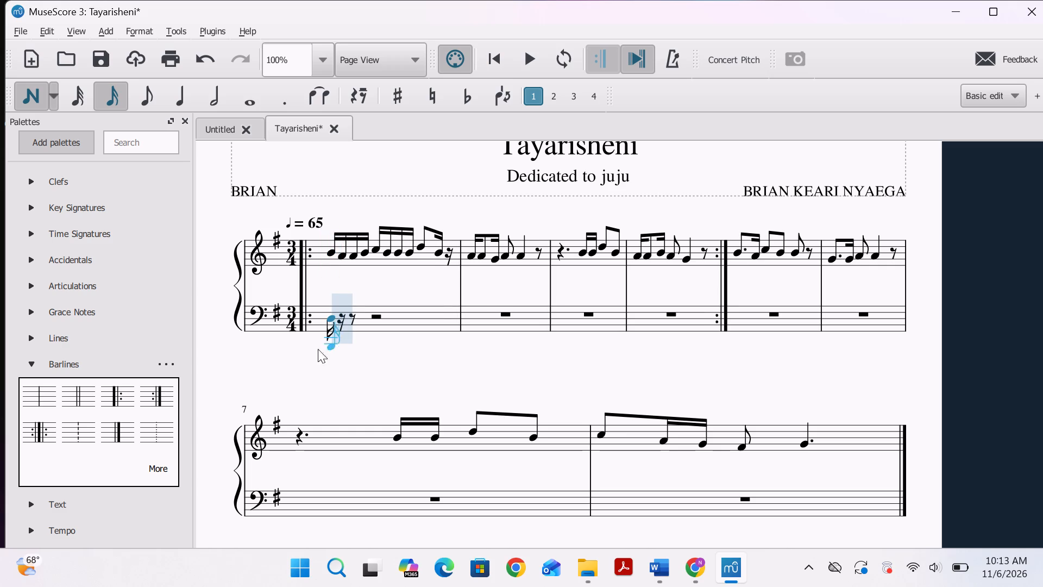
click(222, 182)
click(105, 96)
click(28, 101)
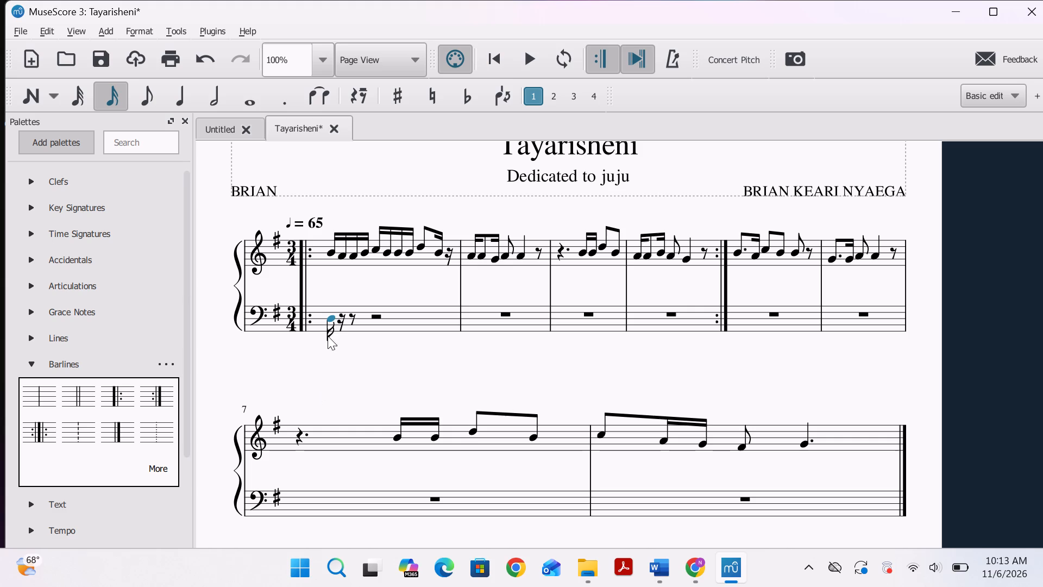
Try assigning the sixteenth-note D at the start of bass measure 1 to voices 4, 2 and 3, and return it to voice 1.
click(331, 314)
click(594, 102)
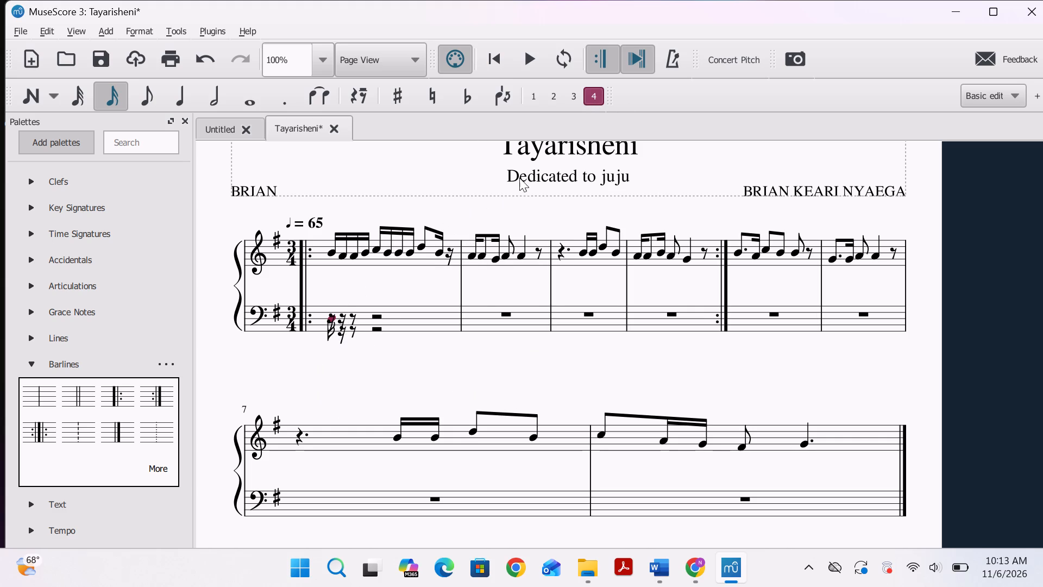
click(553, 103)
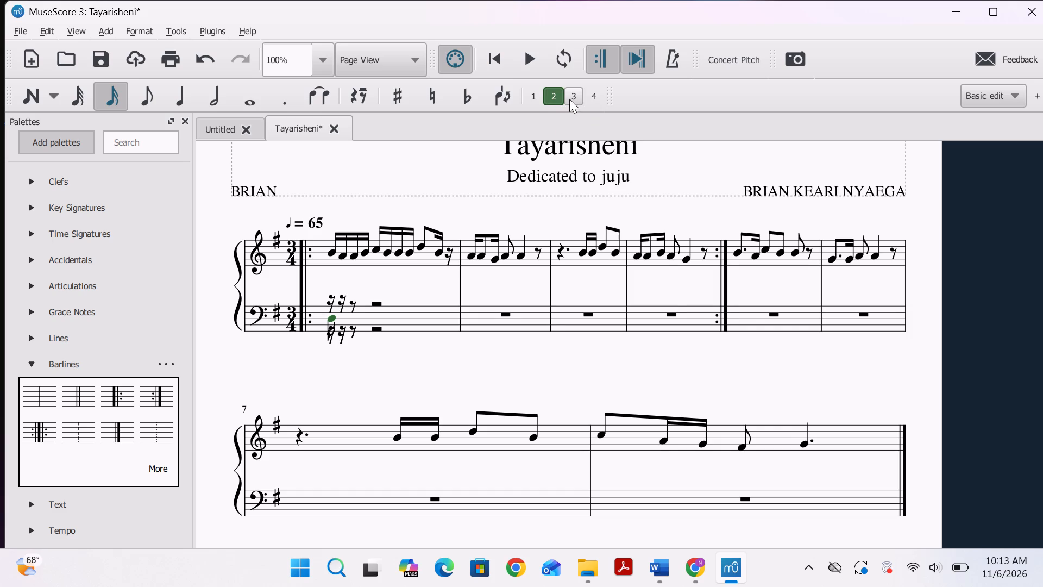
click(569, 96)
click(597, 95)
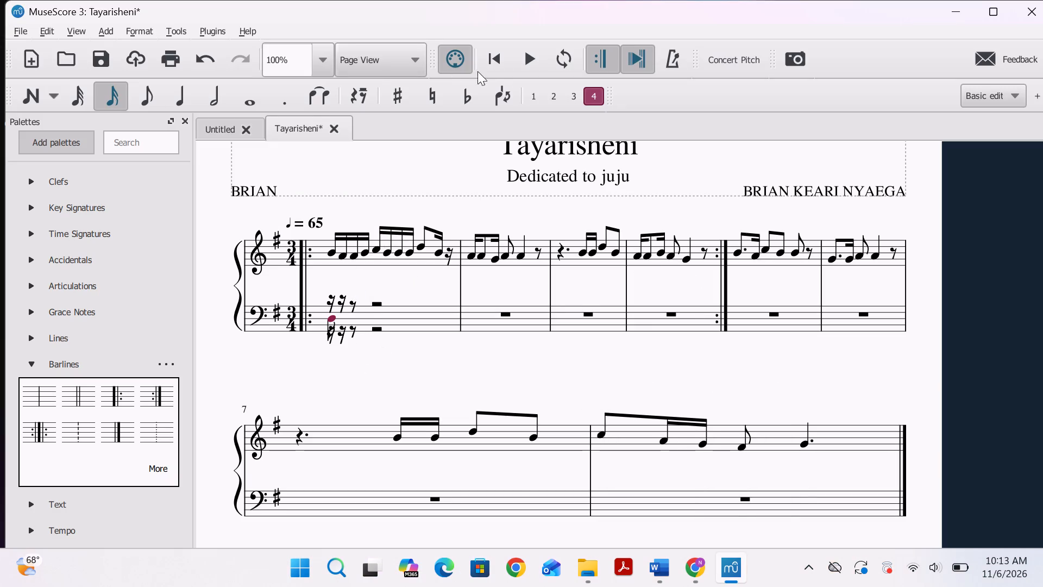
click(564, 101)
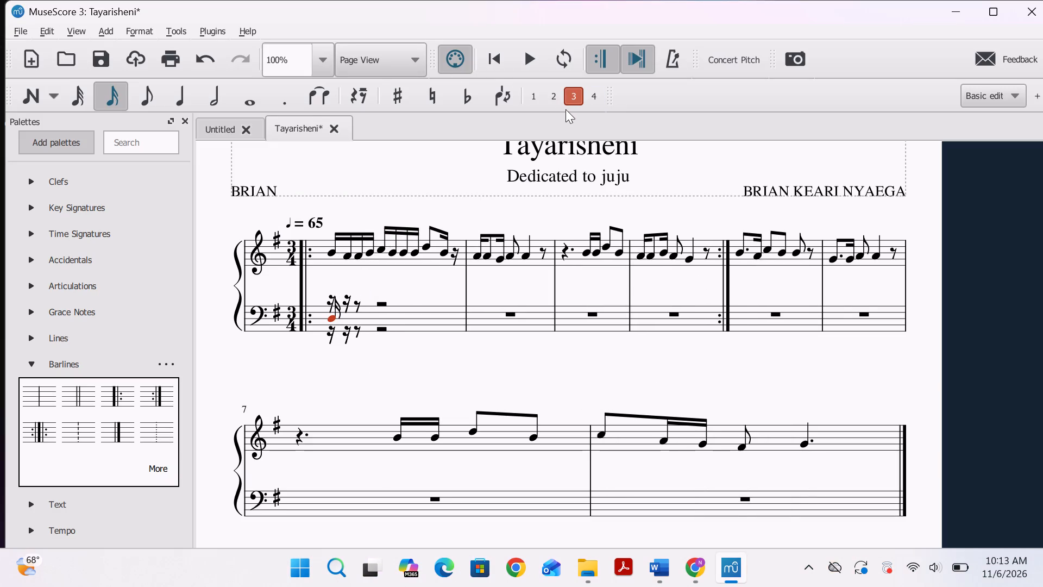
click(541, 97)
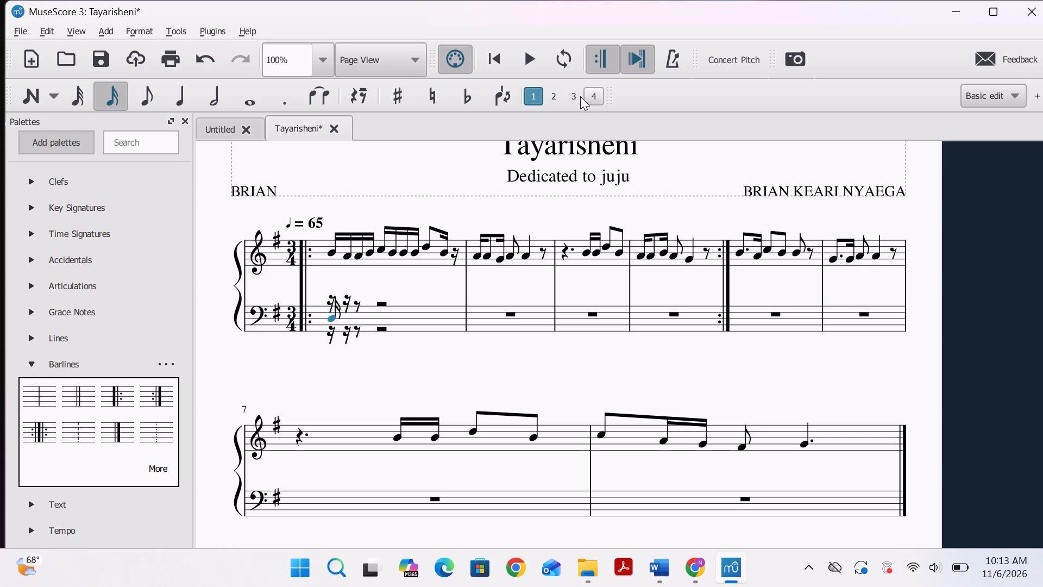
Delete the sixteenth-note D at the start of measure 1 in the bass staff.
click(331, 303)
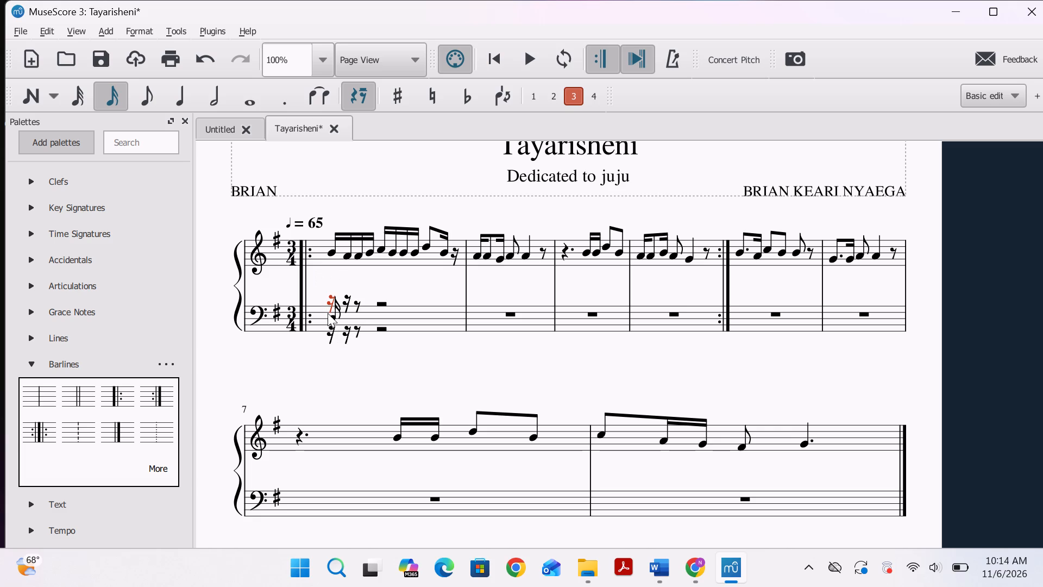
drag(330, 315, 334, 304)
key(BackSpace)
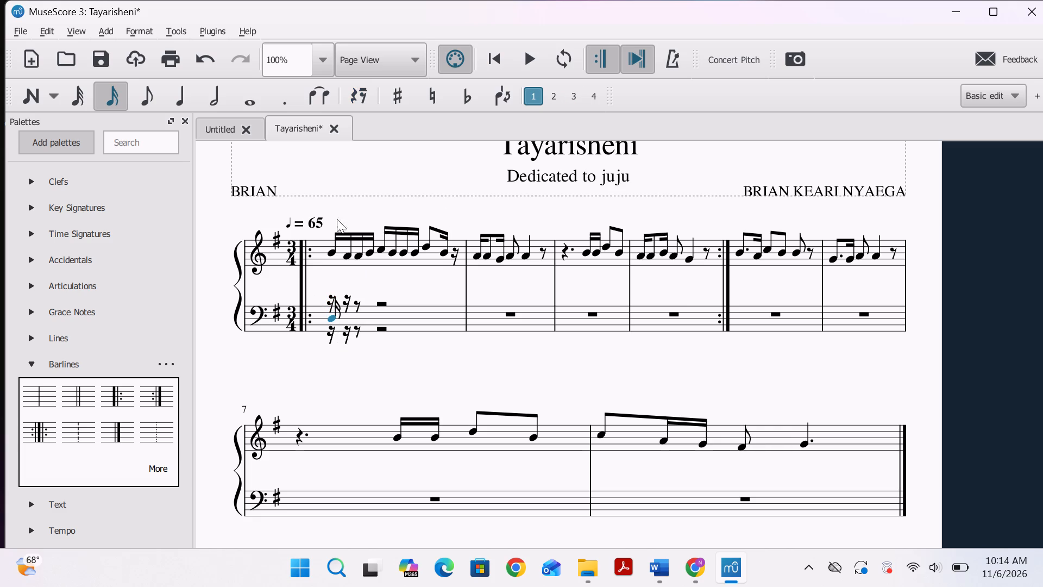
key(Delete)
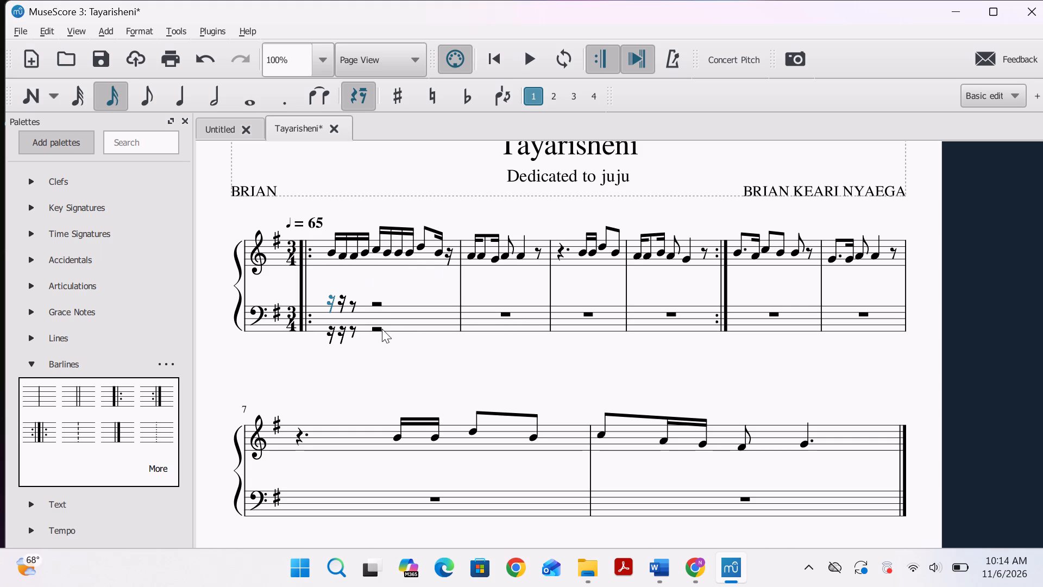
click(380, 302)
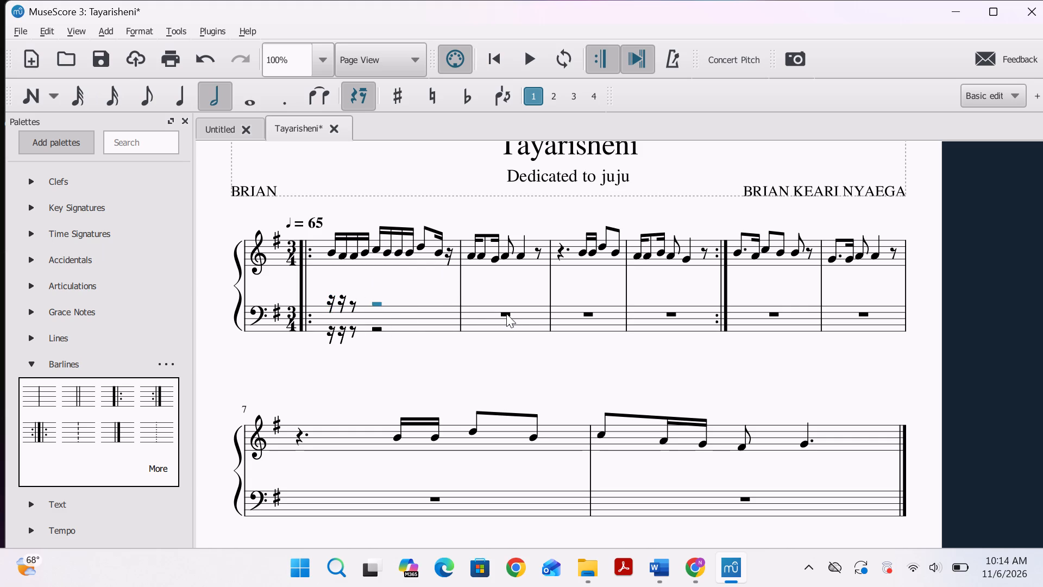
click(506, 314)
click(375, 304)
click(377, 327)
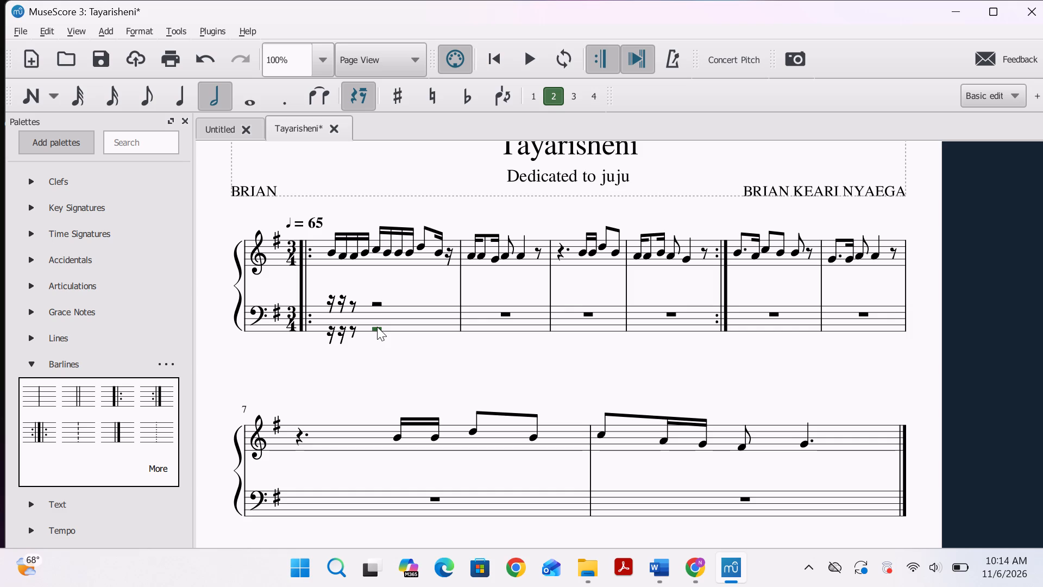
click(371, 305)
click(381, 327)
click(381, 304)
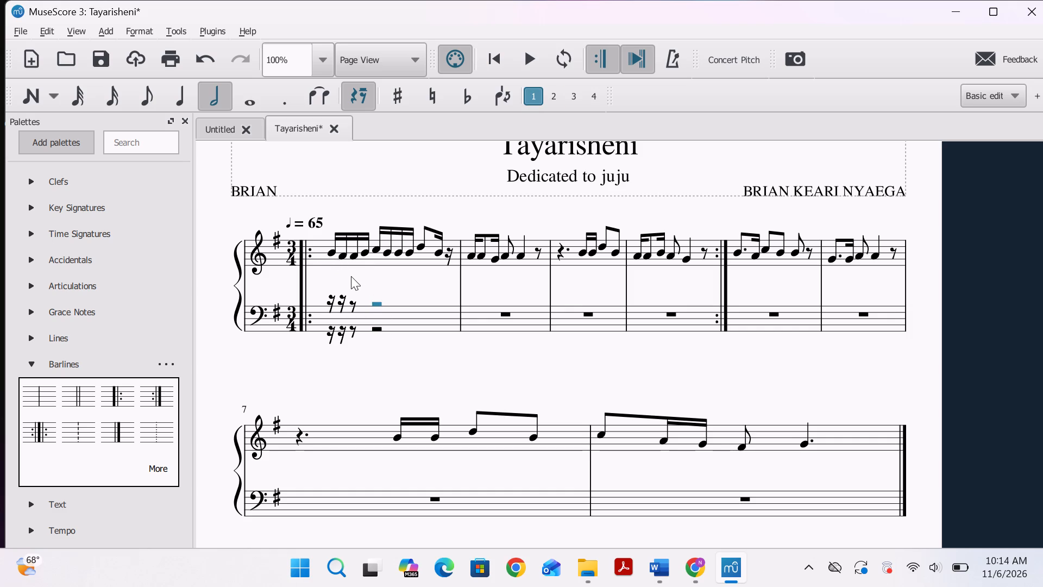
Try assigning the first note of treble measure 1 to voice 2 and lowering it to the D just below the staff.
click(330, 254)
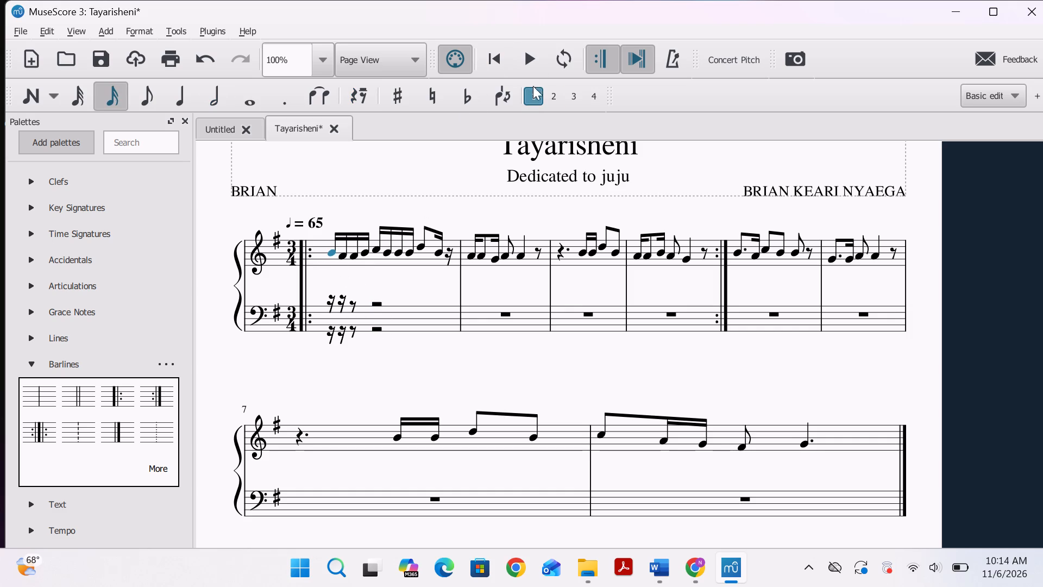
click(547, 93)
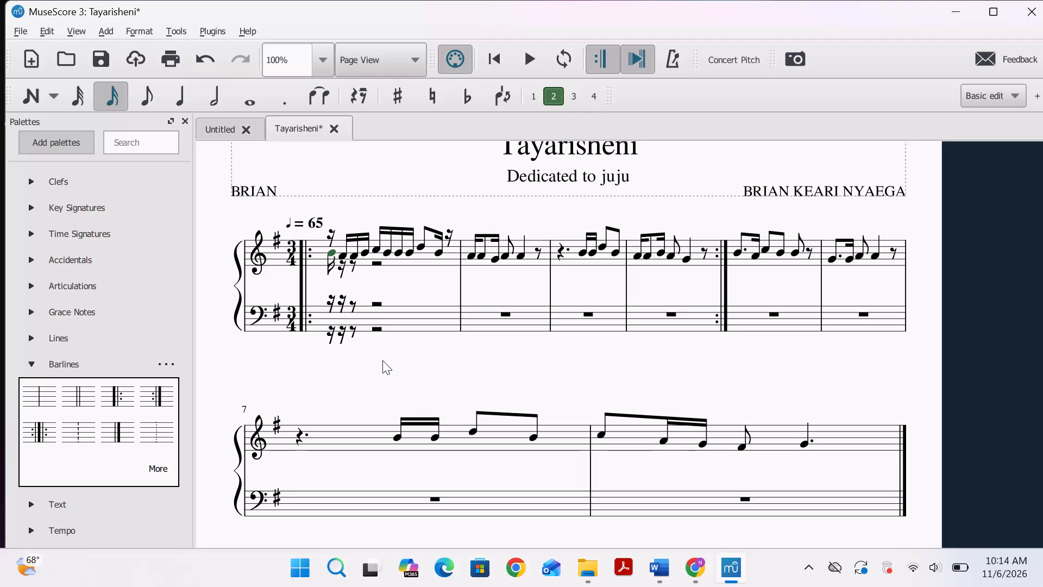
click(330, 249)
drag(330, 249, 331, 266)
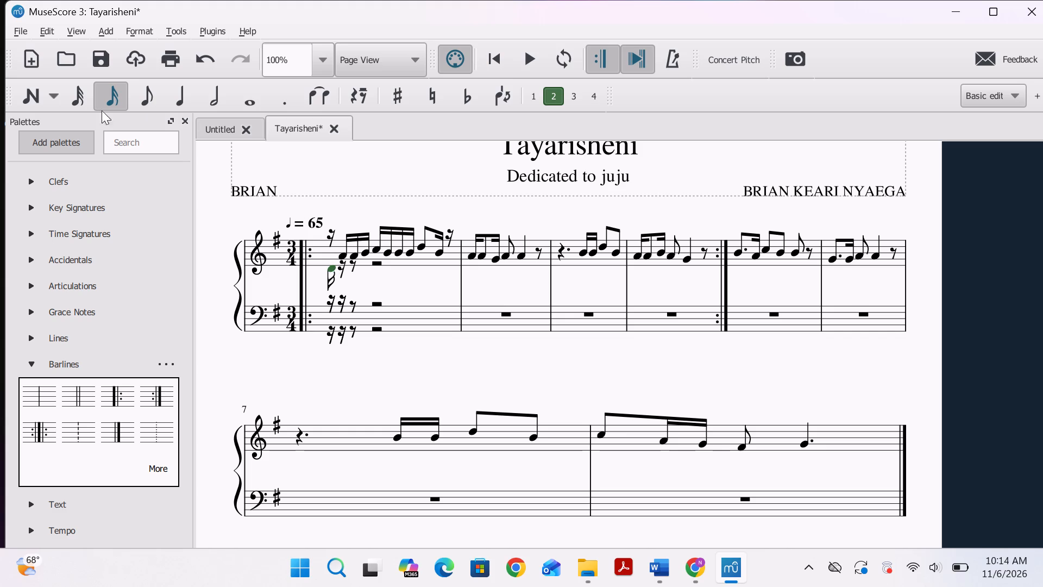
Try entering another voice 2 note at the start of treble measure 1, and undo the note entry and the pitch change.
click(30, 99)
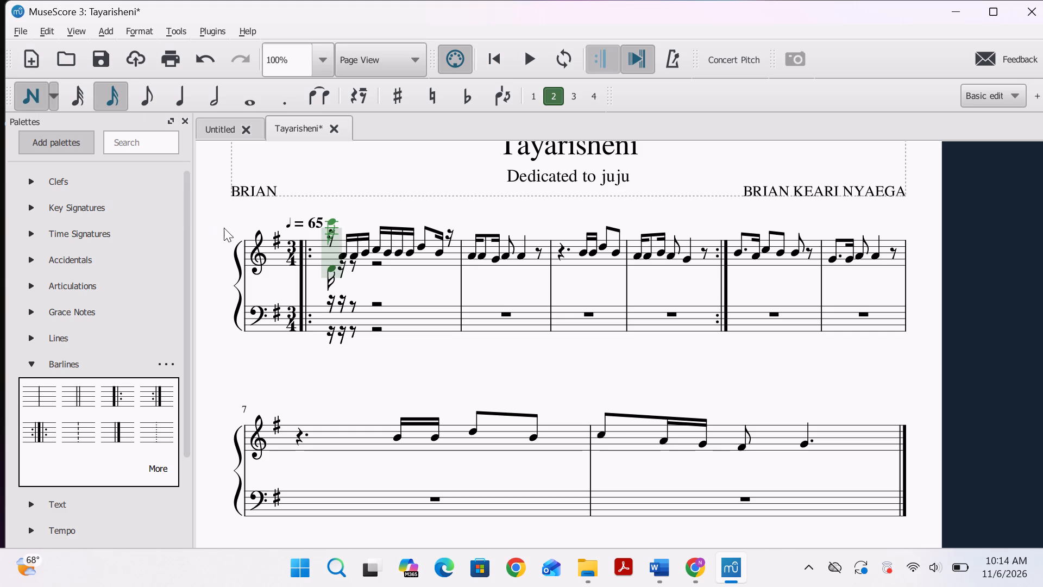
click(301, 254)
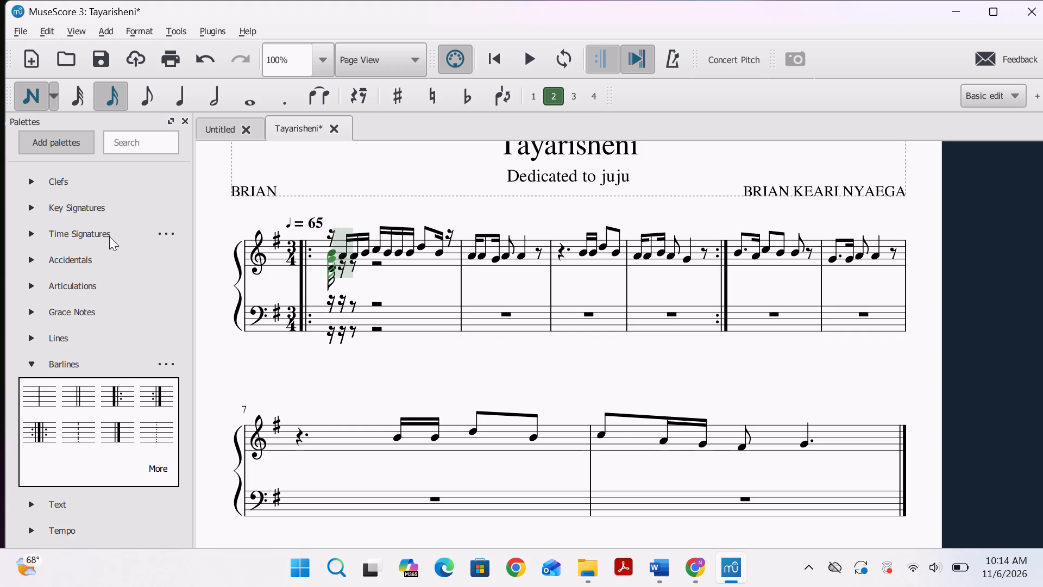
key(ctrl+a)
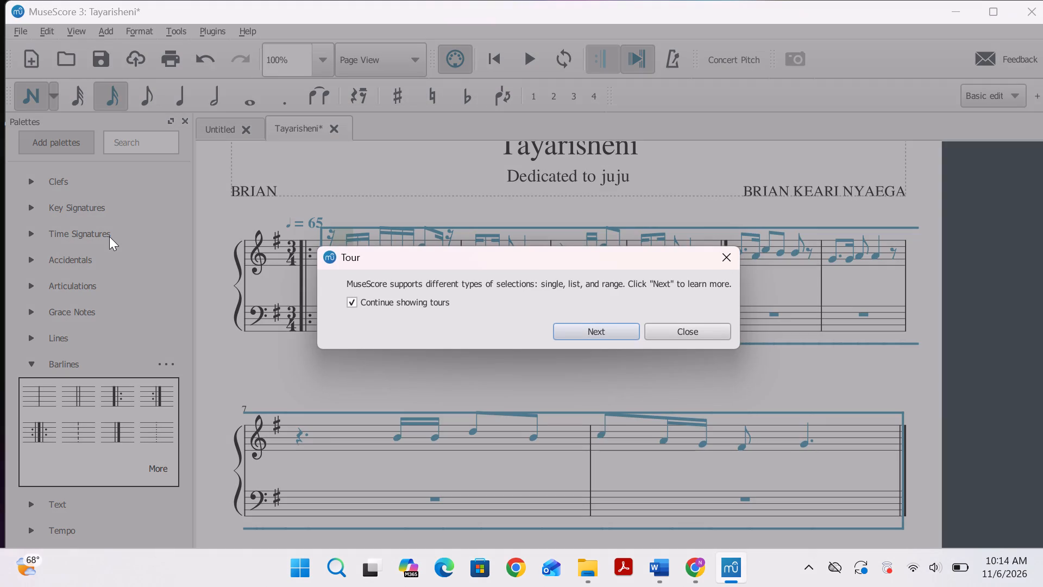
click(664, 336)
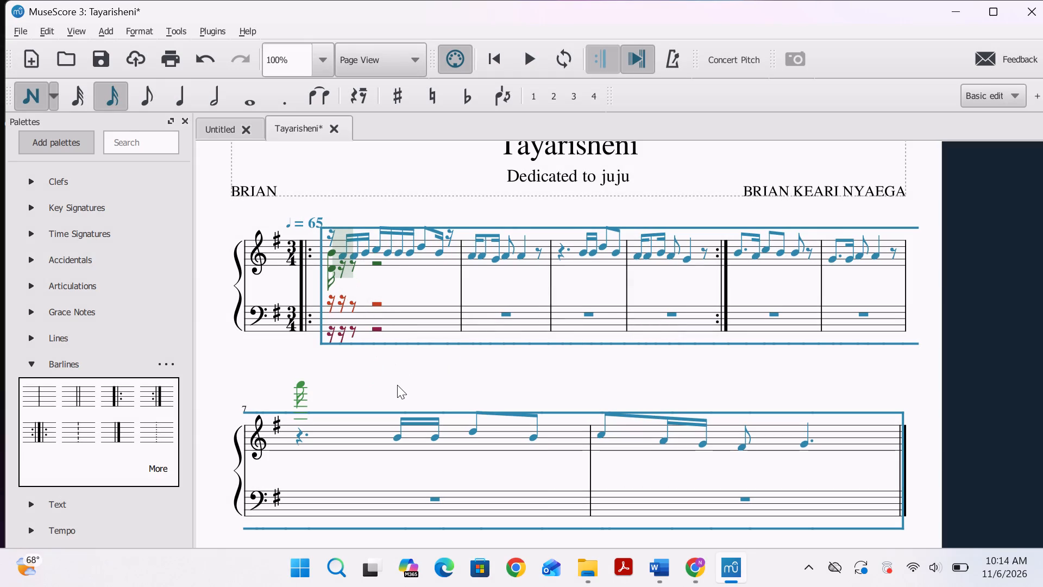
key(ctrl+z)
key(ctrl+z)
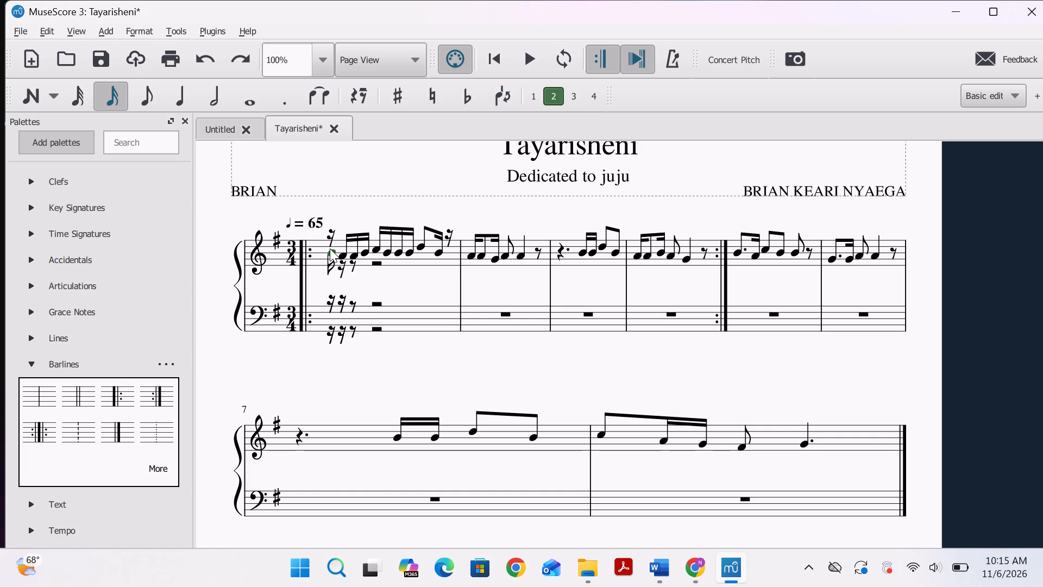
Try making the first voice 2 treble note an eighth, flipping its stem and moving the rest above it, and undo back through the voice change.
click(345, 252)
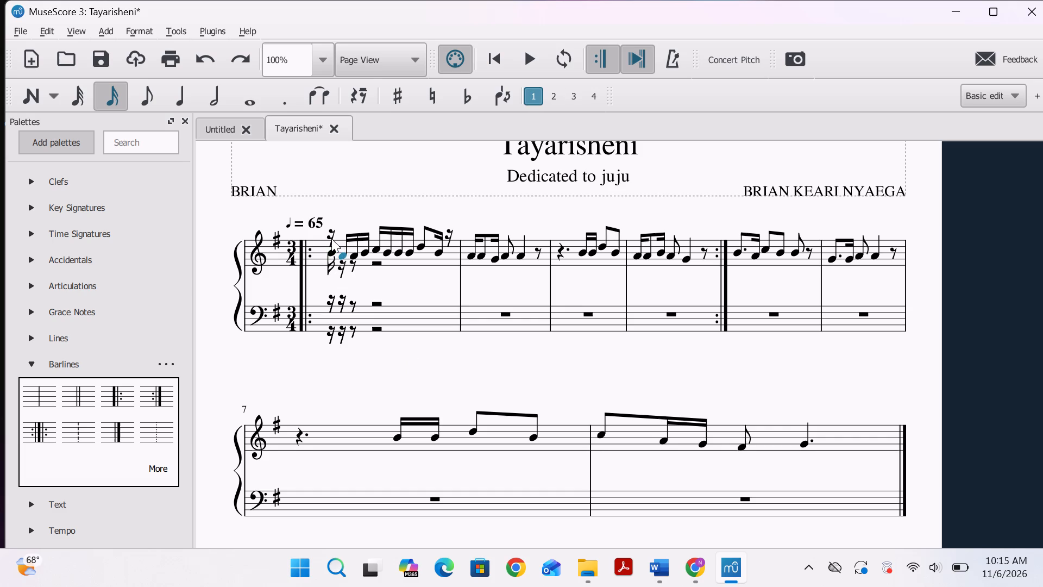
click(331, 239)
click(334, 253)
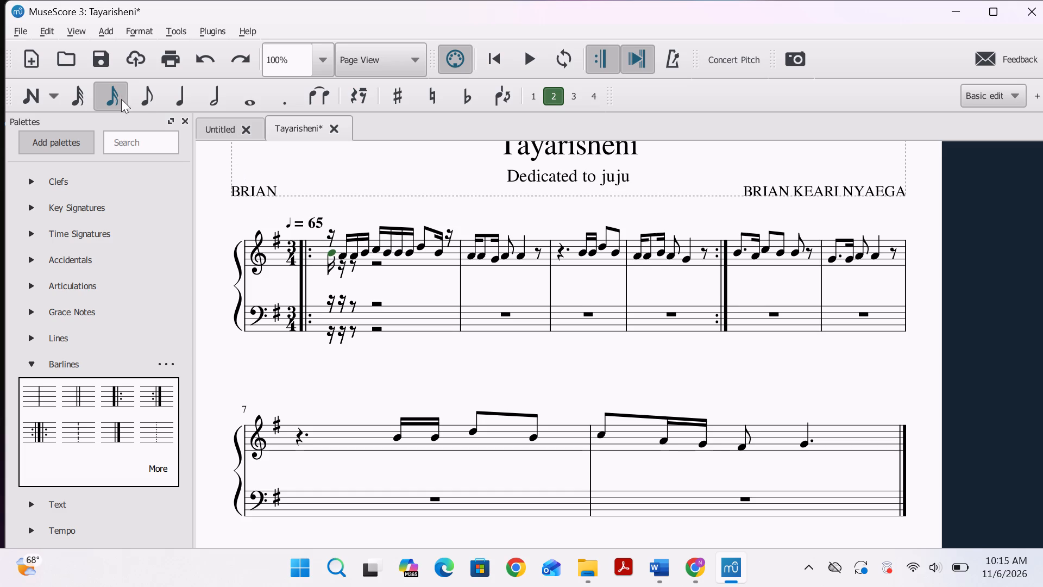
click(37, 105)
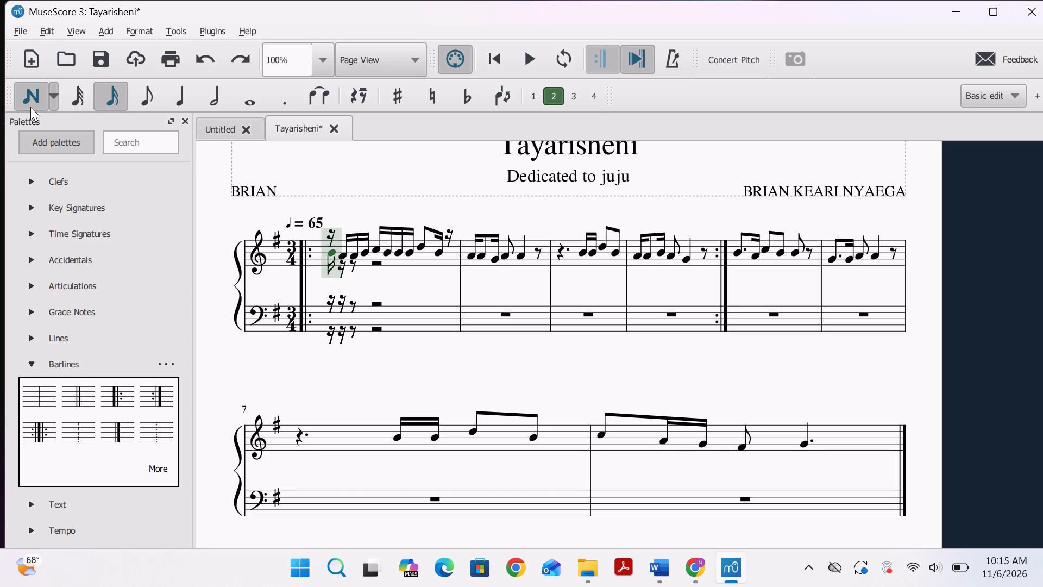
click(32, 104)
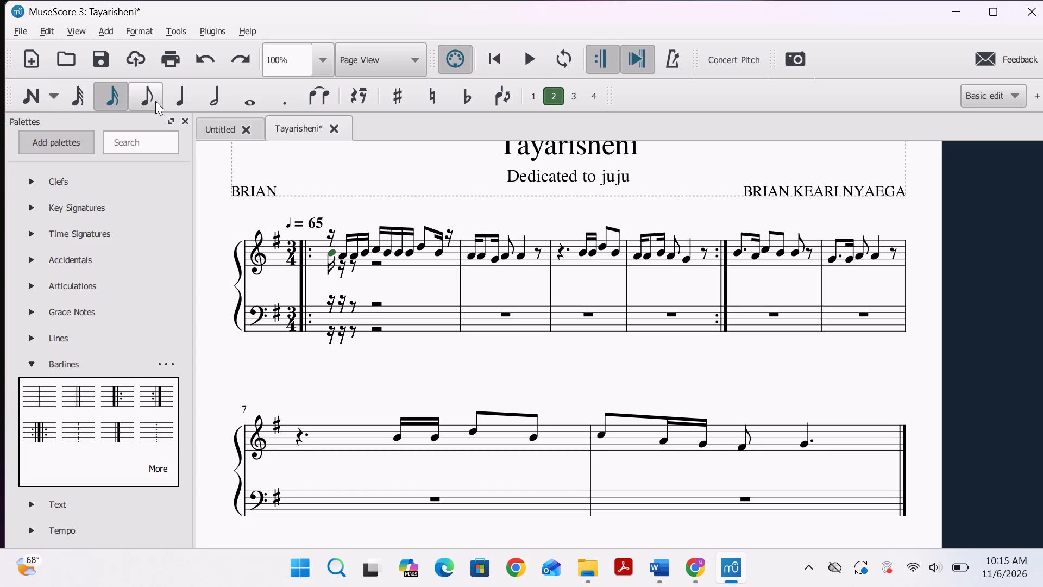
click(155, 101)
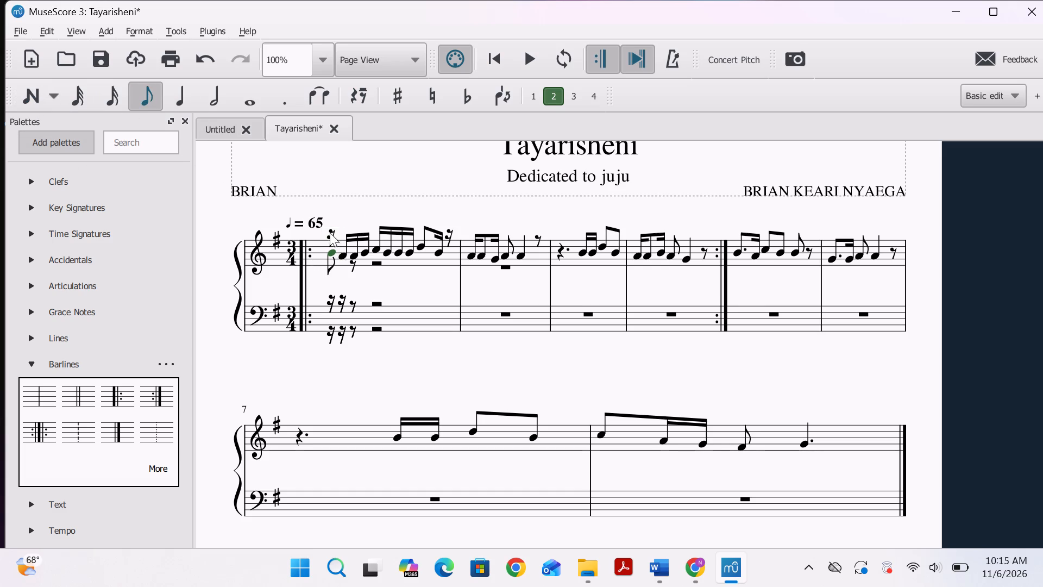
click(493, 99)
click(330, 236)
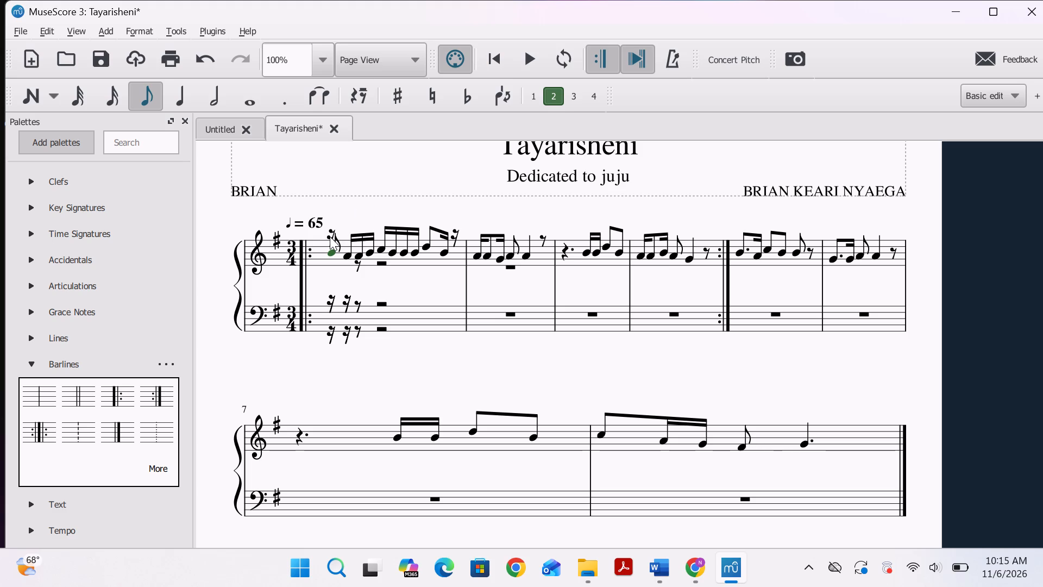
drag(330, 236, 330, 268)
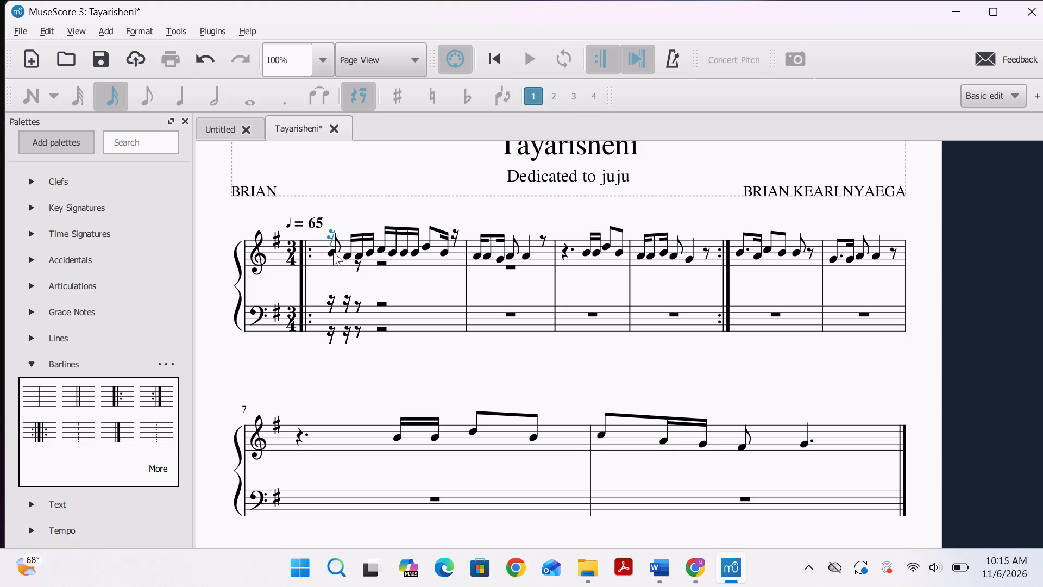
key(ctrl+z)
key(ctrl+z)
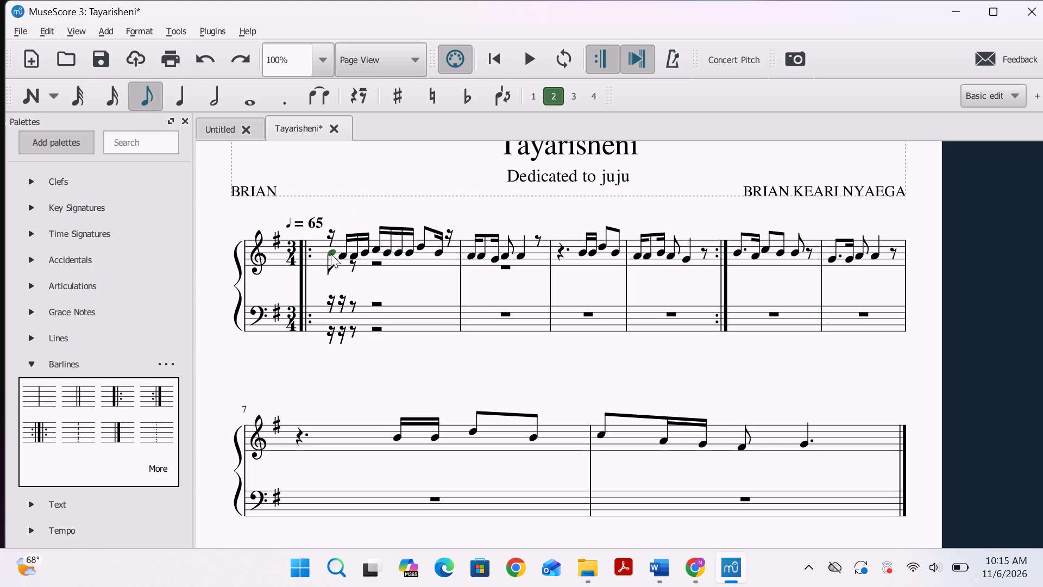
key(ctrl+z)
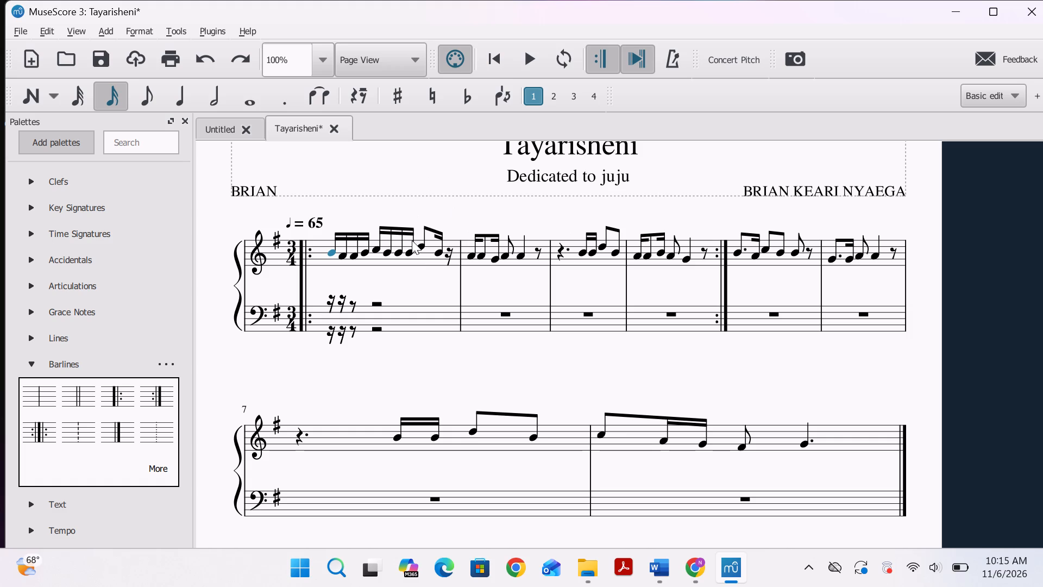
Add a sixteenth-note E on the bottom treble line beneath the first note of measure 1.
click(418, 280)
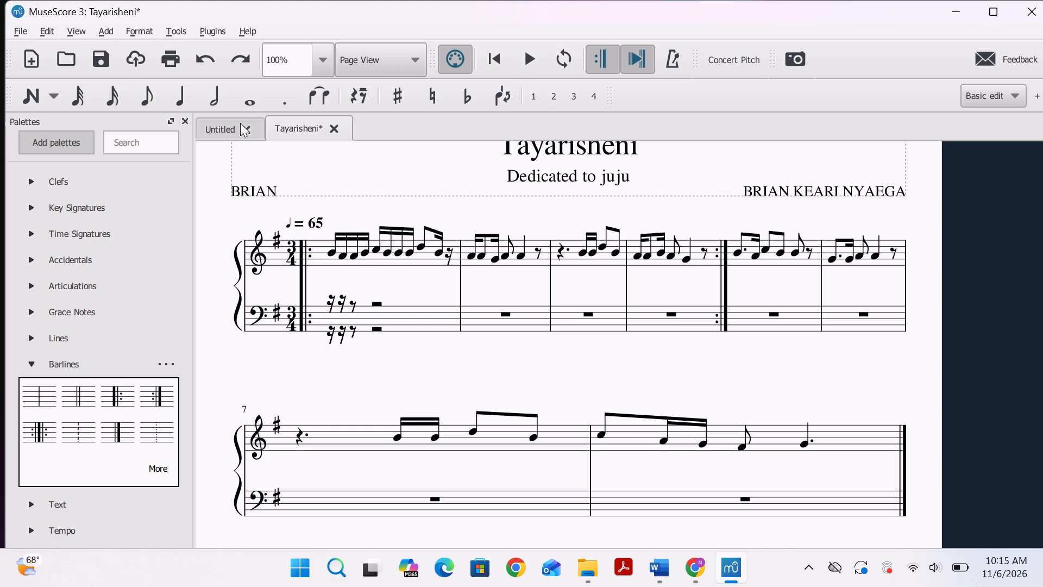
click(144, 86)
drag(141, 88, 310, 249)
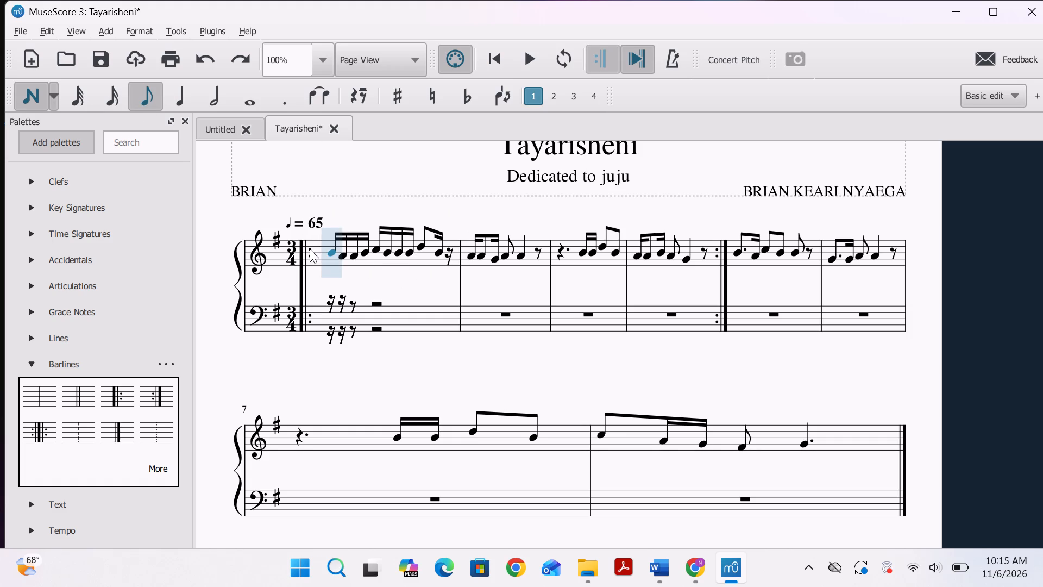
drag(310, 249, 143, 110)
click(122, 97)
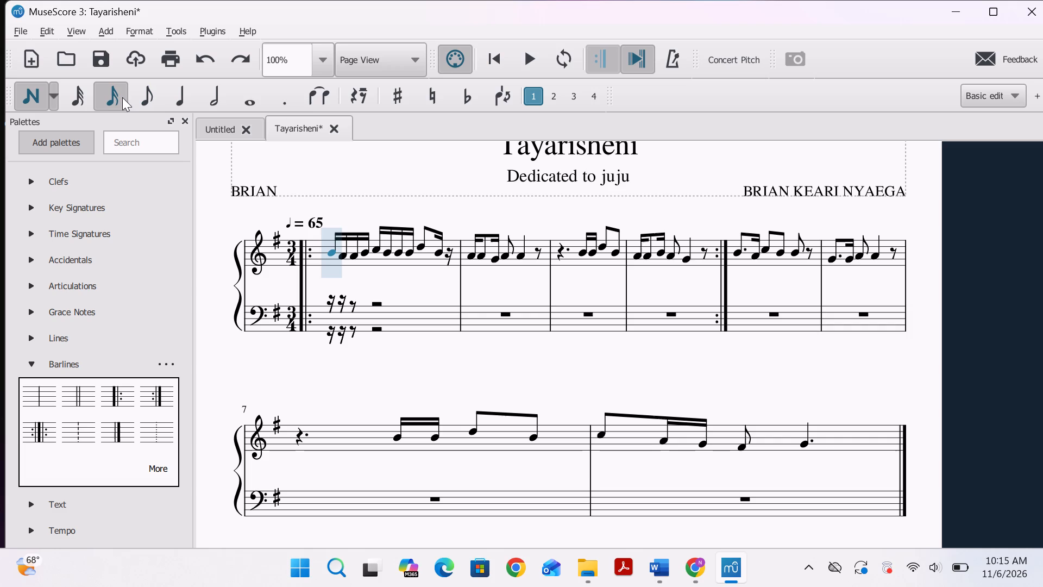
drag(129, 103, 337, 261)
drag(337, 261, 363, 280)
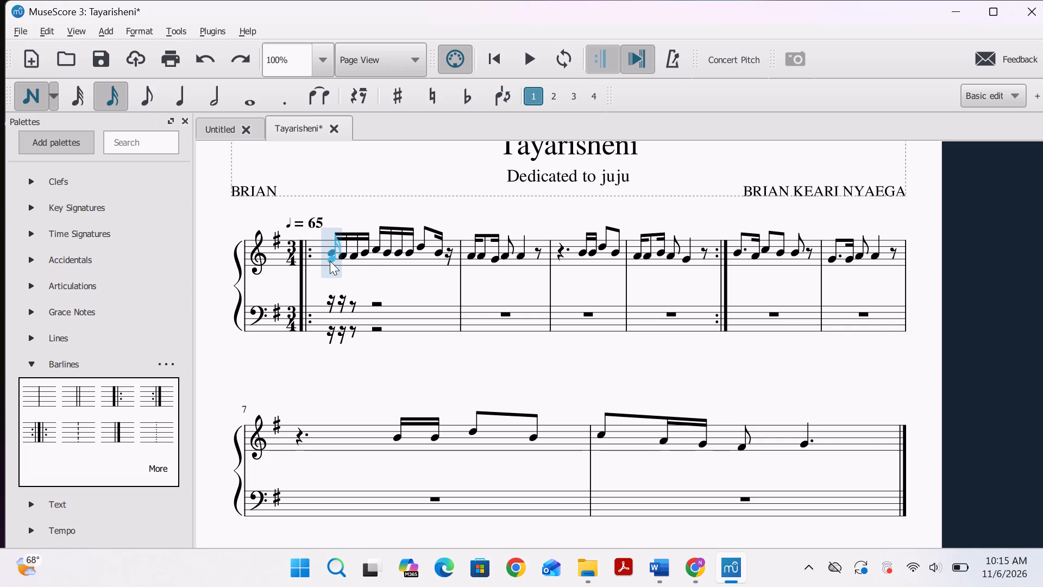
click(329, 264)
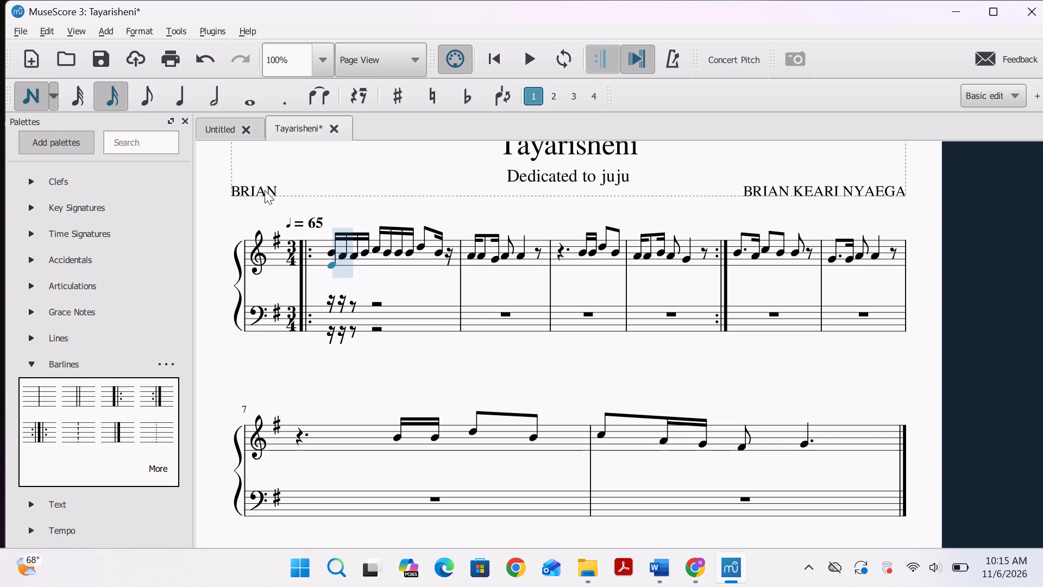
click(39, 99)
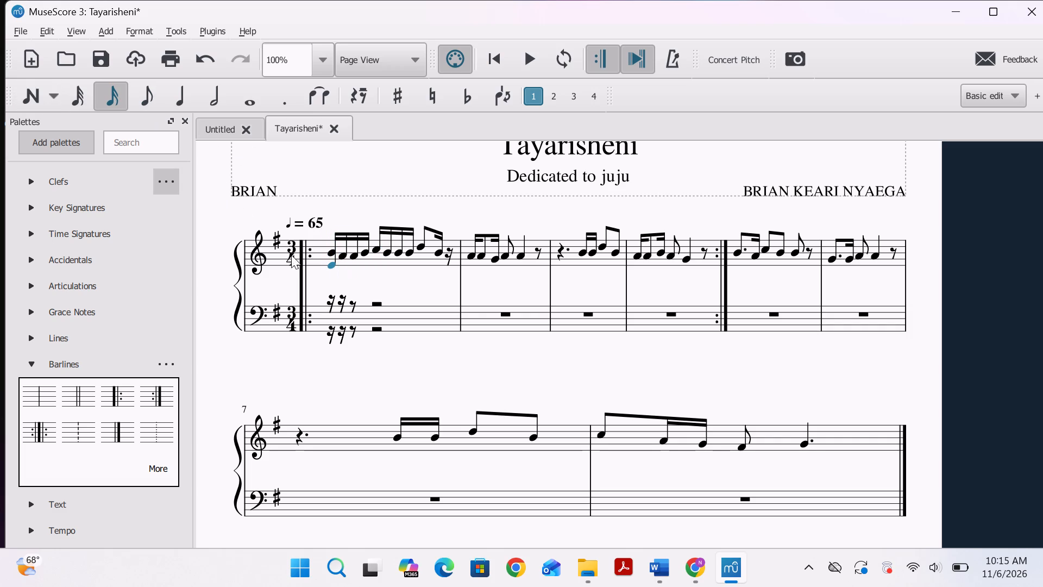
Move the added E at the start of treble measure 1 to voice 2.
click(328, 267)
click(546, 98)
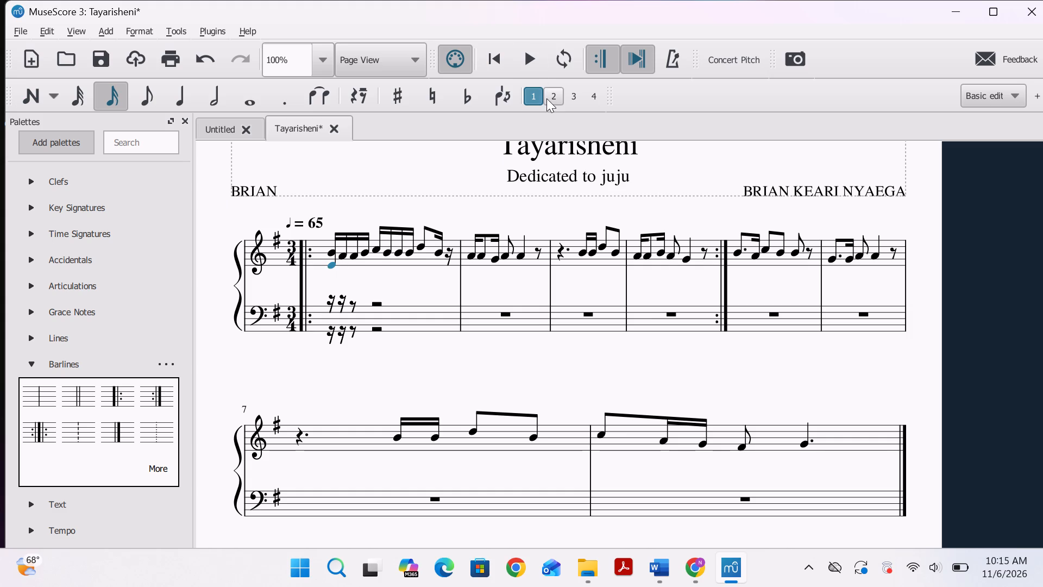
click(329, 251)
click(353, 263)
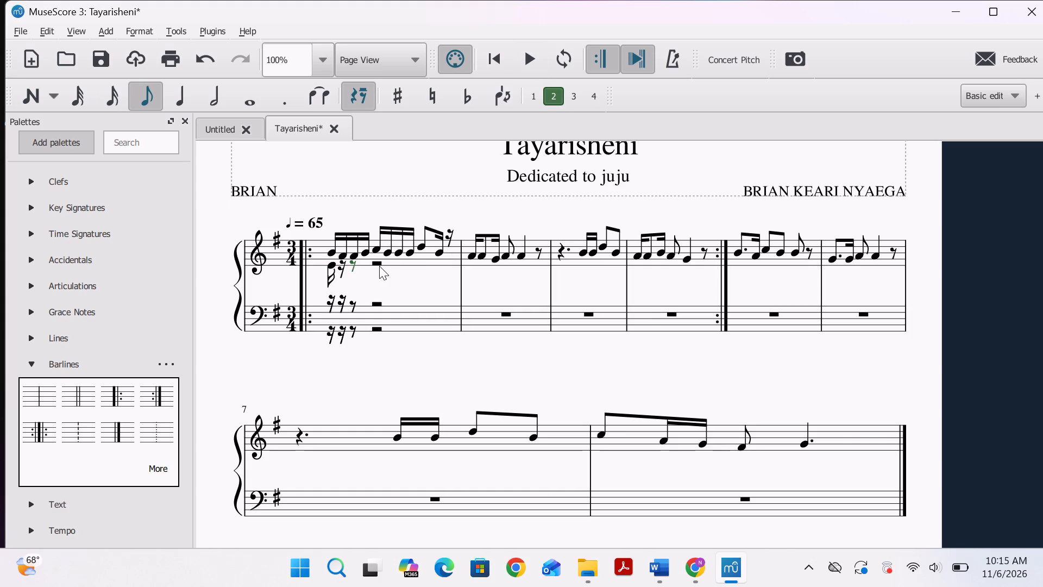
click(379, 263)
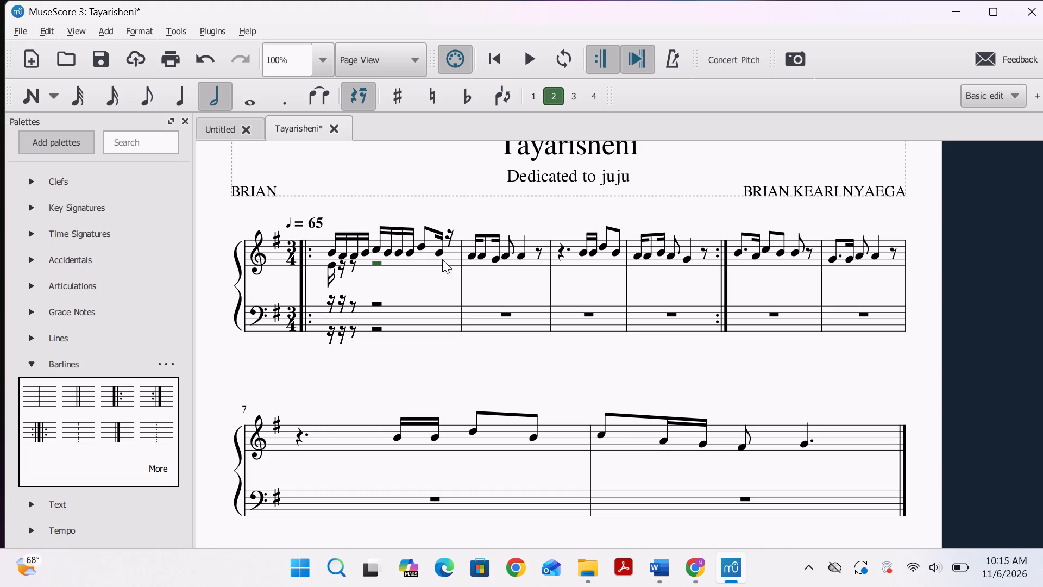
click(471, 255)
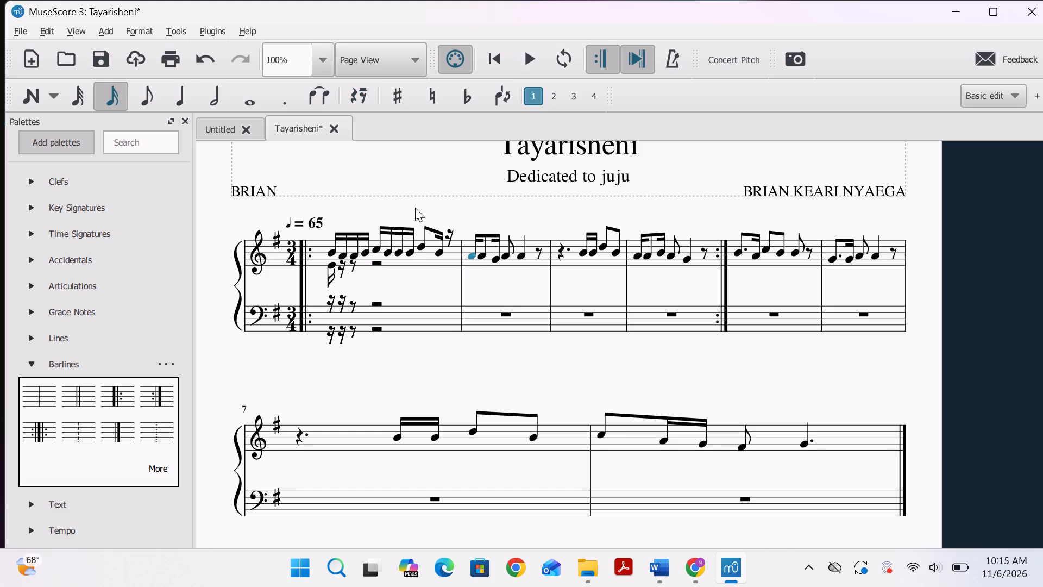
Delete the voice 2 E at the start of treble measure 1 and lengthen the rest in its place to a dotted quarter.
click(332, 261)
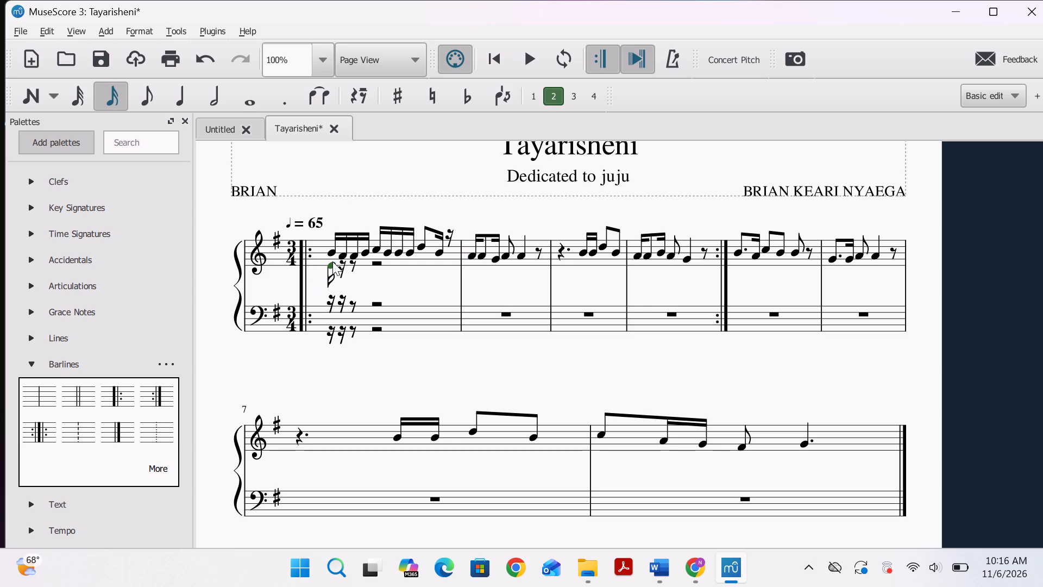
key(Delete)
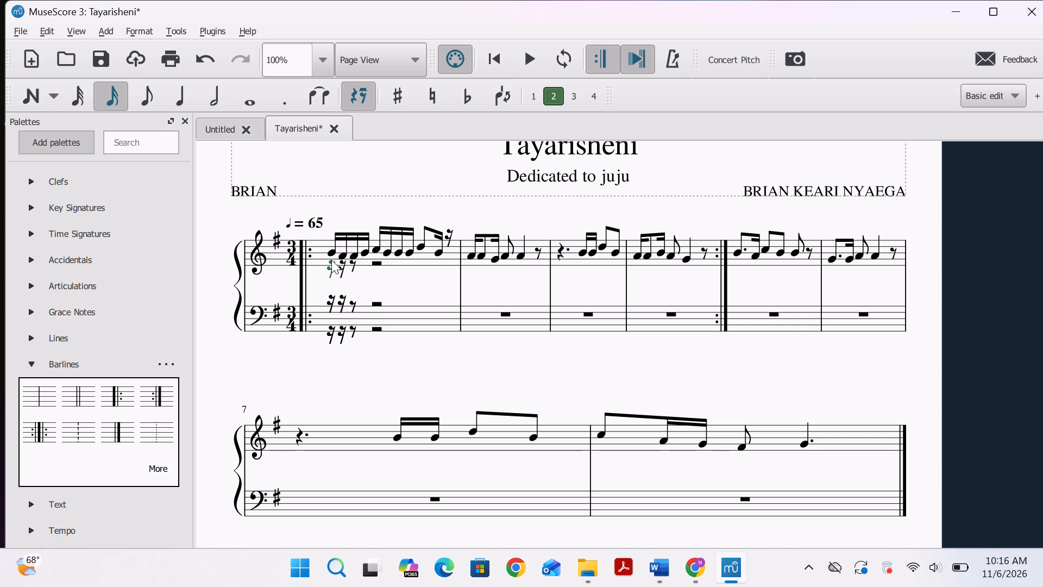
click(183, 103)
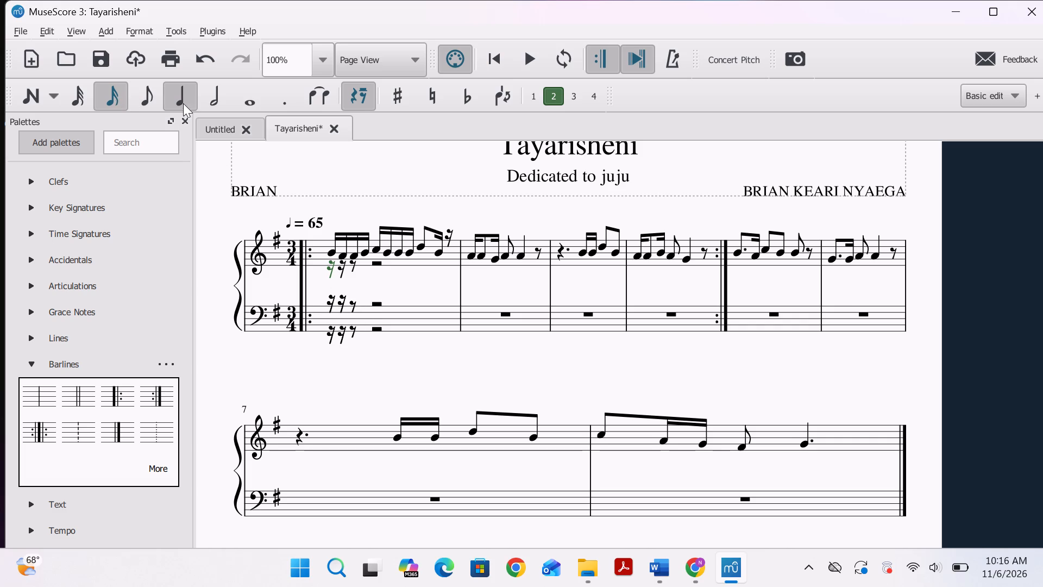
click(272, 99)
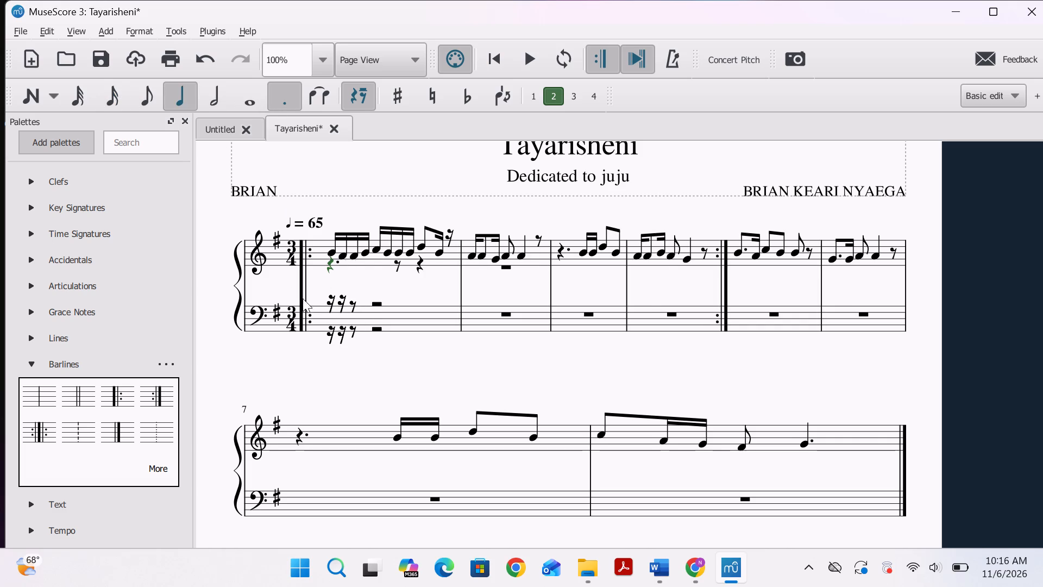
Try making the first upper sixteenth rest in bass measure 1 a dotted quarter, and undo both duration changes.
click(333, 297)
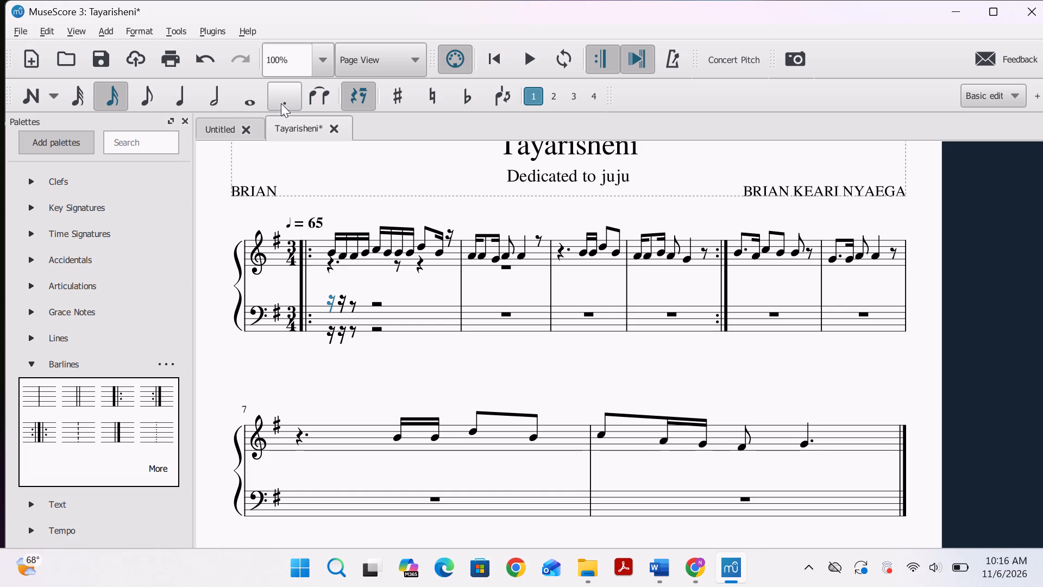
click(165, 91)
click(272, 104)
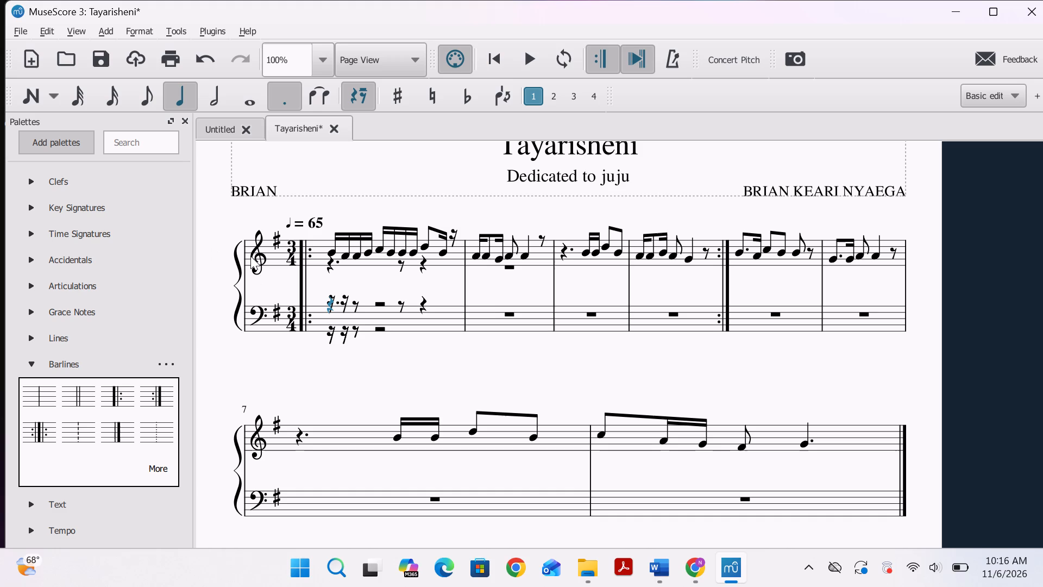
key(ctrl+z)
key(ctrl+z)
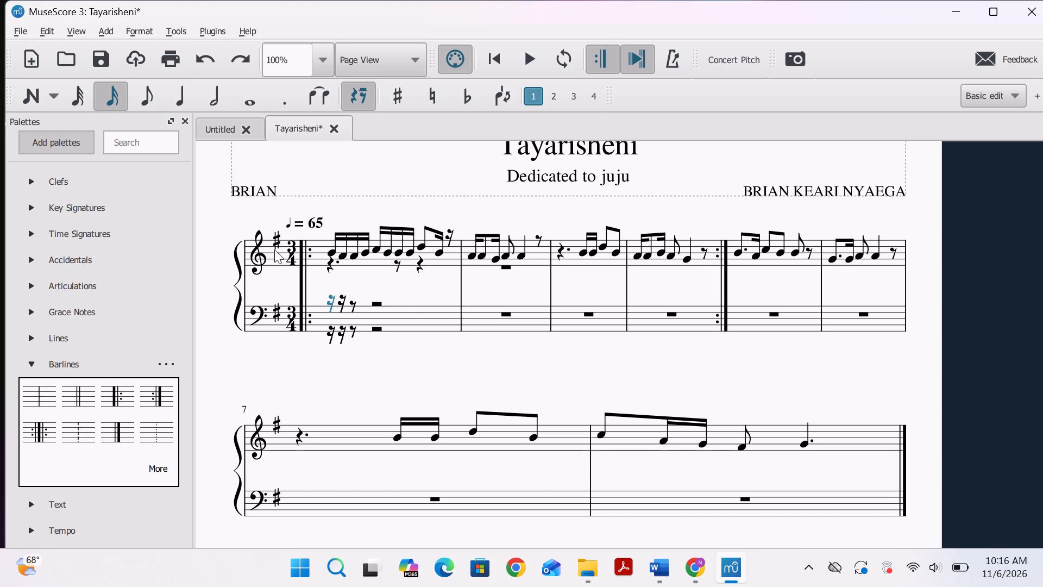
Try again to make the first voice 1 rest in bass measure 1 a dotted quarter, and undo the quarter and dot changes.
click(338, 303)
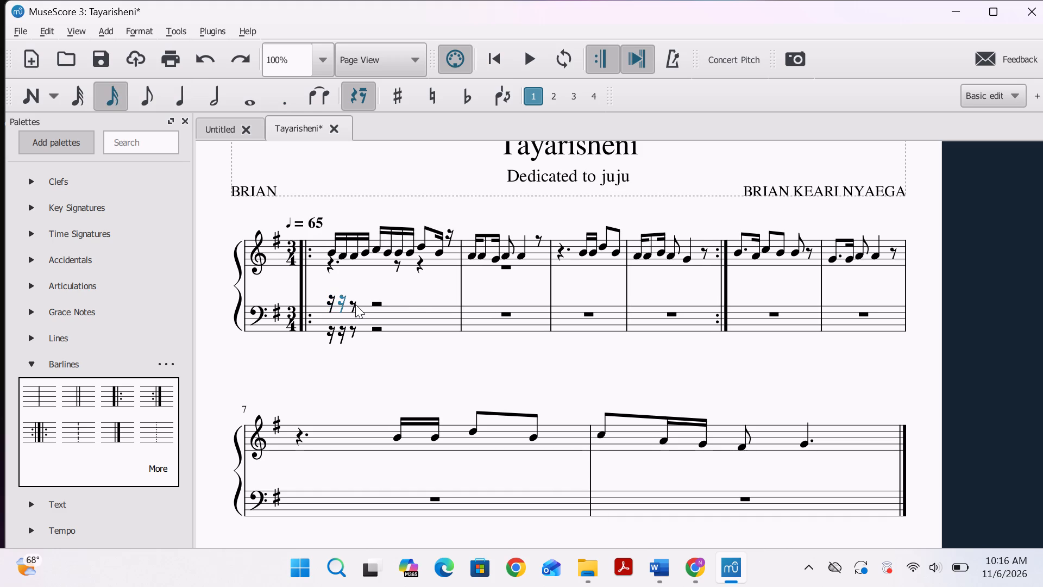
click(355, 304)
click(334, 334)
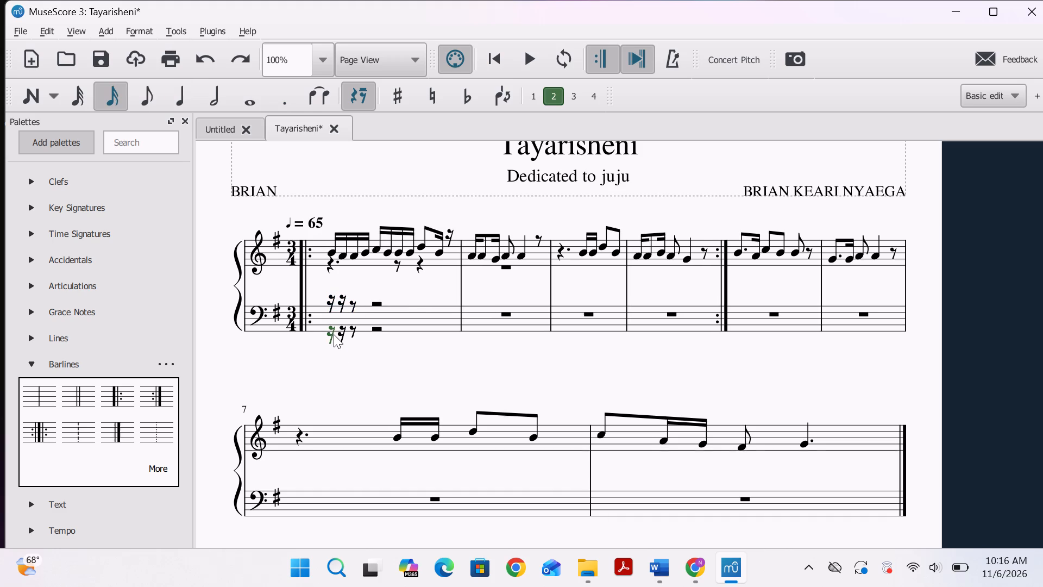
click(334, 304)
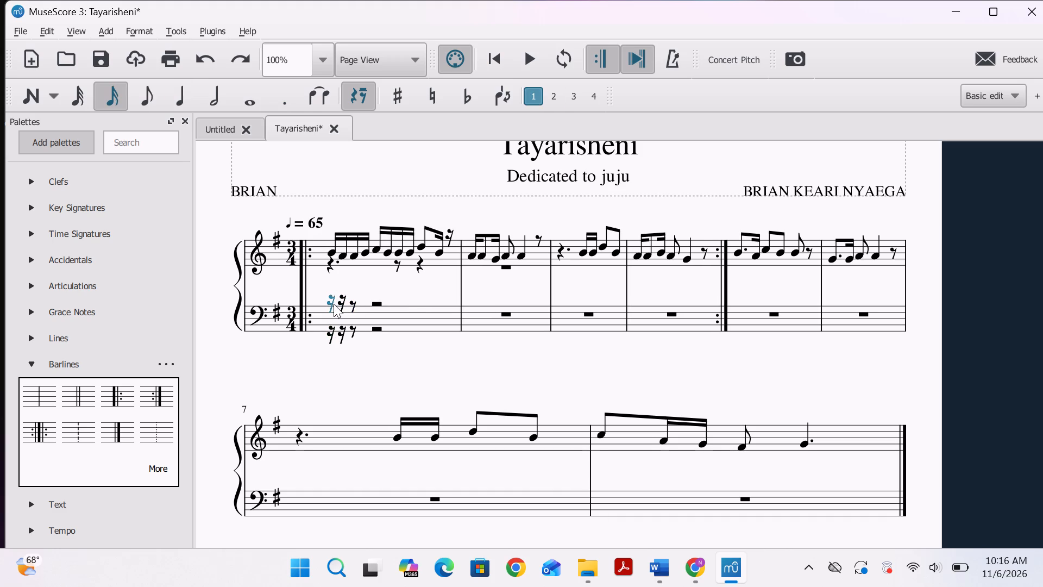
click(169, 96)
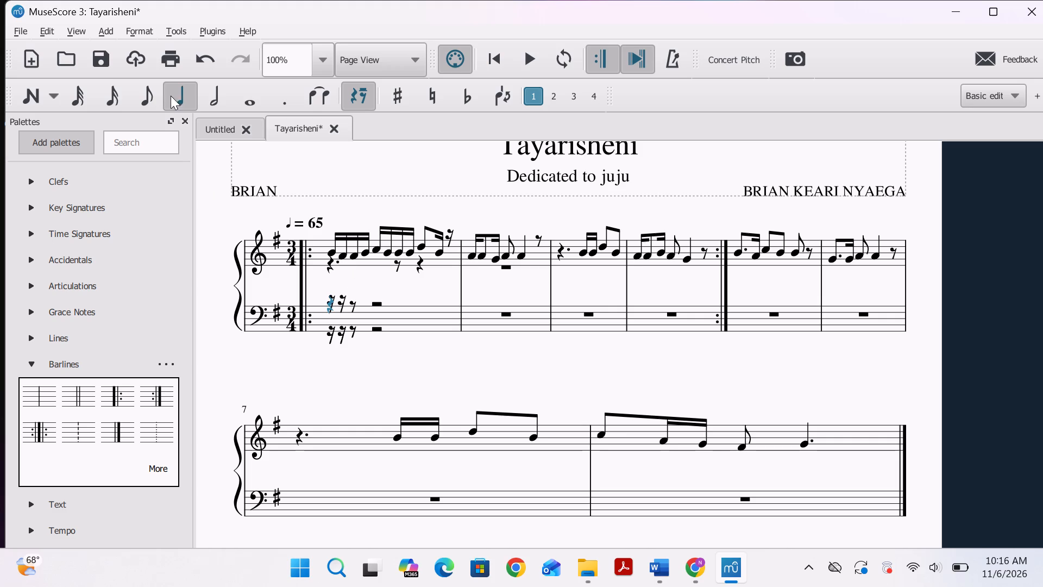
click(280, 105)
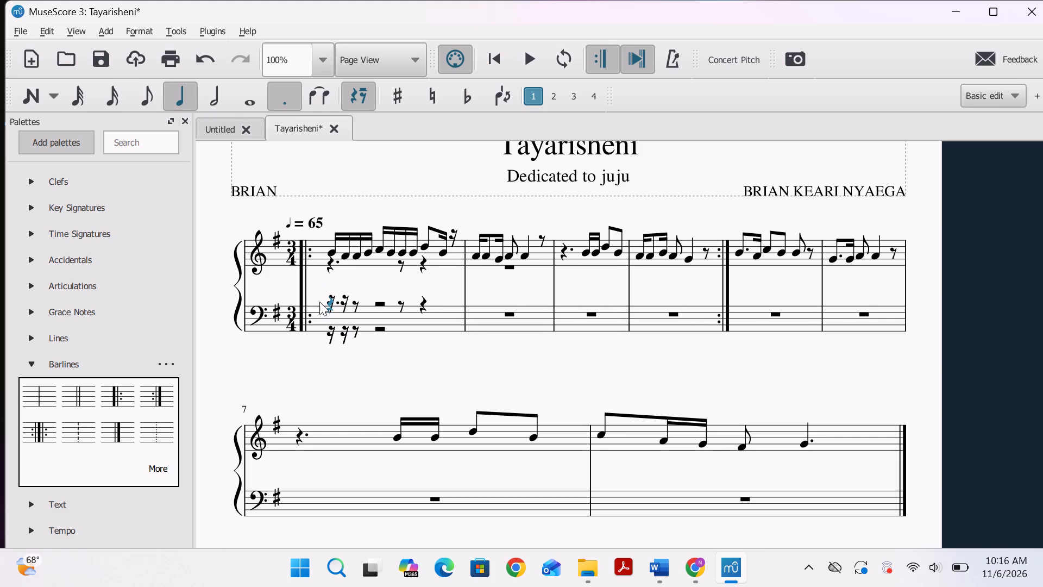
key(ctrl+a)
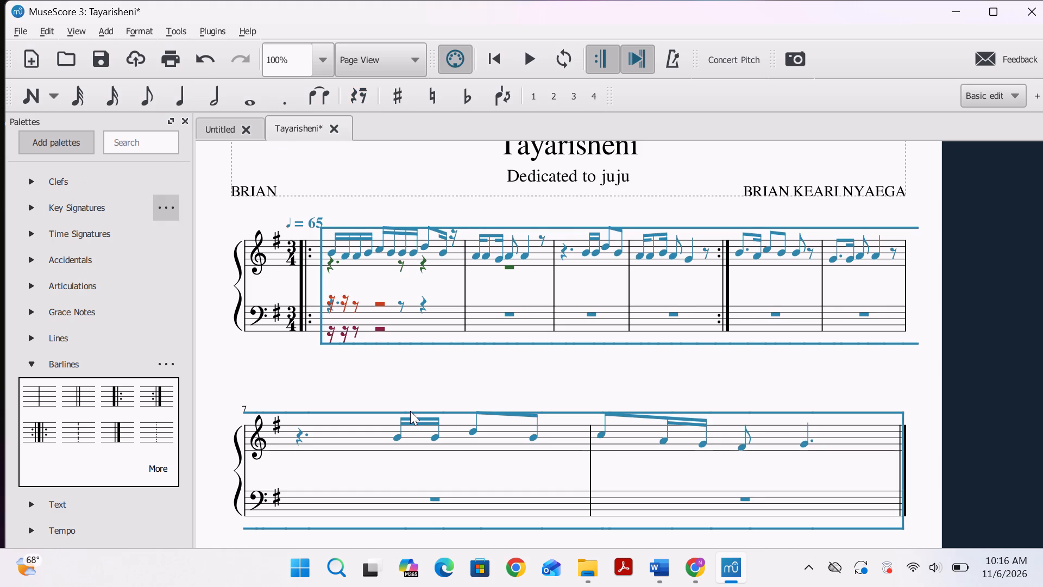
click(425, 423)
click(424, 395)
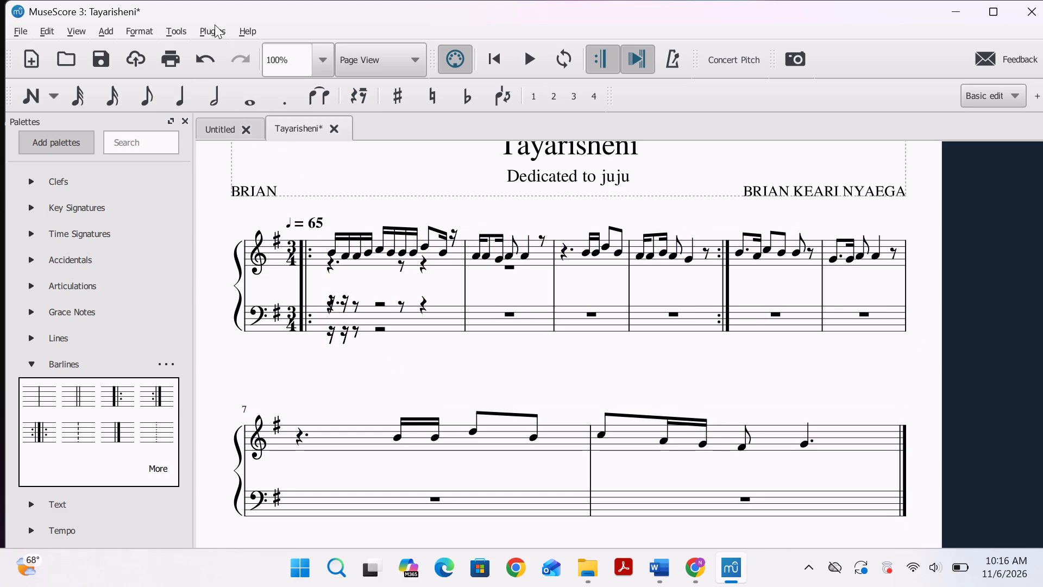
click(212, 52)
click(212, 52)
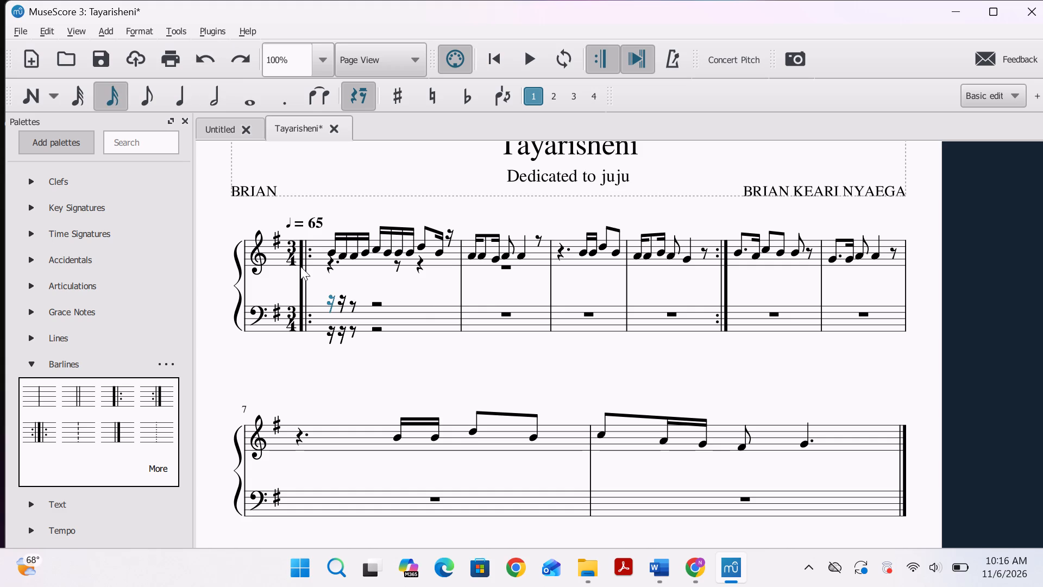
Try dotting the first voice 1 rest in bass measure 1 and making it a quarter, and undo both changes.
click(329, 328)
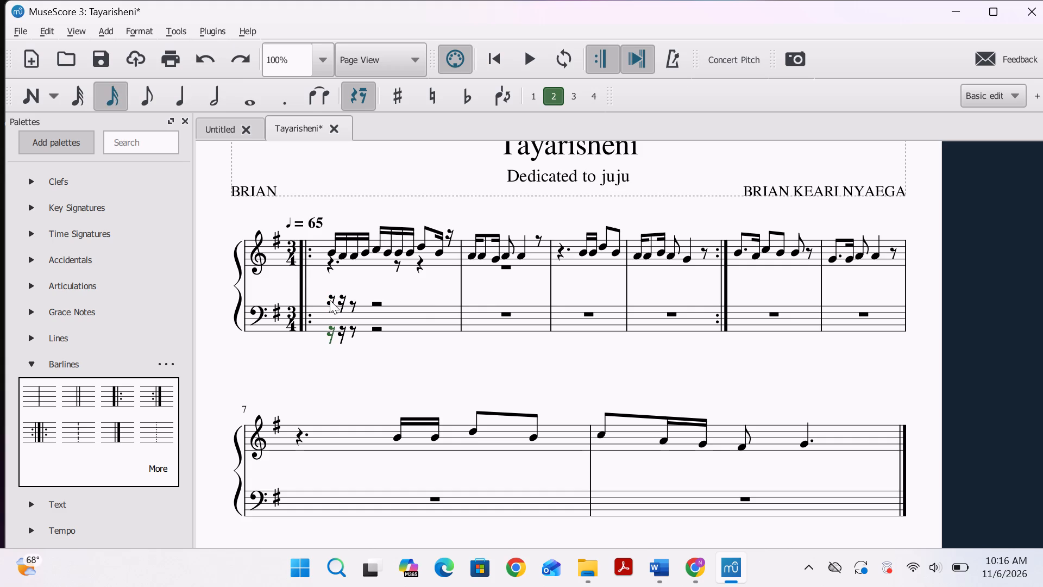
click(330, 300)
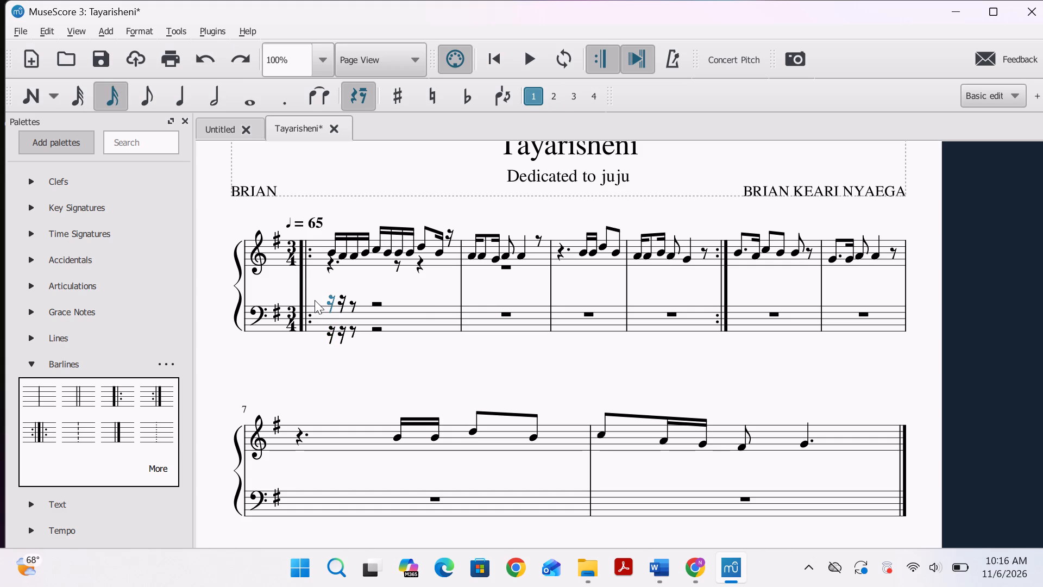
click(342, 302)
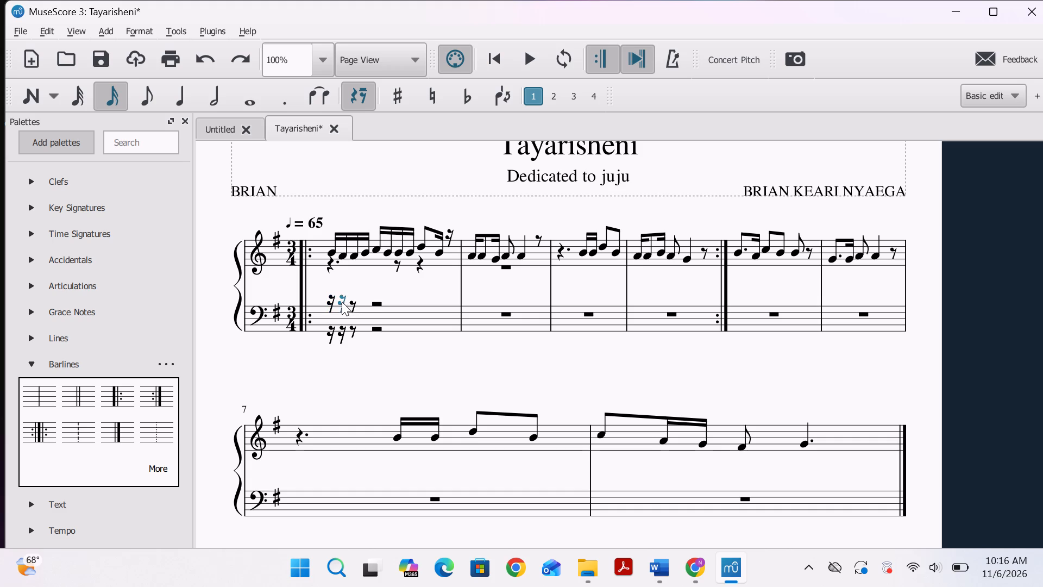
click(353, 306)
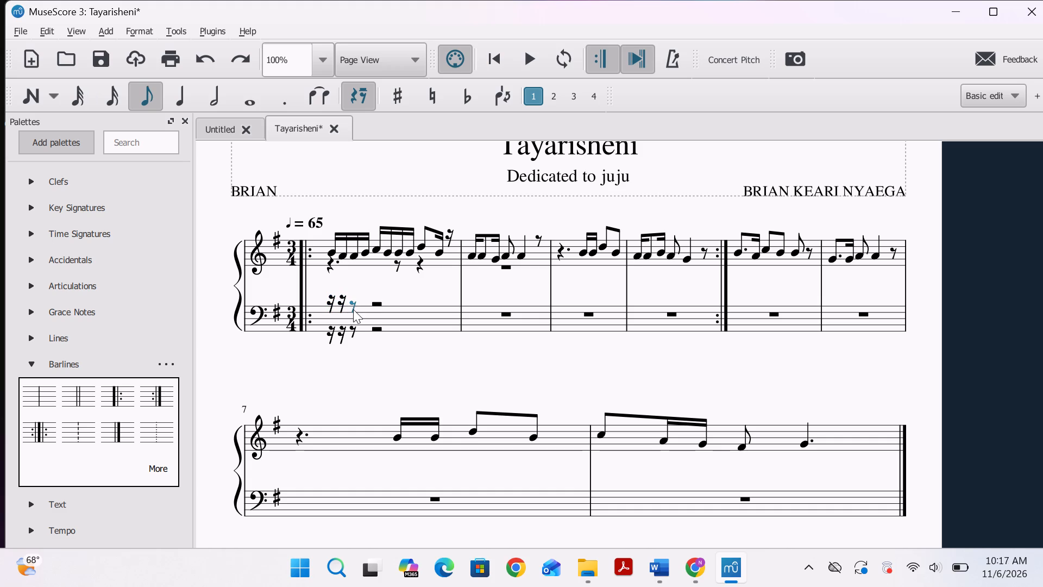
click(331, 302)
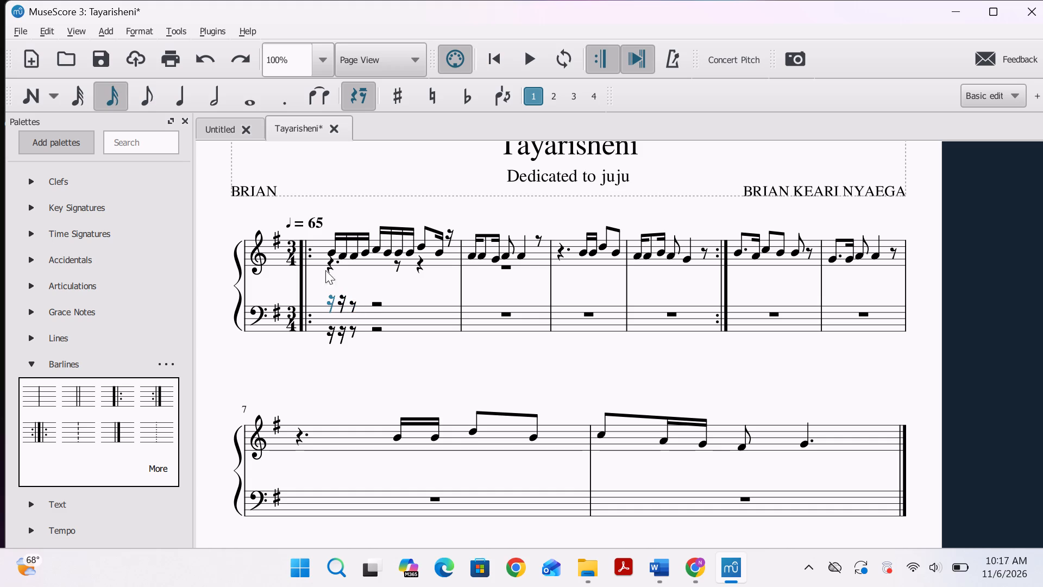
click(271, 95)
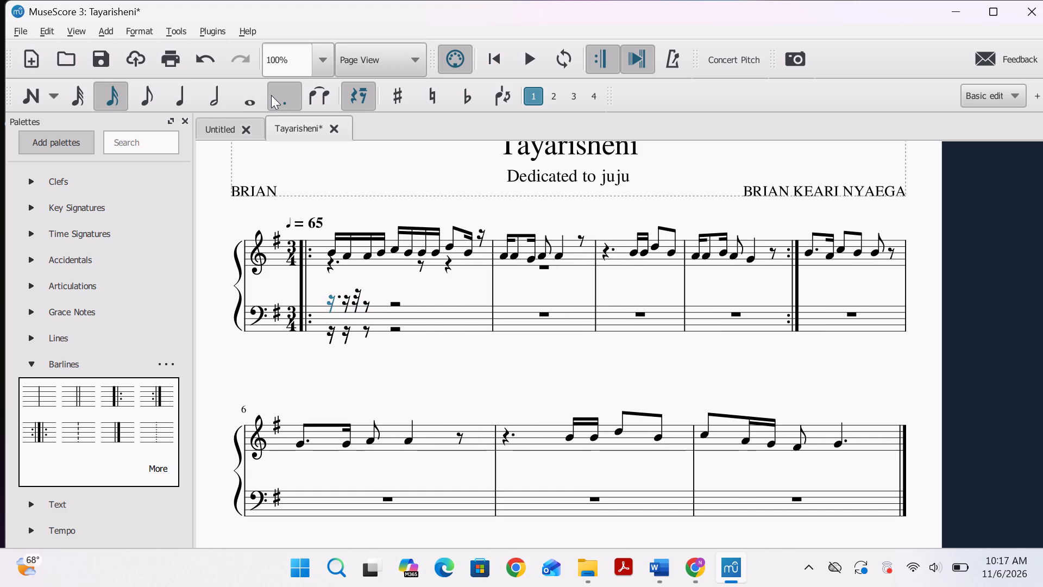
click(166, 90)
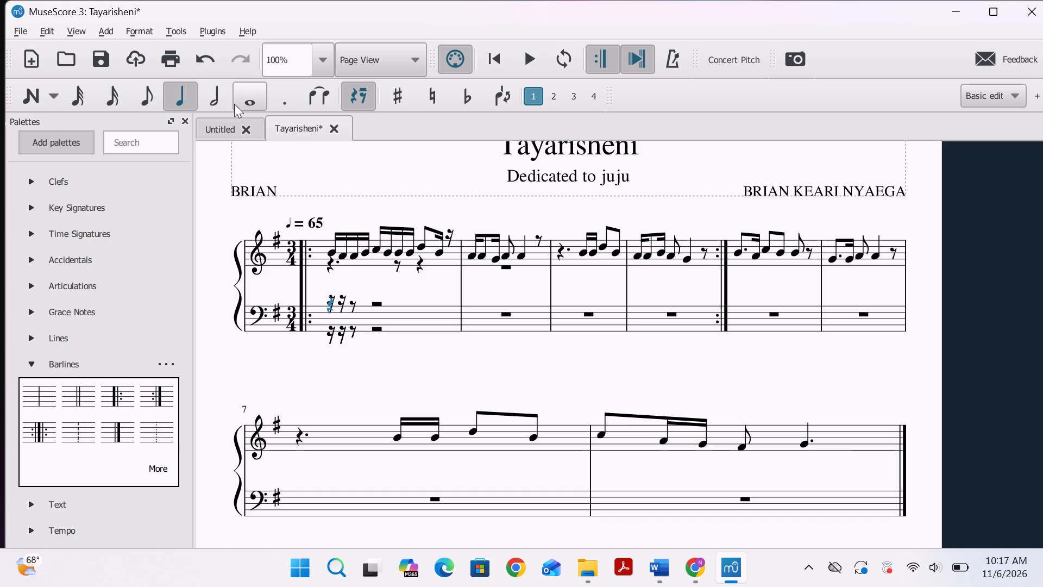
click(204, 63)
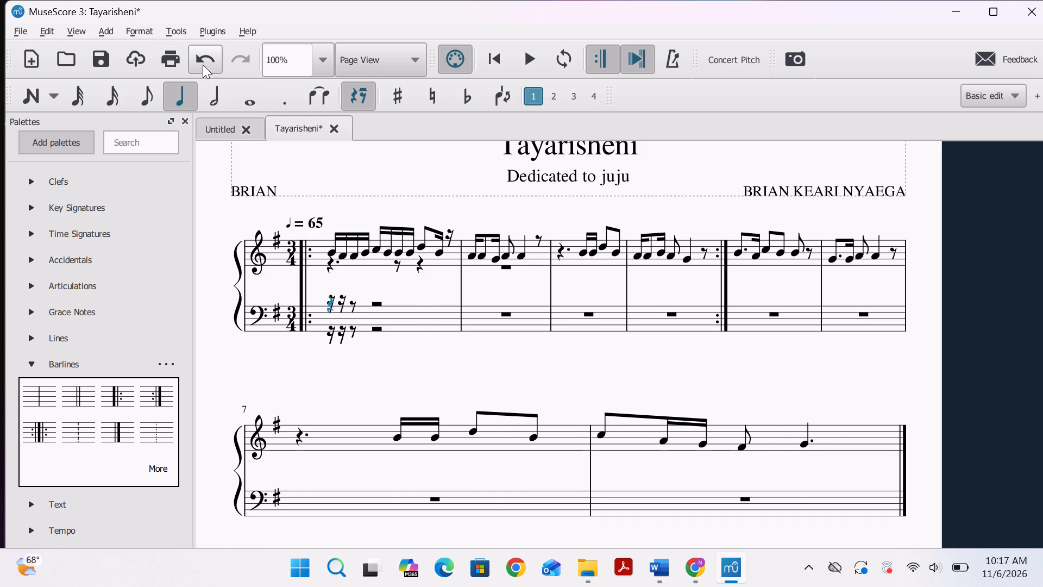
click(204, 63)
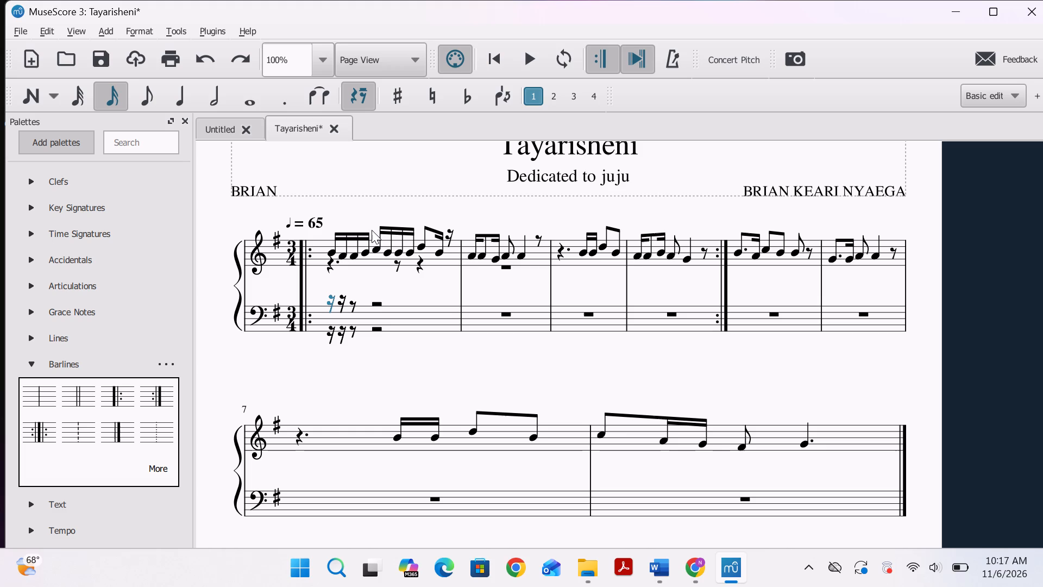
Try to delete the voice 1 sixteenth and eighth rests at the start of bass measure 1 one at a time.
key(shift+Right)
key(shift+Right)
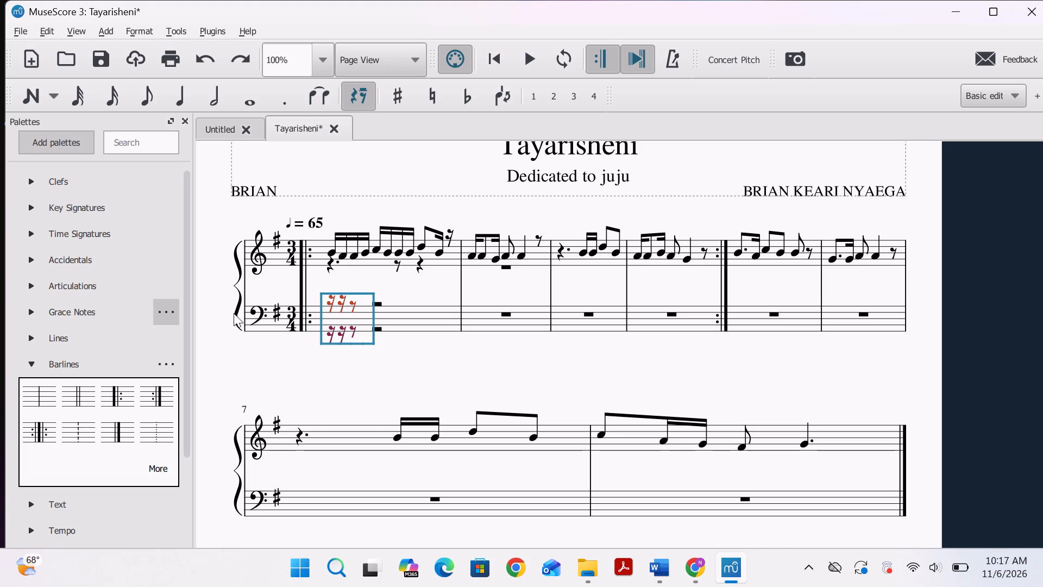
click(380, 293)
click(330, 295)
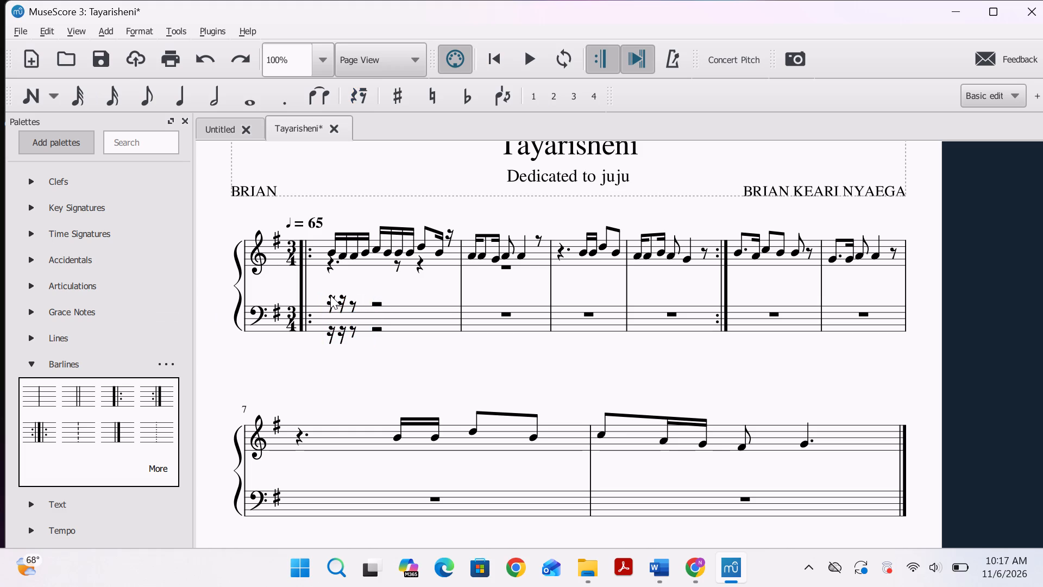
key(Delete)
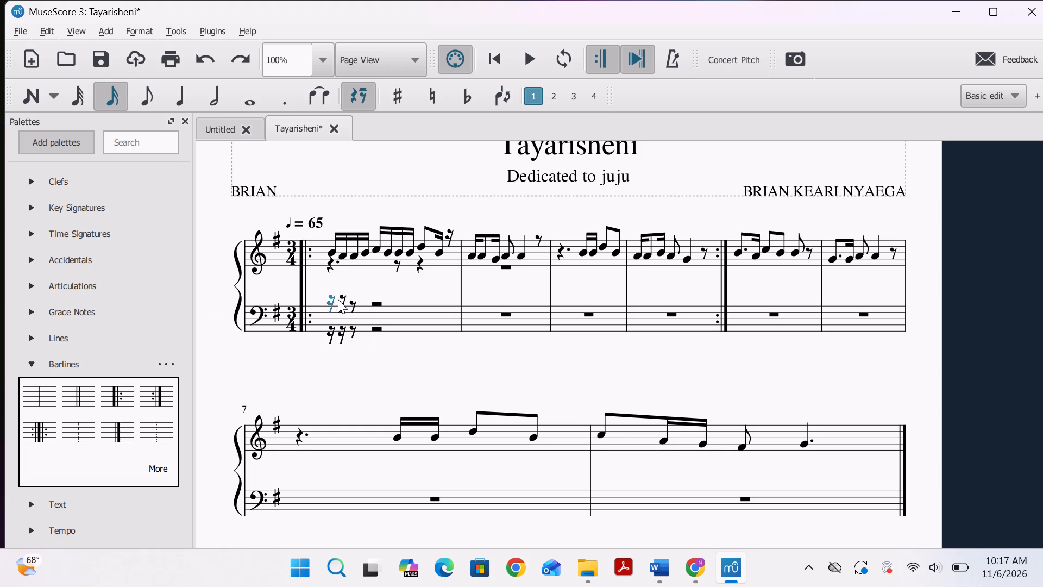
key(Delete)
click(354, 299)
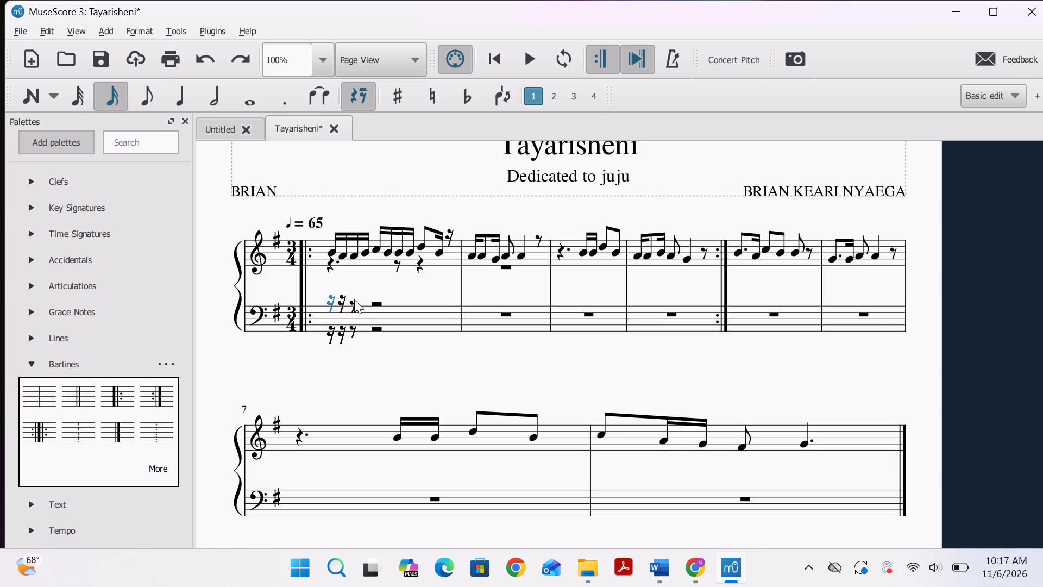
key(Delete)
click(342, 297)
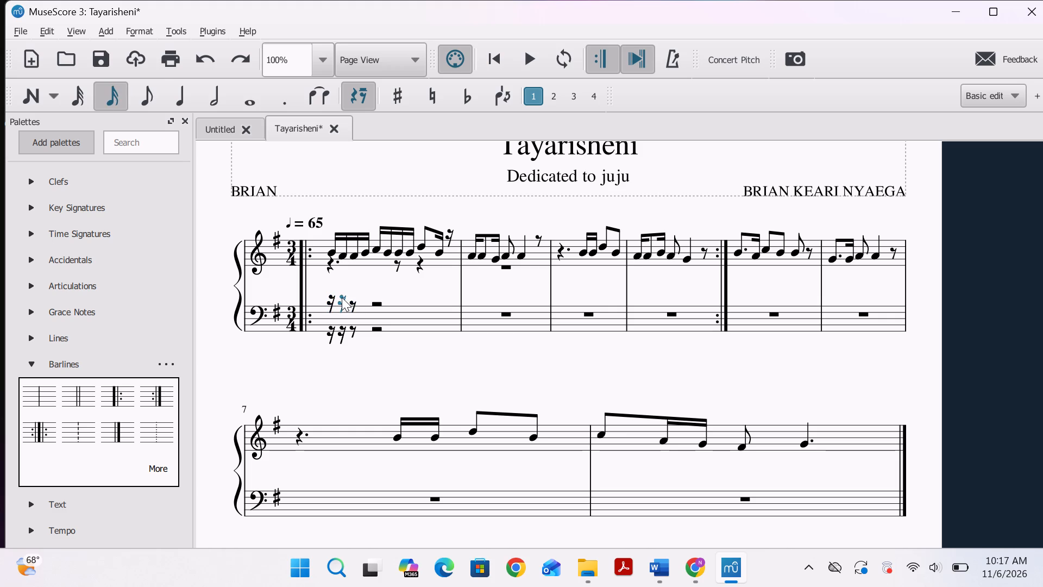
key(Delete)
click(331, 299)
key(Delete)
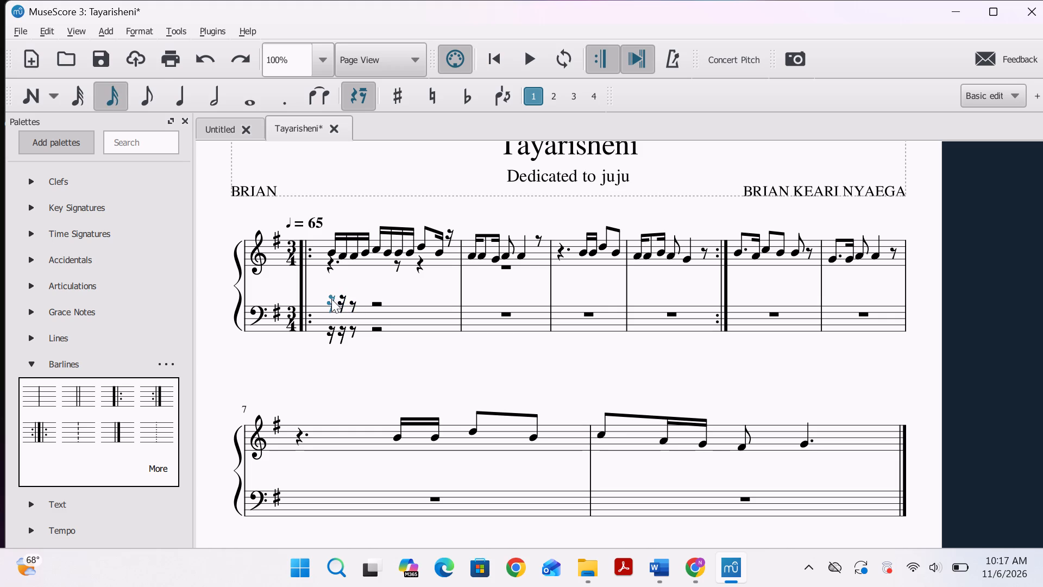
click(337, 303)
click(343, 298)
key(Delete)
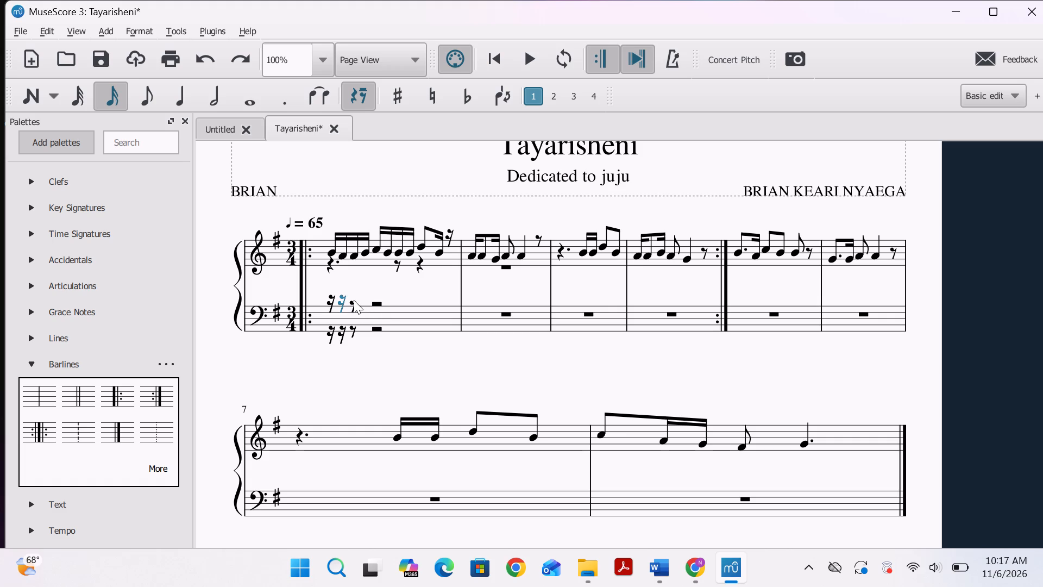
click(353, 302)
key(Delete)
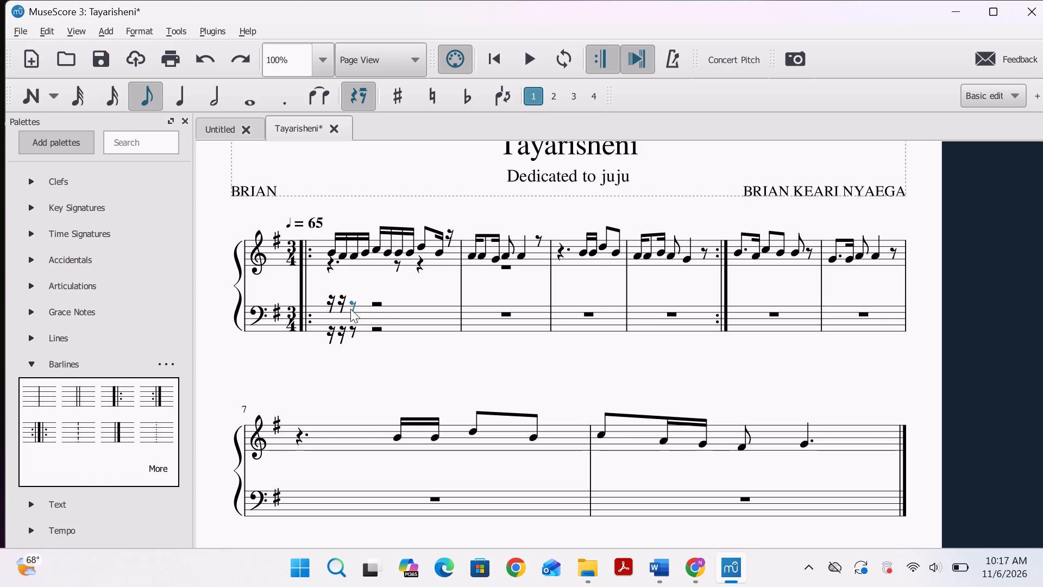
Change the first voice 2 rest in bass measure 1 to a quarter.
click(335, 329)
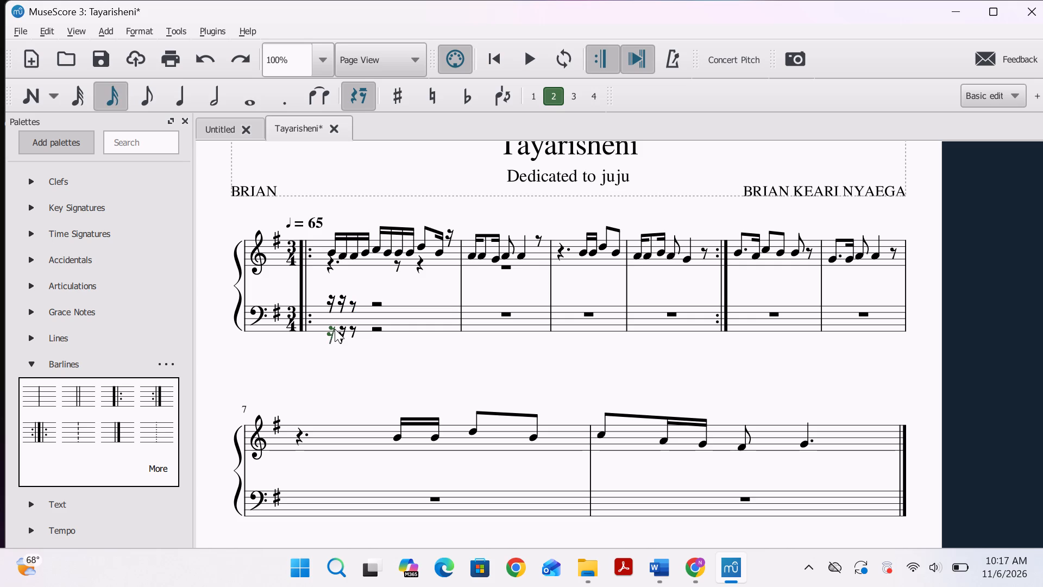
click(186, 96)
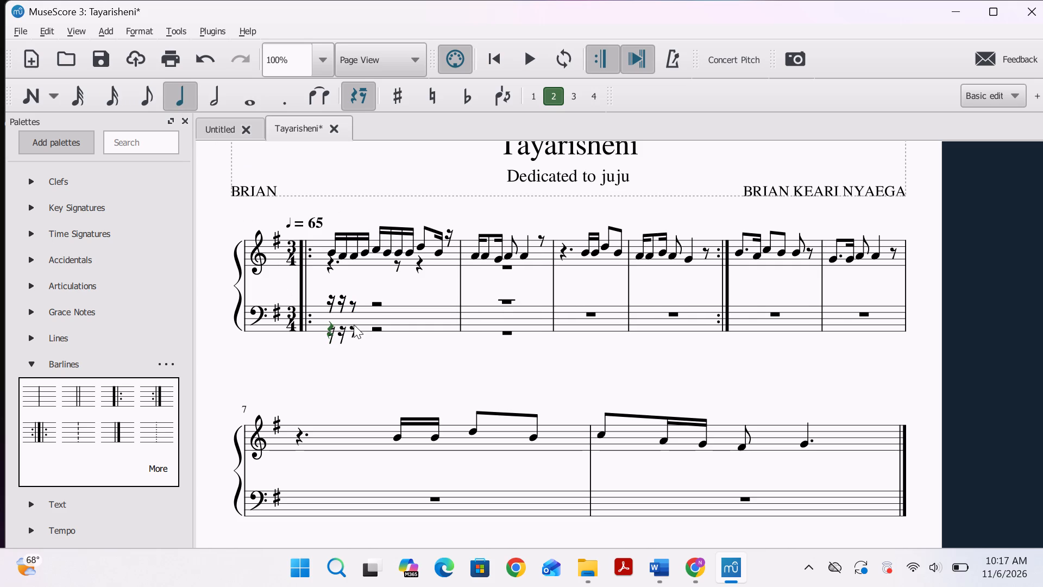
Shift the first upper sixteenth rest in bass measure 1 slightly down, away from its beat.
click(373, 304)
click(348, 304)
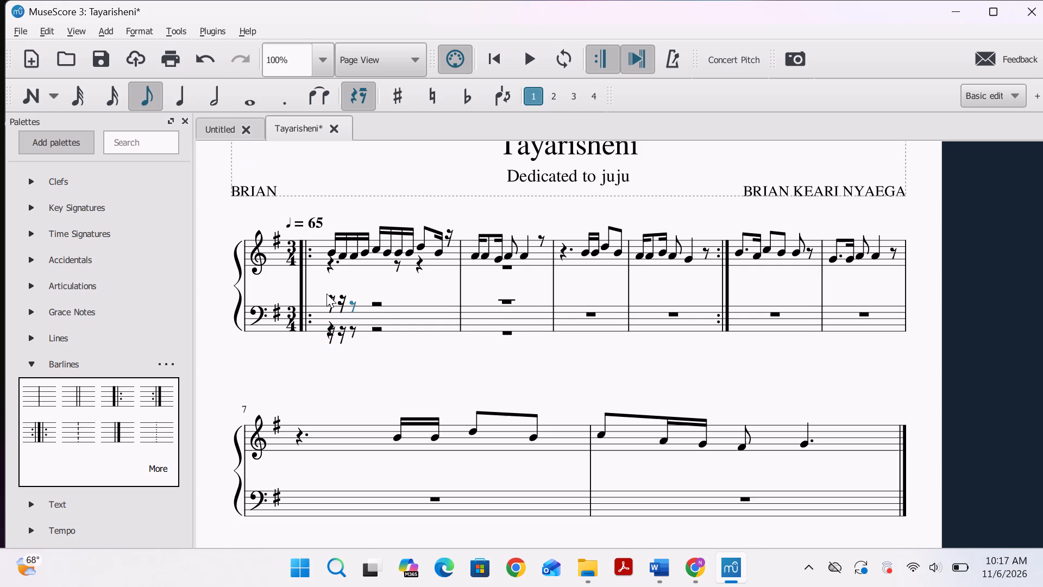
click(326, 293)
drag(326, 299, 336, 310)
Select all of bass measure 1 and delete its contents.
click(387, 324)
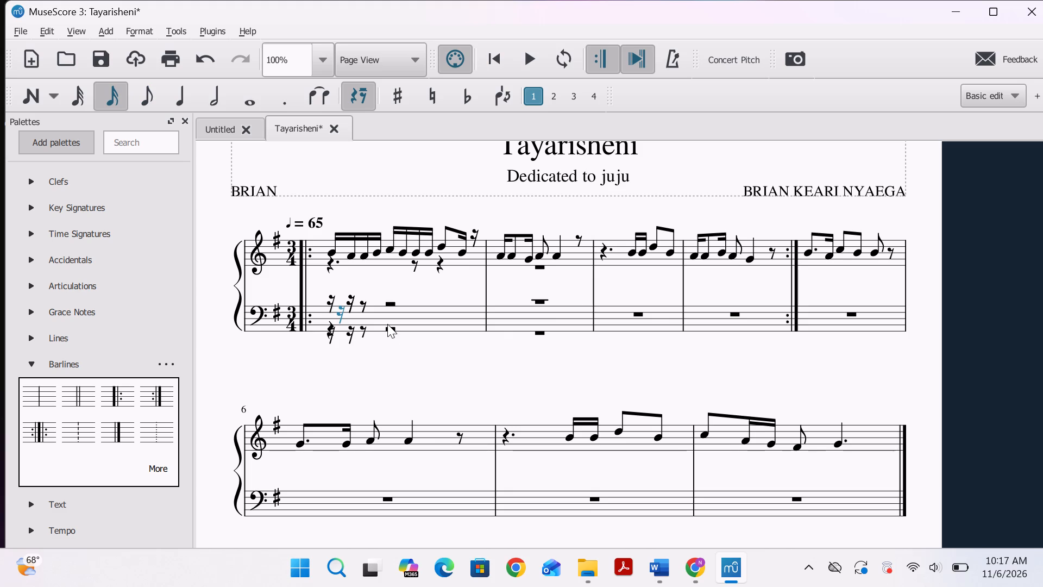
click(390, 317)
click(420, 317)
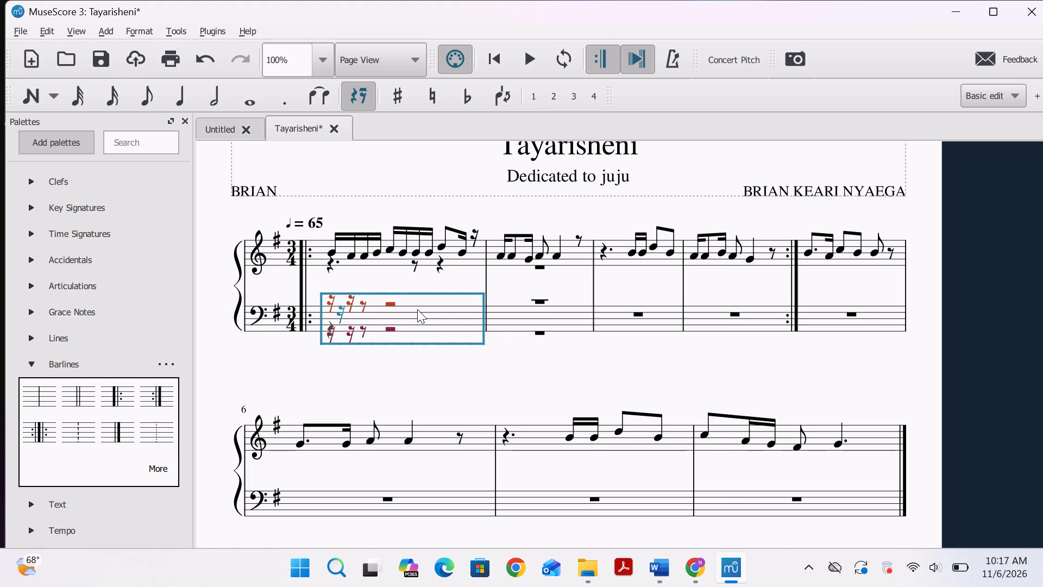
key(Delete)
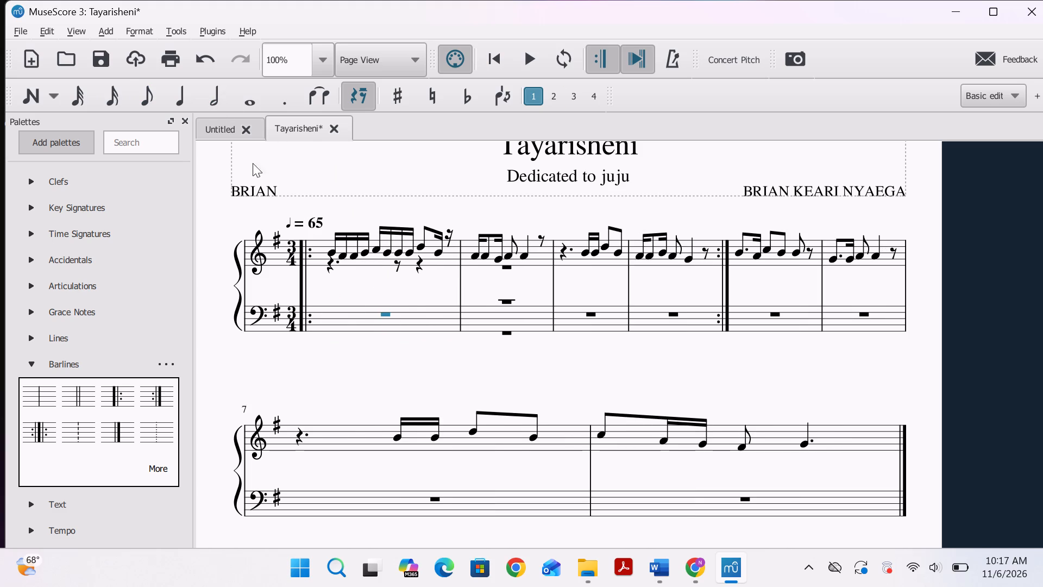
Shorten the full-measure rest in bass measure 1 to a dotted quarter.
click(382, 313)
click(170, 91)
click(282, 103)
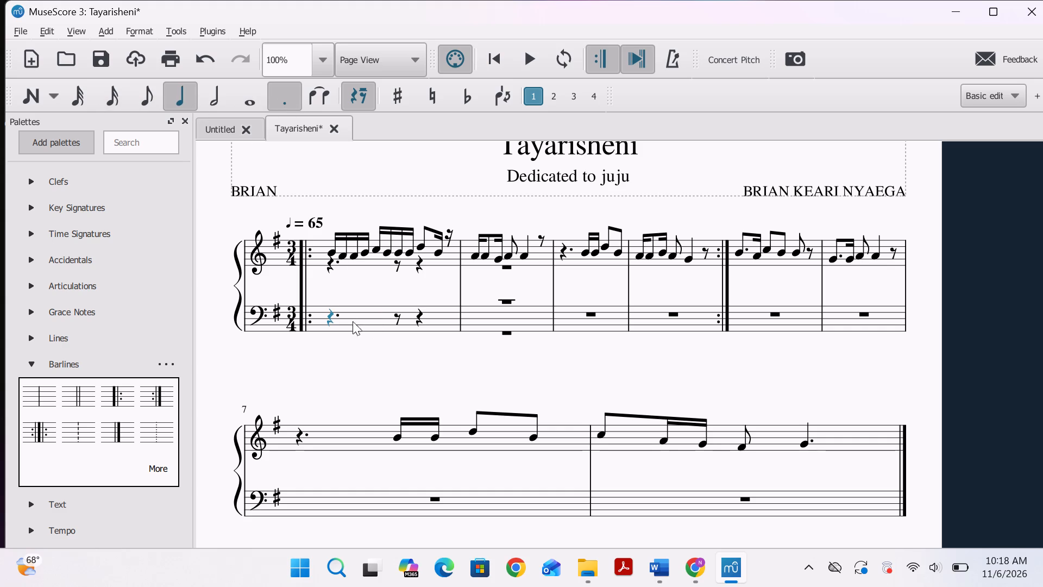
click(337, 314)
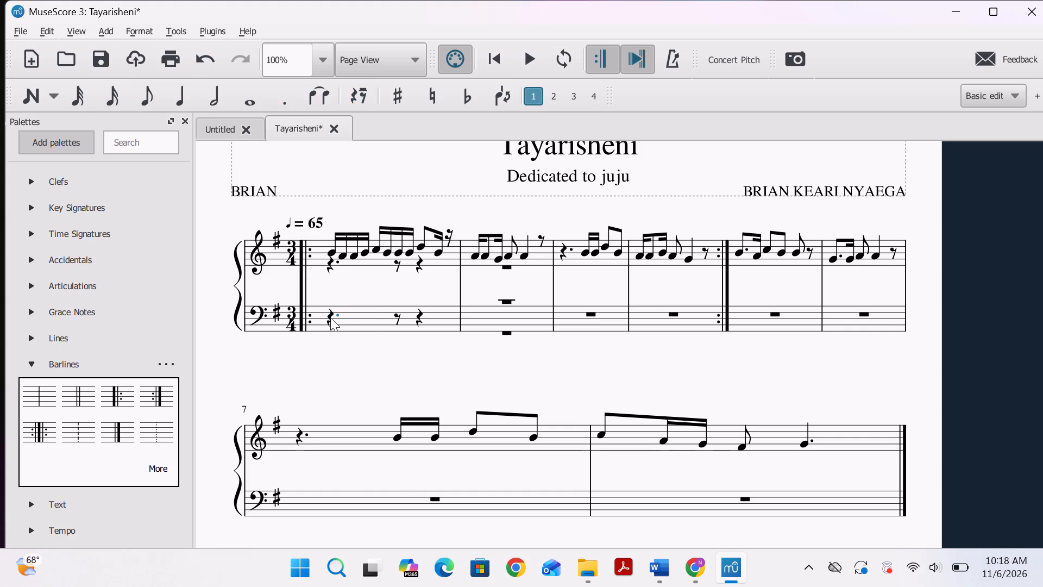
click(330, 317)
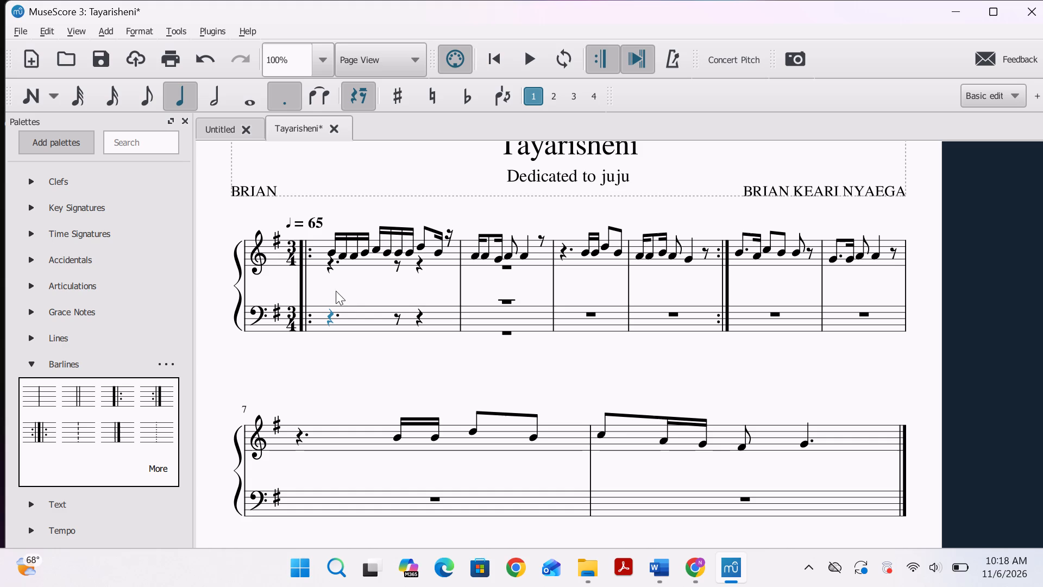
click(342, 360)
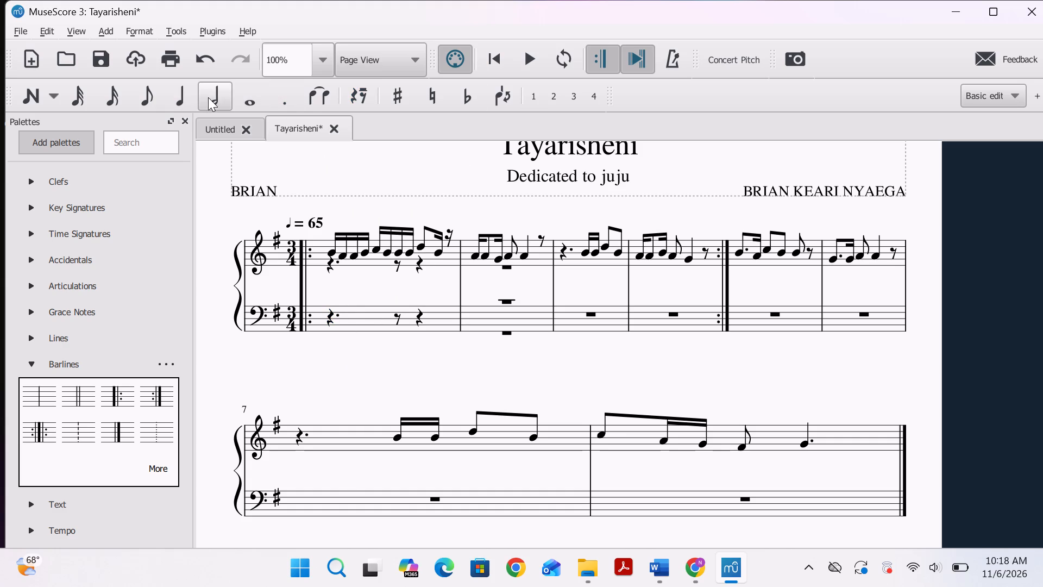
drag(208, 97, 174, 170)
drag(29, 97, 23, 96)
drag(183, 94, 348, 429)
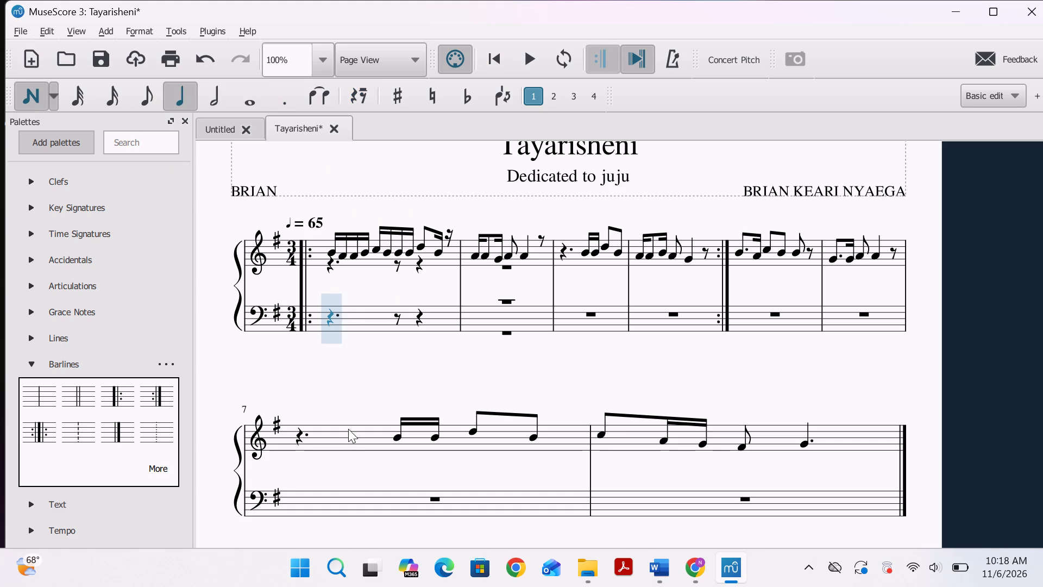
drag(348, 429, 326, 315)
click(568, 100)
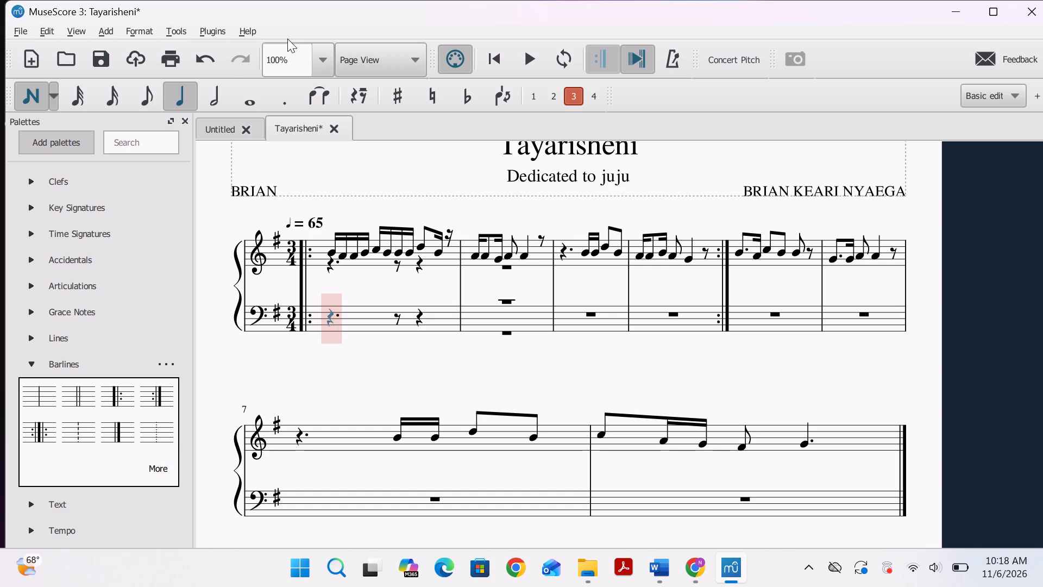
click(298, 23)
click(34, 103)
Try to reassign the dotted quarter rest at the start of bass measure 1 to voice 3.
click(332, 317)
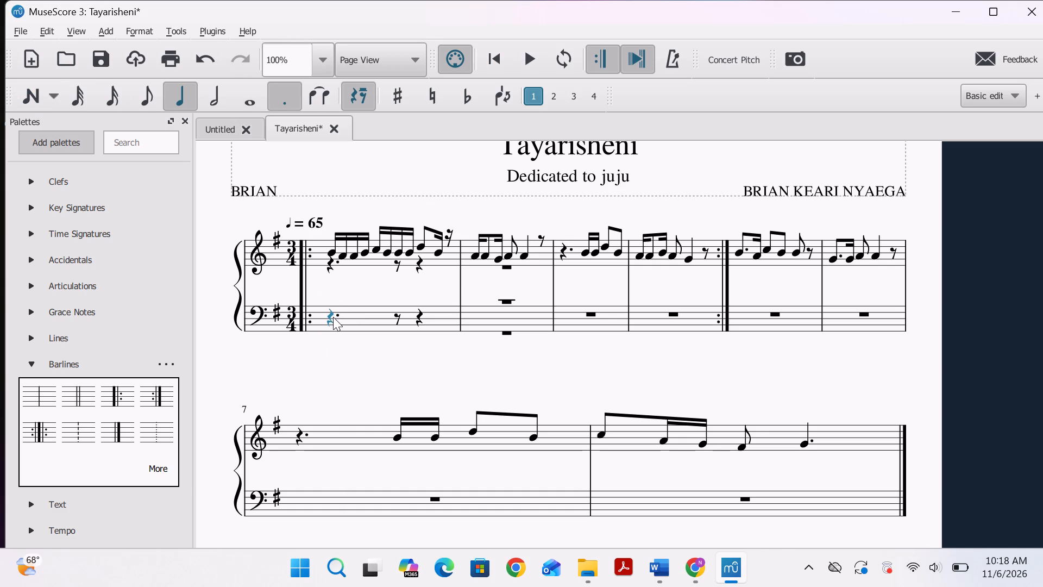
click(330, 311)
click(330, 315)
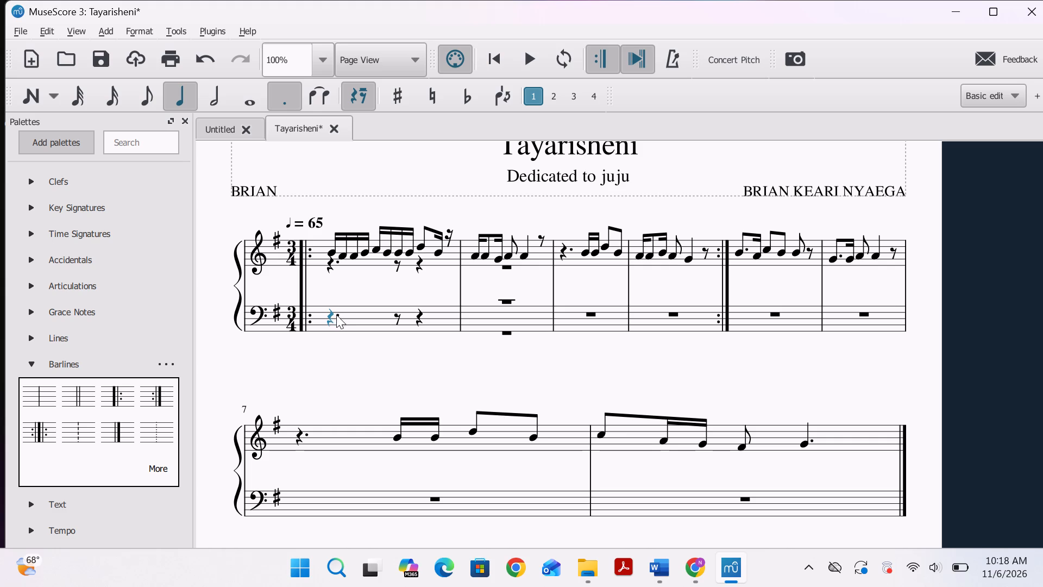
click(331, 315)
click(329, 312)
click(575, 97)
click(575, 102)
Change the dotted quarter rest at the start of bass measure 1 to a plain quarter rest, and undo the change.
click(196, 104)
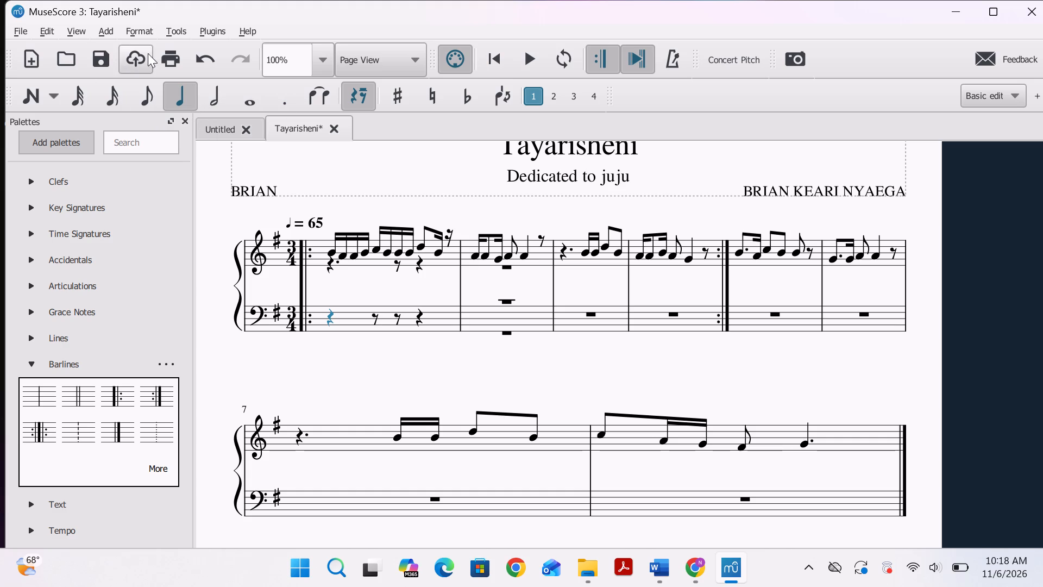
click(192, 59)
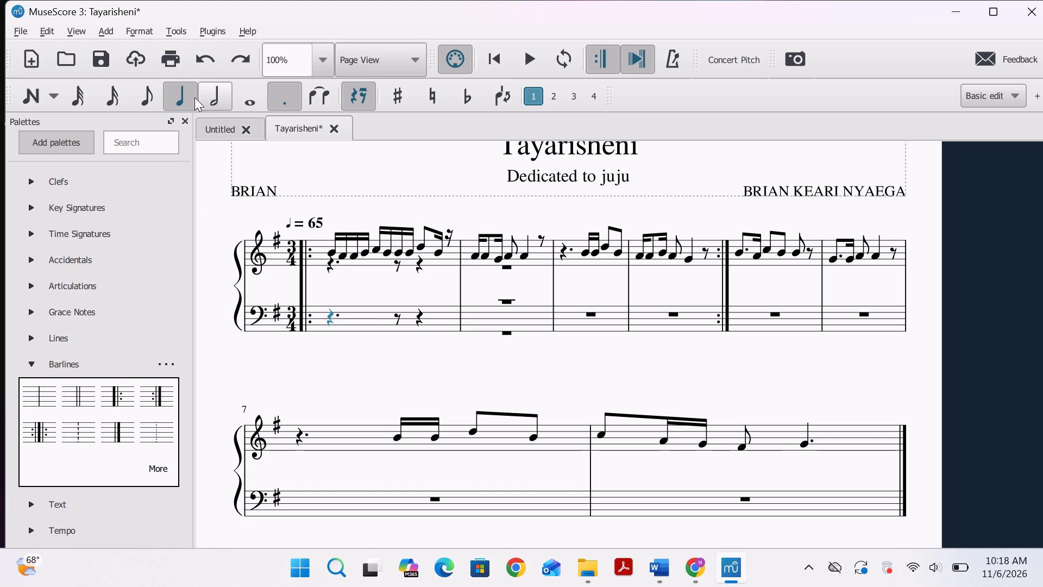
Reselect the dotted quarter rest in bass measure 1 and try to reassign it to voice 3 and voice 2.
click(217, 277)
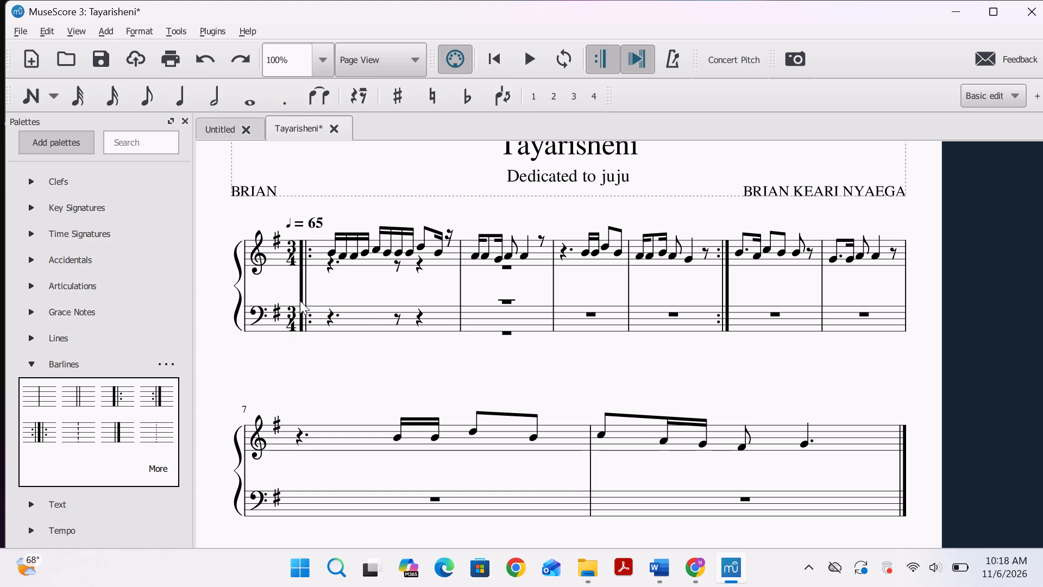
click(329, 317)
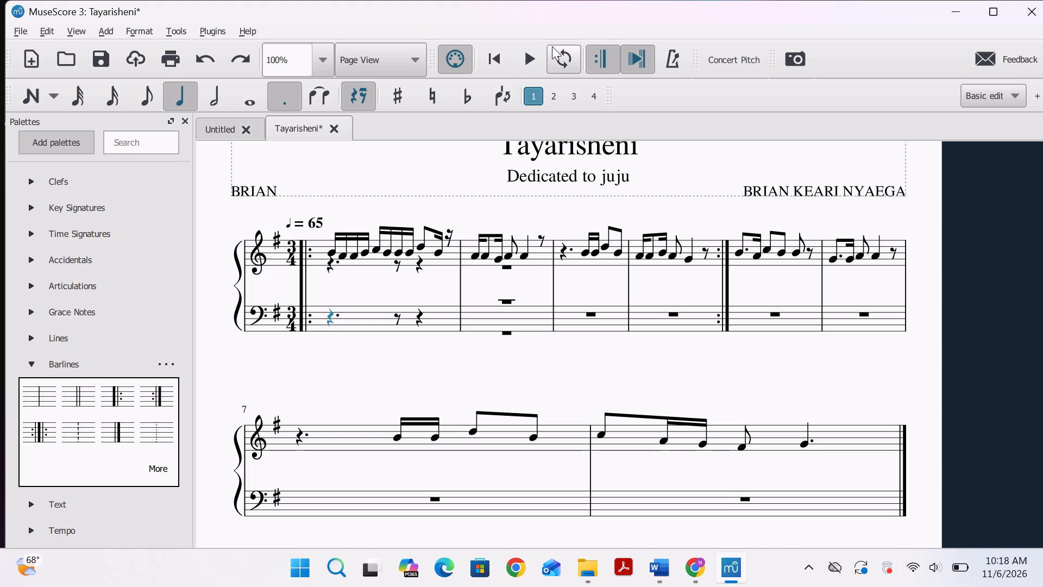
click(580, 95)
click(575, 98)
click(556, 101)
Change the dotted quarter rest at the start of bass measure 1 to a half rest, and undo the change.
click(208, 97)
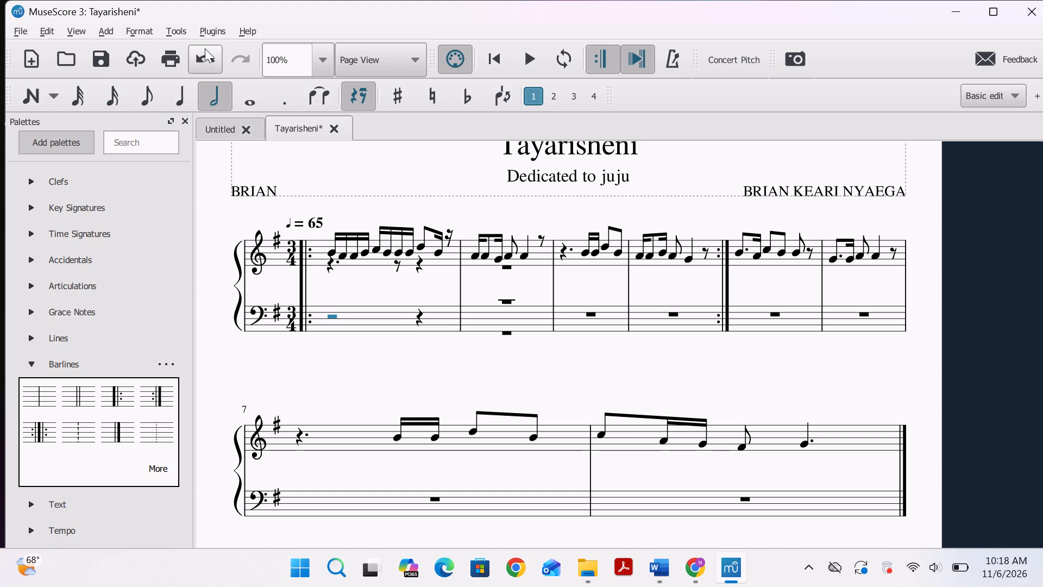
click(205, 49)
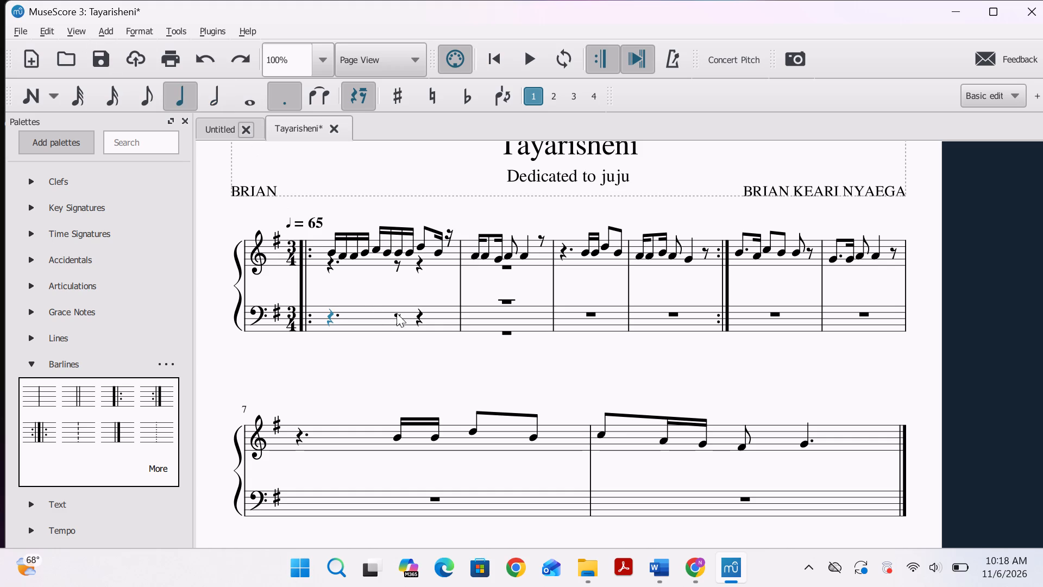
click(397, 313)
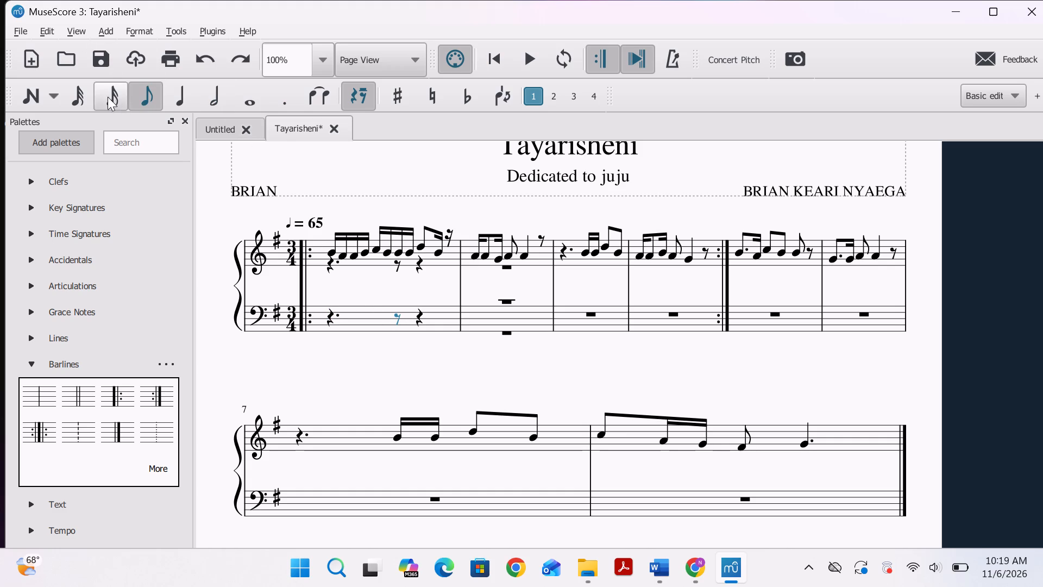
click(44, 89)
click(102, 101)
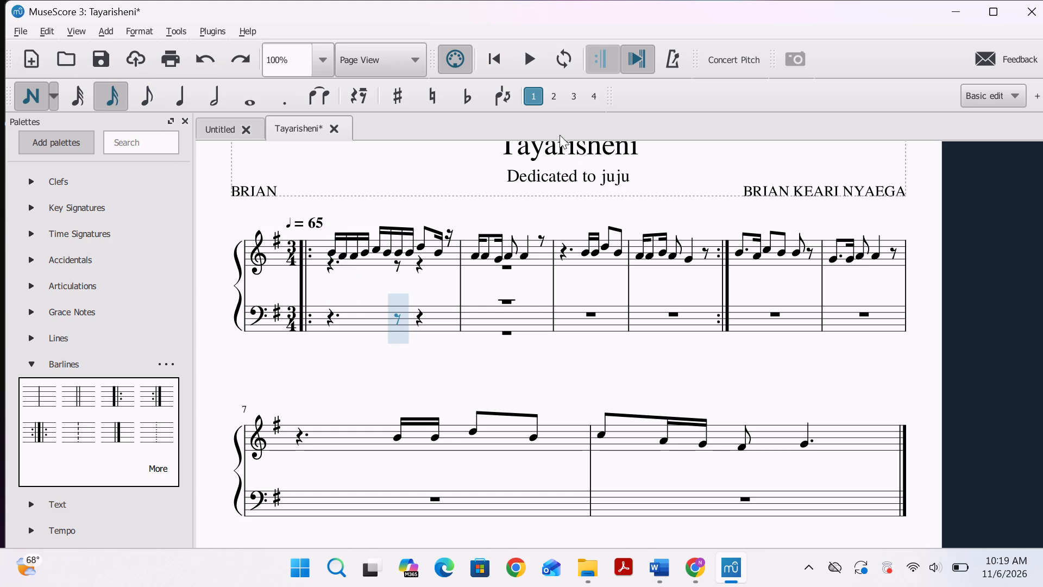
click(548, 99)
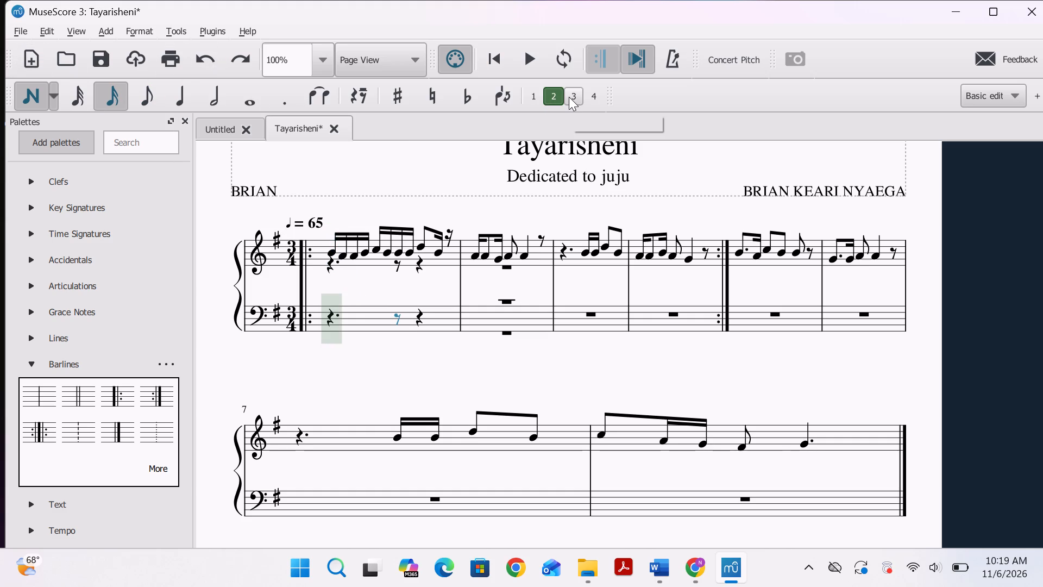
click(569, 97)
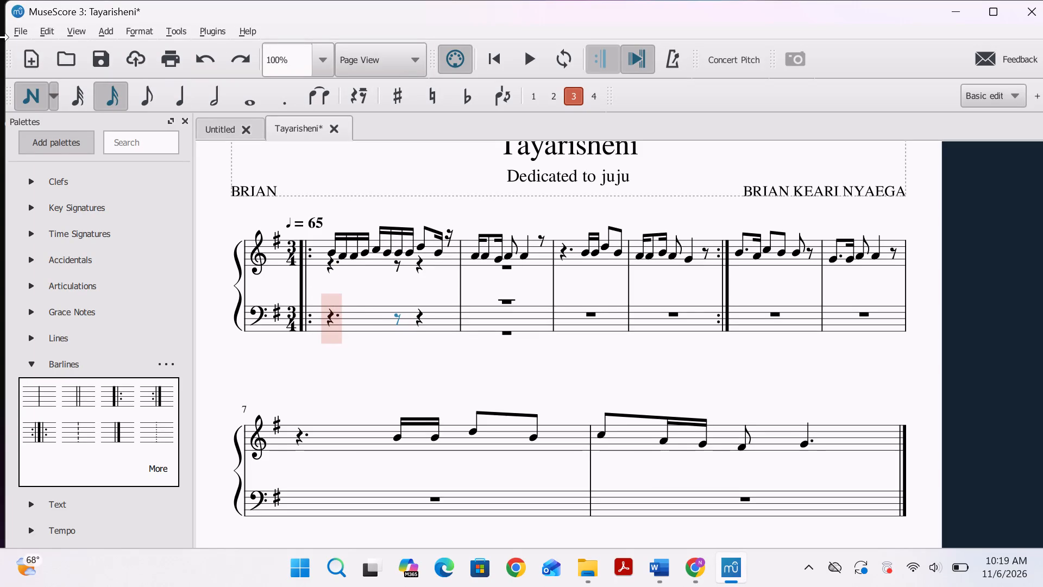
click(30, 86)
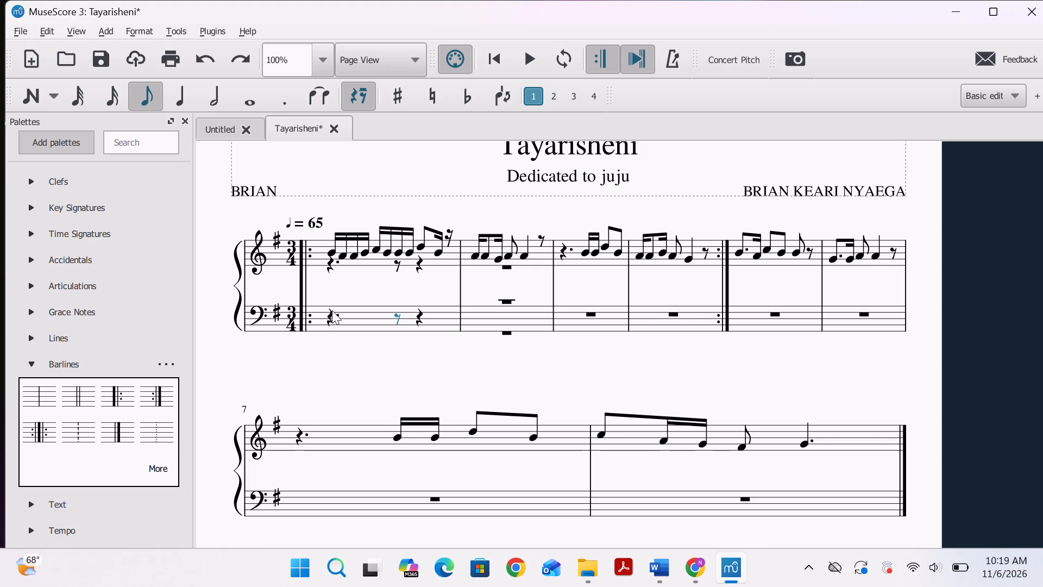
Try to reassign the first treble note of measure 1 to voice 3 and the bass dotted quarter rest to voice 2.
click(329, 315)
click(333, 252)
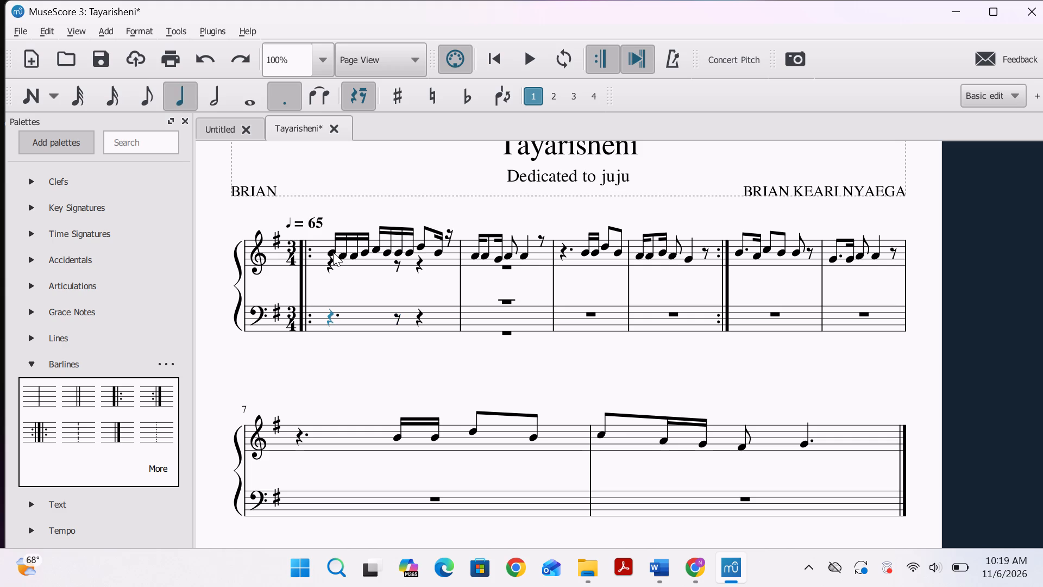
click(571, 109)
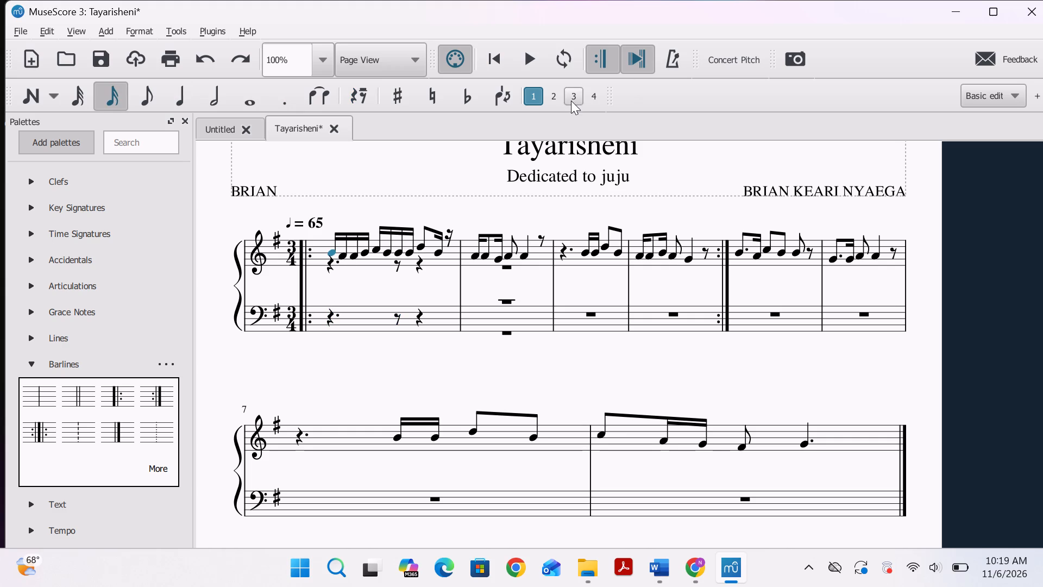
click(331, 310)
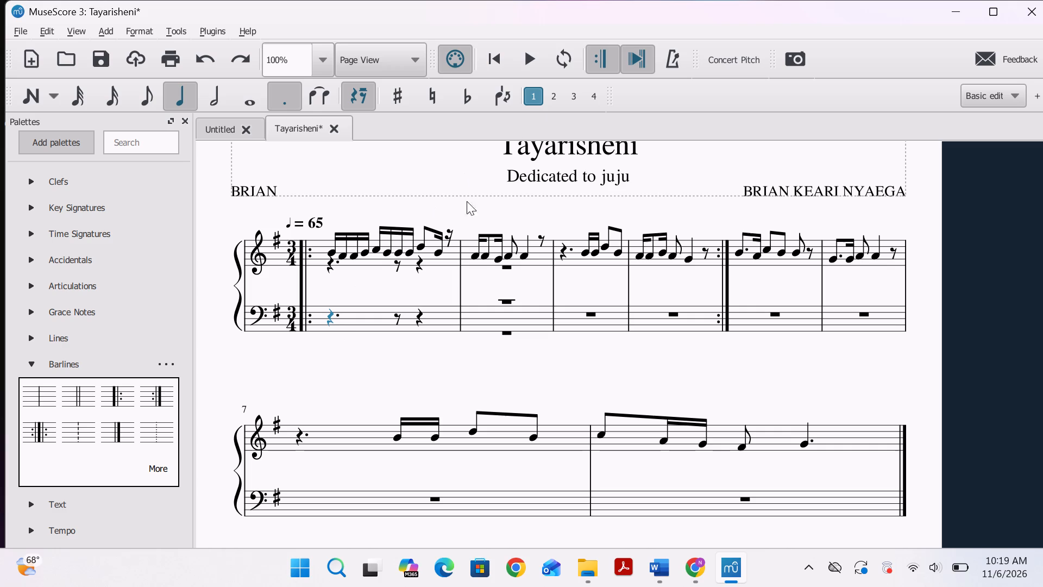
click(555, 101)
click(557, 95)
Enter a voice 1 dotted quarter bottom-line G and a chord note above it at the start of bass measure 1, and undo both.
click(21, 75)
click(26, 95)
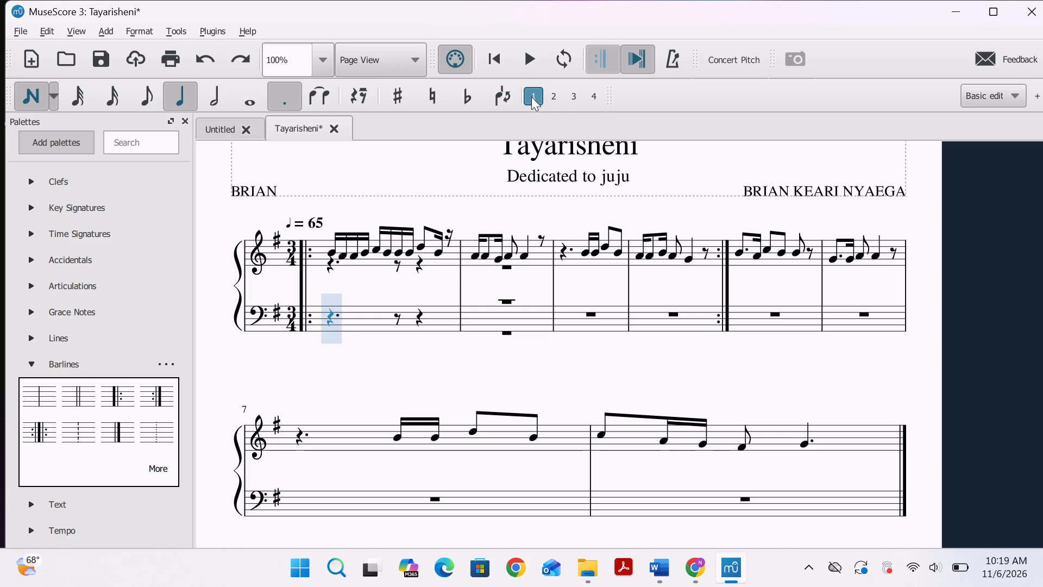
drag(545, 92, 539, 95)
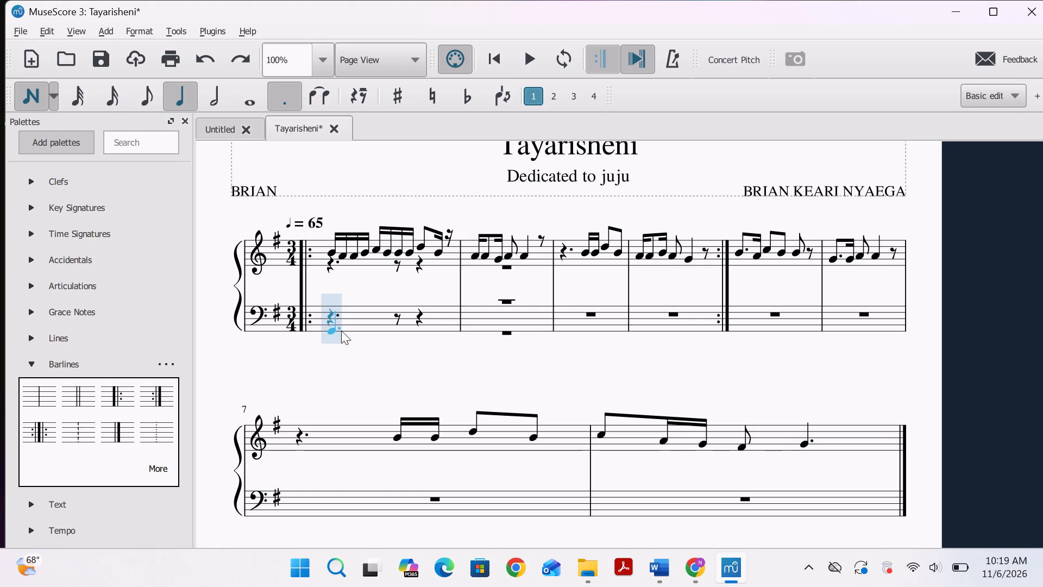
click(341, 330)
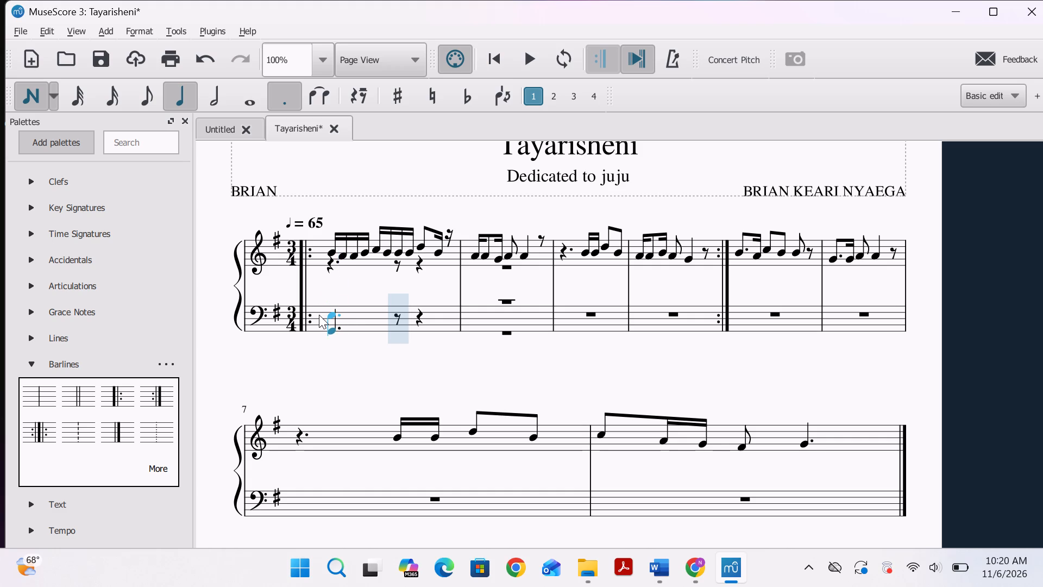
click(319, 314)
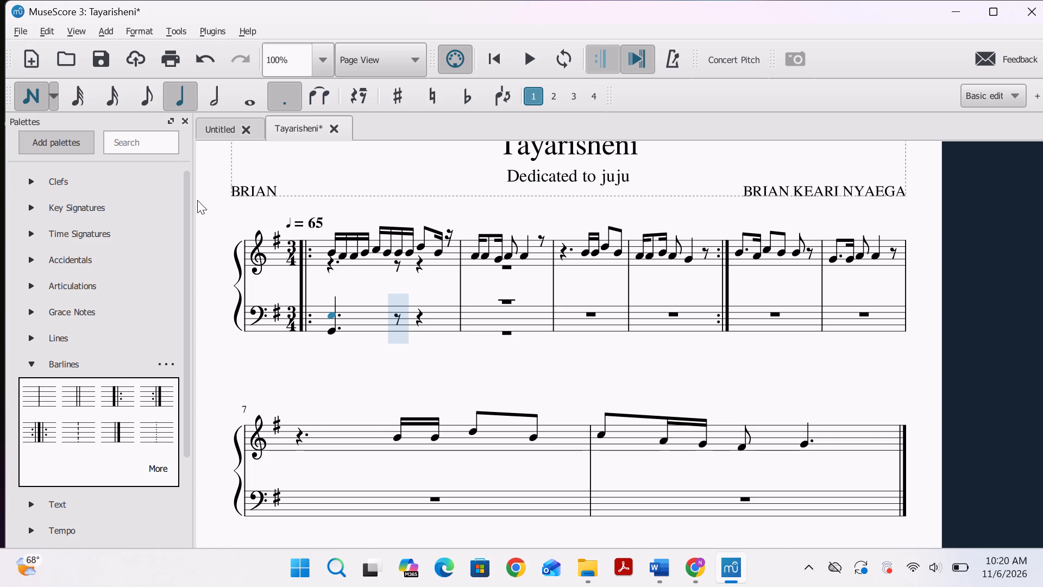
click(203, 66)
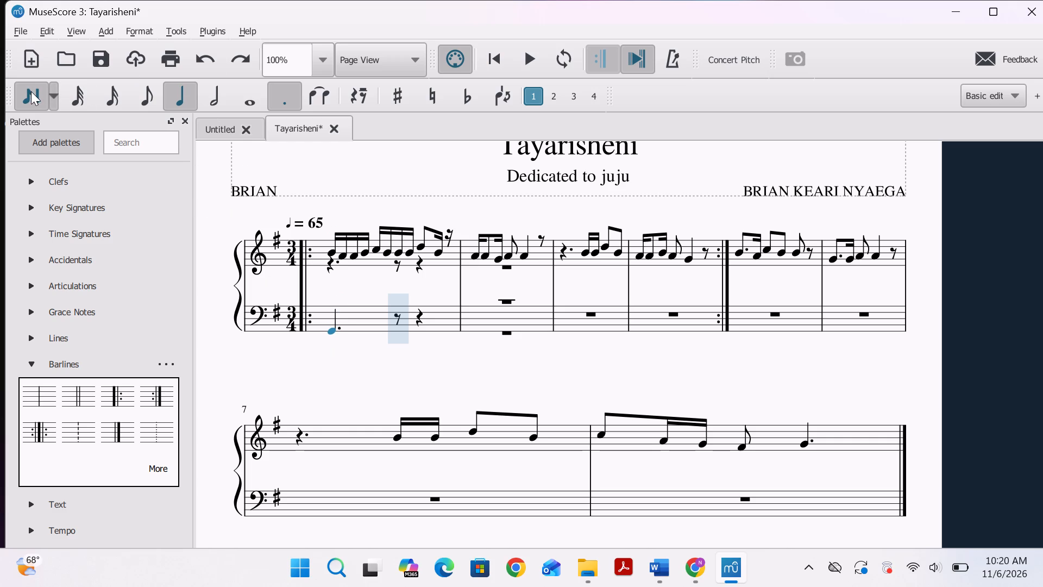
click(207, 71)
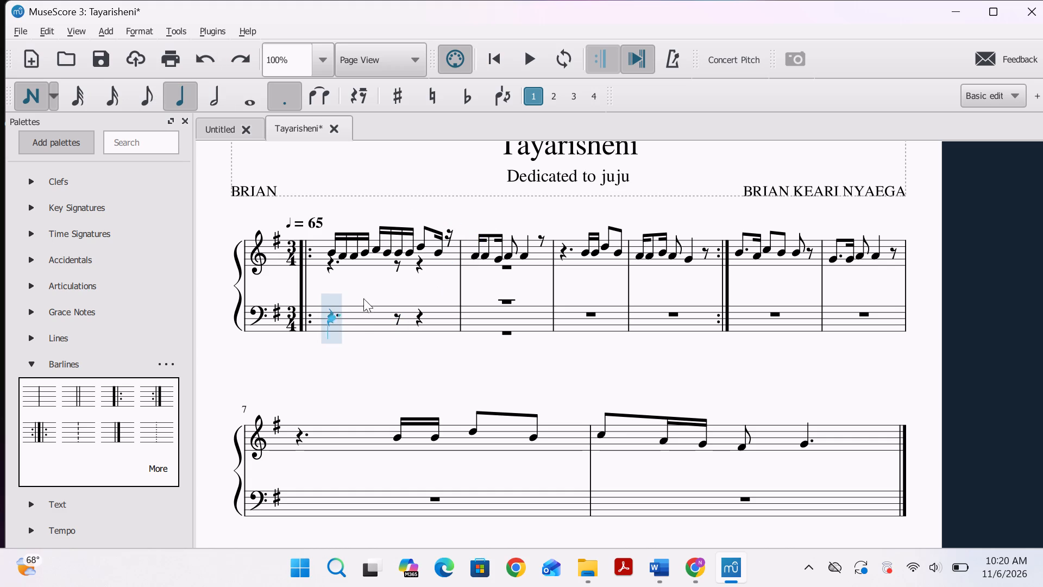
Enter a voice 2 dotted quarter bottom-line G at the start of bass measure 1.
click(556, 97)
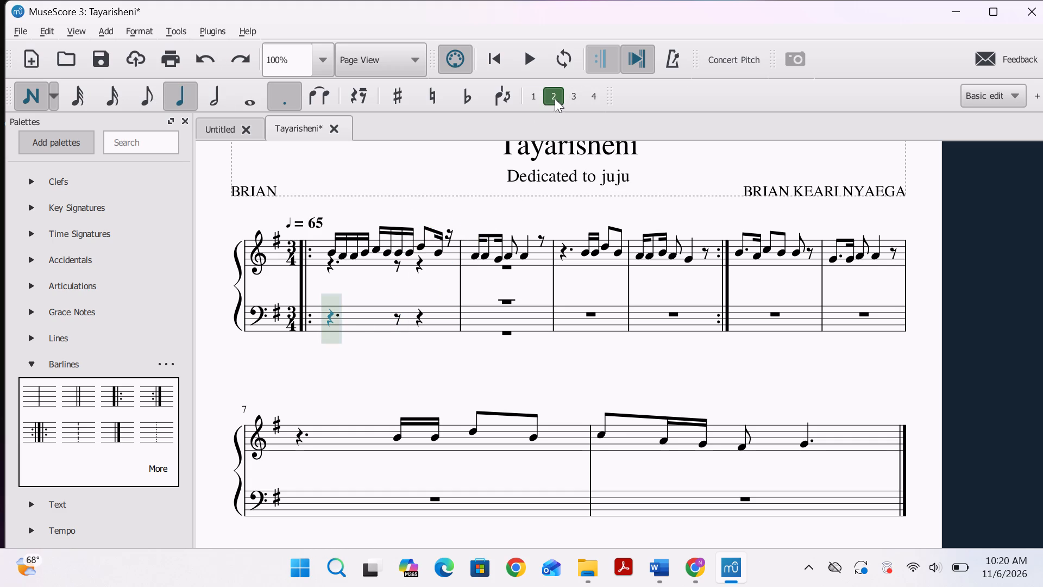
click(341, 330)
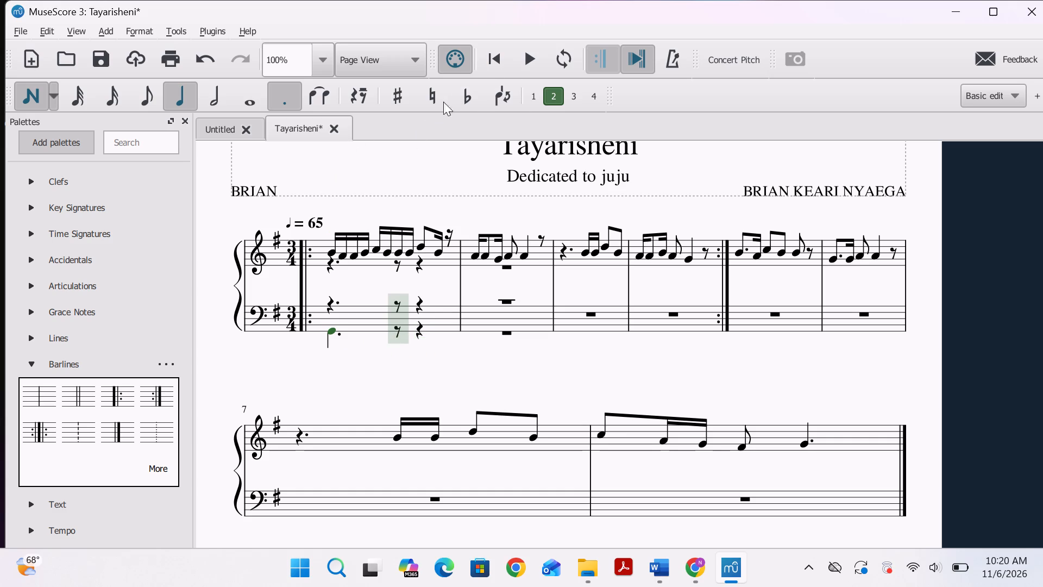
click(36, 93)
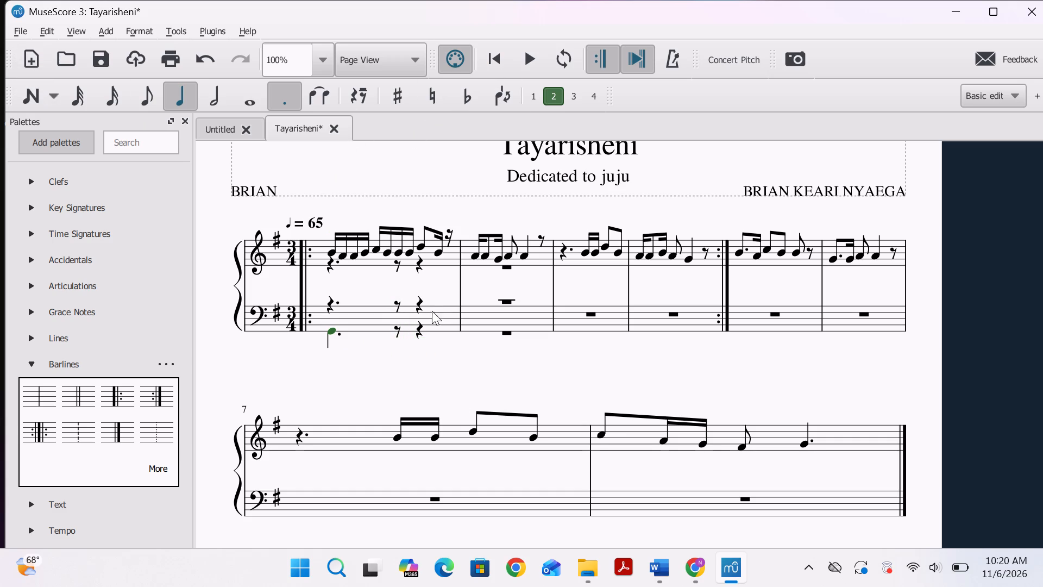
Shorten the voice 2 G at the start of bass measure 1 to an eighth note and delete it.
click(329, 333)
click(143, 103)
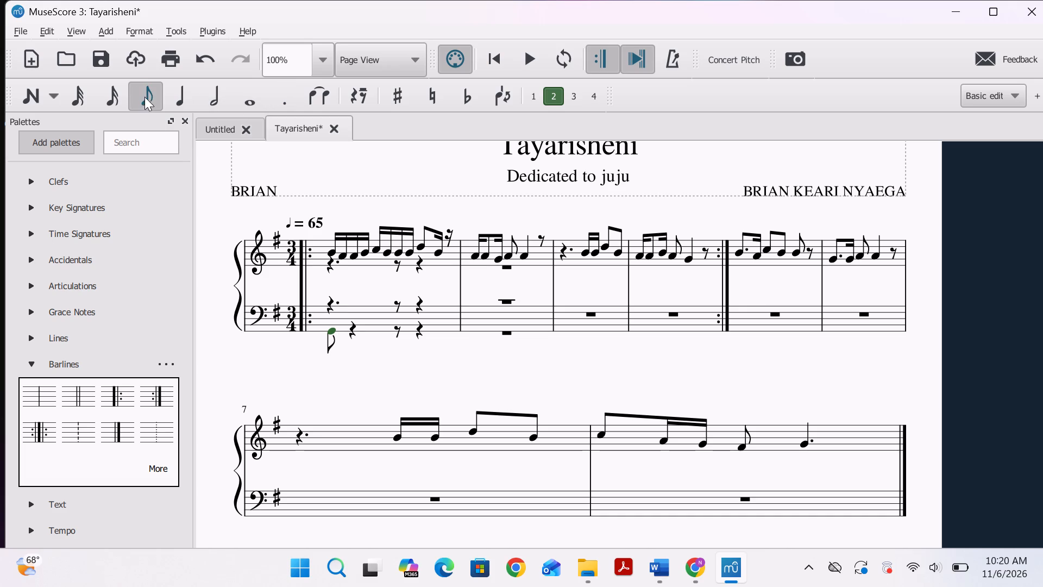
click(332, 329)
key(Delete)
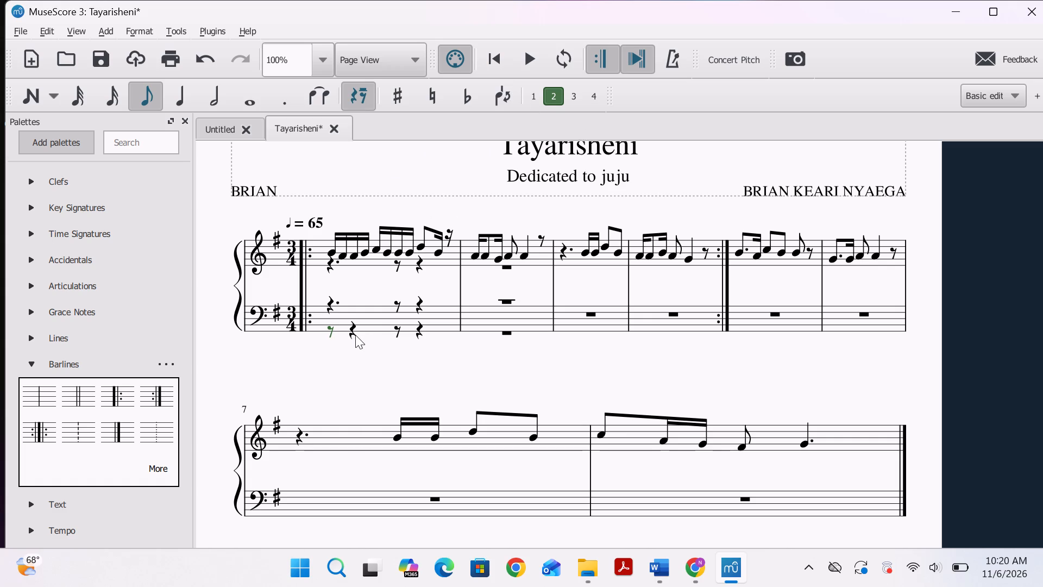
Change the voice 2 eighth rest at the start of bass measure 1 to a dotted quarter rest.
click(334, 326)
click(175, 97)
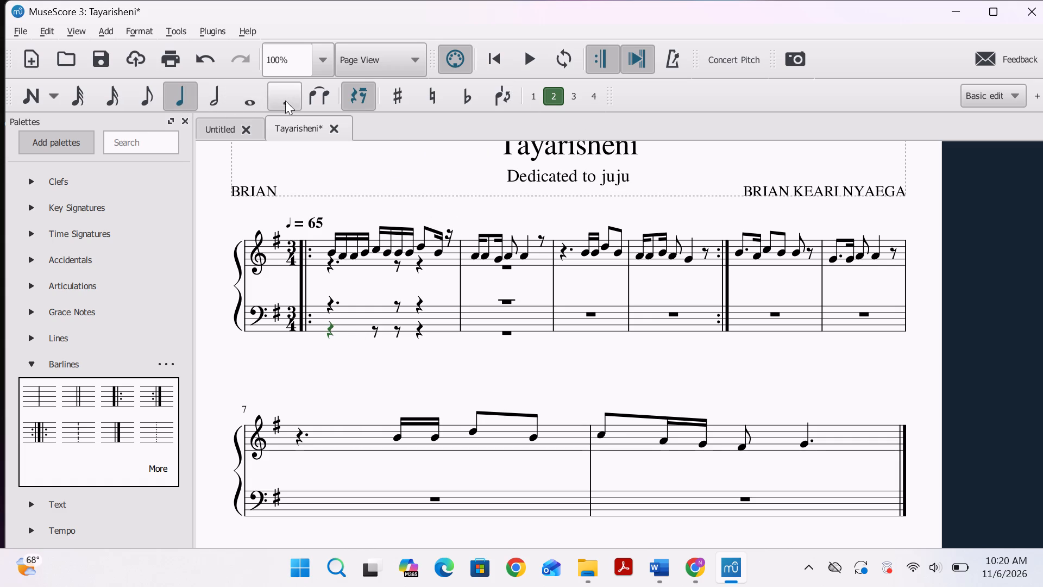
click(290, 101)
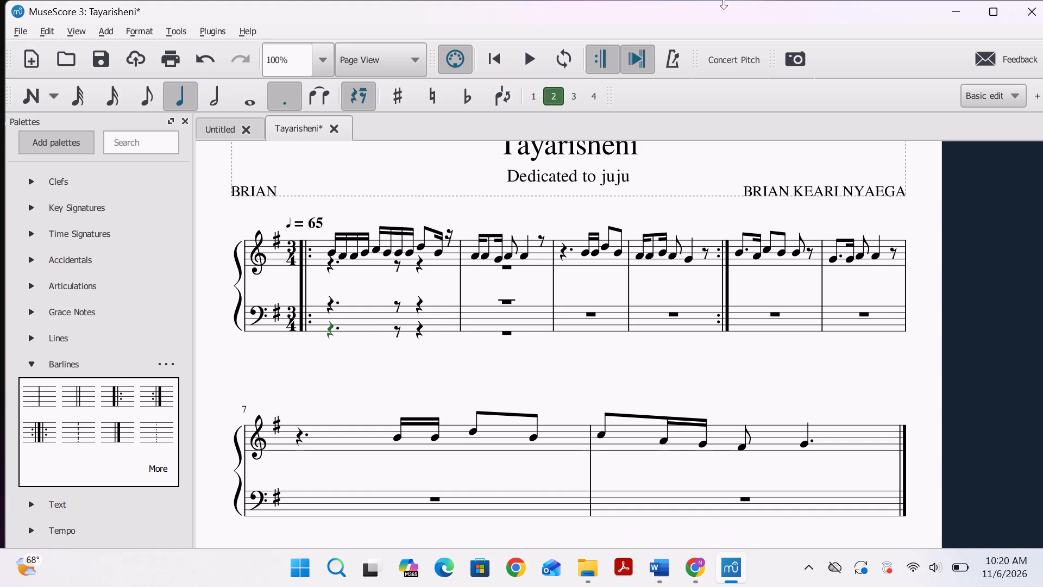
Change the voice 2 quarter rest on beat 3 of bass measure 1 to a sixteenth rest.
click(328, 265)
click(332, 251)
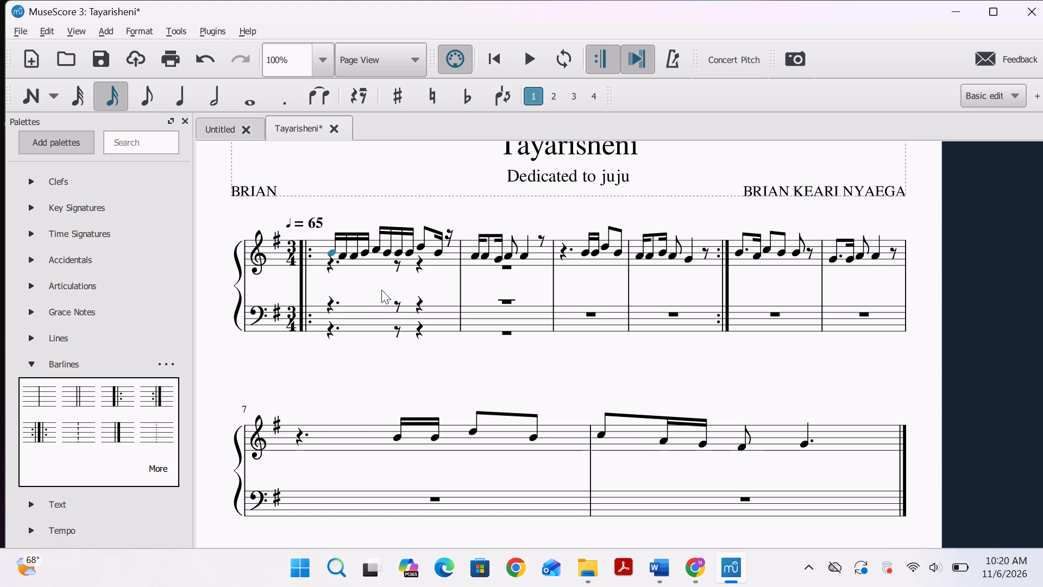
click(420, 327)
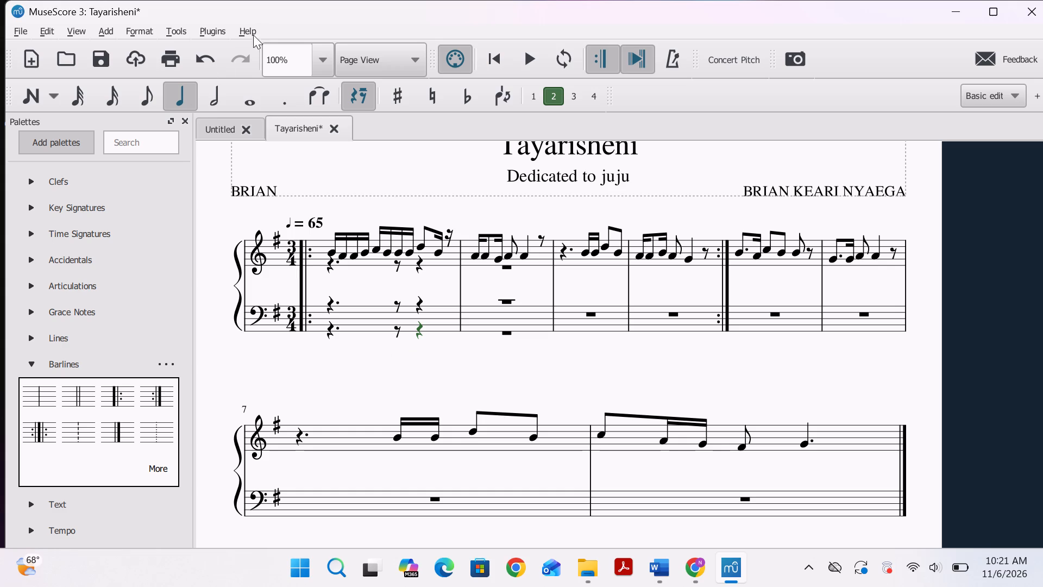
click(122, 99)
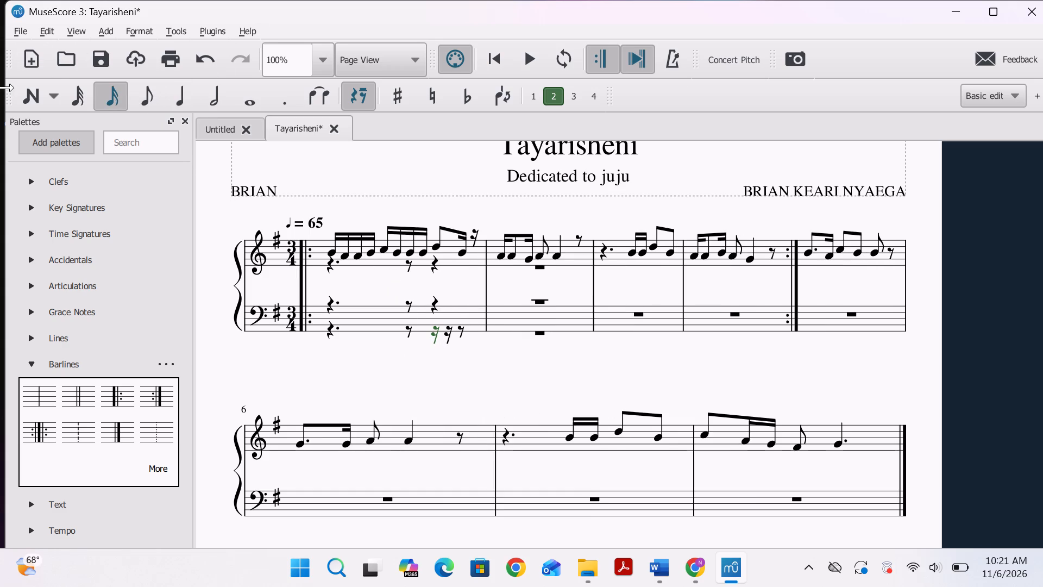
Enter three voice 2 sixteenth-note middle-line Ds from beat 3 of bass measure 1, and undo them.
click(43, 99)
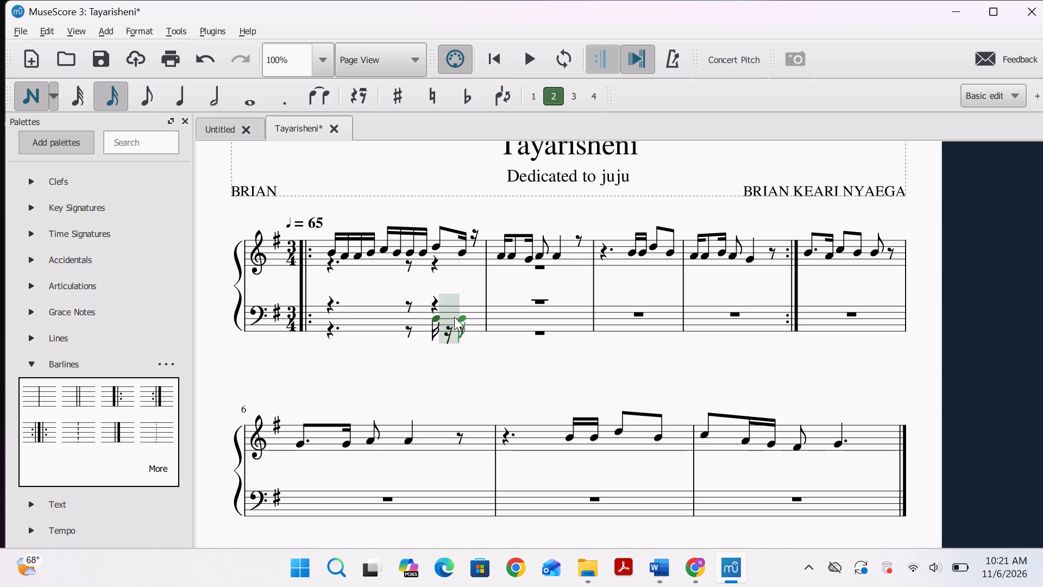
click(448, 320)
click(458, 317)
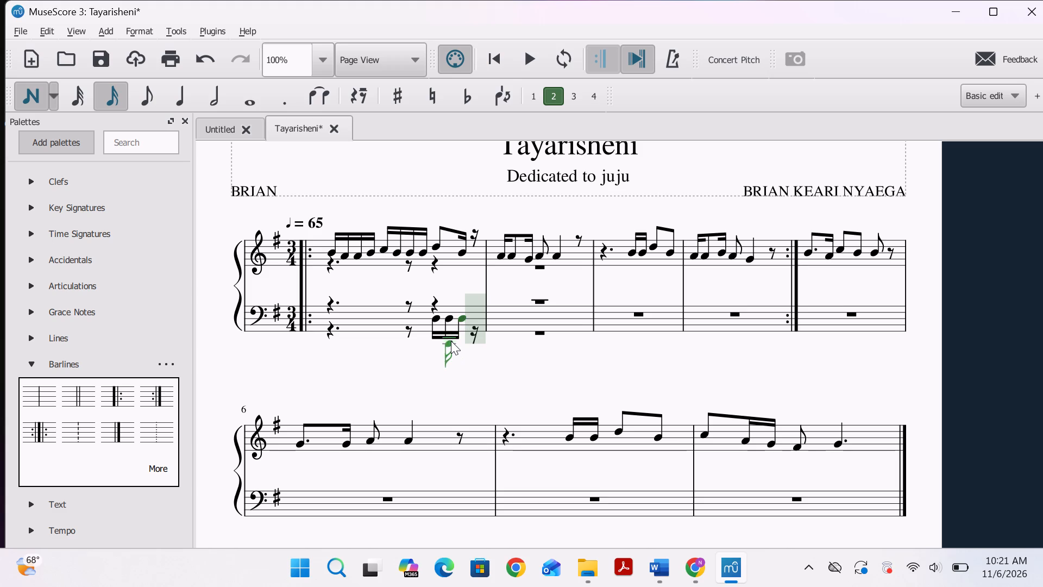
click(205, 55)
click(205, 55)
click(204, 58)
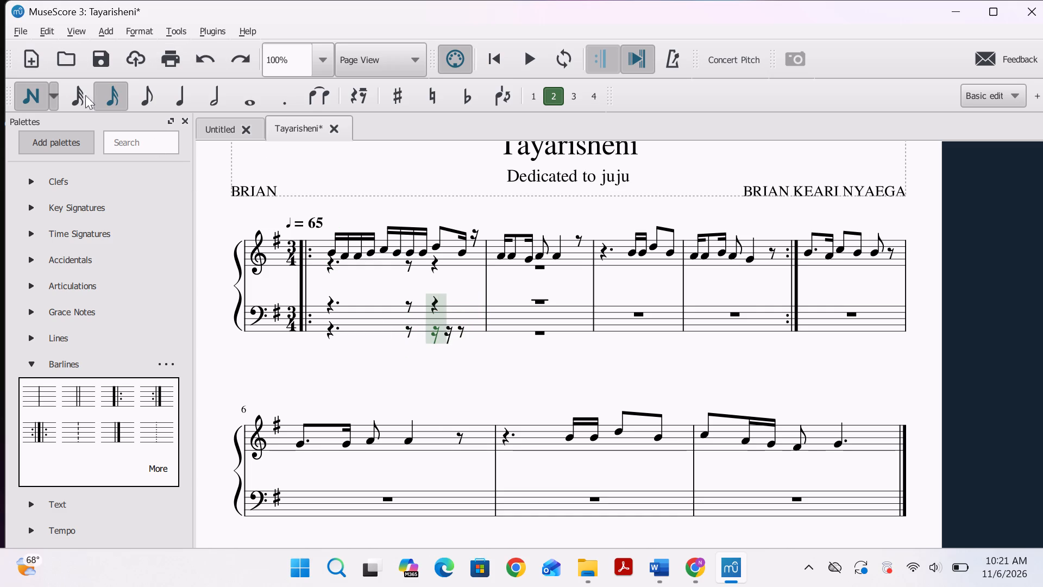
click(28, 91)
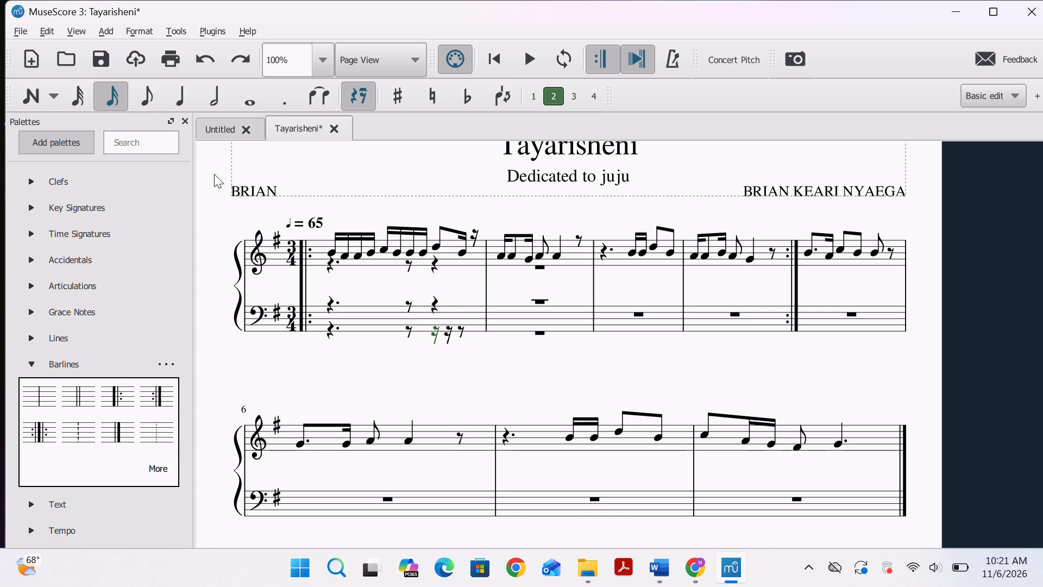
Change the voice 1 and voice 2 eighth rests before beat 3 of bass measure 1 to sixteenth rests.
click(410, 304)
click(122, 100)
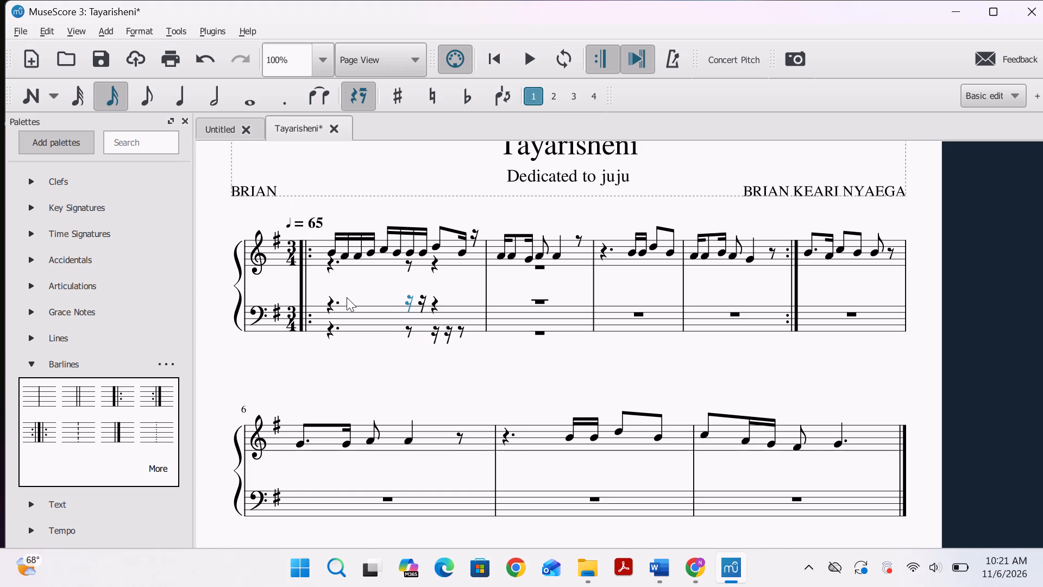
click(406, 326)
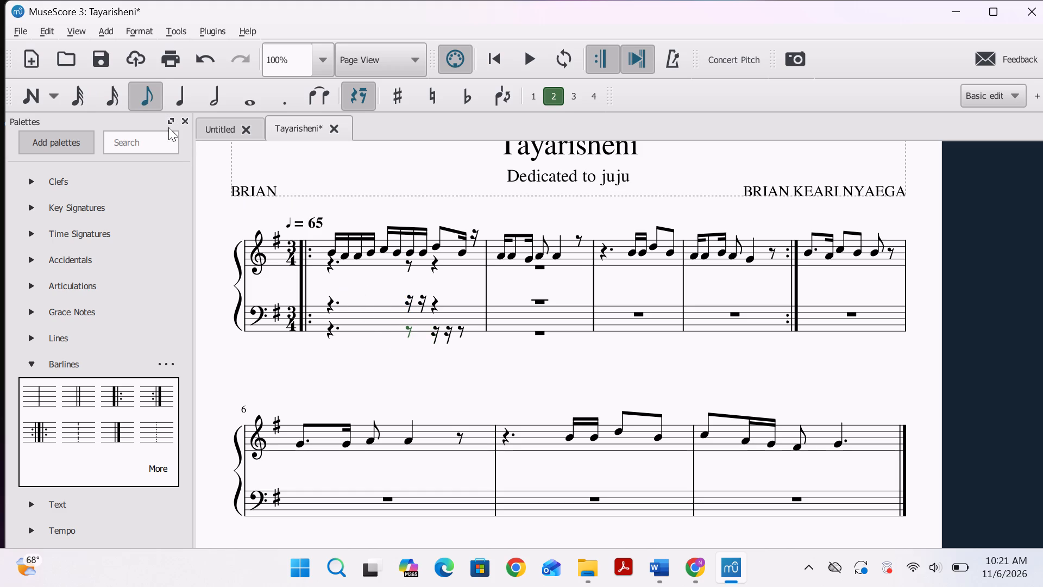
click(121, 103)
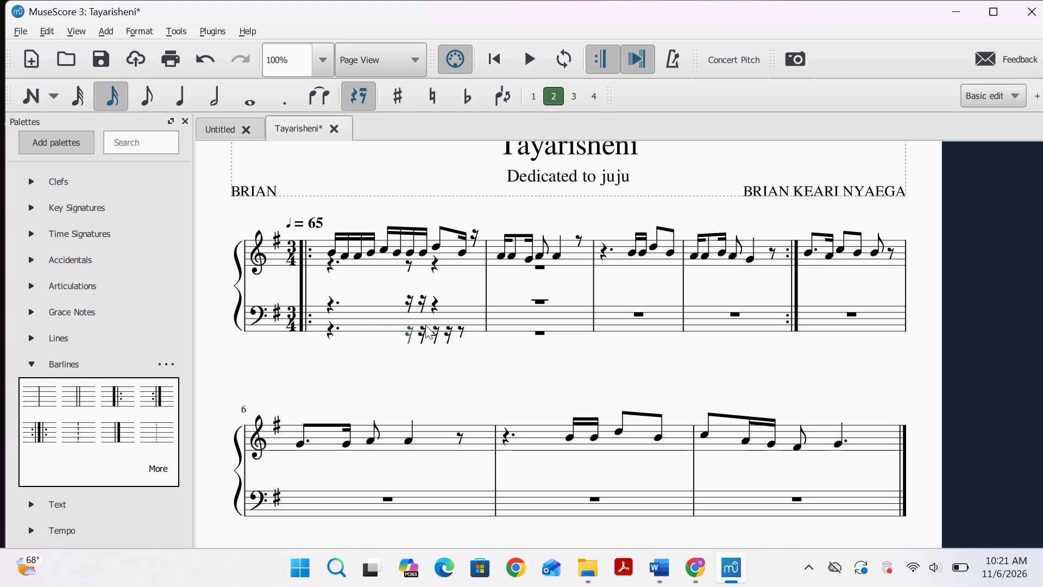
Enter three voice 2 sixteenth Ds and an eighth B from the second sixteenth rest before beat 3 of bass measure 1.
click(424, 329)
click(40, 92)
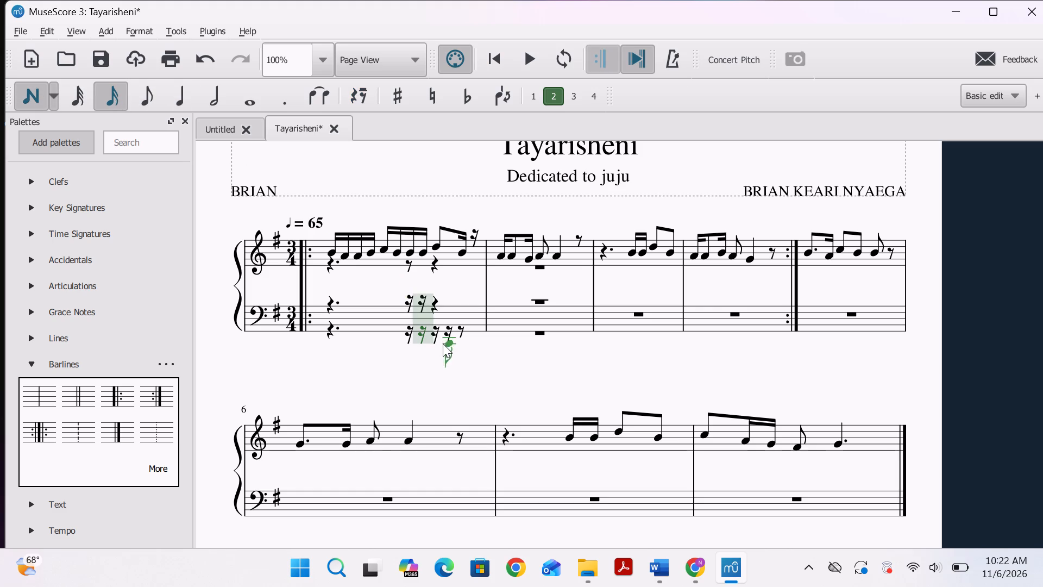
click(420, 317)
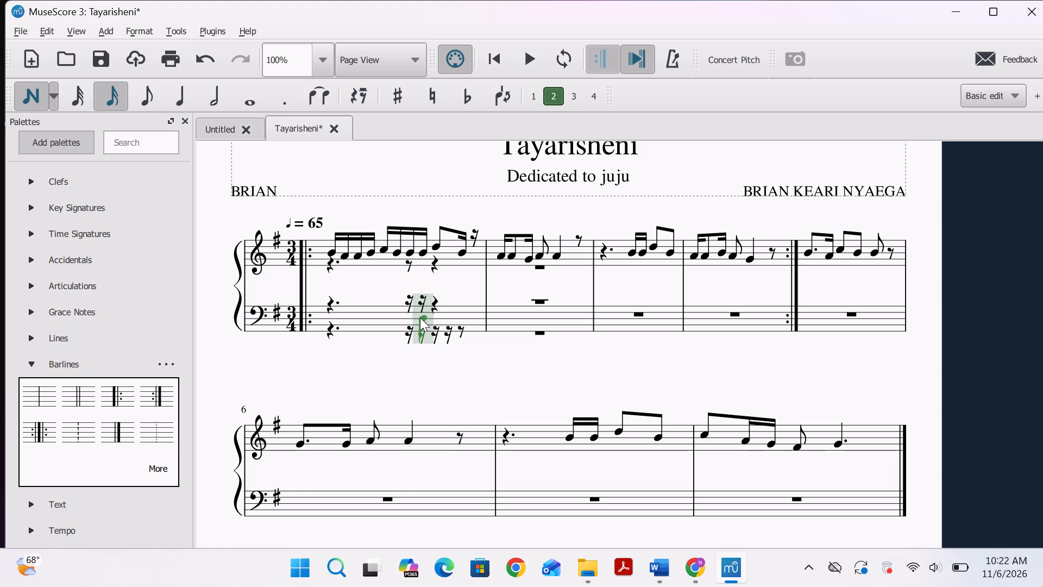
click(432, 319)
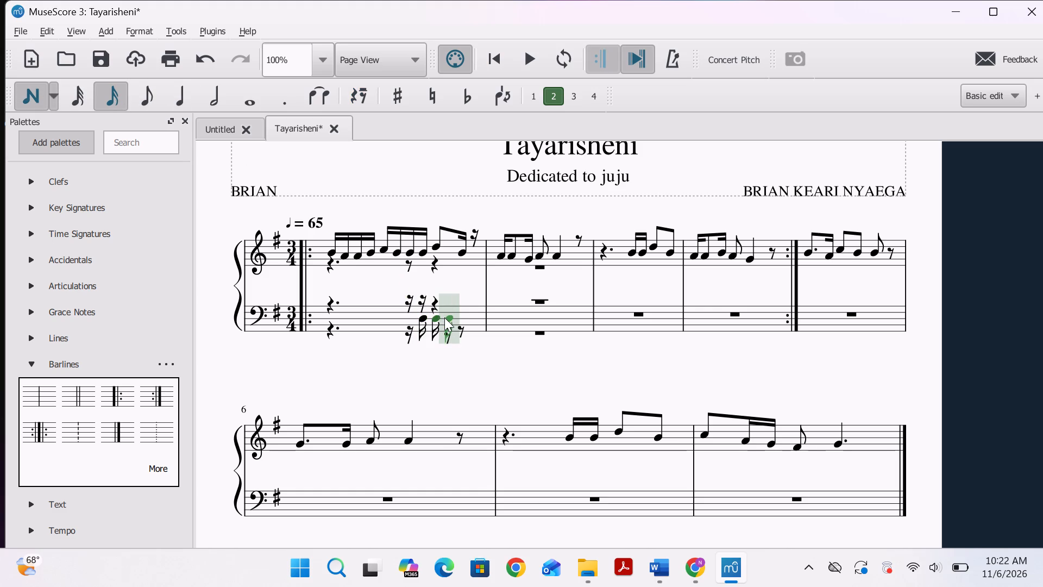
click(444, 317)
click(141, 93)
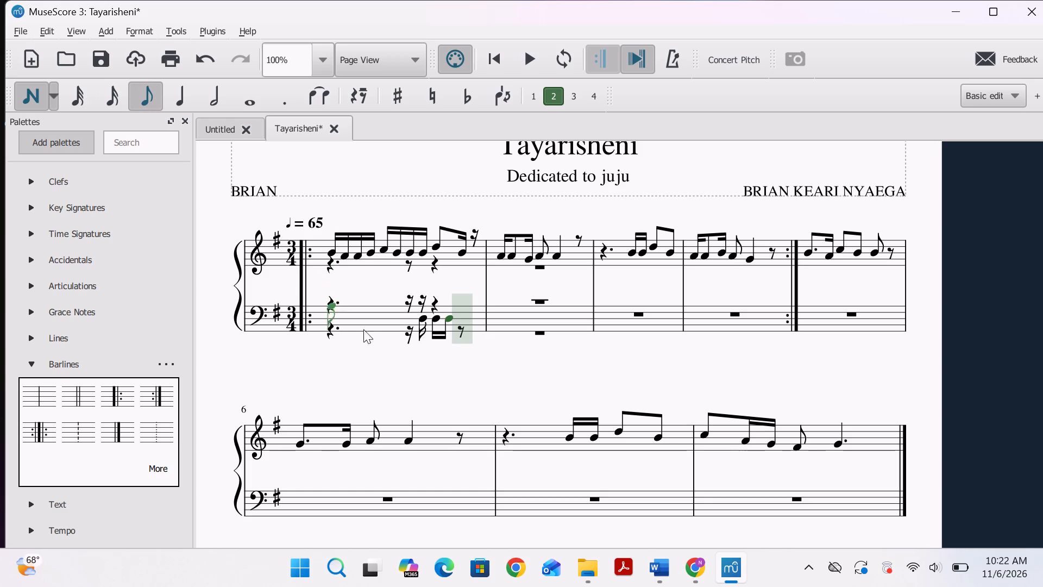
click(455, 324)
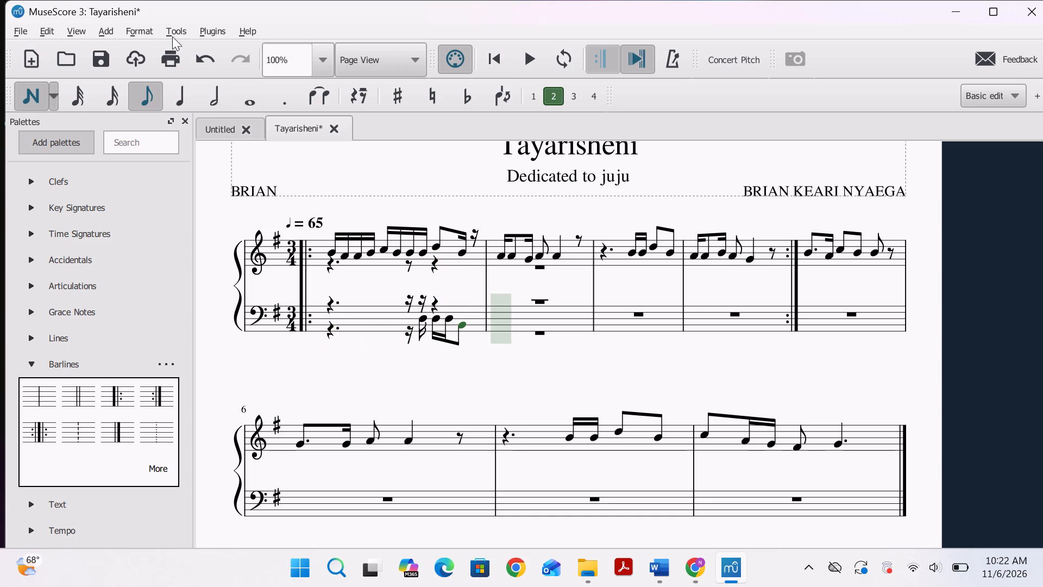
Play back the score to hear the new bass notes, and stop playback.
click(518, 57)
click(333, 255)
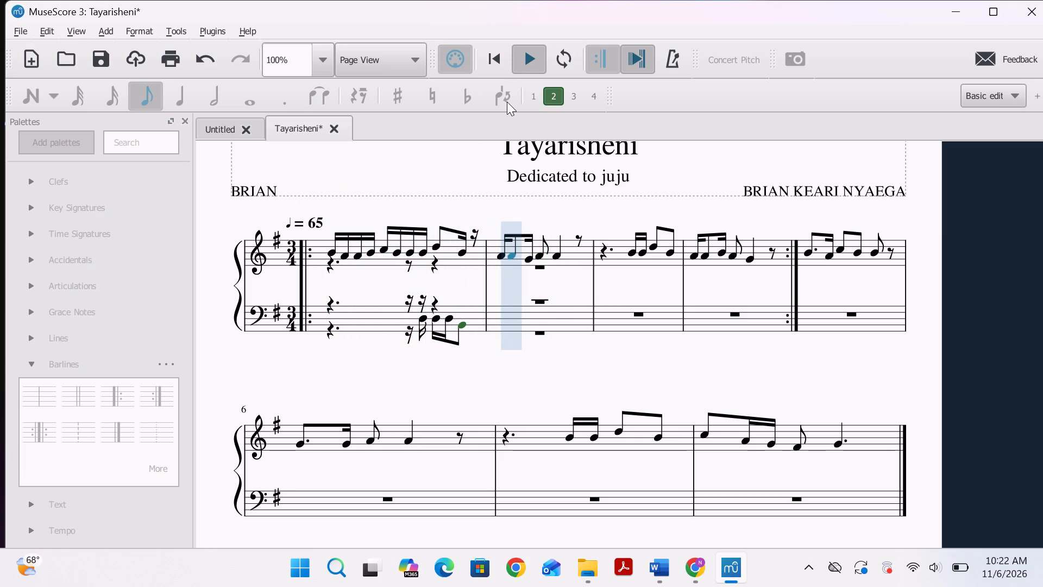
click(210, 72)
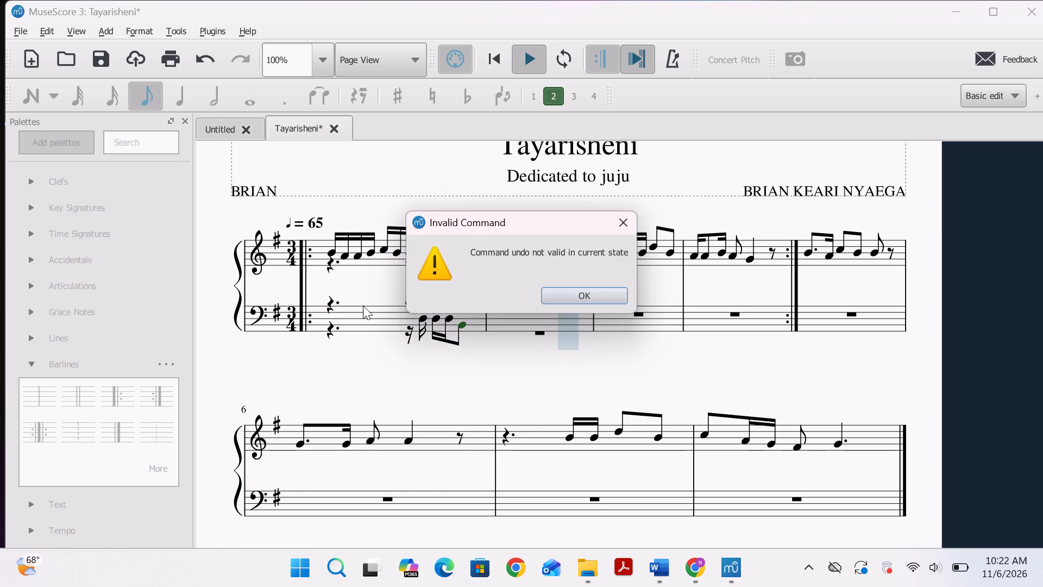
click(617, 226)
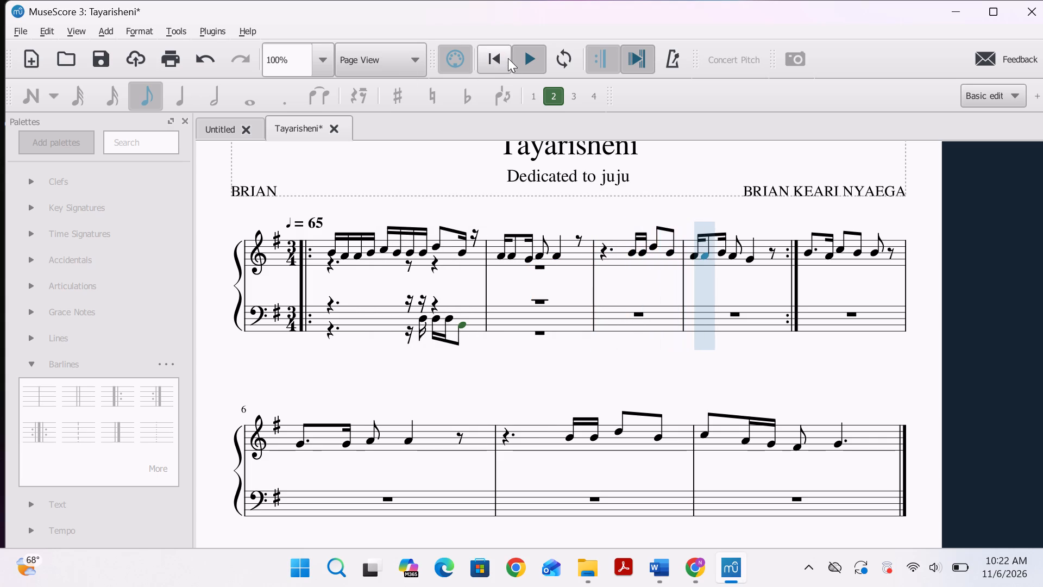
click(522, 53)
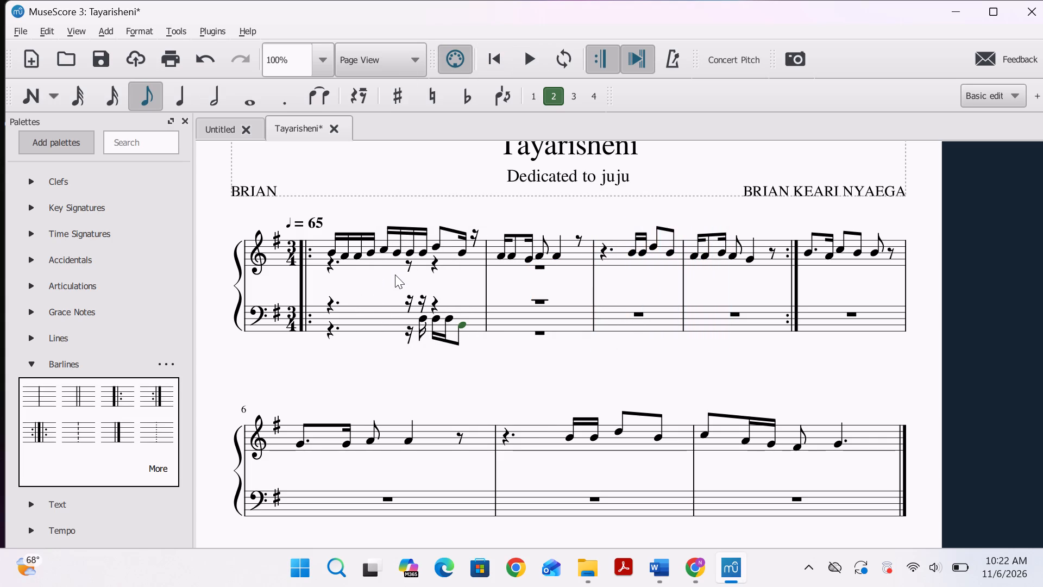
Play back the score from the first treble note of measure 1, and stop playback.
click(329, 301)
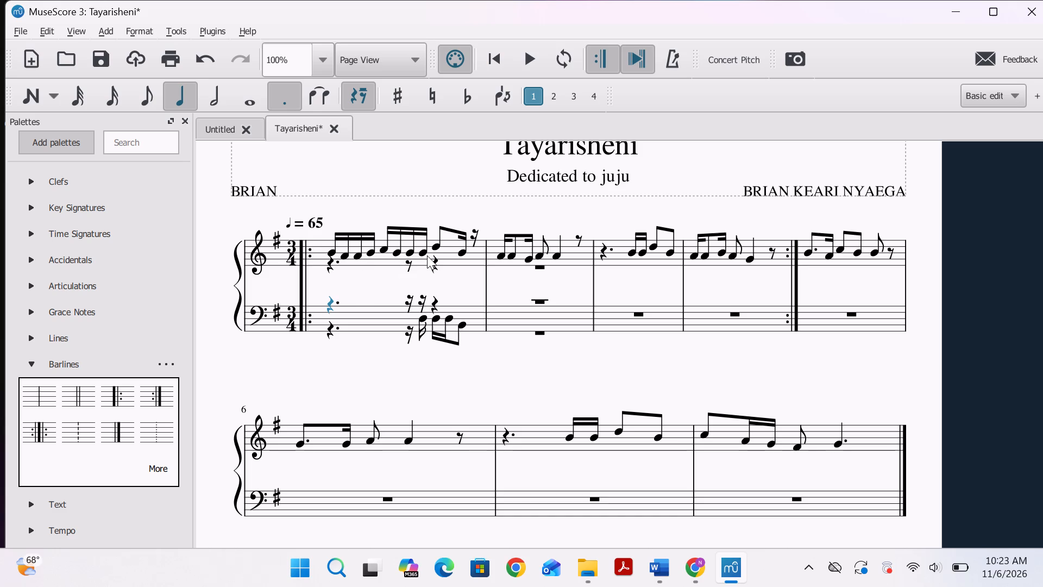
click(334, 251)
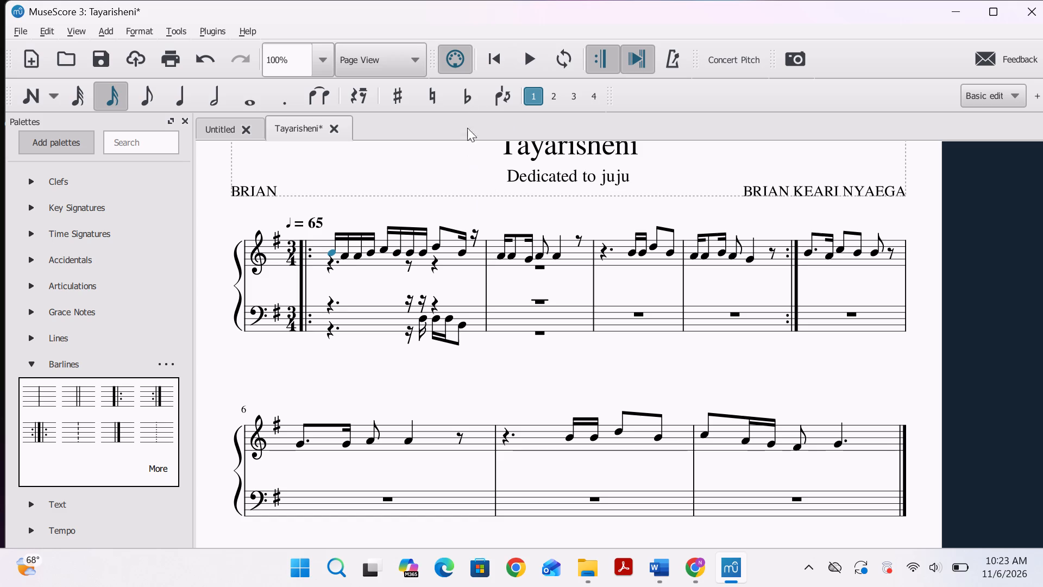
click(544, 55)
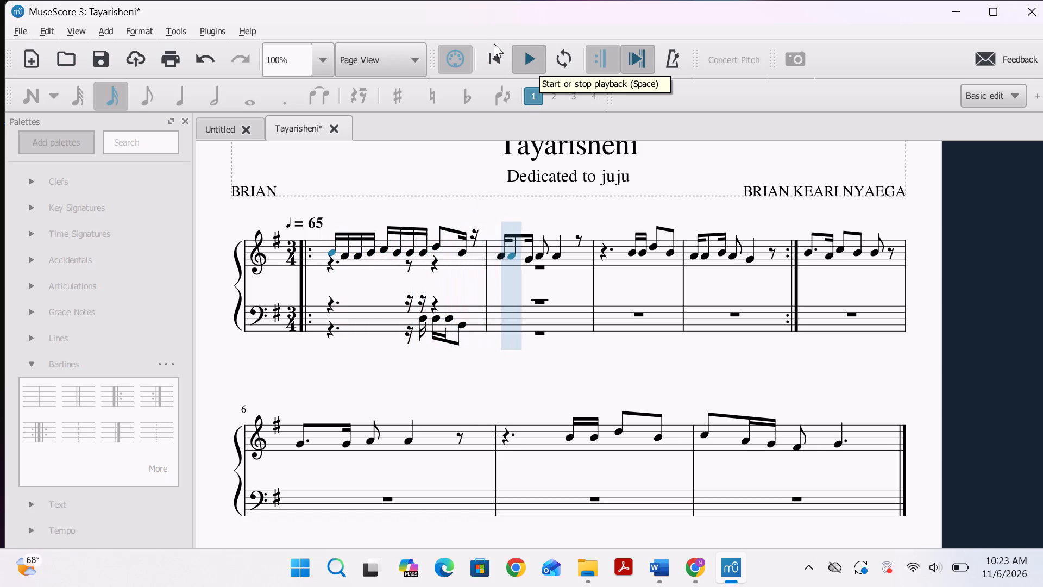
click(529, 72)
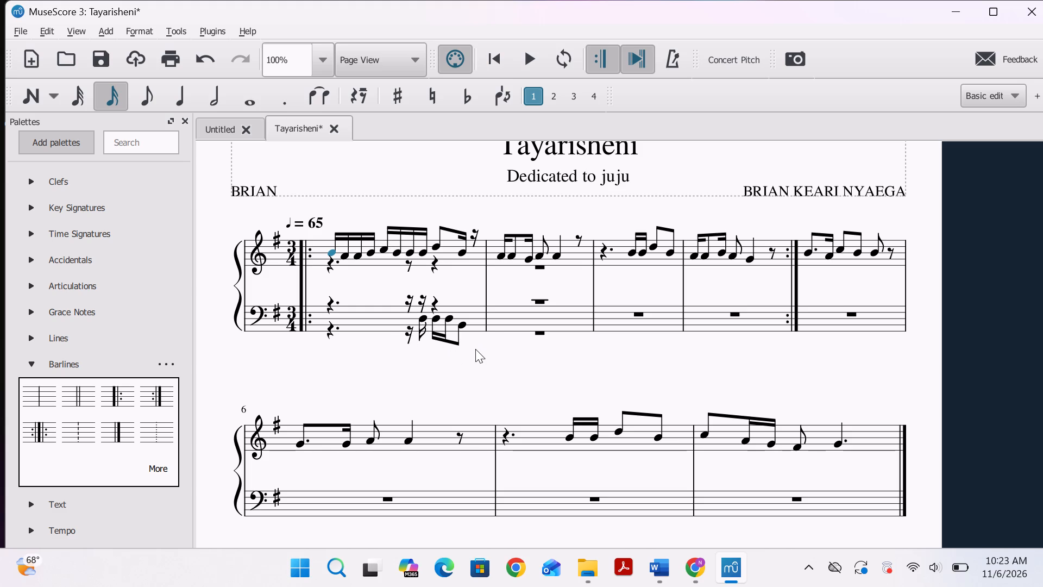
Undo the last three voice 2 note entries in bass measure 1: the eighth B and two sixteenth Ds.
key(ctrl+z)
key(ctrl+z)
key(ctrl+z)
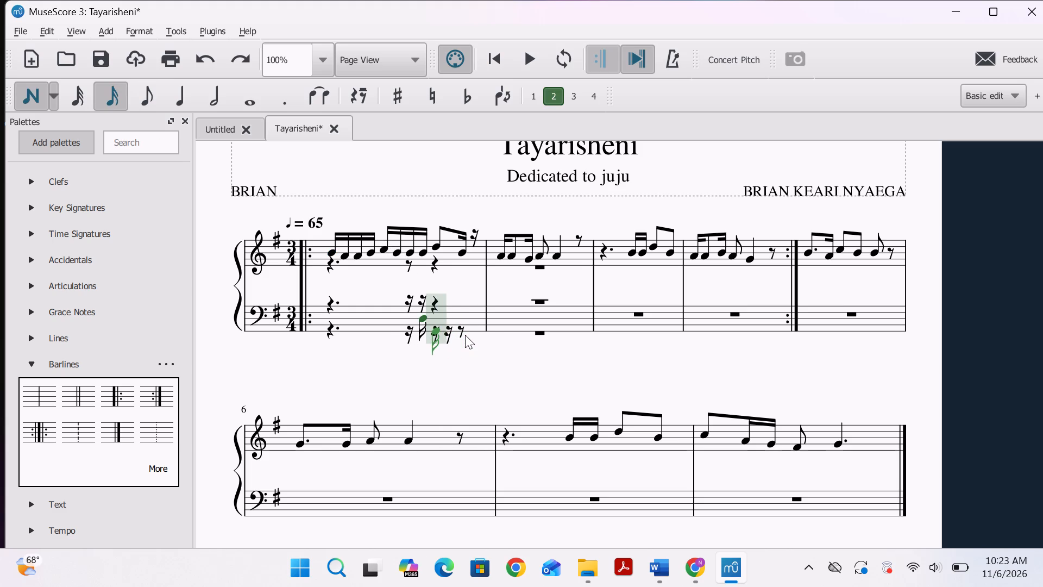
Undo the remaining voice 2 sixteenth D entry in bass measure 1.
key(ctrl+z)
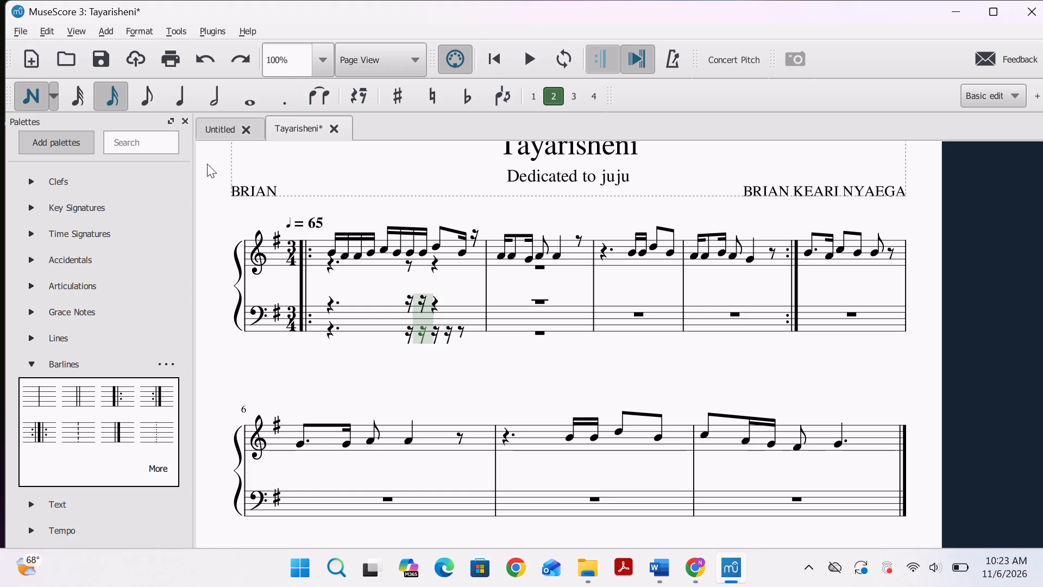
click(29, 101)
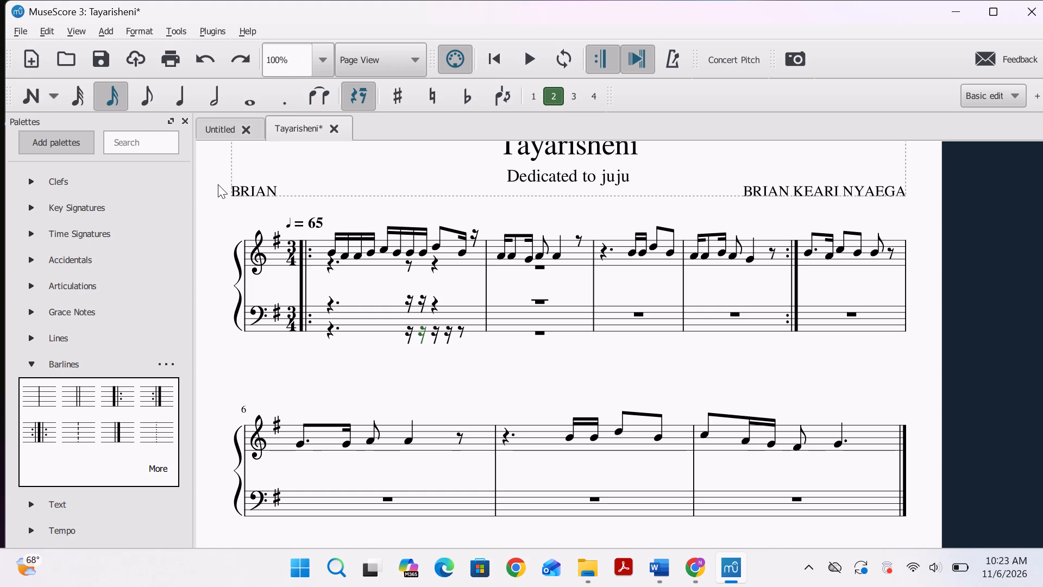
Split the voice 2 dotted quarter rest in bass measure 1 into a quarter rest and two sixteenth rests.
click(332, 330)
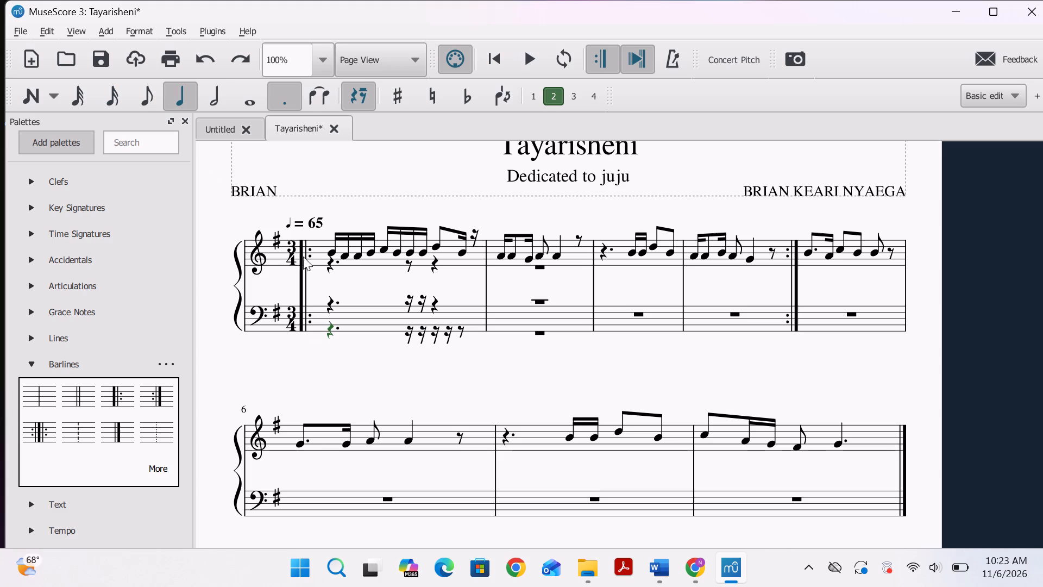
click(267, 97)
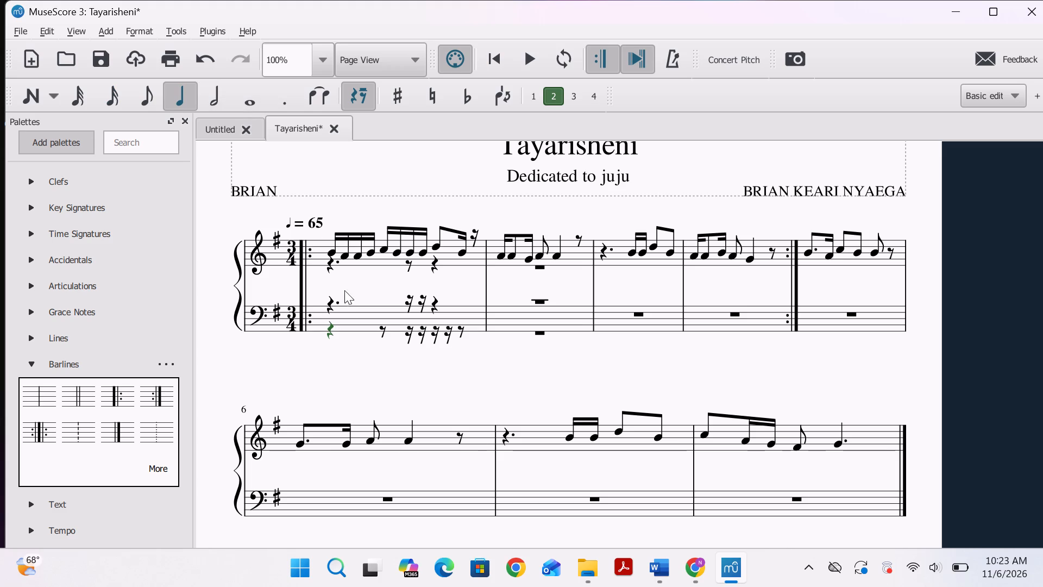
click(381, 328)
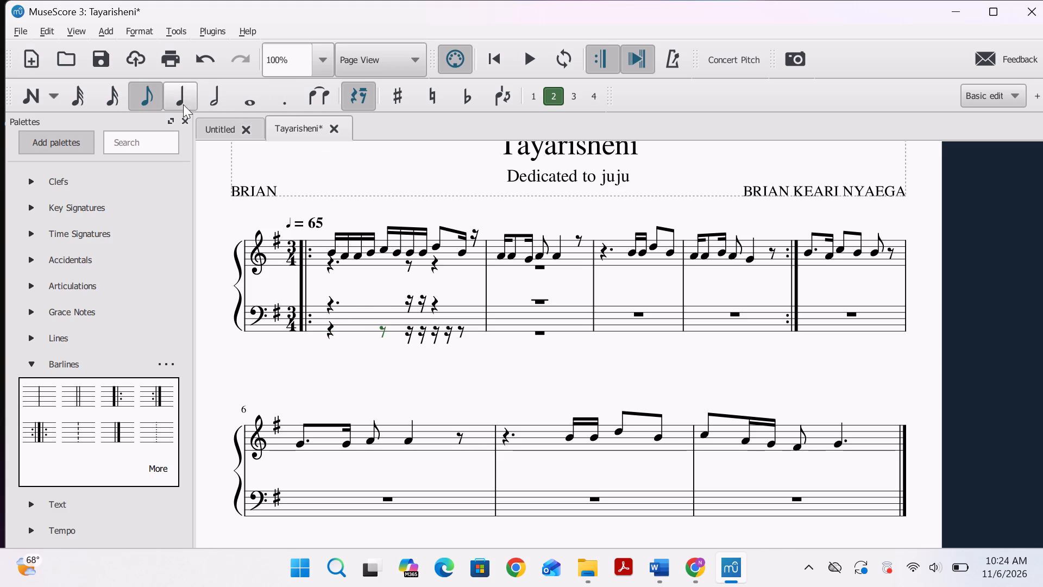
click(123, 98)
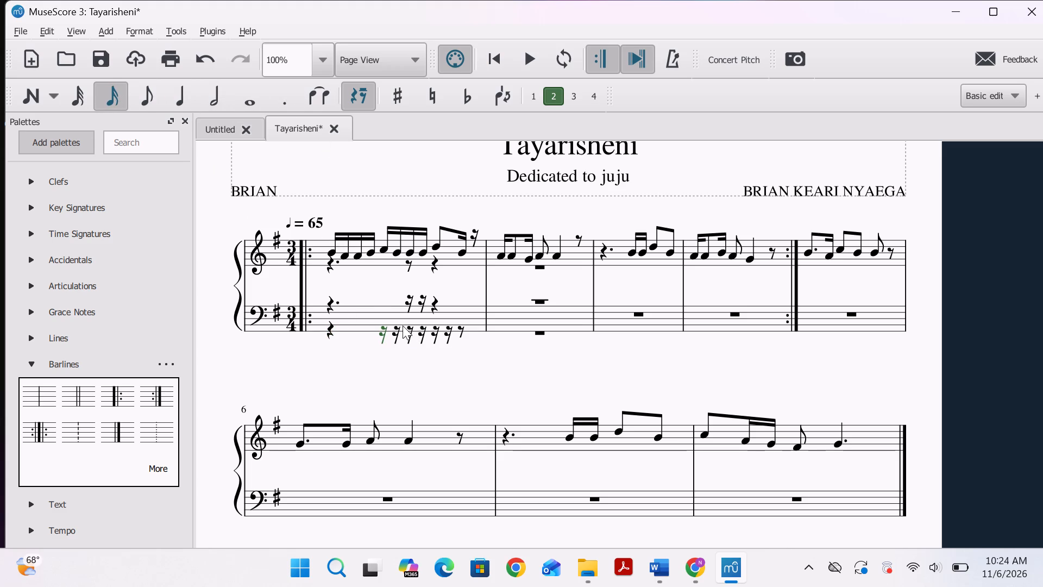
Enter voice 2 notes from beat 2's second sixteenth in bass measure 1: three sixteenth Ds, an eighth B and a sixteenth D.
click(400, 329)
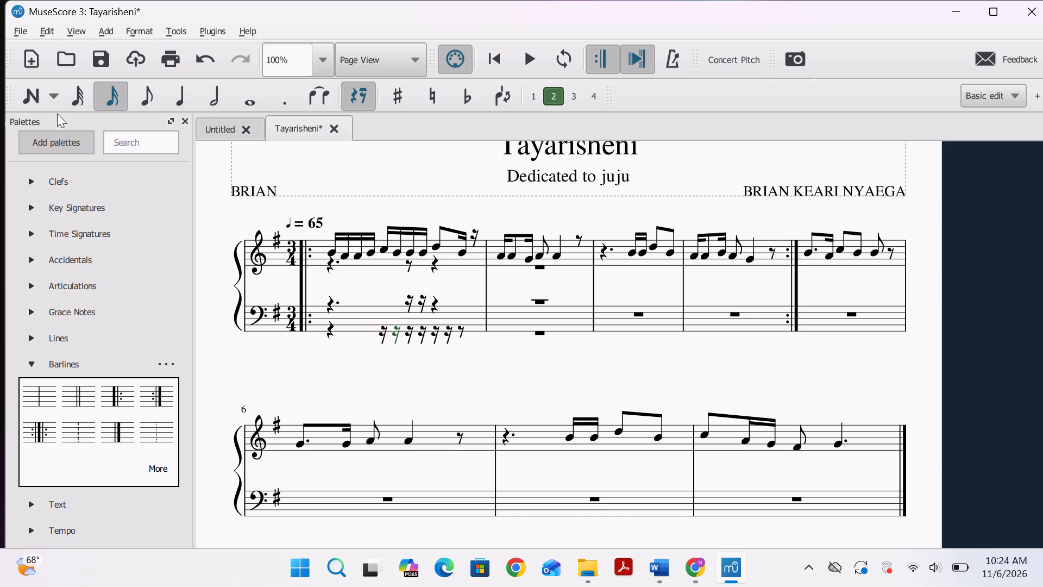
click(37, 96)
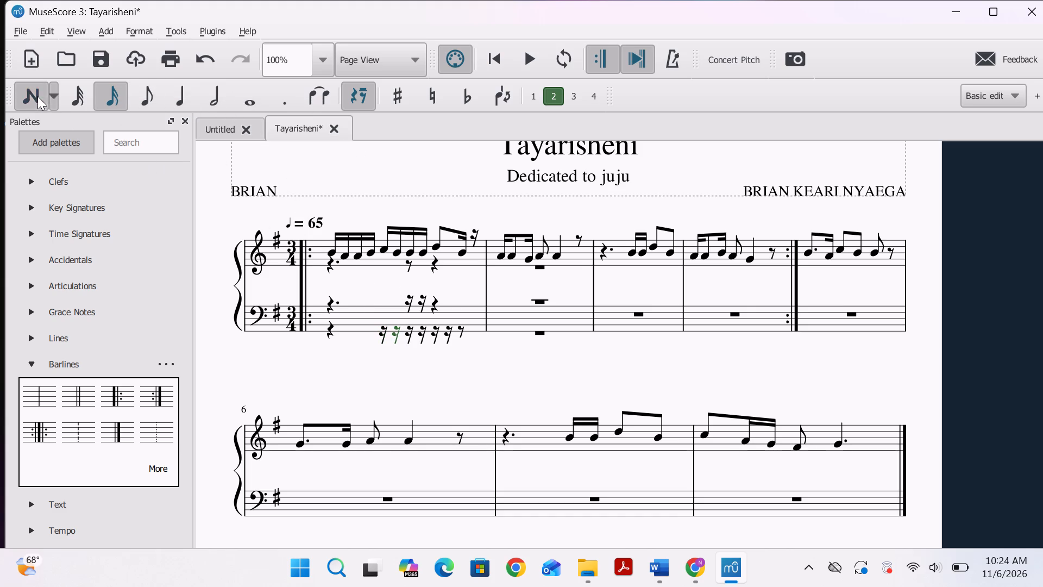
click(395, 320)
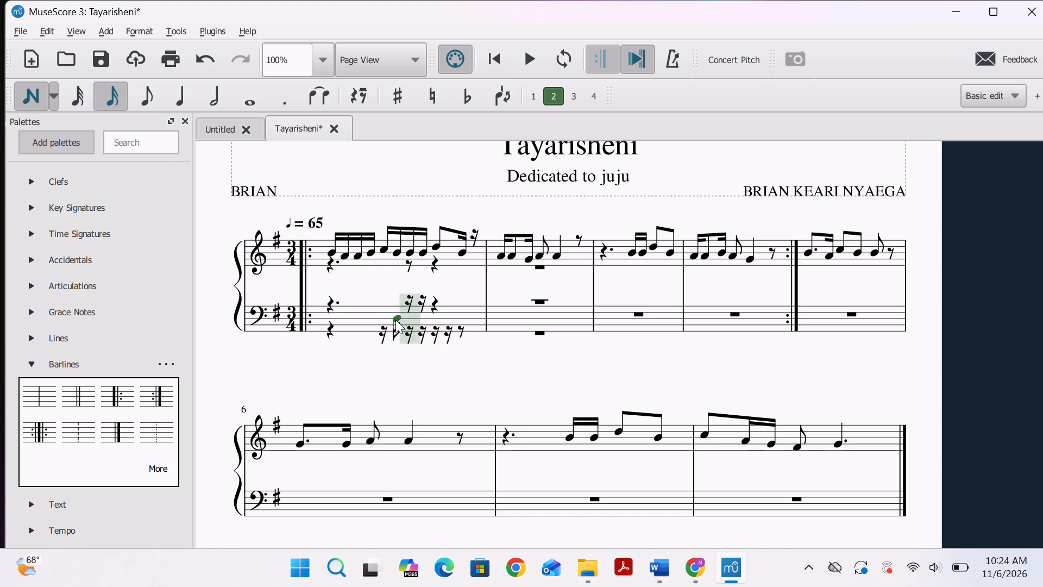
click(404, 318)
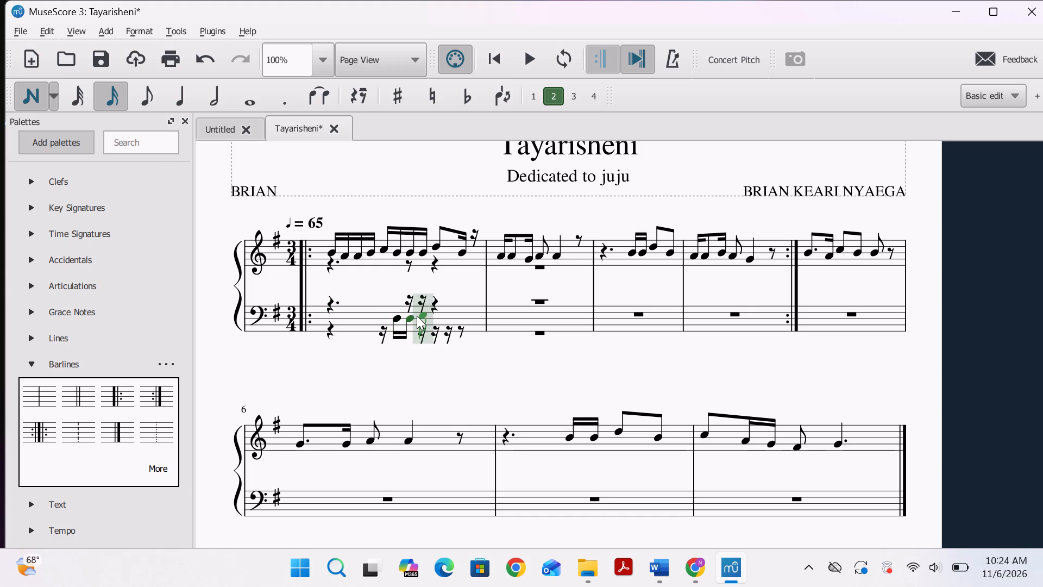
click(417, 318)
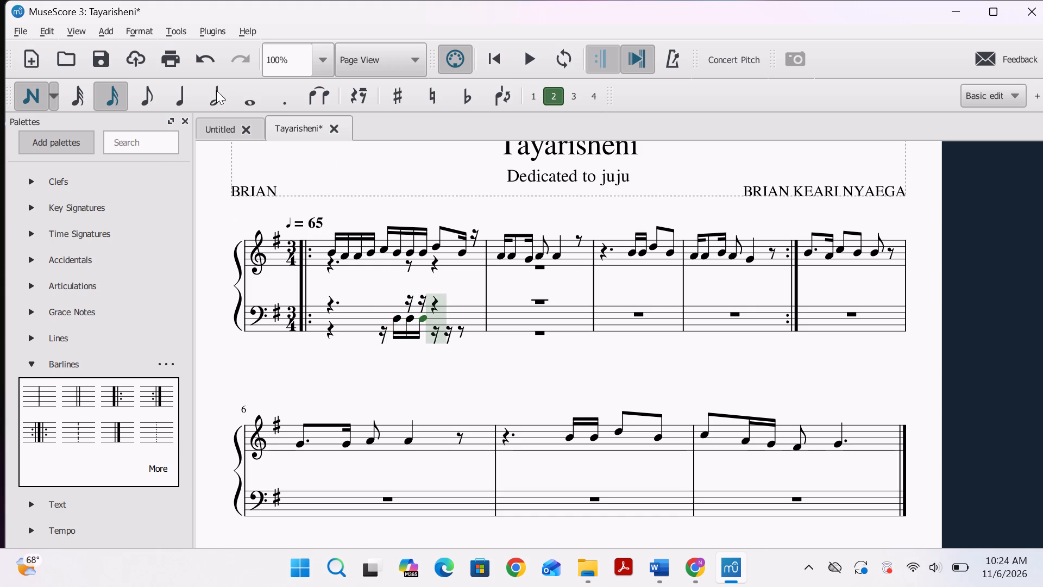
click(159, 87)
click(428, 323)
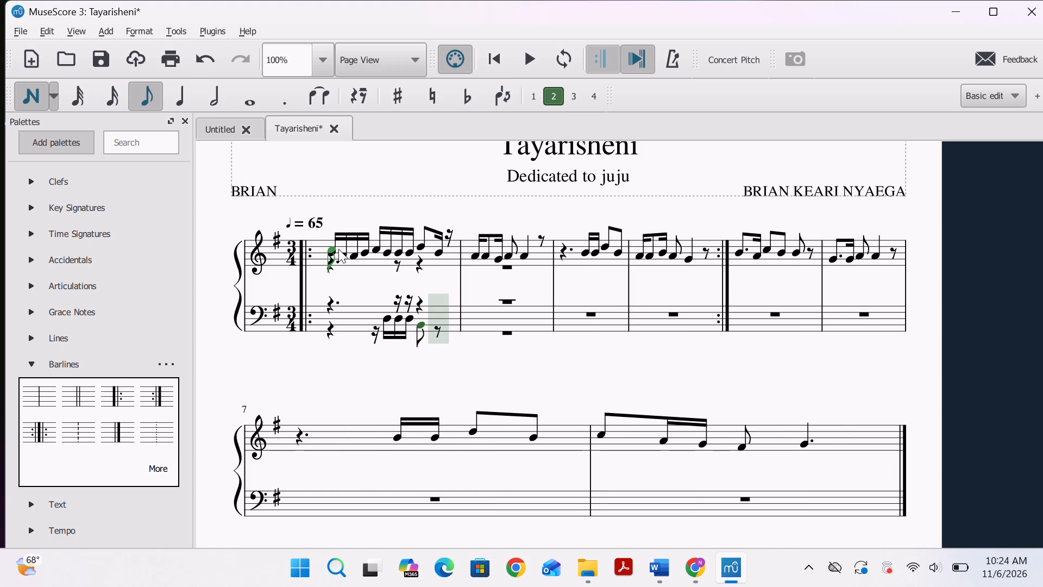
click(127, 101)
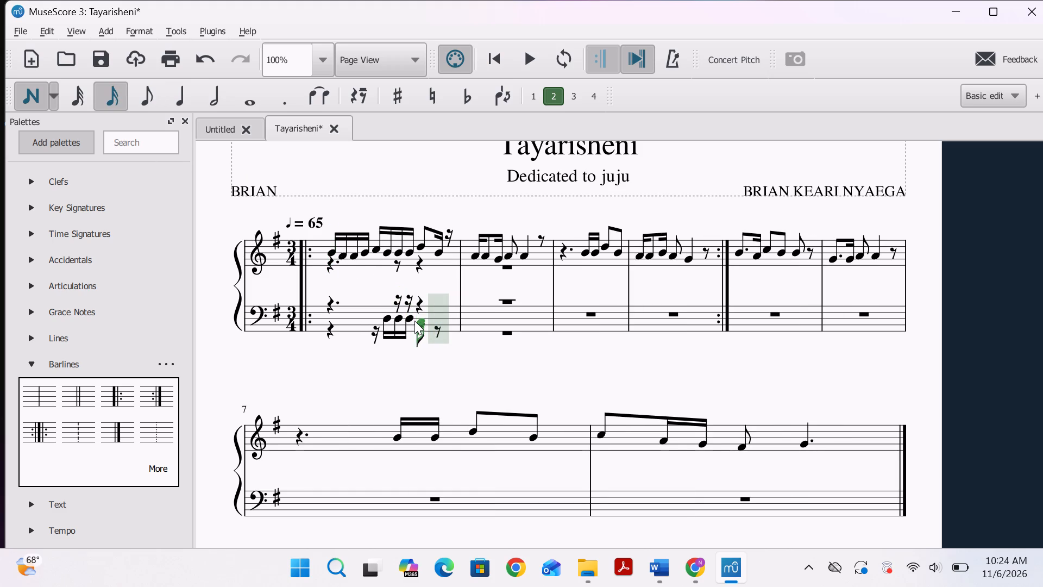
click(431, 317)
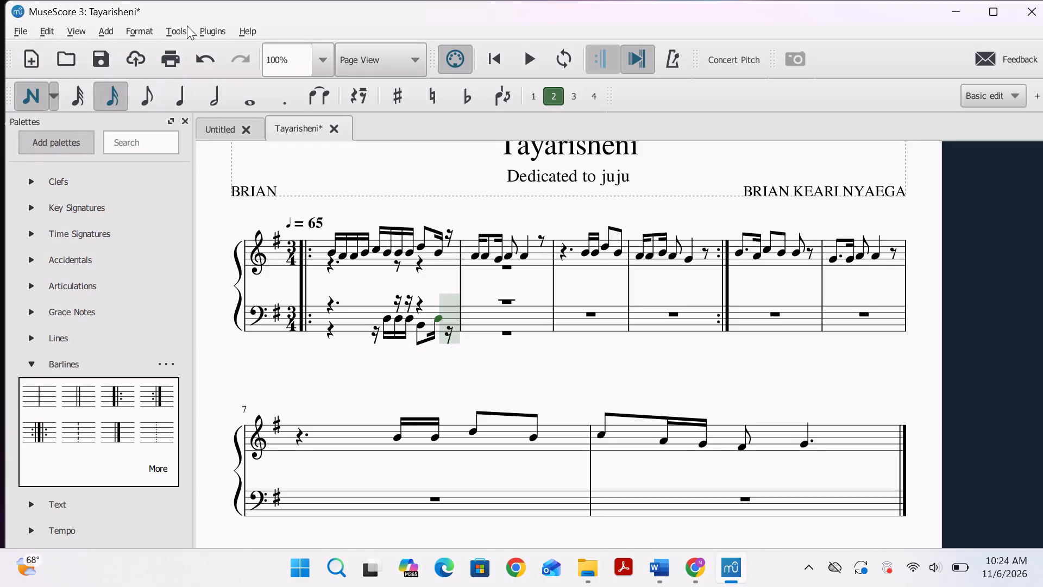
Play back the score to hear the new bass rhythm, and stop playback.
click(516, 60)
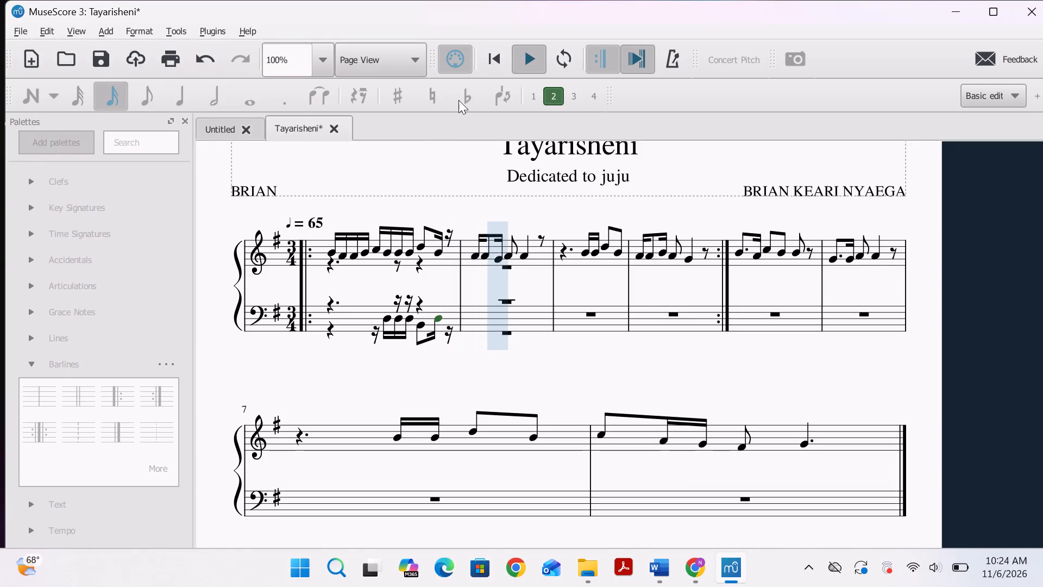
click(331, 252)
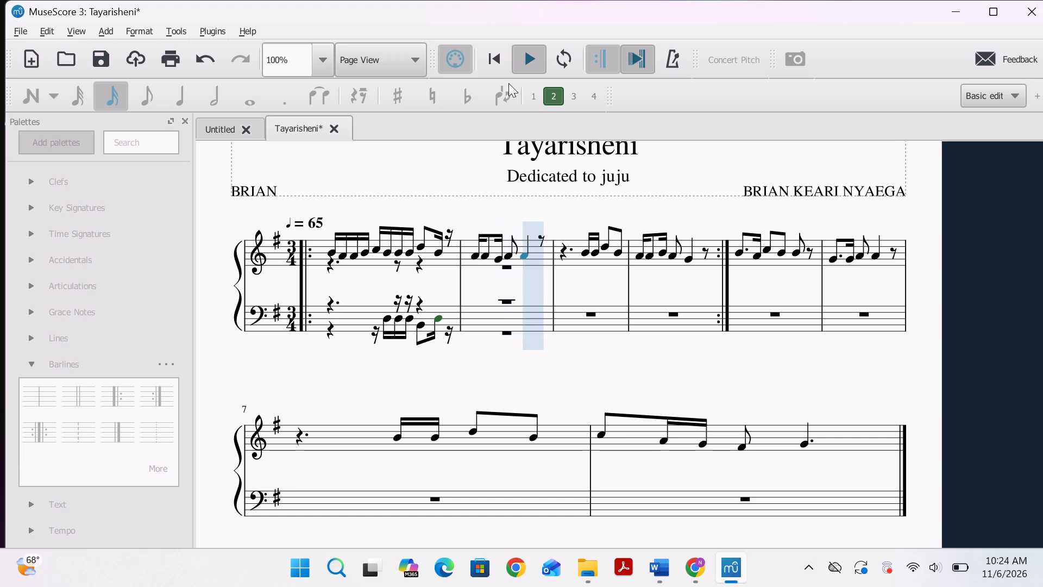
click(519, 68)
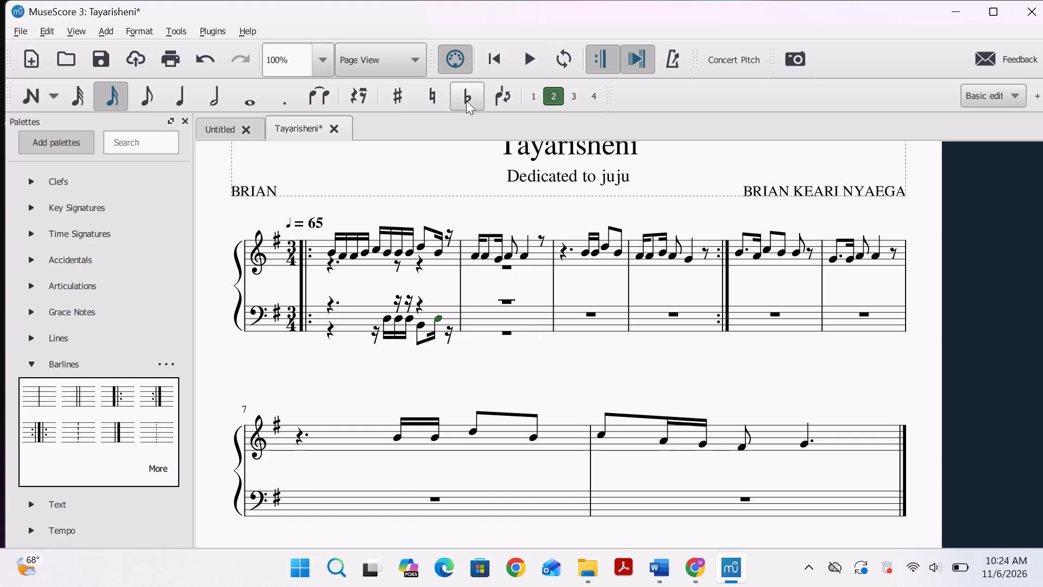
Split the voice 1 dotted quarter rest in bass measure 1 into a quarter rest and two sixteenth rests.
click(329, 303)
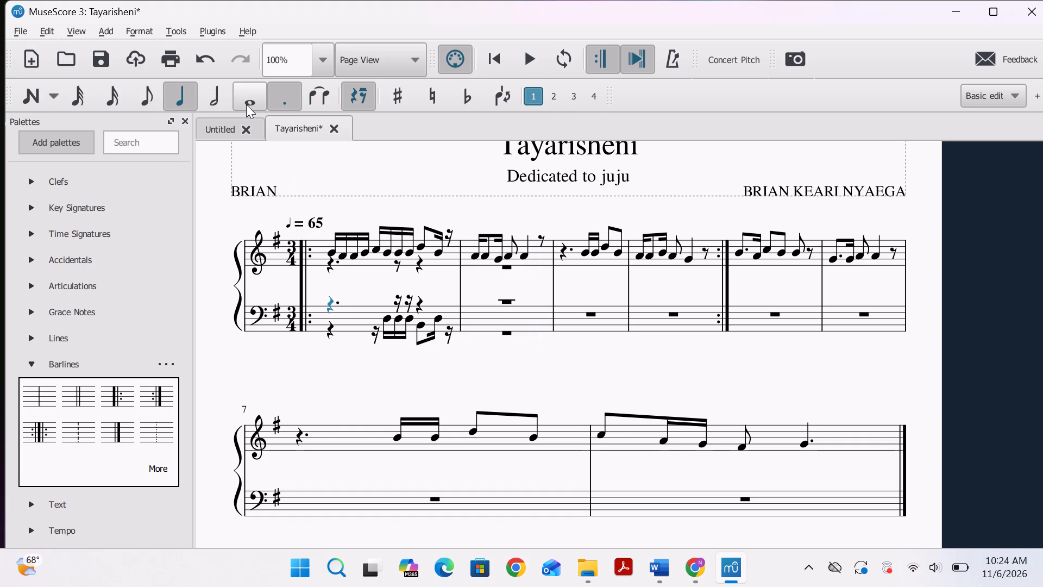
click(281, 95)
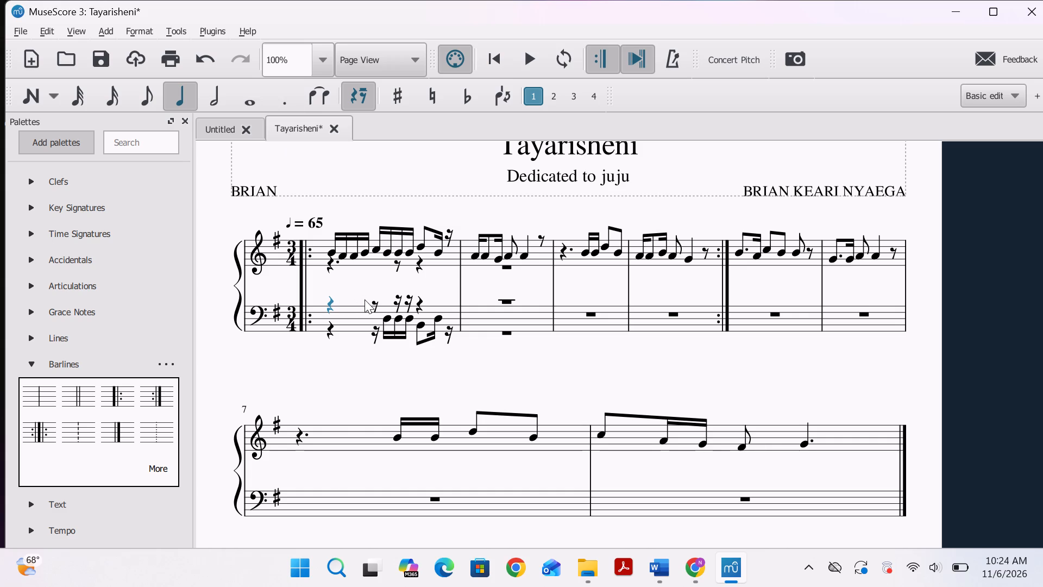
click(372, 303)
click(117, 96)
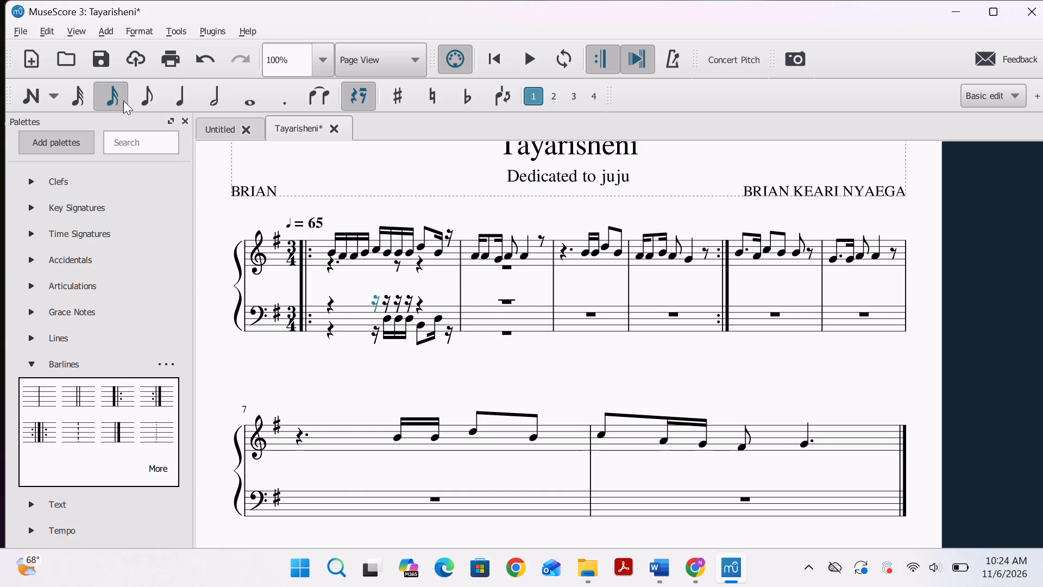
Split the voice 2 dotted quarter rest in treble measure 1 into a quarter rest and two sixteenth rests.
click(329, 261)
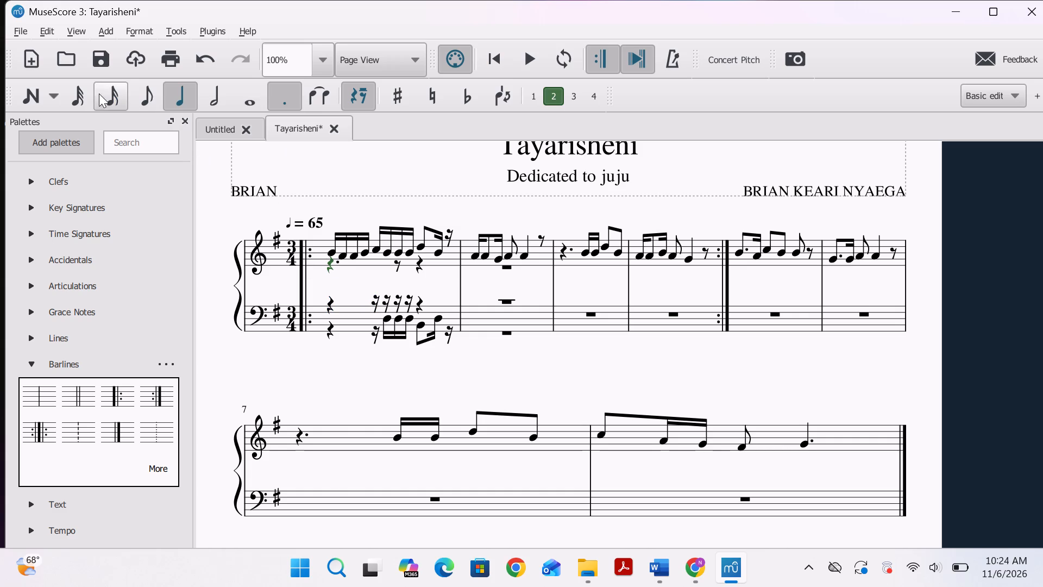
click(279, 101)
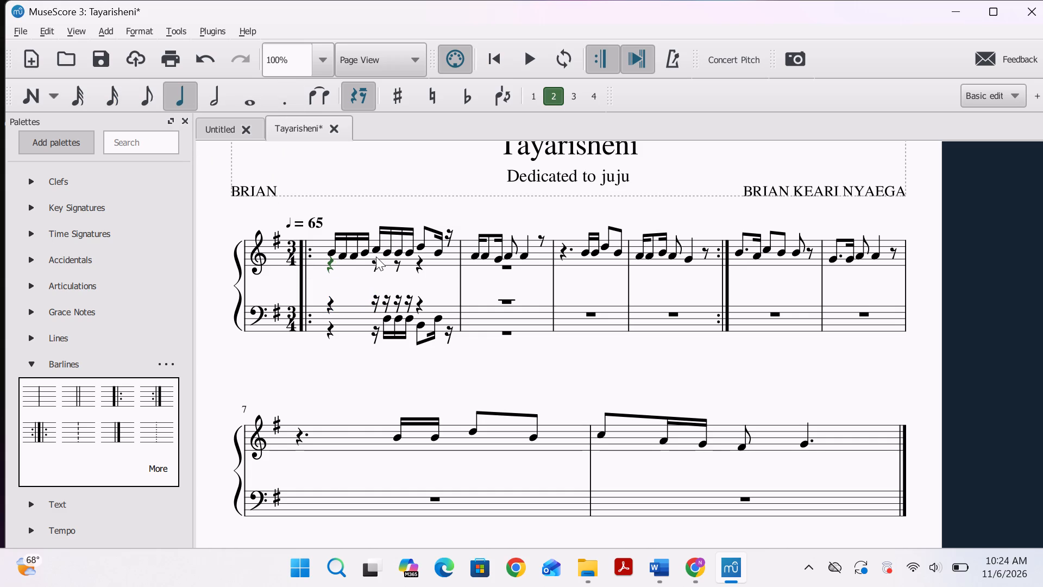
click(373, 263)
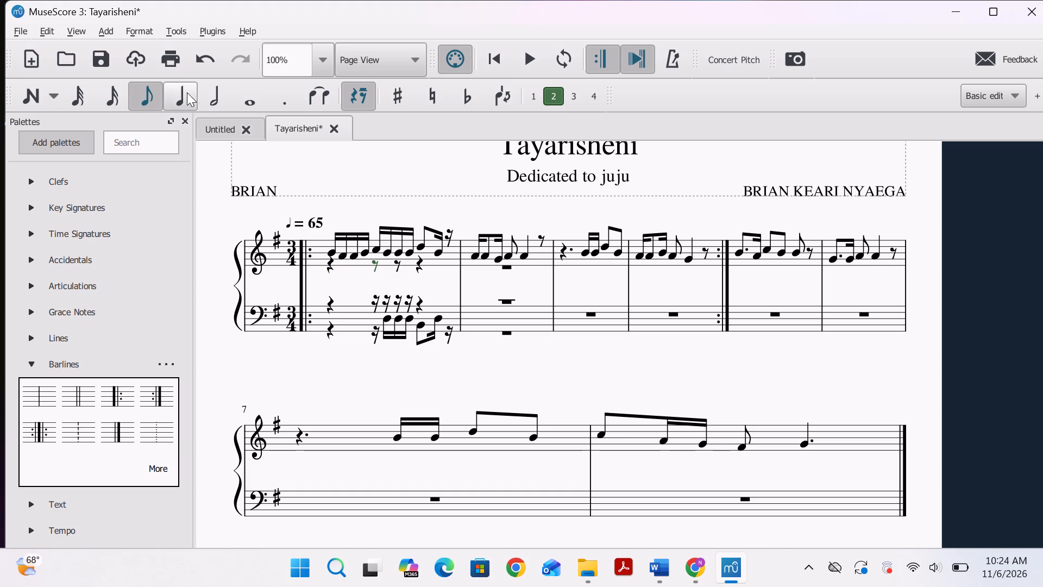
click(111, 95)
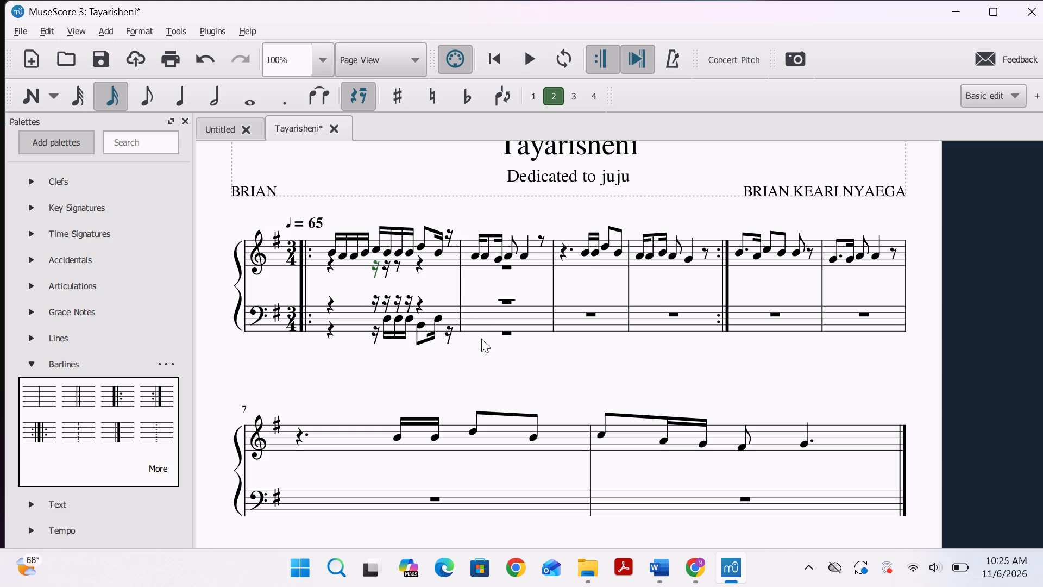
Play back the score from the first treble note of measure 1, and stop playback.
click(330, 251)
click(530, 68)
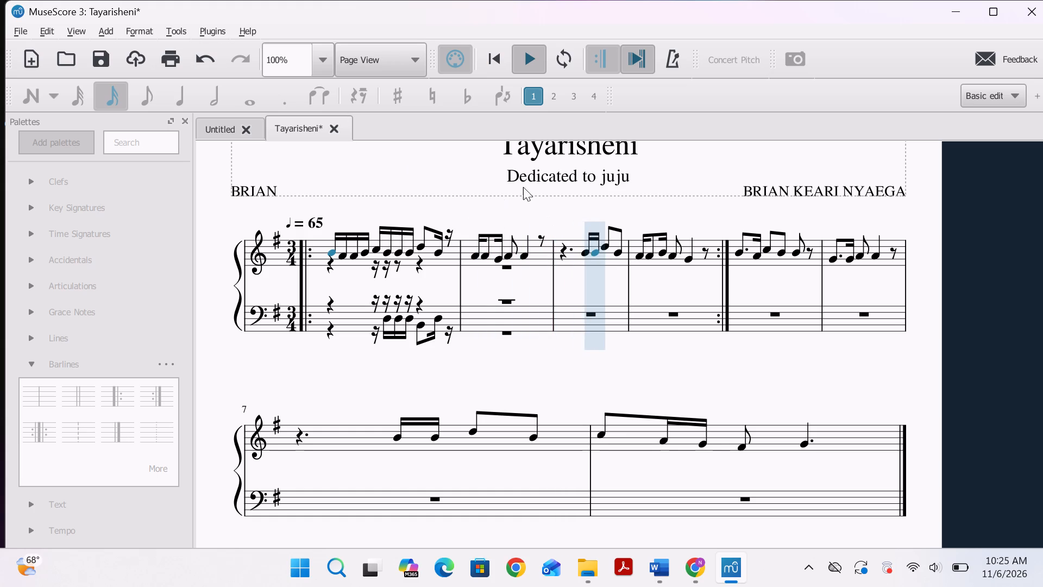
click(521, 67)
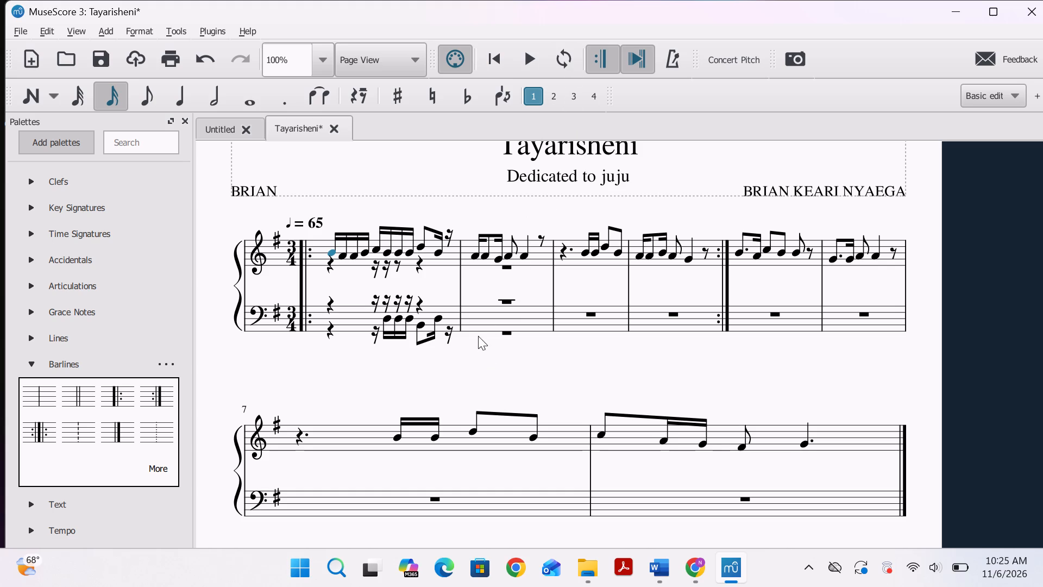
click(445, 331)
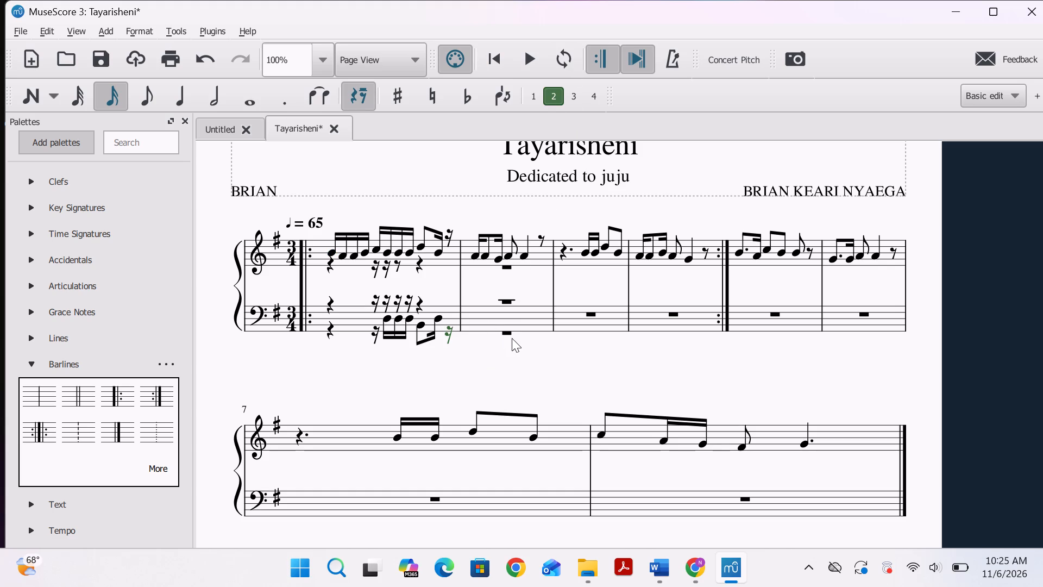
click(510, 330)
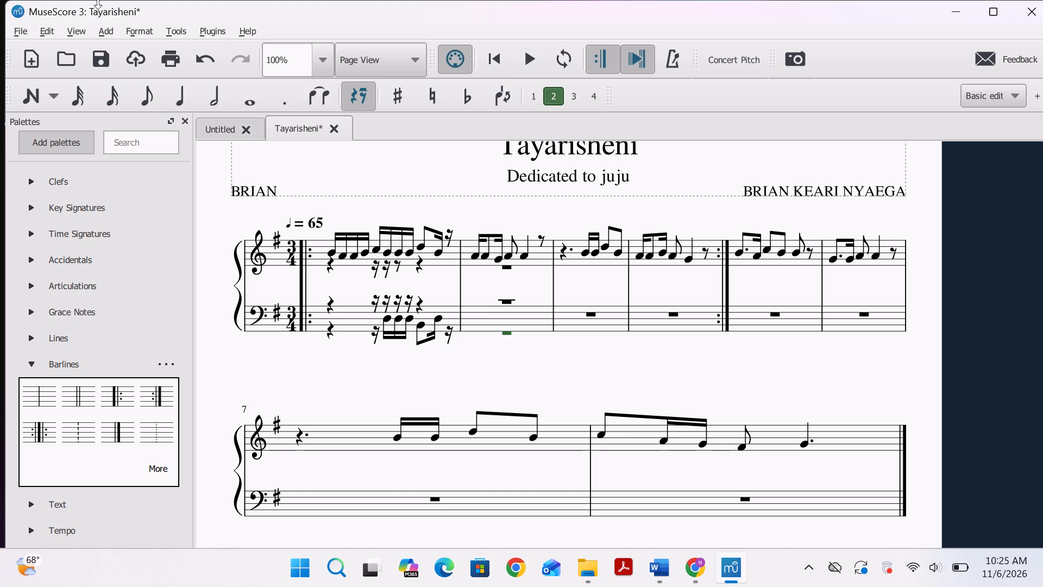
Switch to the freenotation page in Chrome and play back the Tayarisheni - Brian score, following its opening measures.
click(699, 568)
click(80, 13)
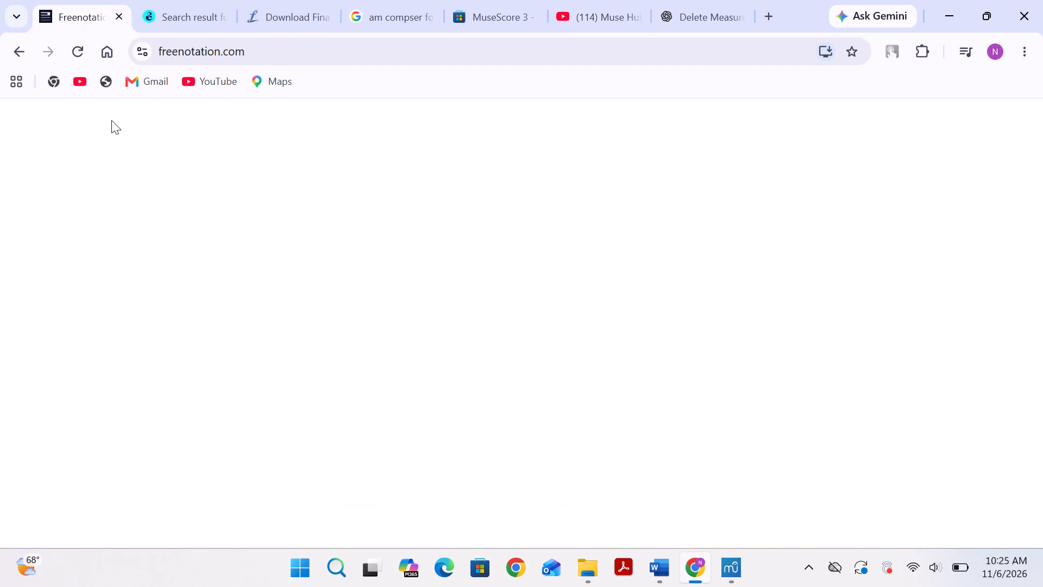
scroll(204, 140, up, 2)
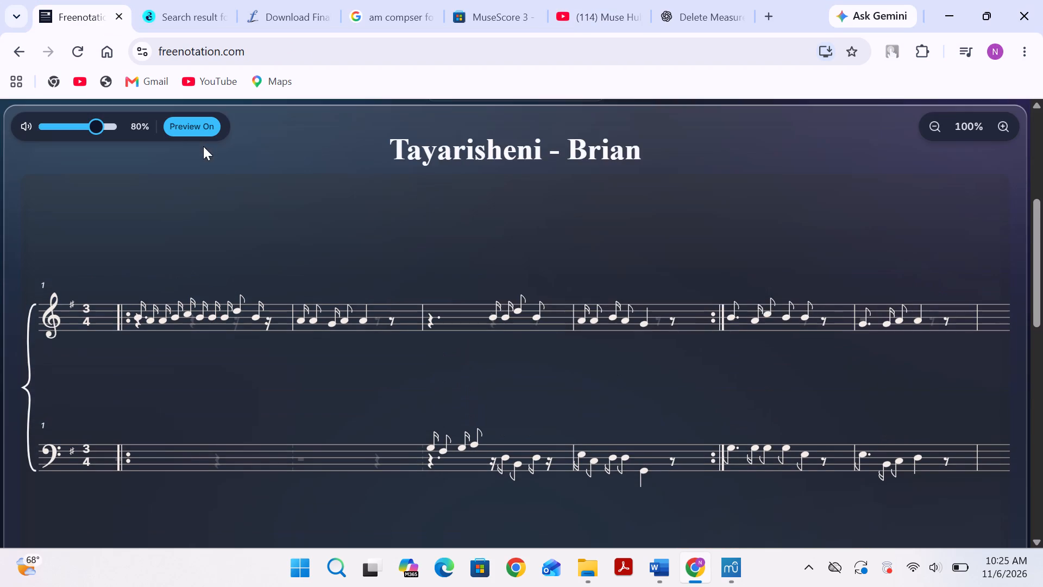
scroll(397, 152, up, 3)
click(398, 241)
scroll(419, 236, down, 2)
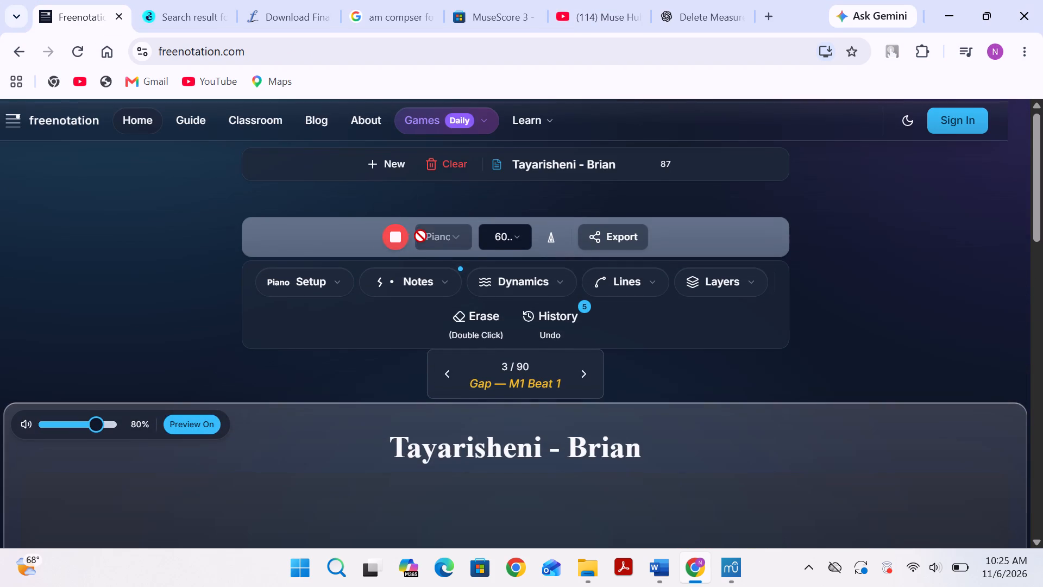
scroll(420, 236, down, 4)
scroll(439, 229, up, 1)
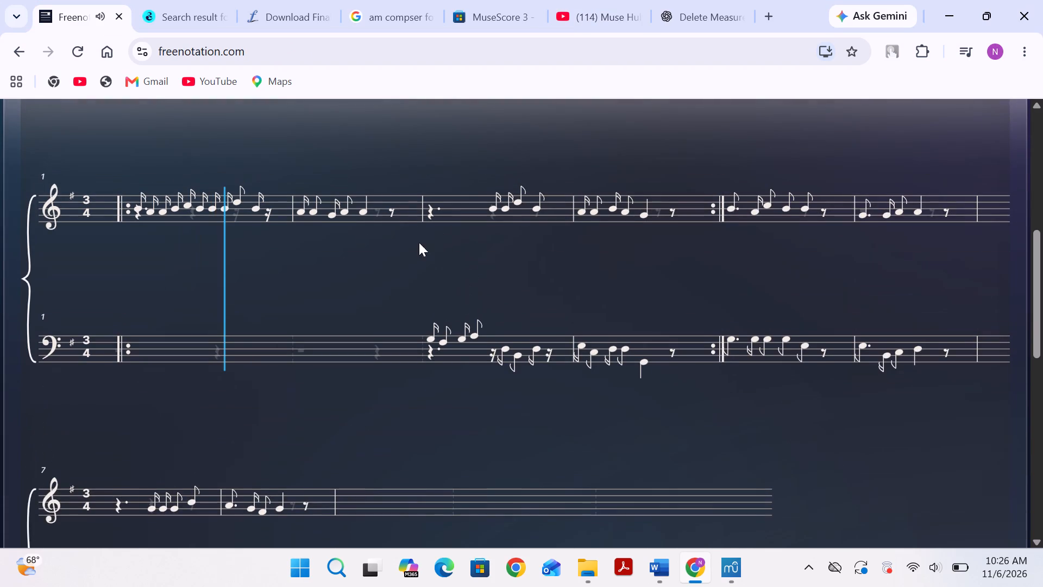
scroll(304, 165, up, 3)
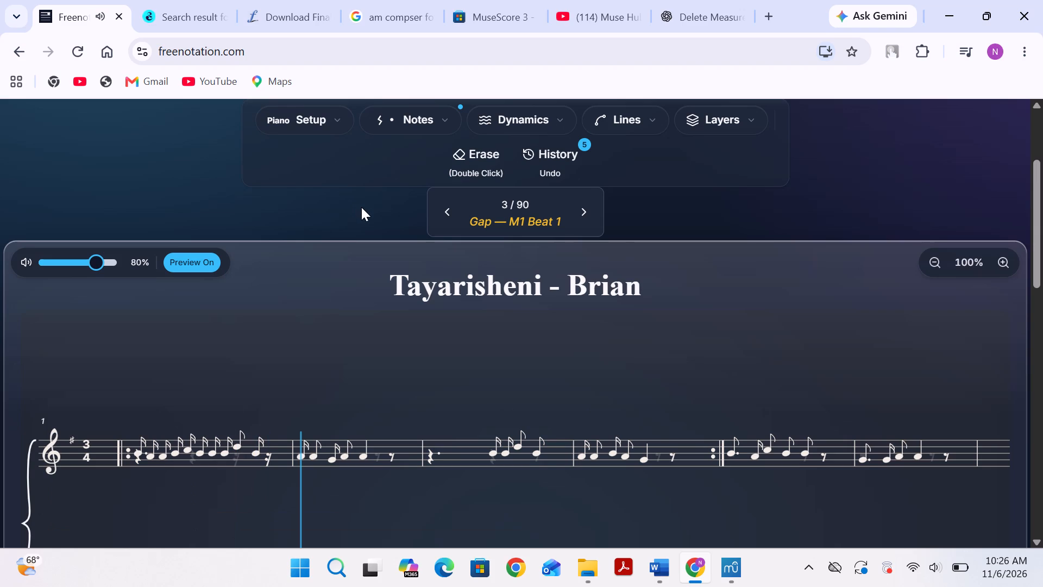
Undo the last three edits to the Tayarisheni - Brian score in freenotation.
key(ctrl+z)
key(ctrl+z)
key(ctrl+z)
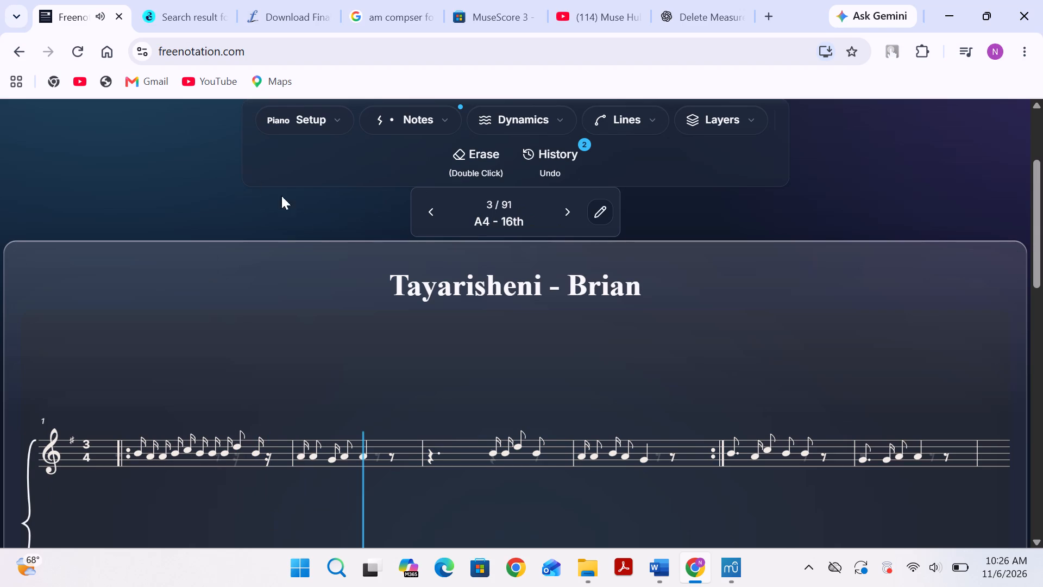
Undo all remaining edits to the Tayarisheni - Brian score in freenotation, and stop its playback.
scroll(303, 218, down, 4)
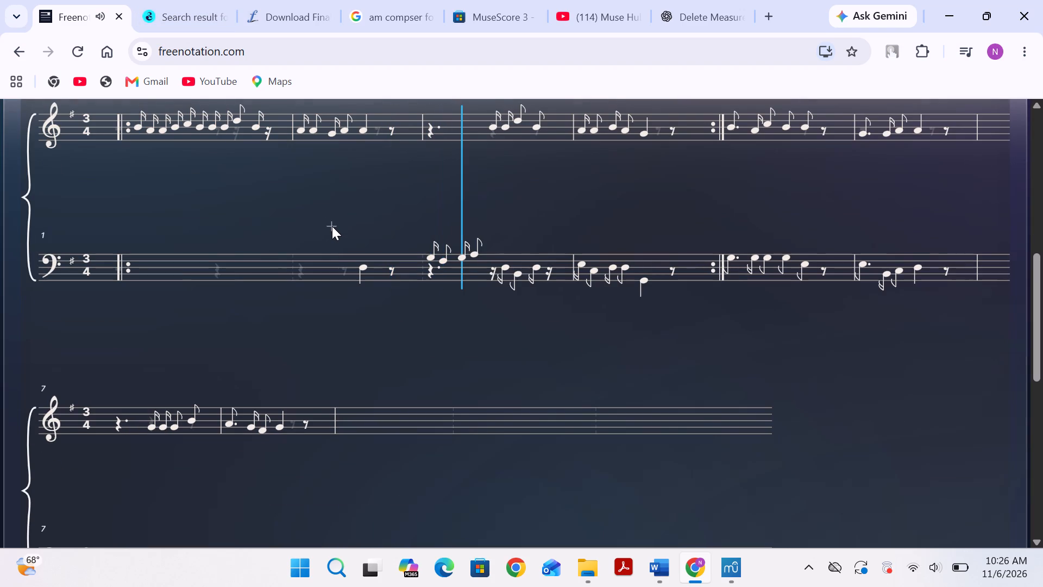
key(ctrl+z)
key(ctrl+z)
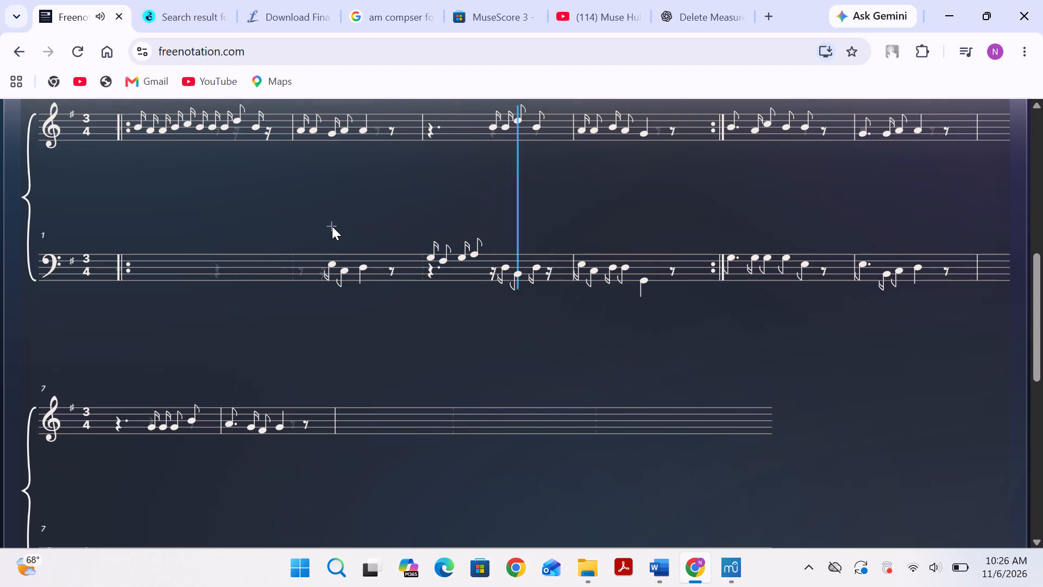
key(ctrl+z)
key(ctrl+z)
key(ctrl+z)
key(ctrl+z)
key(ctrl+z)
key(ctrl+z)
key(ctrl+z)
key(ctrl+z)
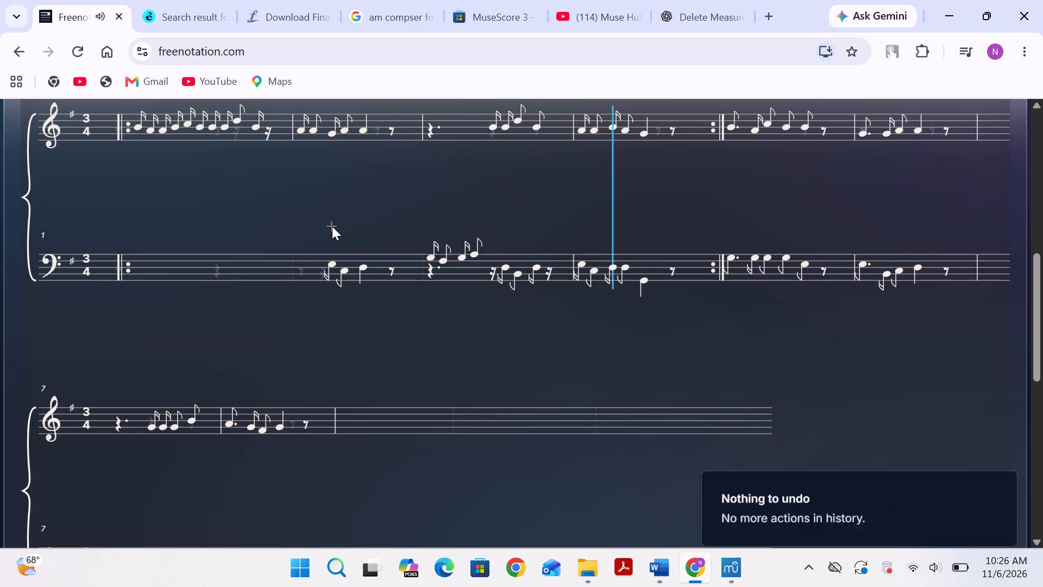
scroll(344, 282, up, 6)
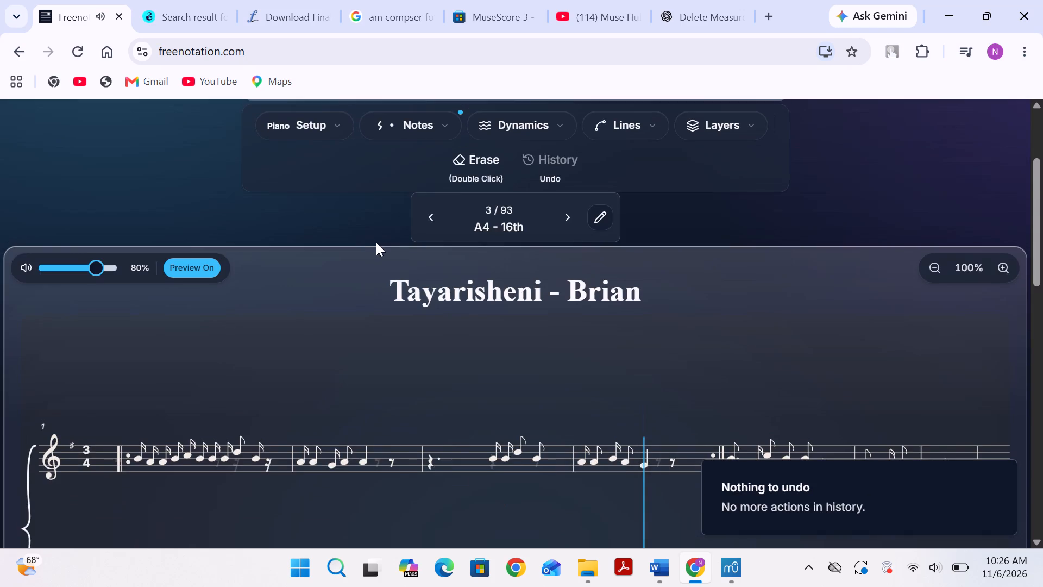
click(394, 240)
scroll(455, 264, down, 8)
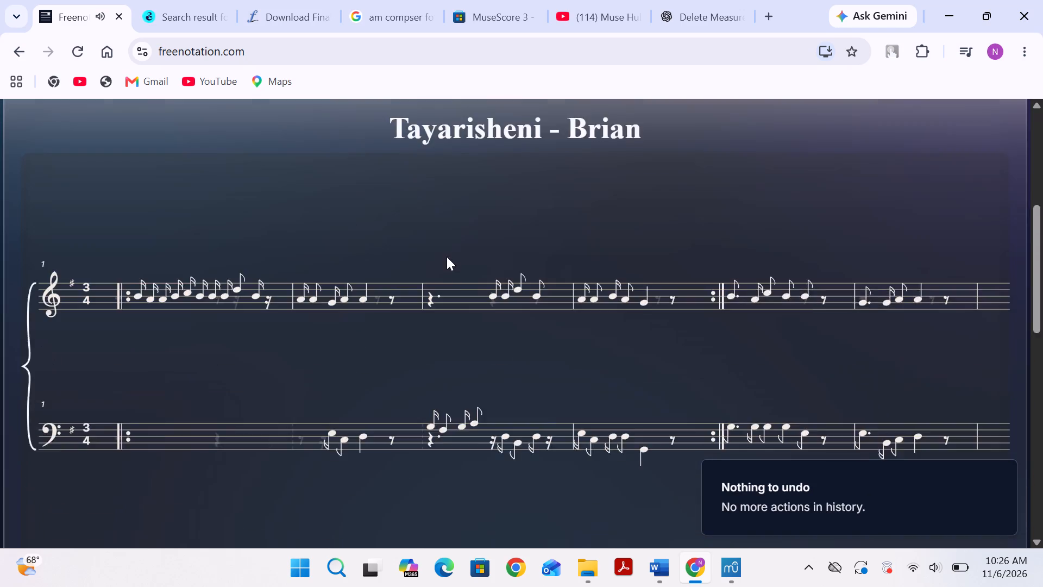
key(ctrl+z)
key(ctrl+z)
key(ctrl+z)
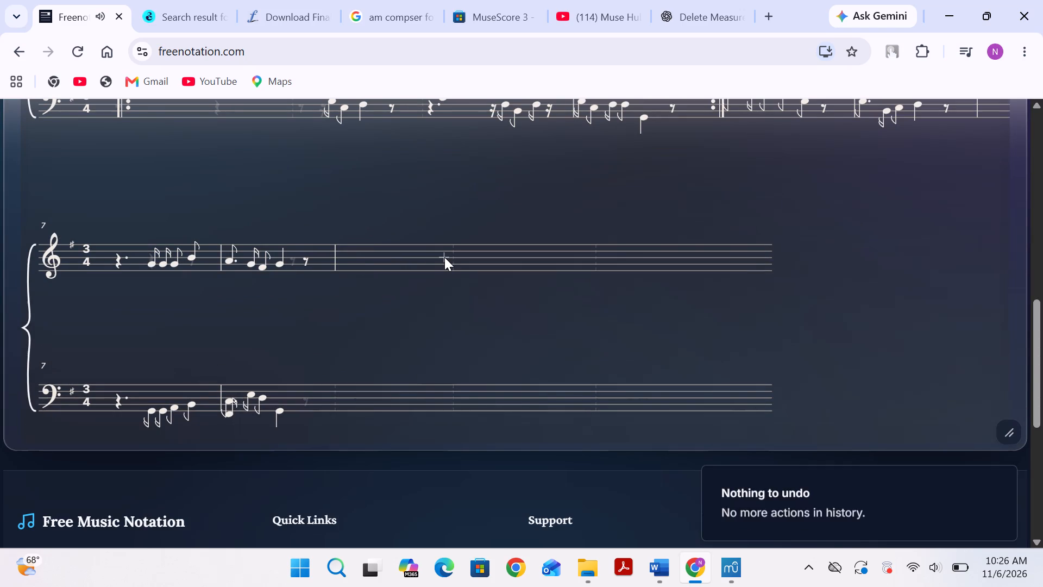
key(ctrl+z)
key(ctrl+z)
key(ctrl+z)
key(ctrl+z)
Play back the Tayarisheni - Brian score from the beginning, follow its opening measures, and stop playback.
scroll(523, 226, up, 2)
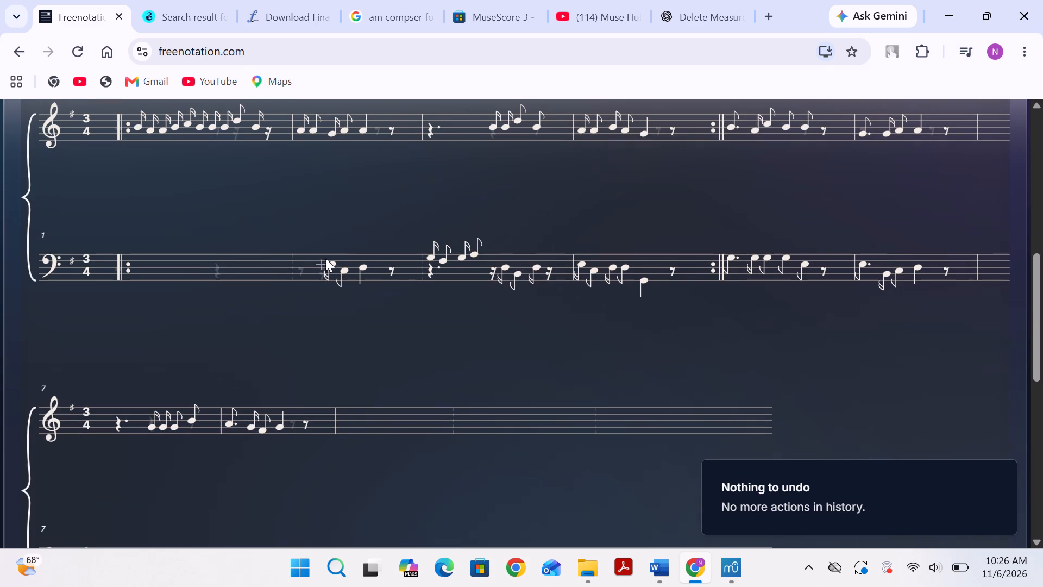
scroll(439, 283, up, 3)
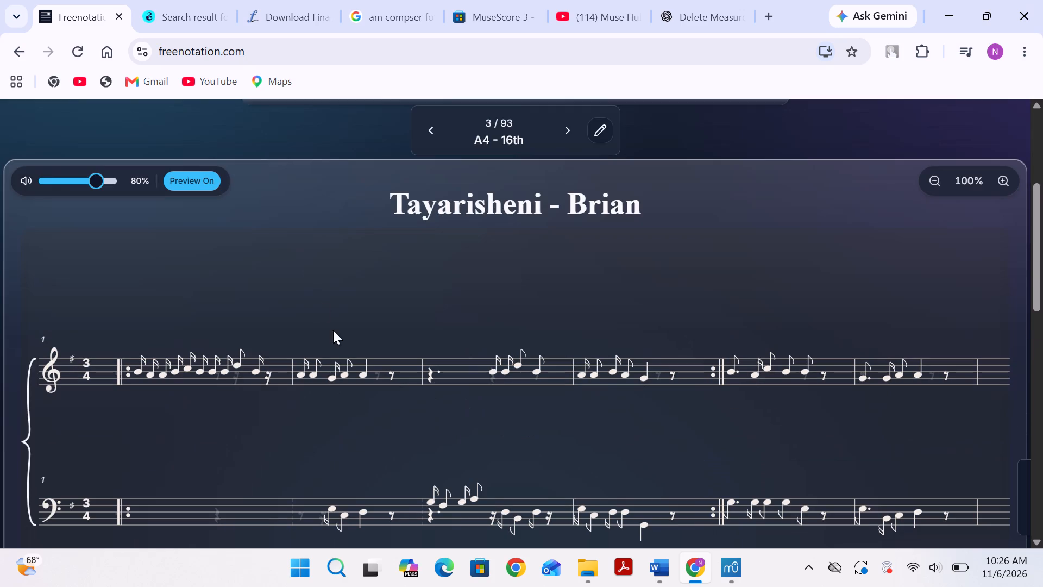
scroll(541, 209, up, 1)
scroll(532, 145, up, 1)
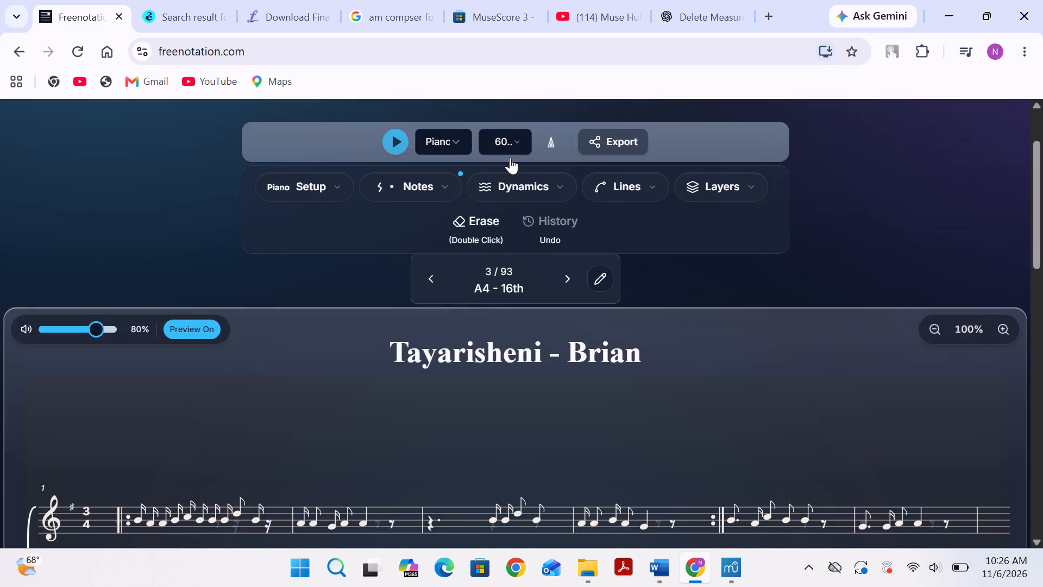
click(399, 155)
scroll(410, 203, down, 3)
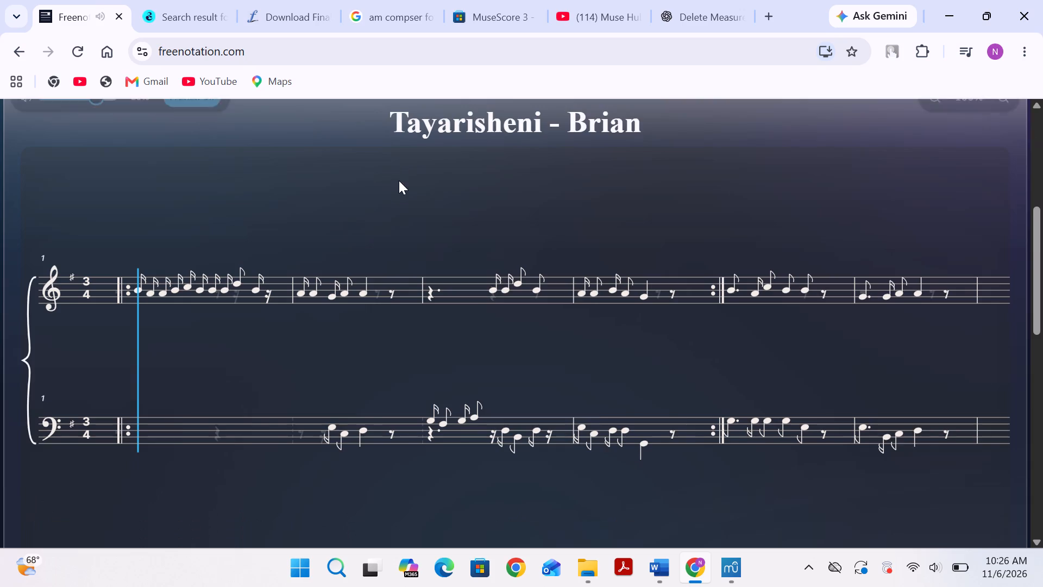
scroll(399, 182, down, 2)
scroll(398, 190, up, 1)
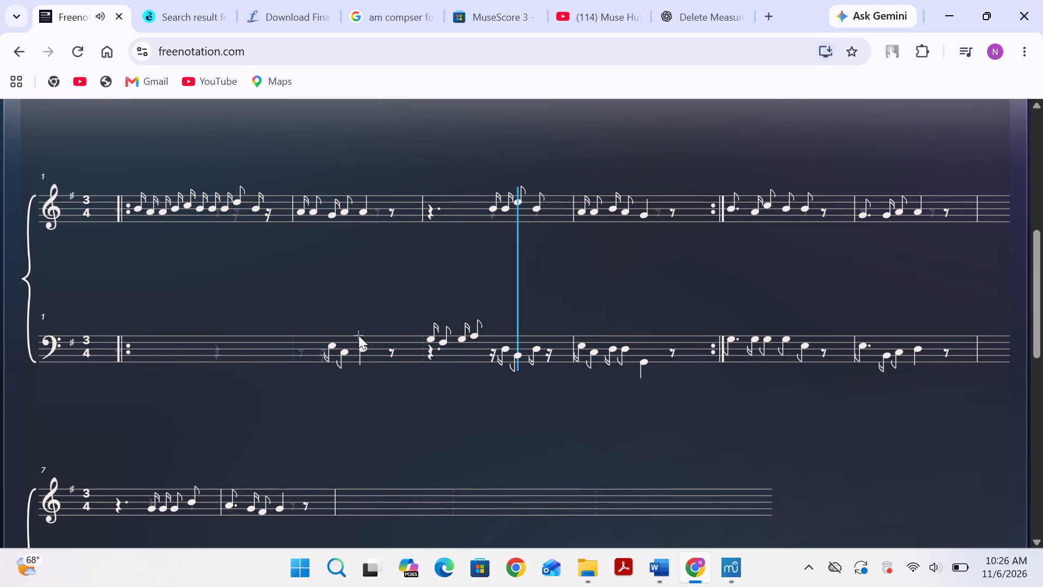
scroll(515, 326, up, 4)
scroll(494, 252, up, 1)
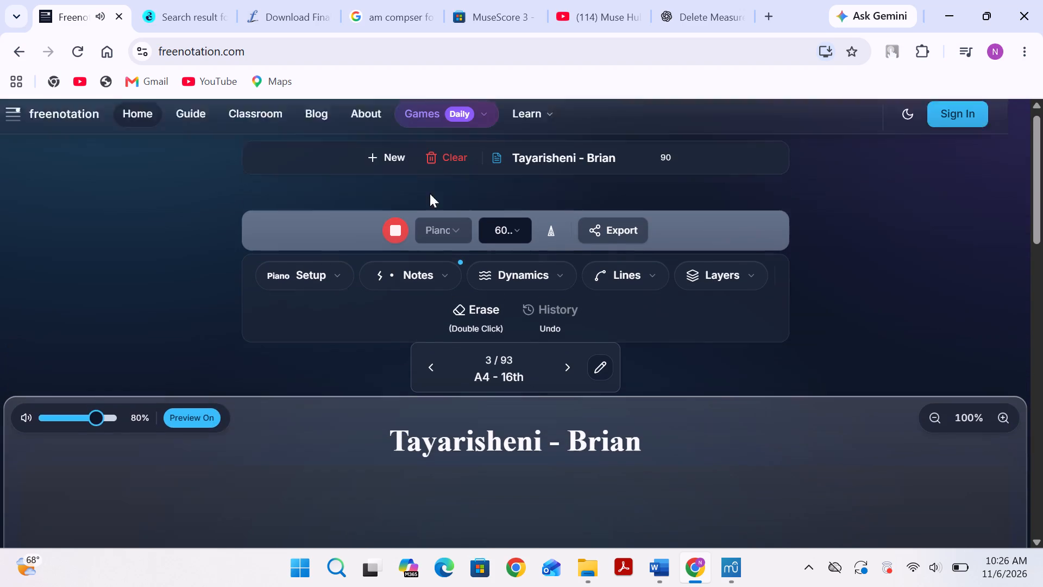
click(392, 247)
scroll(558, 395, down, 3)
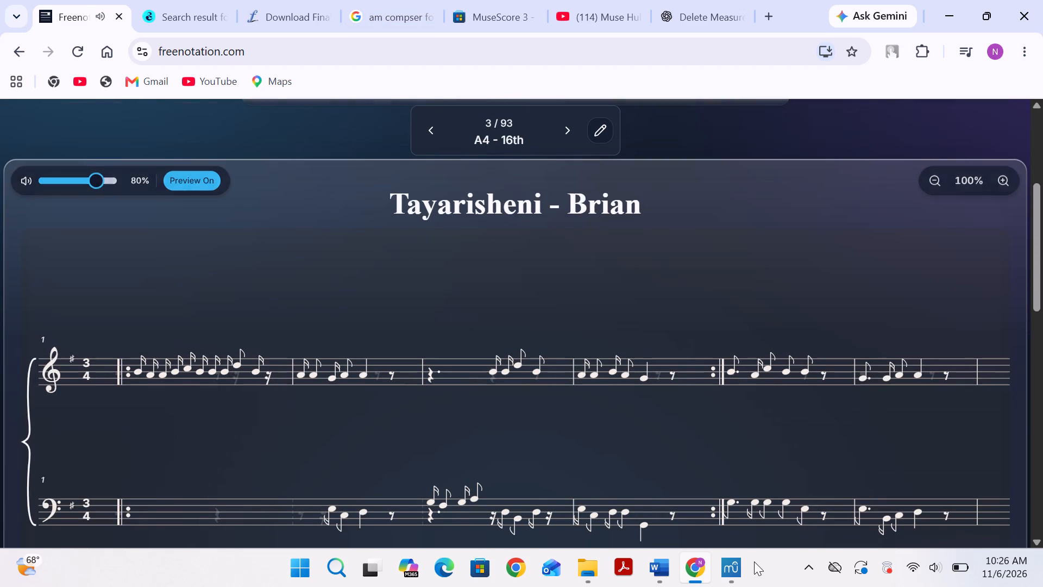
Switch to MuseScore and enter a sixteenth-note C followed by an eighth-note C in voice 2 at the start of bass measure 2.
click(737, 572)
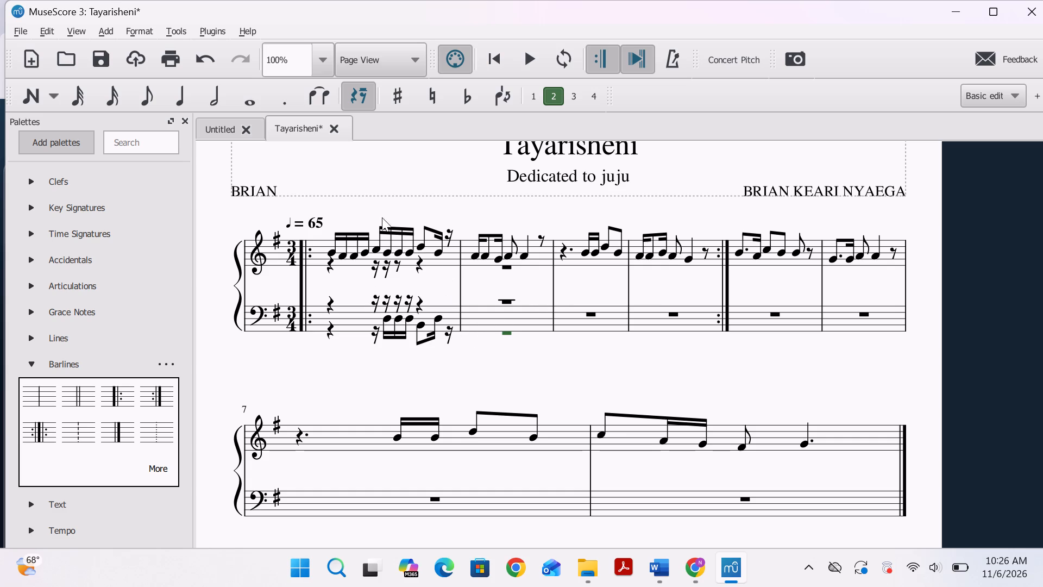
click(111, 90)
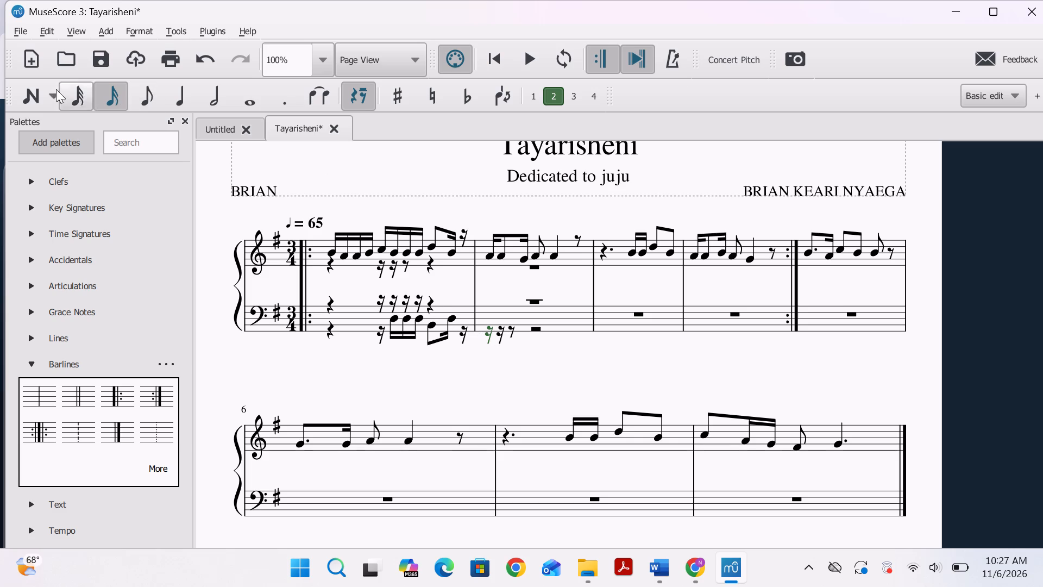
click(34, 88)
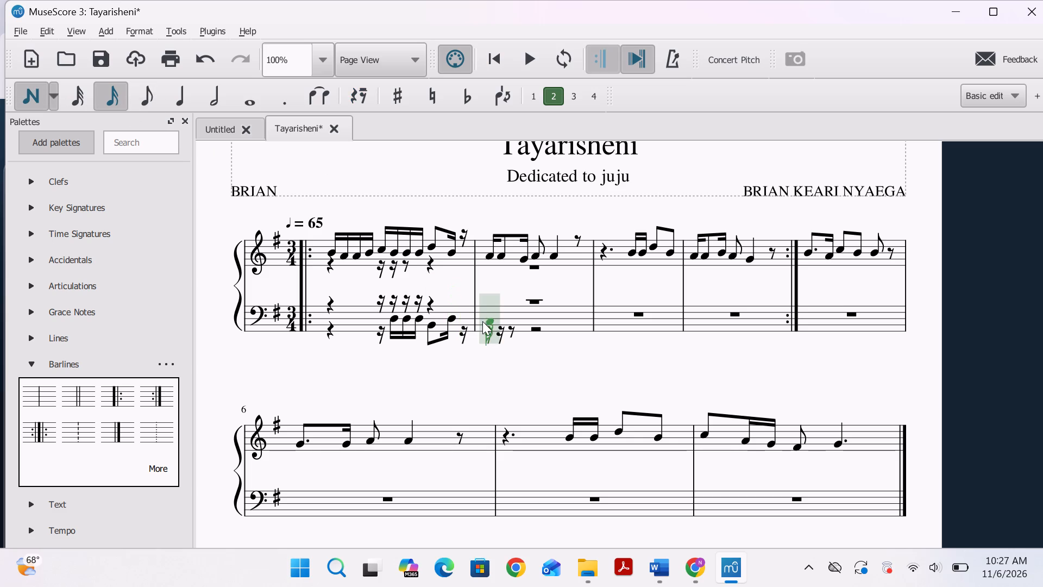
click(481, 317)
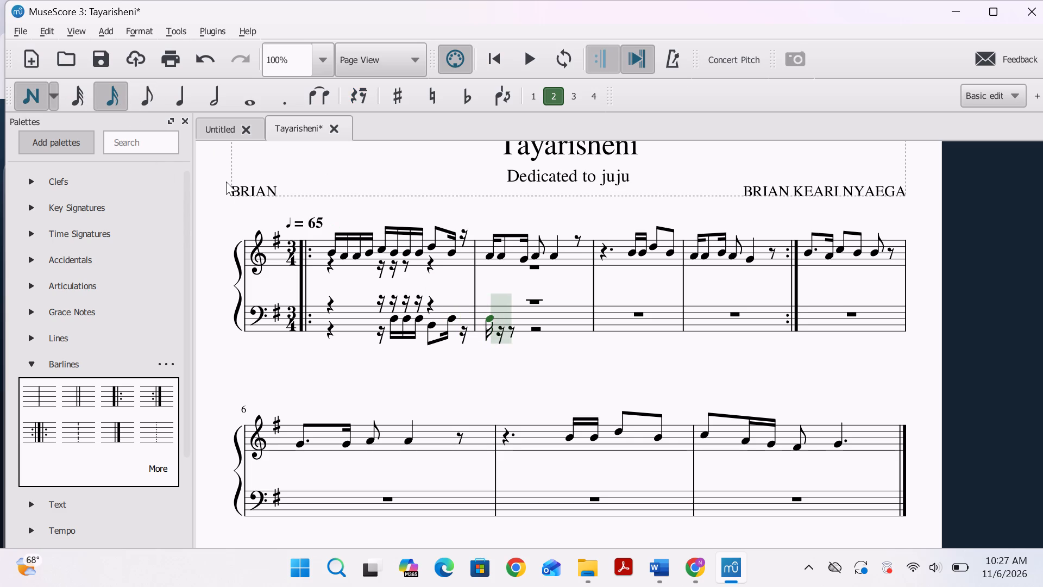
key(ctrl+z)
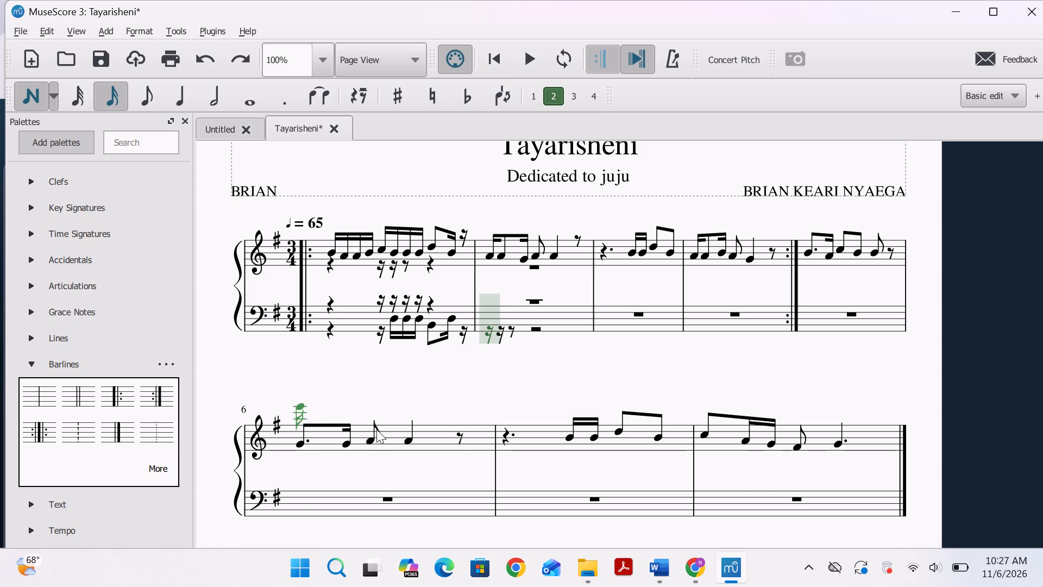
click(480, 321)
click(502, 320)
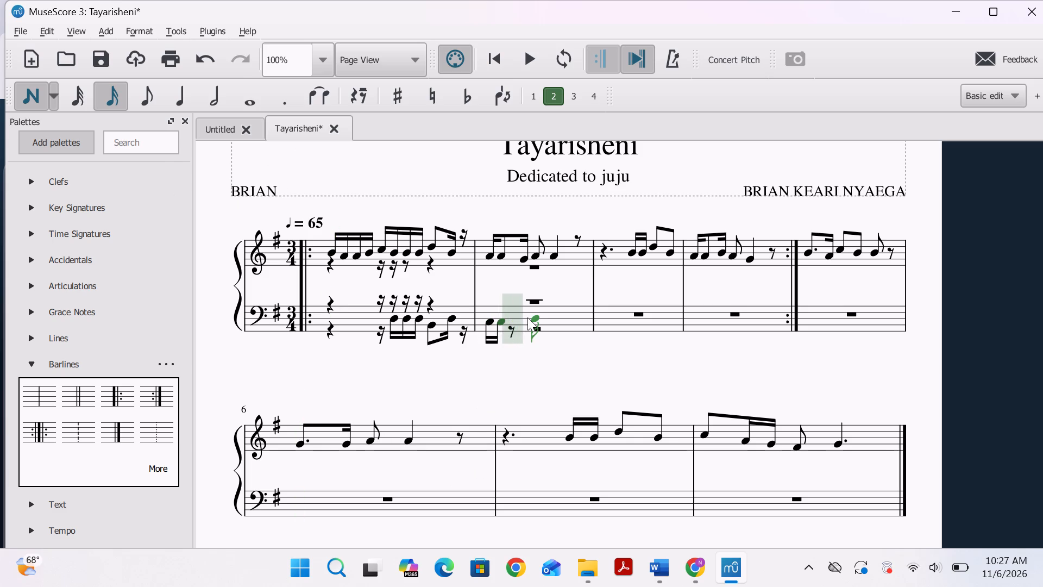
key(ctrl+z)
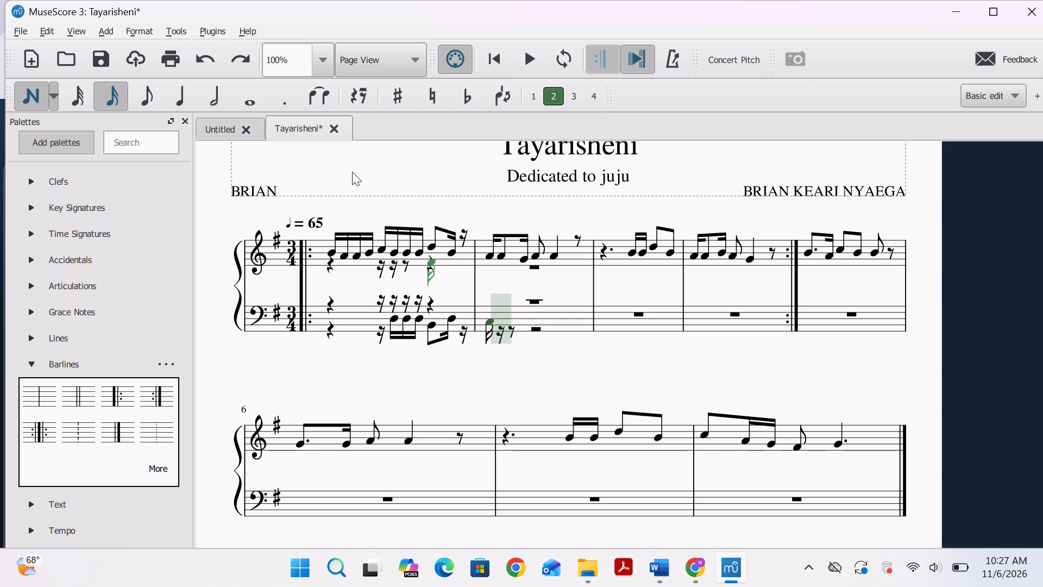
click(119, 85)
click(147, 96)
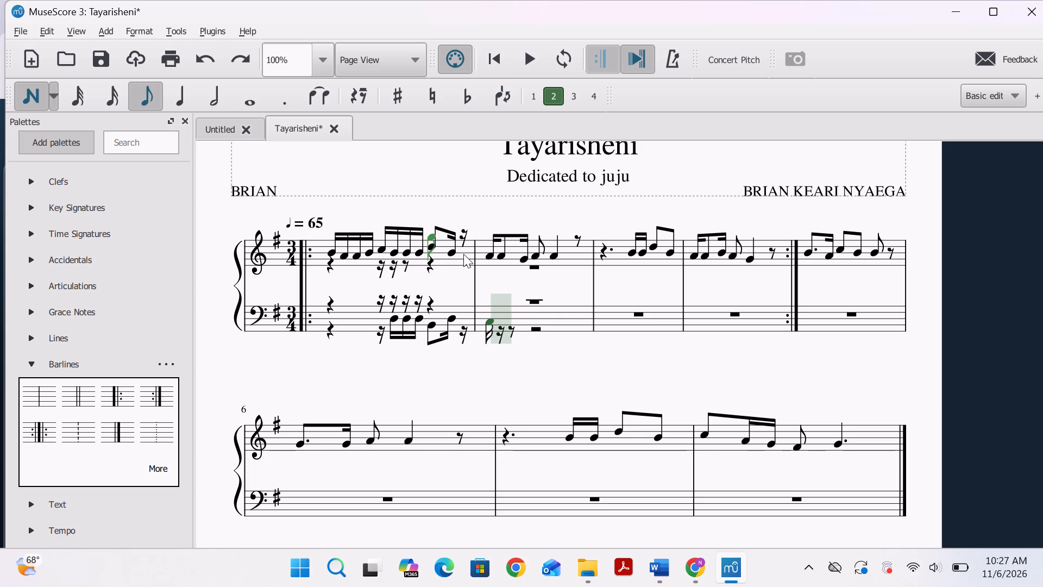
click(495, 323)
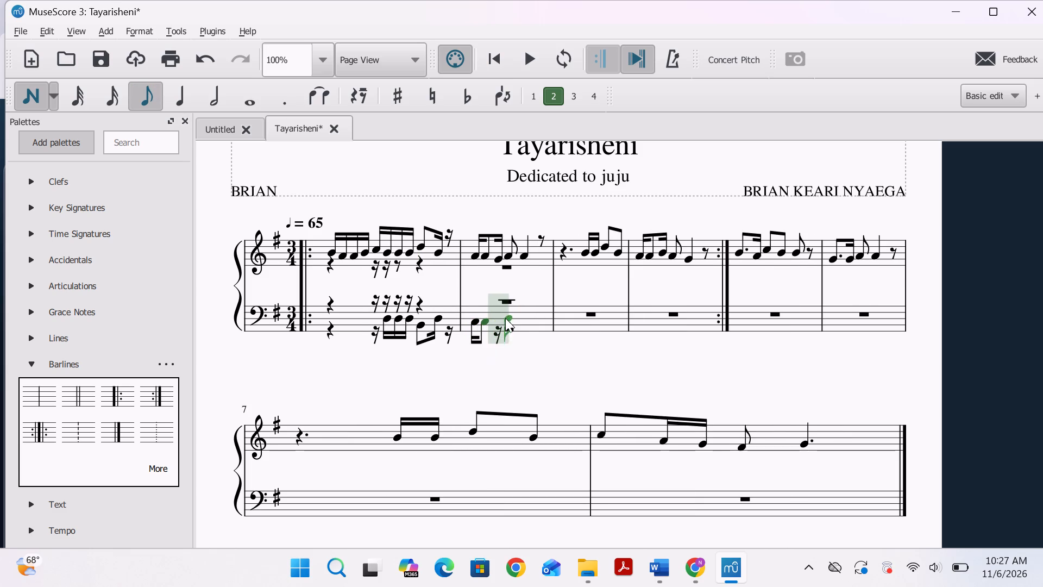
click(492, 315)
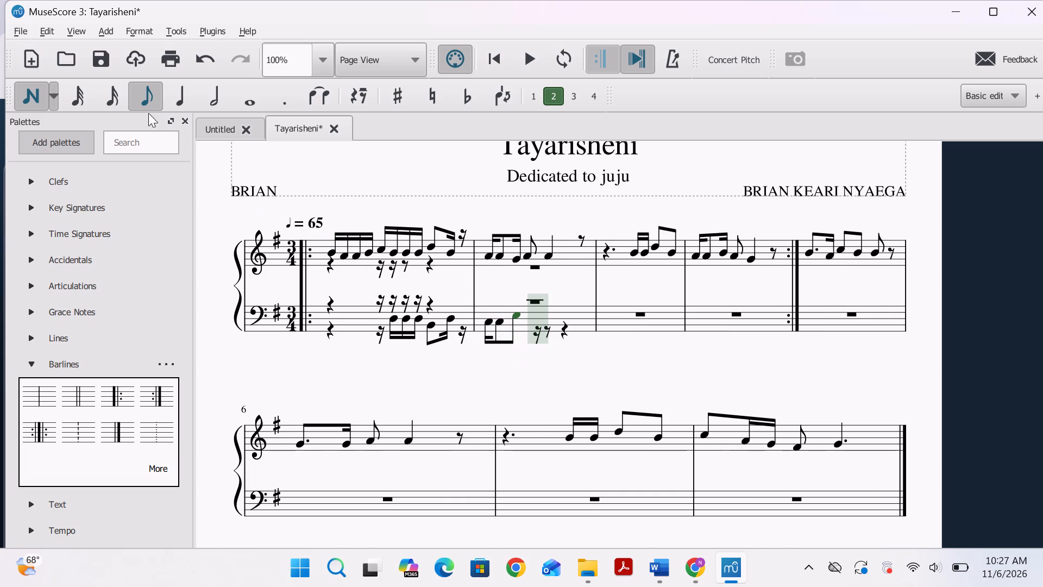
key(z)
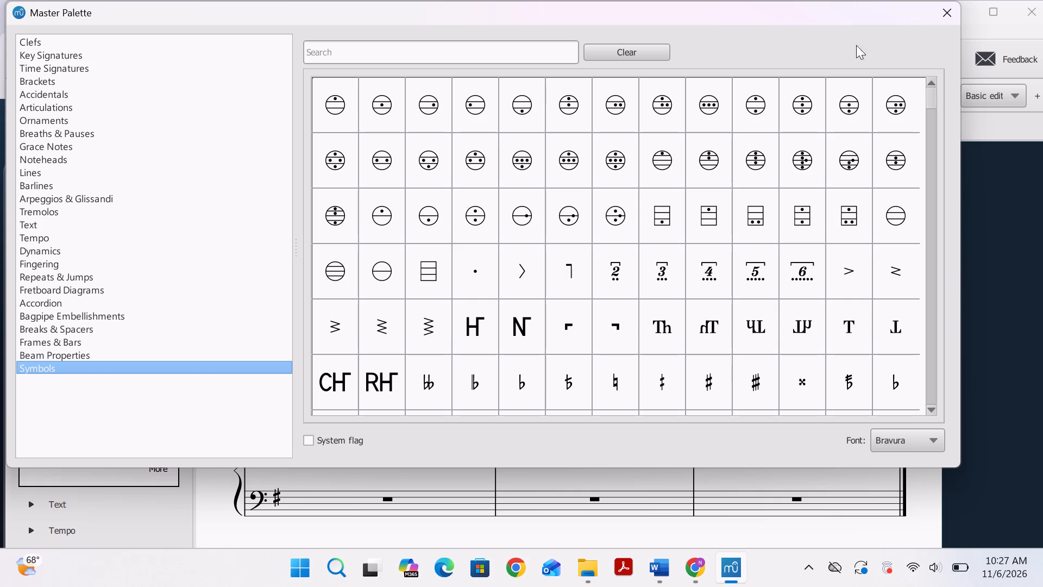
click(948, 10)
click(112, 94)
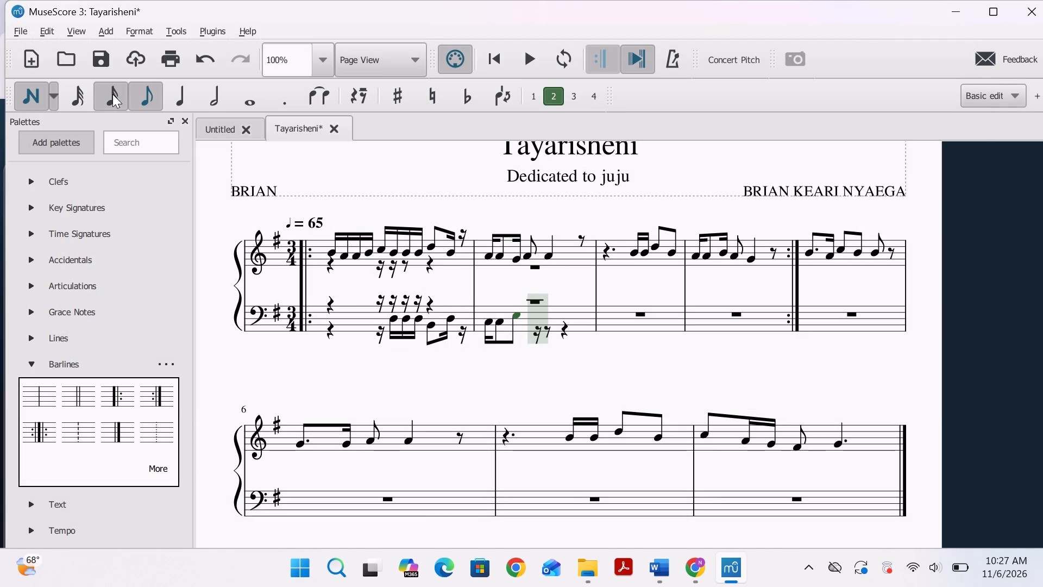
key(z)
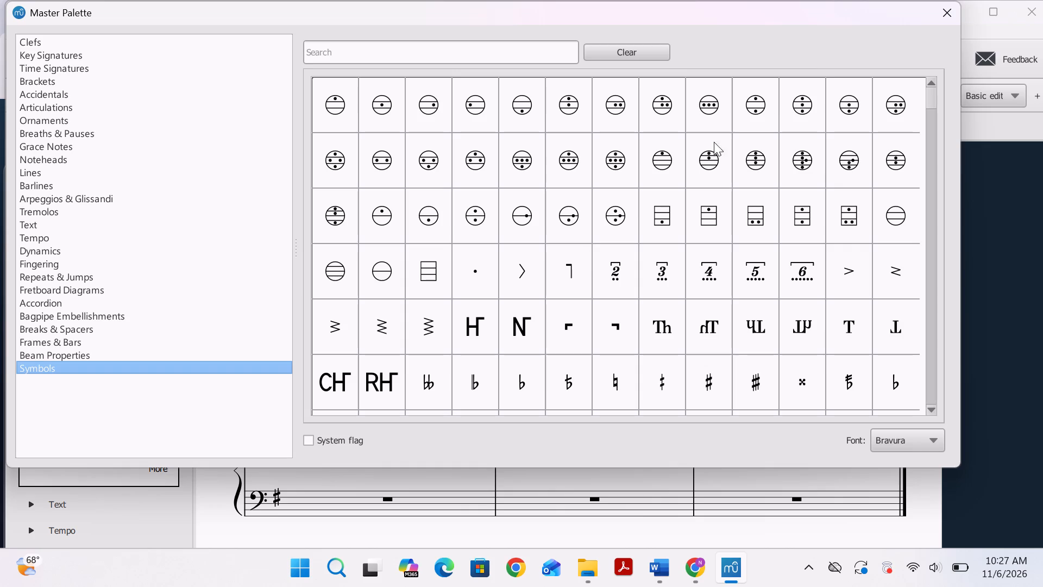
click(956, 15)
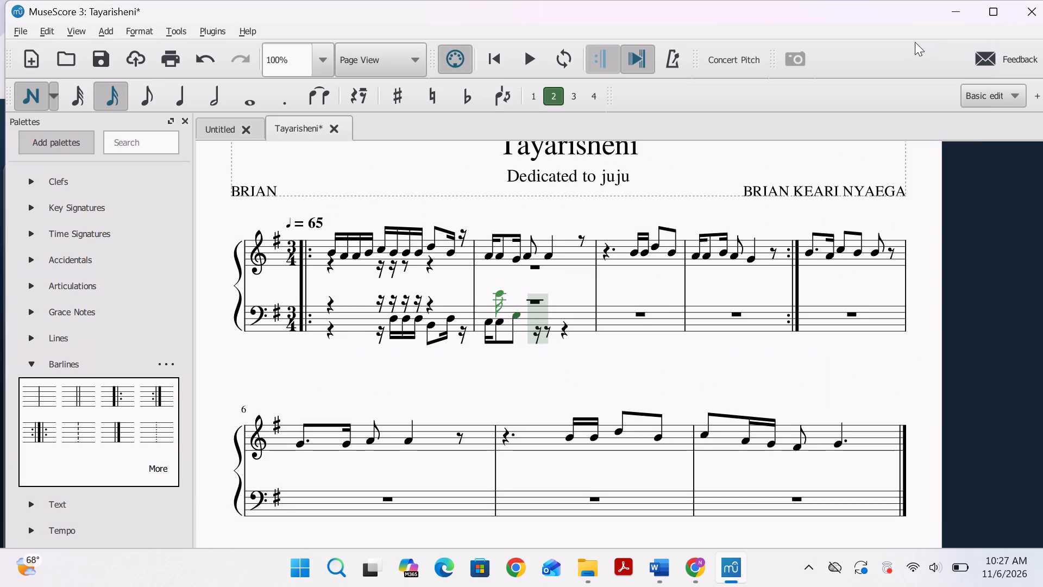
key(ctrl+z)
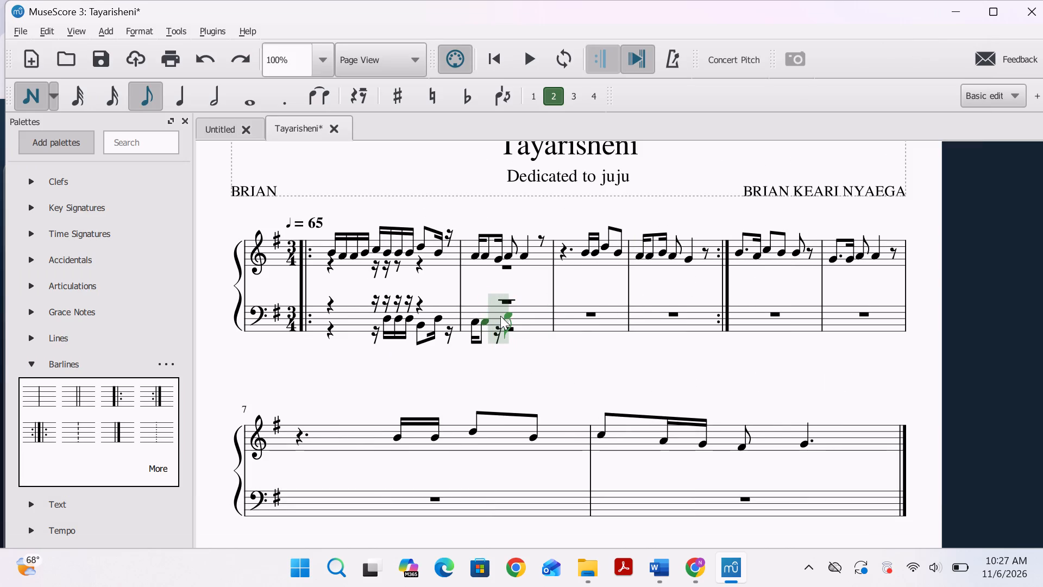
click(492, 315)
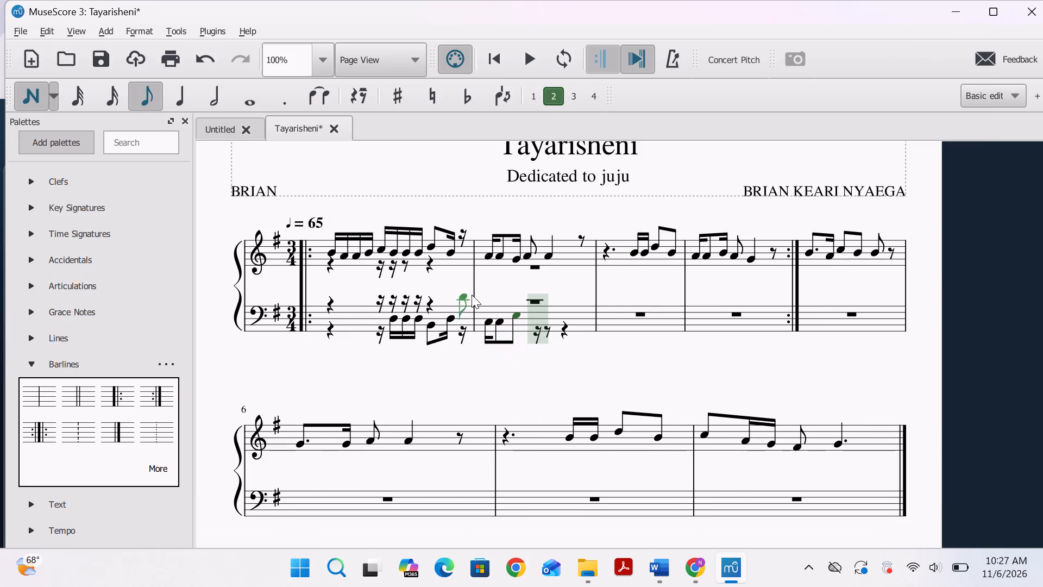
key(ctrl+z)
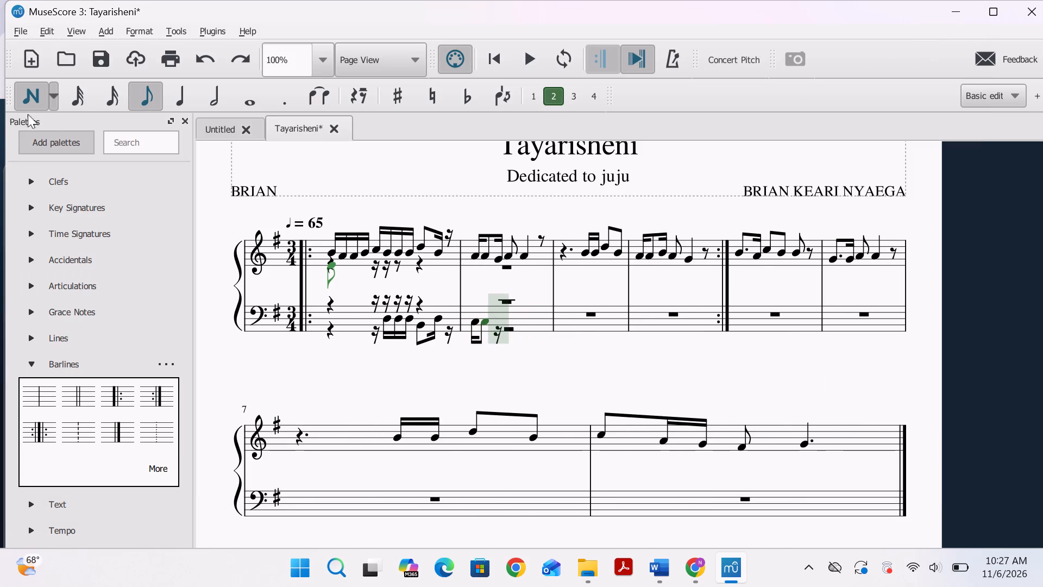
Continue voice 2 in bass measure 2 with a sixteenth-note E followed by an eighth-note C.
click(127, 100)
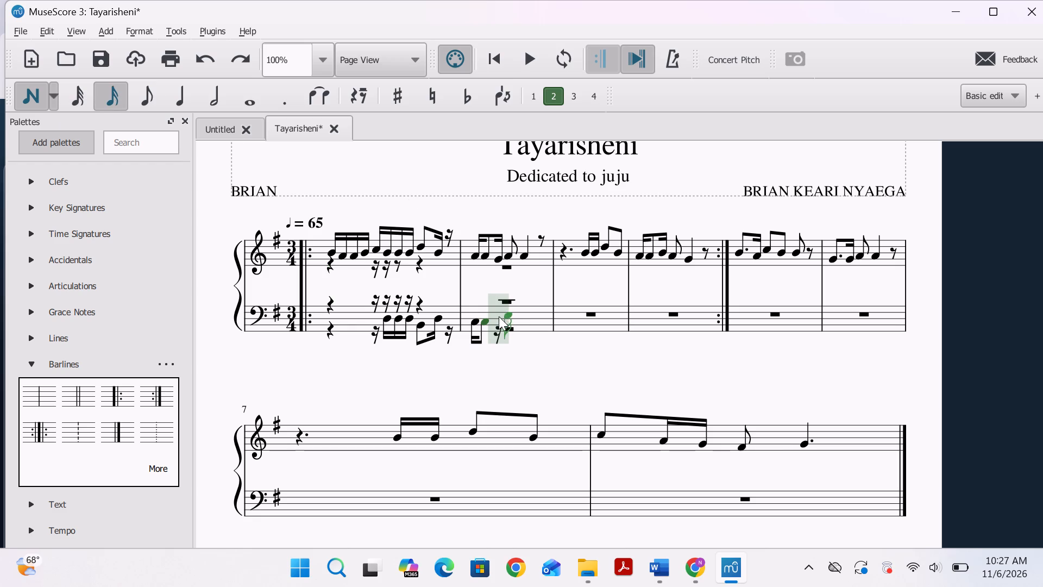
click(496, 314)
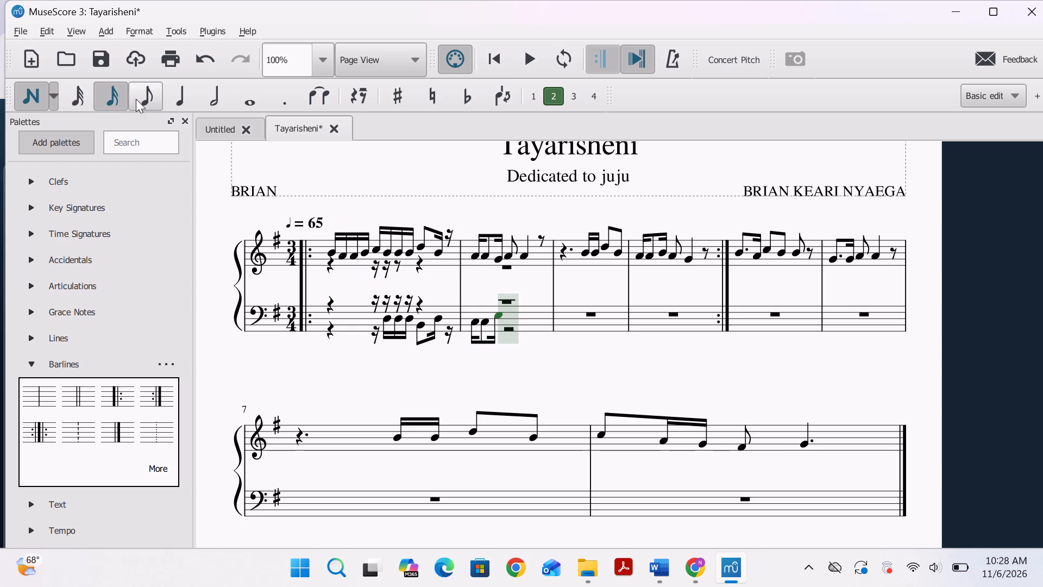
click(139, 101)
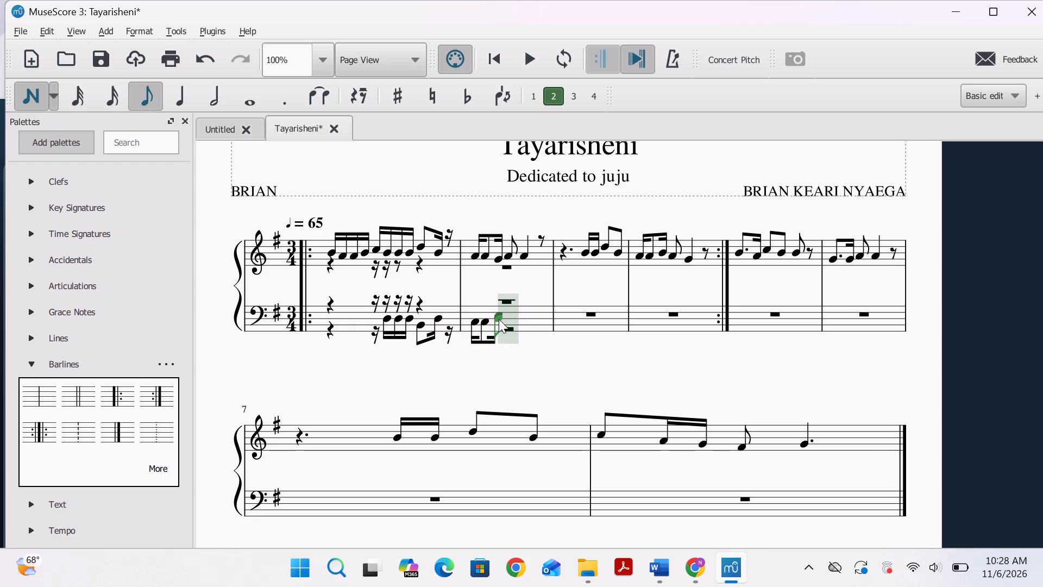
click(507, 321)
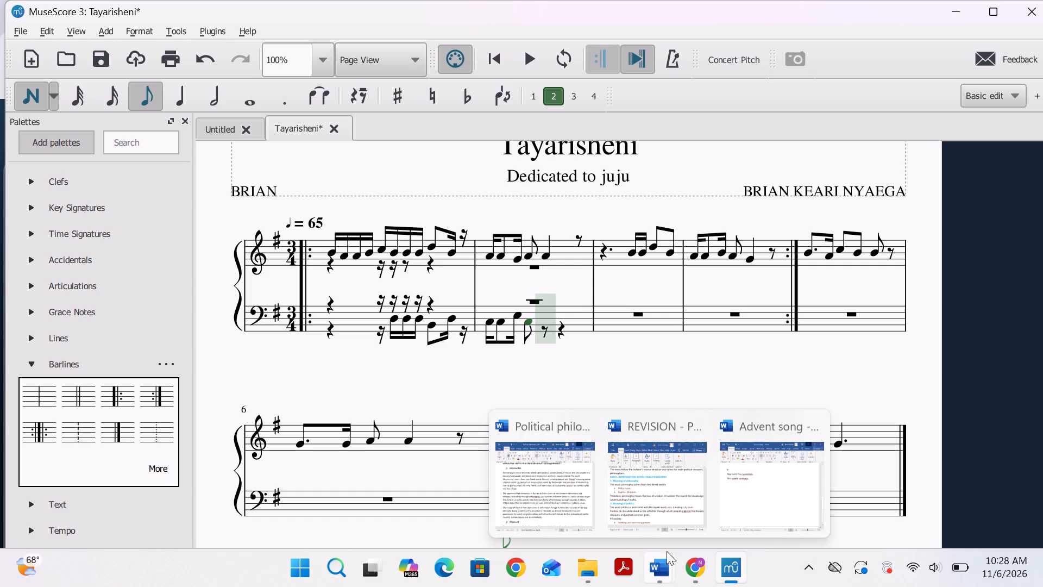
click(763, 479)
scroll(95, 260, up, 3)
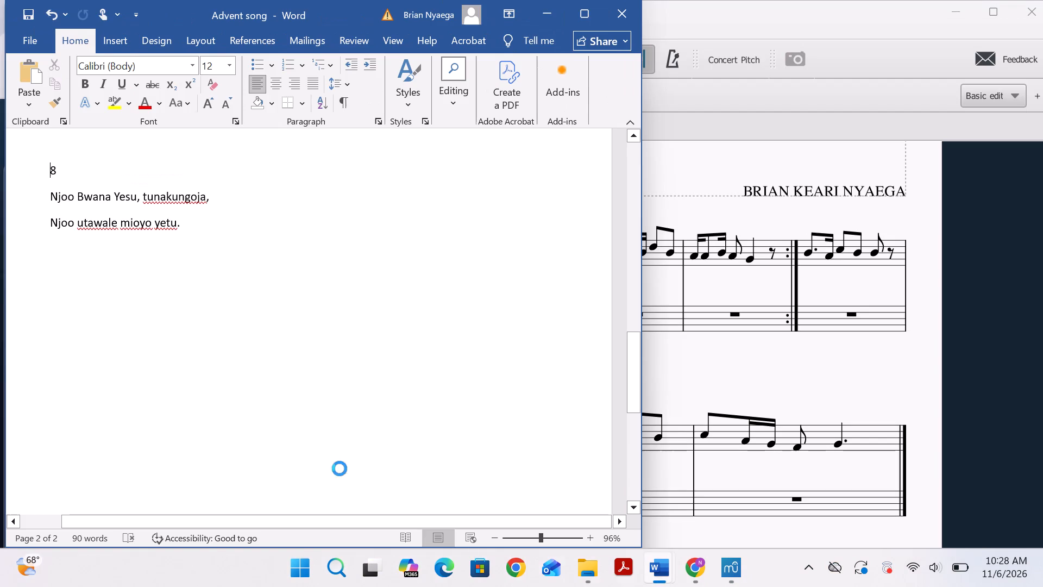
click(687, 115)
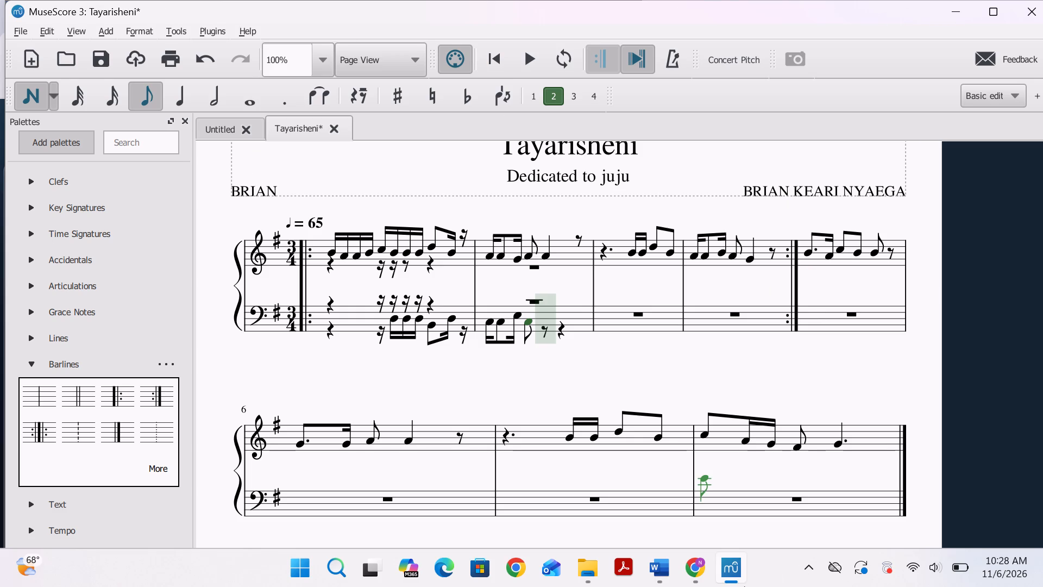
Switch to freenotation, play back the Tayarisheni - Brian score, follow its opening measures, and return to MuseScore.
click(689, 572)
scroll(211, 271, up, 3)
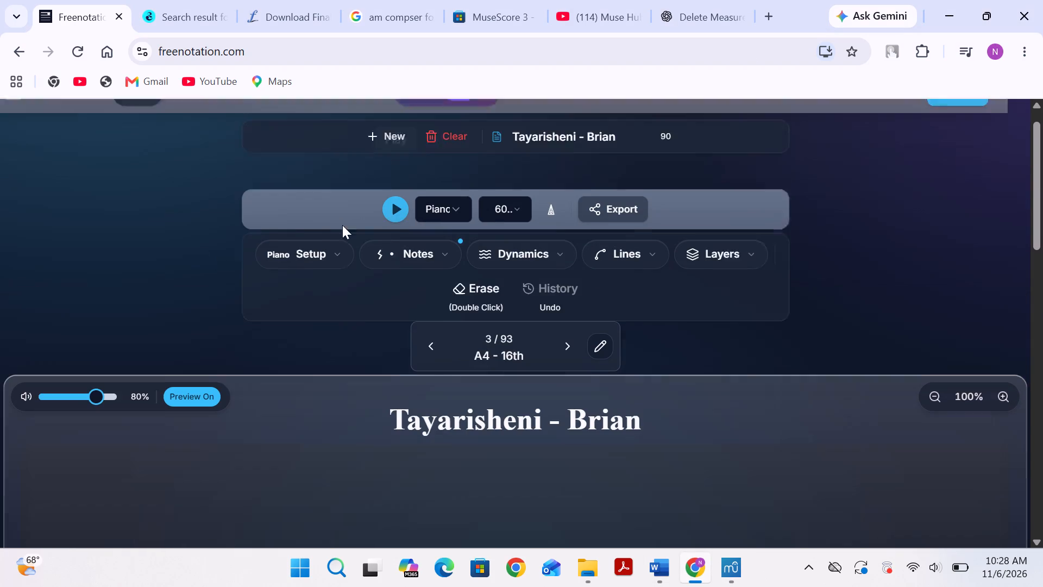
click(400, 232)
scroll(412, 247, down, 4)
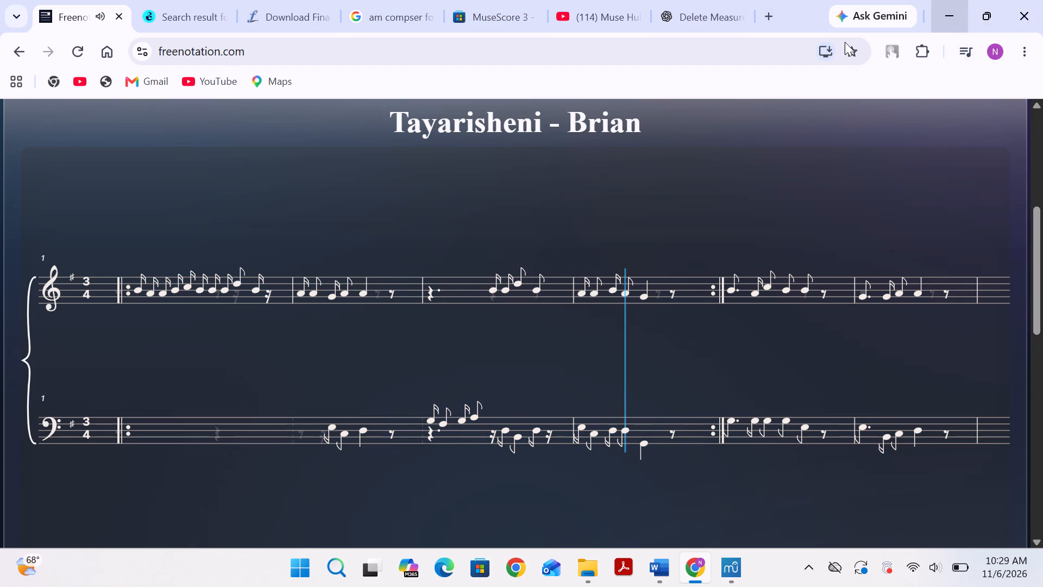
click(935, 8)
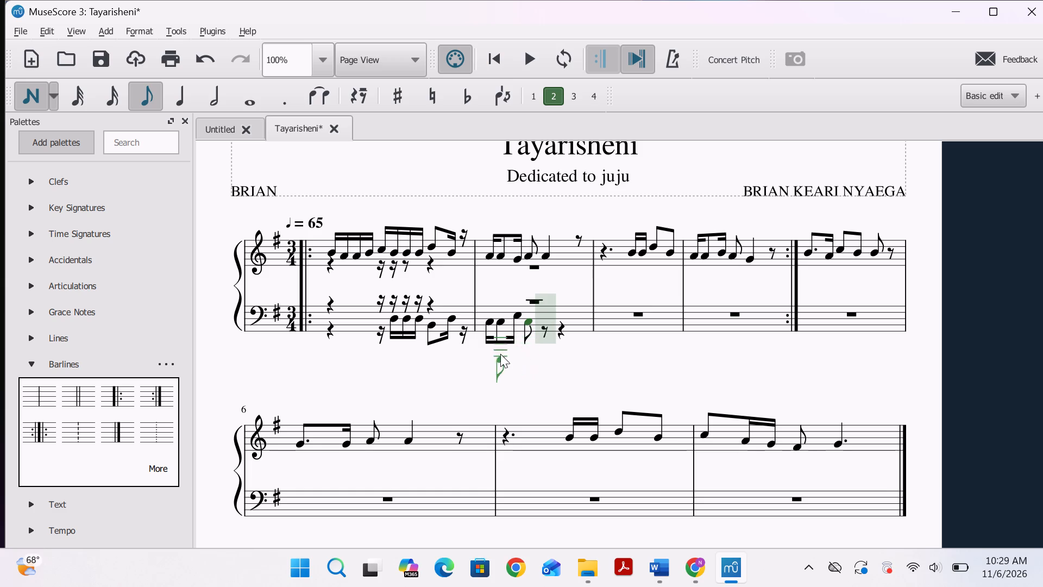
Continue voice 2 in bass measure 2 with two eighth-note Ds.
click(548, 317)
click(558, 319)
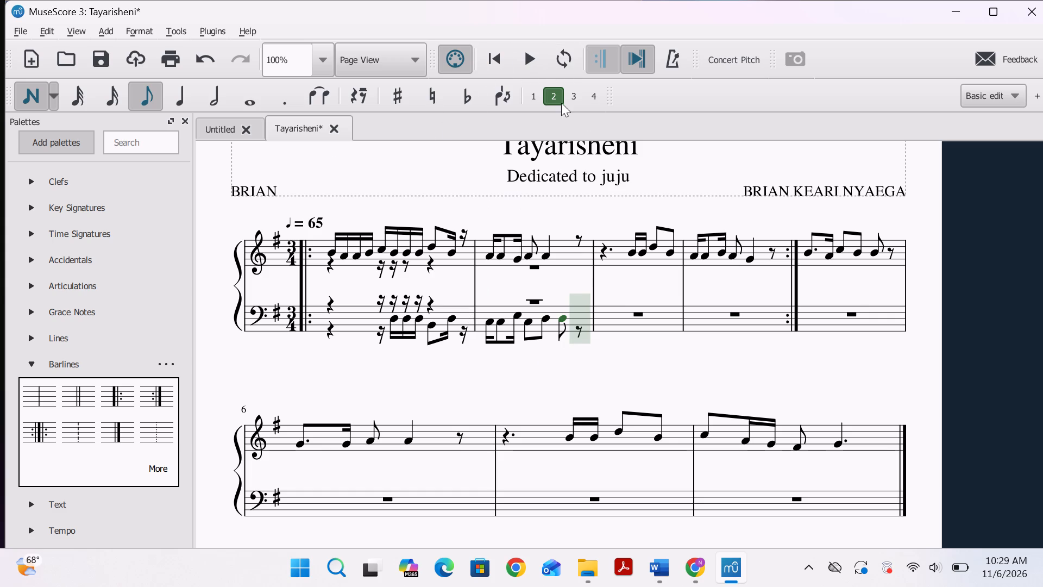
Play back the MuseScore score, replaying the opening measures from the first note, and stop playback.
click(519, 58)
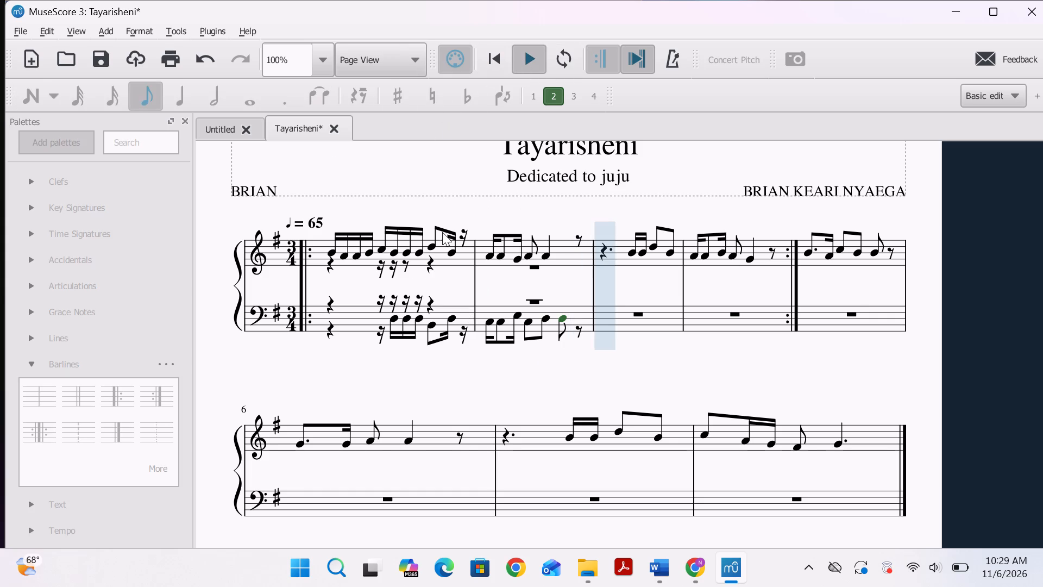
click(328, 253)
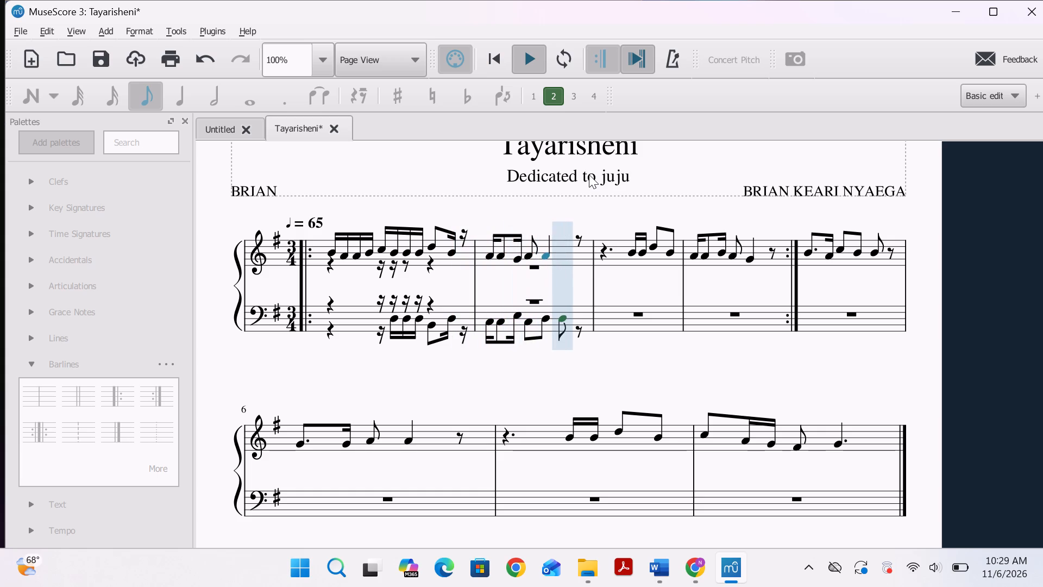
click(330, 253)
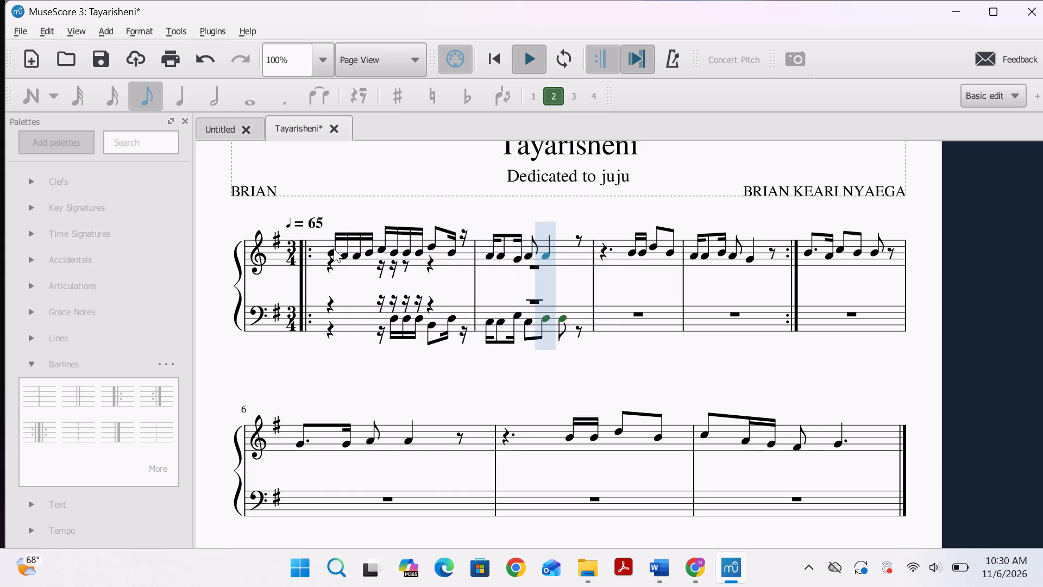
click(319, 219)
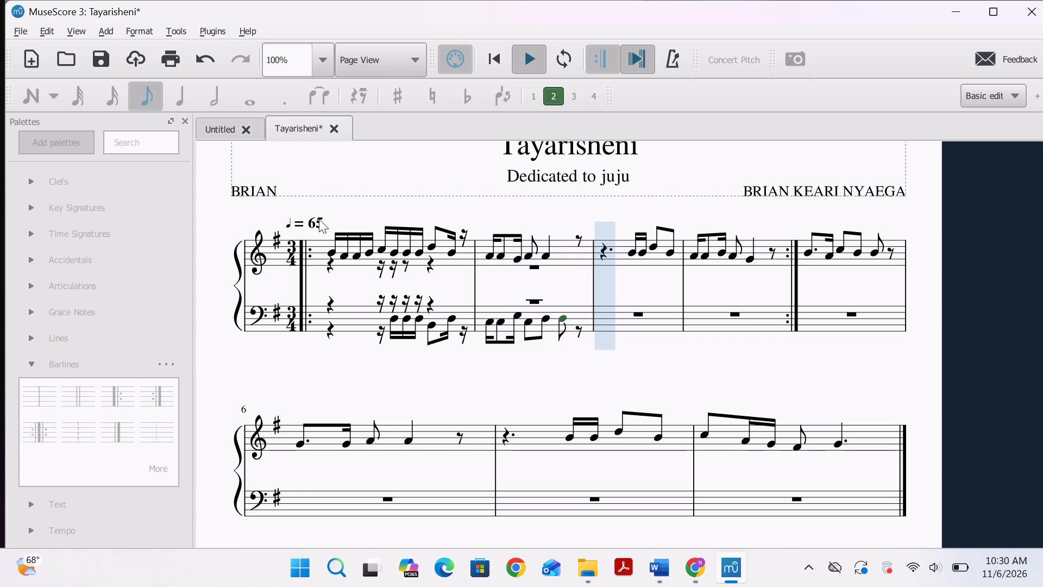
click(319, 219)
click(531, 69)
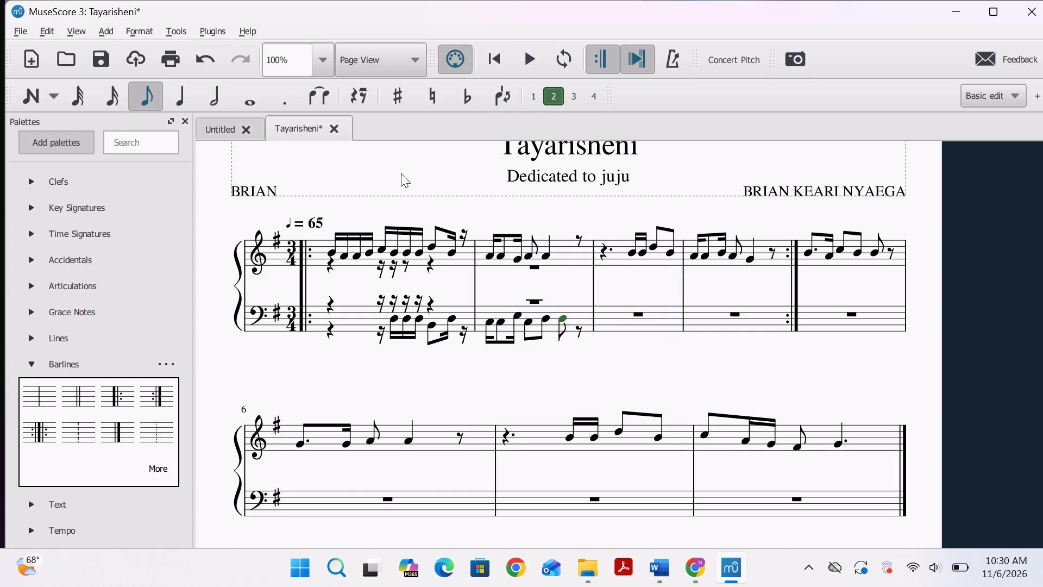
Change the tempo marking above measure 1 to quarter note = 60.
drag(317, 222, 323, 222)
click(323, 223)
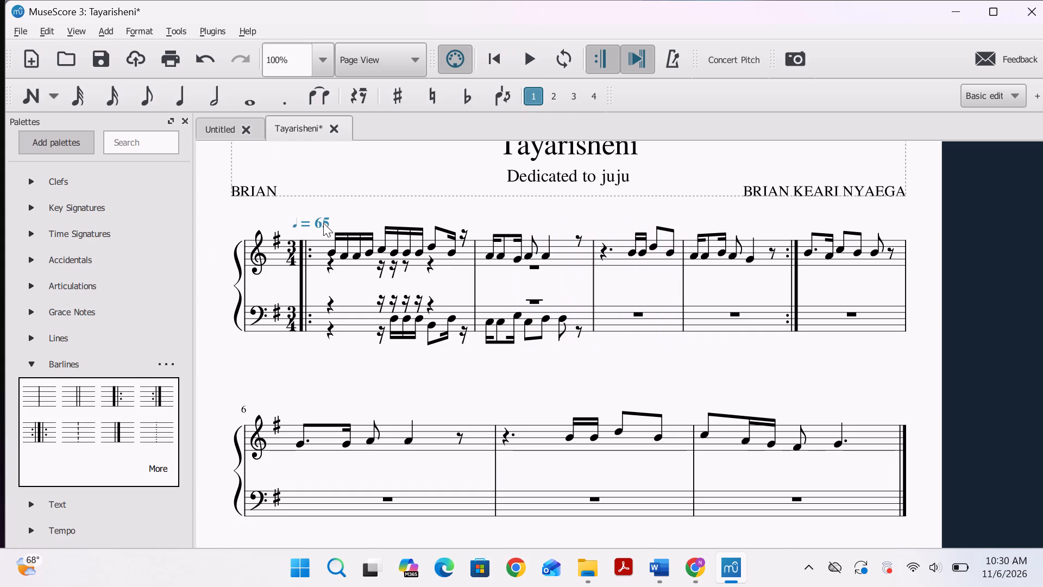
click(329, 222)
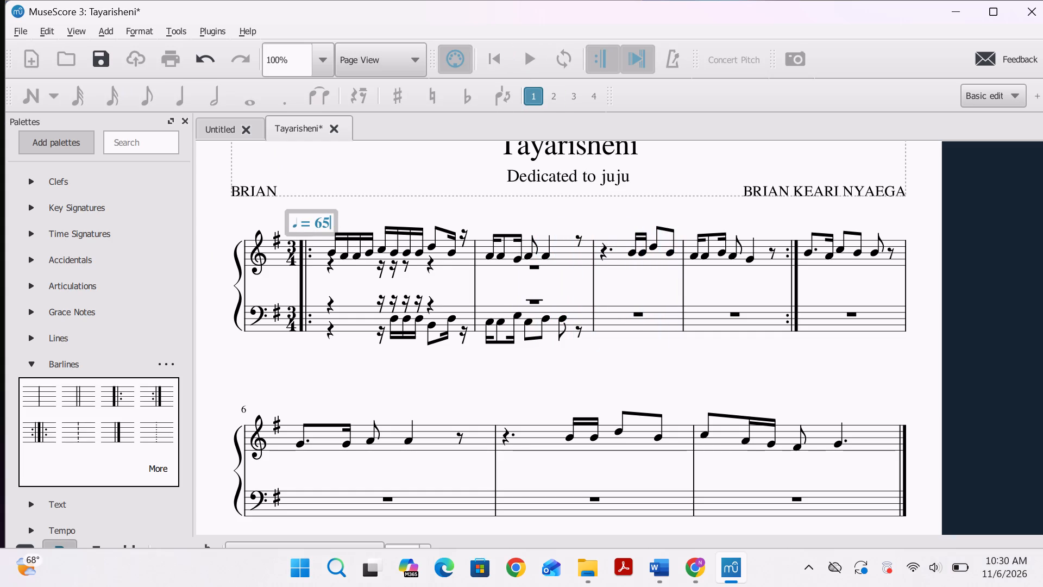
key(BackSpace)
key(BackSpace)
text(60)
key(Return)
key(BackSpace)
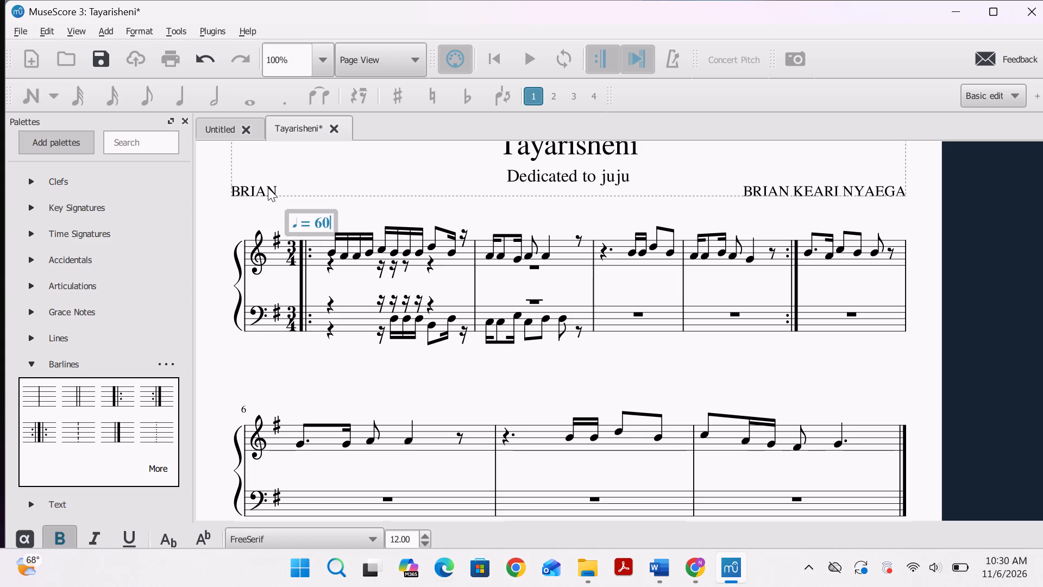
click(373, 218)
Play back the score from the first treble note, replay from measure 2's quarter-note A, and stop playback.
click(329, 254)
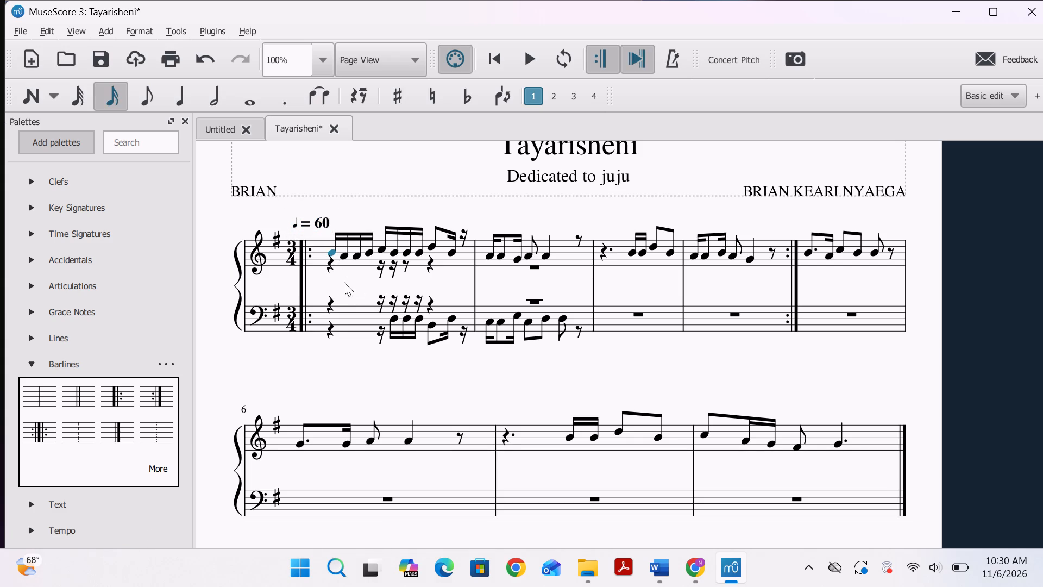
key(space)
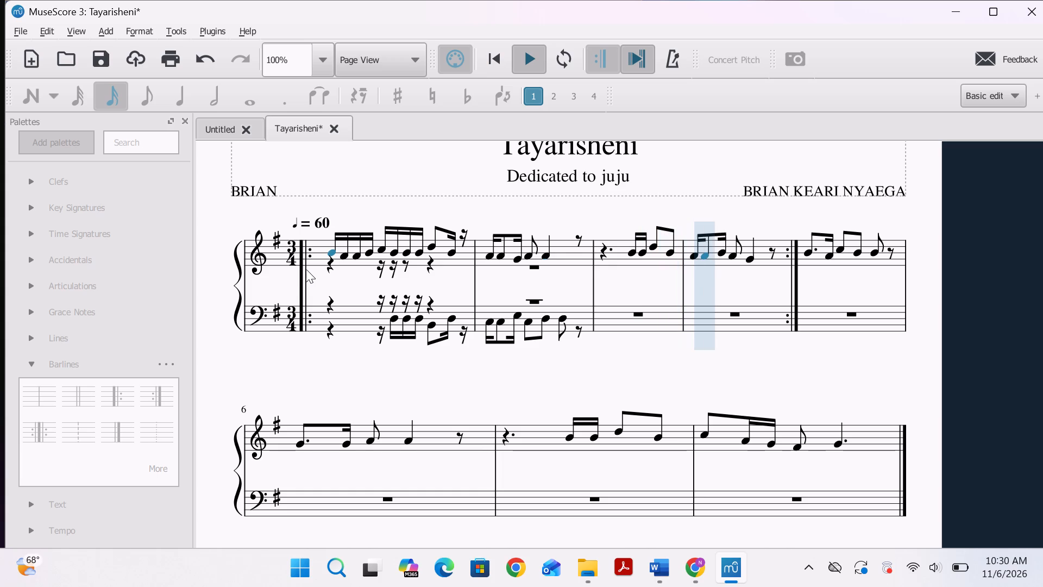
click(541, 255)
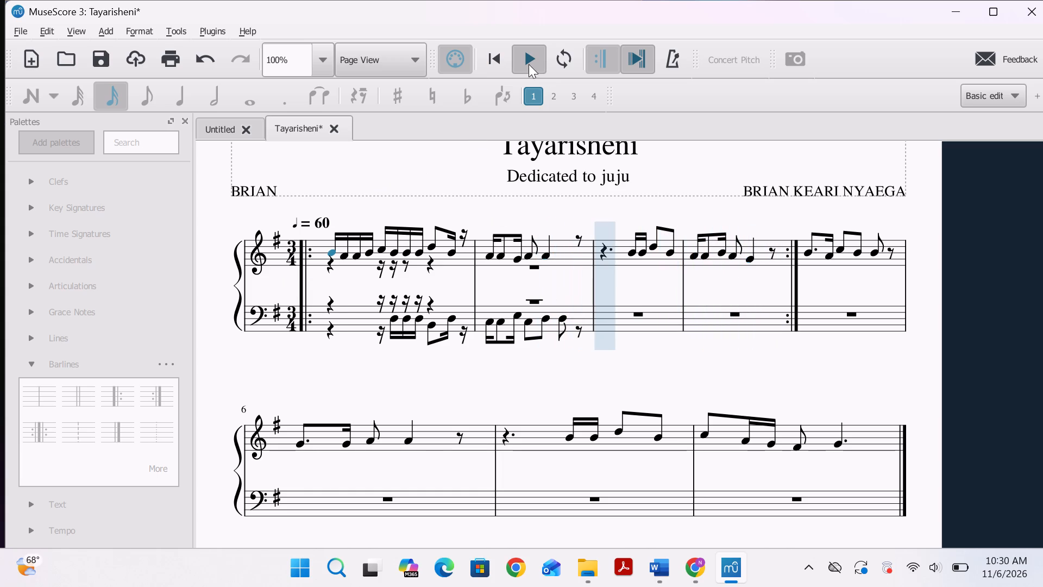
click(527, 61)
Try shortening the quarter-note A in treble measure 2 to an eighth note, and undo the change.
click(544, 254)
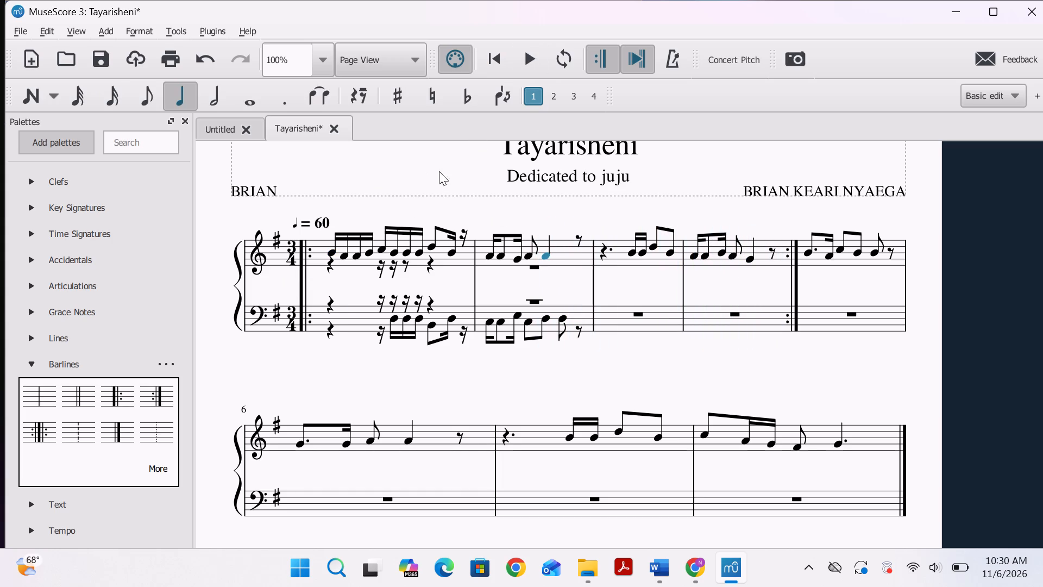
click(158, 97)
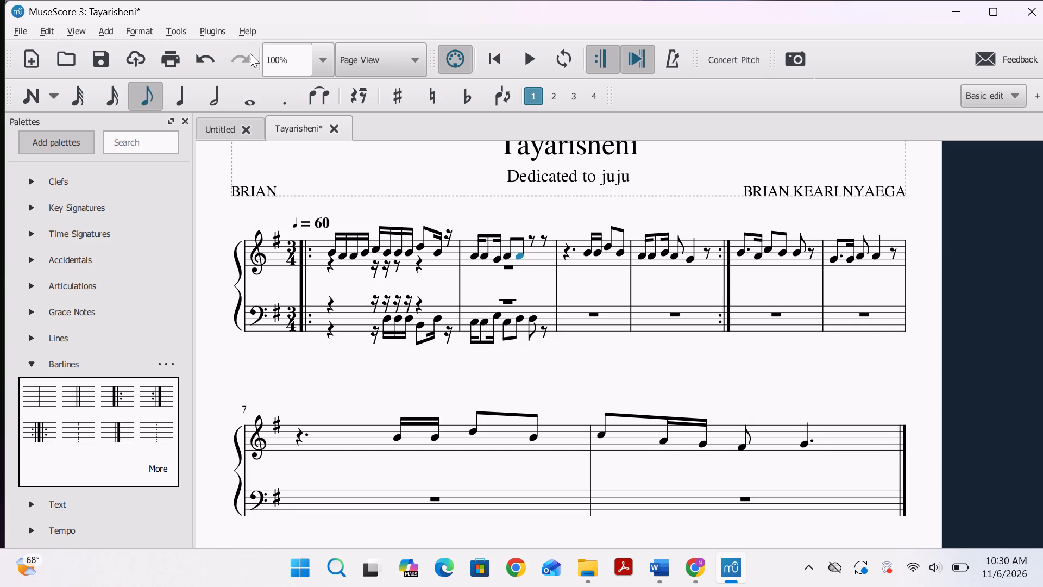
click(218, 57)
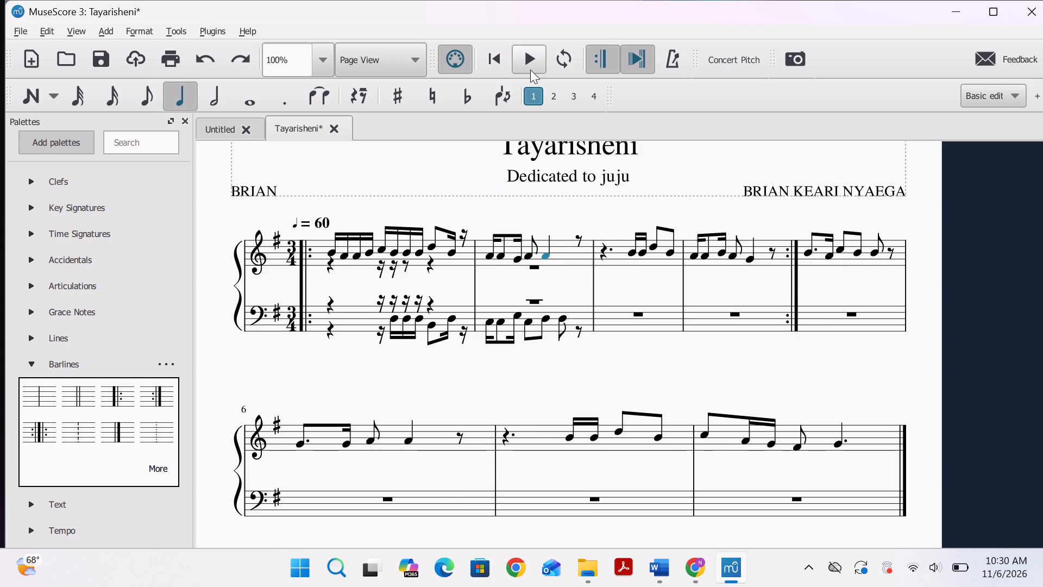
Play back the opening measures again from the first treble note and stop playback.
click(530, 70)
click(335, 248)
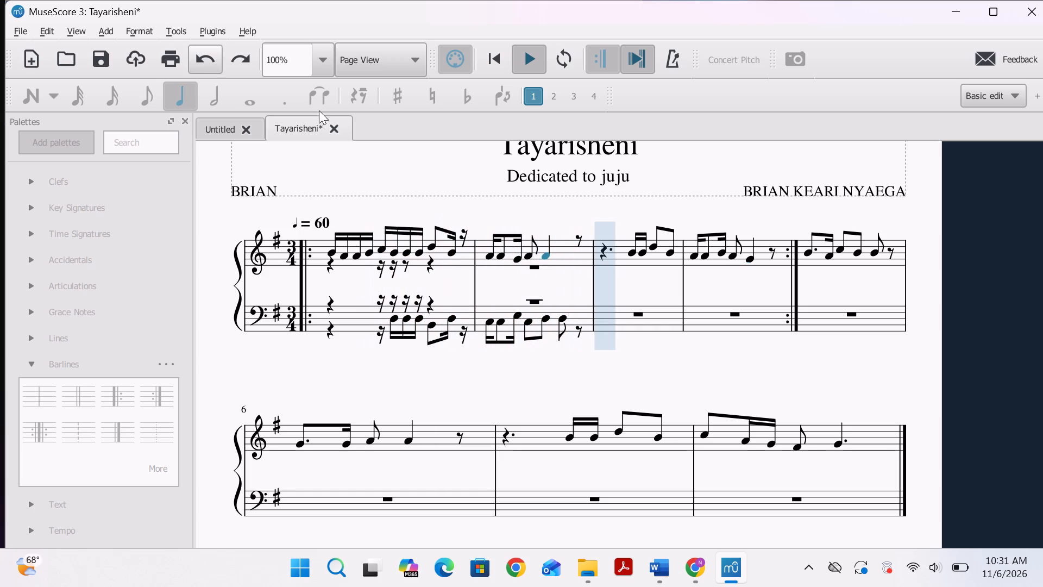
click(518, 71)
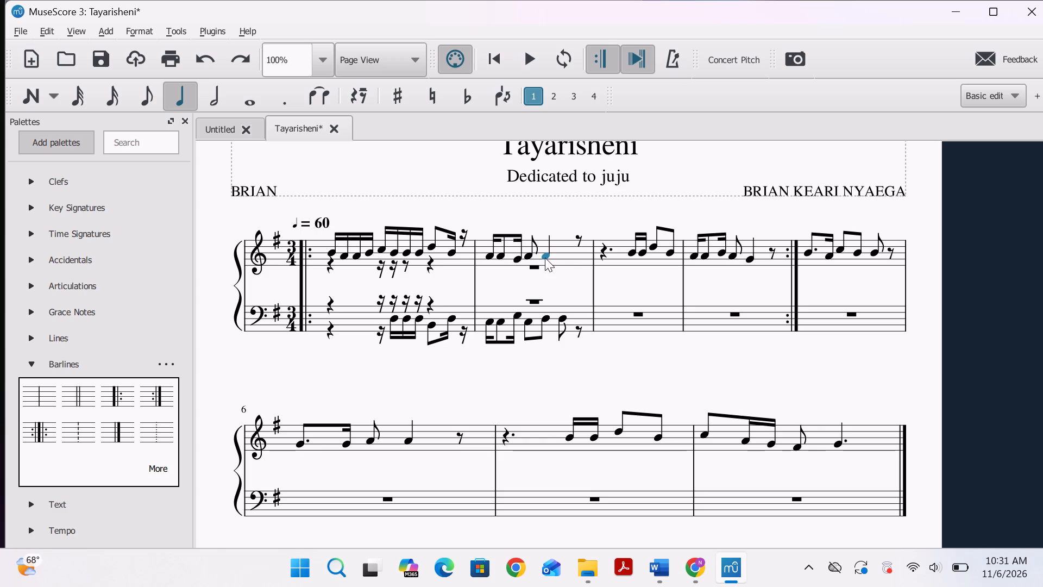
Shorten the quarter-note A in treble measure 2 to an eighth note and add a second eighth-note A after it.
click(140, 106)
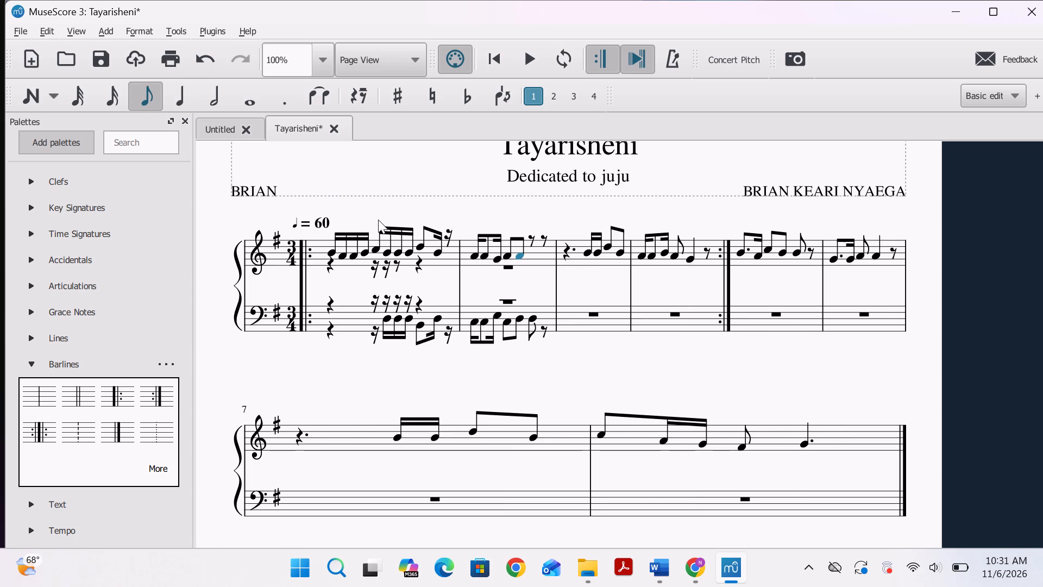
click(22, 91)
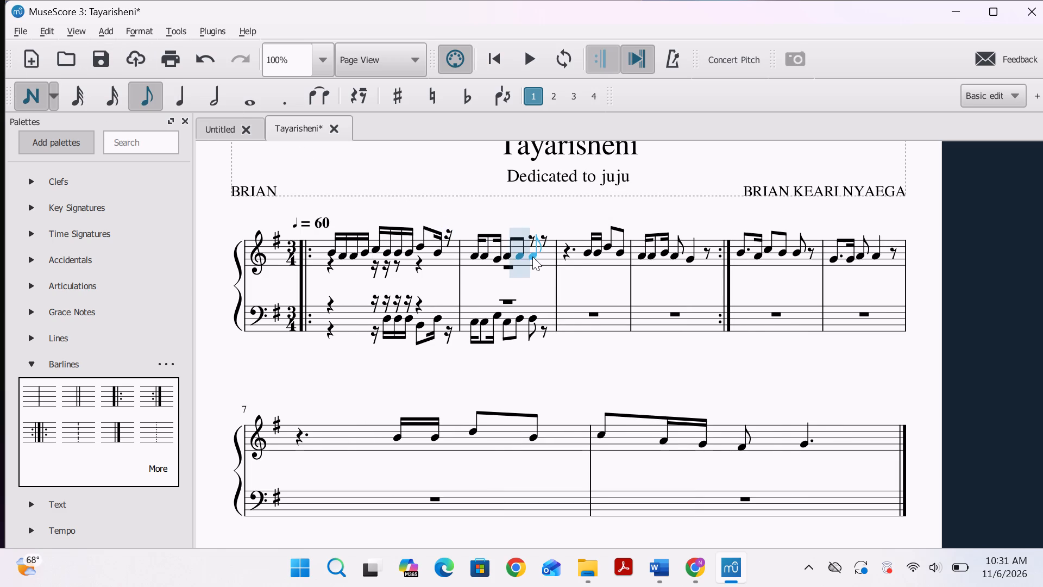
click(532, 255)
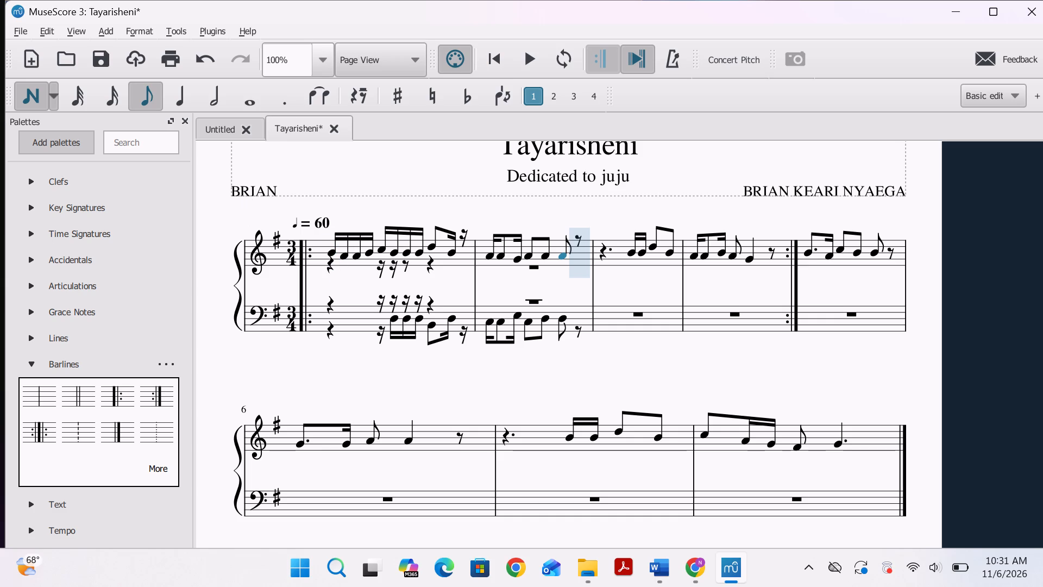
Play back the score, restarting from the first treble note in measure 1.
click(520, 63)
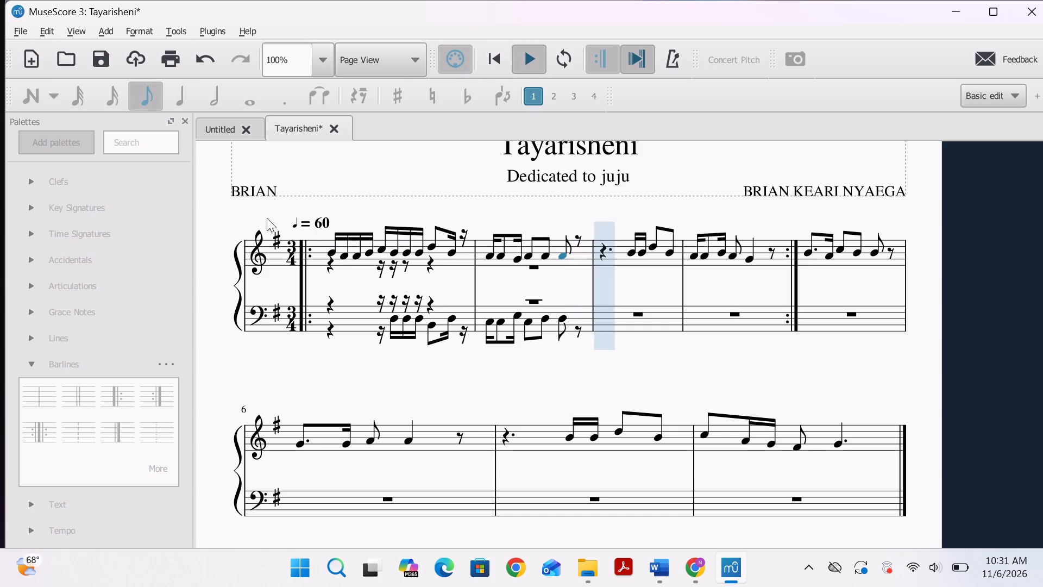
click(329, 253)
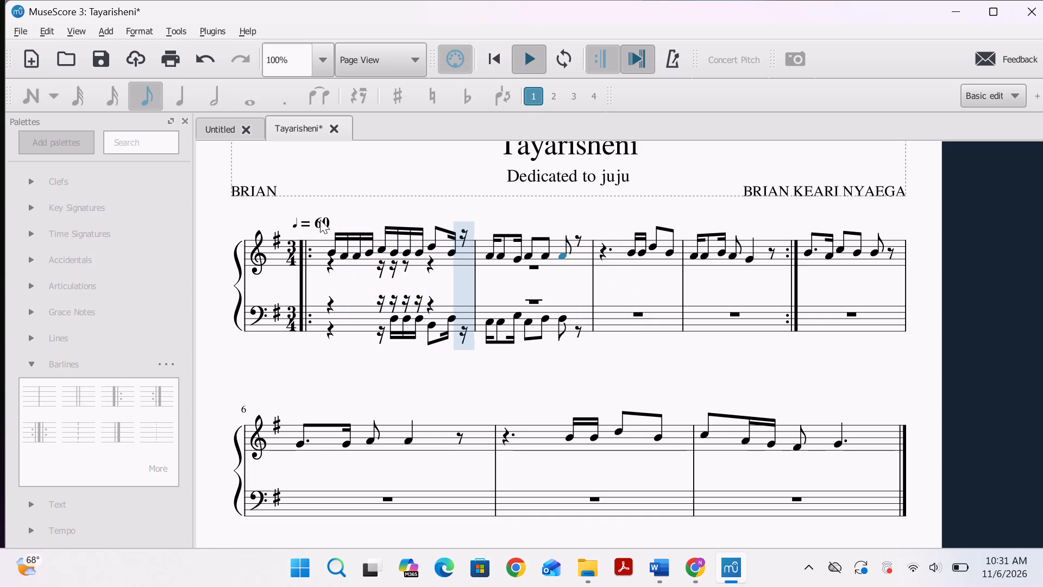
Save the score in the Scores folder as Tayarisheni-Brian in MuseScore 3 format, and stop playback.
key(ctrl+s)
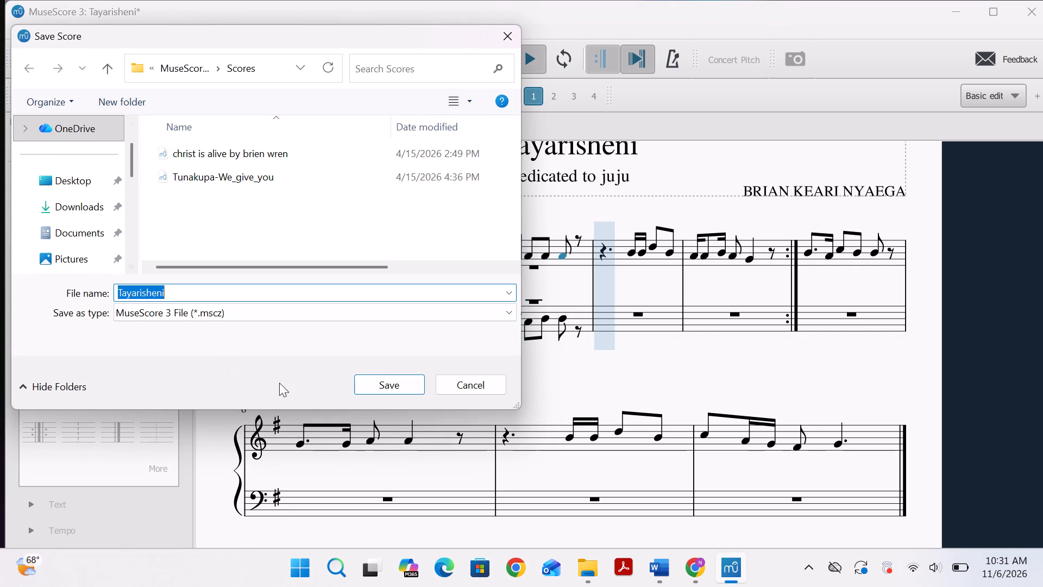
click(185, 293)
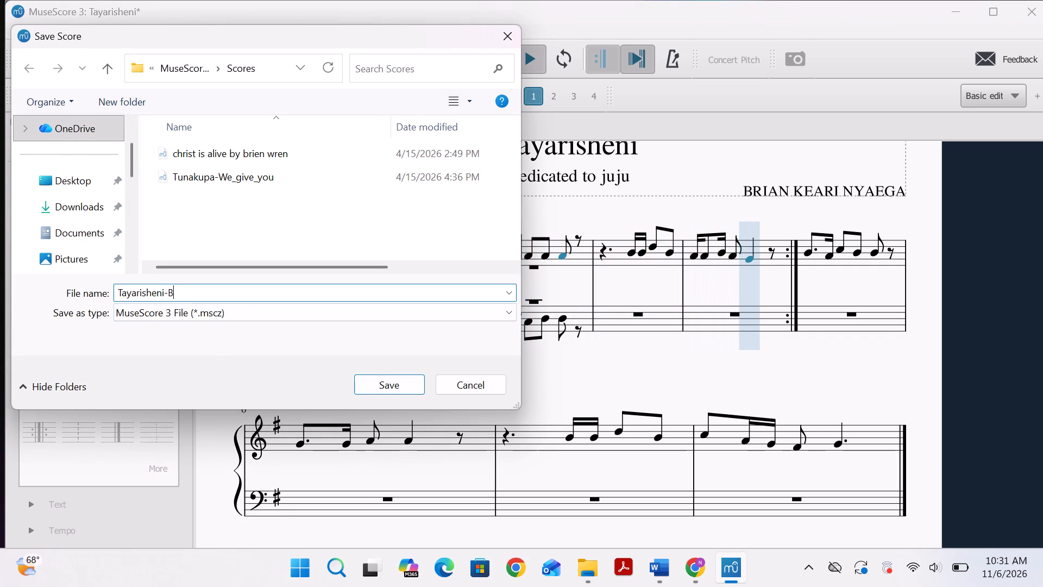
text(rian)
key(Return)
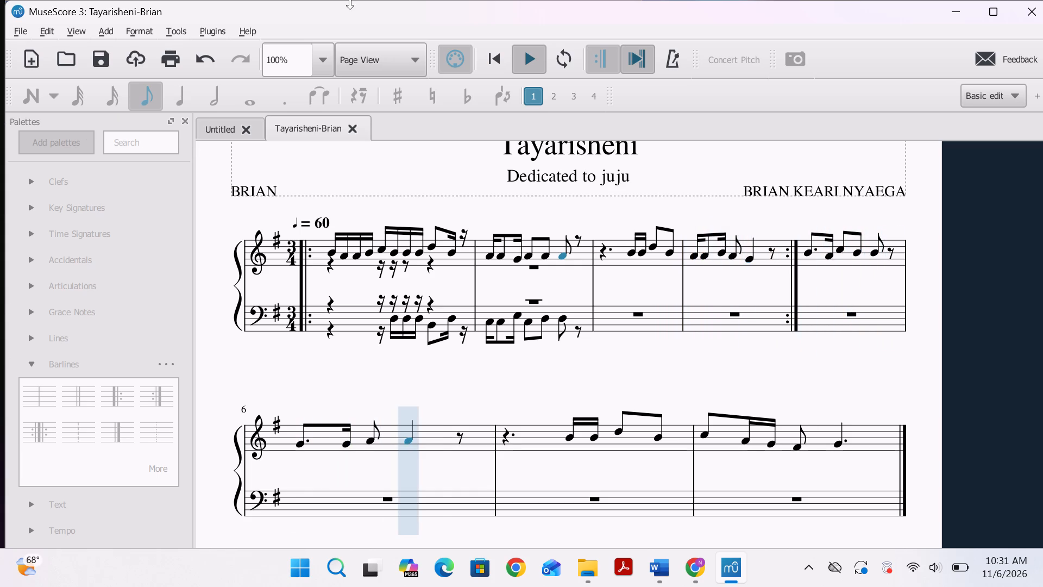
click(531, 71)
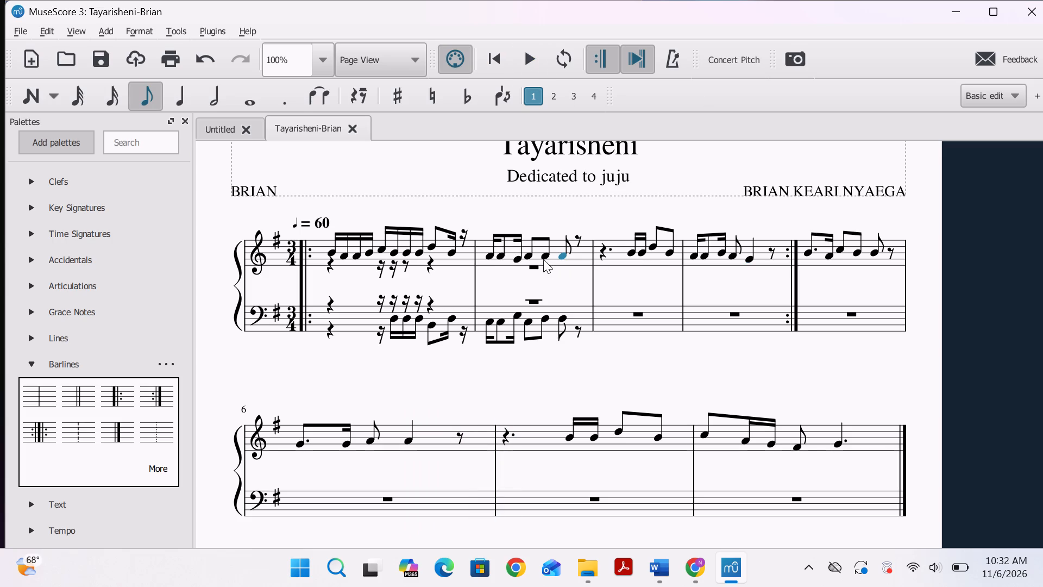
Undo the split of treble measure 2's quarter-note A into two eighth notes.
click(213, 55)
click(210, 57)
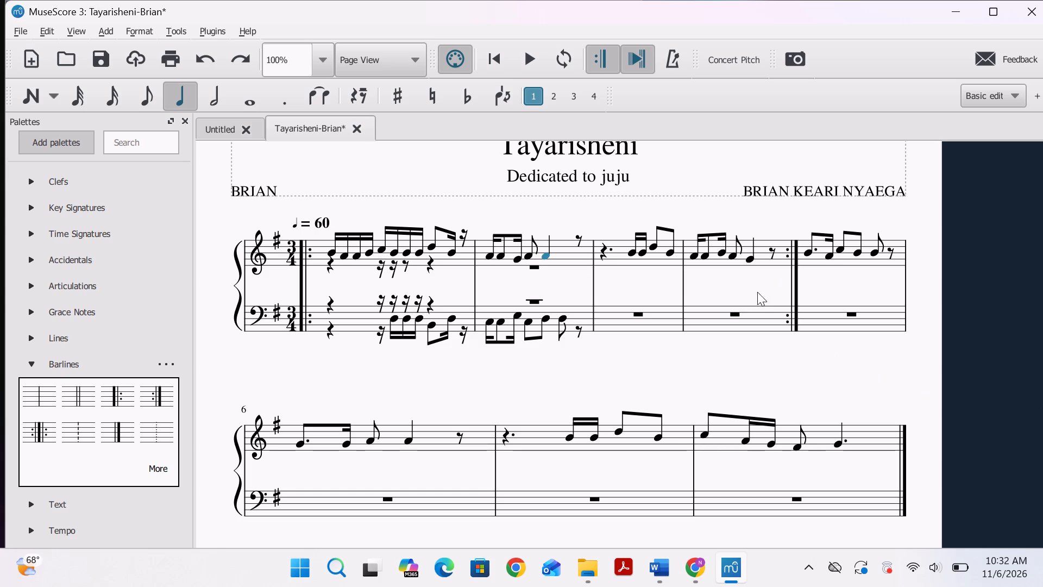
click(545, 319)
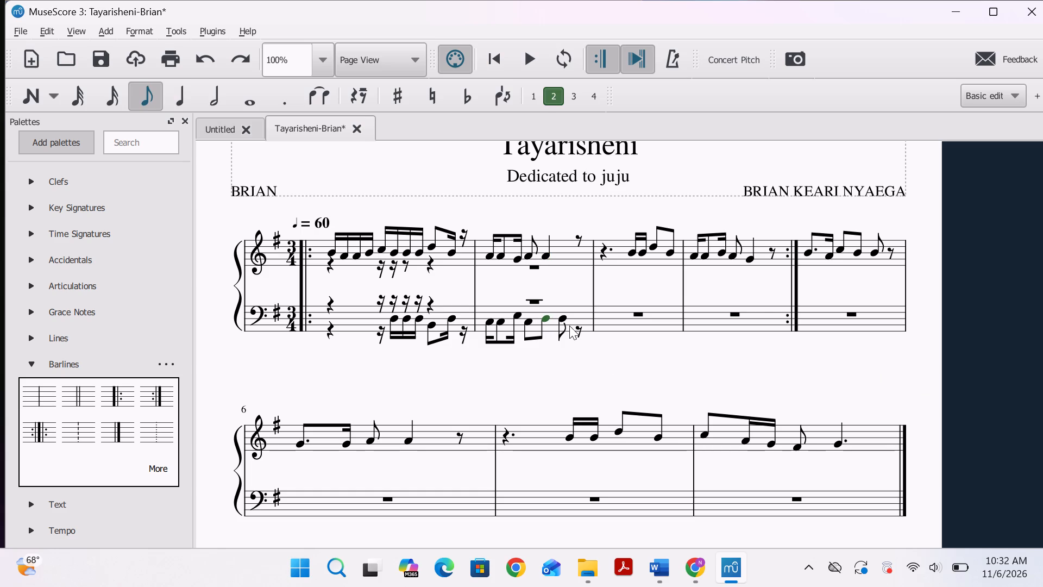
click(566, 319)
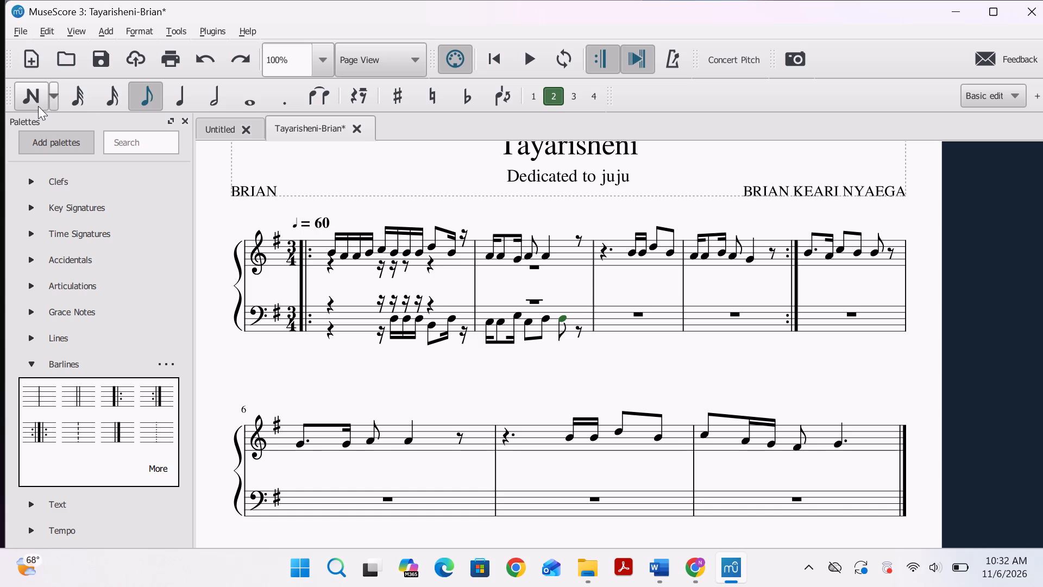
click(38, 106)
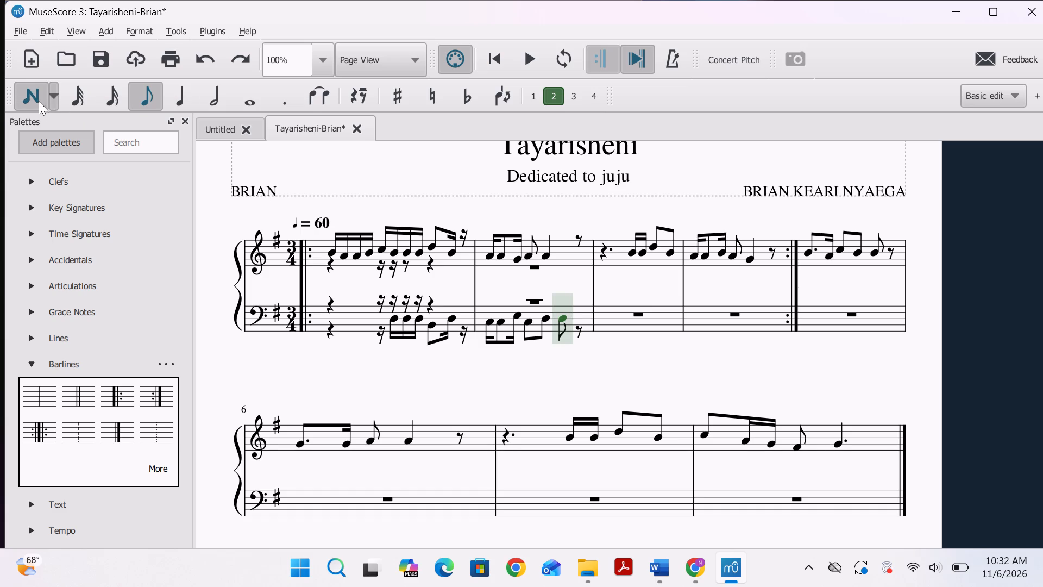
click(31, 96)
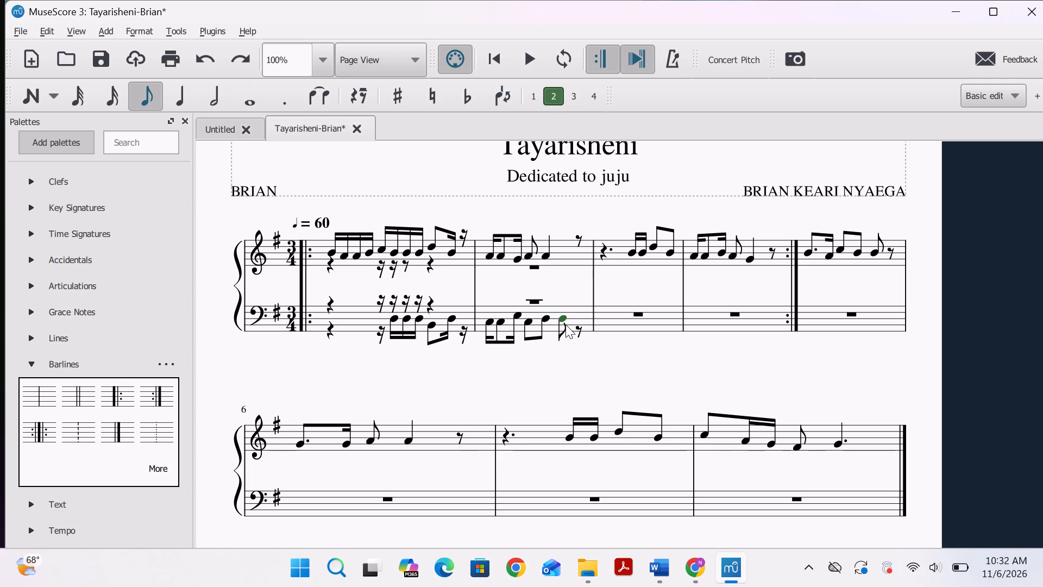
Undo the tempo change to 60 and the last two eighth-note Ds in bass measure 2, keeping the eighth-note C before them.
key(ctrl+z)
key(ctrl+z)
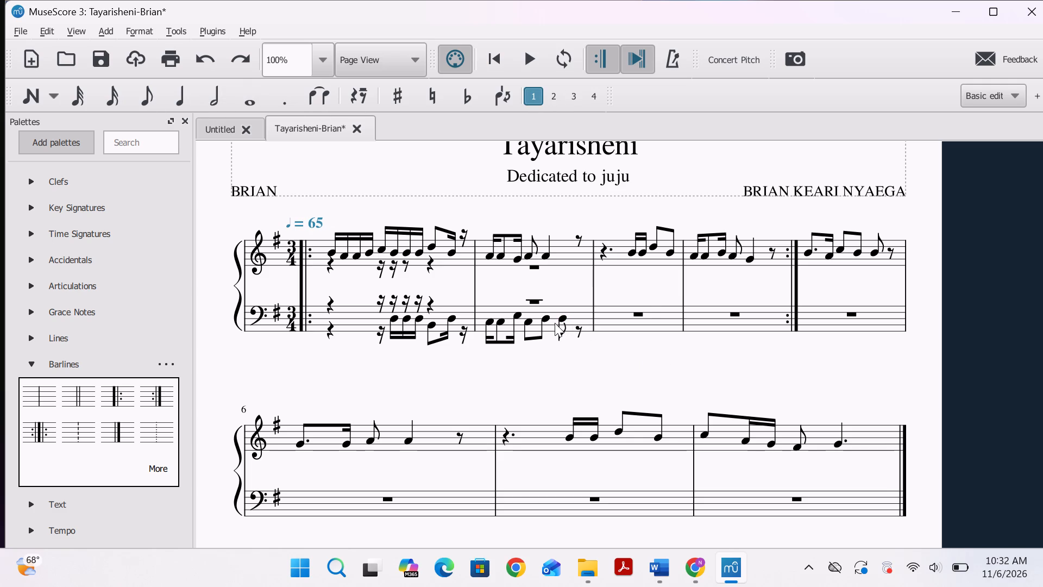
key(ctrl+z)
key(ctrl+z)
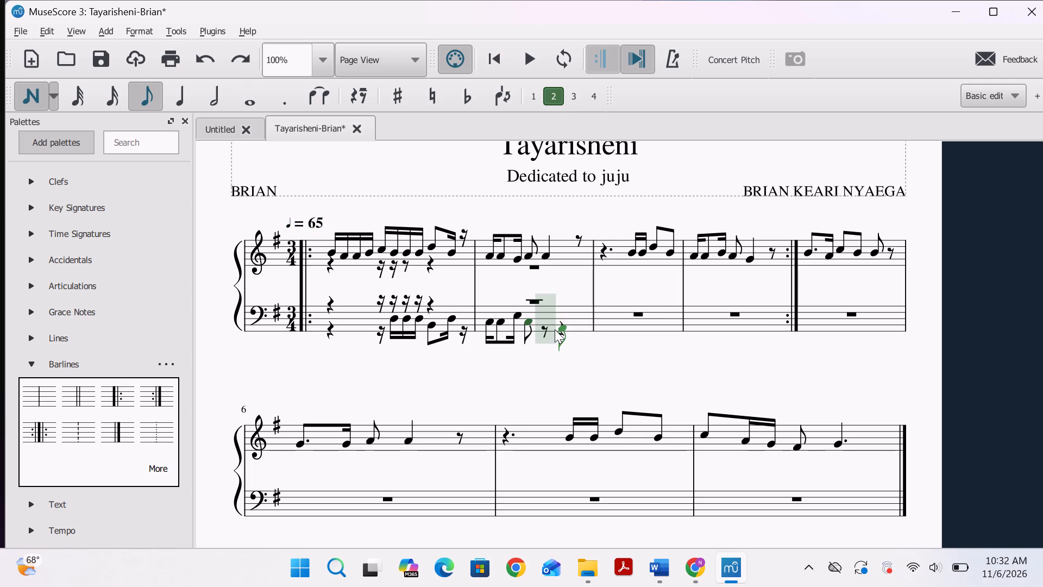
key(ctrl+z)
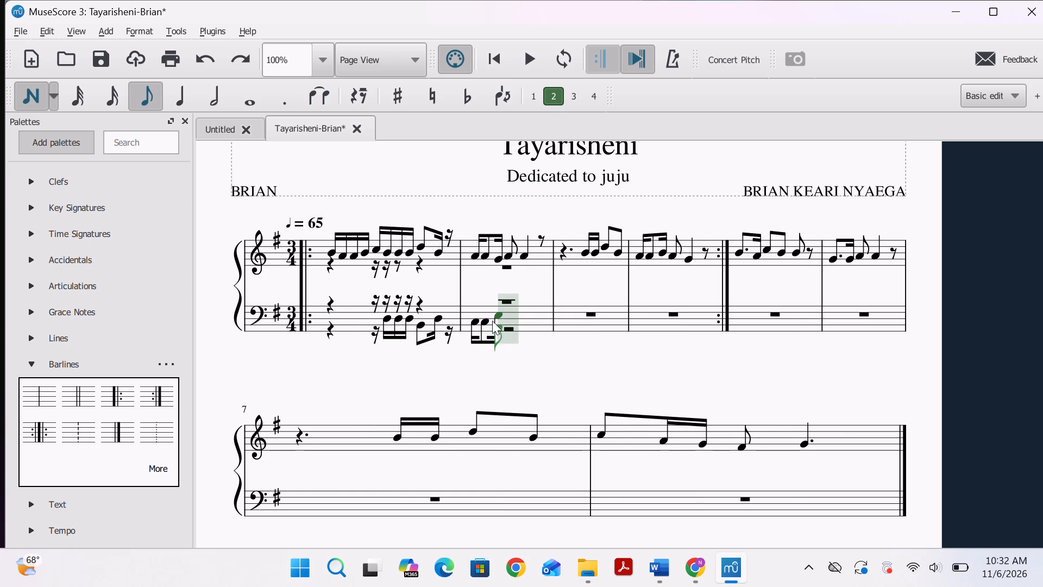
click(238, 57)
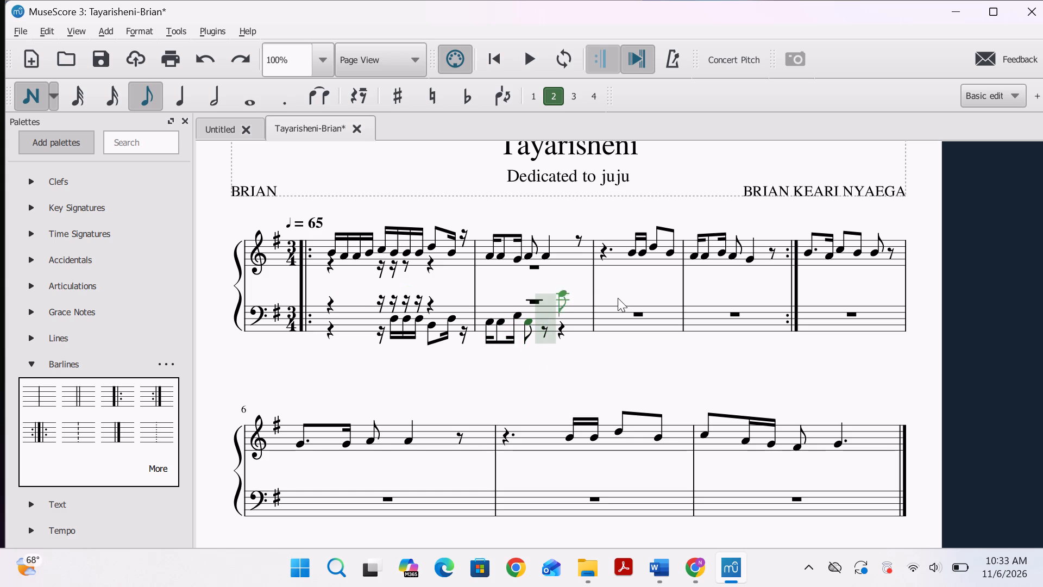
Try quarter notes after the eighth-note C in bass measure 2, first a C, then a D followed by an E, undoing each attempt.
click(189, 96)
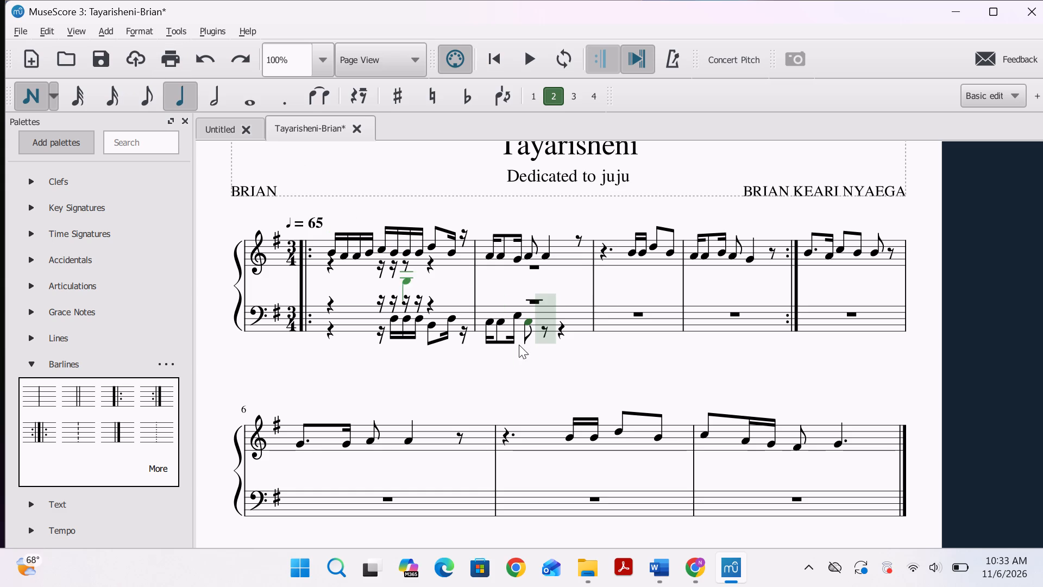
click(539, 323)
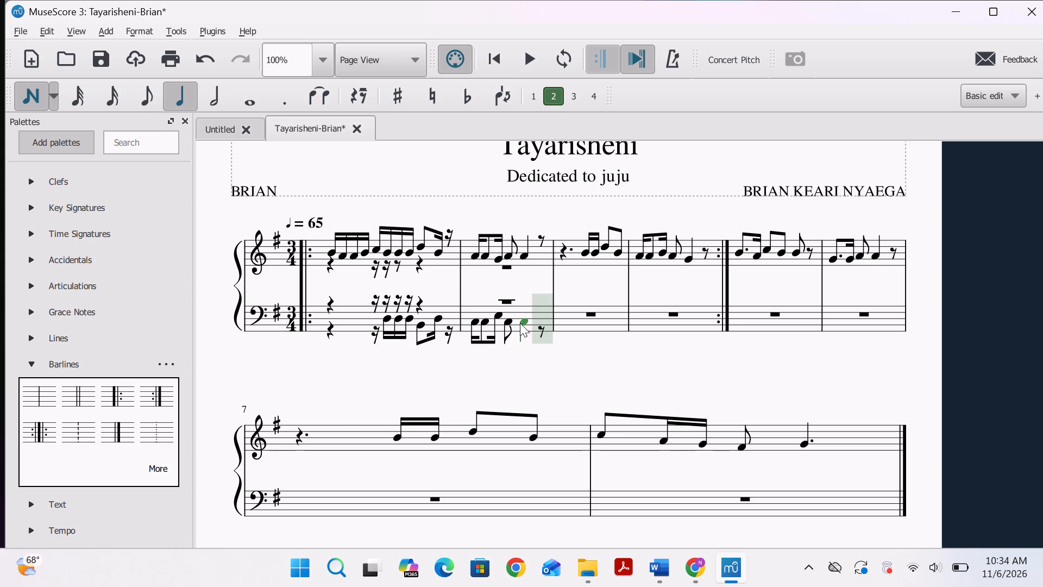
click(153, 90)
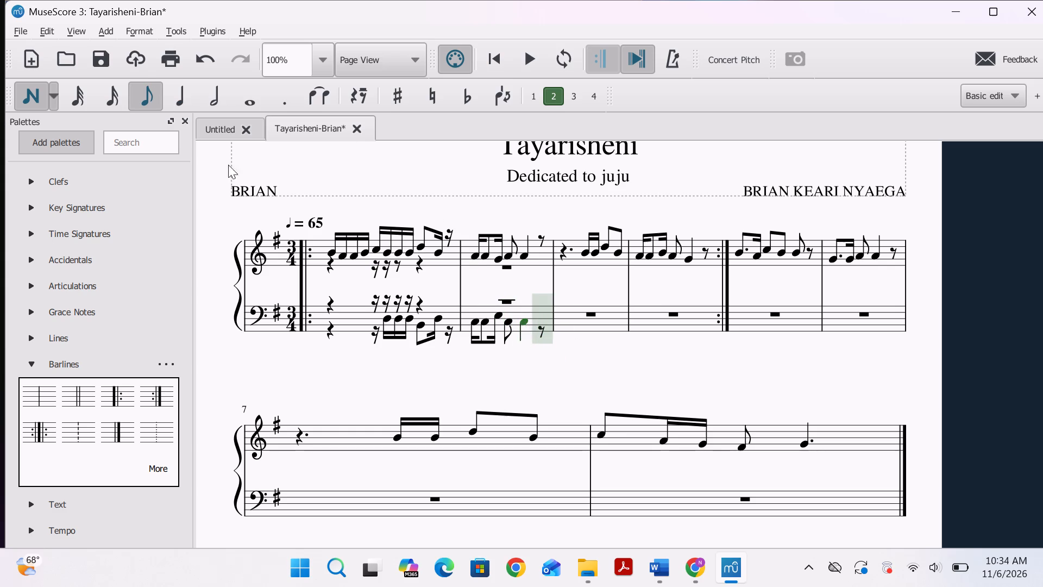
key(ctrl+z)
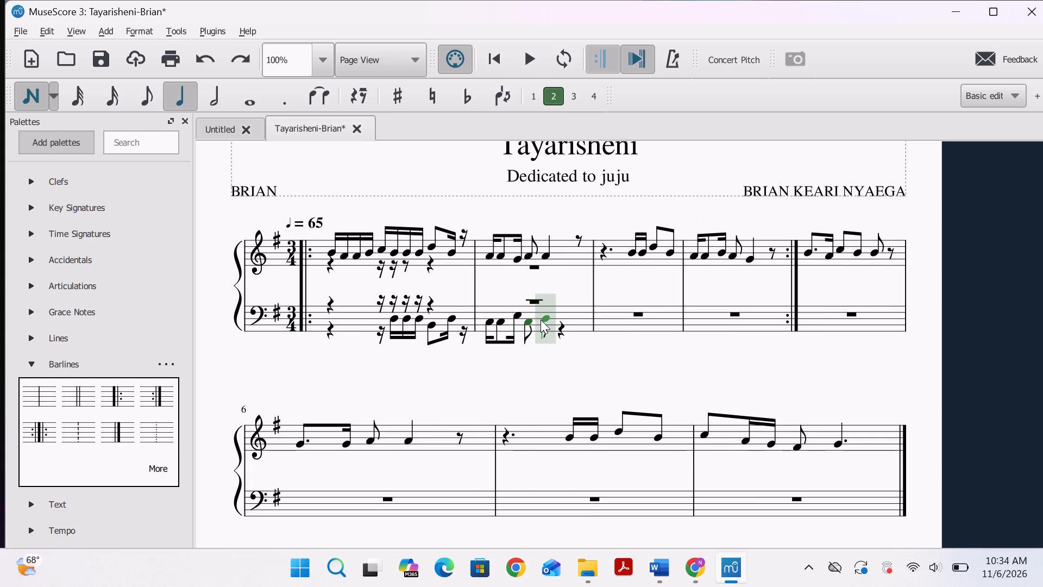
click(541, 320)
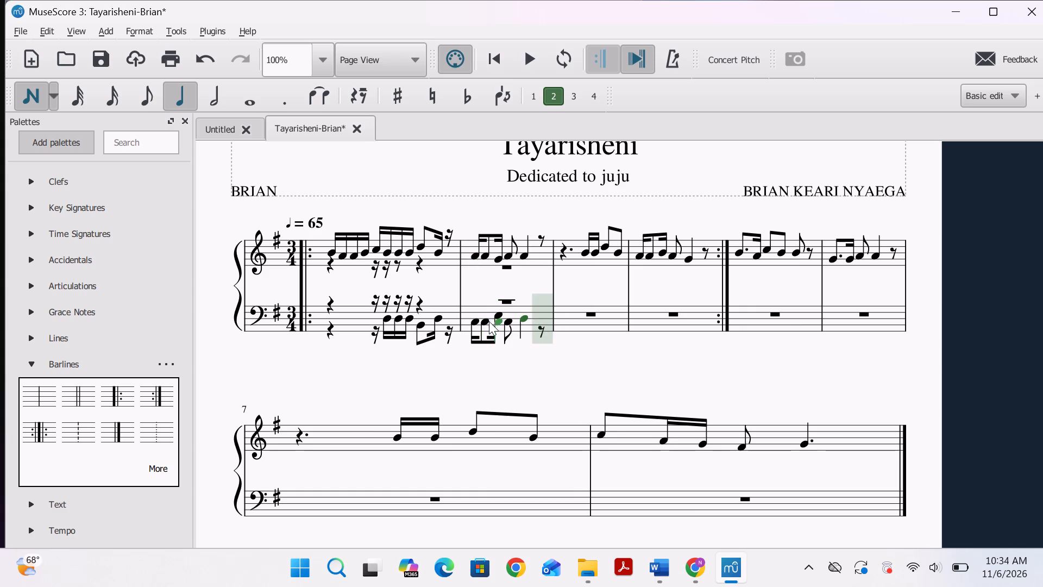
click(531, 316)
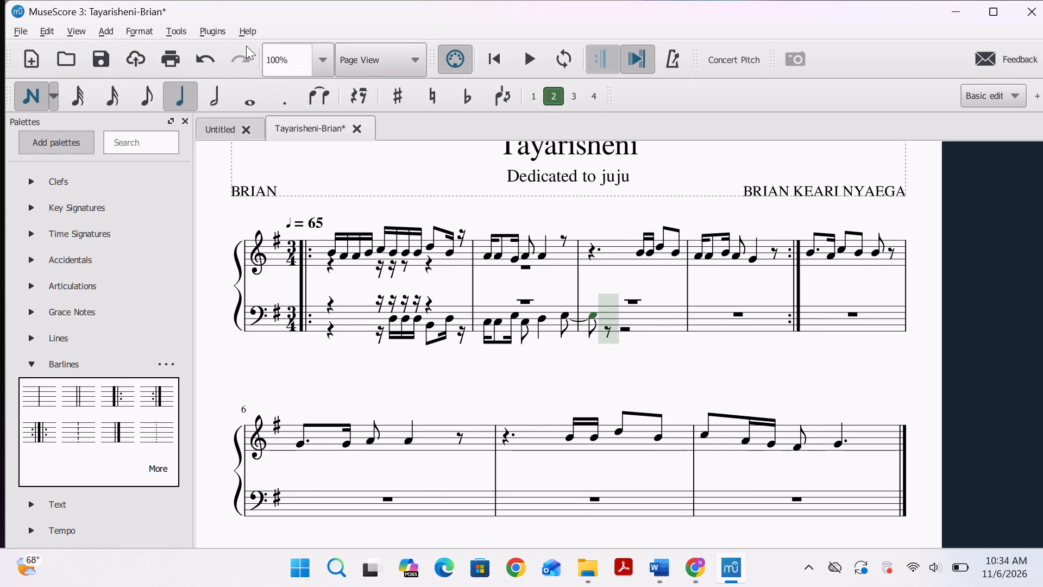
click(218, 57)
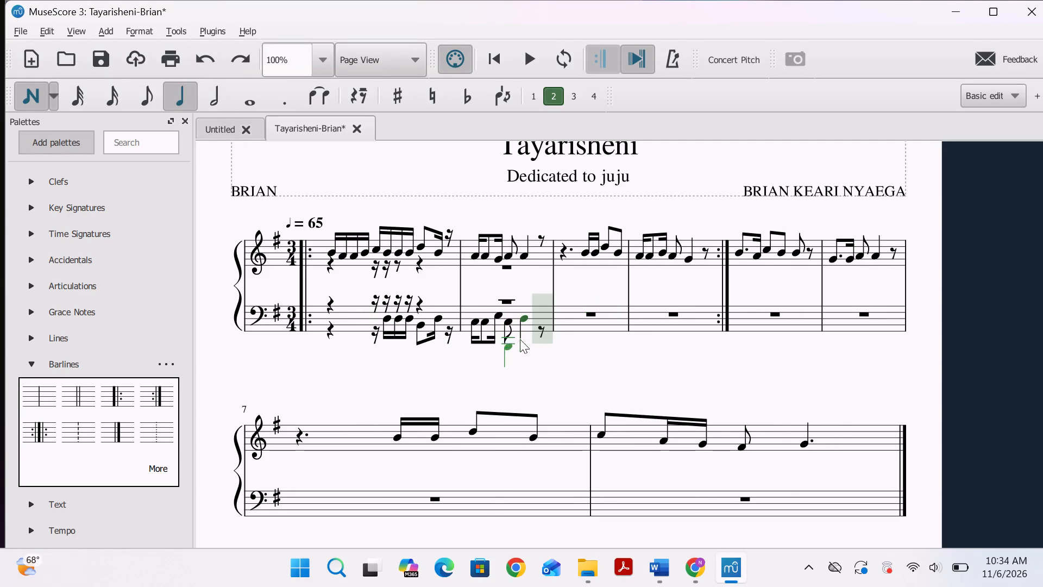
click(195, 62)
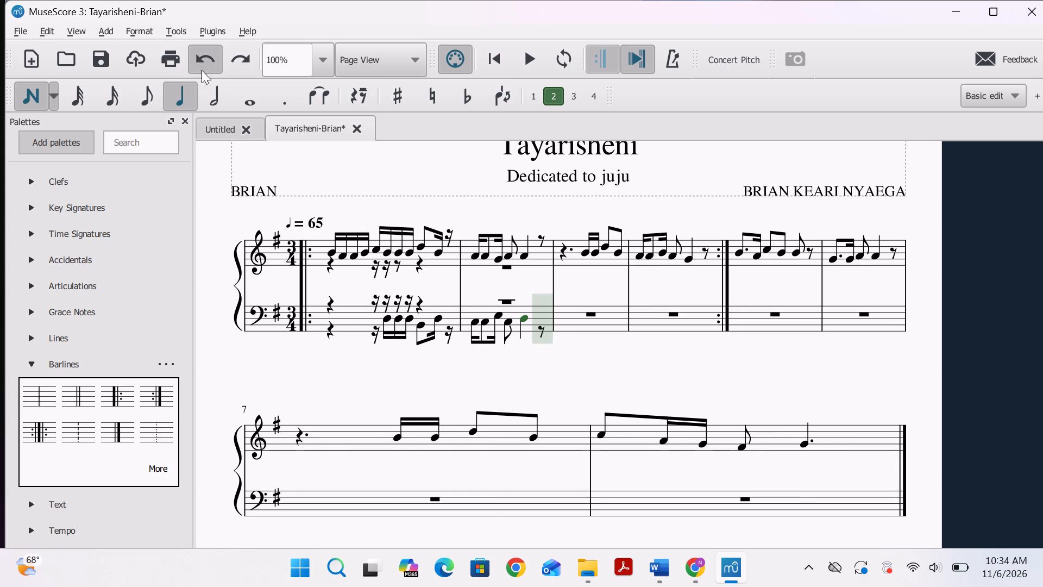
Add two eighth-note Ds in voice 2 after the eighth-note C in bass measure 2, and leave note input.
click(153, 101)
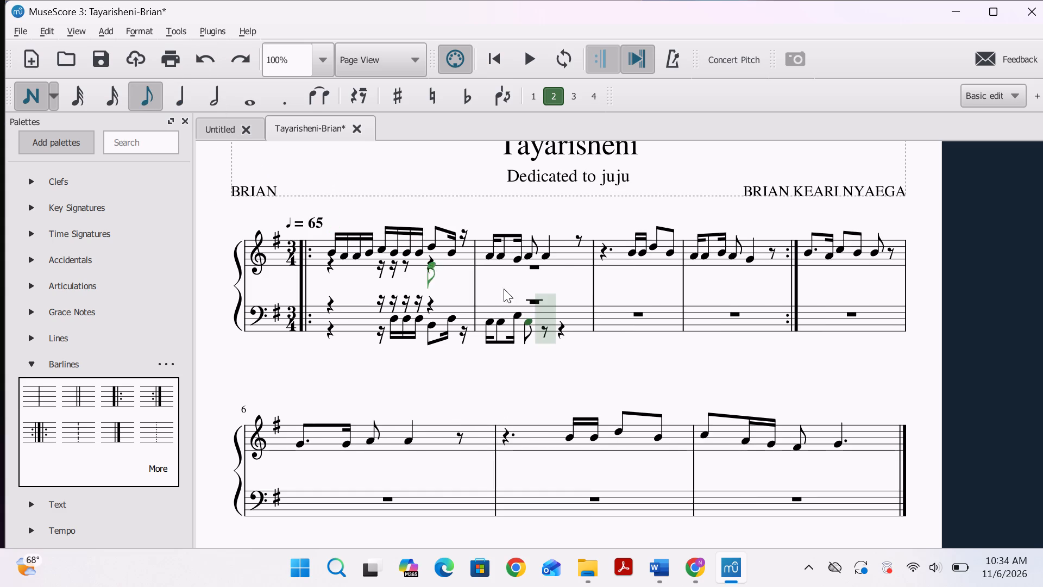
click(536, 319)
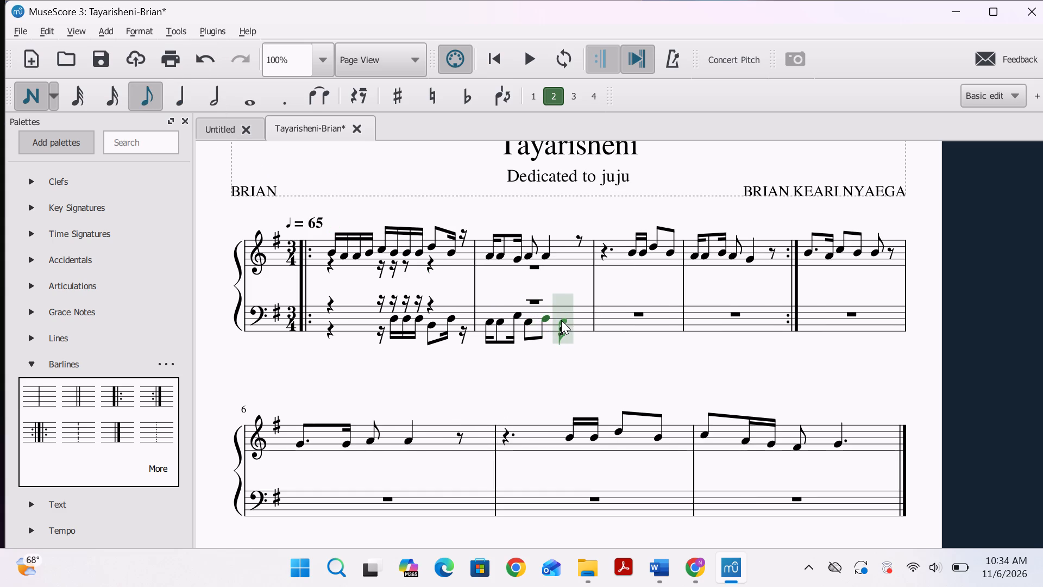
click(561, 319)
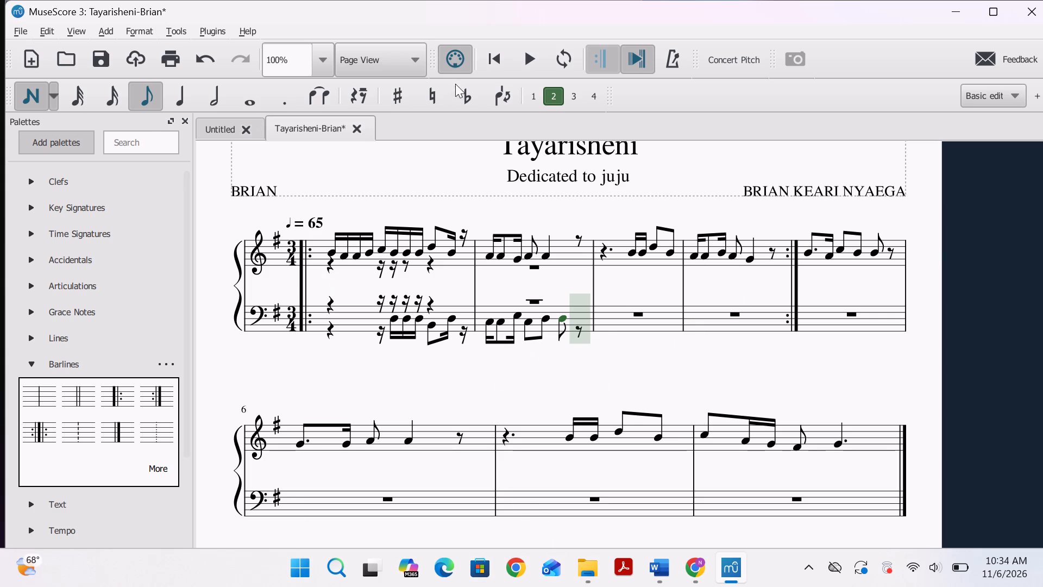
click(26, 92)
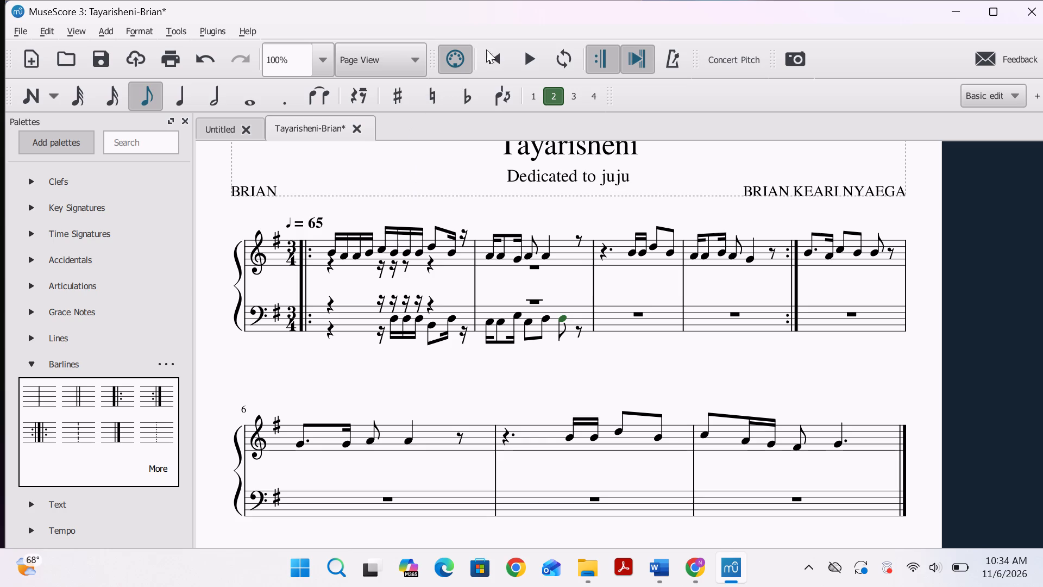
Play back the score, restarting from the first treble note in measure 1, and stop playback.
click(516, 56)
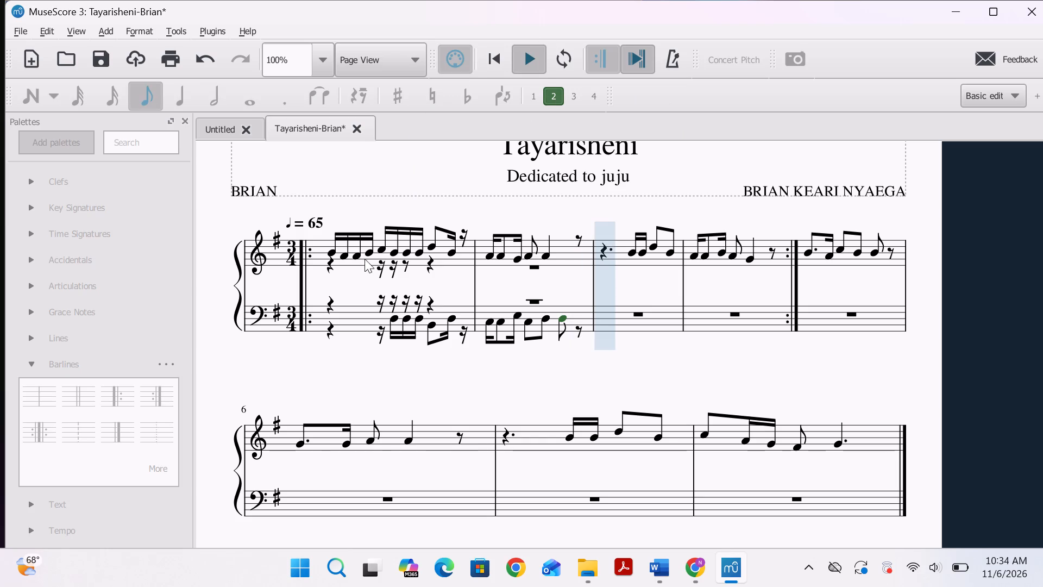
click(330, 251)
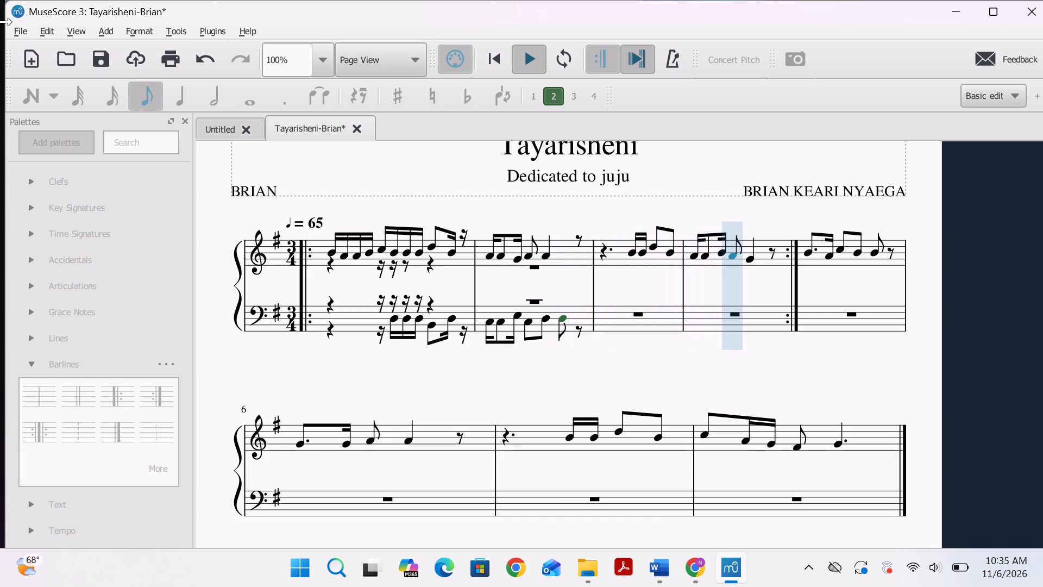
click(219, 211)
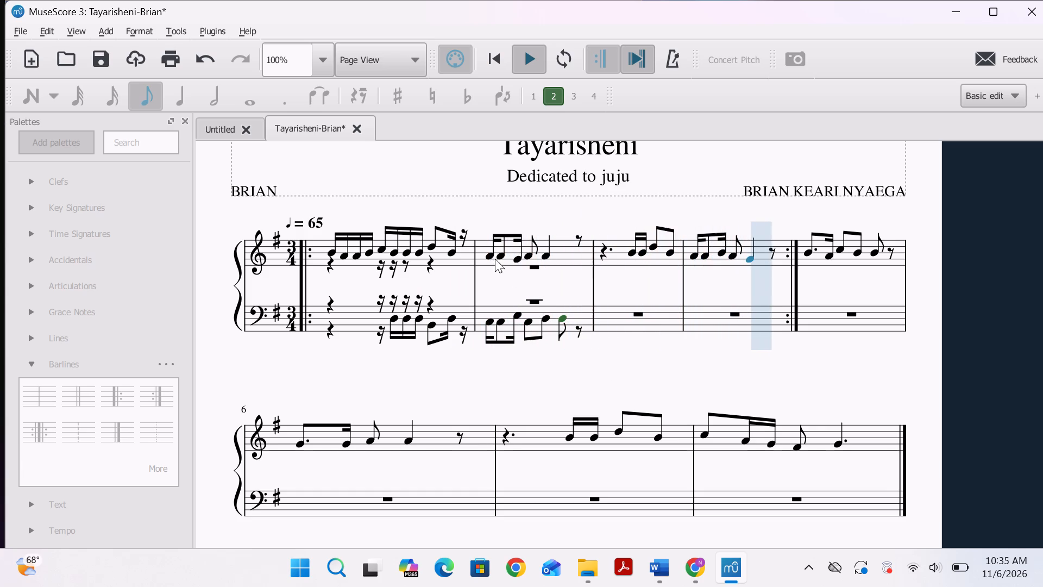
click(539, 65)
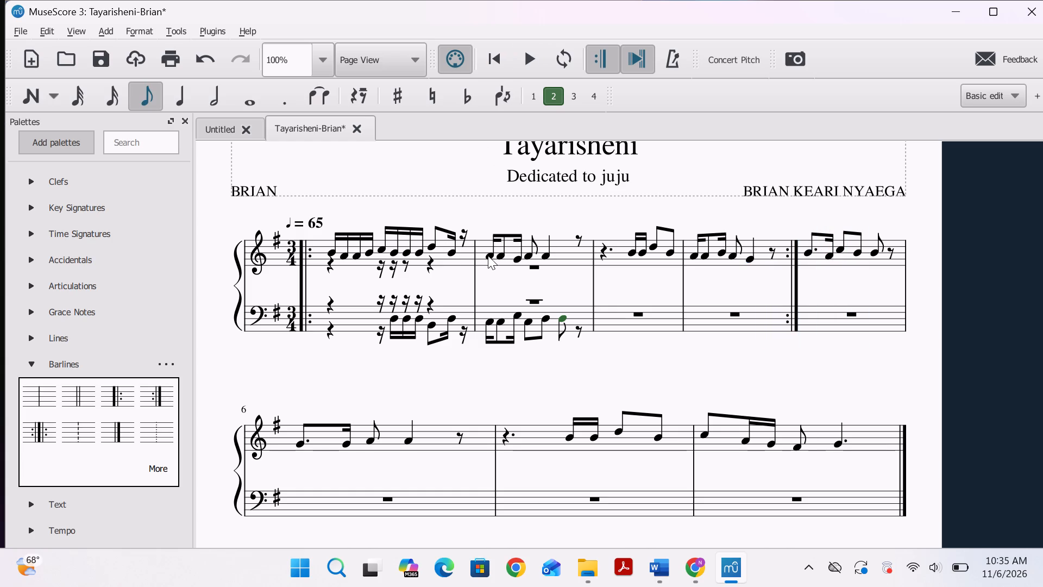
Lengthen the first treble note A in measure 2 to an eighth note.
click(487, 255)
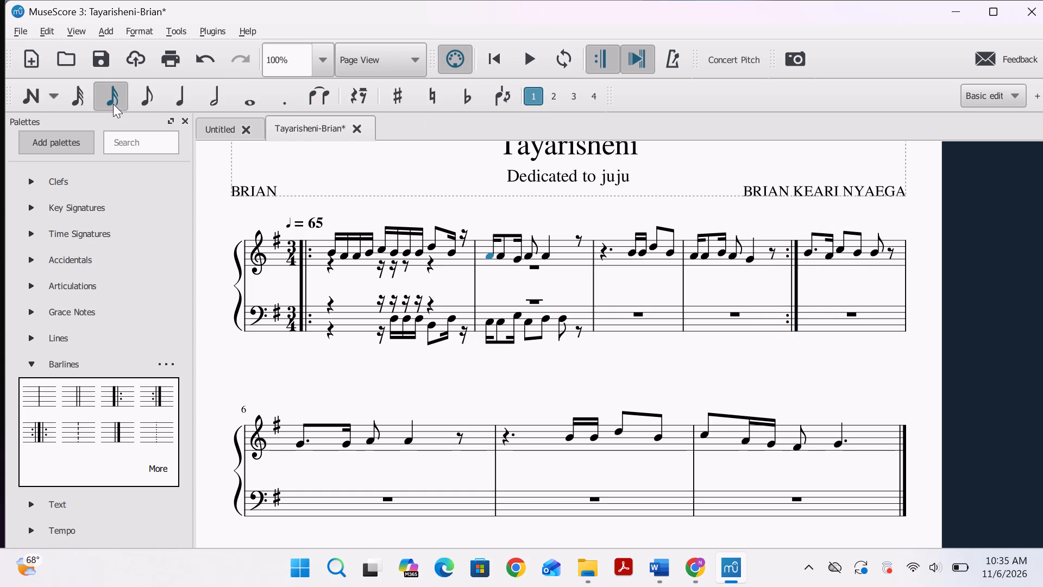
click(141, 100)
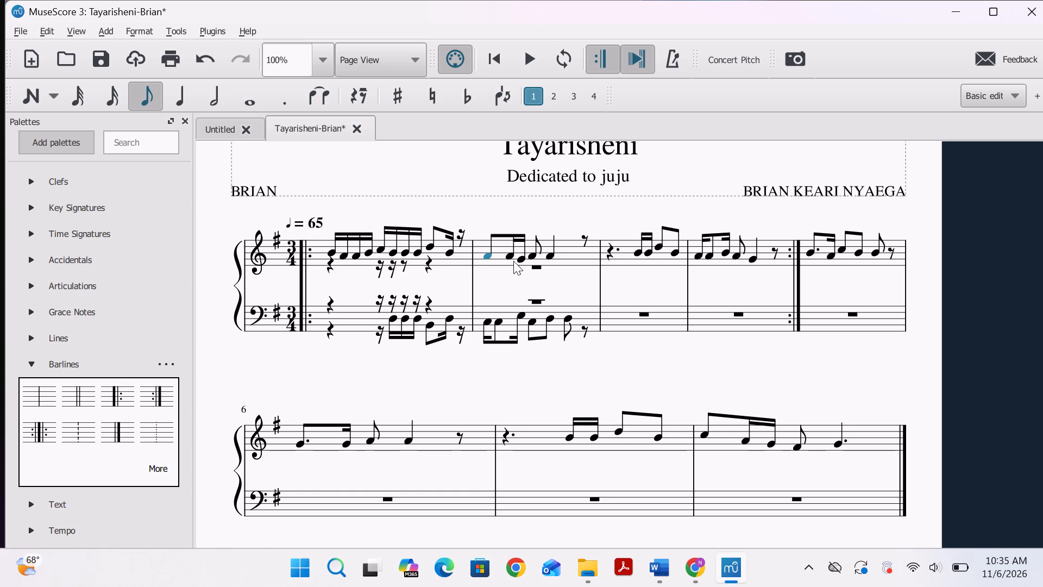
Play back the score again, replaying from the first treble note and from the last notes of measure 1.
key(space)
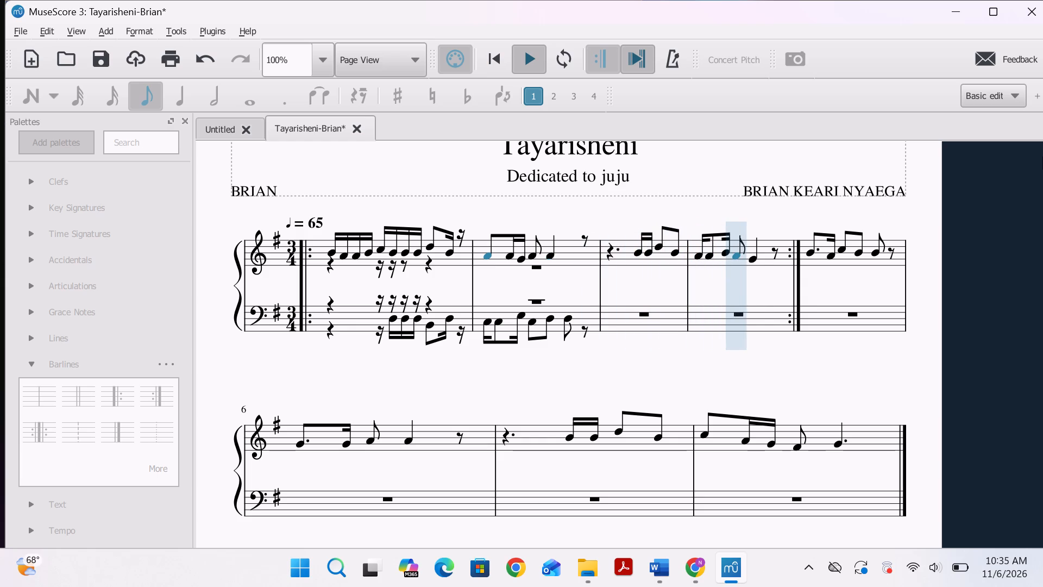
click(331, 250)
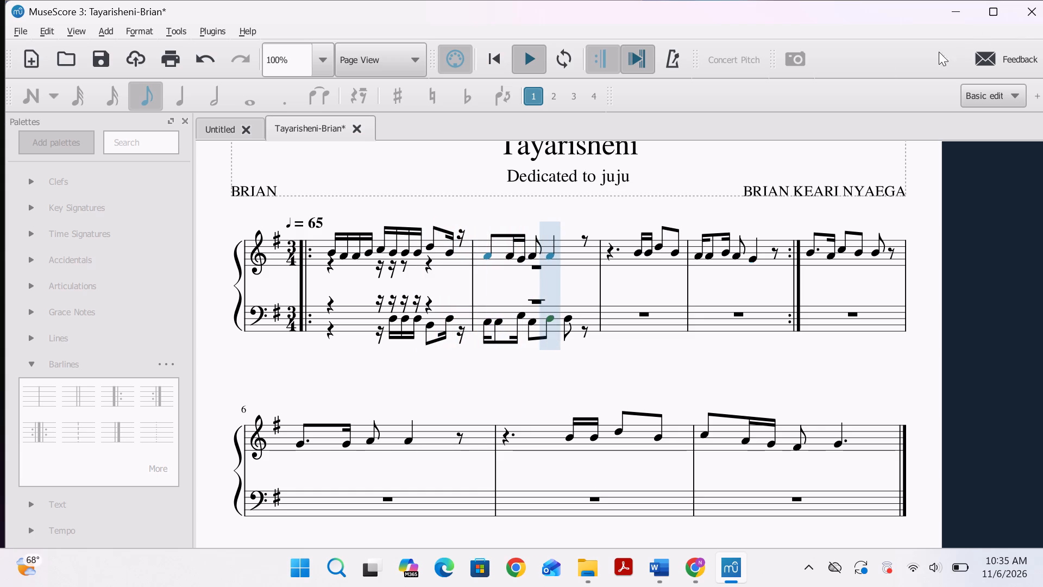
click(449, 252)
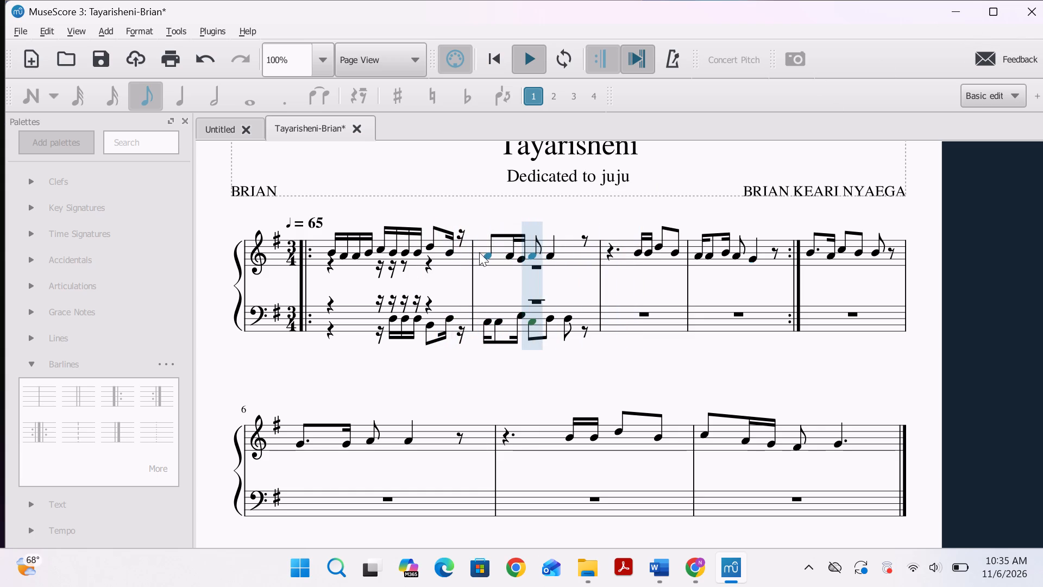
click(444, 251)
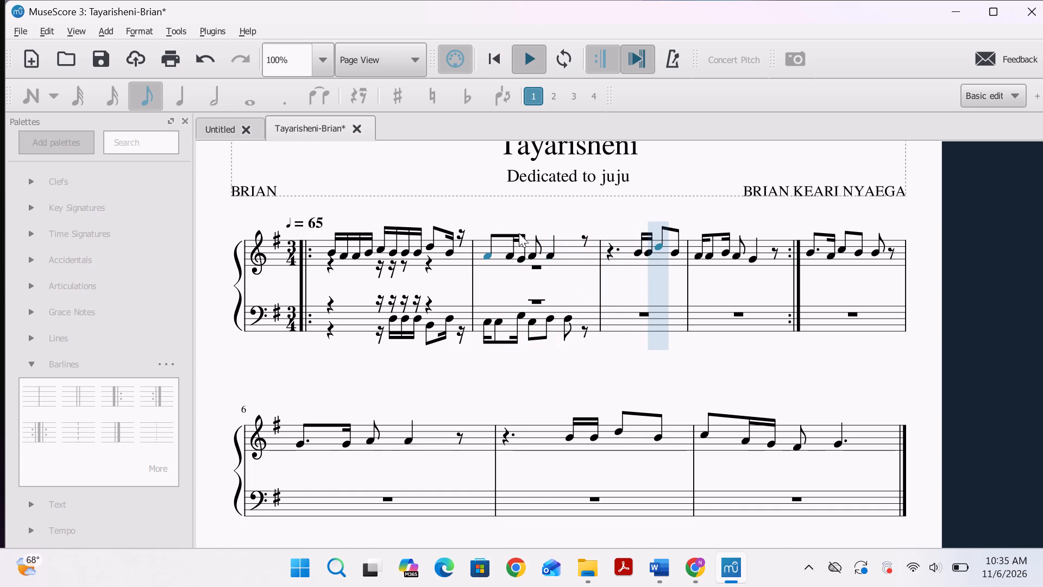
click(448, 249)
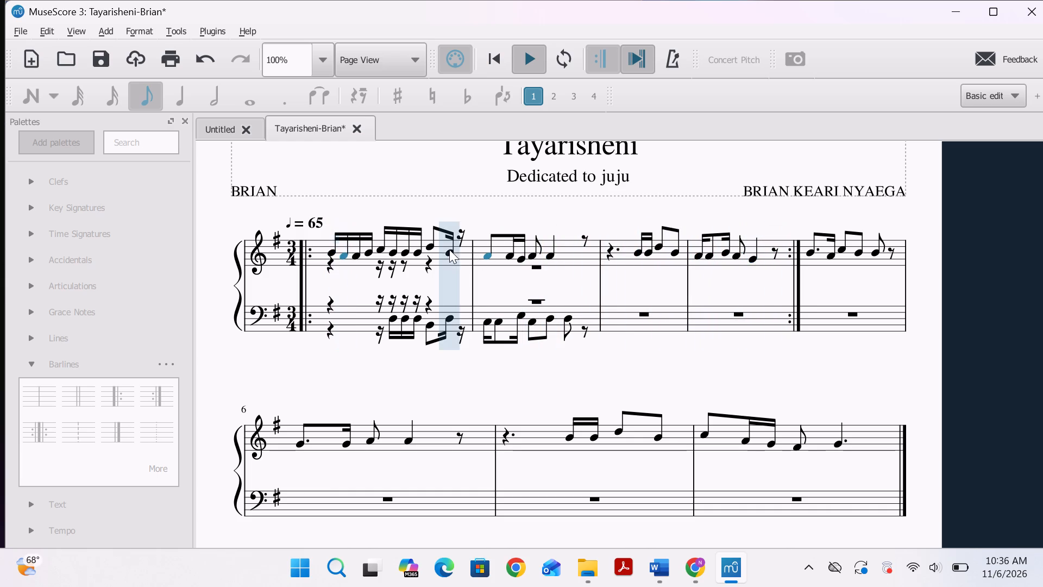
click(432, 247)
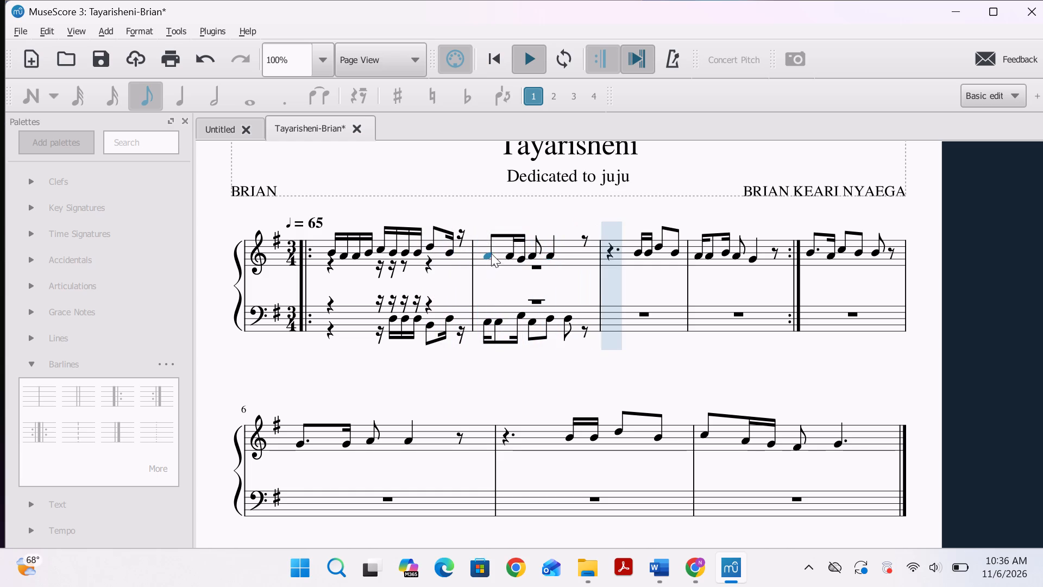
Stop playback and undo the lengthening of the first treble note A in measure 2.
click(203, 54)
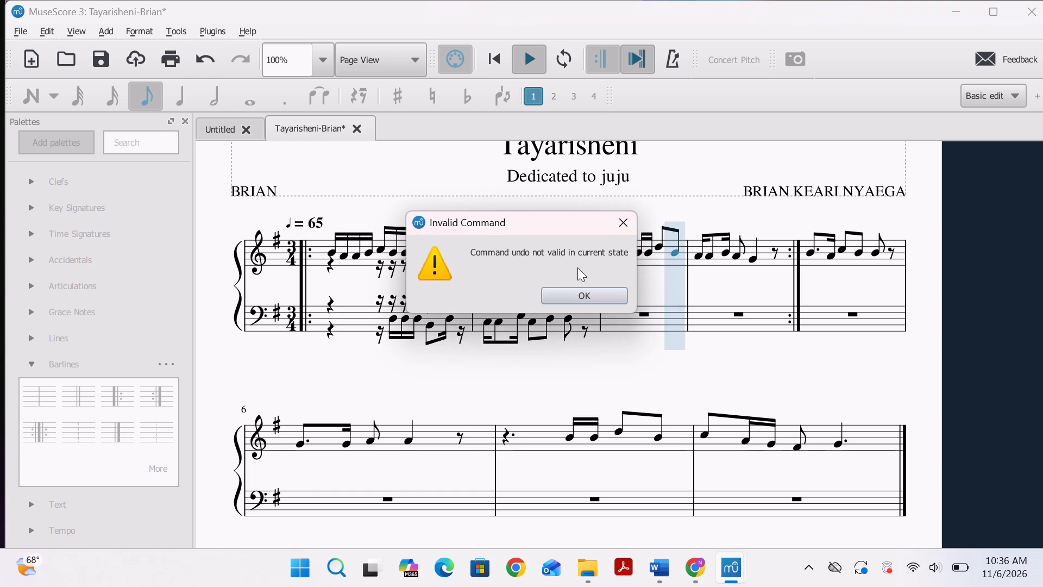
click(620, 220)
click(522, 68)
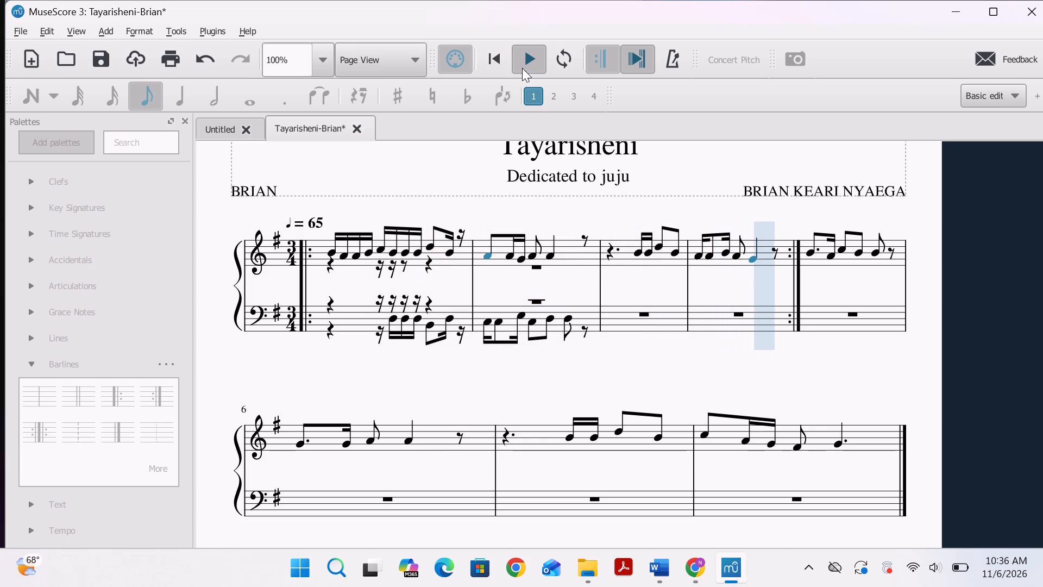
key(ctrl+z)
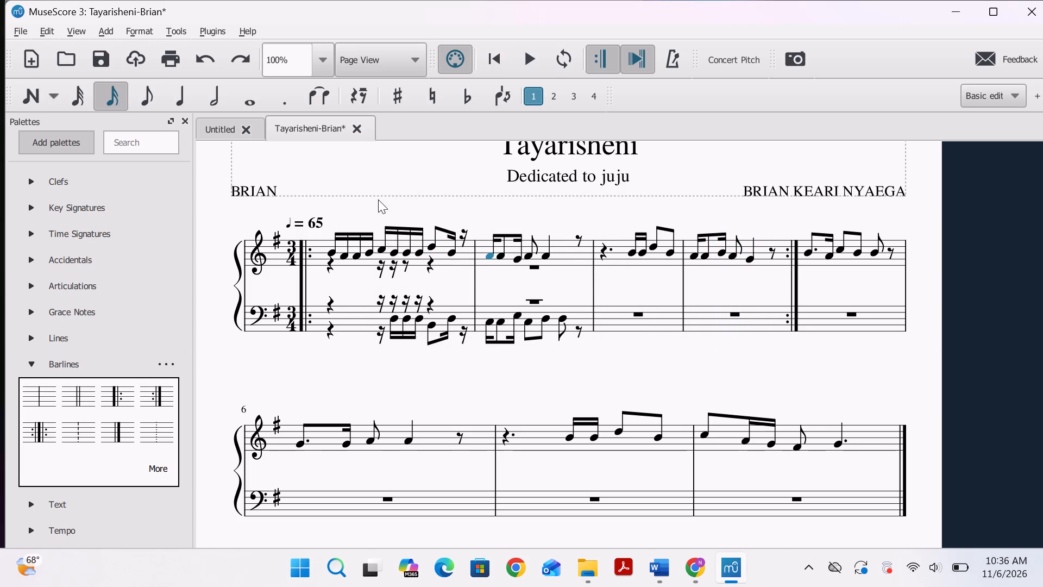
Play back the score from the last treble note of measure 1 to check measure 2, and stop playback.
click(453, 253)
key(space)
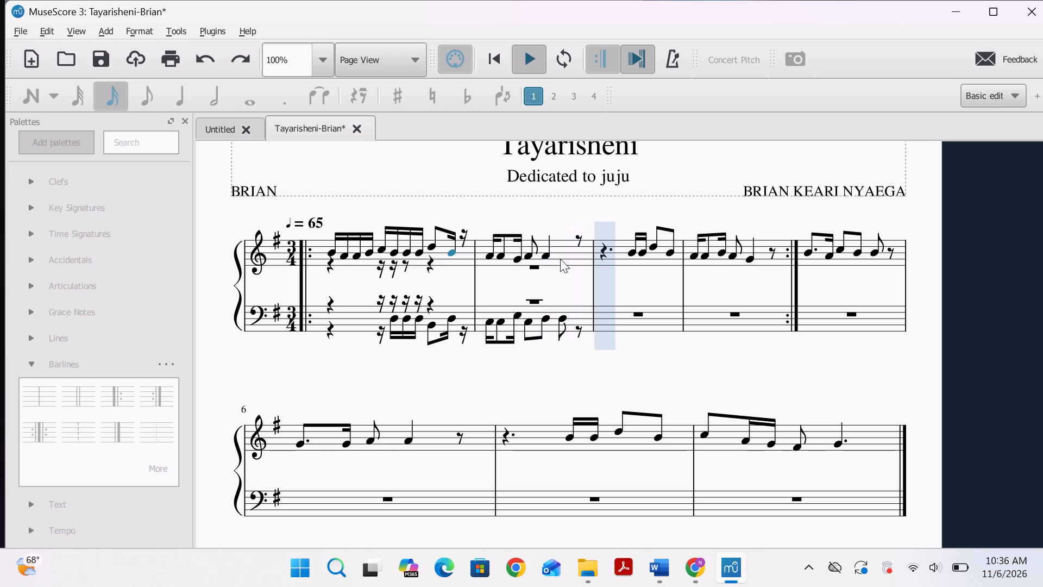
click(485, 255)
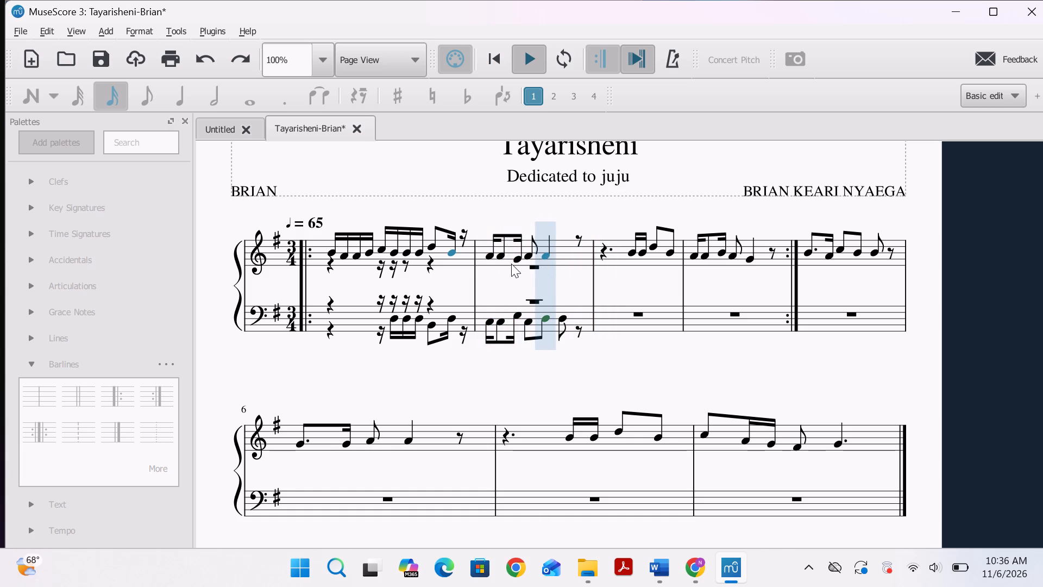
click(549, 254)
click(526, 55)
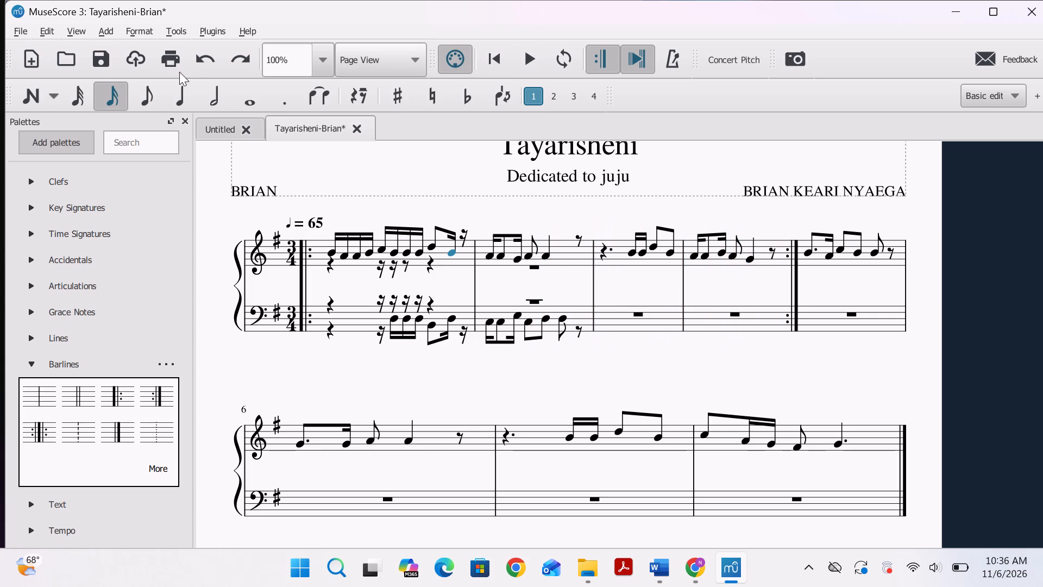
Lengthen the last treble note B in measure 1 to an eighth note.
click(144, 93)
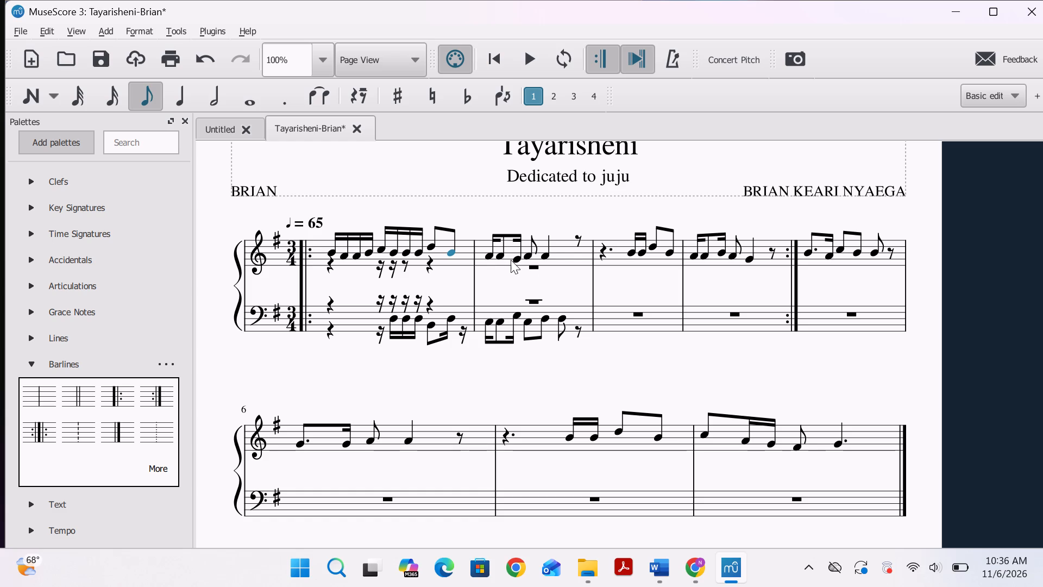
Shorten the quarter-note A in treble measure 2 to an eighth note and add another eighth-note A after it.
click(525, 255)
click(546, 255)
click(150, 89)
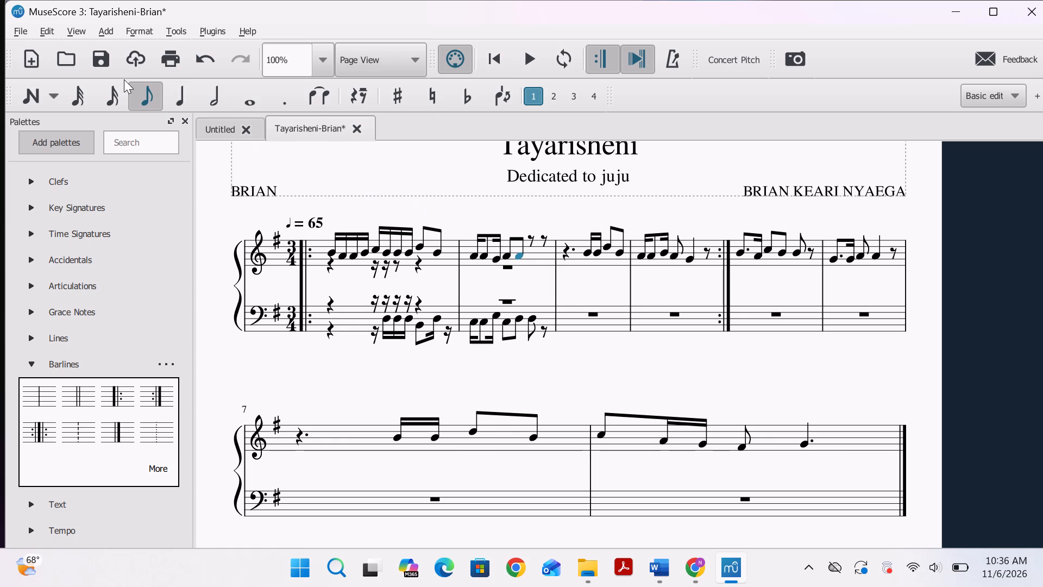
click(26, 91)
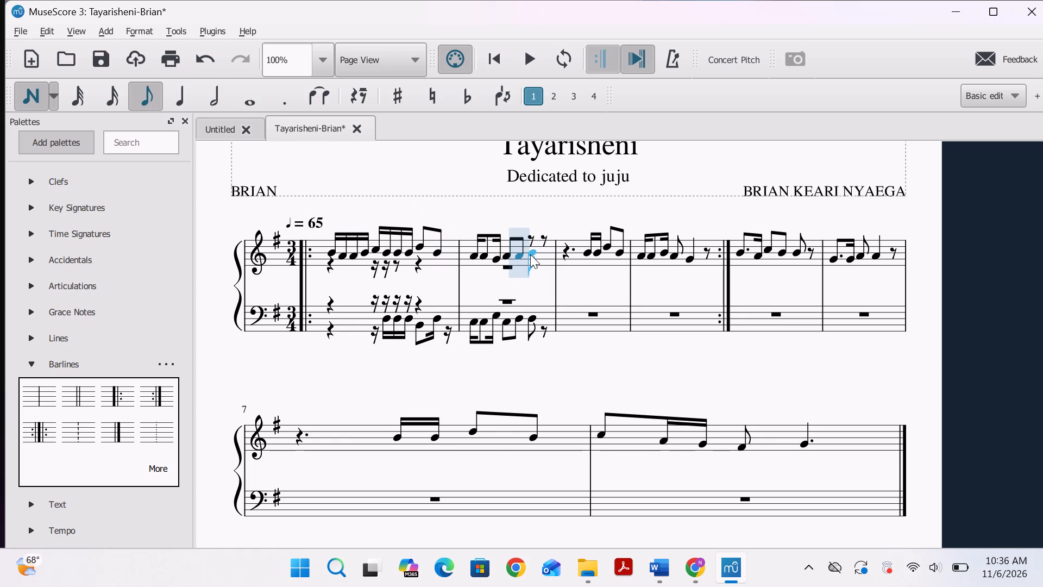
click(529, 255)
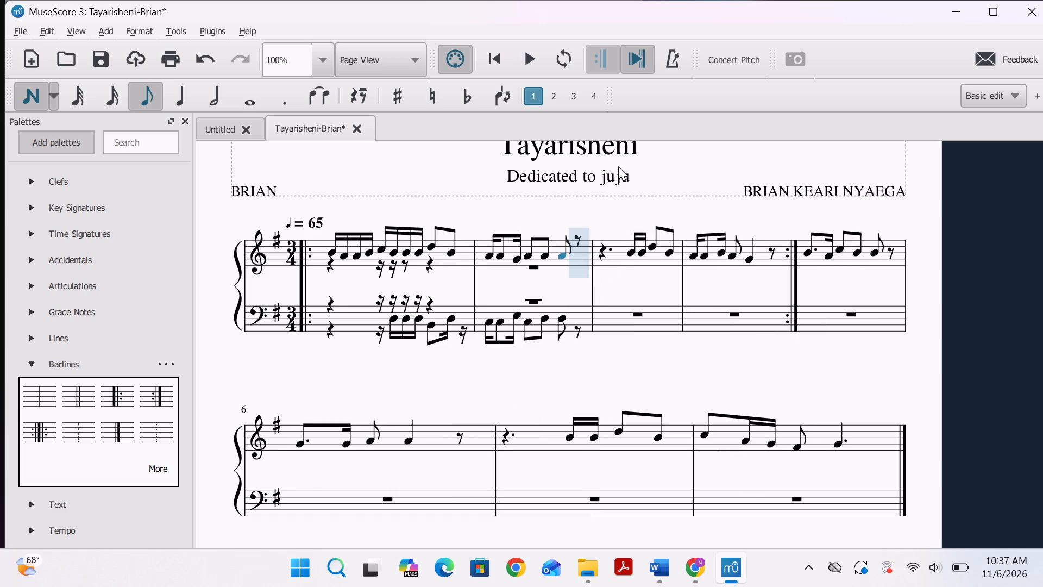
Play back the score to hear the revised treble rhythm in measure 2, and stop playback.
click(539, 57)
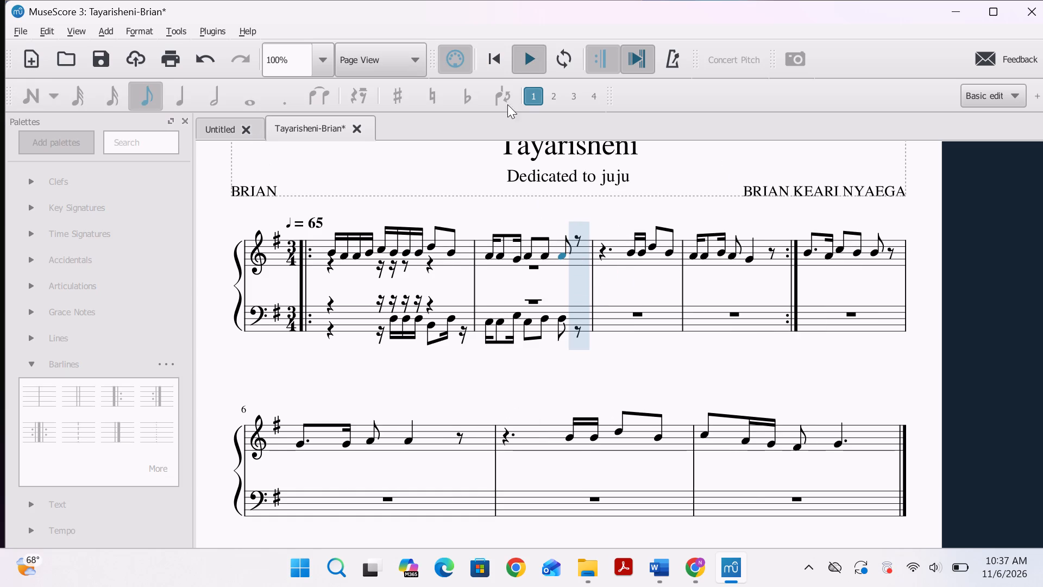
click(488, 254)
click(521, 62)
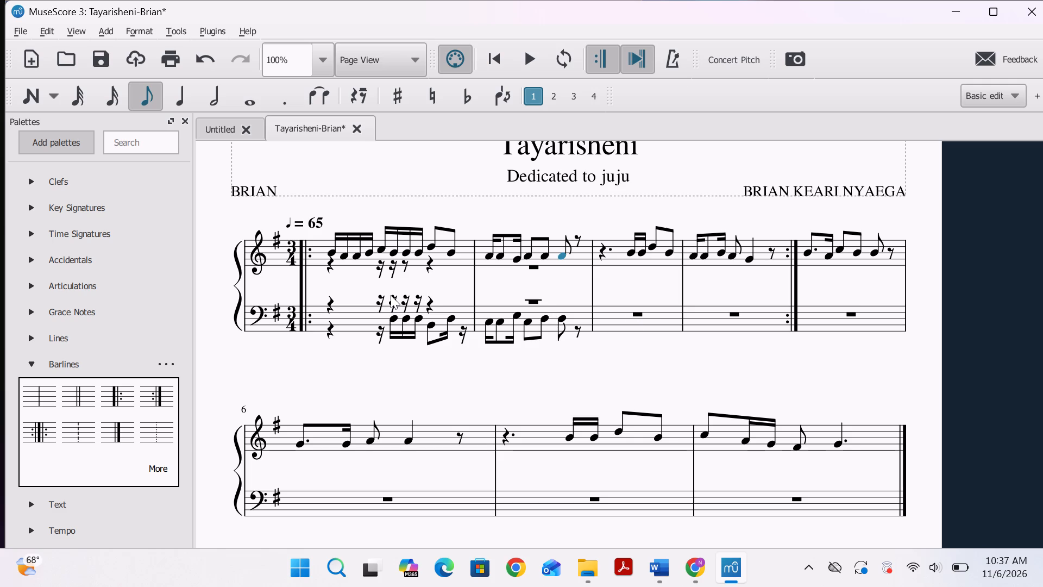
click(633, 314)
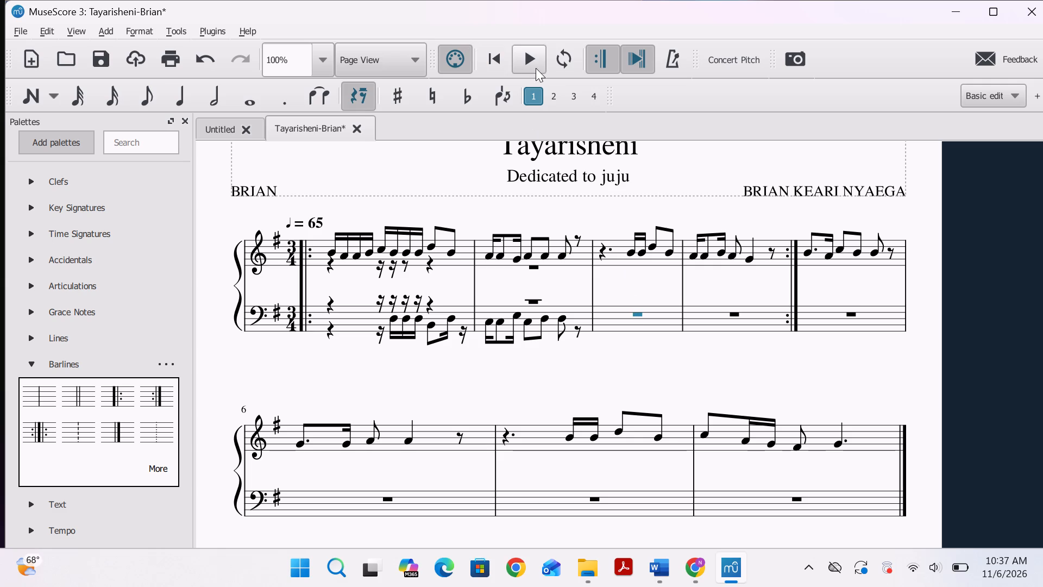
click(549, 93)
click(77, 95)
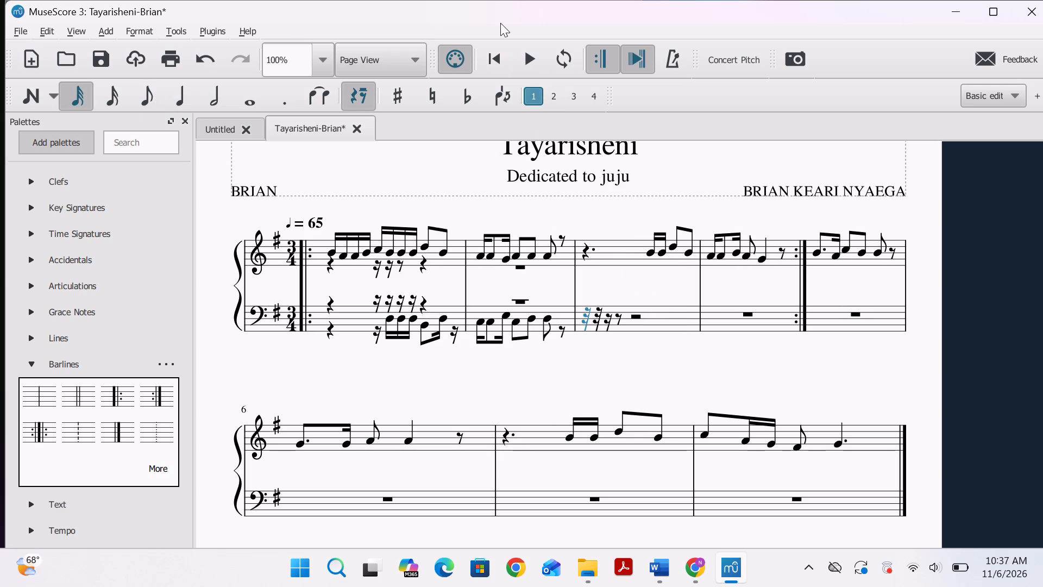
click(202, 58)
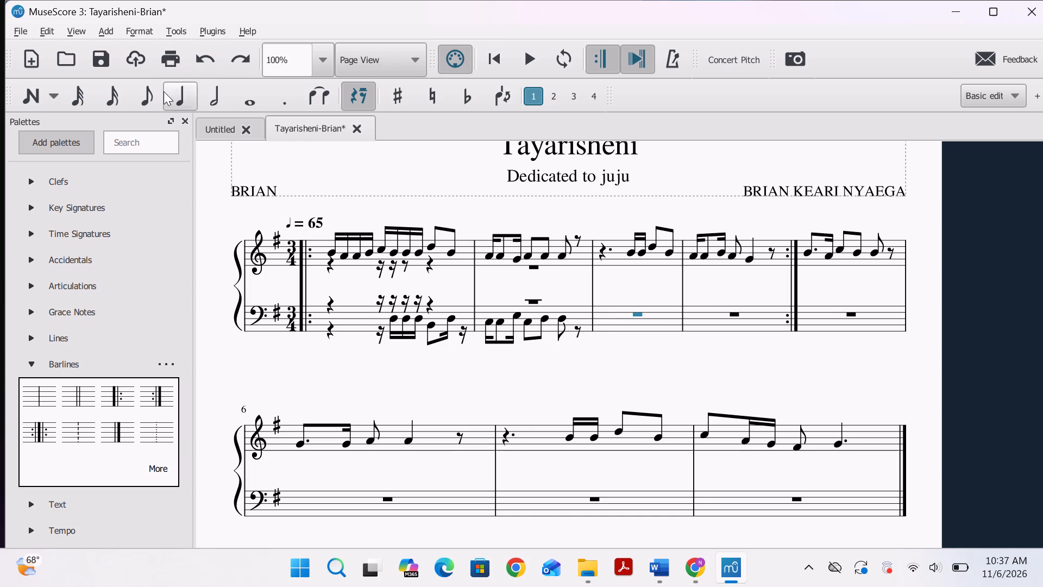
Enter a quarter-note B at the start of bass measure 3, leave note input, and move the note to voice 2.
click(37, 97)
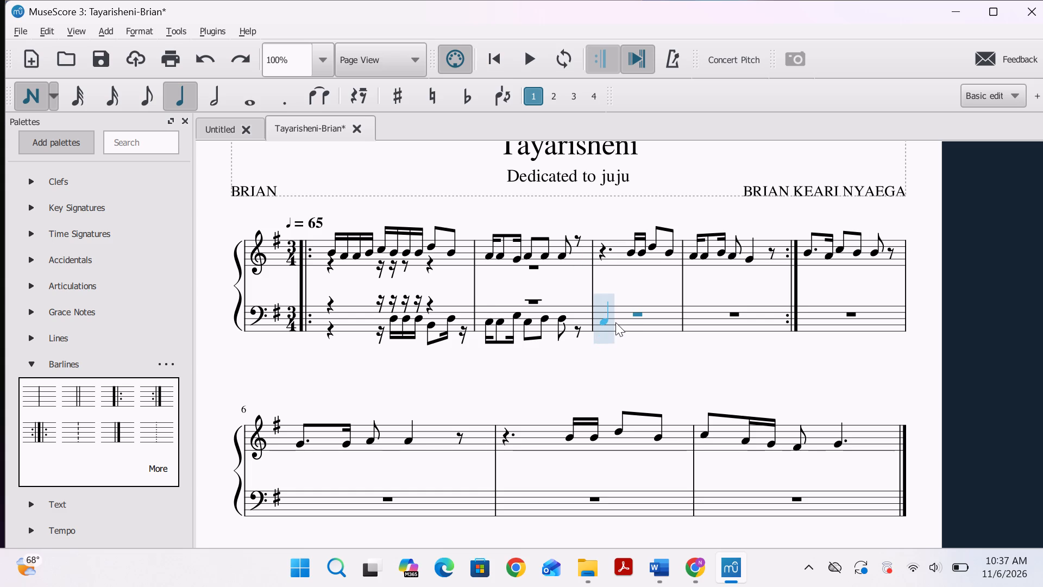
click(615, 324)
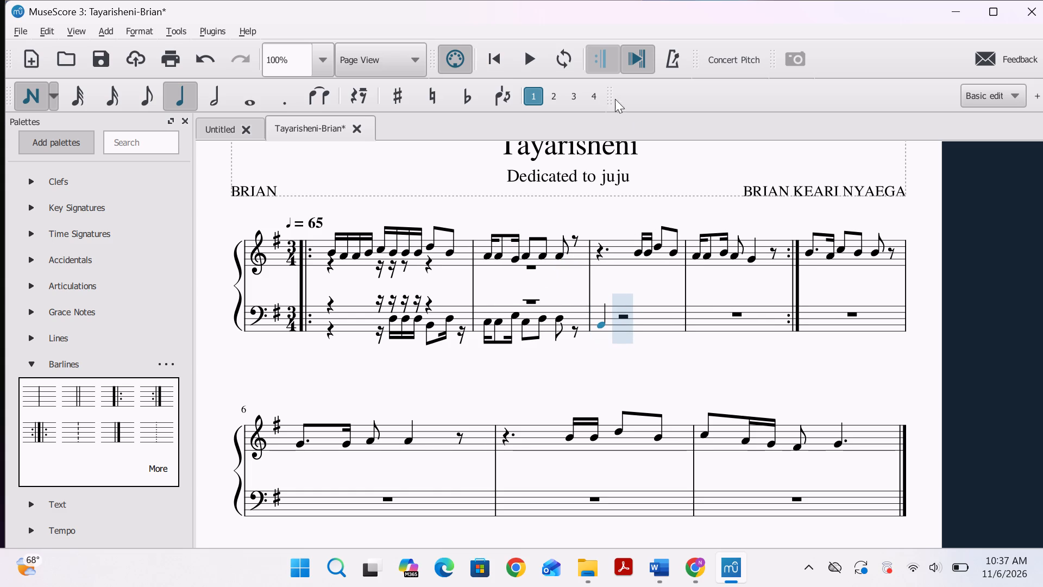
click(549, 95)
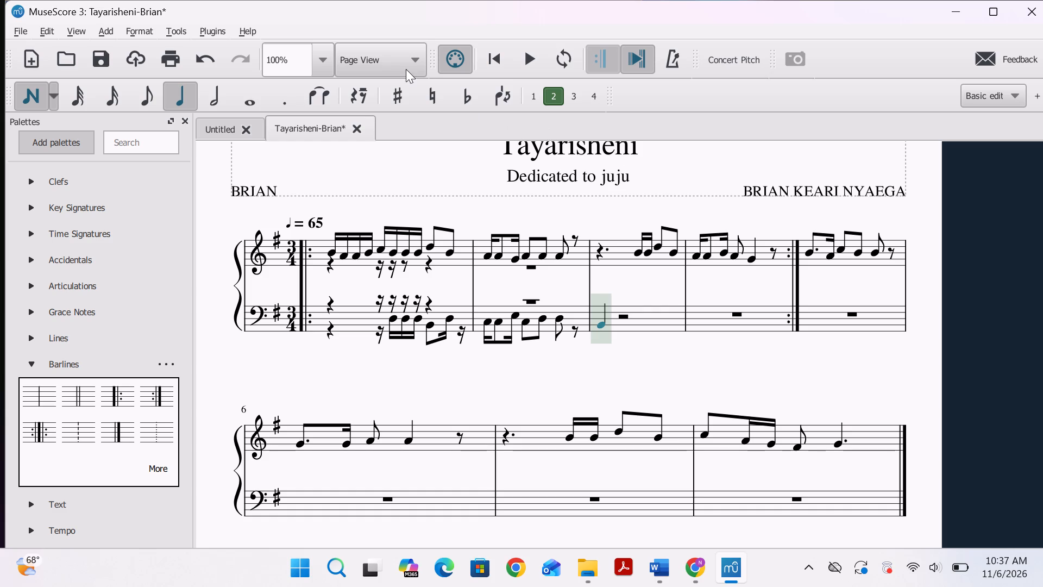
click(37, 92)
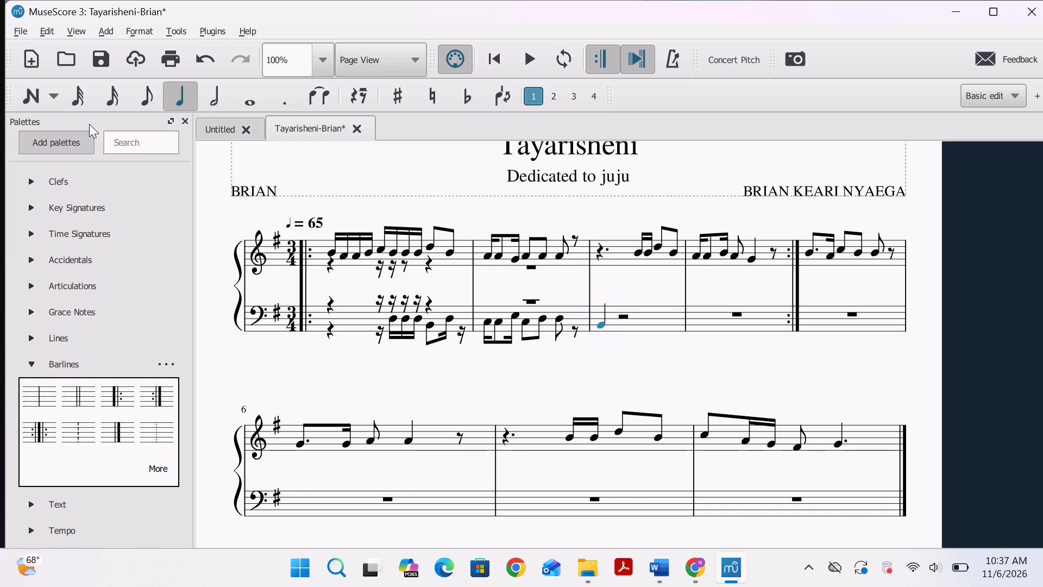
click(600, 323)
click(600, 325)
click(563, 102)
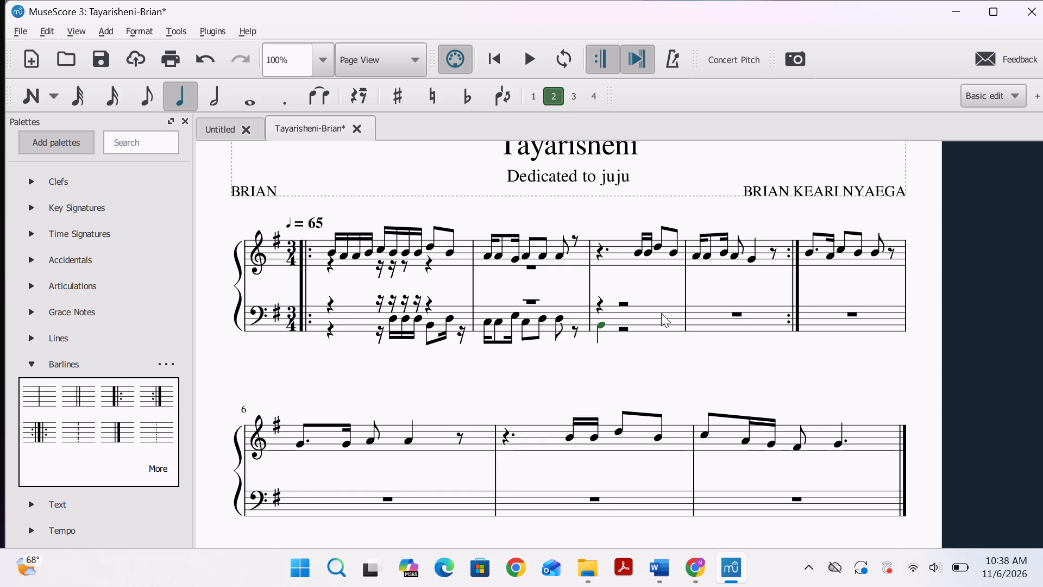
click(655, 346)
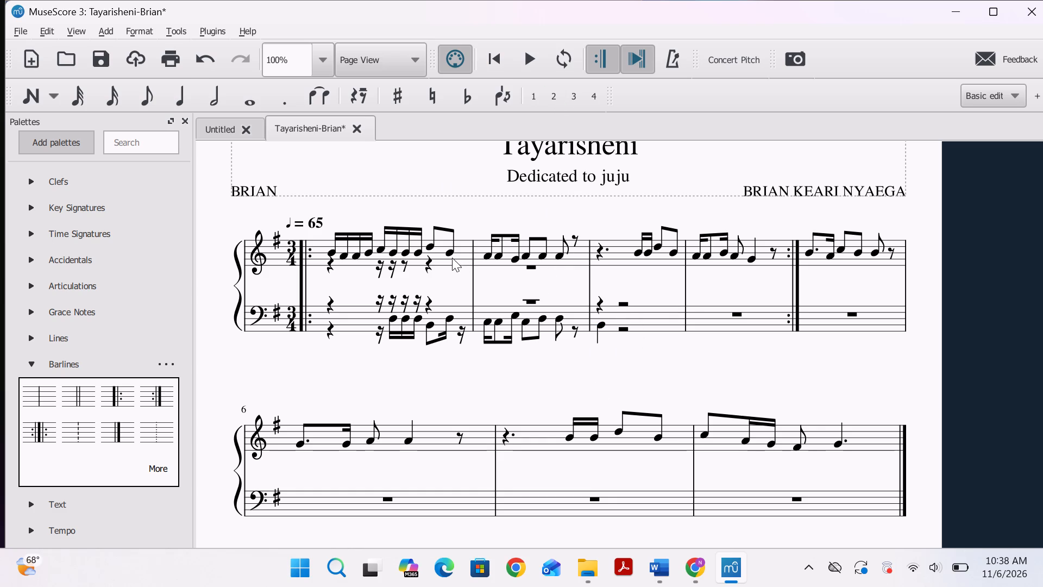
click(205, 151)
Make the voice 2 B in bass measure 3 a dotted quarter and turn it into a rest of that length.
click(602, 325)
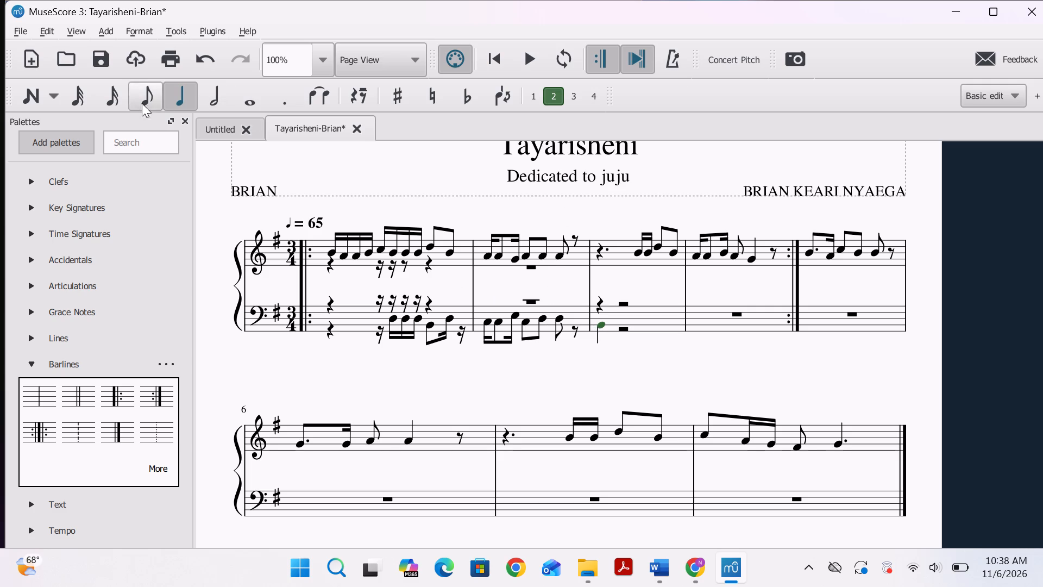
click(277, 99)
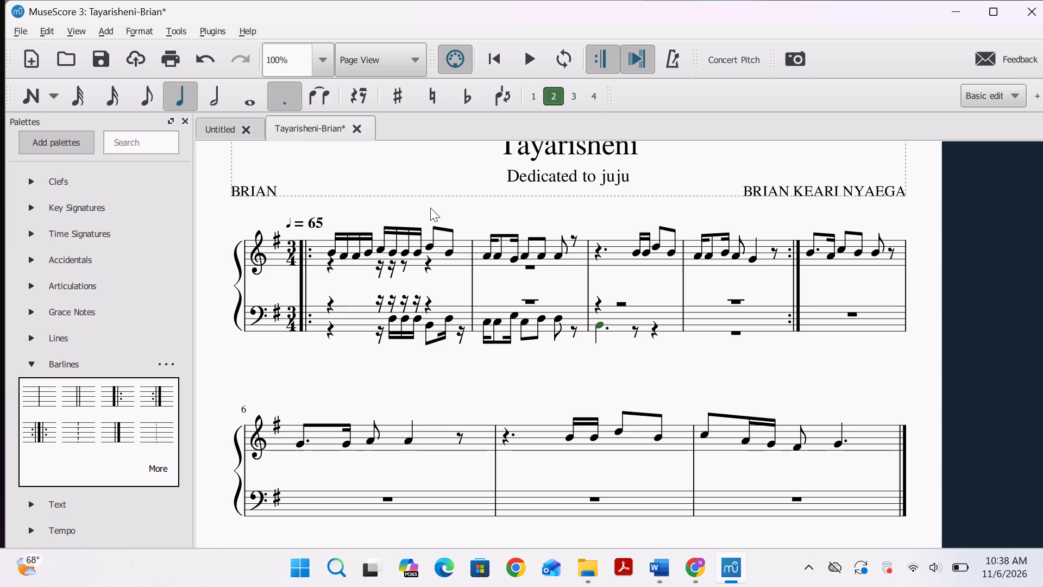
click(29, 84)
click(56, 101)
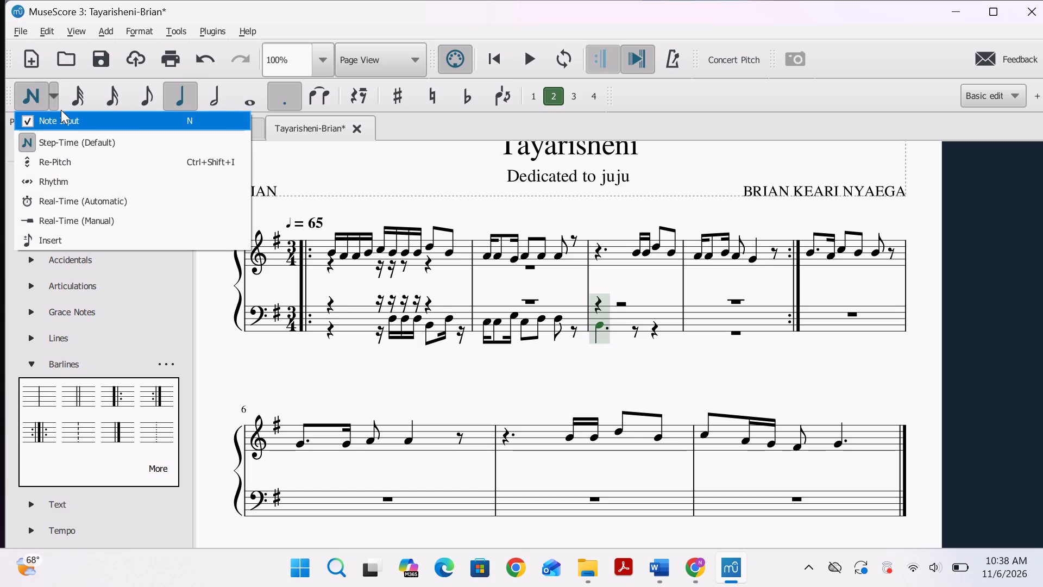
click(61, 101)
click(40, 97)
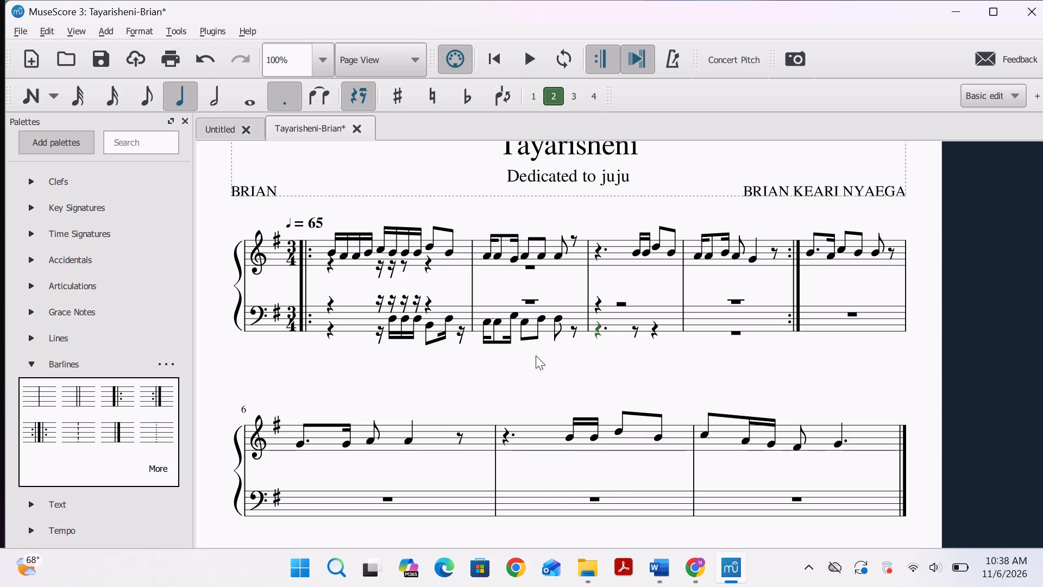
Shorten the voice 2 eighth rest in bass measure 3 to a sixteenth, and follow it with a sixteenth D, eighth B and sixteenth D.
click(638, 323)
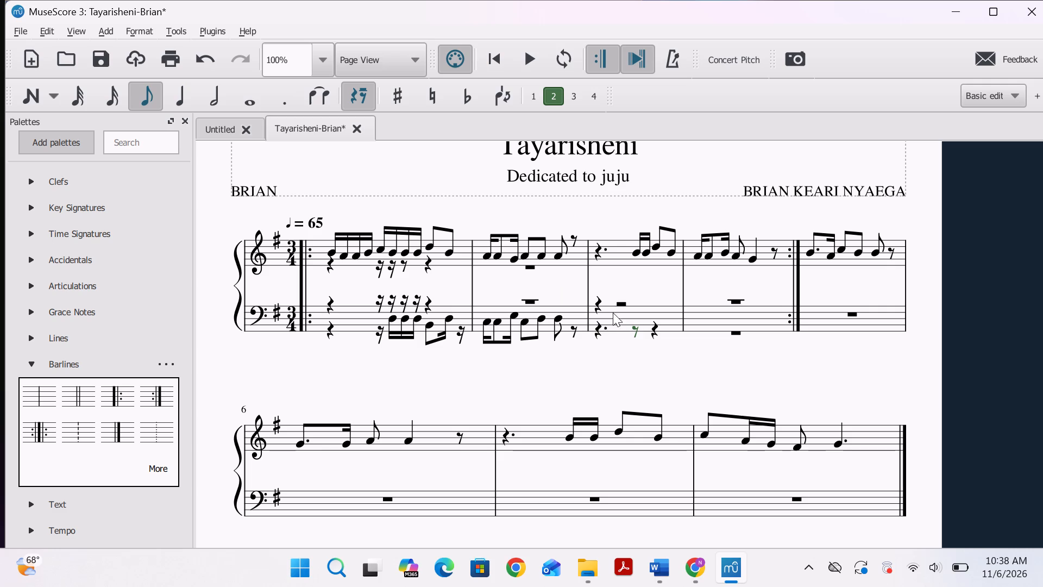
click(109, 88)
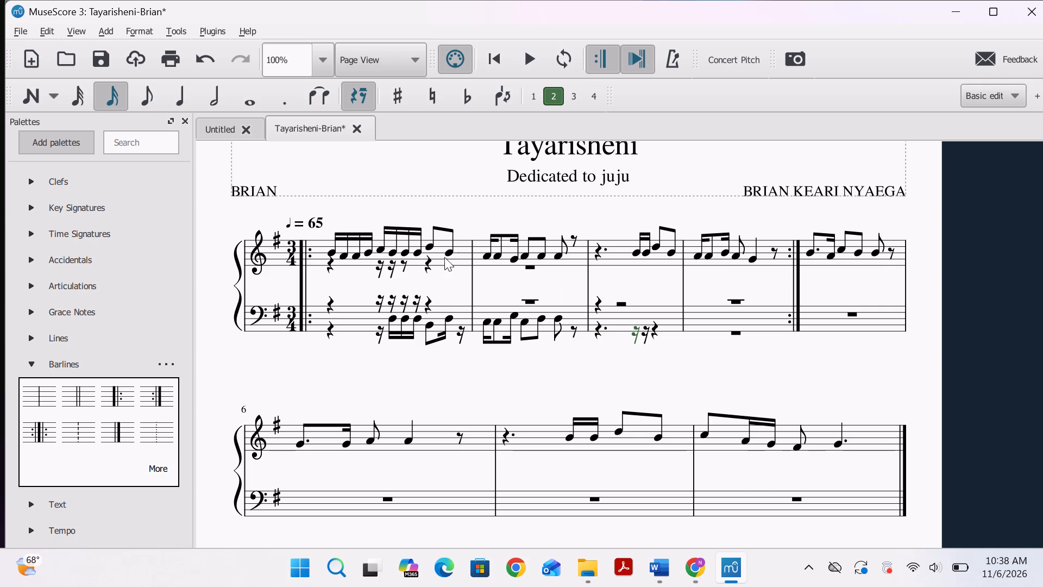
click(29, 90)
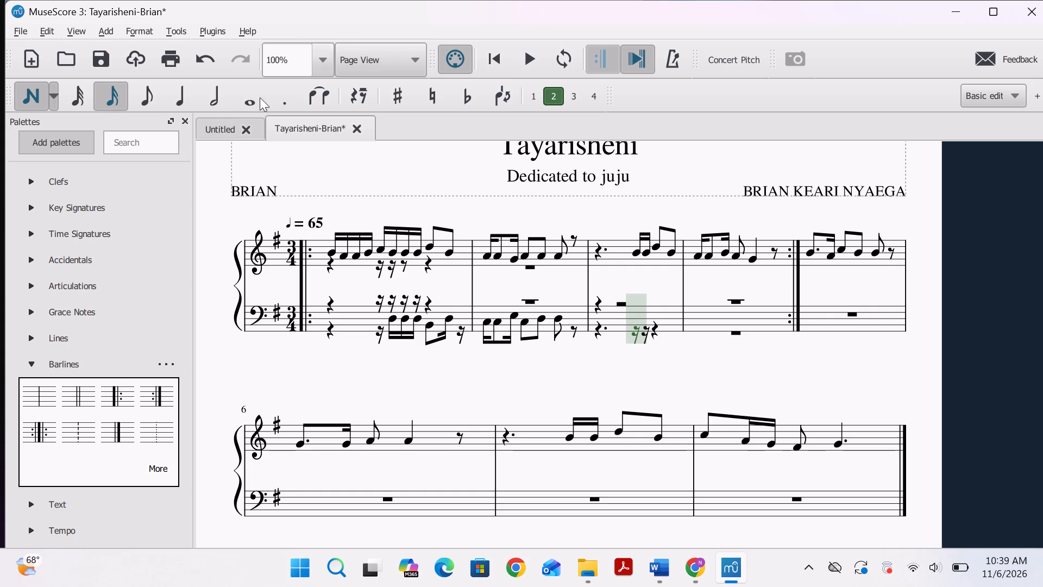
click(656, 314)
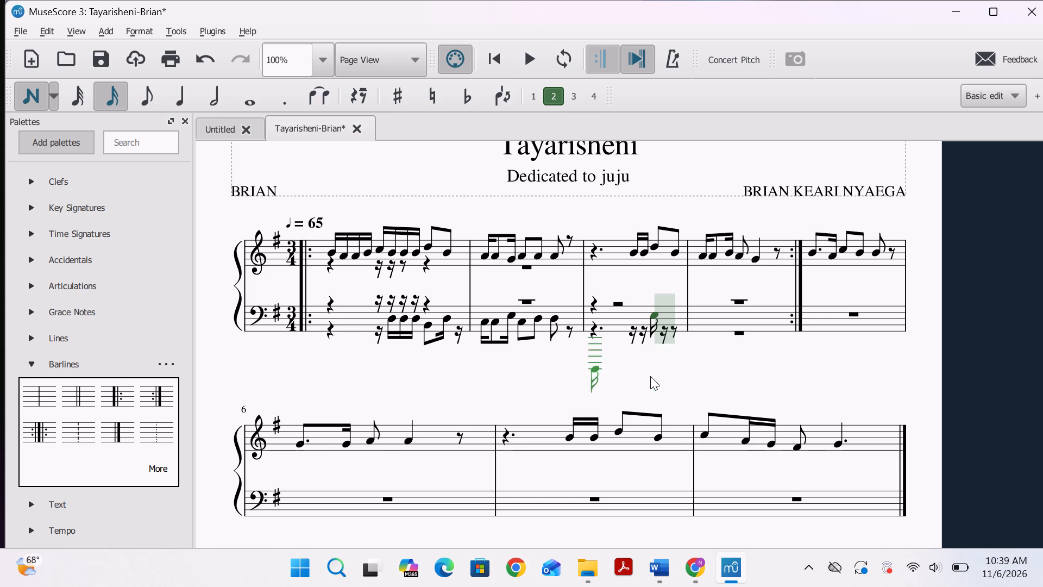
key(ctrl+z)
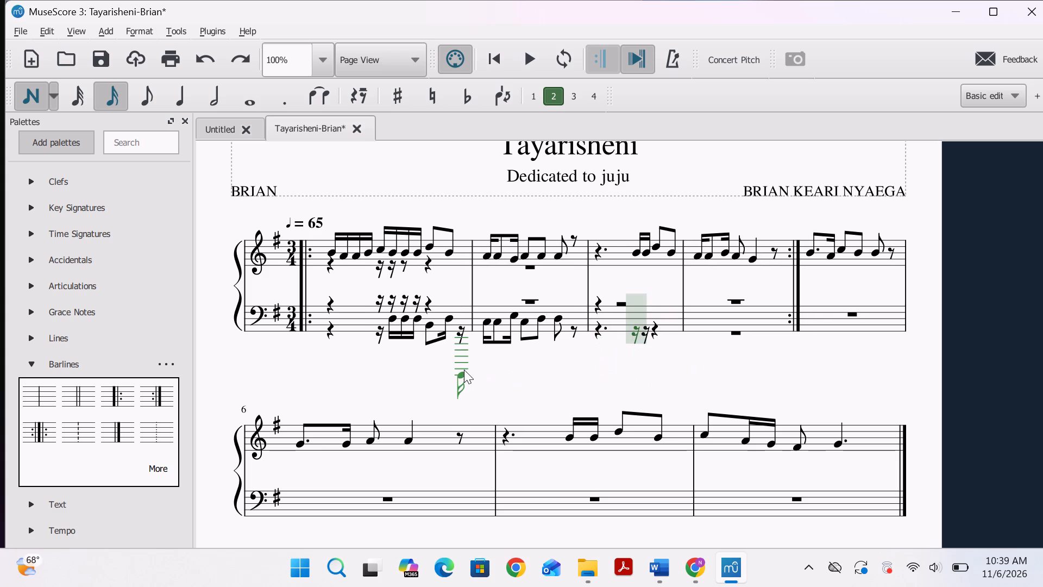
click(642, 317)
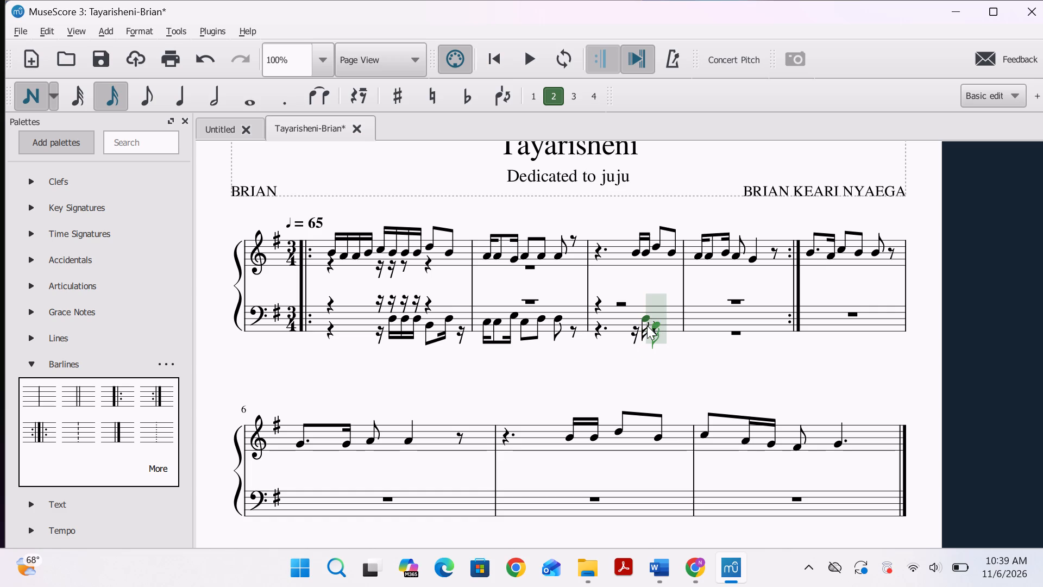
click(153, 95)
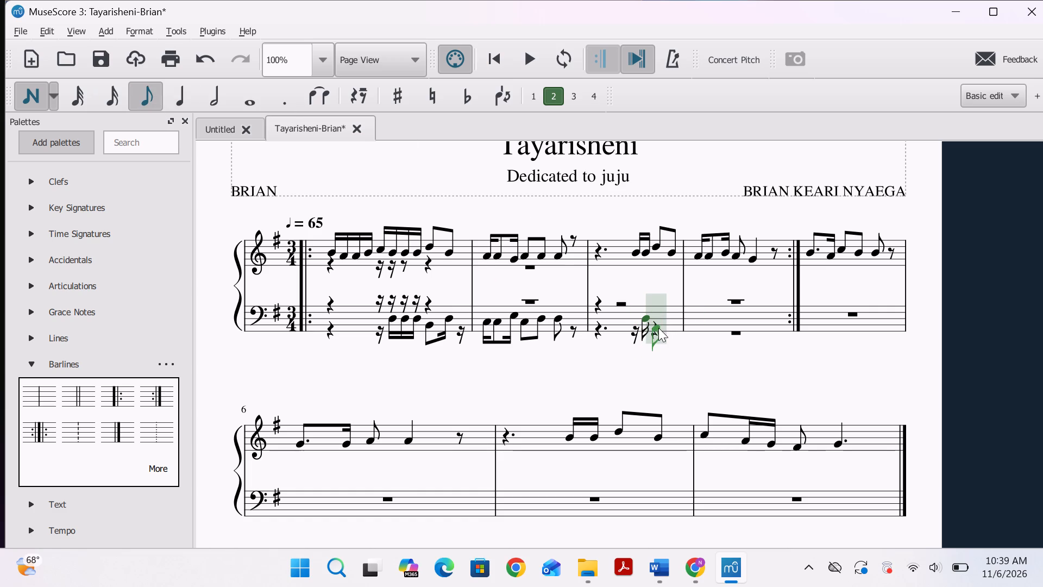
click(657, 326)
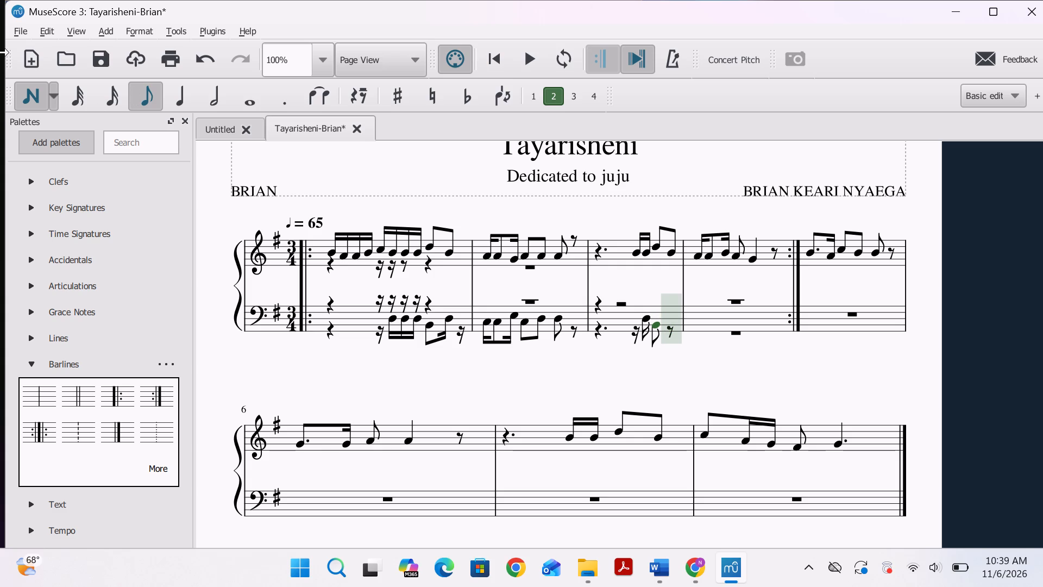
click(117, 93)
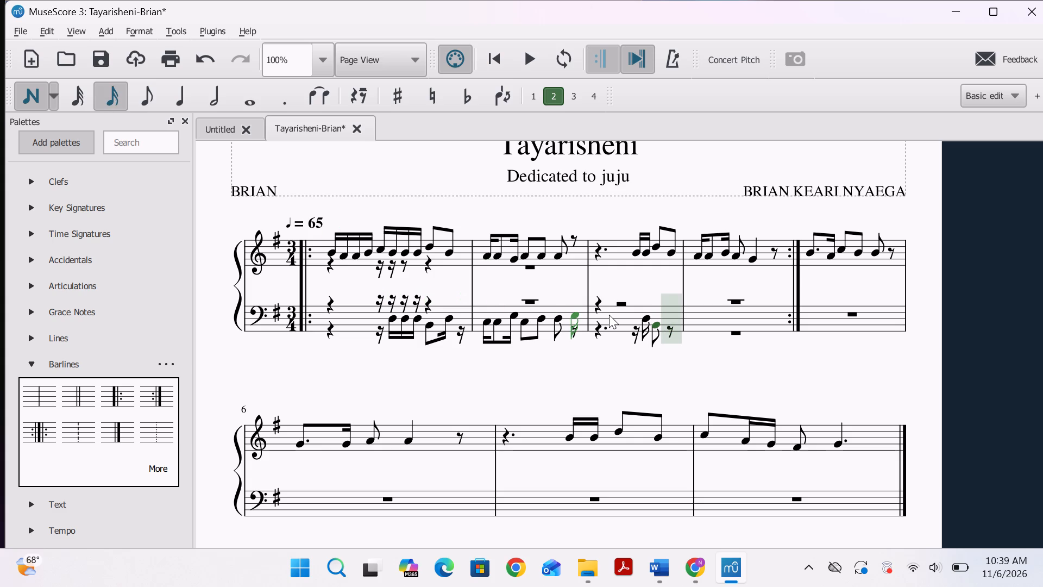
click(661, 320)
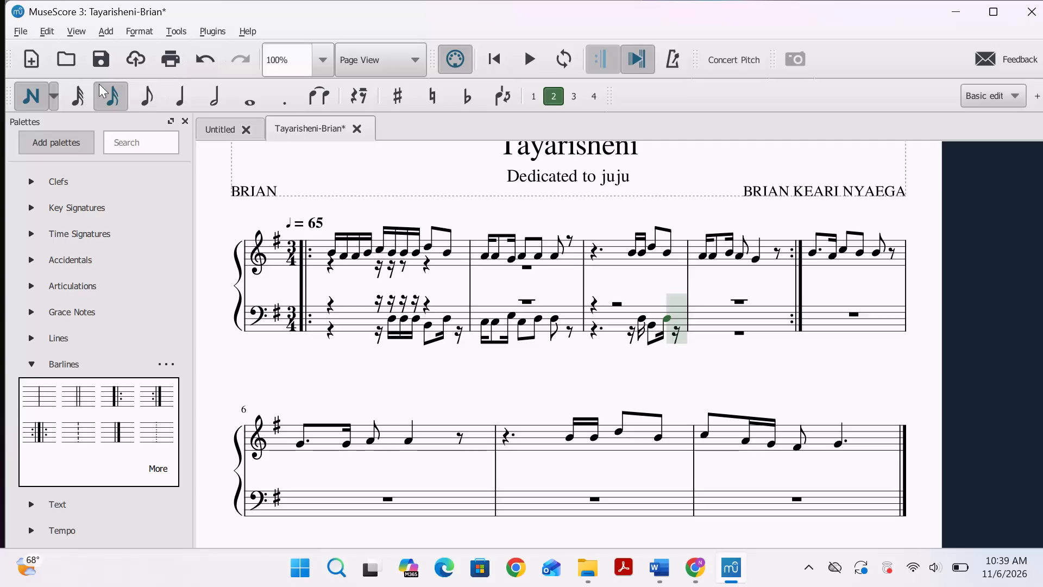
click(202, 180)
click(28, 99)
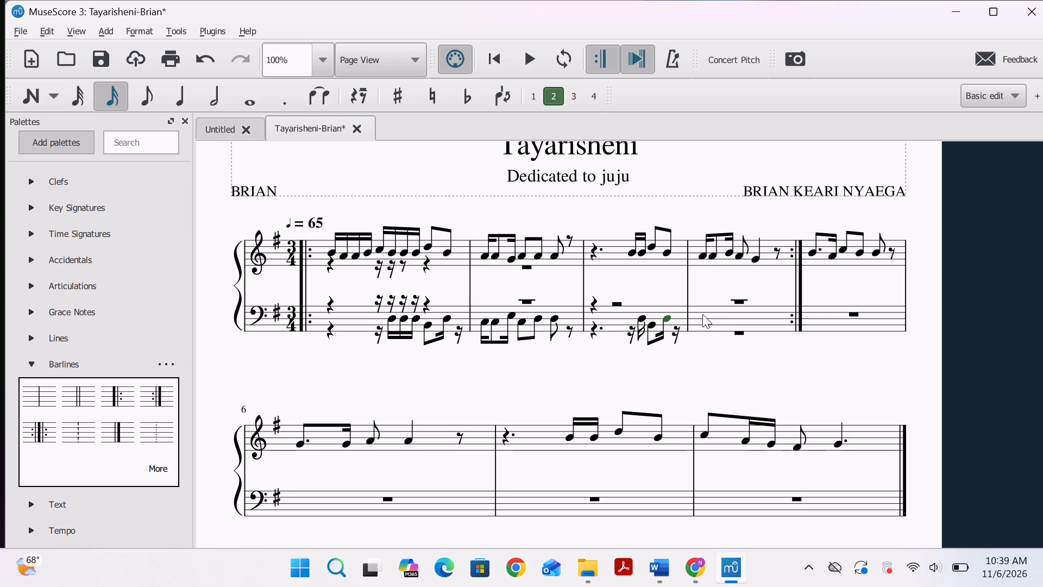
Play back the score from measure 4, restart playback from the beginning of measure 1, and stop it.
click(737, 331)
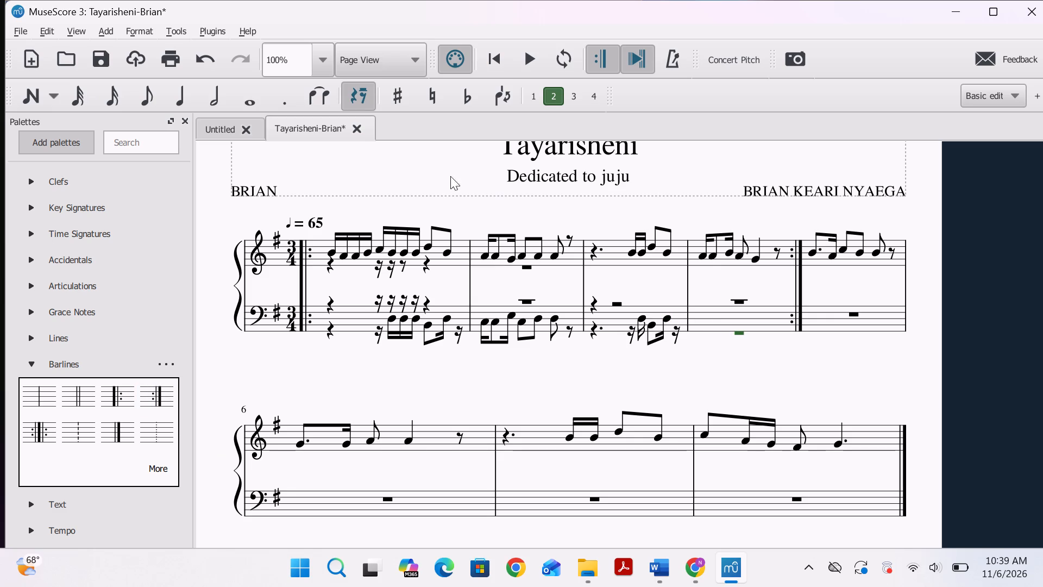
click(516, 66)
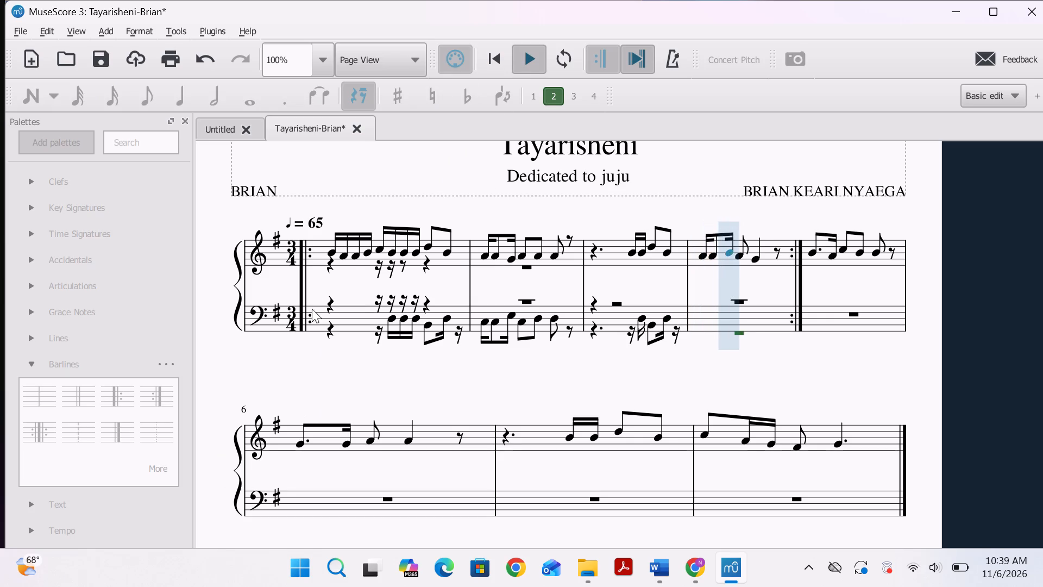
click(334, 254)
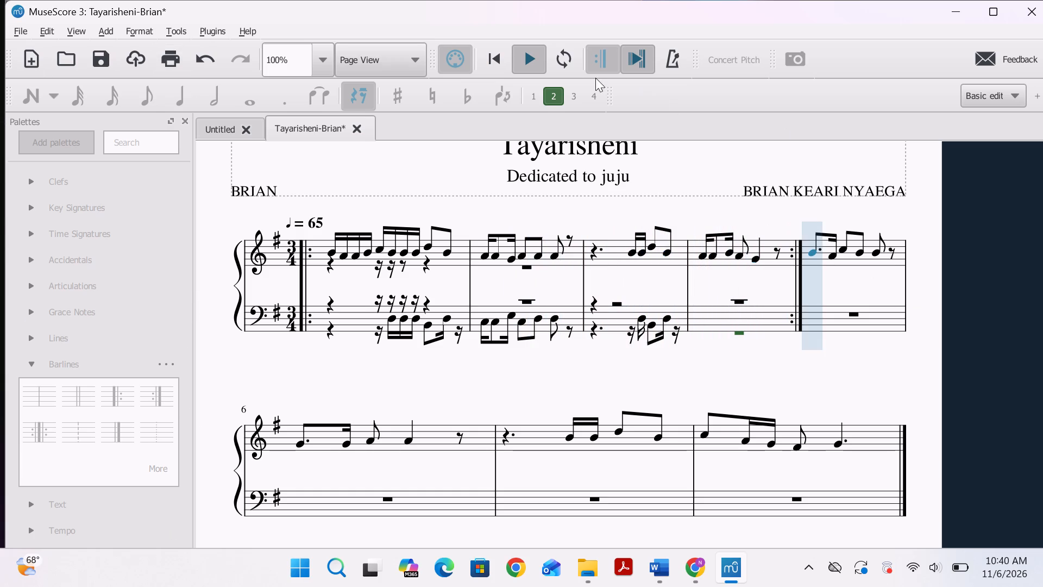
click(538, 61)
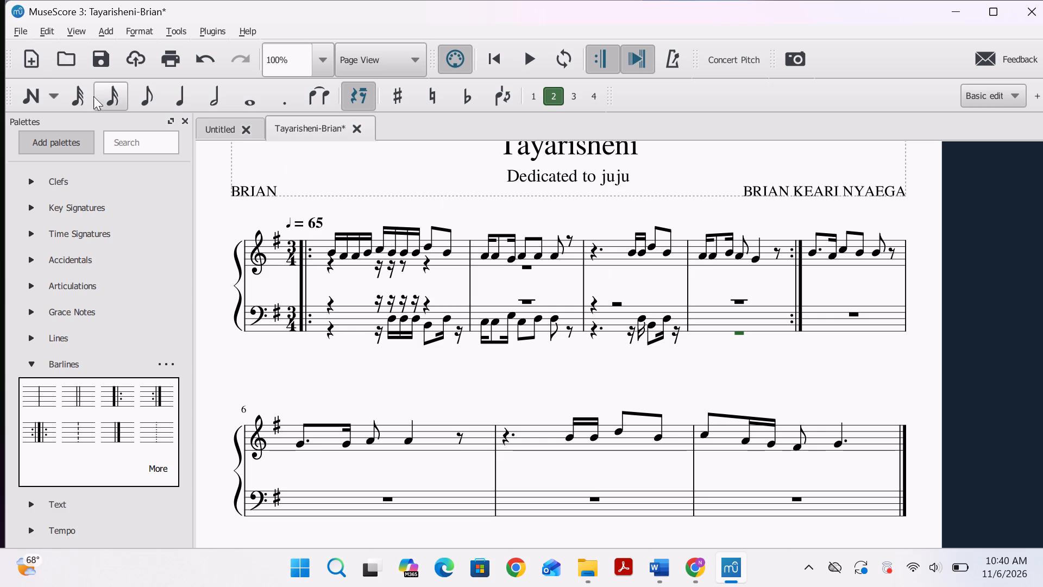
Fill voice 2 of bass measure 4 with a sixteenth E, eighth C, sixteenth D, eighth D and quarter G, and leave note input.
click(102, 99)
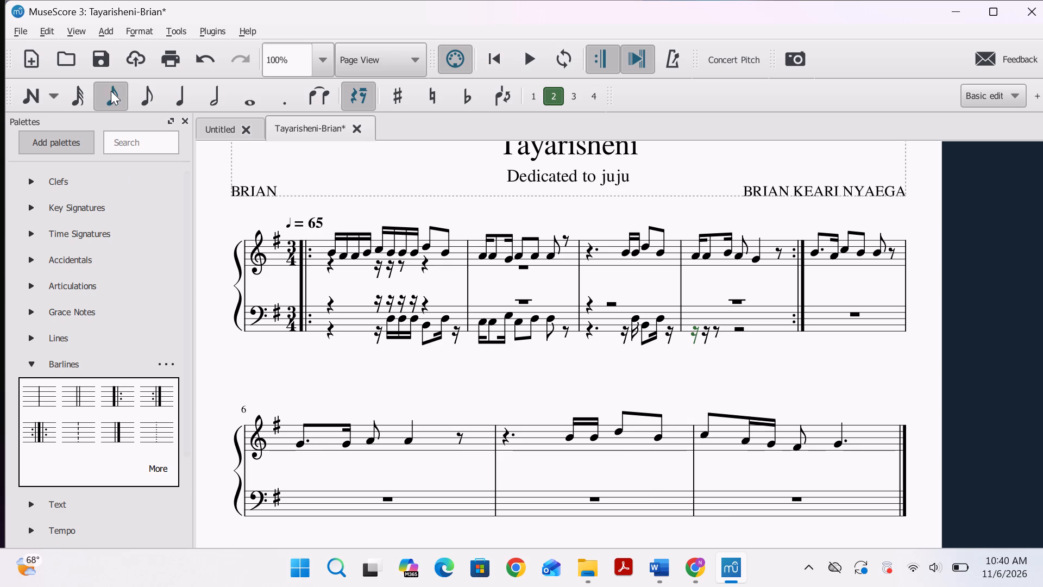
click(21, 91)
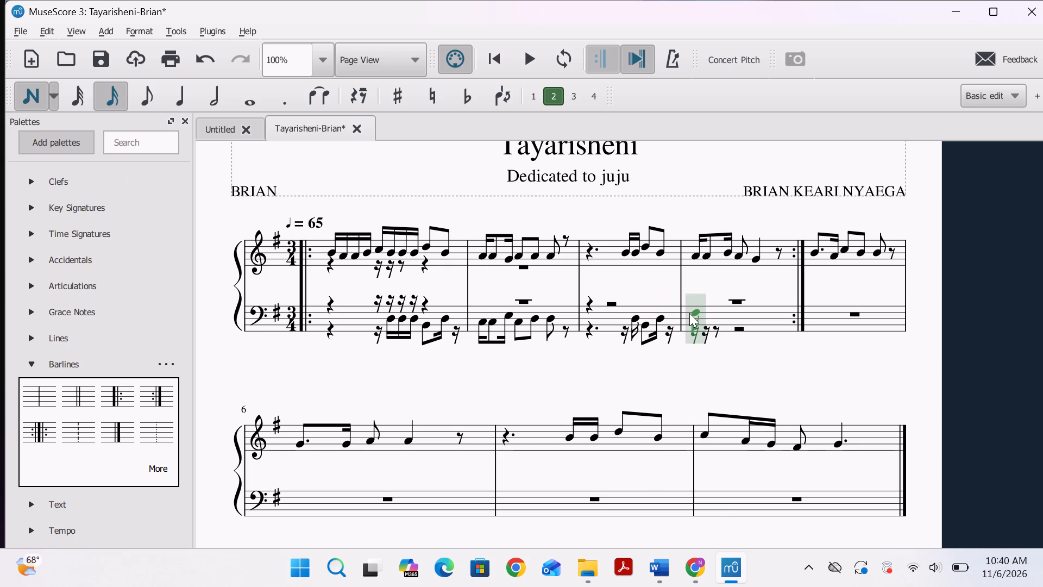
click(686, 315)
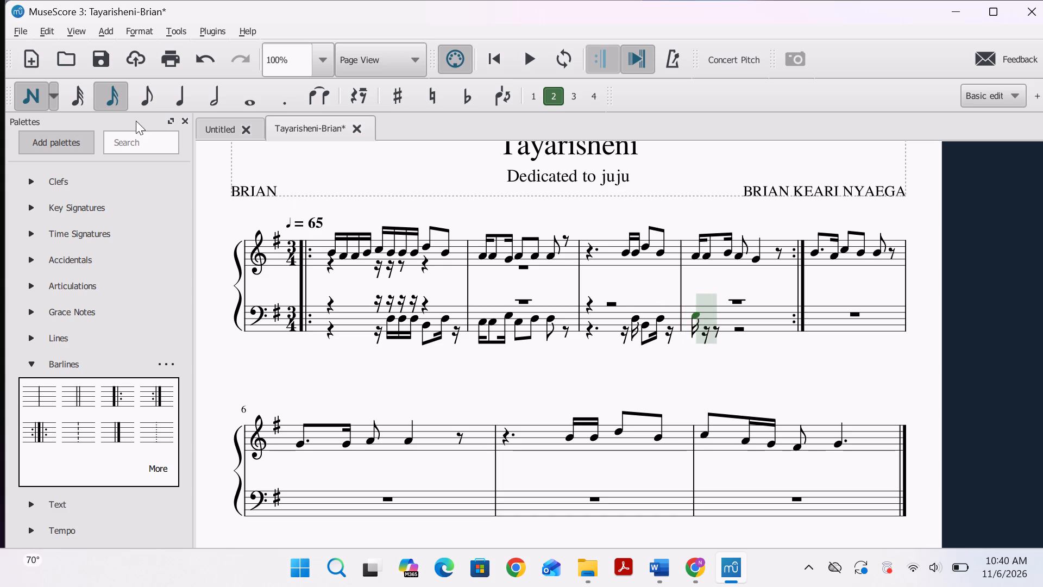
click(145, 93)
click(703, 323)
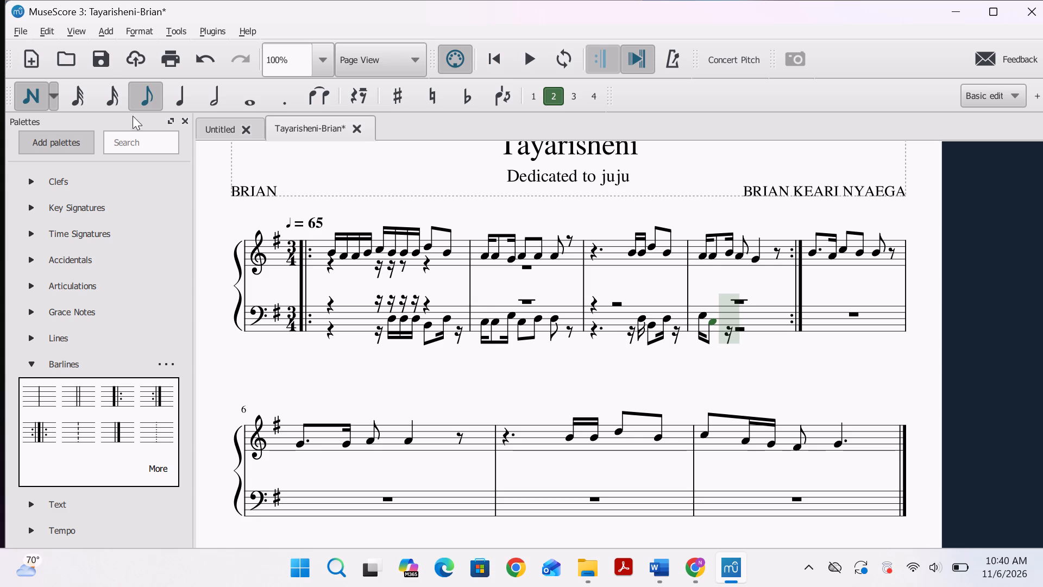
click(101, 101)
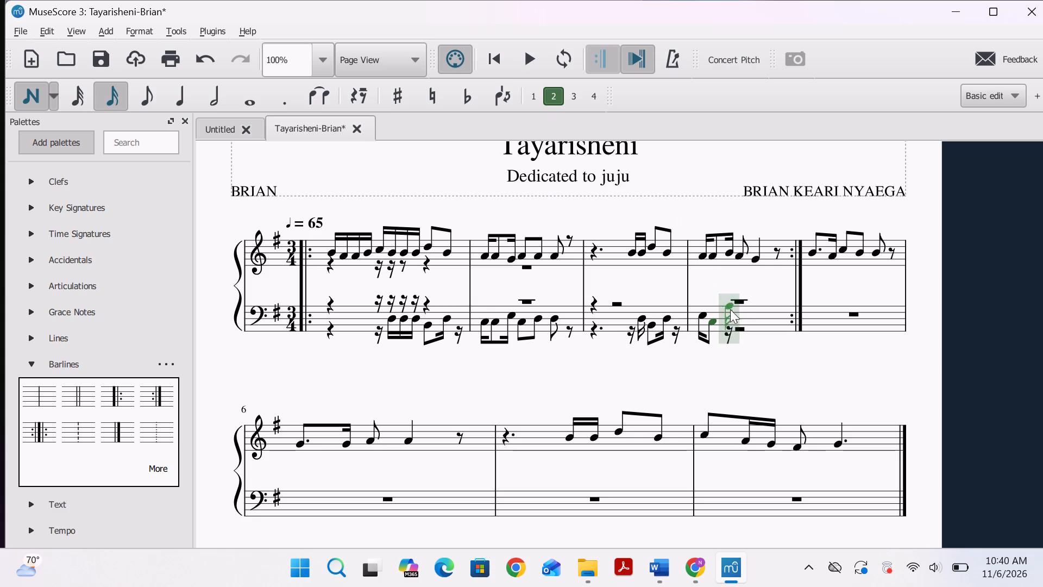
click(720, 319)
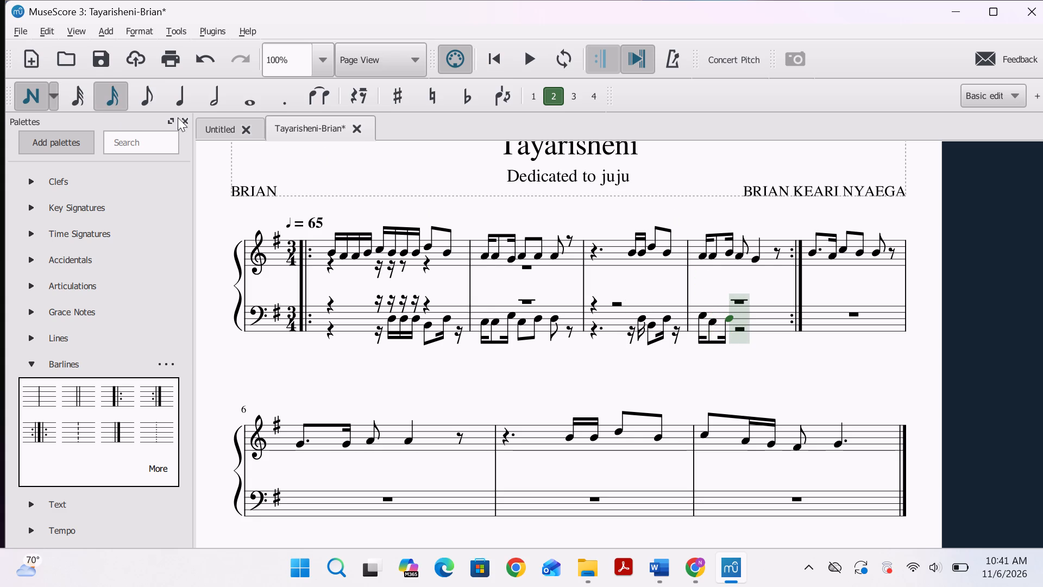
click(155, 98)
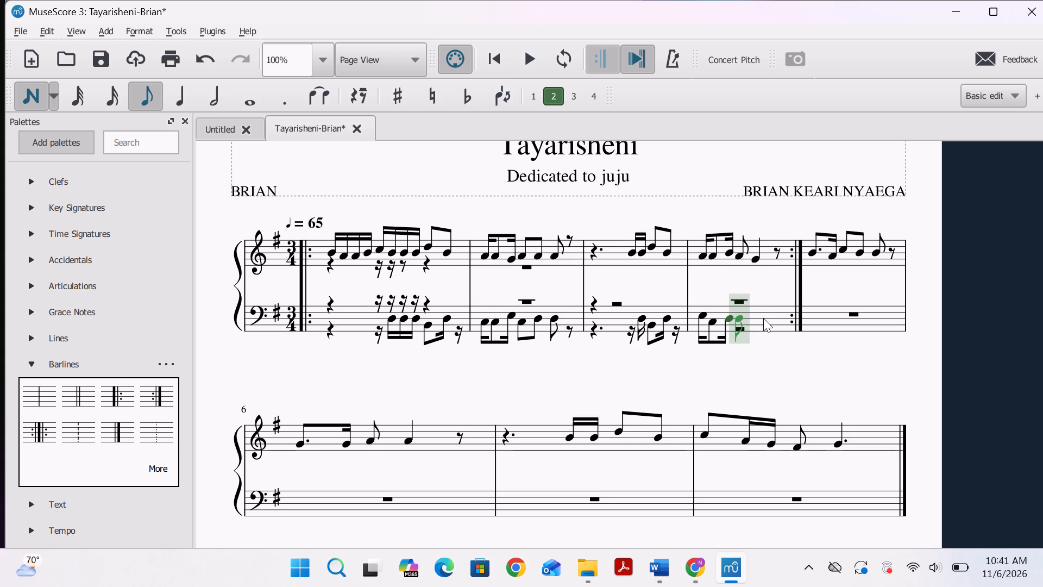
click(763, 318)
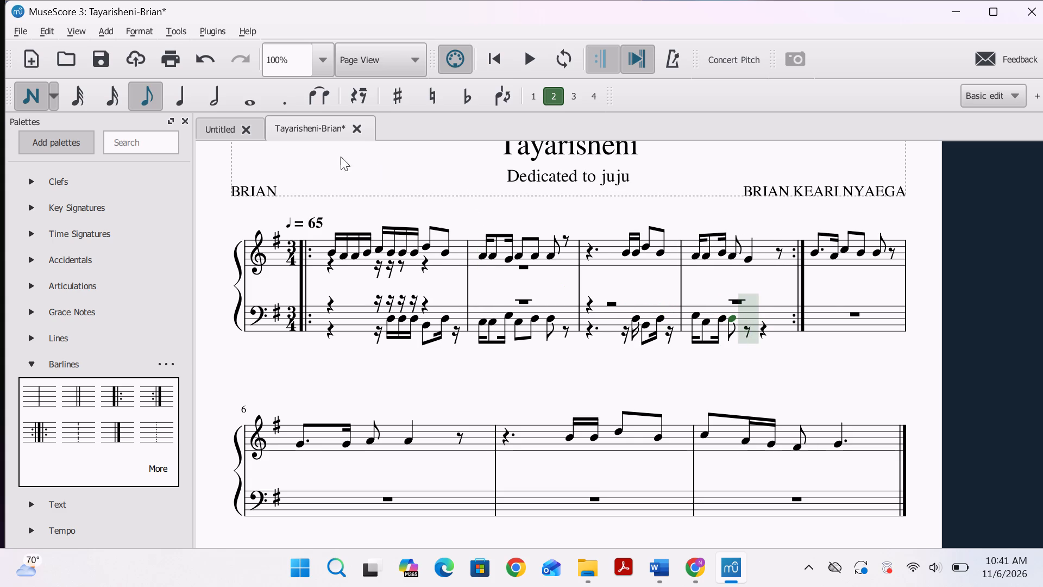
click(183, 98)
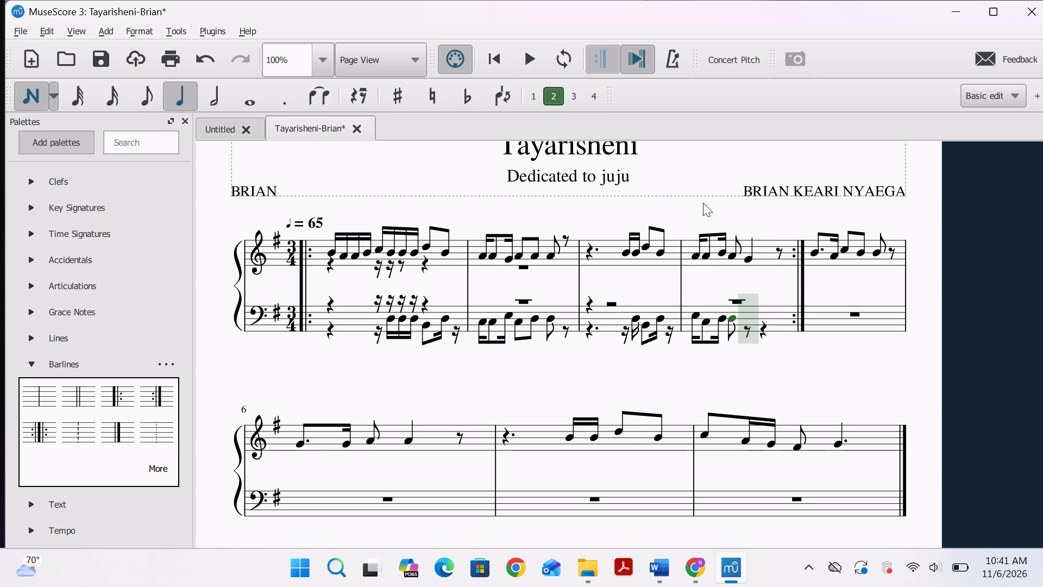
click(741, 330)
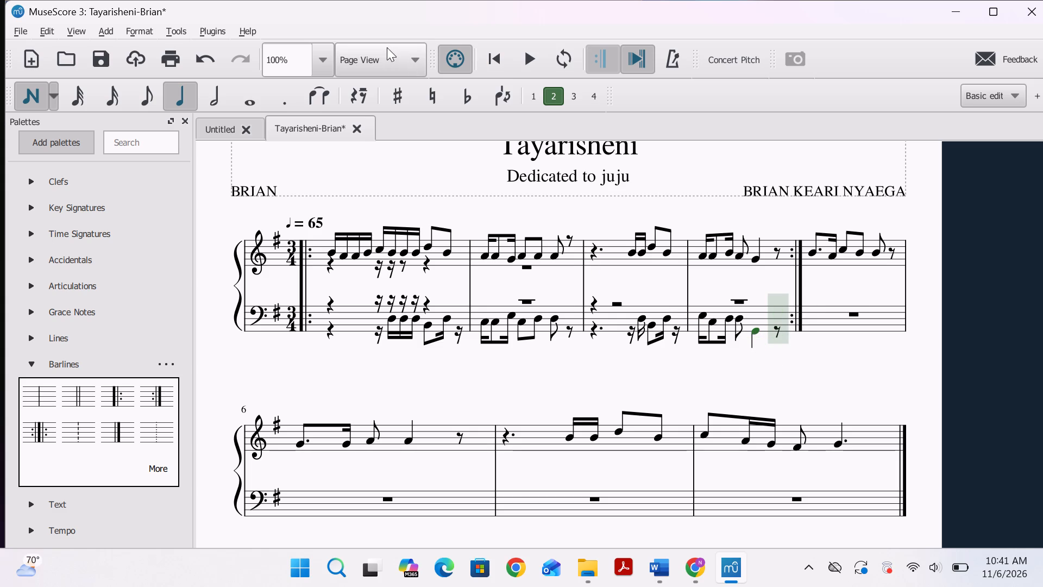
click(34, 96)
Play back the score from the first voice 2 note in bass measure 3, and stop playback.
click(640, 318)
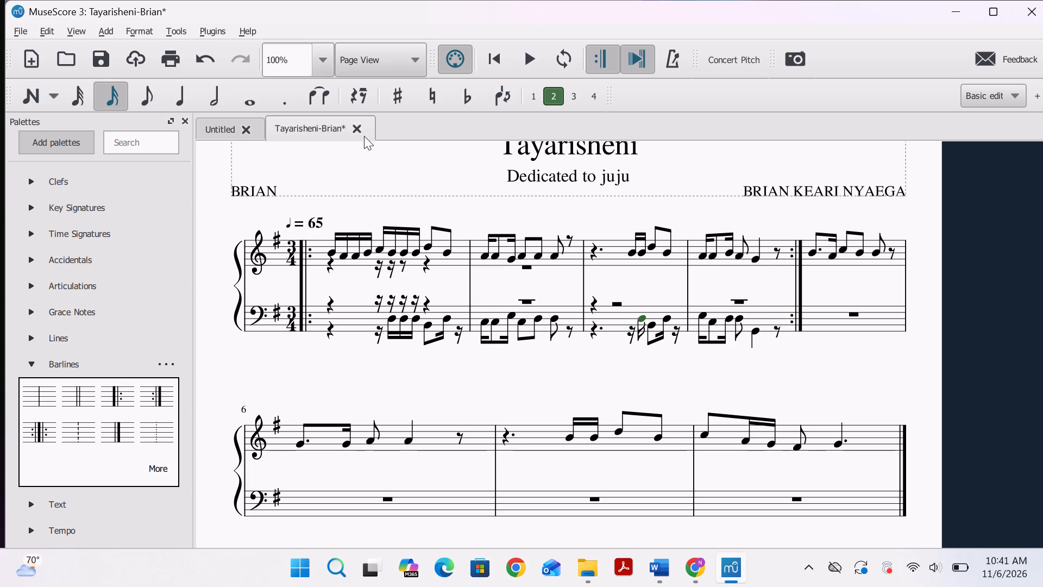
click(519, 49)
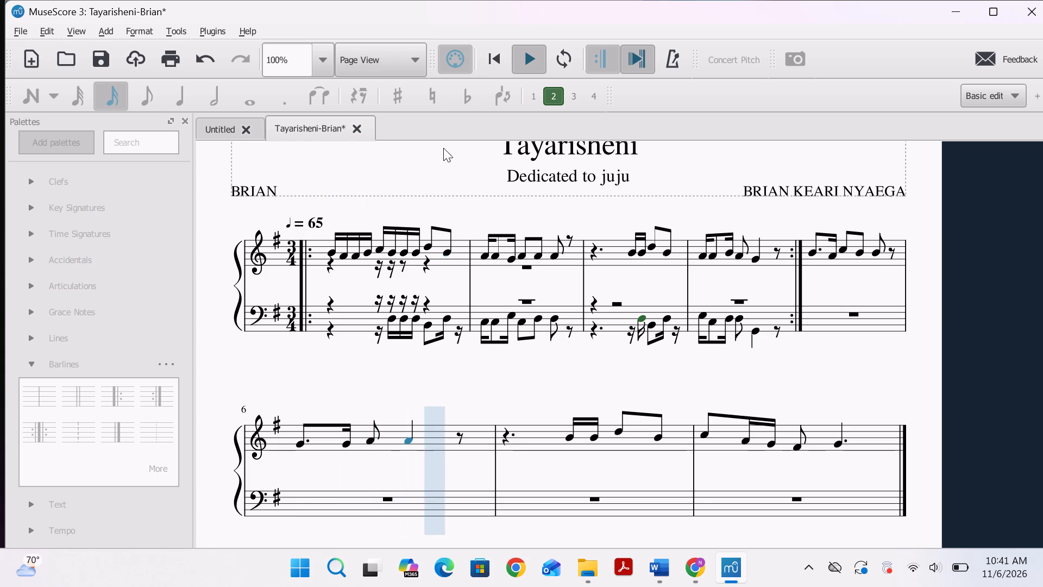
click(534, 67)
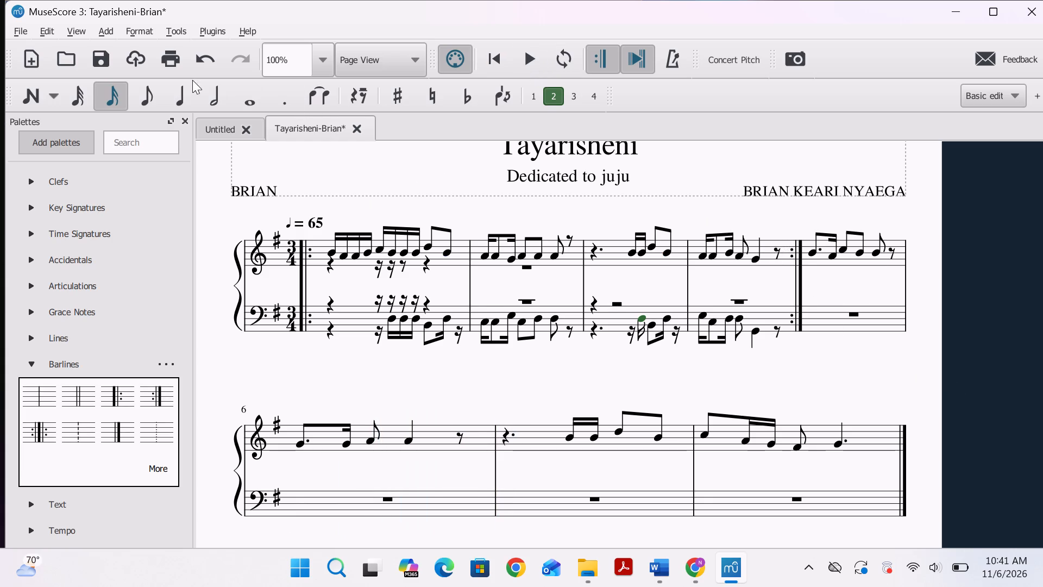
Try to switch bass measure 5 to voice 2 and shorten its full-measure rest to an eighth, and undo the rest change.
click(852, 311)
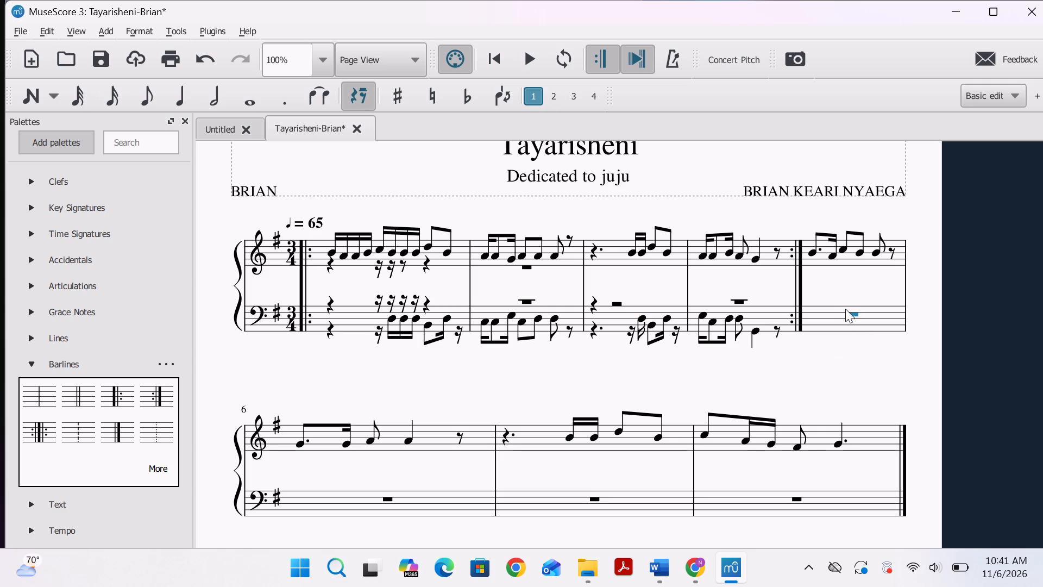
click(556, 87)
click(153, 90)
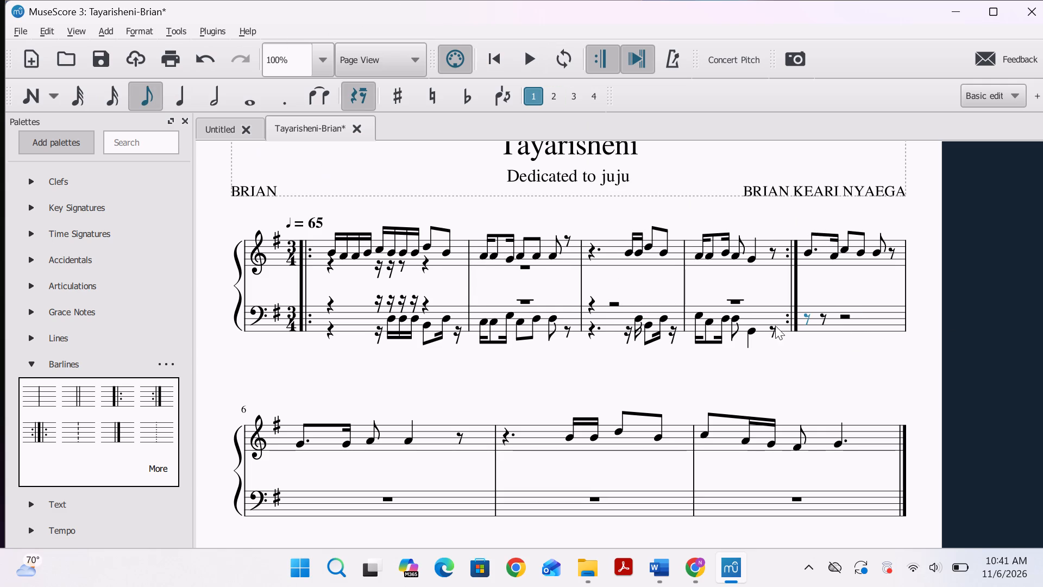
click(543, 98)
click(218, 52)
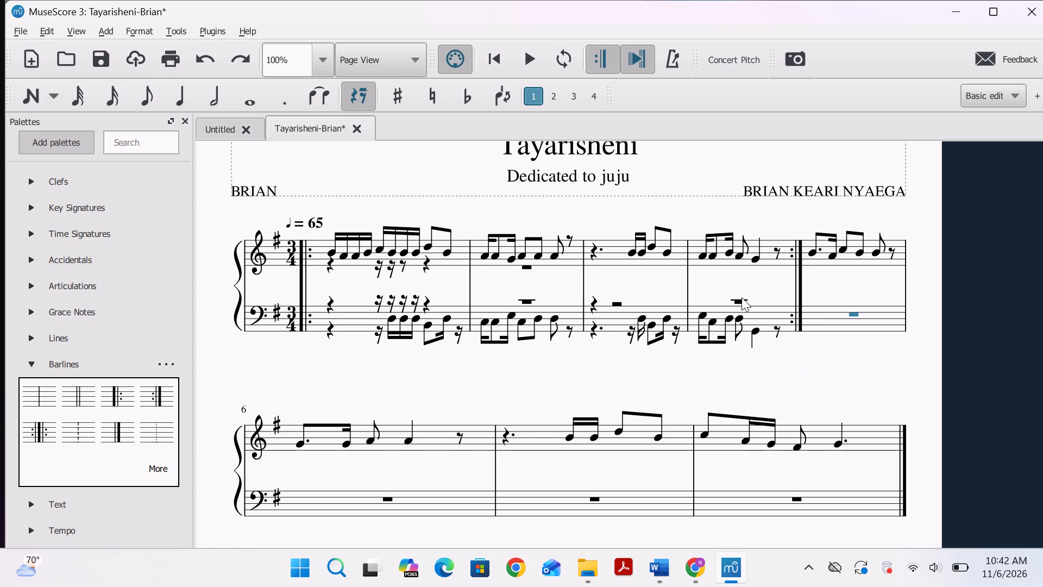
Enter an eighth-note G in voice 1 at the start of bass measure 5.
click(32, 89)
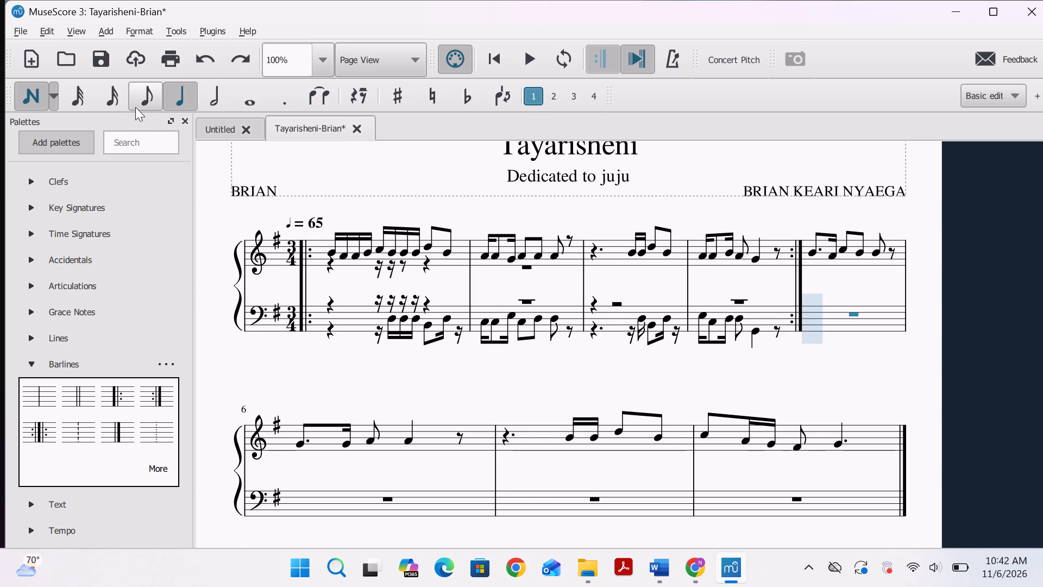
drag(135, 103, 285, 108)
drag(285, 108, 178, 91)
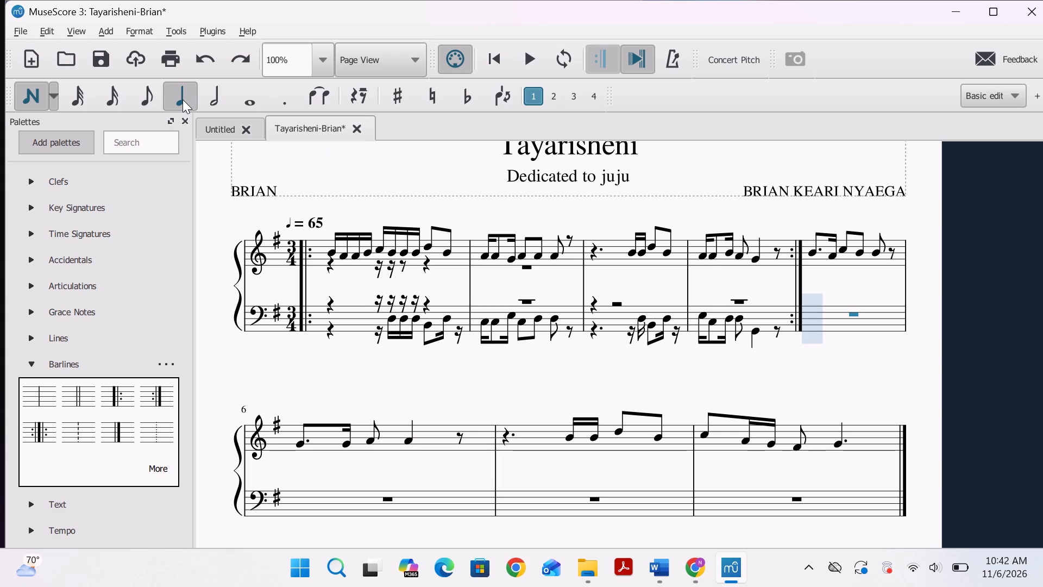
click(183, 99)
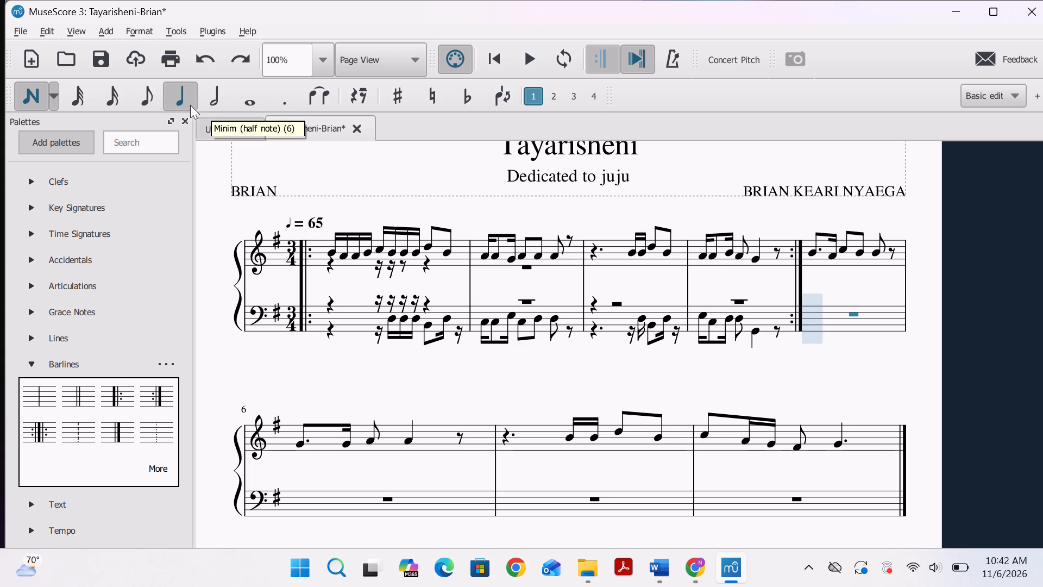
click(139, 95)
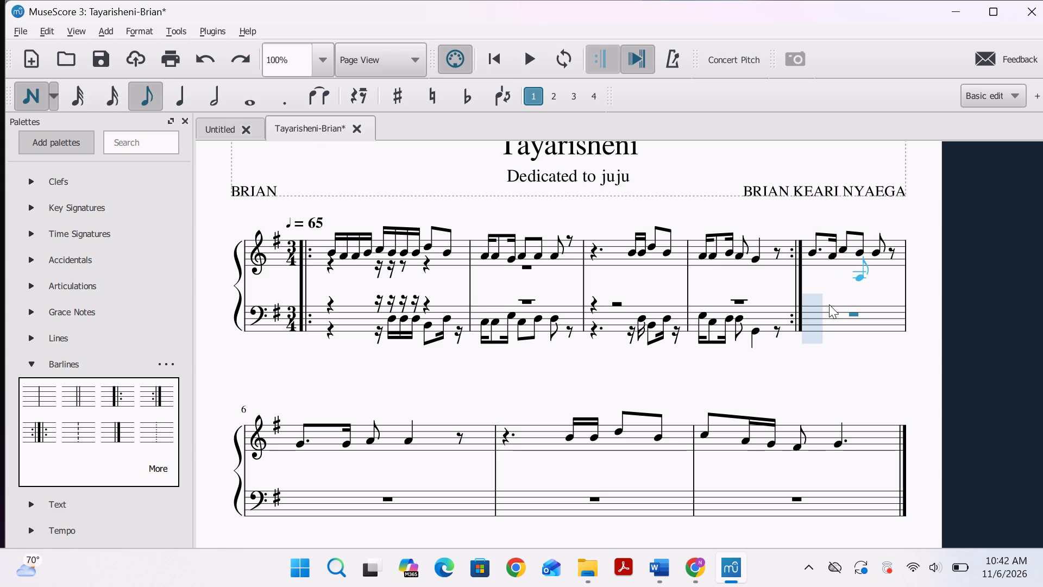
click(815, 308)
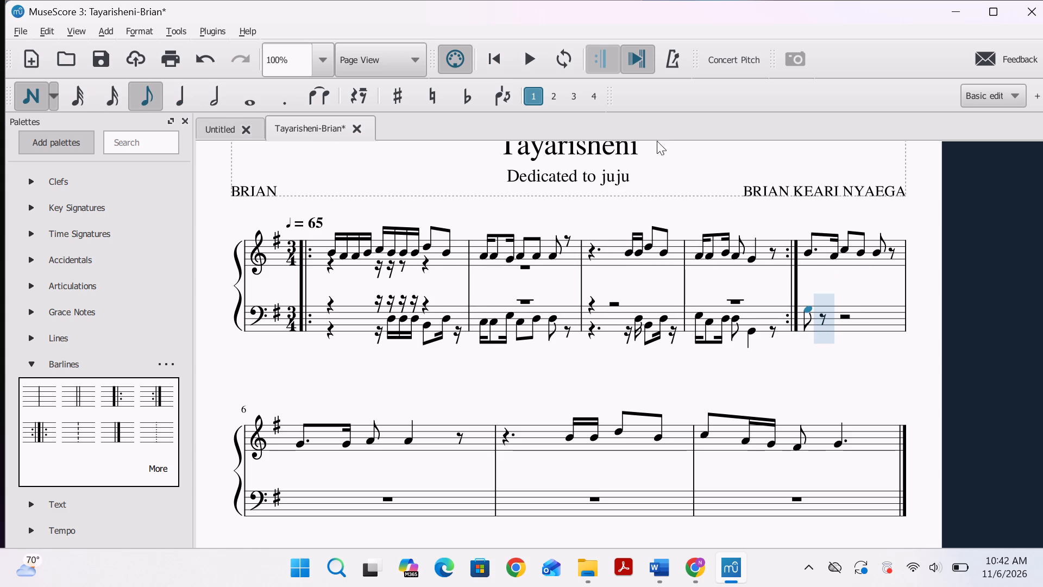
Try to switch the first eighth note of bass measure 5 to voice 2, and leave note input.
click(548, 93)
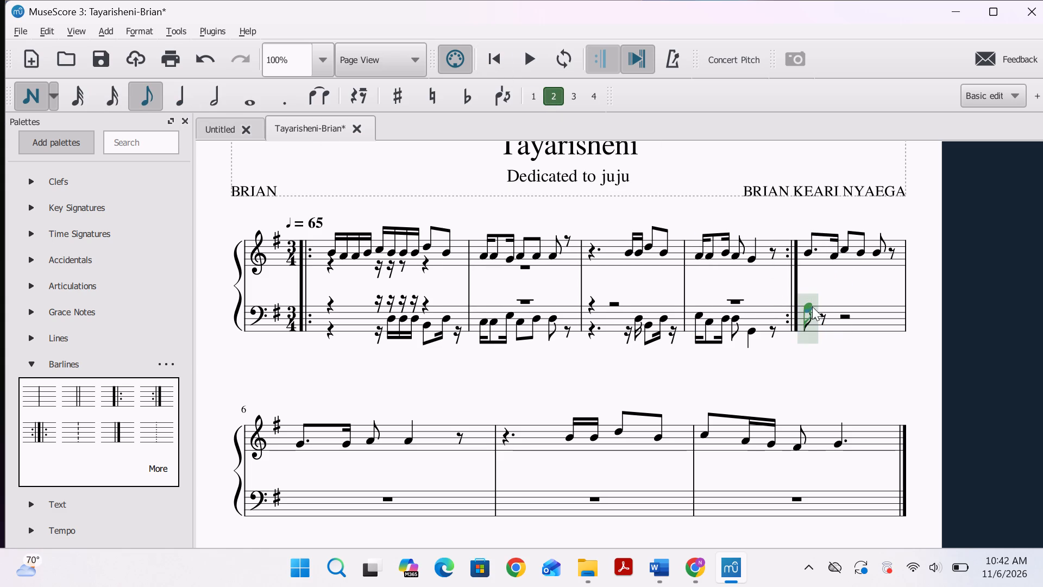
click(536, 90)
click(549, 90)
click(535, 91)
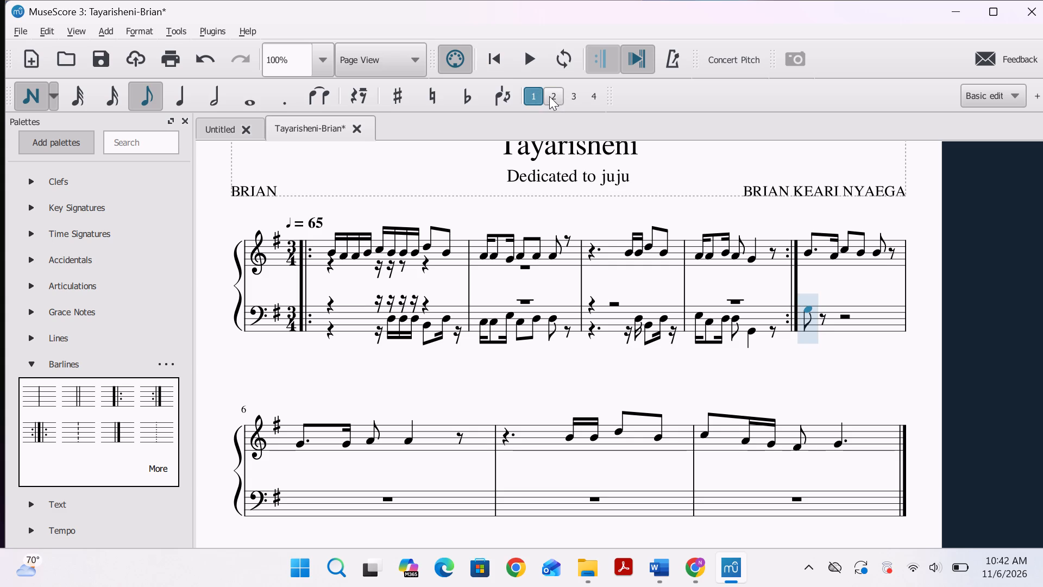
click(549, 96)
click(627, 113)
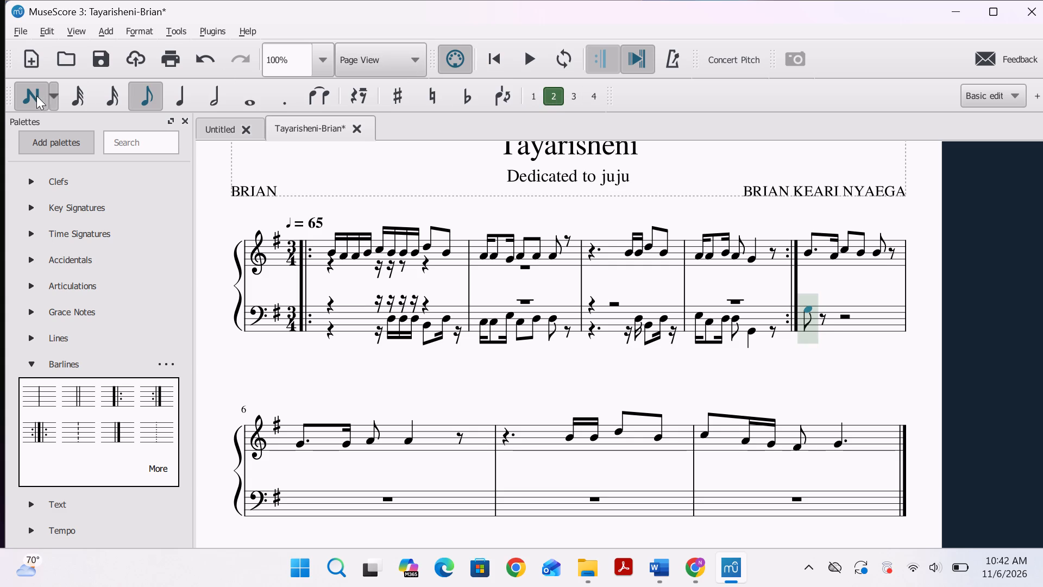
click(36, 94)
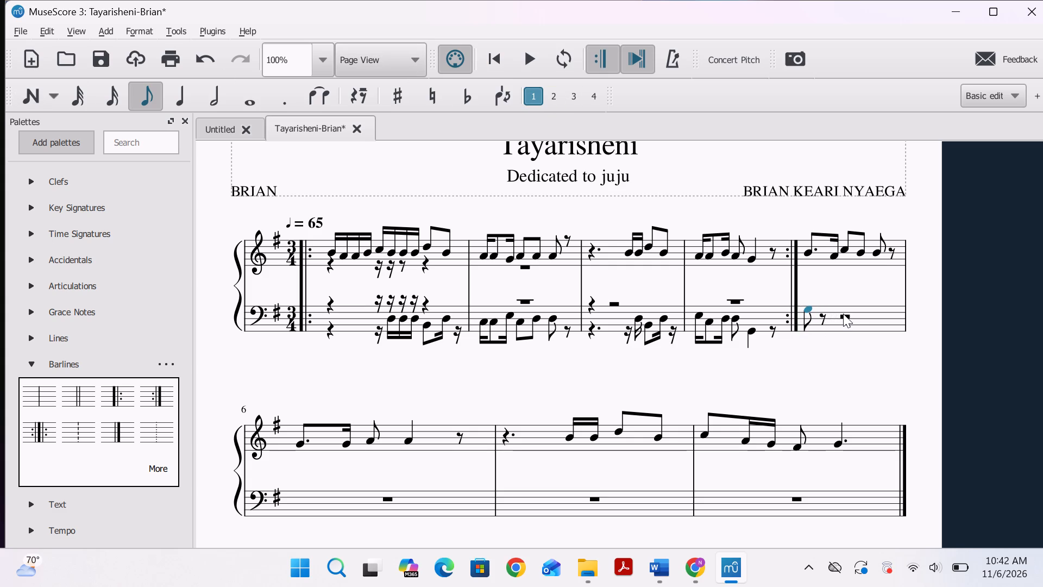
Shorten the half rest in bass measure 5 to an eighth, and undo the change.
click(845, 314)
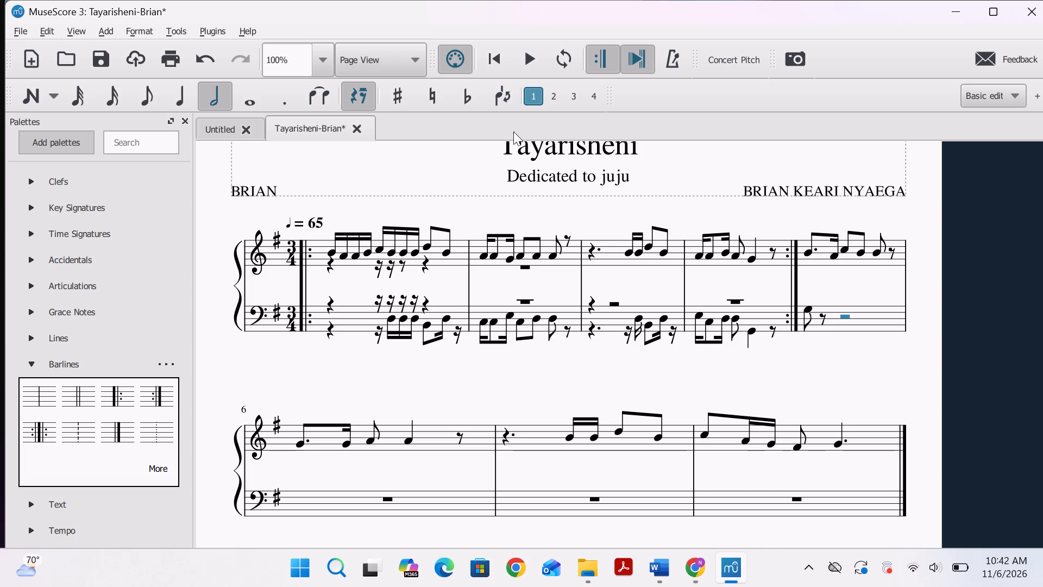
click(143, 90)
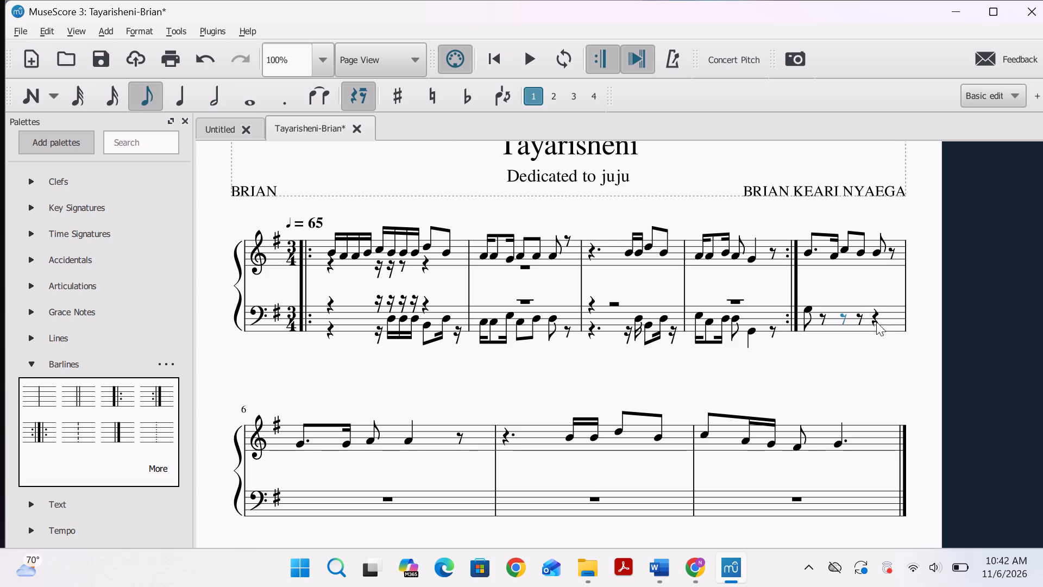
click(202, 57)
Add an eighth-note C above the G on the first beat of bass measure 5, and dismiss the battery notification.
click(20, 97)
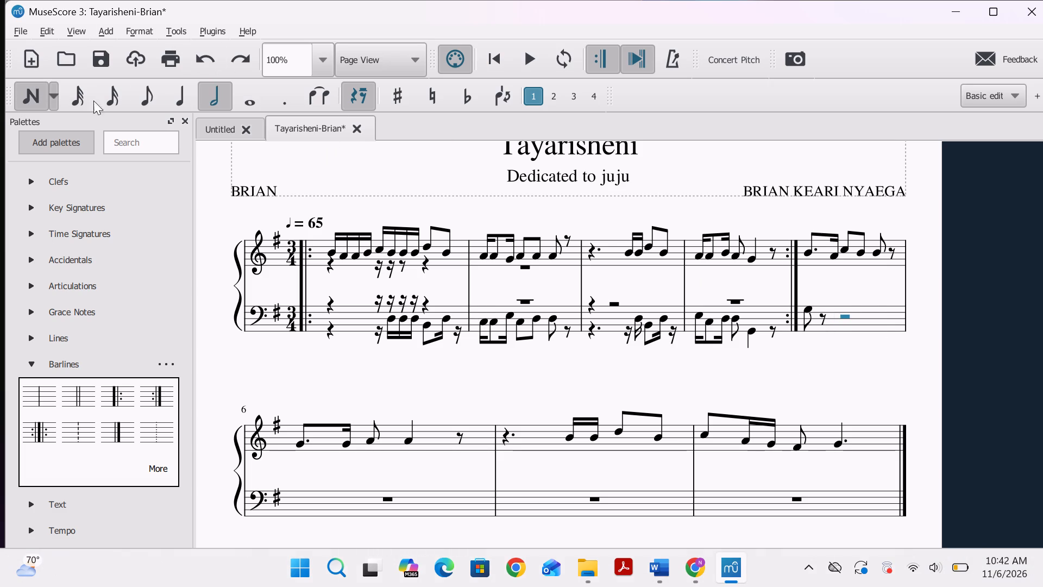
click(141, 101)
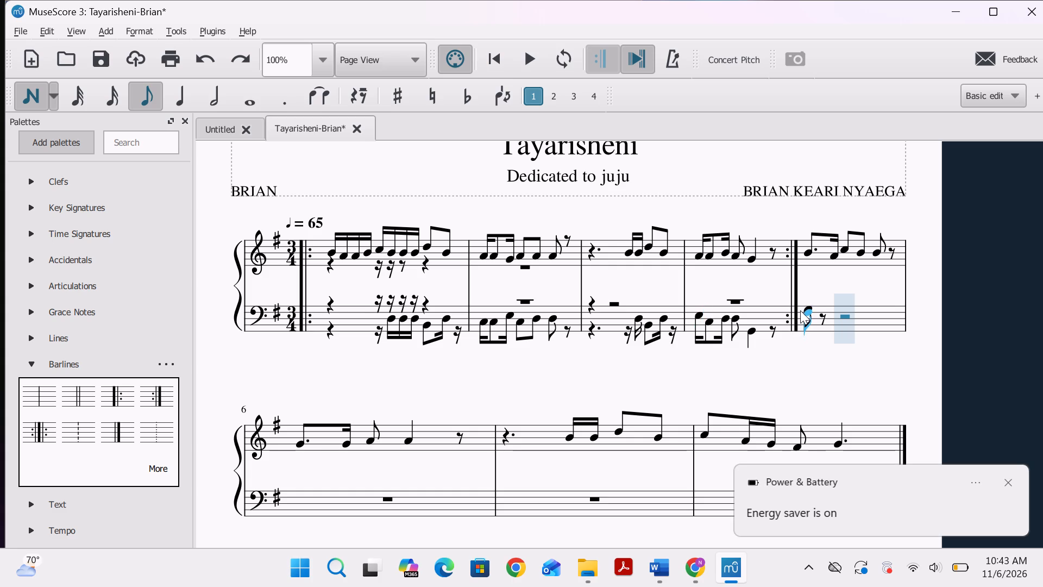
click(799, 308)
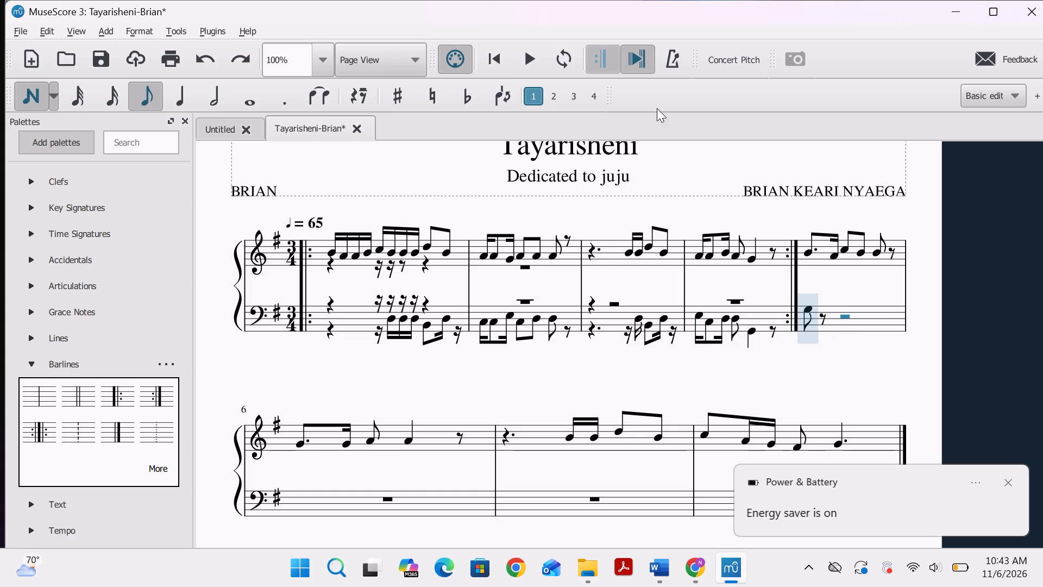
click(501, 94)
click(802, 299)
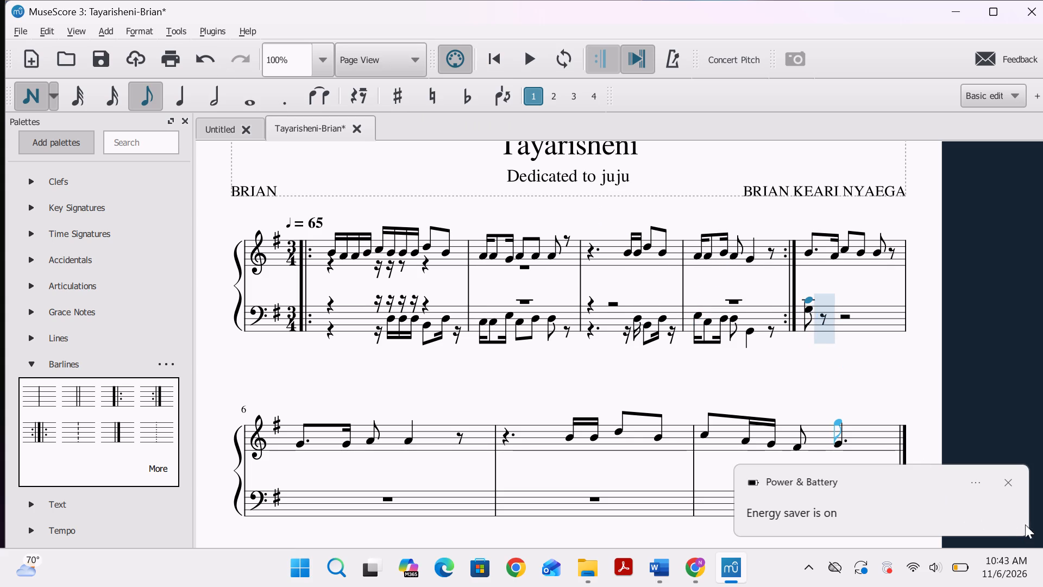
click(1009, 482)
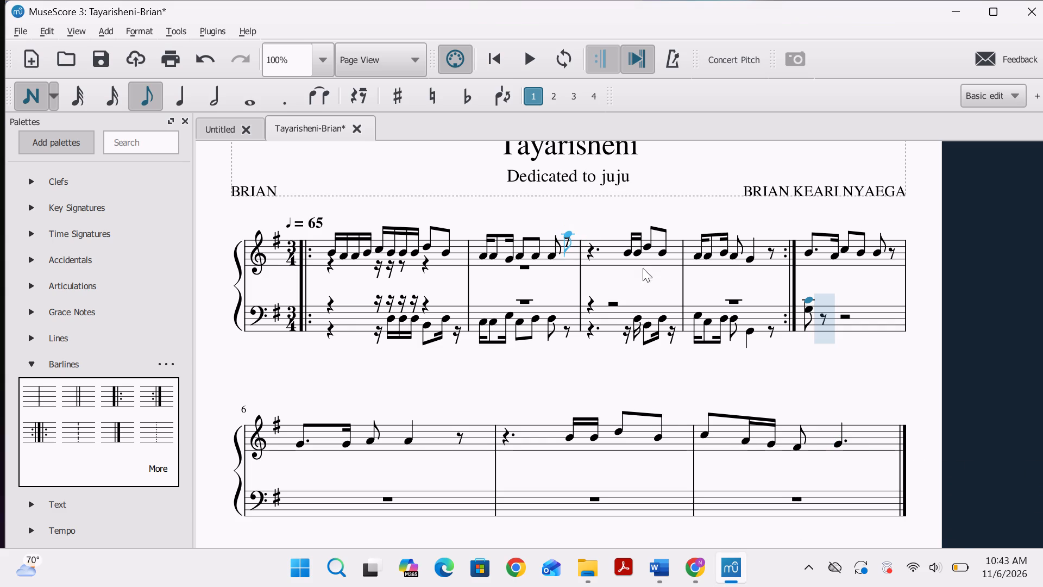
Check the laptop's battery level in the system quick settings, and return to the score.
click(948, 567)
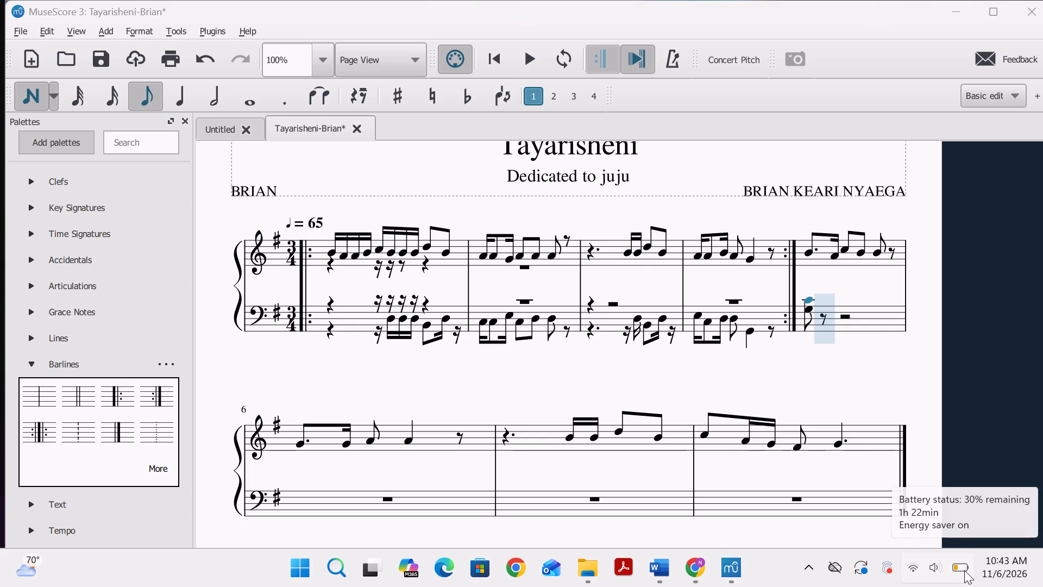
click(964, 570)
click(964, 570)
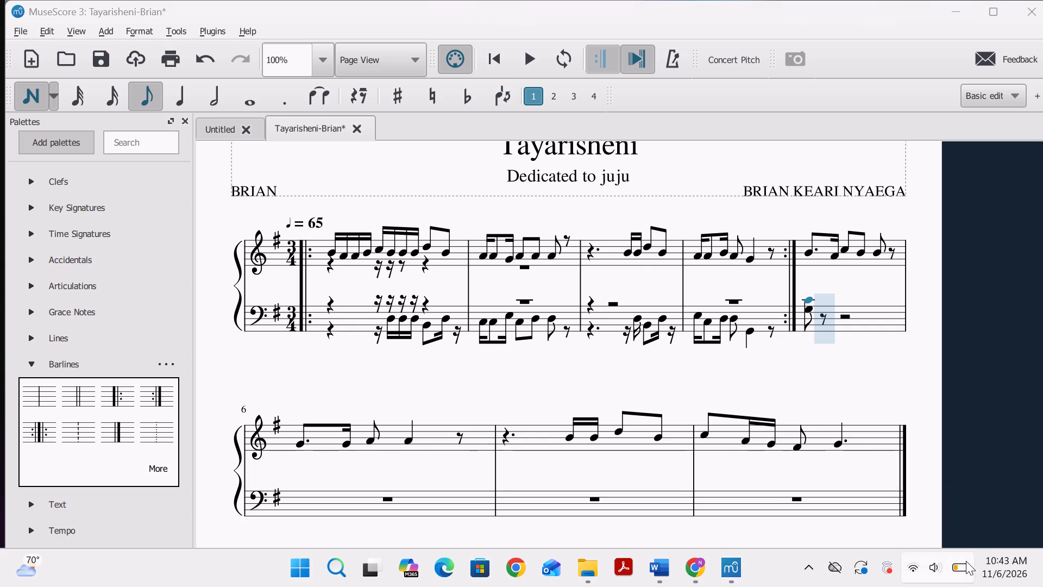
click(966, 561)
click(965, 561)
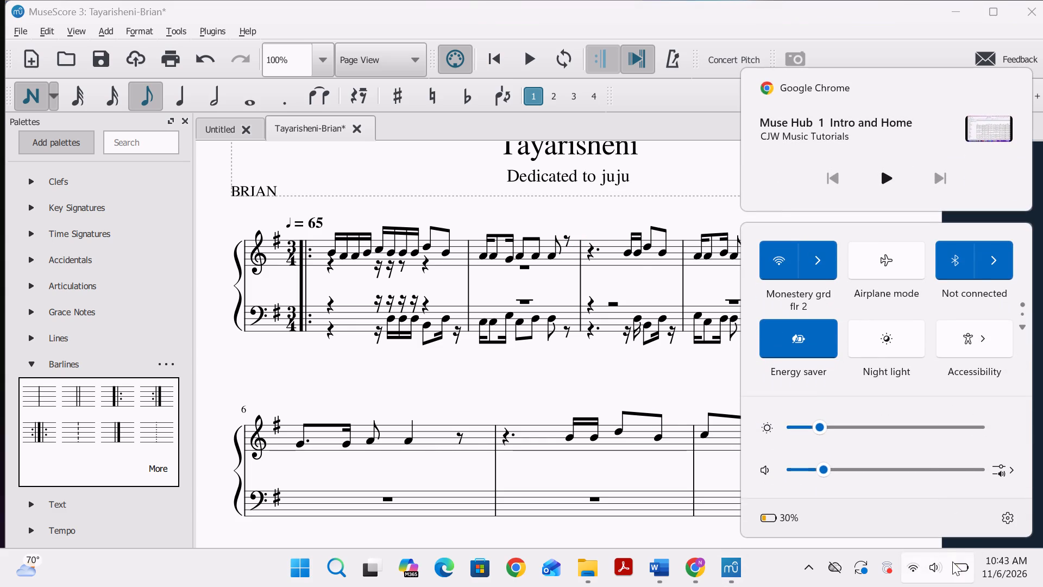
click(996, 545)
click(897, 32)
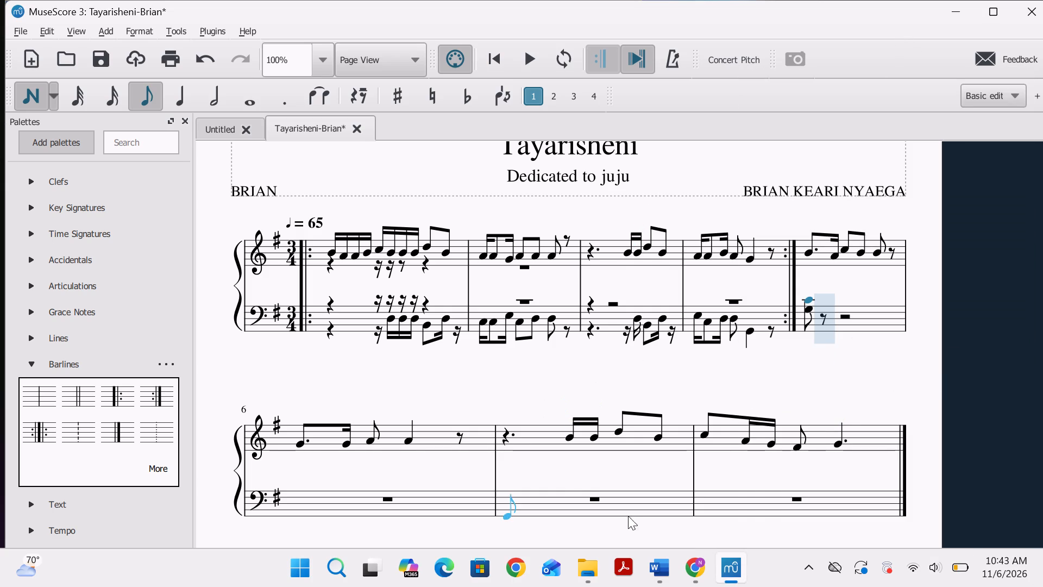
Switch to Chrome, where the Freenotation version of Tayarisheni is open.
click(702, 576)
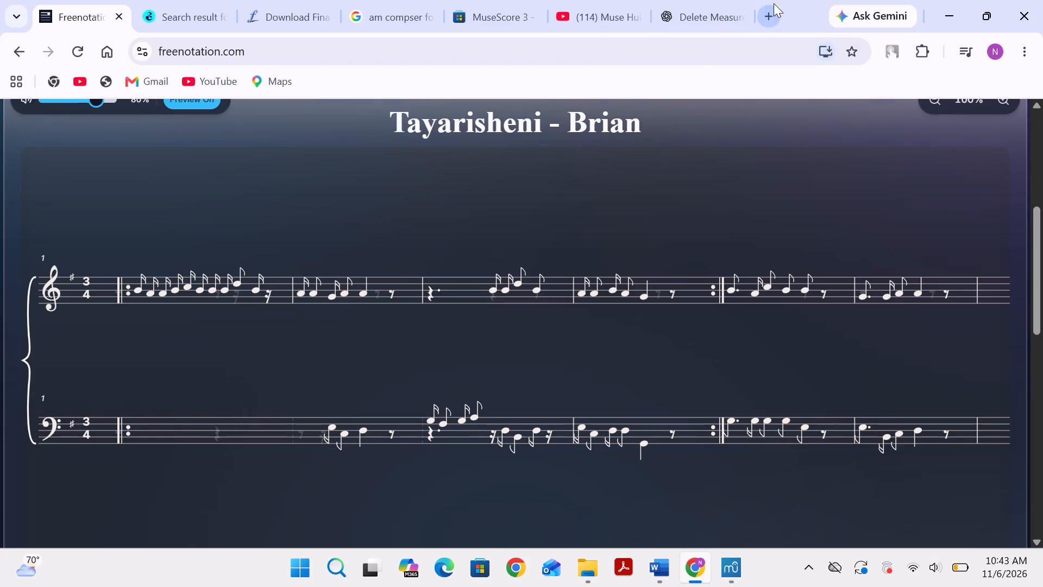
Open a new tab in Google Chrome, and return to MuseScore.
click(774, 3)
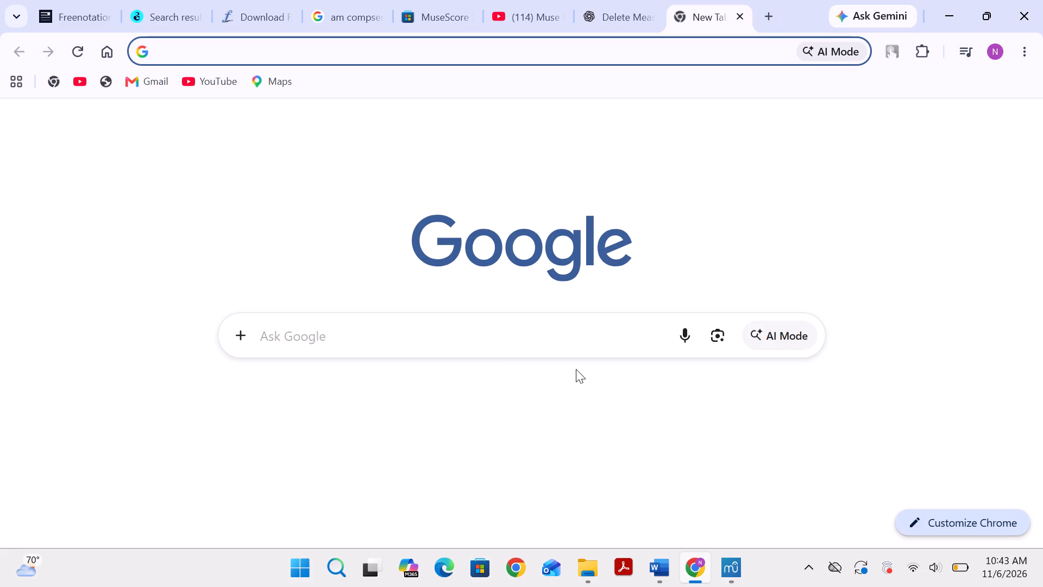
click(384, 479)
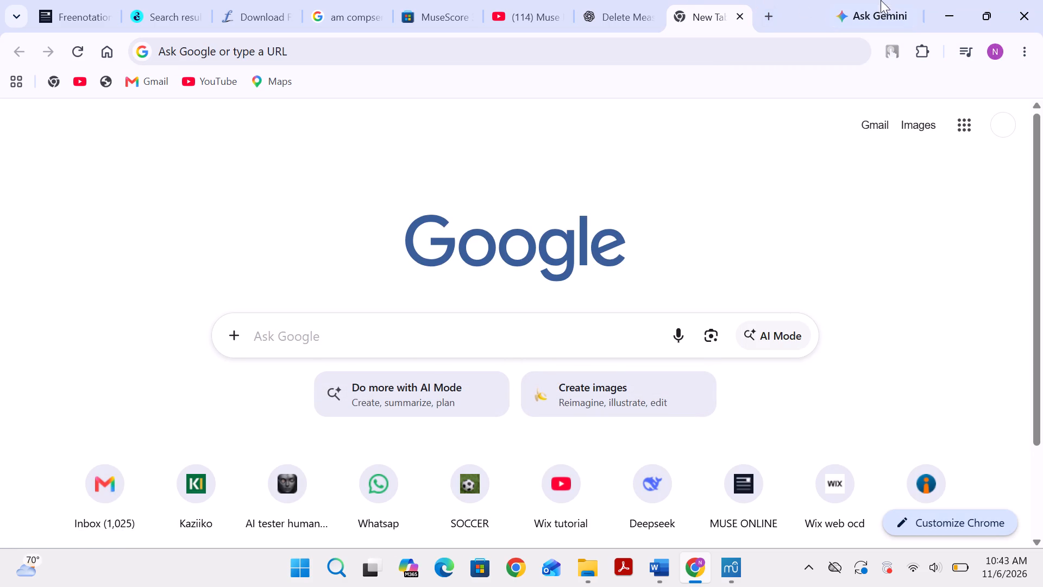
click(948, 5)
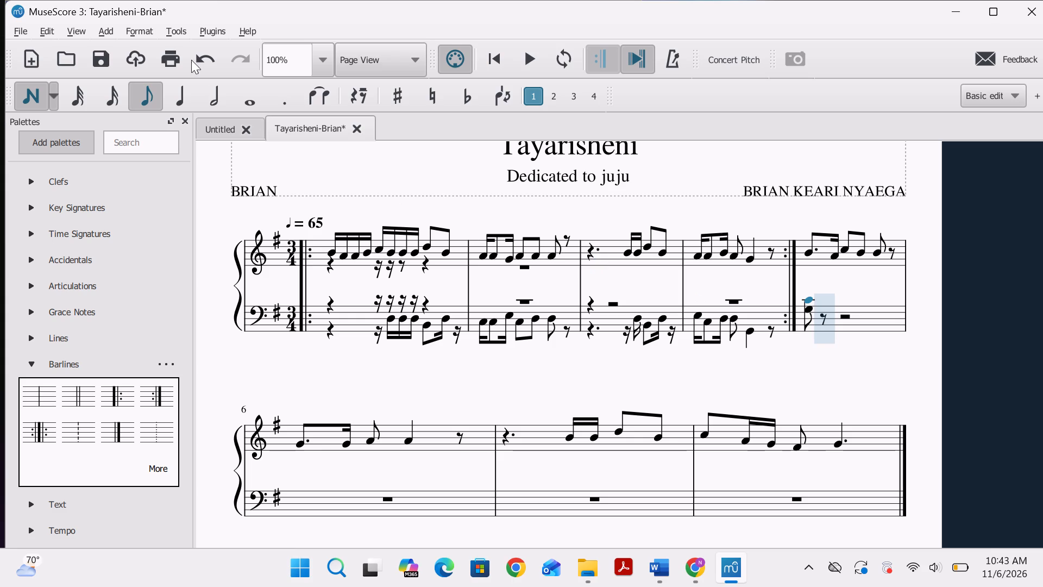
Leave note input and move the lower G of the first chord in bass measure 5 to voice 2.
click(20, 97)
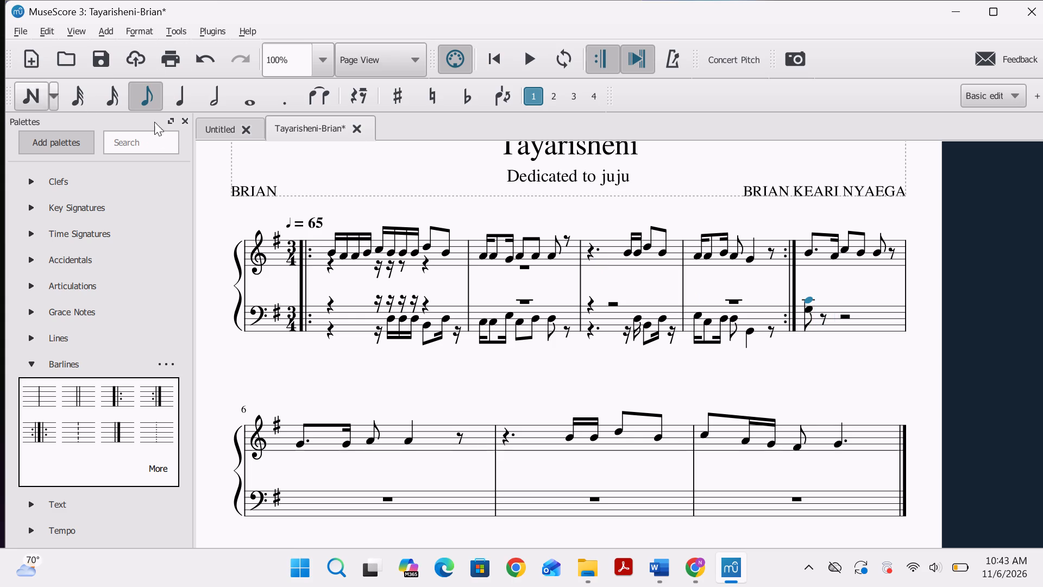
click(807, 298)
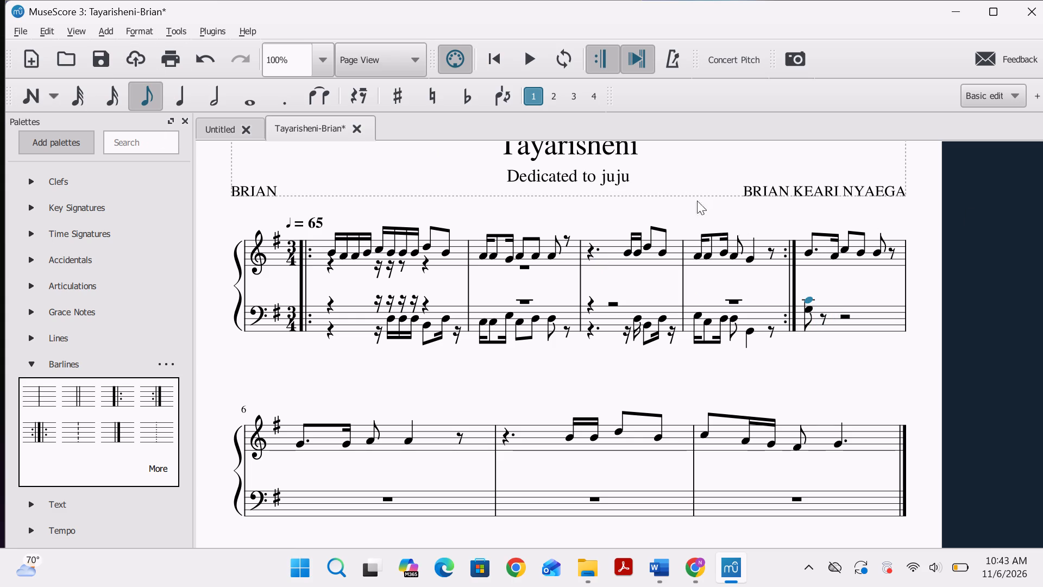
click(809, 304)
click(806, 313)
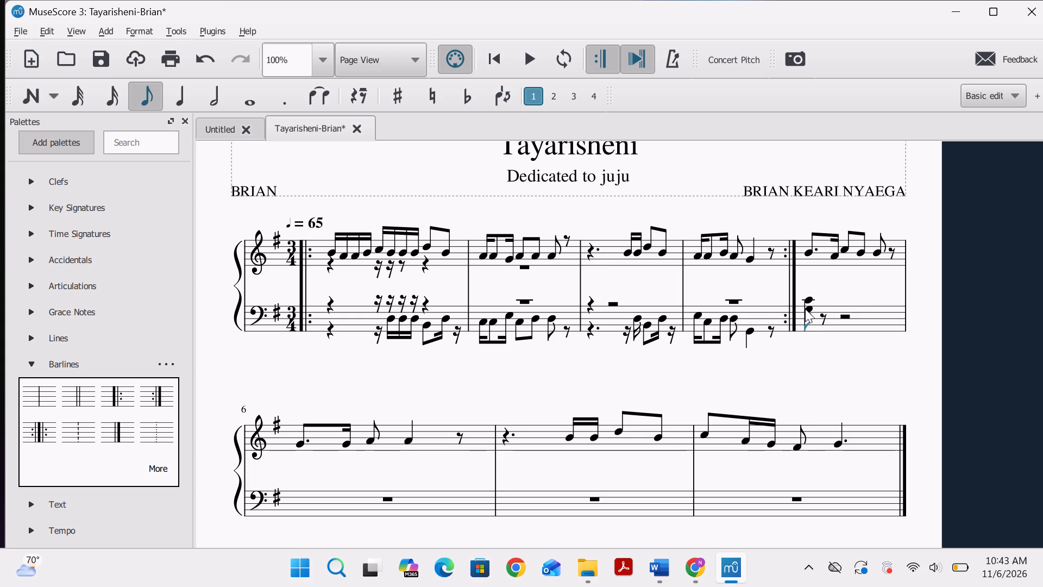
click(805, 309)
click(810, 307)
click(549, 93)
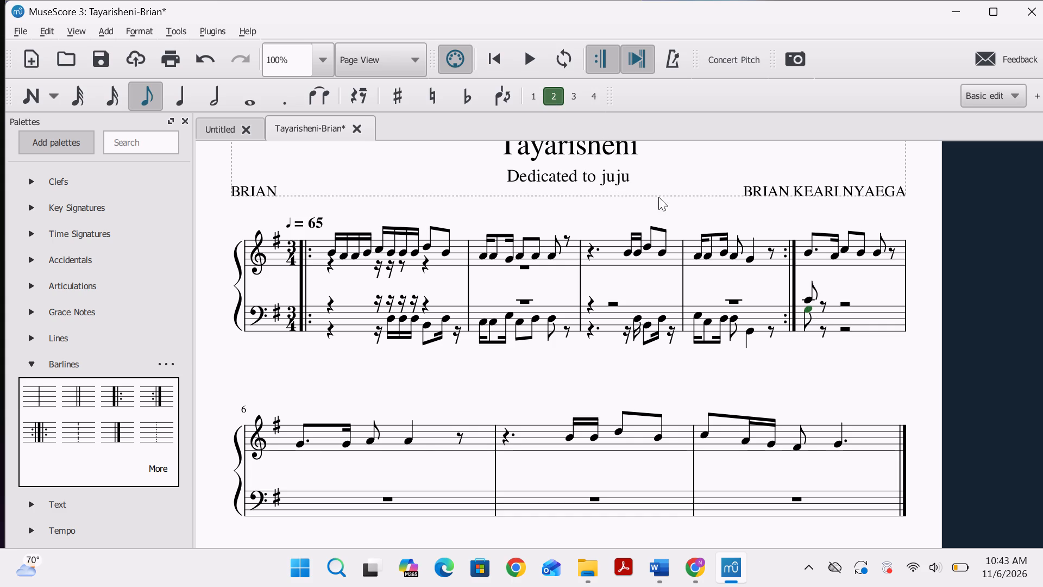
Lower the voice 1 C at the start of bass measure 5 to G, and clear the selection.
click(807, 299)
drag(807, 299, 806, 300)
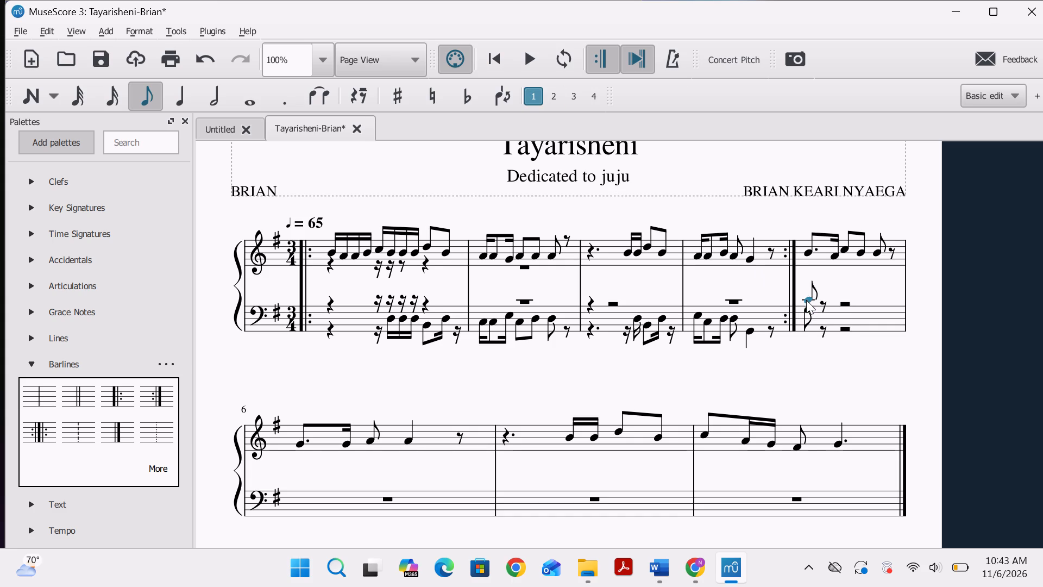
drag(806, 300, 805, 309)
click(931, 307)
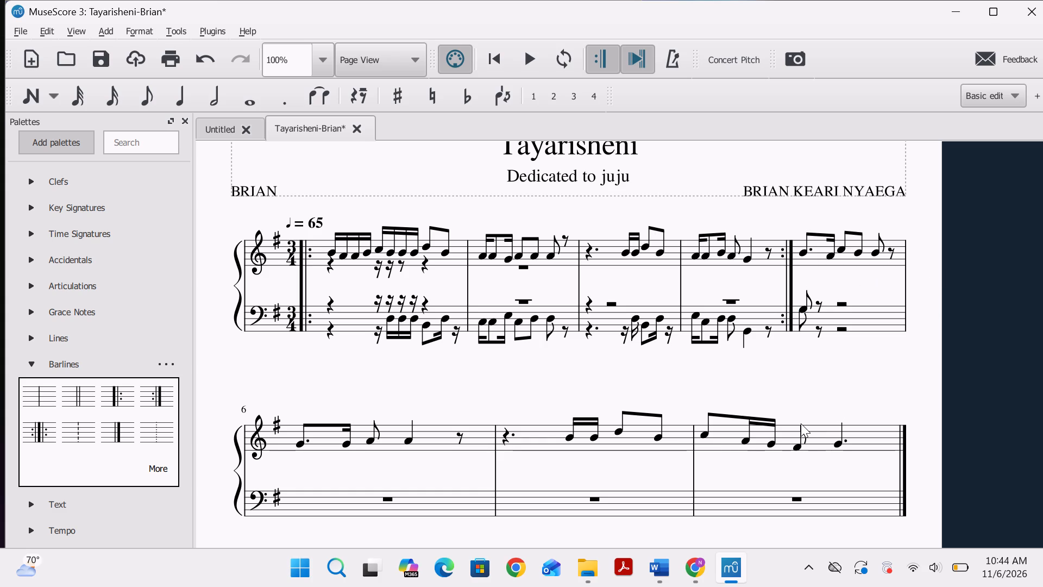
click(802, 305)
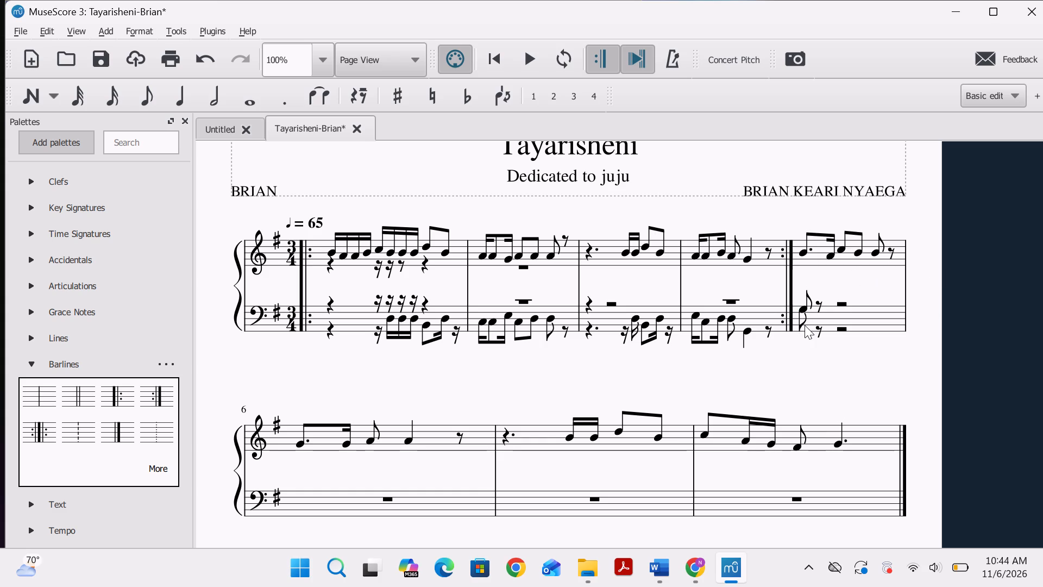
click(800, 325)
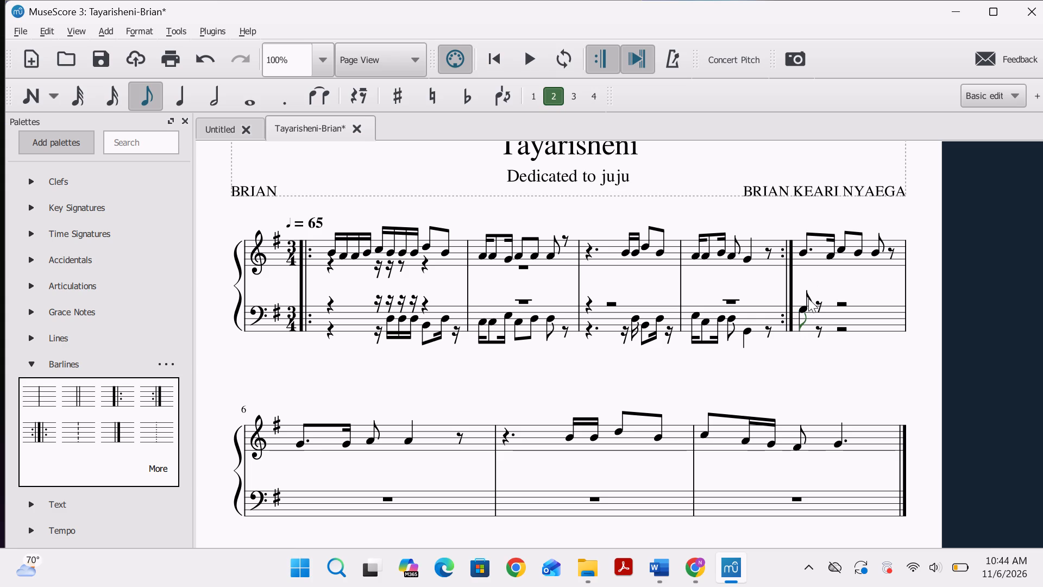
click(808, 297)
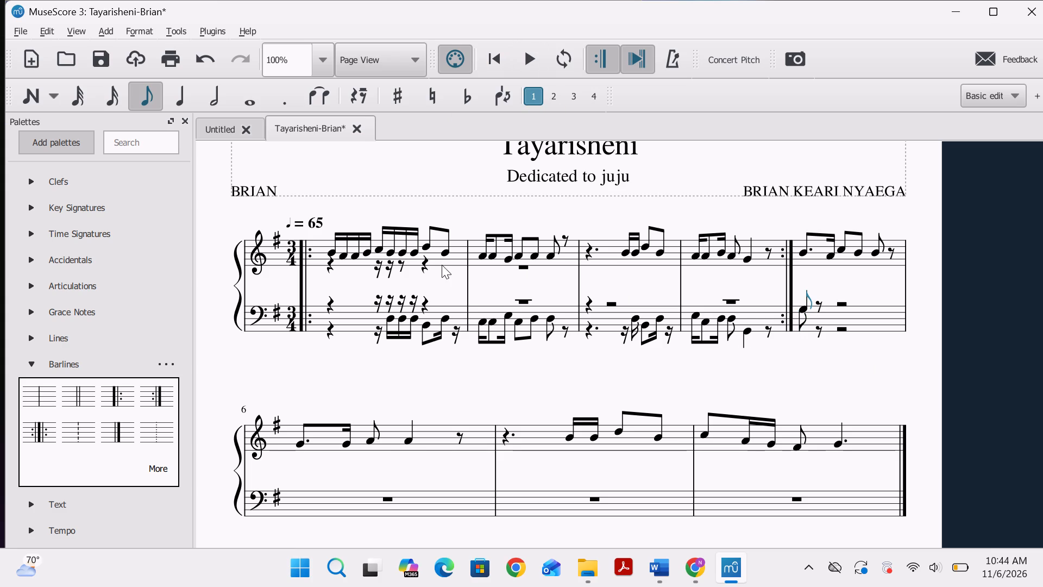
Play back the score from the second treble note of measure 2.
click(492, 255)
click(533, 63)
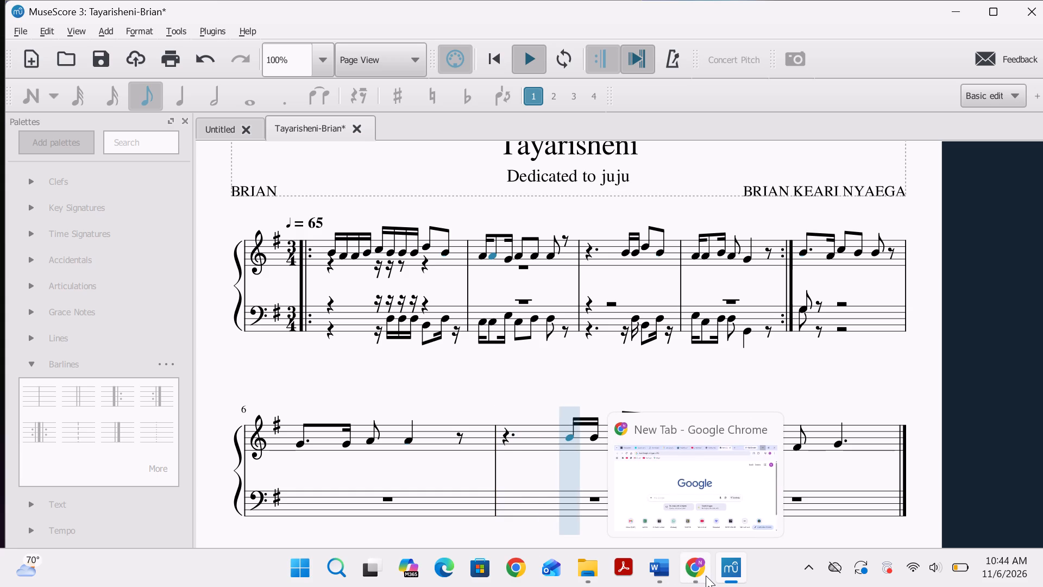
Switch to Google Chrome.
click(692, 564)
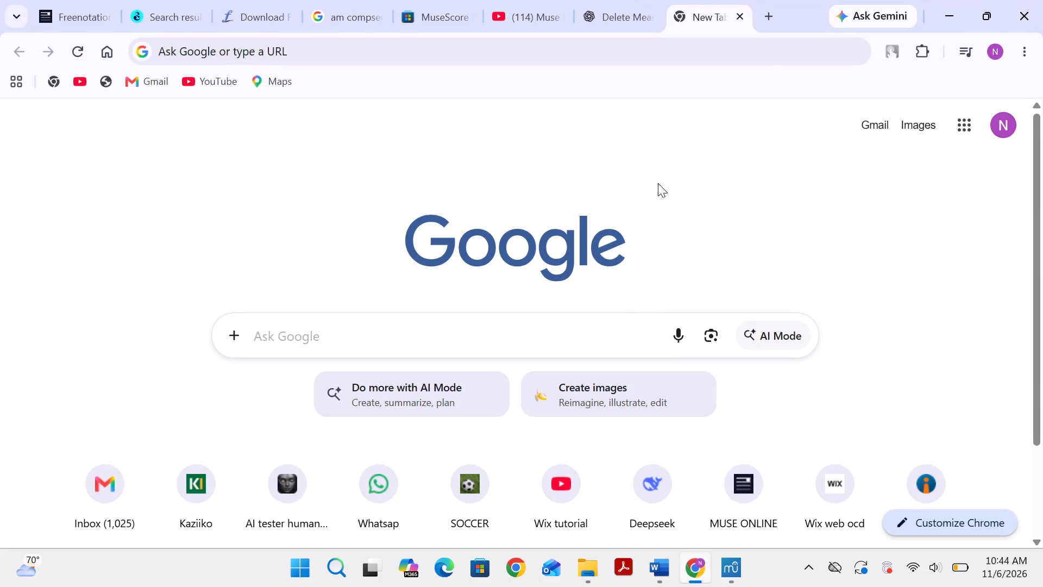
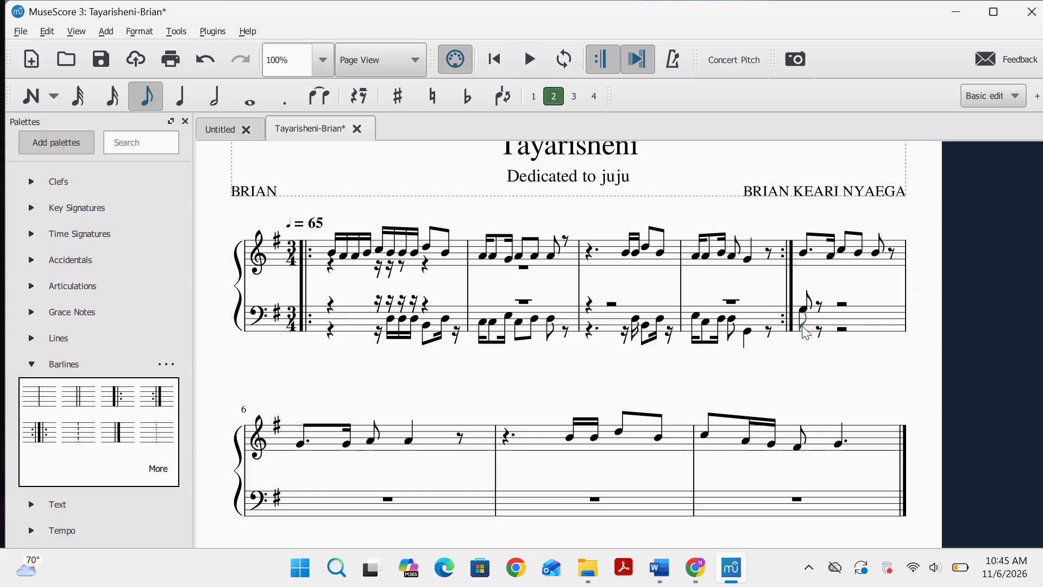
Select the flag of the voice 2 eighth note on the first beat of bass measure 5.
click(802, 326)
click(800, 325)
click(800, 326)
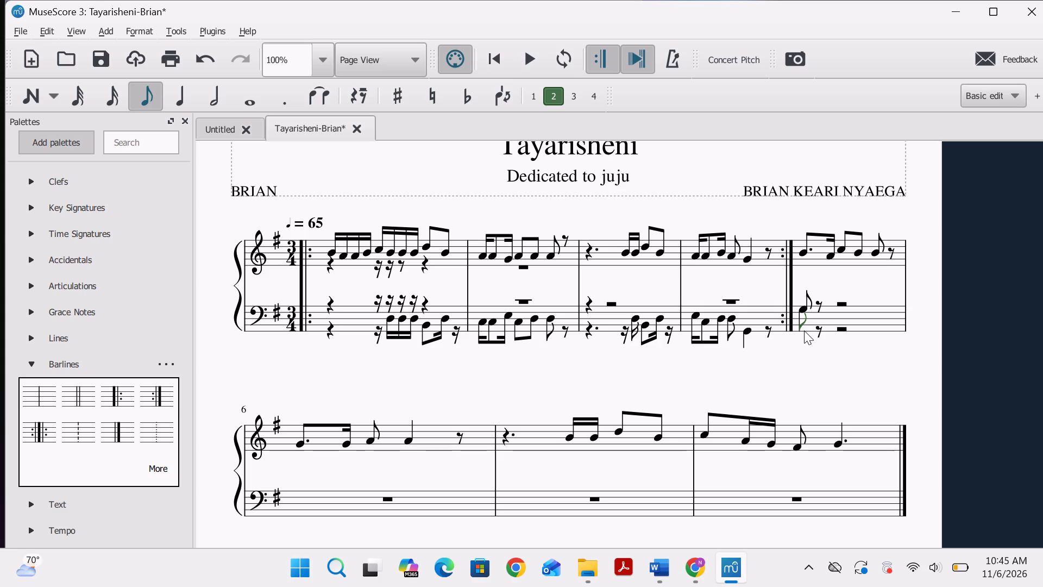
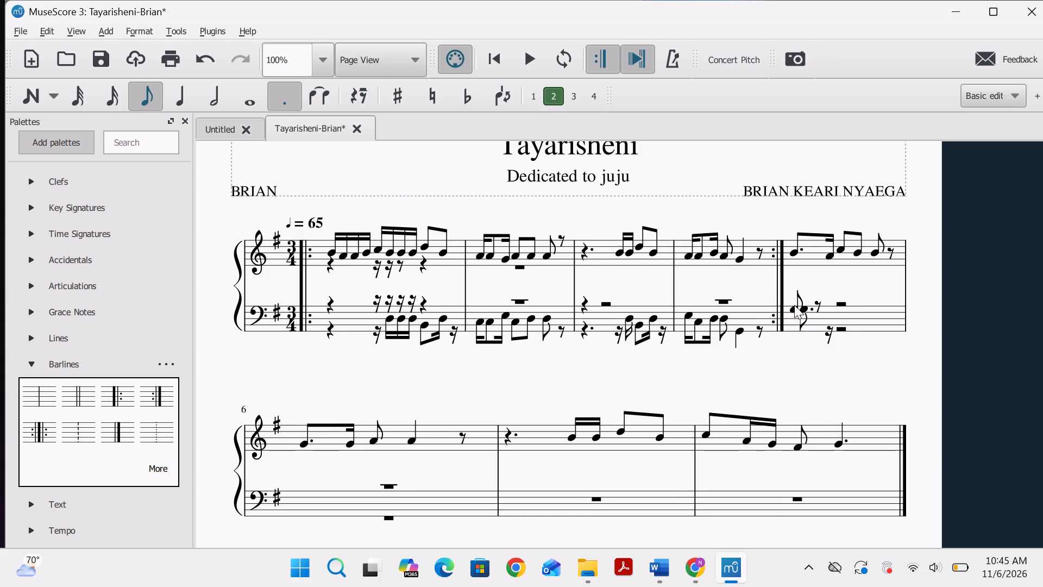
Make the voice 1 eighth note on the first beat of bass measure 5 a dotted eighth.
click(795, 308)
click(292, 103)
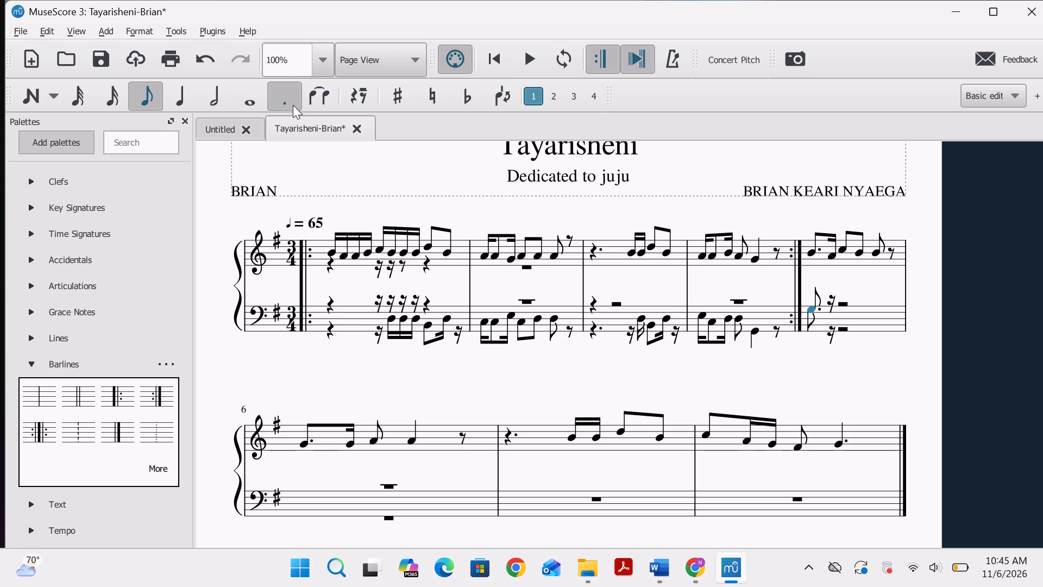
Continue voice 2 in bass measure 5 with a sixteenth-note G in place of the sixteenth rest, followed by an eighth-note G on beat 2.
click(809, 322)
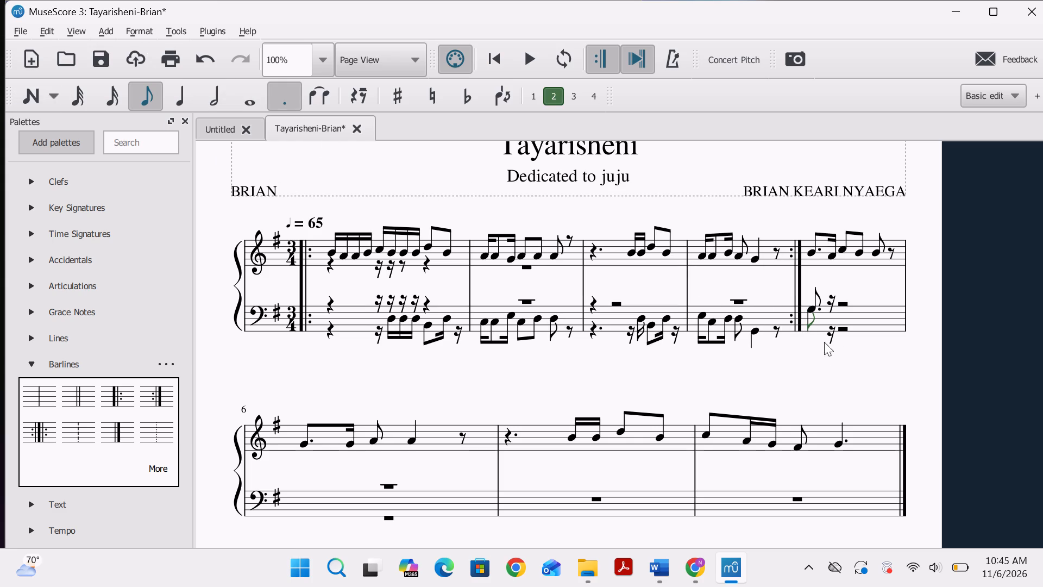
click(830, 329)
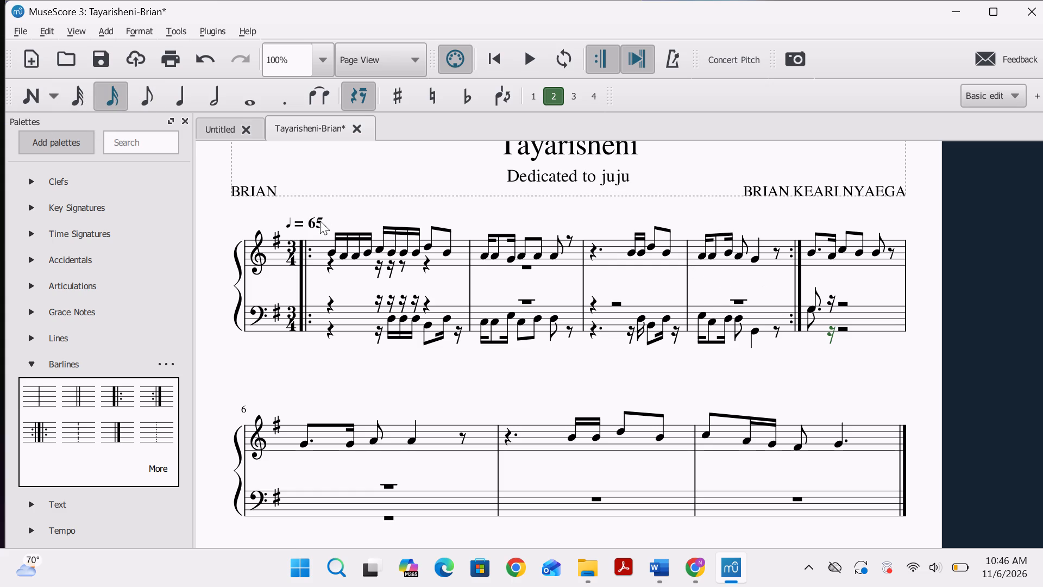
click(32, 97)
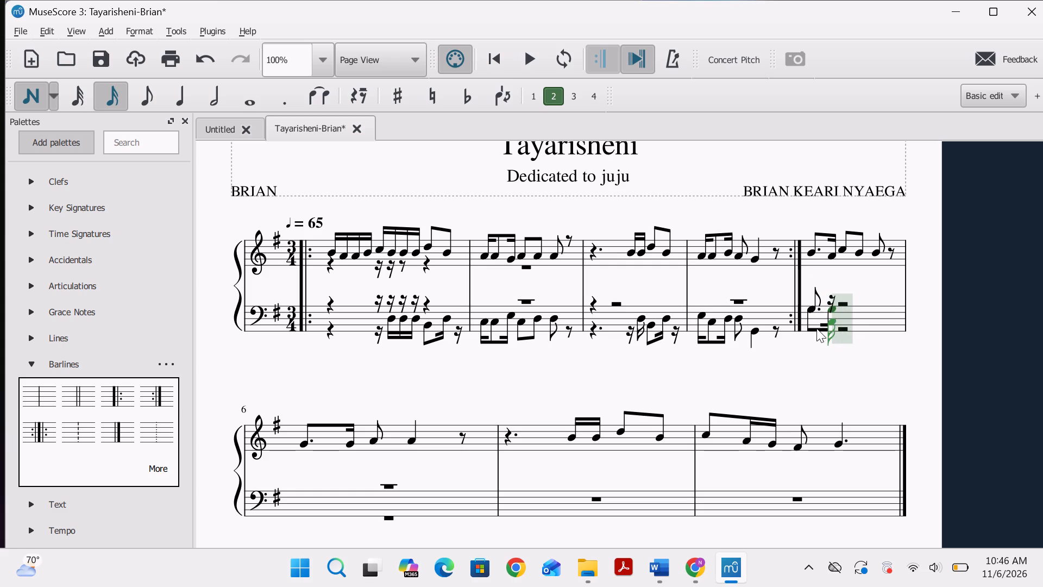
click(139, 95)
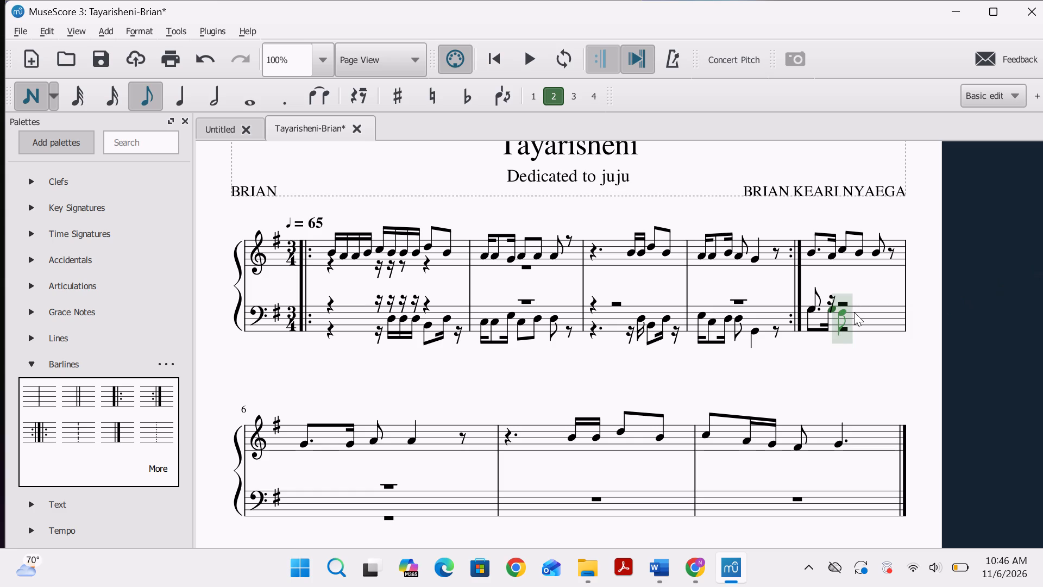
click(854, 310)
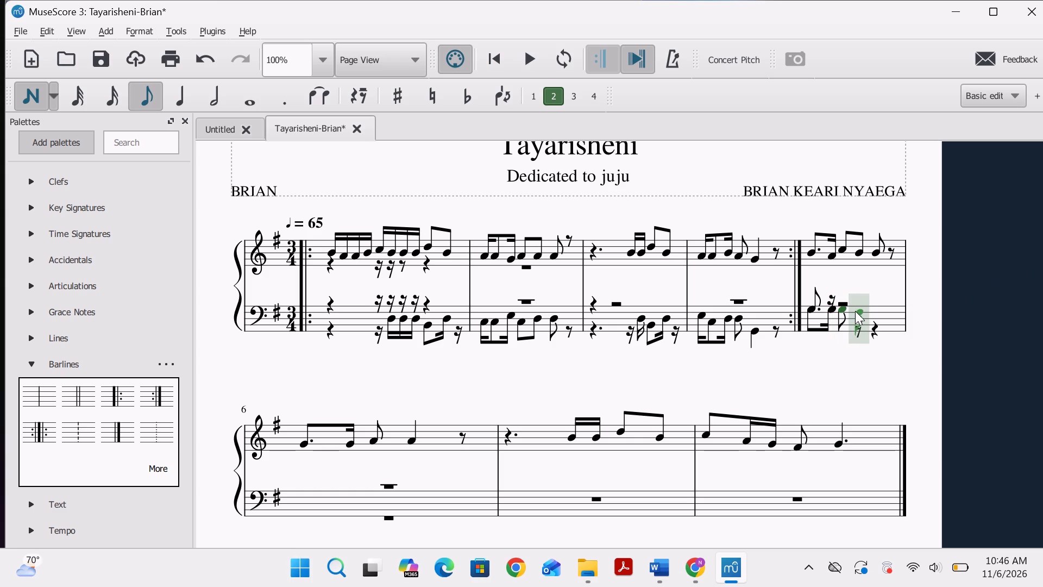
Continue voice 2 in bass measure 5 with an eighth-note G on the second half of beat 2 and an eighth-note E on beat 3.
click(857, 309)
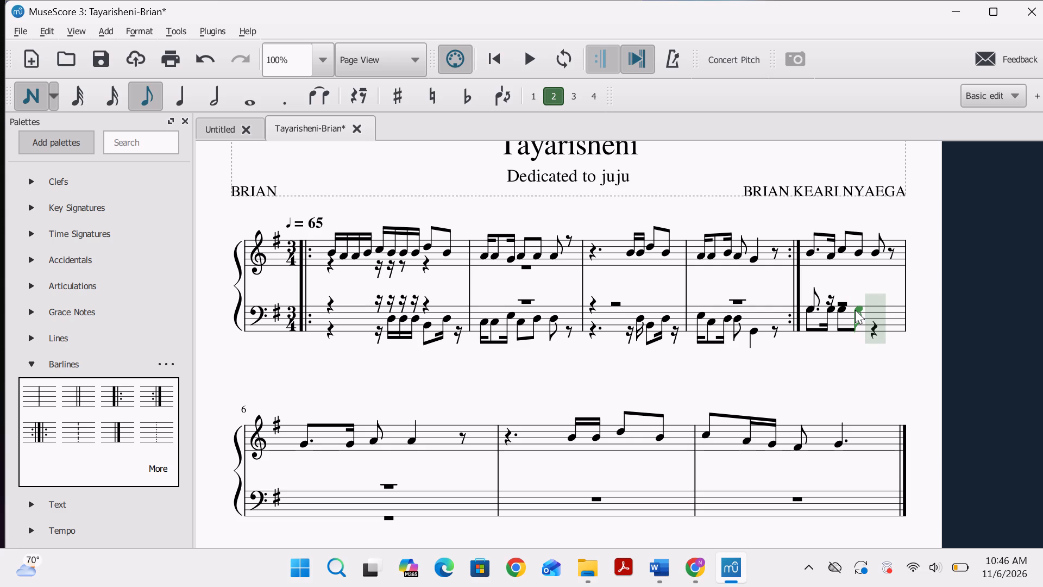
click(866, 316)
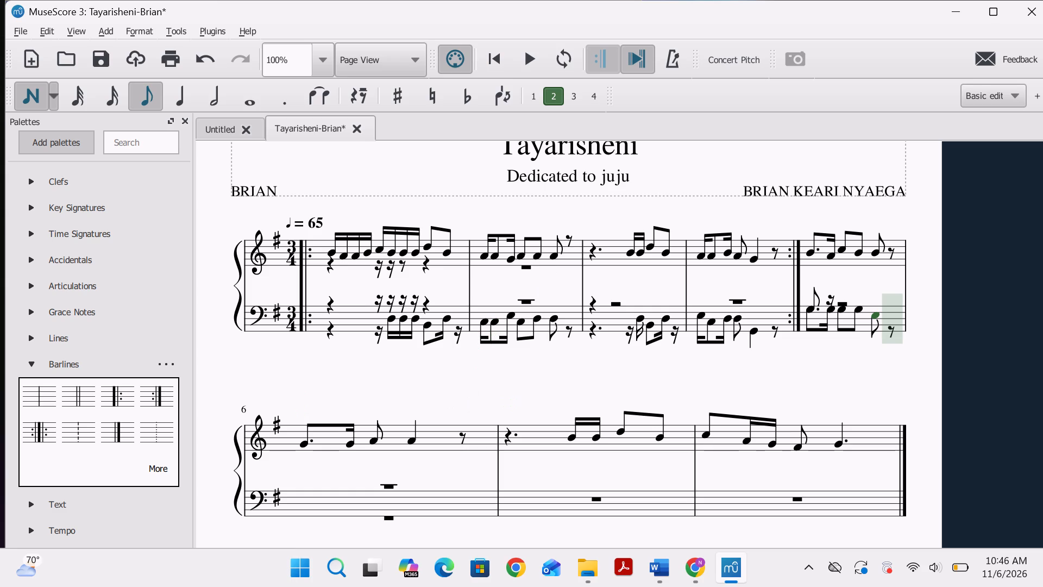
click(25, 96)
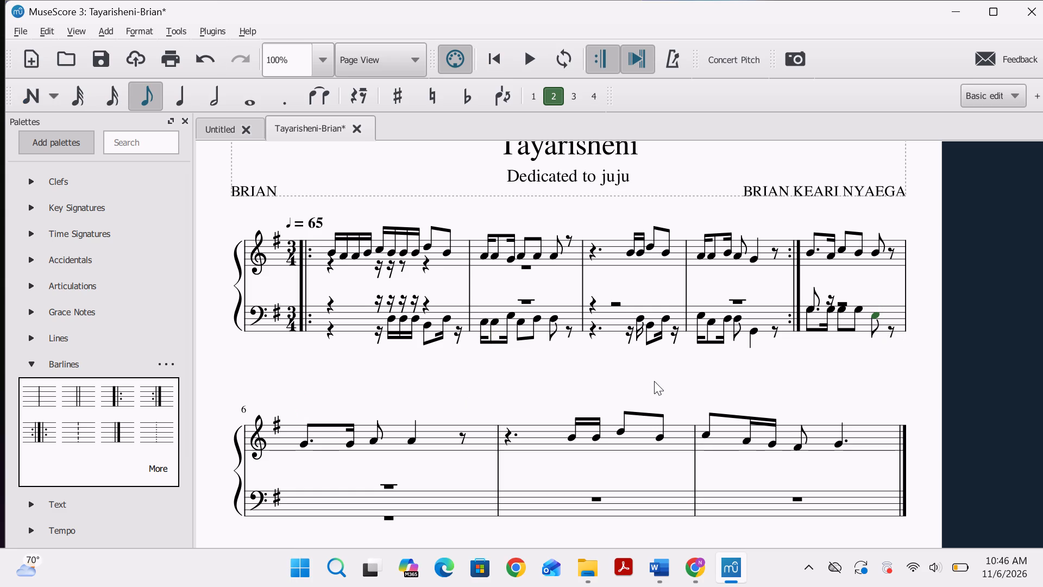
Select the voice 2 full-measure rest in bass measure 6.
scroll(660, 365, down, 1)
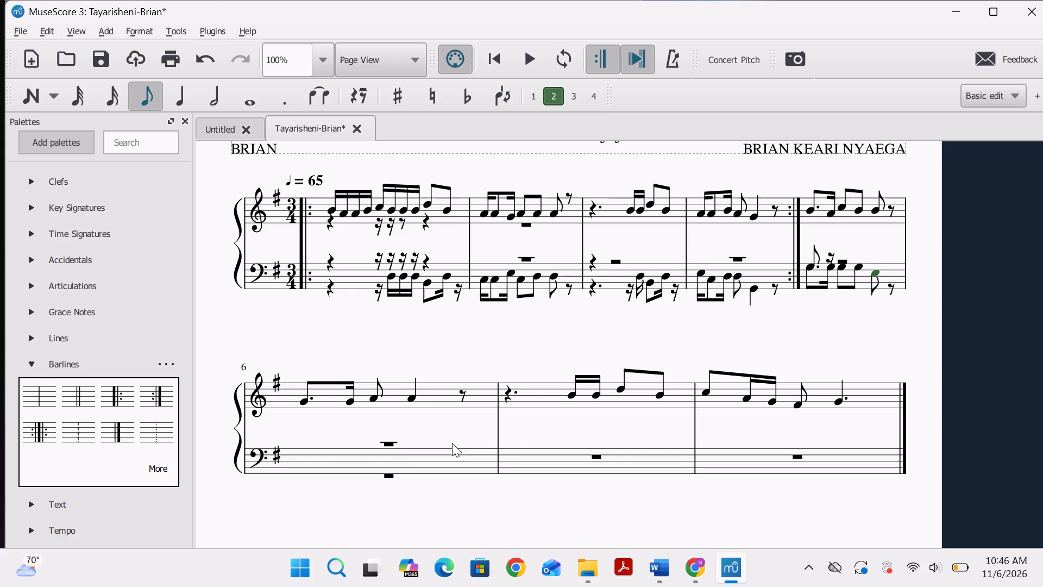
click(388, 471)
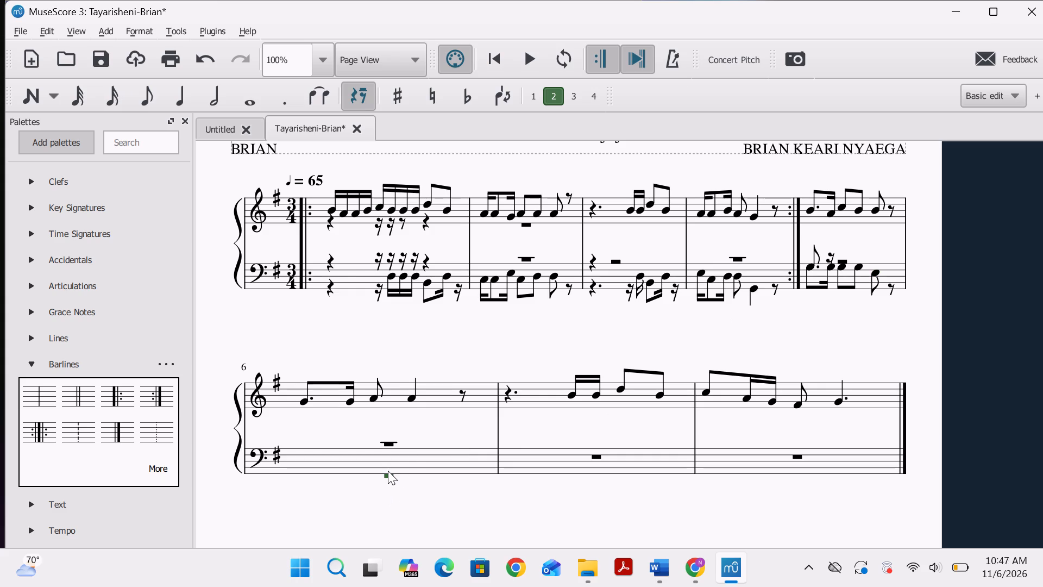
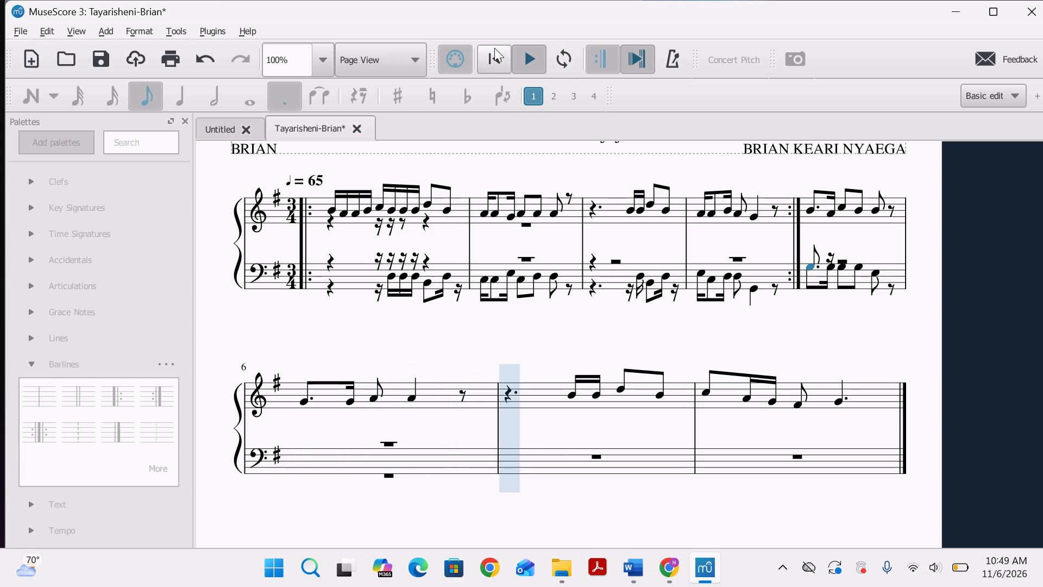
Stop the score playback.
click(525, 67)
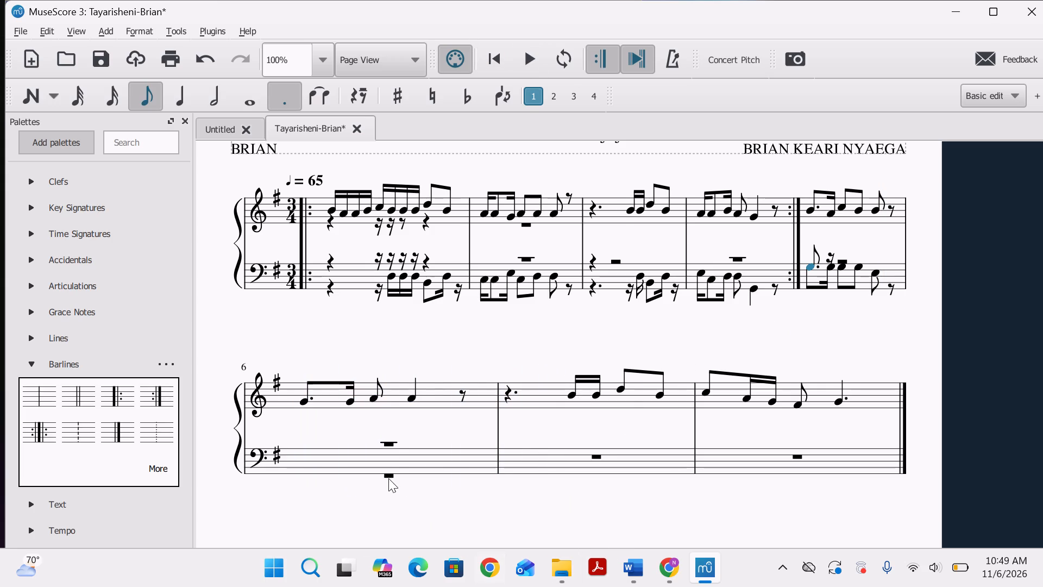
Enter an eighth-note E on beat 1 of voice 2 in bass measure 6, replacing the whole-measure rest.
click(386, 477)
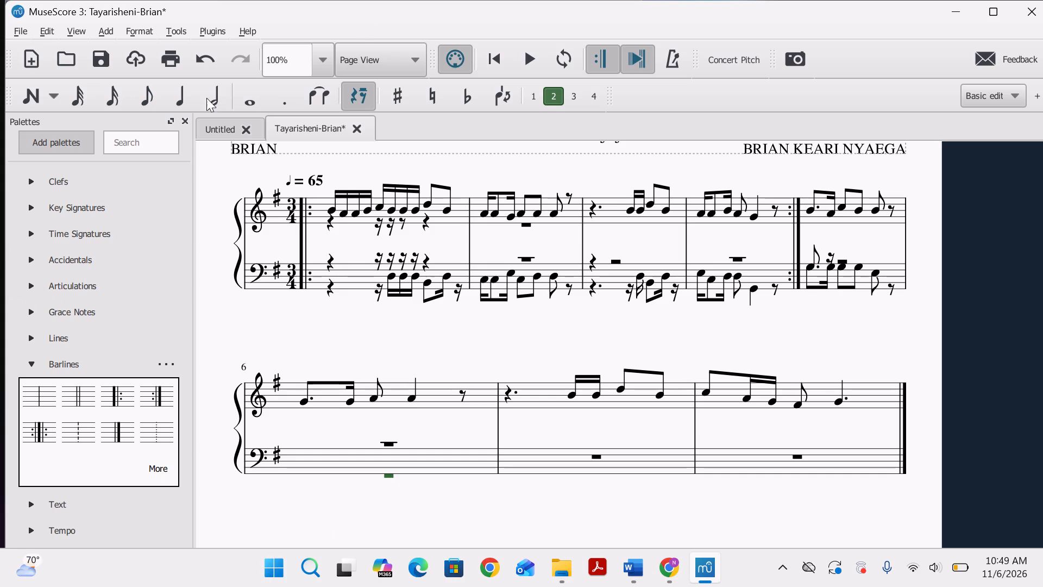
click(137, 101)
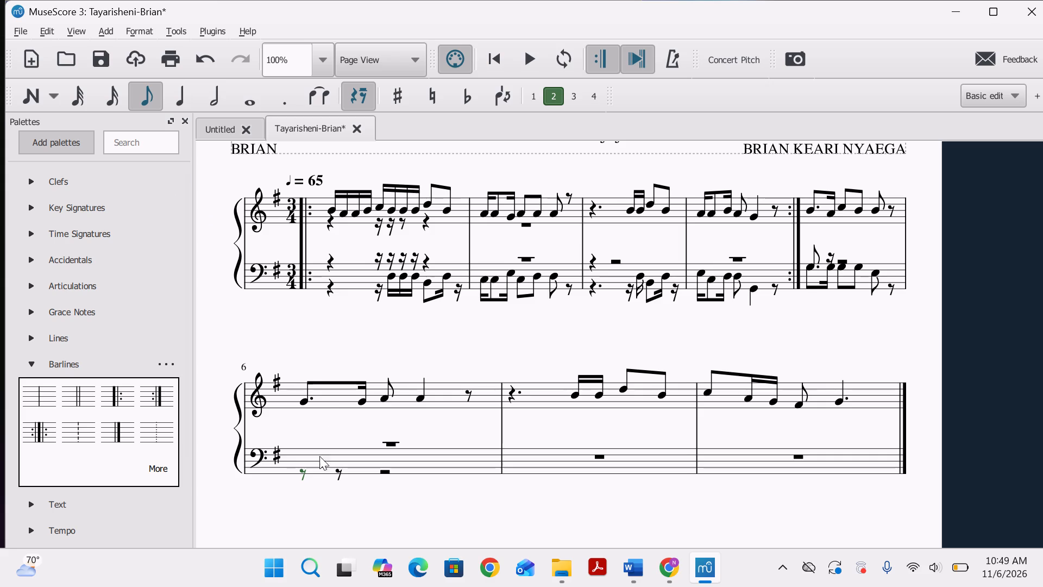
click(302, 471)
click(29, 101)
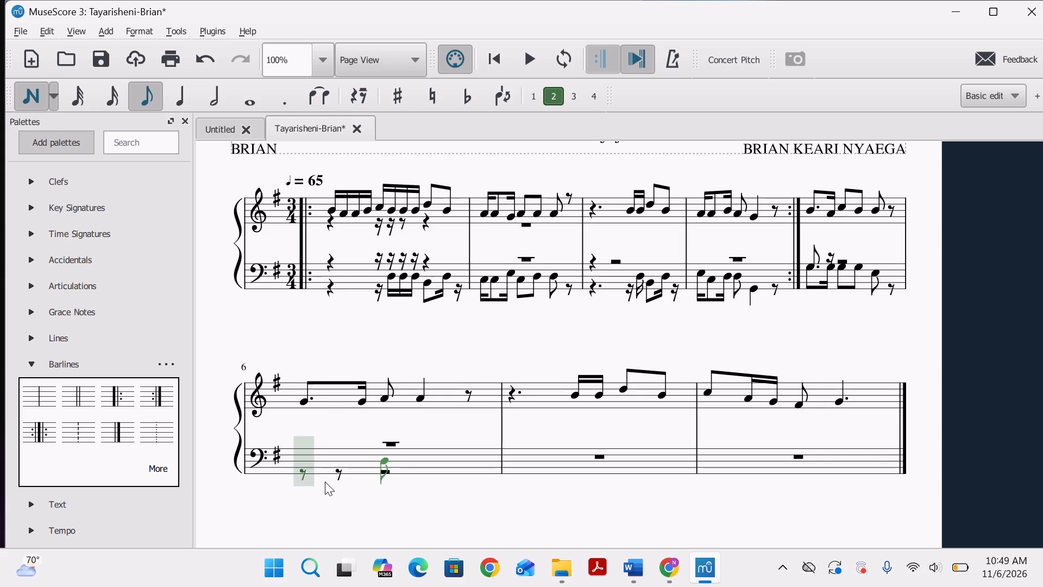
click(294, 458)
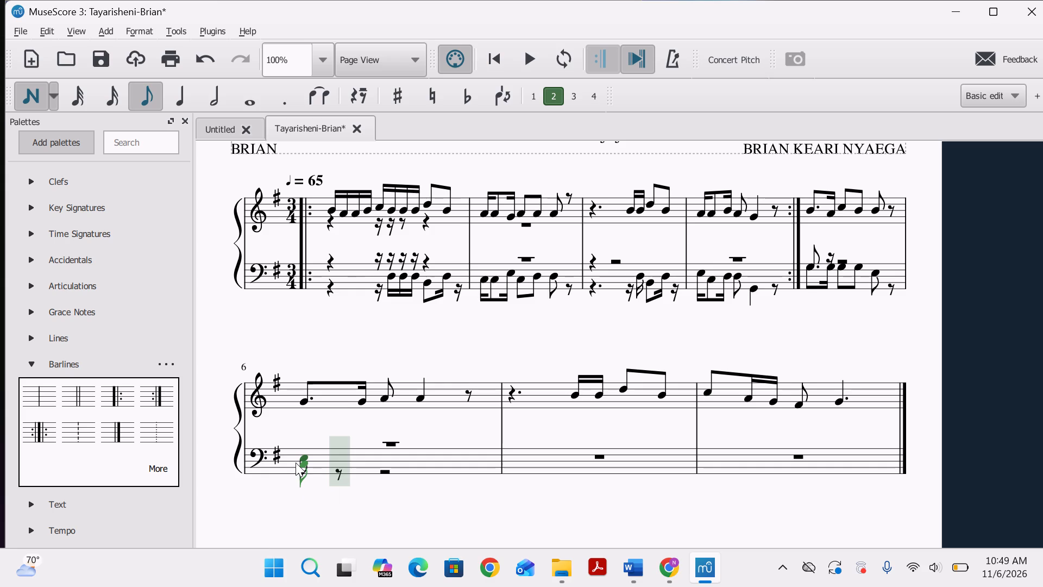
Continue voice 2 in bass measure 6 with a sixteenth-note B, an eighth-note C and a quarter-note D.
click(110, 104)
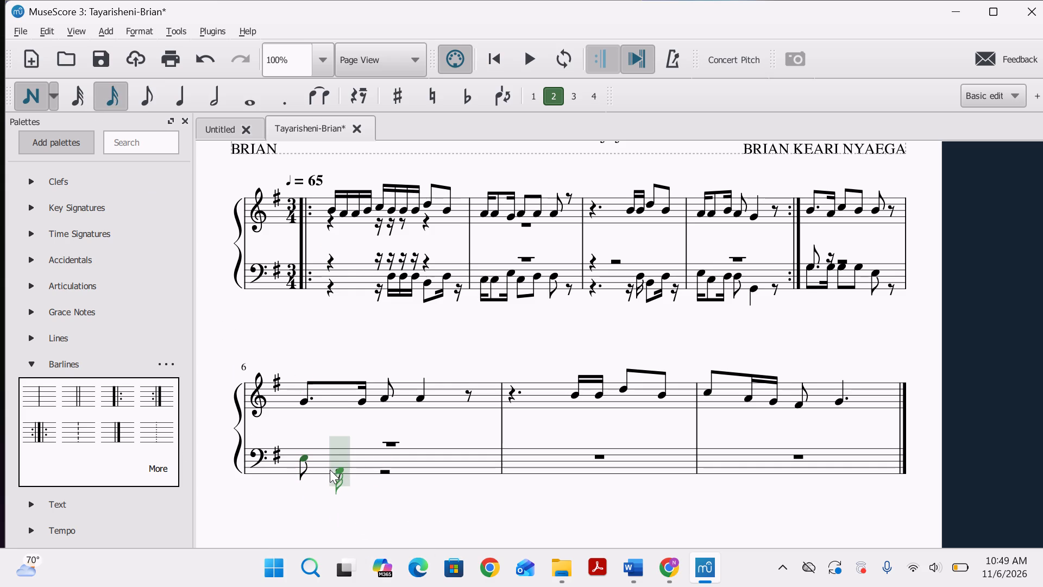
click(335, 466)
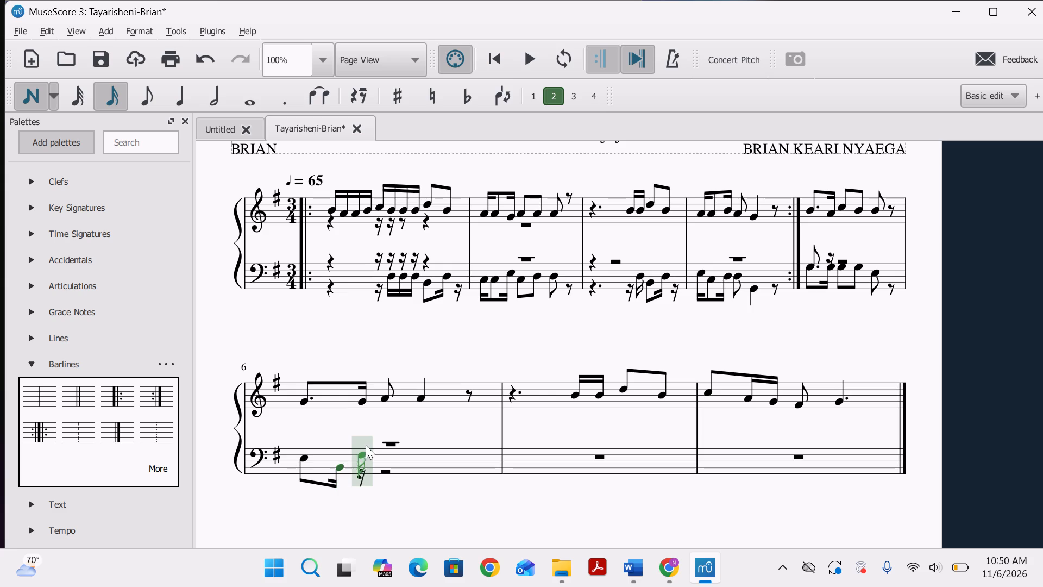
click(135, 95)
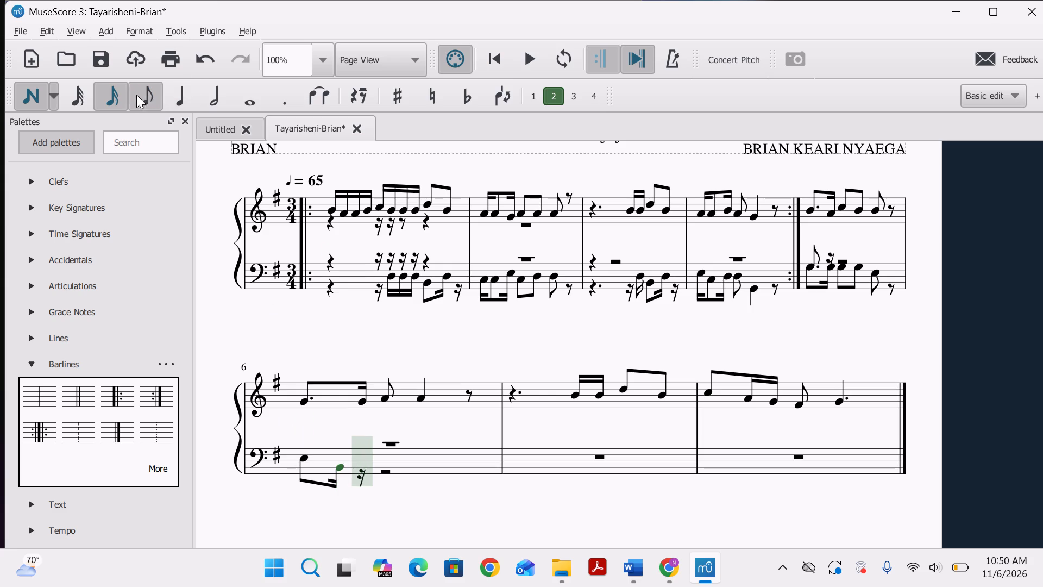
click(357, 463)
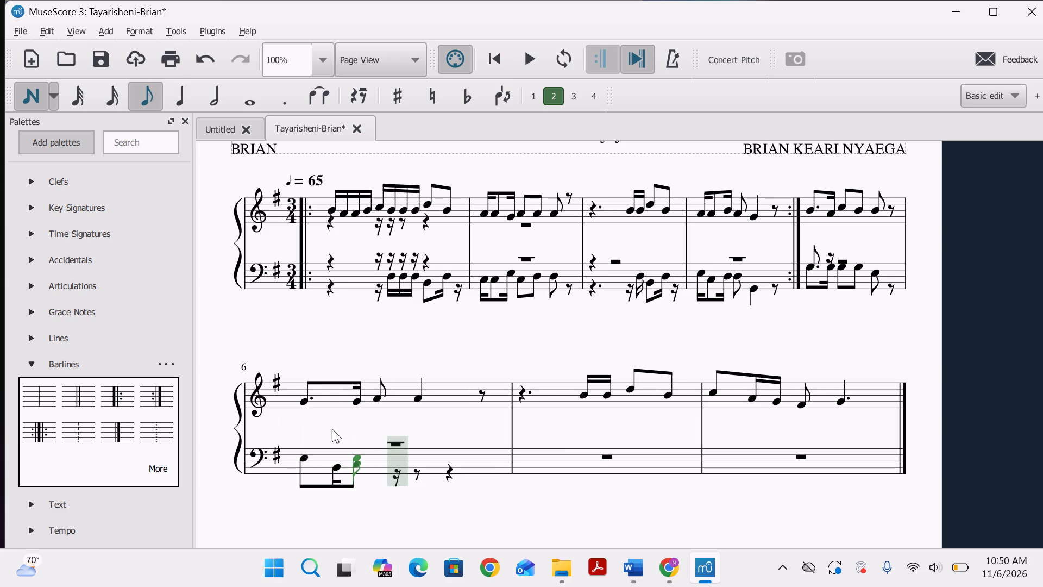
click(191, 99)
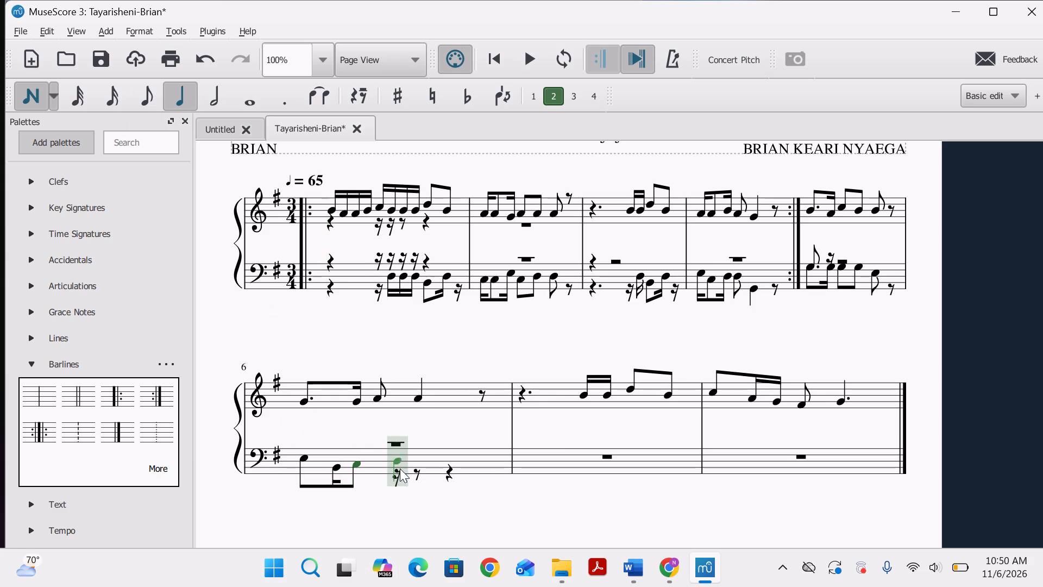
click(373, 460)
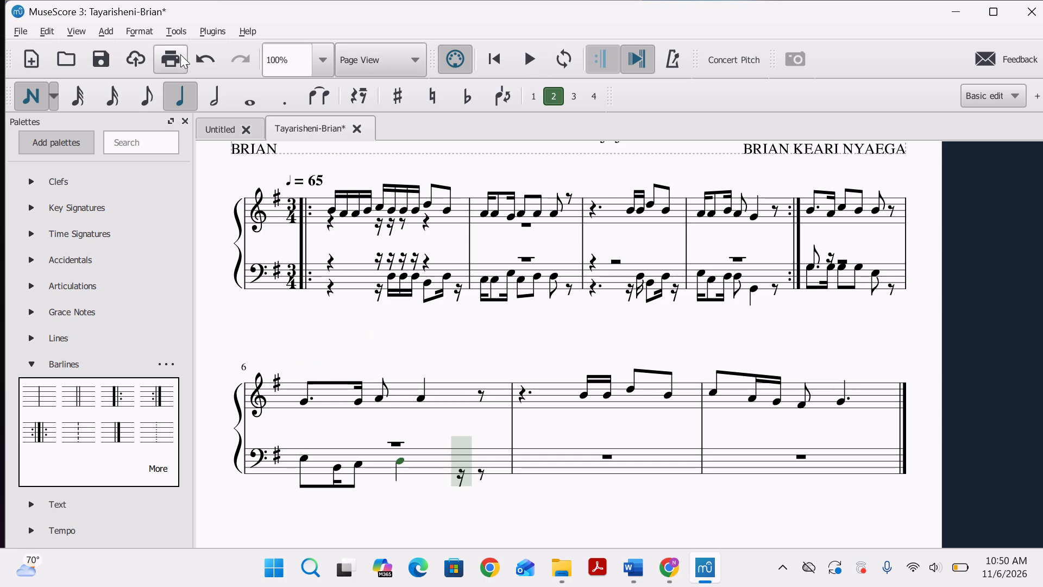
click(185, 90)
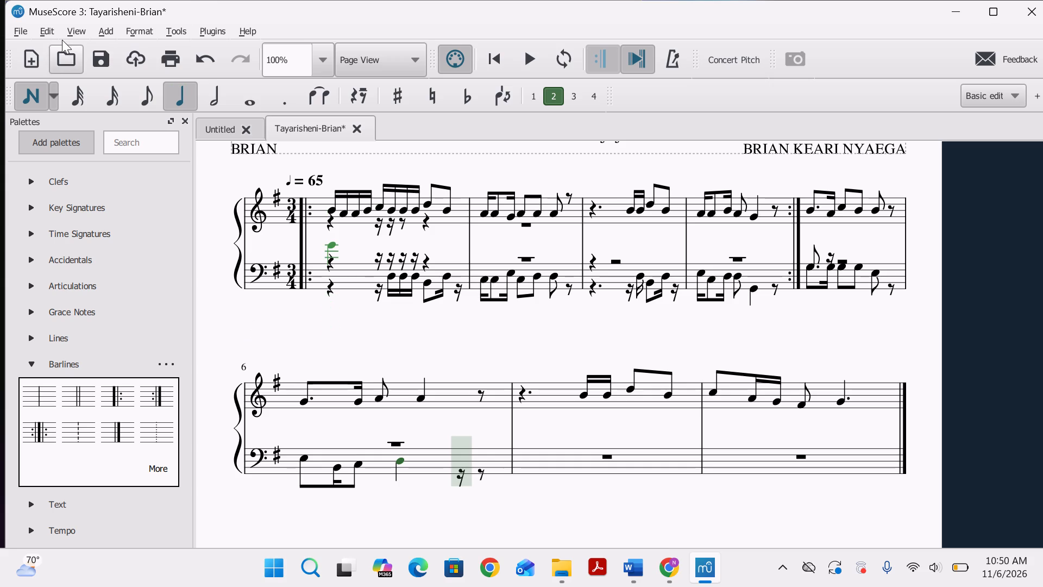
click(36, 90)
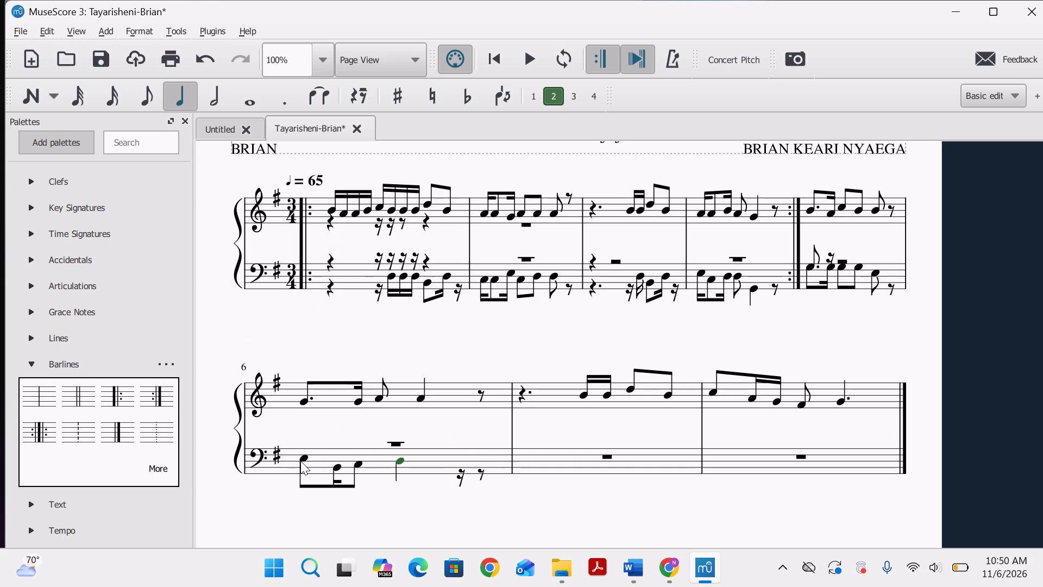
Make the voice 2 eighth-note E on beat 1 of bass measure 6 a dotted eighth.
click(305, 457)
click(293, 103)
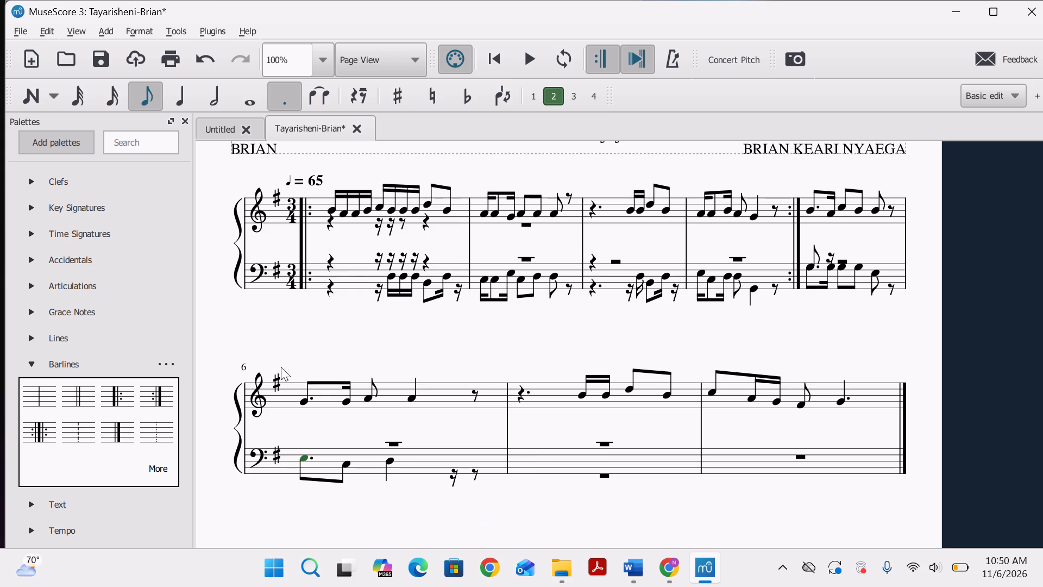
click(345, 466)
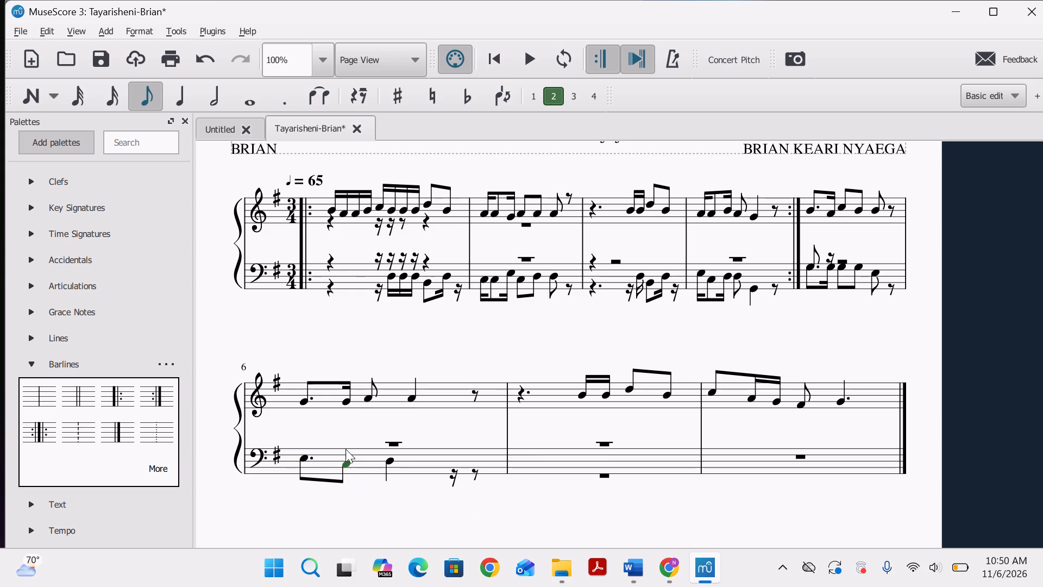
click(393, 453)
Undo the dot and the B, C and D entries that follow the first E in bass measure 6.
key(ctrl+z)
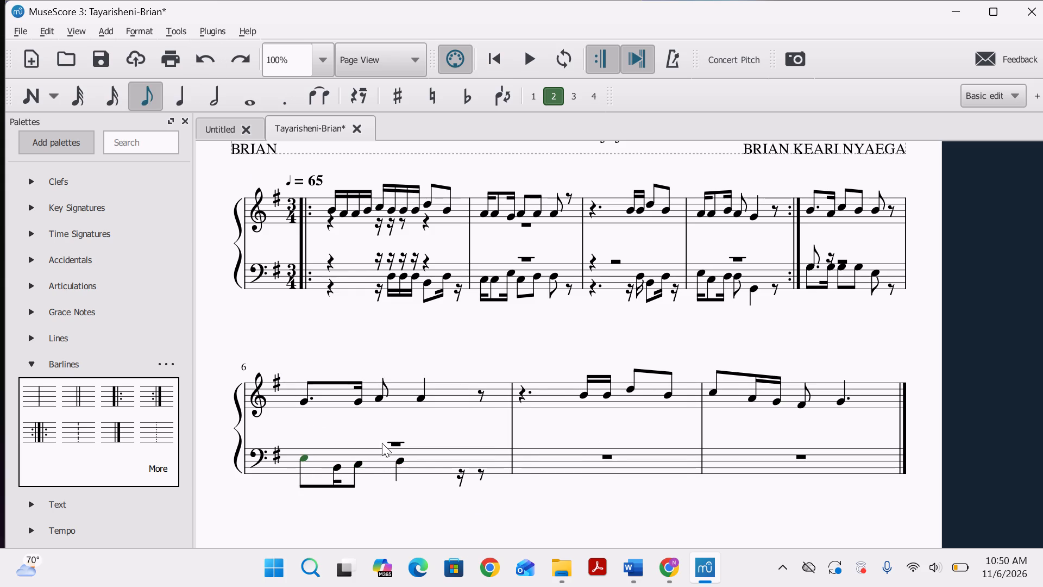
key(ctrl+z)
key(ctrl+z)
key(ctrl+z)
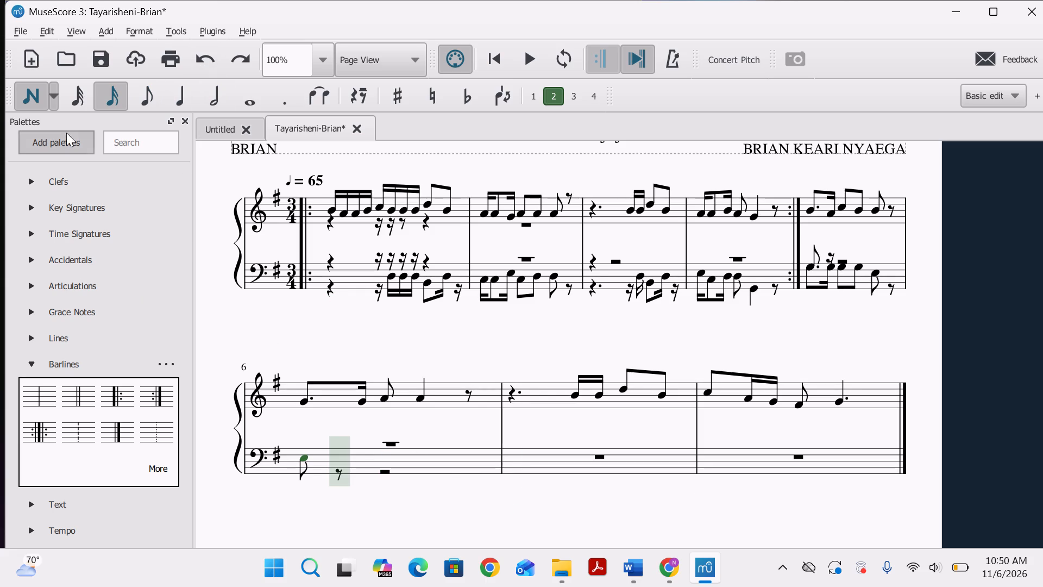
Make the voice 2 E on beat 1 of bass measure 6 a dotted eighth, undoing any other duration change.
click(32, 98)
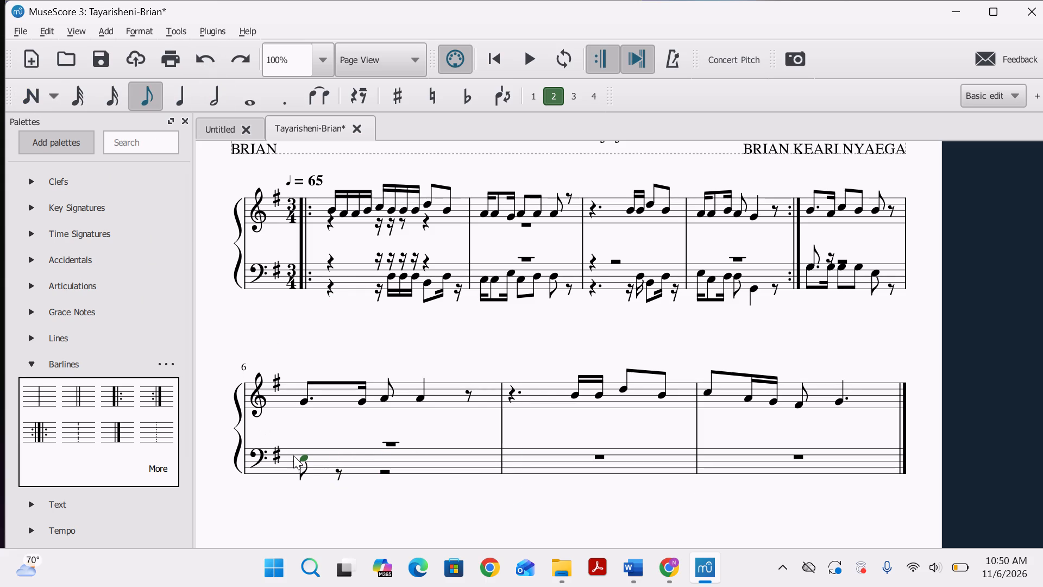
click(301, 457)
click(273, 95)
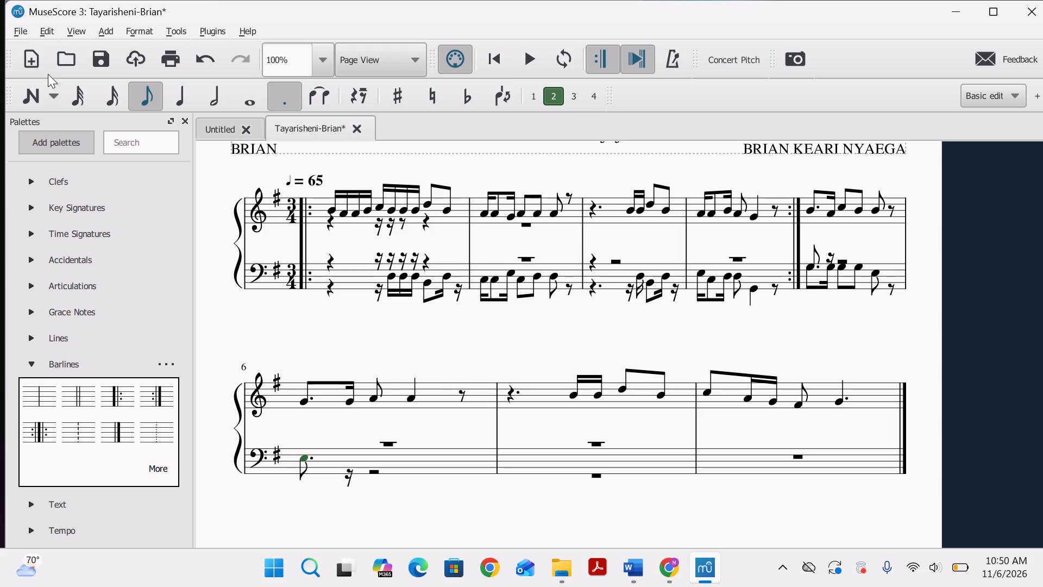
click(124, 92)
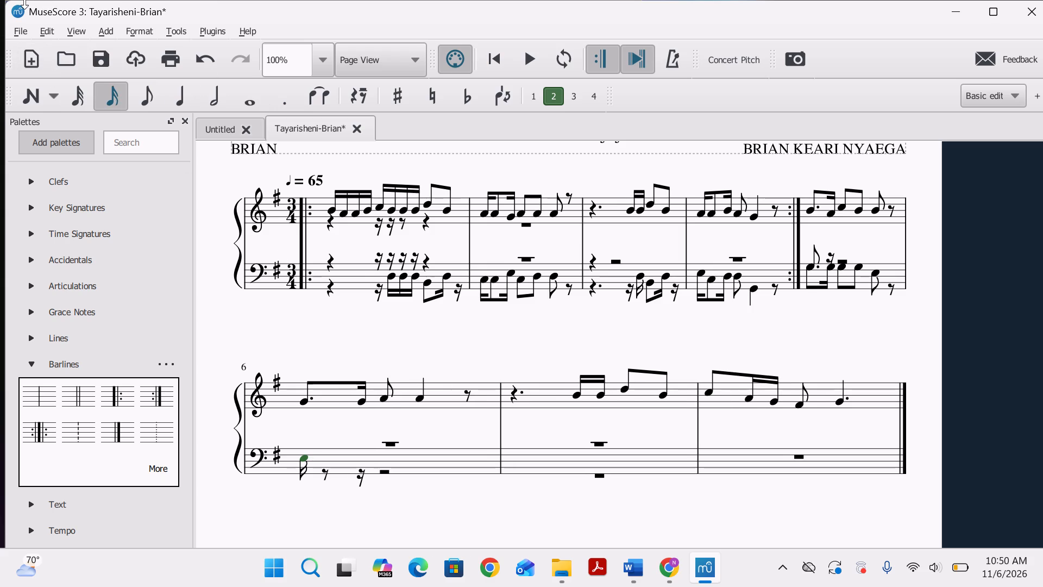
click(191, 65)
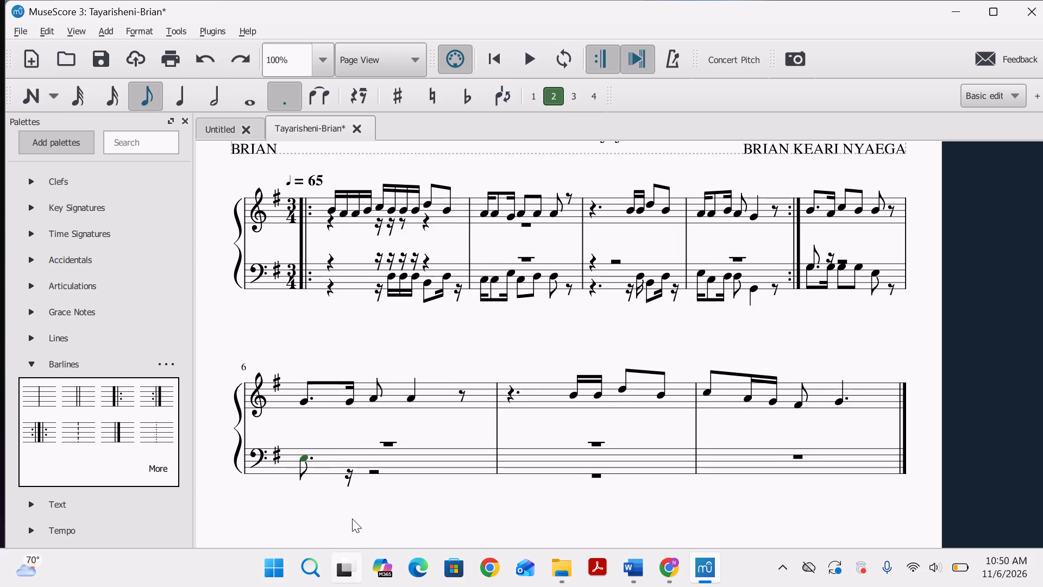
Continue voice 2 in bass measure 6 with a sixteenth-note B, an eighth-note C and a quarter-note D.
drag(344, 461, 344, 468)
click(344, 481)
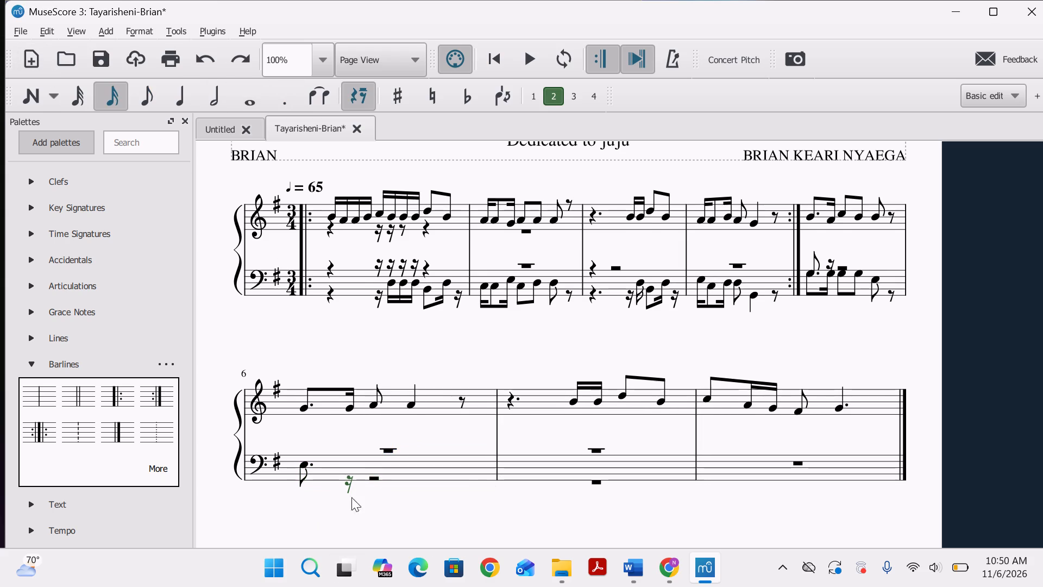
click(349, 480)
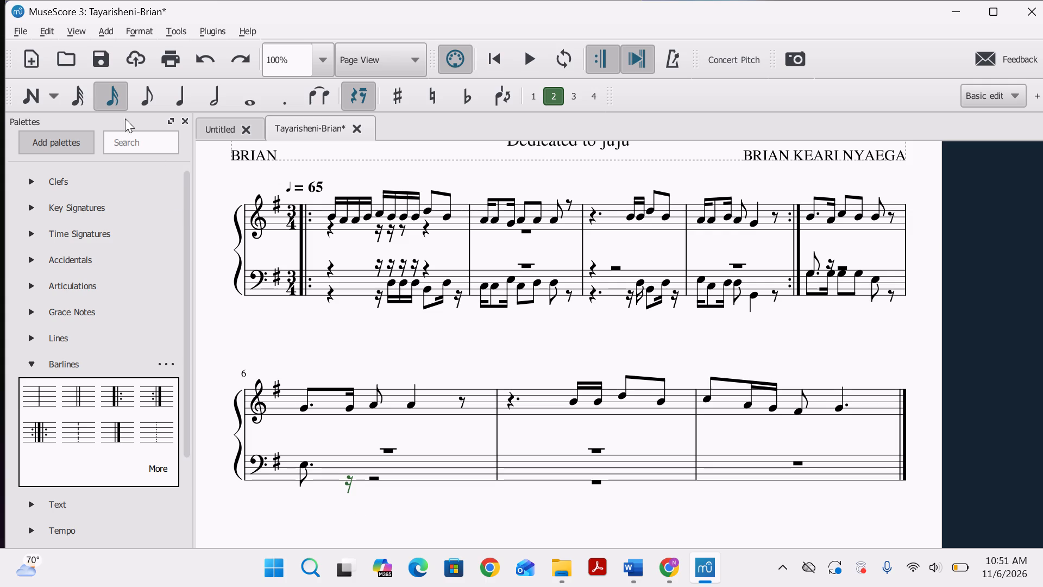
click(27, 95)
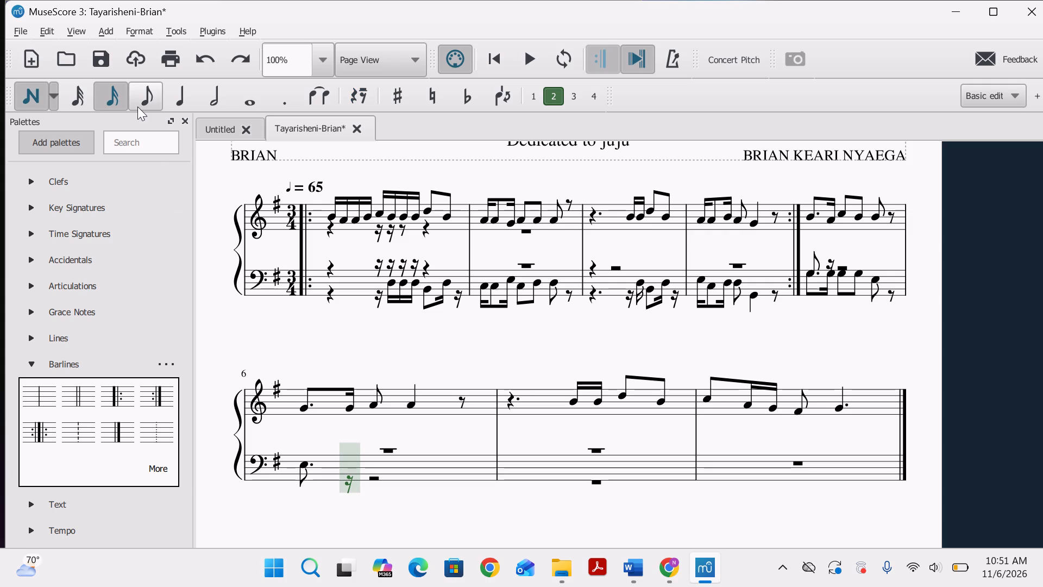
click(329, 475)
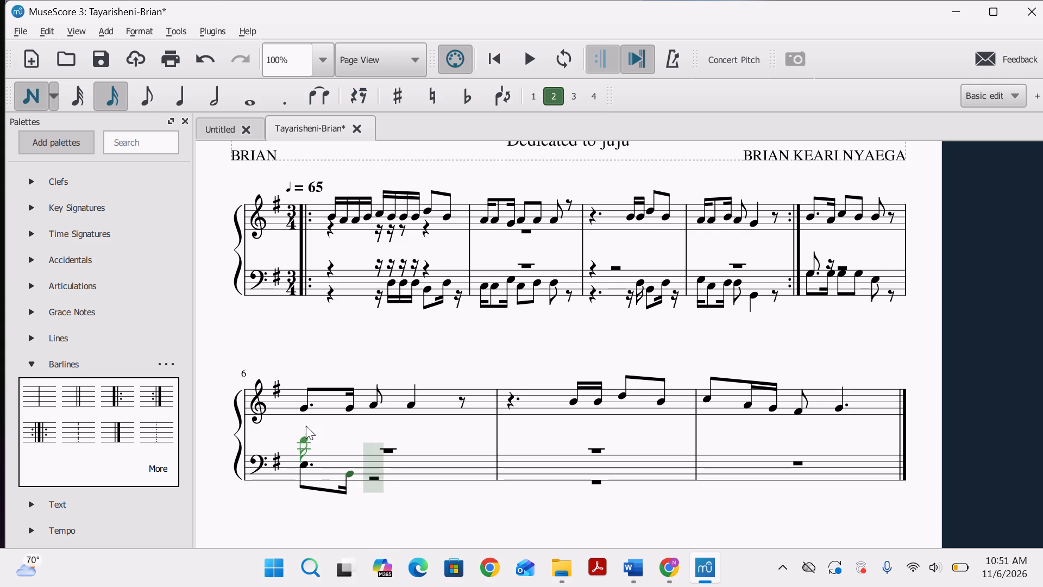
click(135, 105)
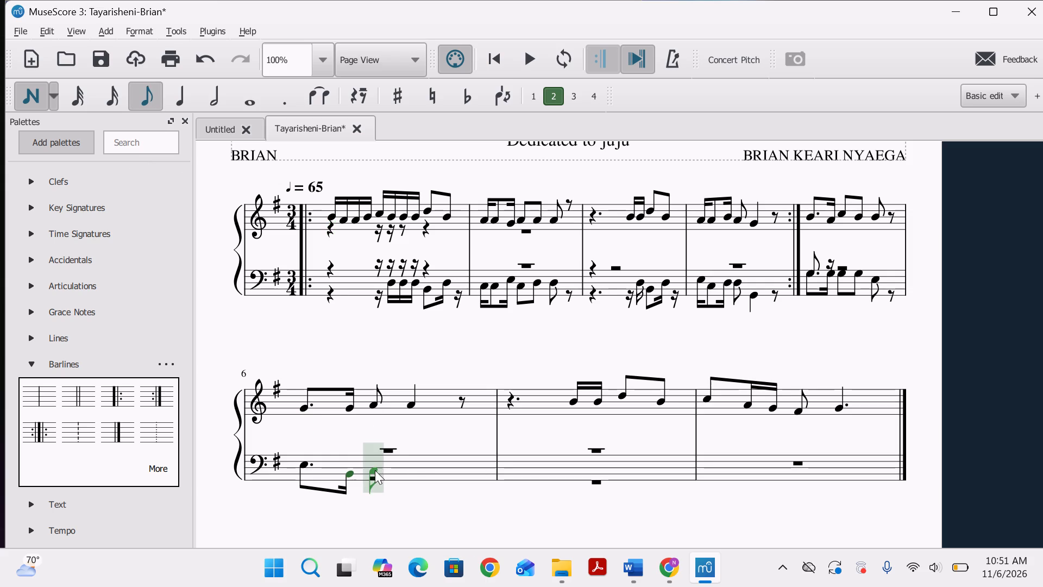
click(375, 470)
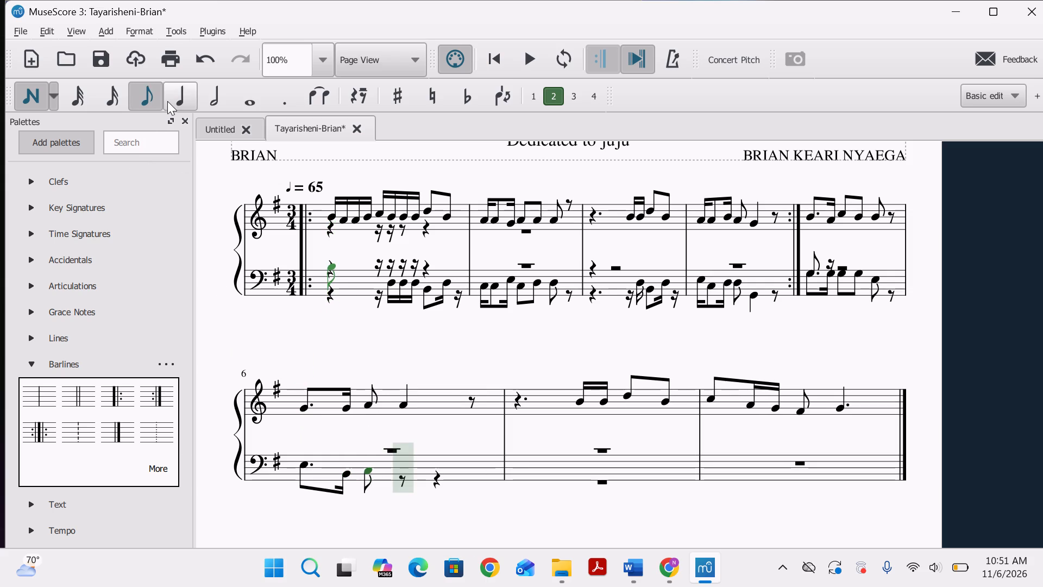
click(167, 101)
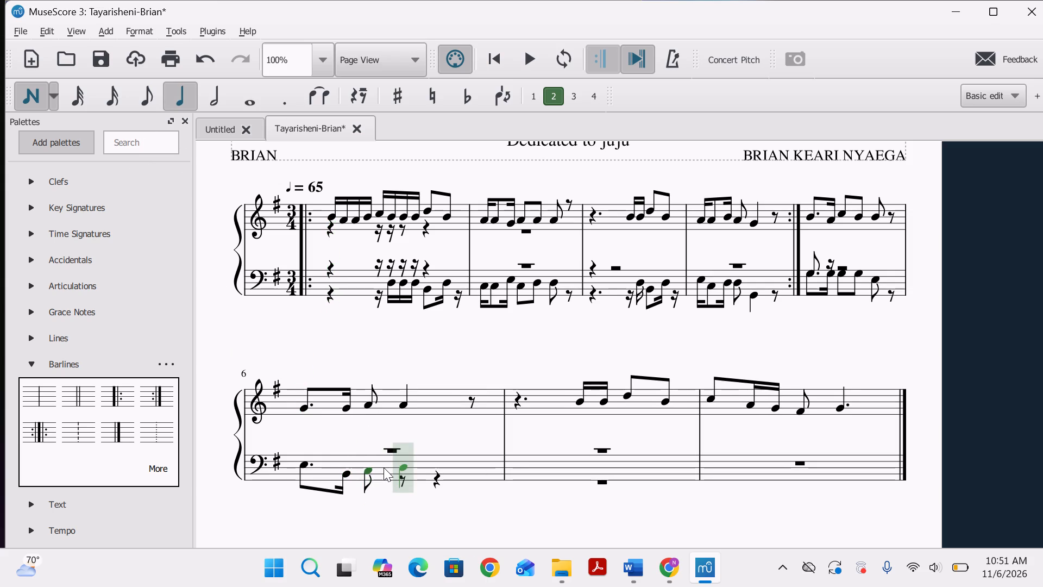
click(384, 467)
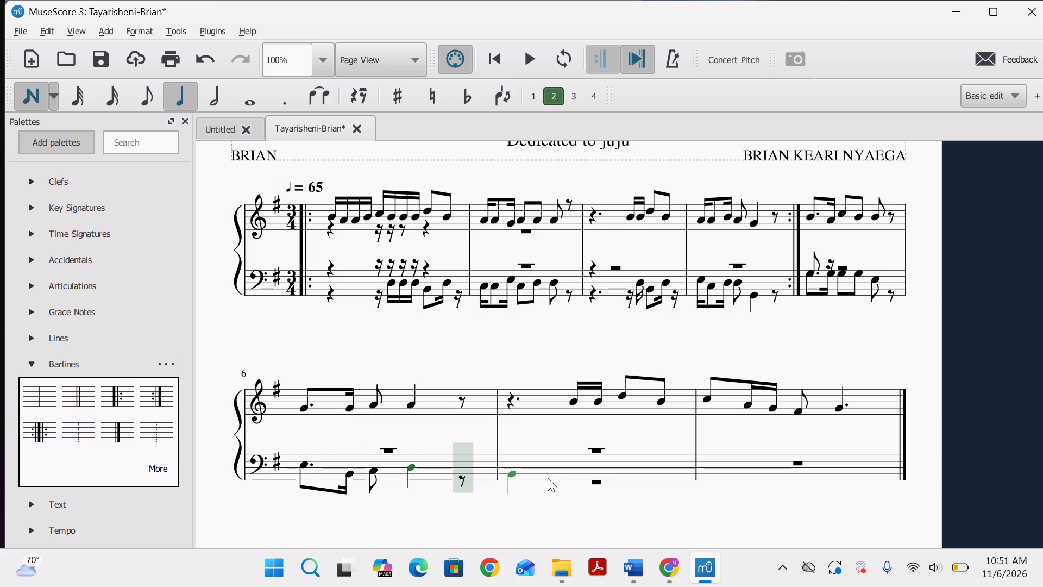
click(41, 91)
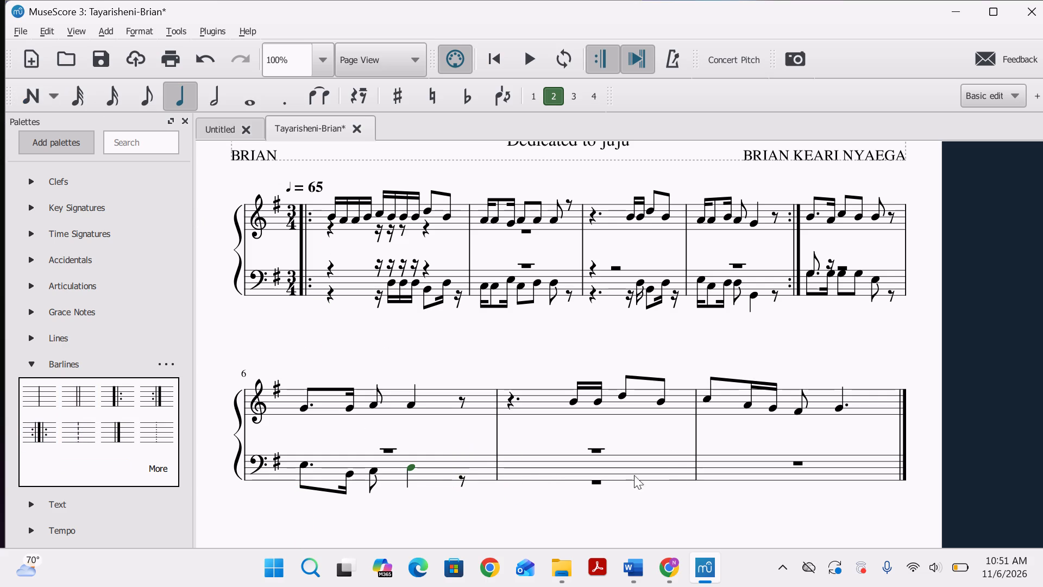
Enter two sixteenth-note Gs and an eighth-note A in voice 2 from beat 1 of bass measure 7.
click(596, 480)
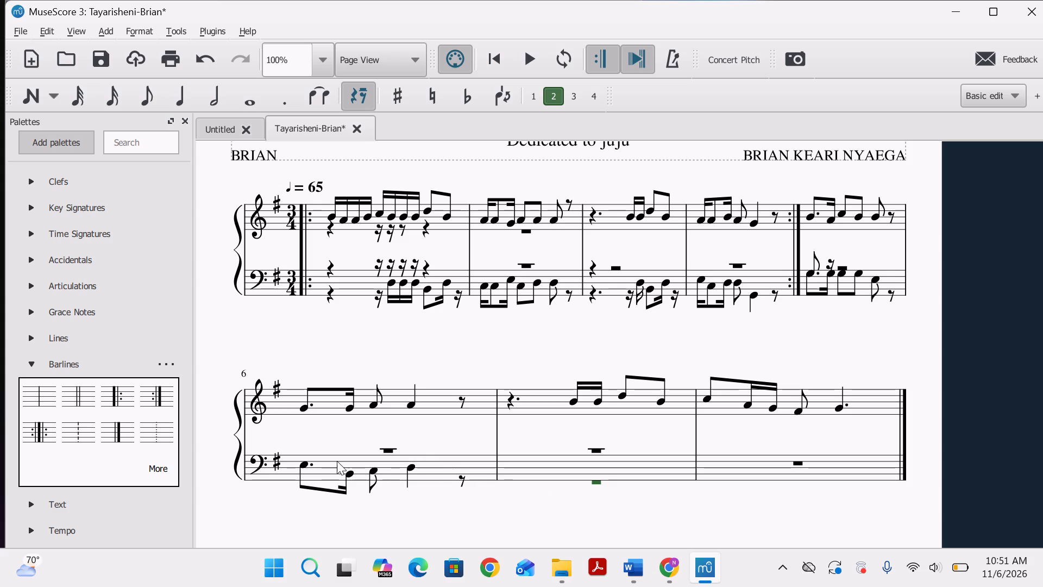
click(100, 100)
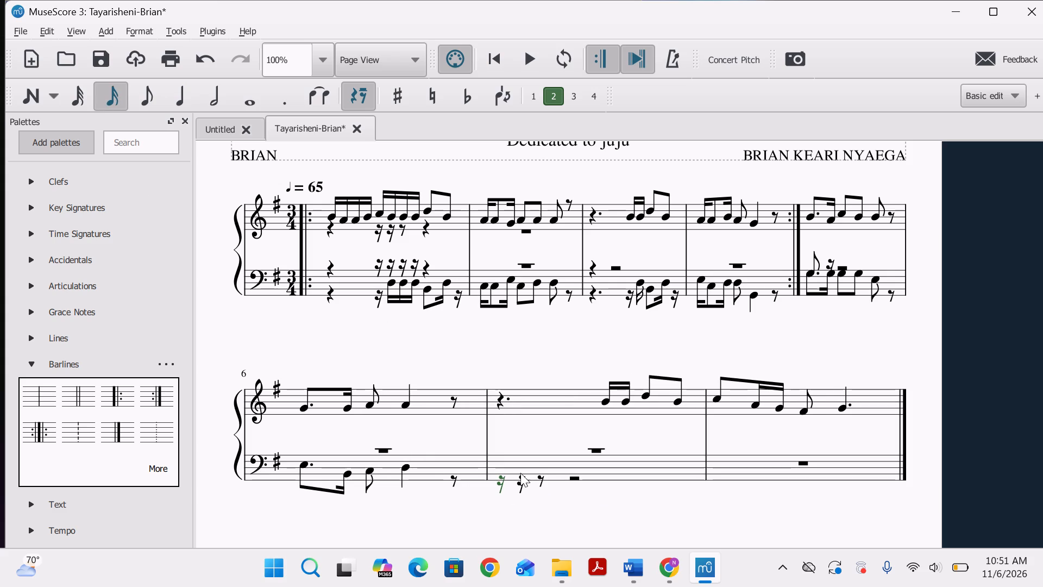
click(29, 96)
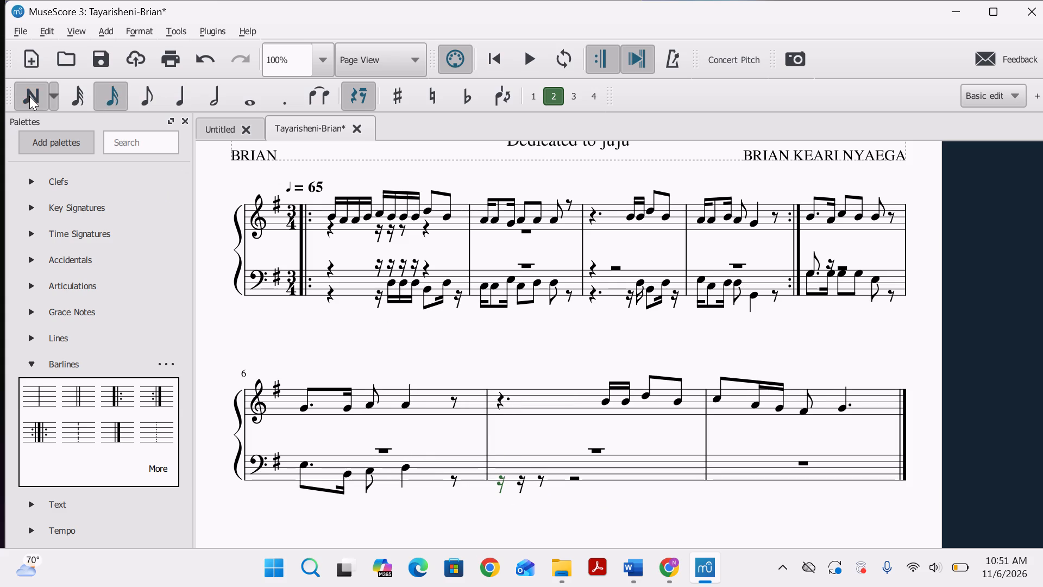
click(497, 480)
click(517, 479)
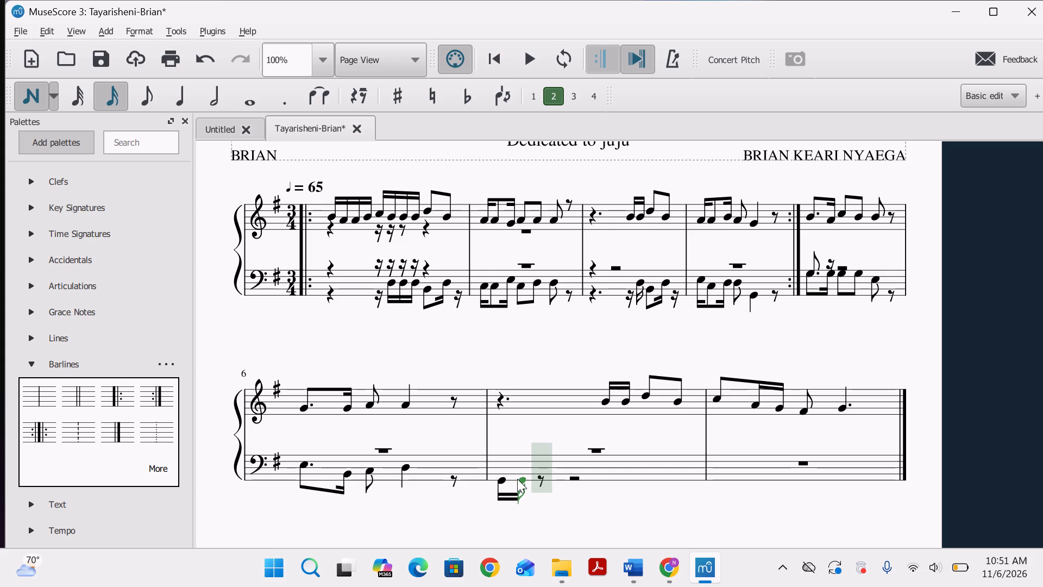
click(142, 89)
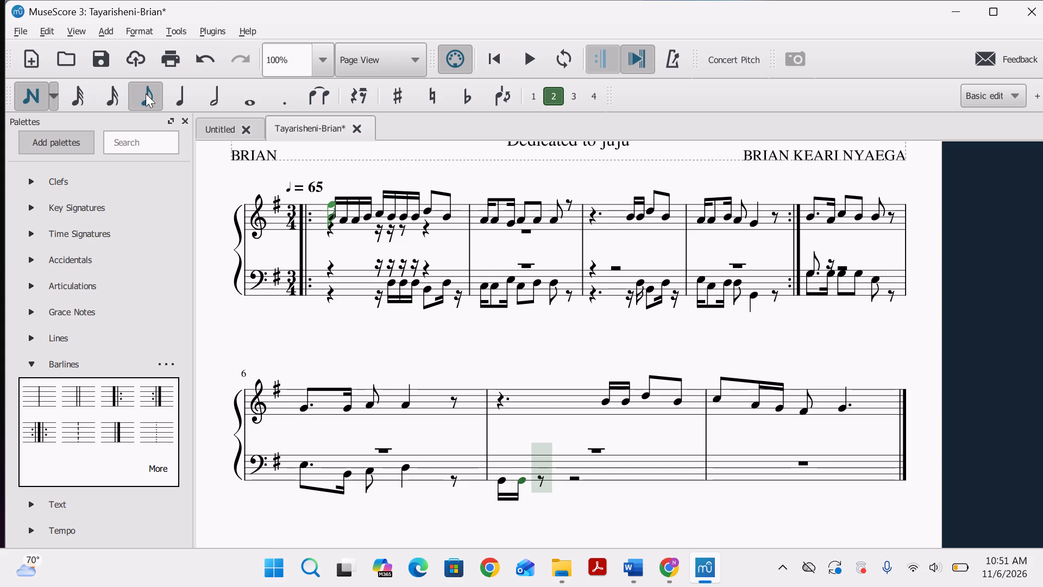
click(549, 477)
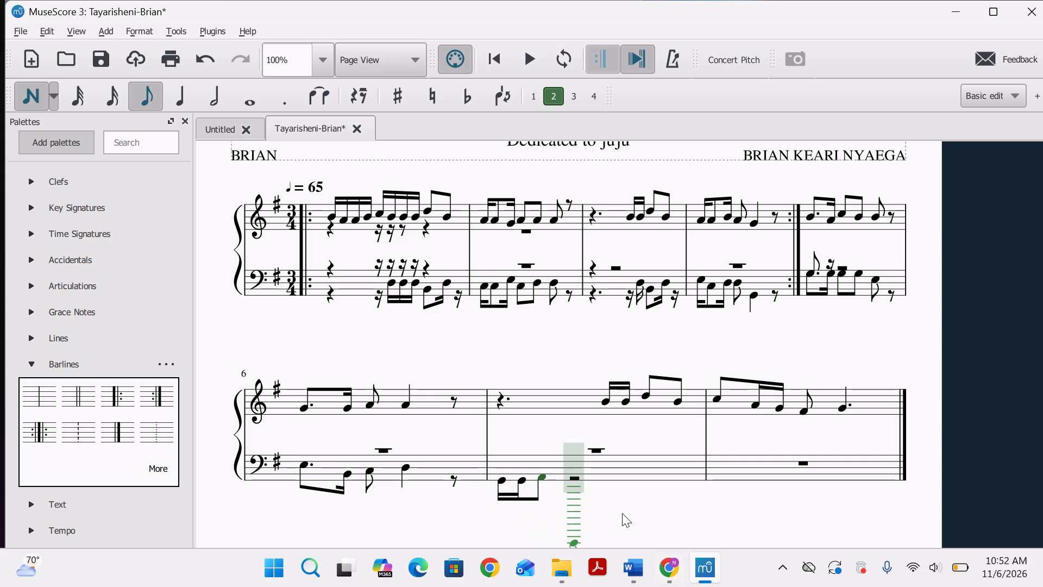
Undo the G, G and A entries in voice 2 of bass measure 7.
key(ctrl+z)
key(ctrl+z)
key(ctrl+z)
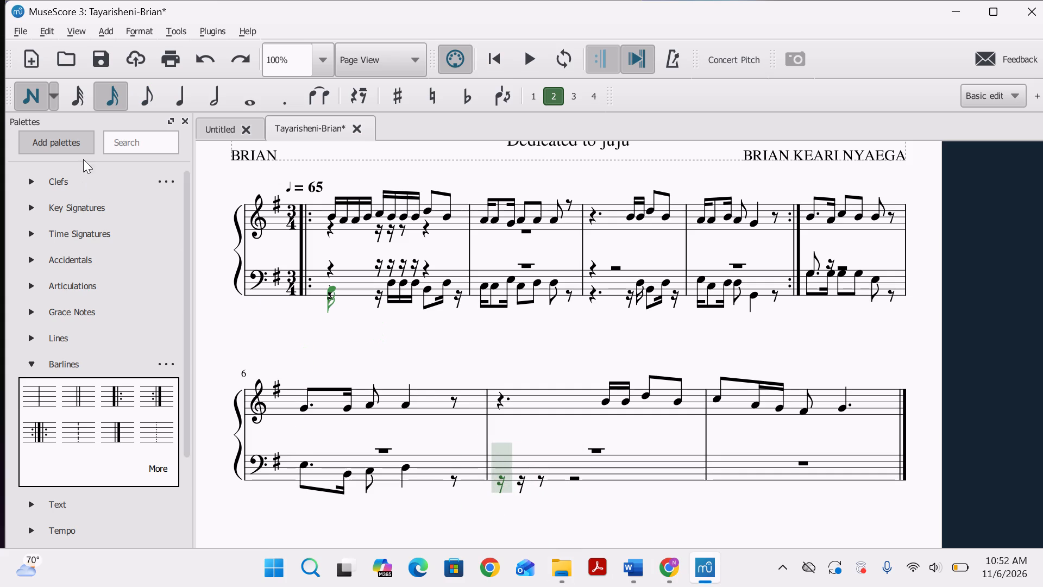
Make the opening voice 2 rest of bass measure 7 a dotted quarter rest.
click(166, 86)
click(274, 102)
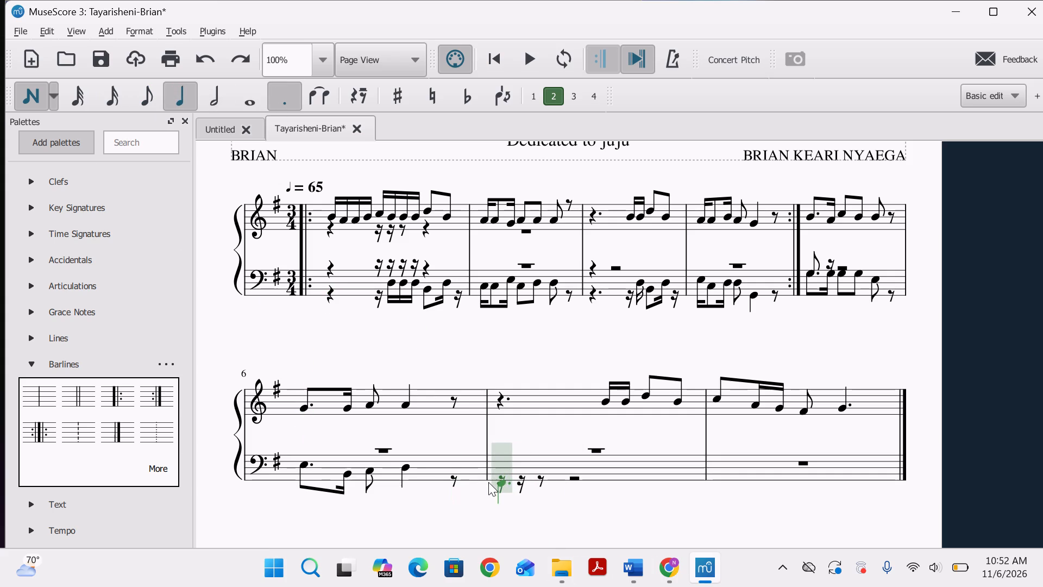
click(21, 96)
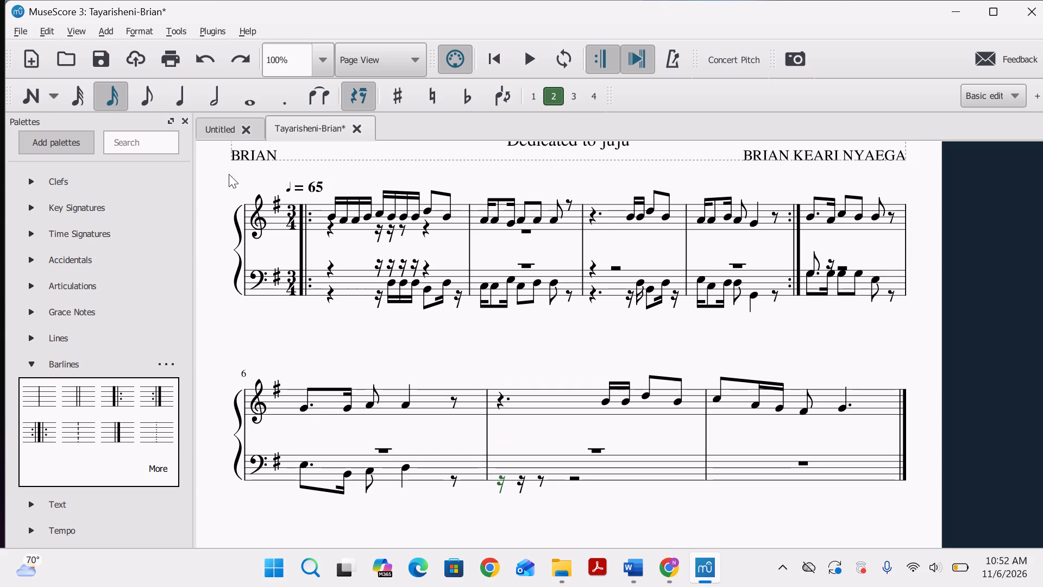
click(171, 95)
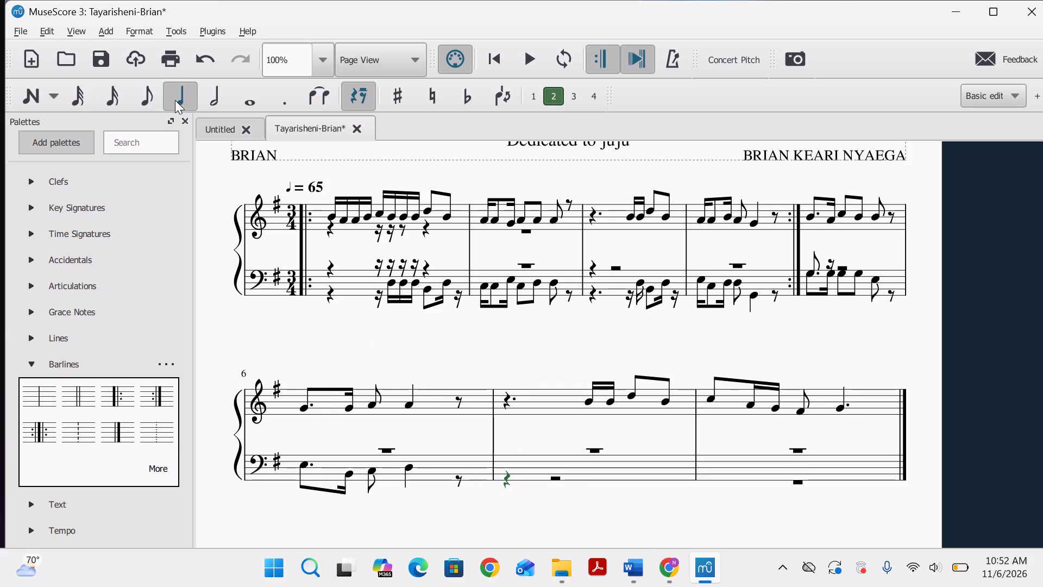
click(274, 98)
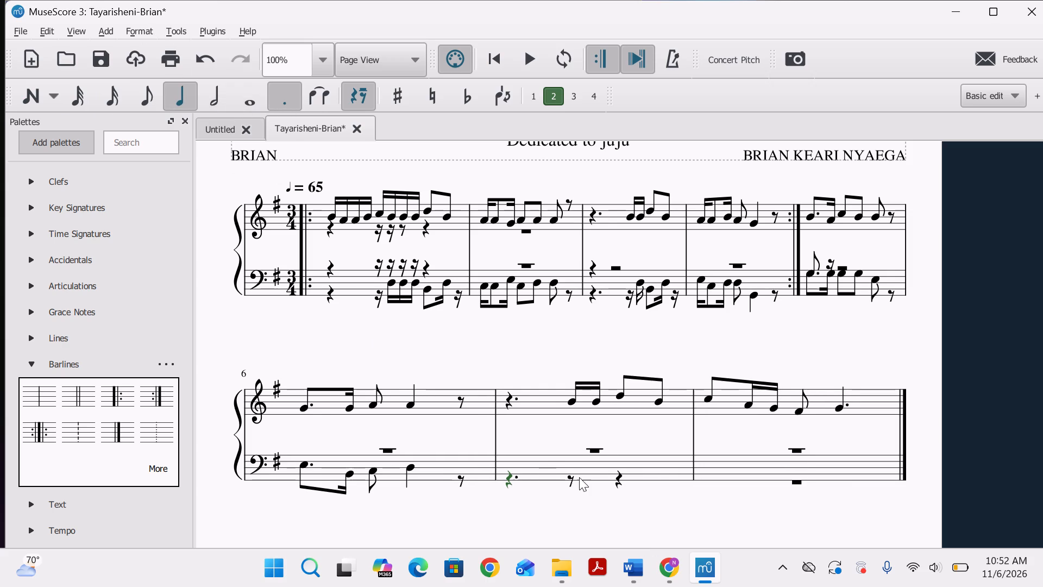
After the dotted rest in bass measure 7, enter voice 2 sixteenth notes G and G, followed by eighth notes A and B.
click(571, 476)
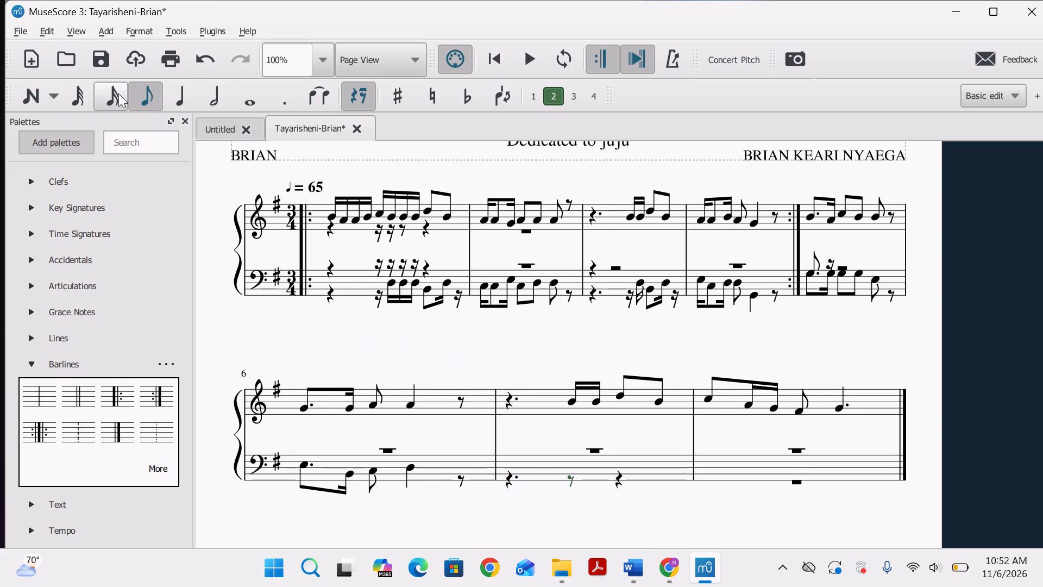
click(118, 93)
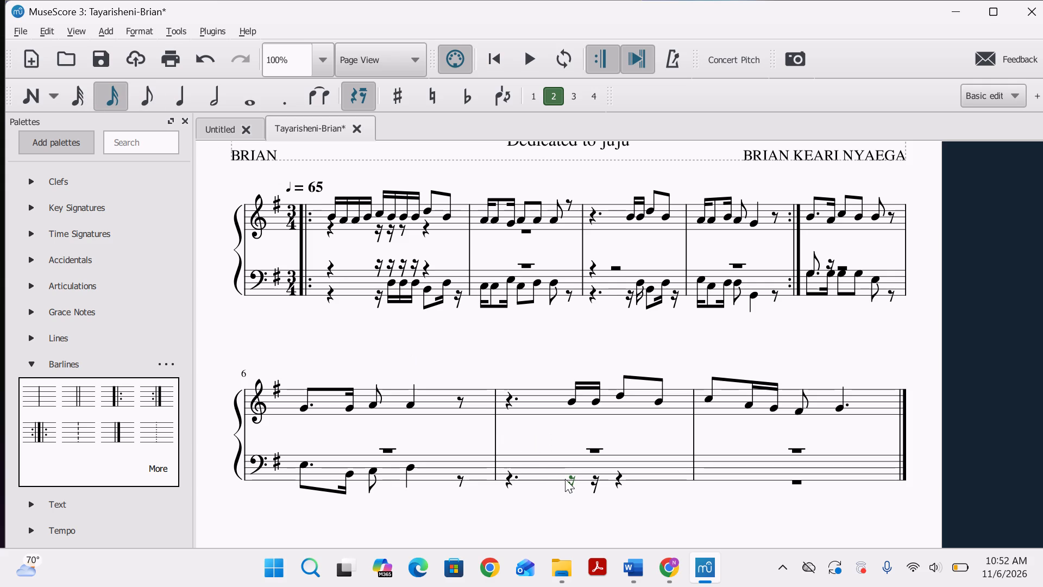
click(25, 91)
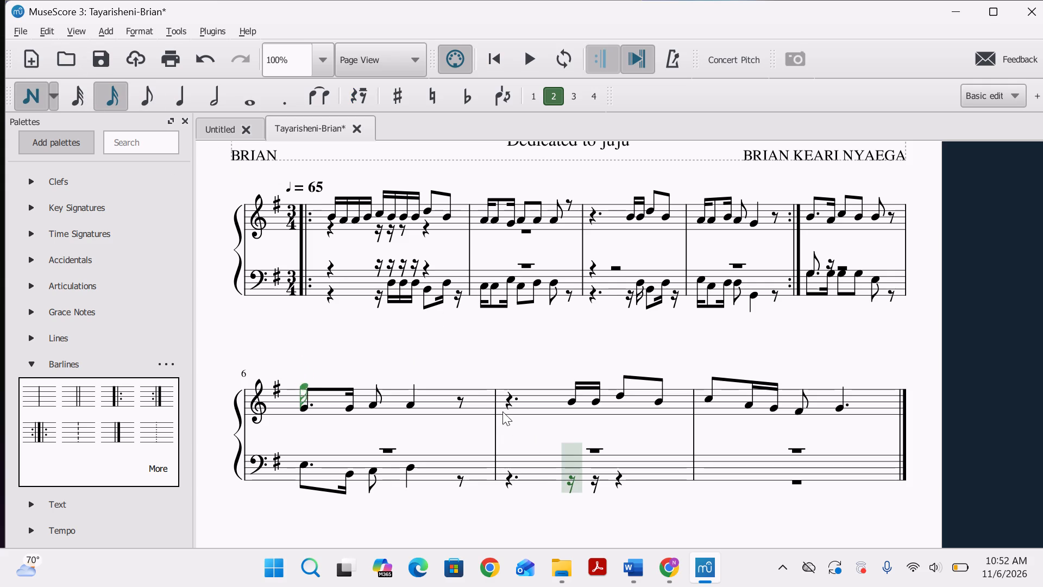
click(558, 484)
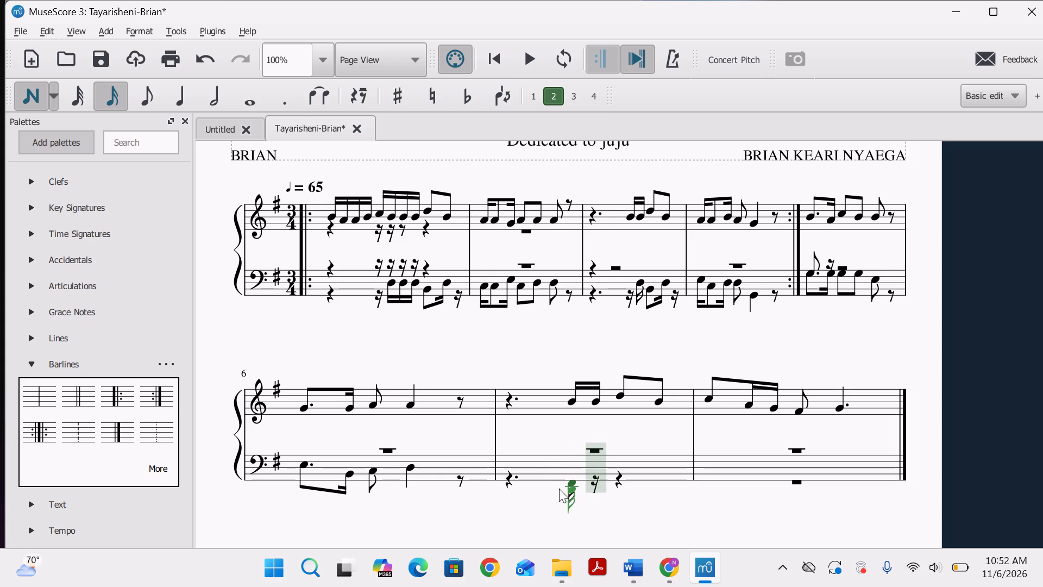
key(ctrl+z)
click(566, 481)
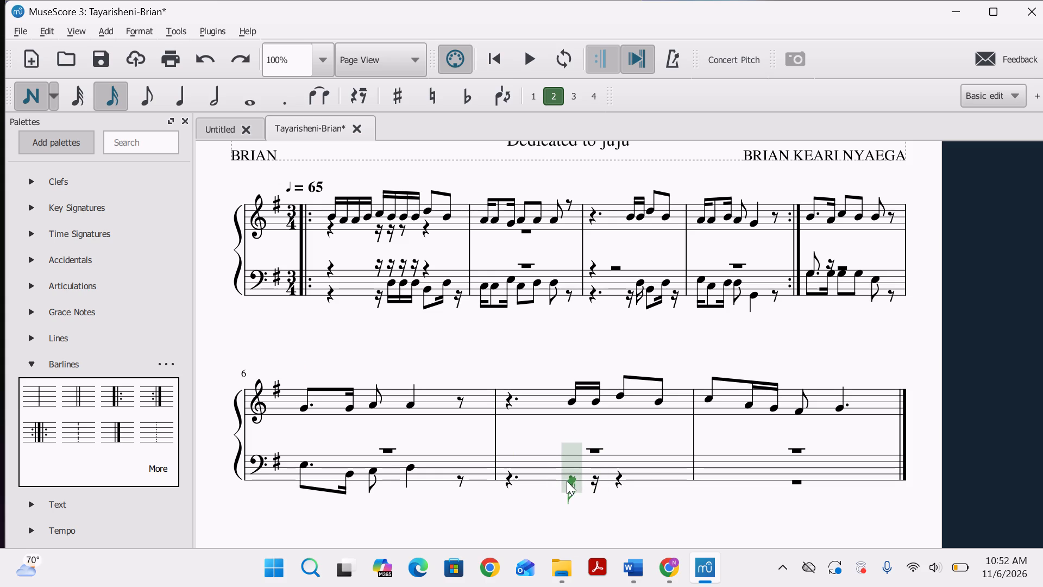
click(592, 480)
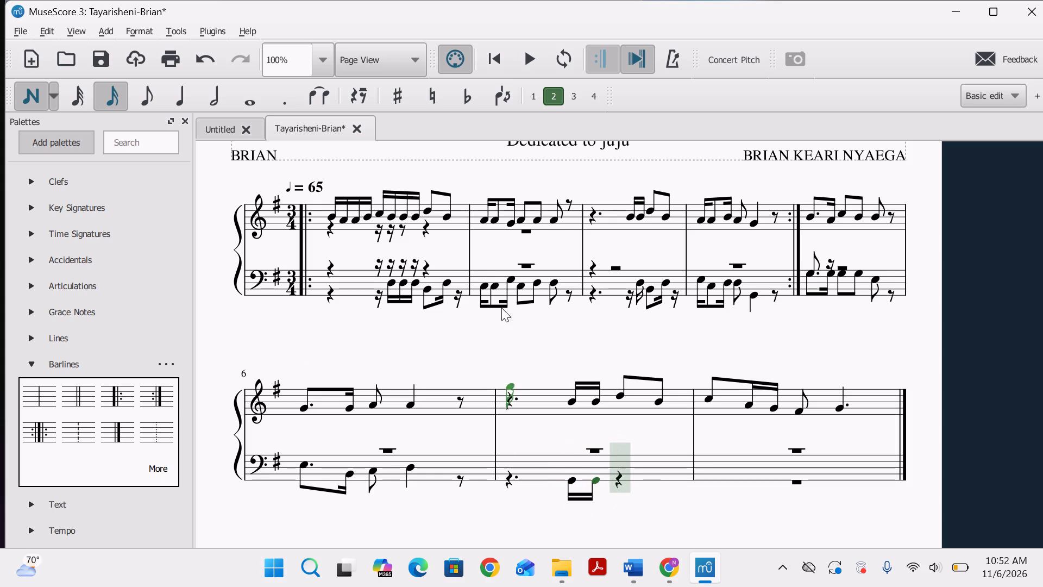
click(155, 106)
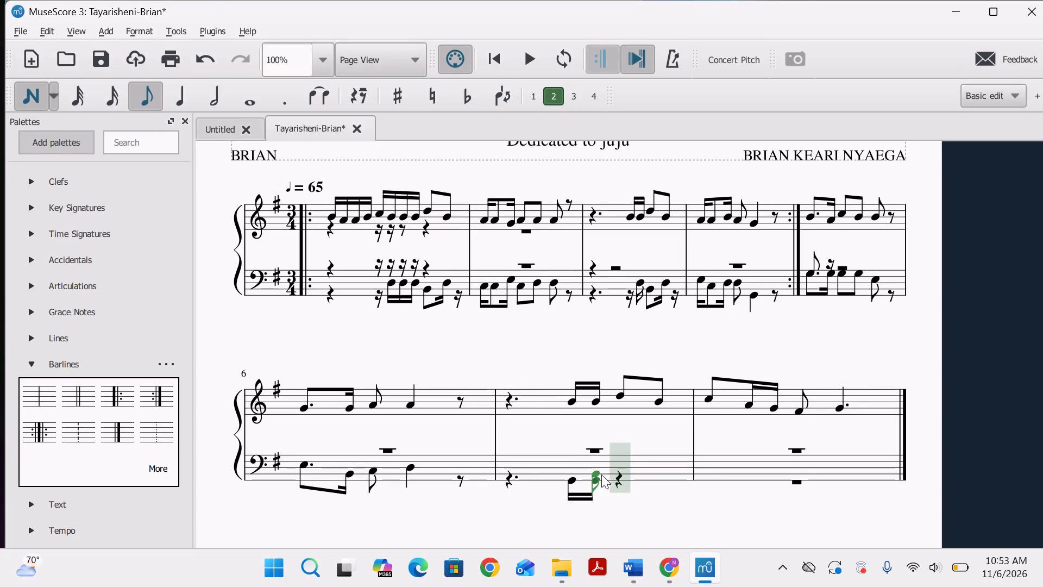
click(609, 476)
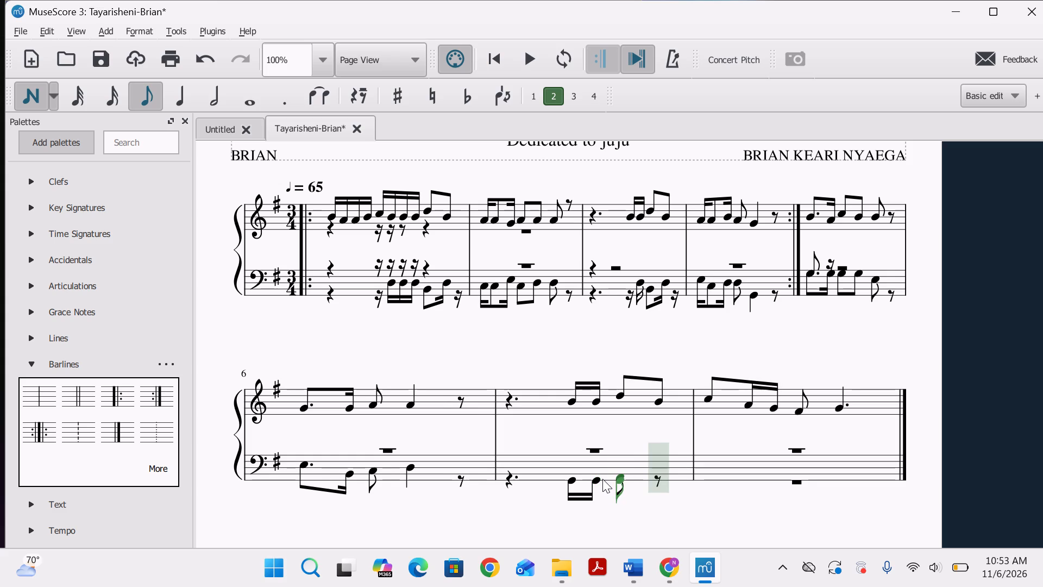
click(643, 475)
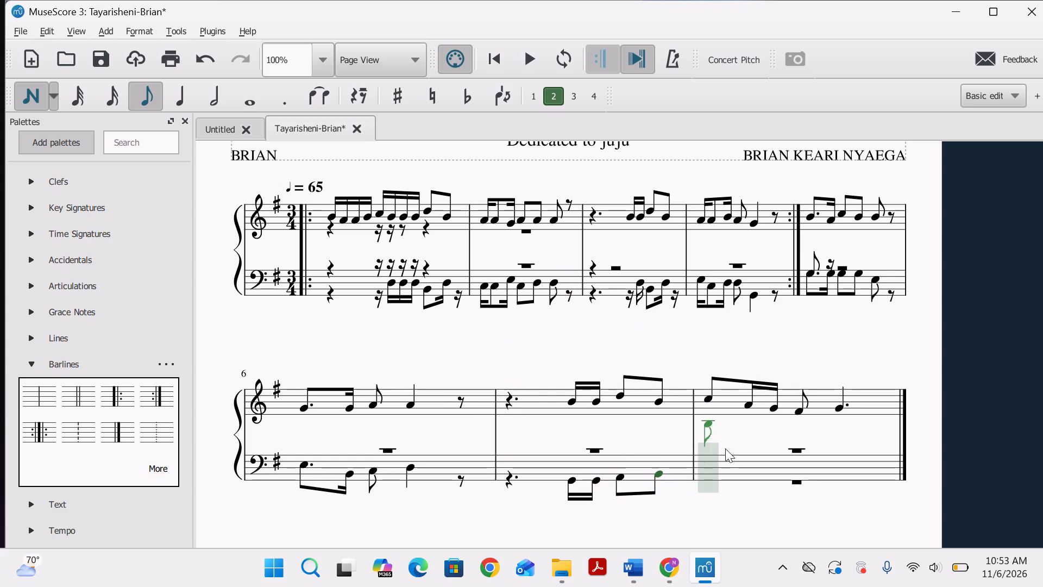
Enter a voice 2 dotted eighth-note C on beat 1 of bass measure 8.
click(286, 107)
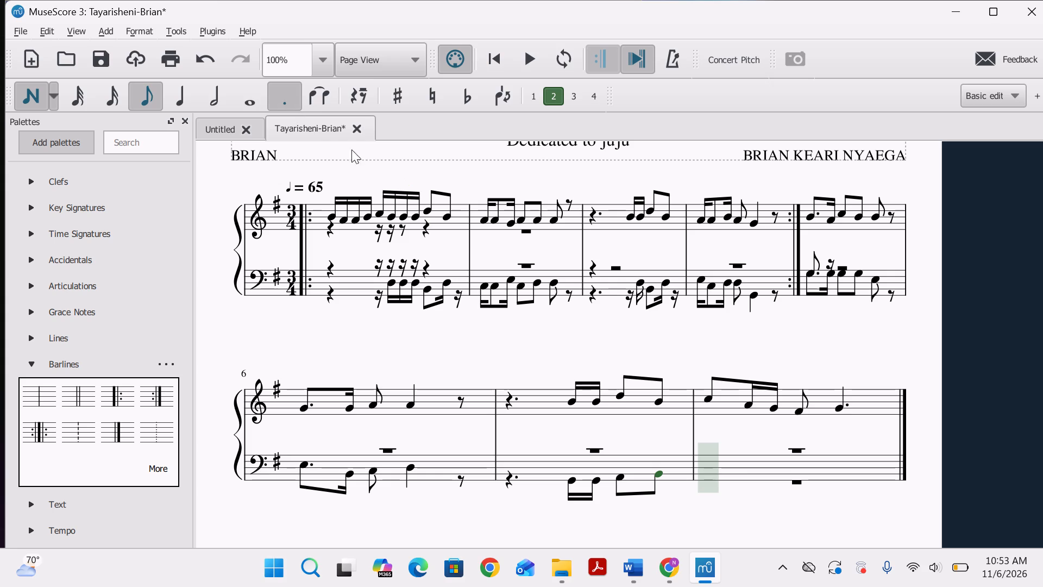
click(697, 471)
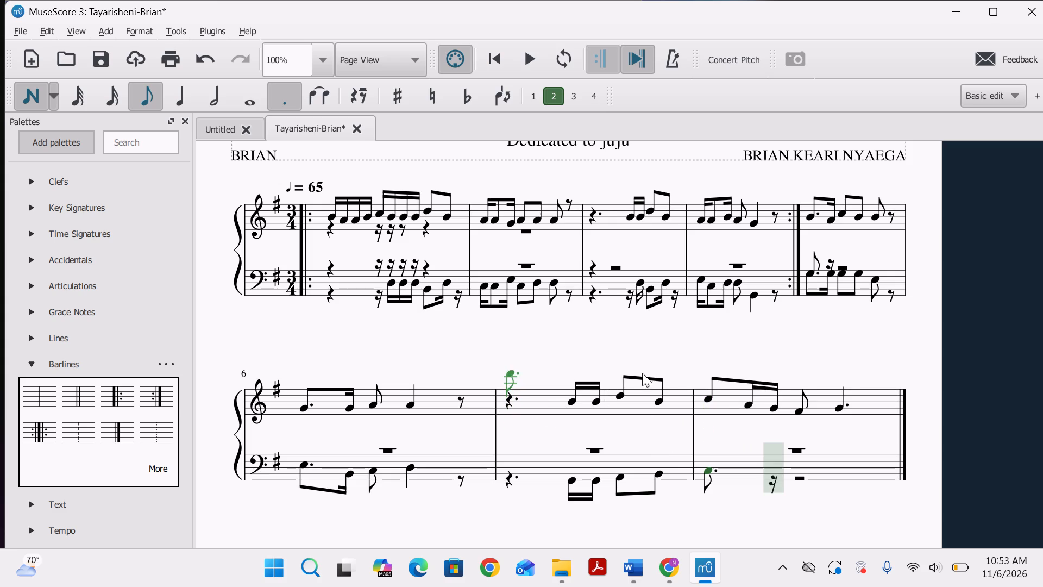
Play back the score, restarting playback from the sixteenth-note G in treble measure 6.
click(536, 59)
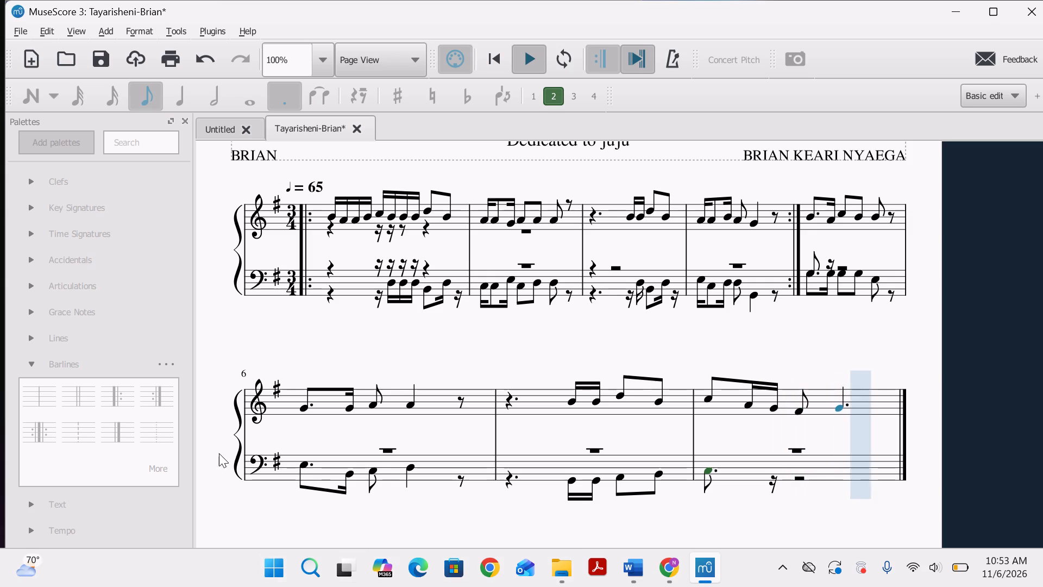
click(355, 403)
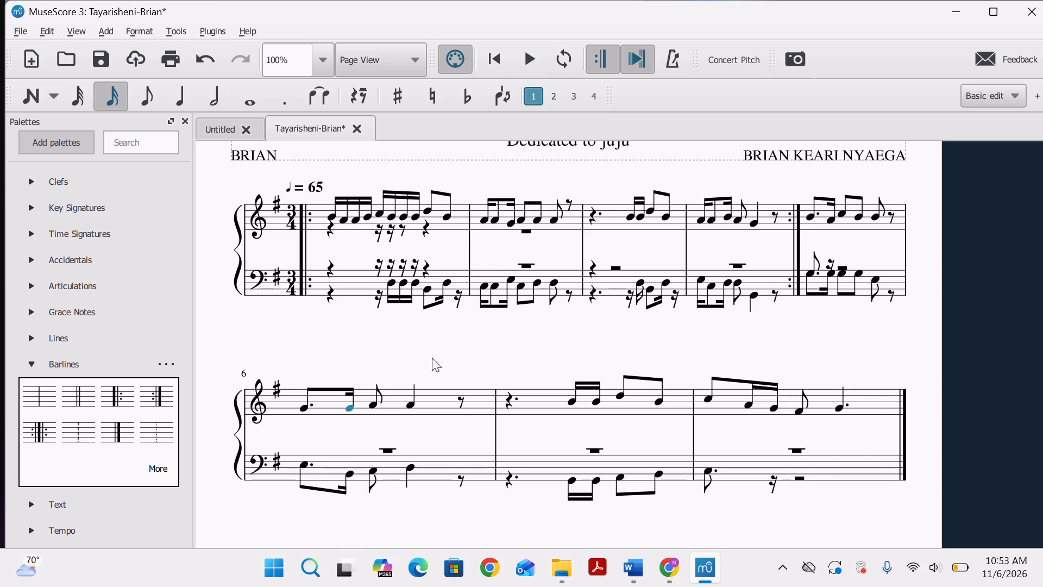
click(542, 54)
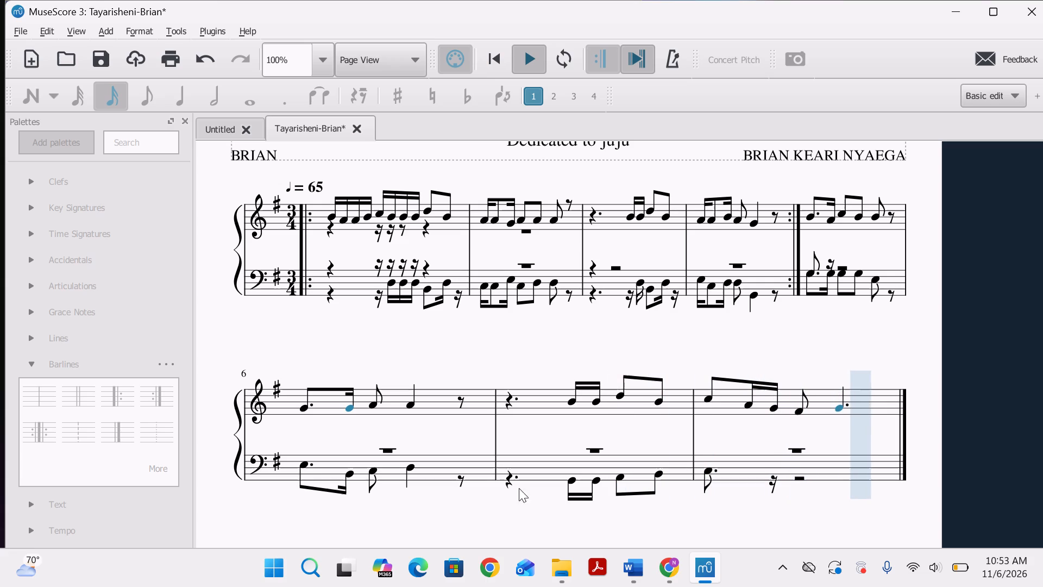
Remove the dot from the voice 2 C on beat 1 of bass measure 8.
click(708, 473)
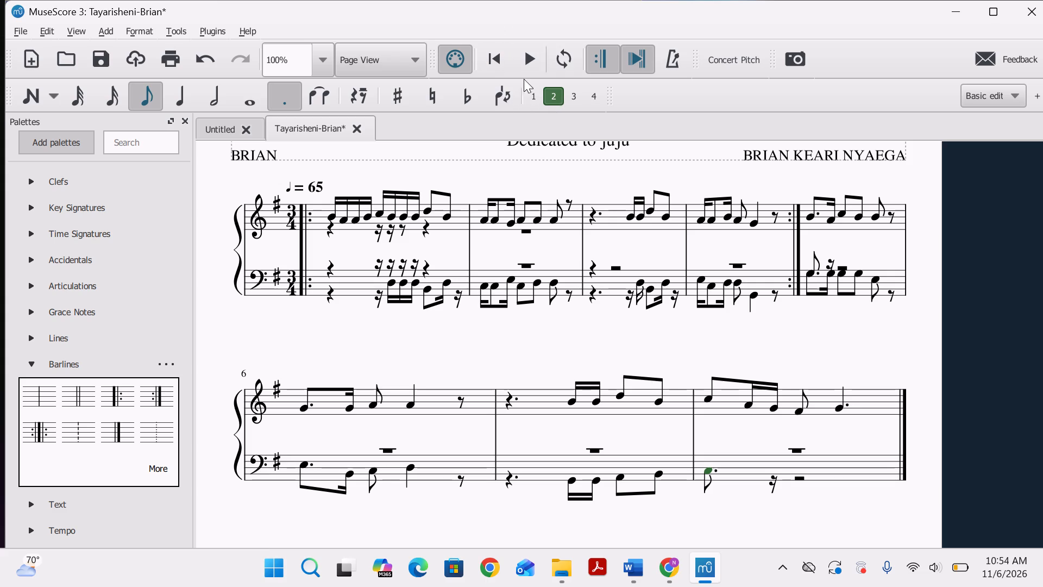
click(287, 88)
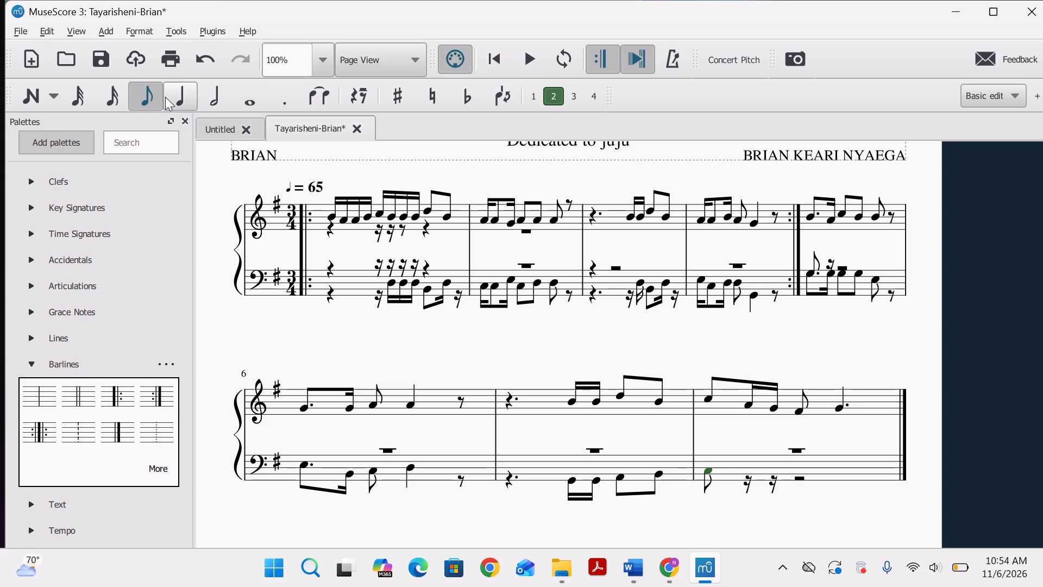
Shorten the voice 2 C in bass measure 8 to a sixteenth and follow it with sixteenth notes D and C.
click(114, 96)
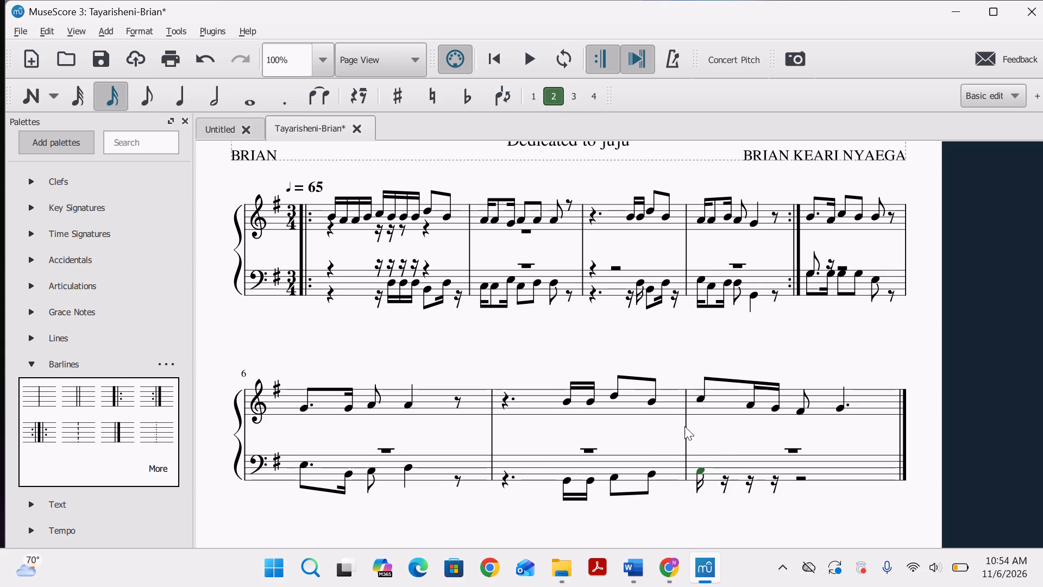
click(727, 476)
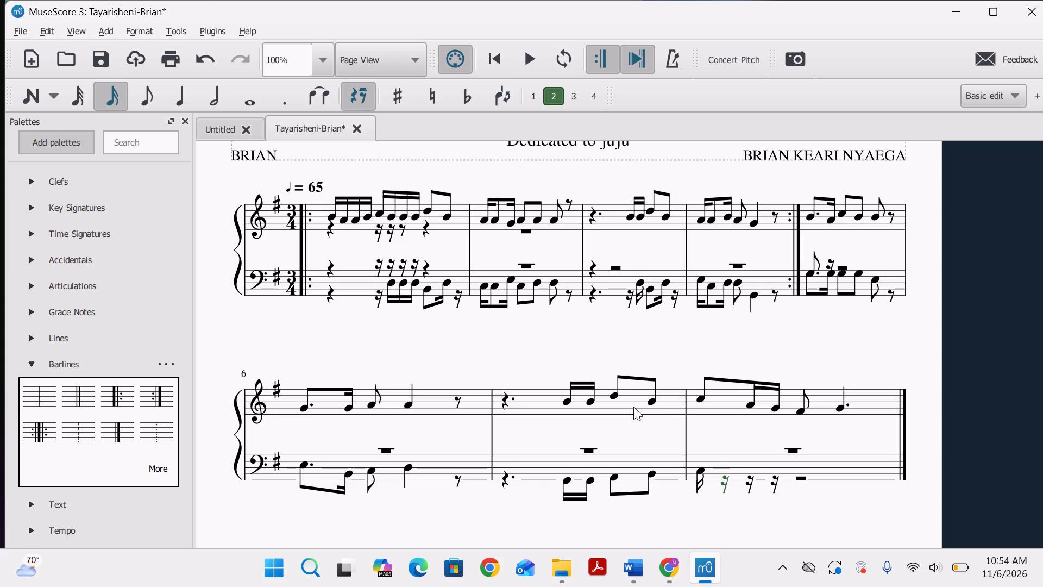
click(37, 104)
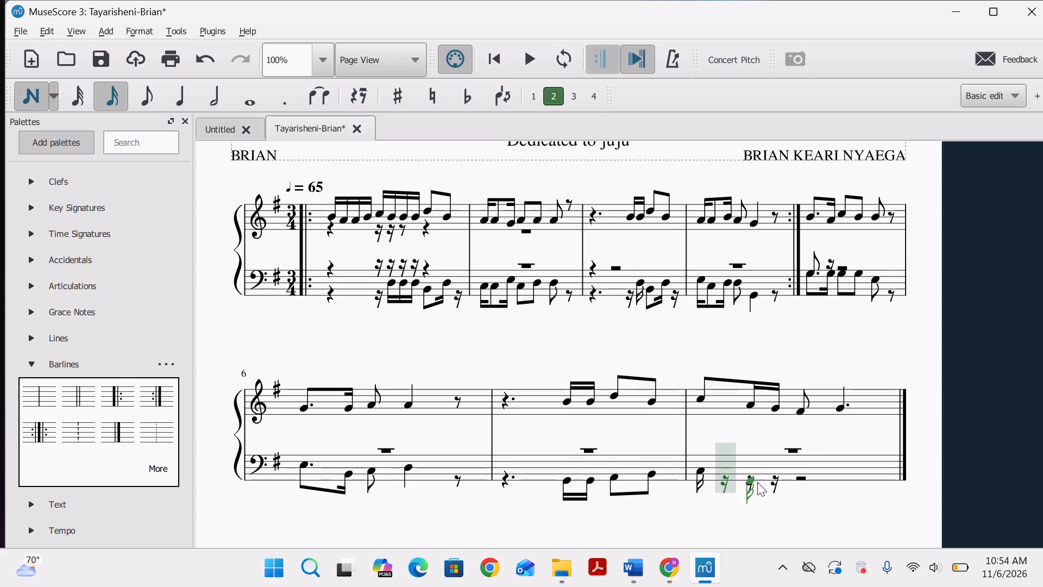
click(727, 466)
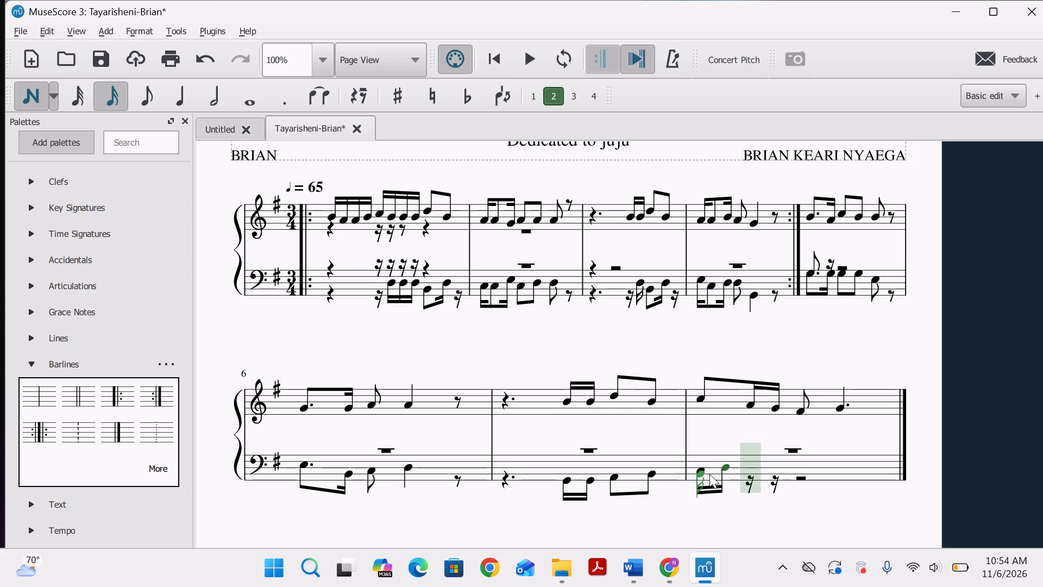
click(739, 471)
Save the score.
key(ctrl+s)
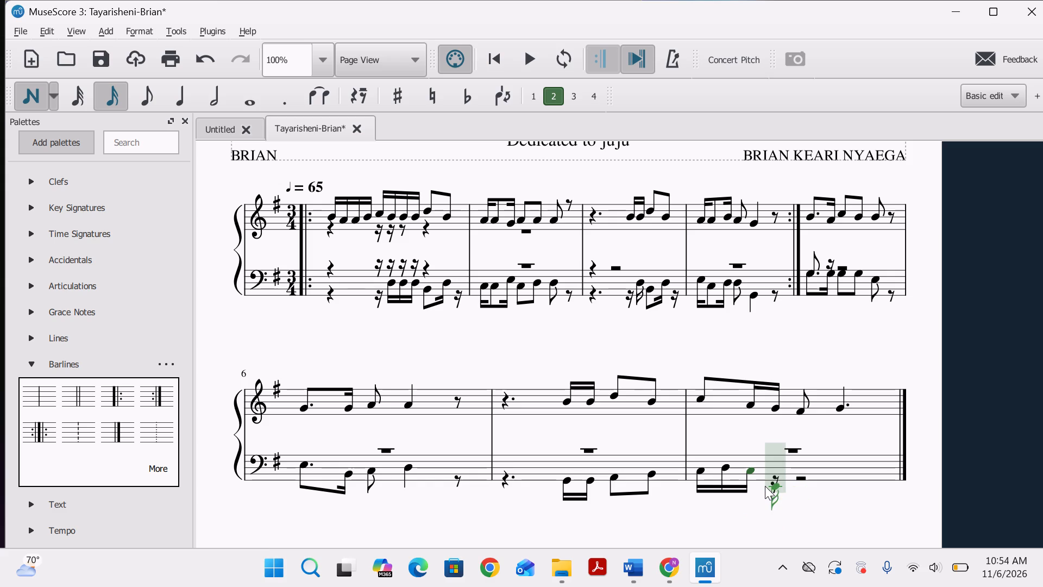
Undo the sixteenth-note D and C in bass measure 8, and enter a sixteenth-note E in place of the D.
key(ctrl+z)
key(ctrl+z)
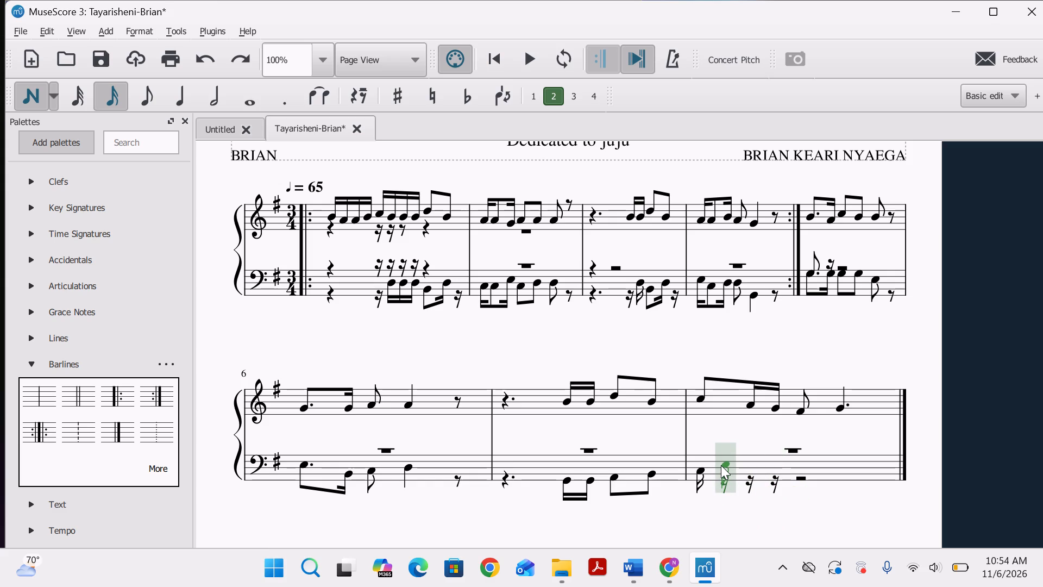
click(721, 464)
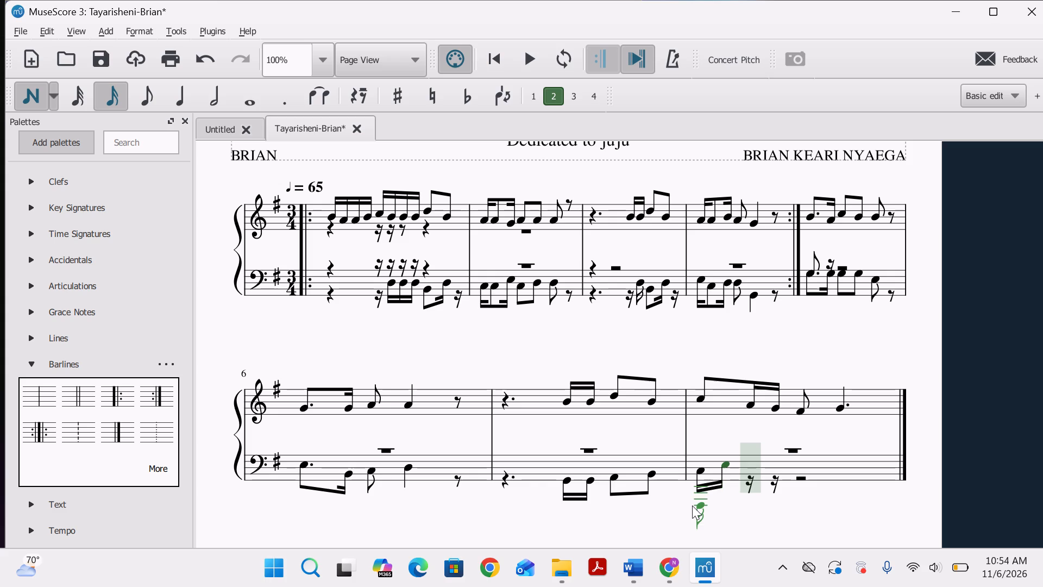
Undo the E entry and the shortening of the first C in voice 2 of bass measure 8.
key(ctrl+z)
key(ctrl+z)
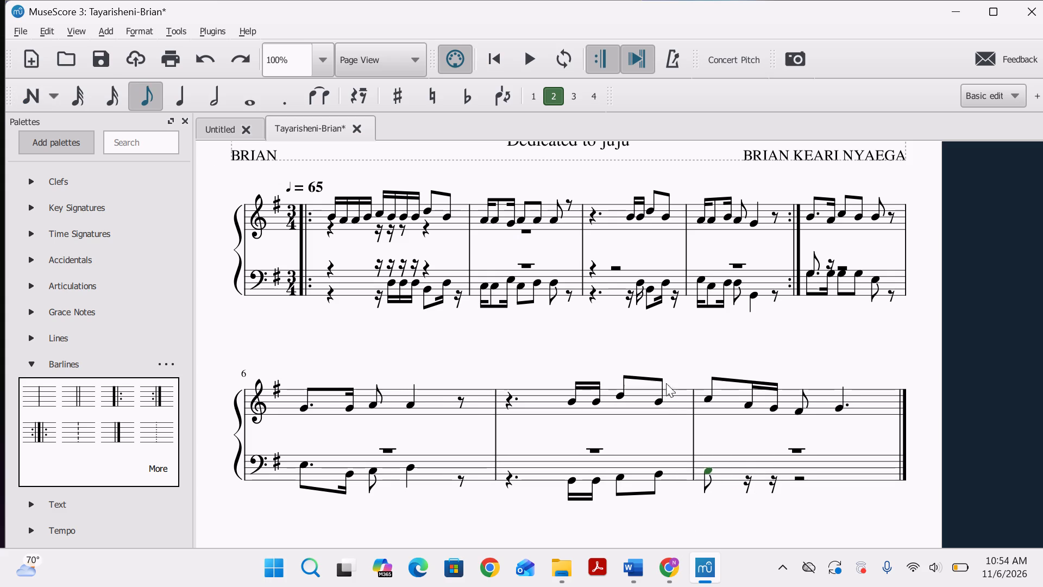
Complete voice 2 of bass measure 8 after the C with sixteenth notes E and D, an eighth D and a dotted-quarter G.
click(748, 480)
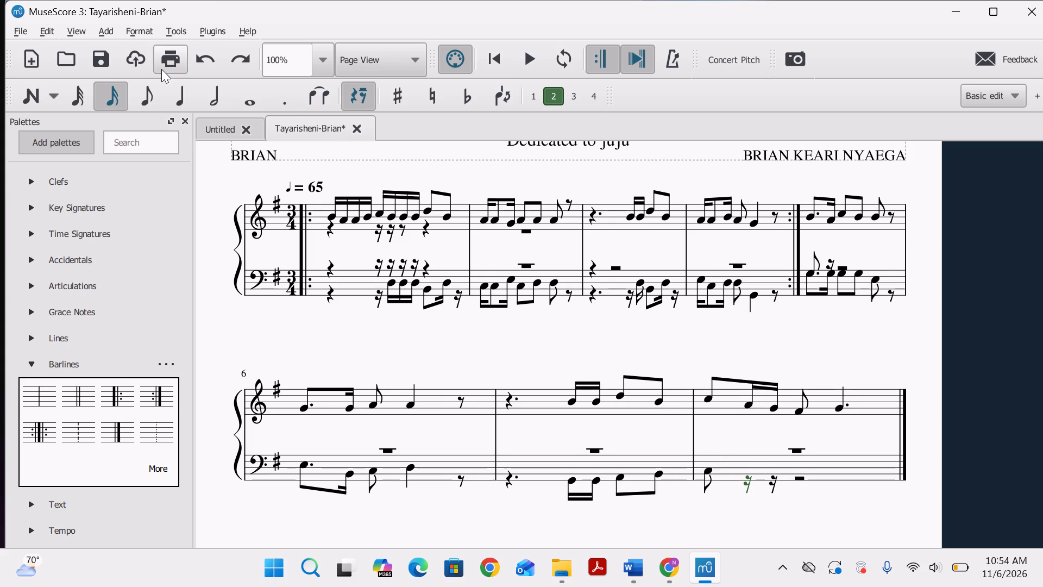
click(109, 97)
click(35, 98)
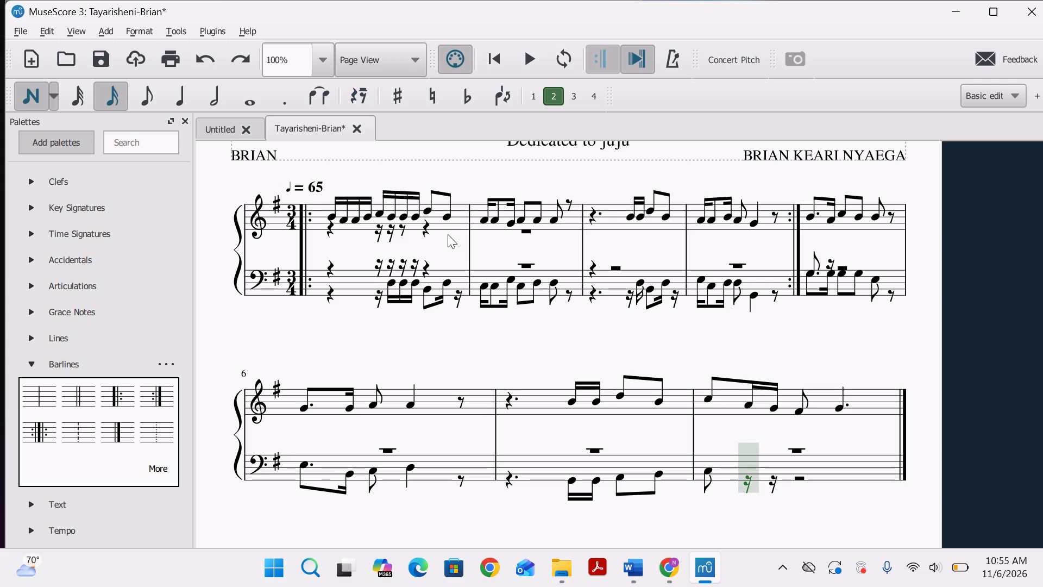
click(737, 463)
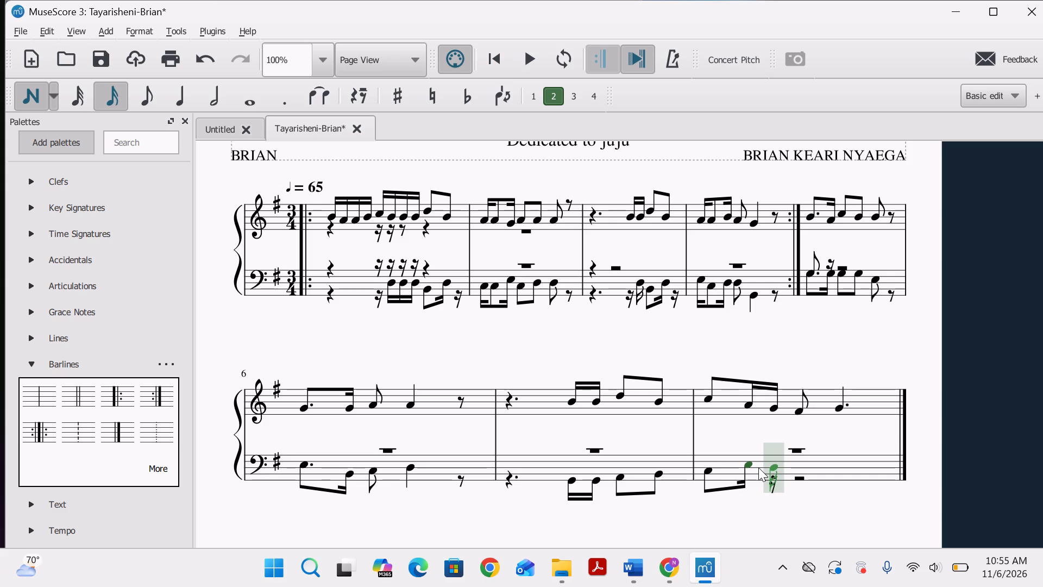
click(763, 467)
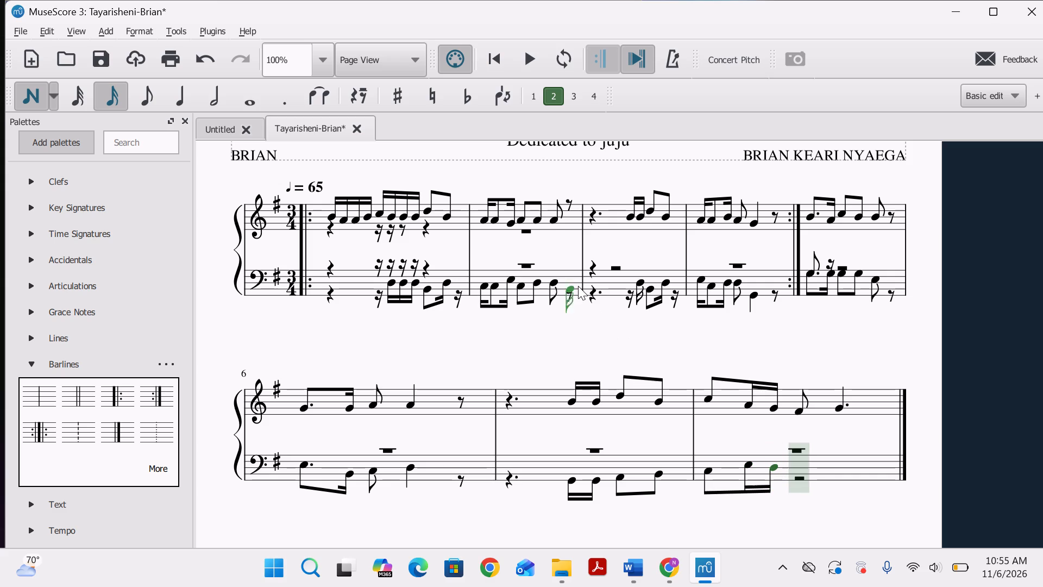
click(138, 94)
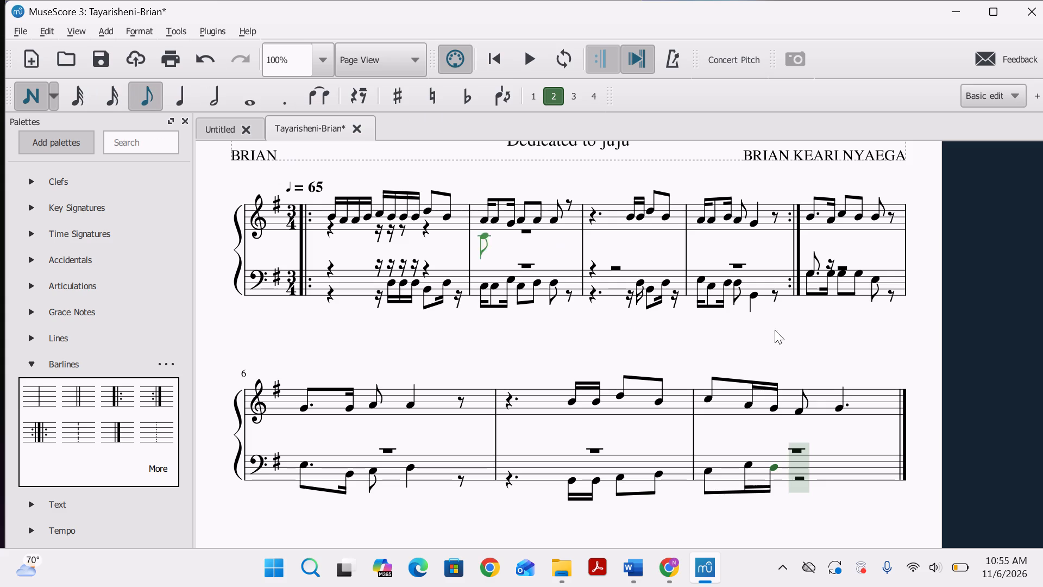
click(793, 468)
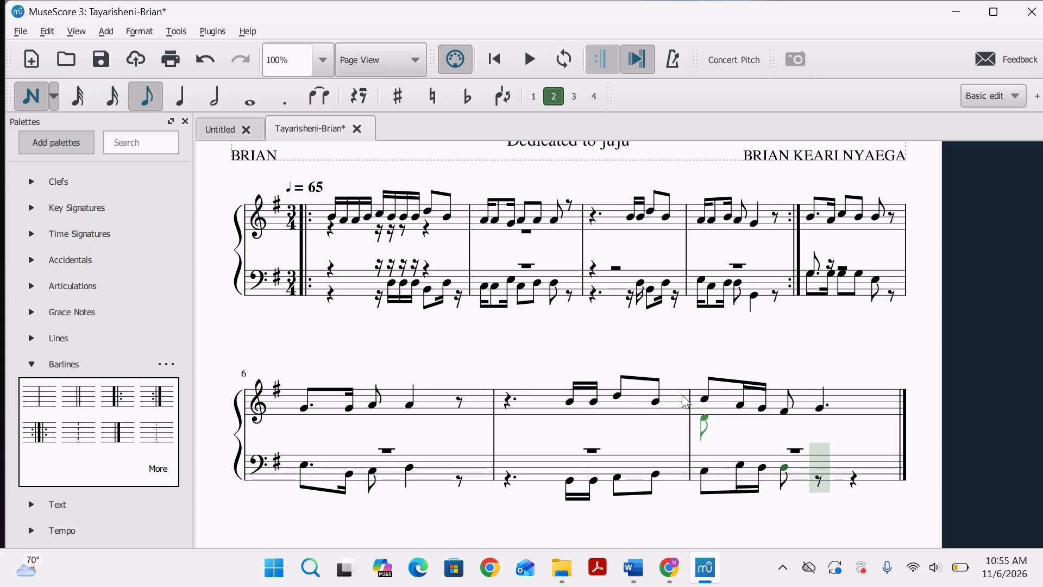
click(192, 88)
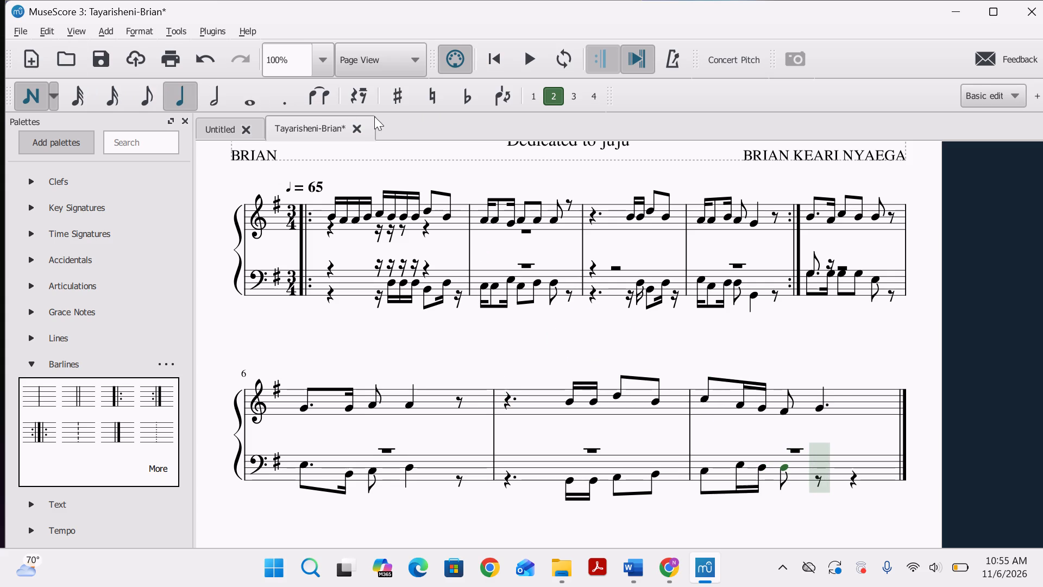
click(292, 101)
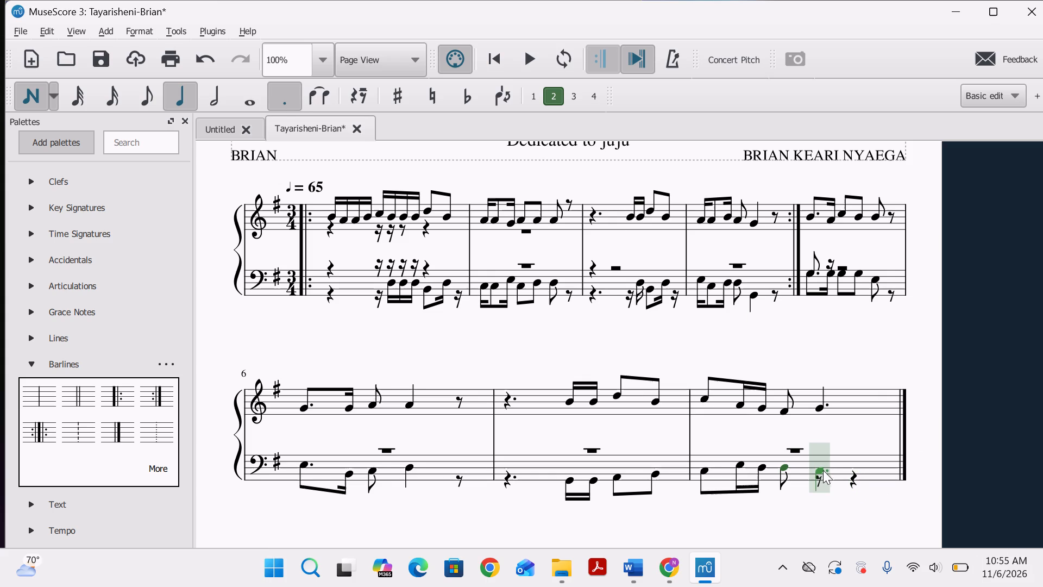
click(826, 479)
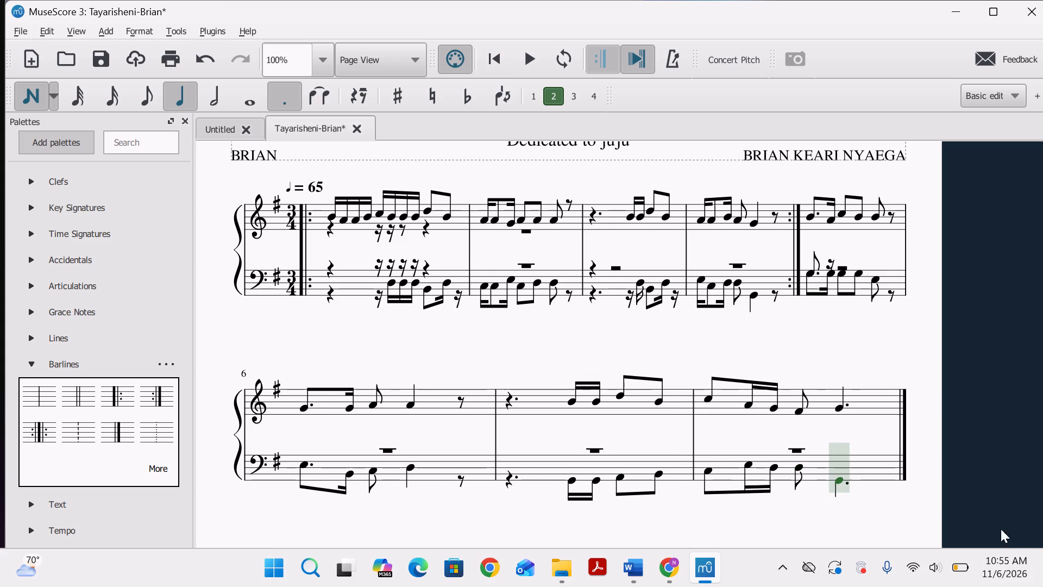
Play back the score from the newly entered final bass note.
click(527, 63)
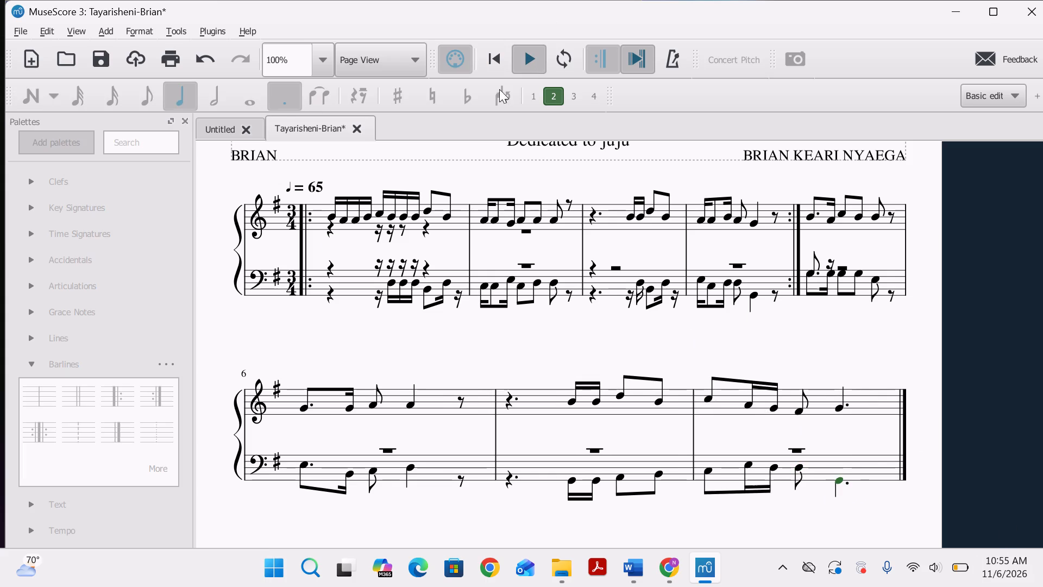
Save the score.
key(ctrl+s)
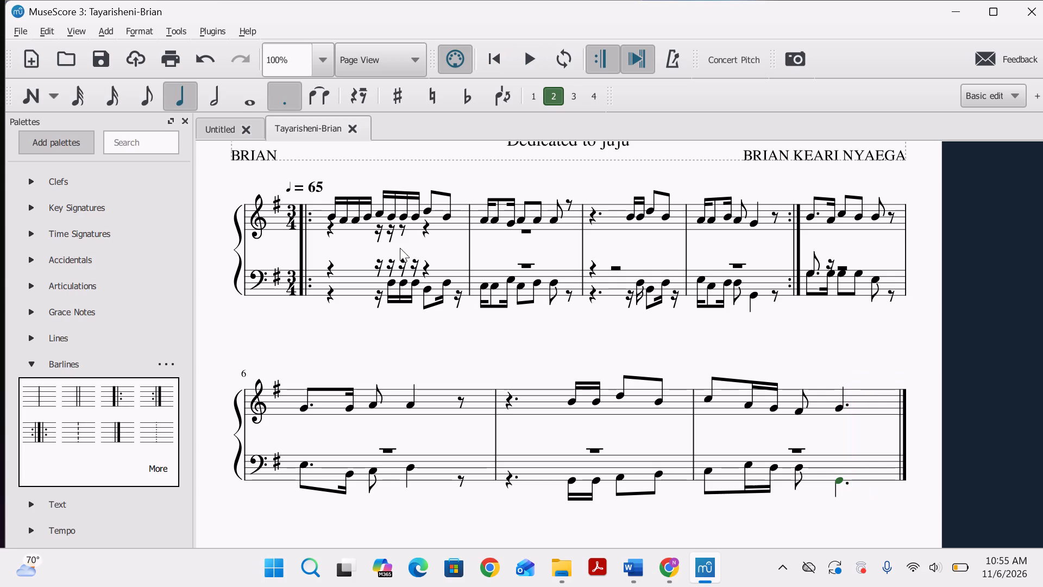
Select the quarter-note A in treble measure 6.
click(409, 404)
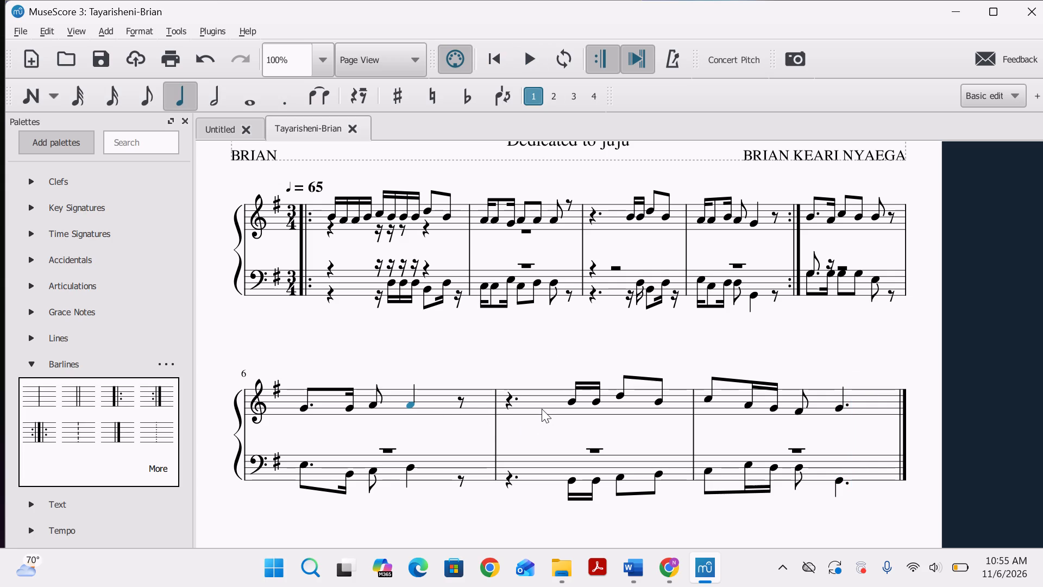
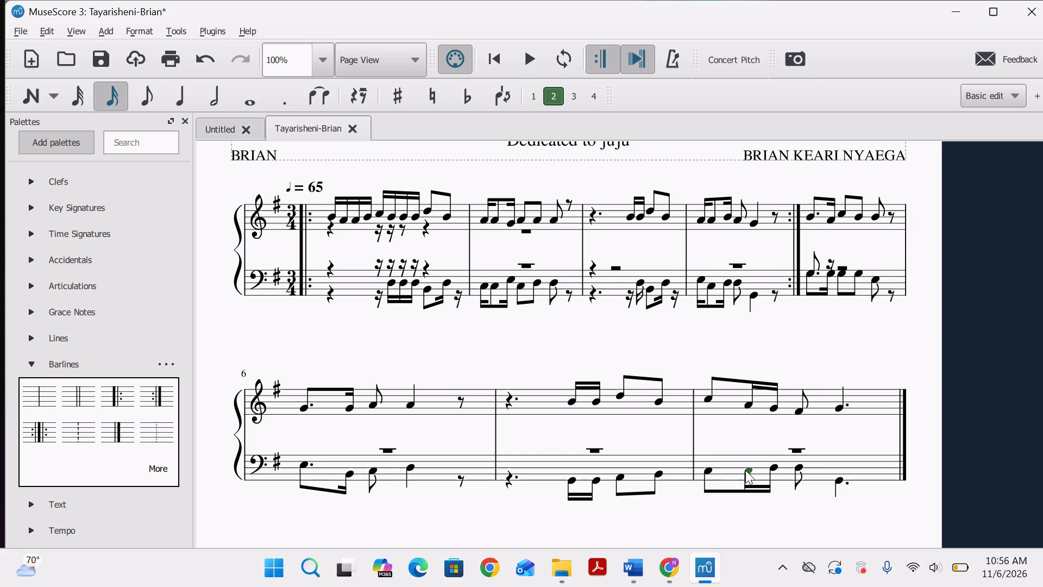
Set the first sixteenth note of bass measure 8 to C.
click(747, 470)
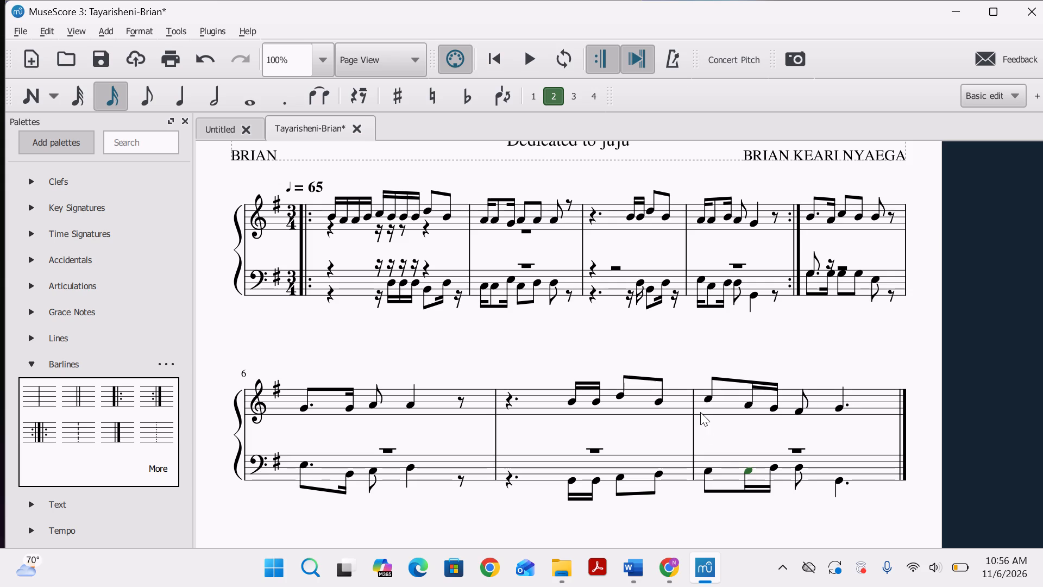
Play back the score from the last eighth-note B in treble measure 7.
click(658, 400)
click(522, 52)
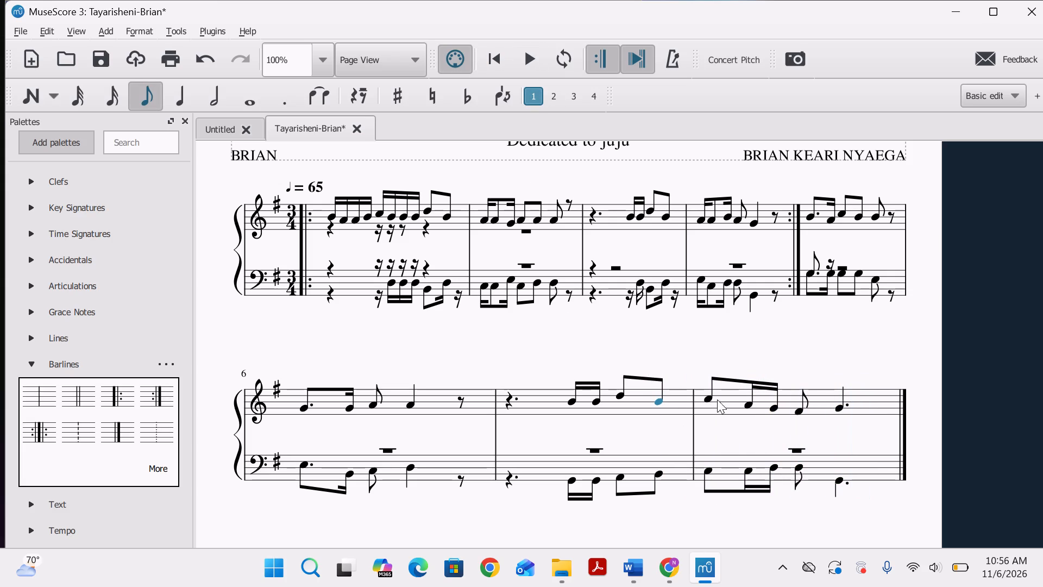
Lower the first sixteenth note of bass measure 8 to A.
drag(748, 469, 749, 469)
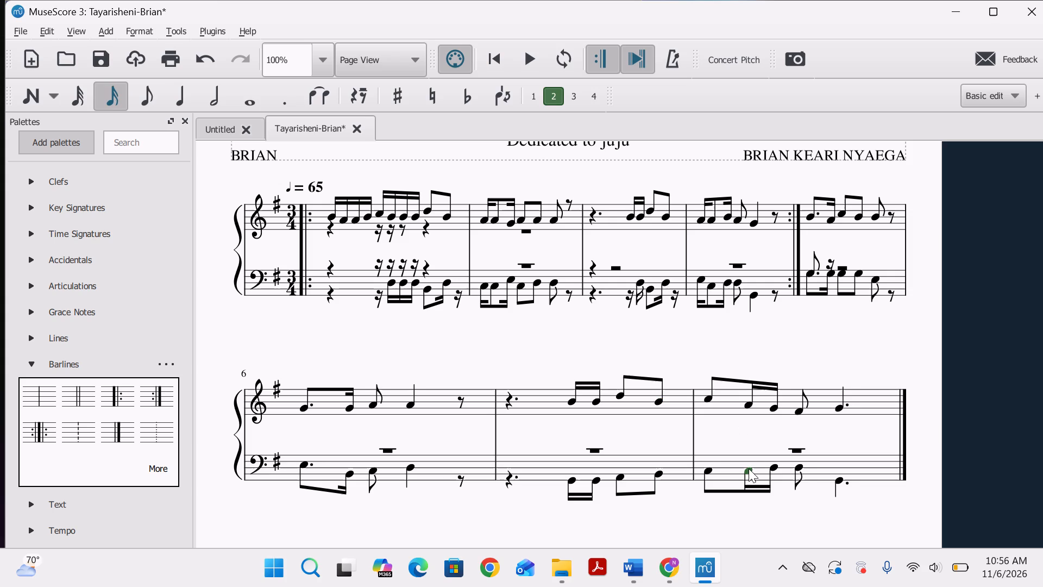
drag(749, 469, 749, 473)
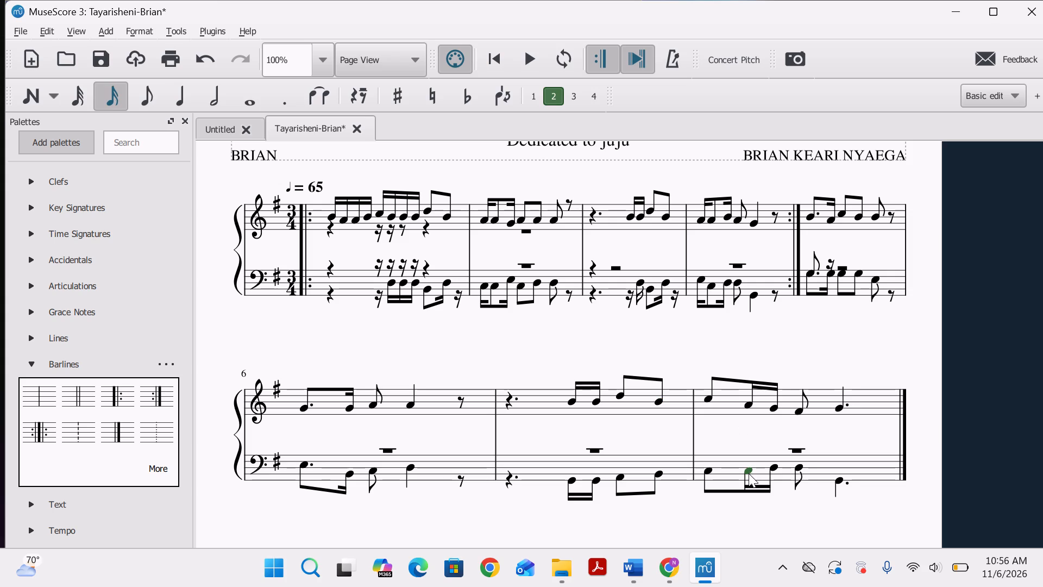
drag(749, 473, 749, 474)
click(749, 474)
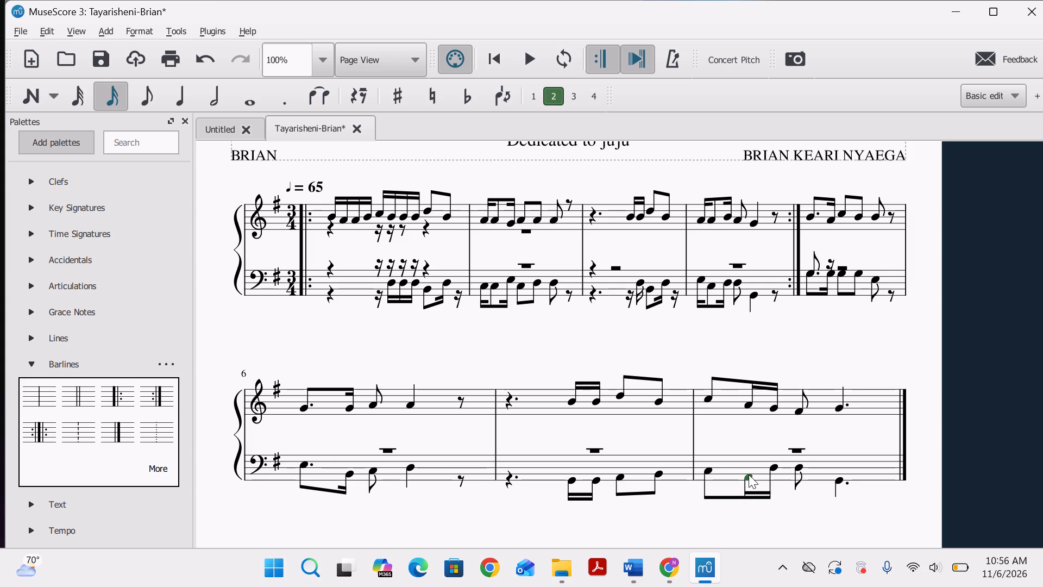
Play back the score from the eighth-note C that opens bass measure 8.
click(706, 468)
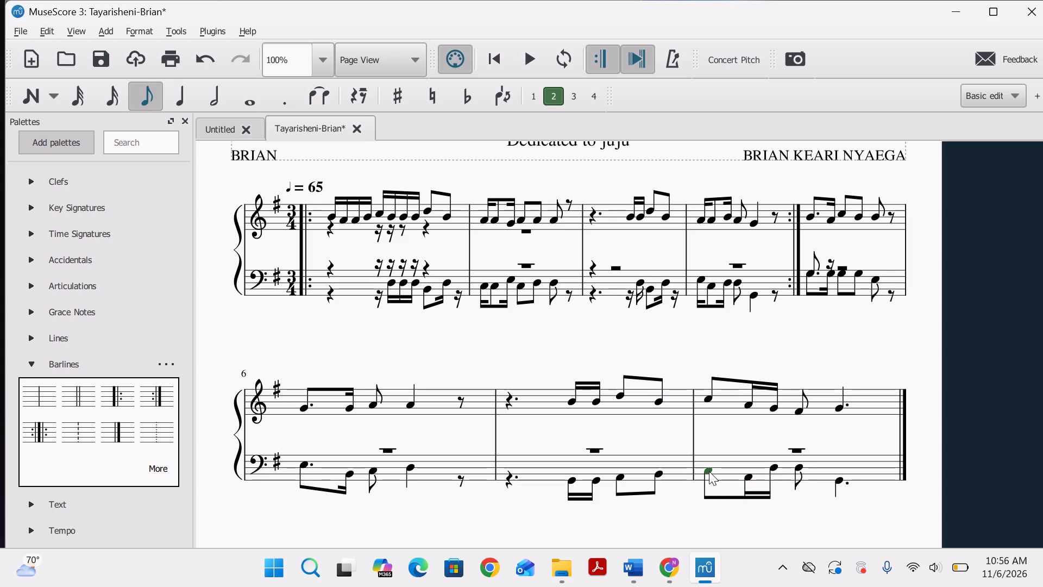
key(space)
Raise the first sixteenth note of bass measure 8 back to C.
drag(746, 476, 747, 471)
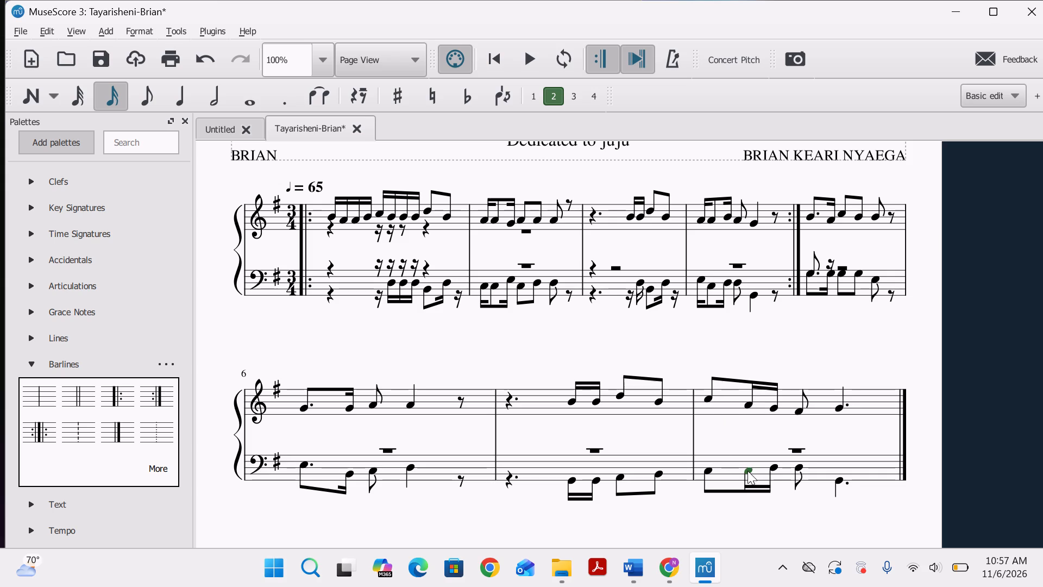
Play back the score again from the eighth-note C that opens bass measure 8.
click(706, 471)
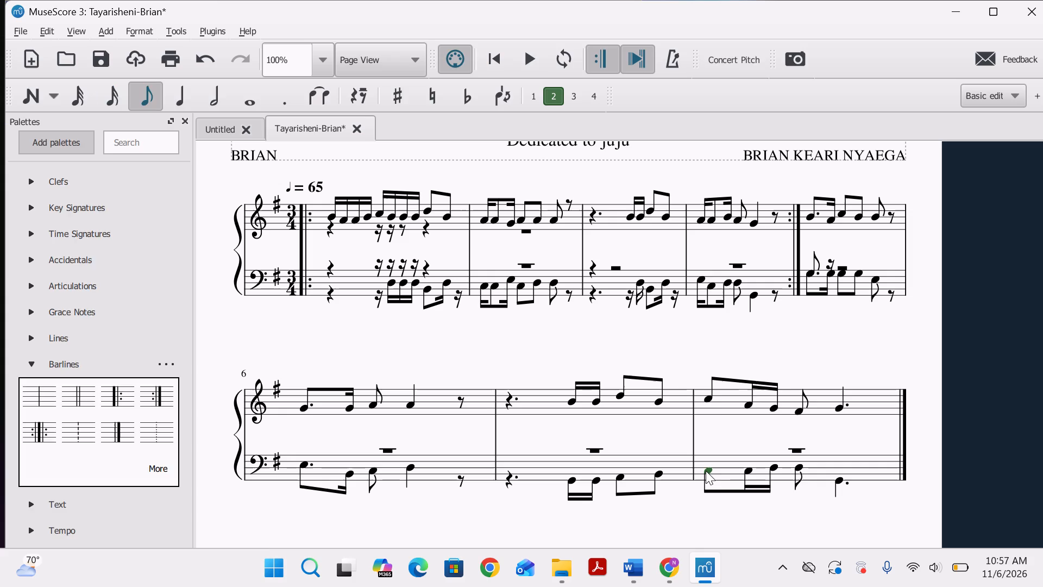
key(space)
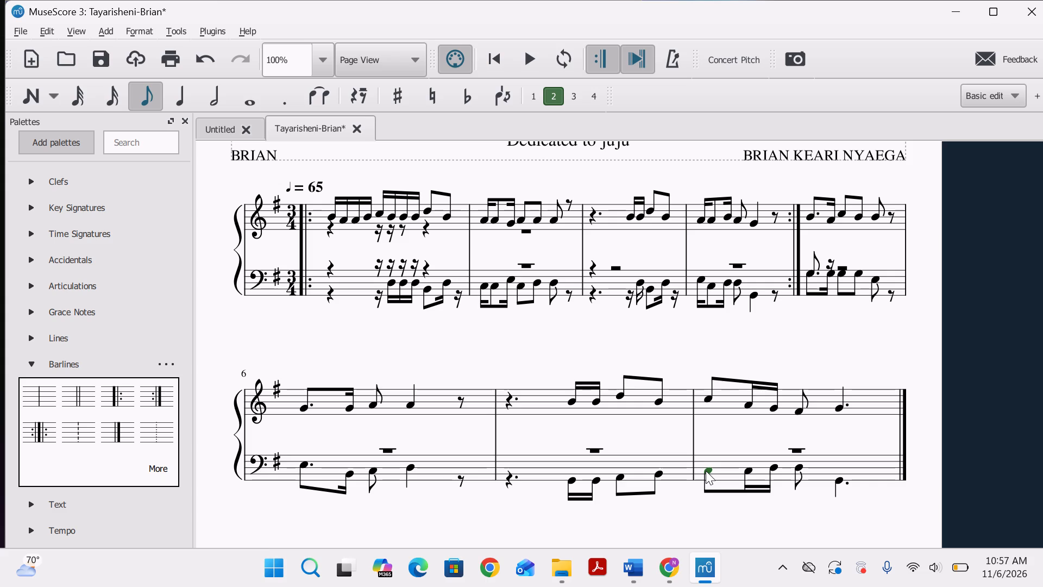
key(space)
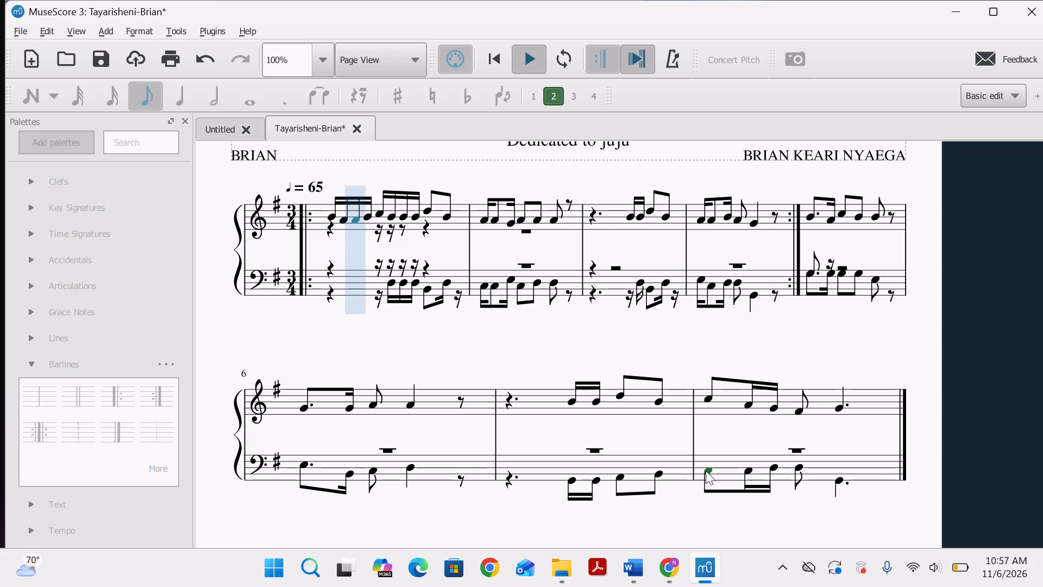
click(706, 471)
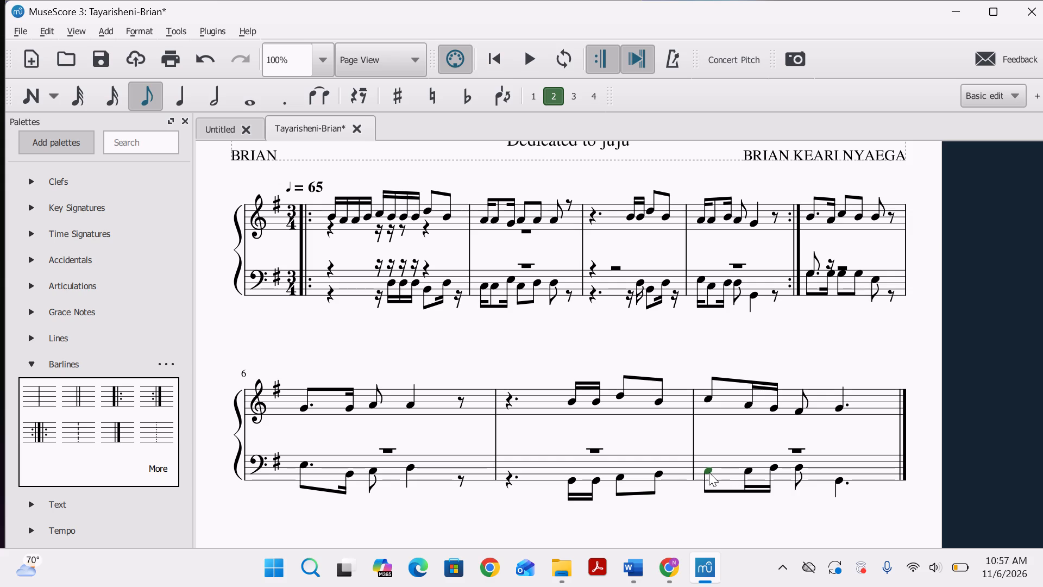
Select the first sixteenth-note G in bass measure 7.
click(570, 481)
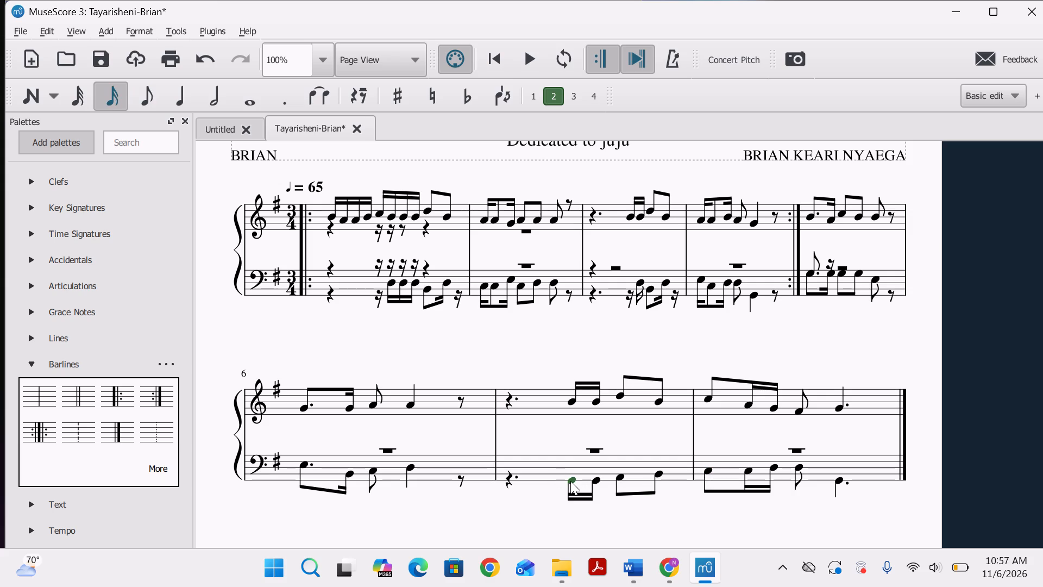
Play back the score repeatedly from the first sixteenth-note G in bass measure 7.
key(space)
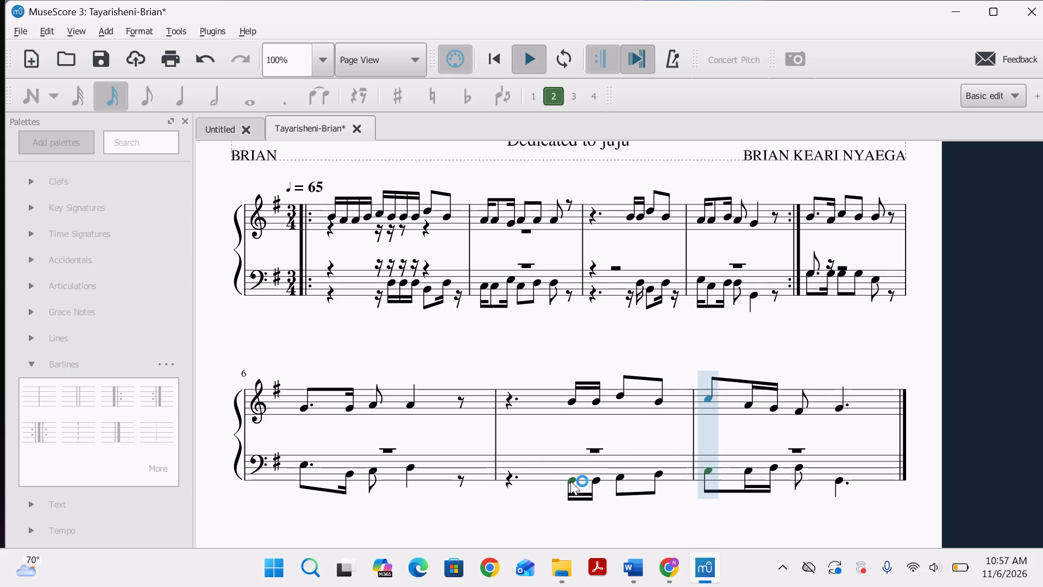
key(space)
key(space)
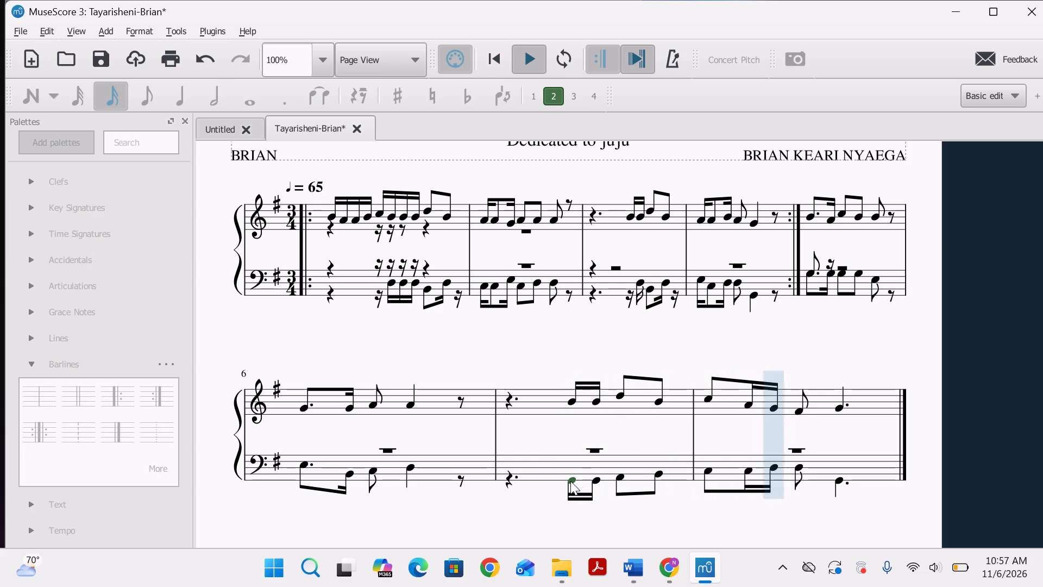
click(570, 481)
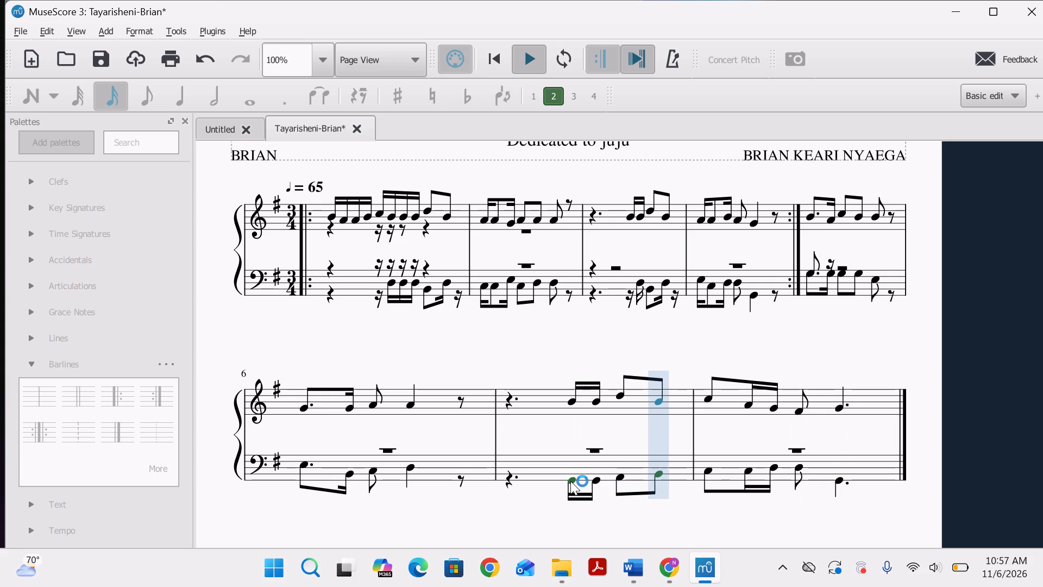
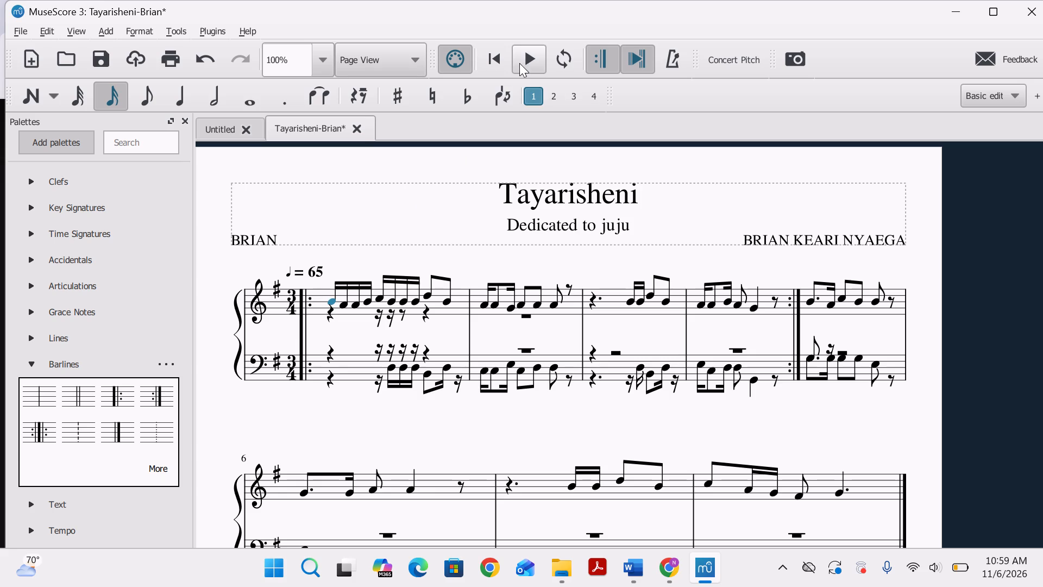
Play back the opening measures from the first treble note, replaying from notes within measure 1, and stop playback.
click(523, 57)
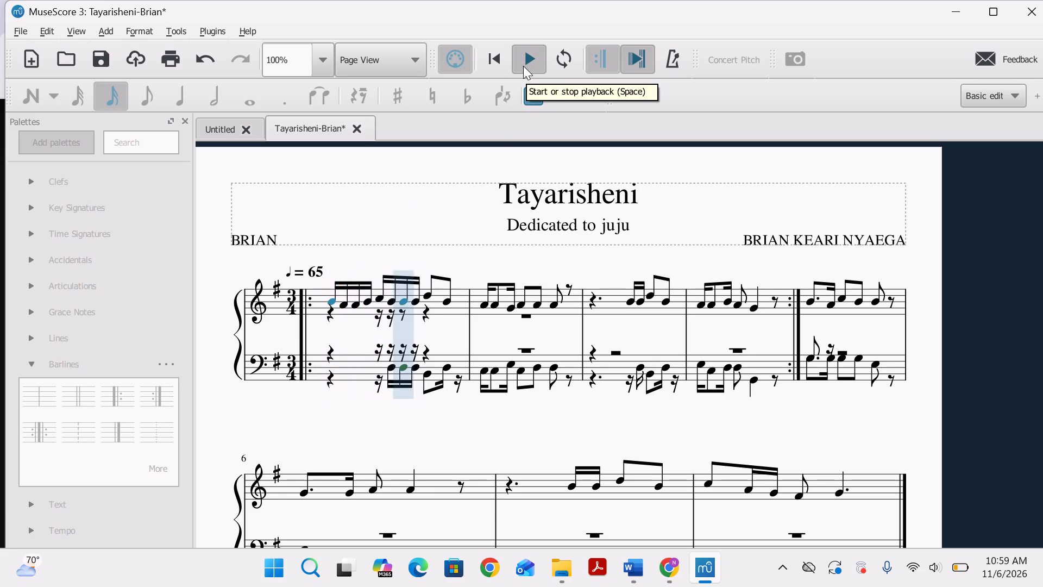
click(332, 302)
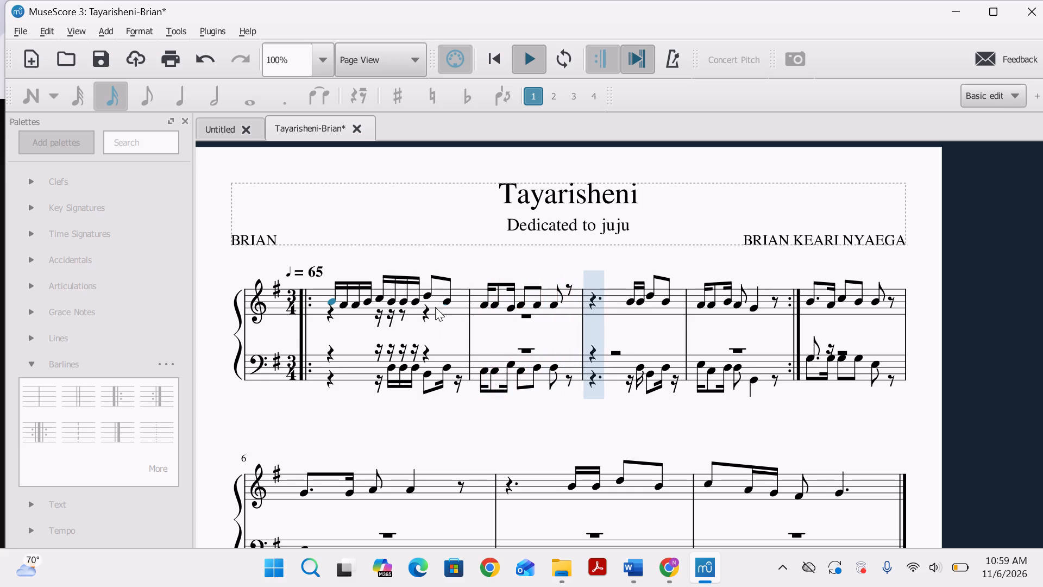
click(367, 303)
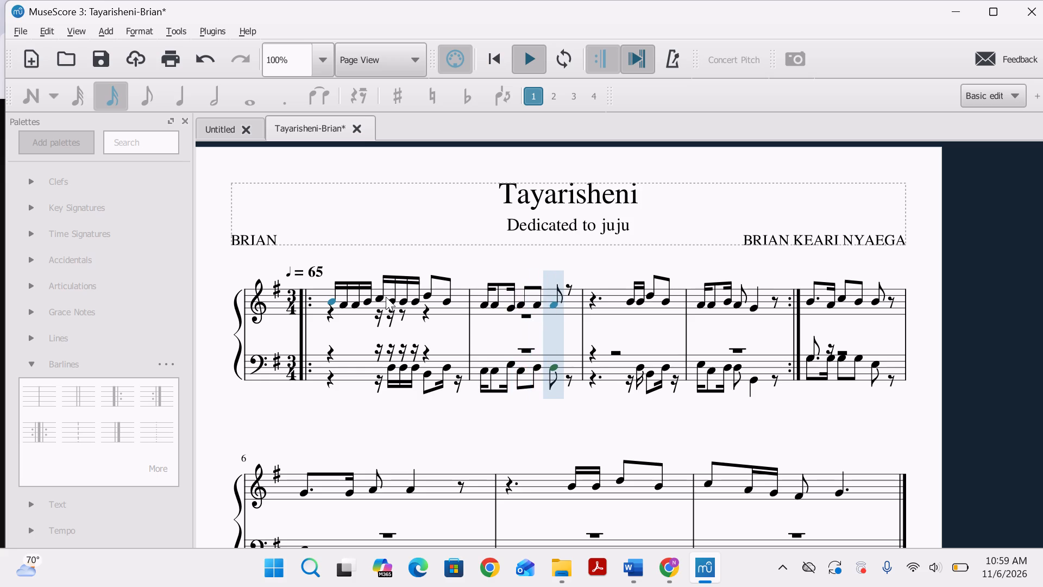
click(444, 302)
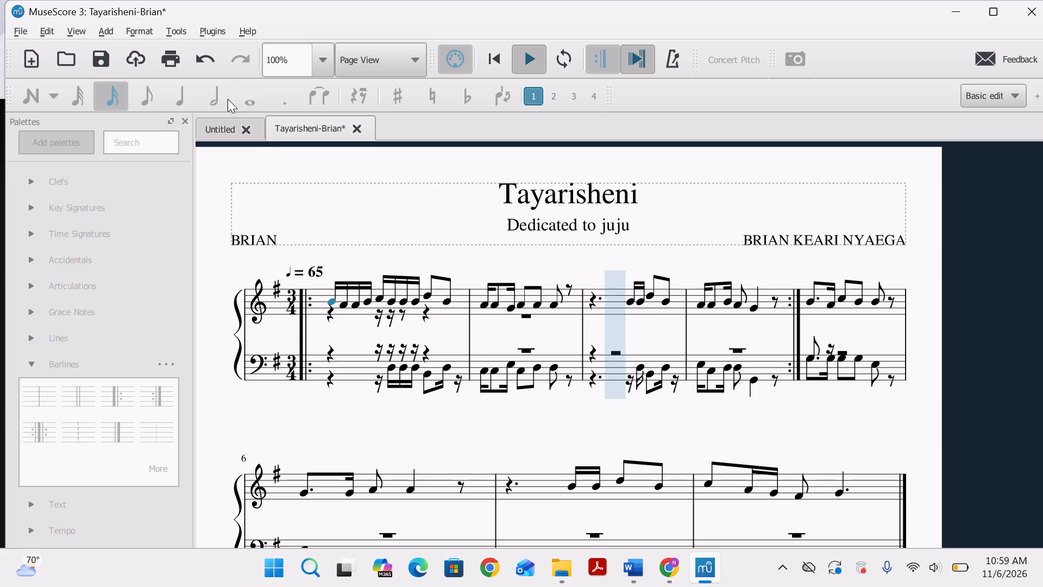
click(284, 183)
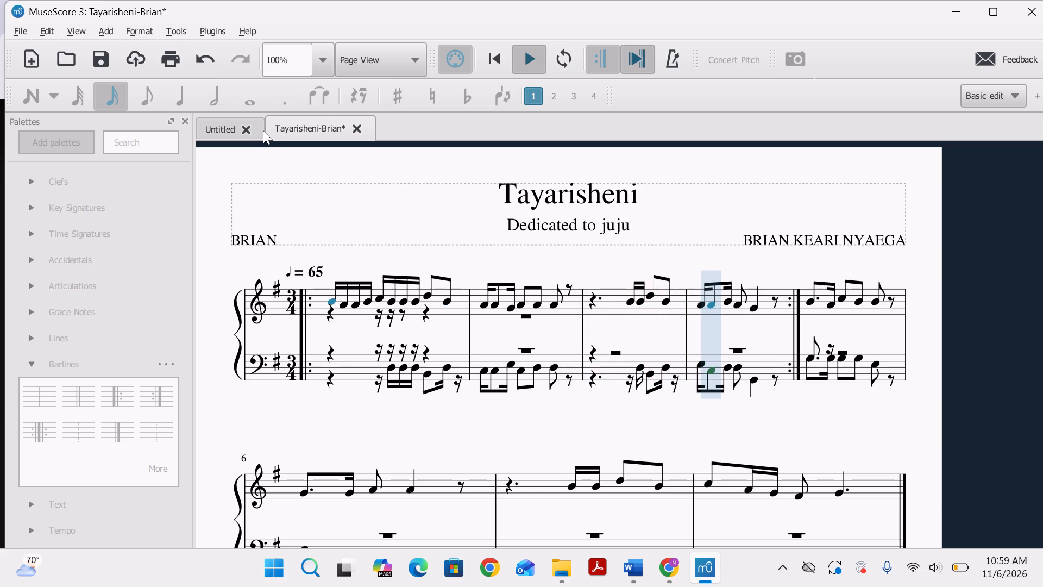
click(536, 65)
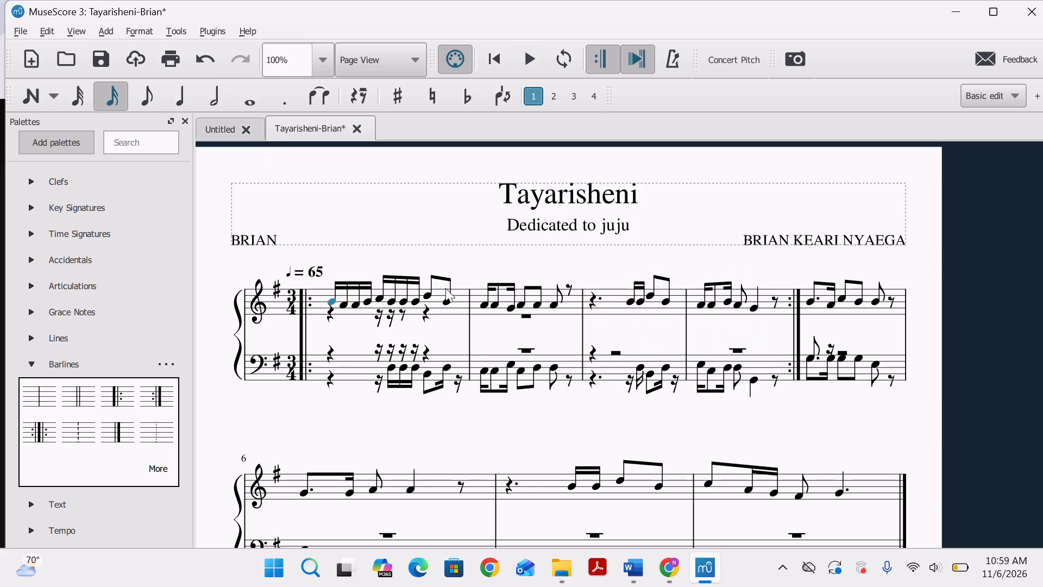
Shorten the last treble note of measure 1, the eighth-note B, to a sixteenth note.
click(449, 296)
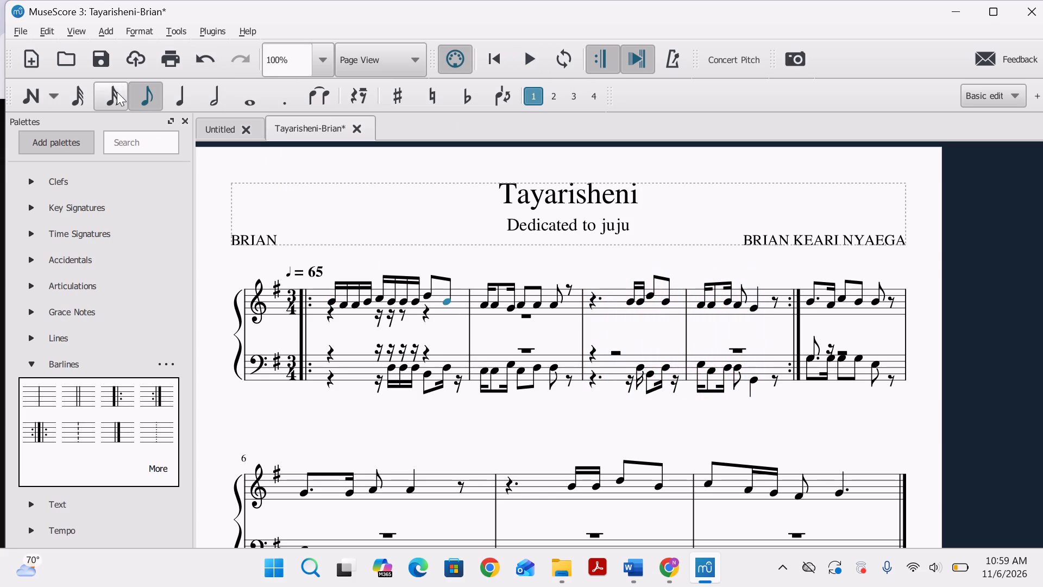
click(117, 92)
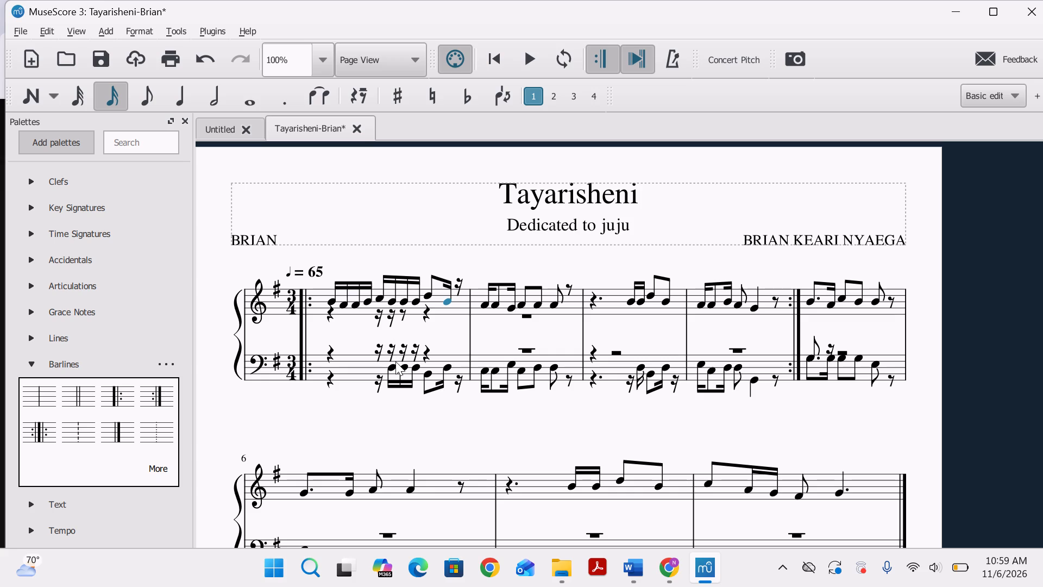
Play back the score from the second sixteenth note of beat 2 in treble measure 1.
click(395, 365)
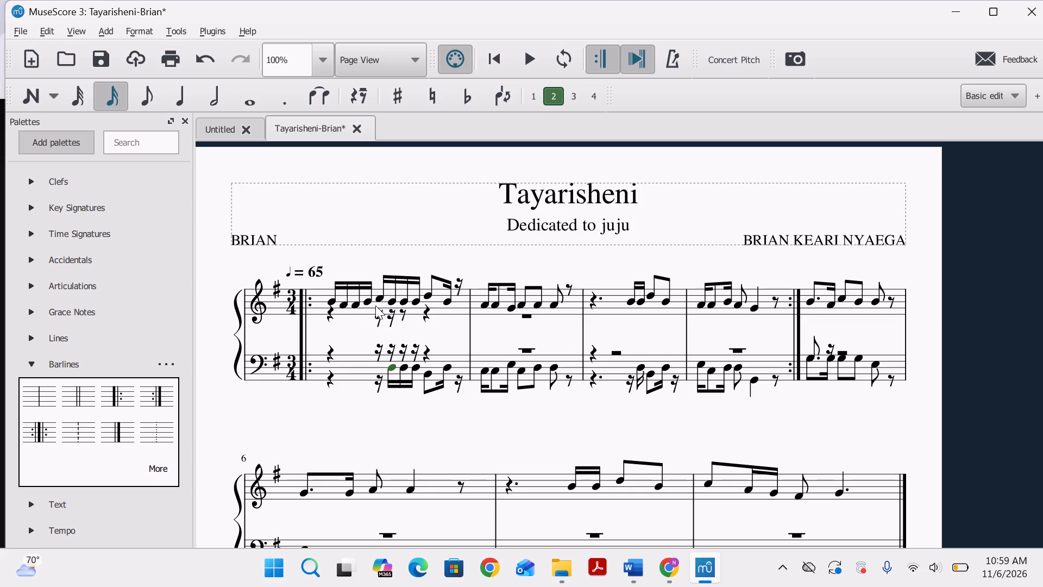
click(391, 303)
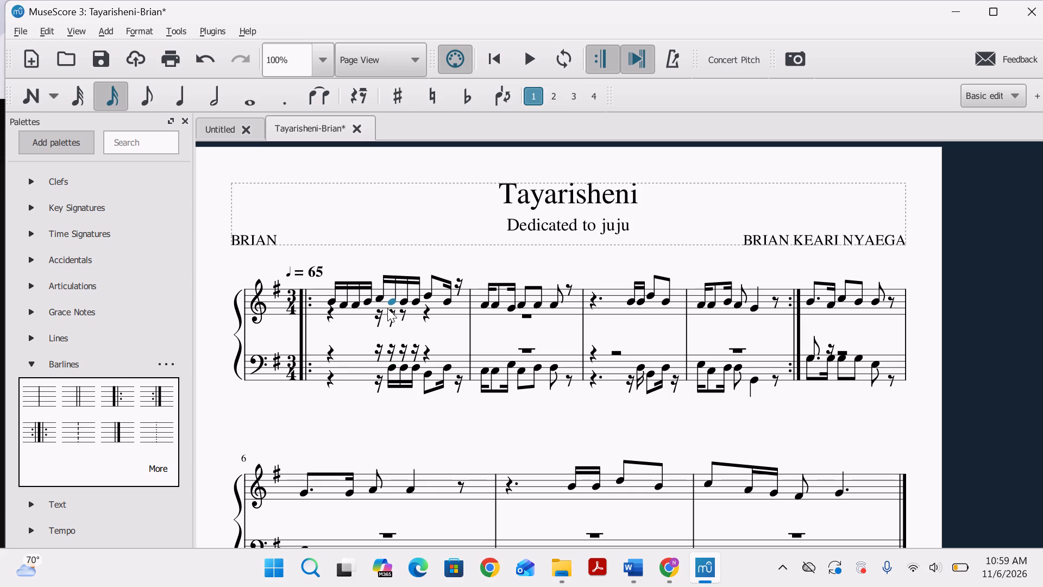
key(space)
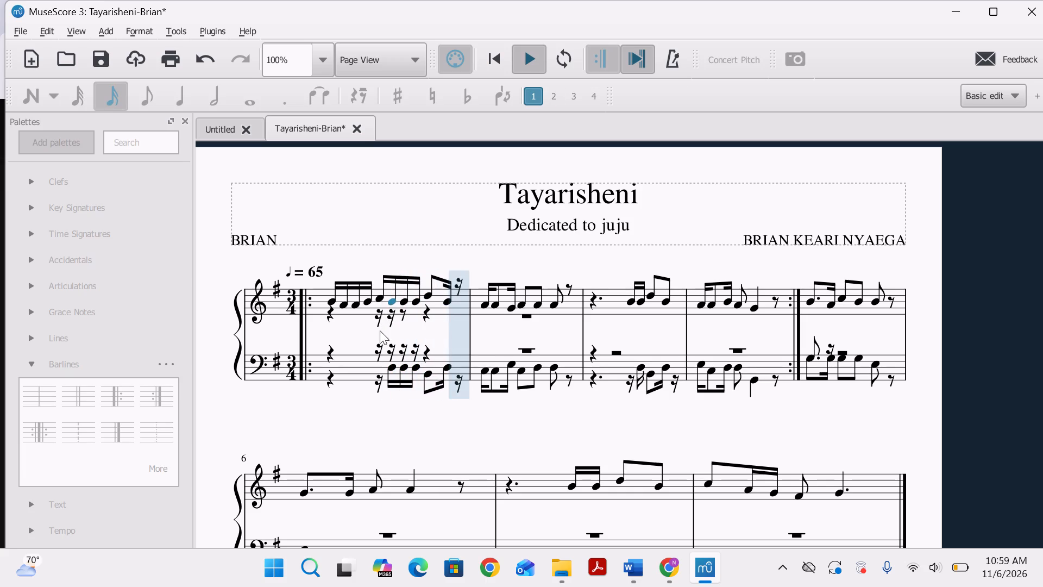
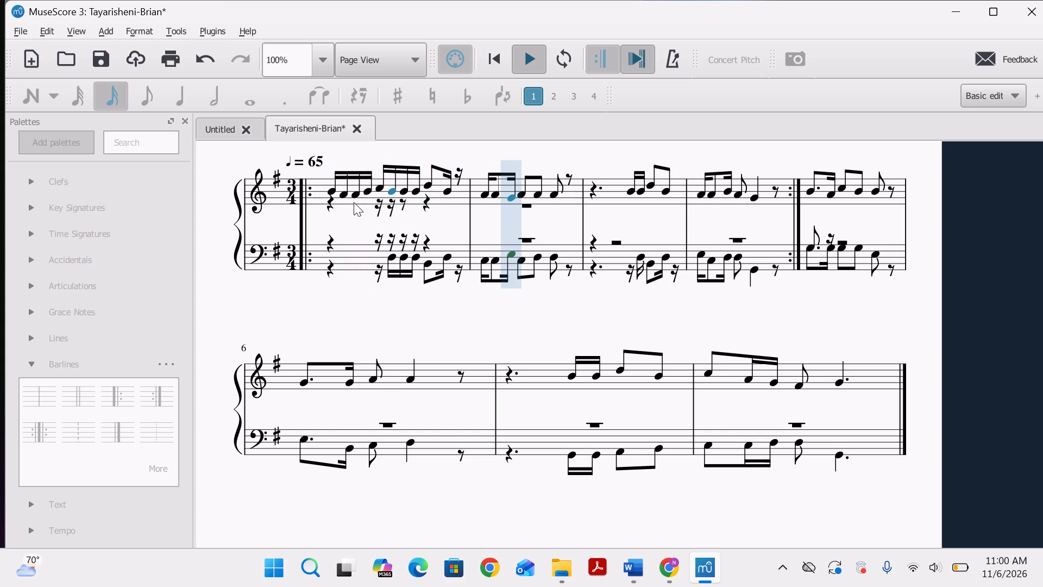
Replay the score repeatedly from the opening treble notes of measure 1, listening through measure 4, and stop playback.
click(328, 187)
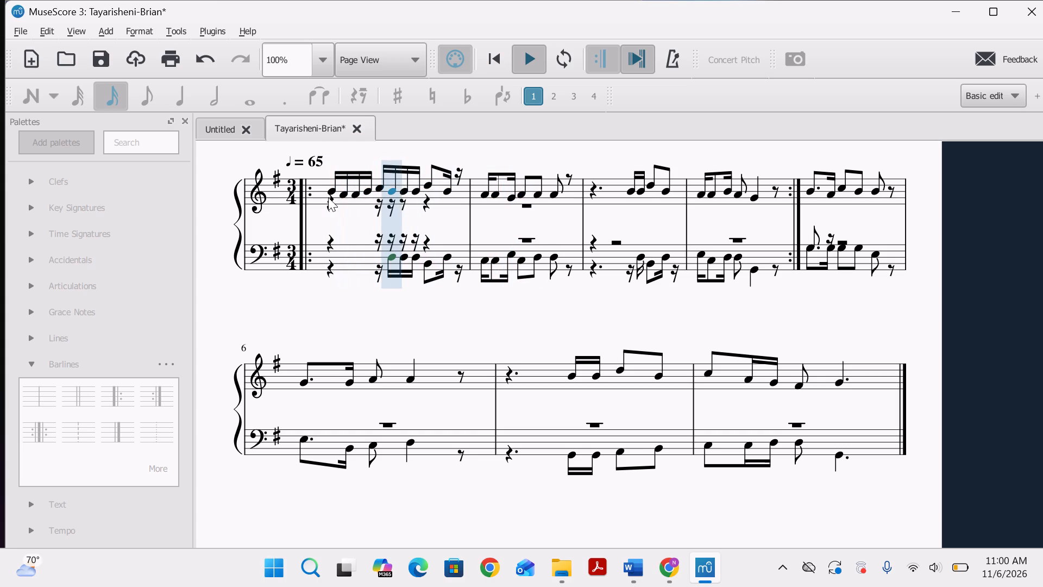
click(329, 195)
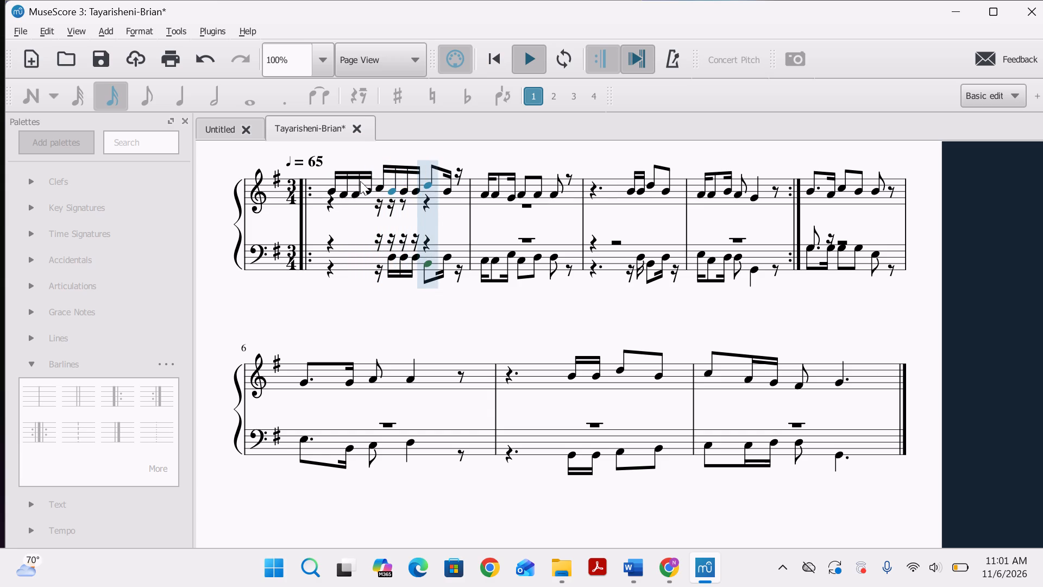
click(334, 190)
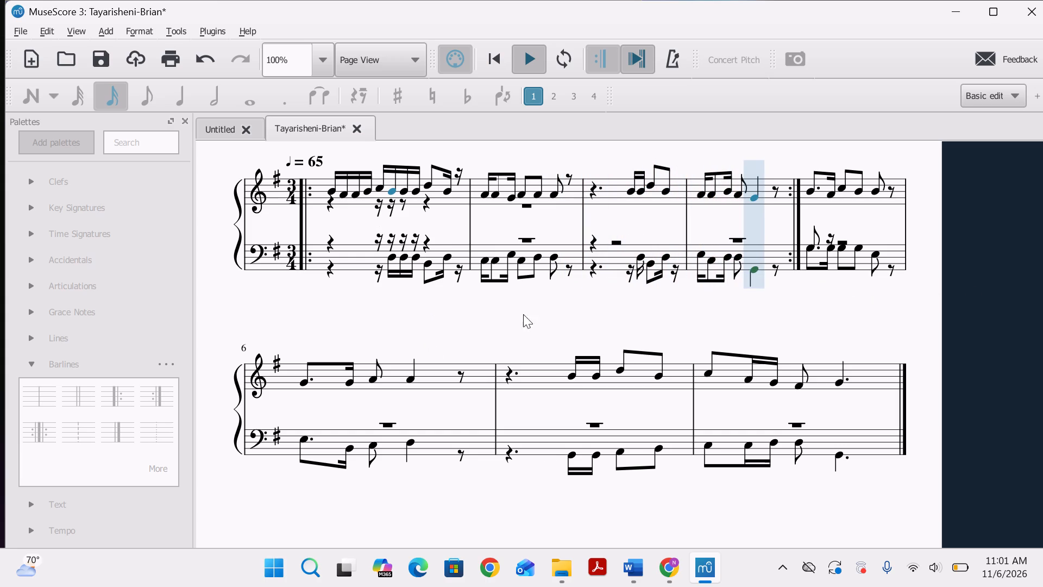
click(527, 68)
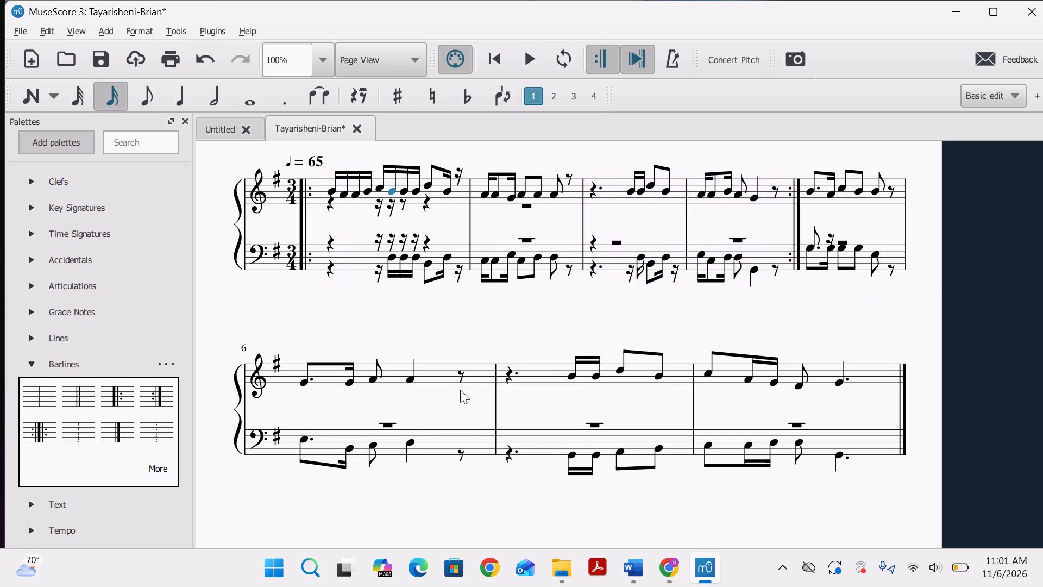
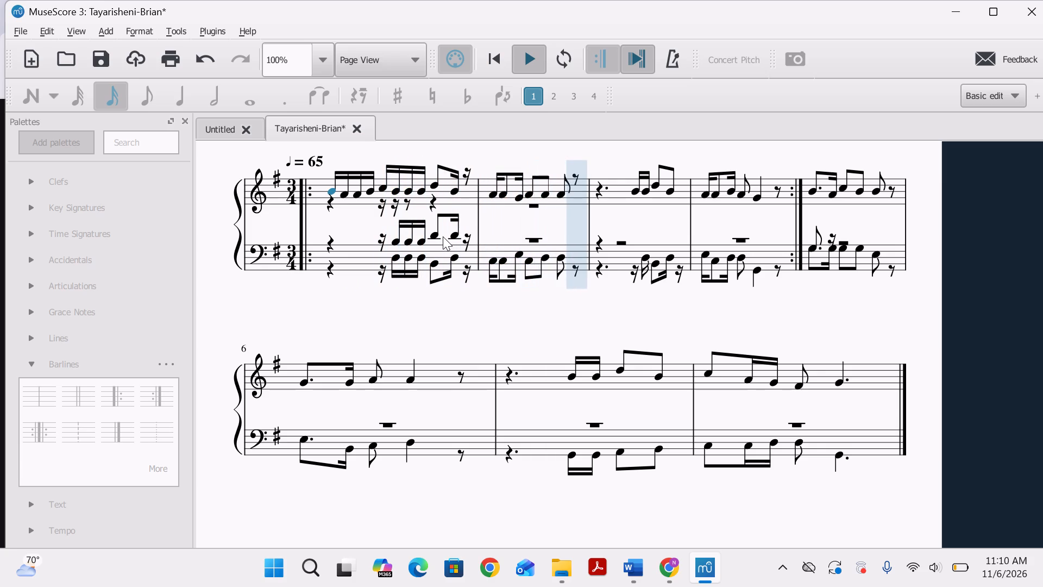
Stop playback, audition the upper-voice bass sixteenth notes in measure 1, and briefly replay from the first of them.
key(space)
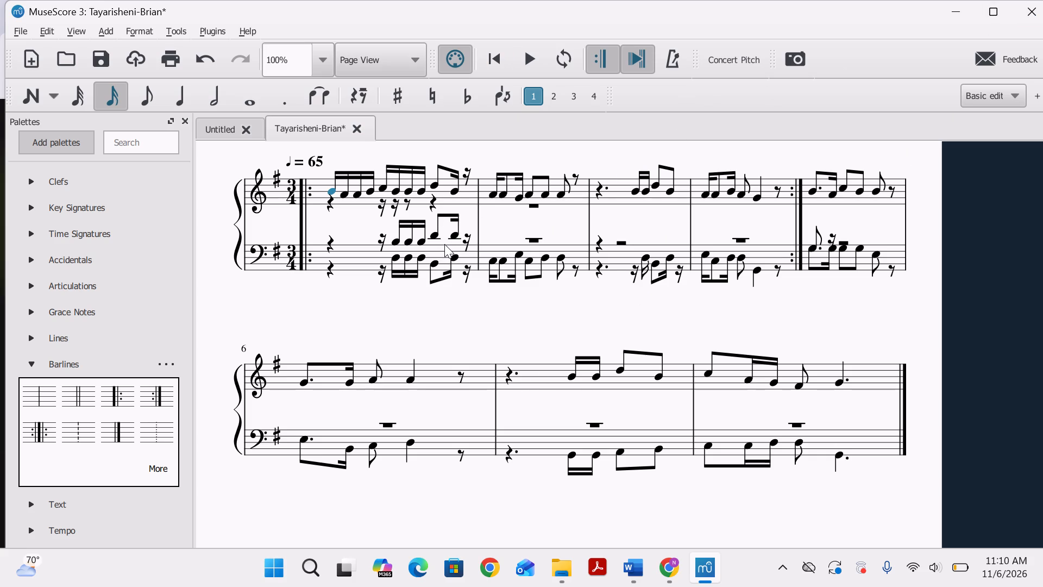
click(405, 234)
click(405, 242)
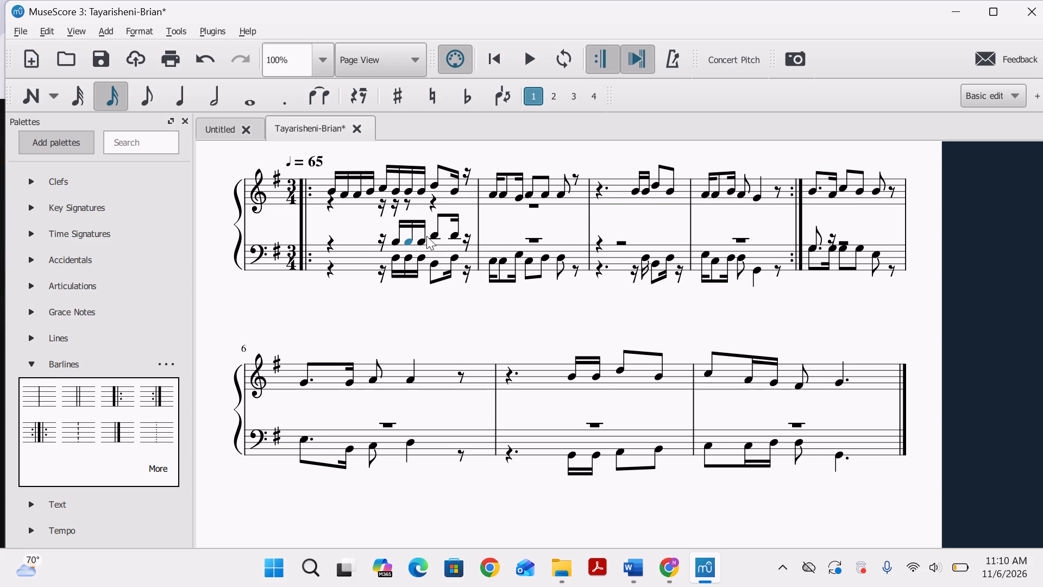
click(420, 243)
click(391, 236)
key(space)
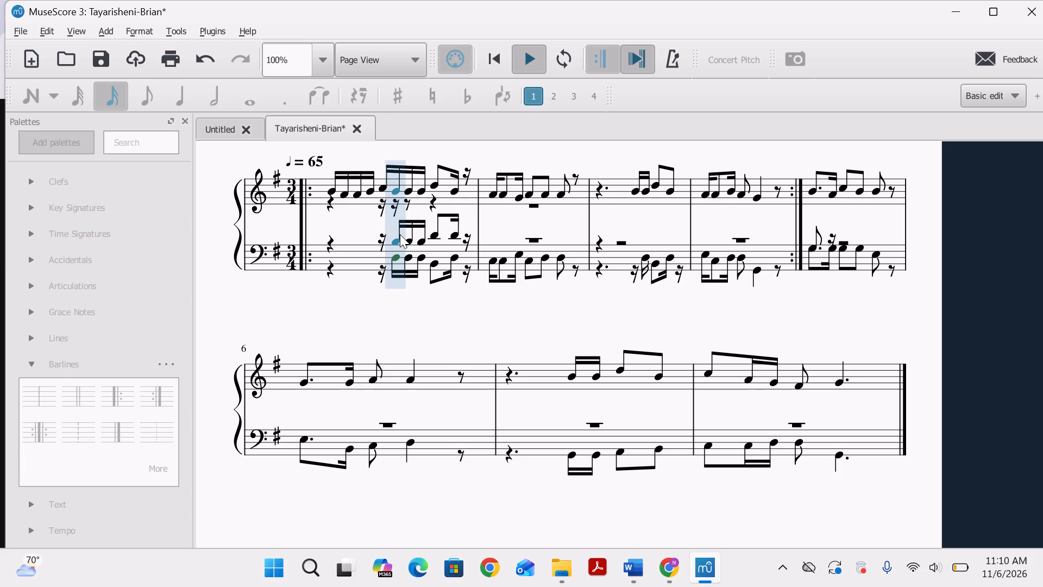
key(space)
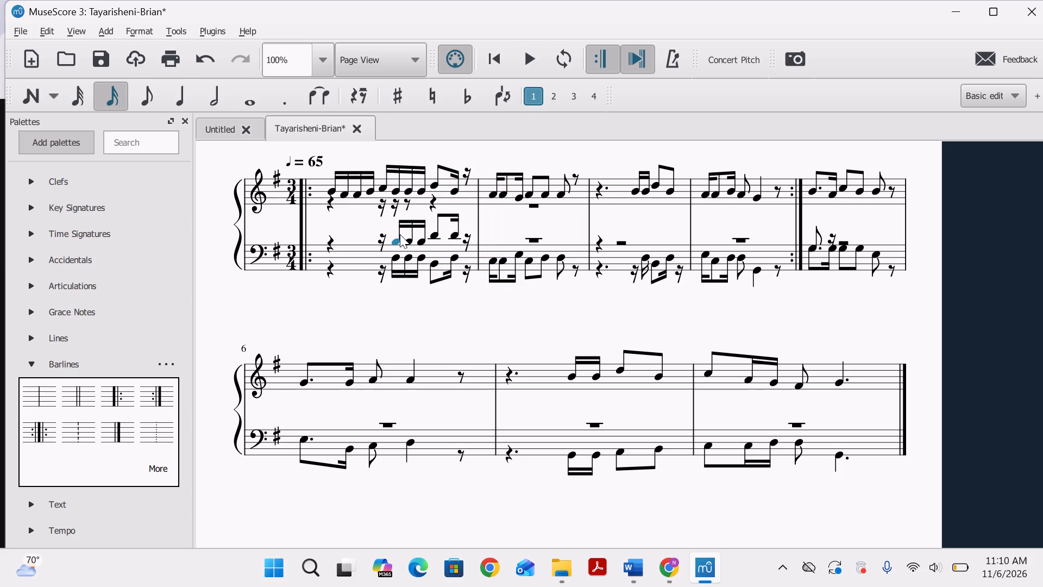
Lower the last upper-voice note in measure 1 of the bass staff to B.
click(437, 233)
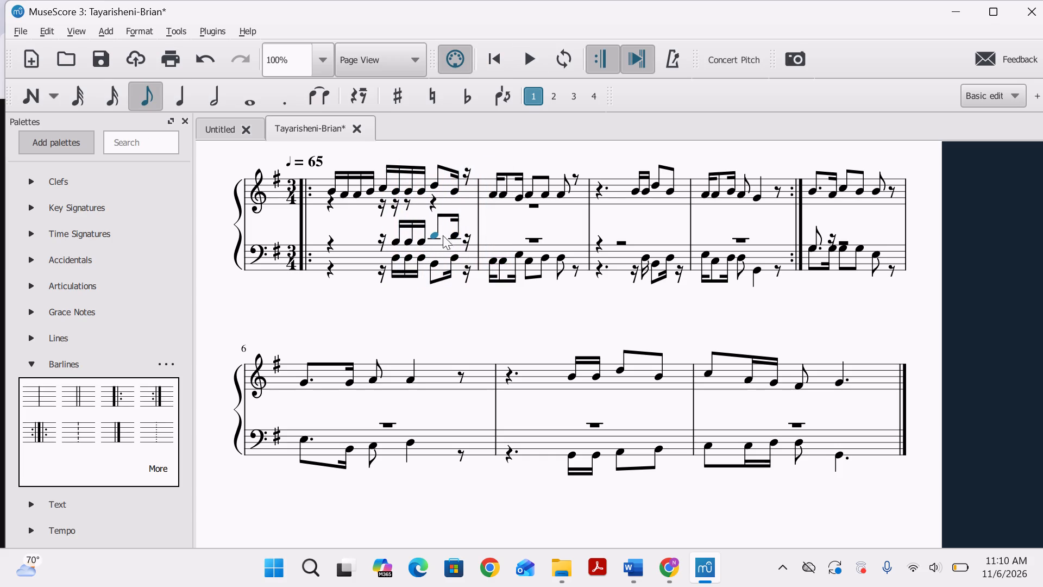
click(455, 235)
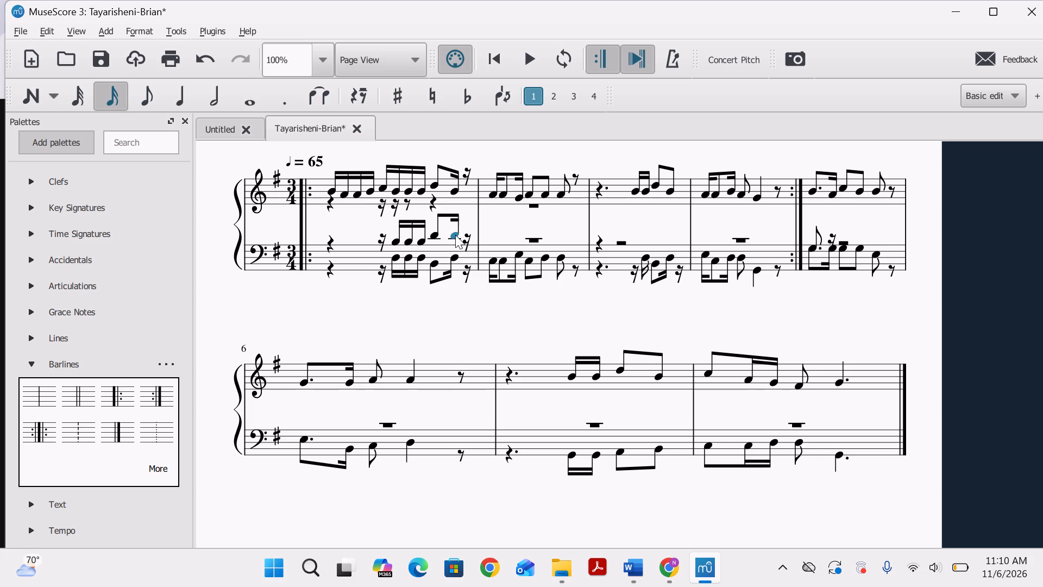
drag(455, 235, 452, 241)
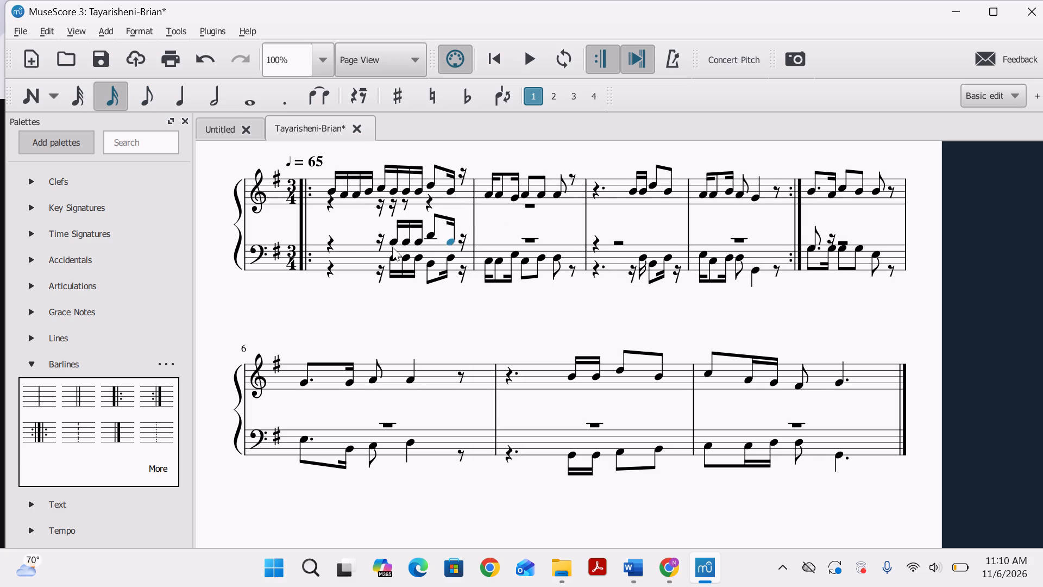
Replay from the first upper-voice bass note of measure 1 into measure 2, stop, and recheck measure 1's last two upper-voice notes.
click(393, 242)
key(space)
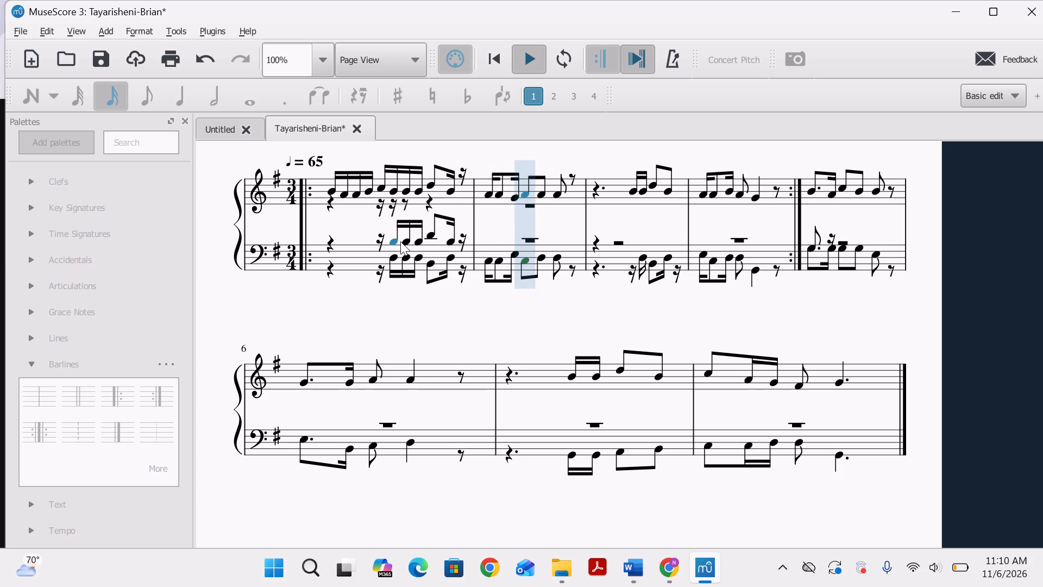
key(space)
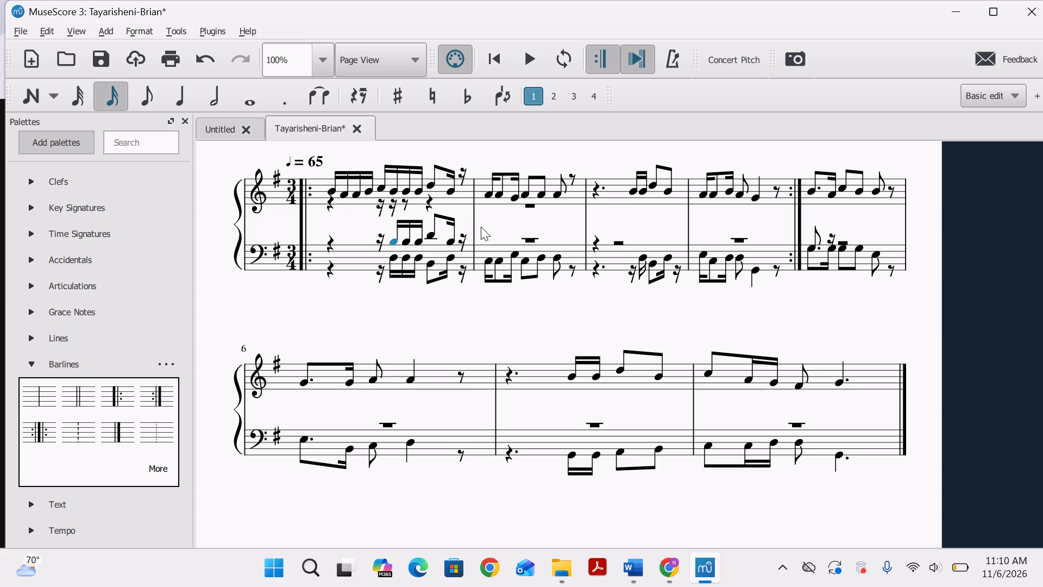
click(455, 240)
click(428, 227)
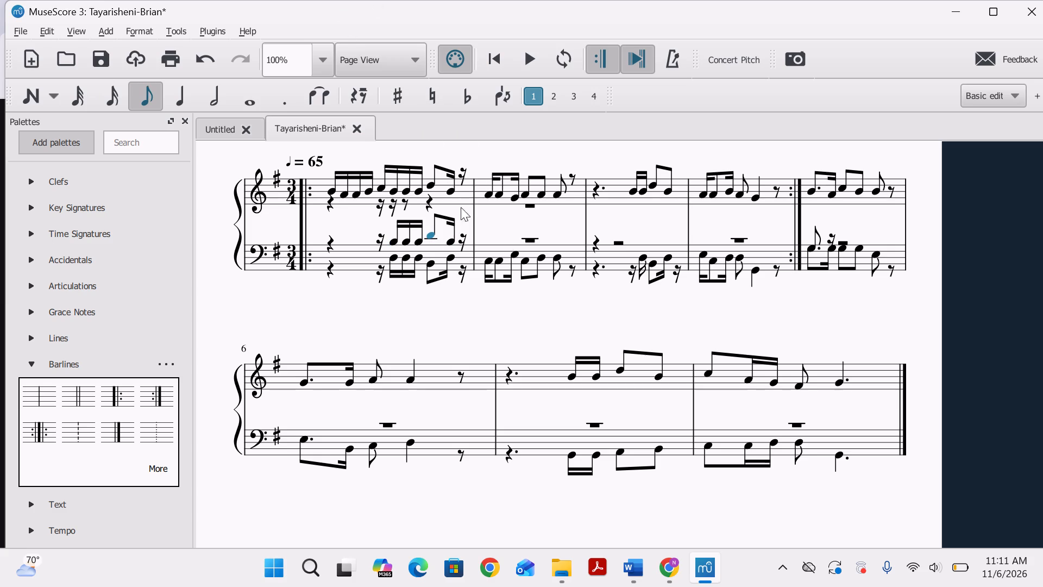
Enter two sixteenth notes, C and D, at the start of measure 2 in the bass staff's upper voice, undoing any misplaced notes.
click(487, 238)
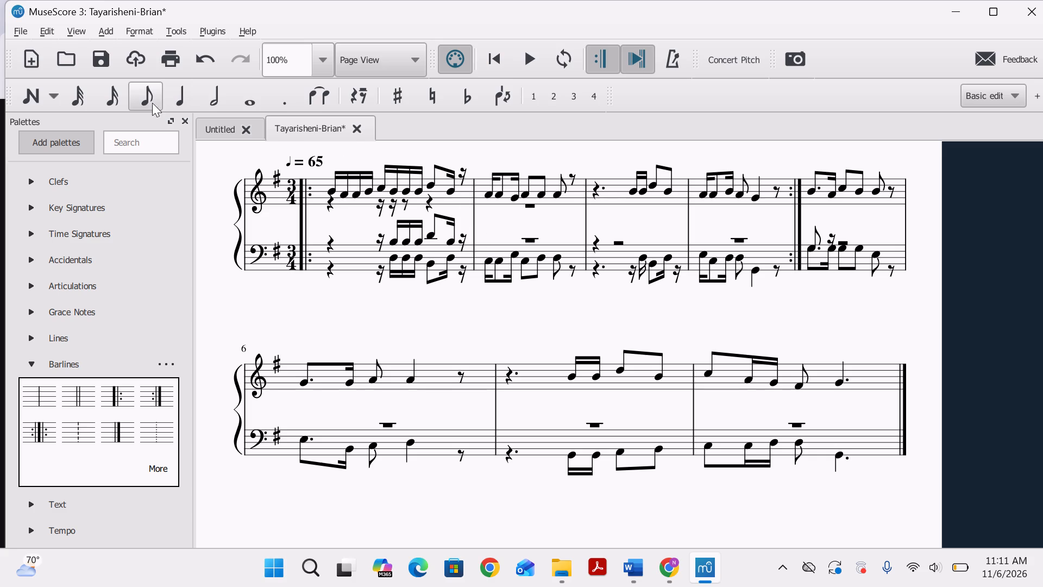
click(121, 93)
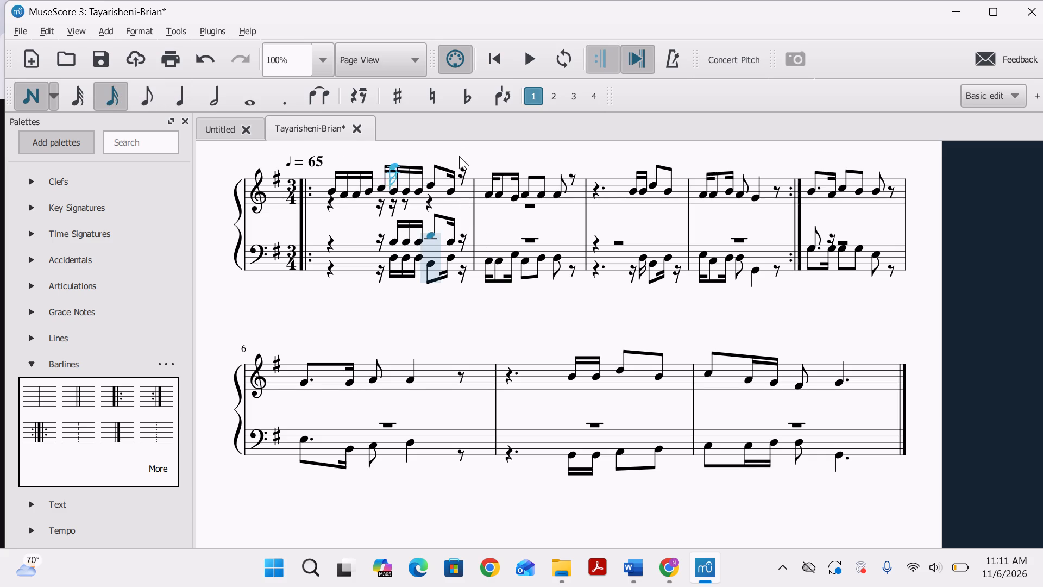
click(488, 243)
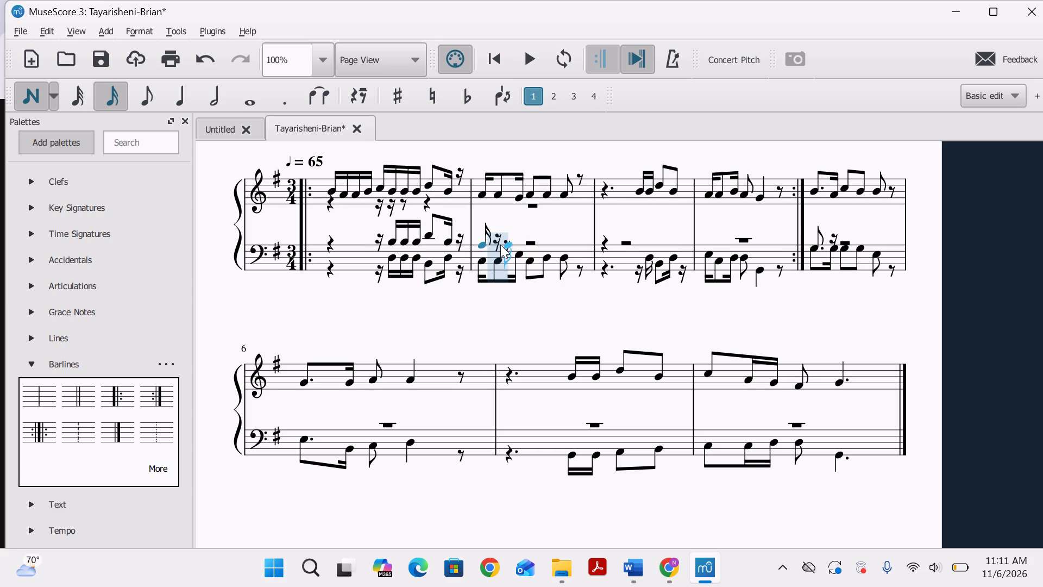
click(500, 245)
key(ctrl+z)
key(ctrl+z)
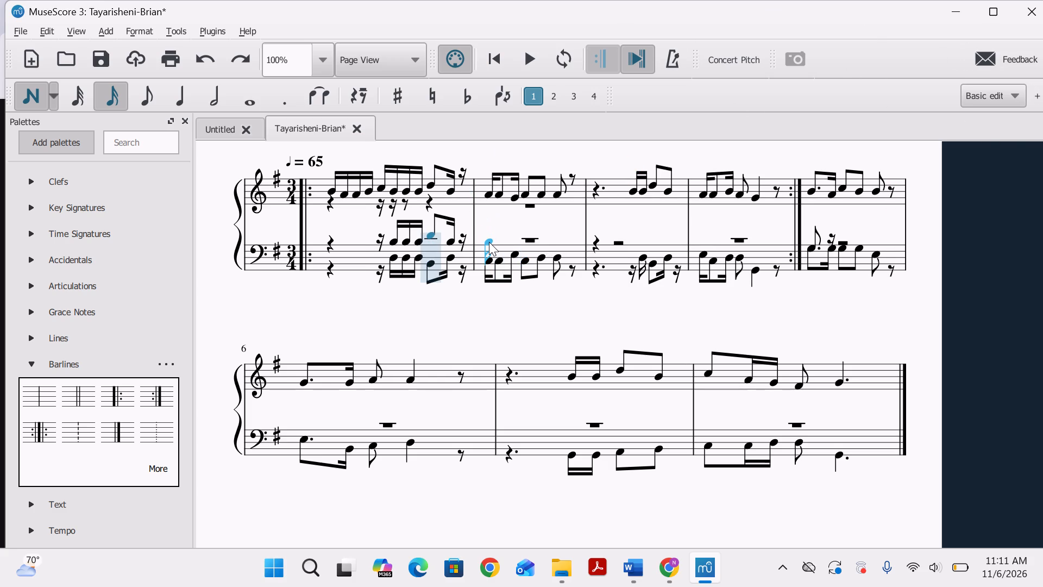
click(489, 239)
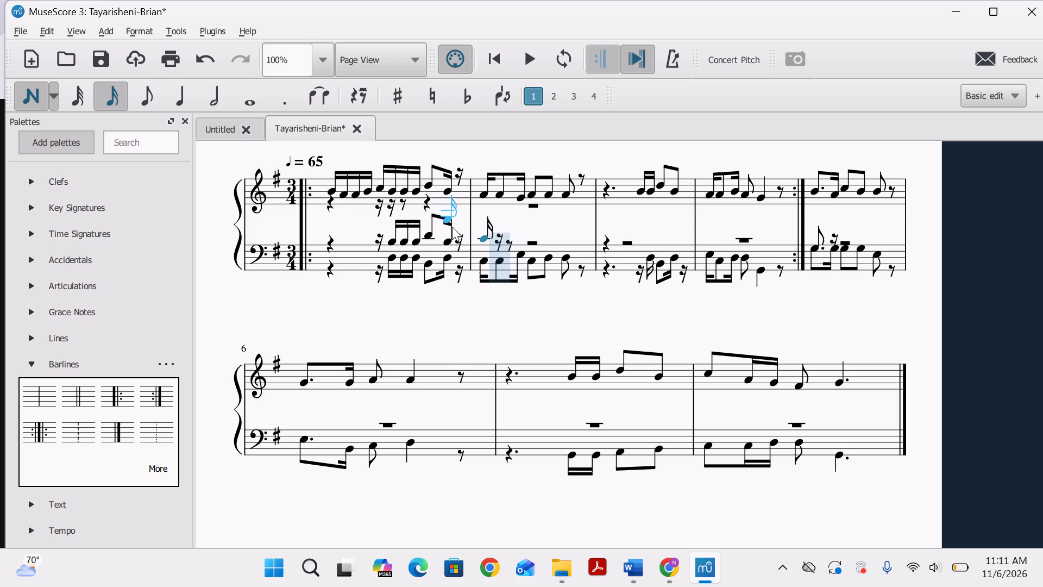
click(495, 235)
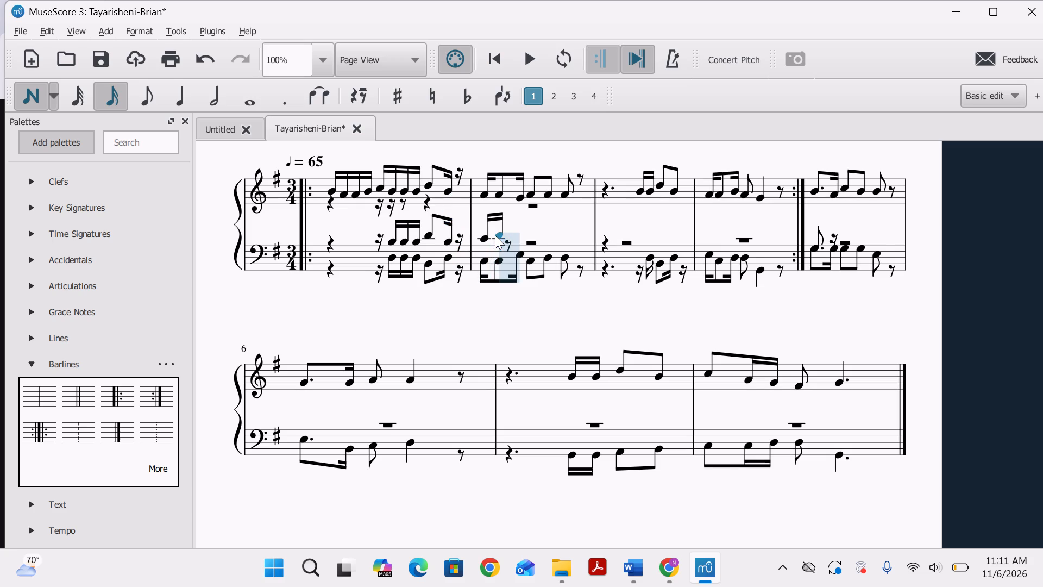
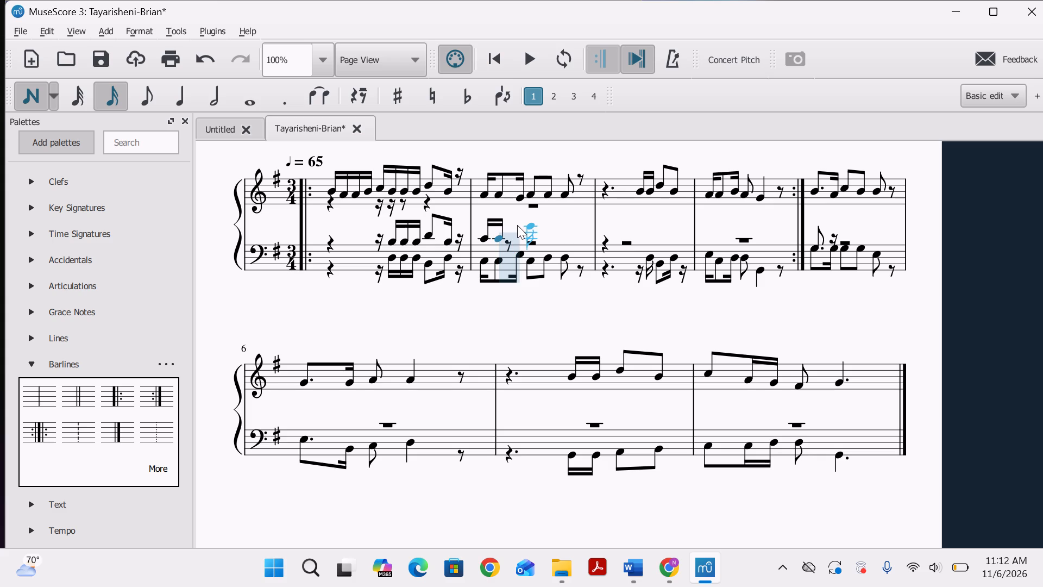
Replace the second upper-voice sixteenth note in measure 2 of the bass staff with an eighth-note C.
key(ctrl+z)
click(140, 99)
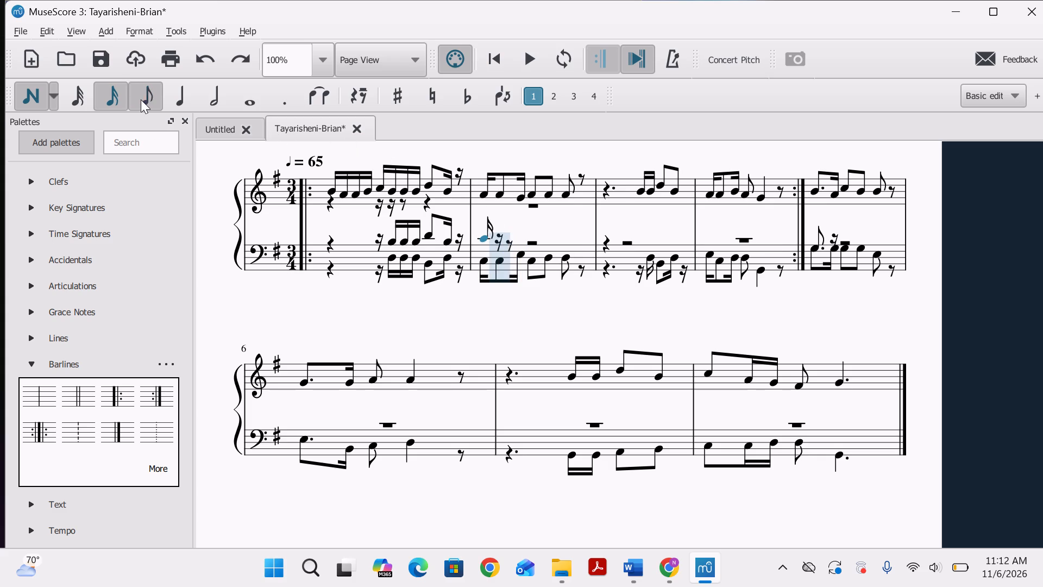
click(493, 239)
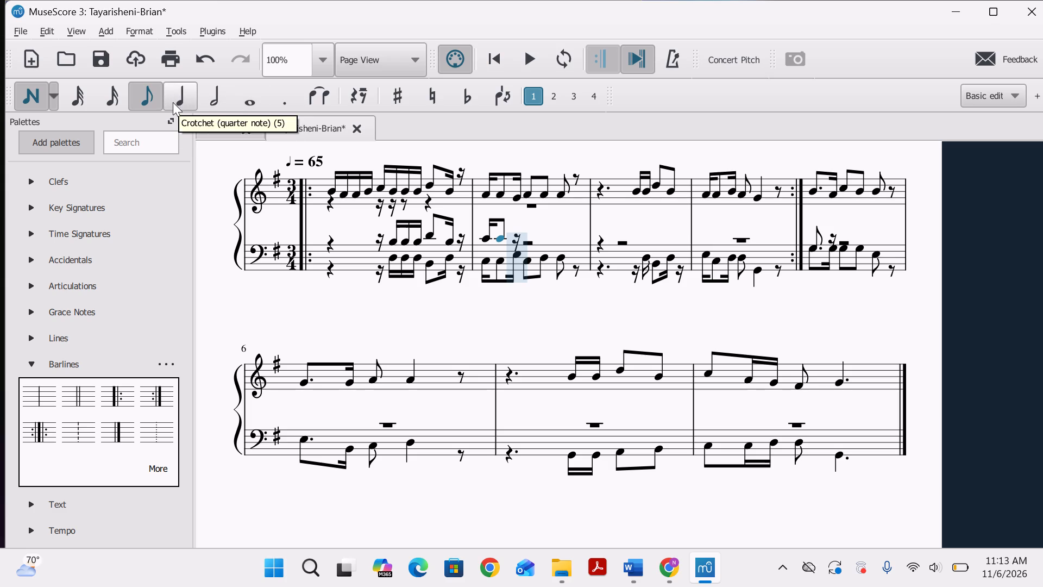
Add a sixteenth-note B after the eighth-note C in measure 2's upper bass voice, trying other pitches and undoing them first.
click(122, 95)
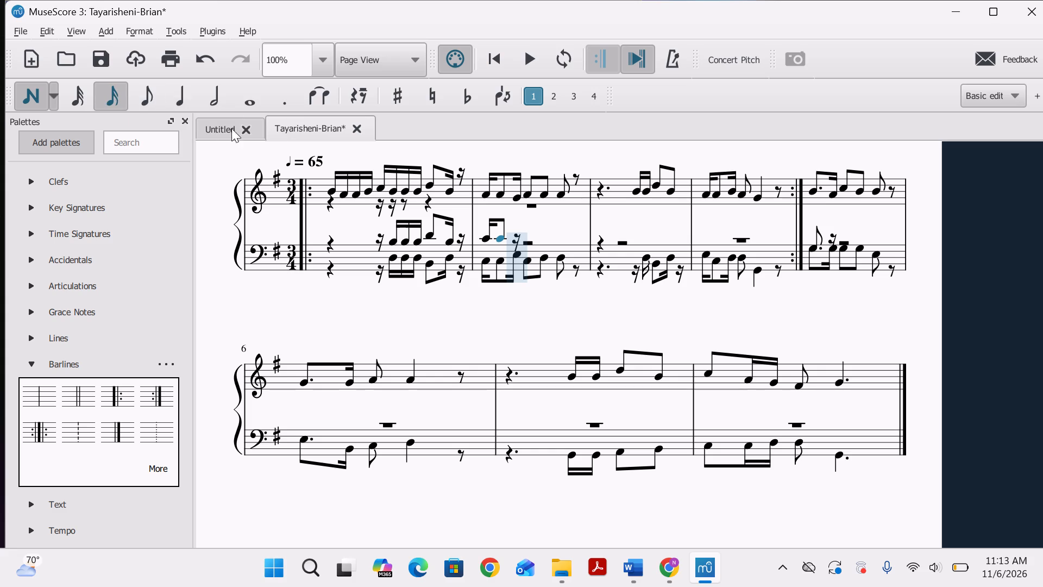
click(512, 236)
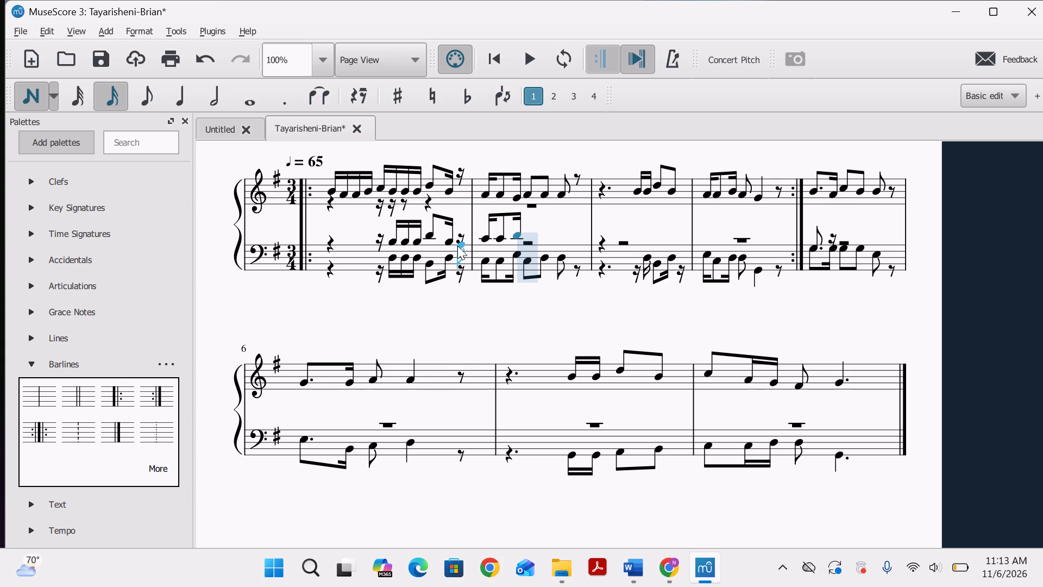
key(ctrl+z)
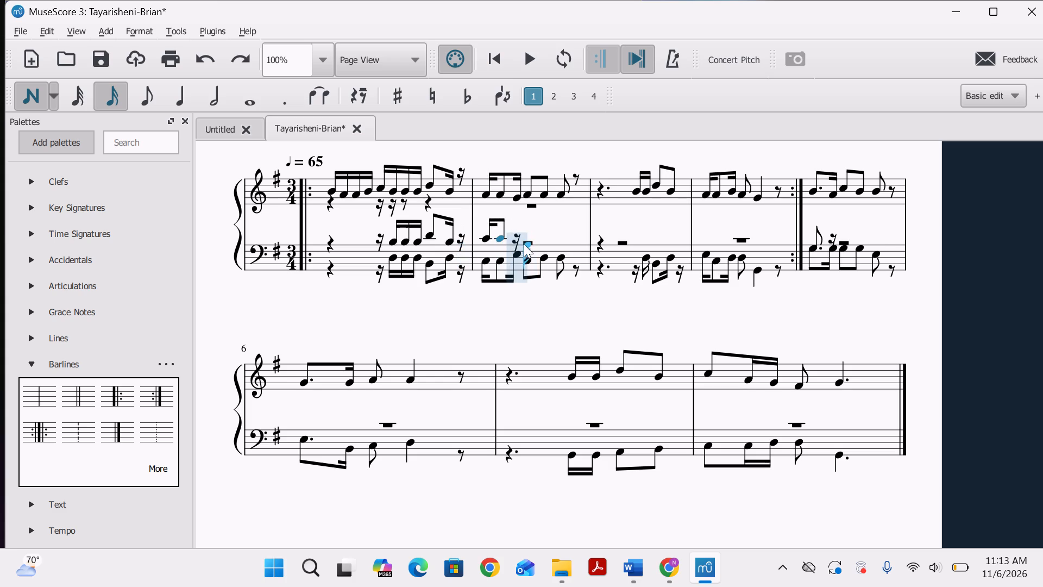
click(513, 243)
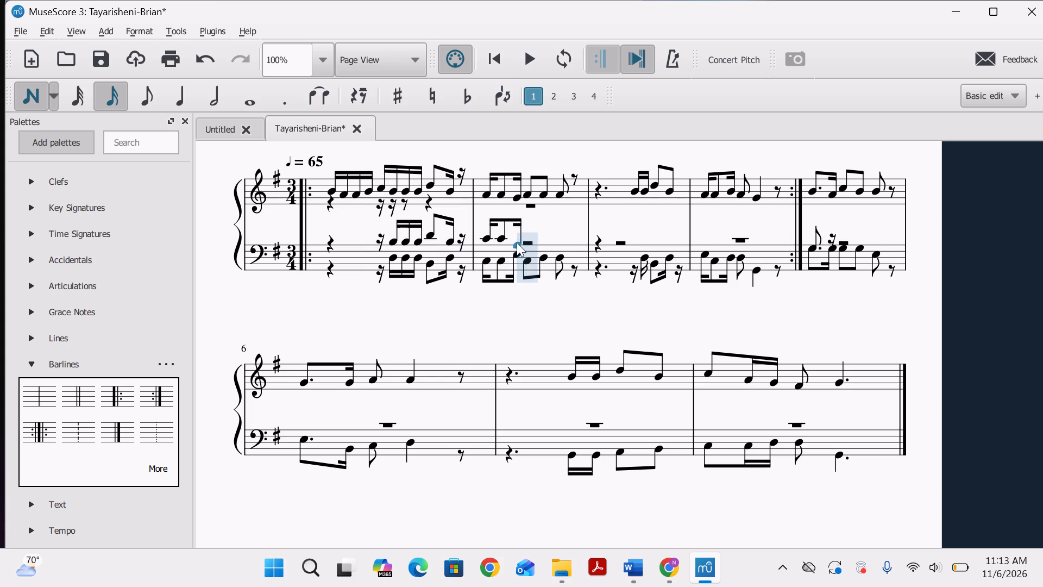
key(ctrl+z)
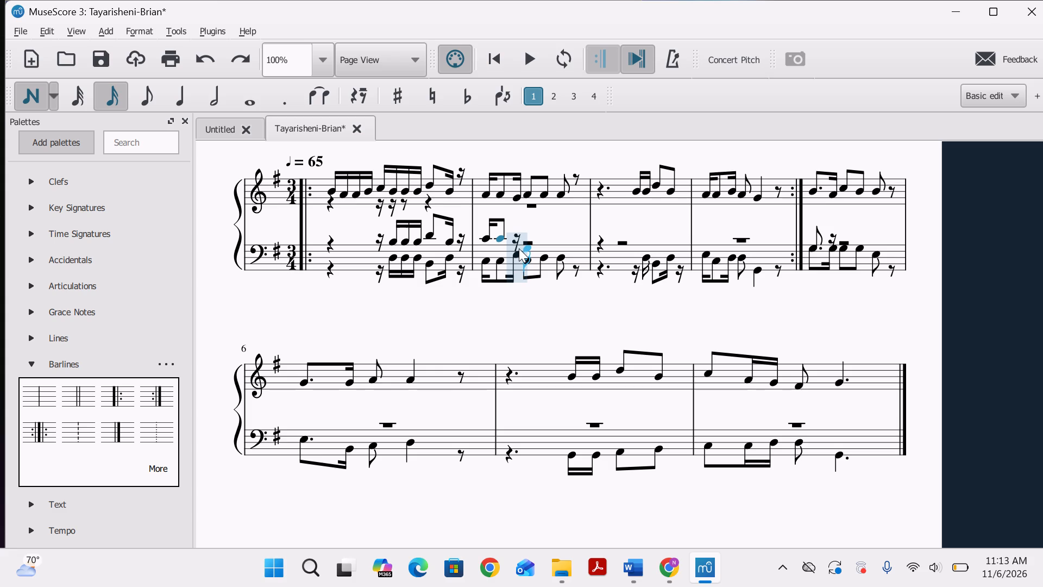
click(519, 248)
key(ctrl+z)
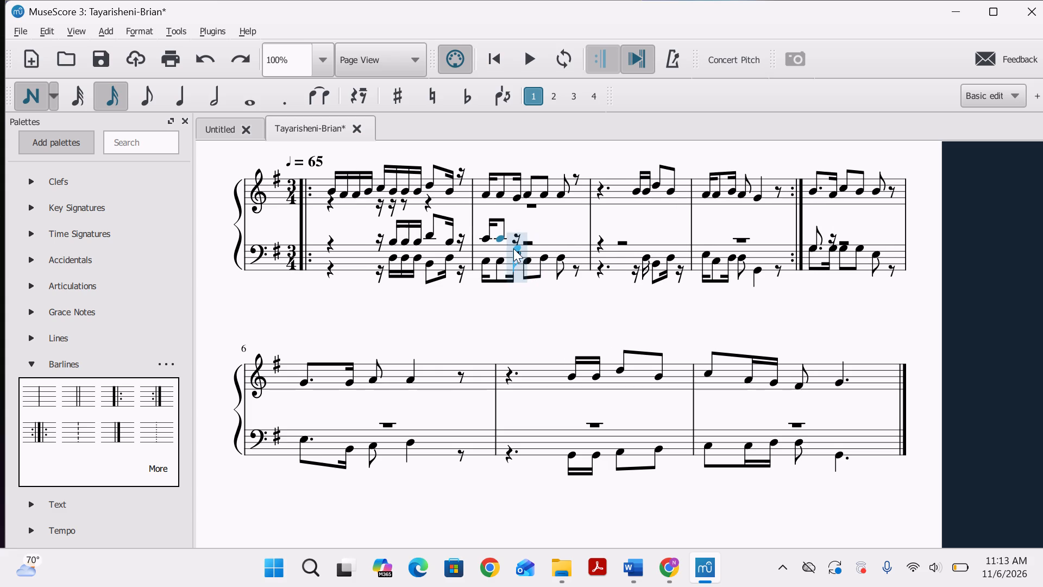
click(513, 248)
key(ctrl+z)
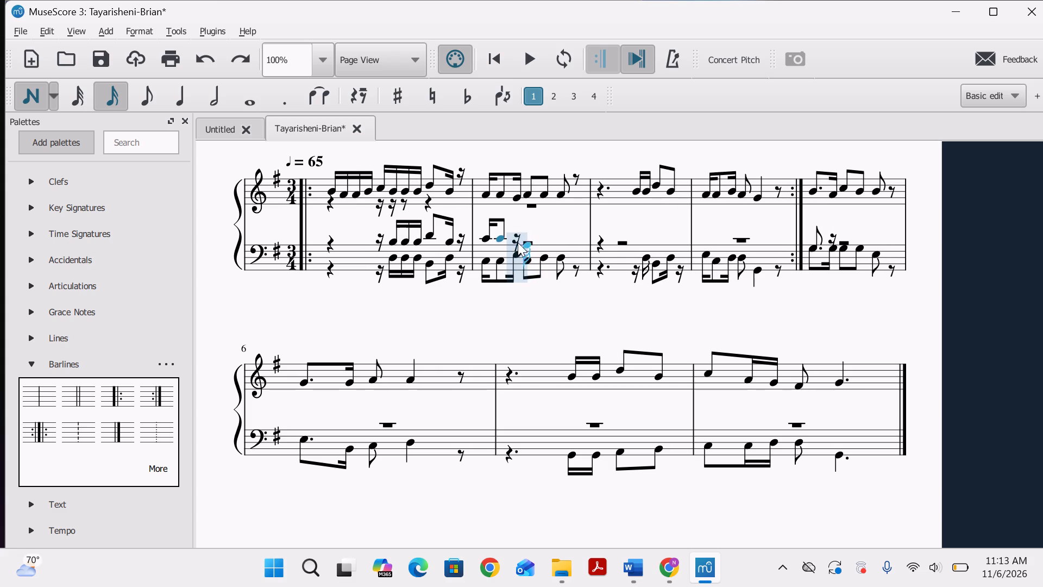
click(512, 240)
key(ctrl+z)
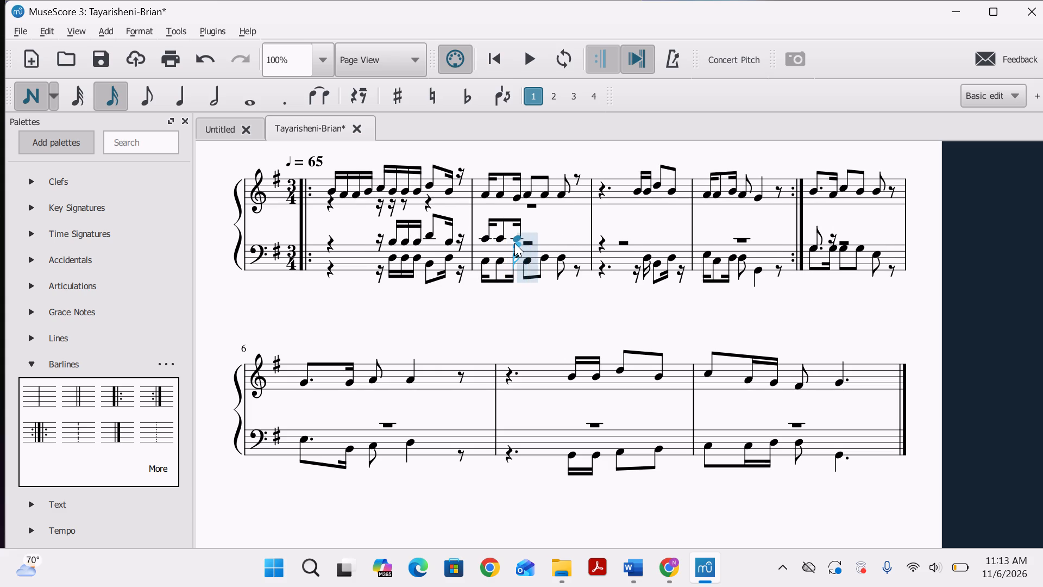
click(513, 242)
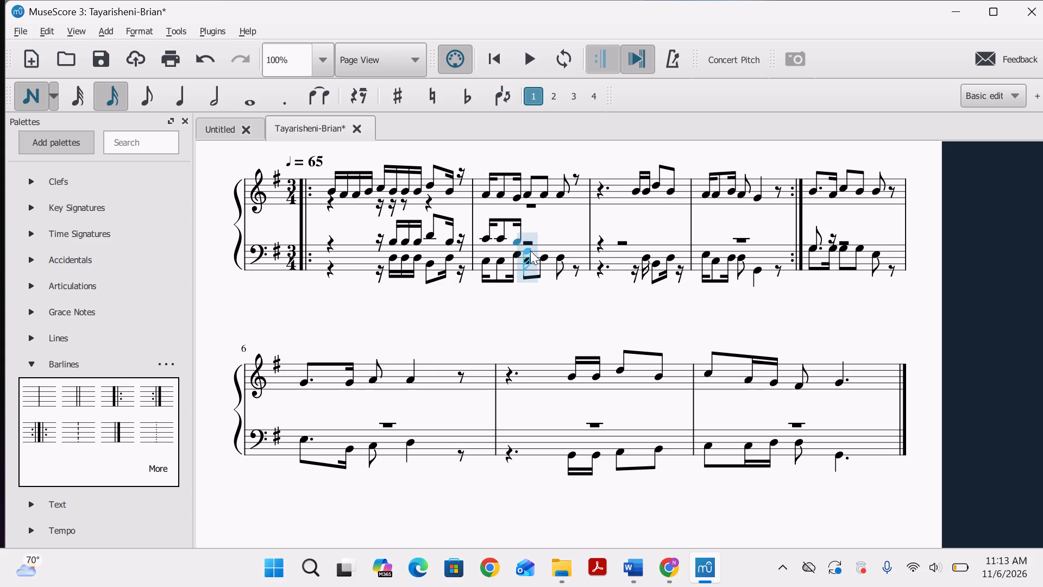
Continue measure 2's upper bass voice with three eighth notes, C, D and C, undoing any trial pitches.
click(135, 100)
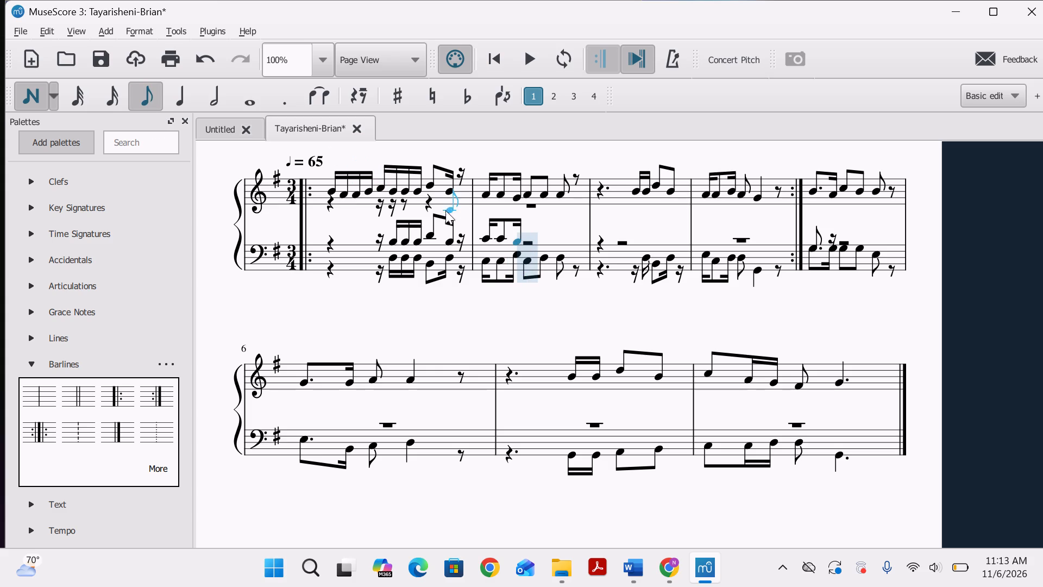
click(520, 239)
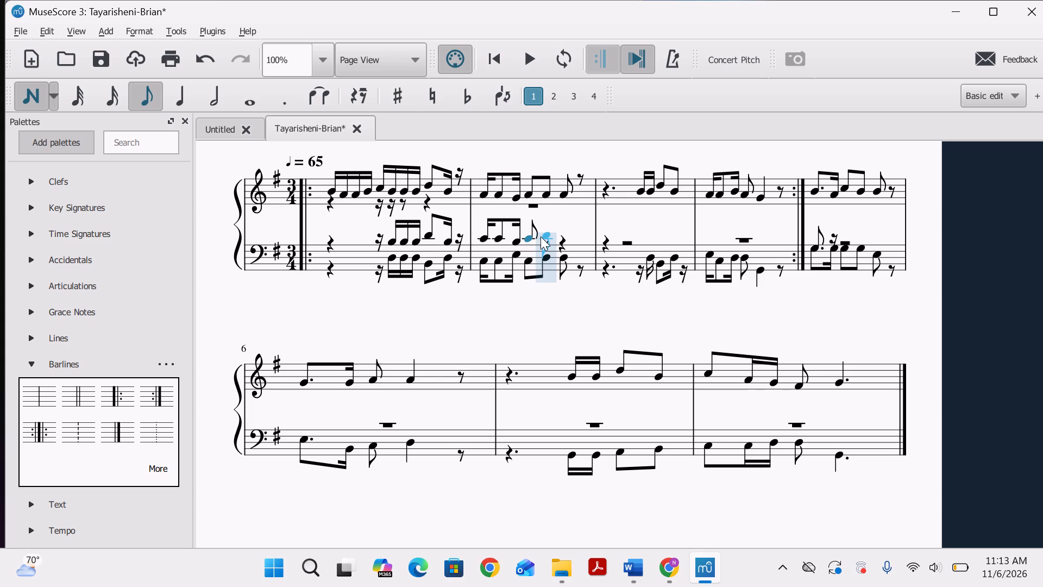
click(541, 236)
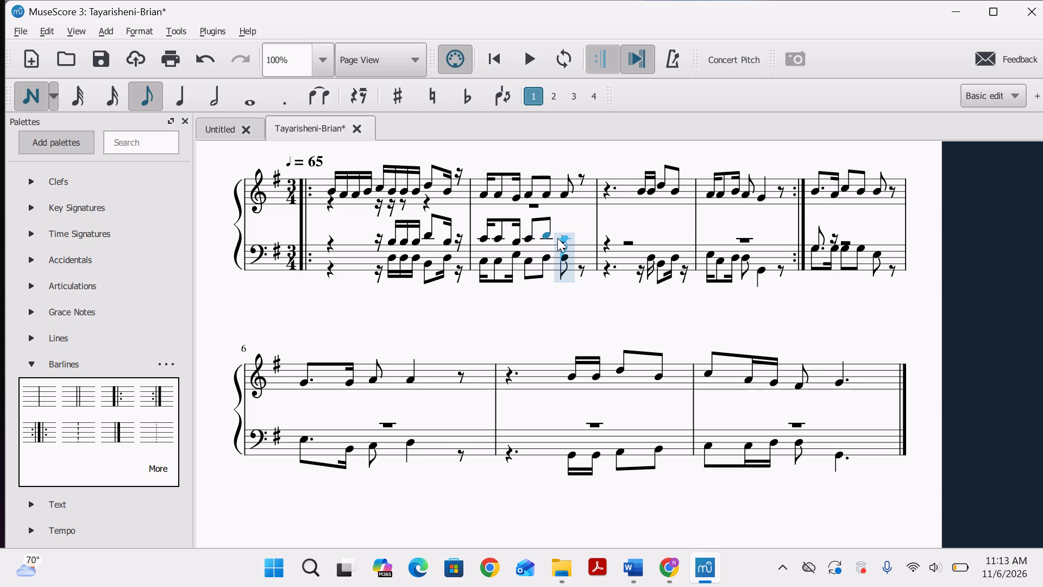
click(555, 242)
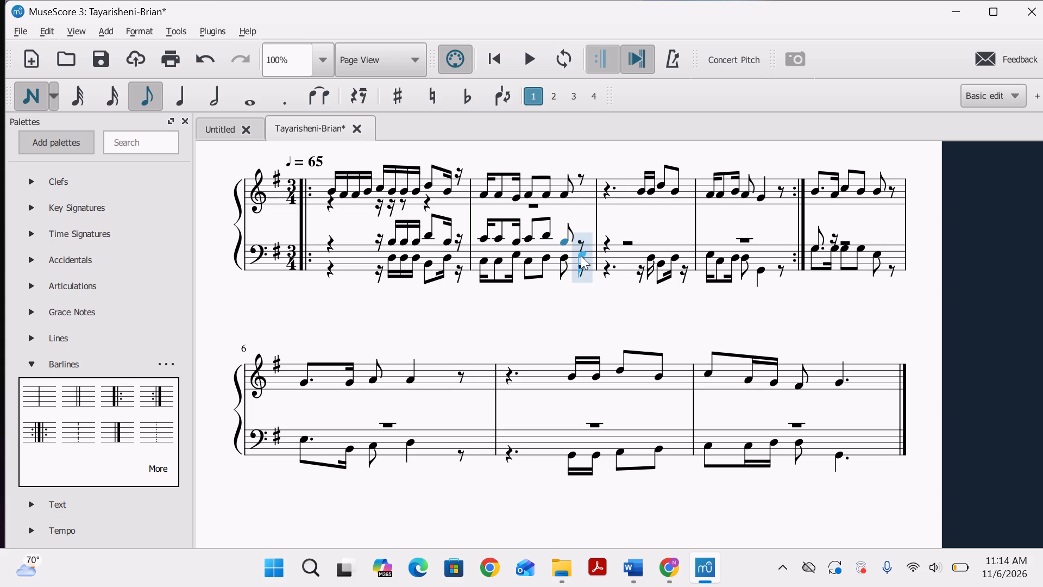
key(ctrl+z)
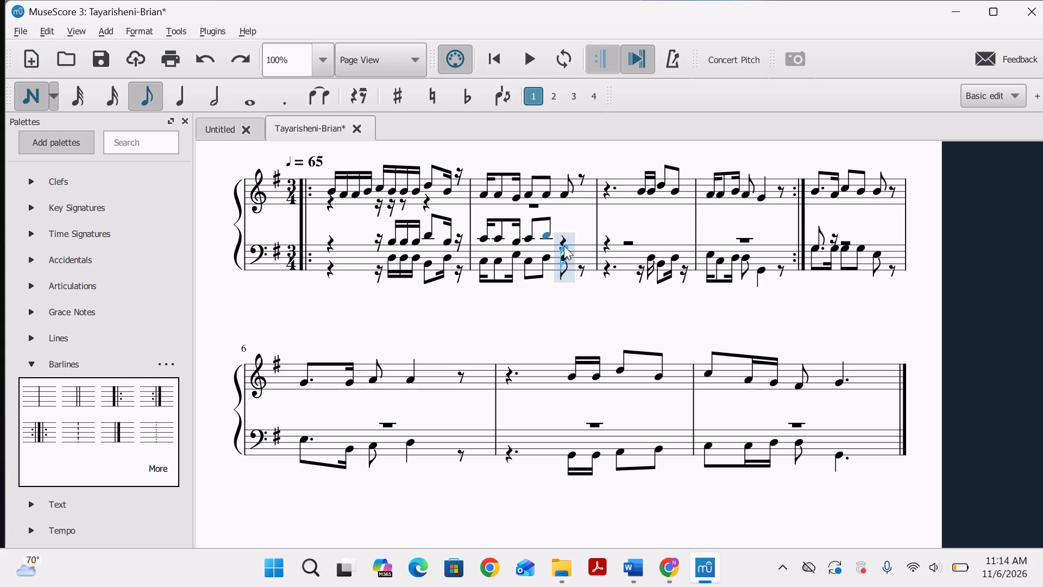
click(564, 245)
key(ctrl+z)
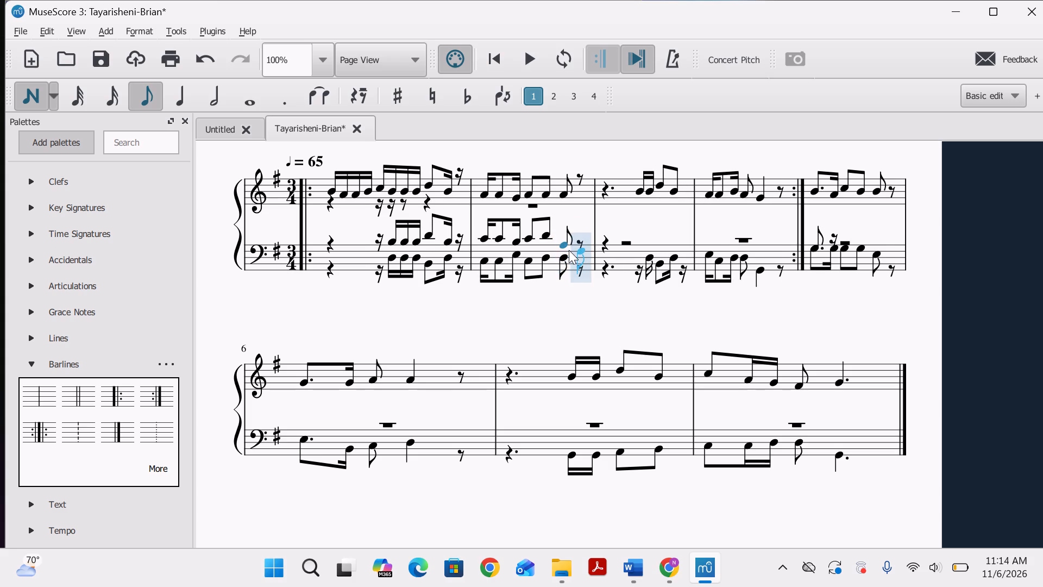
key(z)
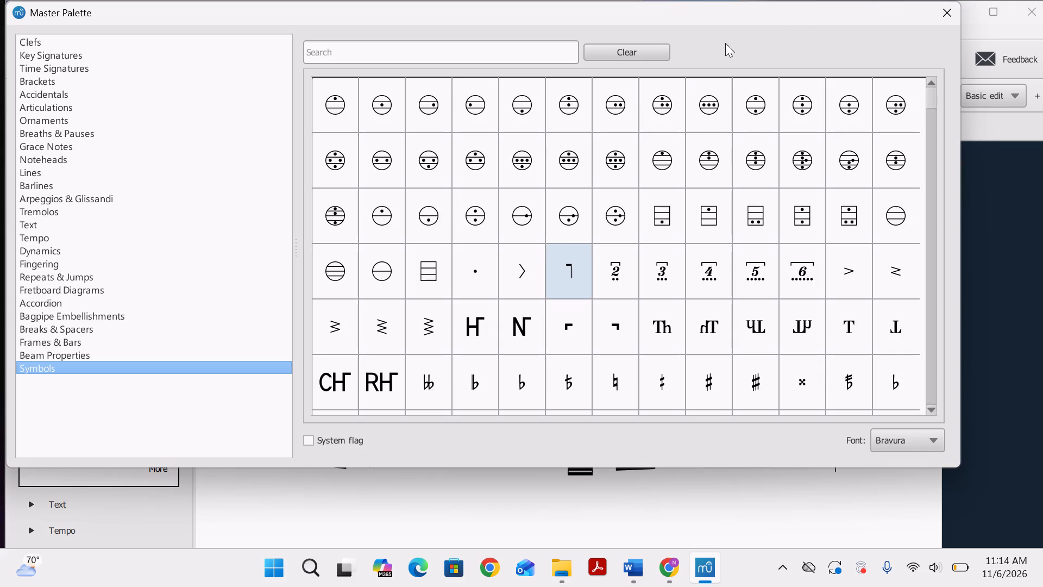
click(944, 7)
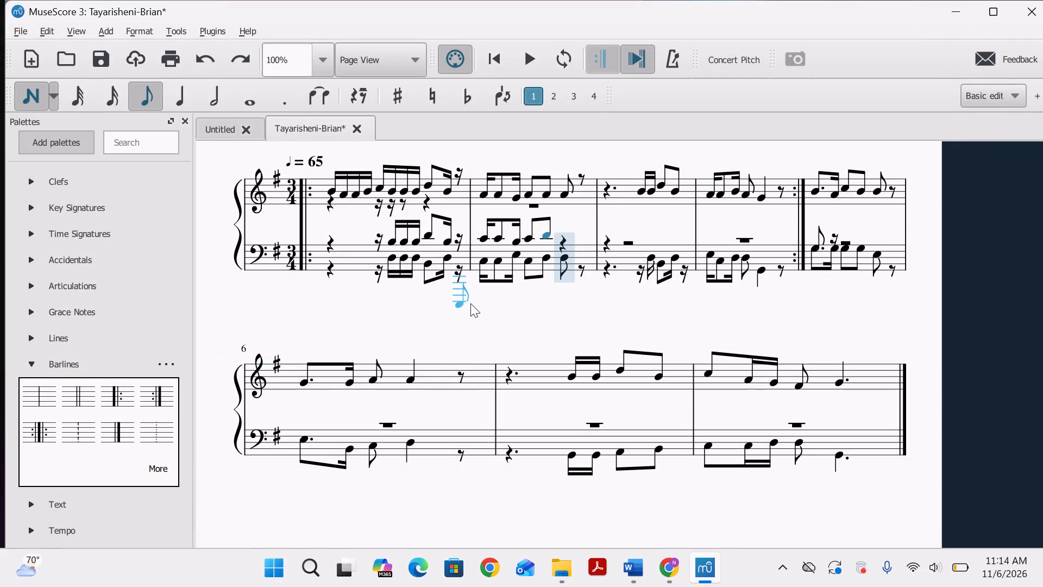
key(ctrl+z)
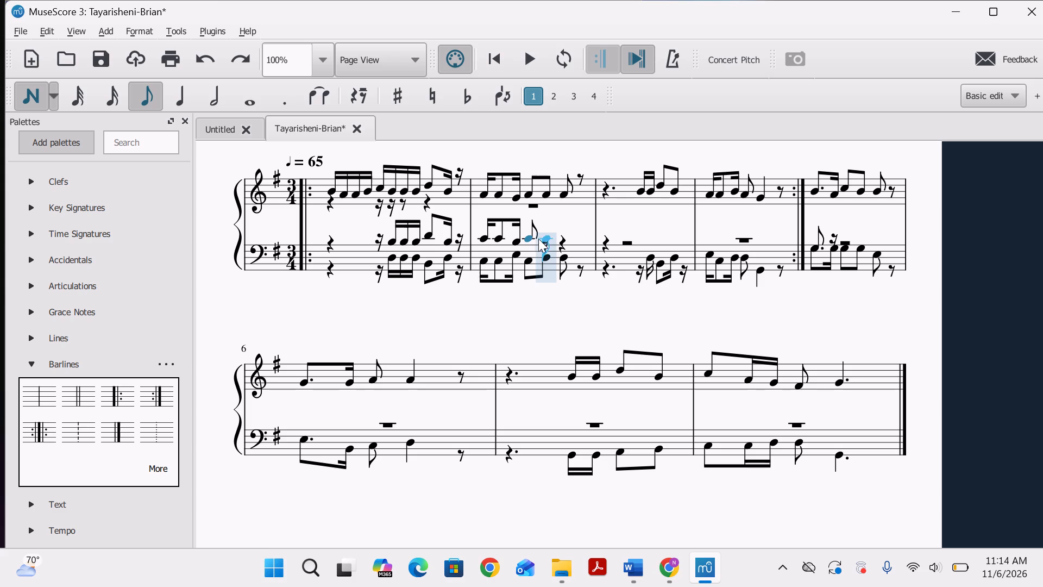
click(544, 234)
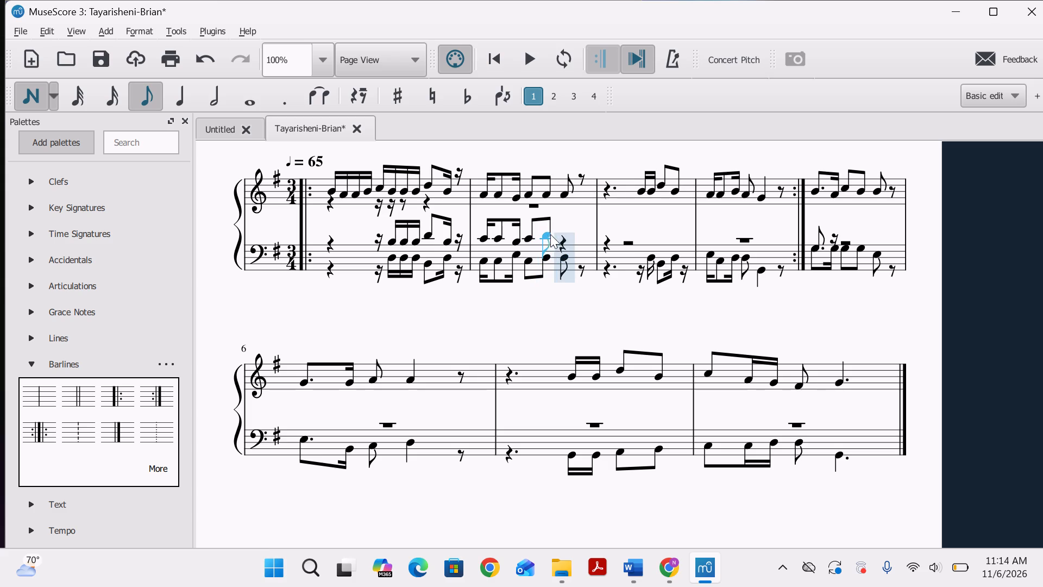
click(558, 238)
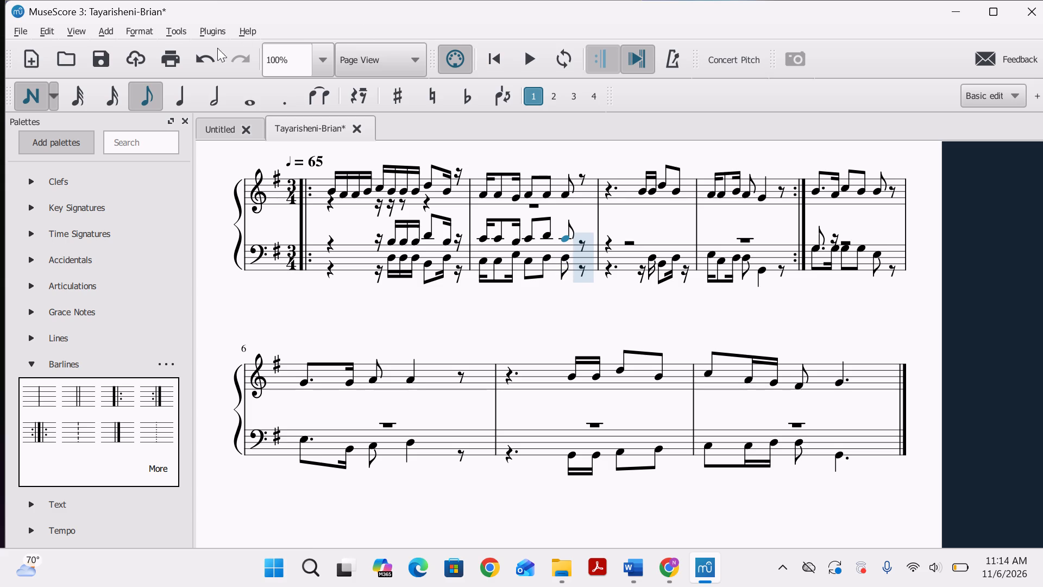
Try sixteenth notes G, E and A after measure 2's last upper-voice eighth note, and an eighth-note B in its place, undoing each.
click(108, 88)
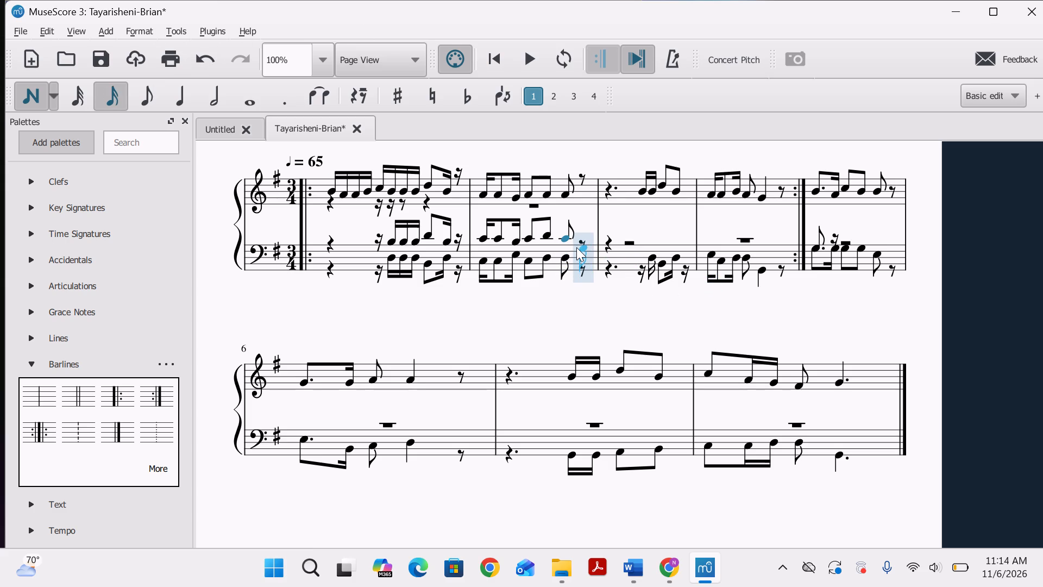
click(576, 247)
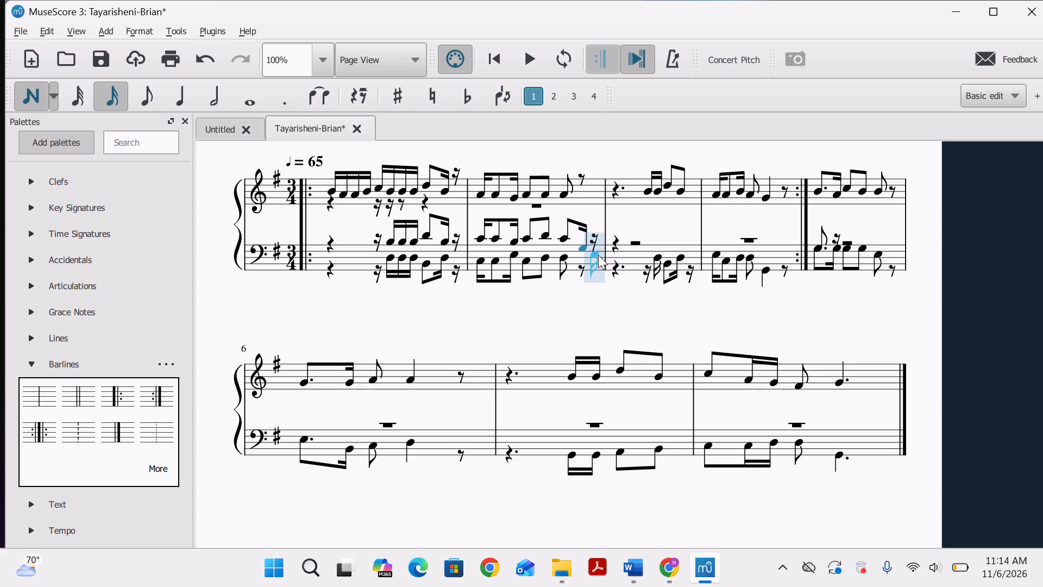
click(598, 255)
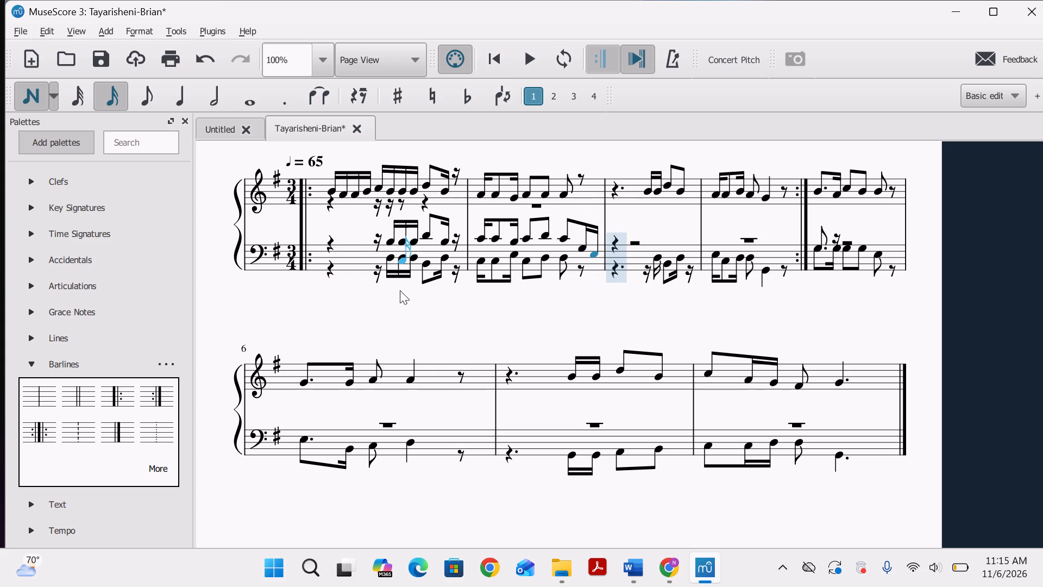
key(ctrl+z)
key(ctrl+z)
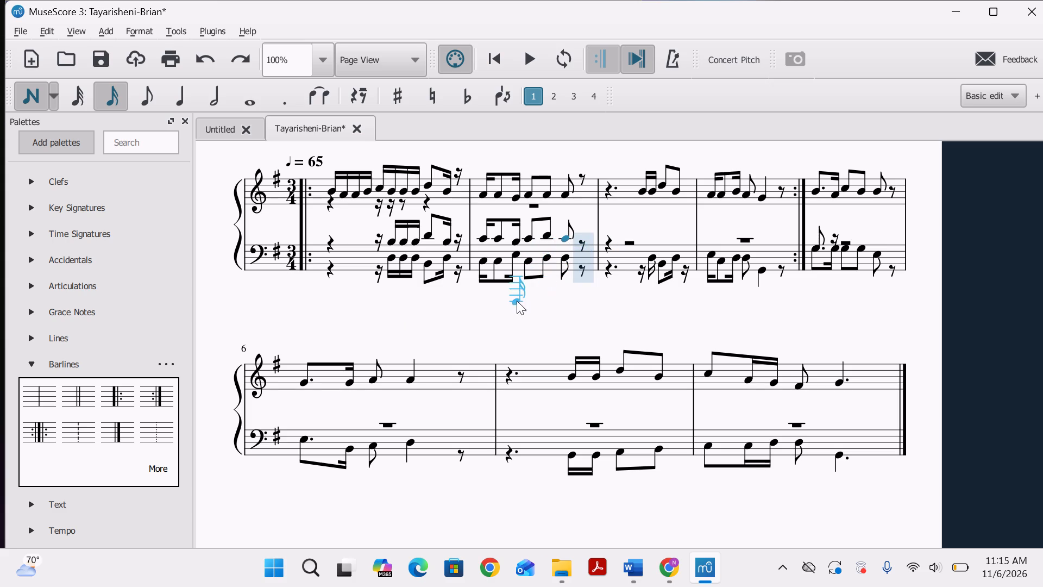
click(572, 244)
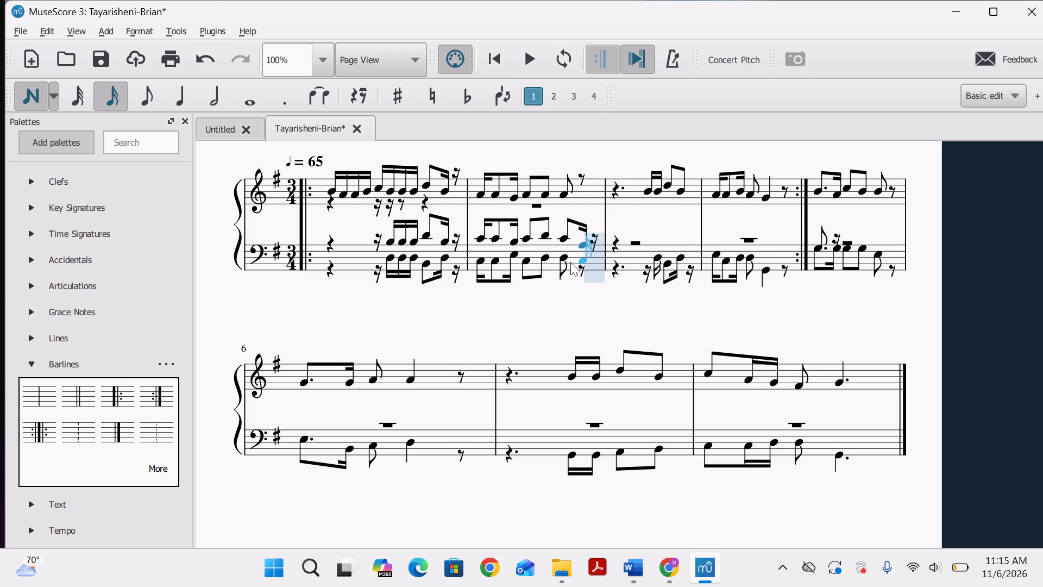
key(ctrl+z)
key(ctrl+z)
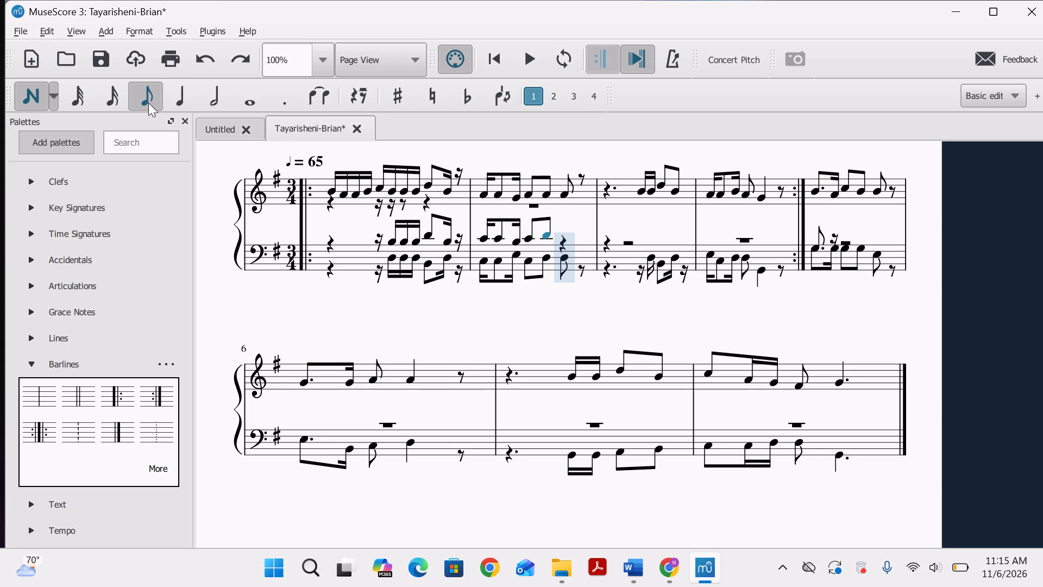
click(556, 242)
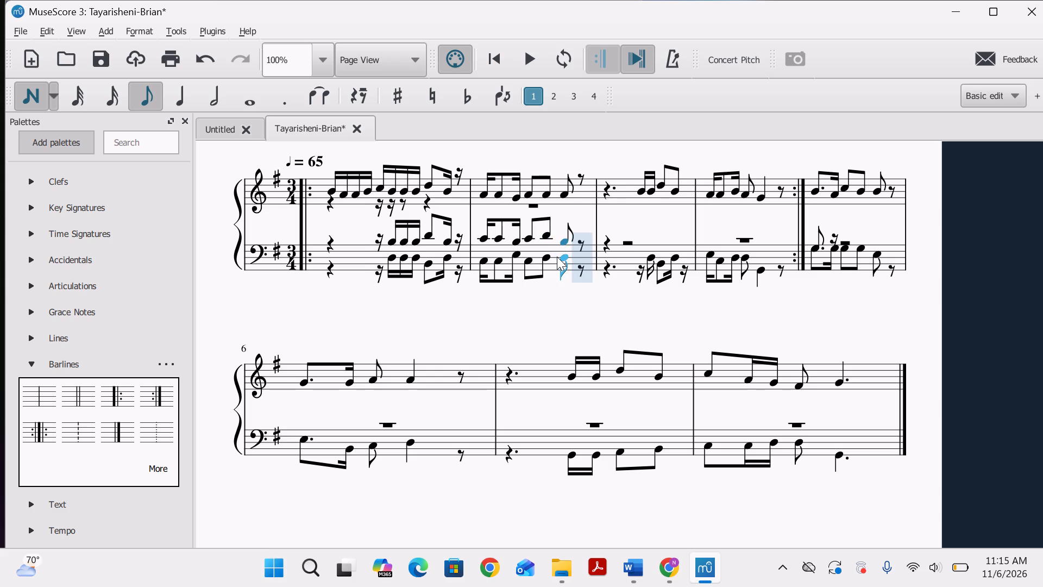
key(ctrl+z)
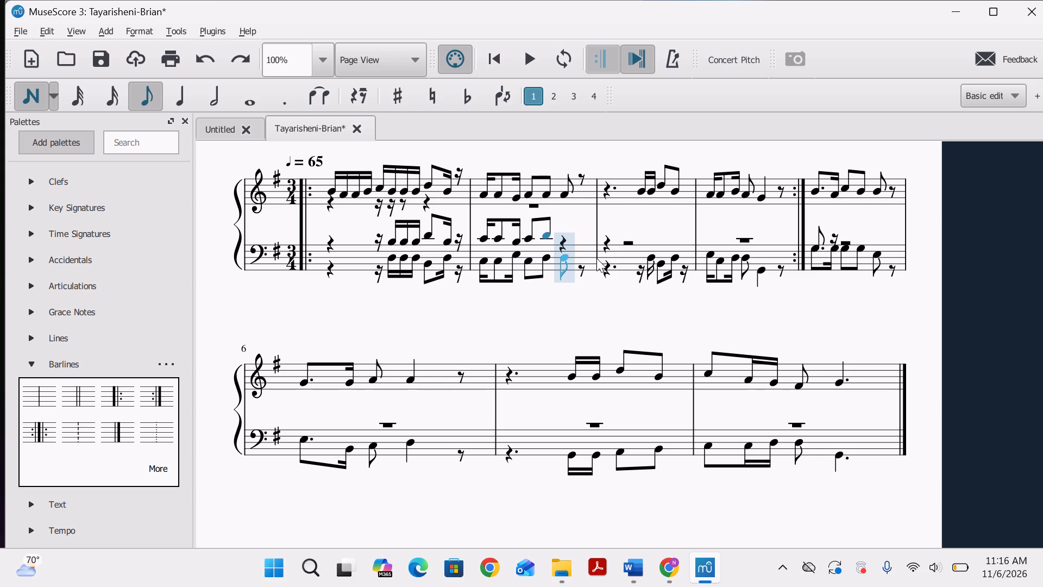
Enter an eighth-note C and a sixteenth-note B near the end of measure 2's upper bass voice, trying and undoing a following sixteenth F.
click(553, 240)
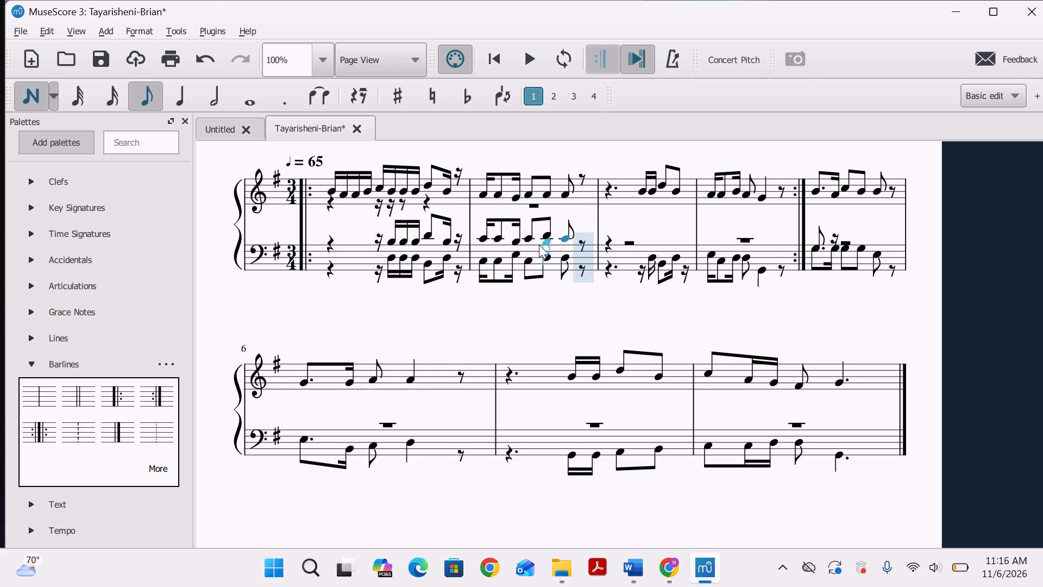
click(120, 85)
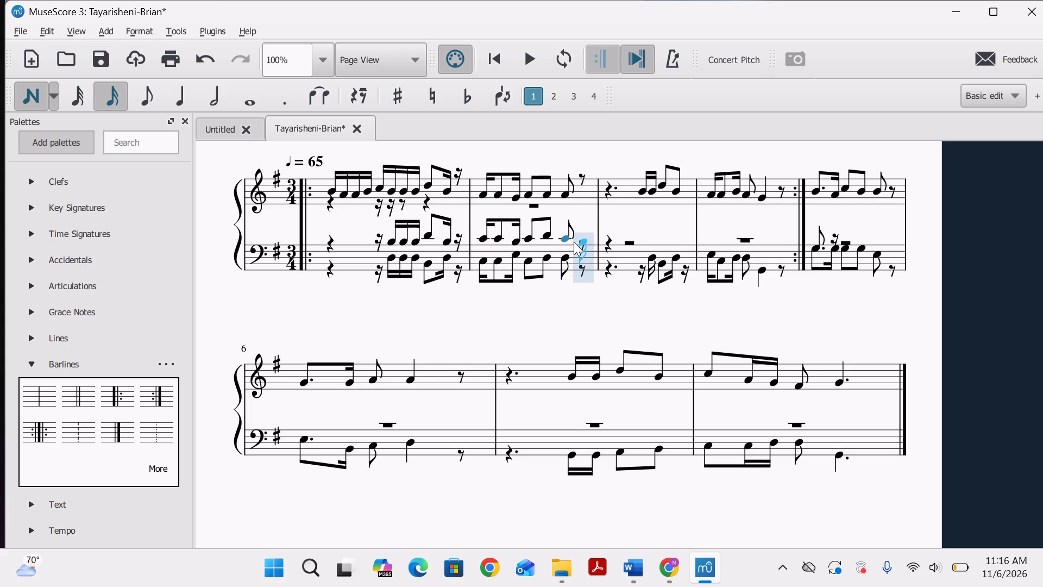
click(574, 242)
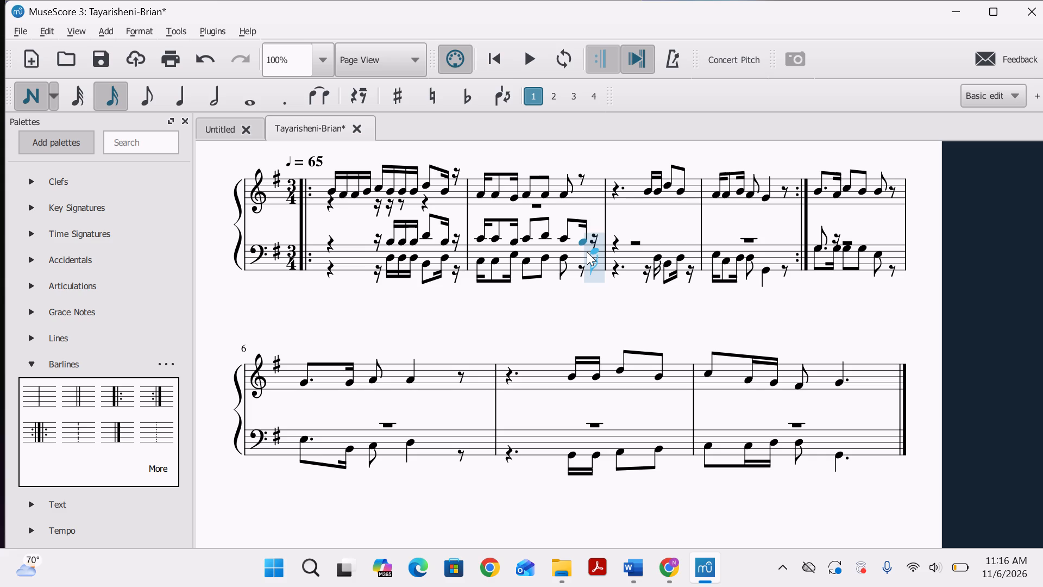
click(587, 252)
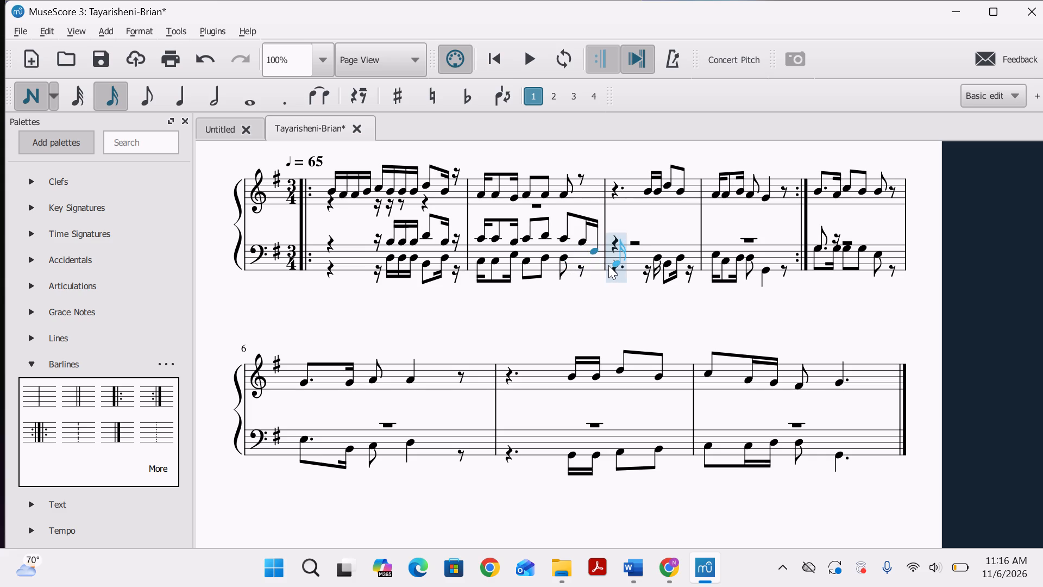
key(ctrl+z)
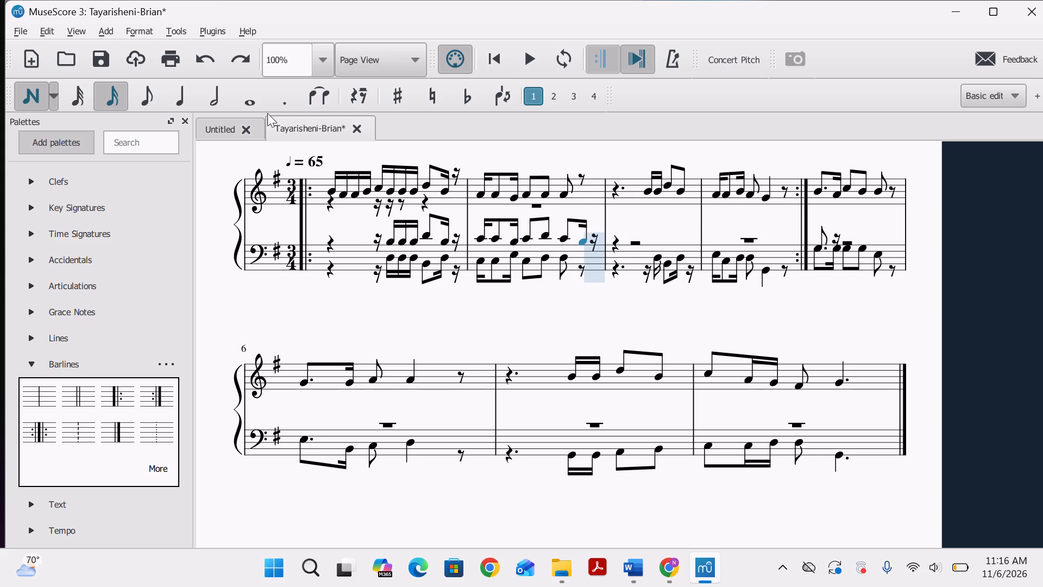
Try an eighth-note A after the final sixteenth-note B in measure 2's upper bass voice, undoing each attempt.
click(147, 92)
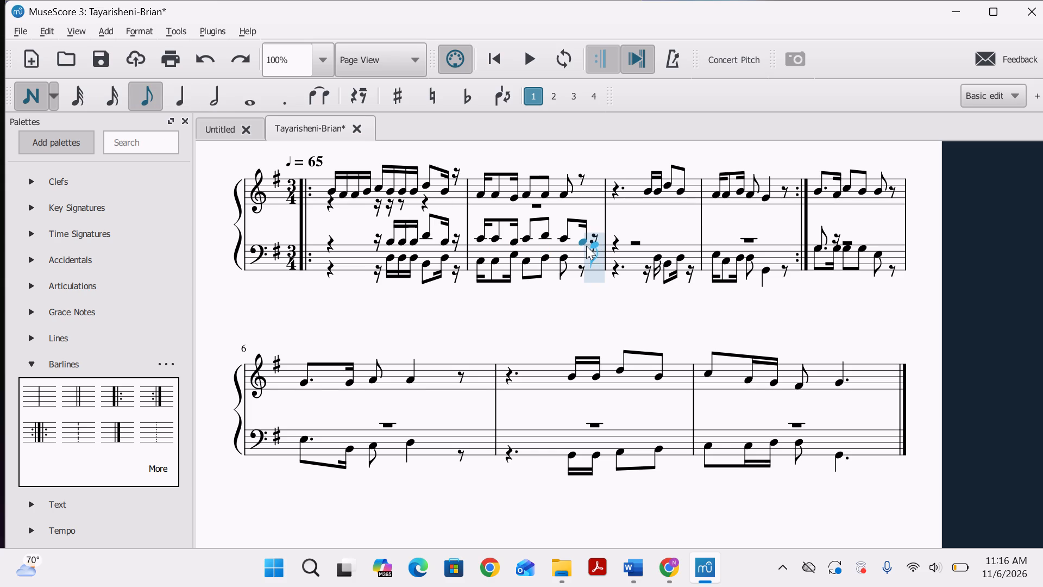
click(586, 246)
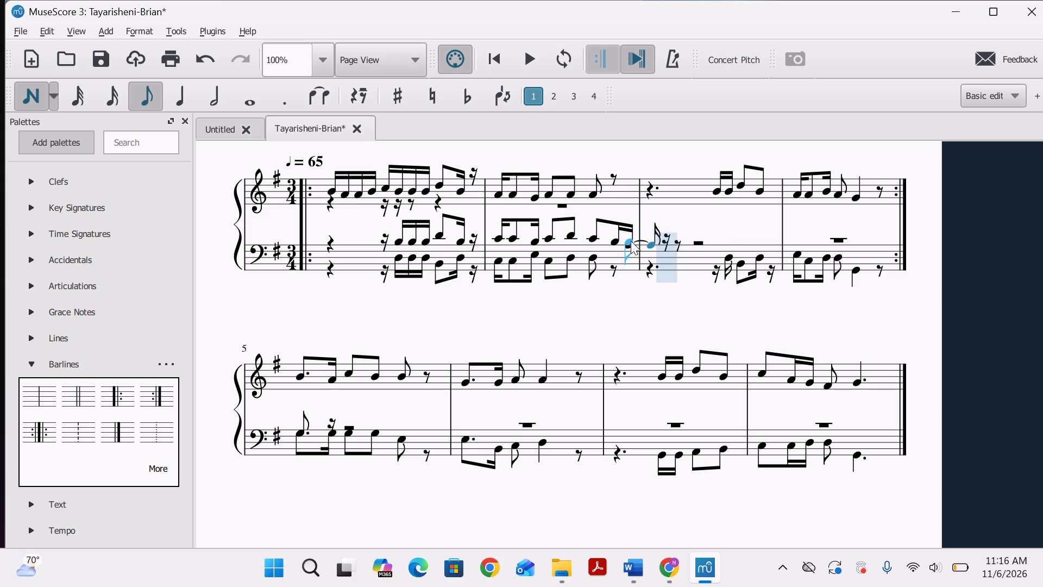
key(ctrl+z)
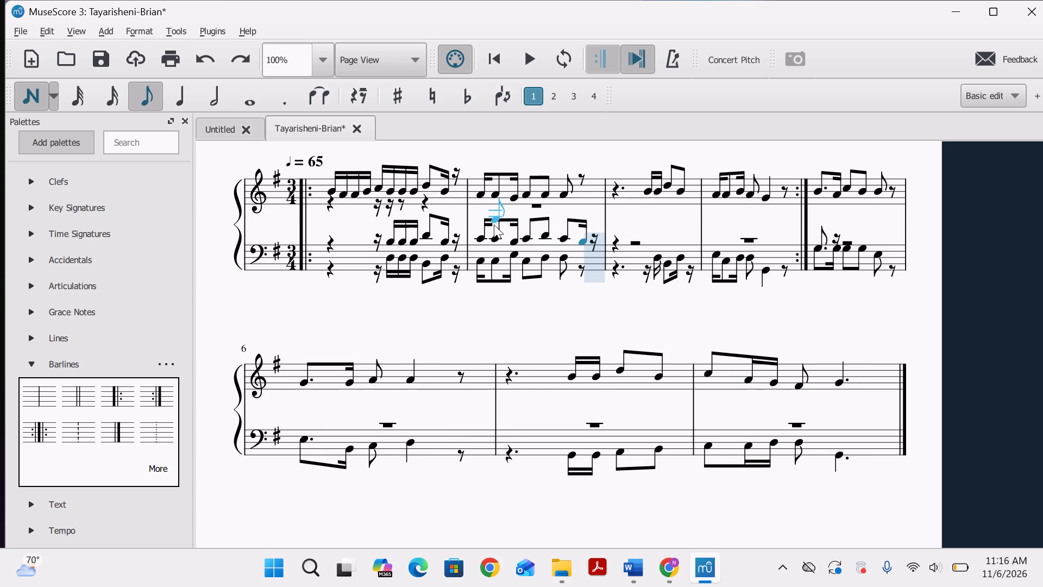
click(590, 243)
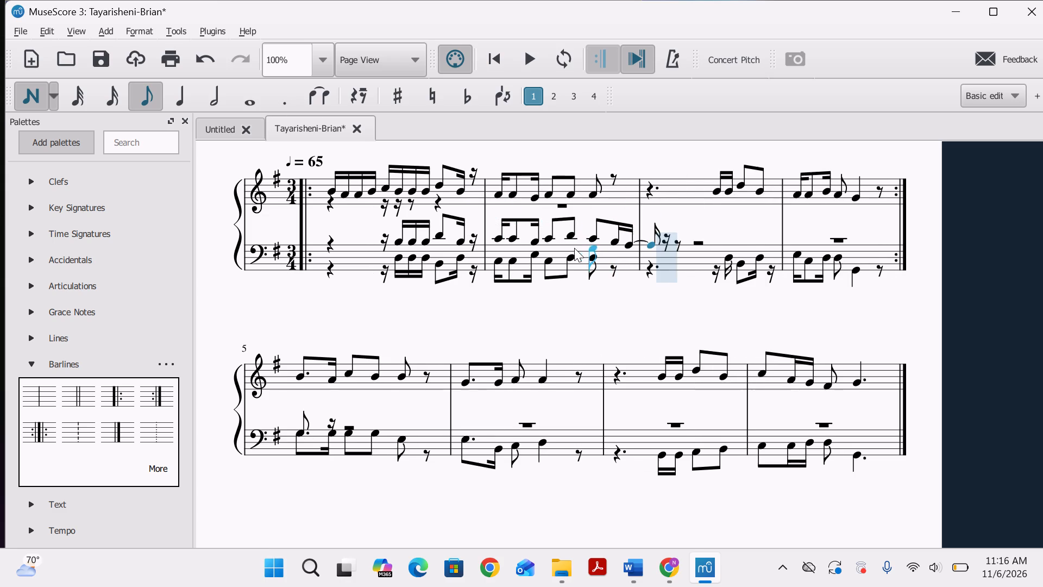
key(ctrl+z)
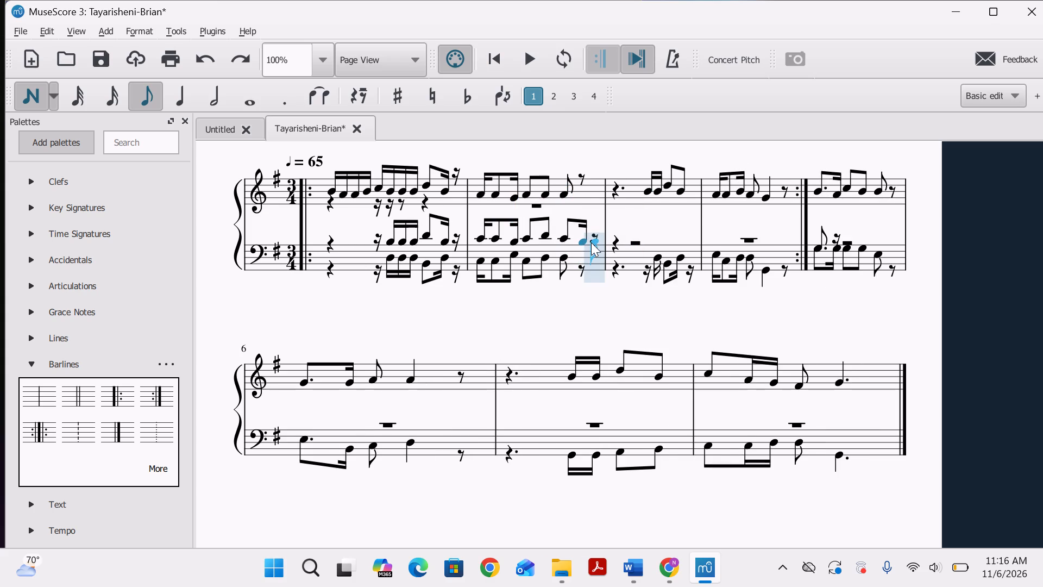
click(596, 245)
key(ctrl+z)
Undo the sixteenth-note B that ends measure 2's upper bass voice.
key(ctrl+z)
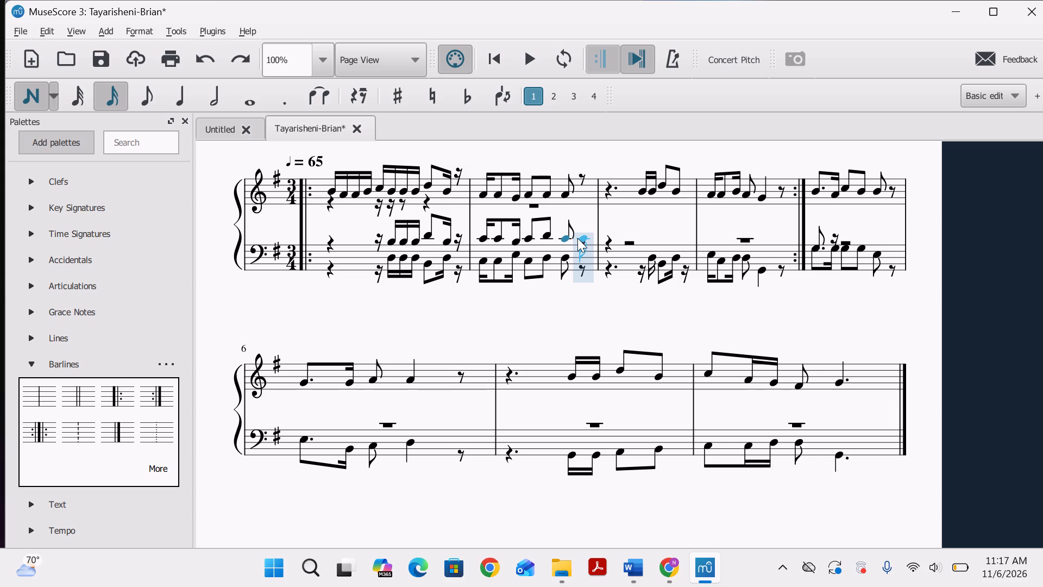
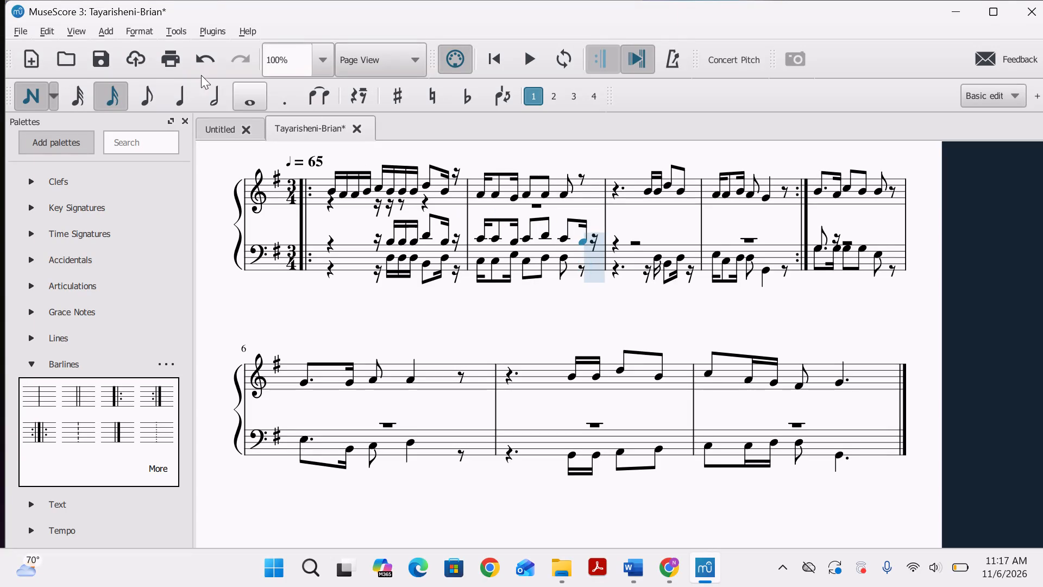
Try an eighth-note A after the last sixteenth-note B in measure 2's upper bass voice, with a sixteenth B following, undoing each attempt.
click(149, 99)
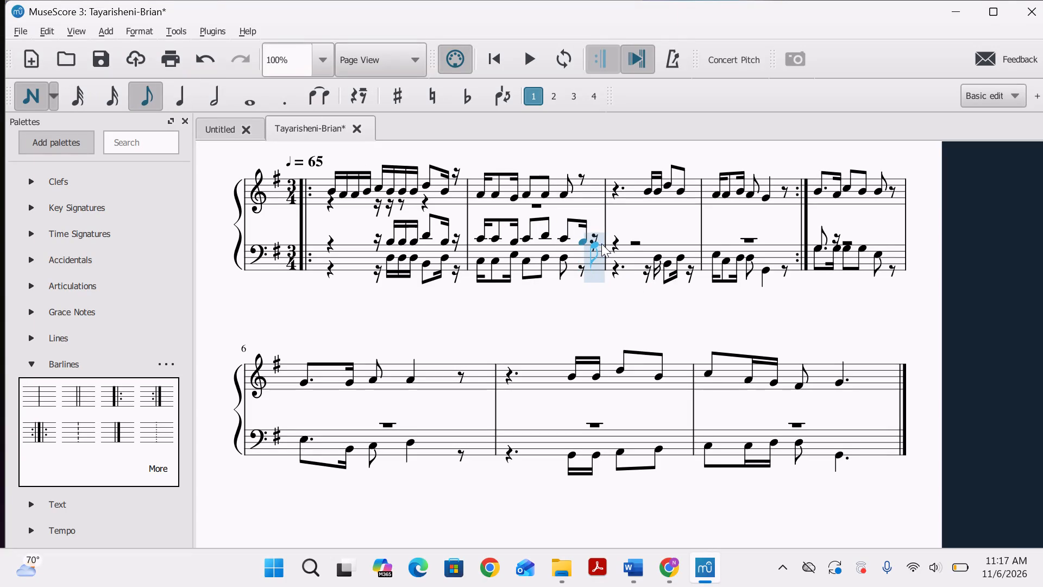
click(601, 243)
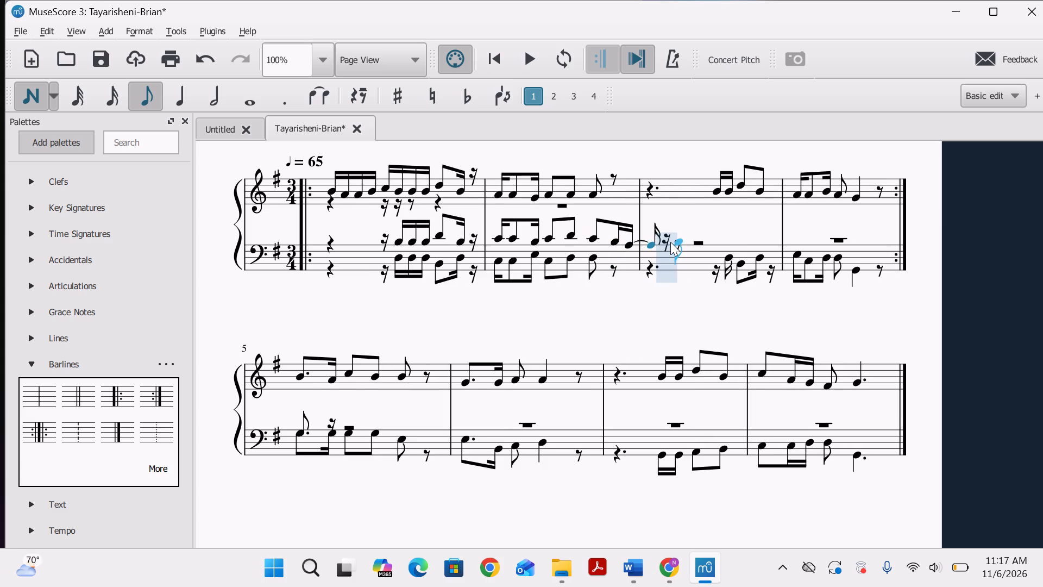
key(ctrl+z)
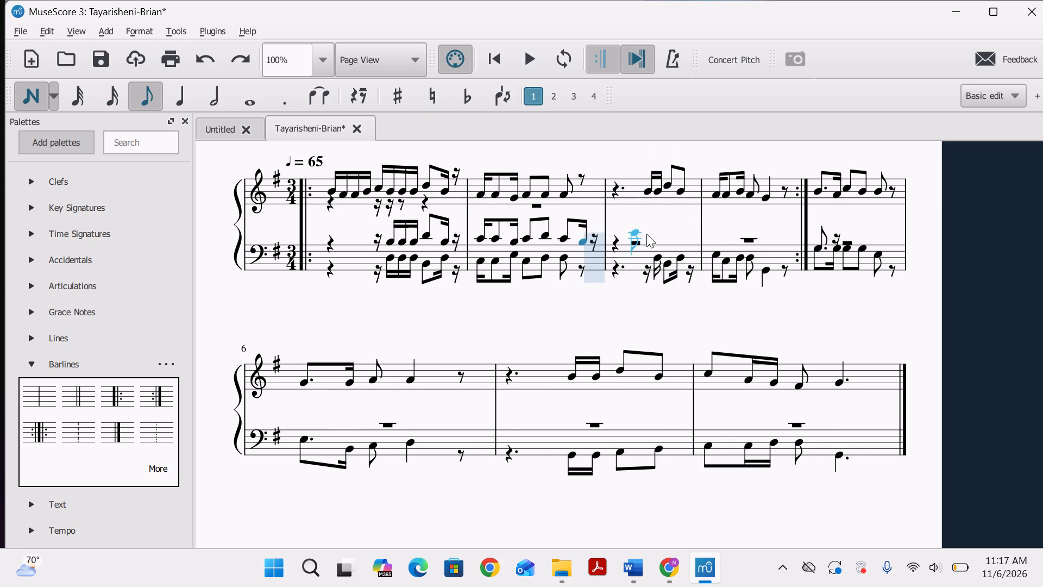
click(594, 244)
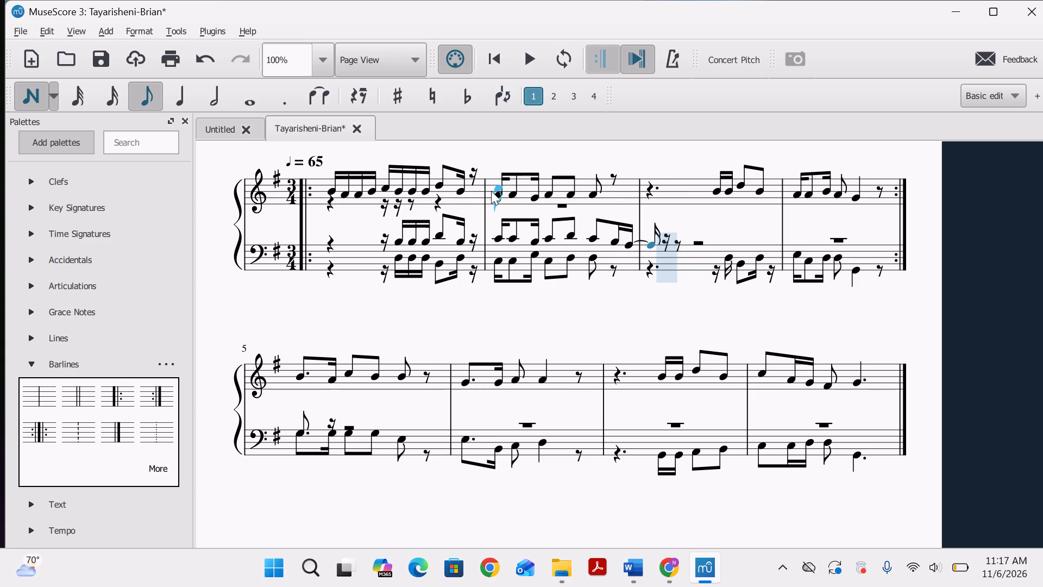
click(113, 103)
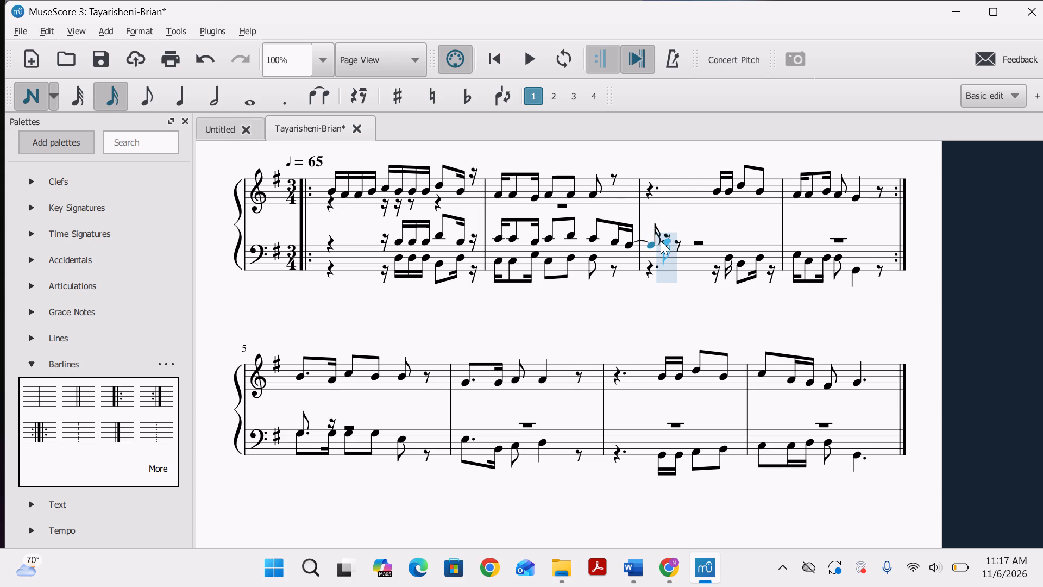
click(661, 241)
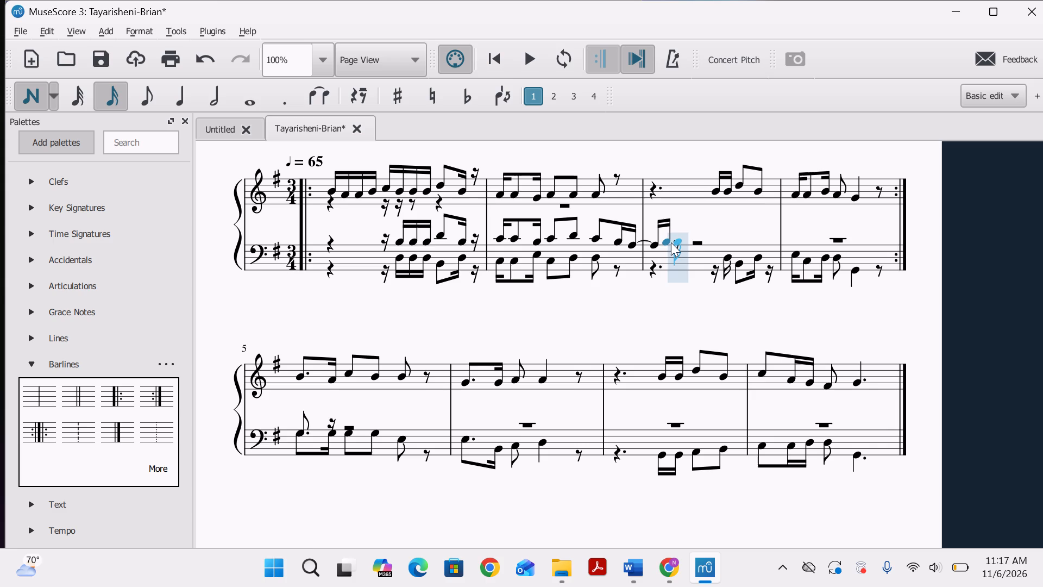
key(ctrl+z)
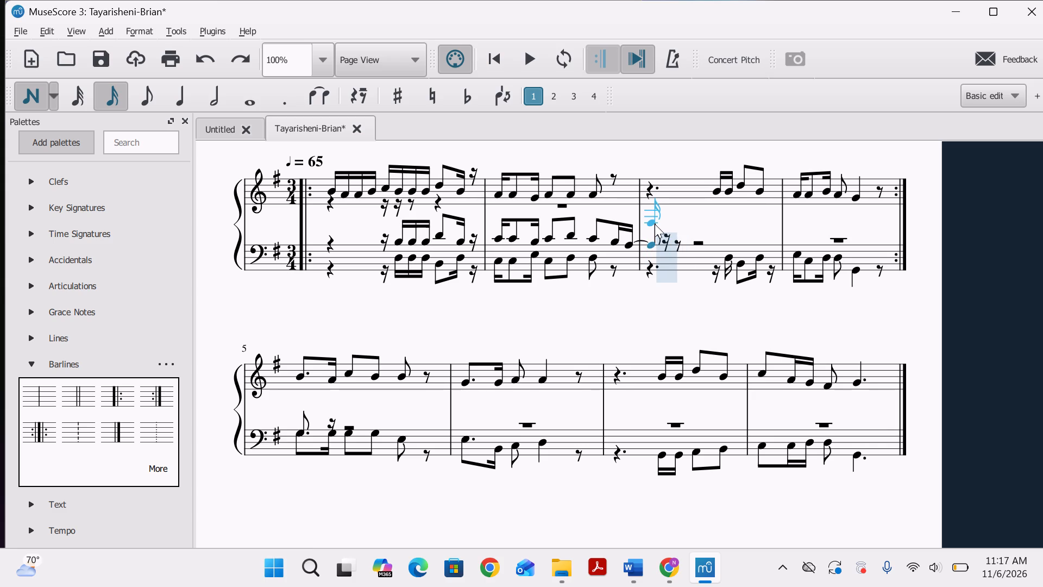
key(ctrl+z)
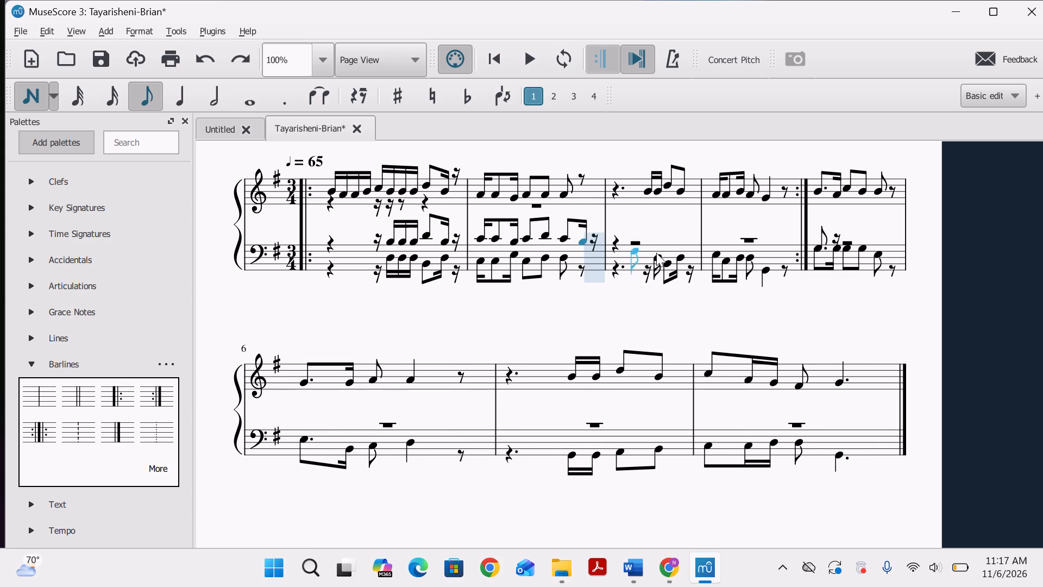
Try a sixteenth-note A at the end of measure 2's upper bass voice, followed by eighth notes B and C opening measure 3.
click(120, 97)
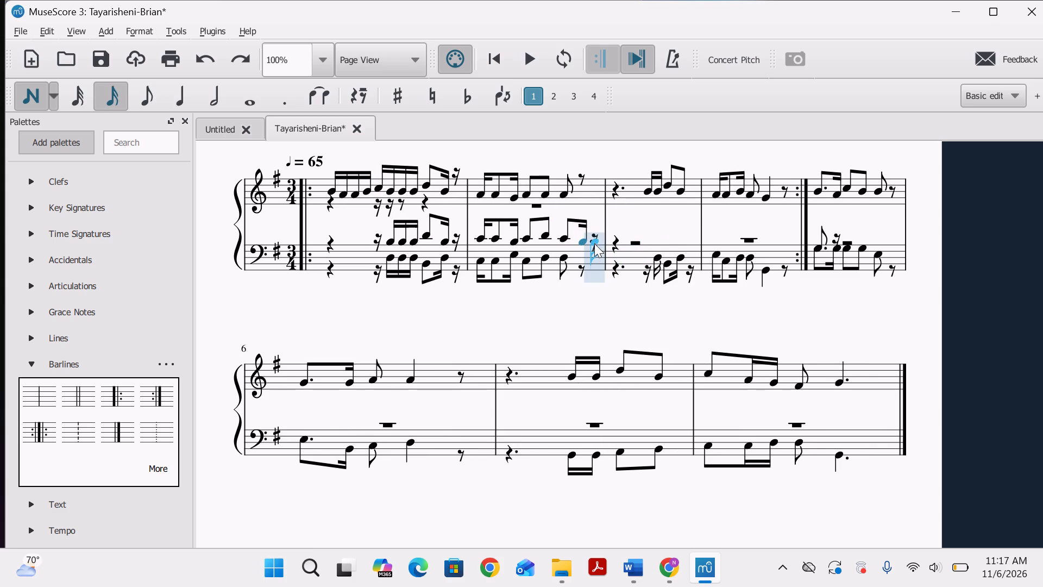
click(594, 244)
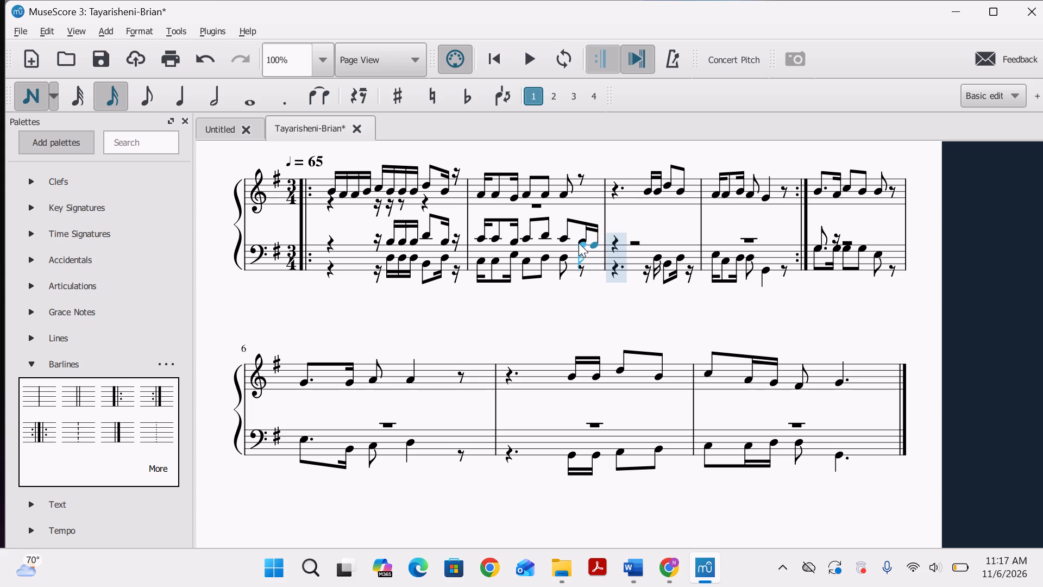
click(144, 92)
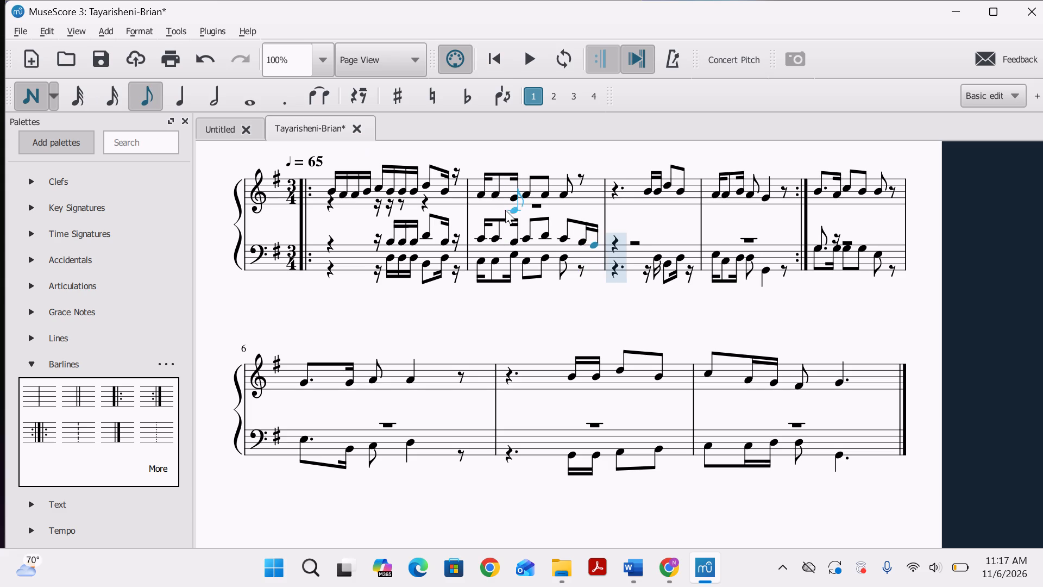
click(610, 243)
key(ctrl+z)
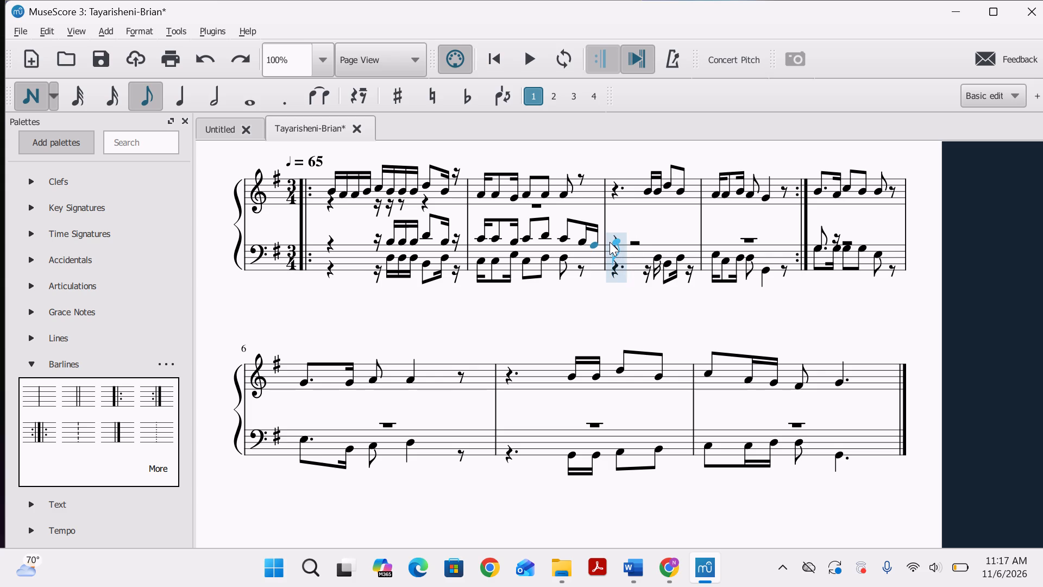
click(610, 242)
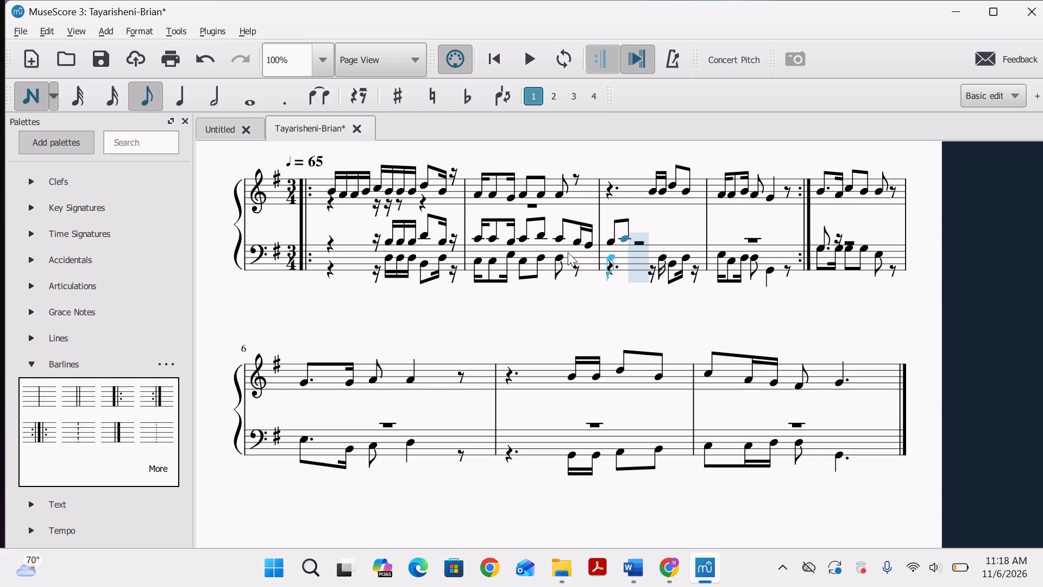
Play back the score from the start of measure 2 to hear the upper bass voice going into measure 3.
click(525, 60)
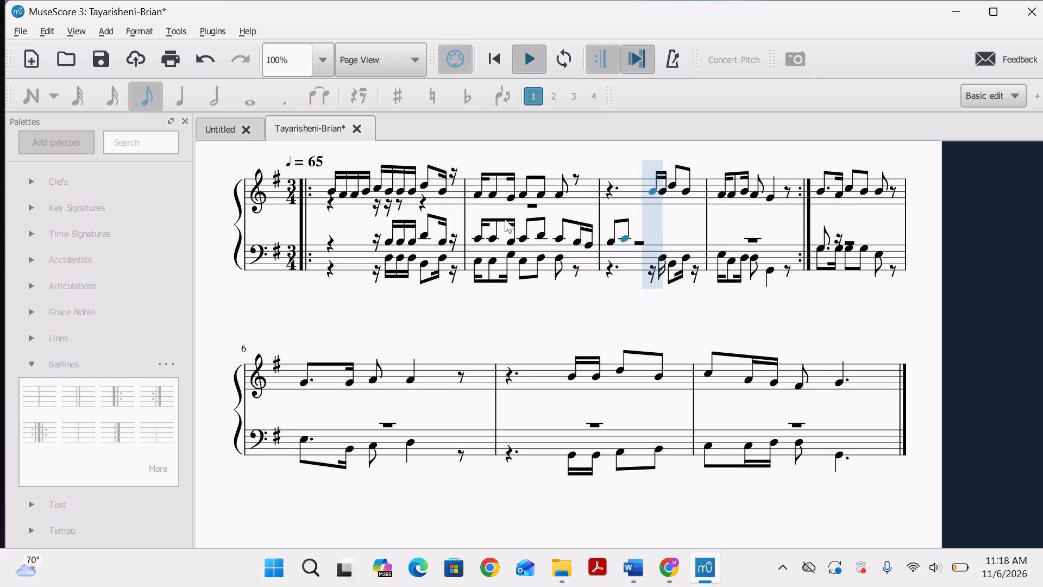
click(478, 196)
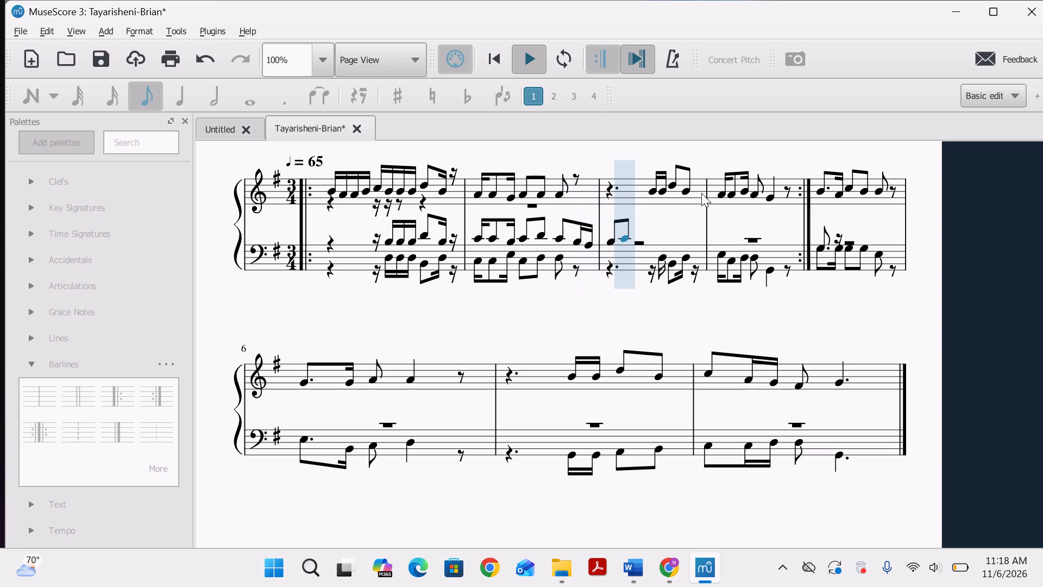
click(526, 67)
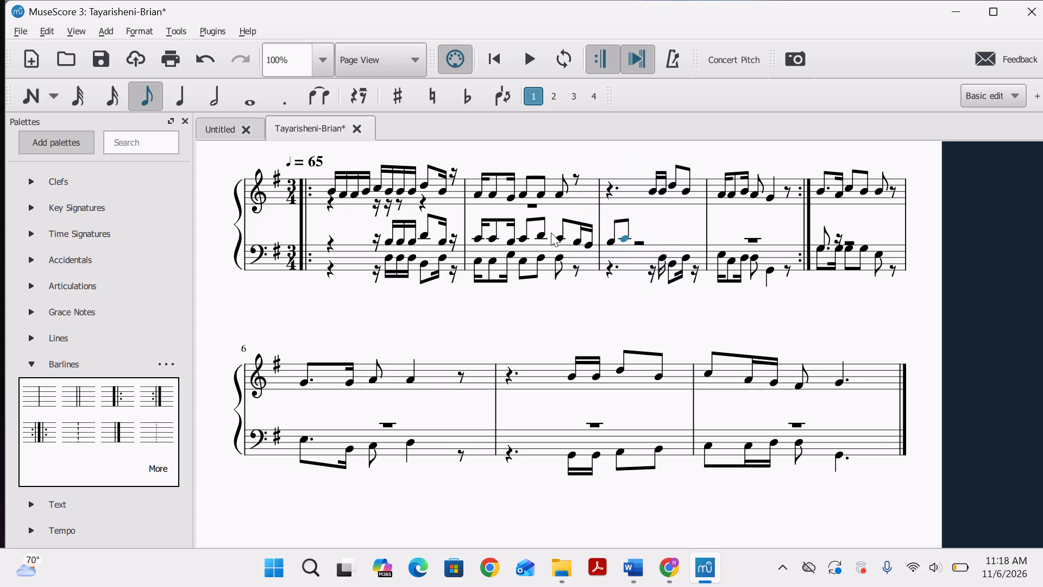
Undo the latest upper bass voice notes in measures 3 and 2, back to the eighth-note D in measure 2.
click(560, 236)
key(ctrl+z)
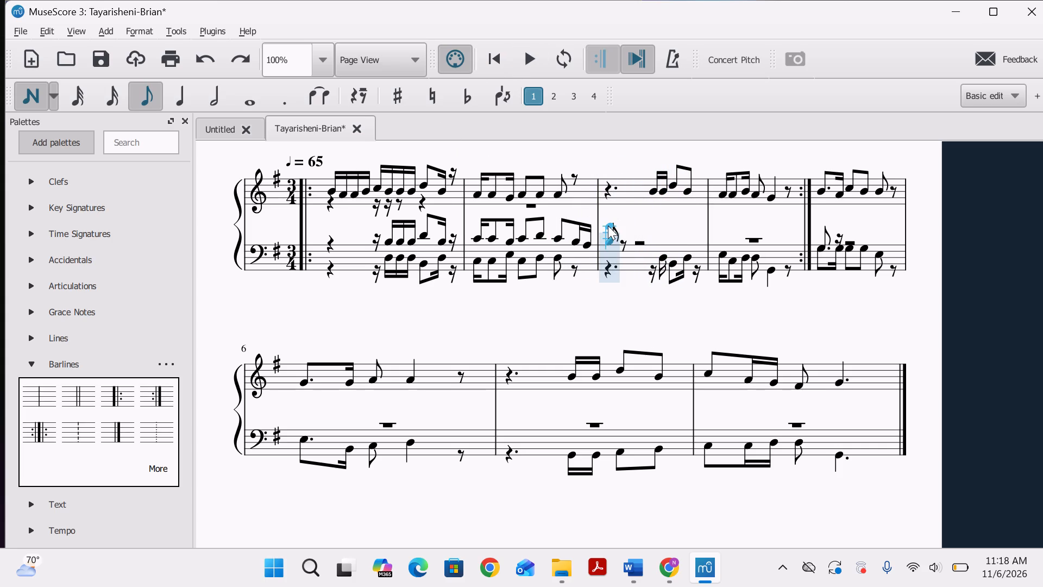
key(ctrl+z)
key(ctrl+z)
key(ctrl+z)
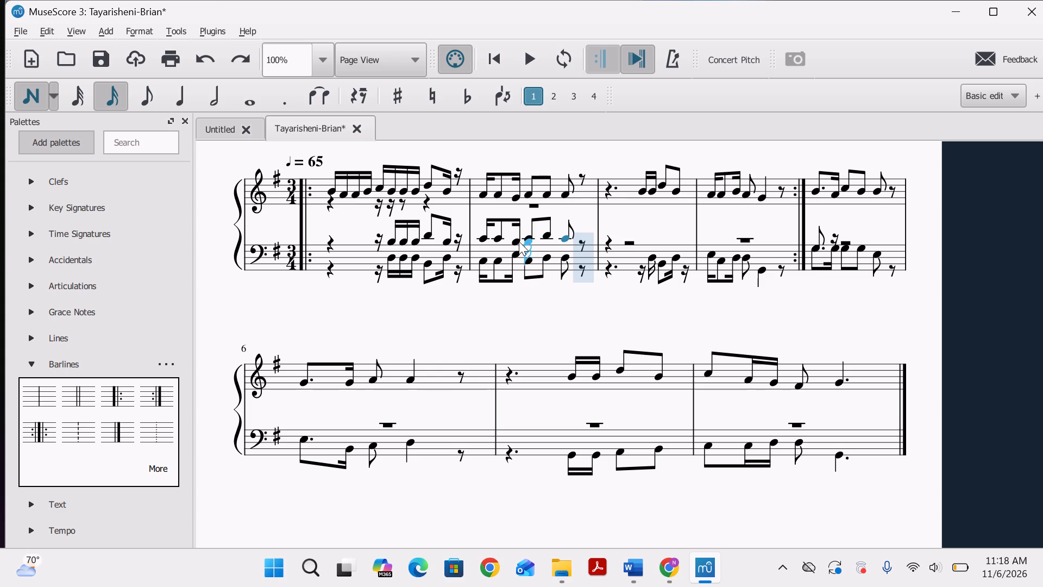
key(ctrl+z)
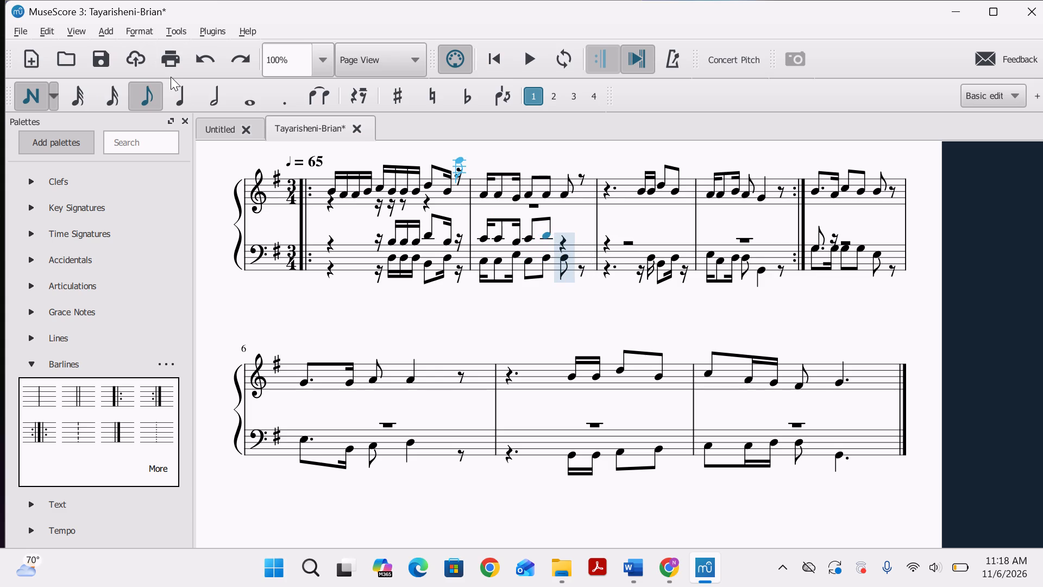
Lengthen the final D in measure 2's upper bass voice to a quarter note.
click(182, 95)
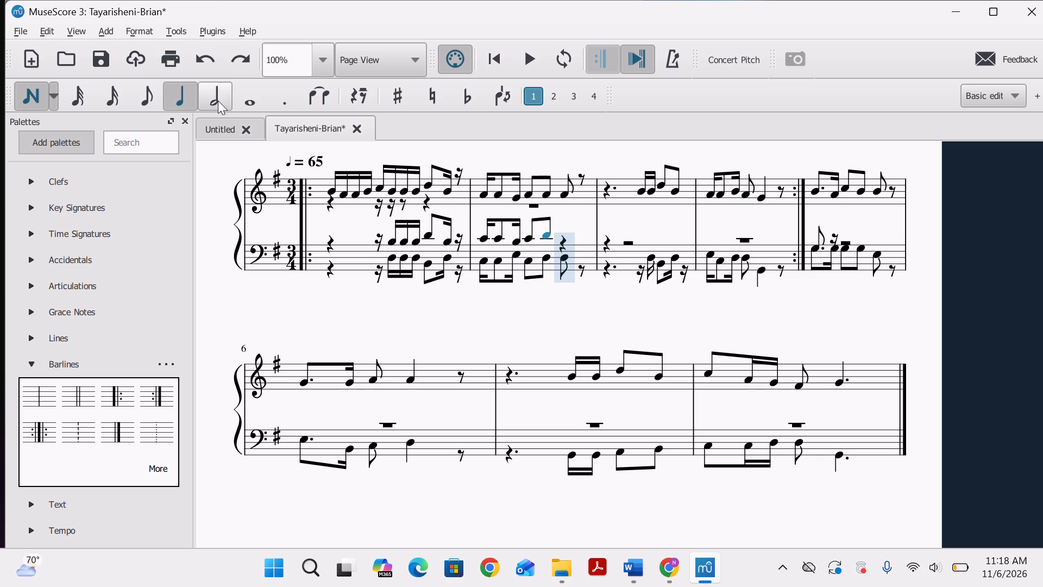
click(43, 97)
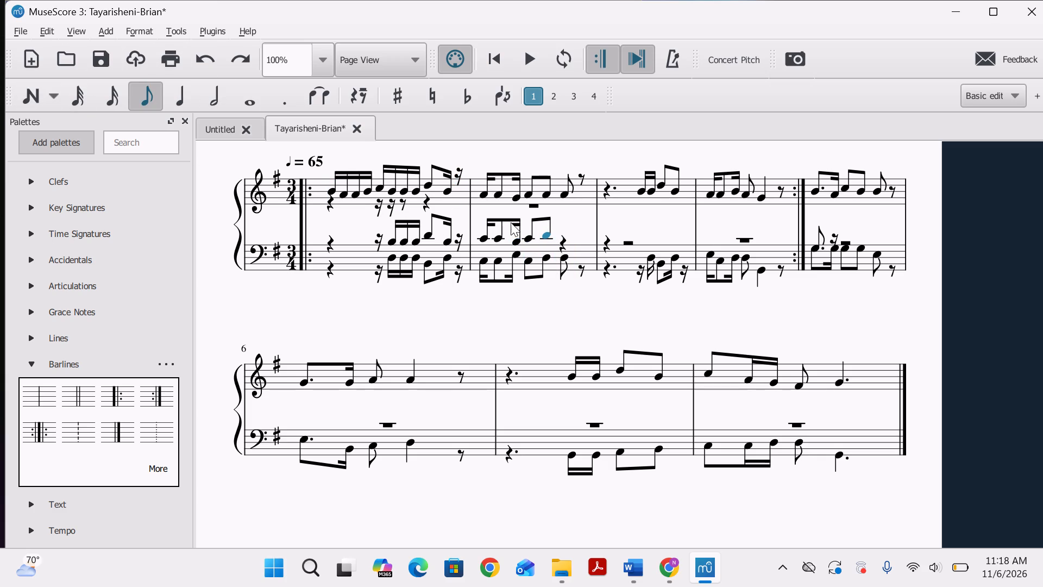
double_click(548, 238)
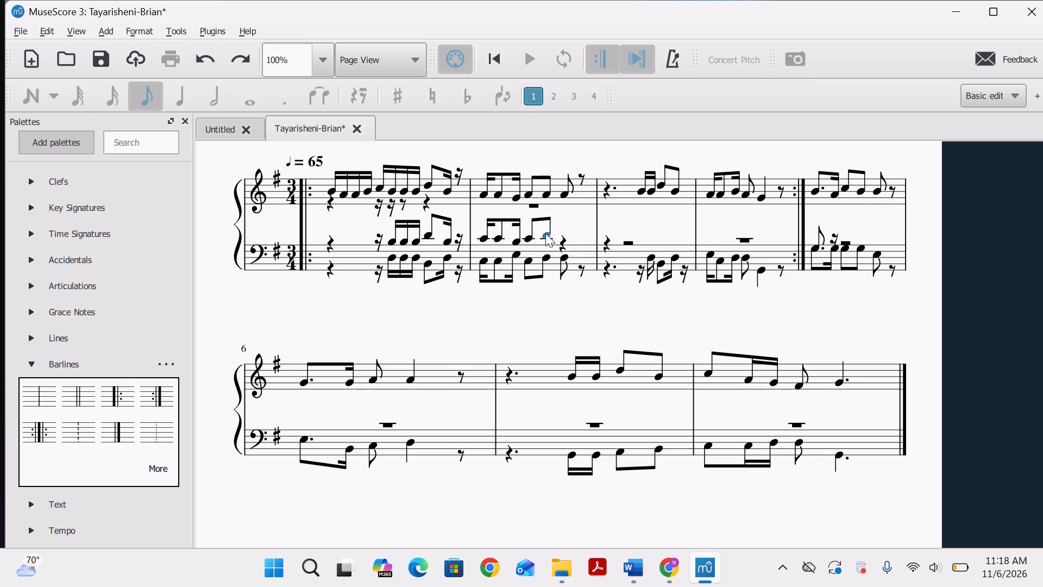
click(545, 233)
click(485, 143)
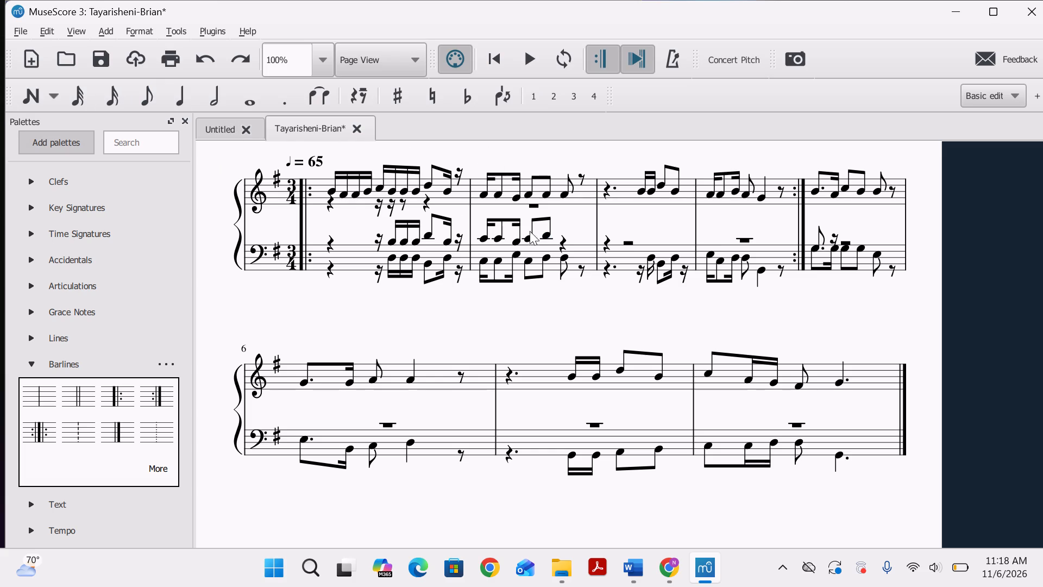
click(544, 234)
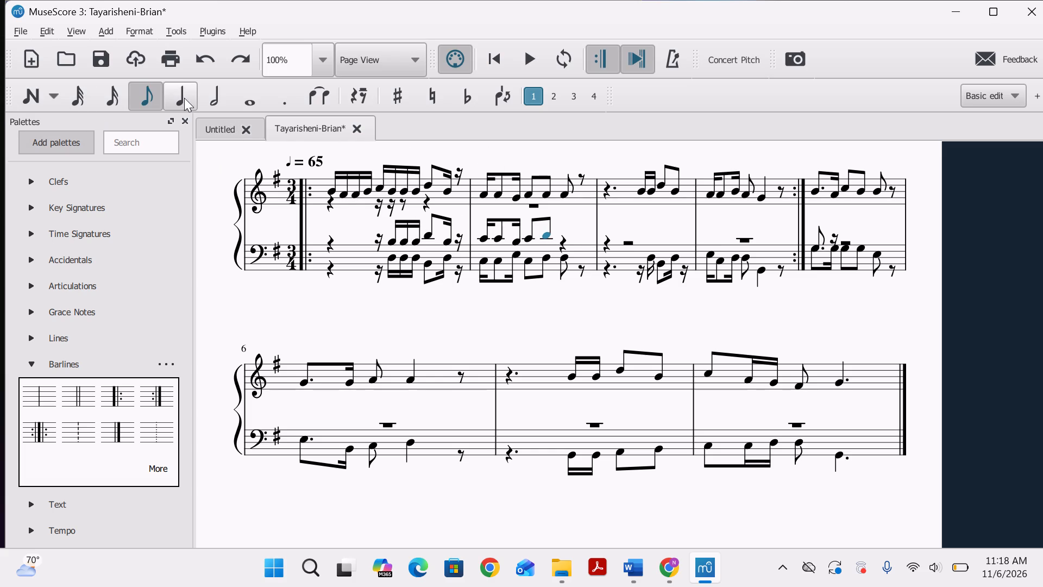
click(184, 98)
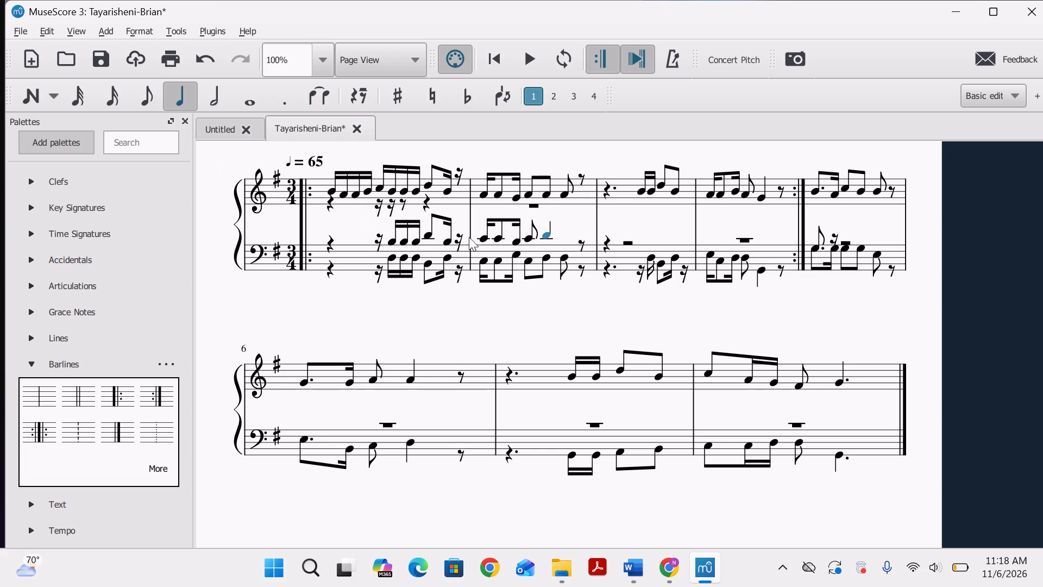
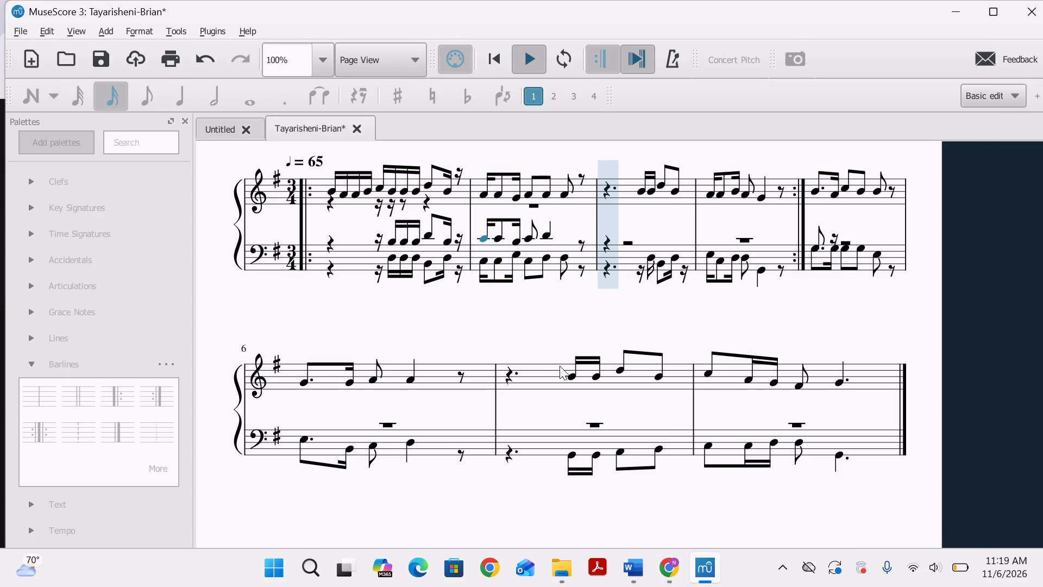
Stop the score playback.
key(space)
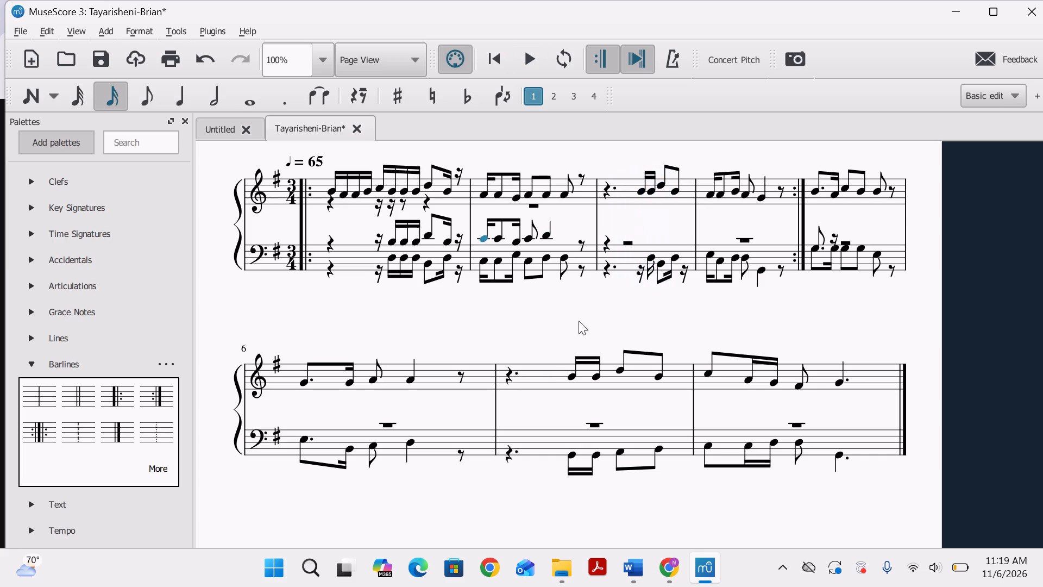
Shorten the final D in measure 2's upper bass voice to an eighth note and add another eighth-note D after it.
click(549, 233)
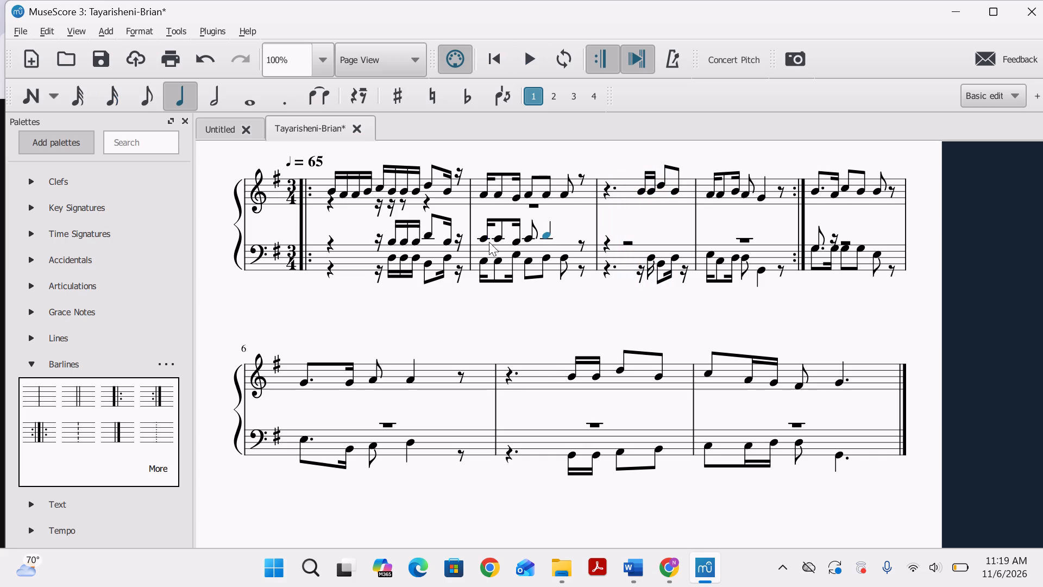
click(131, 98)
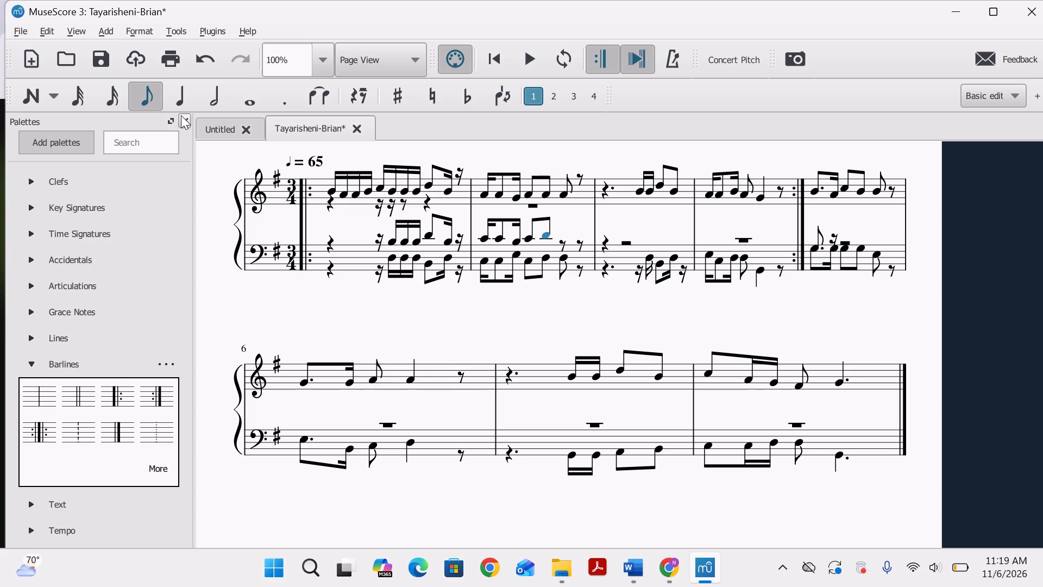
click(22, 103)
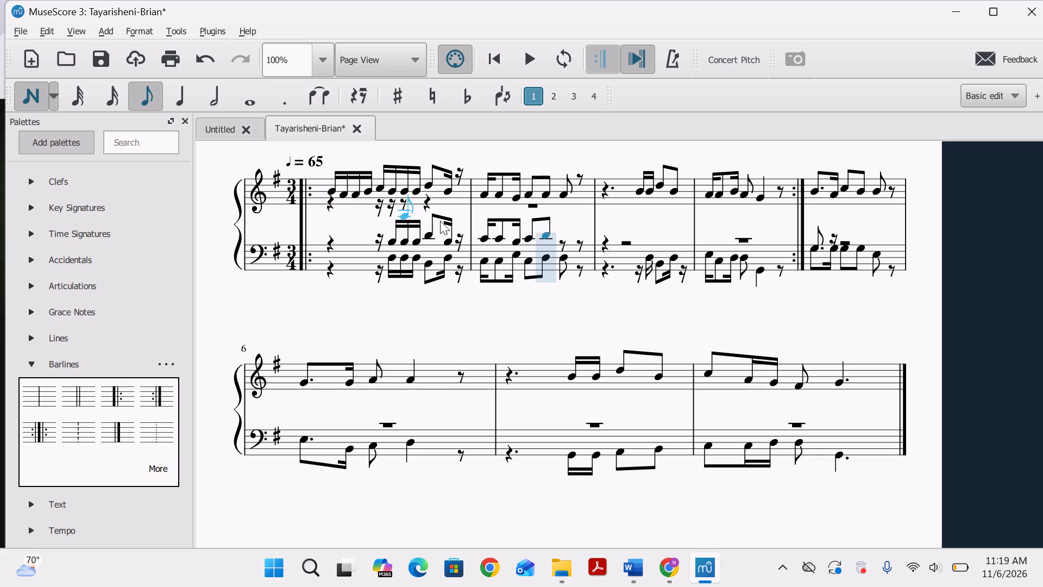
click(556, 234)
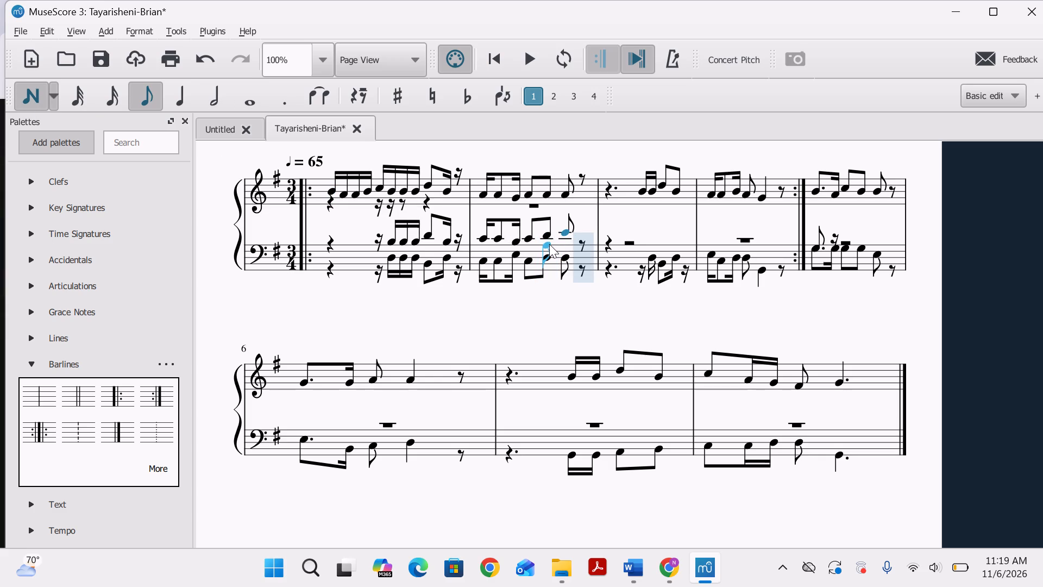
key(ctrl+z)
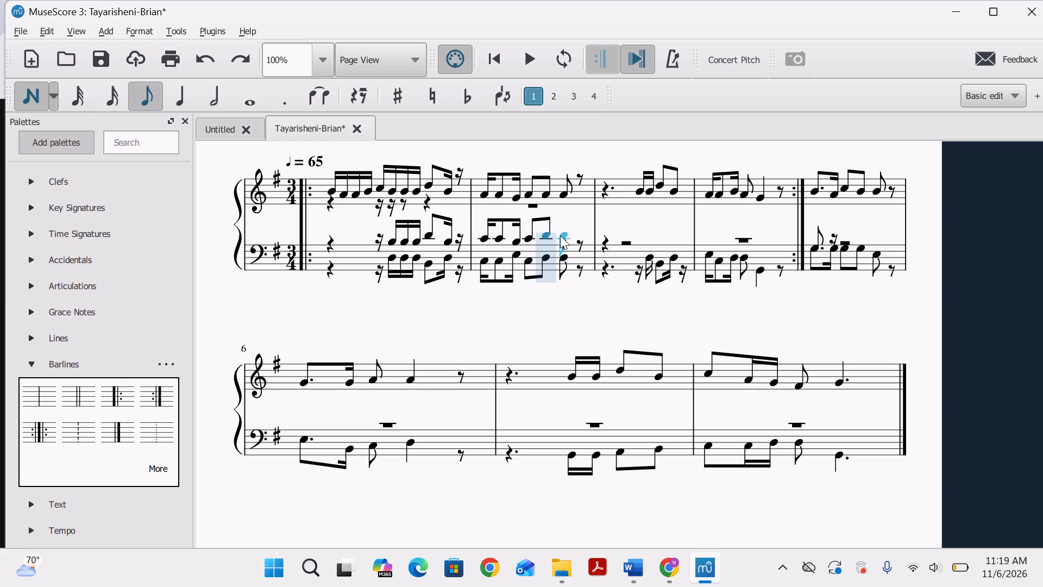
click(558, 234)
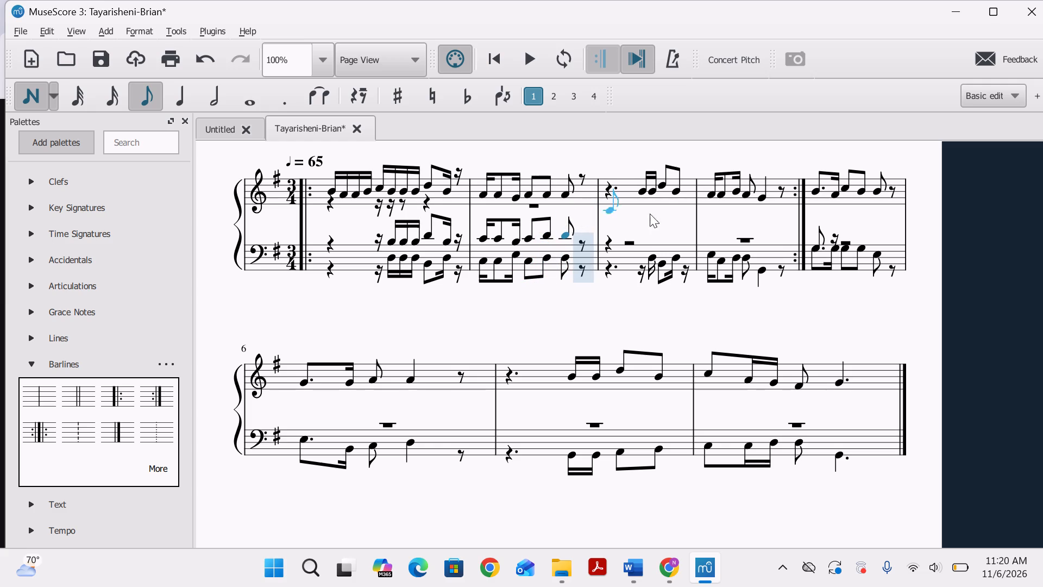
key(ctrl+z)
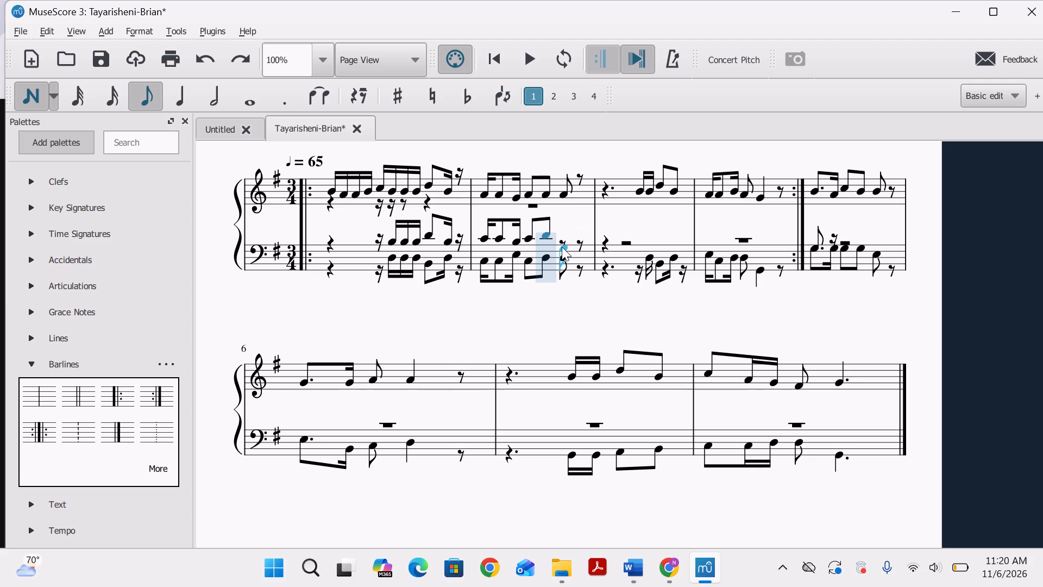
click(561, 235)
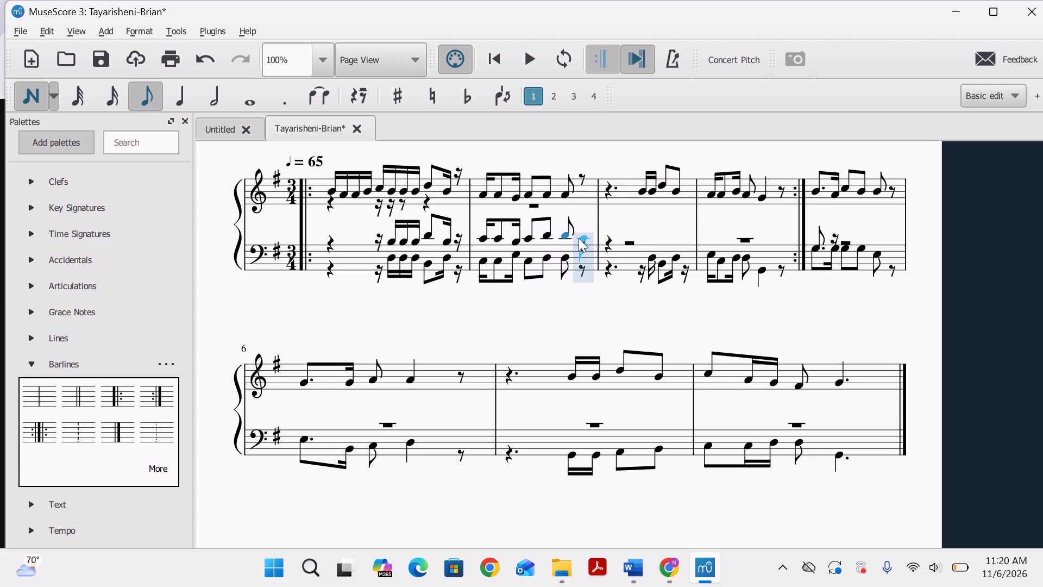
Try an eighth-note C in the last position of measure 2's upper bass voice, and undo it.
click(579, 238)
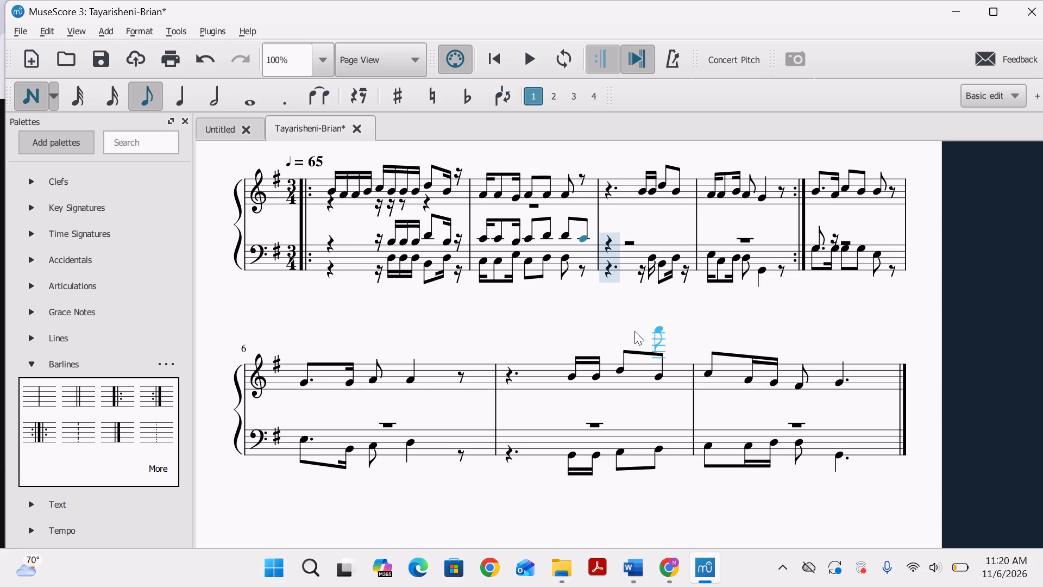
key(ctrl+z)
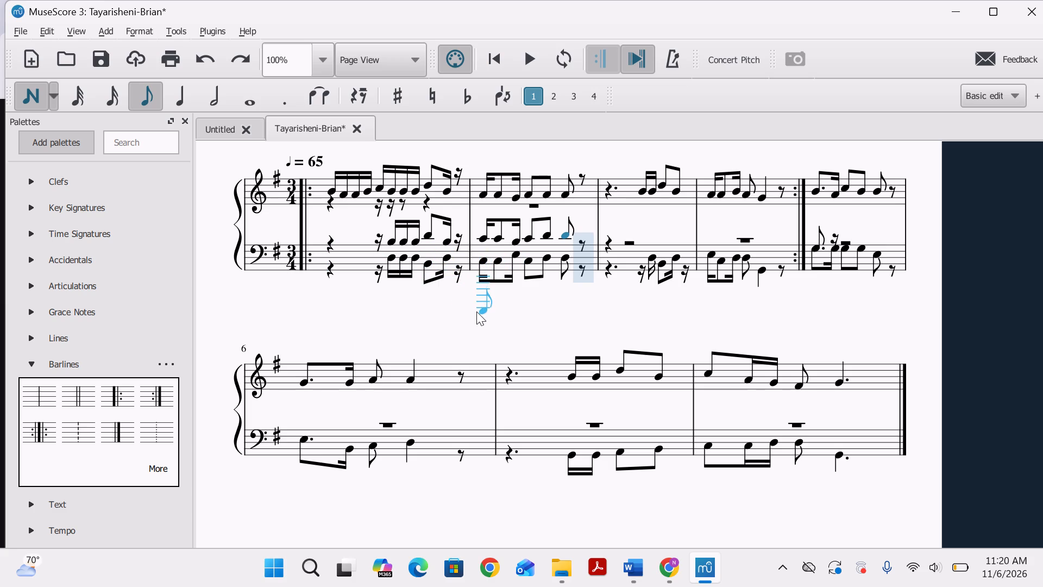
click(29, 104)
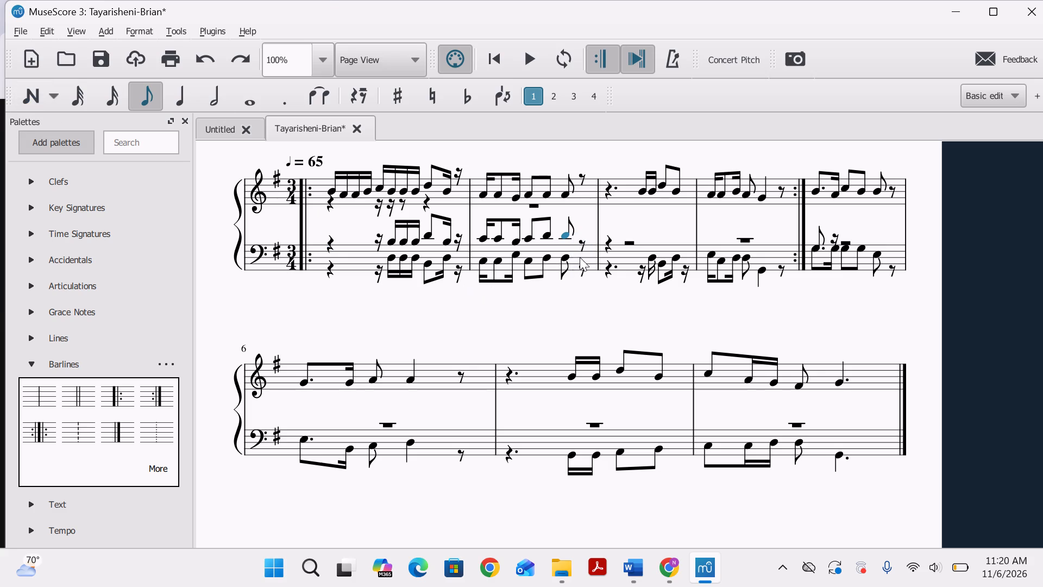
Replace the dotted quarter rest opening measure 3's lower bass voice with sixteenth G, eighth F-sharp, sixteenth G and eighth A.
click(609, 263)
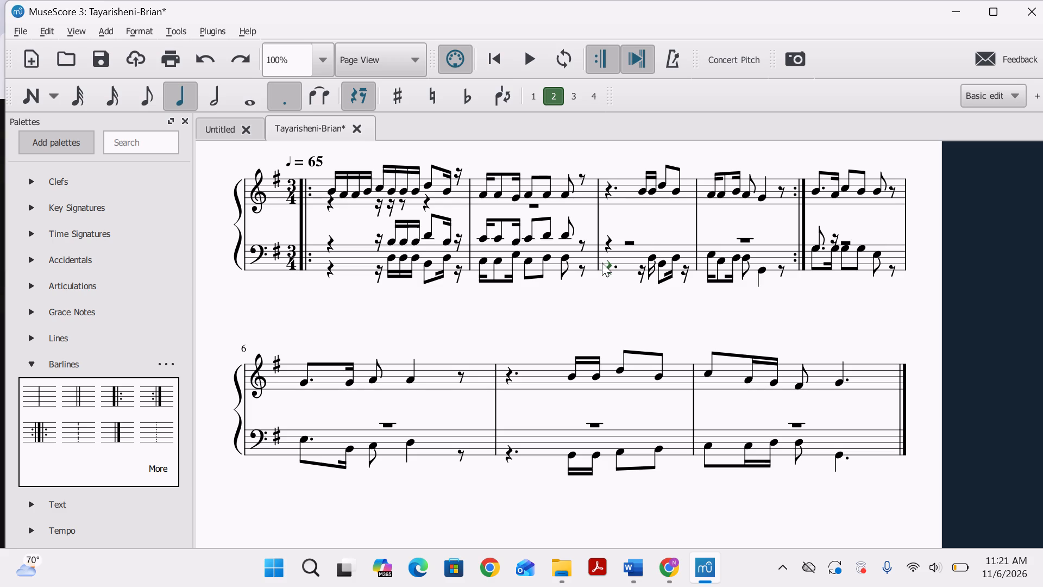
click(102, 90)
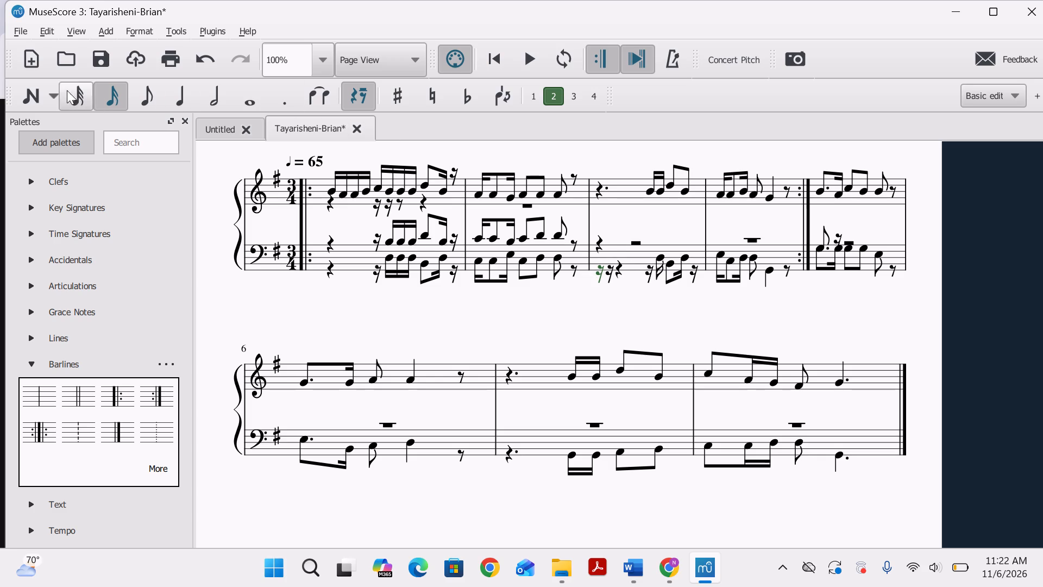
click(29, 85)
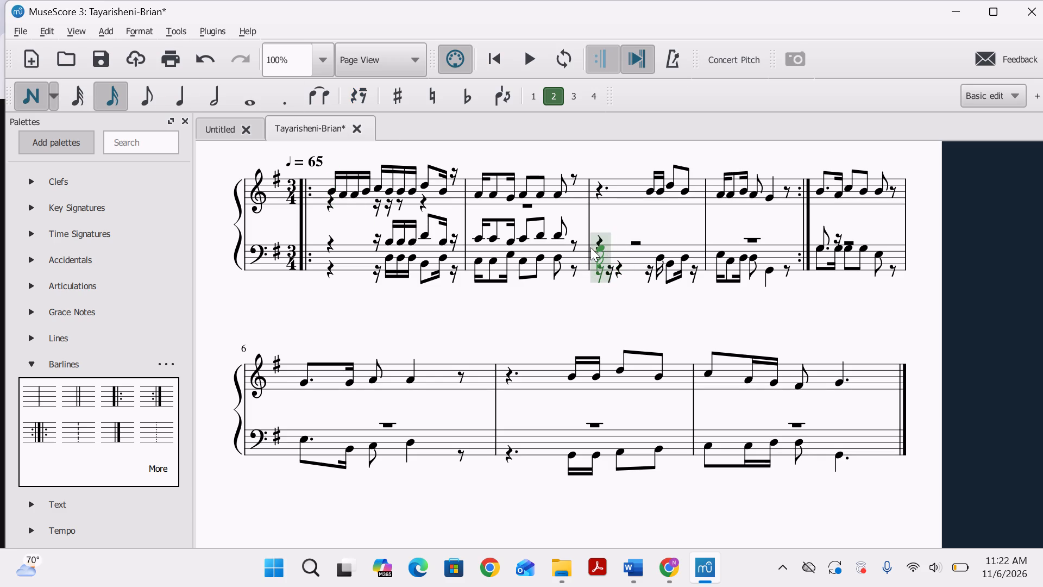
click(595, 247)
drag(136, 91, 141, 91)
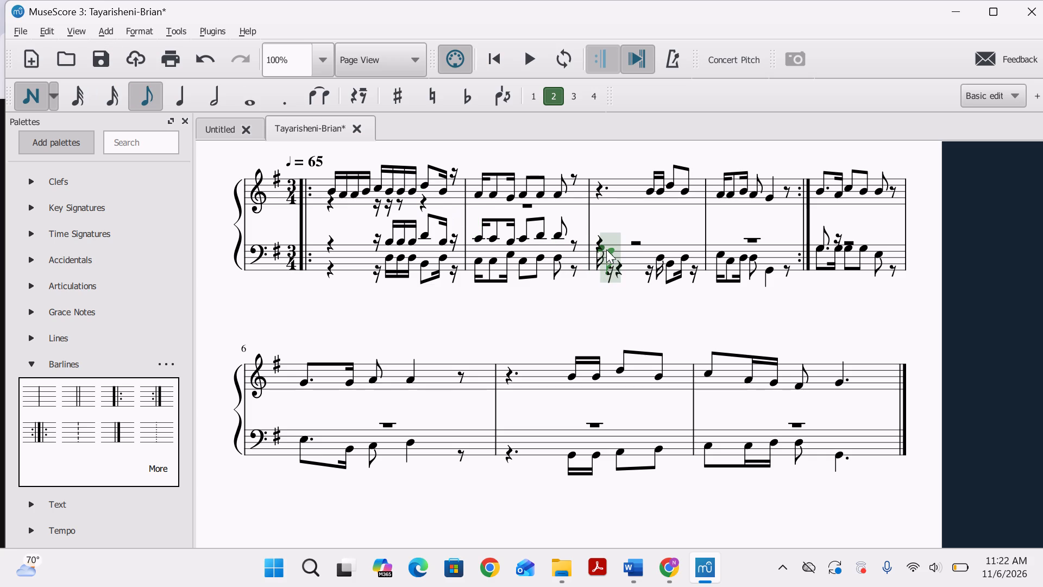
click(606, 249)
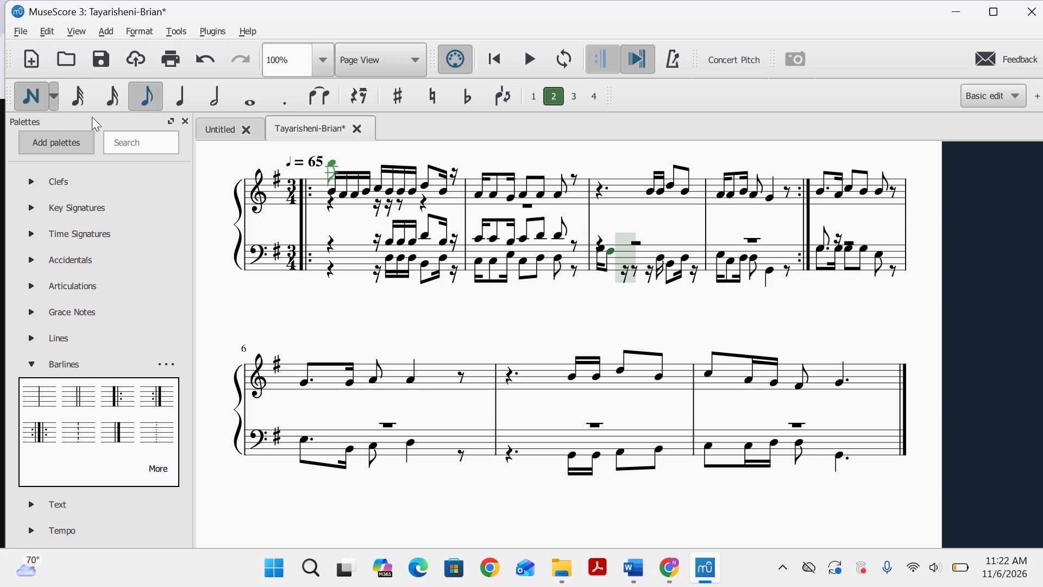
click(108, 93)
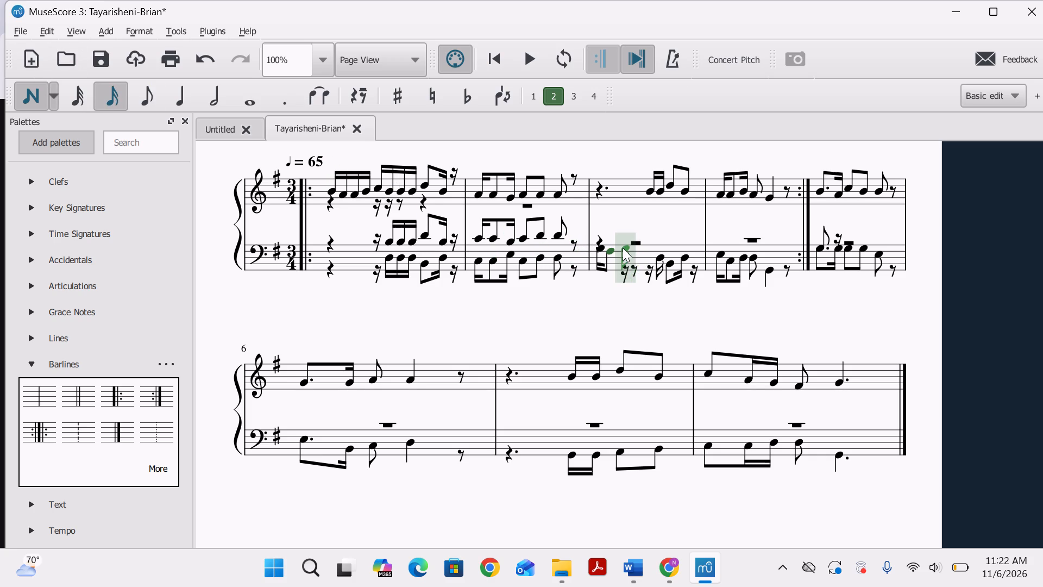
click(620, 248)
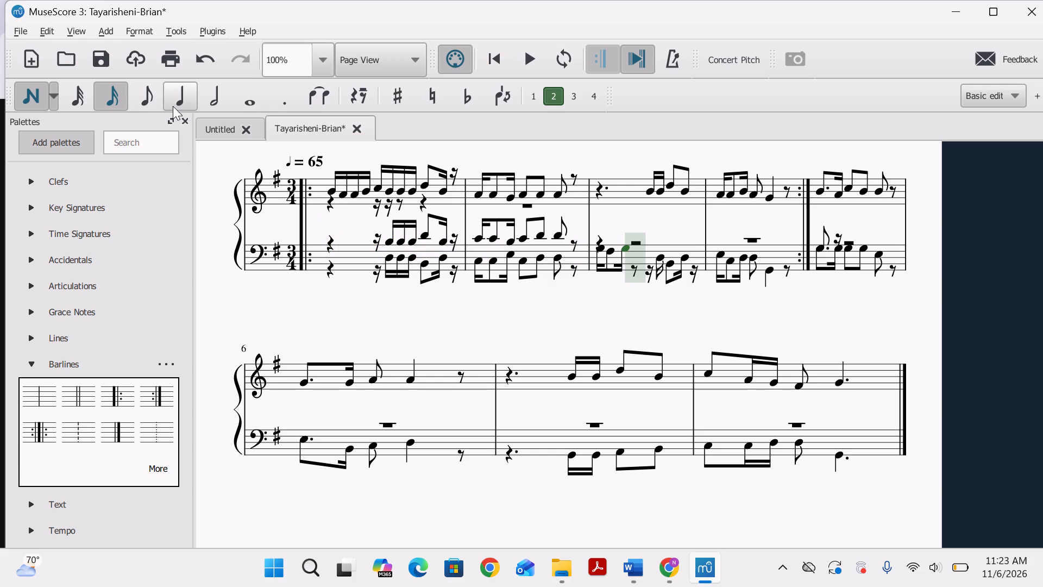
click(143, 99)
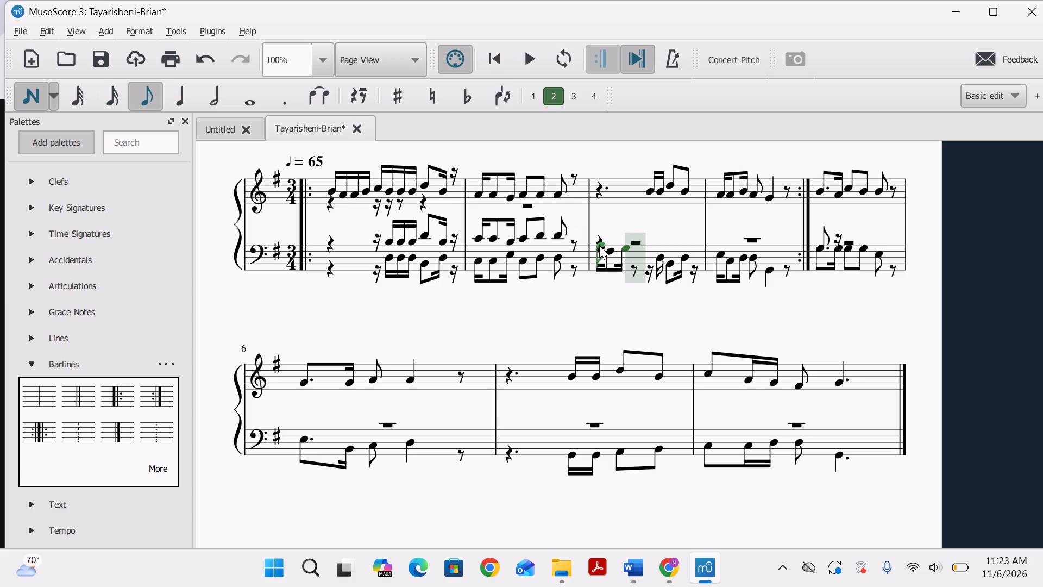
click(637, 245)
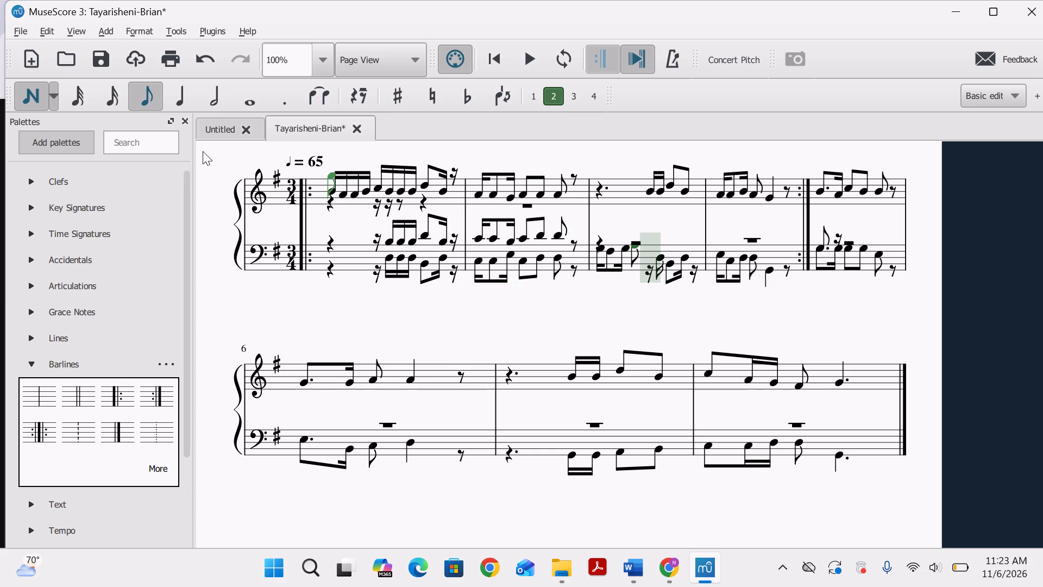
click(30, 96)
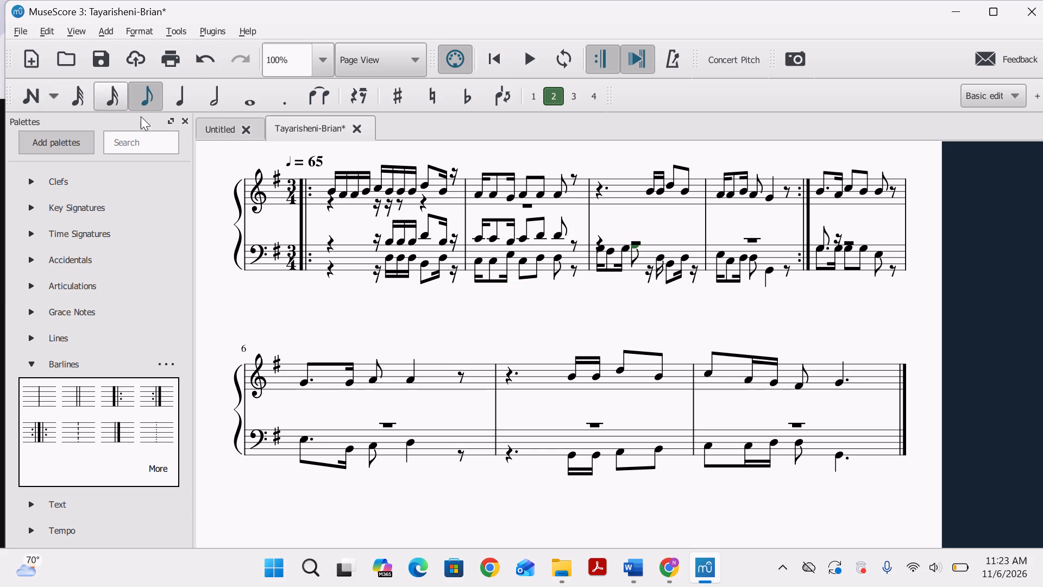
Play back the score from its first note to hear the bass voices through measures 2 and 3.
click(330, 192)
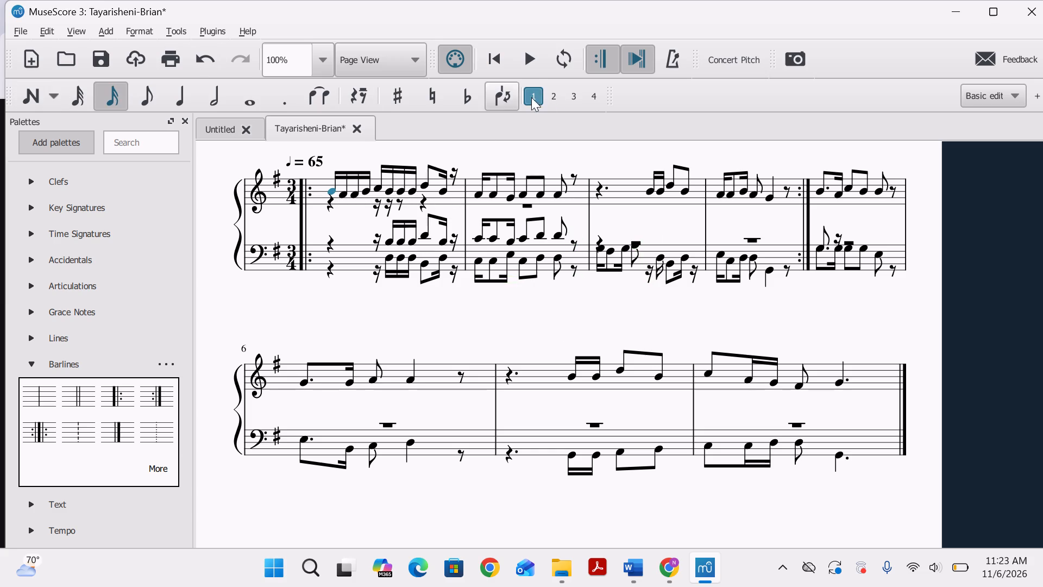
click(528, 70)
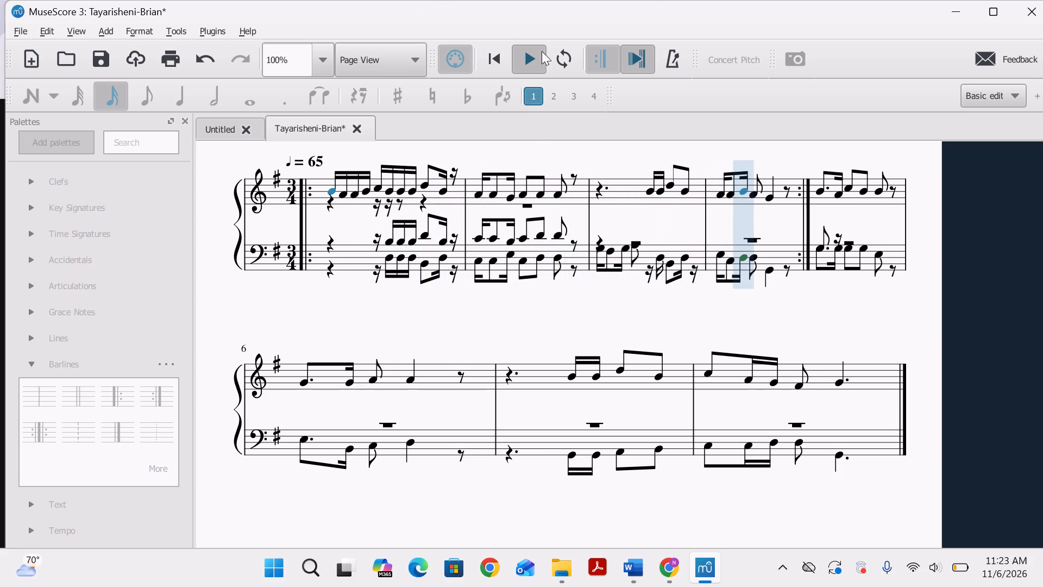
click(514, 58)
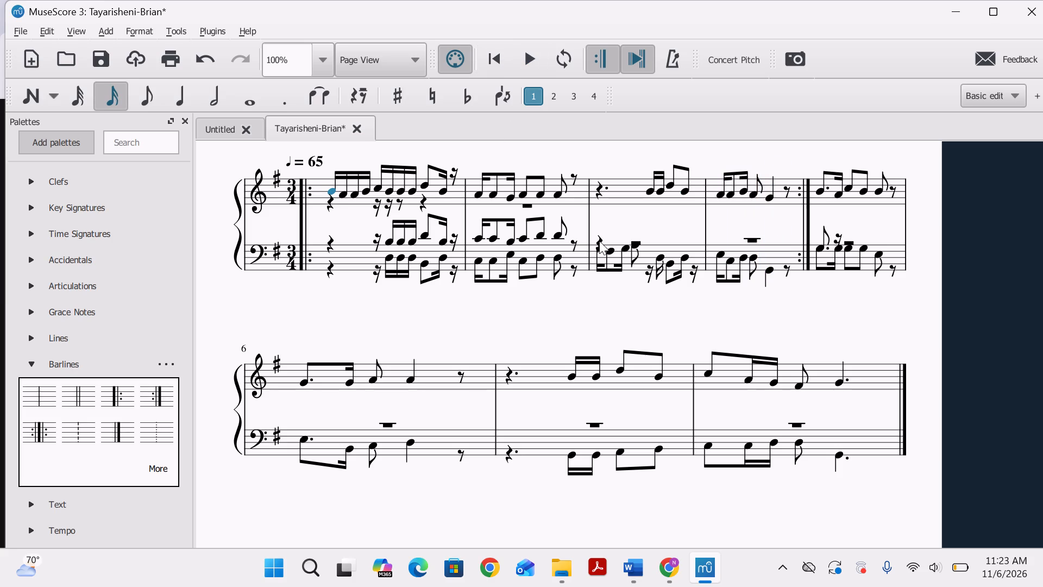
Make the quarter rest opening measure 3's upper bass voice a dotted quarter rest.
click(599, 241)
click(290, 104)
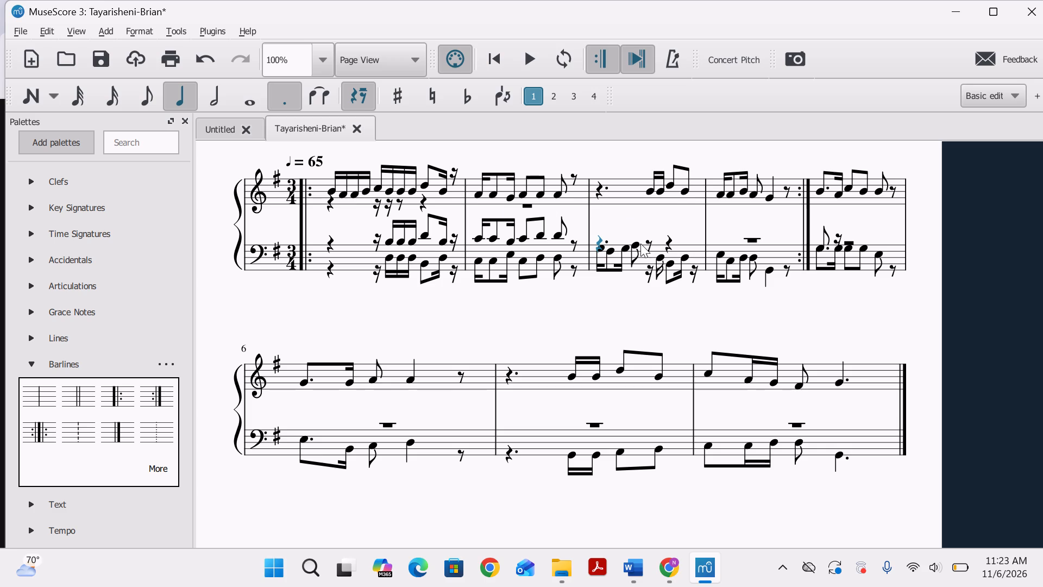
Add an eighth-note C at the end of measure 2's upper bass voice.
click(561, 234)
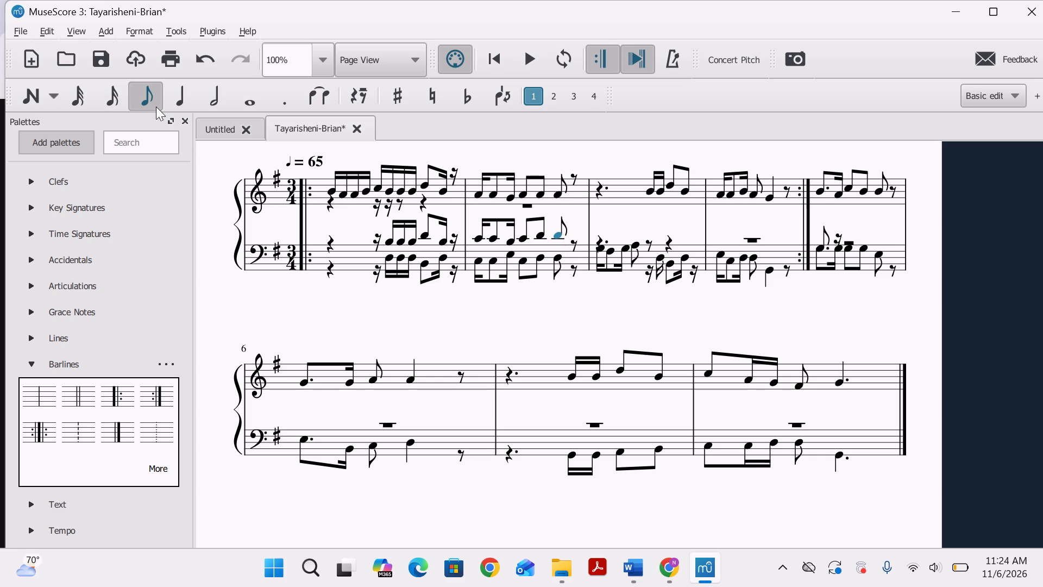
click(43, 88)
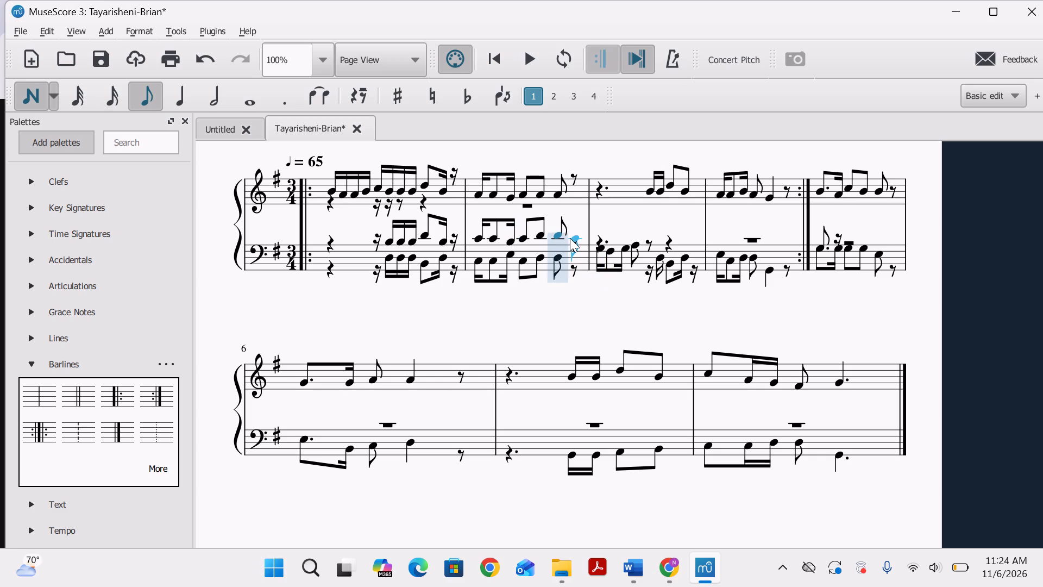
click(571, 239)
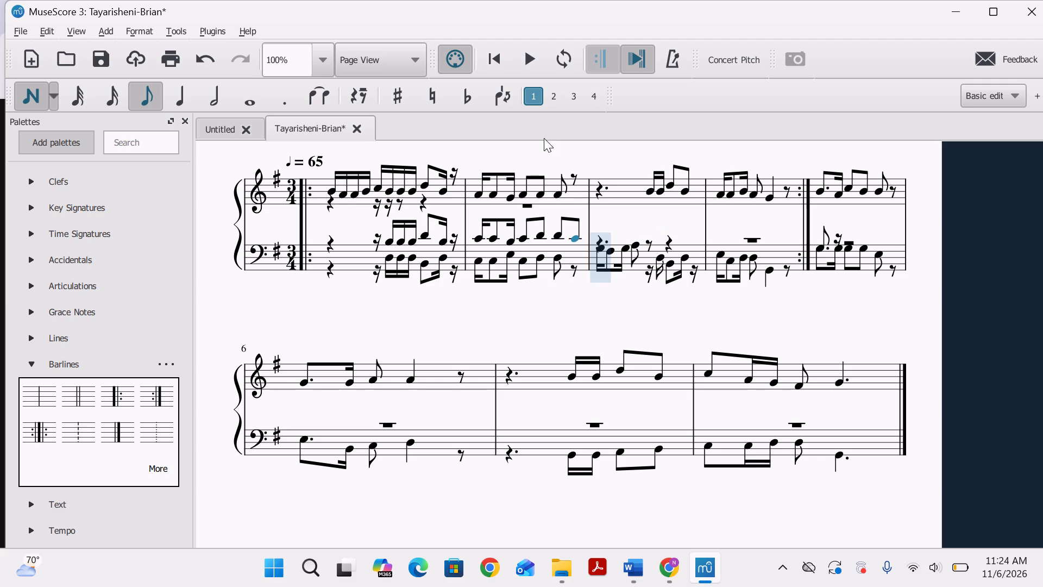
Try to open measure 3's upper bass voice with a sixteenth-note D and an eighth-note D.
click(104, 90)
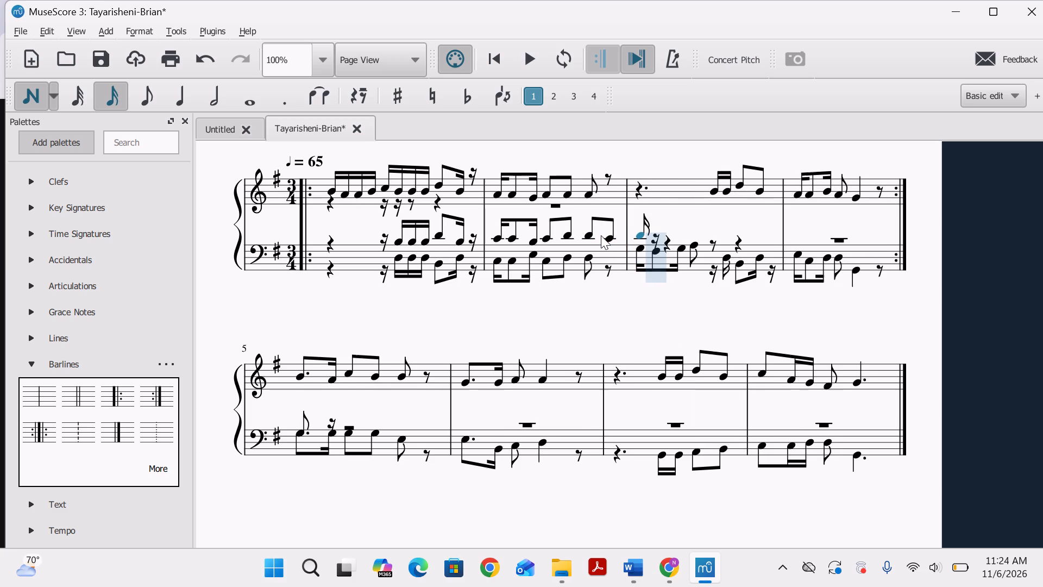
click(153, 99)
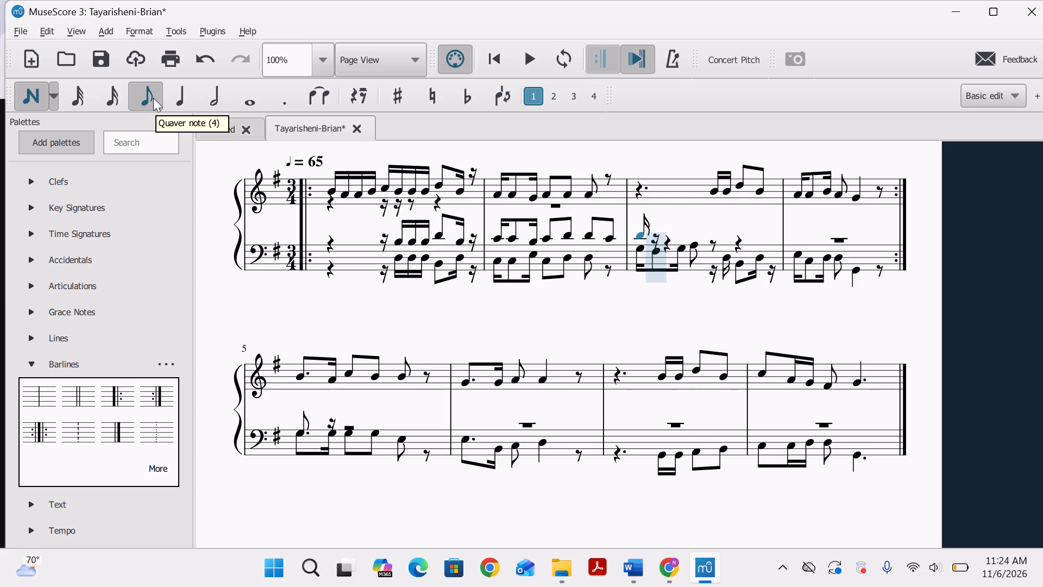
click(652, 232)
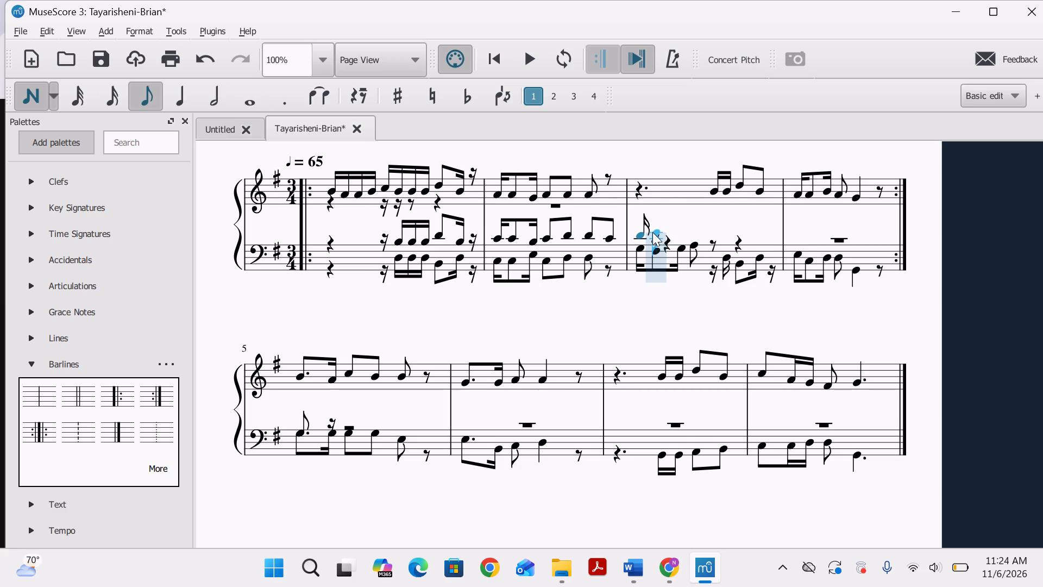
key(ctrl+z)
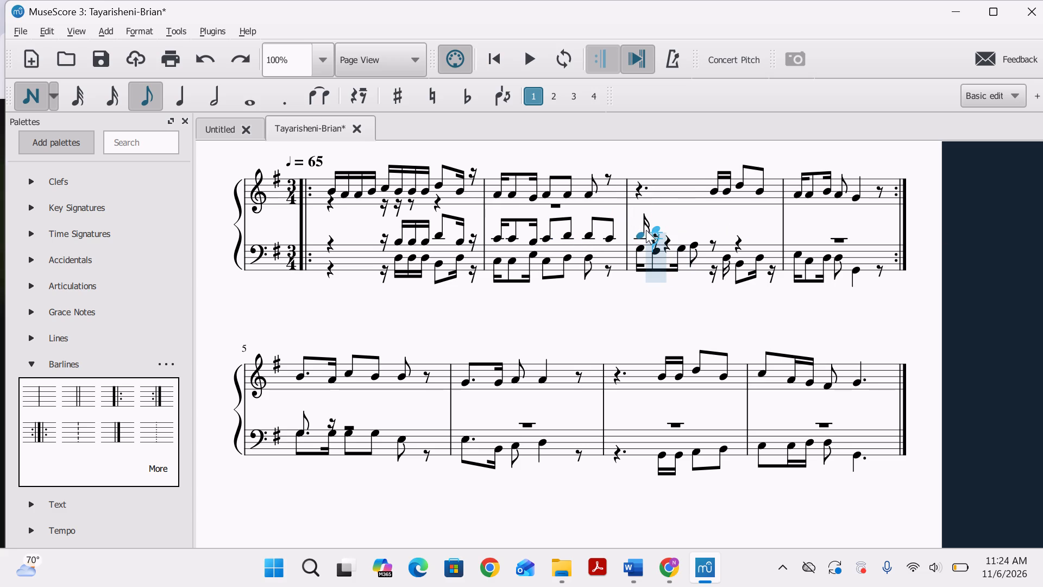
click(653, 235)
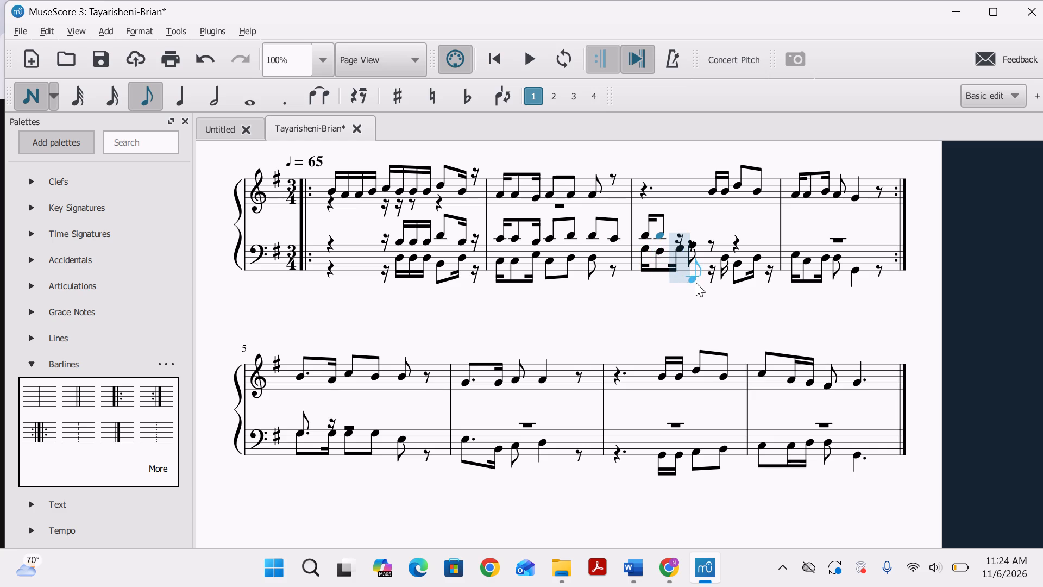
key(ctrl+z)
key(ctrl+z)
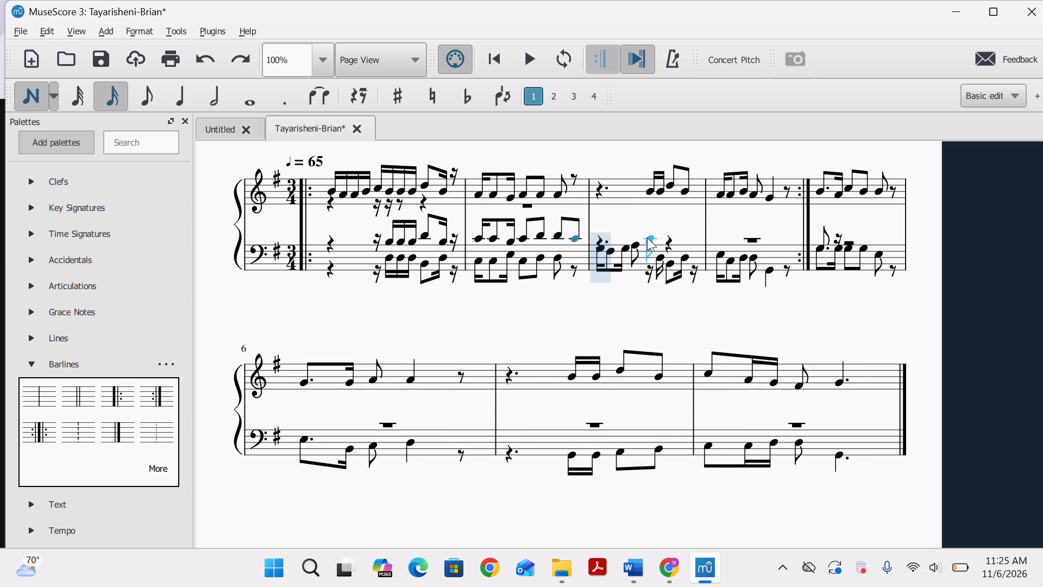
Enter a sixteenth-note D and an eighth-note D after the dotted quarter rest in measure 3's upper bass voice.
click(646, 235)
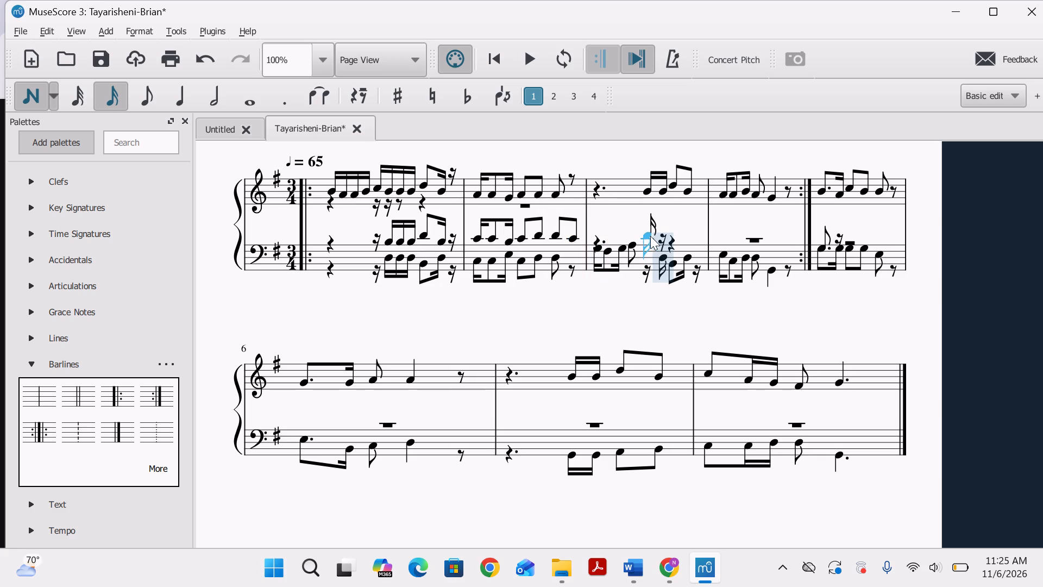
click(153, 101)
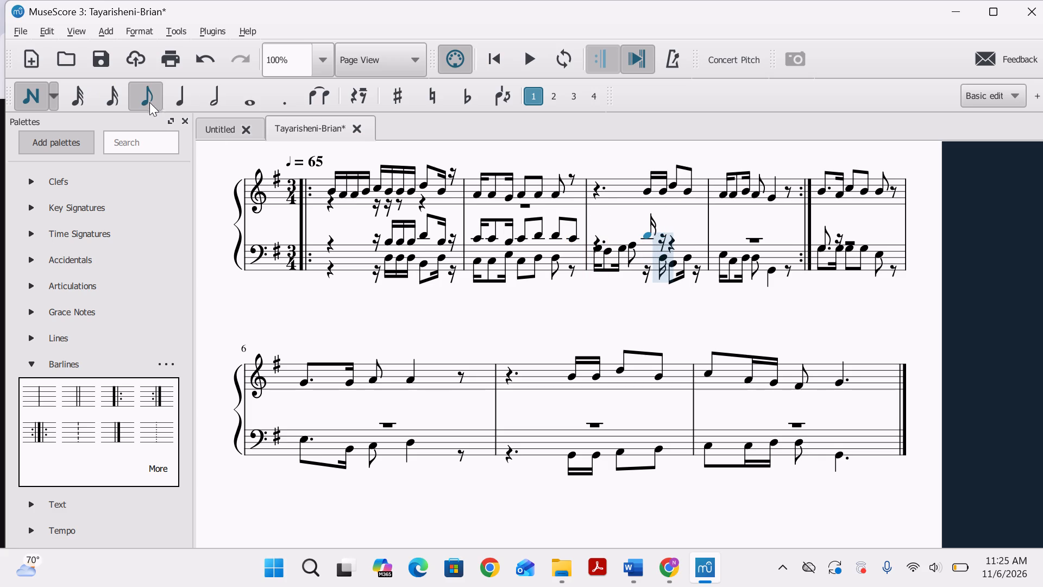
click(660, 235)
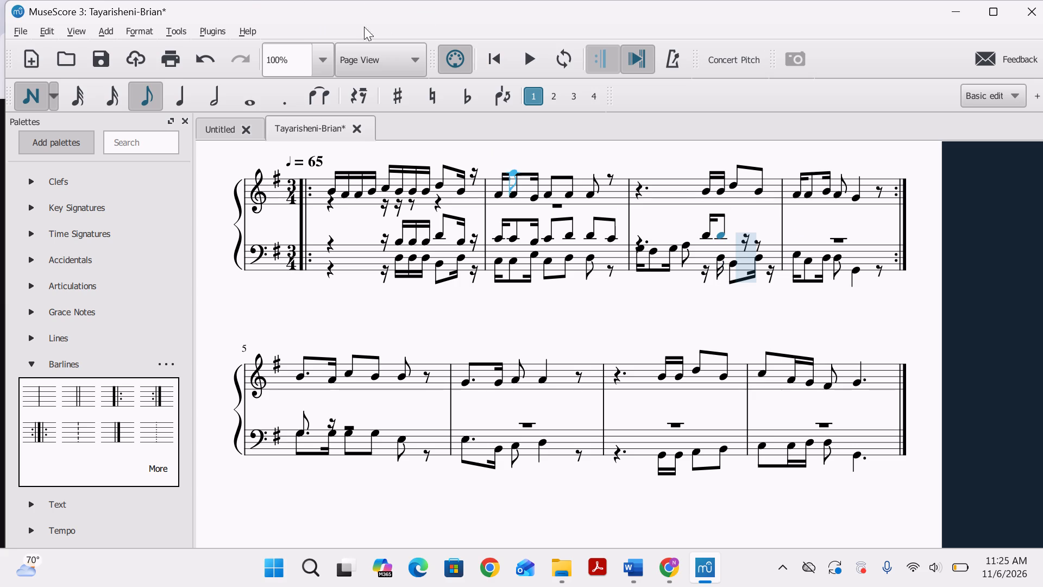
Play back the score, replaying measure 3 from the treble's first note after its rest, to hear the new bass notes.
click(535, 67)
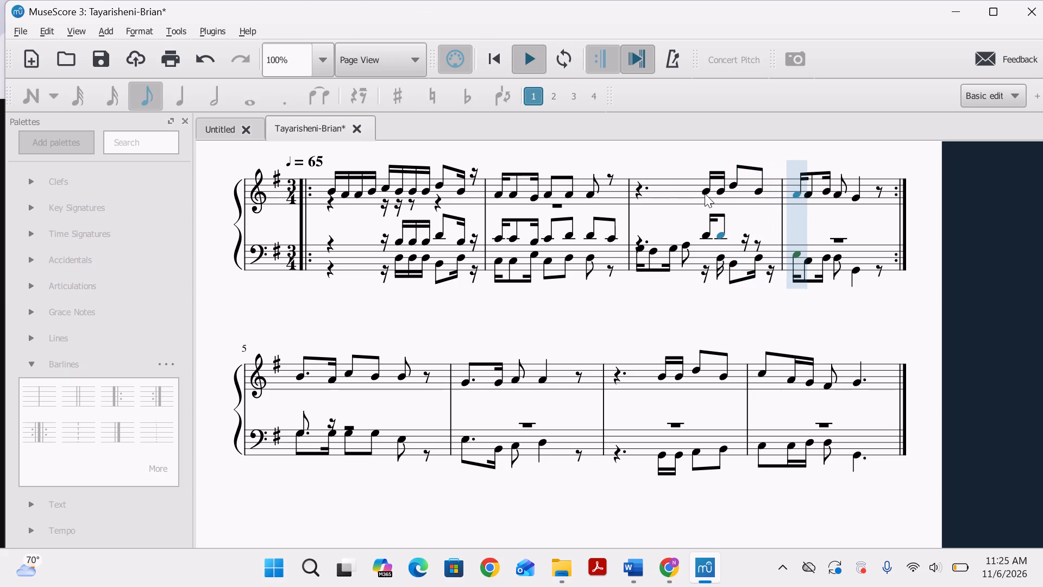
click(705, 193)
click(709, 193)
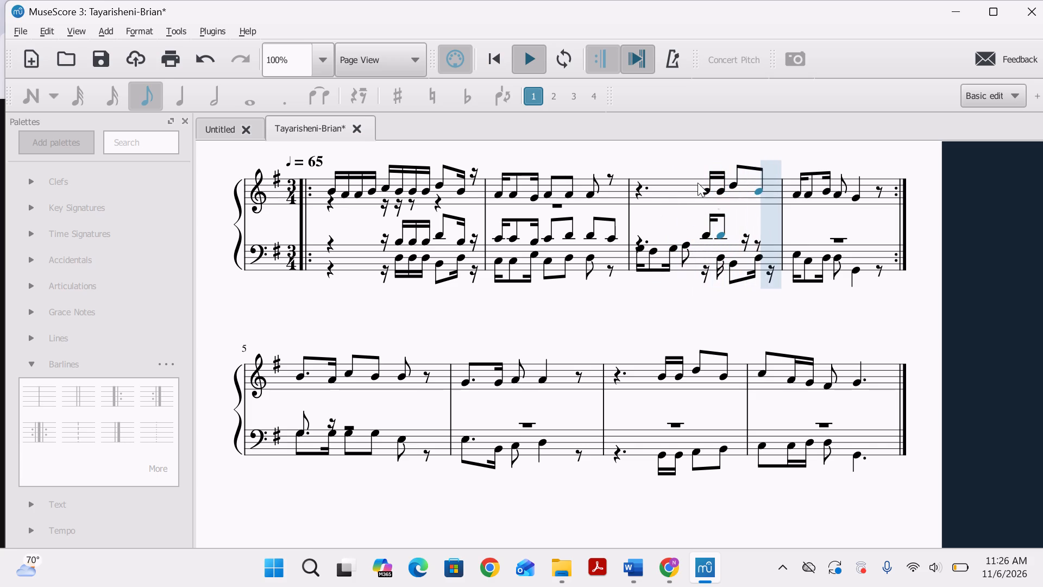
click(527, 66)
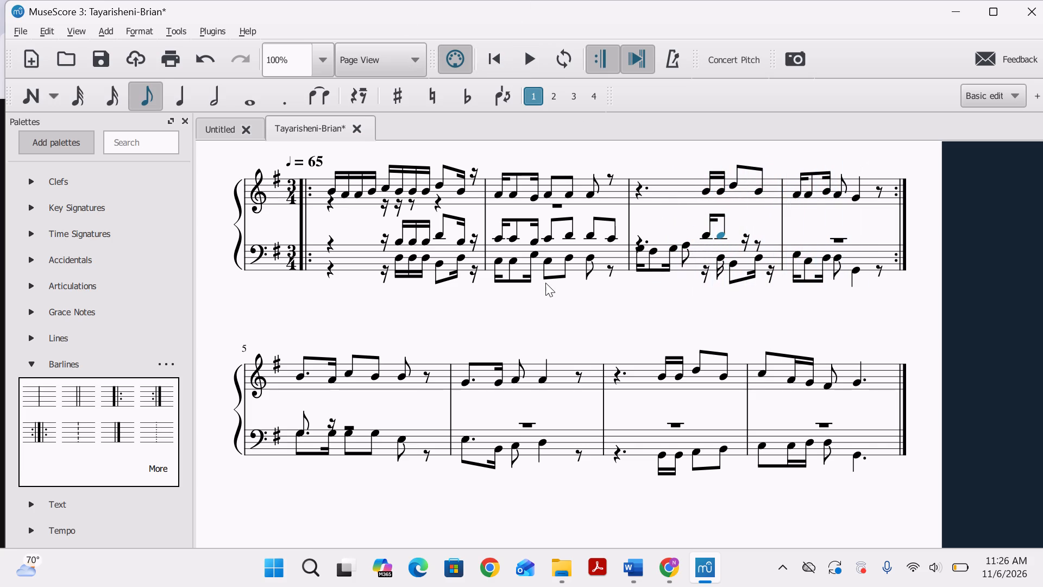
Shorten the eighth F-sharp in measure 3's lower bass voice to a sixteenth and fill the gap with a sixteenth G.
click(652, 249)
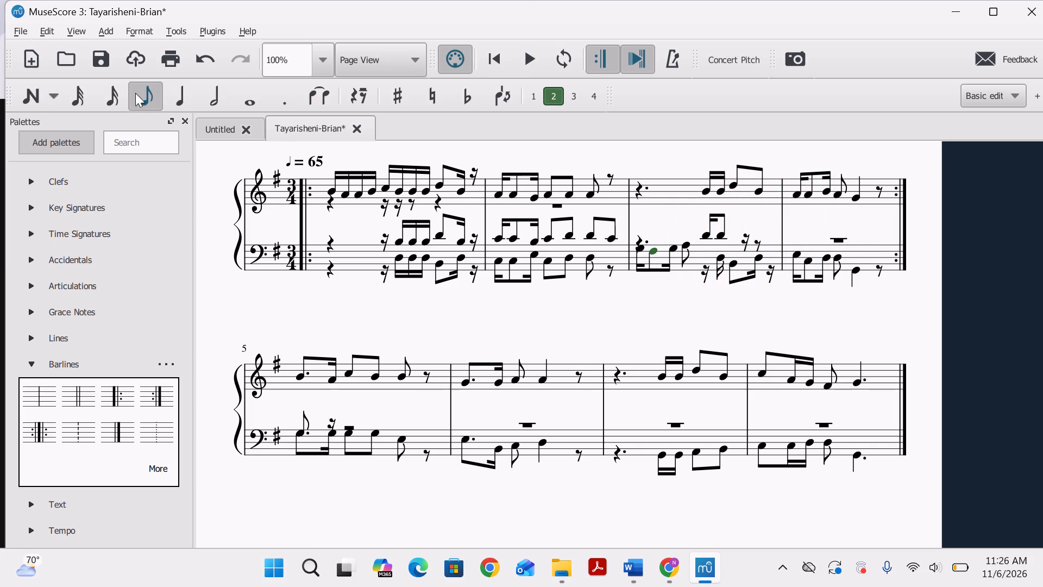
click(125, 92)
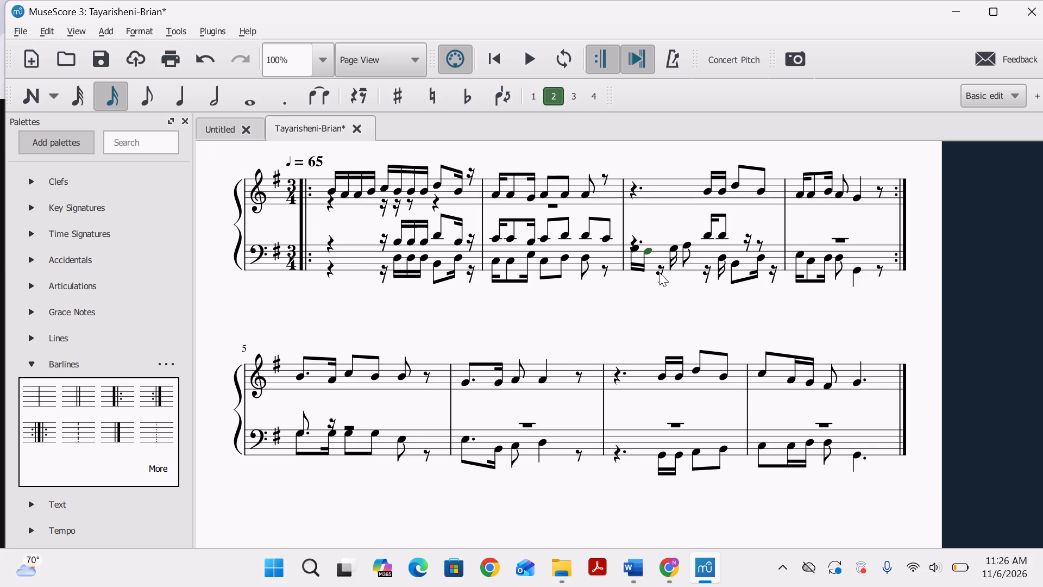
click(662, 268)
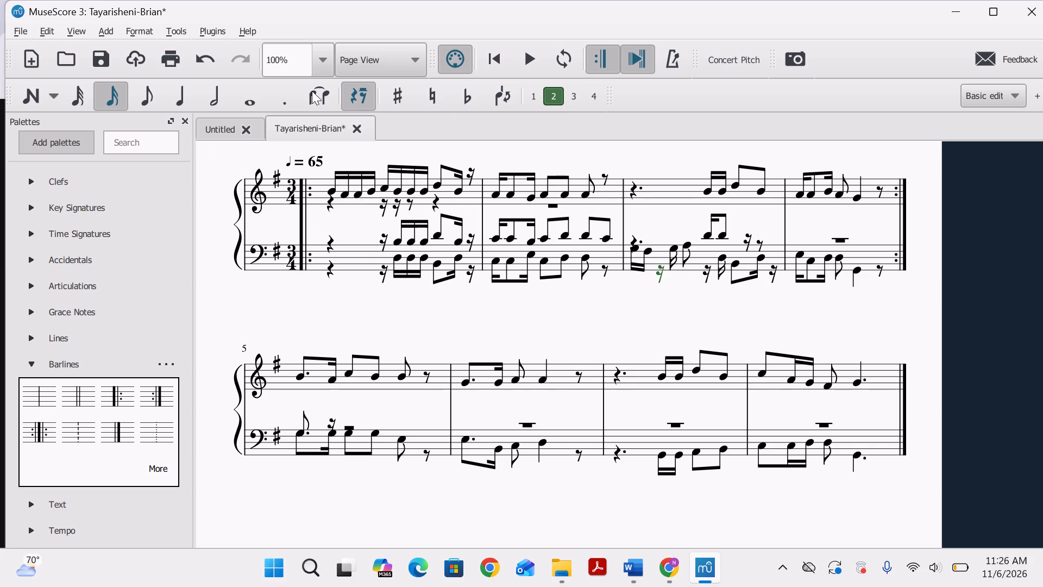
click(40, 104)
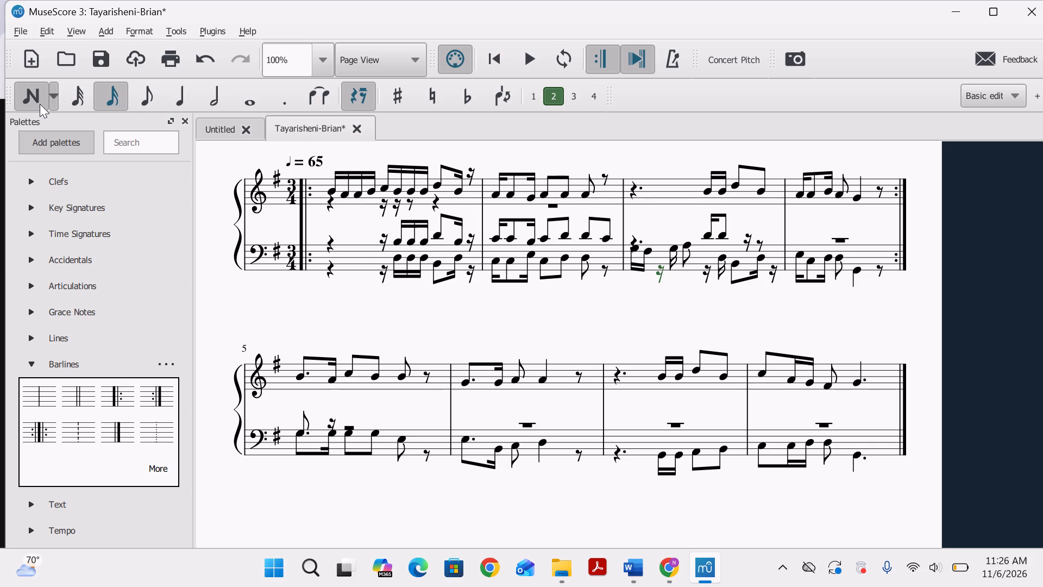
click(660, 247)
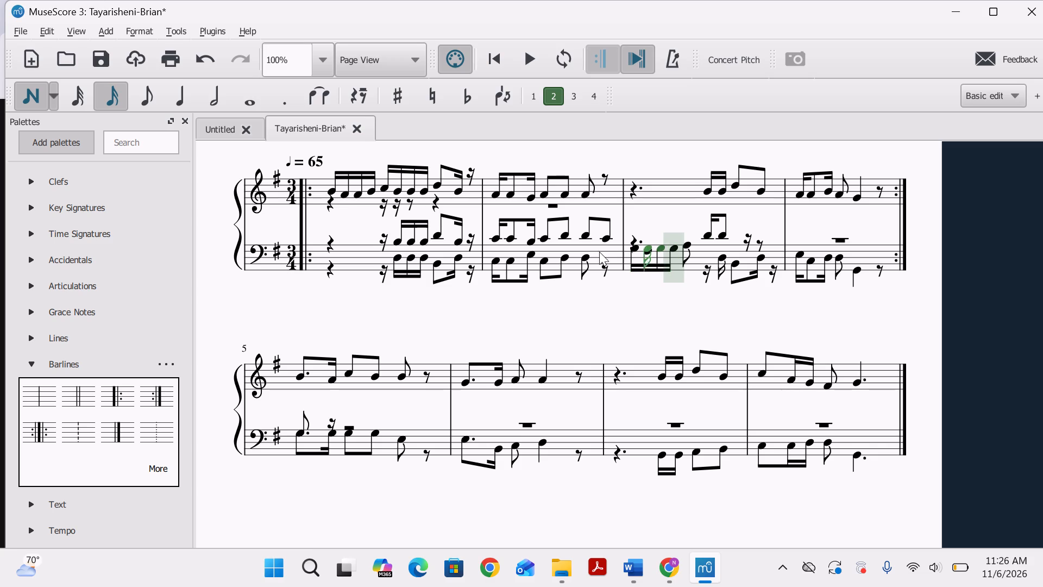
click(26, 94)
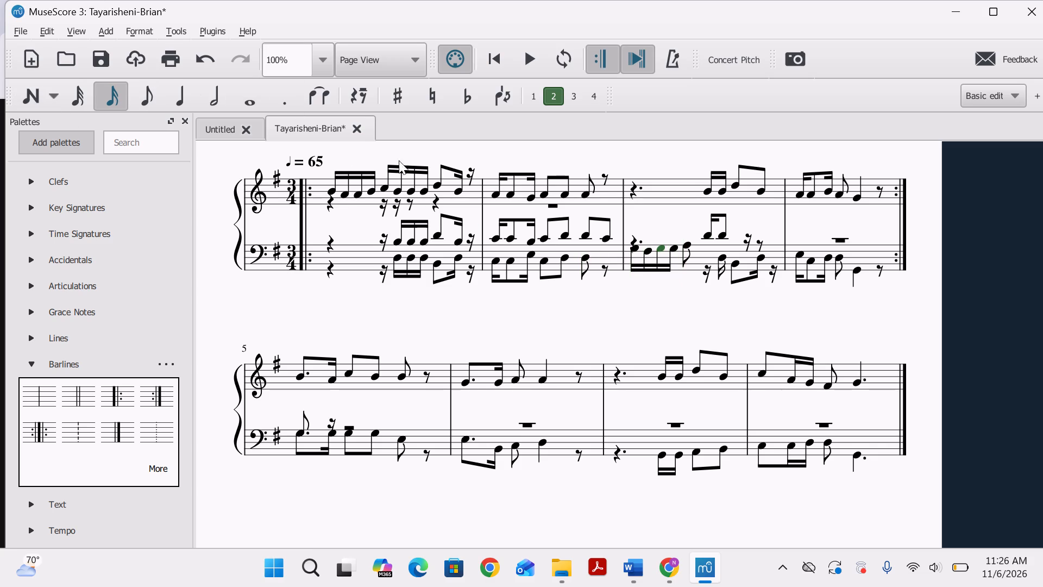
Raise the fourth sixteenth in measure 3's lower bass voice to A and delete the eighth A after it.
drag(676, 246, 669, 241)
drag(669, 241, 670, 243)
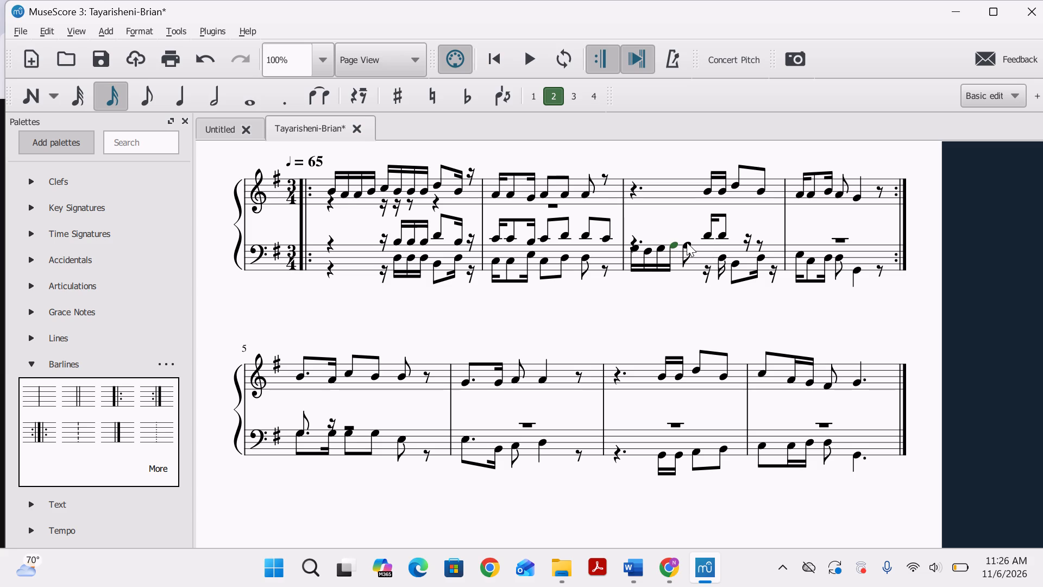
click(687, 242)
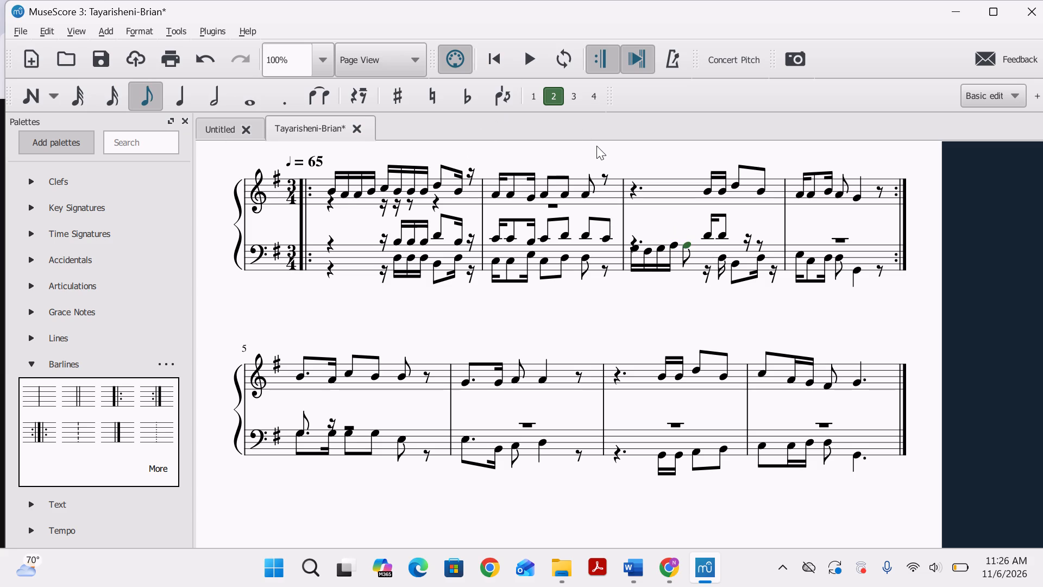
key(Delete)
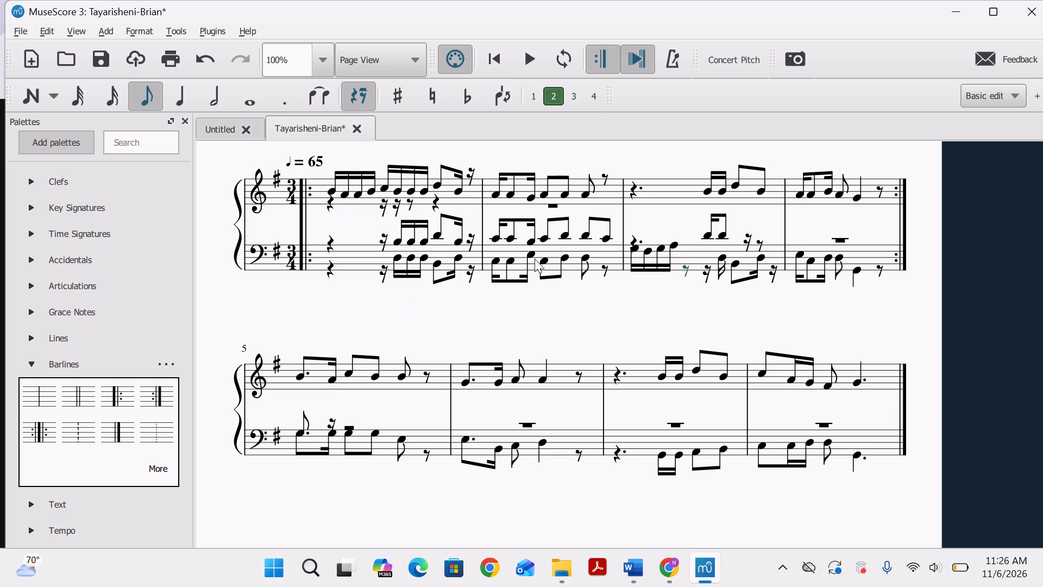
Play back from the upper bass voice's eighth-note D in the middle of measure 2 to hear the revised measure 3.
click(600, 235)
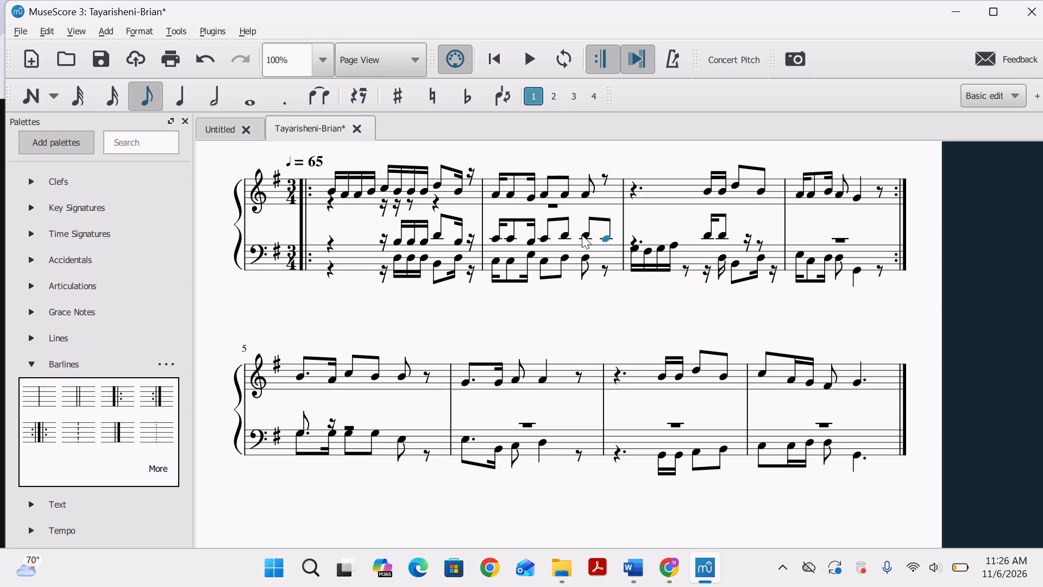
click(561, 234)
key(space)
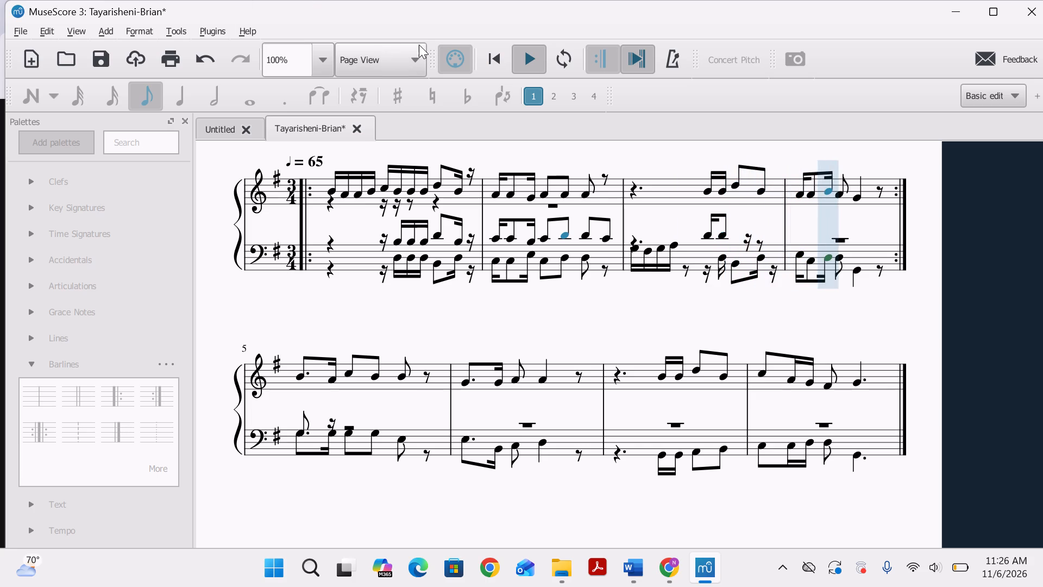
click(513, 61)
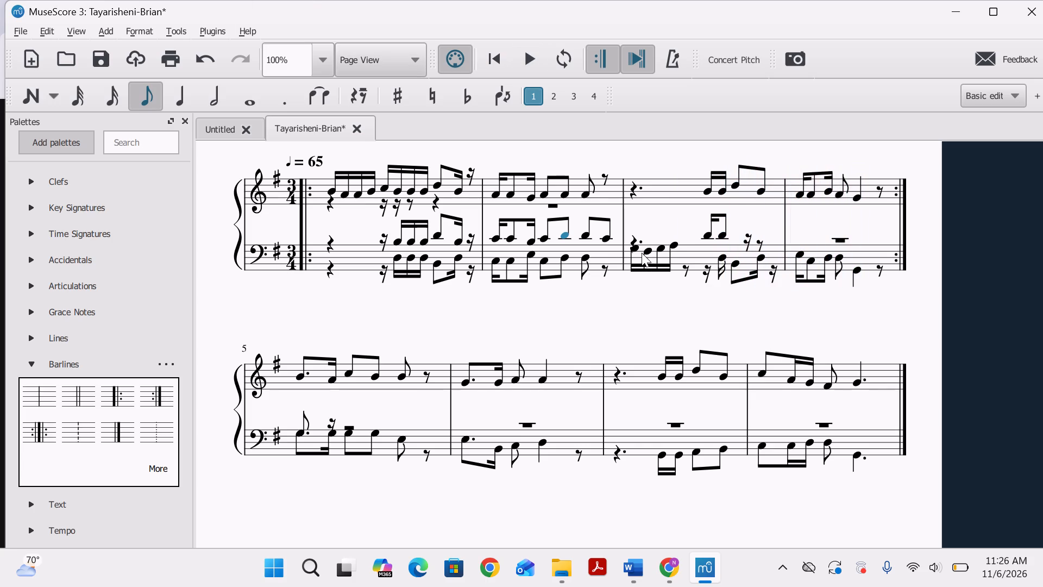
Dismiss the low-battery notice.
click(637, 248)
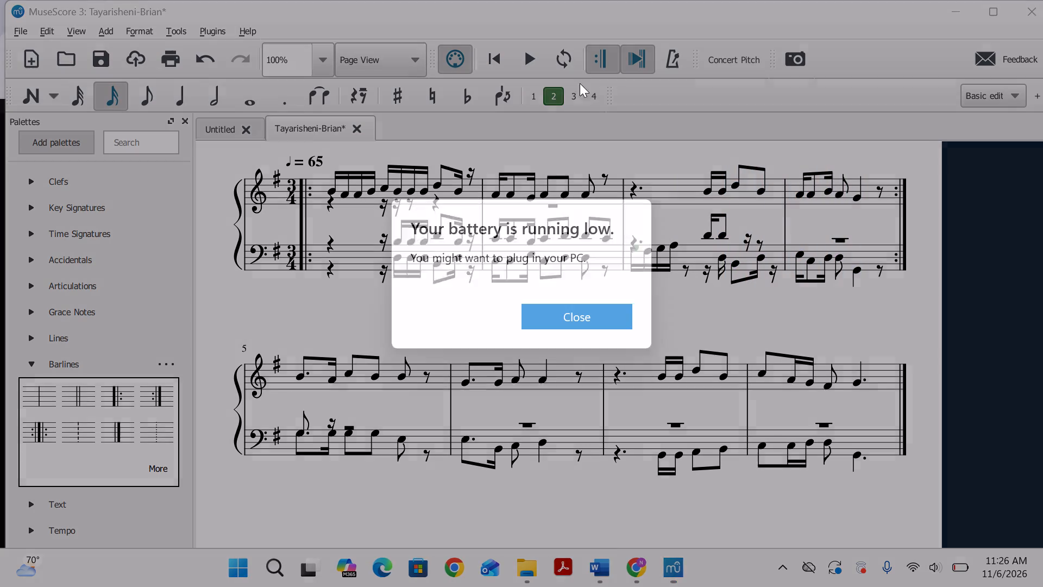
click(575, 323)
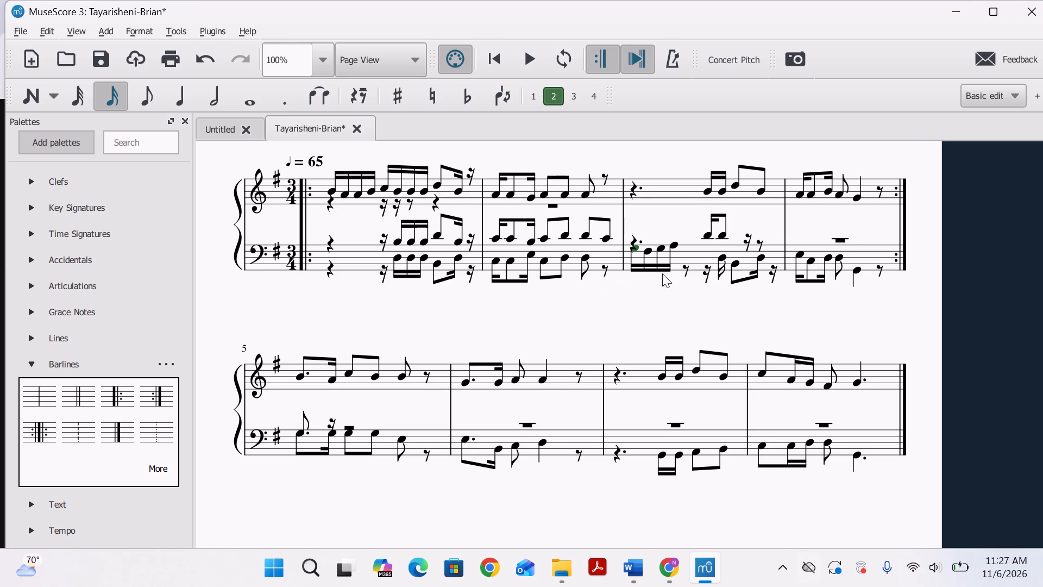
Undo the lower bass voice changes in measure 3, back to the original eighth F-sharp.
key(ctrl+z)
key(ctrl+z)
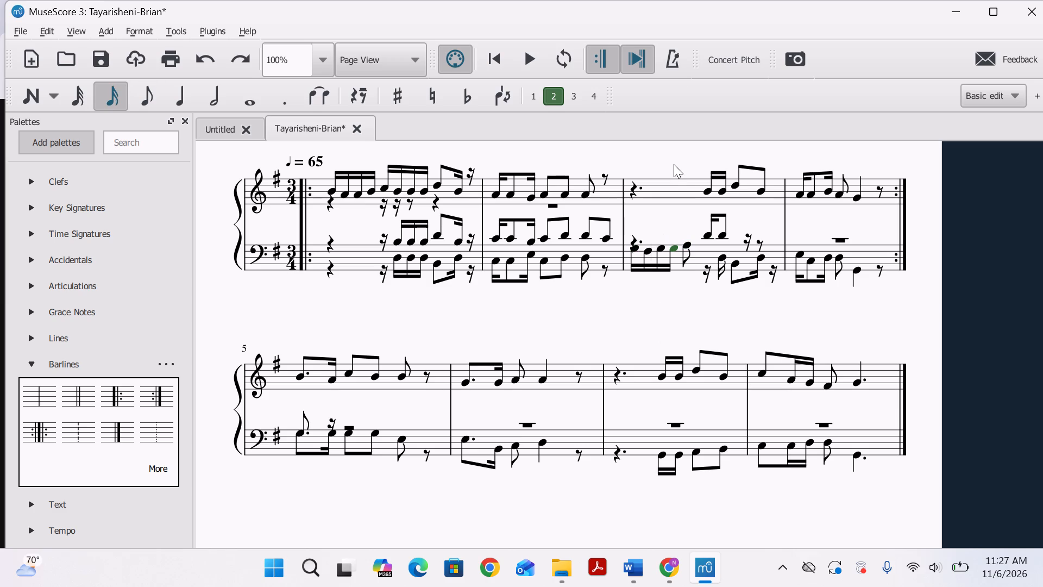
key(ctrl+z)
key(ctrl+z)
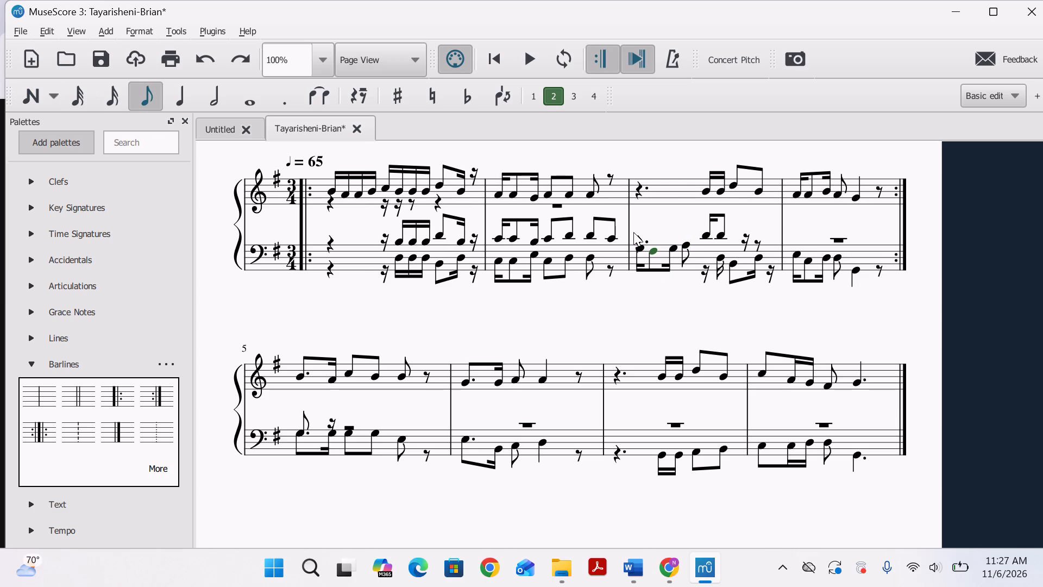
Play back from the upper bass voice's eighth-note D in the middle of measure 2 to hear the restored measure 3.
click(569, 234)
key(space)
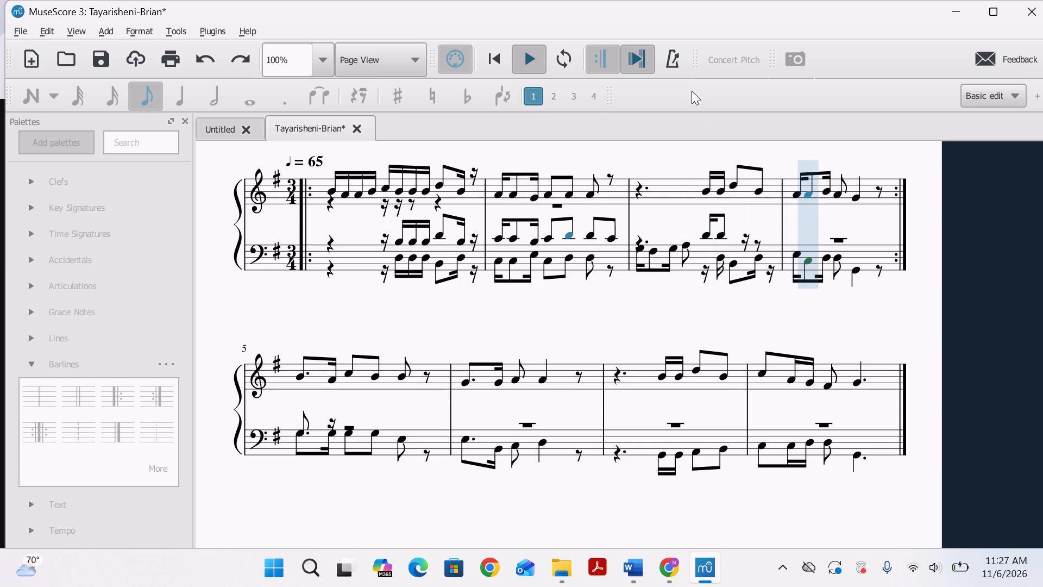
click(537, 69)
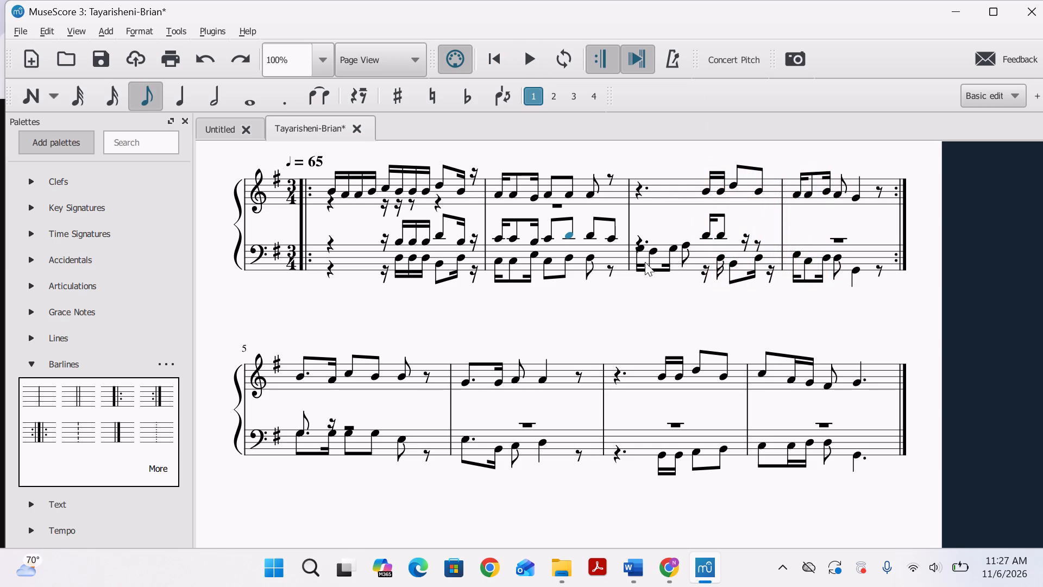
Shorten the lower bass voice's eighth-note F-sharp near the start of measure 3 to a sixteenth note.
click(650, 251)
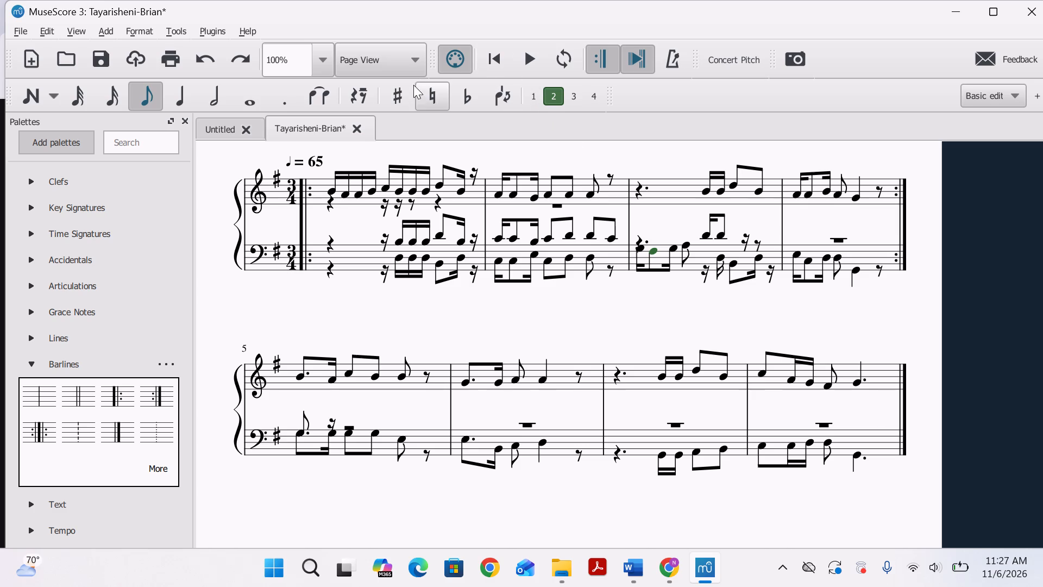
click(115, 102)
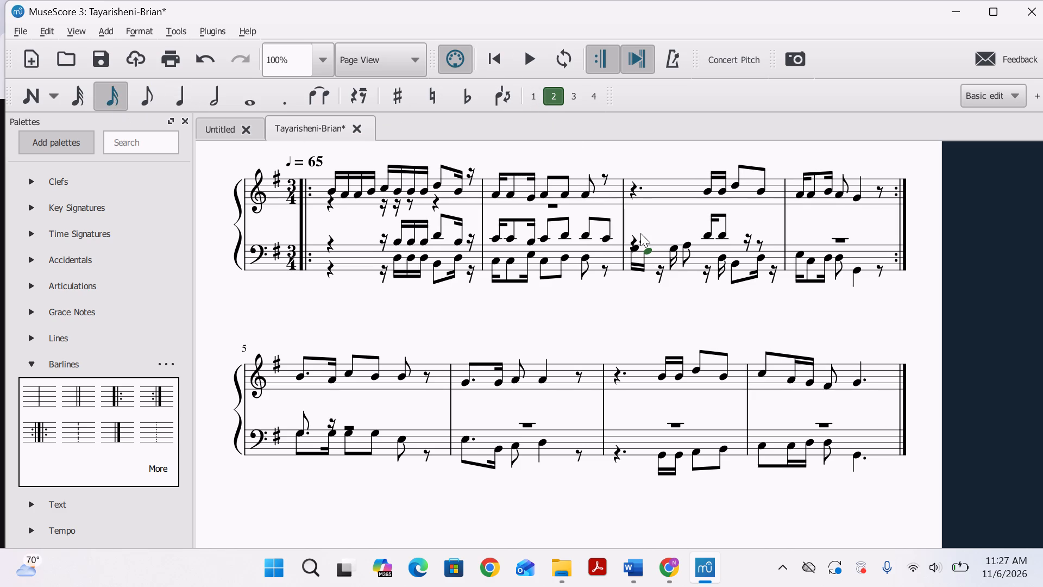
Replace the sixteenth rest and sixteenth-note G after that F-sharp with one eighth-note G in the lower bass voice of measure 3.
click(658, 266)
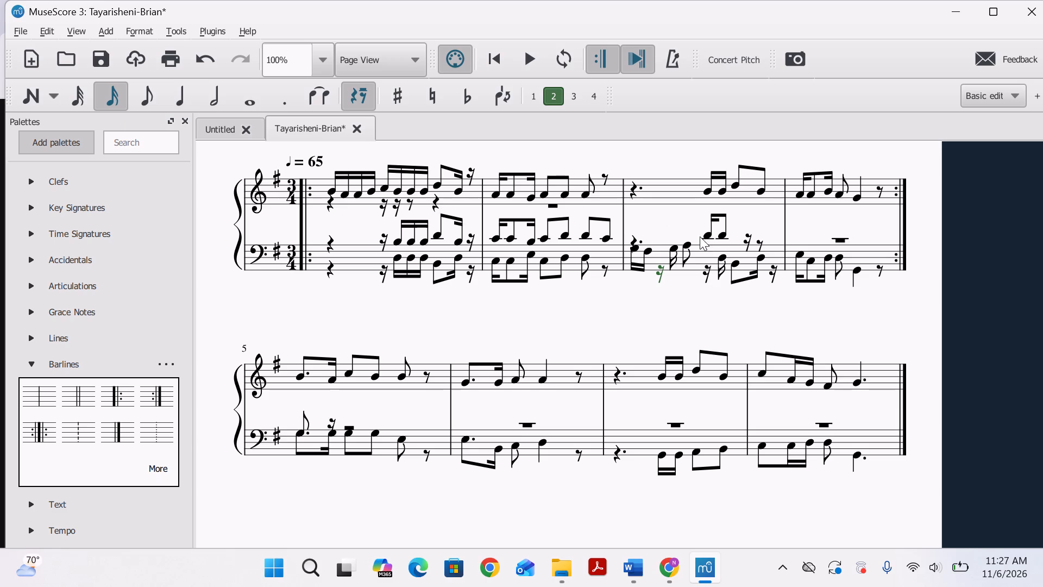
click(673, 249)
click(655, 269)
click(135, 107)
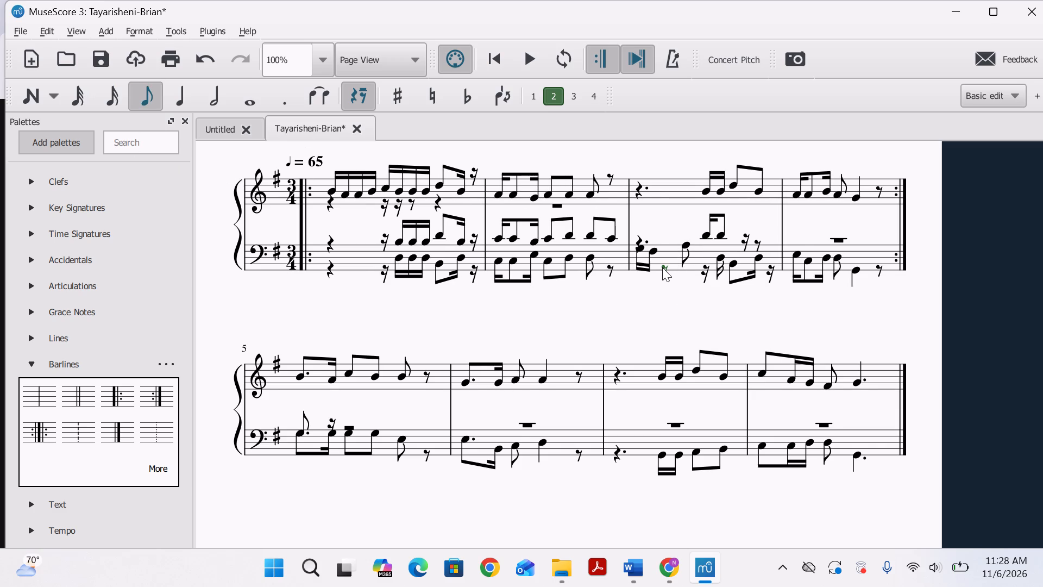
click(37, 90)
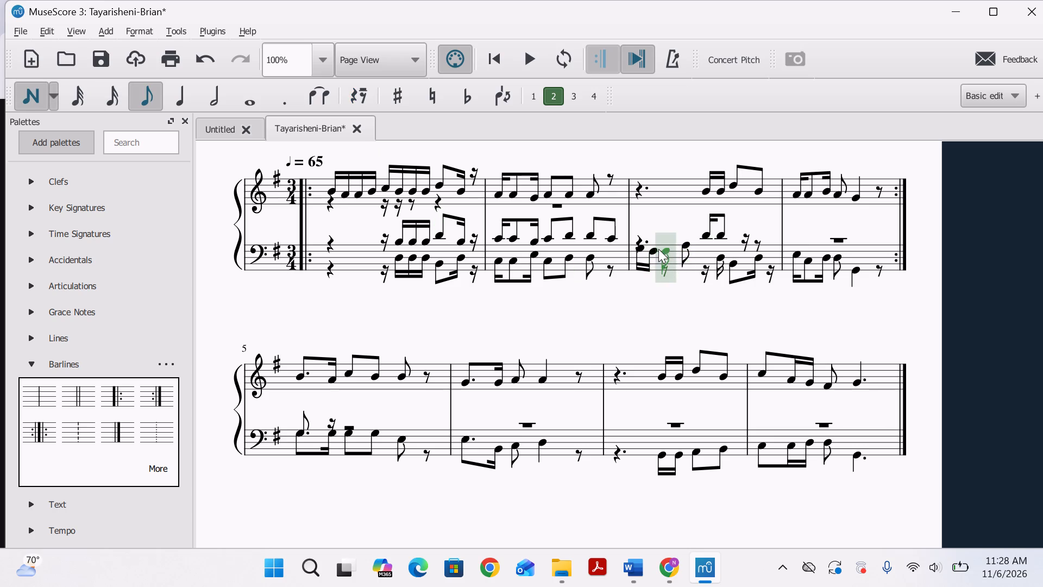
click(663, 248)
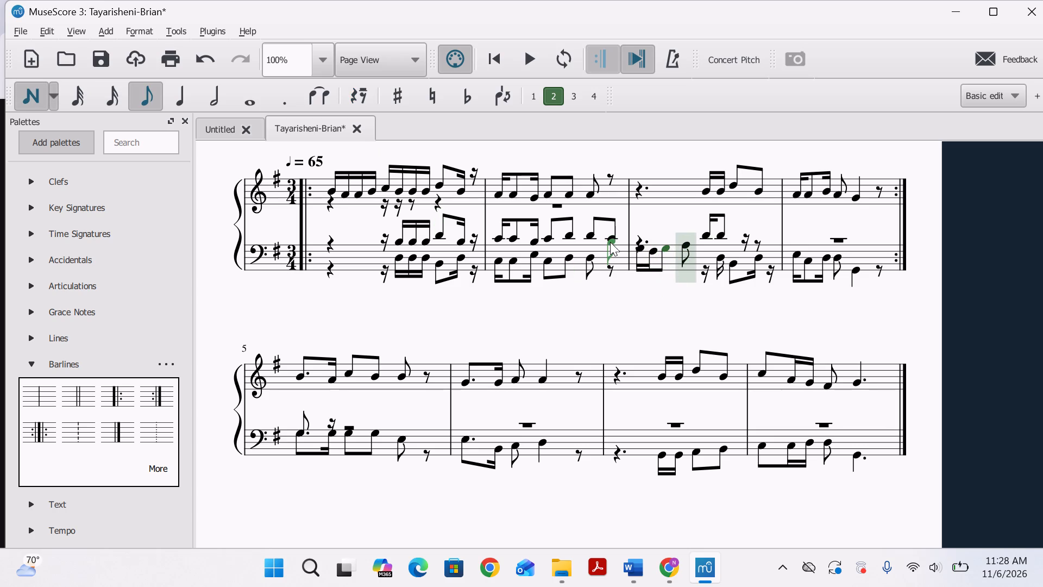
click(25, 92)
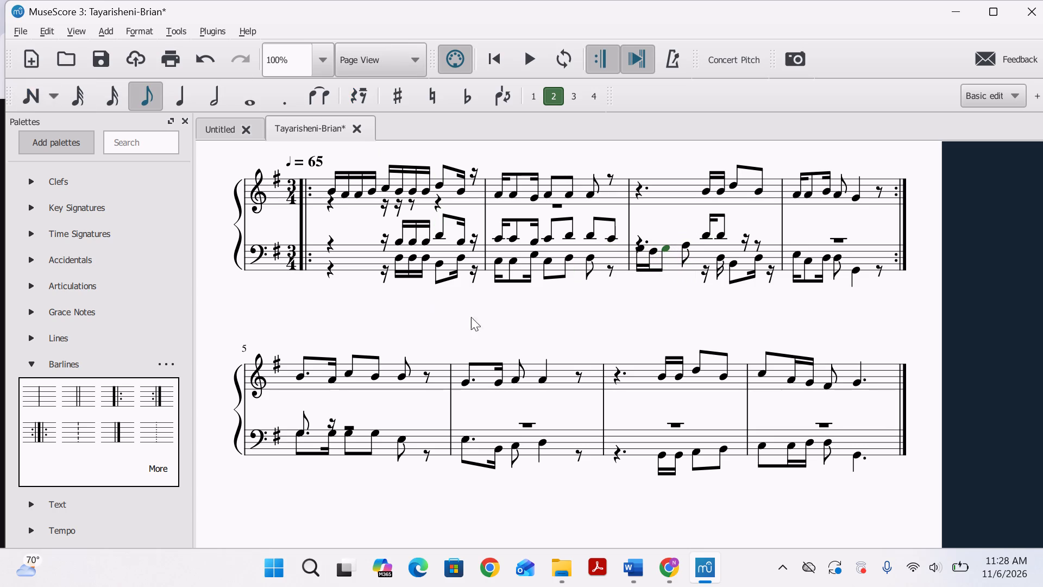
Play back from the upper bass voice's last eighth note in measure 2 to hear the new measure 3 rhythm.
click(615, 239)
key(space)
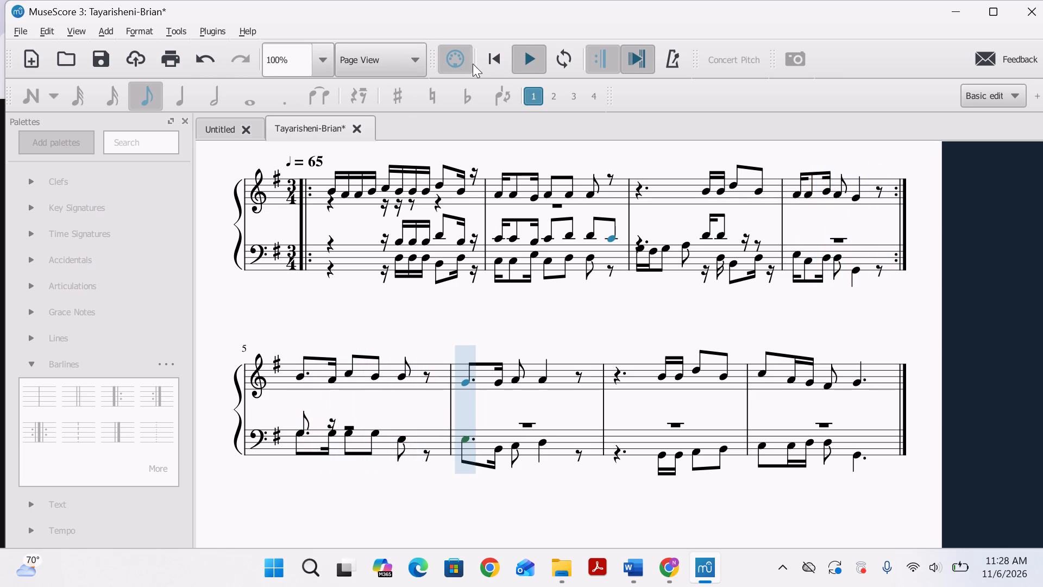
click(527, 62)
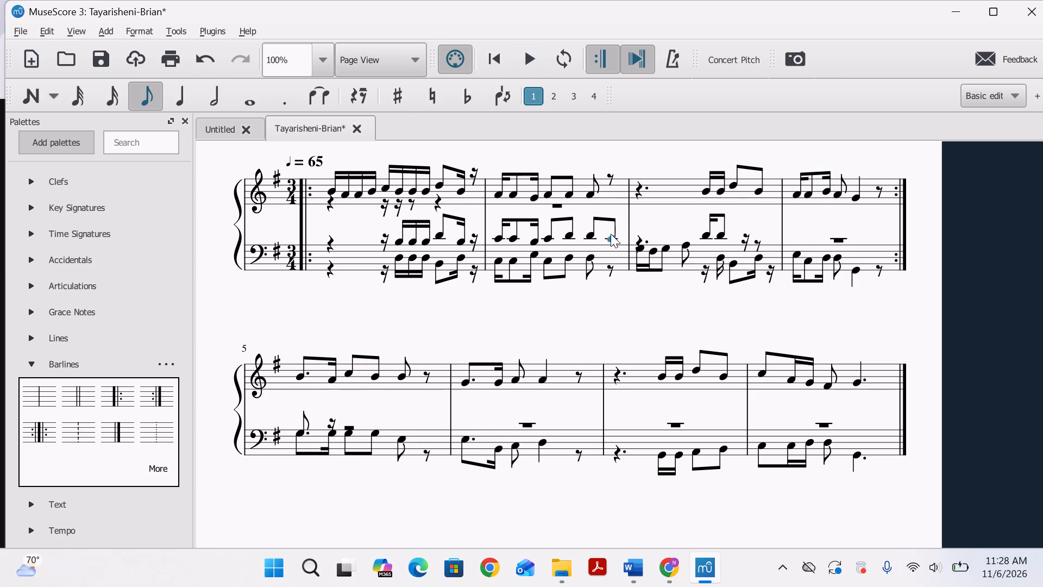
Delete the upper bass voice's last eighth-note C in measure 2, leaving an eighth rest.
click(611, 234)
key(Delete)
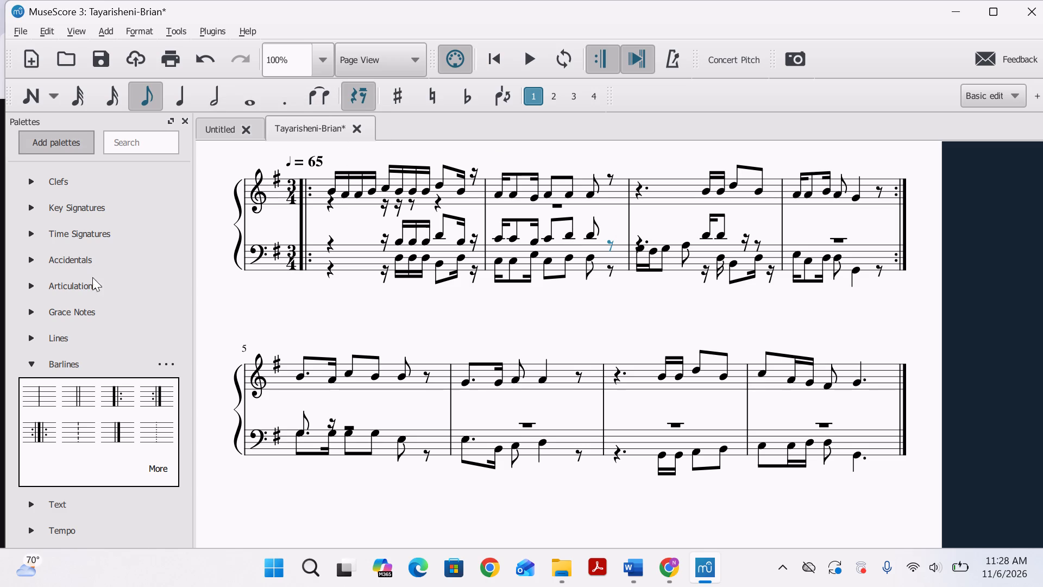
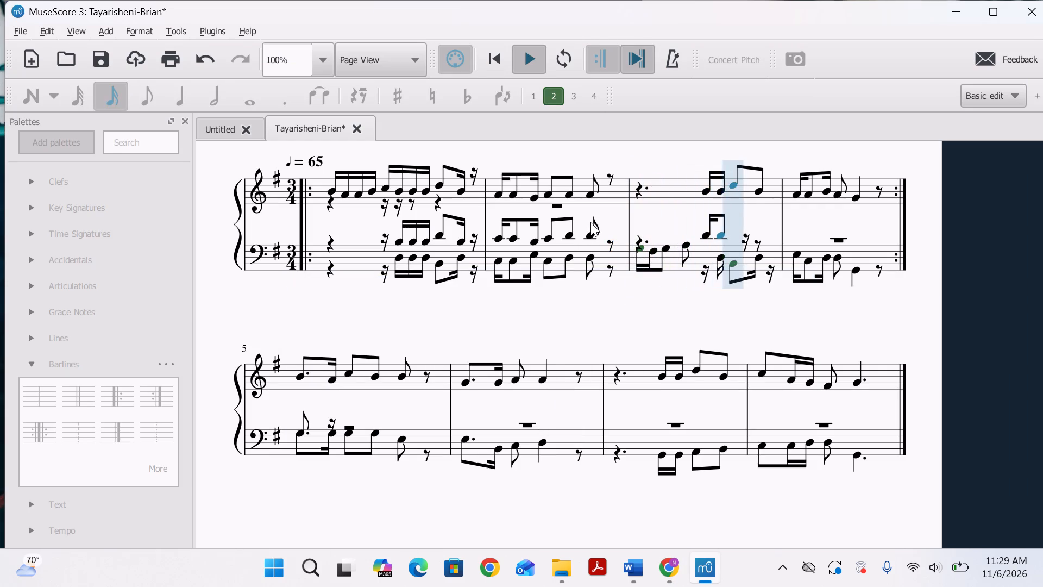
Play back the score from the first lower-voice bass note of bar 3 and listen to the passage.
click(638, 248)
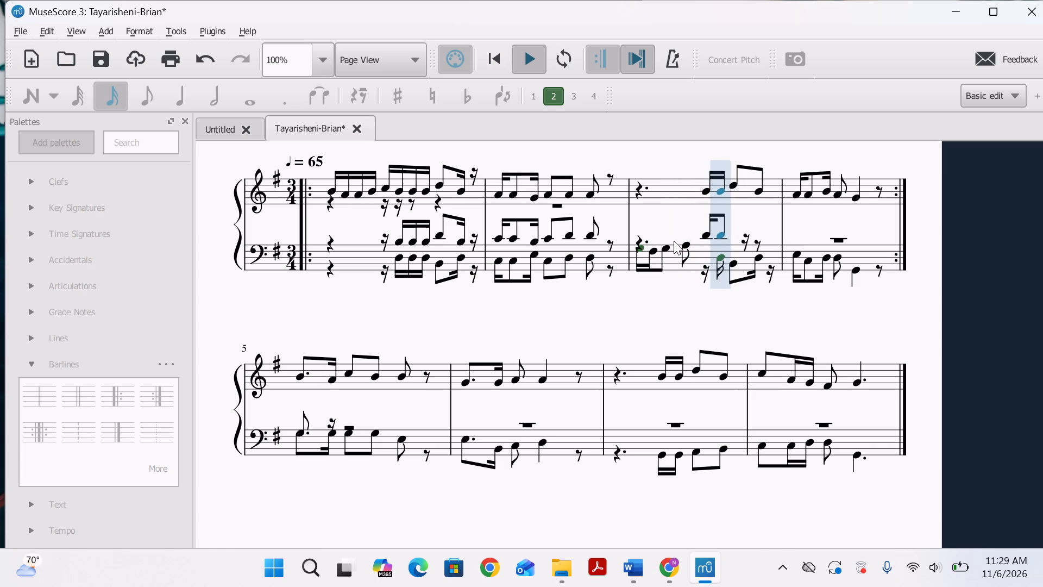
key(space)
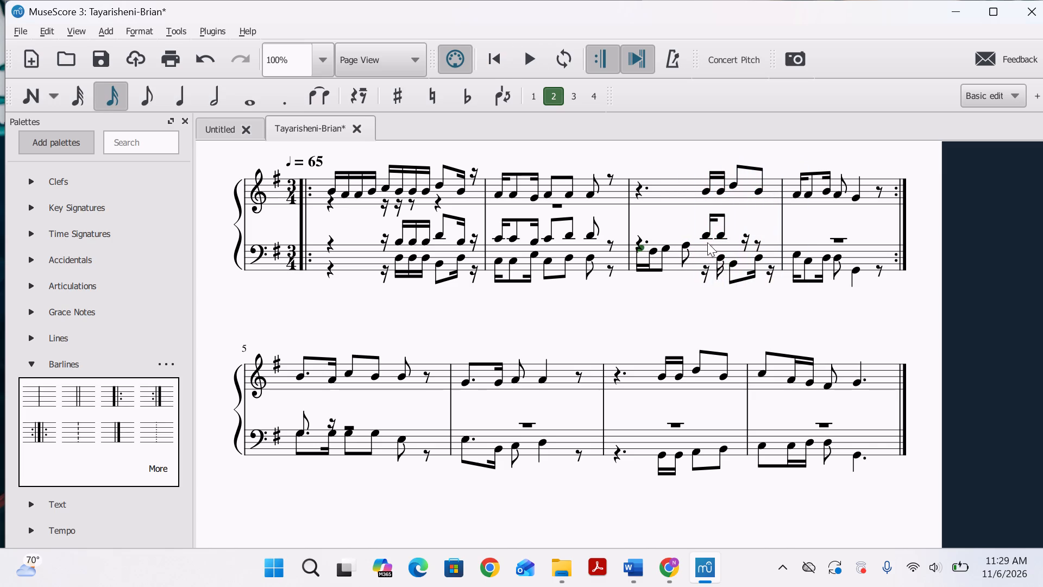
key(space)
click(635, 248)
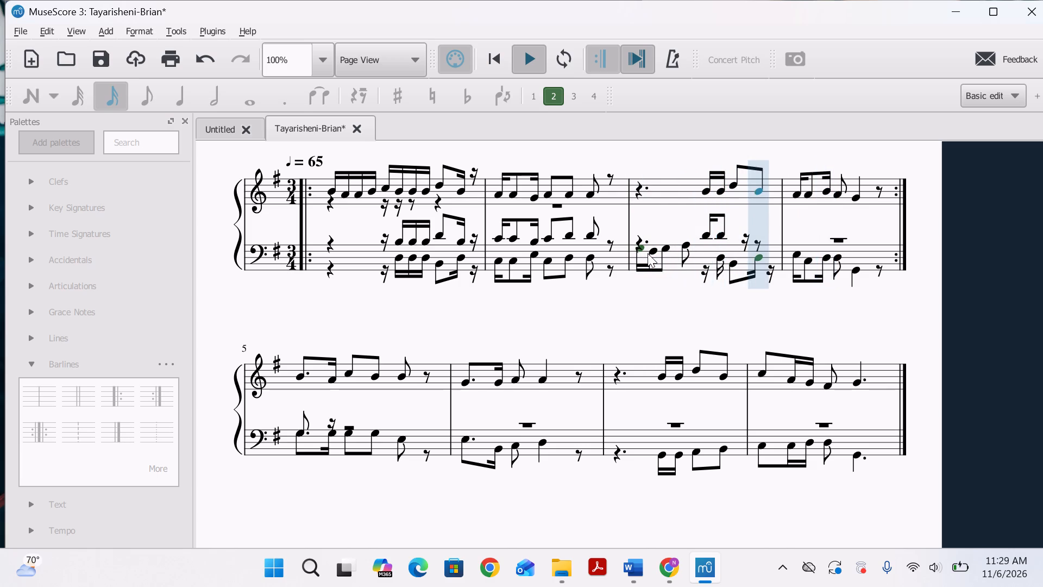
key(space)
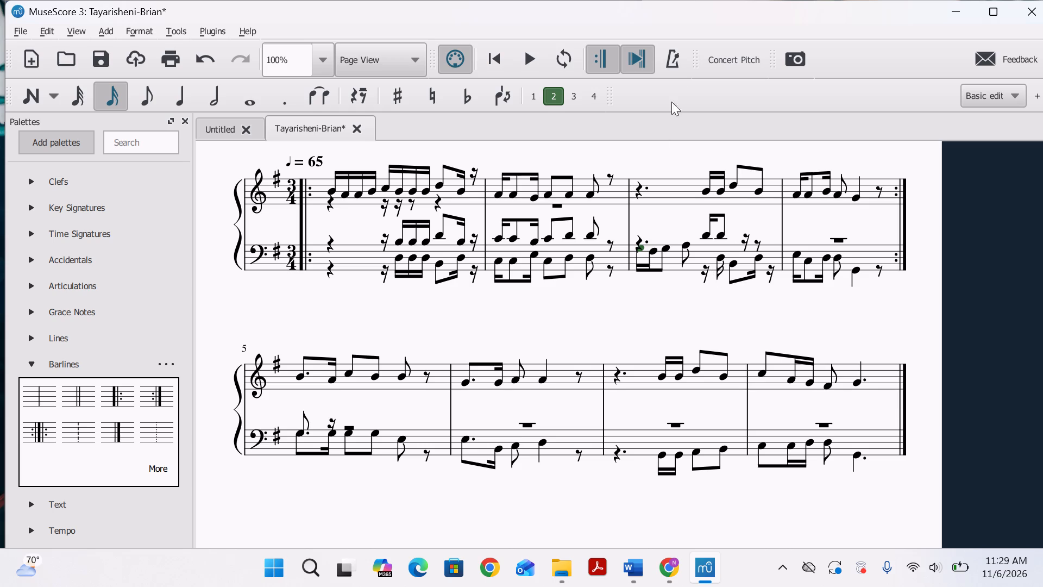
Audition individual bass and treble notes in bar 3 and the last bass-staff notes of bar 2.
click(707, 236)
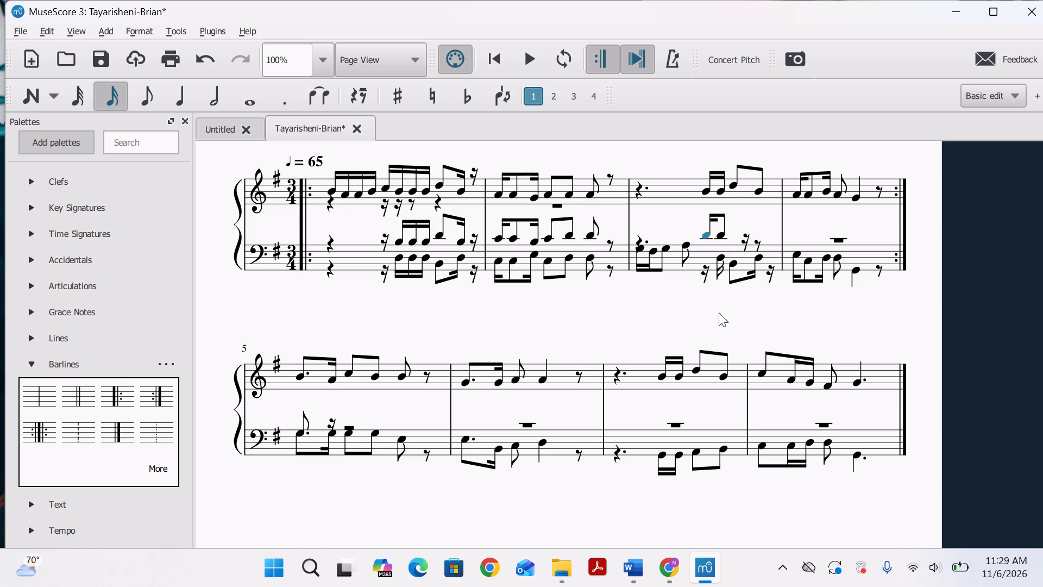
click(710, 189)
click(704, 233)
click(643, 247)
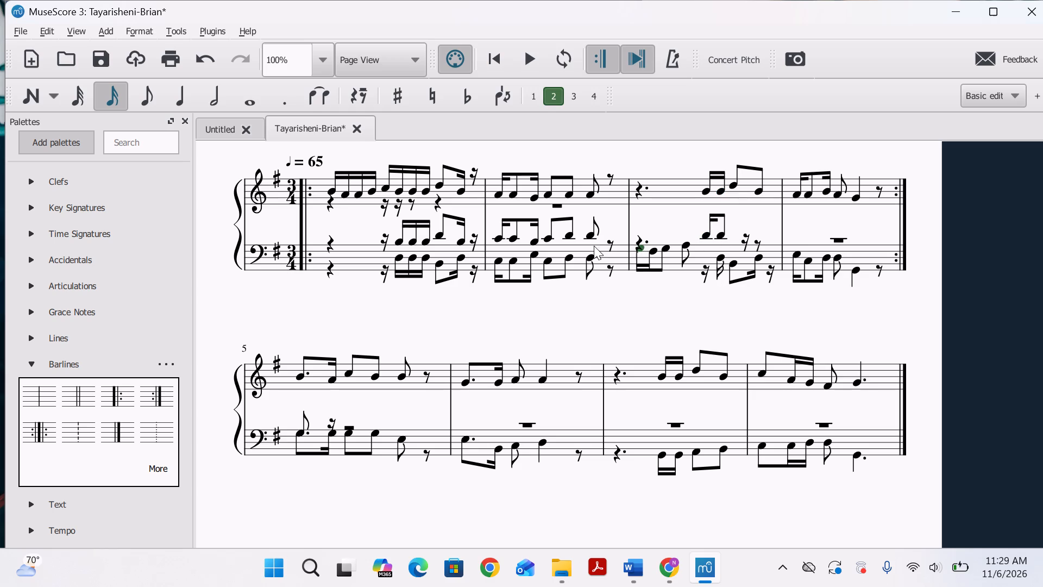
click(592, 236)
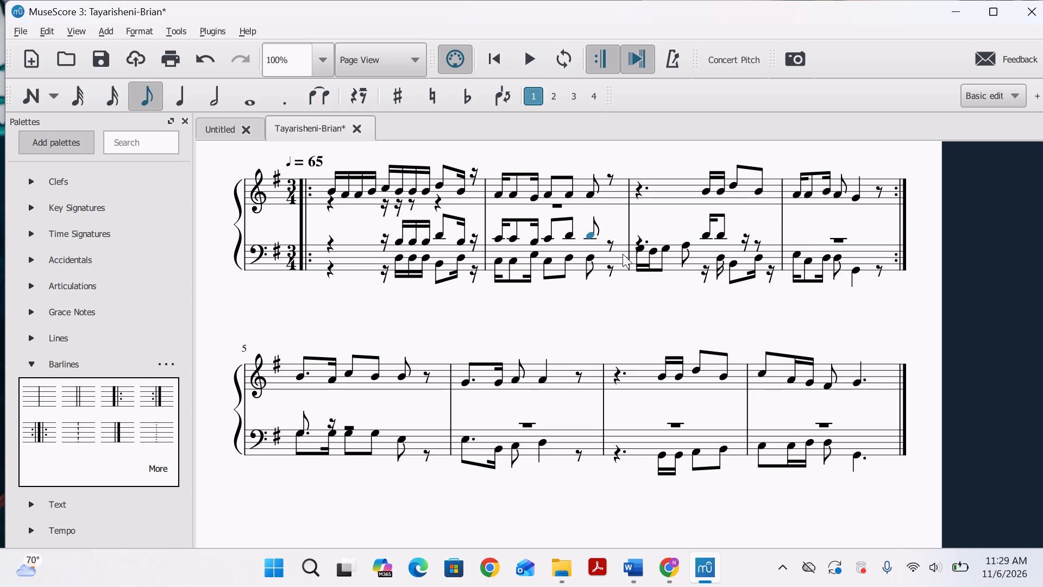
click(594, 255)
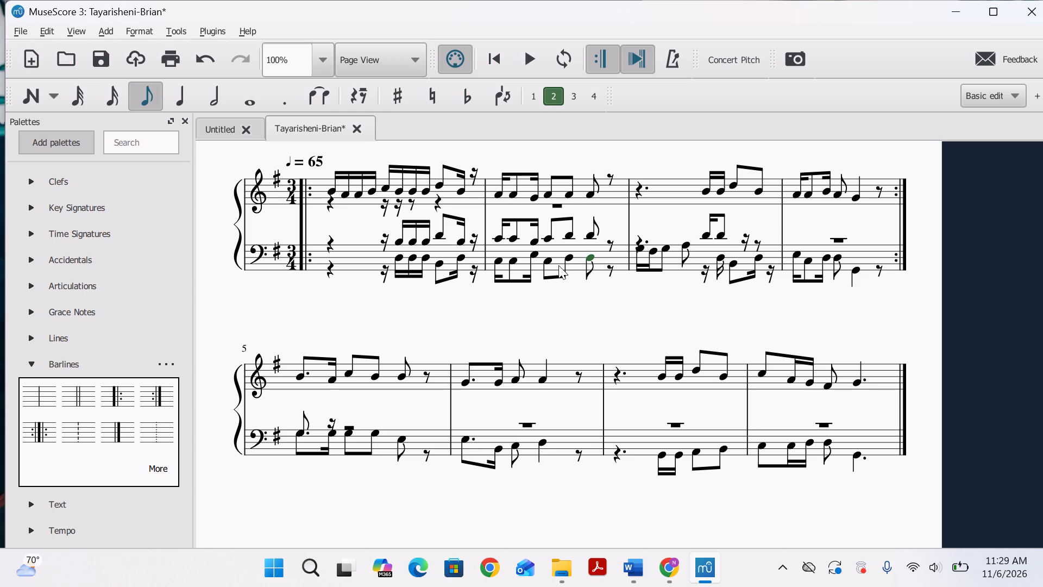
Play back the score from the first lower-voice bass note of bar 1.
click(398, 265)
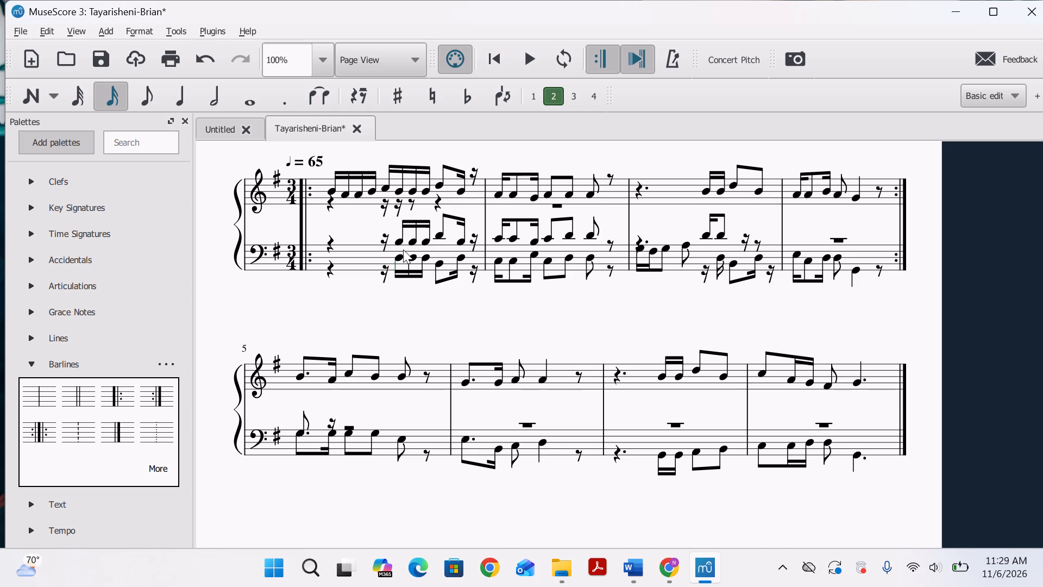
click(393, 258)
key(space)
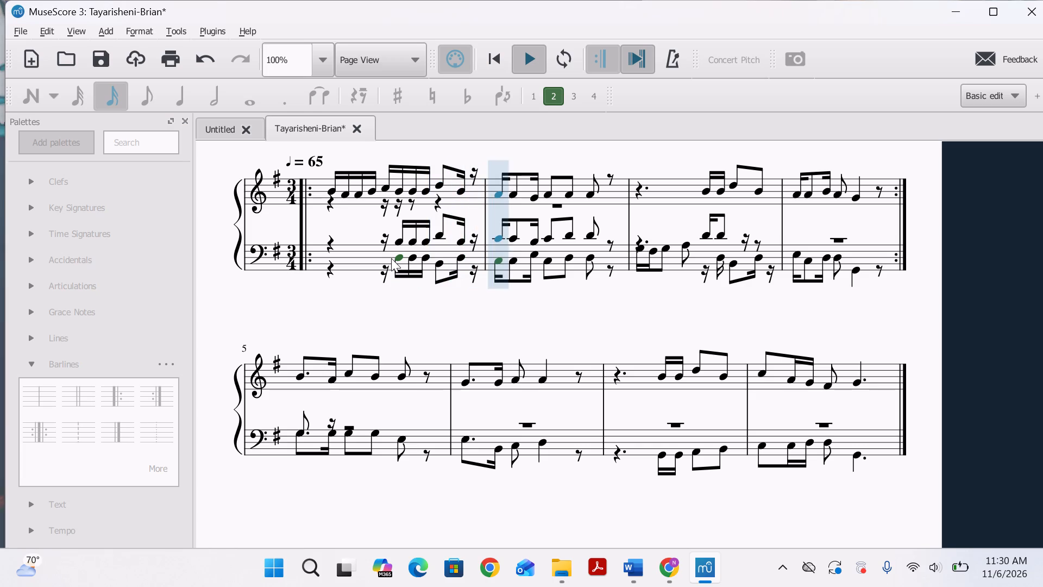
key(ctrl+F2)
key(ctrl+F2)
key(ctrl+F2)
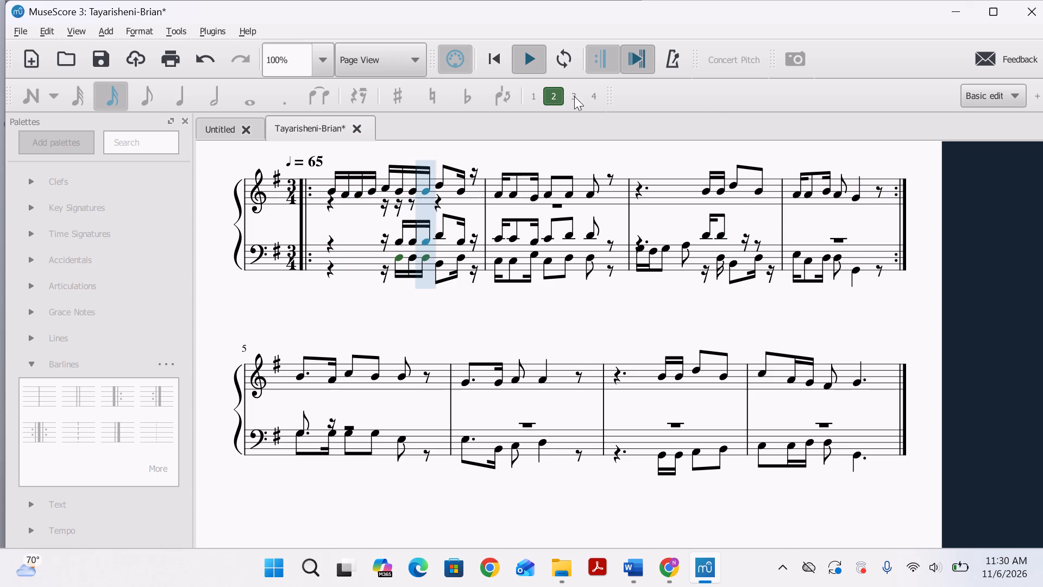
click(540, 64)
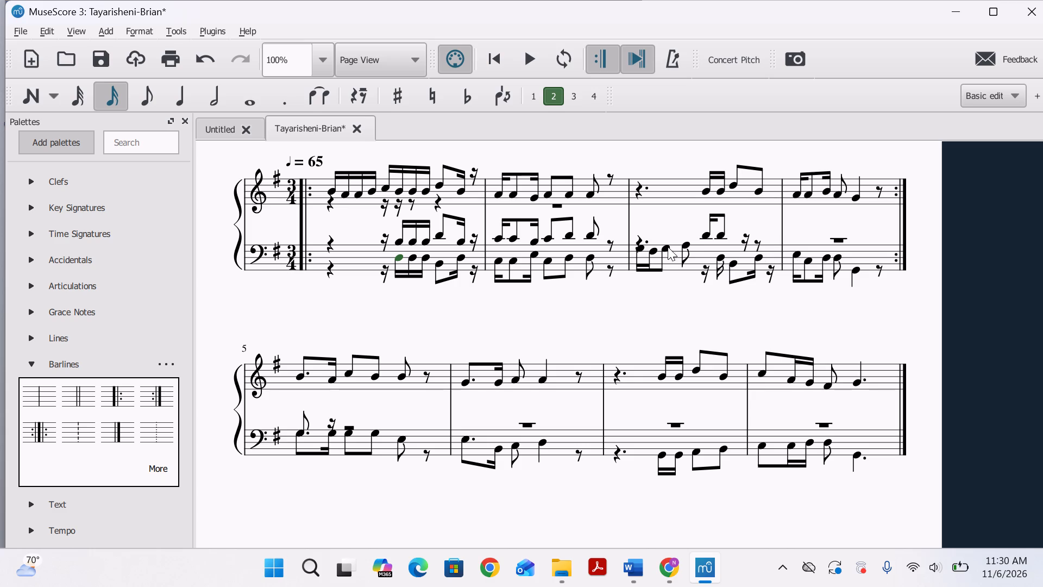
Audition the upper-voice bass-staff notes one by one from bar 1's first note through the end of bar 2.
click(401, 243)
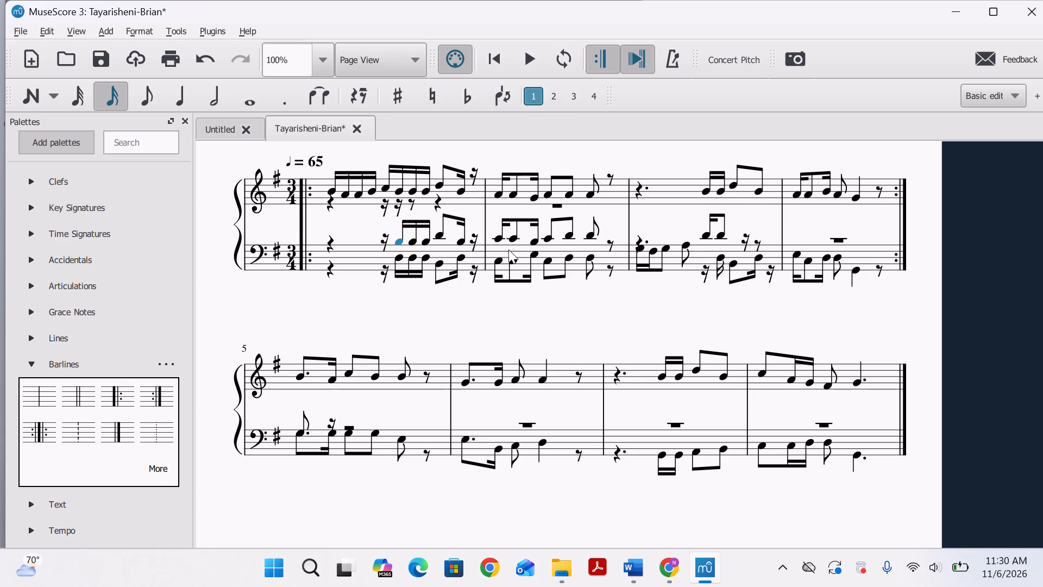
click(496, 239)
click(514, 238)
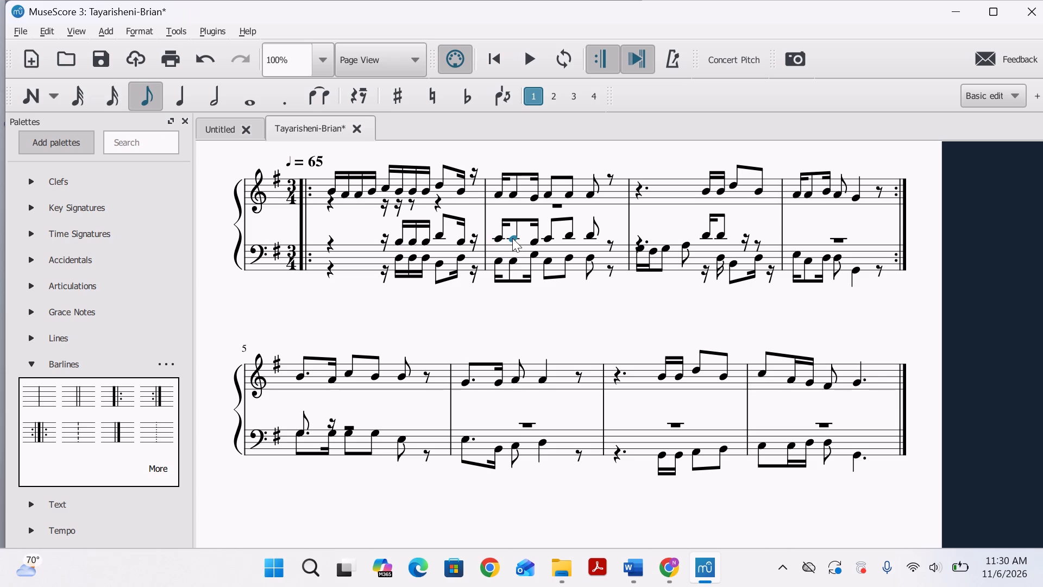
click(535, 240)
click(541, 236)
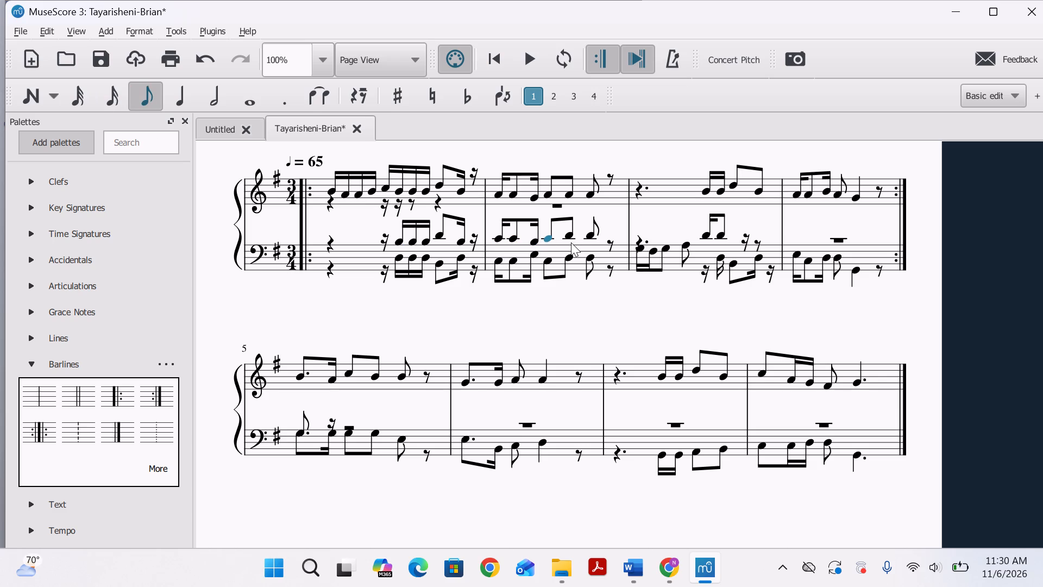
click(565, 236)
click(583, 233)
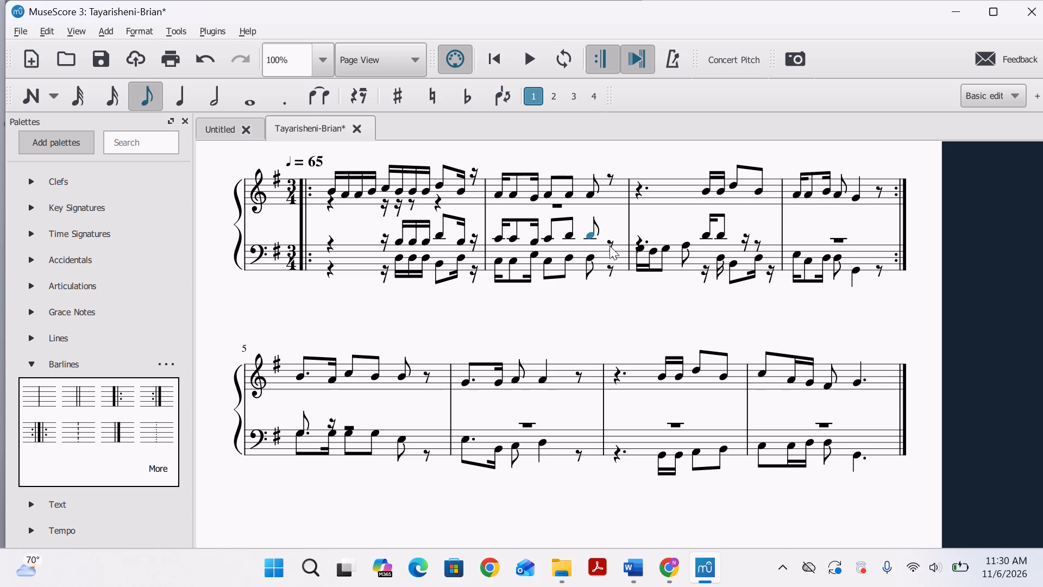
click(613, 242)
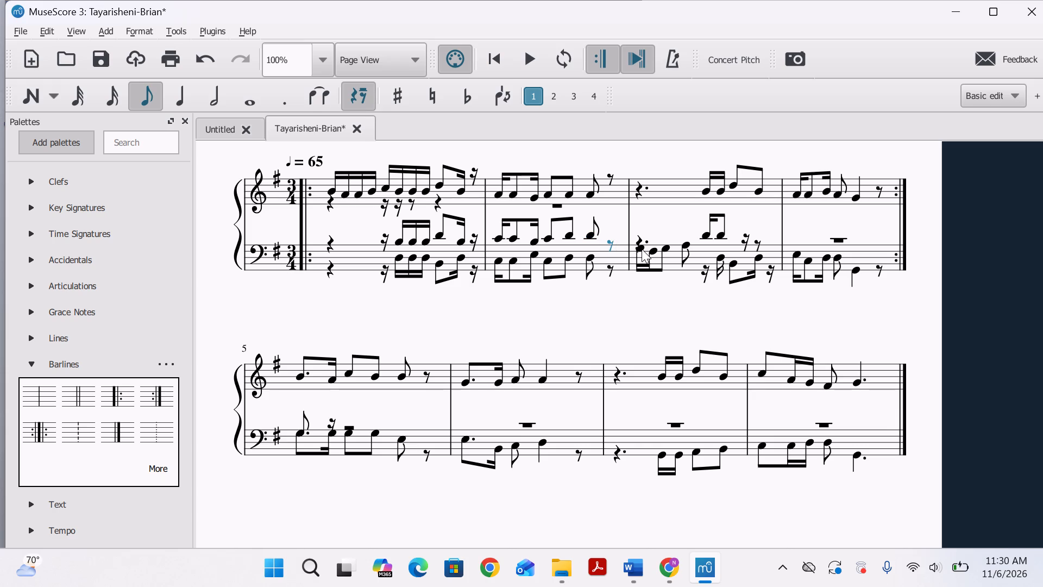
Compare the upper bass voice's last note and rest in bar 2 with the opening of bar 3.
click(642, 247)
click(593, 231)
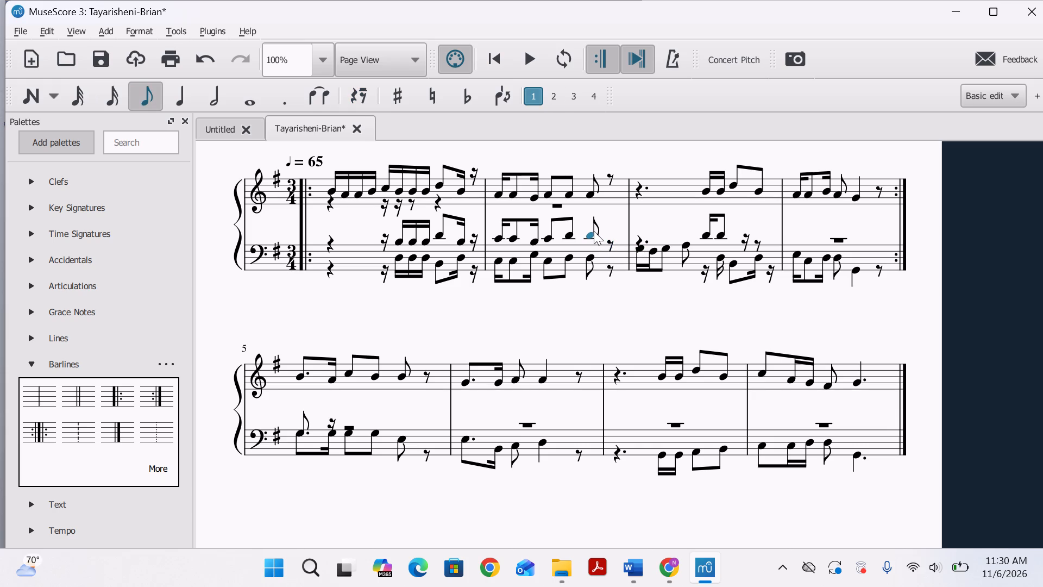
click(637, 247)
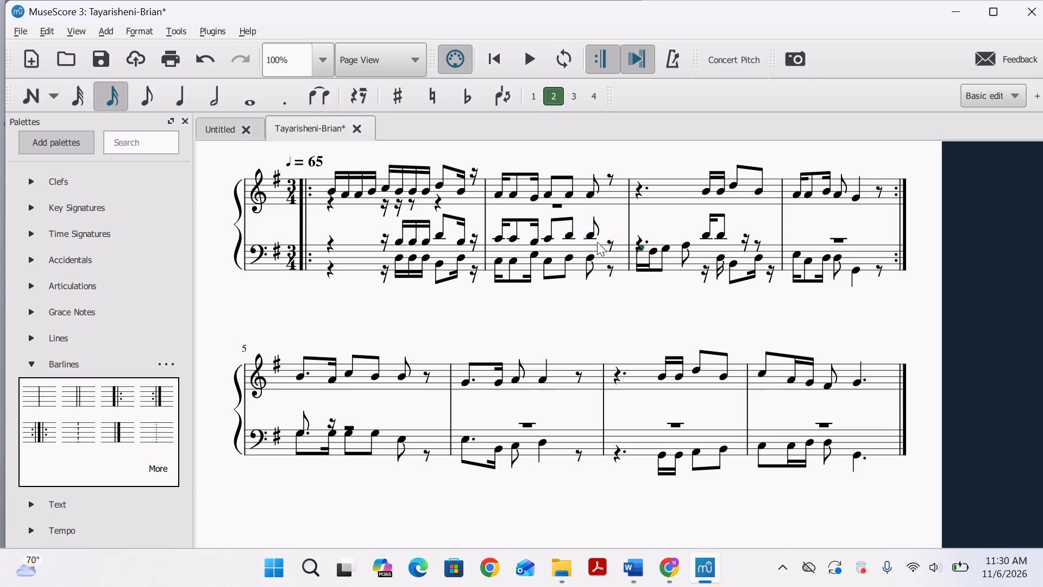
click(587, 234)
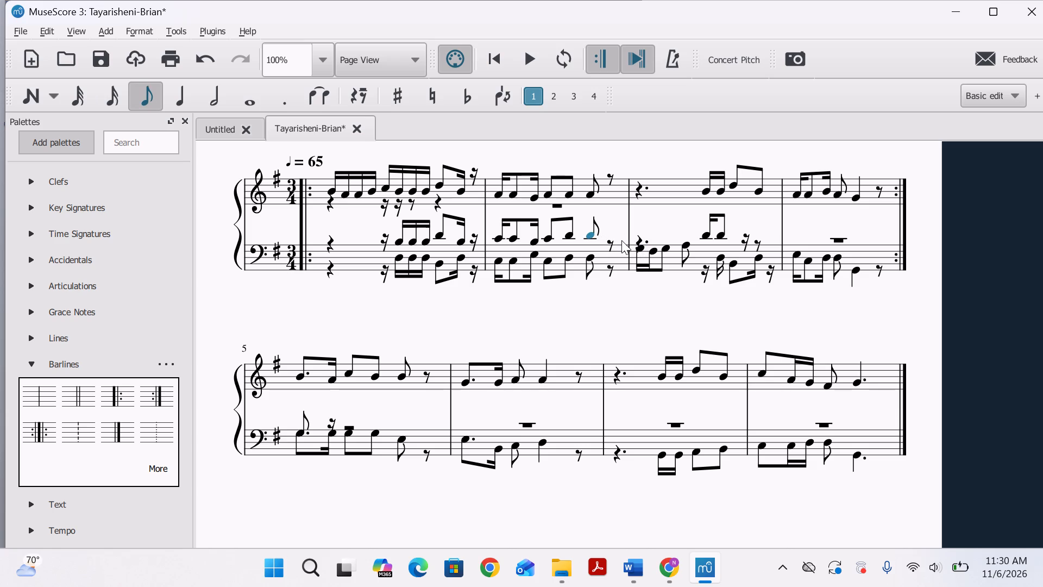
click(593, 233)
click(610, 241)
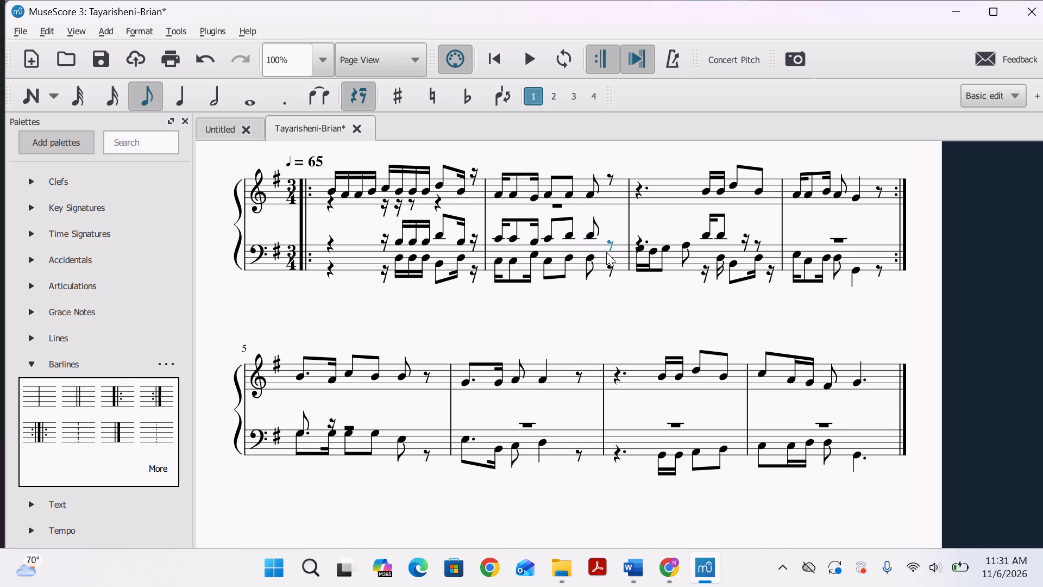
click(590, 229)
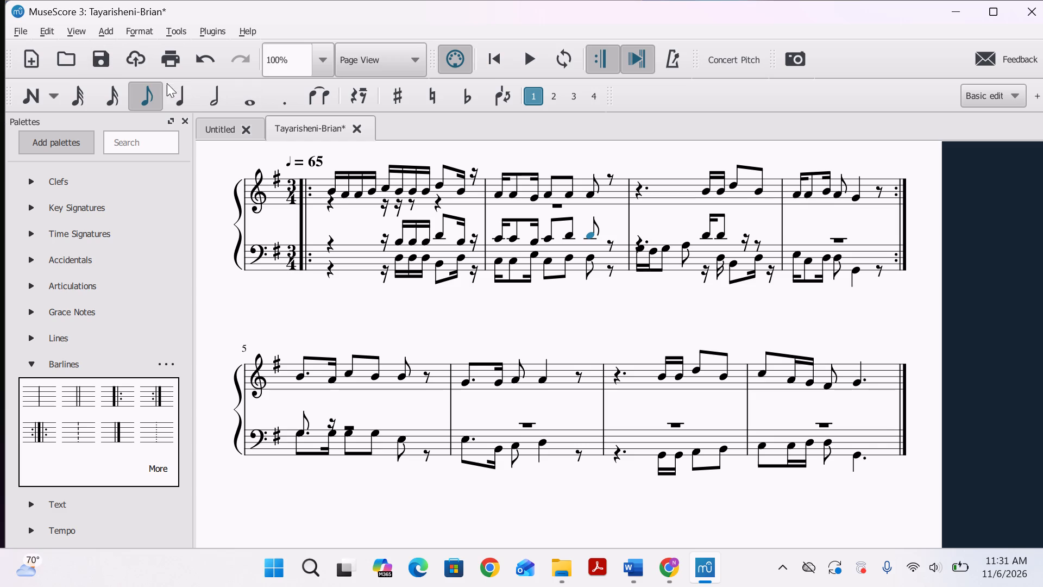
click(640, 238)
Replace the upper bass voice's final eighth rest in bar 2 with an eighth-note middle C in voice 1.
click(588, 235)
click(23, 95)
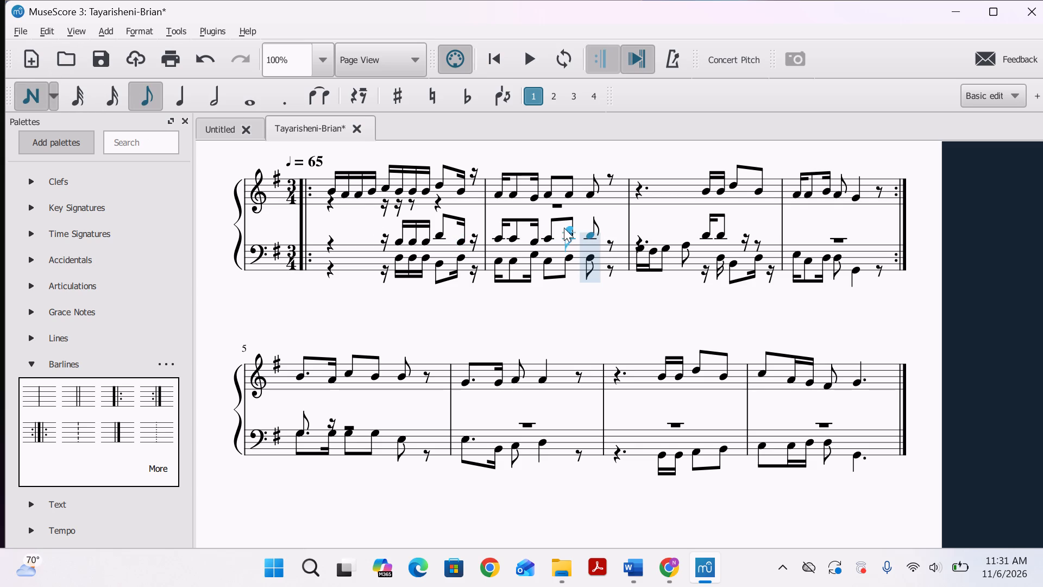
click(599, 238)
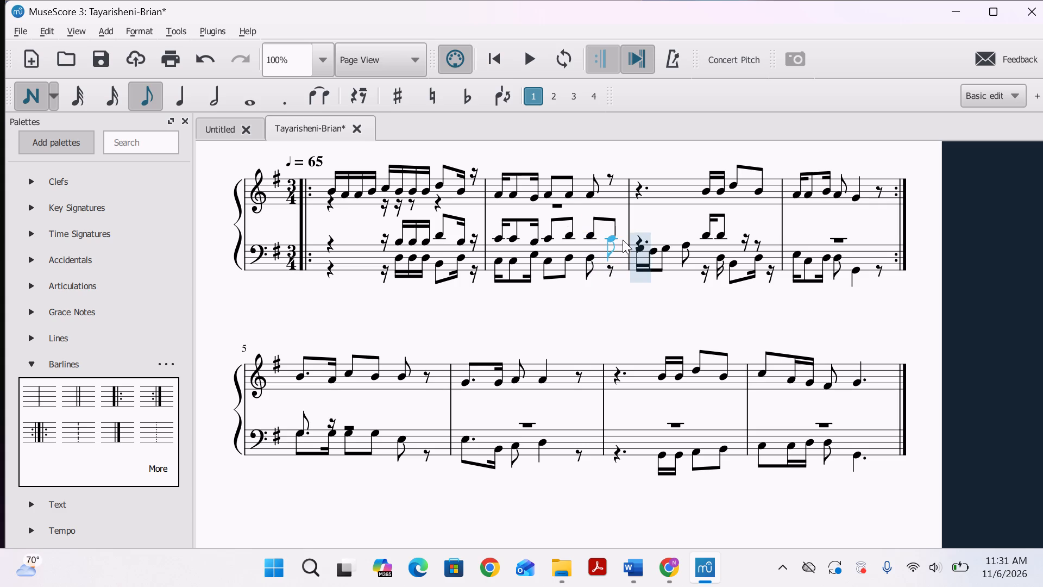
Enter sixteenths B and A, then eighths B and middle C, in voice 1 at the start of bar 3's bass staff.
click(113, 86)
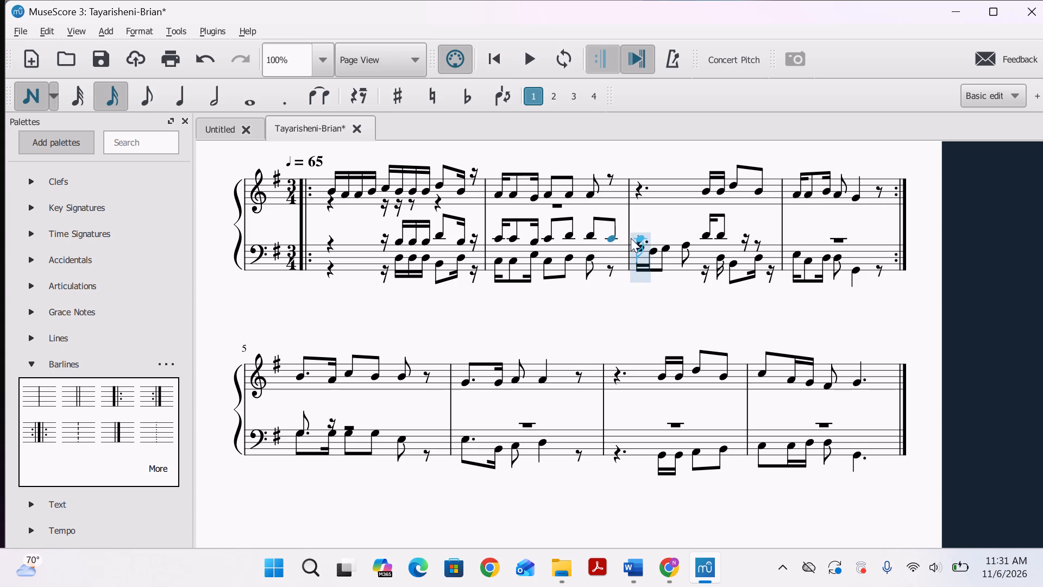
click(632, 242)
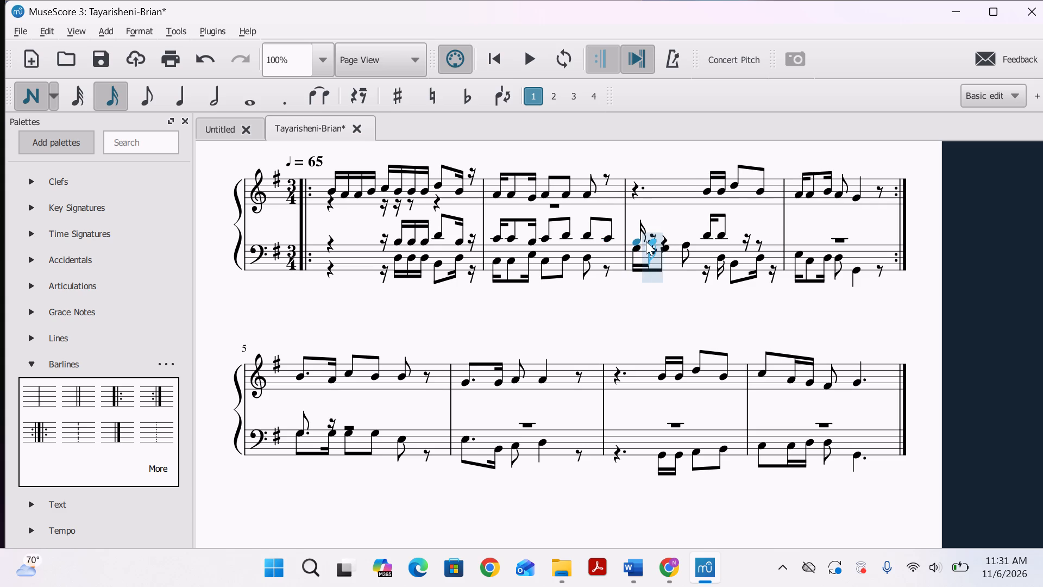
click(645, 246)
click(158, 101)
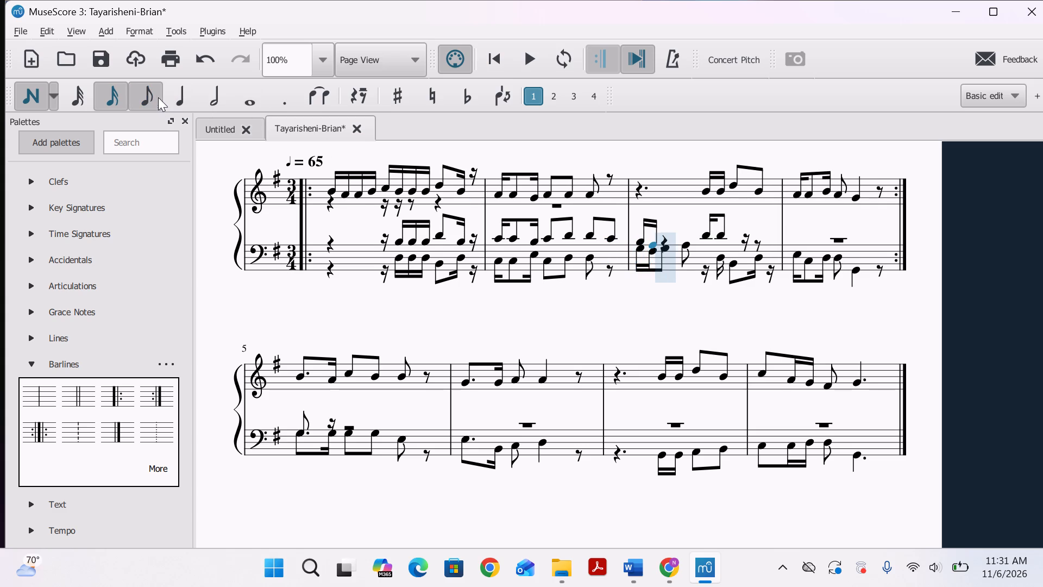
click(659, 241)
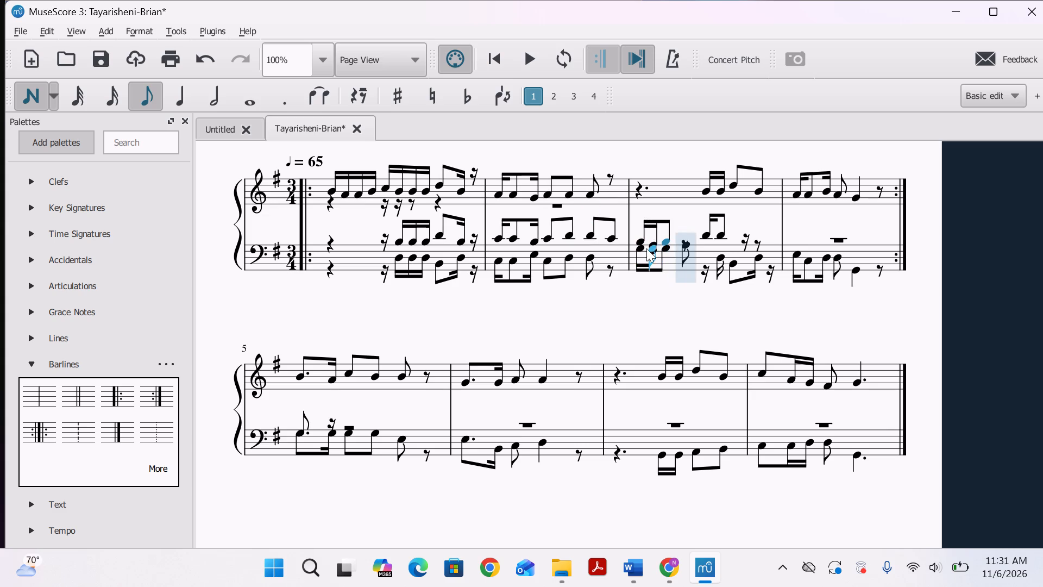
click(678, 239)
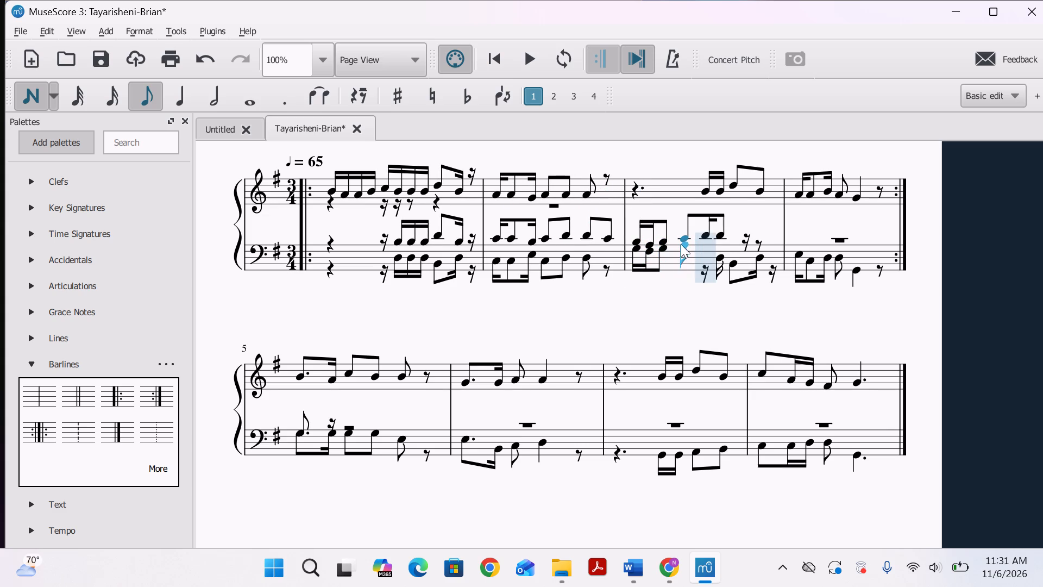
click(42, 94)
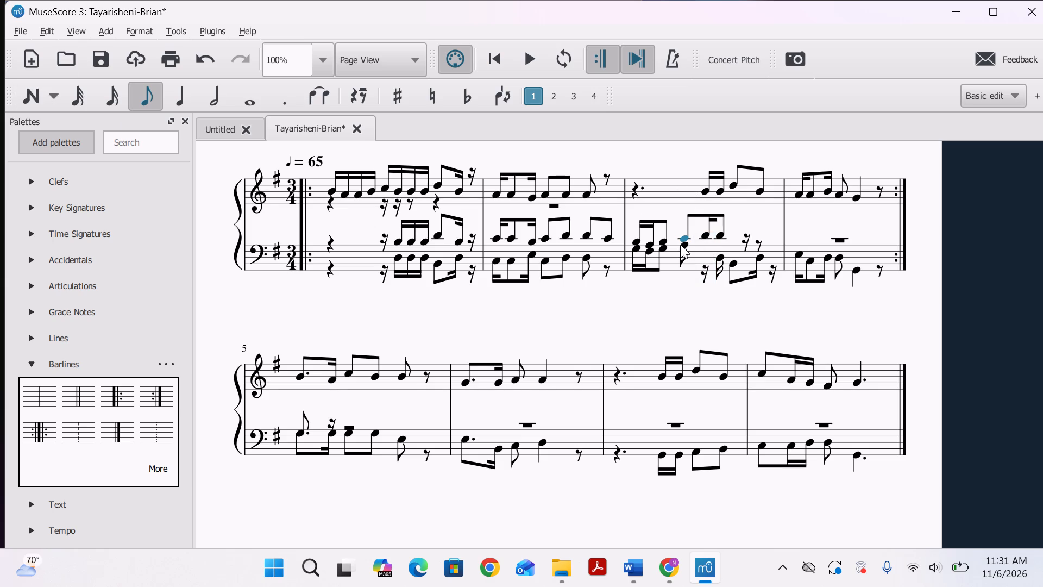
Audition the upper bass voice in bar 3 from the eighth-note middle C onward.
click(682, 238)
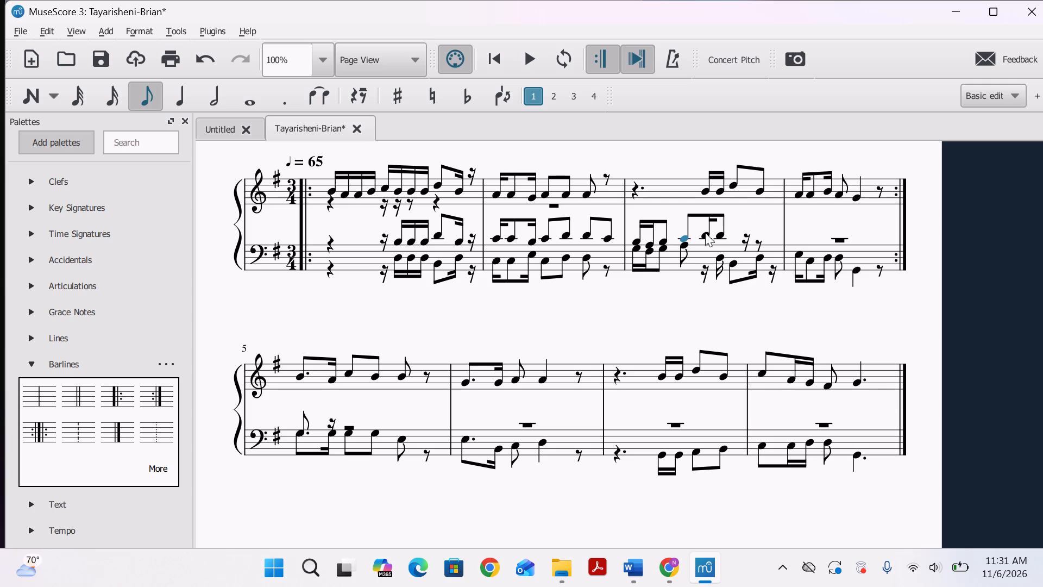
click(705, 232)
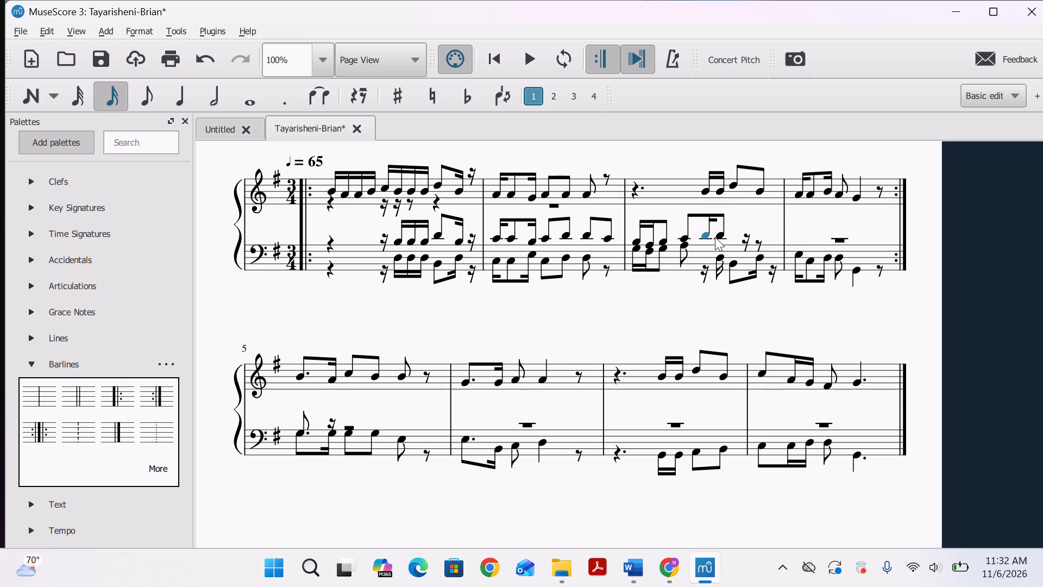
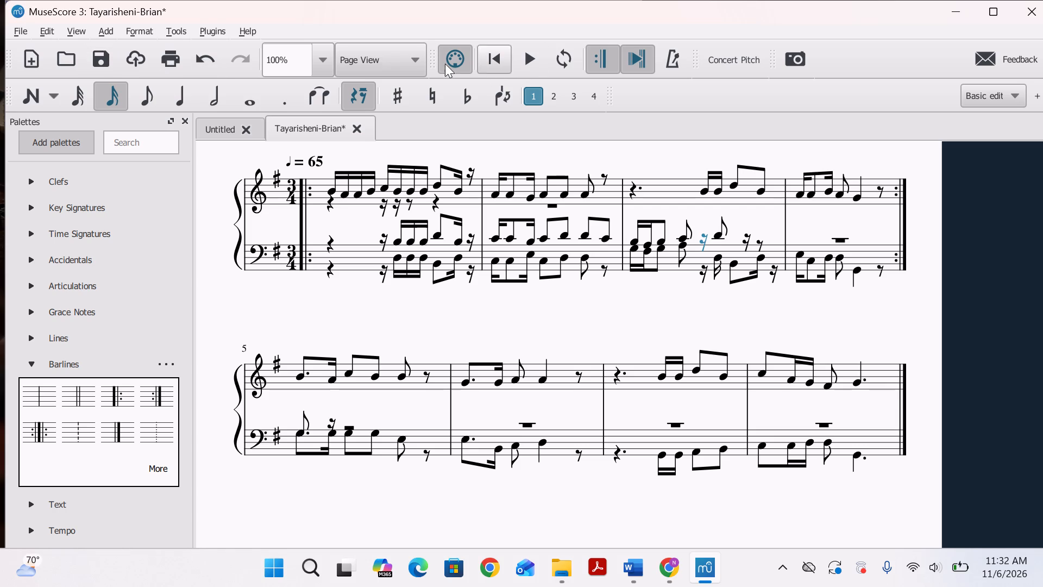
Audition the score from the first treble note of bar 2 through bar 4.
click(494, 196)
click(526, 56)
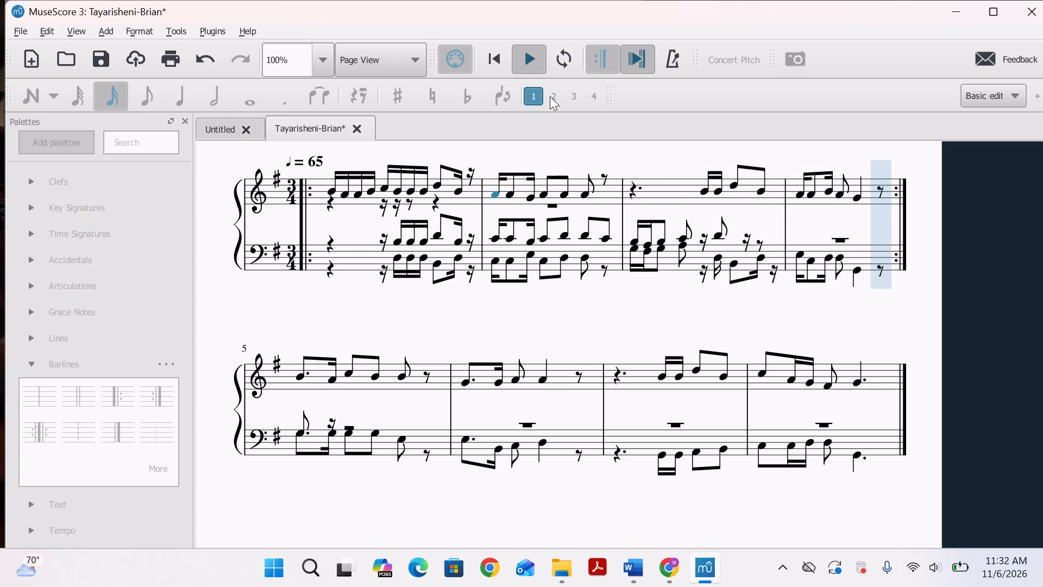
click(530, 66)
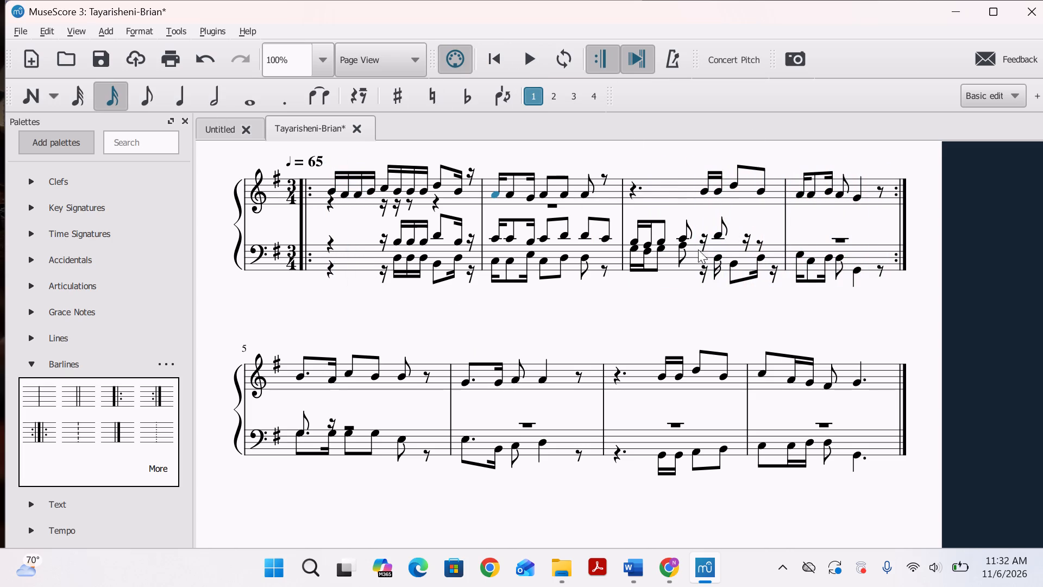
Undo the upper bass voice notes entered at the start of bar 3 and the middle C closing bar 2, restoring the rests.
click(606, 237)
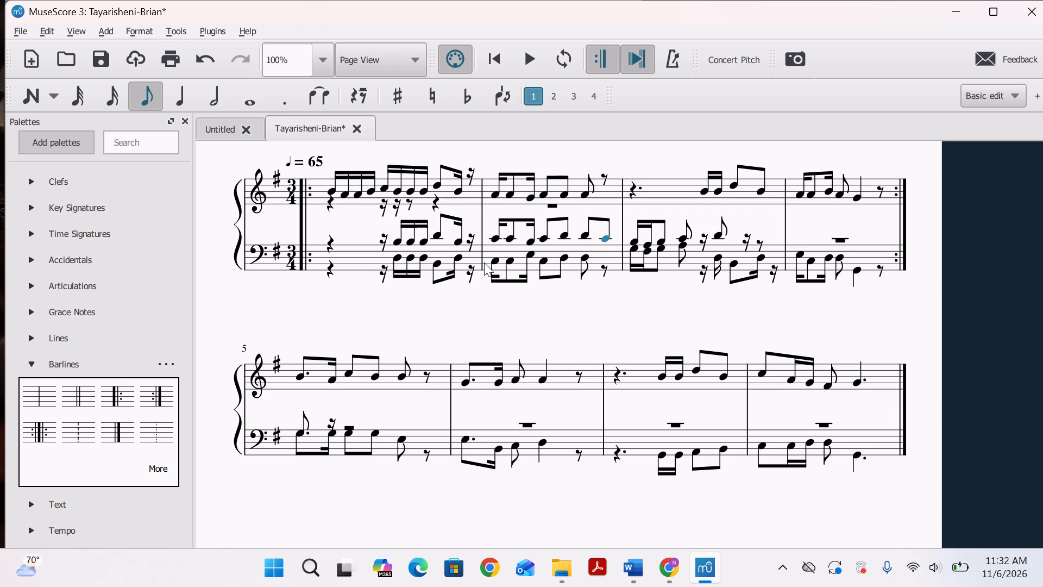
key(ctrl+z)
key(ctrl+z)
key(ctrl+z)
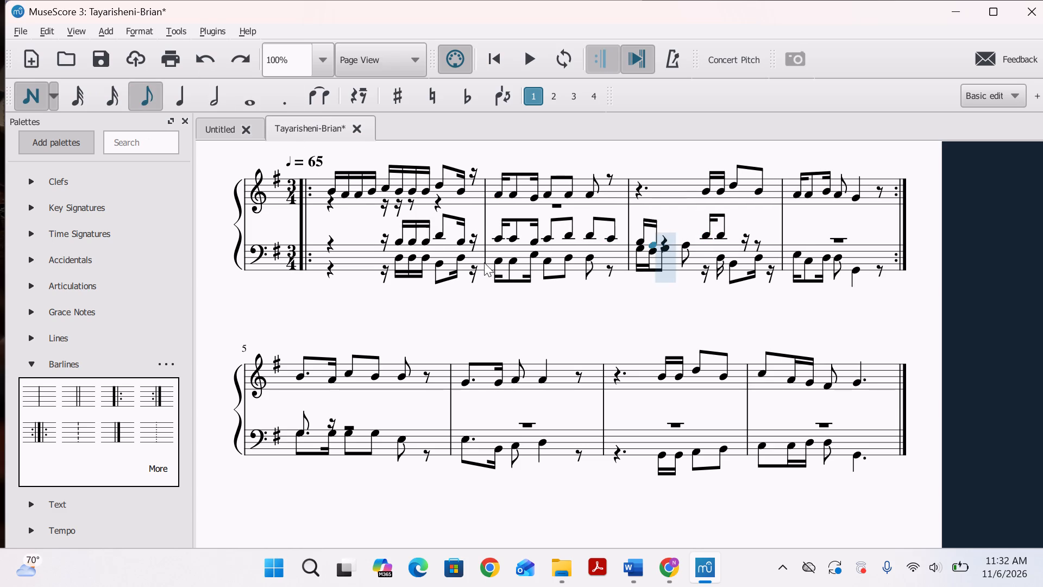
key(ctrl+z)
key(ctrl+z)
key(ctrl+z)
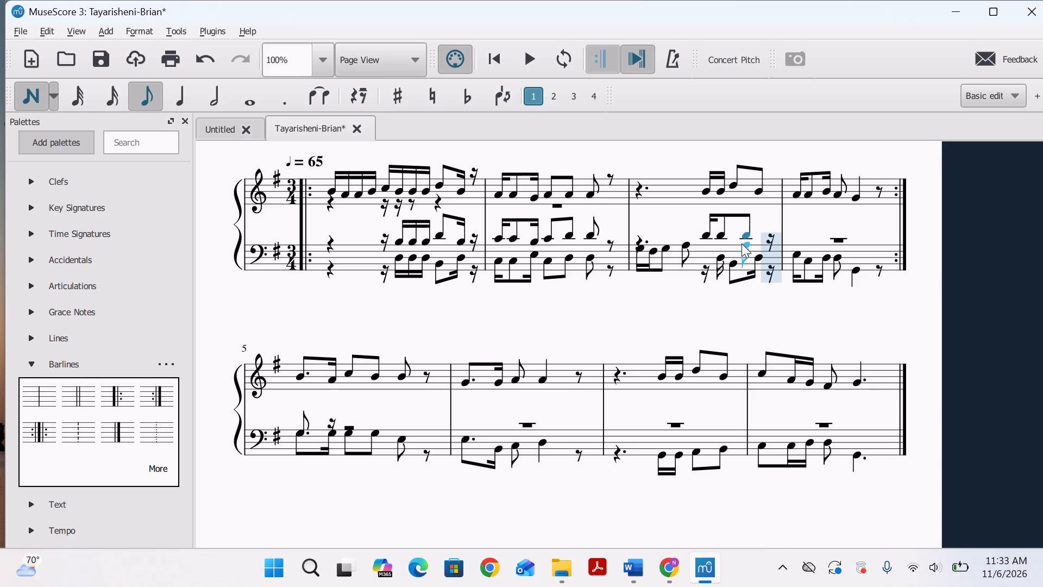
key(ctrl+z)
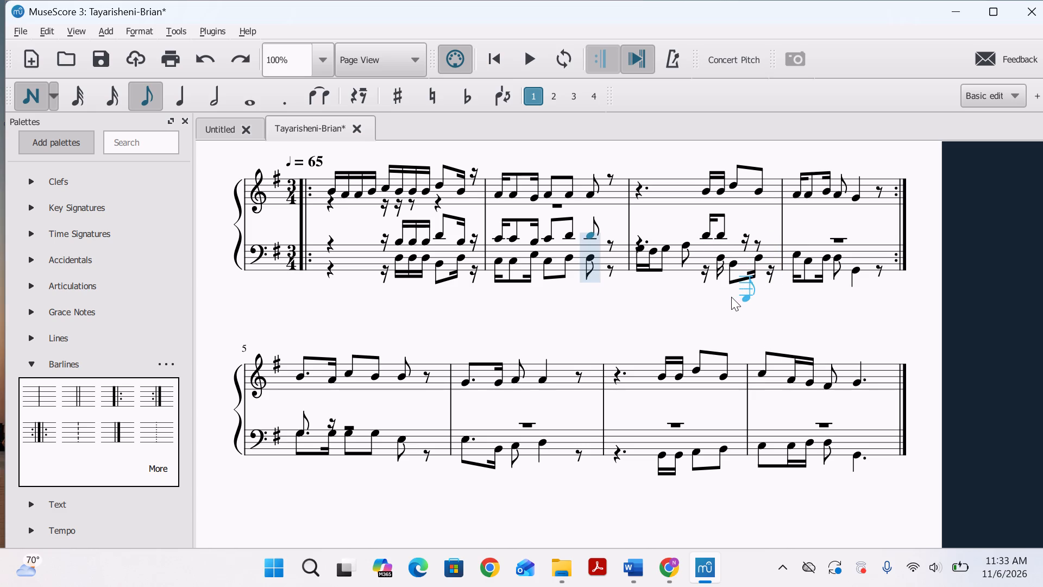
key(ctrl+z)
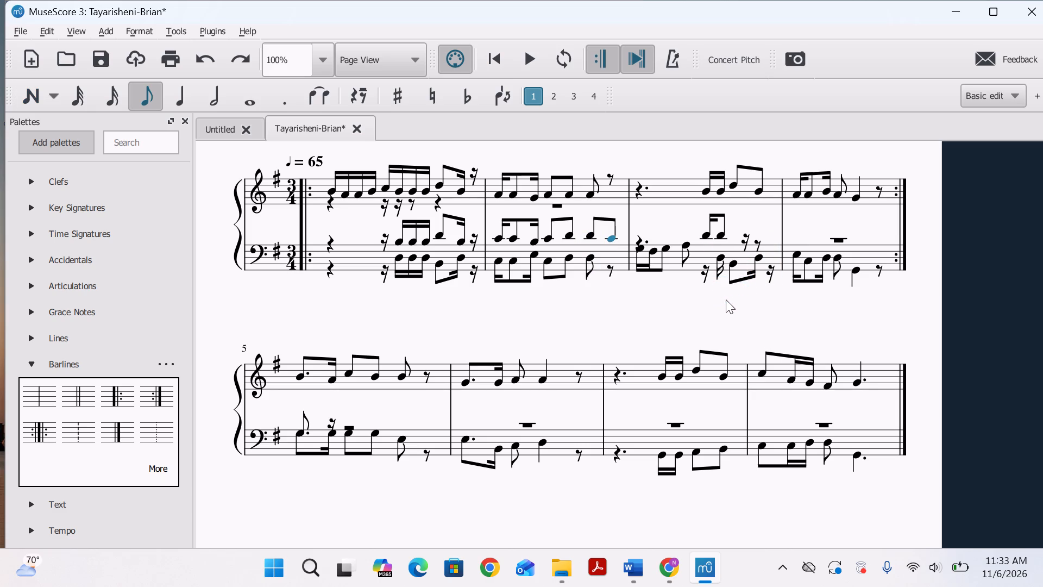
click(238, 49)
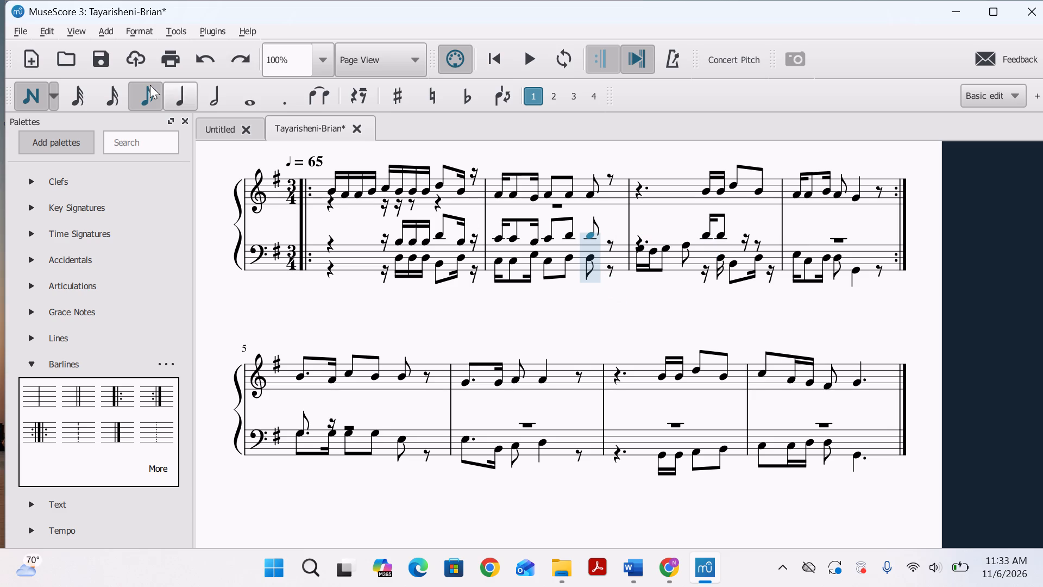
click(29, 102)
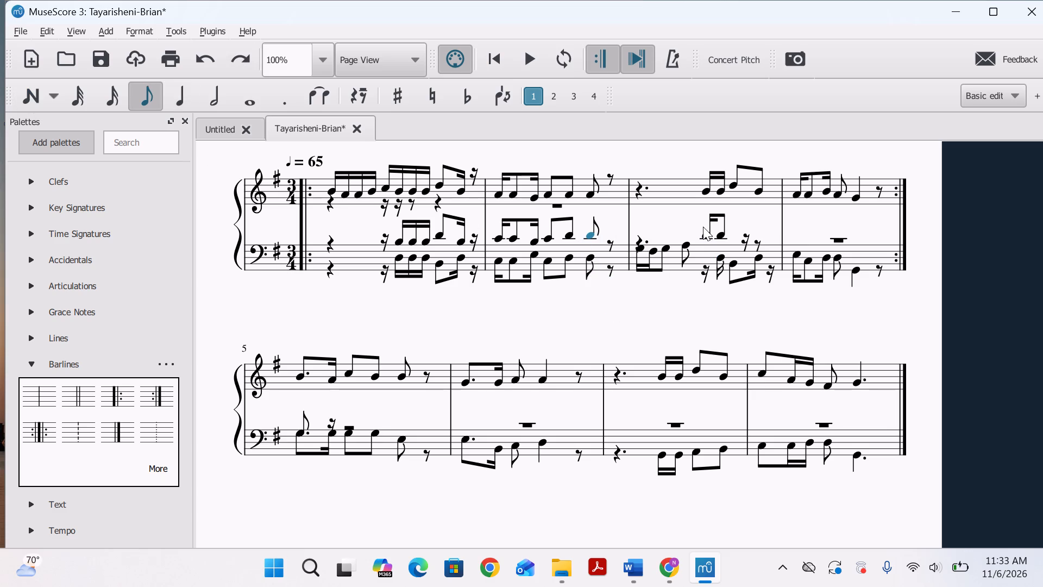
Change the second D of the upper bass voice in bar 3 to a sixteenth note.
click(704, 233)
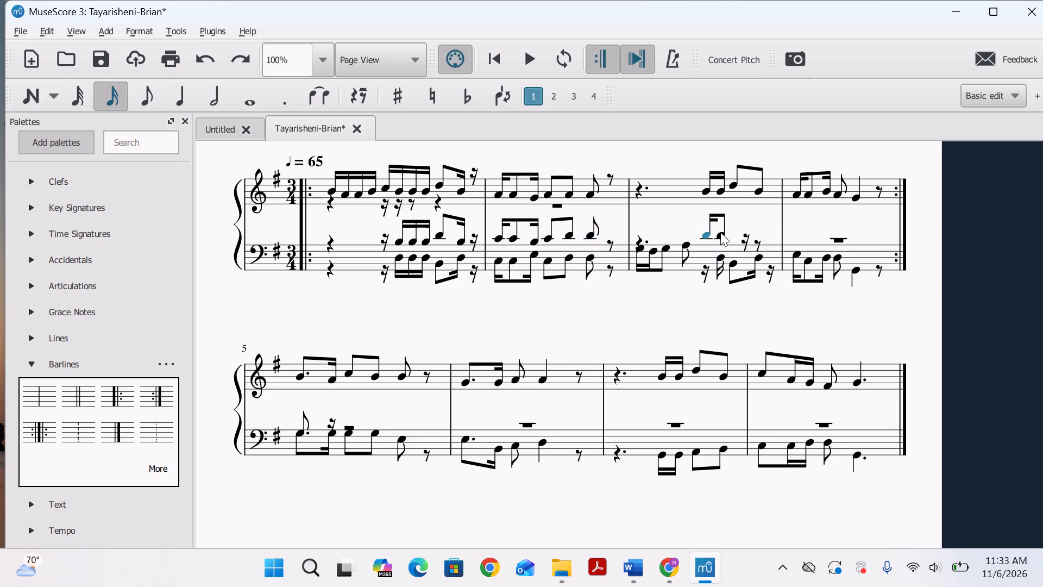
click(720, 231)
click(112, 98)
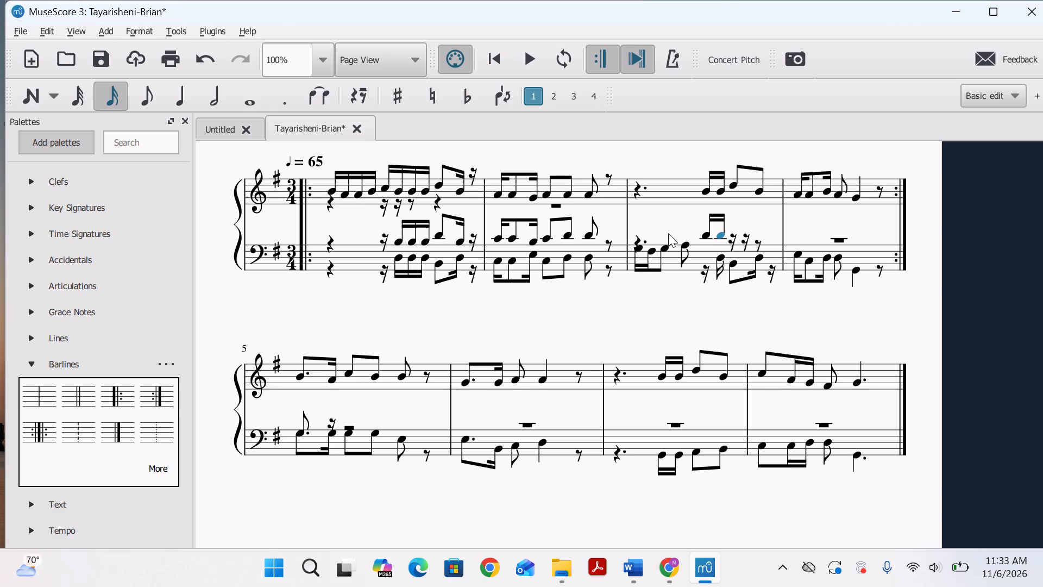
click(141, 96)
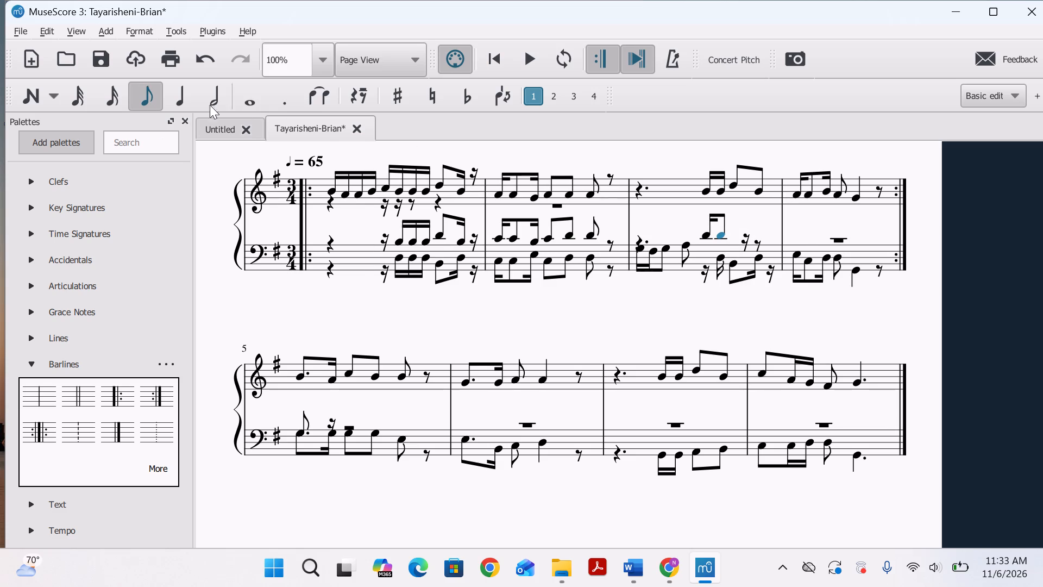
click(129, 92)
click(112, 91)
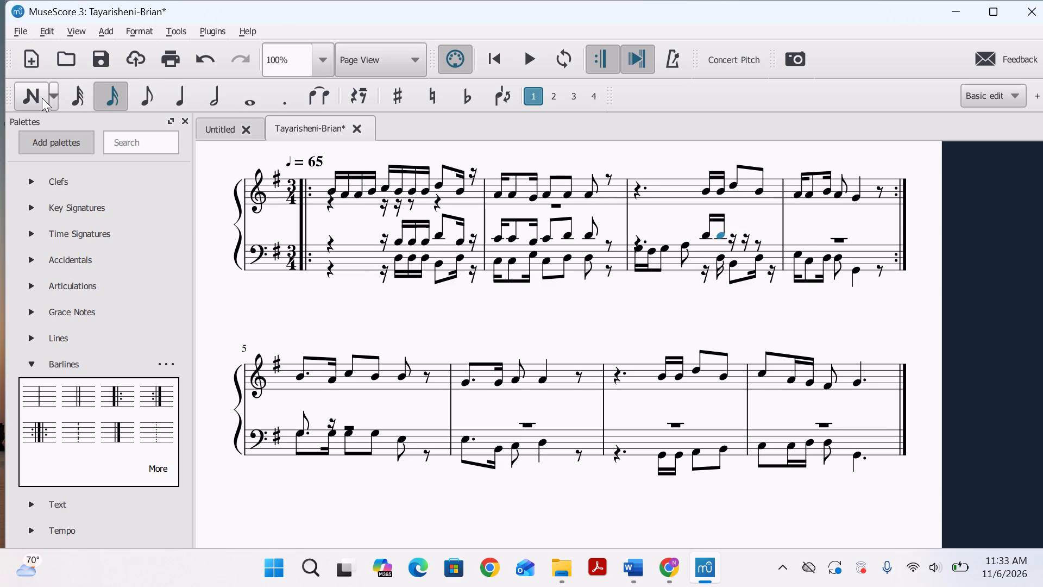
Complete bar 3's upper bass voice with two eighth-note Ds above middle C in voice 1, following the two sixteenths.
click(42, 98)
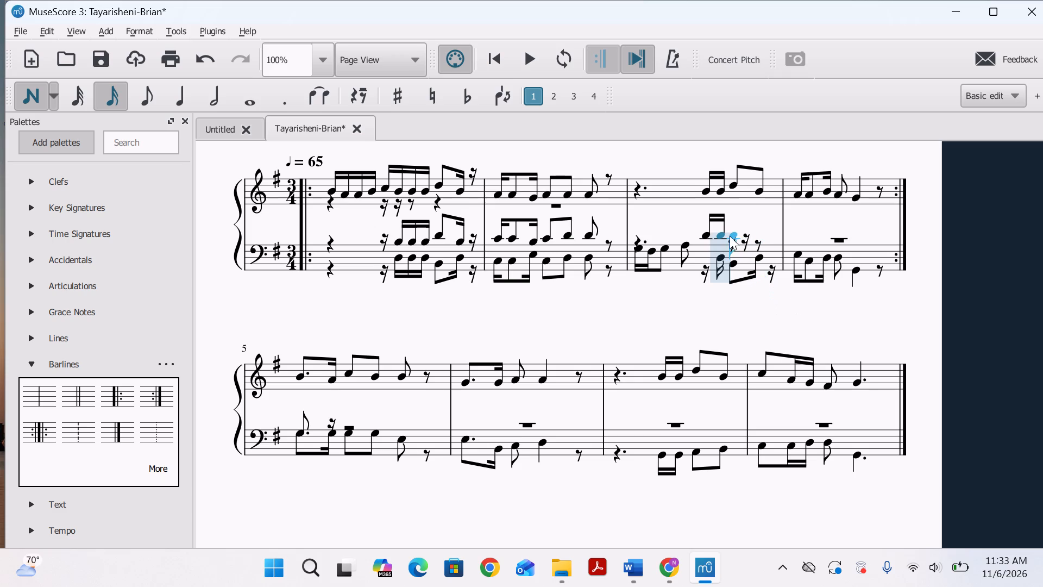
click(733, 235)
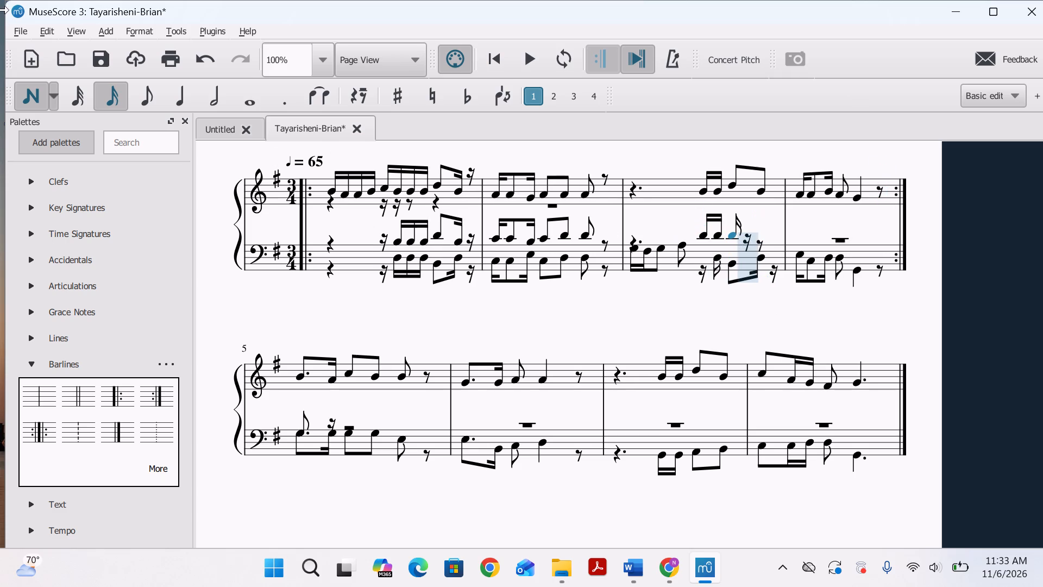
click(153, 92)
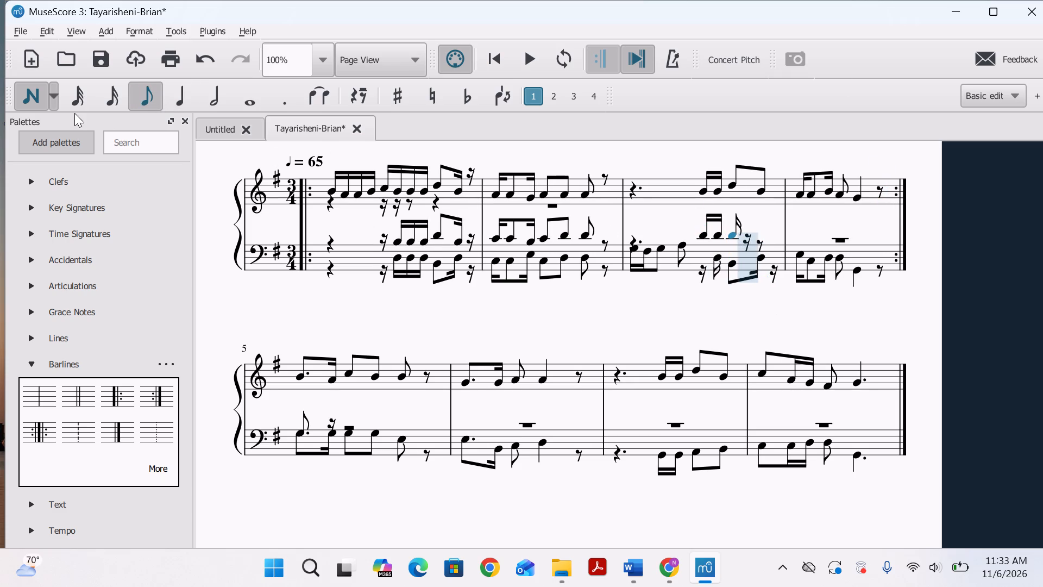
click(34, 101)
click(733, 234)
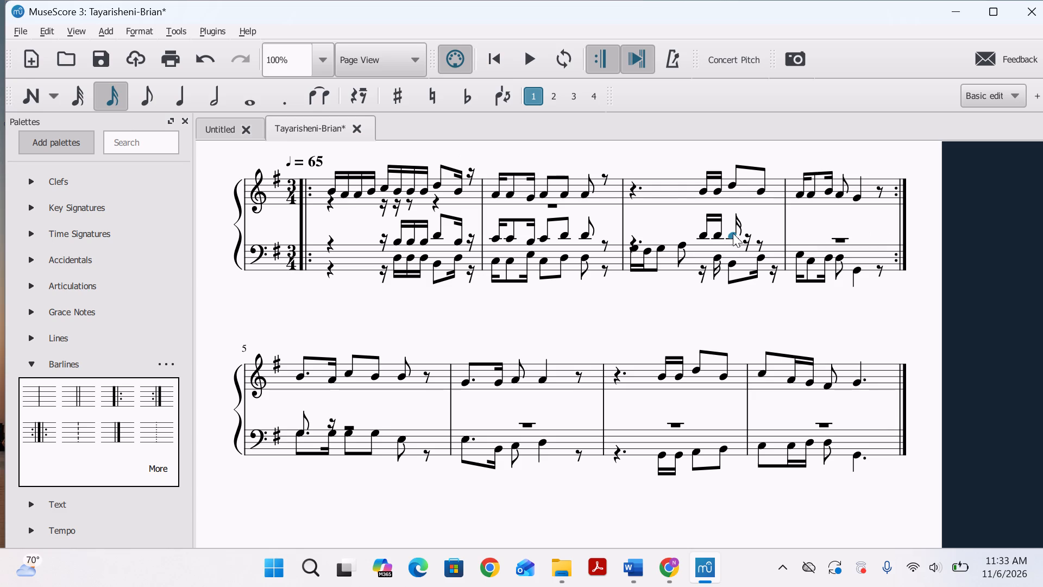
click(148, 93)
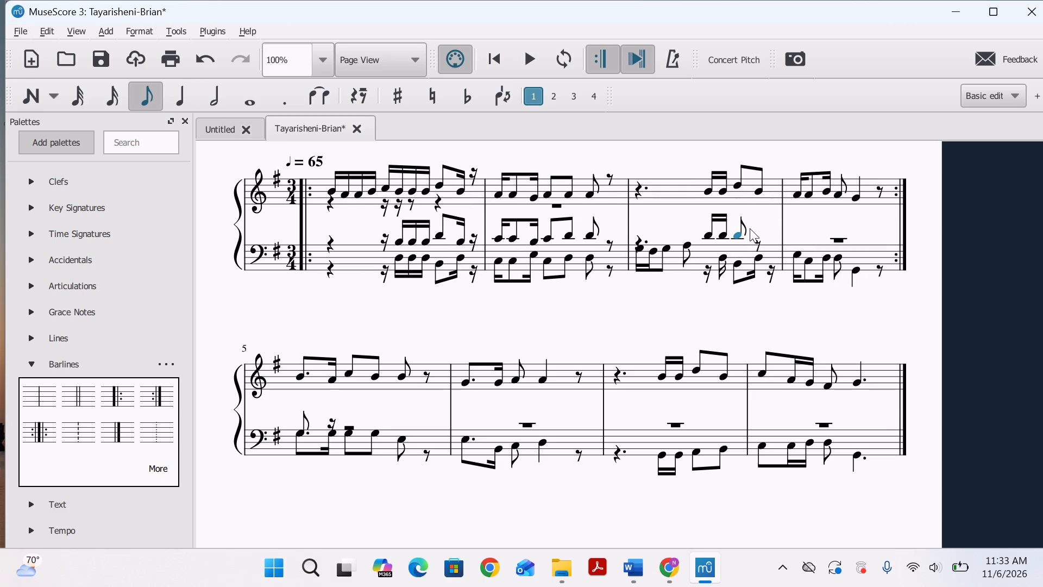
click(45, 110)
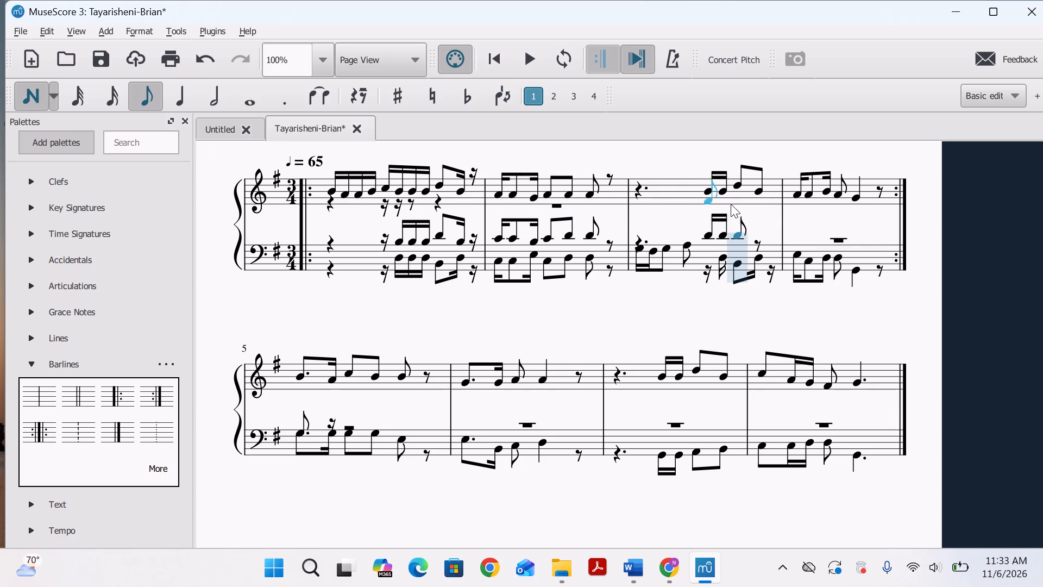
click(752, 234)
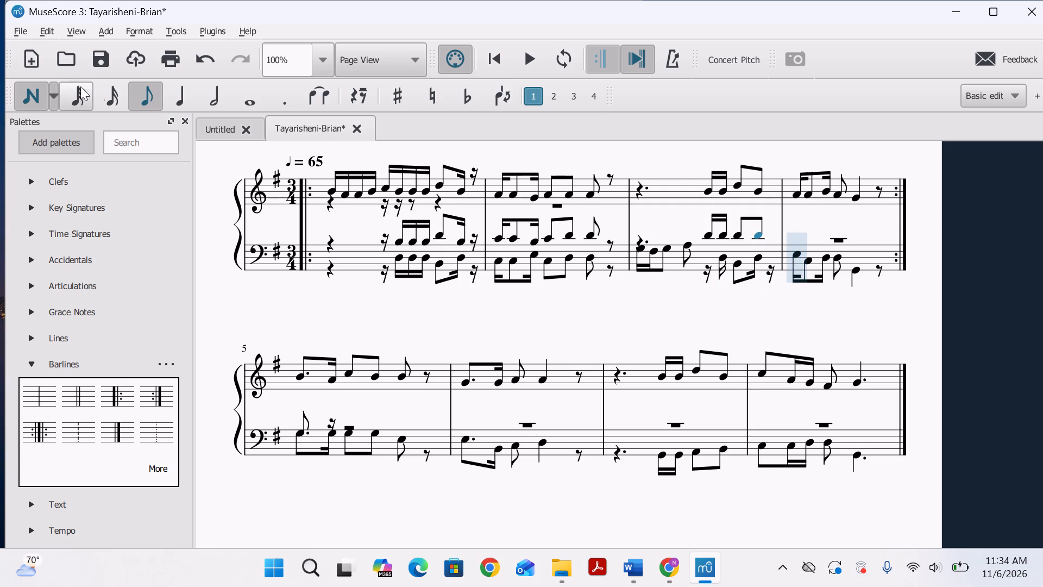
Enter a sixteenth B and an eighth middle C in voice 1 at the start of bar 4's bass staff.
click(107, 101)
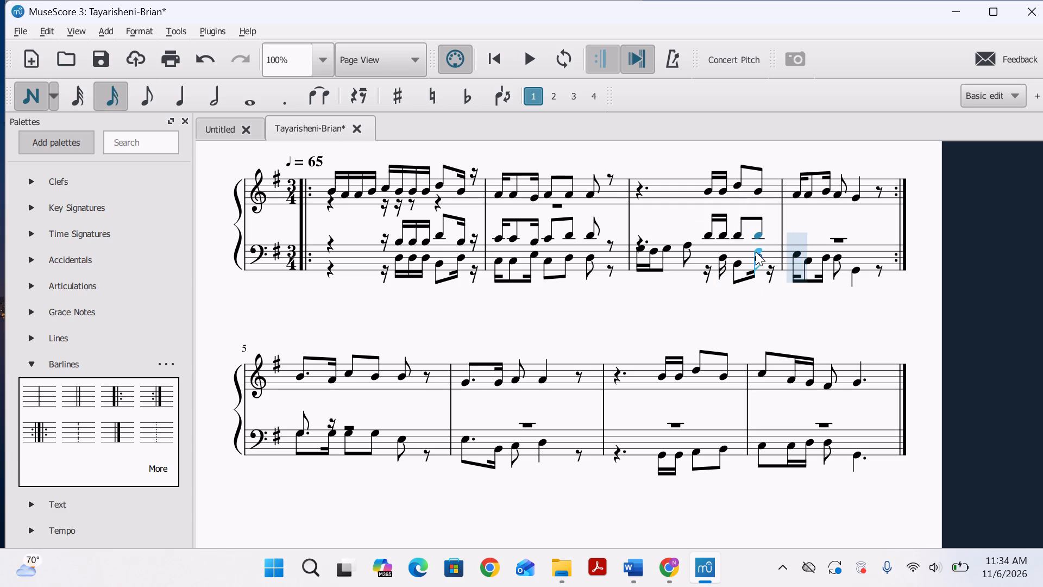
click(789, 241)
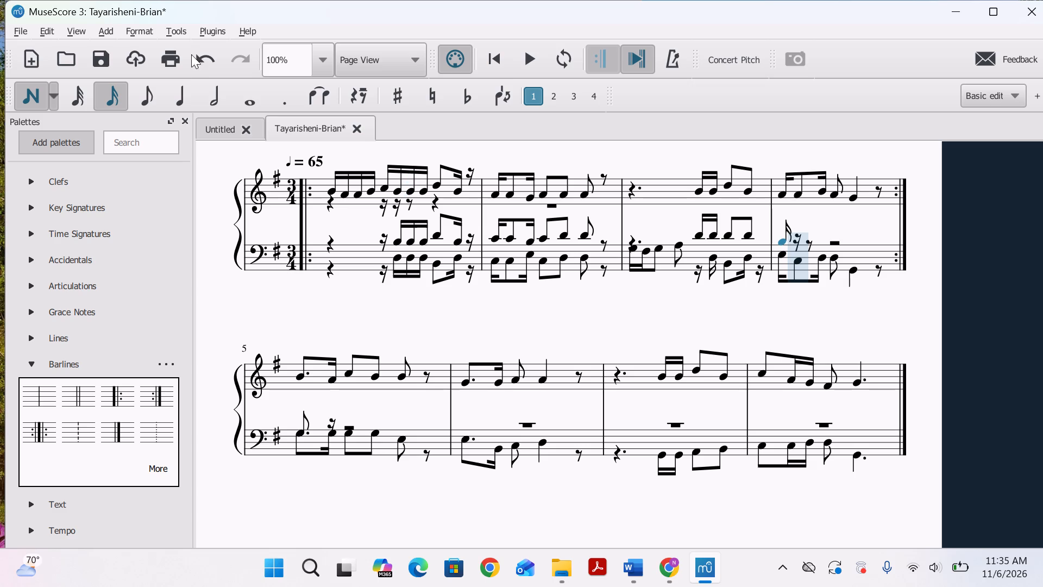
click(150, 95)
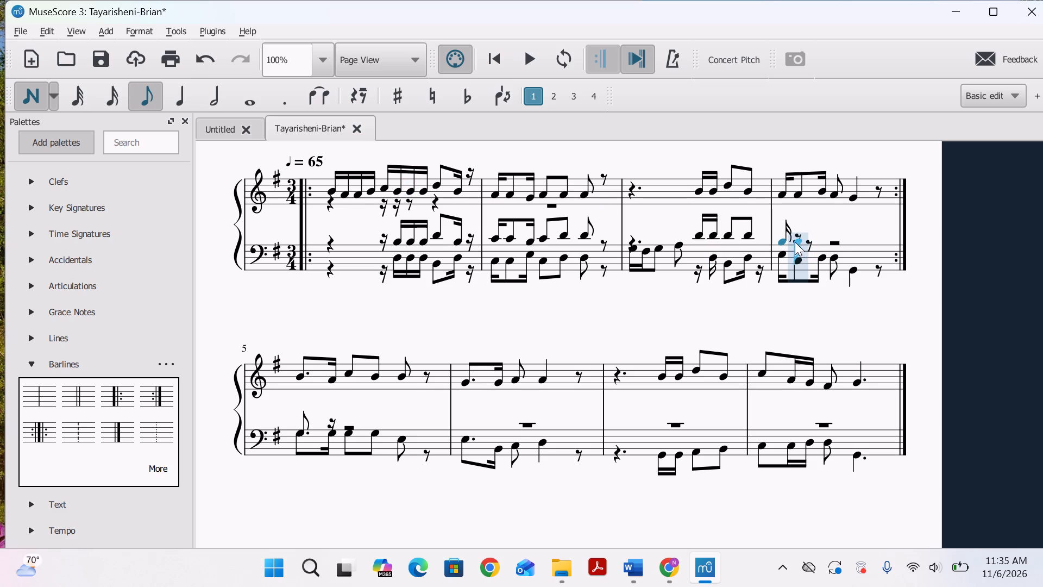
click(795, 242)
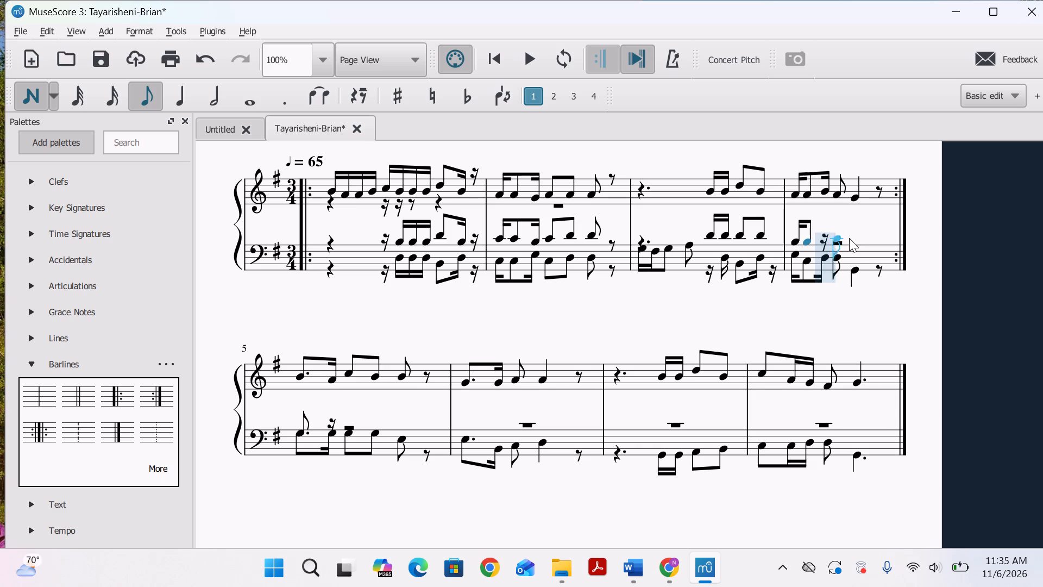
key(ctrl+z)
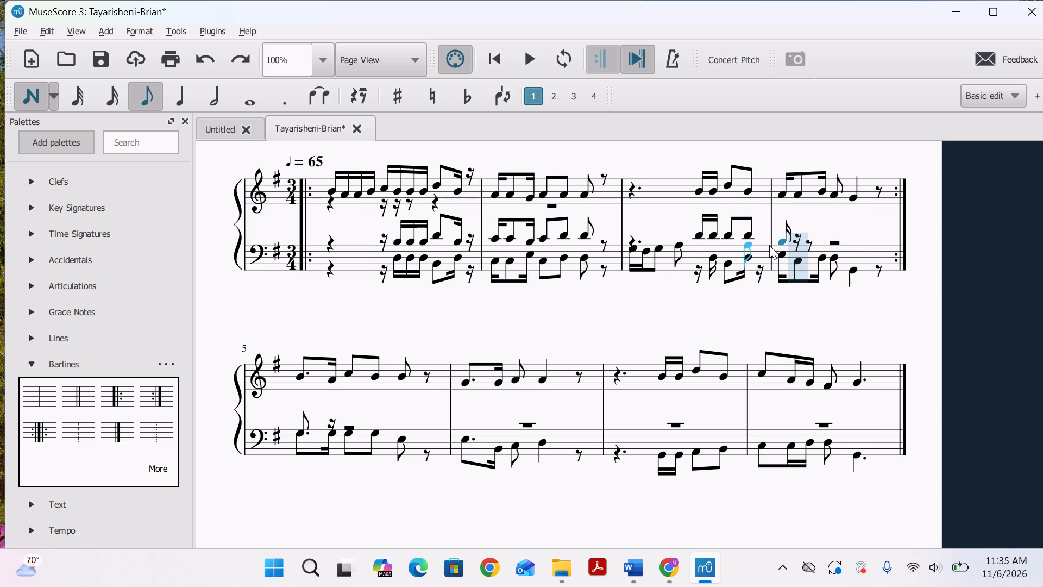
click(799, 240)
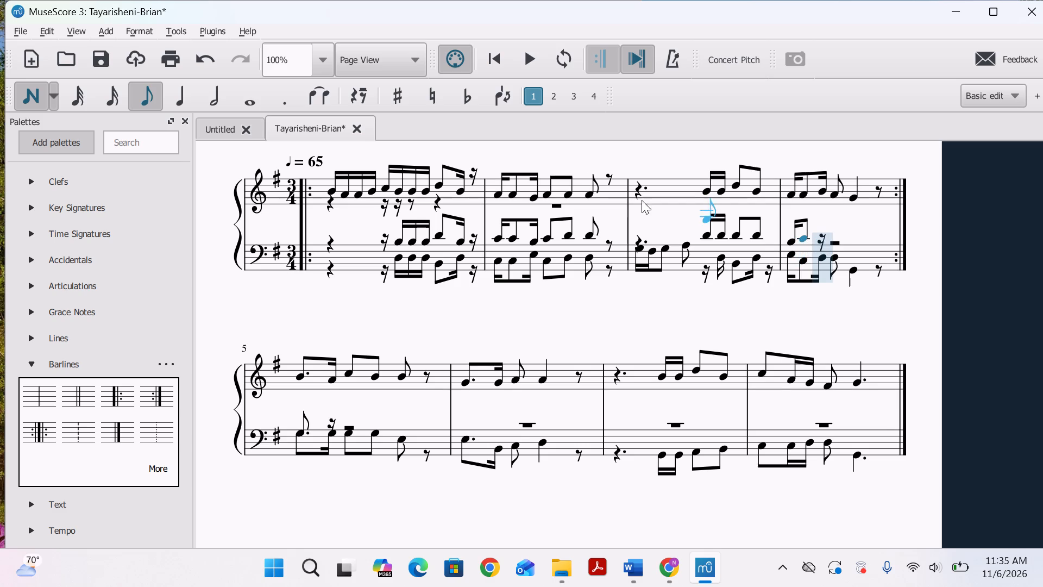
Continue bar 4's upper bass voice with a sixteenth B followed by an eighth-note middle C in voice 1.
click(106, 89)
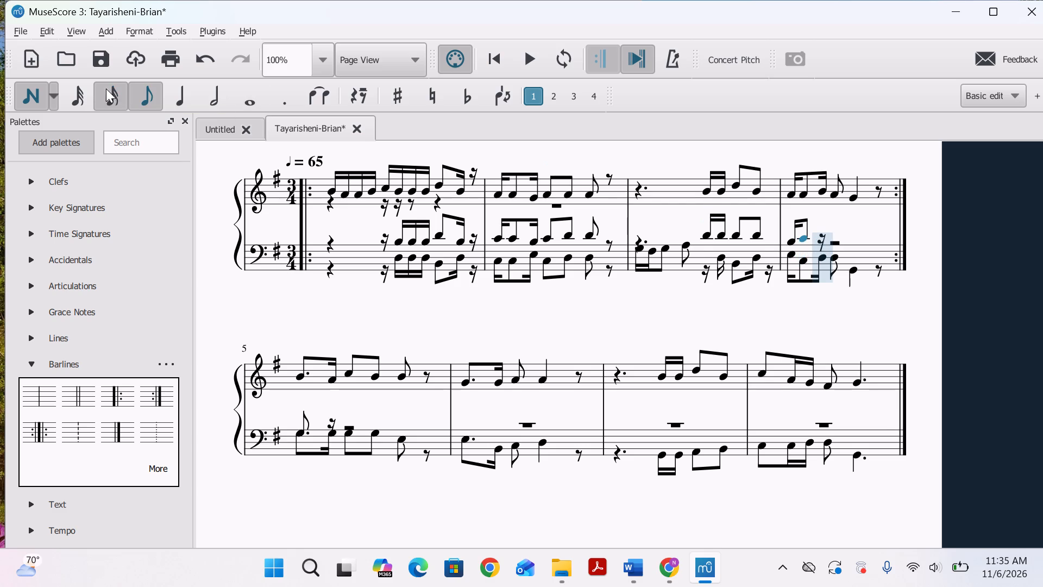
click(821, 235)
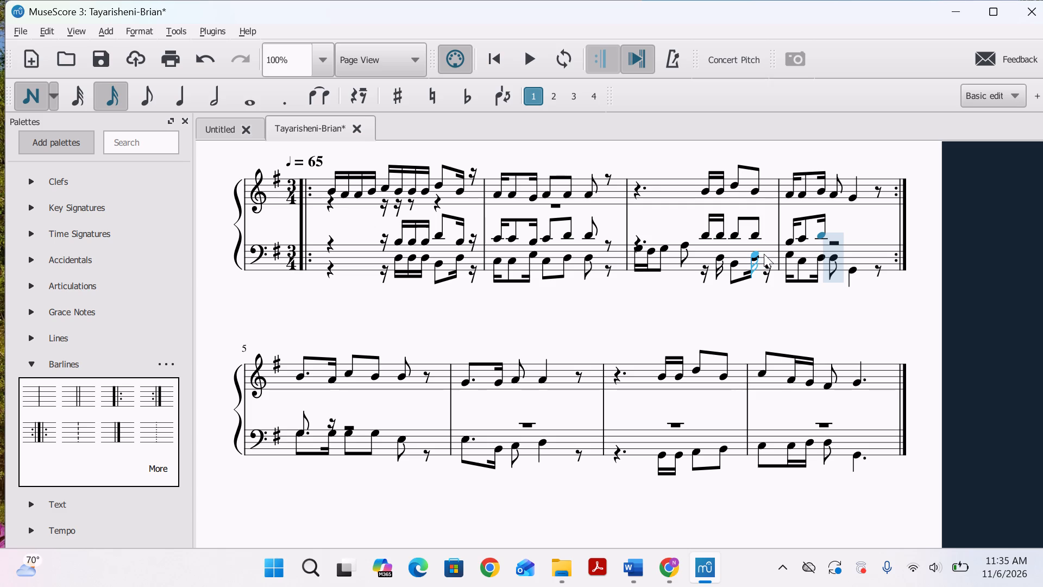
key(ctrl+z)
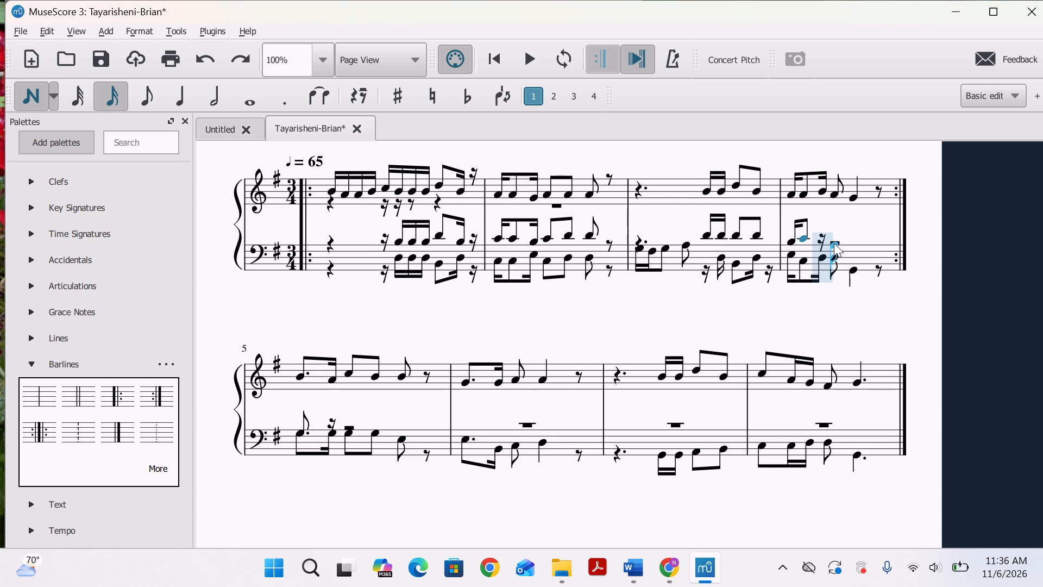
click(824, 242)
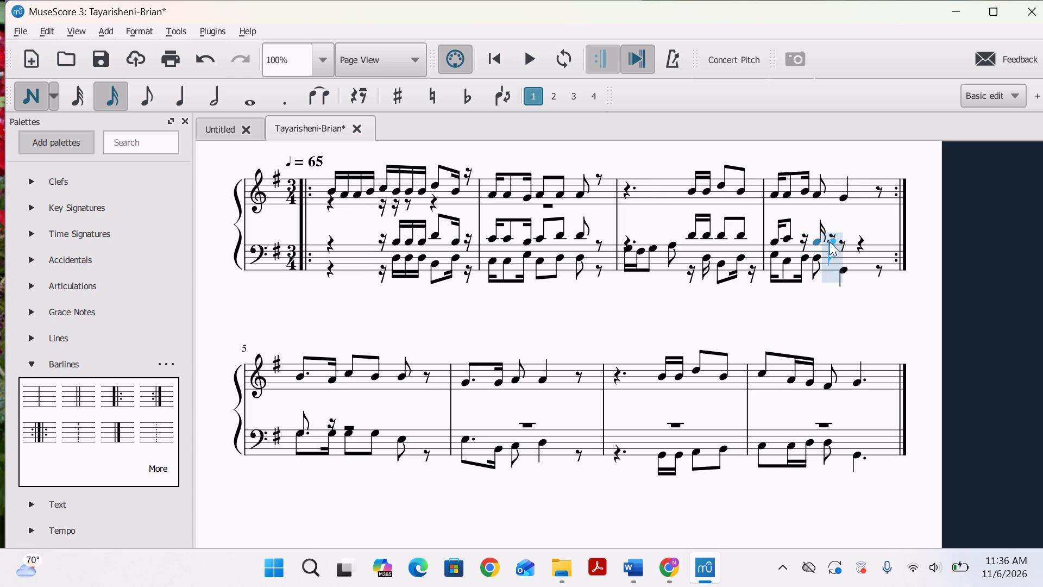
key(ctrl+z)
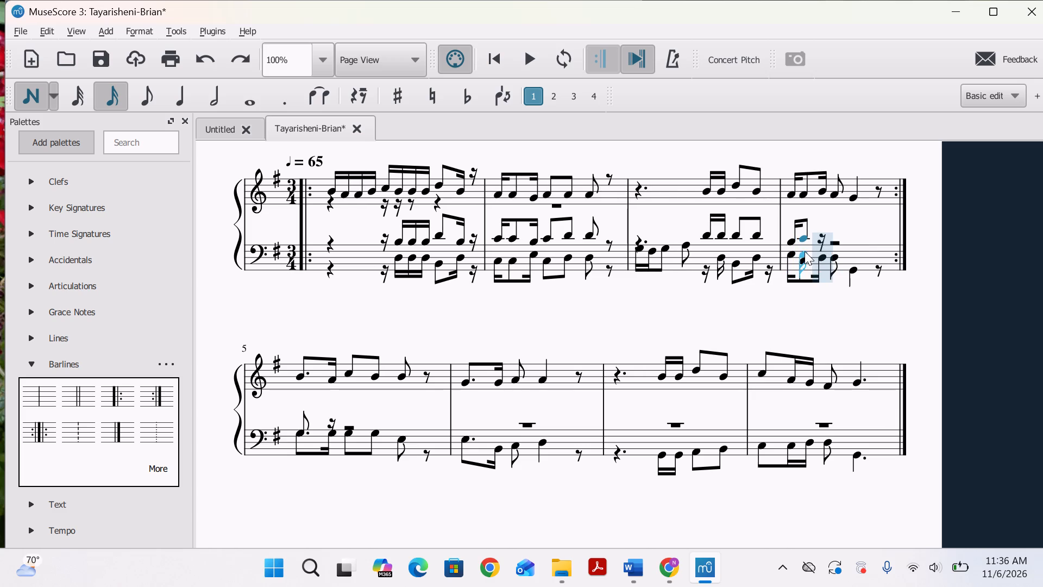
click(811, 242)
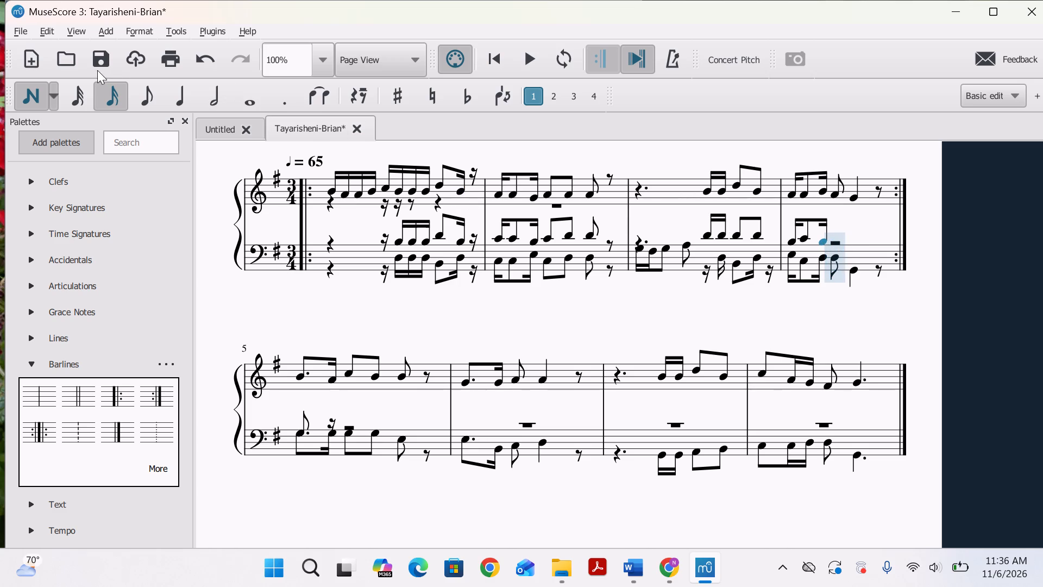
click(137, 86)
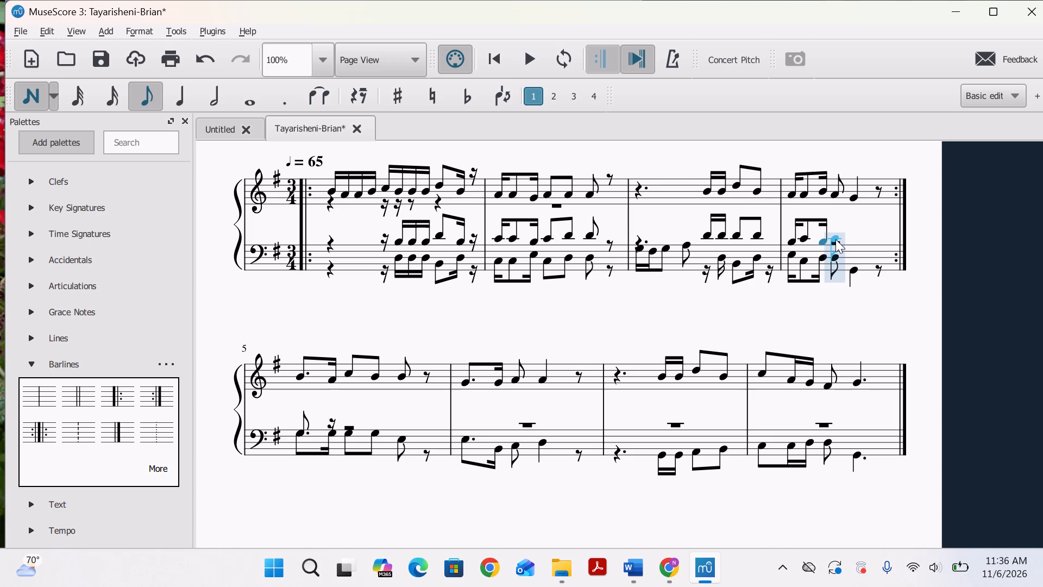
click(835, 239)
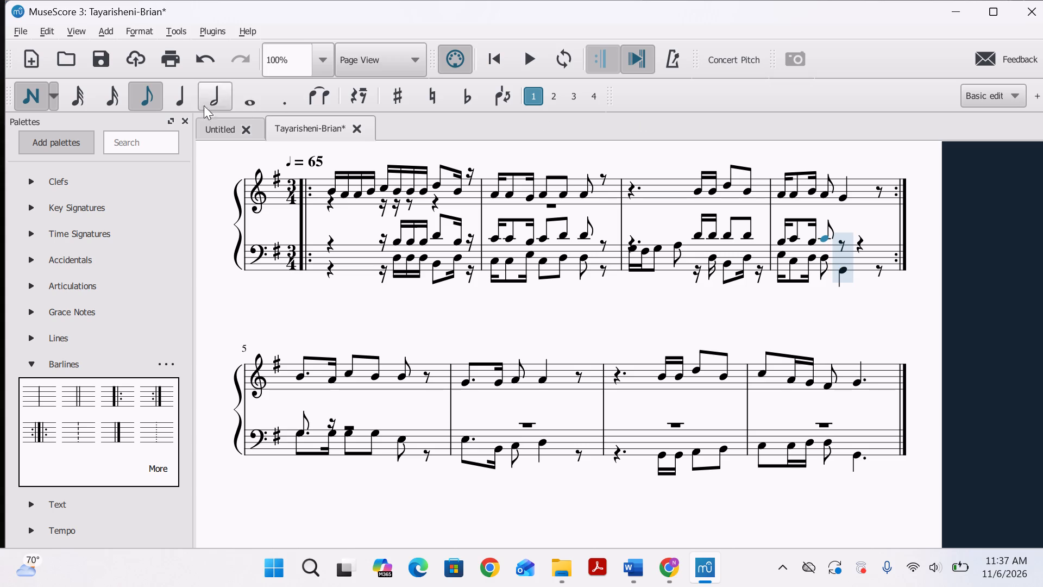
Finish bar 4's upper bass voice with a quarter-note B in voice 1 and leave note input.
click(170, 98)
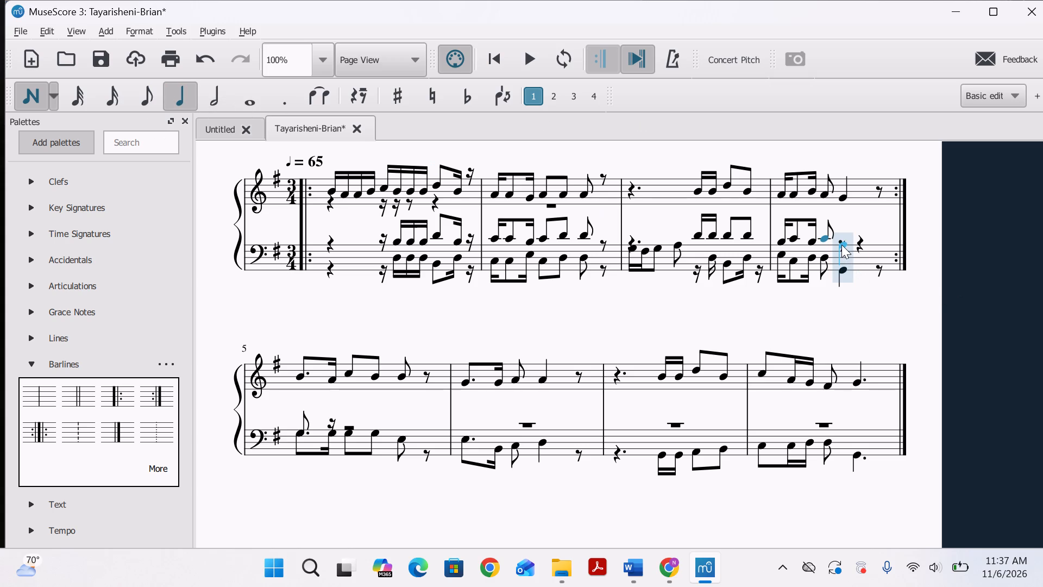
click(843, 242)
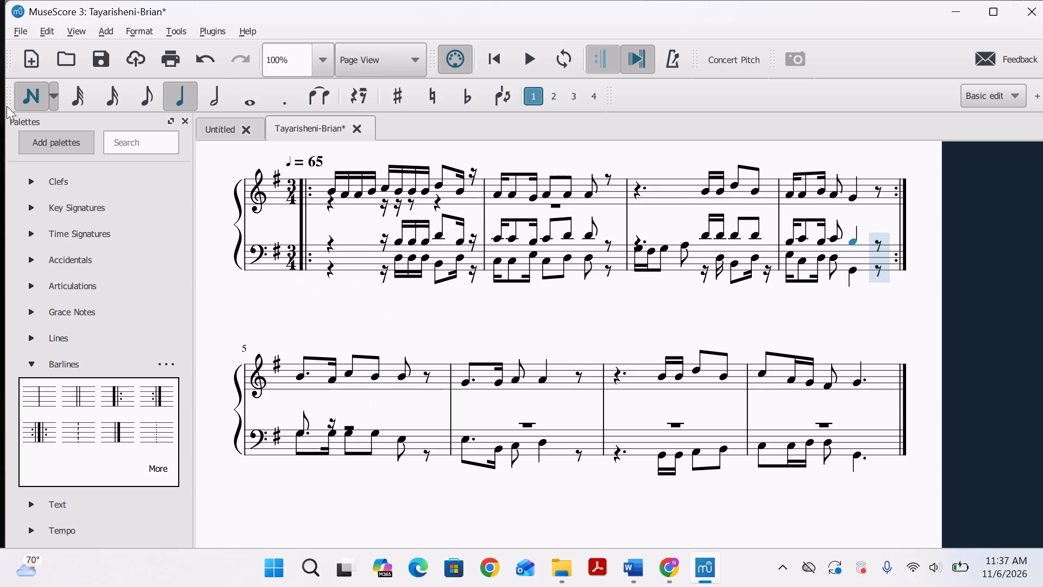
click(26, 101)
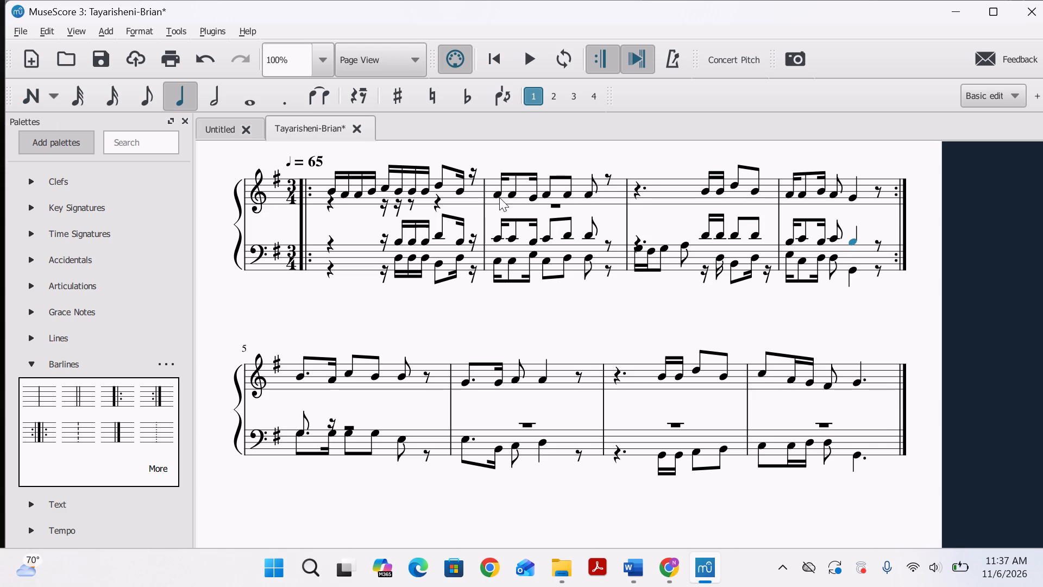
Play the score from bar 2 and replay bar 3 to check the bass voices by ear.
drag(499, 197, 504, 191)
key(ctrl+z)
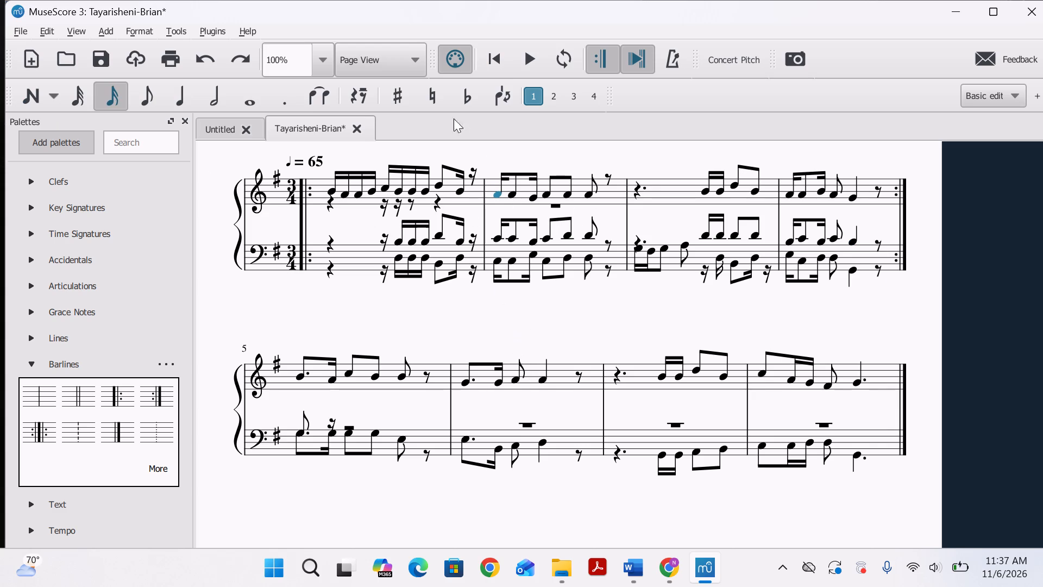
click(534, 64)
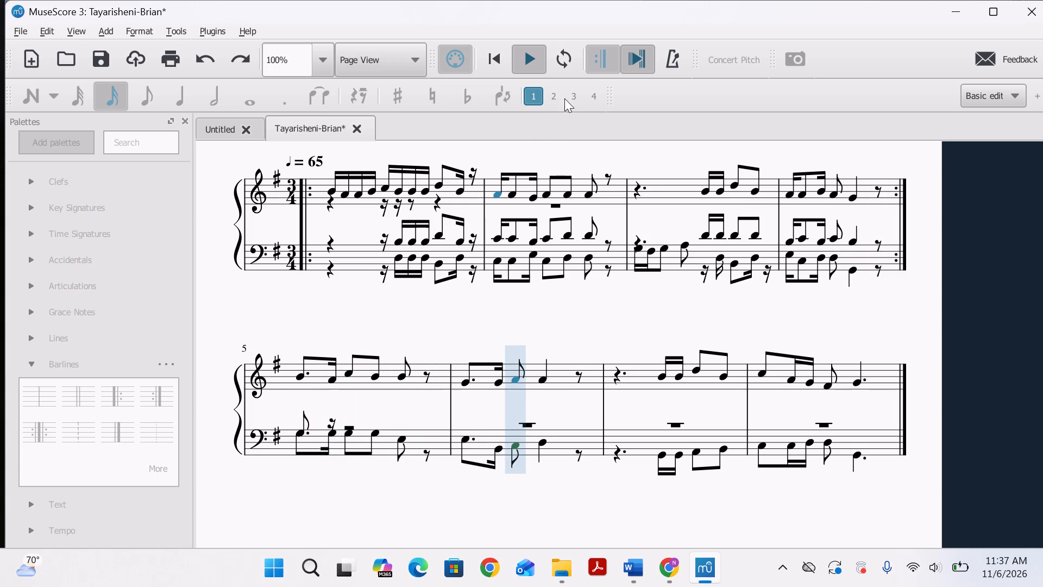
click(638, 252)
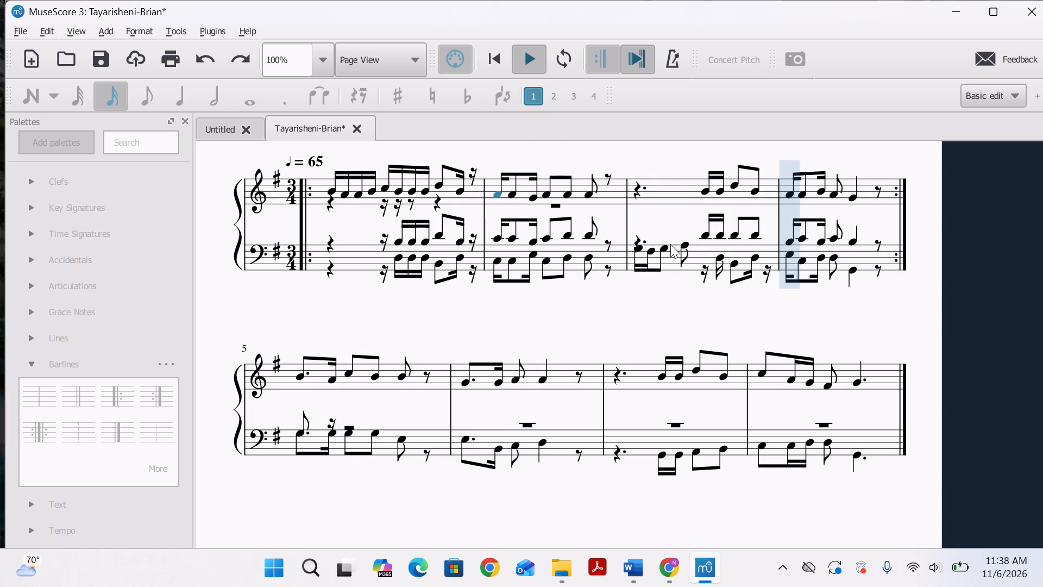
click(652, 250)
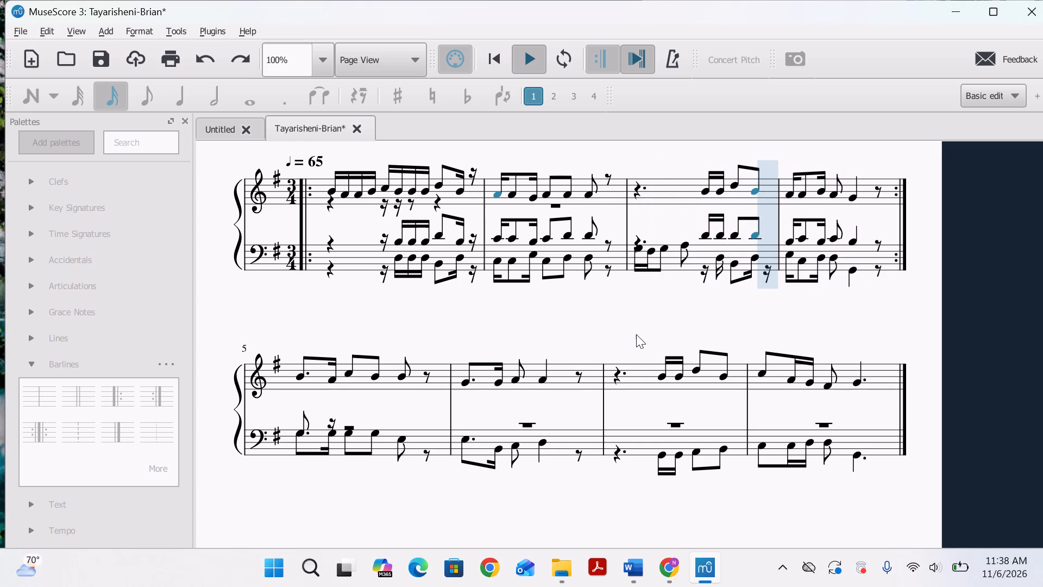
key(ctrl+z)
click(615, 225)
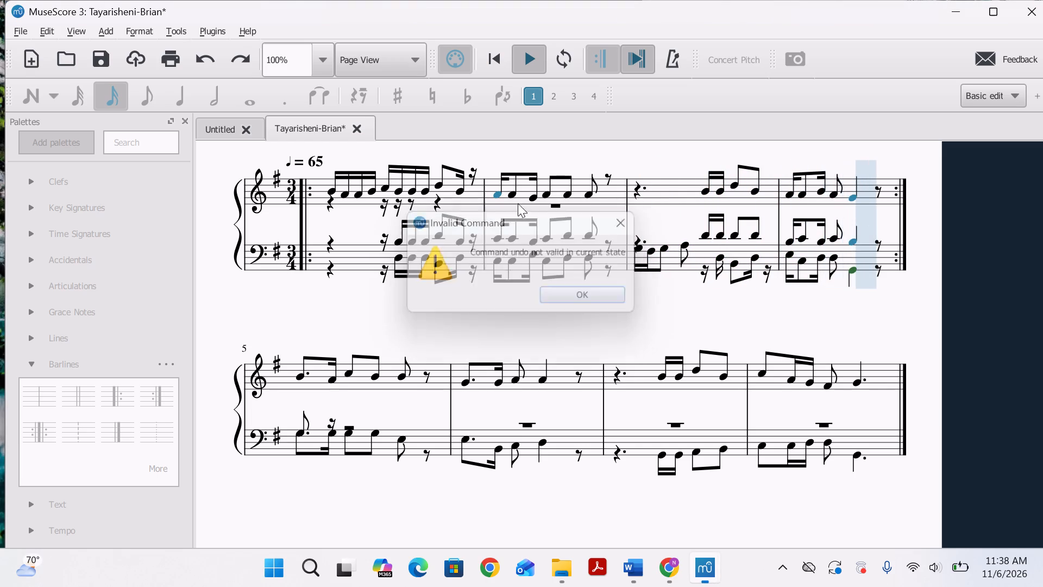
click(519, 57)
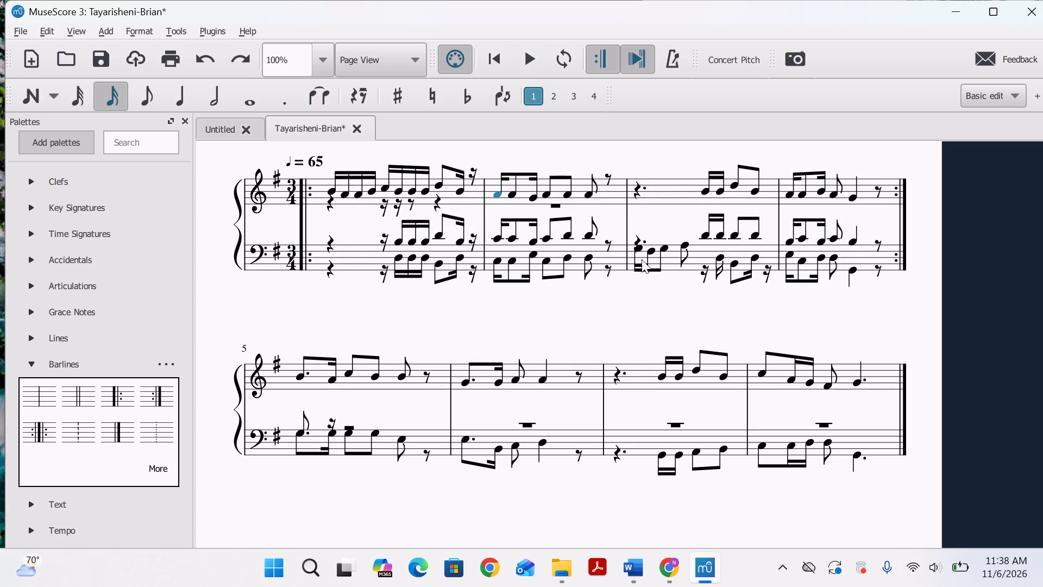
Rewrite the start of bar 3's lower bass voice in voice 2 as sixteenth G, eighth F, sixteenth G.
click(667, 245)
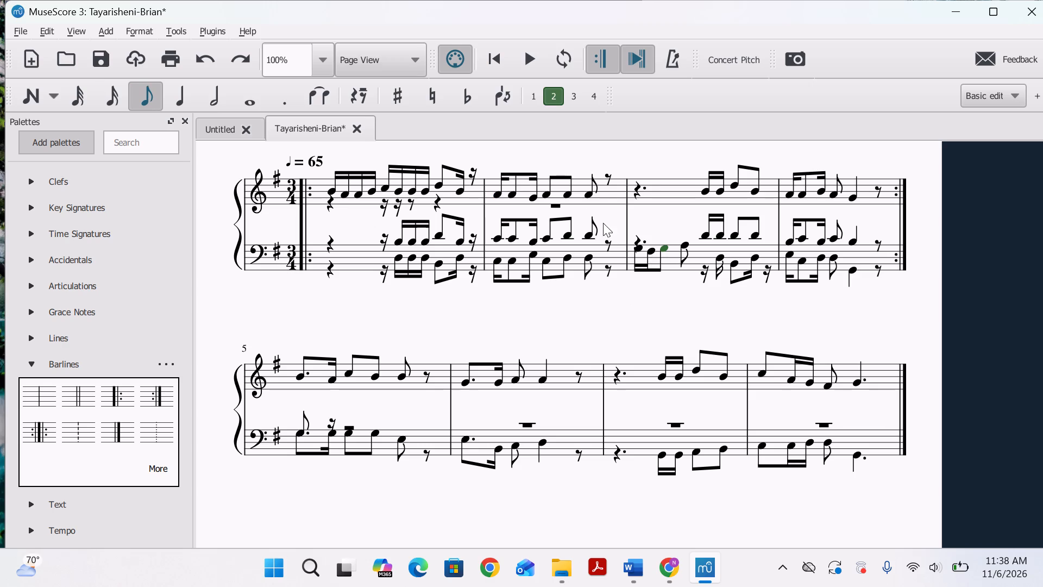
click(114, 98)
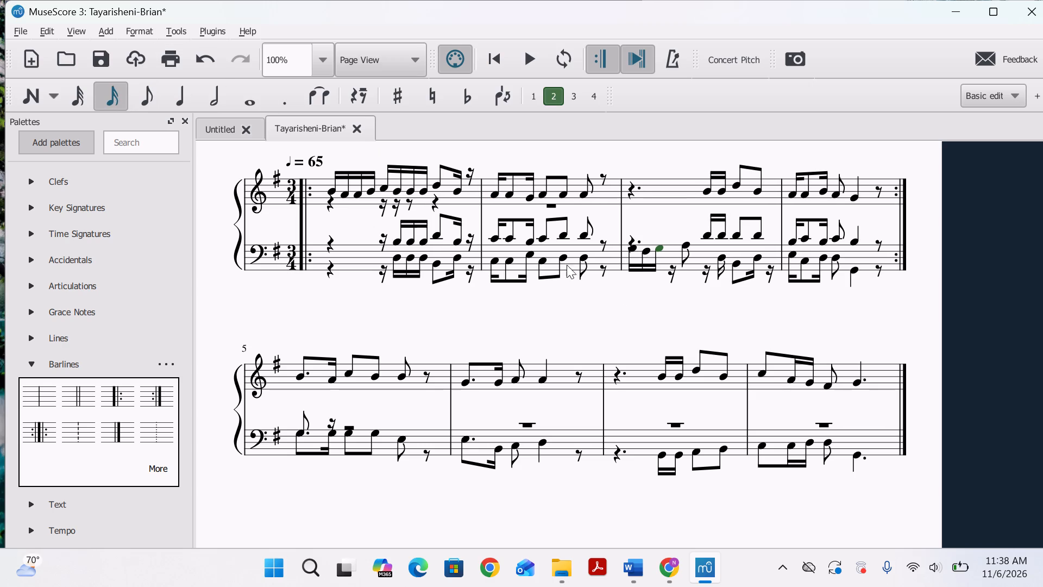
click(644, 249)
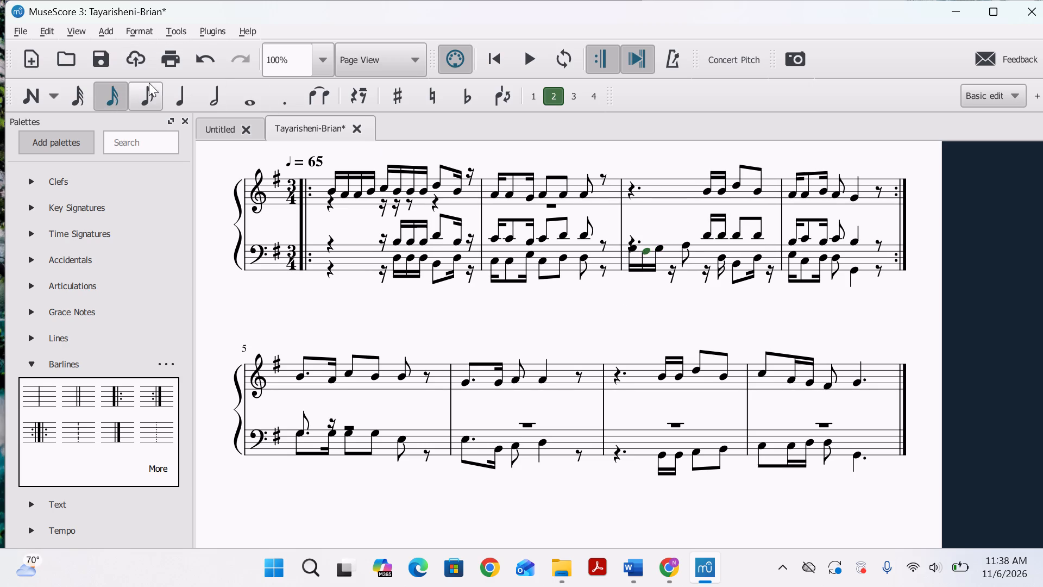
click(154, 89)
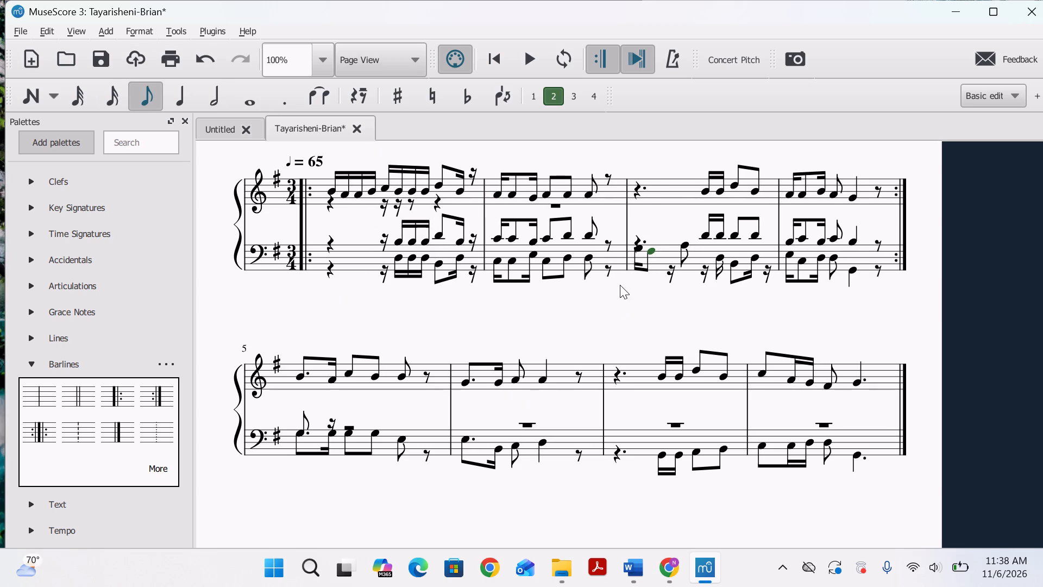
click(670, 271)
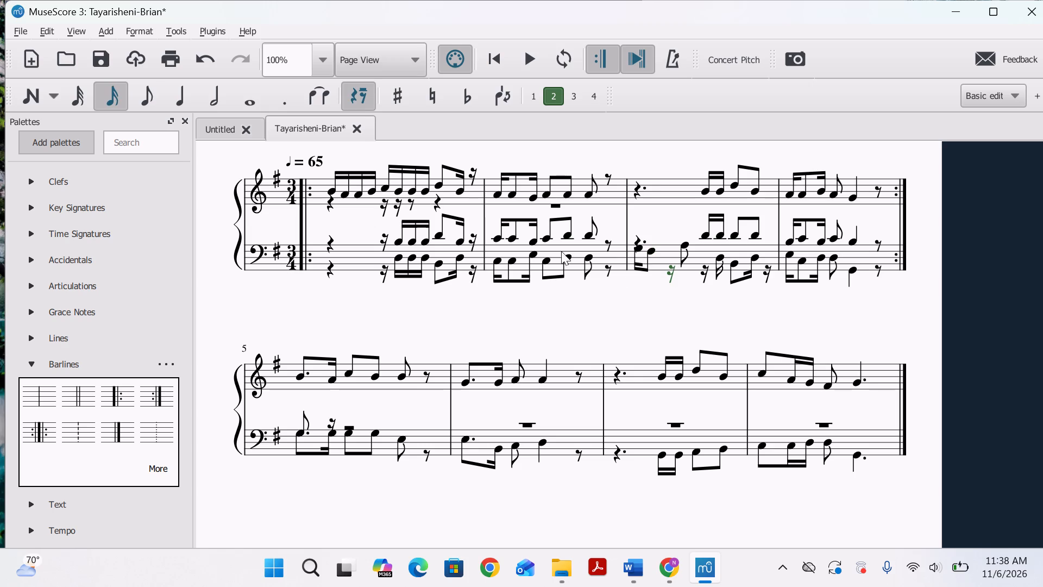
click(22, 99)
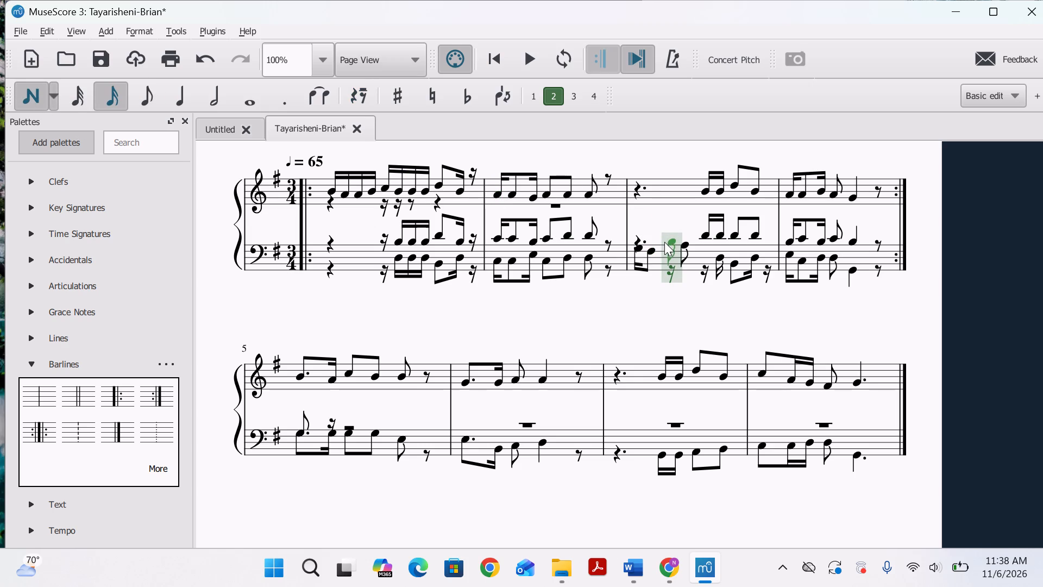
click(661, 247)
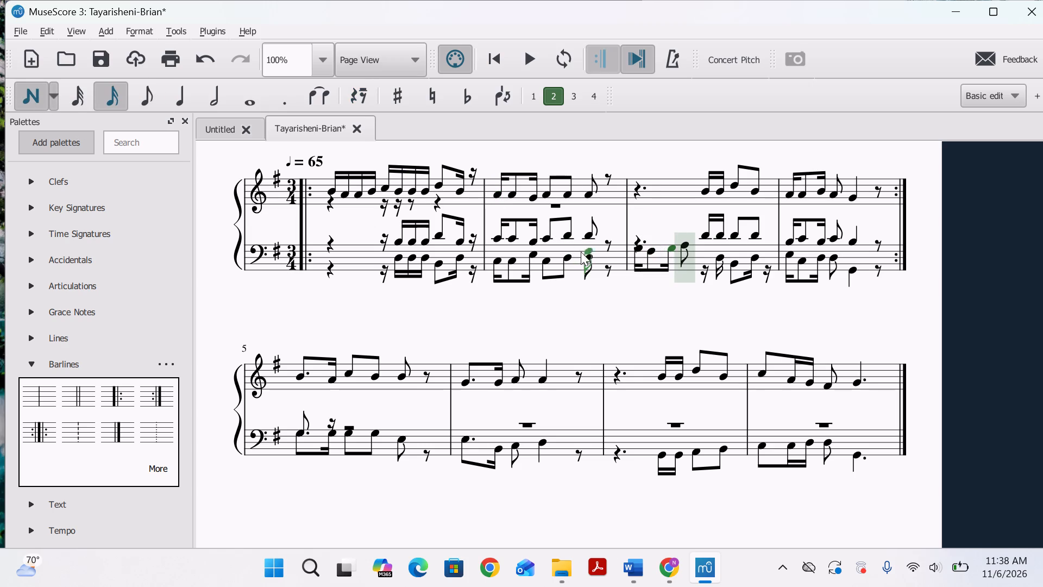
Play the score back from the start of bar 3 to check the revised bass rhythm.
click(532, 64)
click(633, 248)
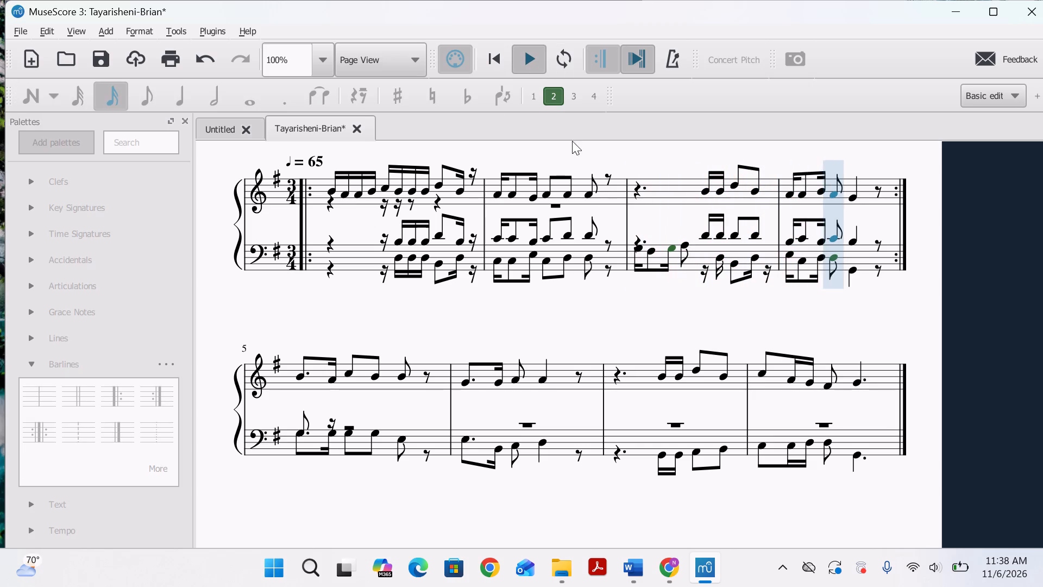
click(513, 67)
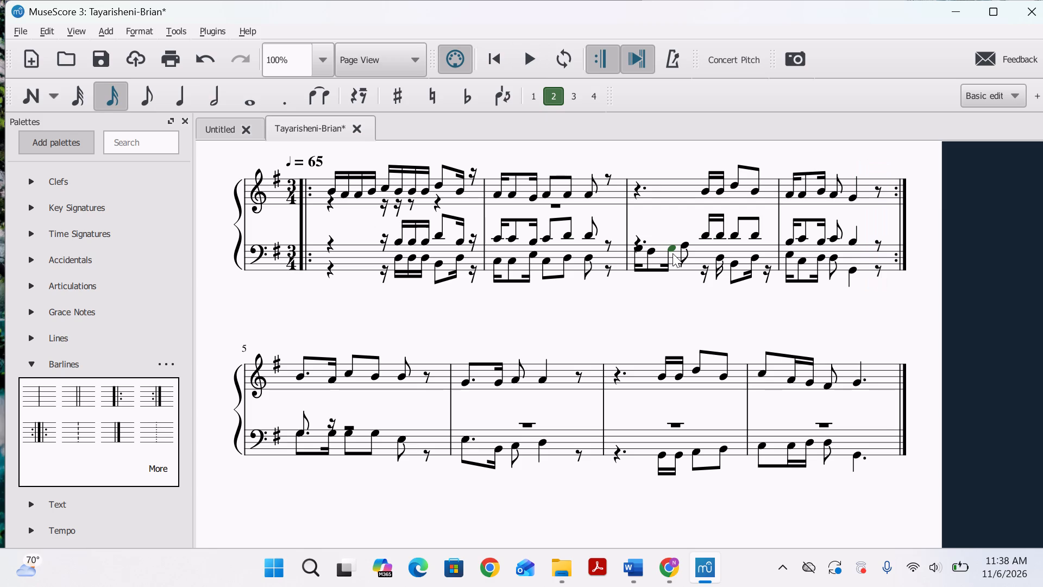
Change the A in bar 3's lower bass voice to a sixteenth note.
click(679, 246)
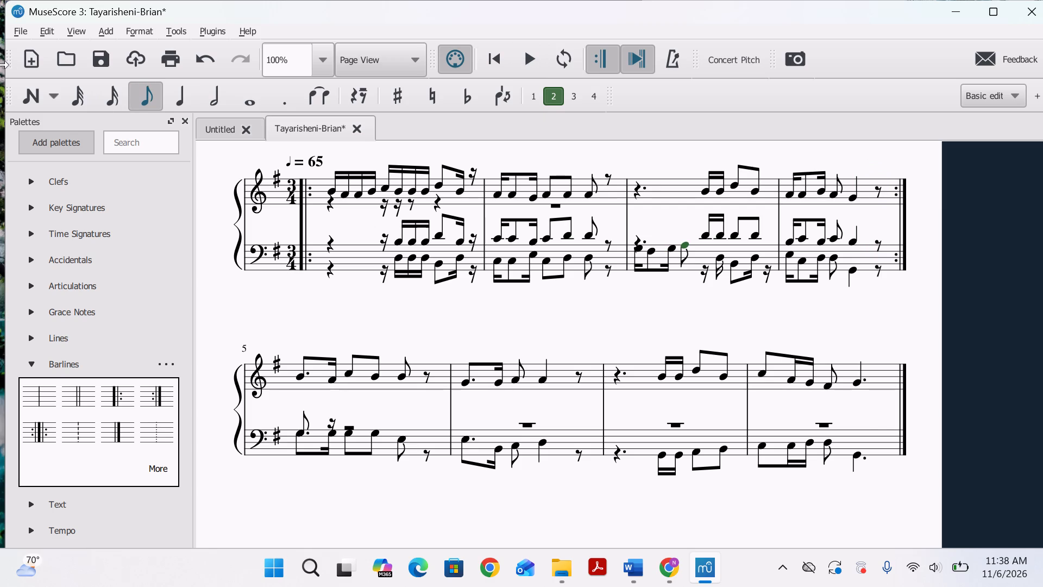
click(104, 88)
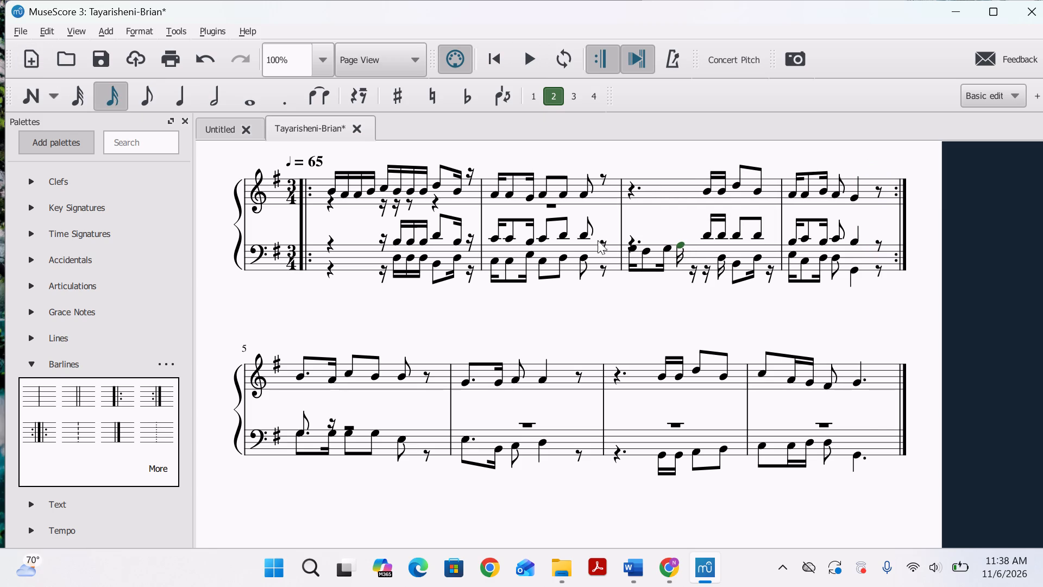
Play back bars 3 and 4 from bar 3's first bass note, replaying from the shortened A.
click(633, 248)
key(space)
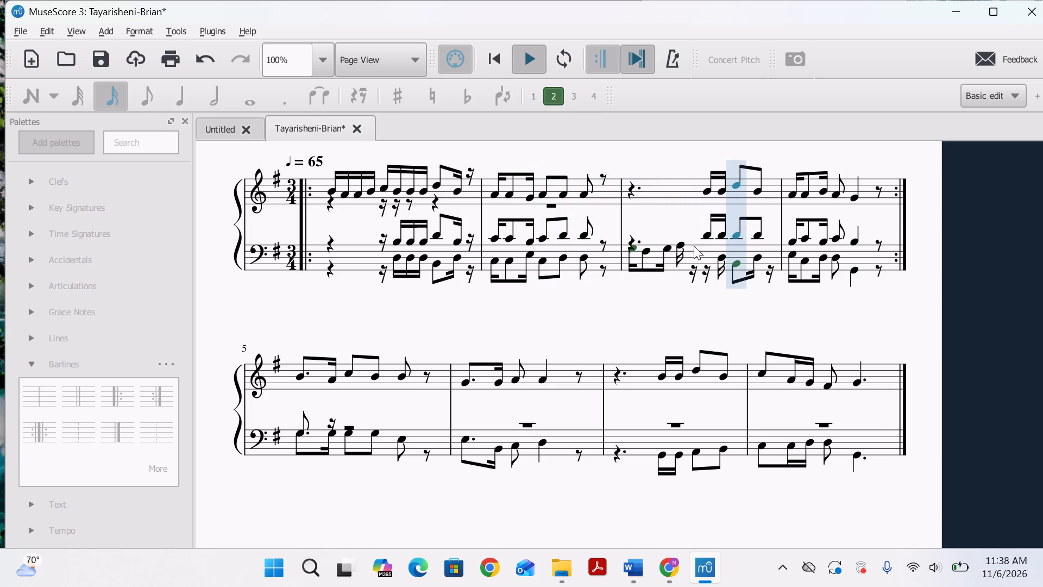
click(680, 246)
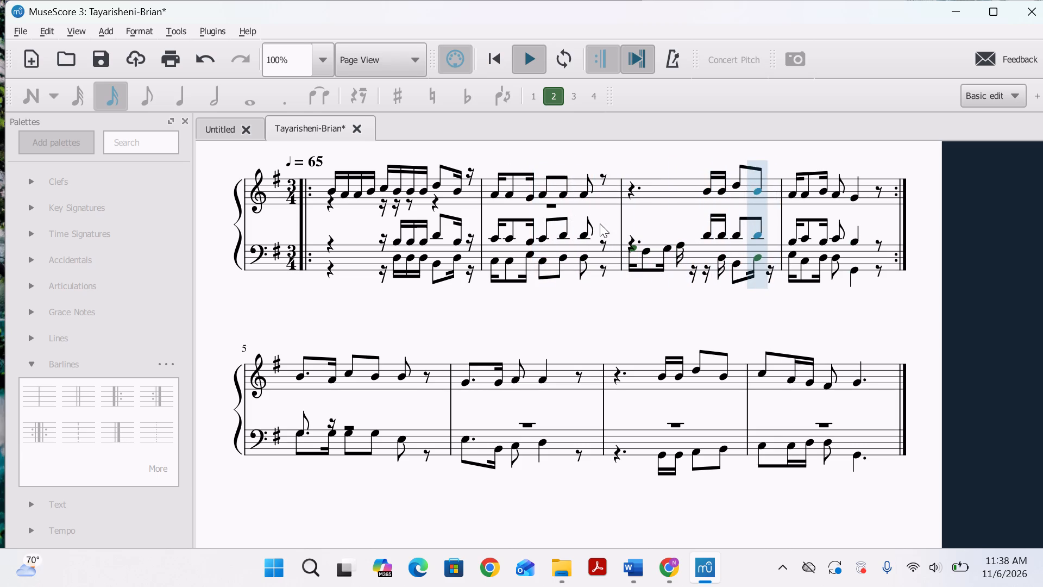
key(ctrl+z)
click(605, 222)
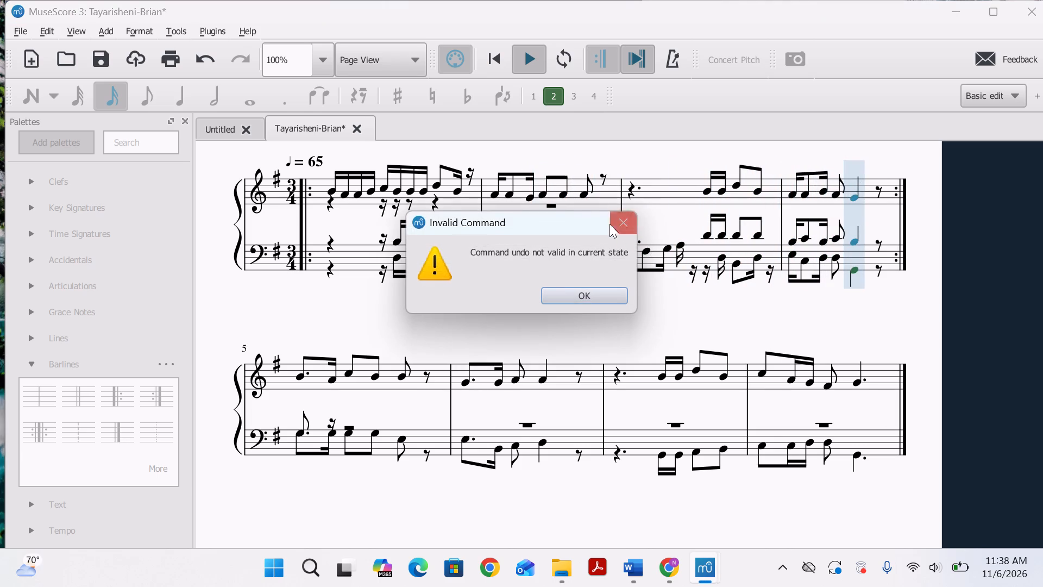
click(614, 224)
click(517, 71)
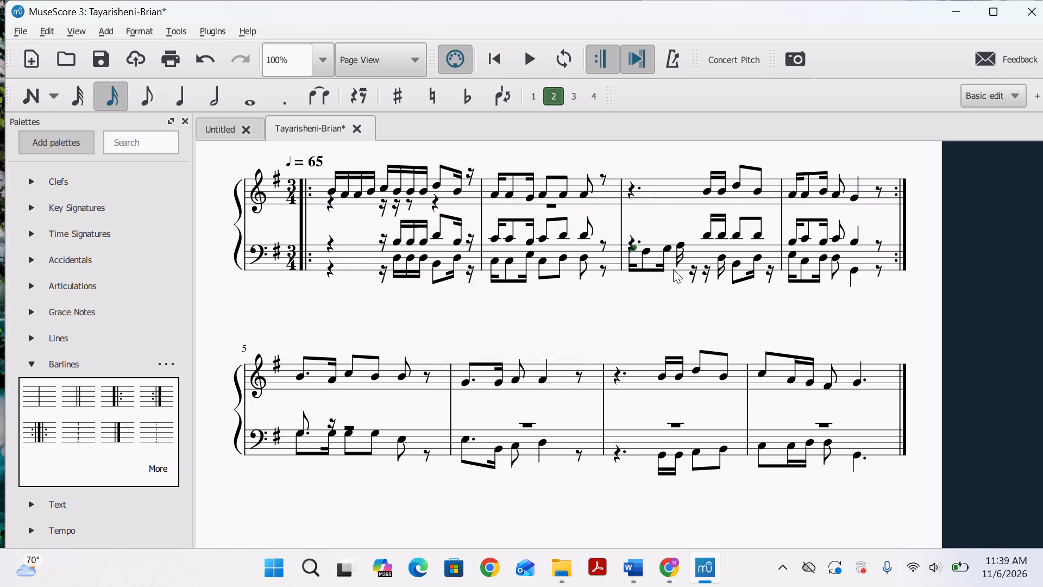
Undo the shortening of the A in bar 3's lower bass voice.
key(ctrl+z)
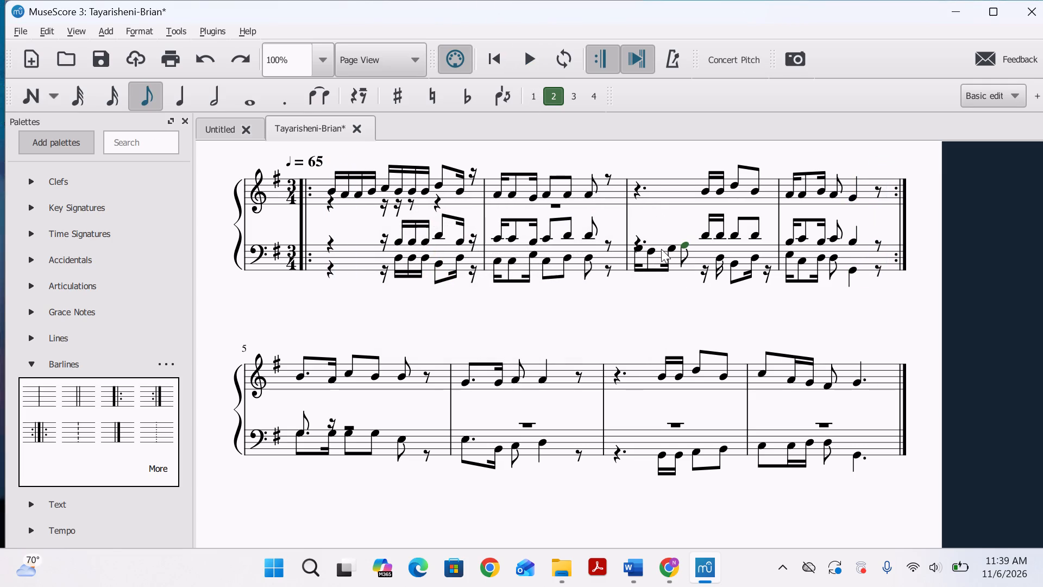
Play the score from the last upper bass D of bar 2 through bars 3 and 4 and into the repeat.
click(586, 229)
key(space)
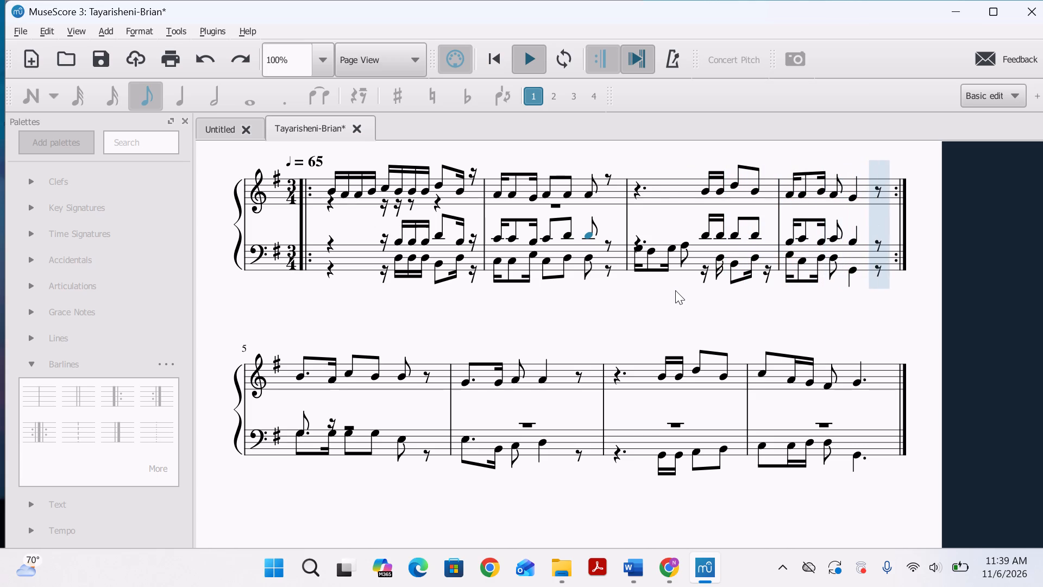
key(ctrl+z)
click(626, 221)
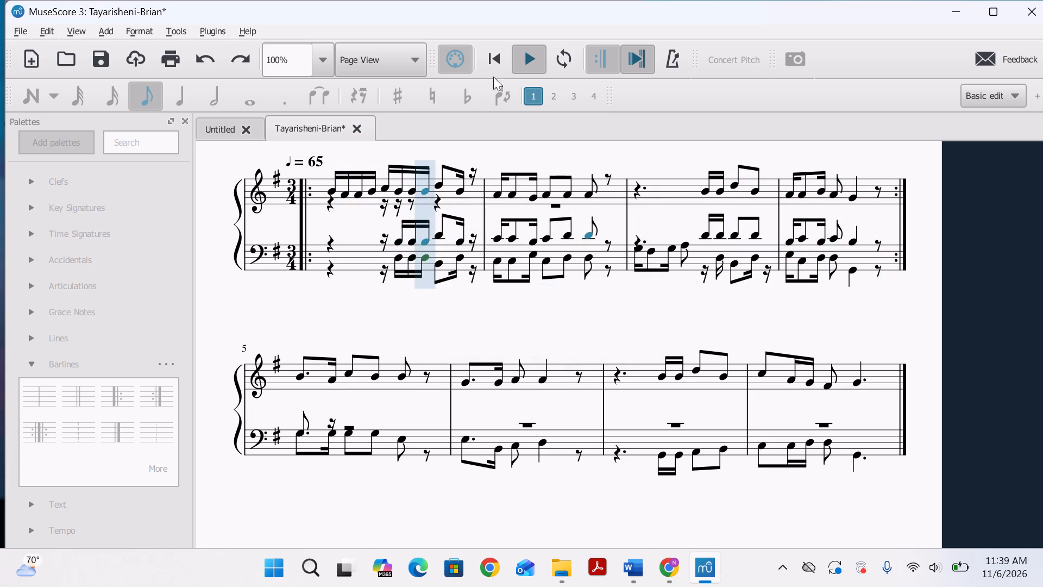
click(512, 65)
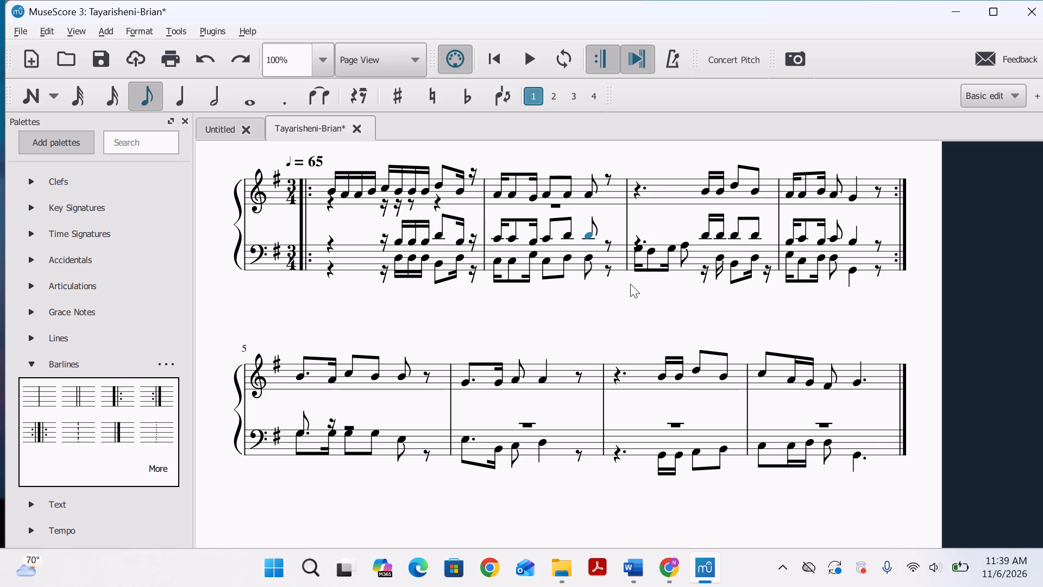
Add a sixteenth-note G after the dotted eighth G in bar 5's upper bass voice.
scroll(630, 283, down, 2)
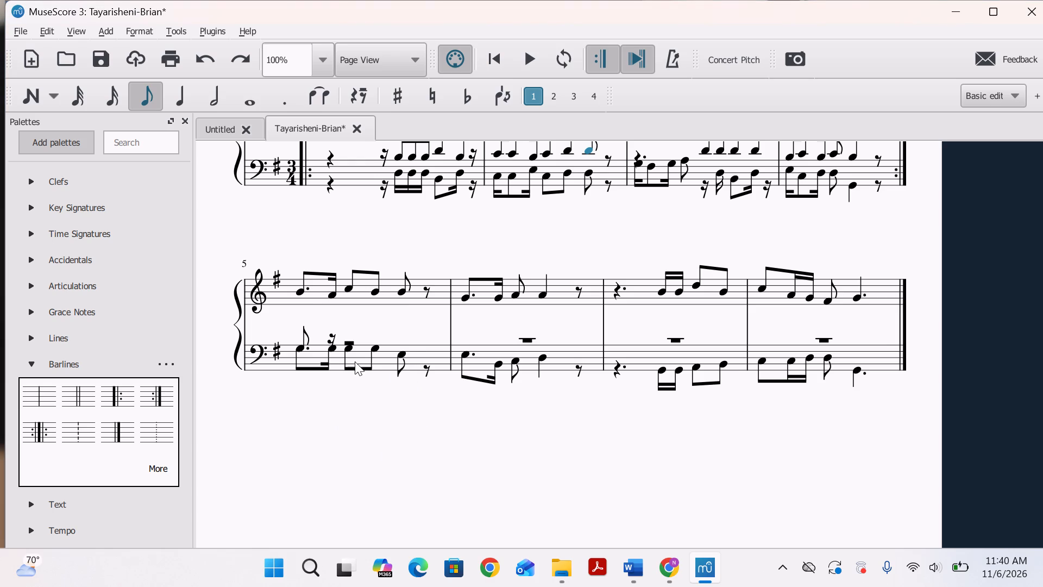
click(298, 289)
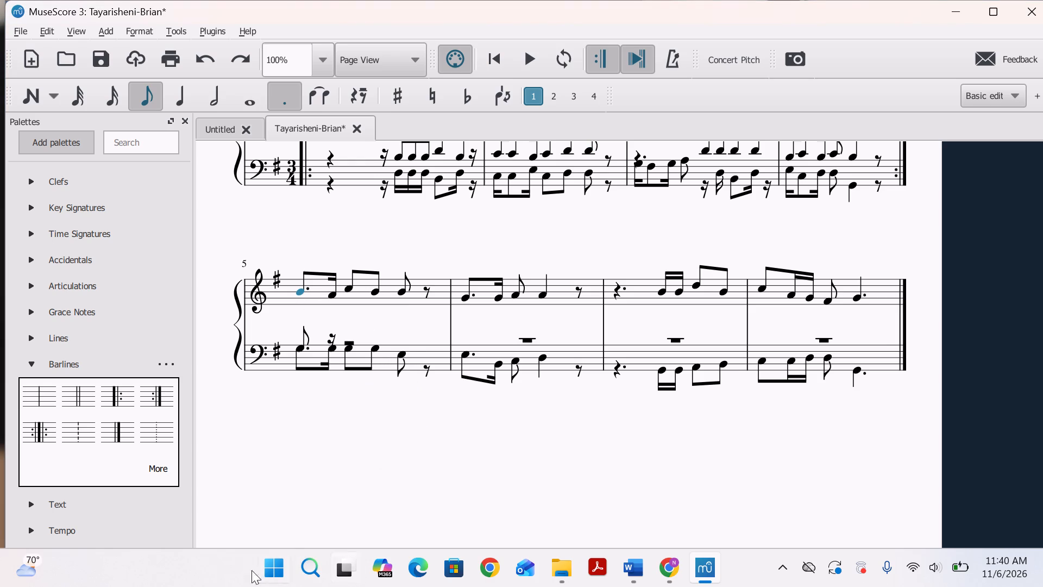
click(296, 347)
drag(302, 349, 307, 348)
click(376, 349)
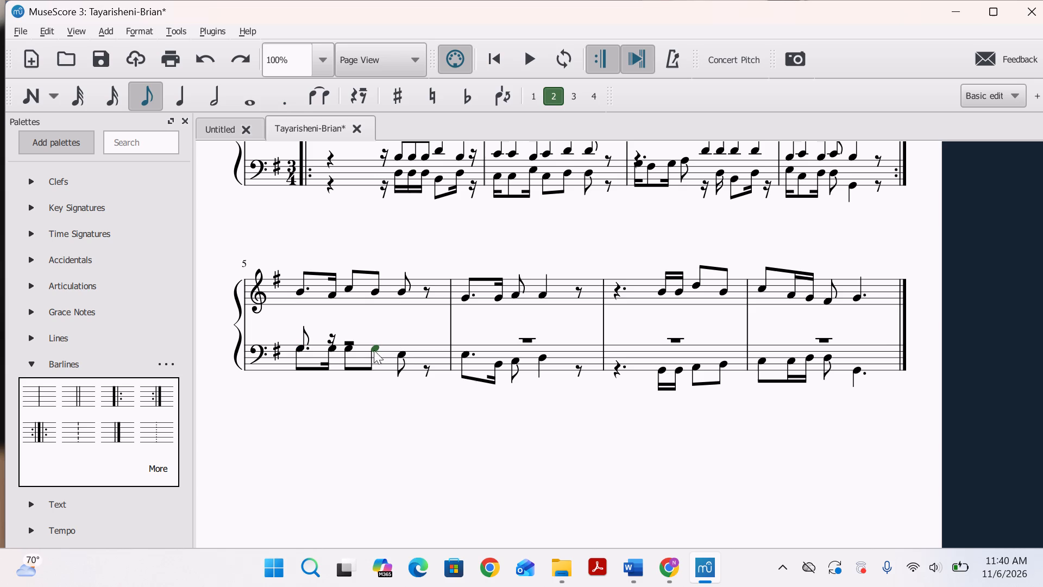
click(332, 346)
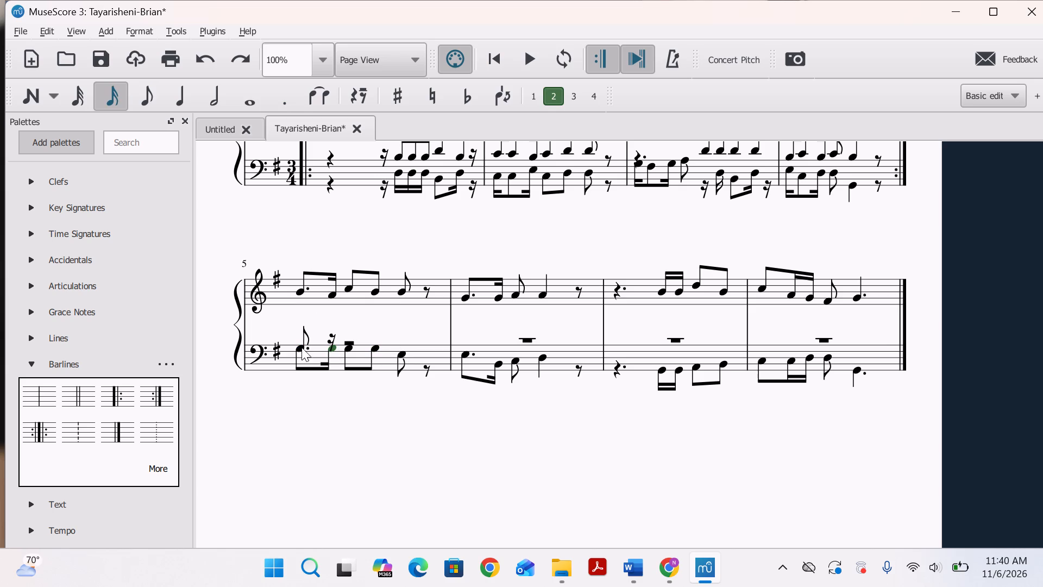
click(303, 348)
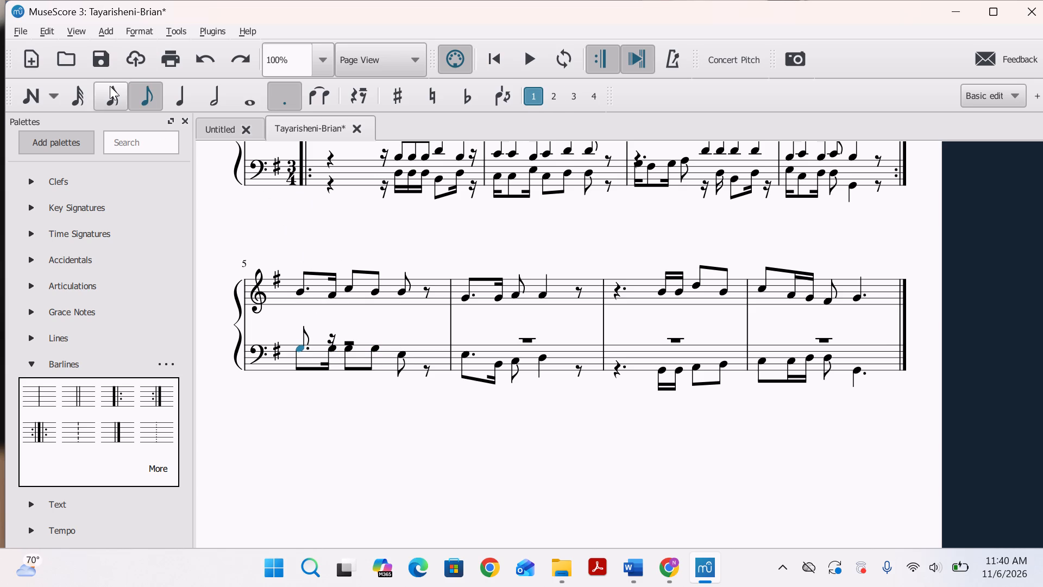
click(326, 336)
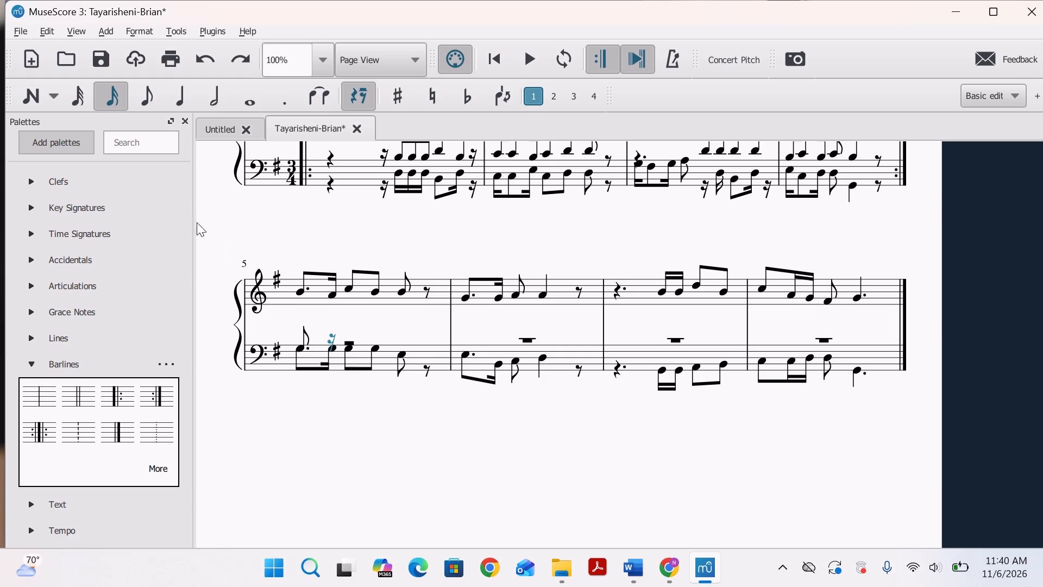
click(35, 102)
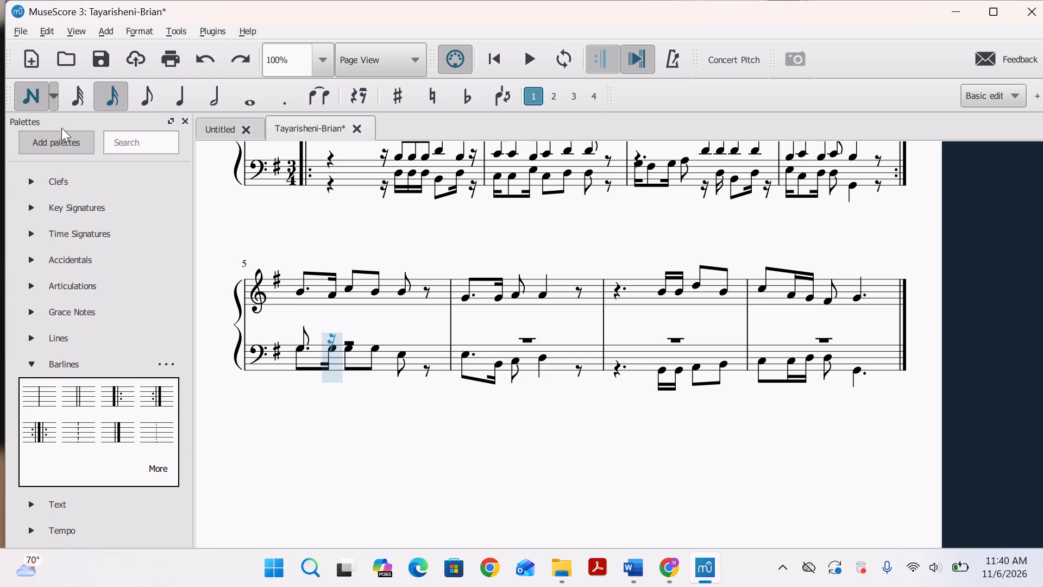
click(324, 349)
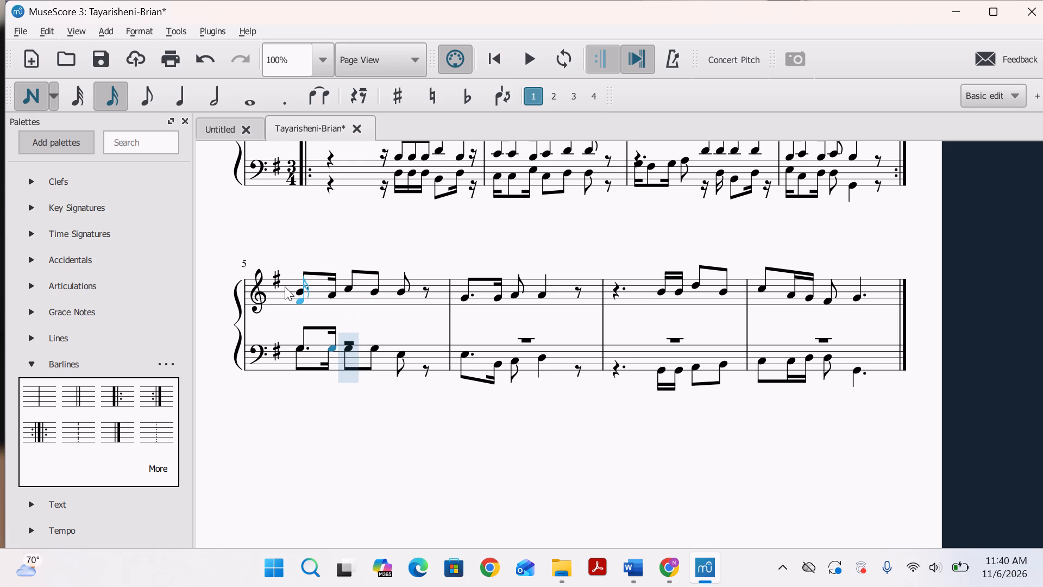
Continue bar 5's upper bass voice with the eighth notes G, G and A.
click(144, 89)
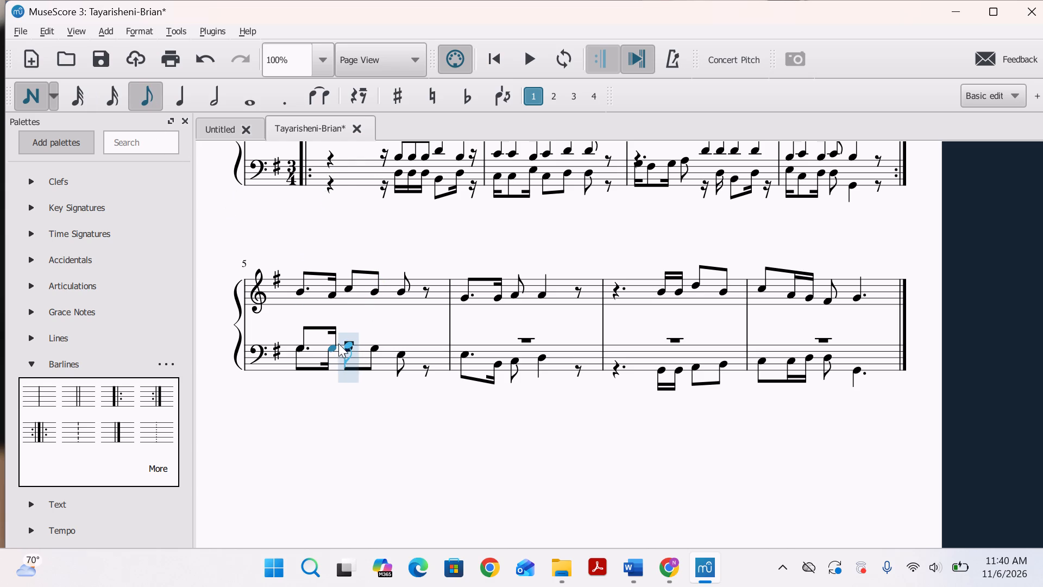
click(340, 348)
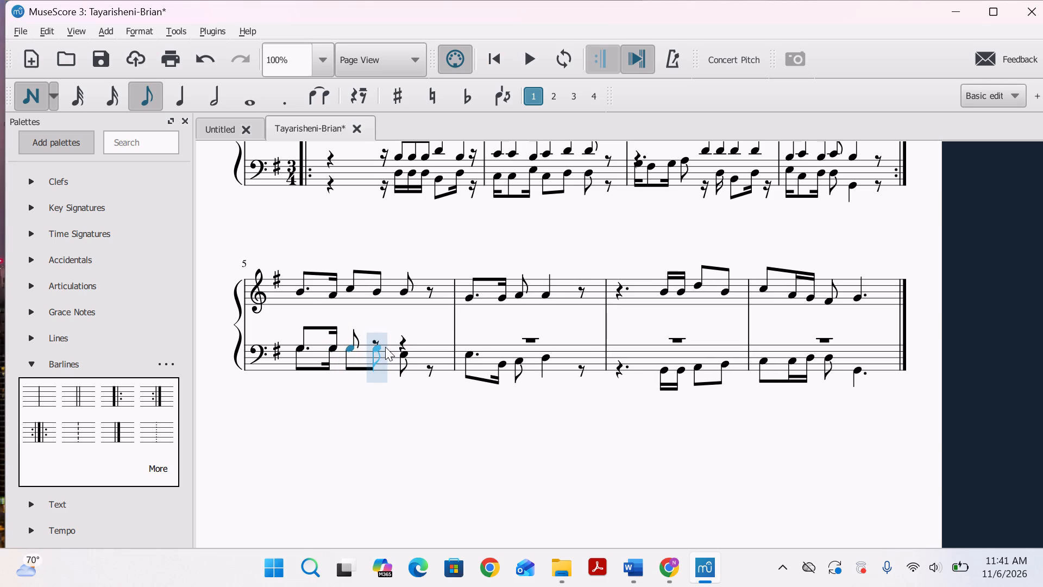
click(379, 346)
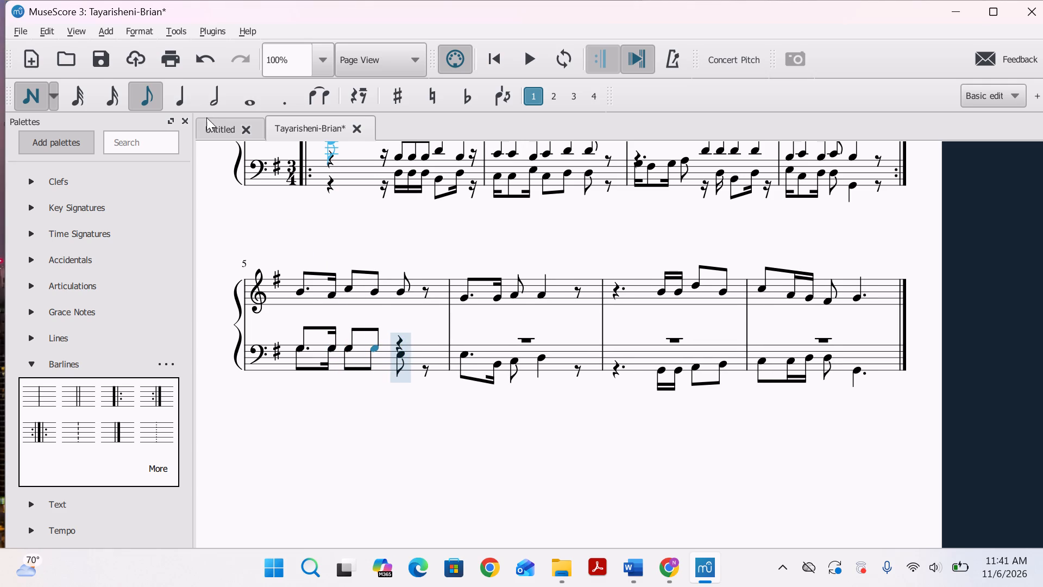
click(395, 345)
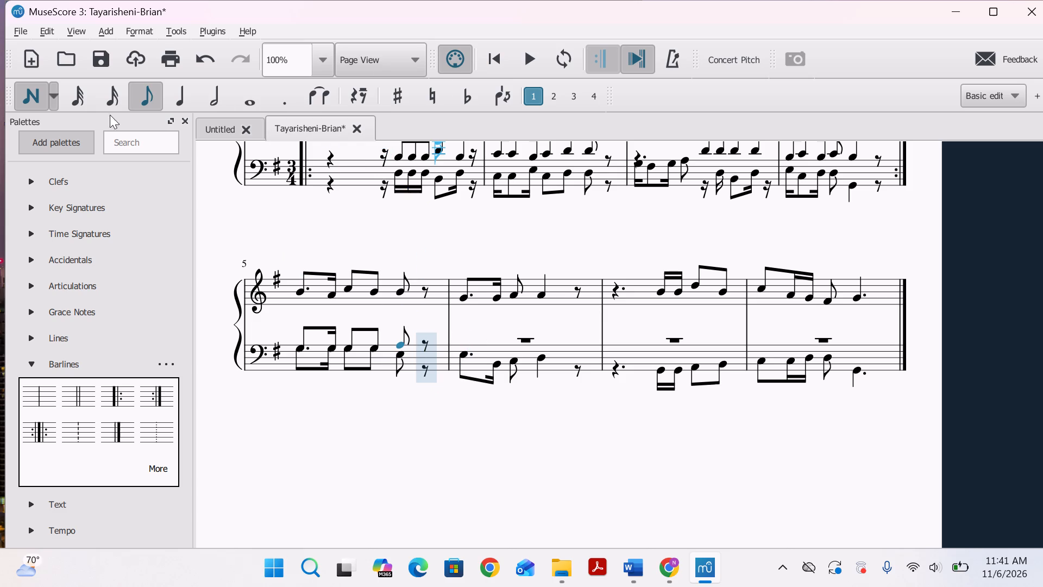
click(30, 102)
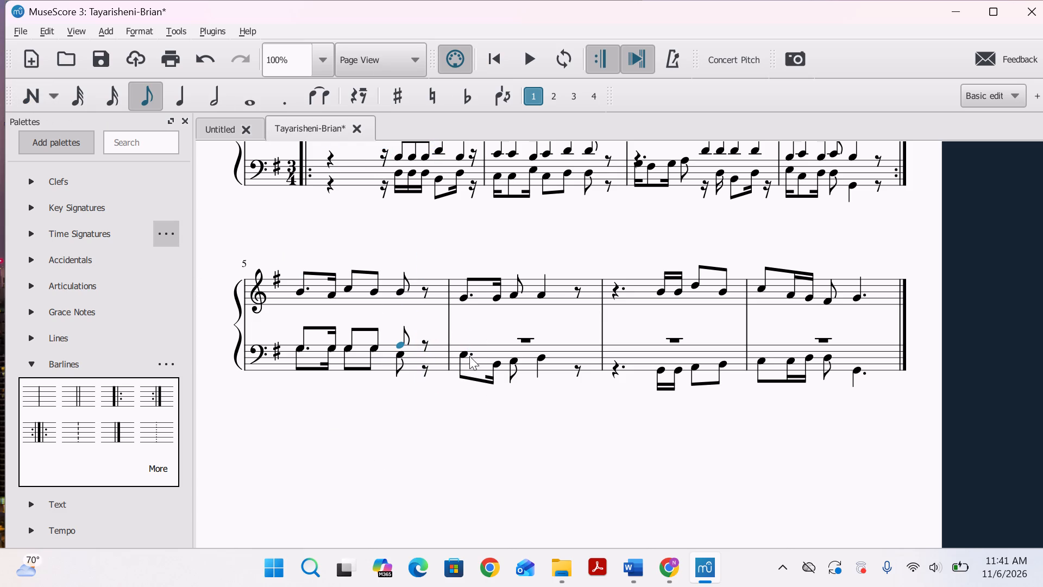
Change the first E in bar 6's lower bass voice to a quarter note.
click(466, 355)
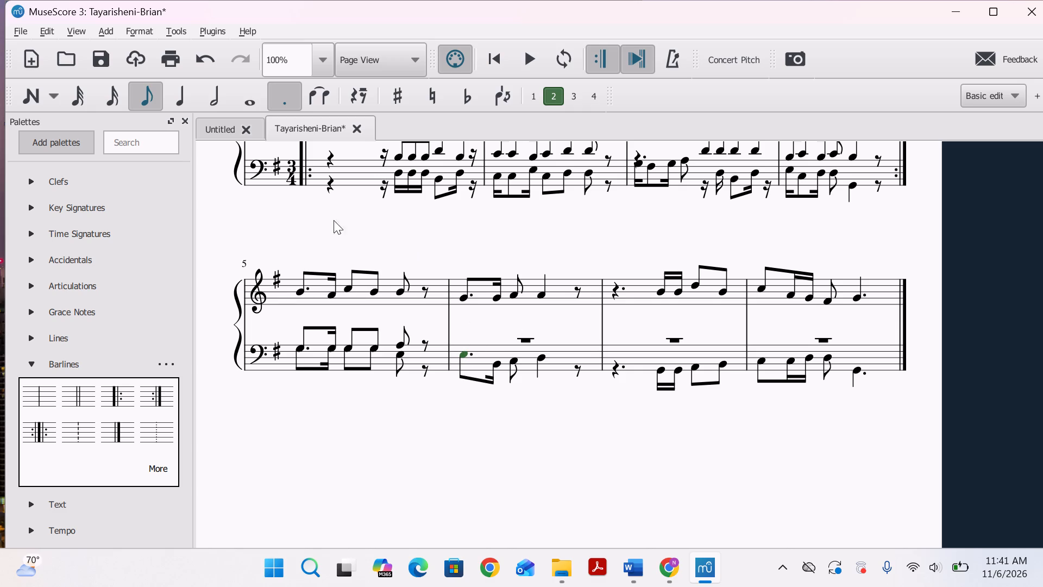
click(175, 96)
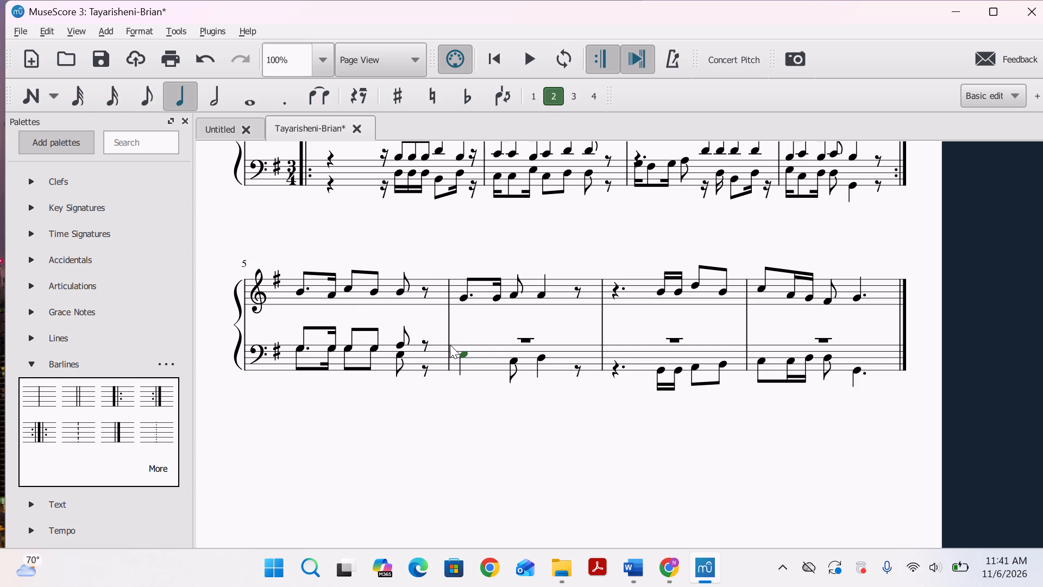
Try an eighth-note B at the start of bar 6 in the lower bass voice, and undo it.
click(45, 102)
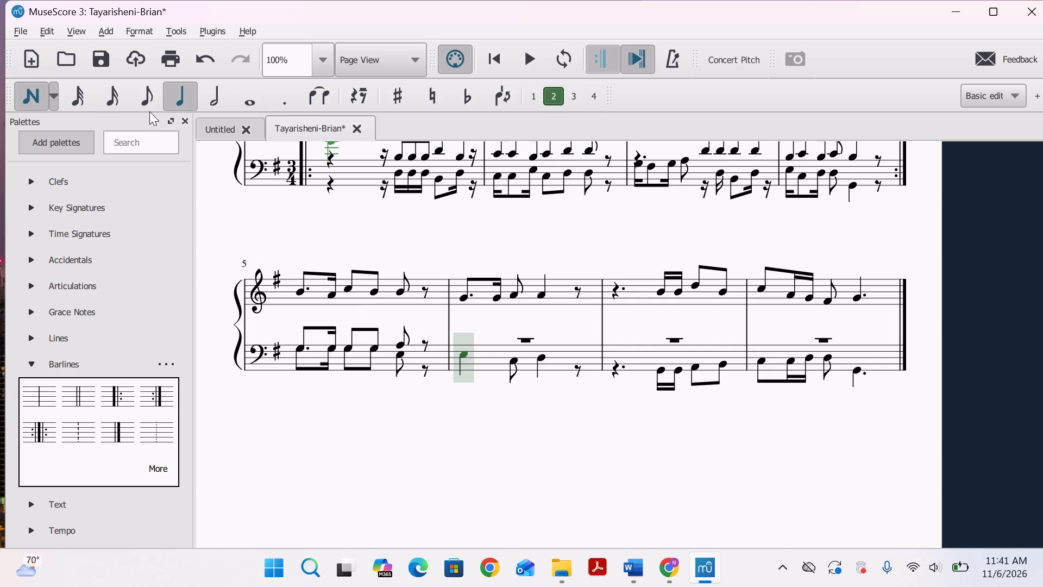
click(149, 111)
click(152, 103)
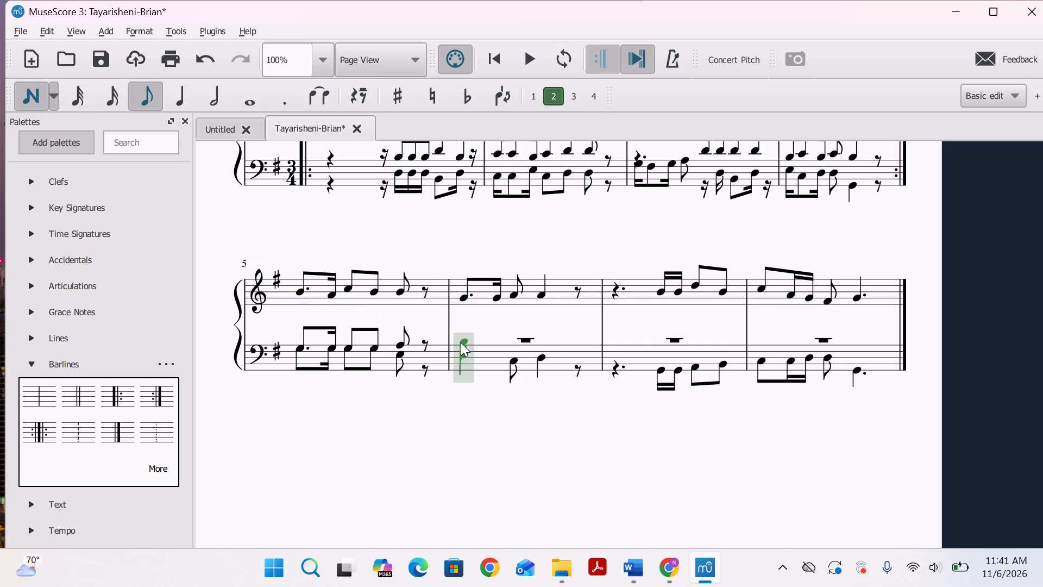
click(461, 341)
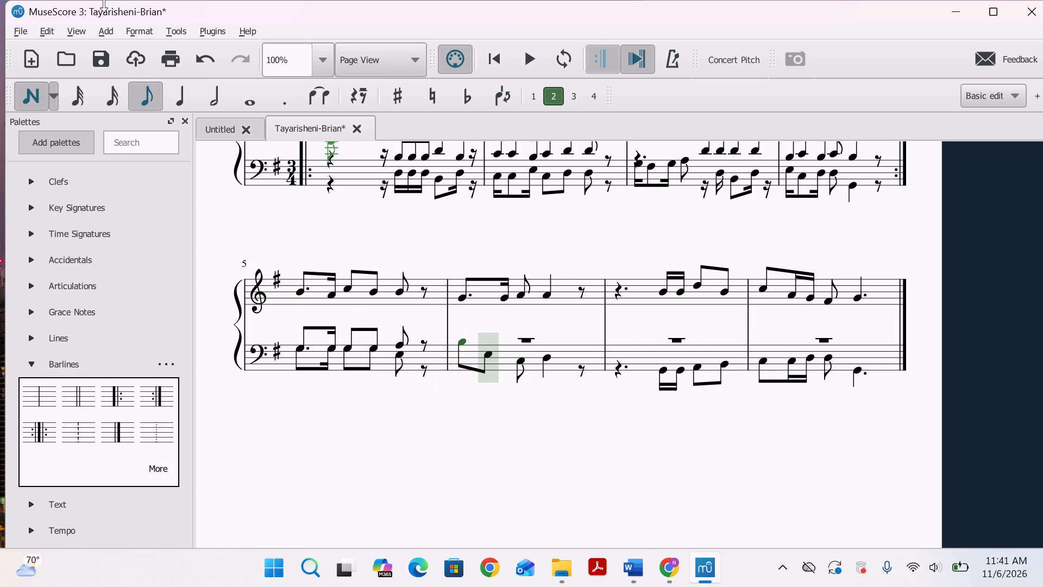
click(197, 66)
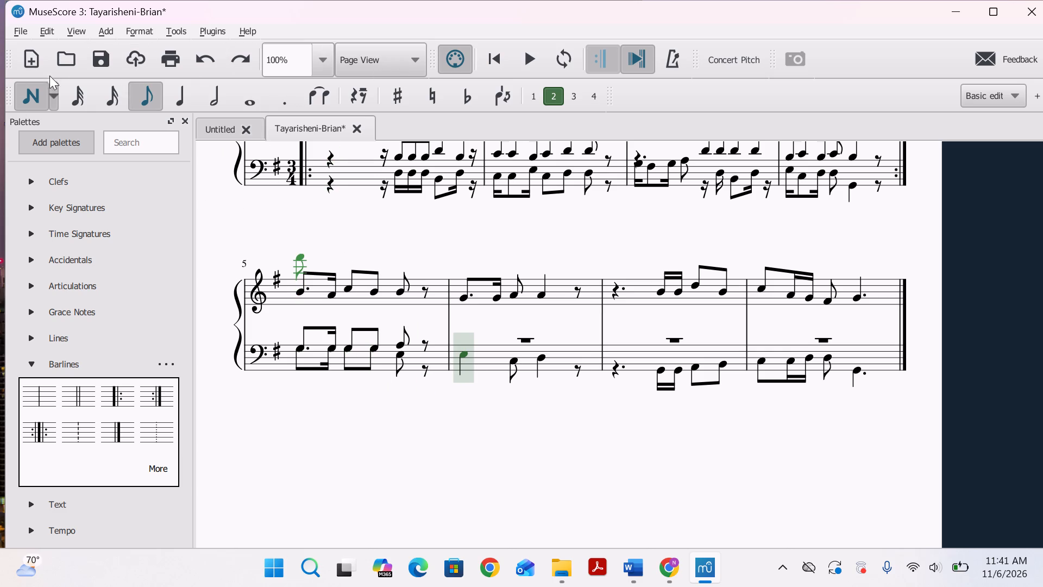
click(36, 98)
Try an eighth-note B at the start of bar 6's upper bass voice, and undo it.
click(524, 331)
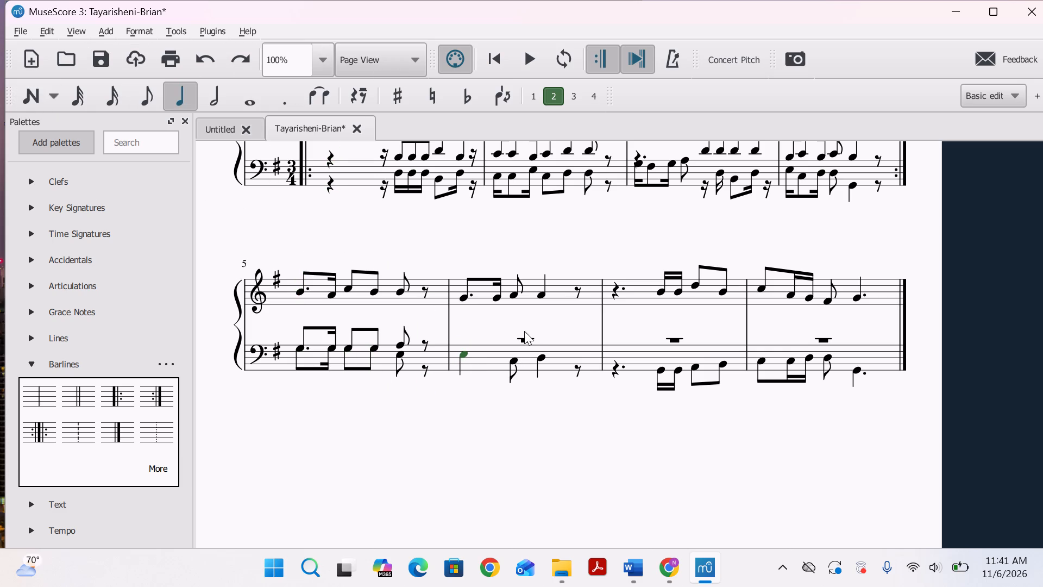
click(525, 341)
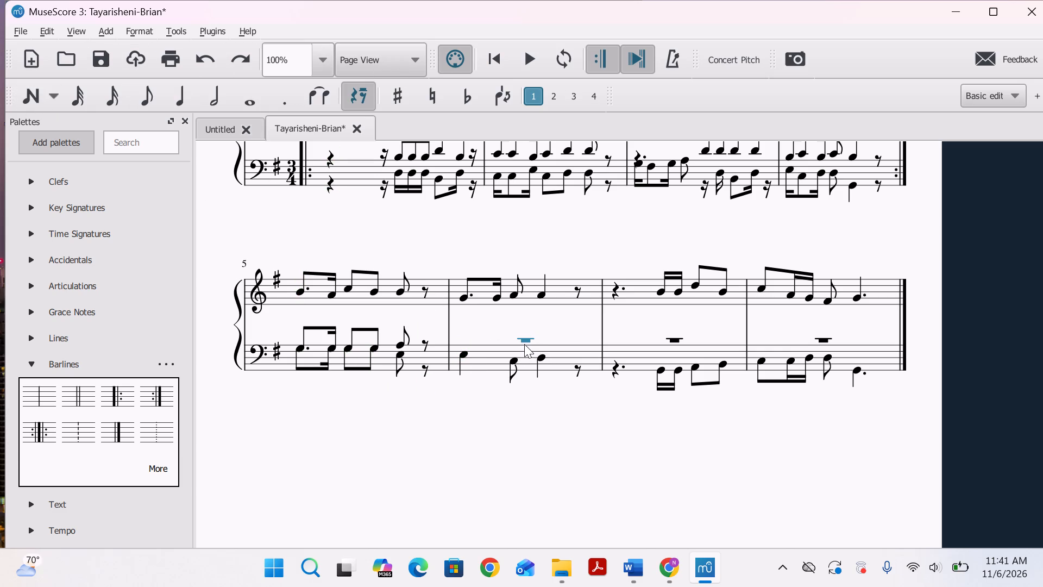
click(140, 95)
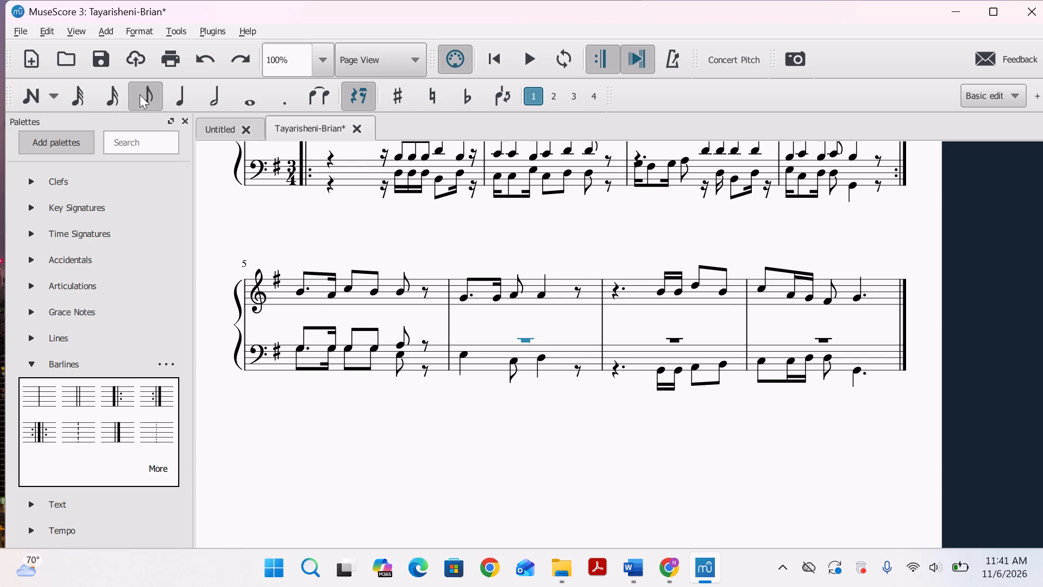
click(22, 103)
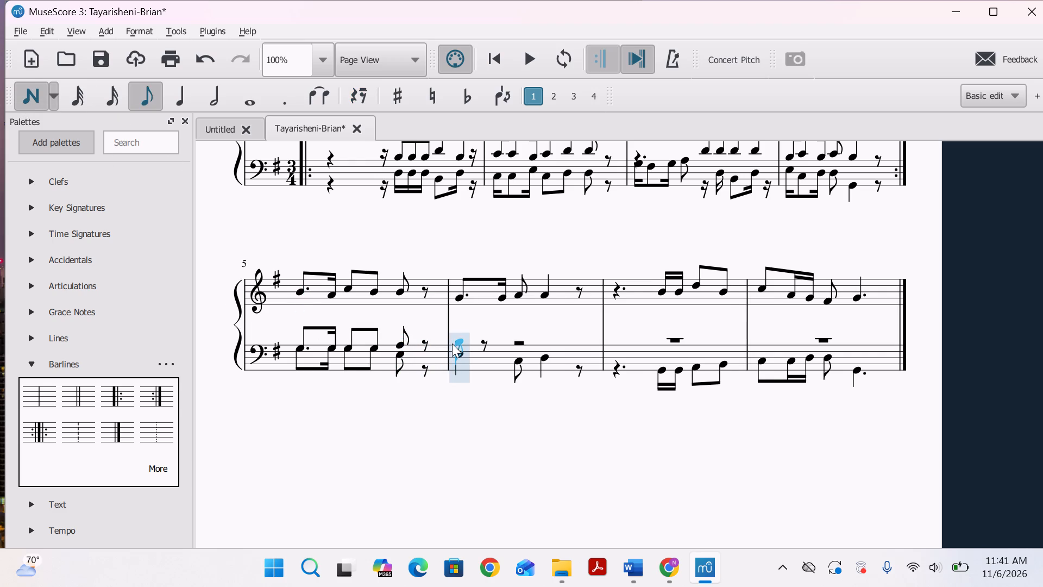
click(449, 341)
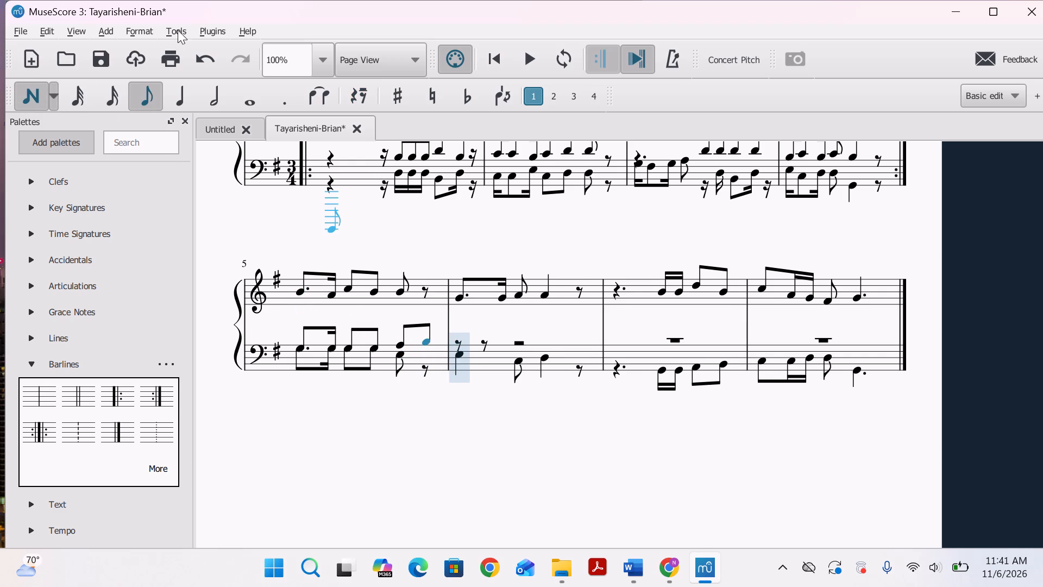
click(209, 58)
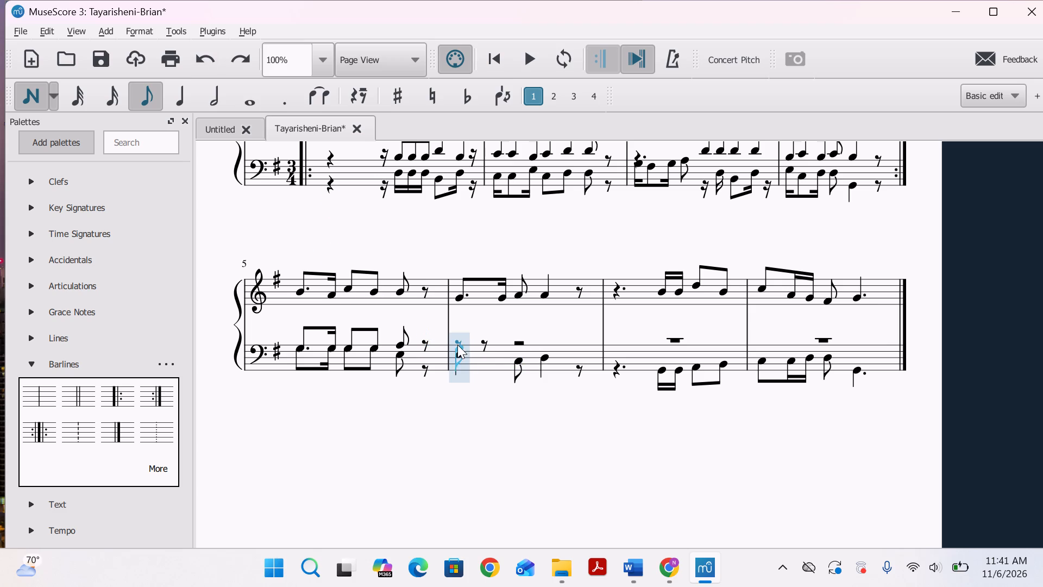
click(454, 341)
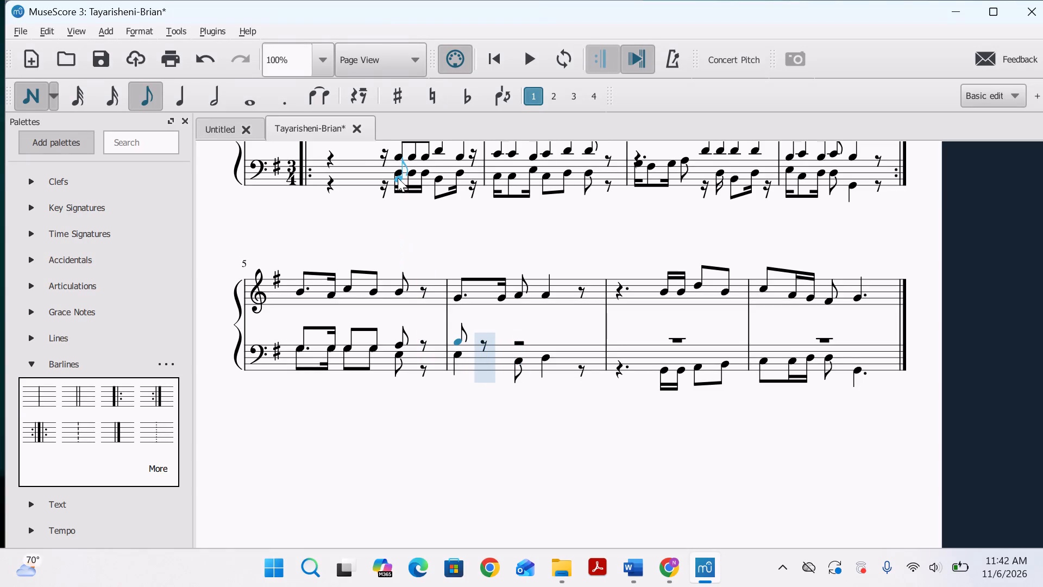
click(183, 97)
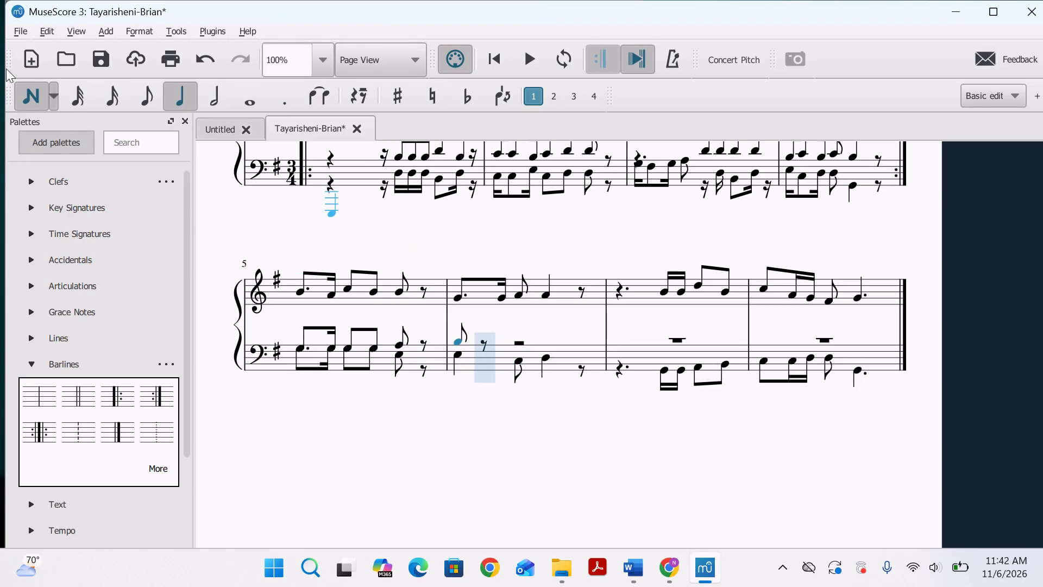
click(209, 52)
Enter a quarter-note B at the start of bar 6's upper bass voice.
click(179, 96)
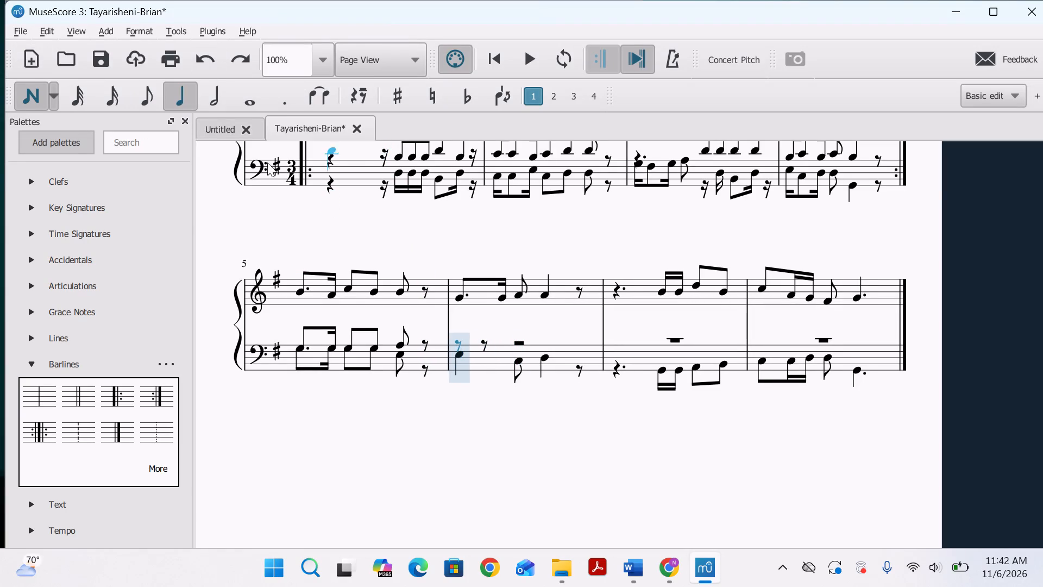
click(452, 344)
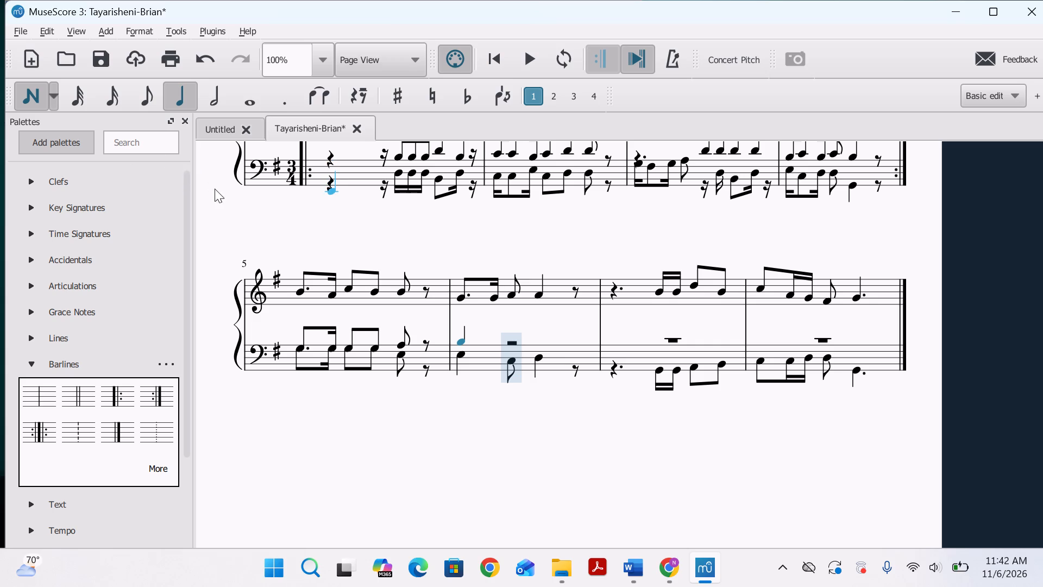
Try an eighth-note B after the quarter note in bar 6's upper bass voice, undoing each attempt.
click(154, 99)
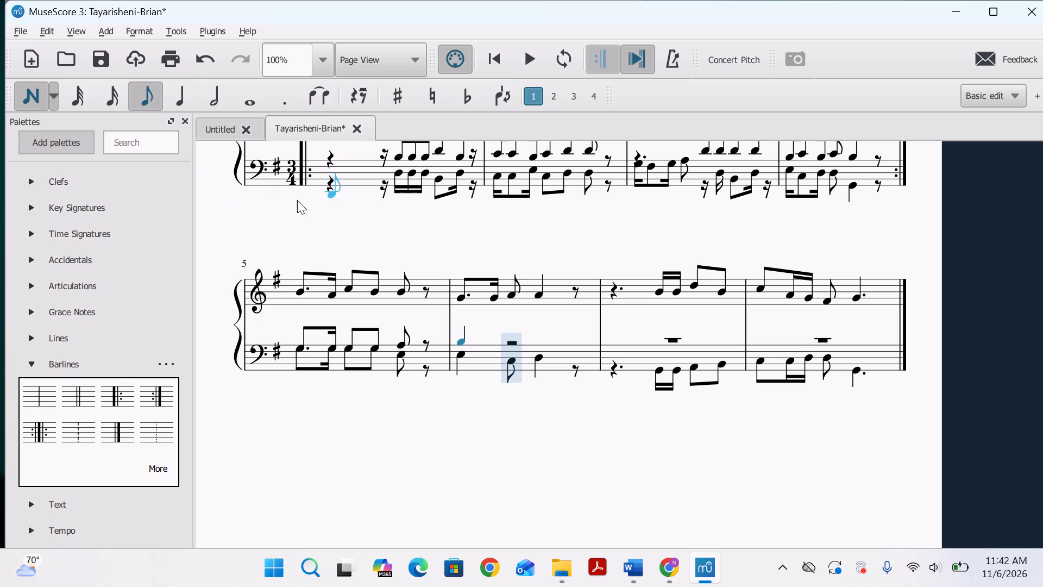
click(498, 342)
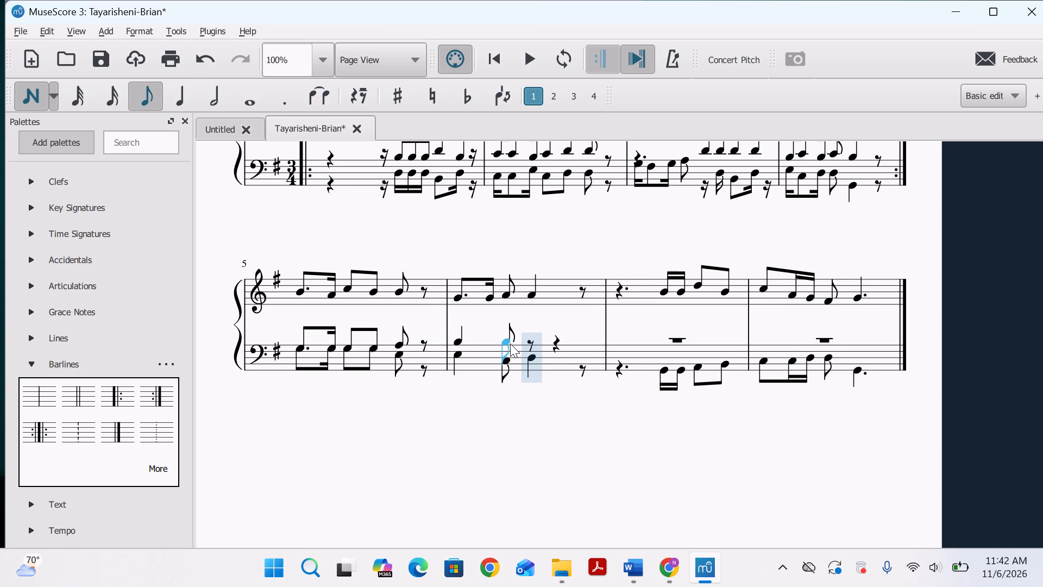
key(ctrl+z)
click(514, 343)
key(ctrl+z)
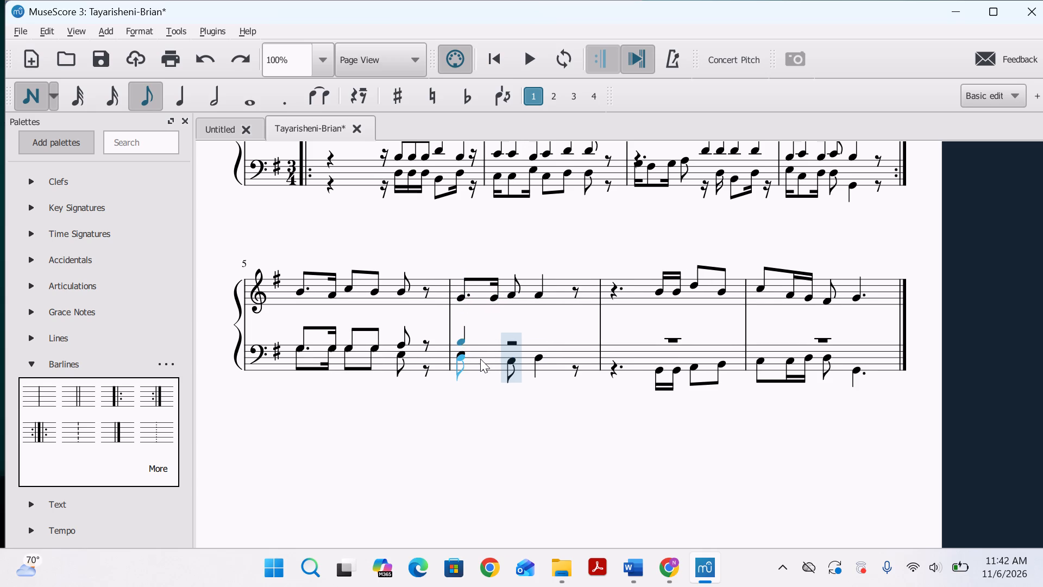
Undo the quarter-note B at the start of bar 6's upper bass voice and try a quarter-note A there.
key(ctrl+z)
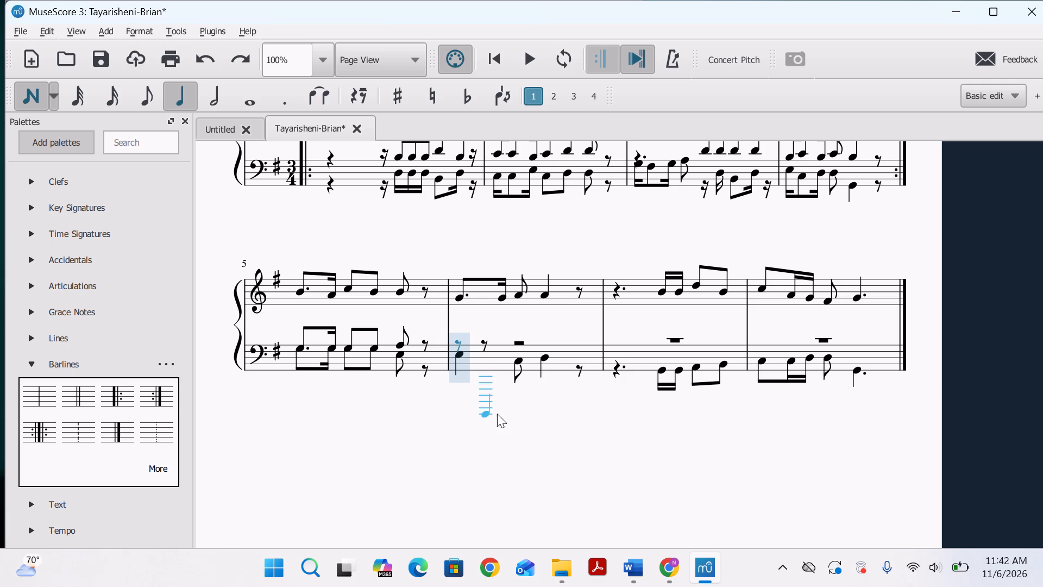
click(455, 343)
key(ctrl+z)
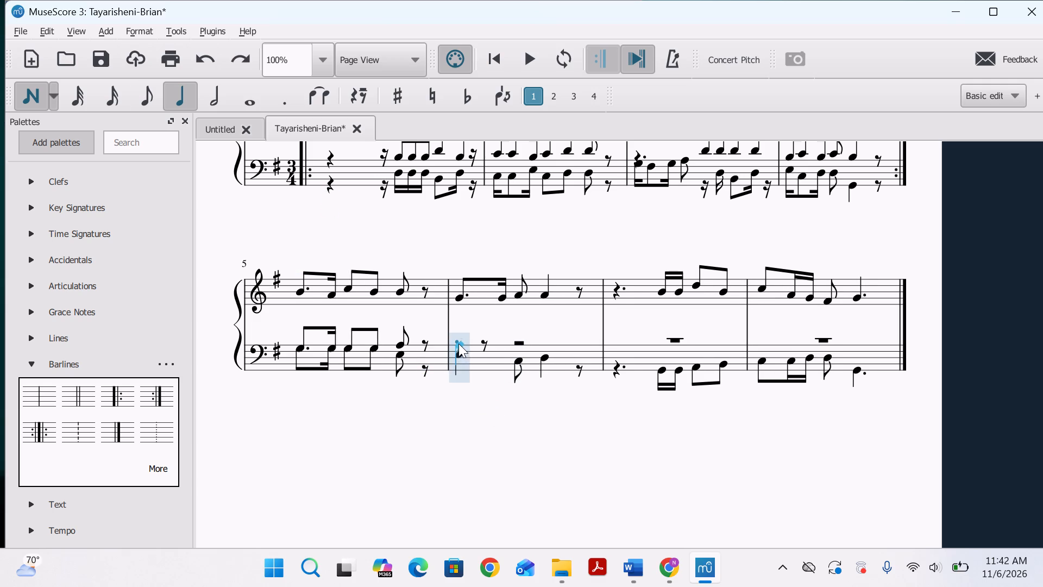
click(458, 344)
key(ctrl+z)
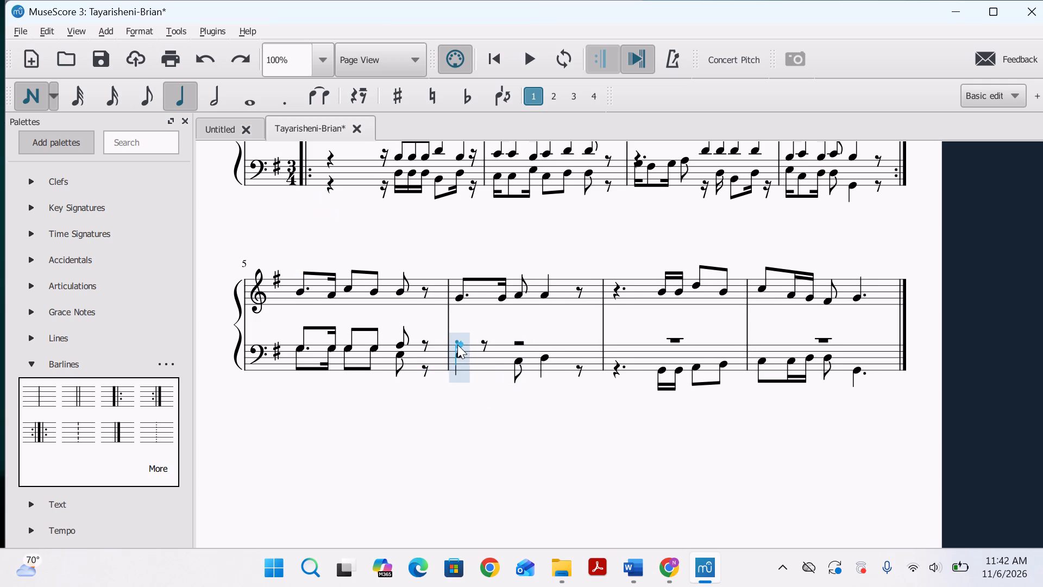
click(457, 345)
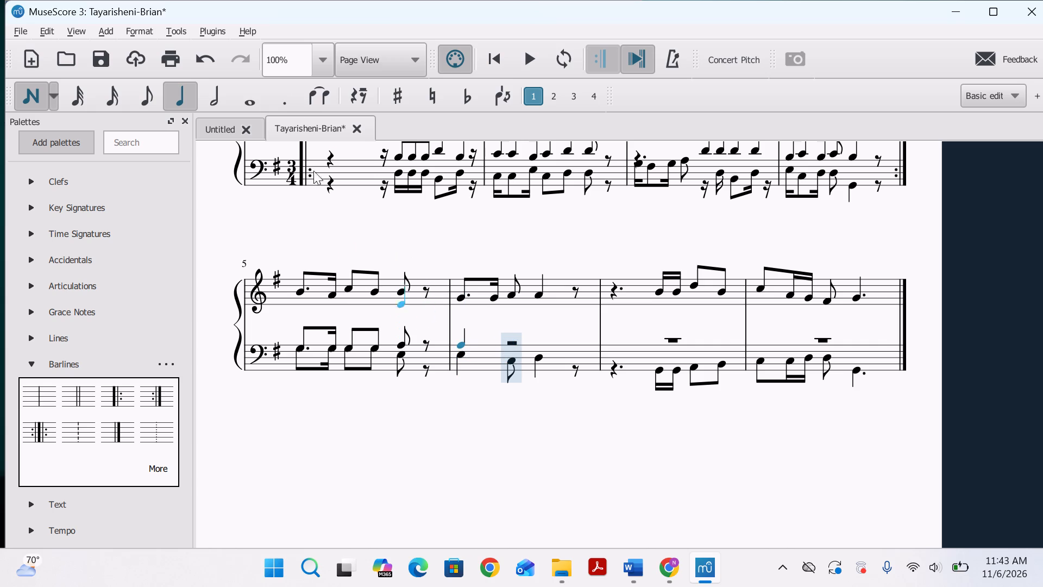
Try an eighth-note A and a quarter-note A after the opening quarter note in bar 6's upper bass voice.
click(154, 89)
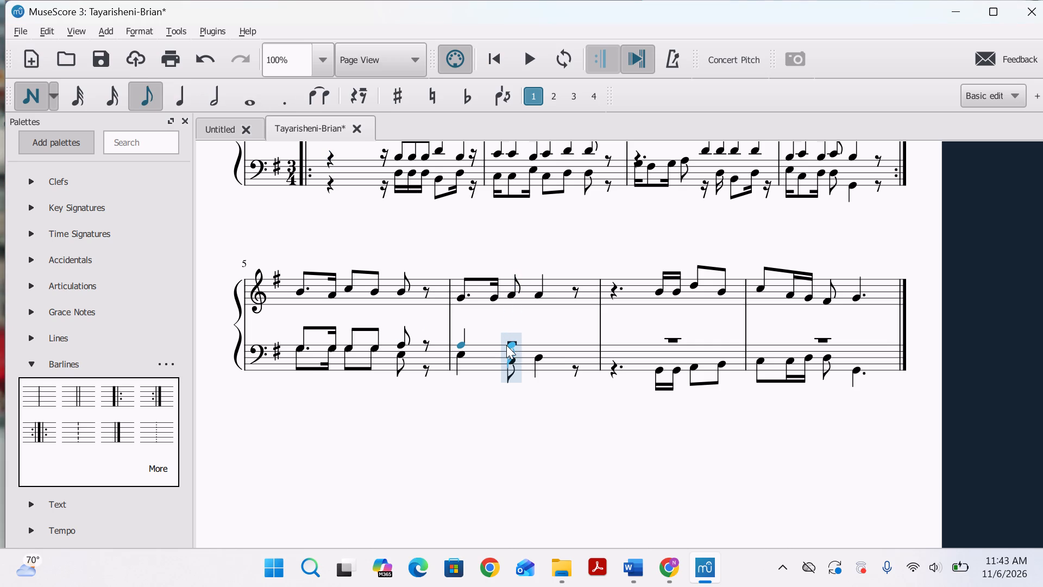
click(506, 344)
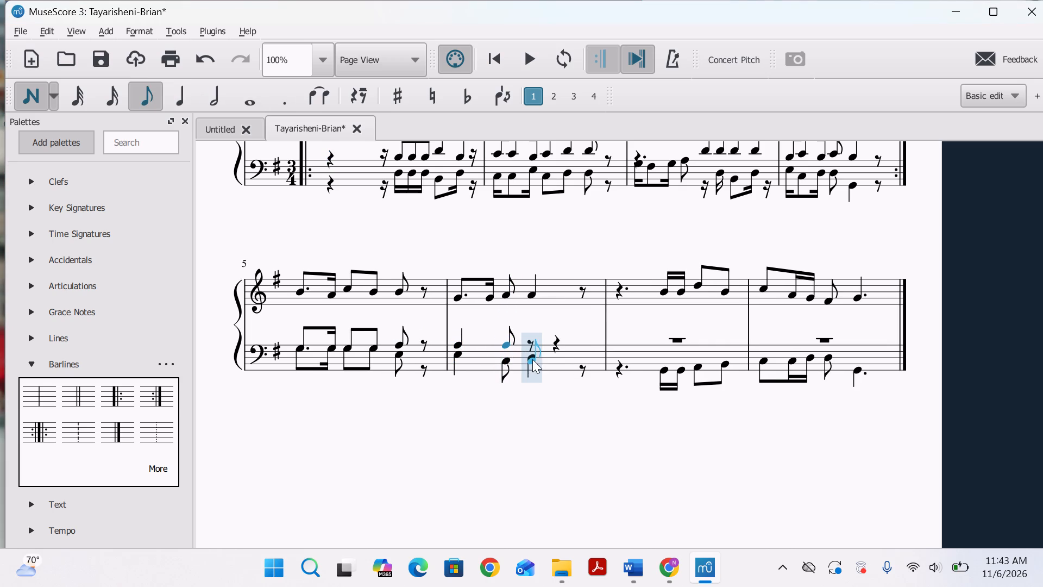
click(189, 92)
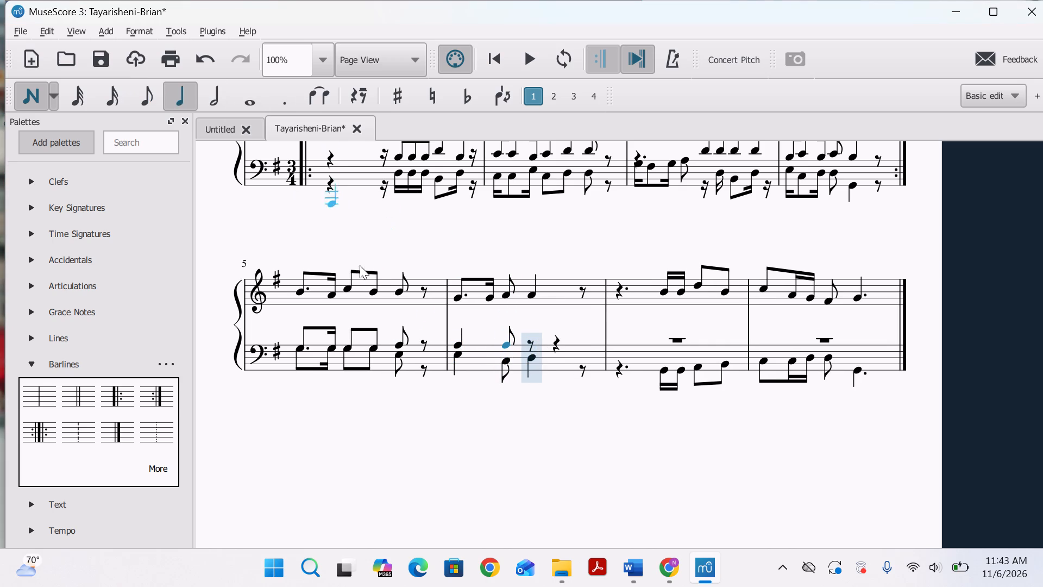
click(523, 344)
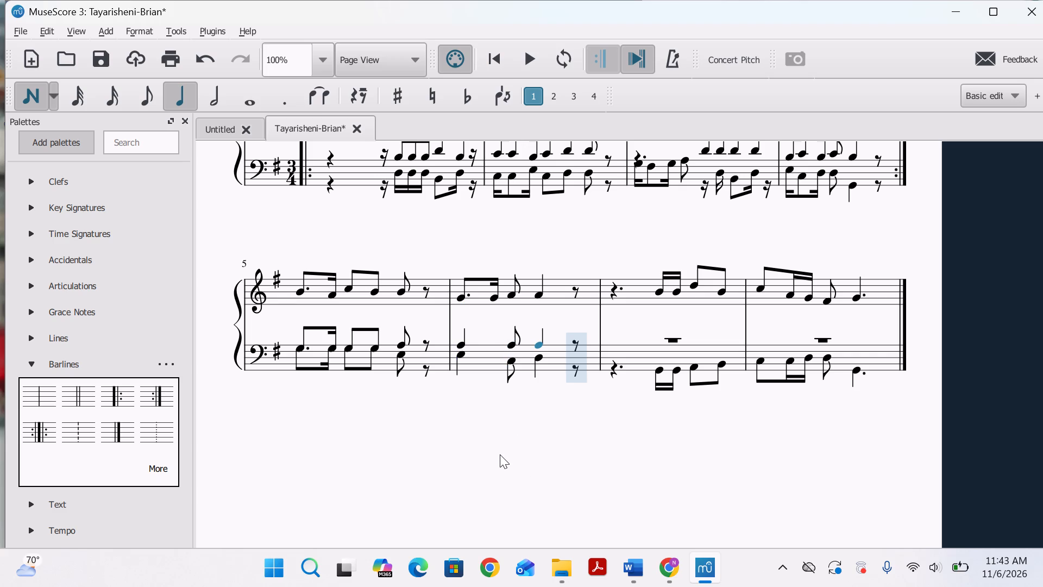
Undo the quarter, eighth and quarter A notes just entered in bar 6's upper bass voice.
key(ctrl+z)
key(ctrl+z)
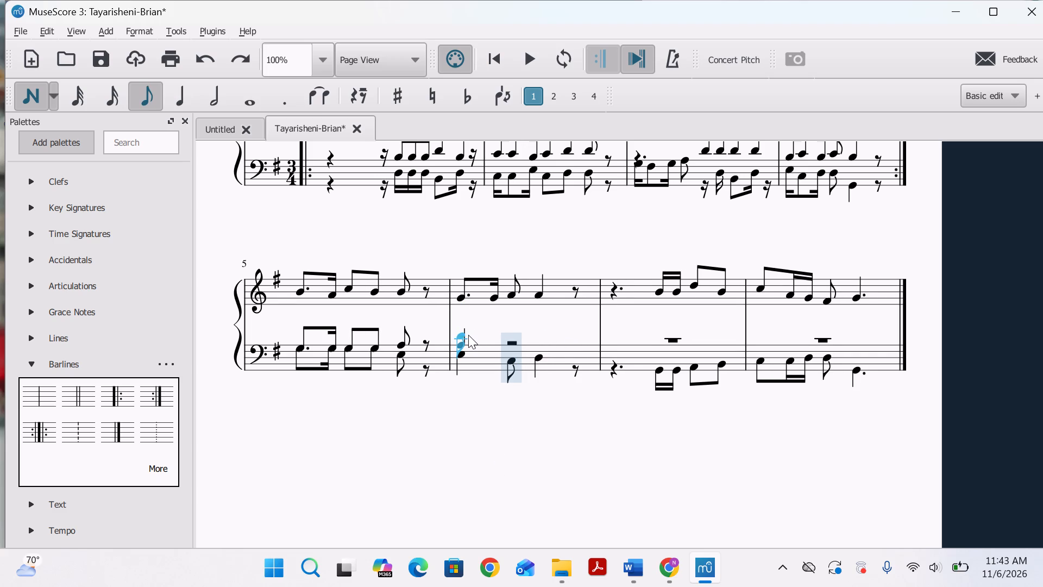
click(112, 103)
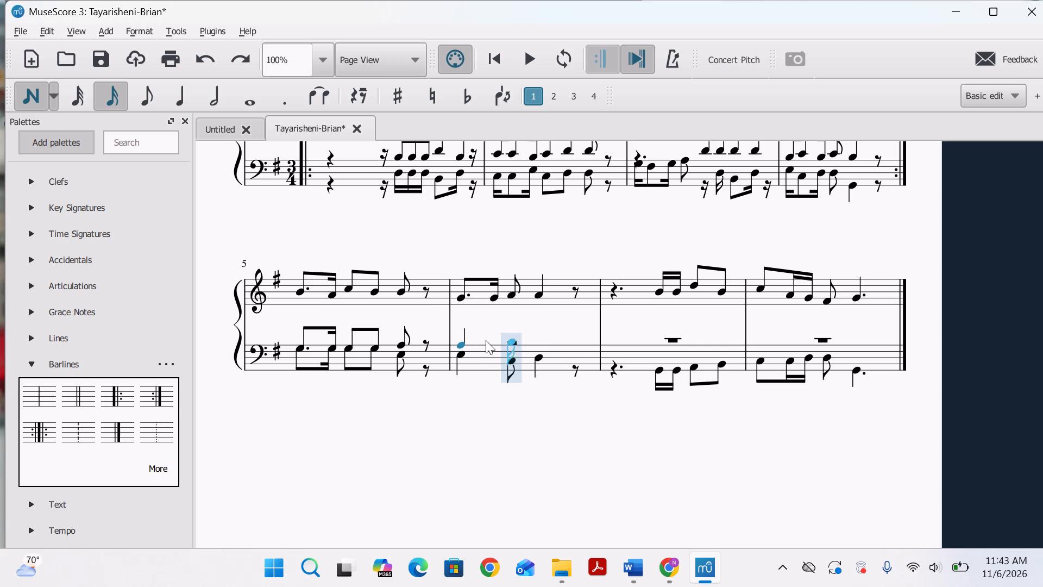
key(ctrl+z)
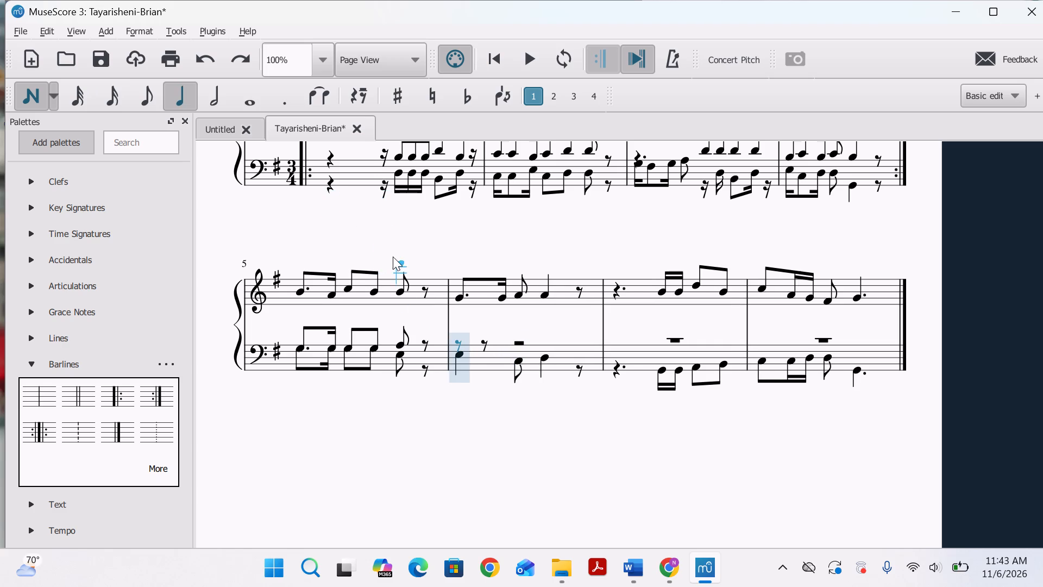
Enter a dotted-eighth A, a sixteenth A and an eighth A from the start of bar 6's upper bass voice.
click(147, 92)
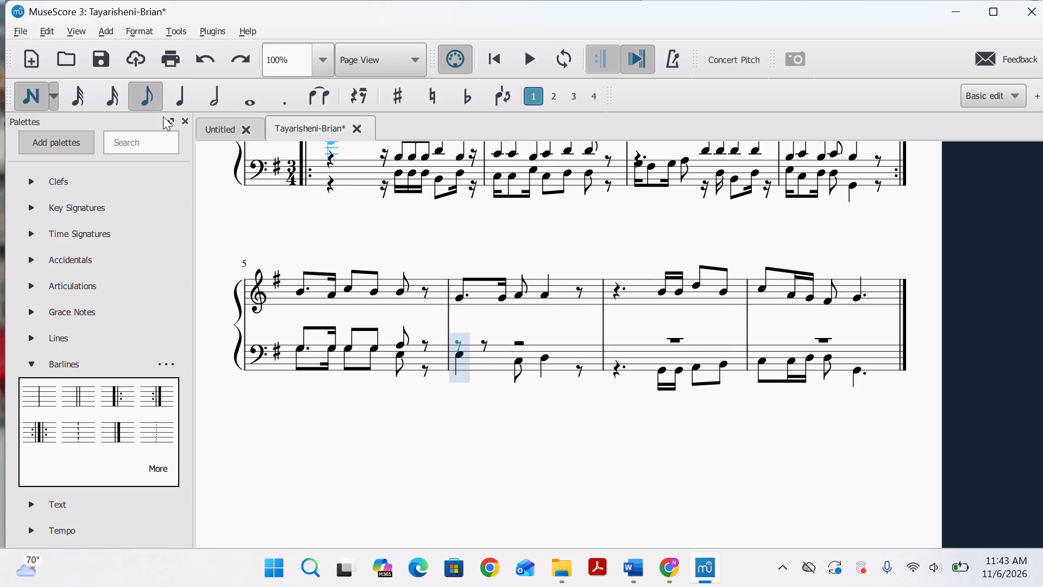
click(280, 105)
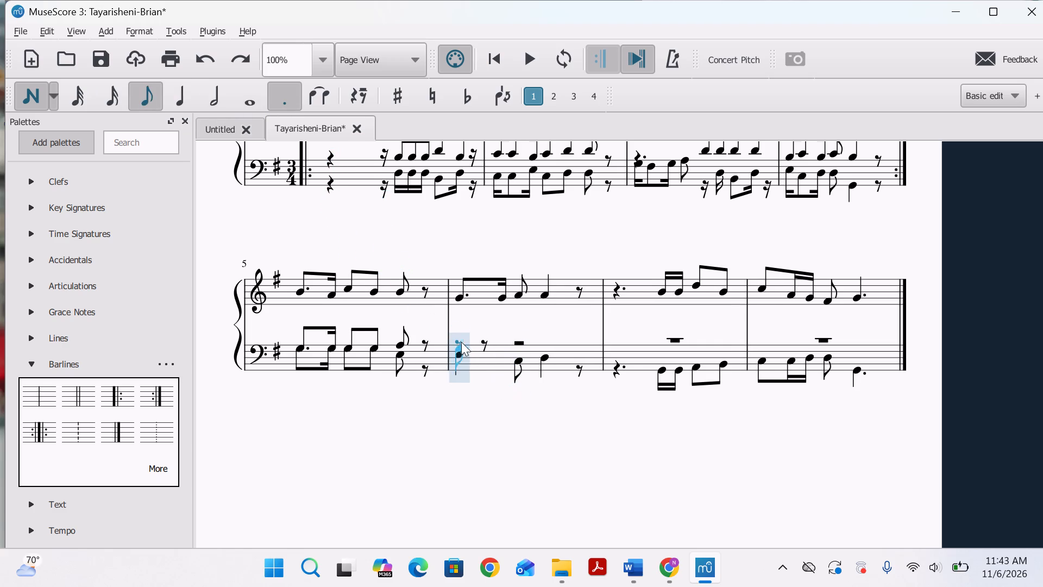
click(456, 341)
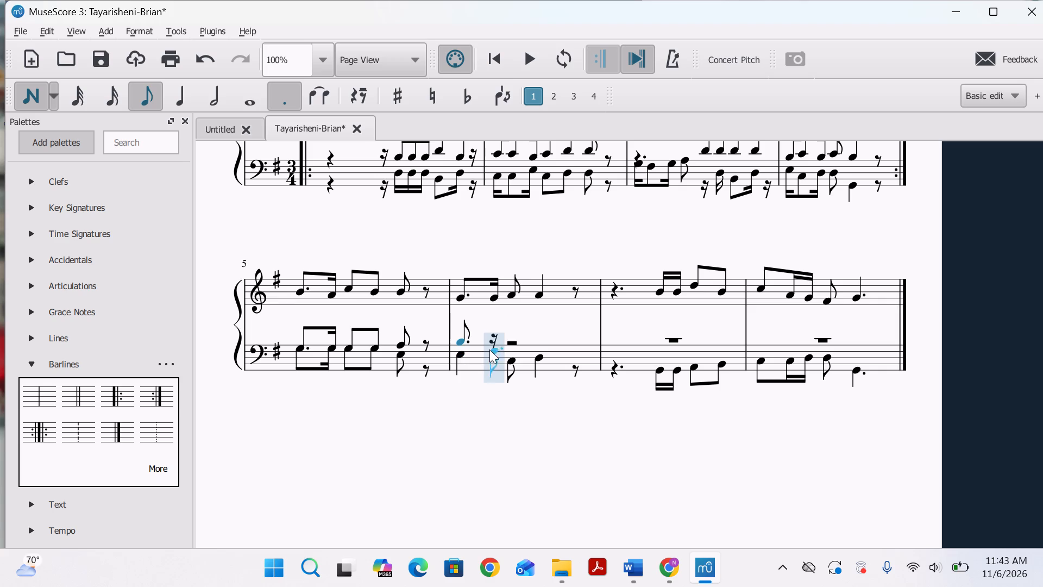
key(ctrl+z)
click(462, 345)
click(110, 108)
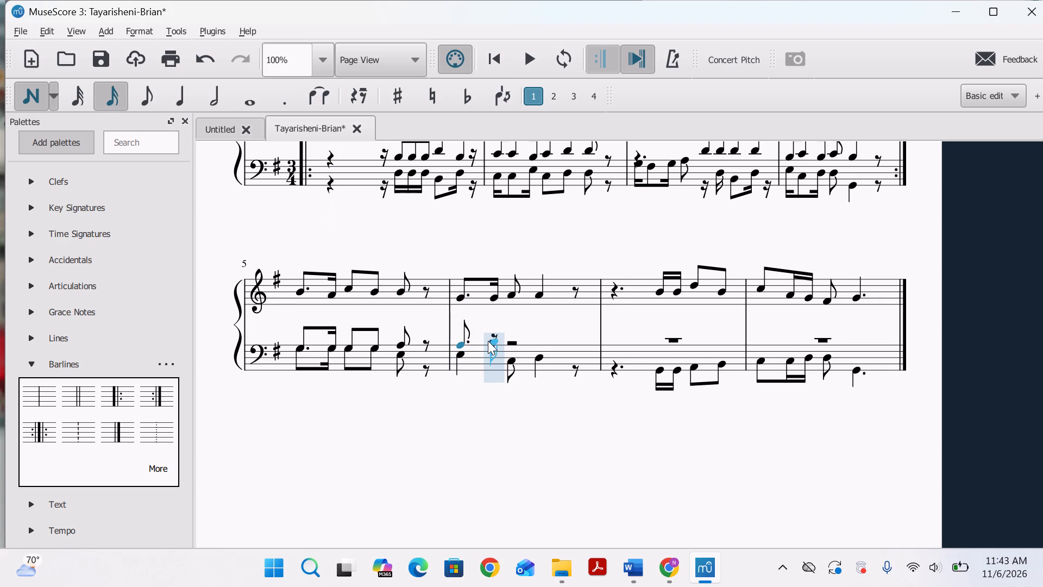
click(488, 344)
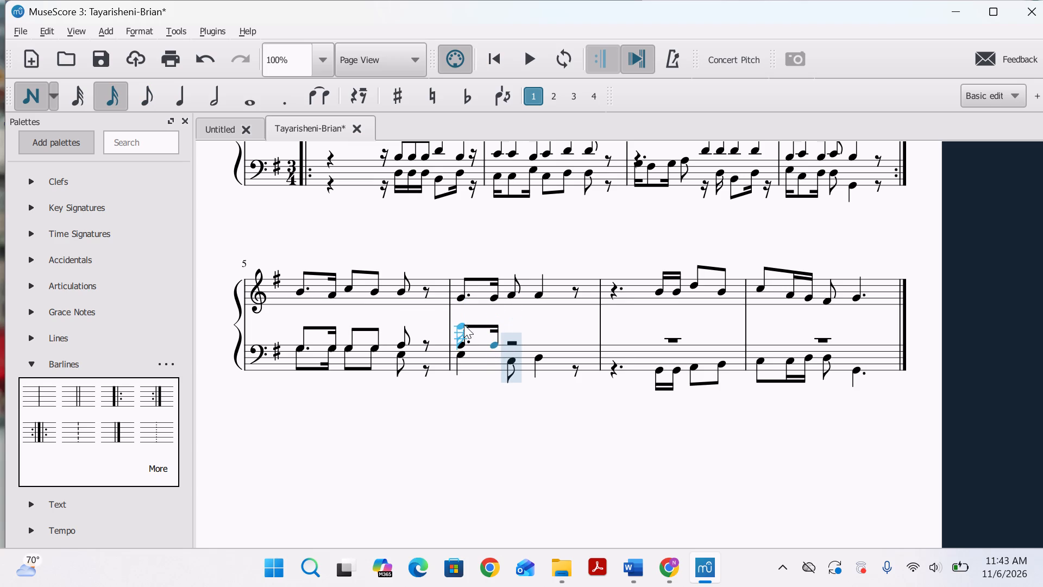
click(152, 105)
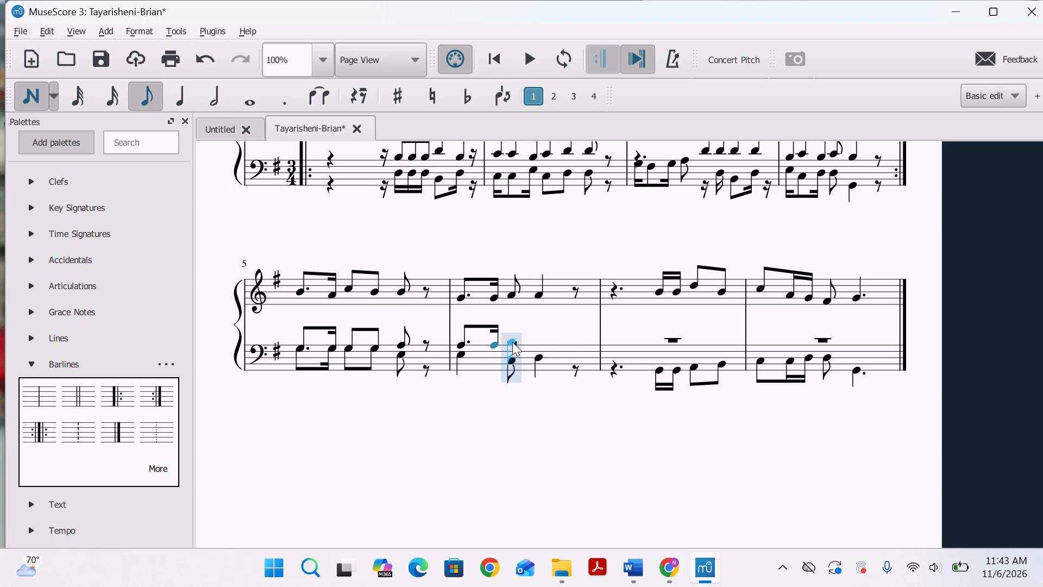
click(509, 346)
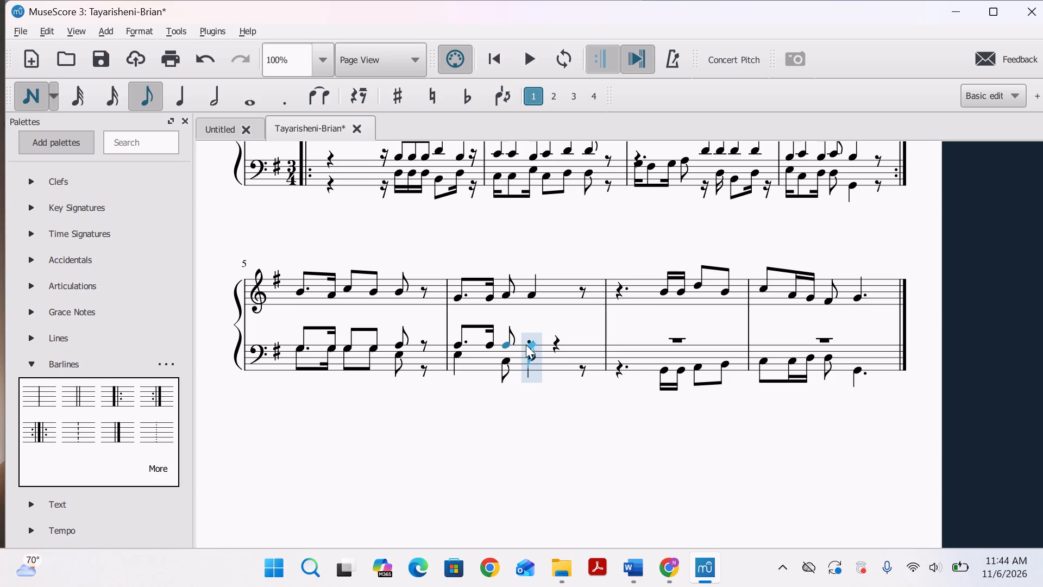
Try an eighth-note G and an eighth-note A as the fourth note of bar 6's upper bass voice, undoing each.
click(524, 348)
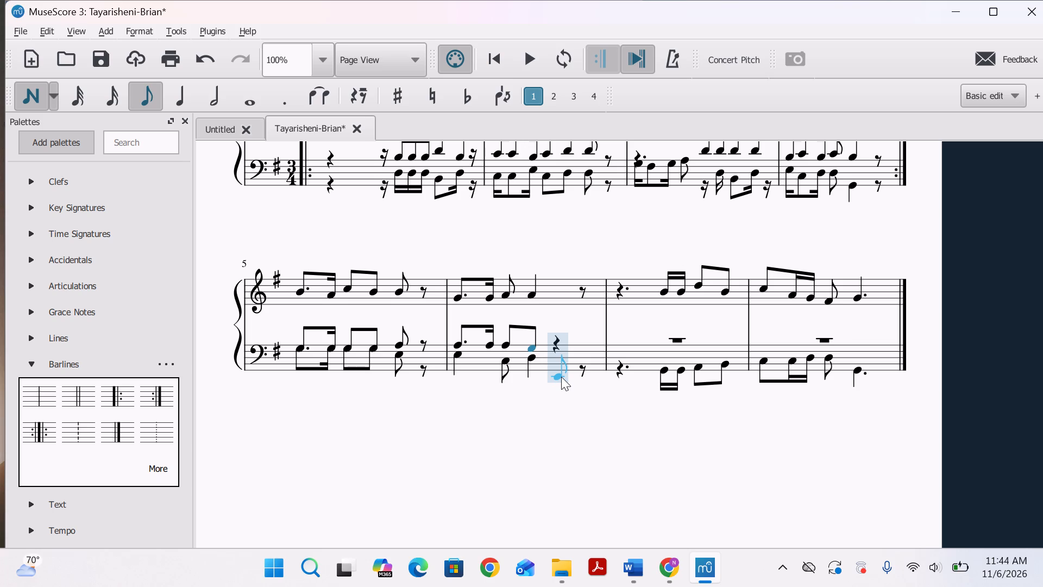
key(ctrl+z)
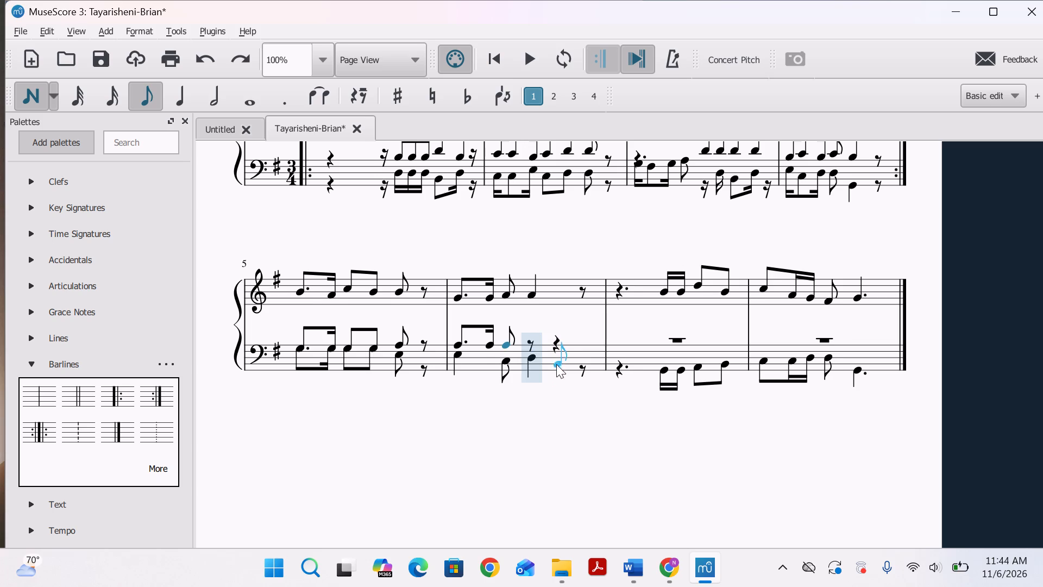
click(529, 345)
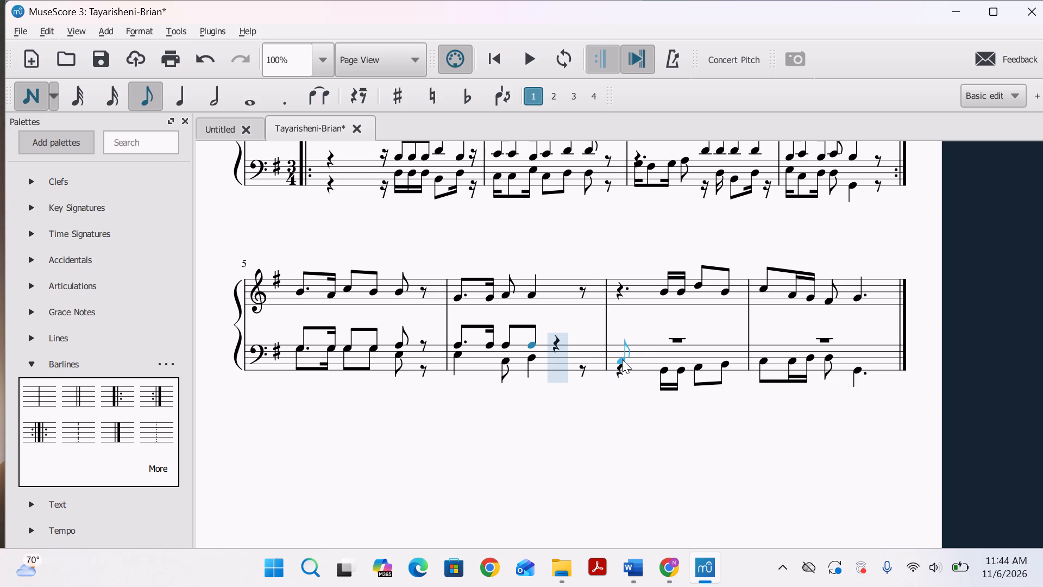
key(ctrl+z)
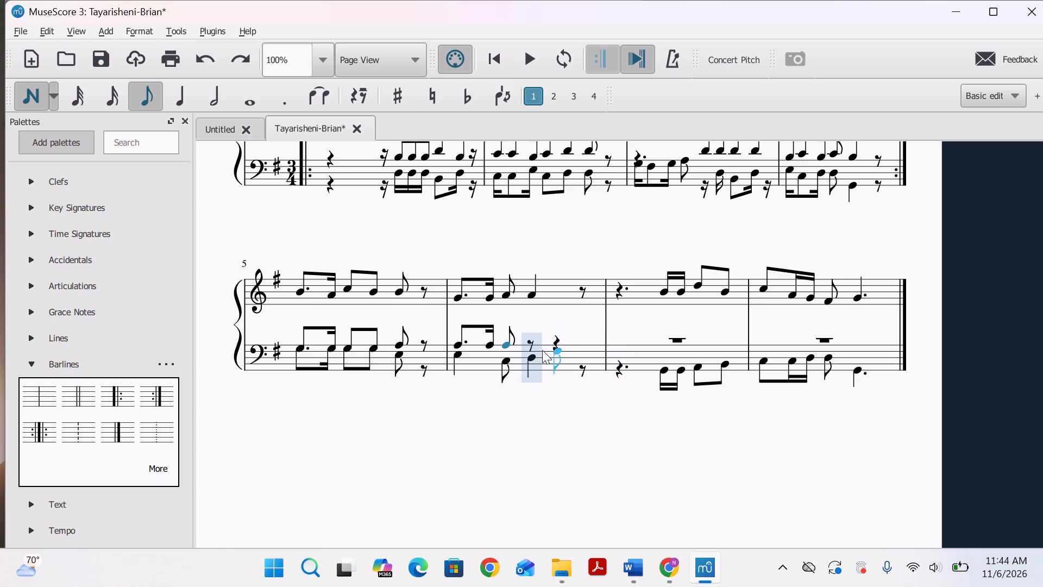
Enter a quarter-note A as the fourth note of bar 6's upper bass voice.
click(183, 102)
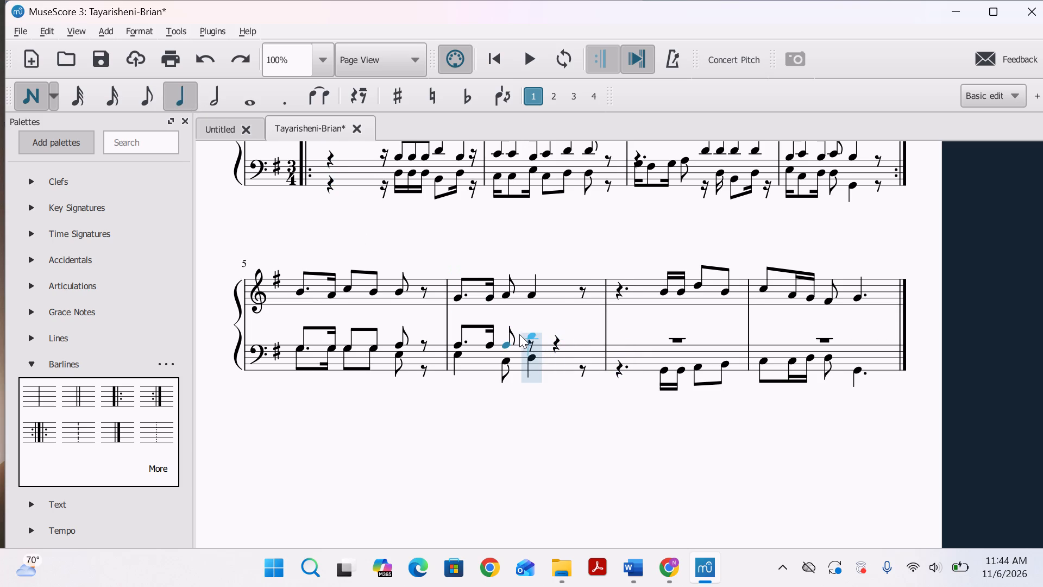
click(521, 346)
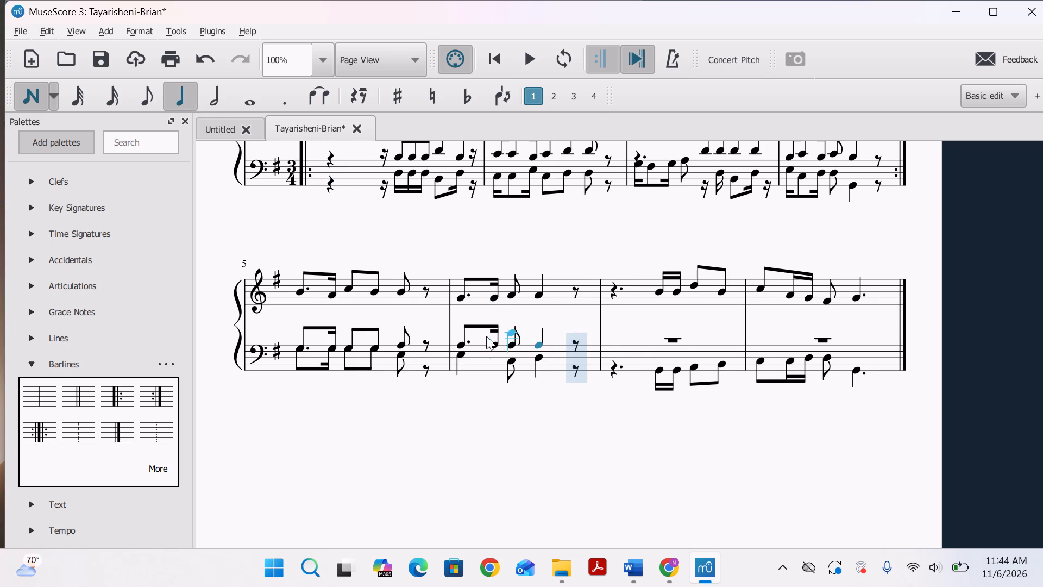
Play back the second system from bar 5 to check the new bass notes, and stop playback.
click(539, 67)
click(292, 289)
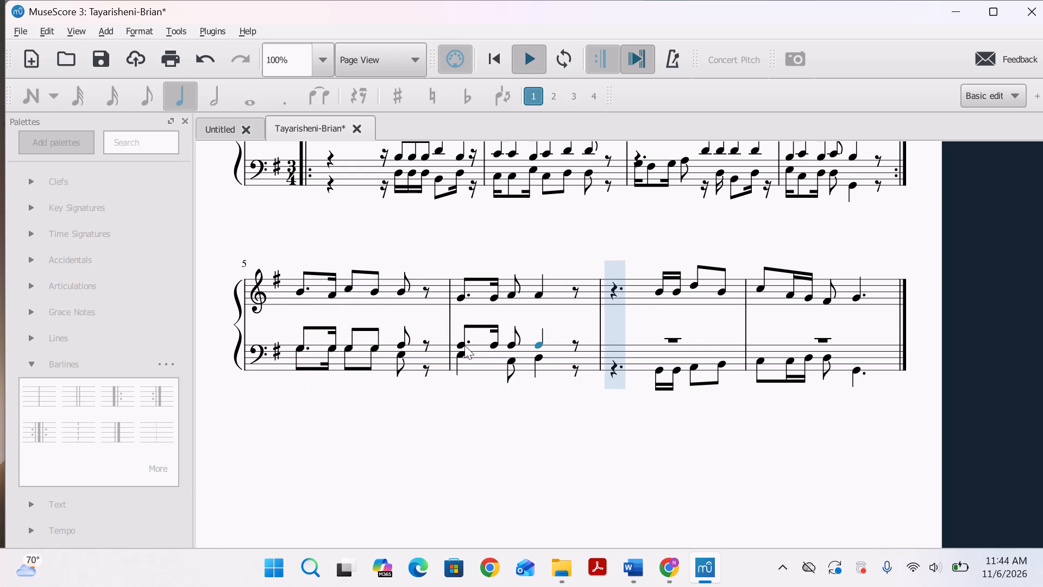
key(ctrl+z)
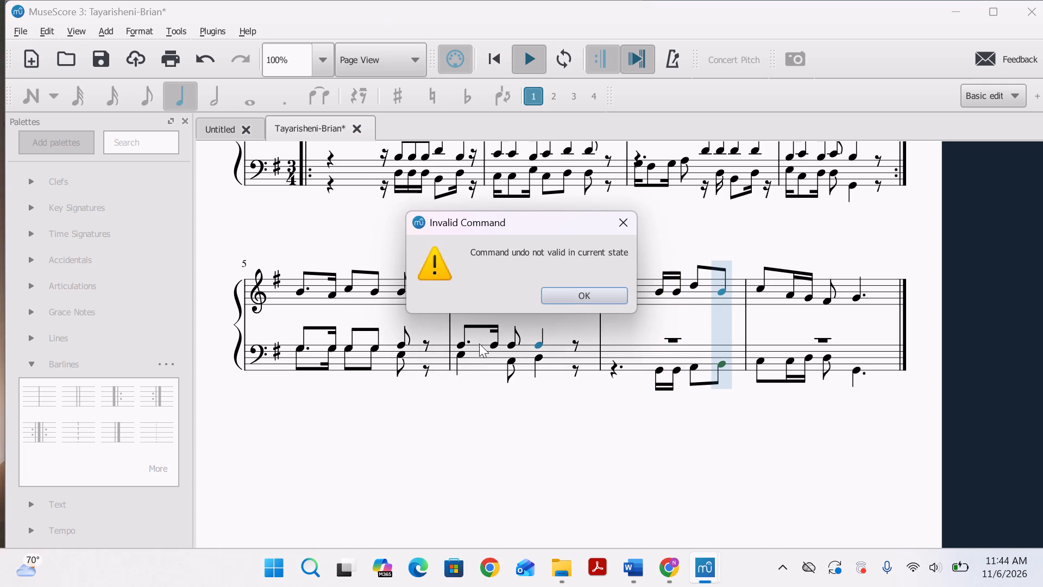
click(624, 226)
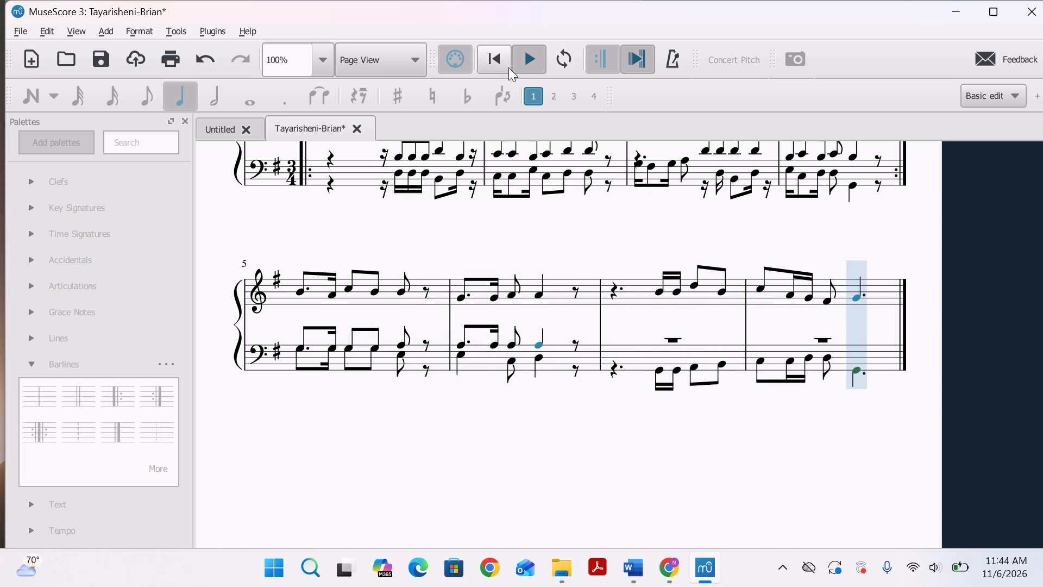
click(522, 67)
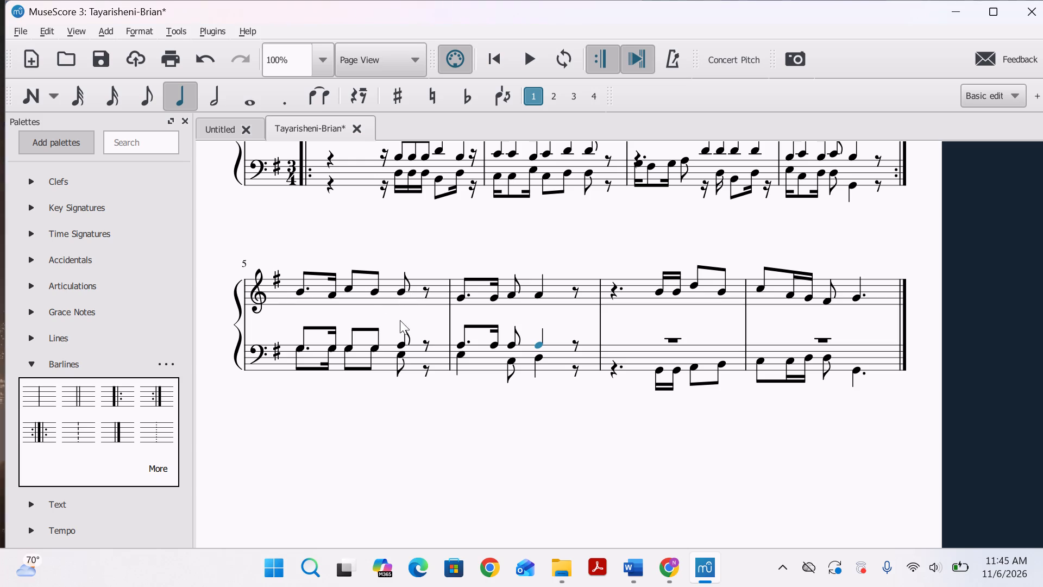
Move the final eighth note of bar 5's upper bass voice to G.
click(401, 342)
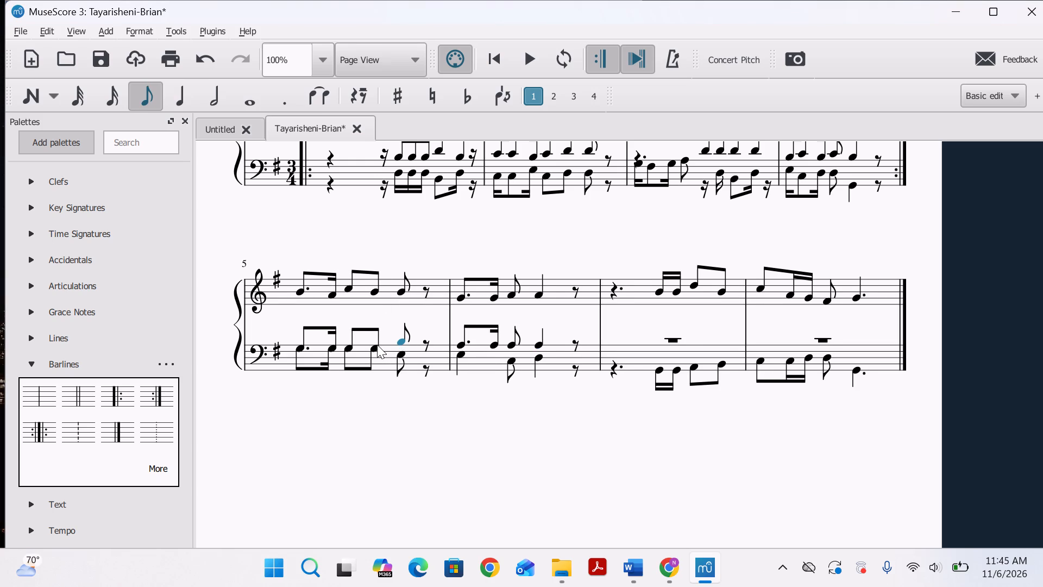
click(377, 345)
click(400, 341)
drag(401, 340, 400, 345)
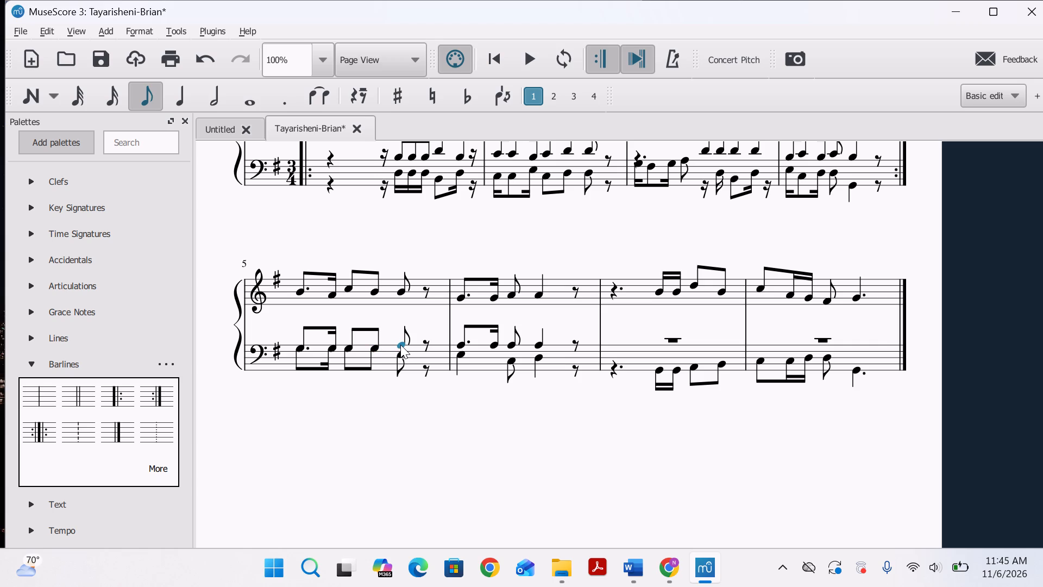
drag(400, 345, 400, 346)
click(398, 347)
Play back bars 5 and 6 from the upper bass voice, replaying them to check the notes by ear.
click(298, 346)
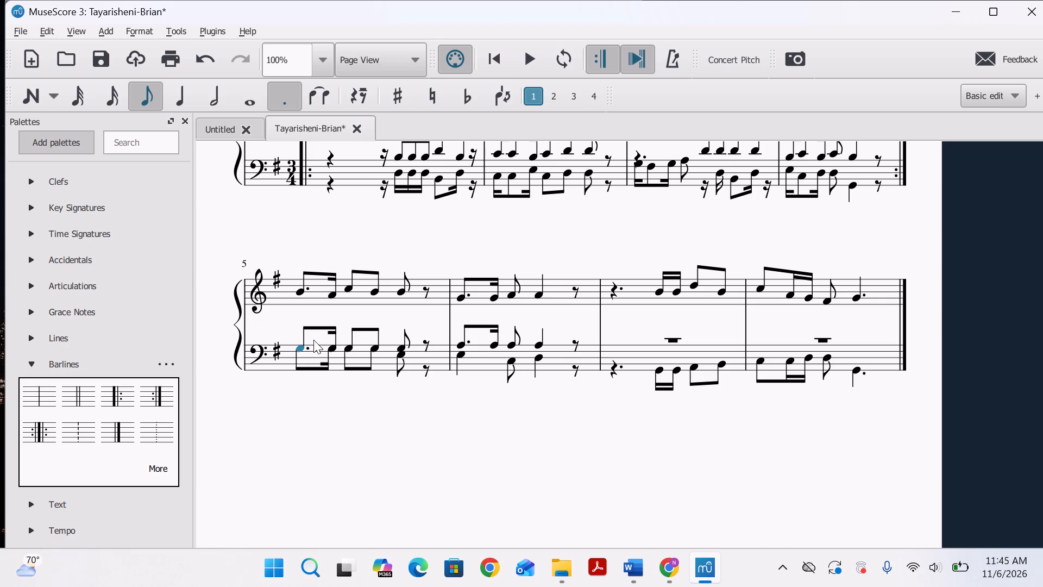
key(space)
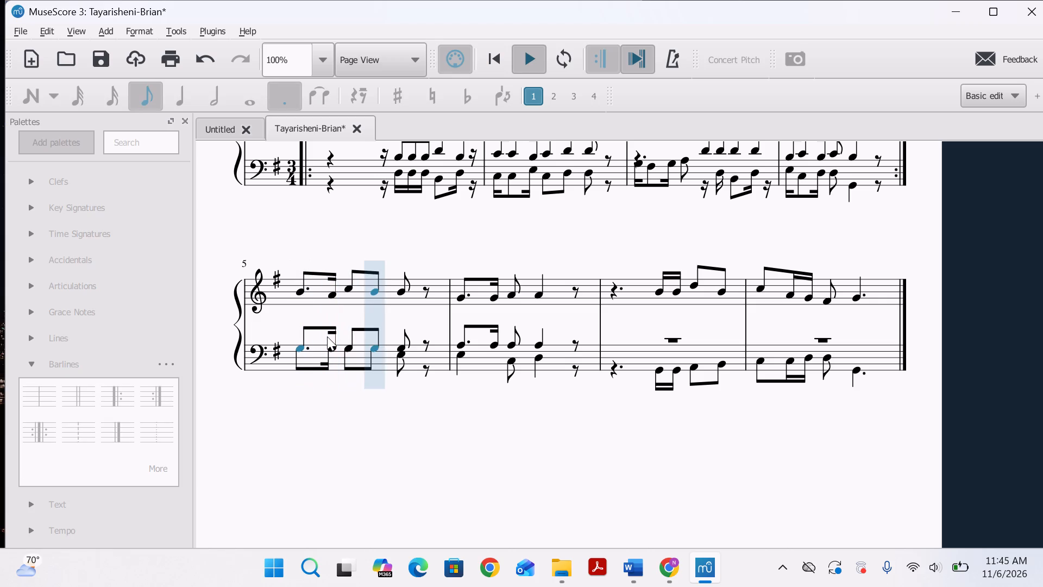
key(space)
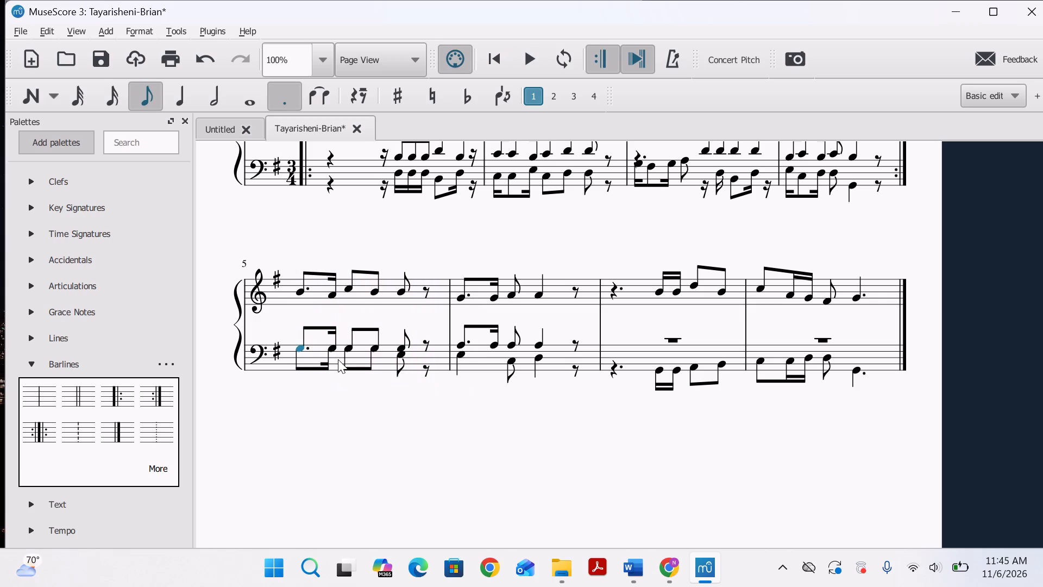
click(458, 344)
key(space)
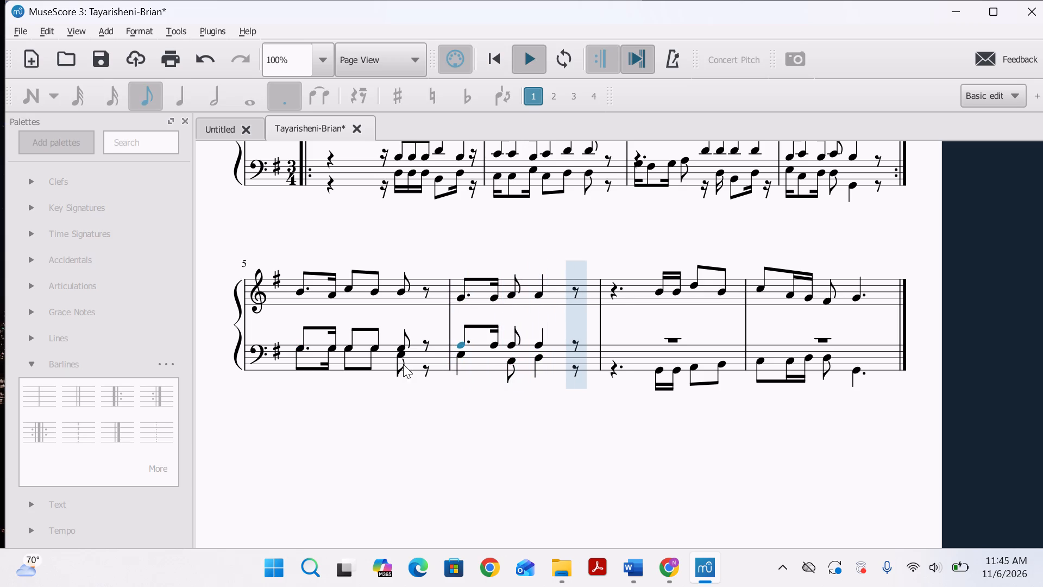
click(303, 345)
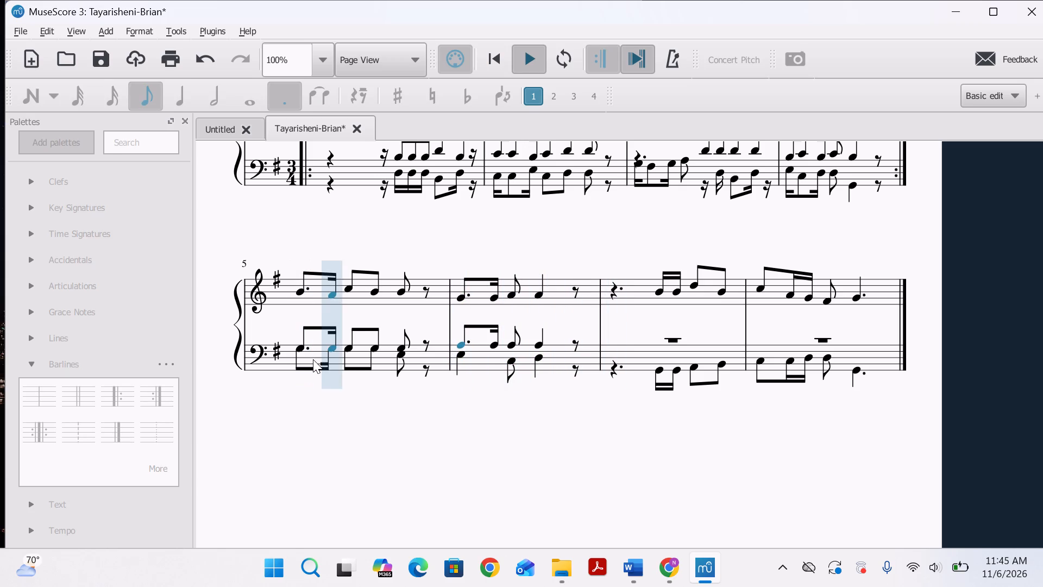
key(space)
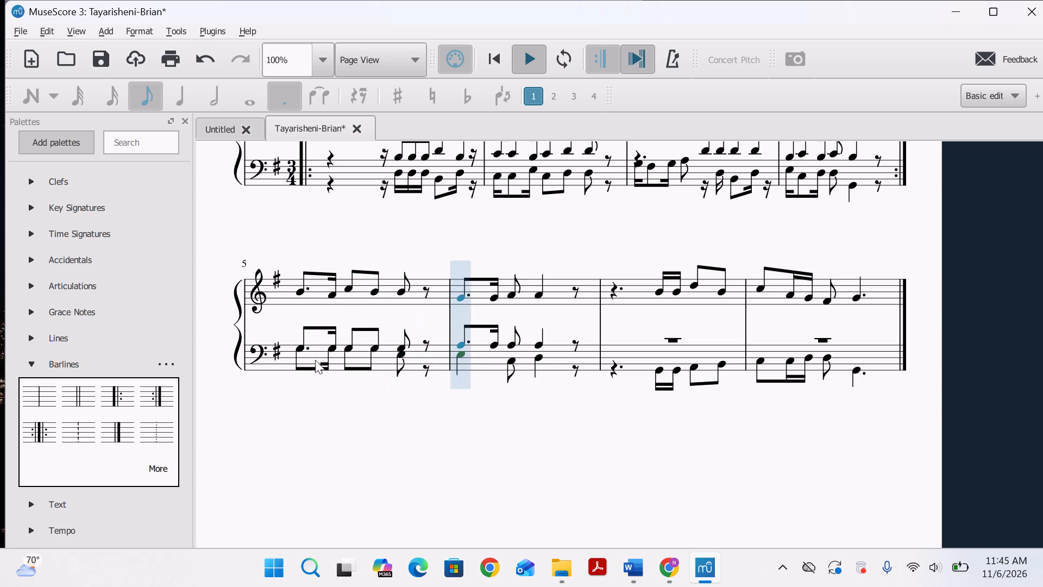
Move the final eighth note of bar 5's upper bass voice to A.
click(403, 348)
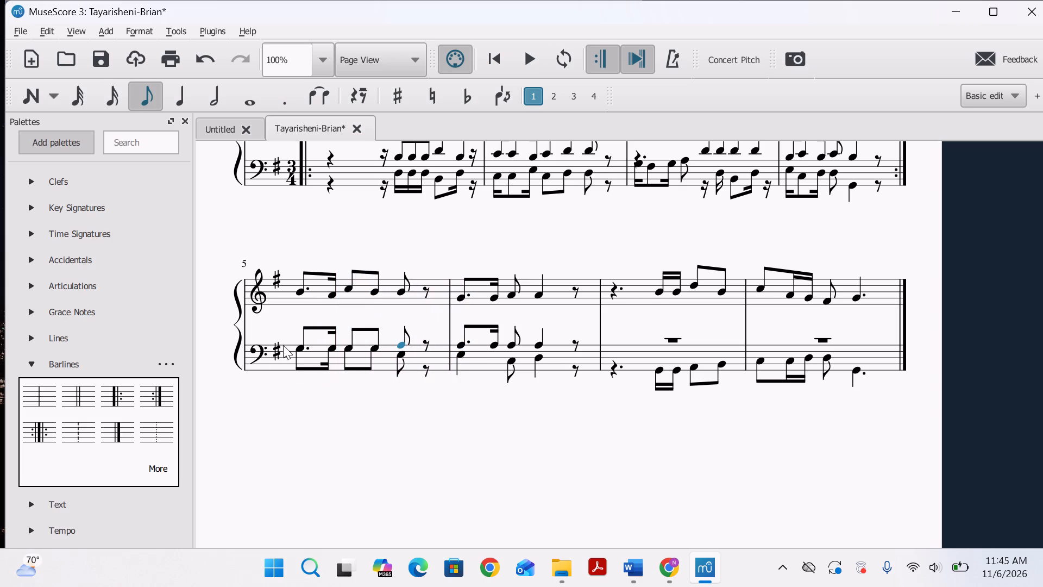
Play back the second system from the start of bar 5 to check the changed note, and stop playback.
click(302, 346)
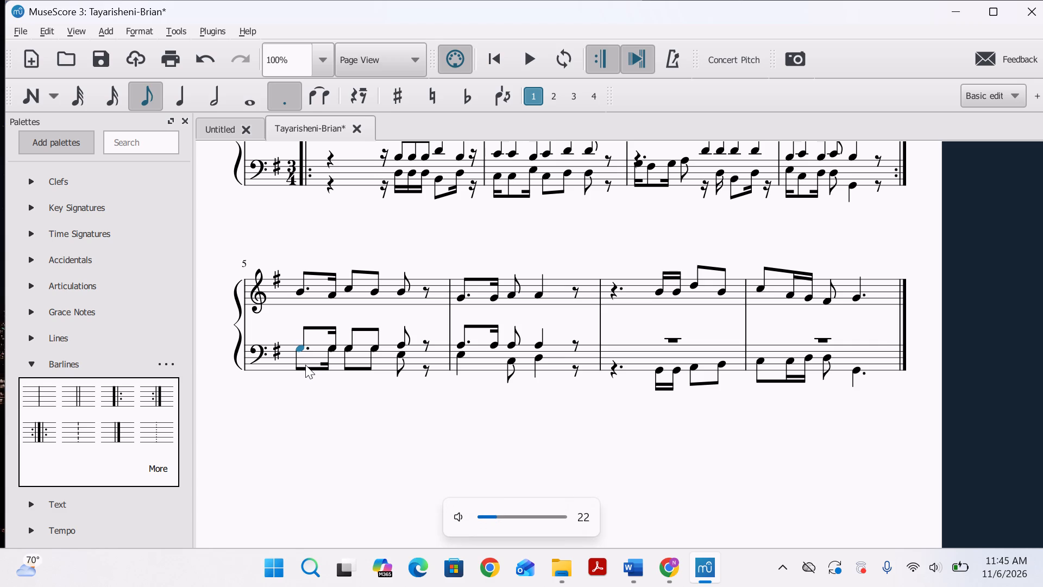
key(space)
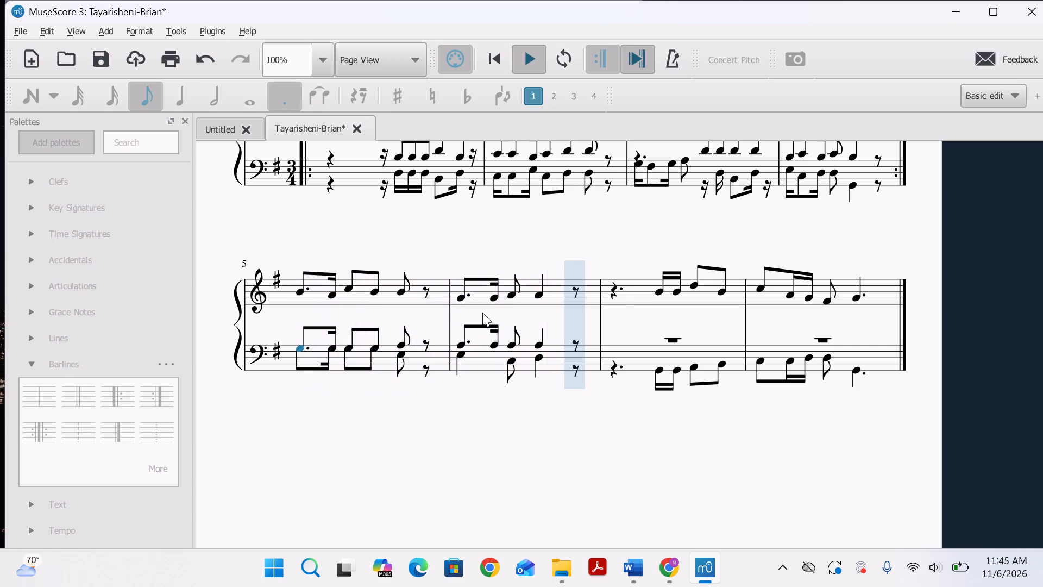
click(519, 66)
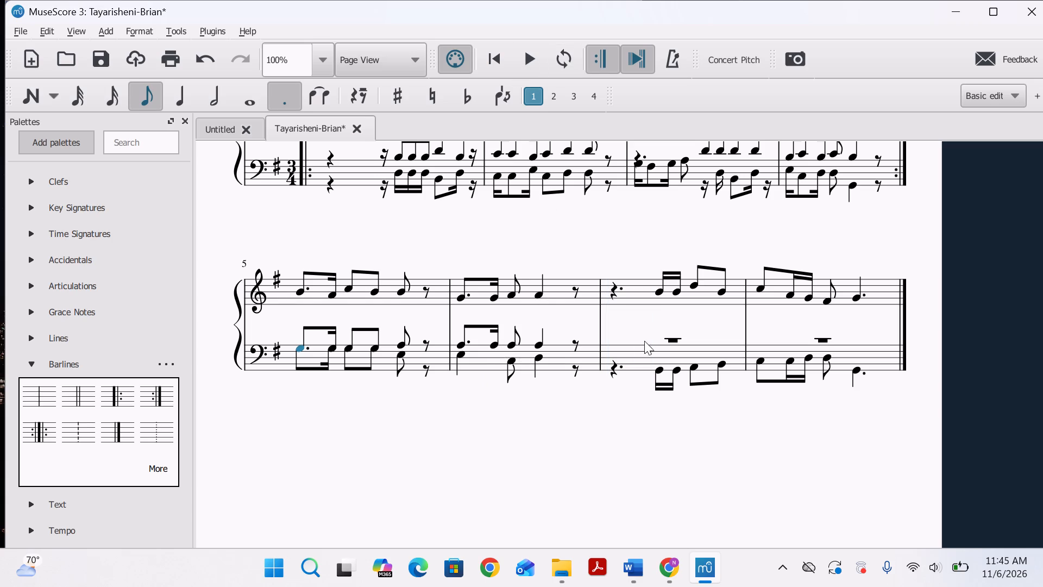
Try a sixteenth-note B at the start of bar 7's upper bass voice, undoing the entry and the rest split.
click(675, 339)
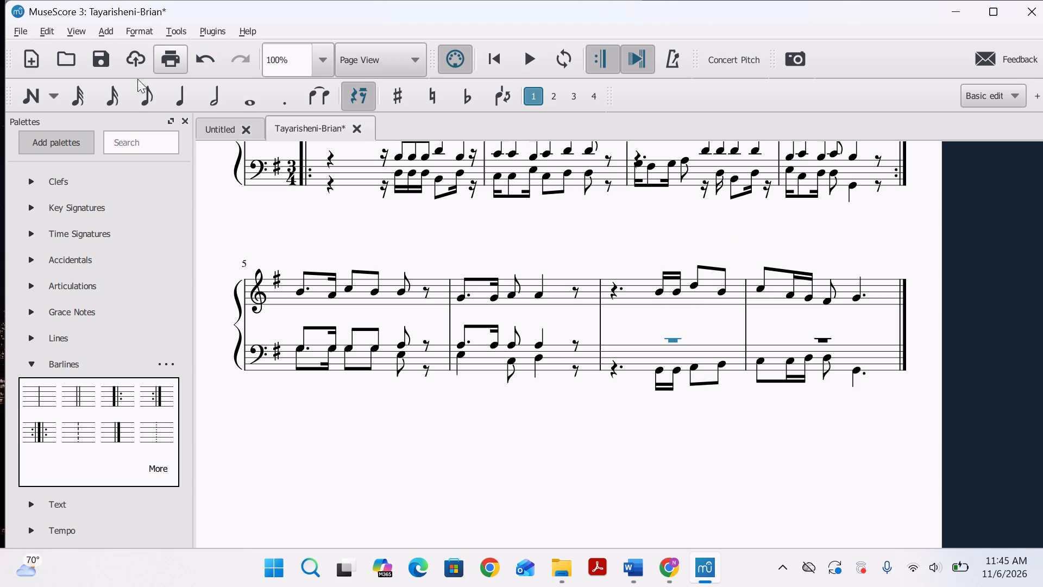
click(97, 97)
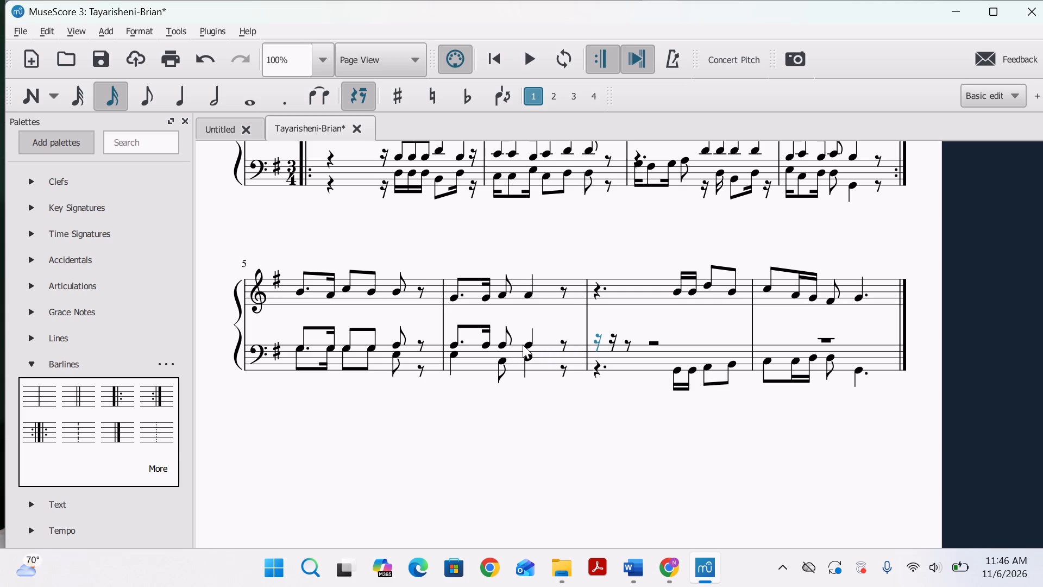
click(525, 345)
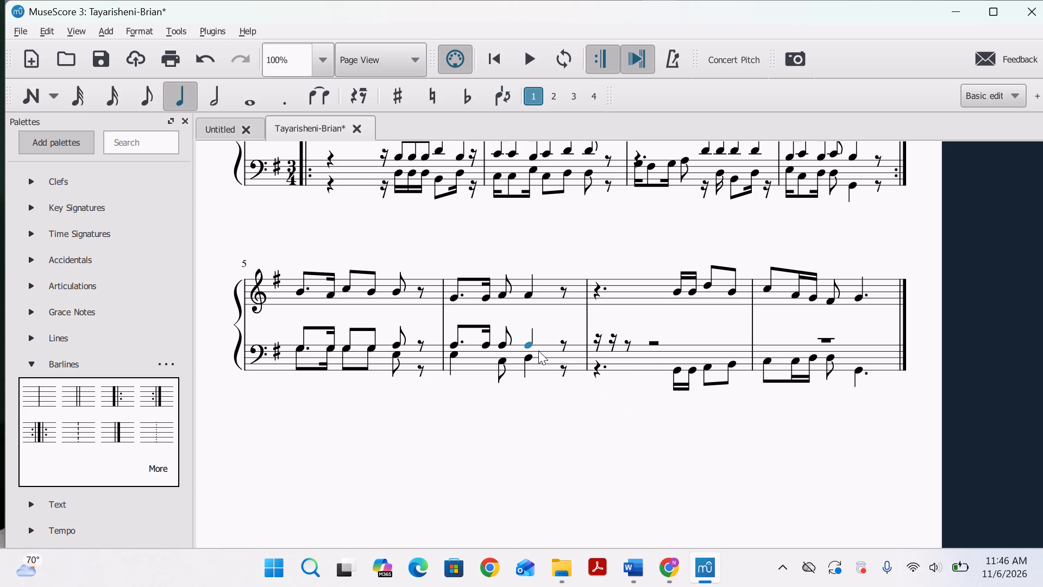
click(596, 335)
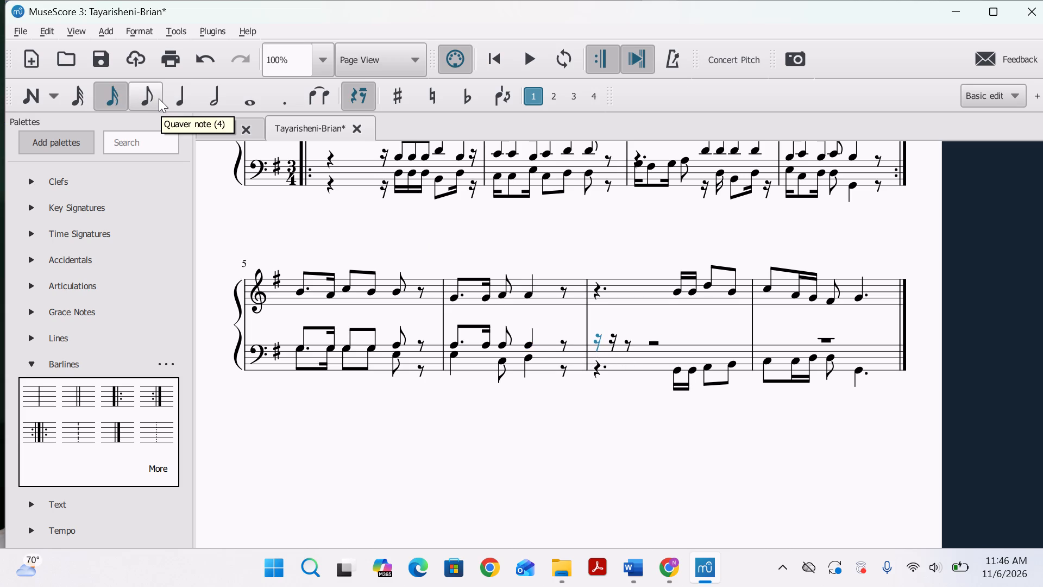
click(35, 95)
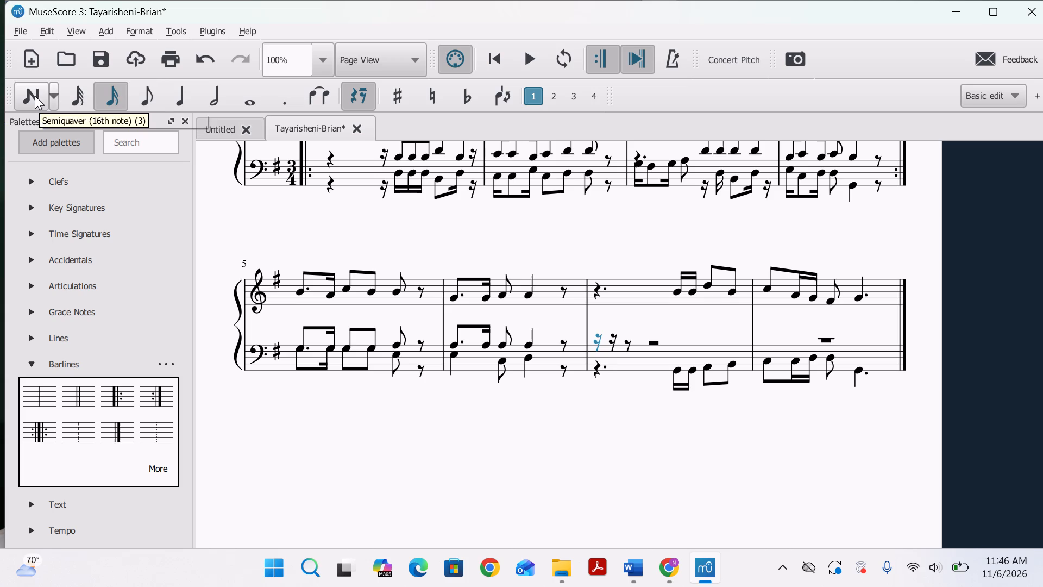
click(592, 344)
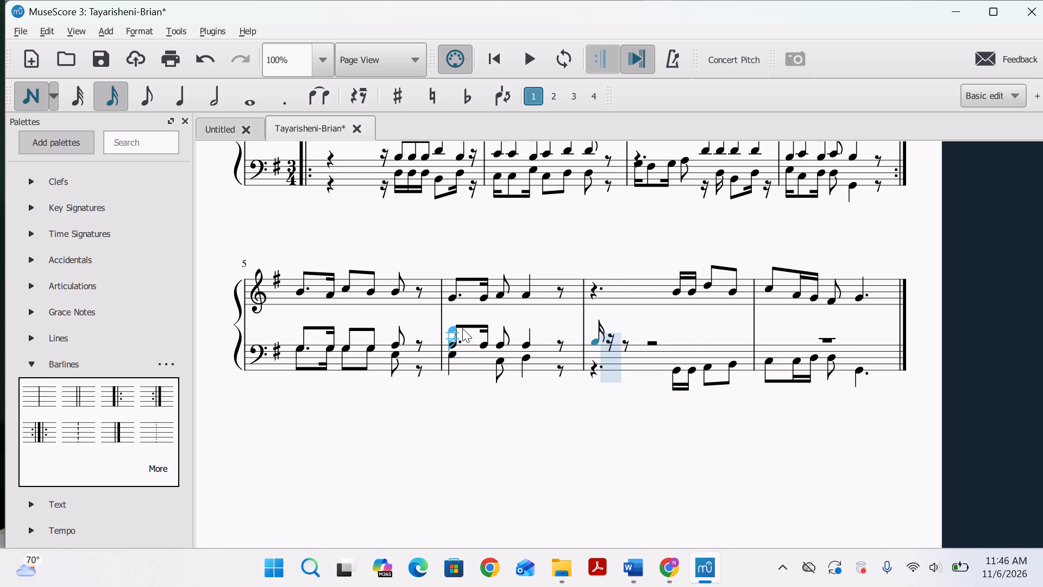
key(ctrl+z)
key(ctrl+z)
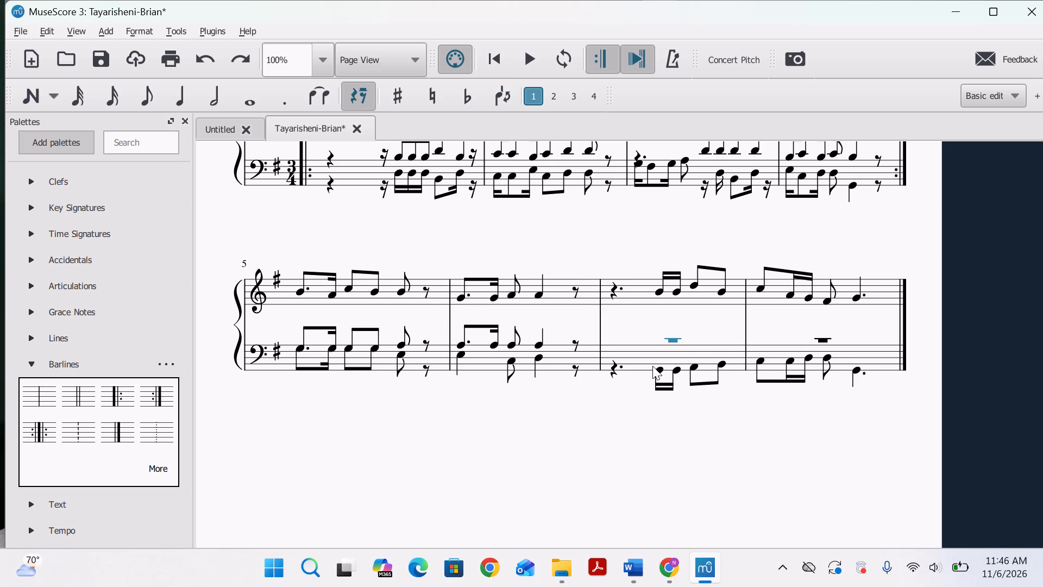
Replace the opening dotted quarter rest of bar 7's lower bass voice with a sixteenth-note G as its first note.
click(608, 367)
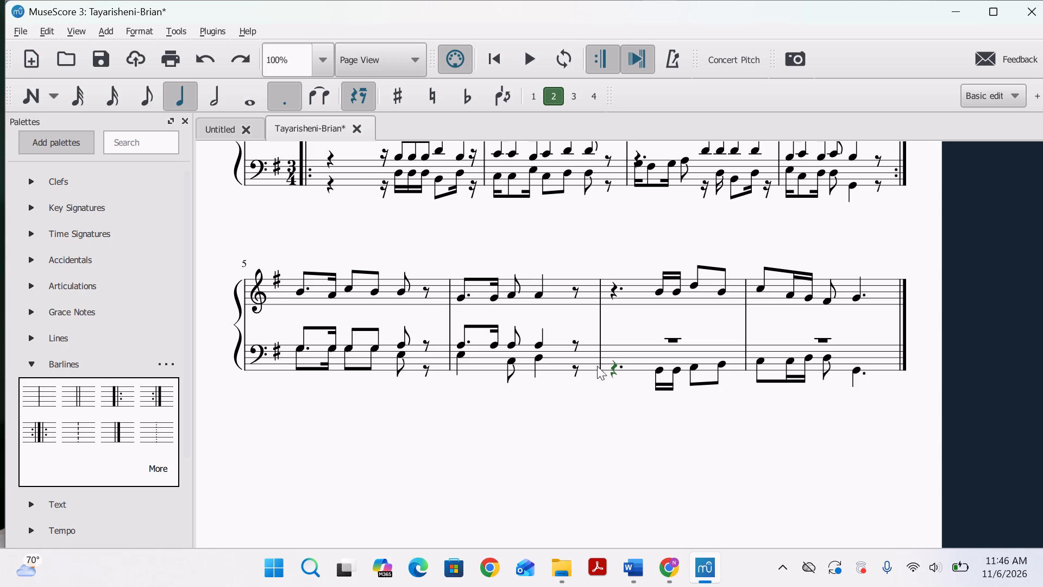
click(105, 92)
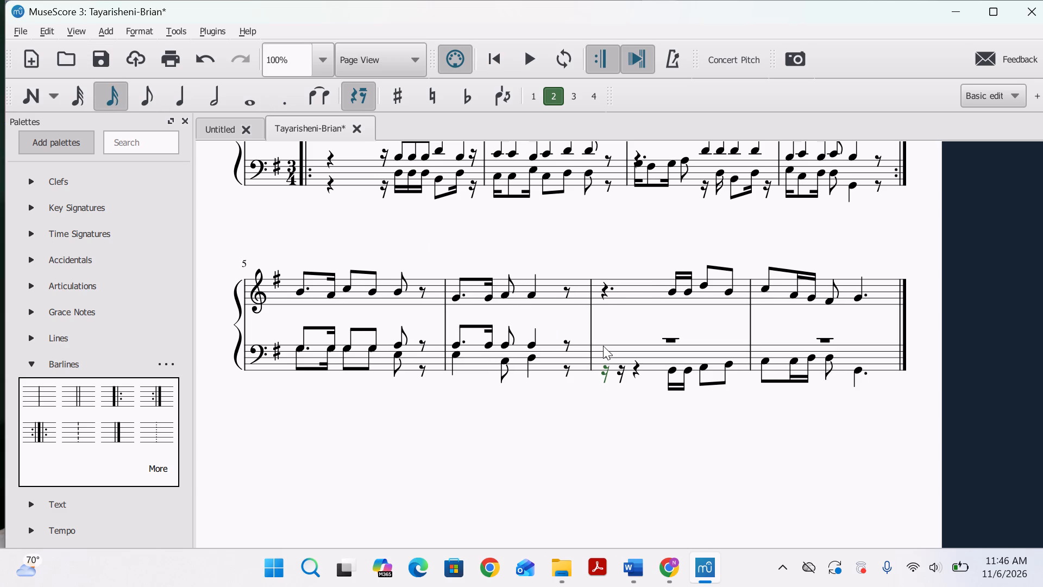
click(35, 102)
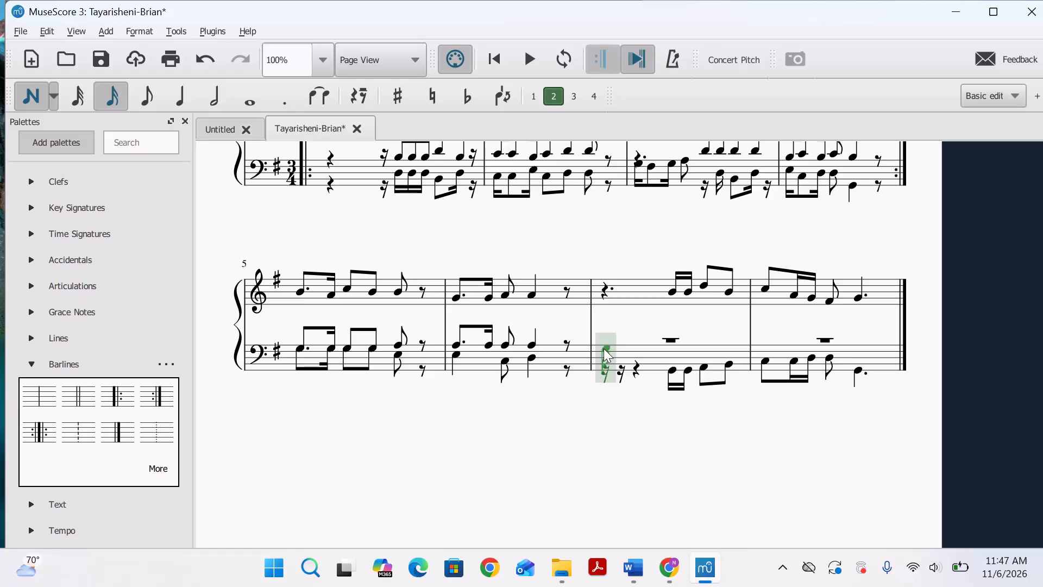
click(604, 348)
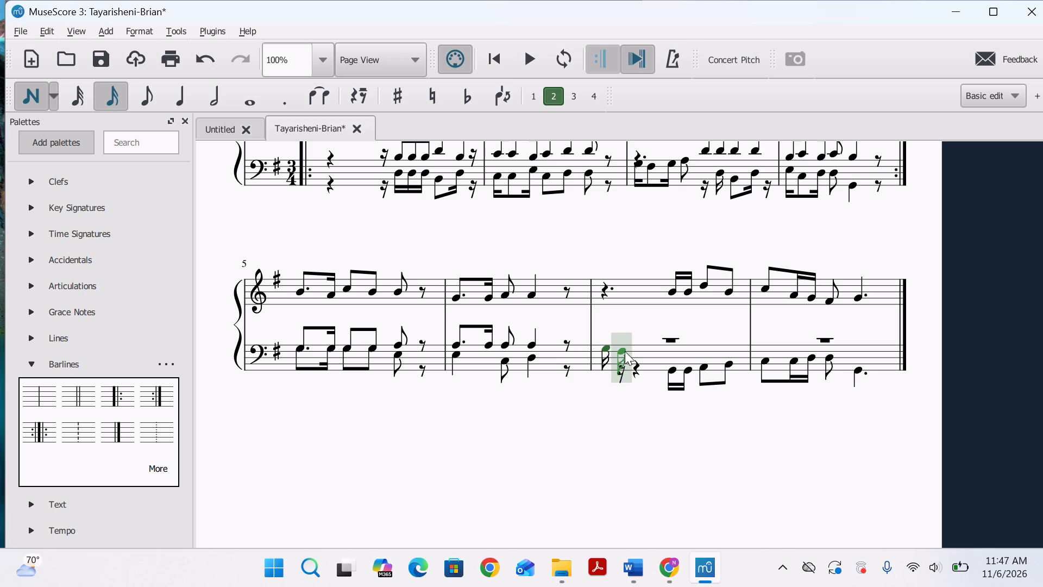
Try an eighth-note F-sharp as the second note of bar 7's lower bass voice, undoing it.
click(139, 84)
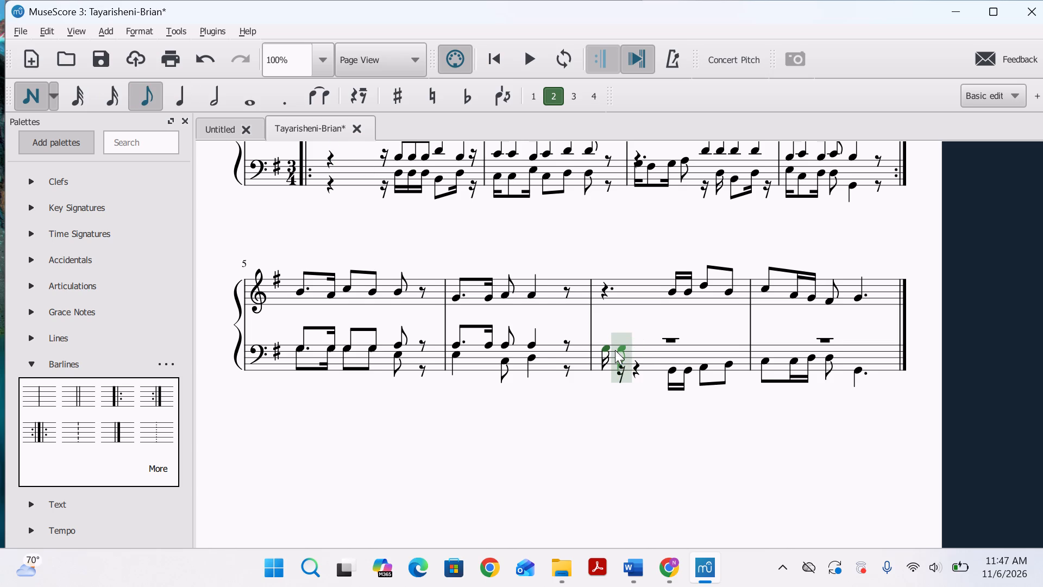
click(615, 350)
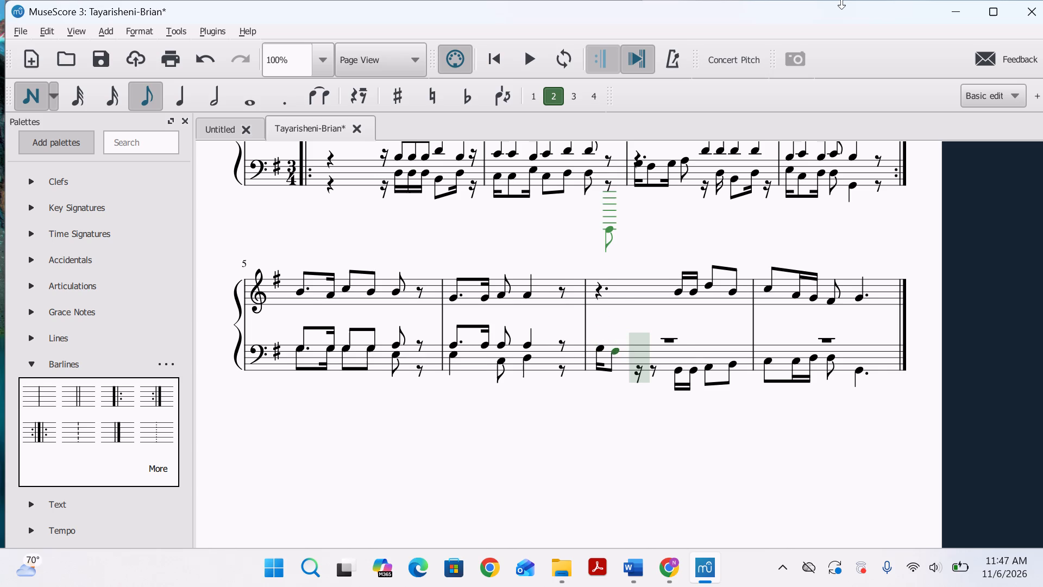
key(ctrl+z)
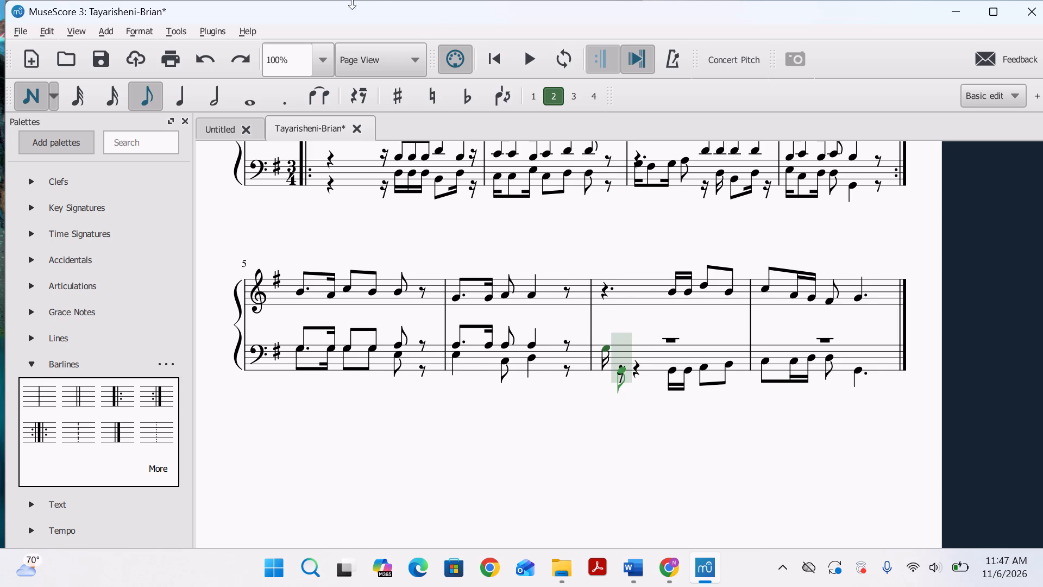
click(118, 101)
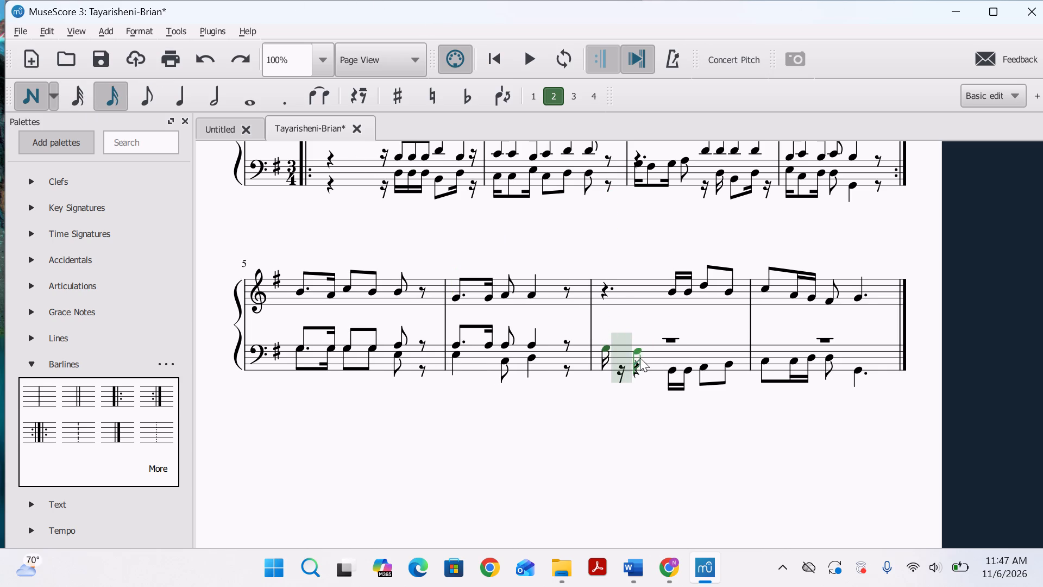
click(612, 352)
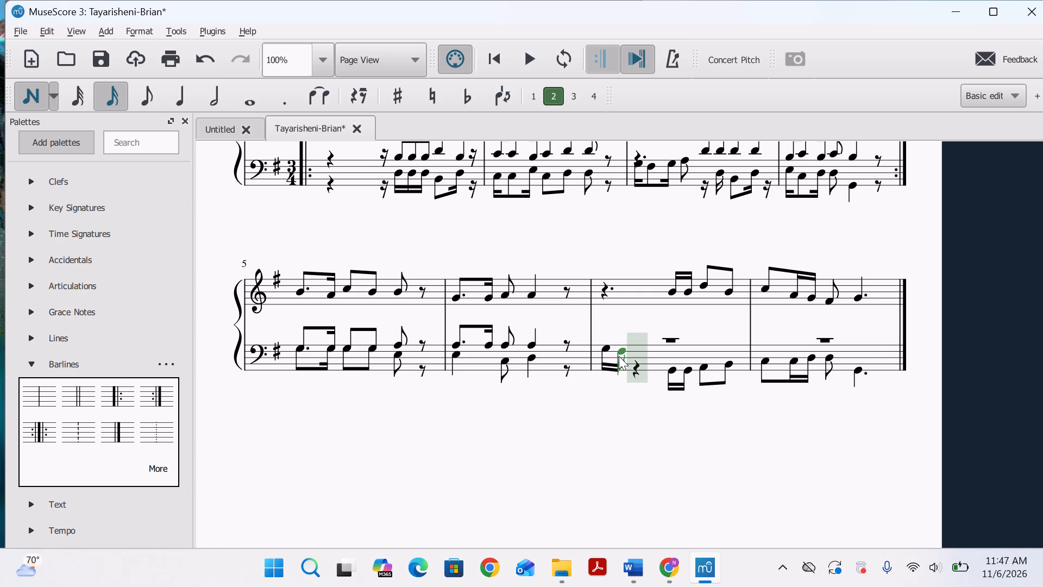
click(139, 93)
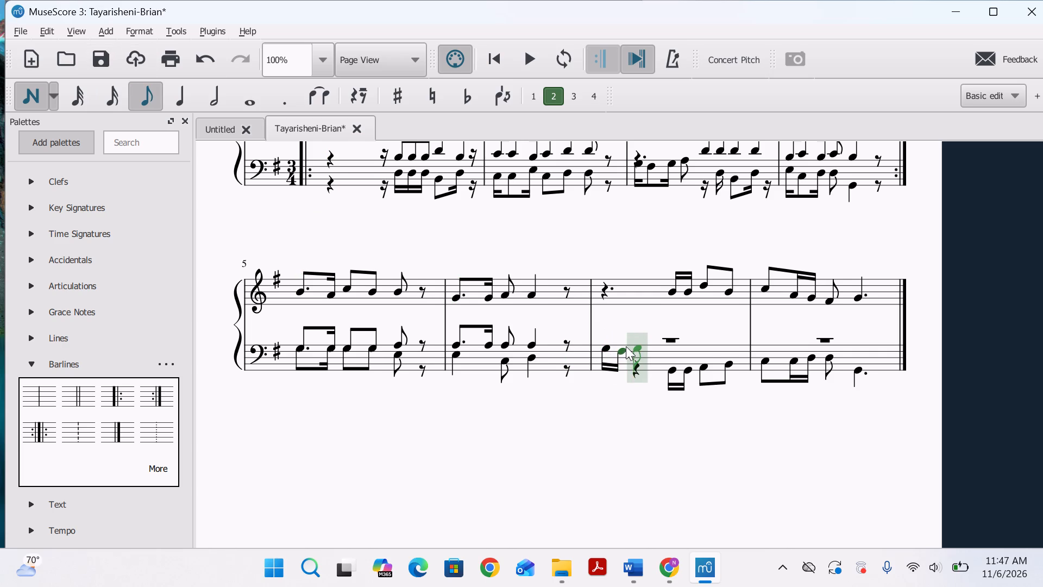
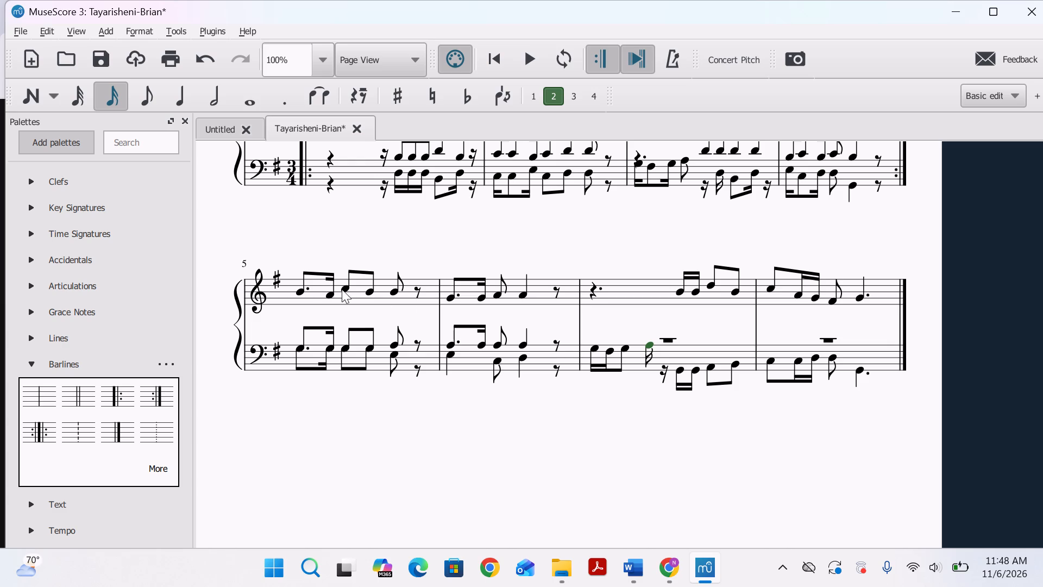
Play back the score from bar 5, and again from the first bass note of bar 1 through the end, to check the parts.
click(303, 289)
key(space)
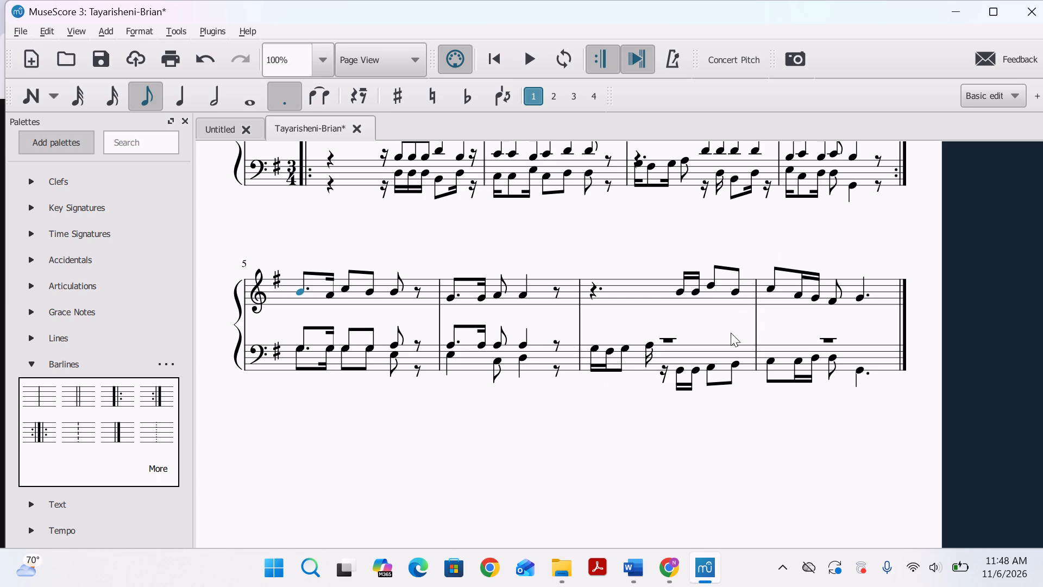
scroll(560, 214, up, 1)
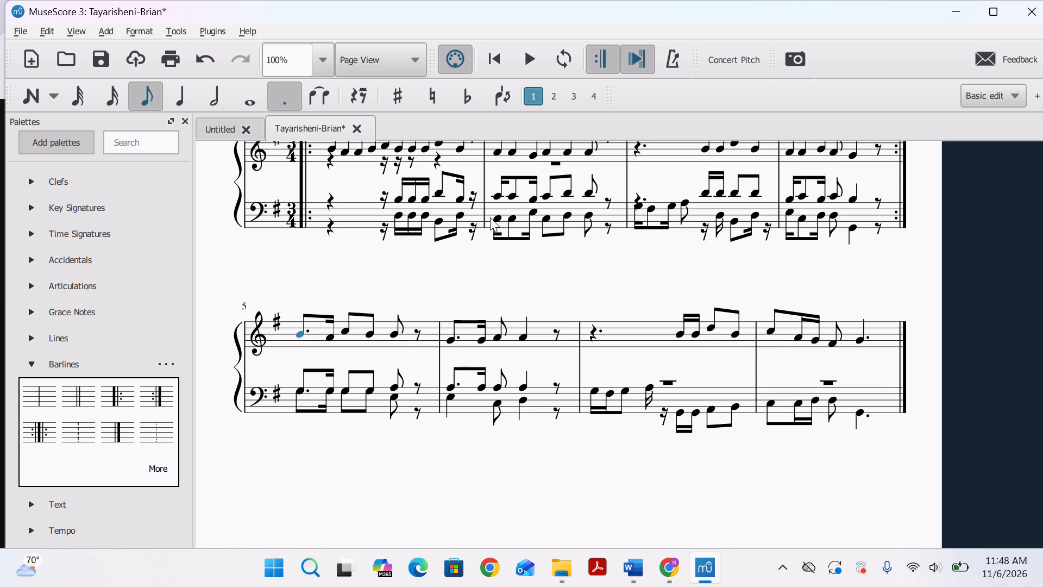
click(395, 198)
key(space)
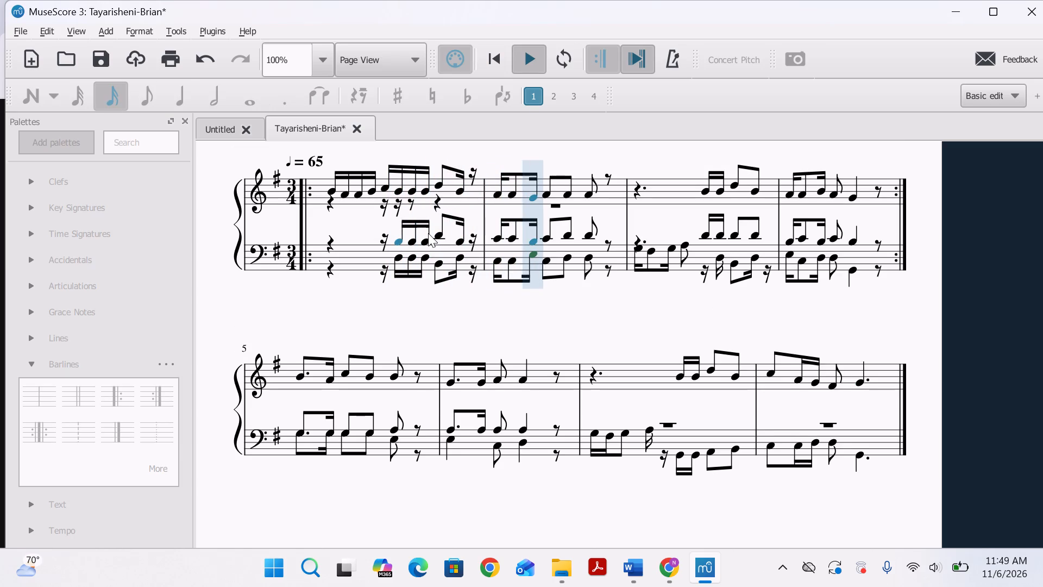
key(ctrl+F2)
key(ctrl+F2)
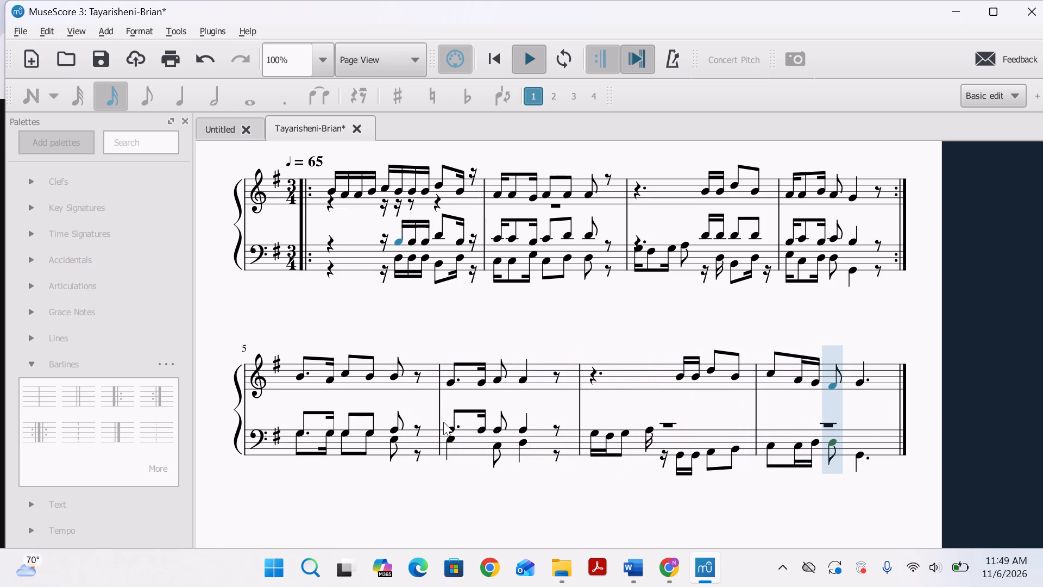
click(300, 433)
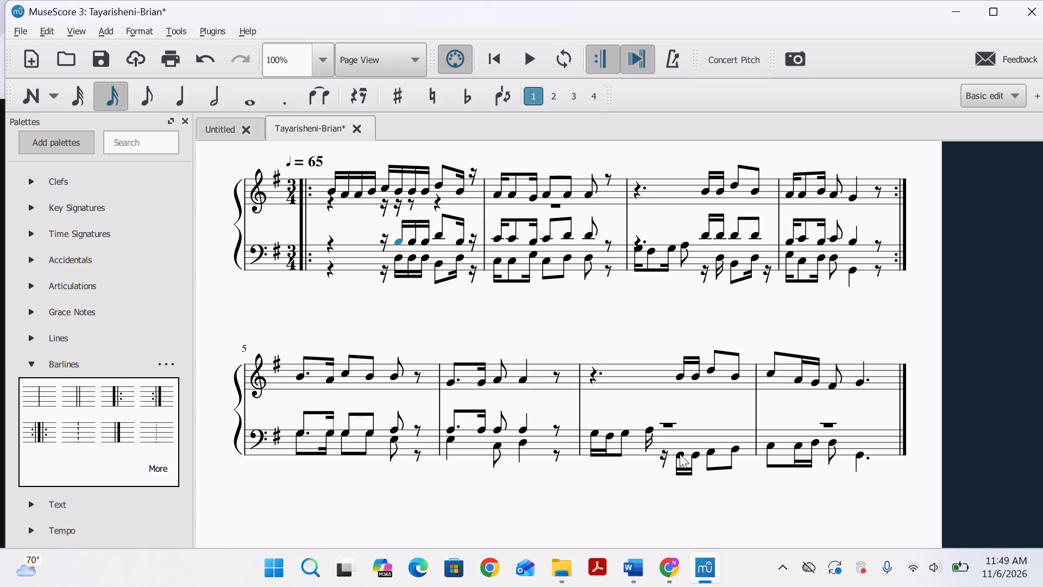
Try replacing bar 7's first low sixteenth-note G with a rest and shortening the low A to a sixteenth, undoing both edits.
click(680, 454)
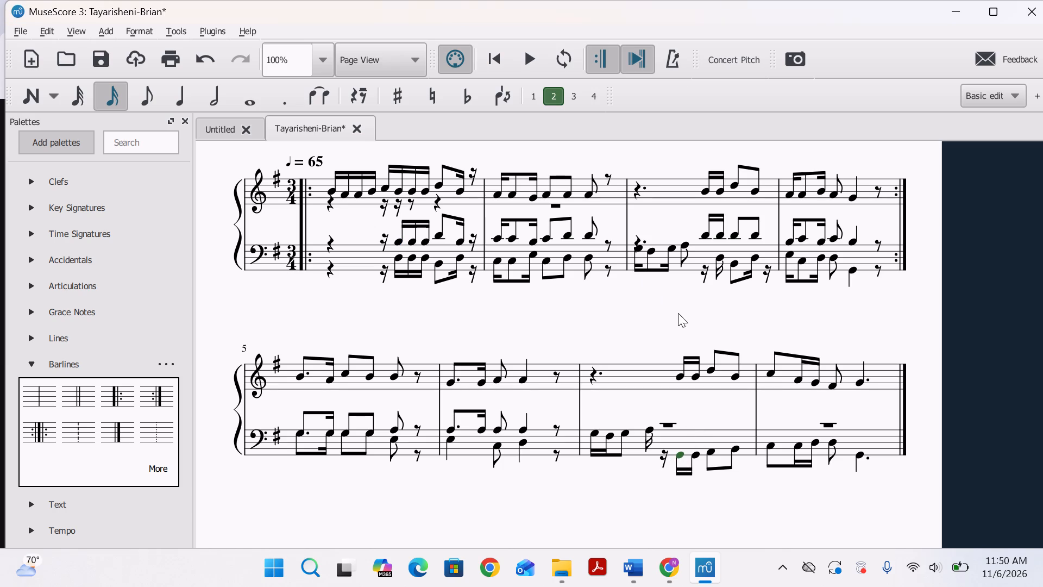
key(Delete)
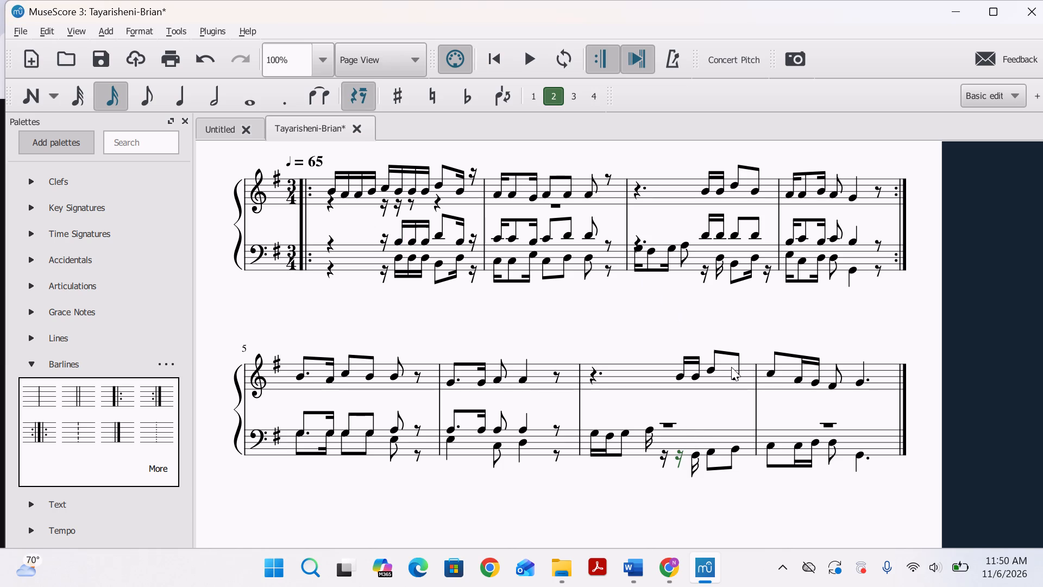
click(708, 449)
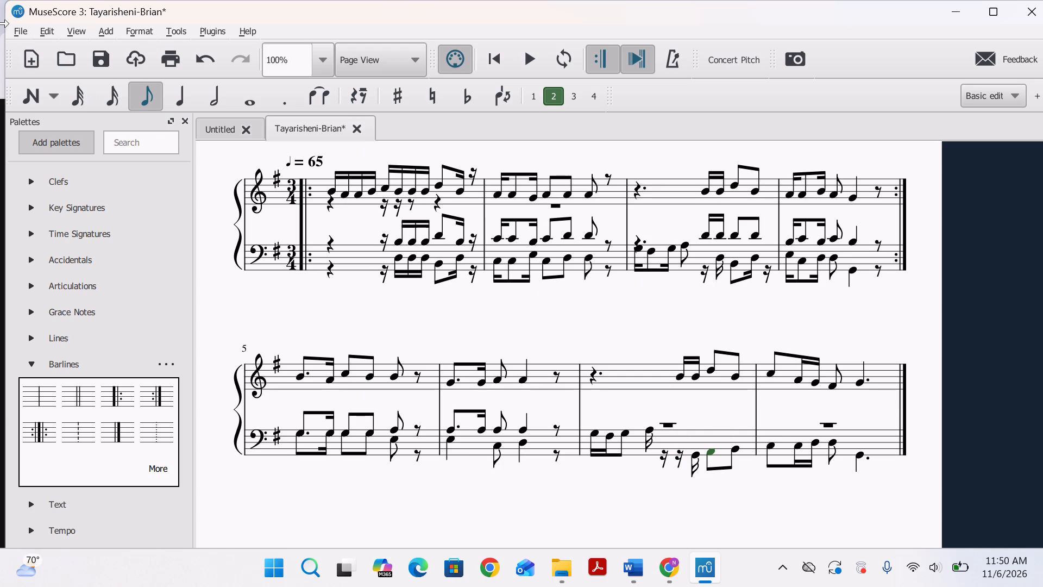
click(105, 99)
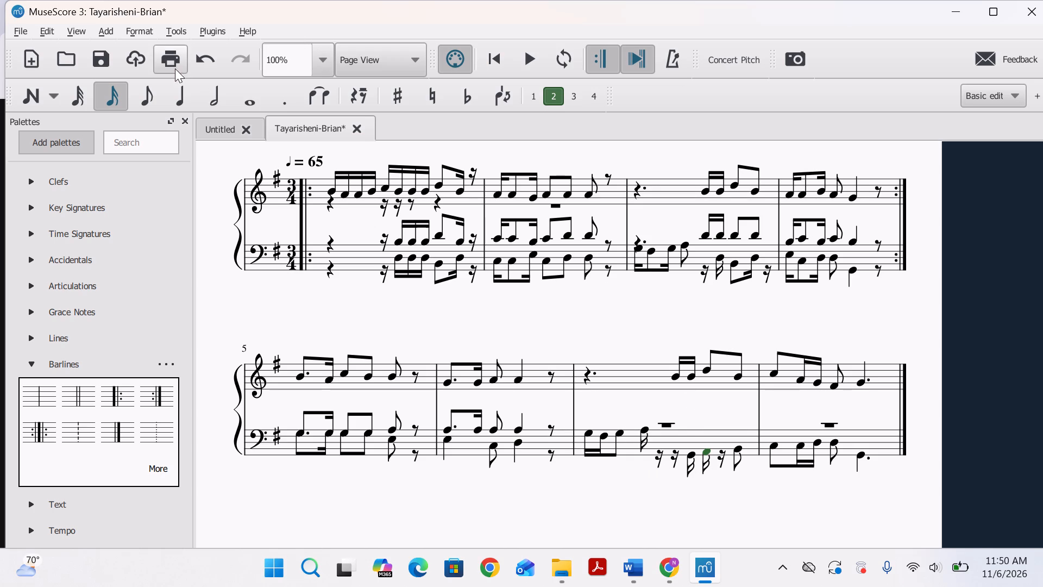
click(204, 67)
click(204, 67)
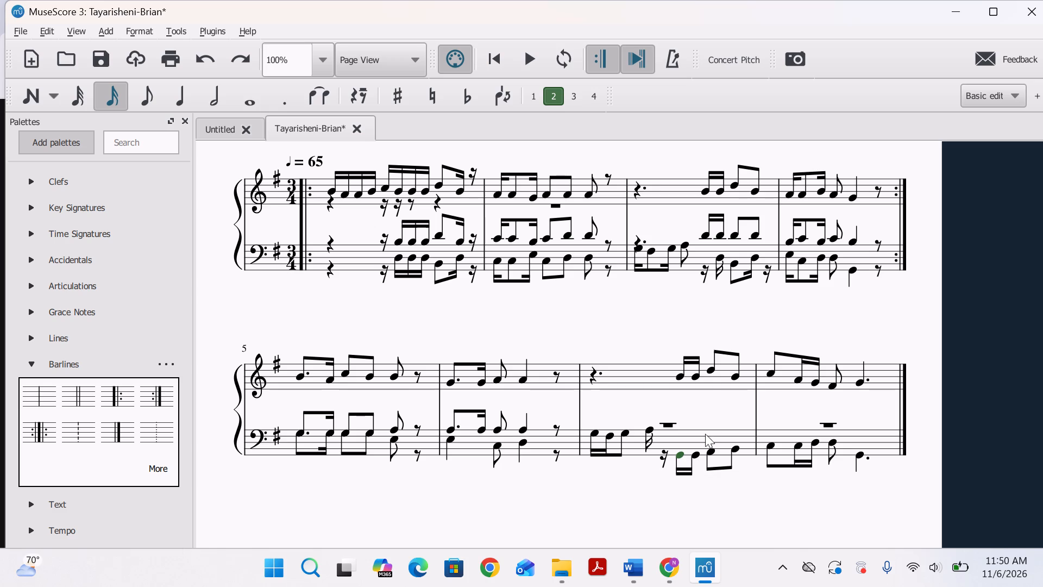
Listen to bar 7's notes and change the first of the two closing eighth notes in the lower bass voice to B.
click(681, 377)
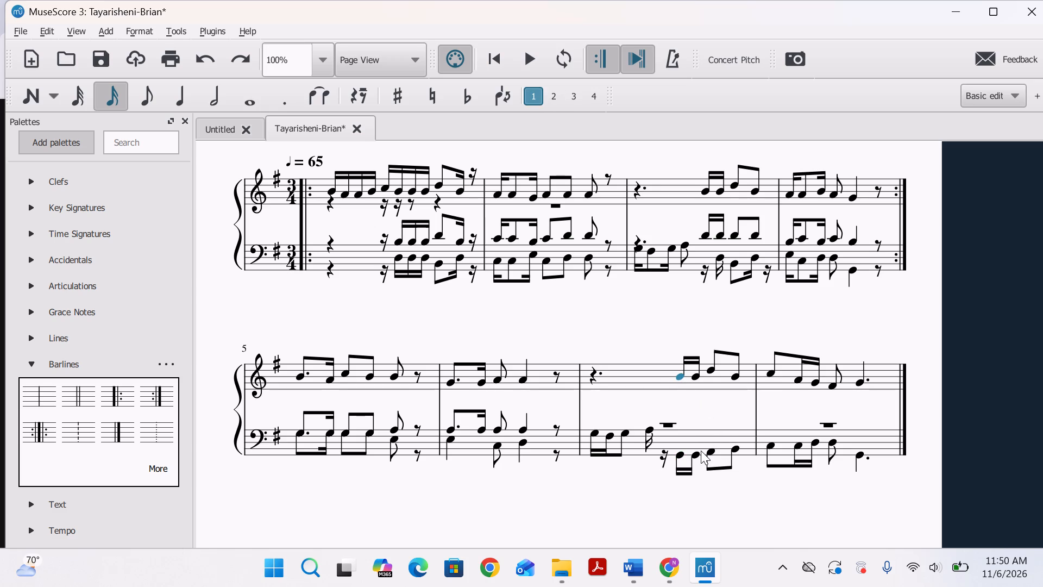
click(694, 449)
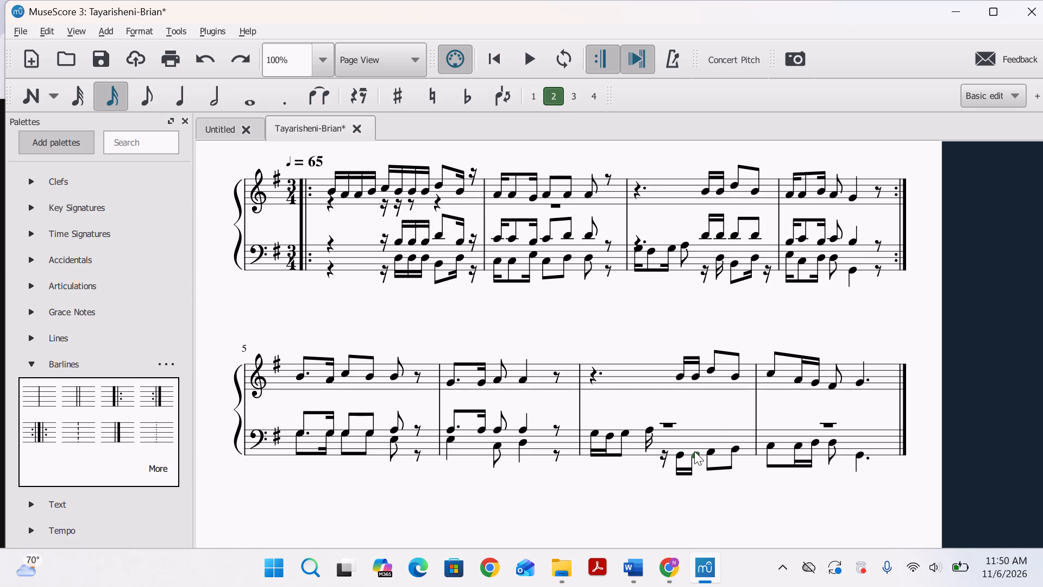
click(705, 448)
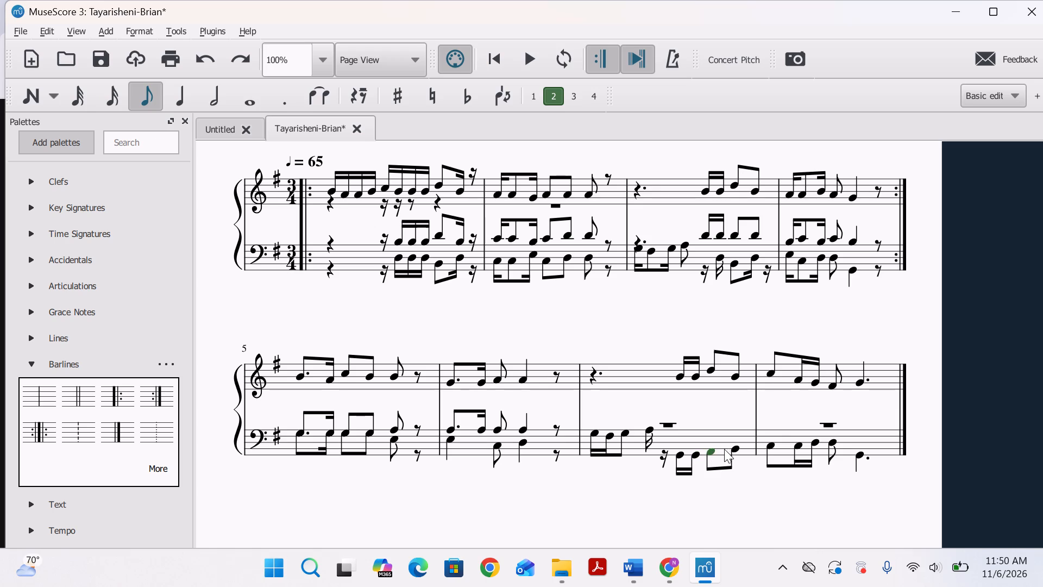
click(707, 452)
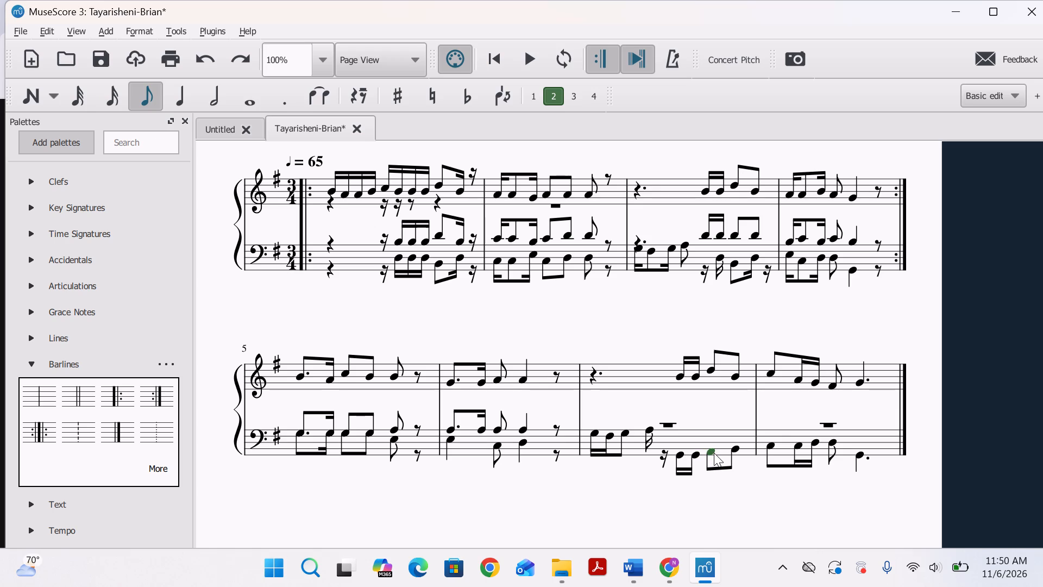
click(712, 448)
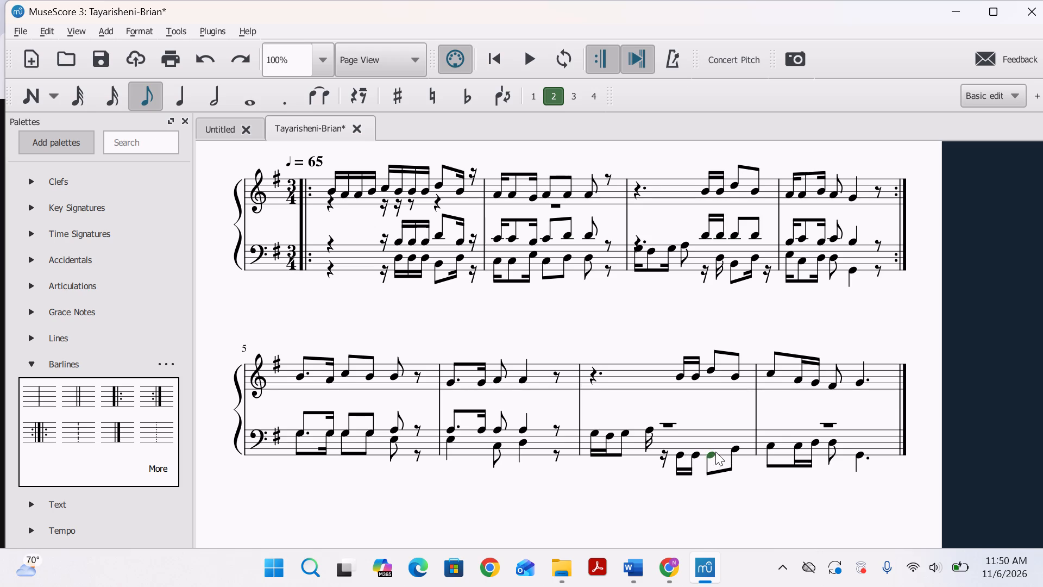
click(712, 452)
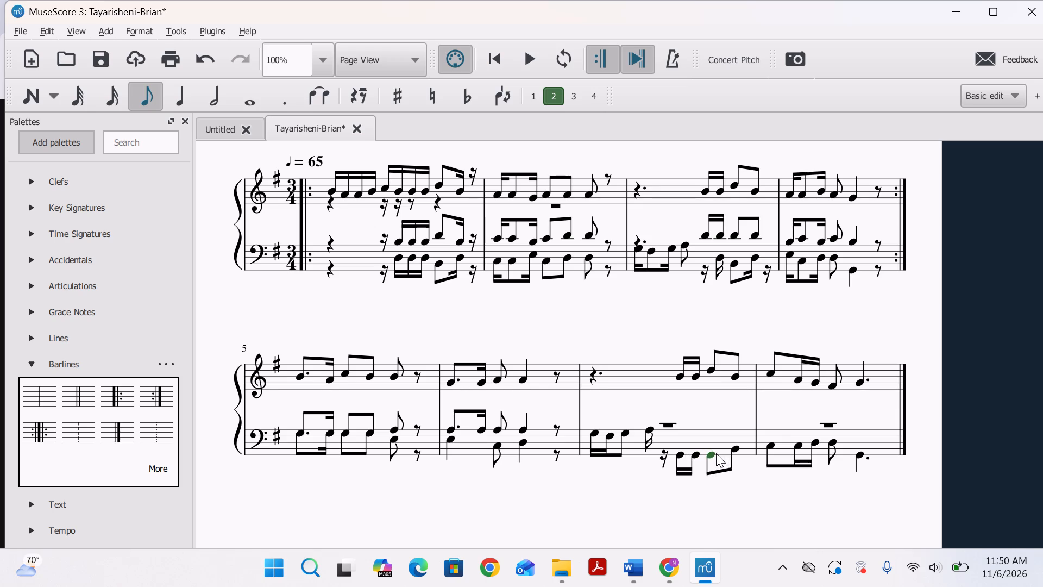
drag(713, 452, 713, 447)
click(713, 447)
Change the last eighth note of bar 7's lower bass voice to D.
click(732, 446)
click(735, 447)
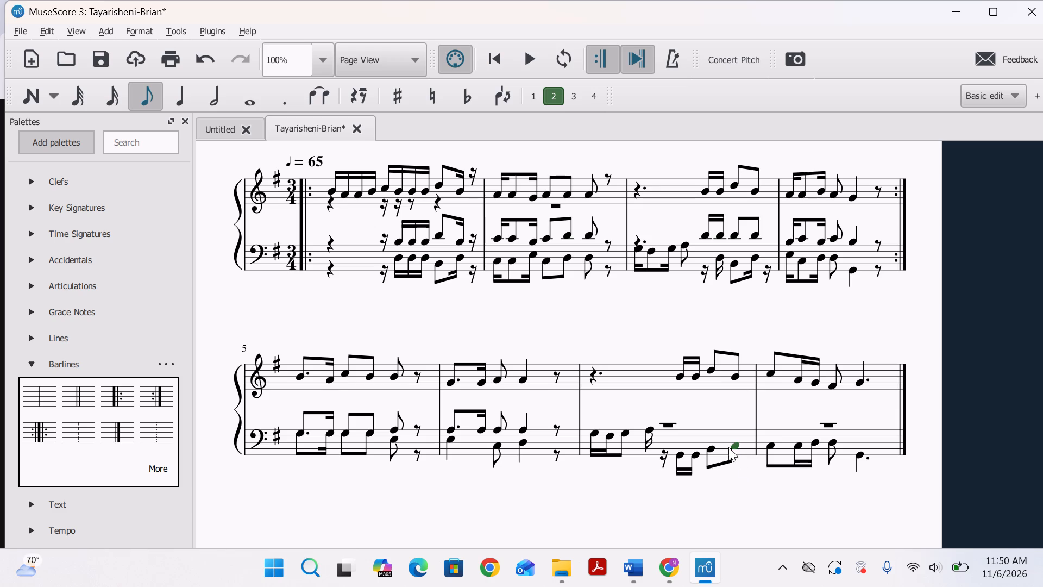
click(714, 447)
click(735, 441)
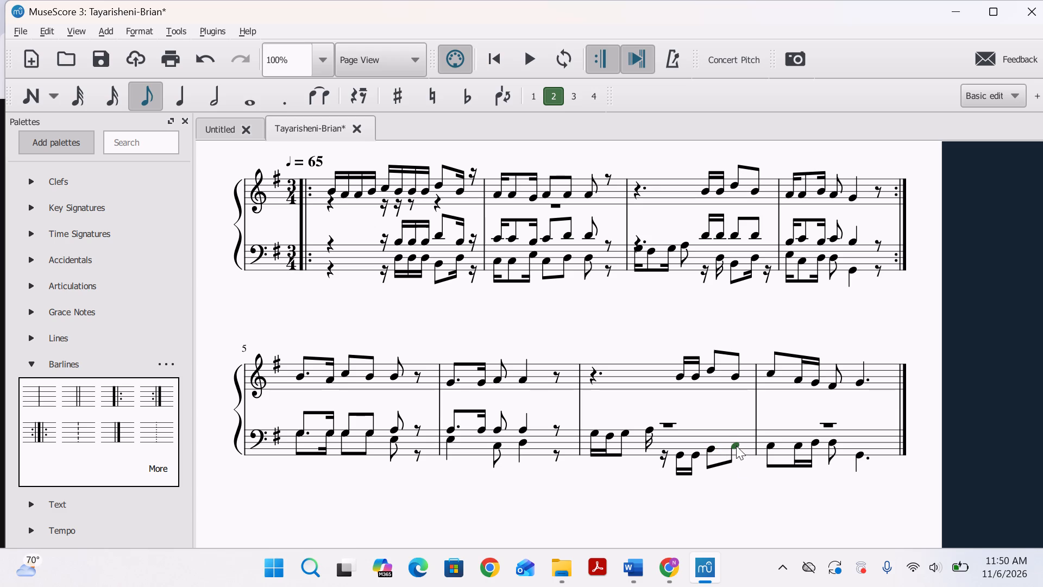
click(733, 444)
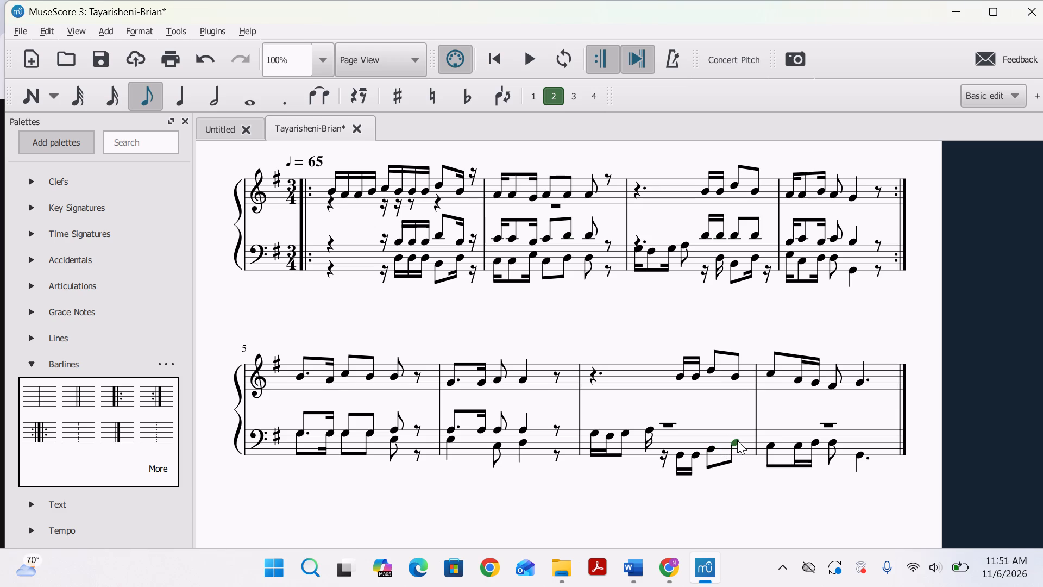
click(737, 440)
Delete the two low sixteenth-note Gs in bar 7's lower bass voice and merge the resulting gap into one dotted eighth rest.
click(682, 457)
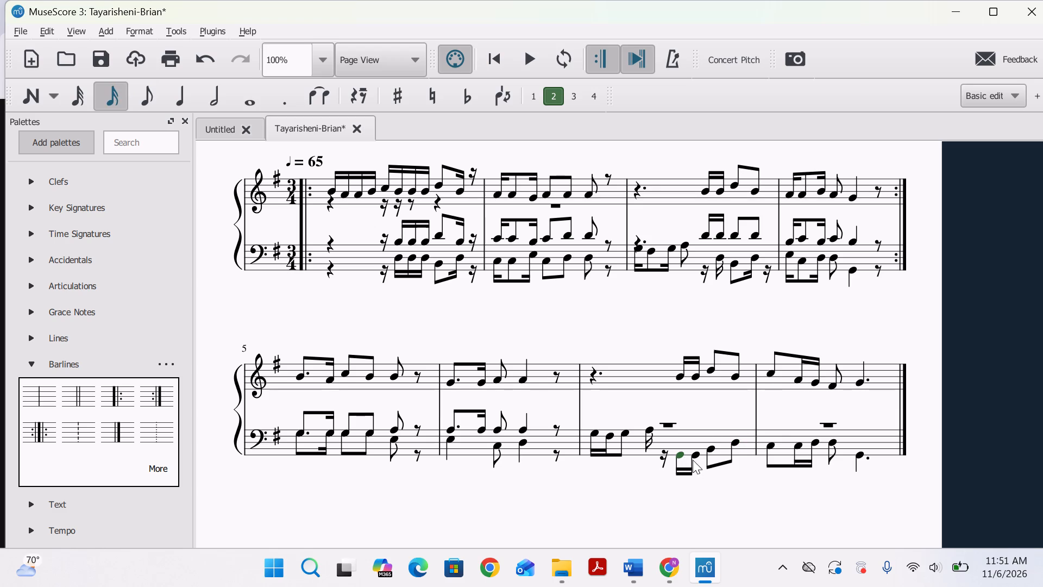
click(693, 460)
key(Delete)
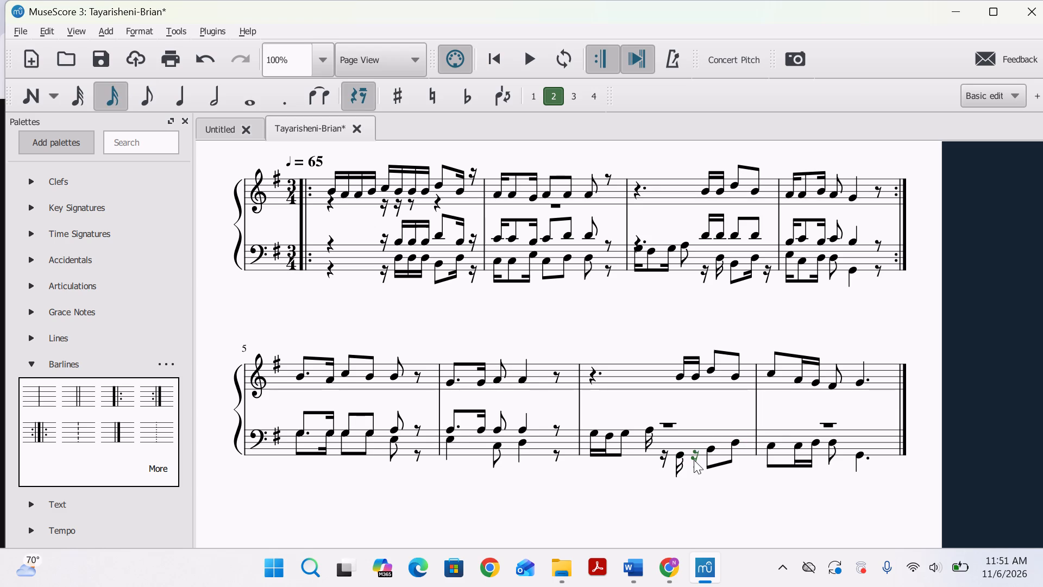
click(683, 453)
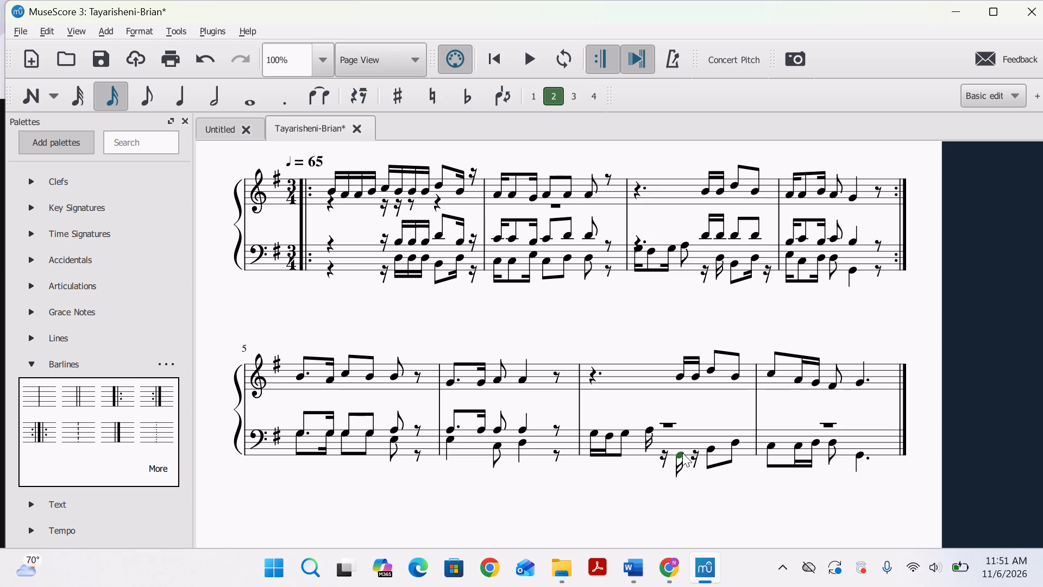
key(BackSpace)
key(Delete)
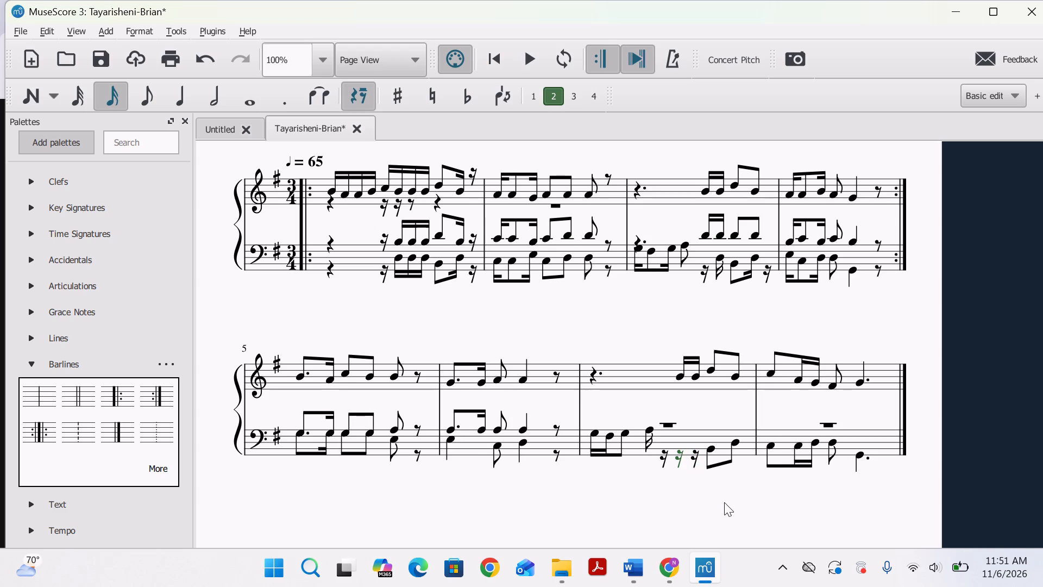
click(664, 451)
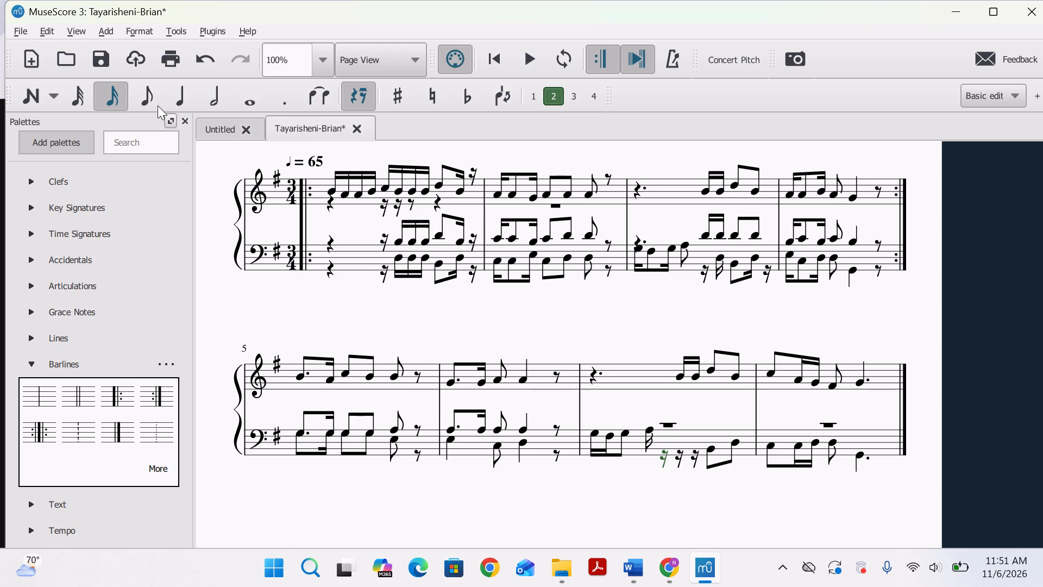
click(150, 98)
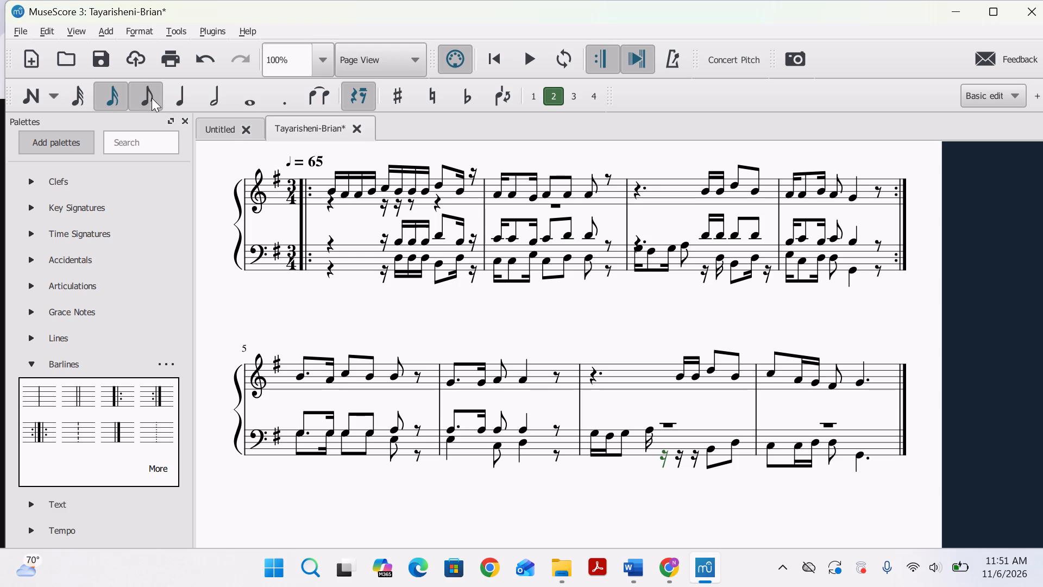
click(298, 94)
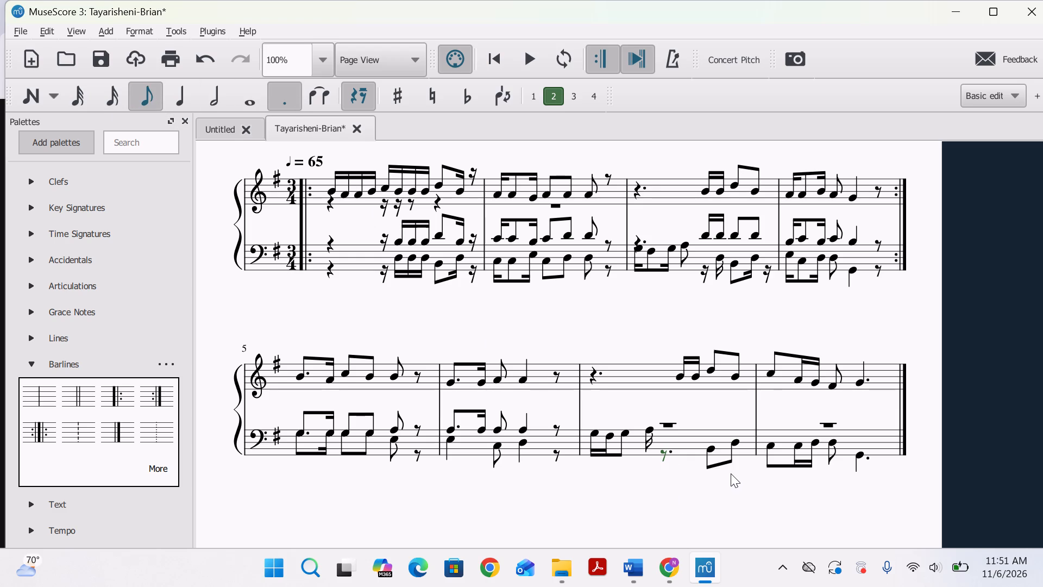
Audition bar 7's closing bass eighths, its treble notes and the opening lower-bass notes of bar 8 to compare their pitches.
click(709, 446)
click(736, 443)
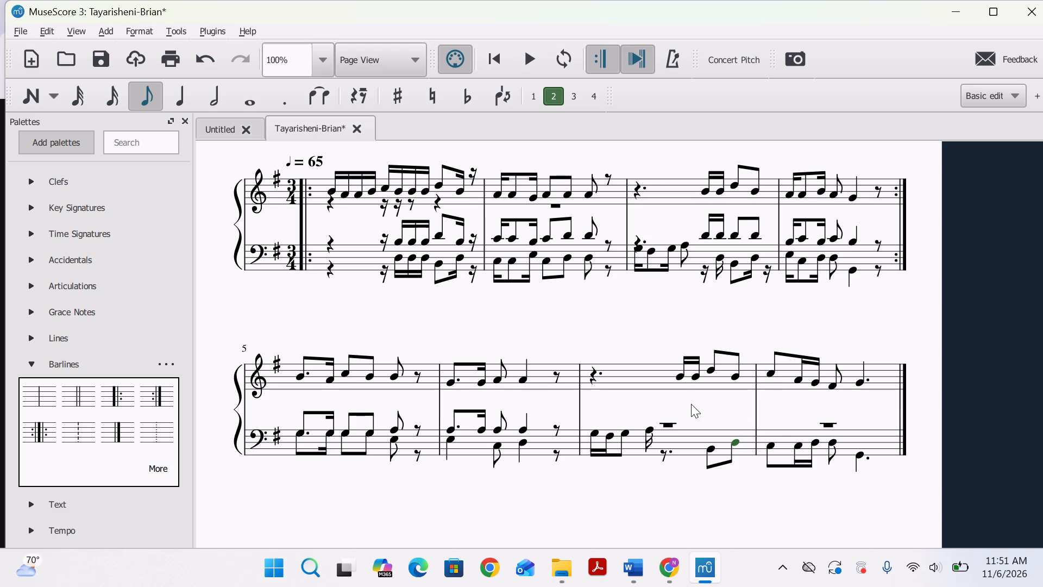
click(682, 379)
click(695, 377)
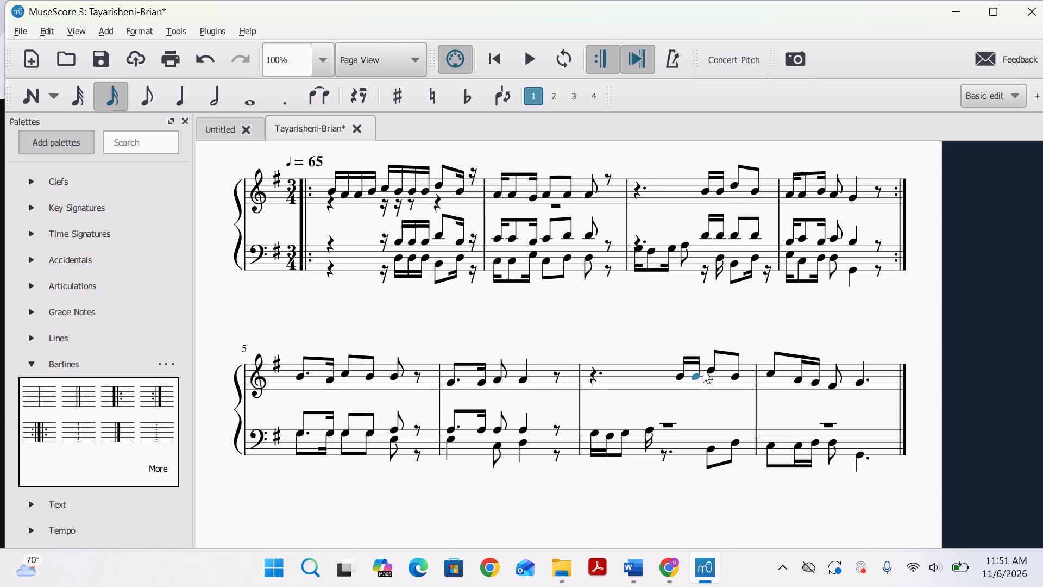
click(707, 366)
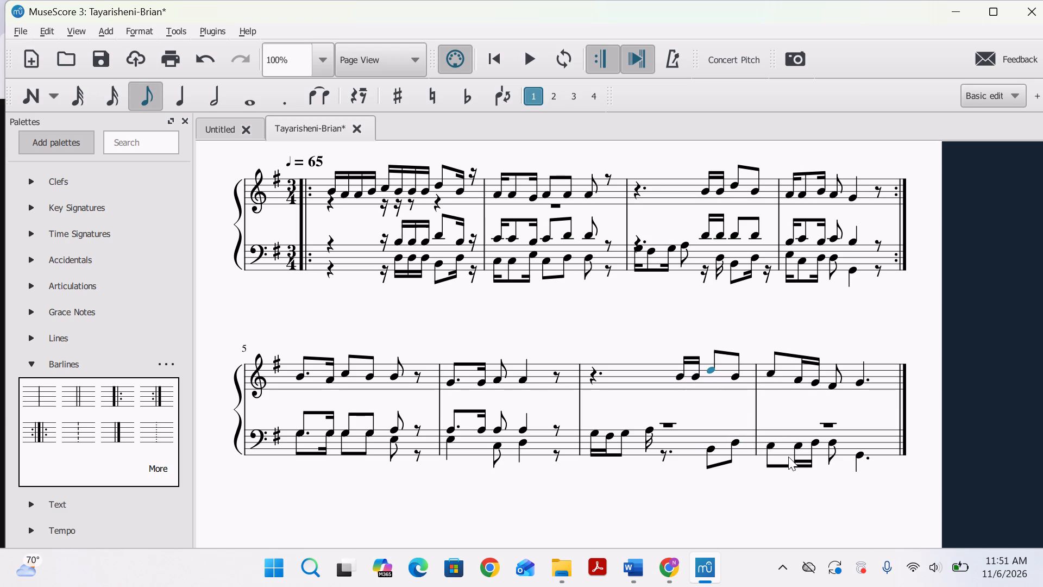
click(774, 442)
click(799, 441)
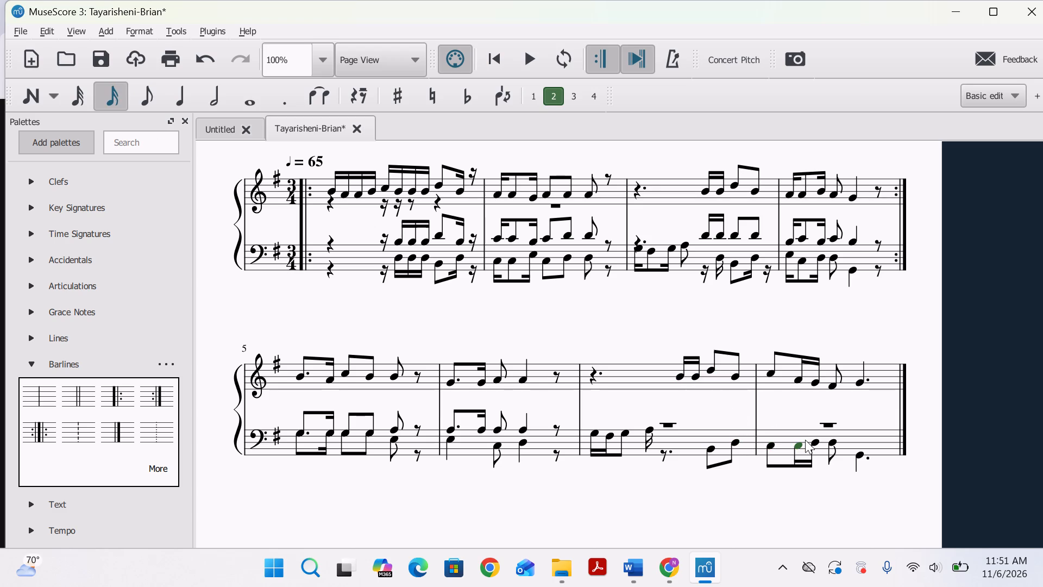
click(805, 440)
click(775, 446)
click(789, 441)
Audition the third lower-bass note of bar 8 and the opening lower-bass note of bar 7.
click(812, 434)
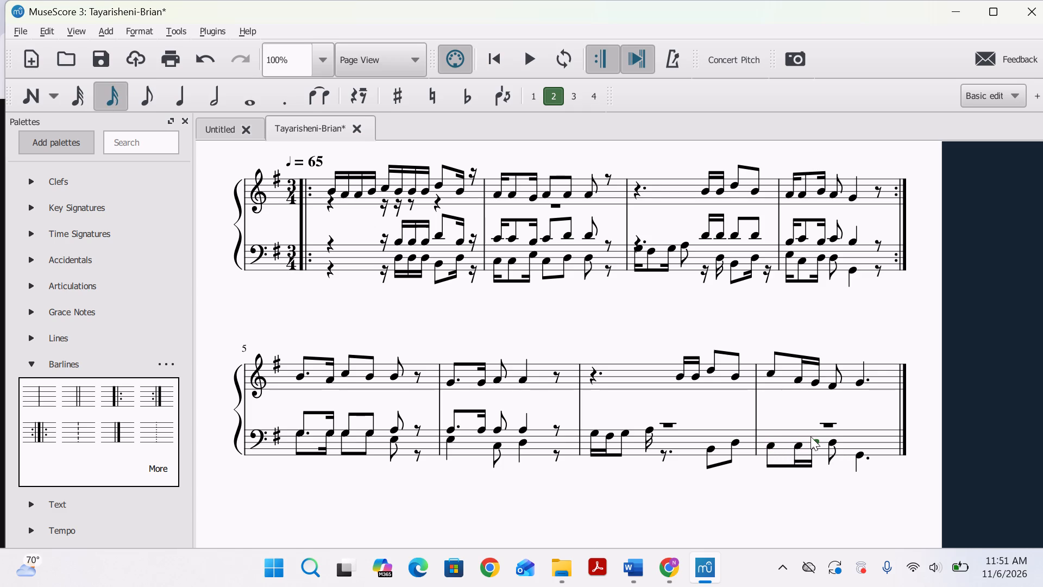
click(810, 436)
click(817, 436)
click(594, 434)
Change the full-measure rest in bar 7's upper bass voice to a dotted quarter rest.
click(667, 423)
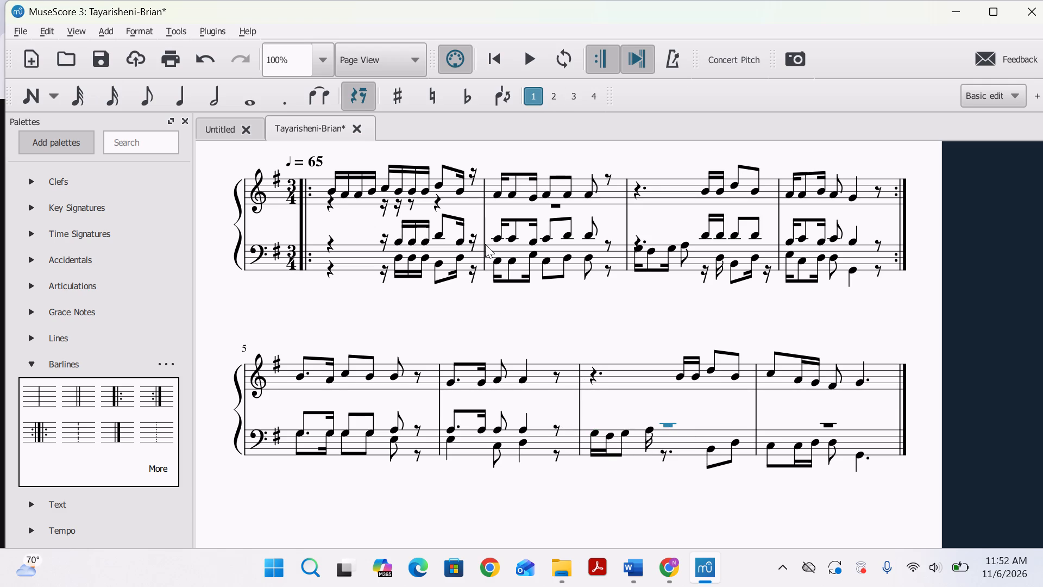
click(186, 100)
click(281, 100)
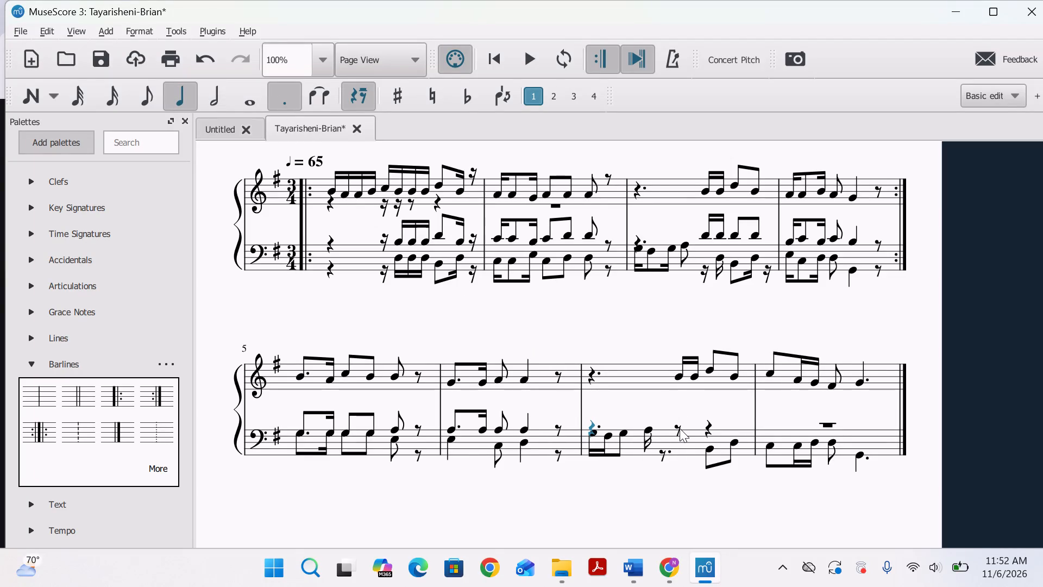
Play back from the start of bar 5 and audition the opening upper-bass notes of bars 5 and 6 to compare pitches.
click(673, 379)
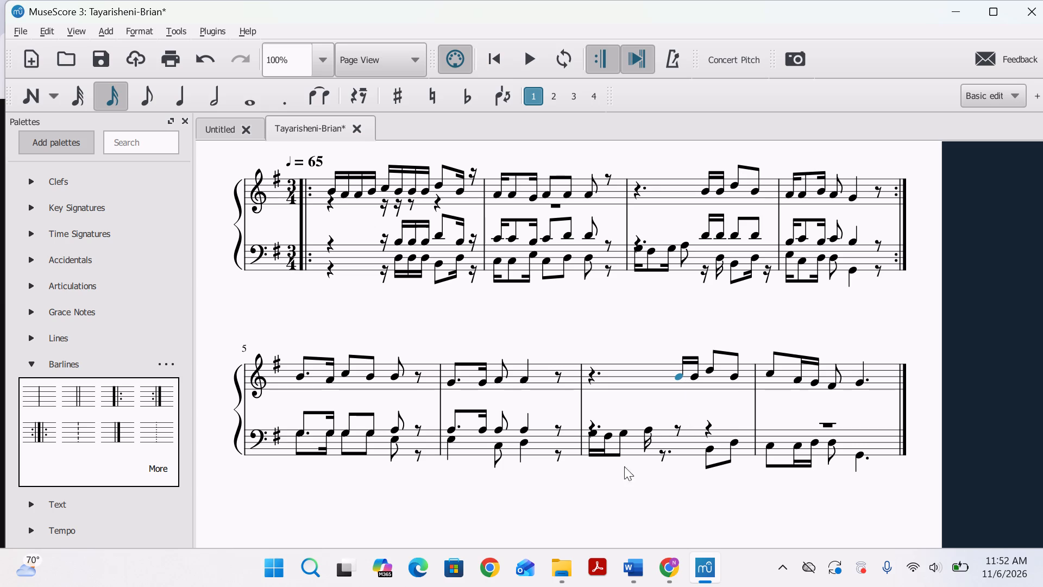
click(298, 429)
key(space)
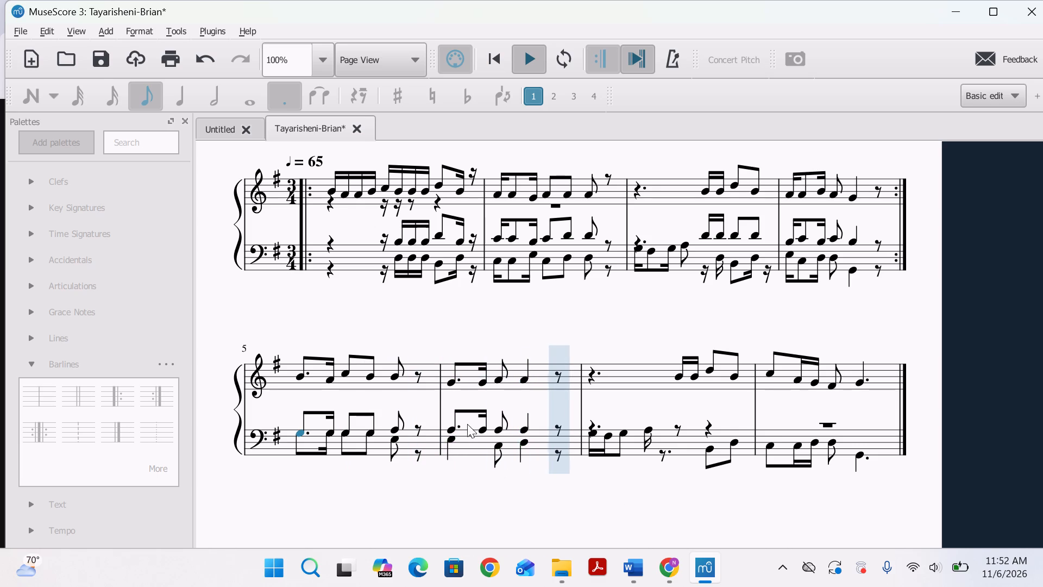
click(447, 429)
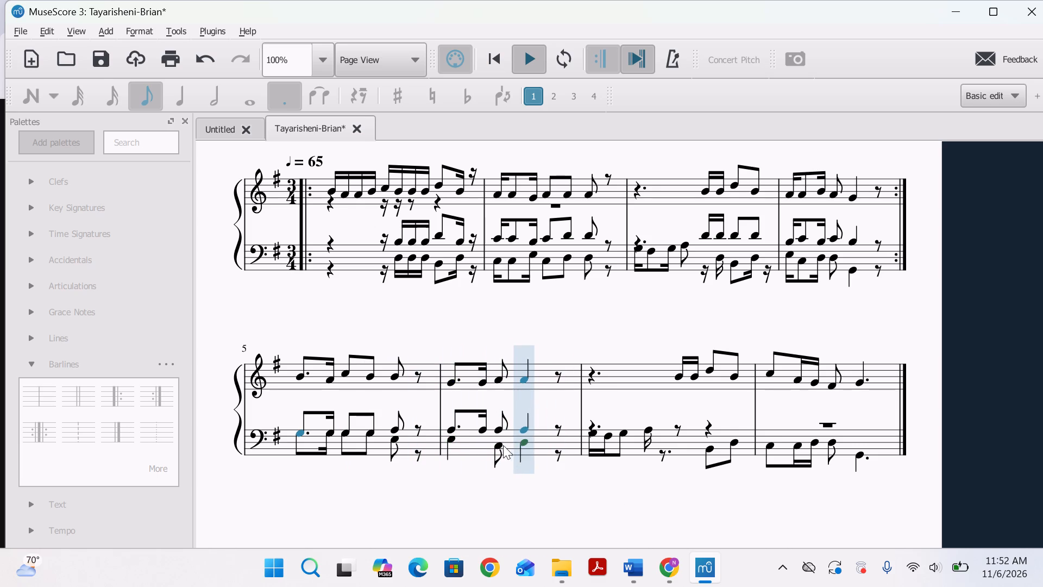
click(454, 433)
key(space)
click(455, 426)
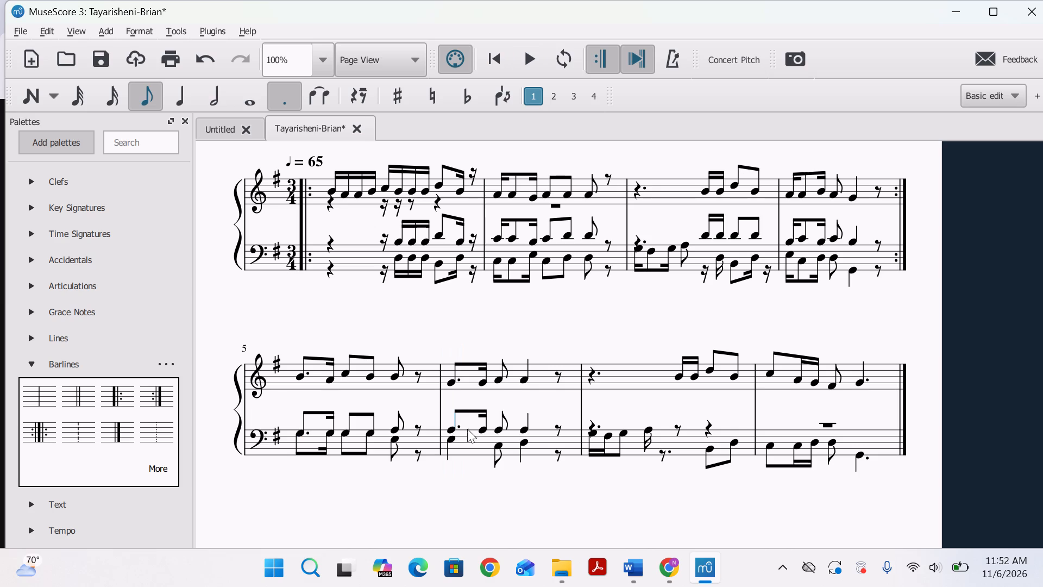
click(453, 432)
click(482, 429)
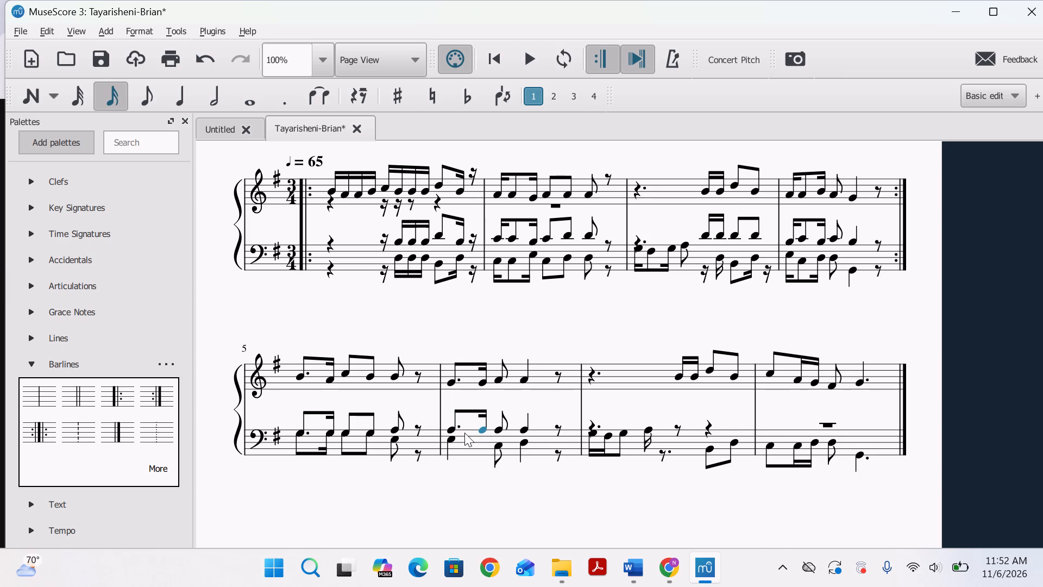
click(456, 435)
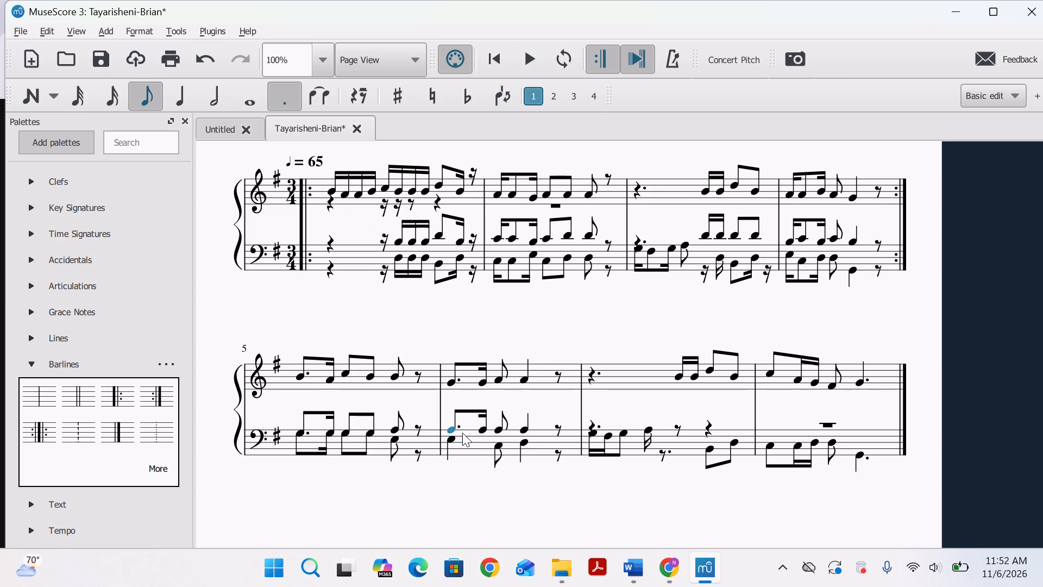
click(304, 435)
Change the last eighth note of bar 5's upper bass voice to G.
click(397, 427)
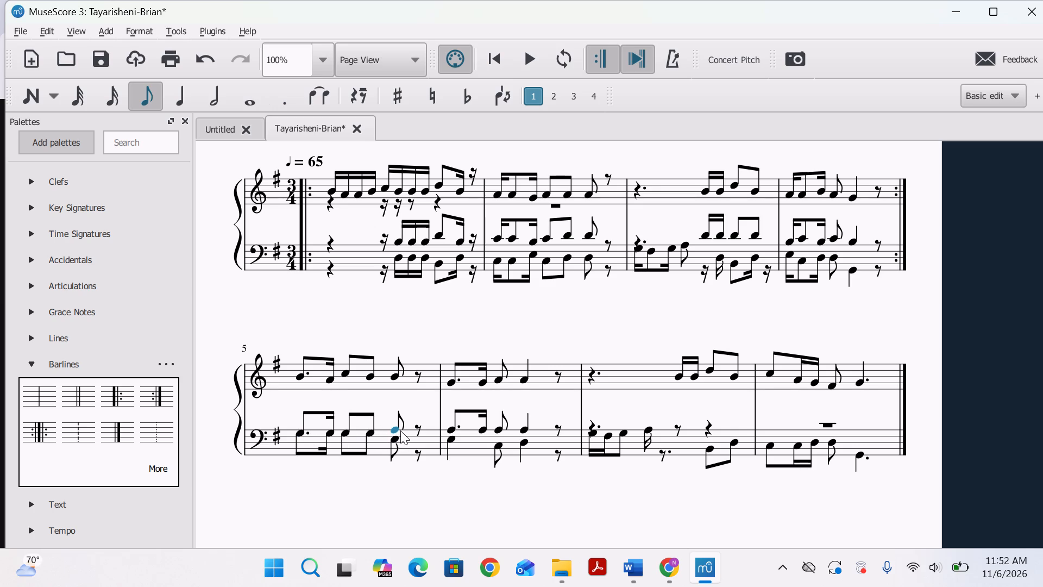
click(396, 429)
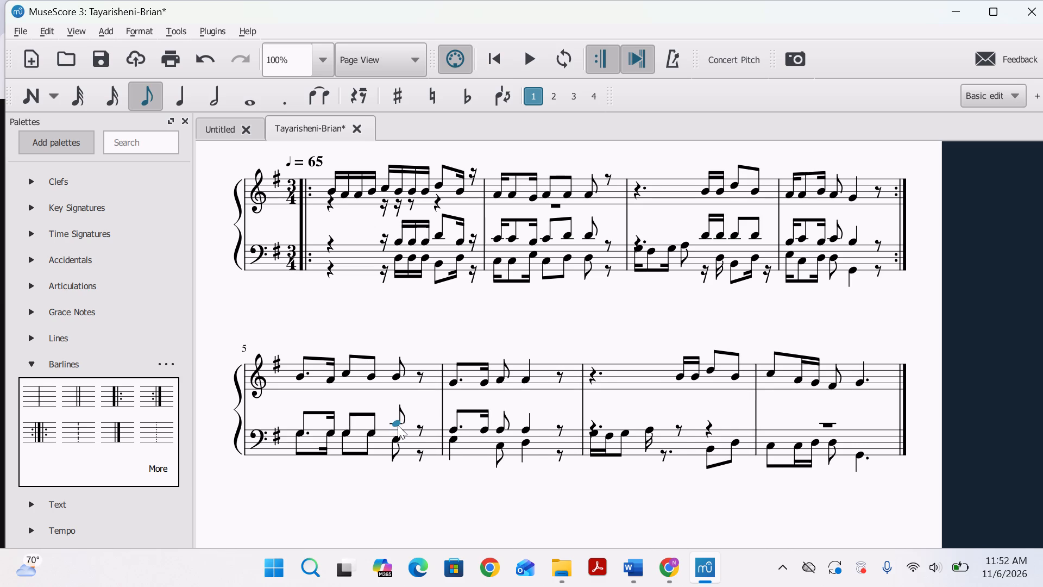
click(398, 425)
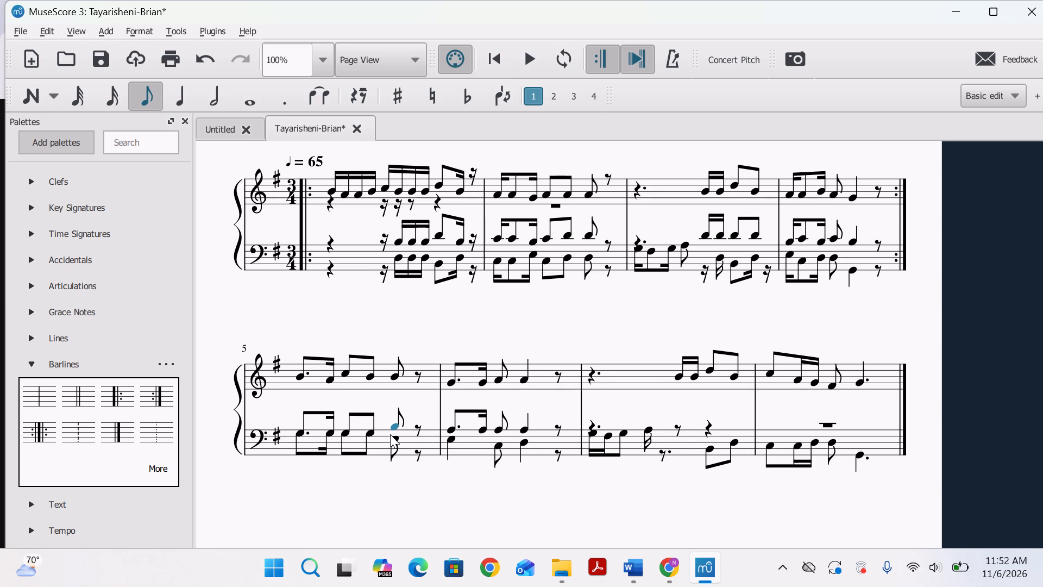
drag(397, 426, 395, 434)
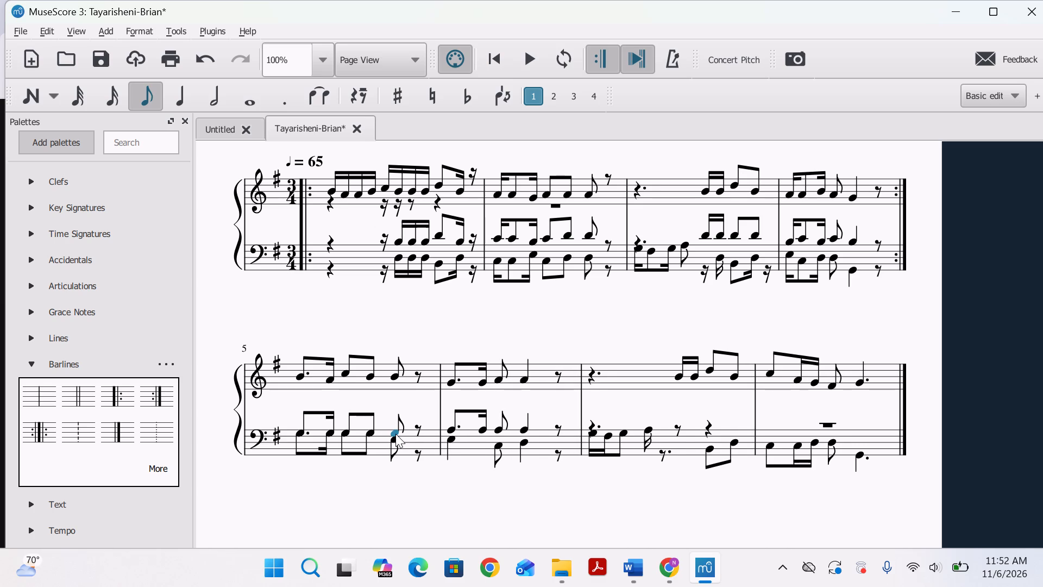
click(395, 434)
Audition the four upper-bass notes of bar 6 in order.
click(445, 429)
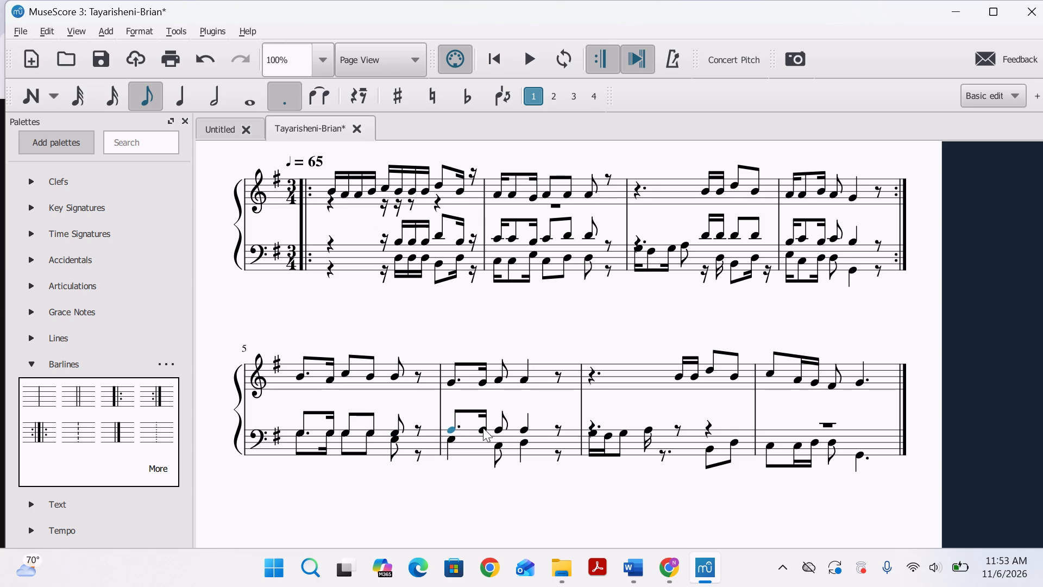
click(483, 427)
click(497, 428)
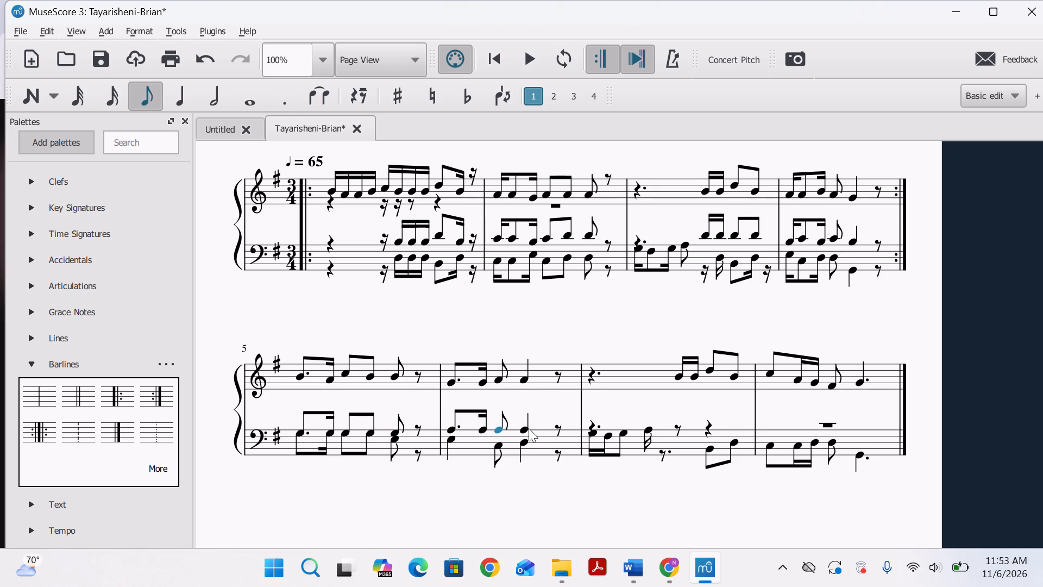
click(529, 428)
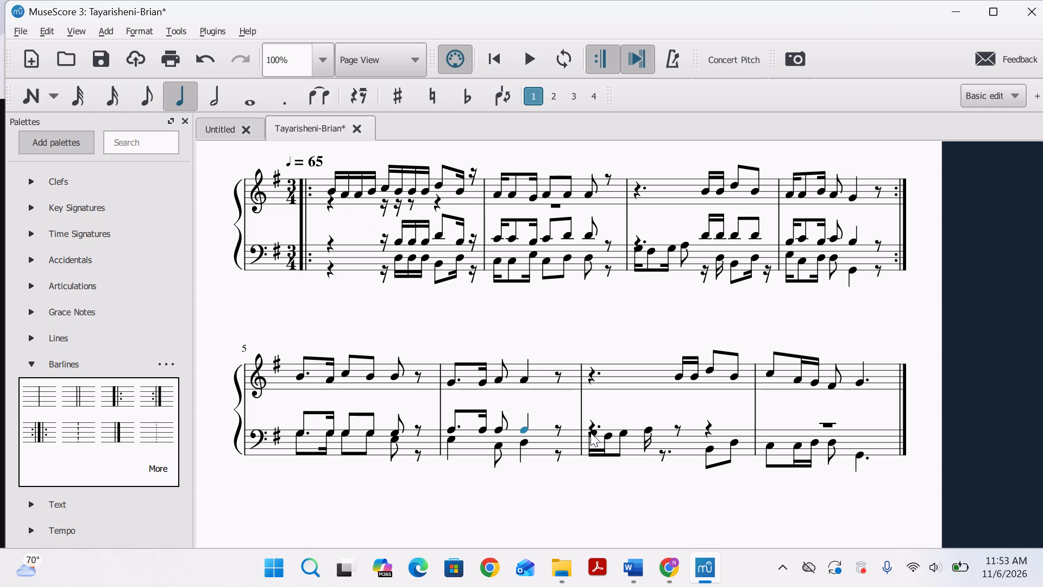
Enter sixteenth G, sixteenth F, eighth G and sixteenth A from the start of bar 7's upper bass voice.
click(594, 426)
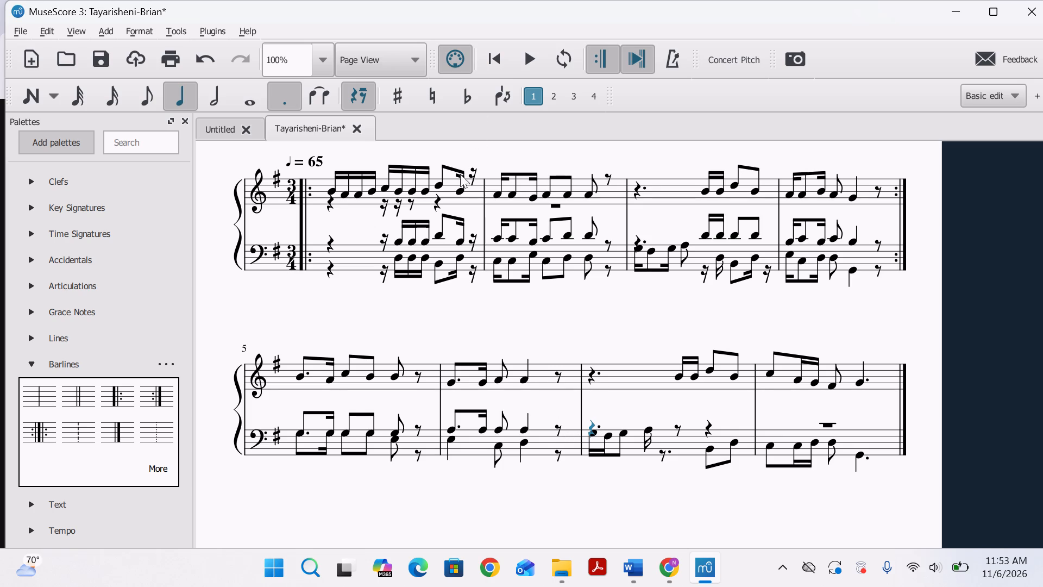
click(116, 93)
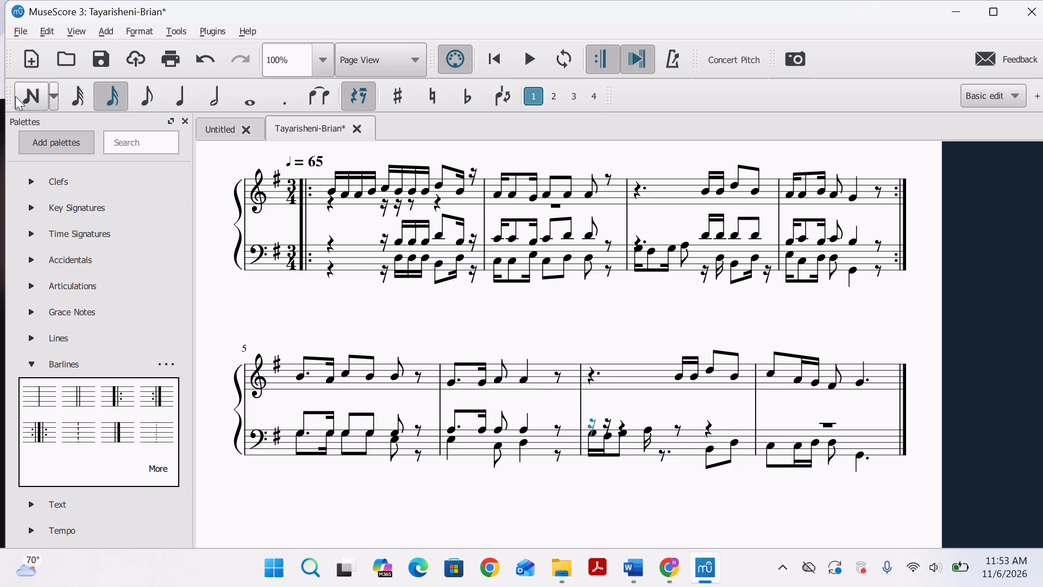
click(14, 96)
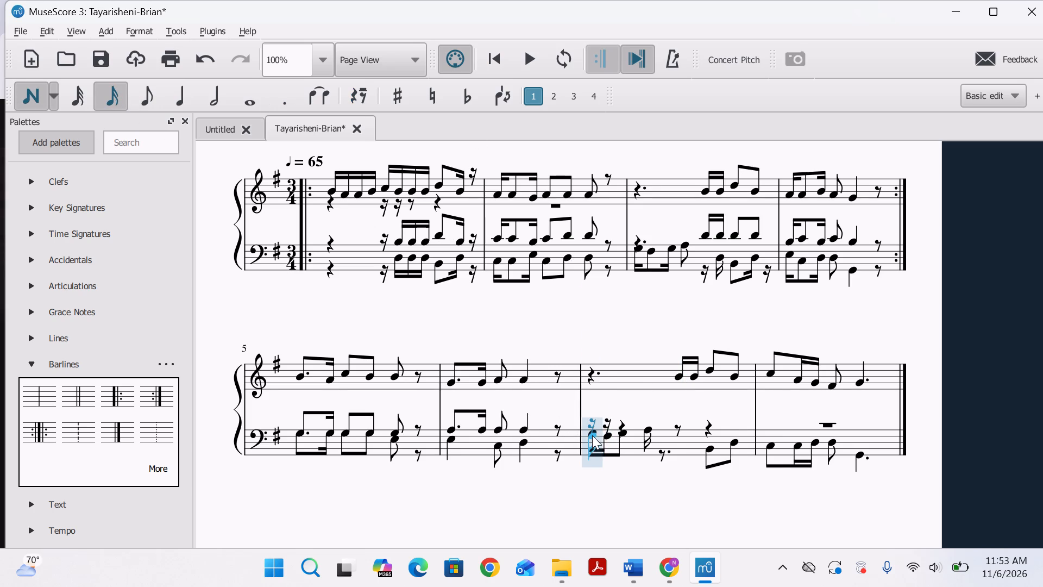
click(589, 432)
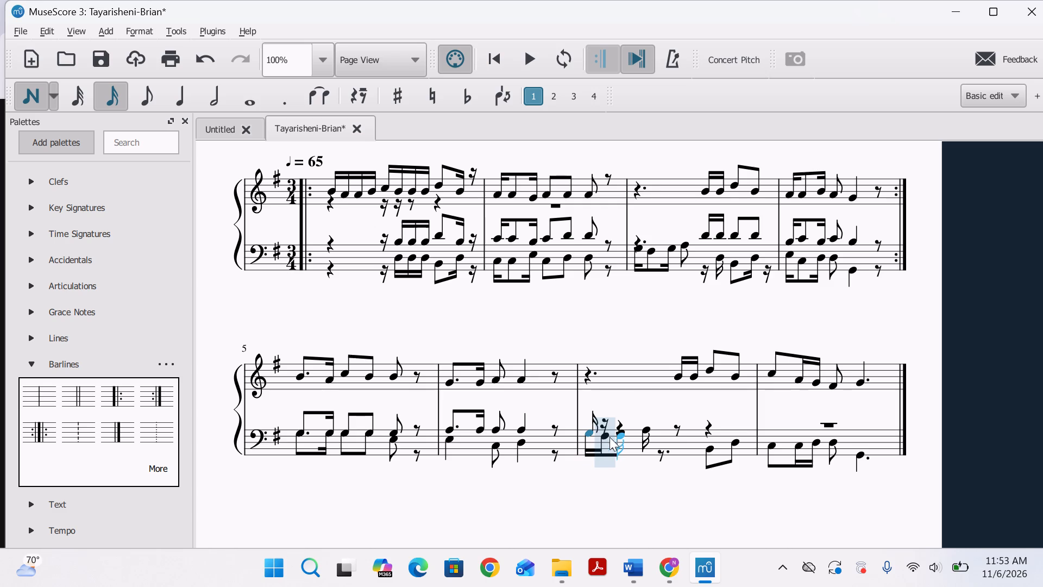
click(606, 435)
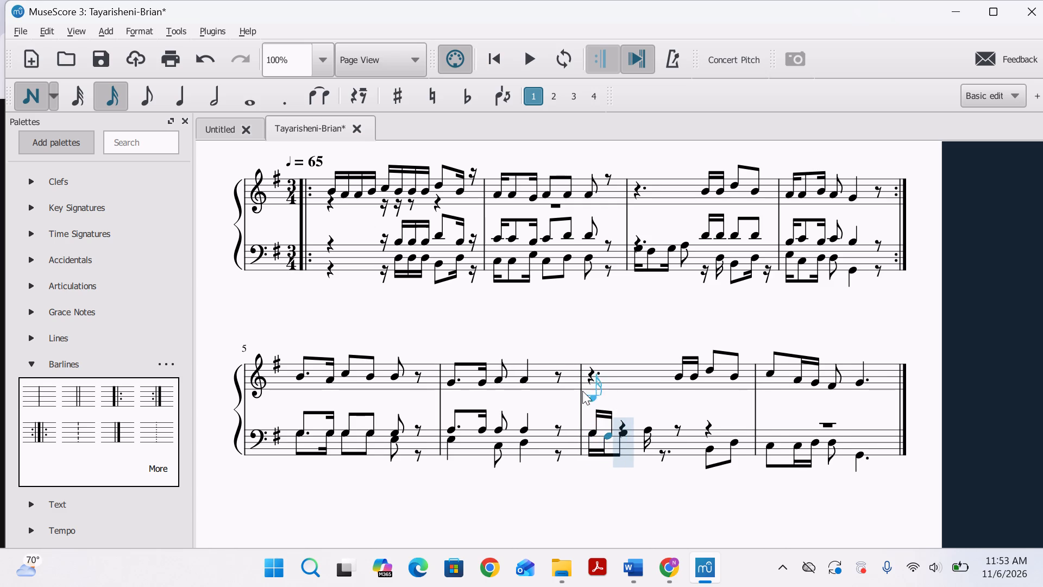
click(162, 99)
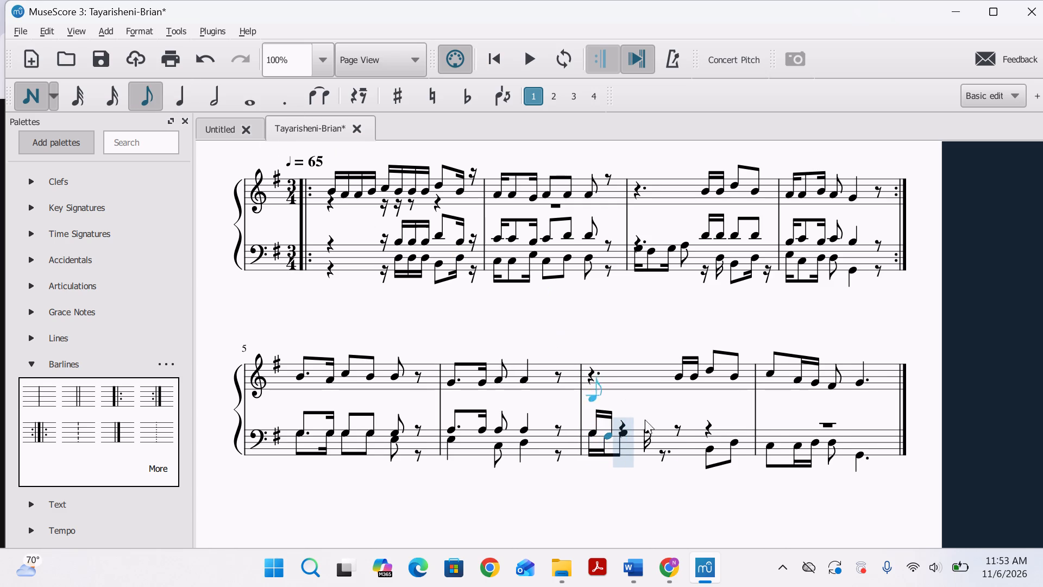
click(625, 432)
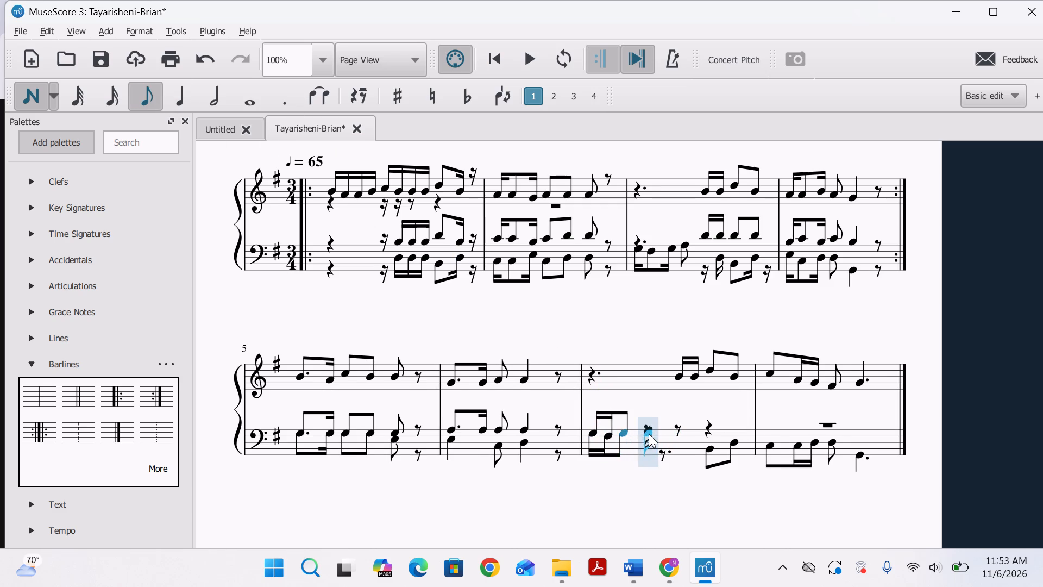
click(119, 90)
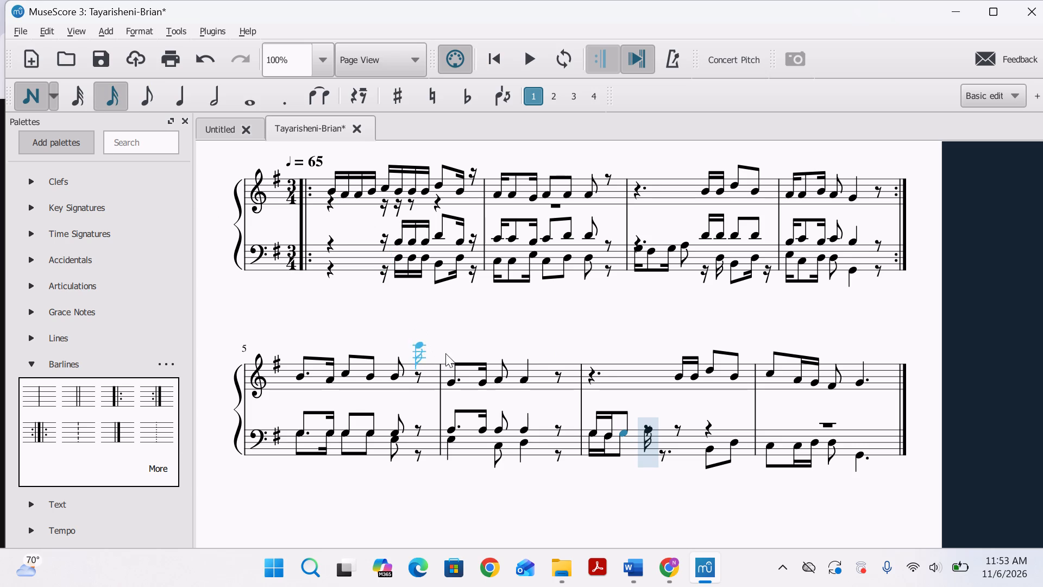
click(636, 430)
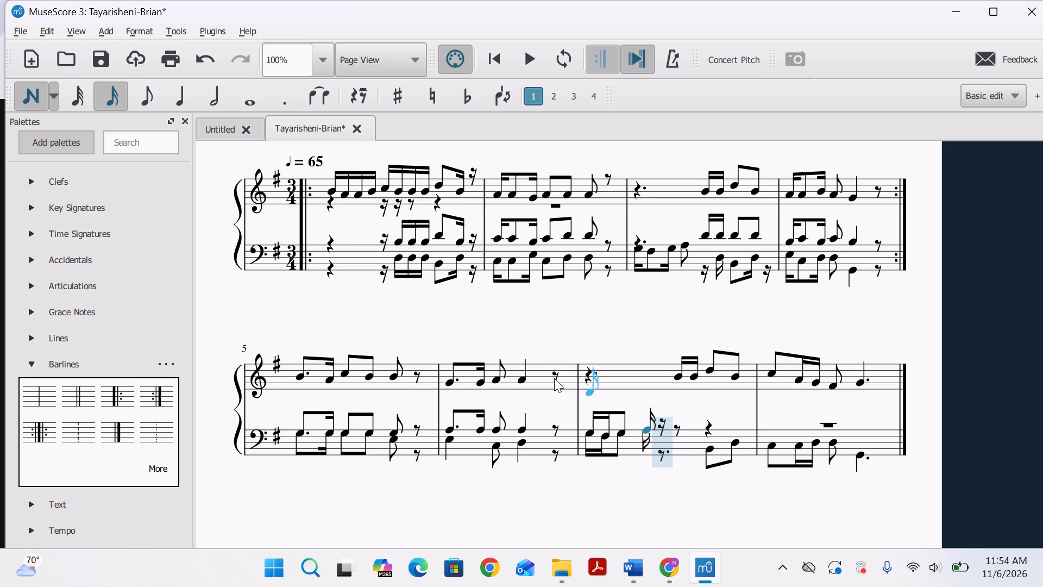
Enter two eighth-note Bs on the third beat of bar 7's upper bass voice.
click(144, 98)
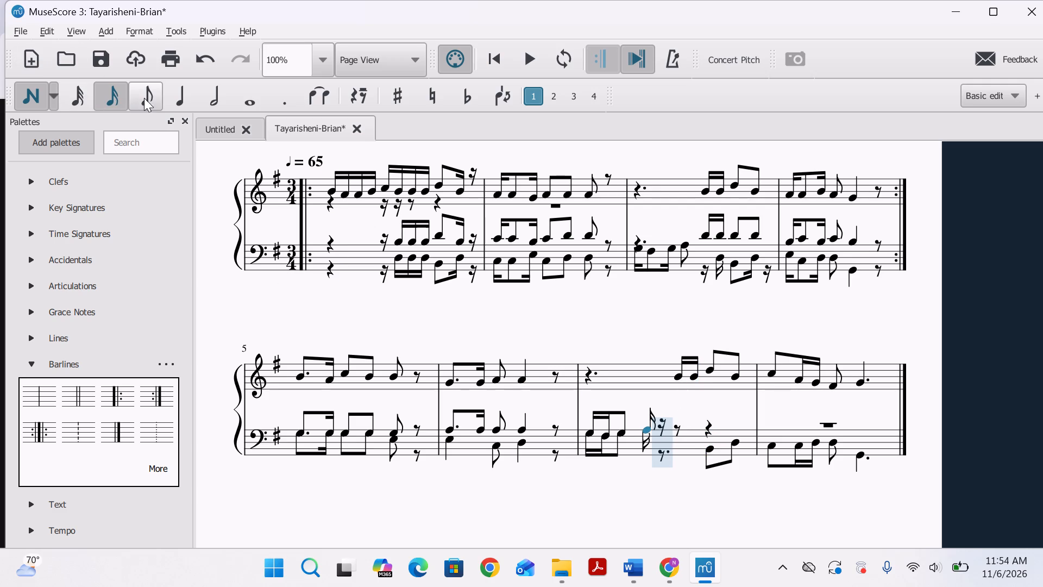
click(700, 426)
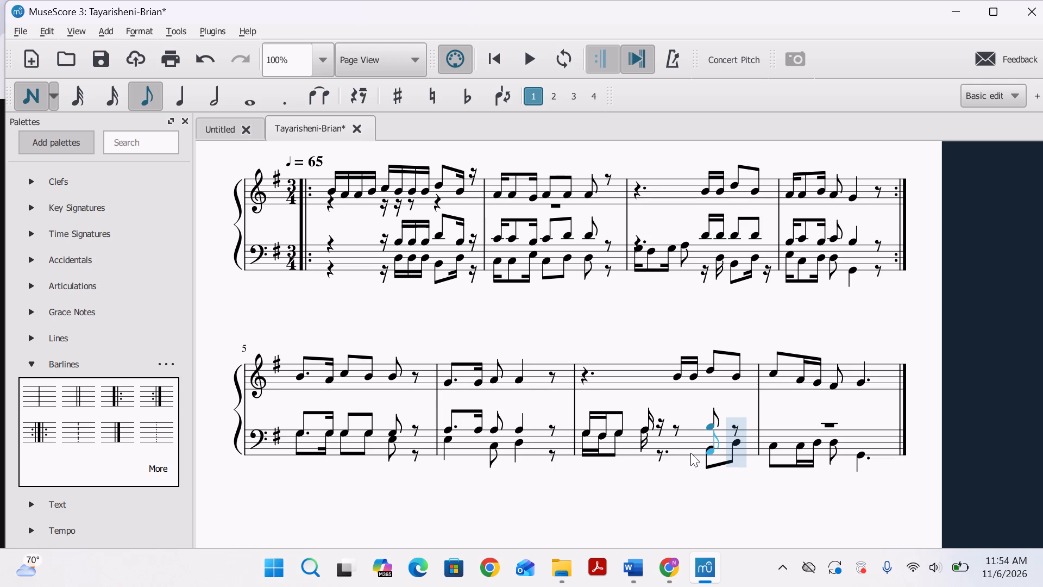
click(727, 427)
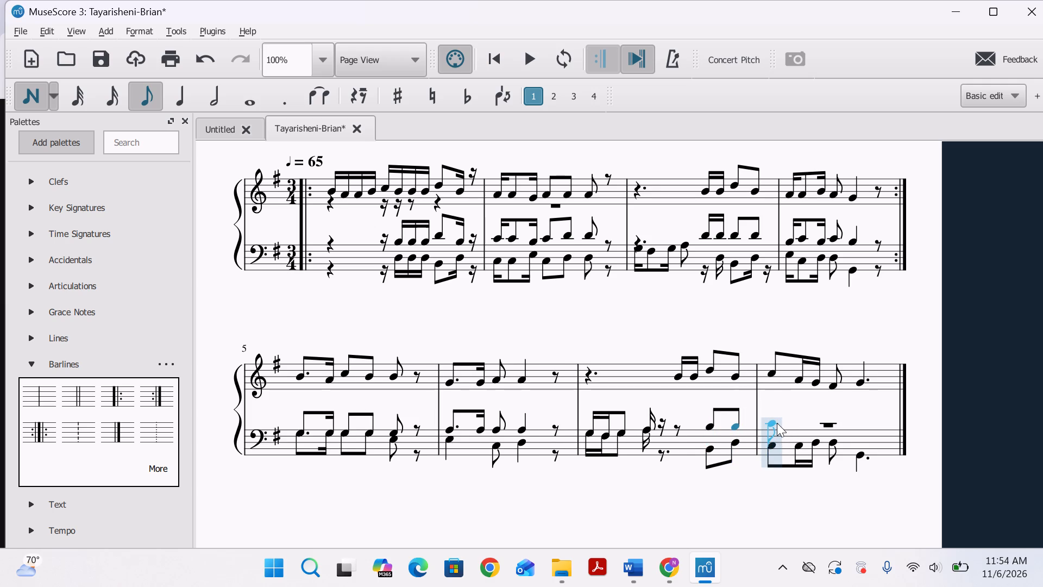
Enter eighth C, sixteenth C and sixteenth C from the start of bar 8's upper bass voice.
click(777, 423)
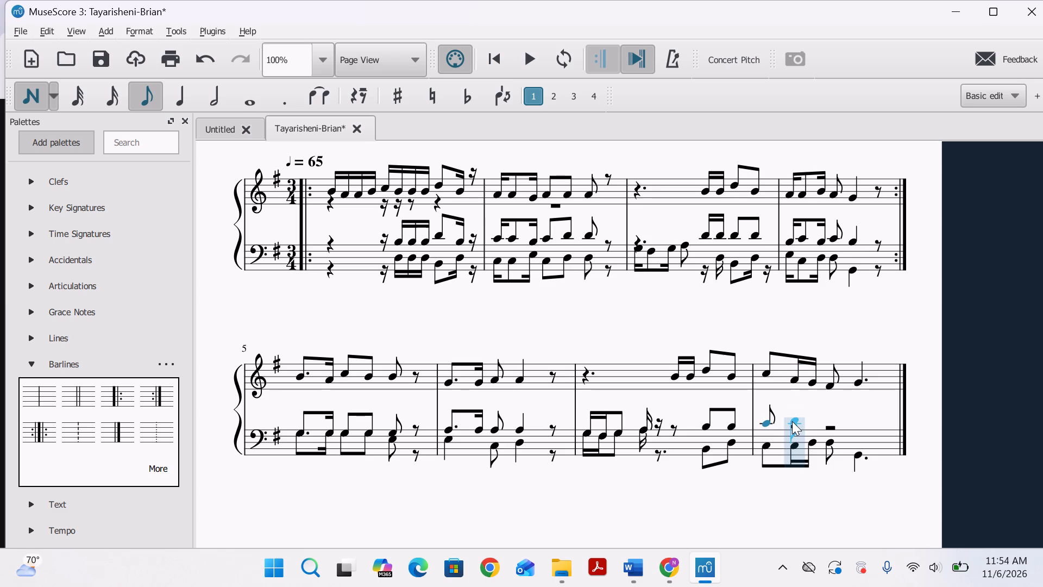
click(106, 89)
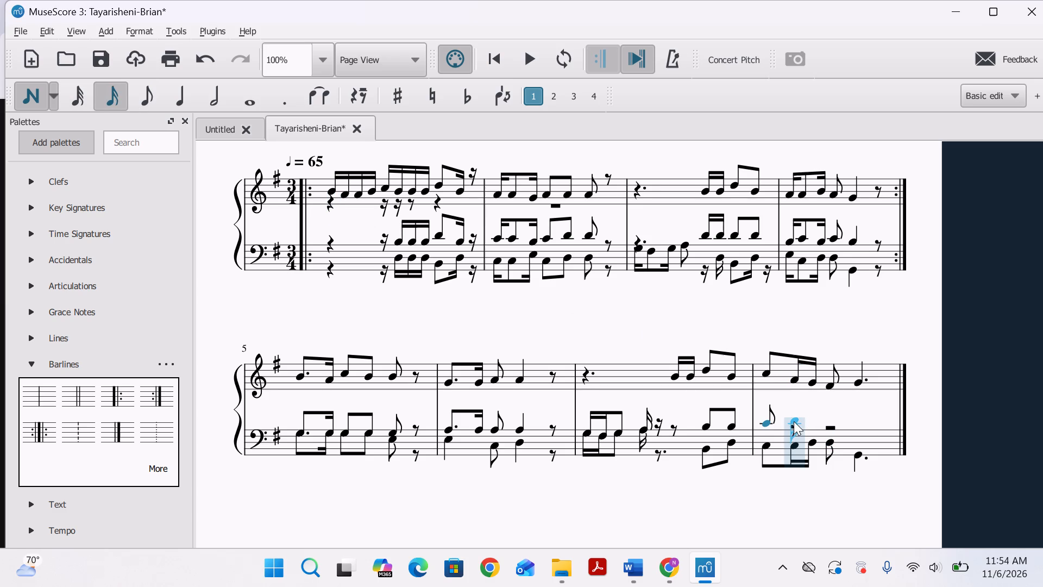
click(791, 422)
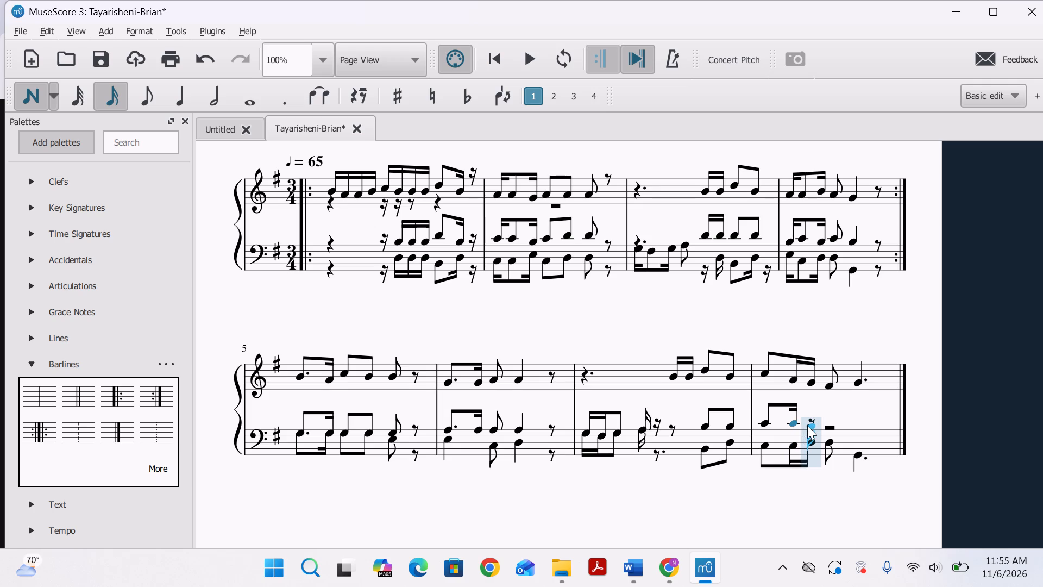
click(808, 425)
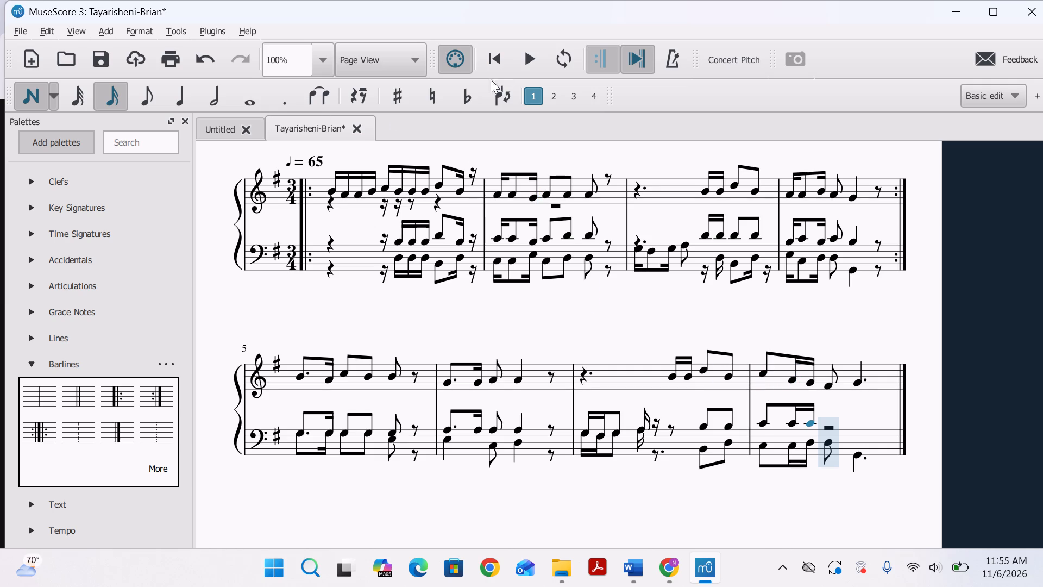
Play back the end of the score to hear bar 8, then stop playback.
click(513, 62)
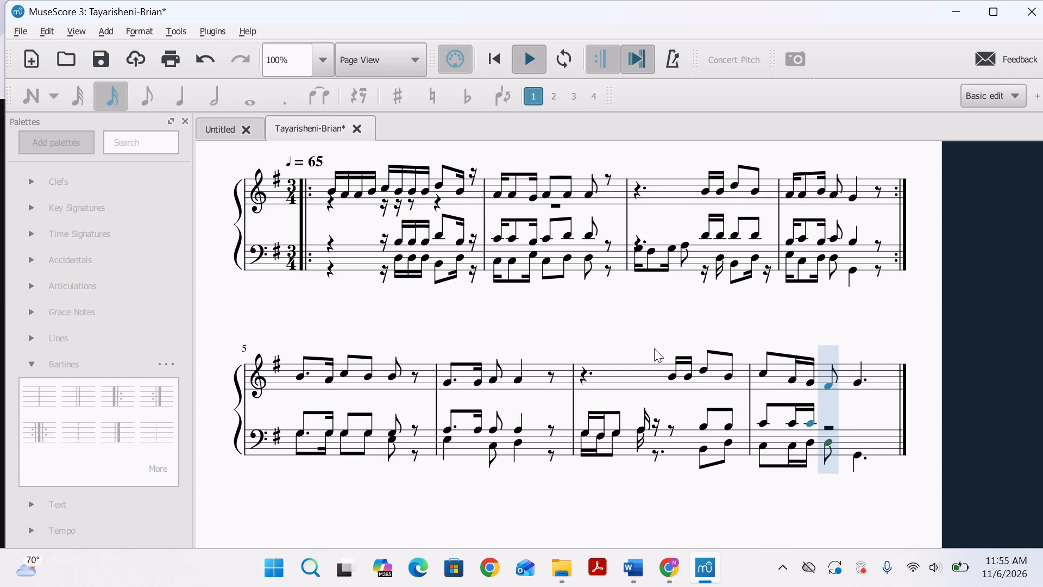
click(671, 371)
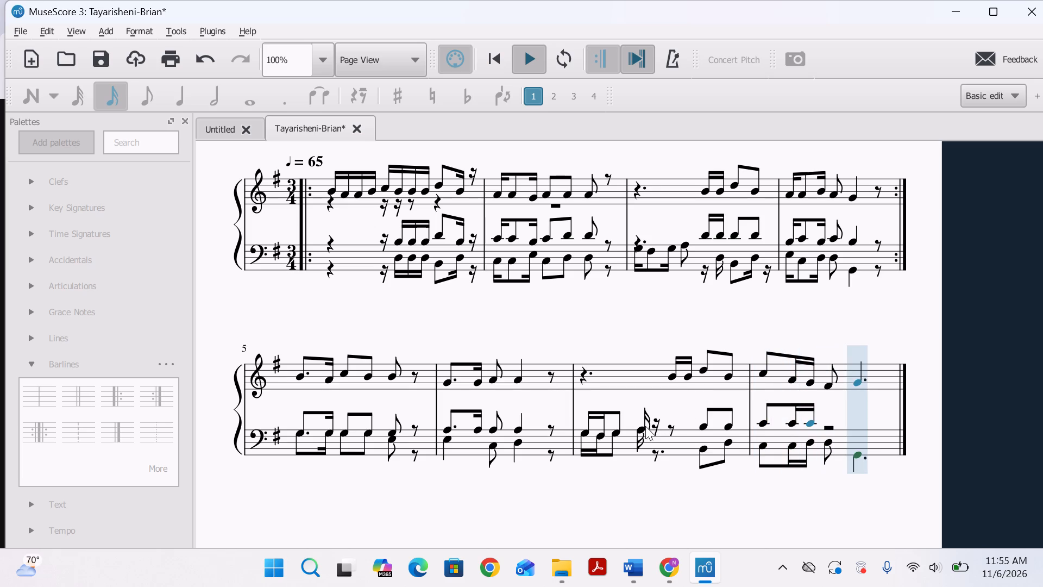
click(531, 70)
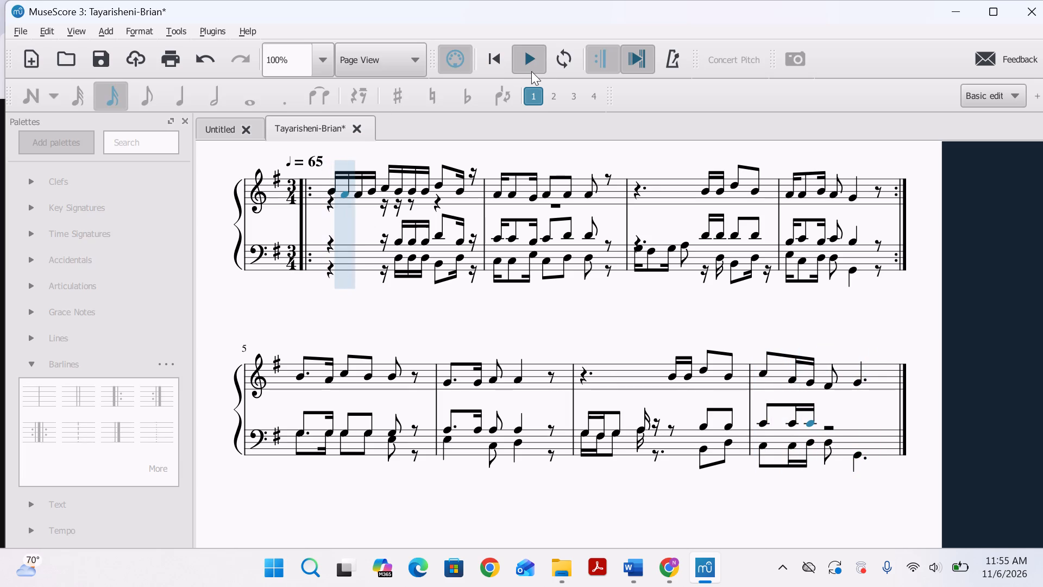
click(531, 71)
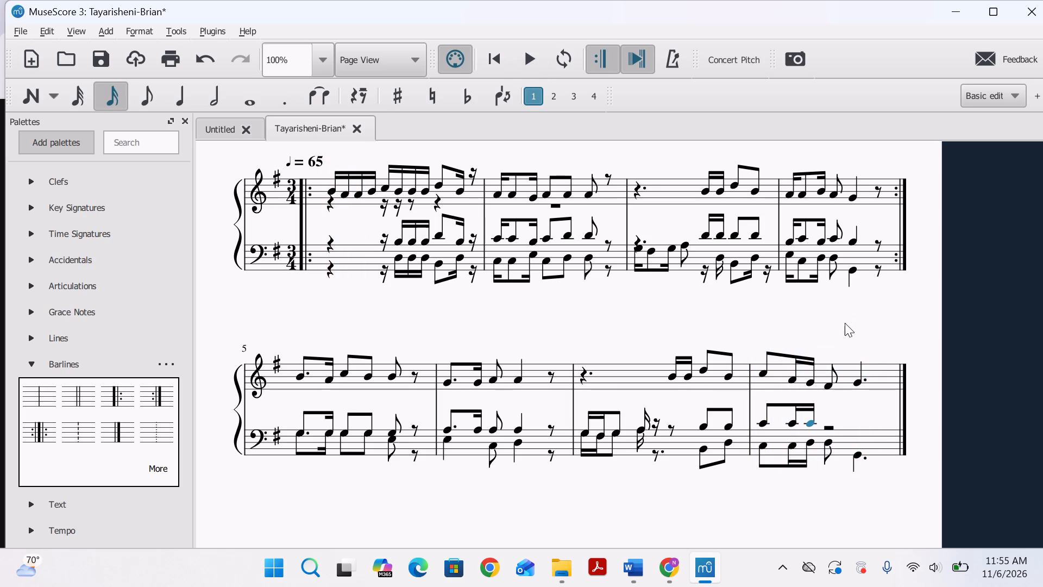
Audition bar 7's last two upper-bass notes against the first upper-bass note of bar 8.
click(732, 424)
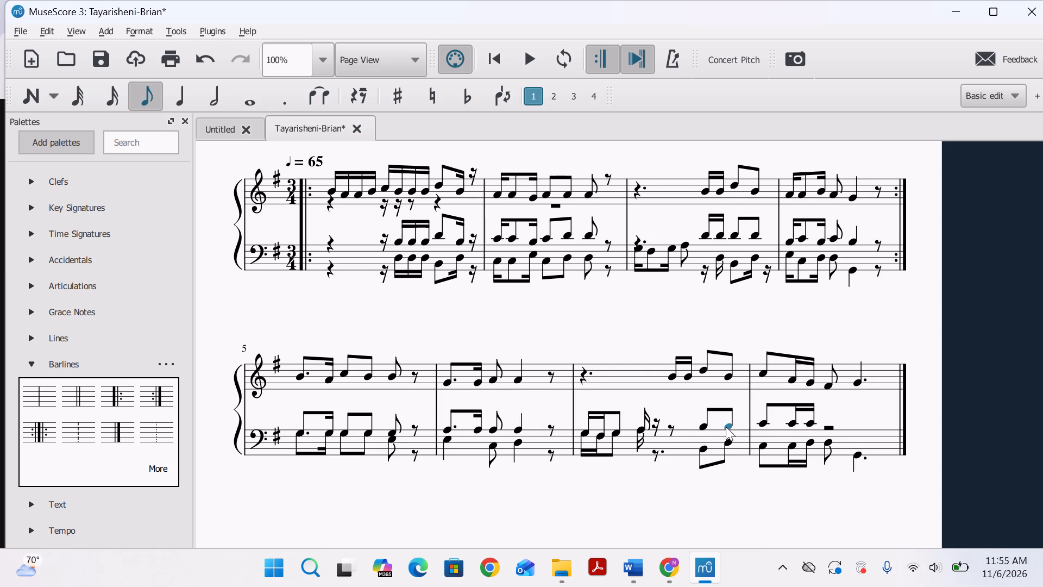
click(700, 423)
click(761, 419)
click(703, 425)
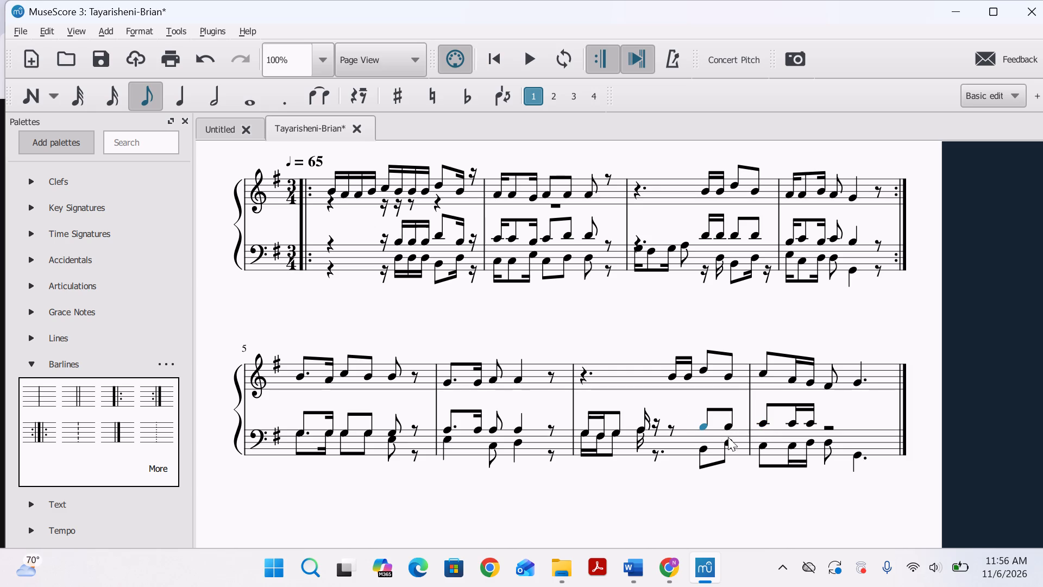
click(724, 432)
click(731, 429)
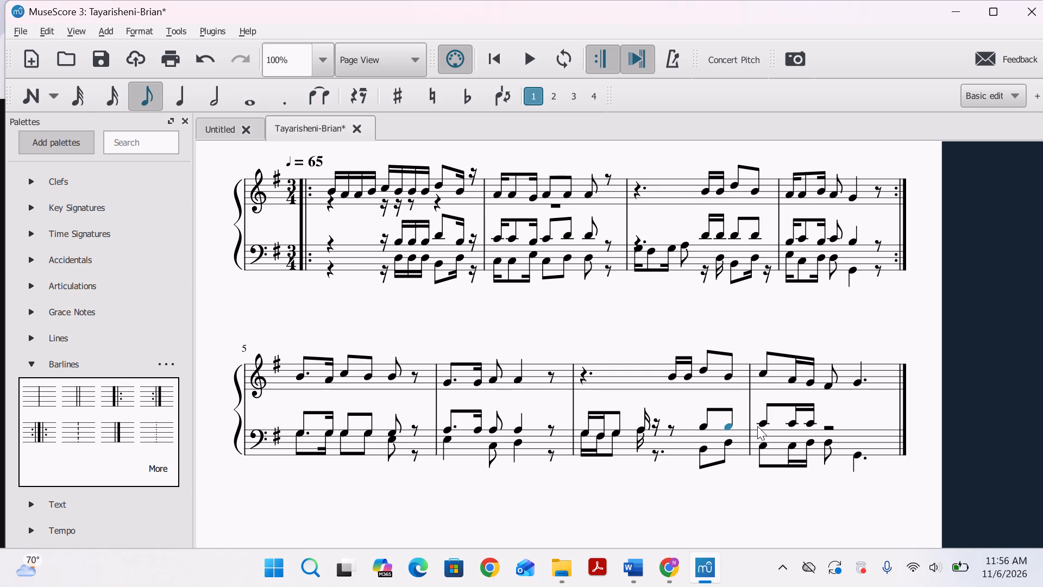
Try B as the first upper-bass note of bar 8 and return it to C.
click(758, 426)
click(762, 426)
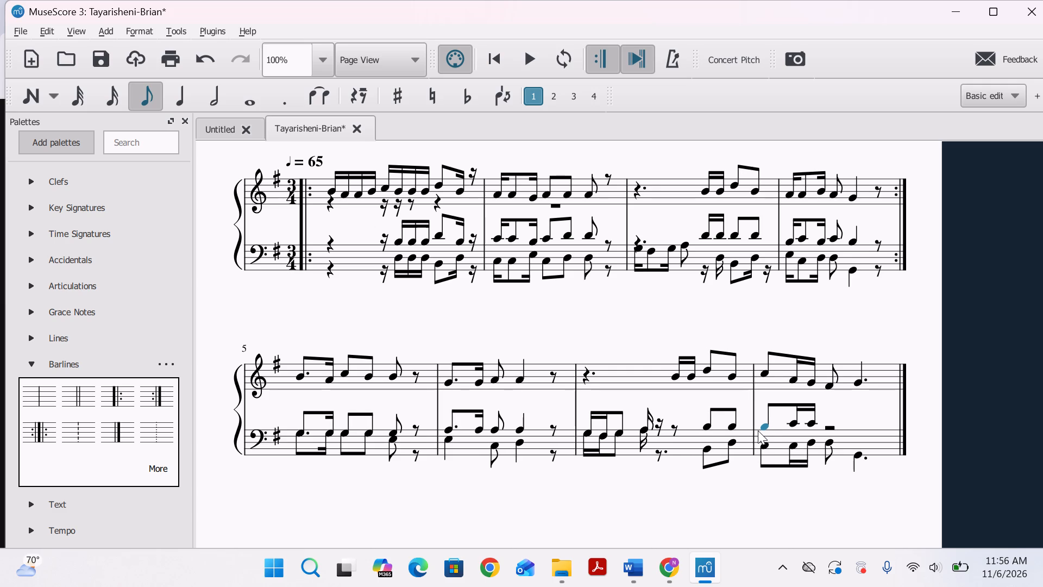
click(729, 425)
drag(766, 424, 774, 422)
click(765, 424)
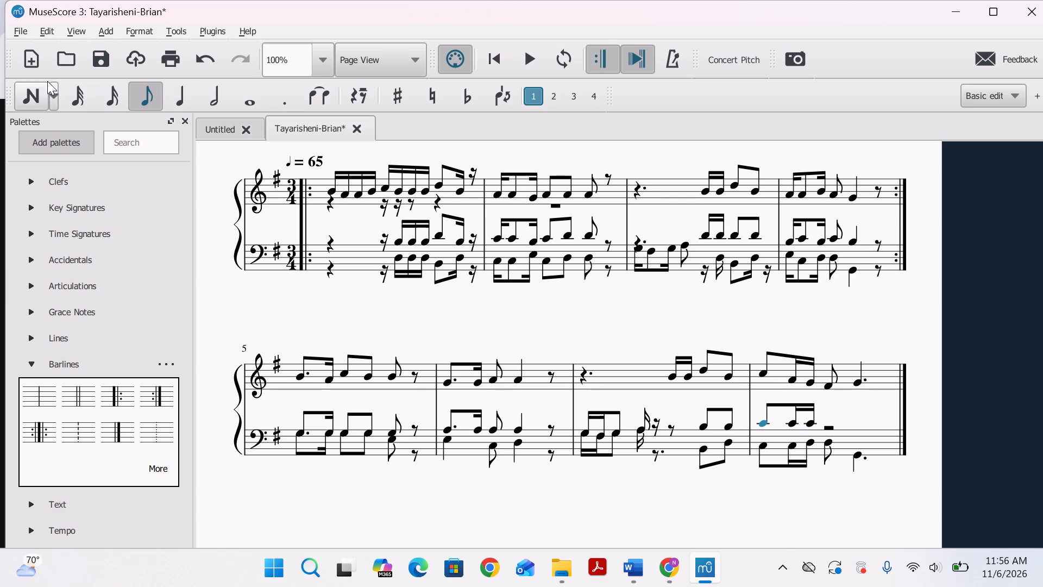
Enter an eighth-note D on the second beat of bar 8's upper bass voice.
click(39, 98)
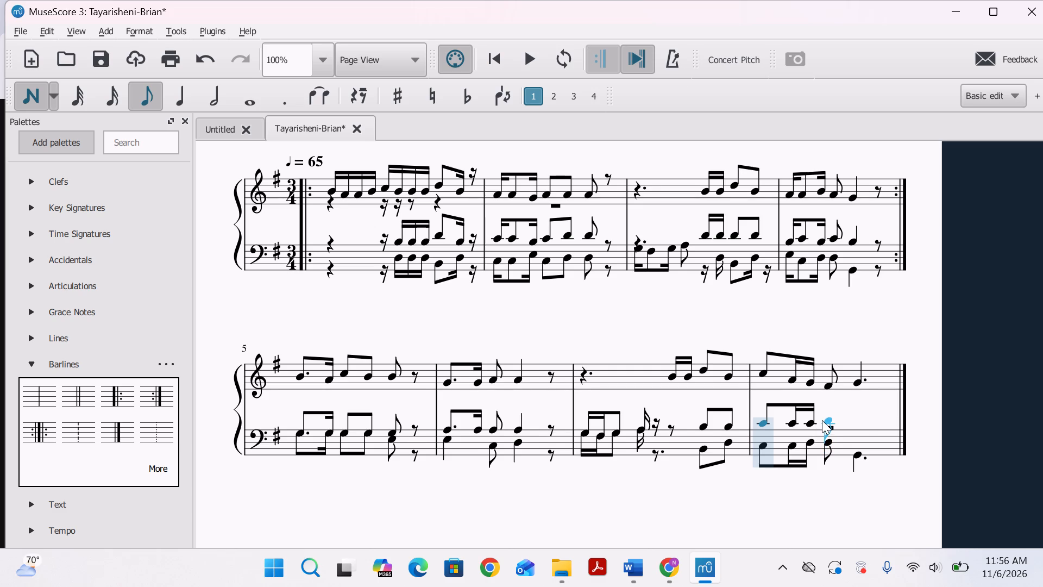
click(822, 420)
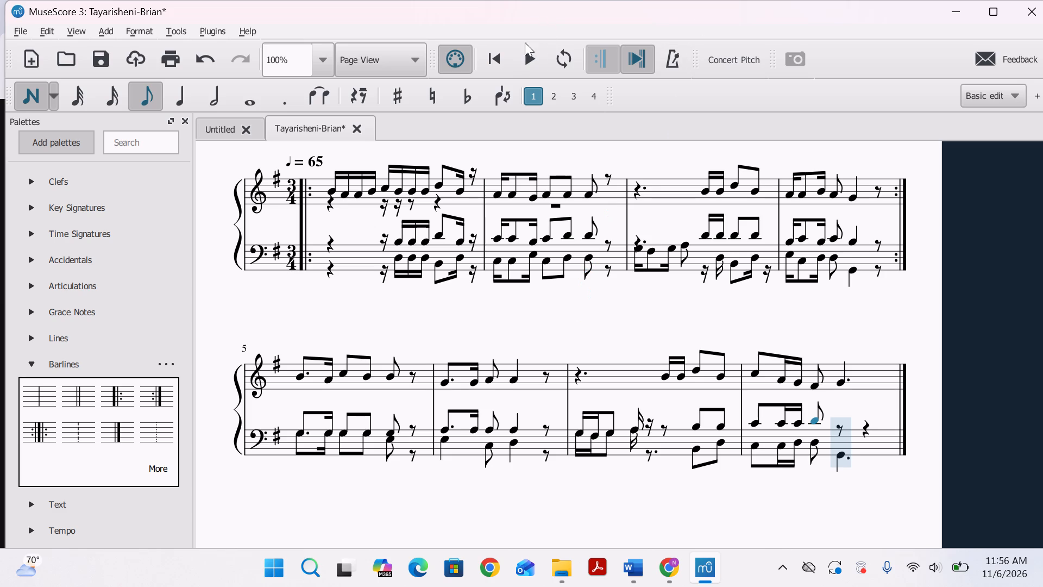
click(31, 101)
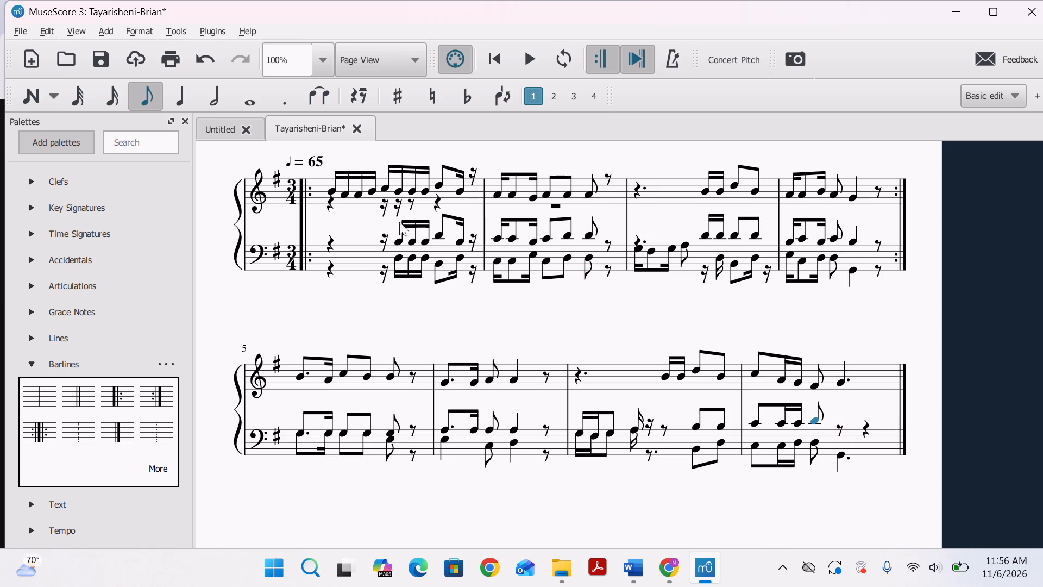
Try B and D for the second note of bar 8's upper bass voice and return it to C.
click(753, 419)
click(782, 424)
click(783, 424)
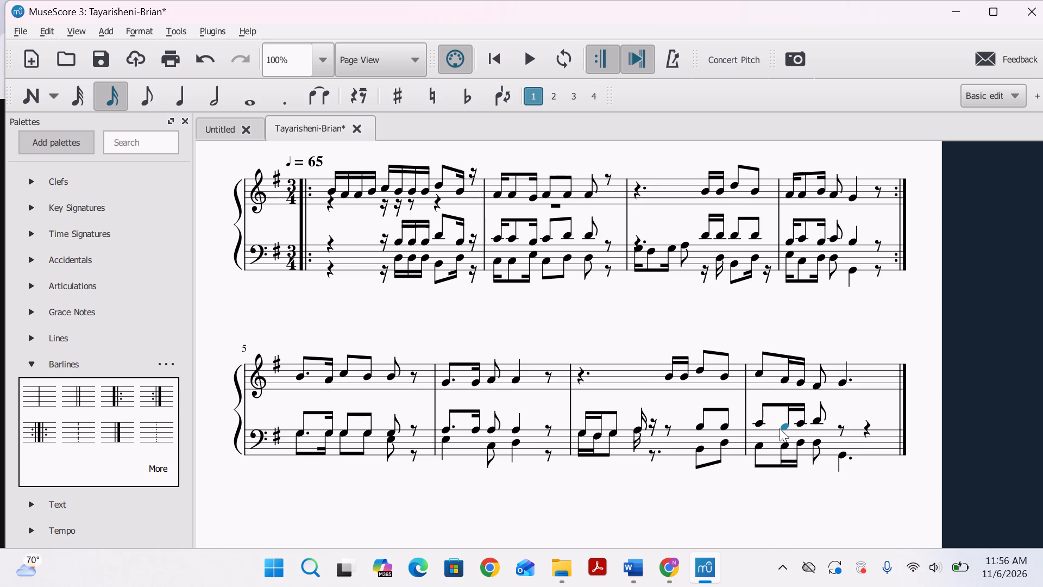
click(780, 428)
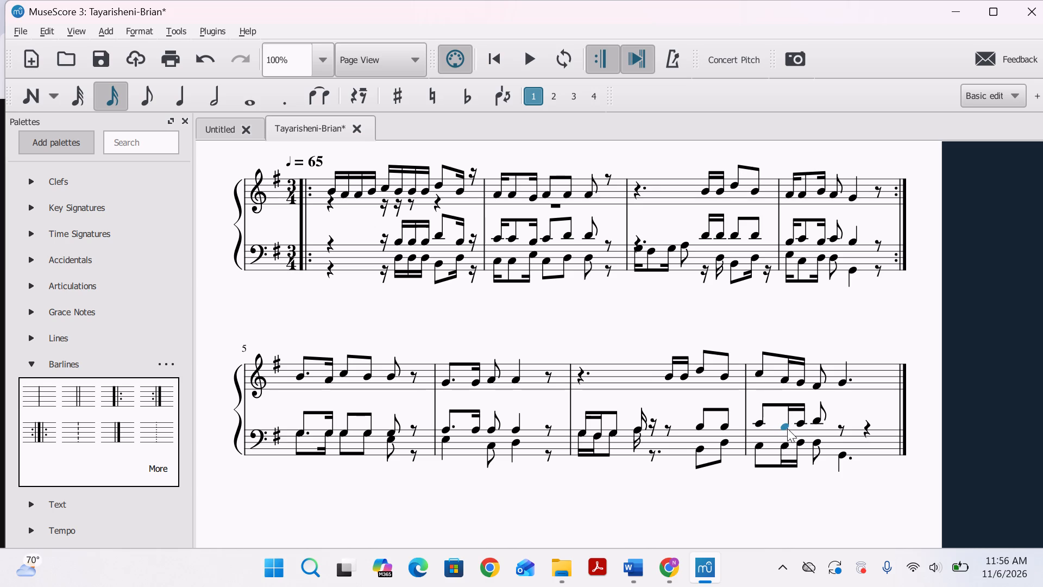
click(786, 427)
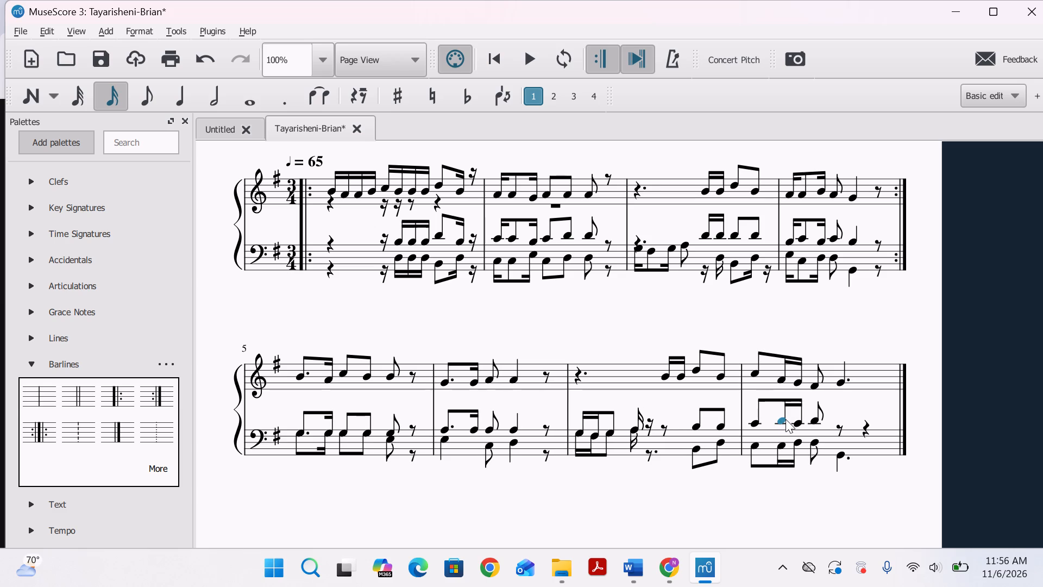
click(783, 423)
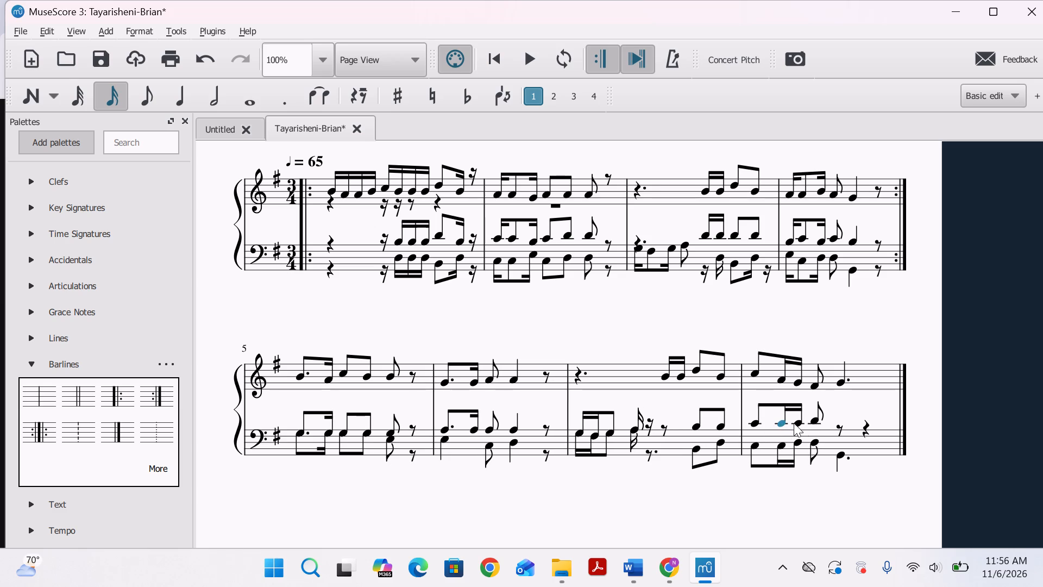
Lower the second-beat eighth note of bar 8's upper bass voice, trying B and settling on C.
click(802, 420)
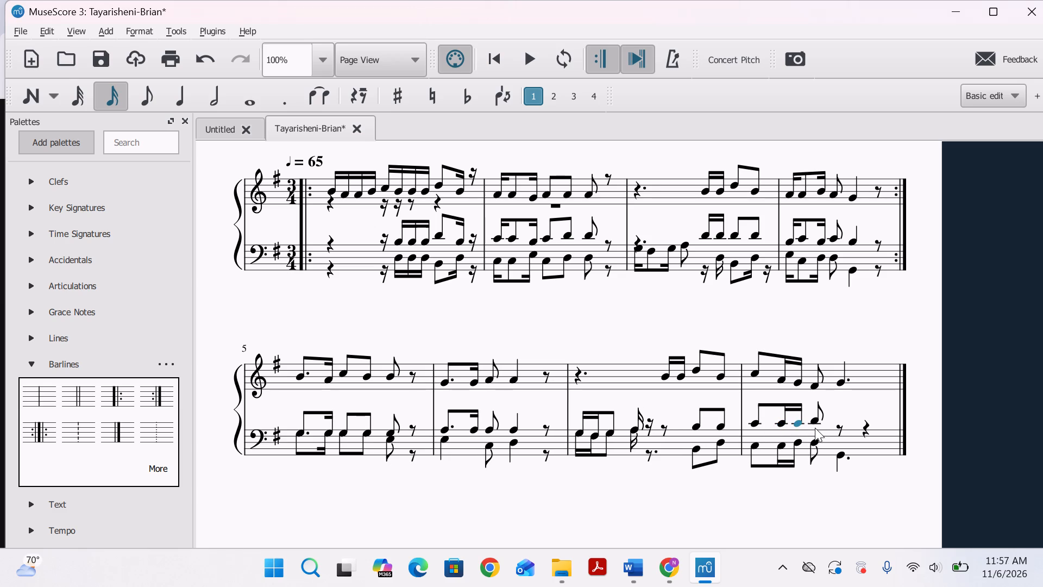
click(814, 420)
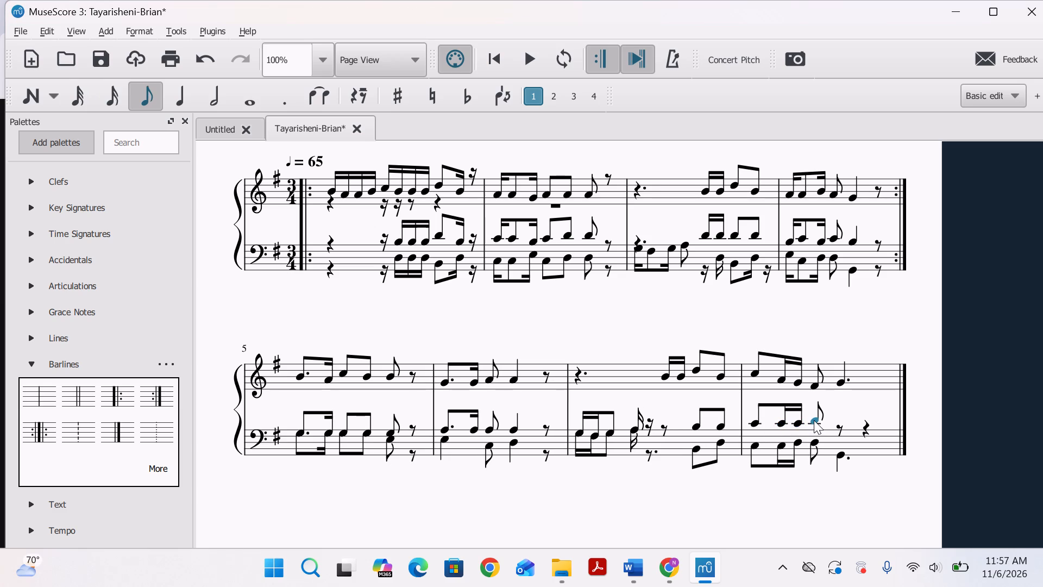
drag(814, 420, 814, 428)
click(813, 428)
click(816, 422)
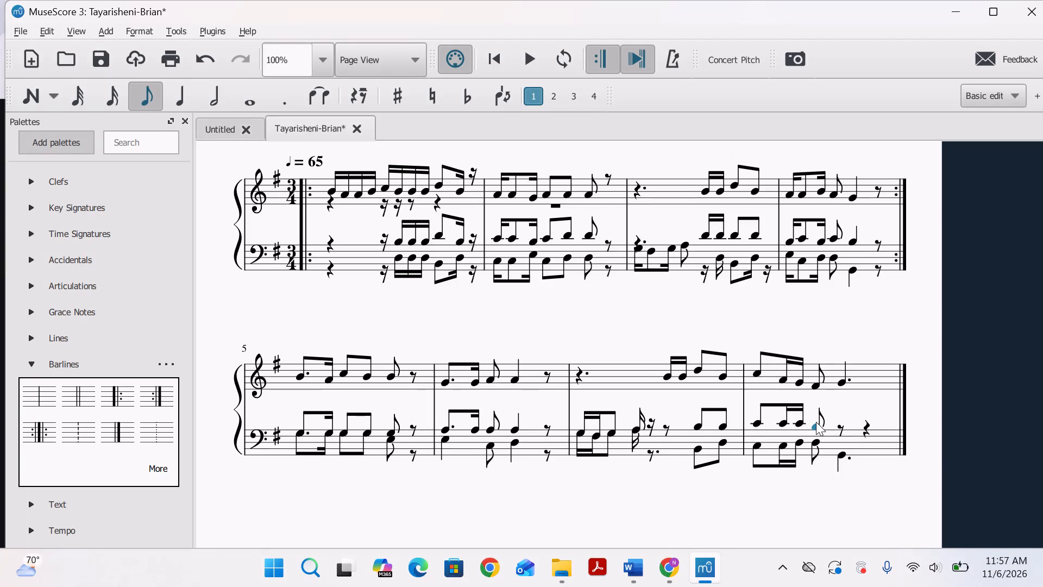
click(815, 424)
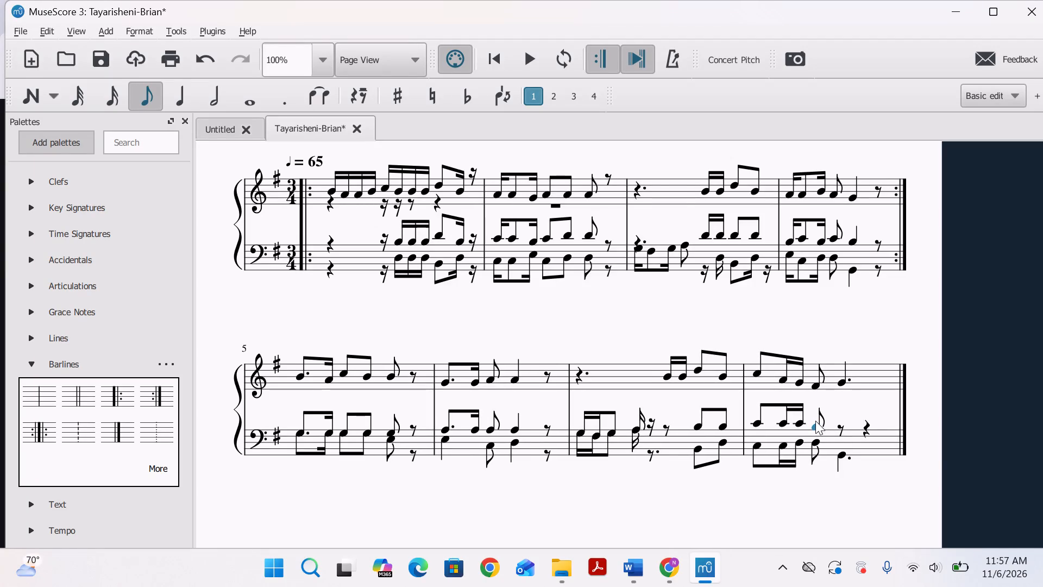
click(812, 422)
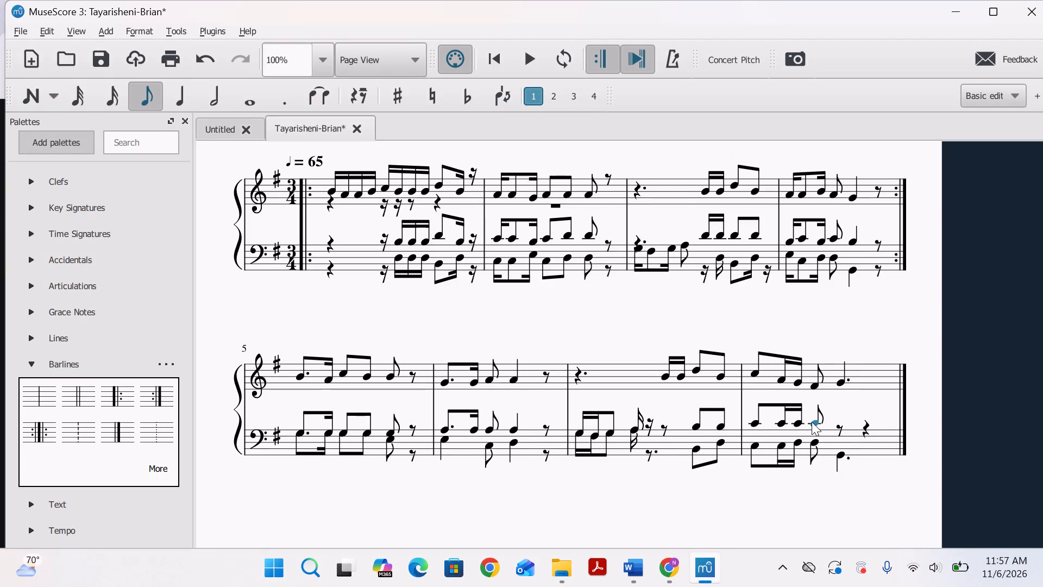
Lengthen the first C of bar 8's upper bass voice to a dotted quarter note.
click(752, 420)
click(190, 97)
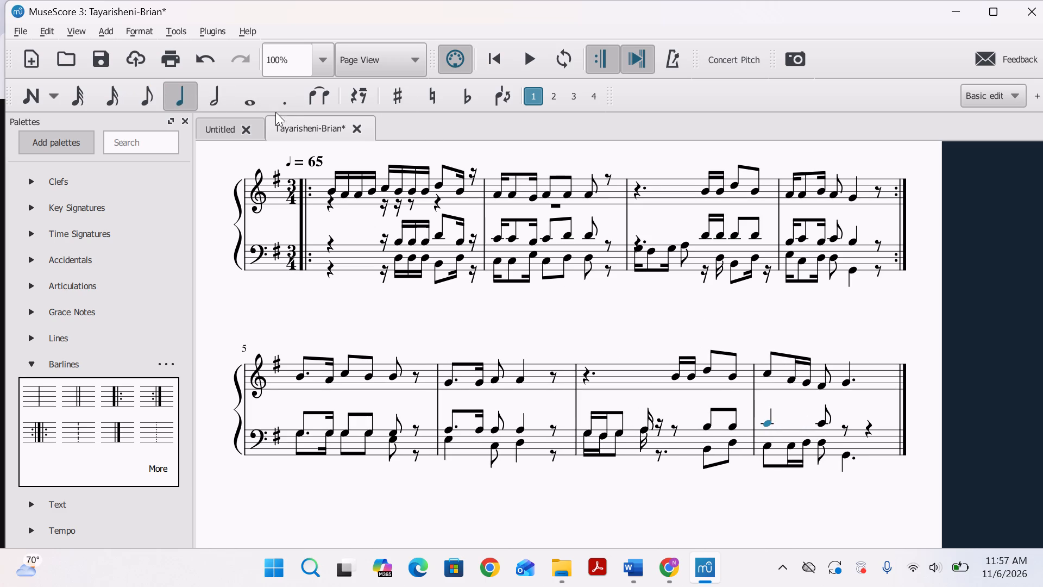
click(288, 106)
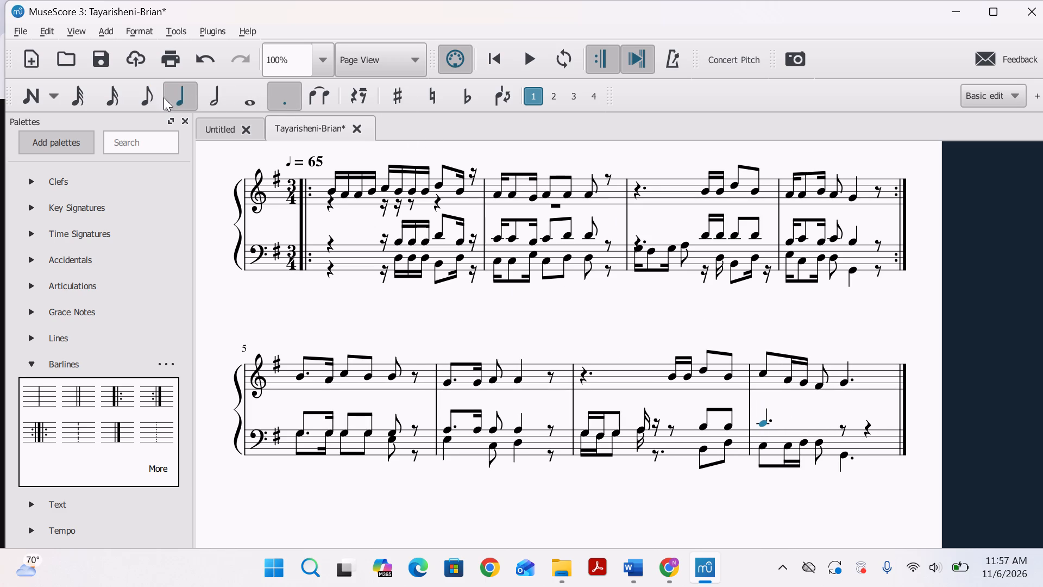
Enter a dotted quarter B to fill the rest of bar 8's upper bass voice.
click(38, 95)
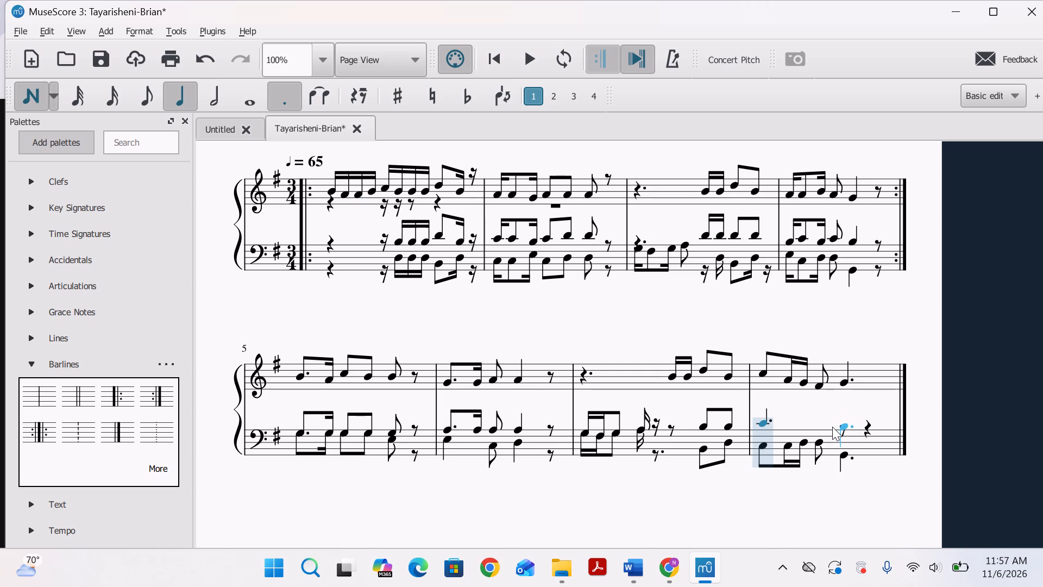
click(832, 427)
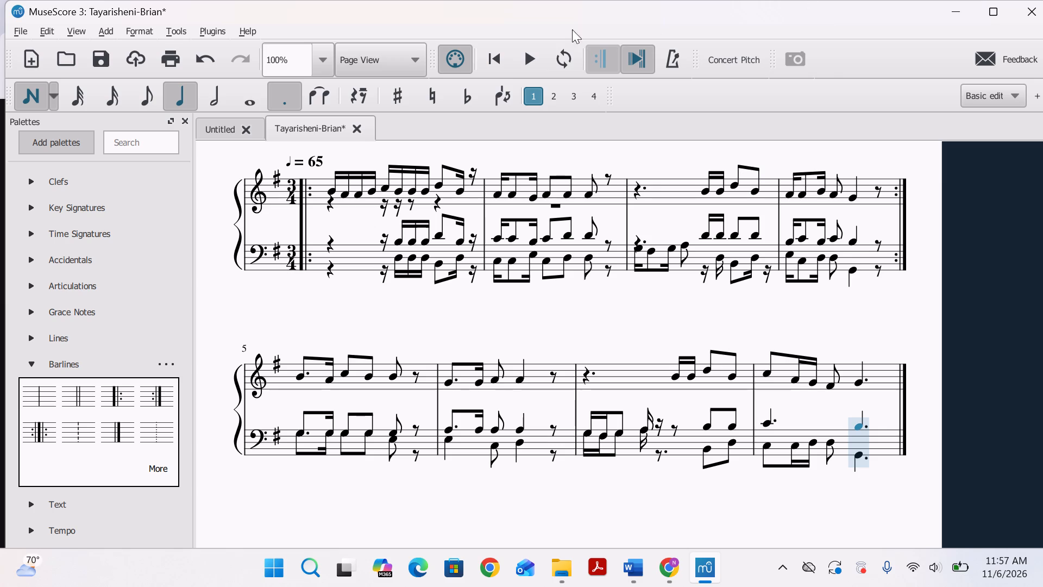
Save the score.
key(ctrl+s)
Play back the score from bar 5 and again from the beginning to check the voices.
click(519, 59)
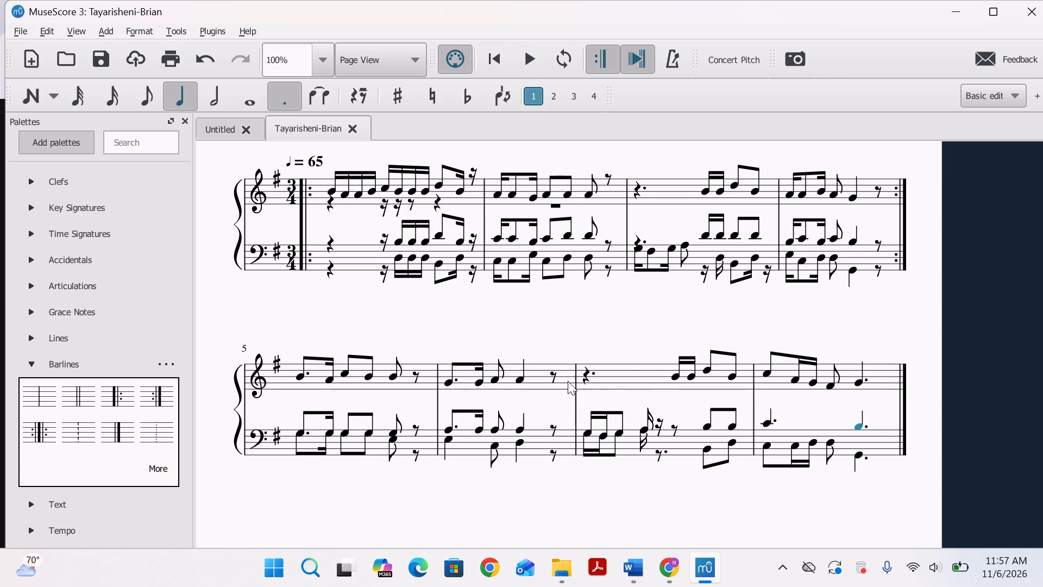
click(303, 374)
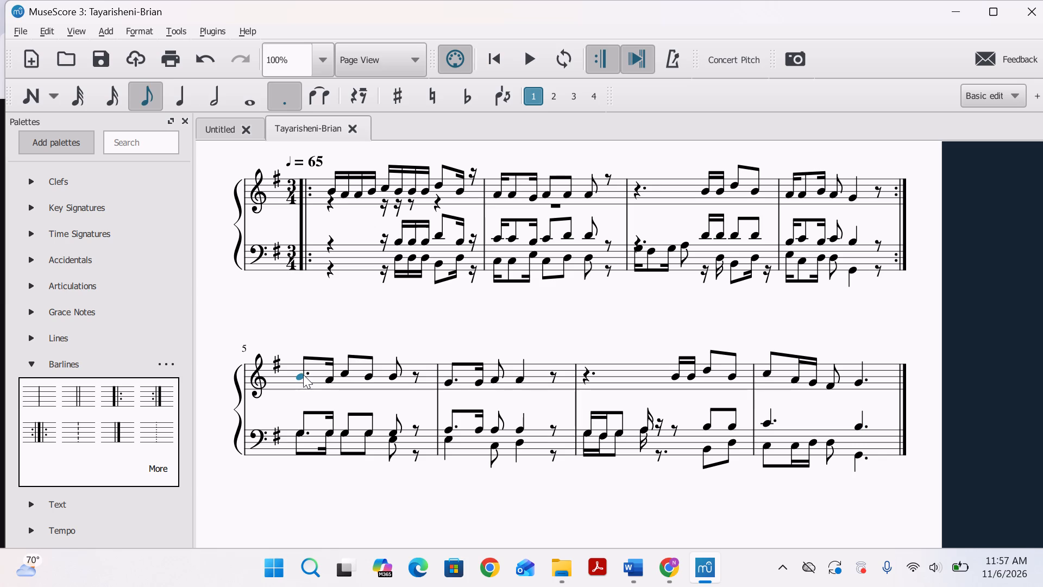
key(space)
key(space)
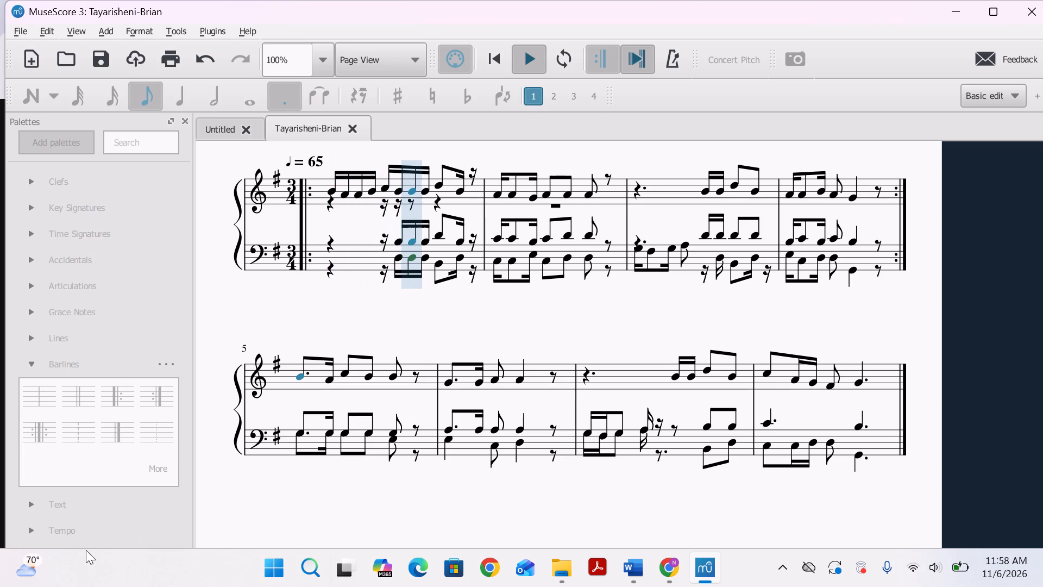
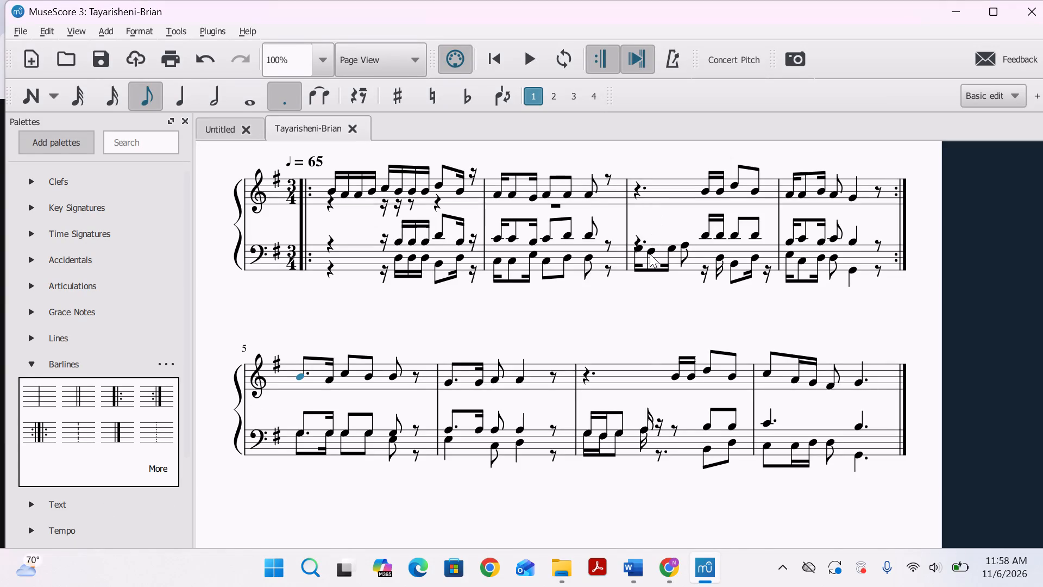
Lengthen the second note, F-sharp, of bar 7's upper bass voice to an eighth note.
click(602, 434)
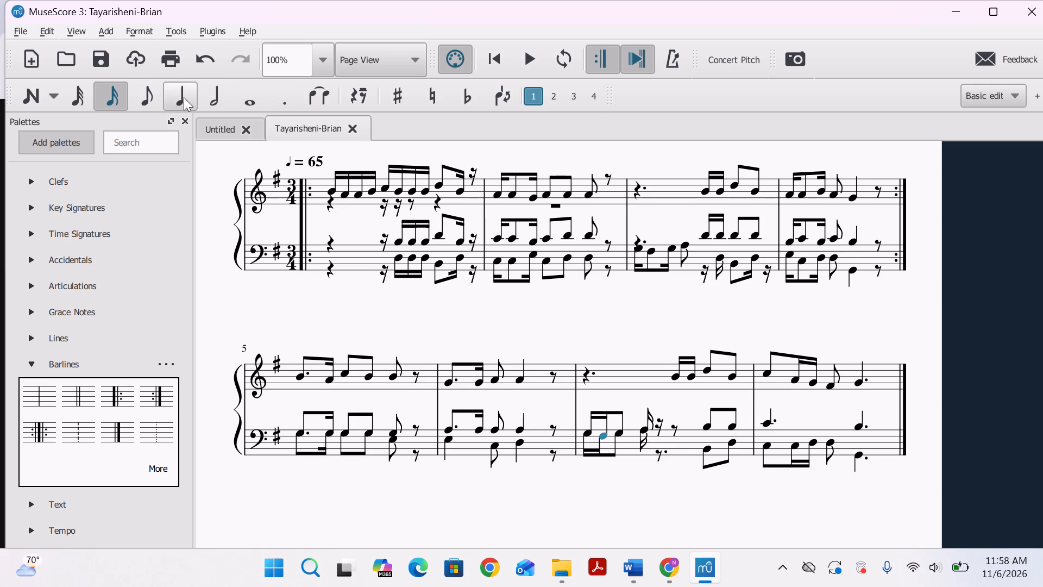
click(148, 99)
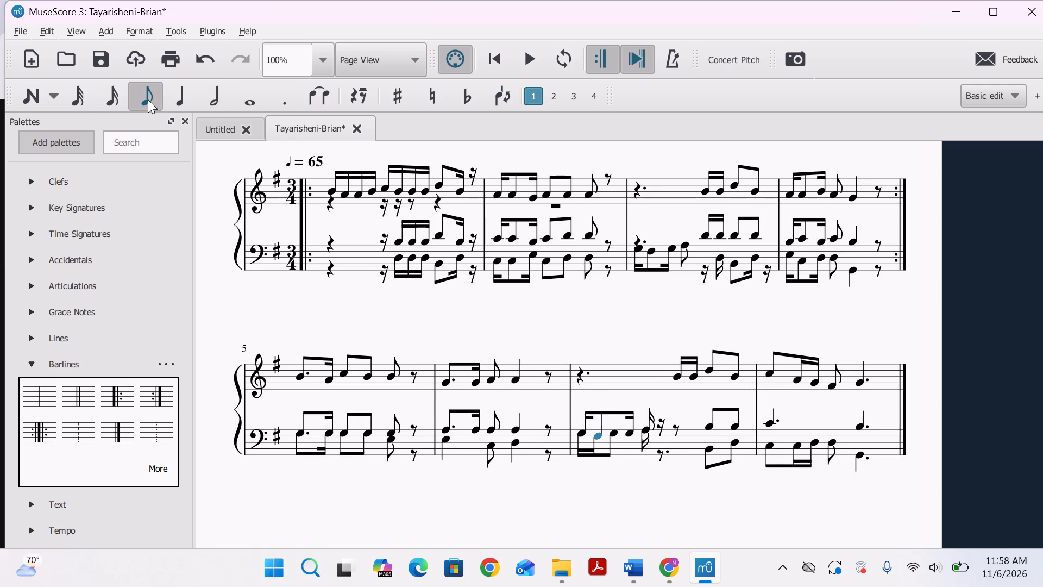
Shorten the third note, G, of bar 7's lower bass voice to a sixteenth note.
click(614, 432)
click(120, 108)
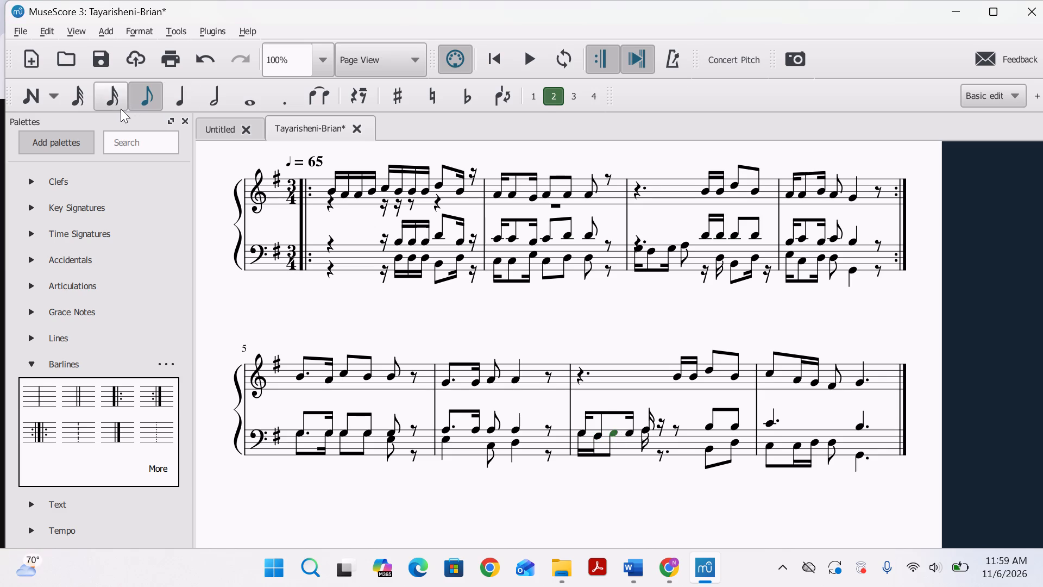
Lengthen the second note of bar 7's lower bass voice to an eighth note.
click(599, 434)
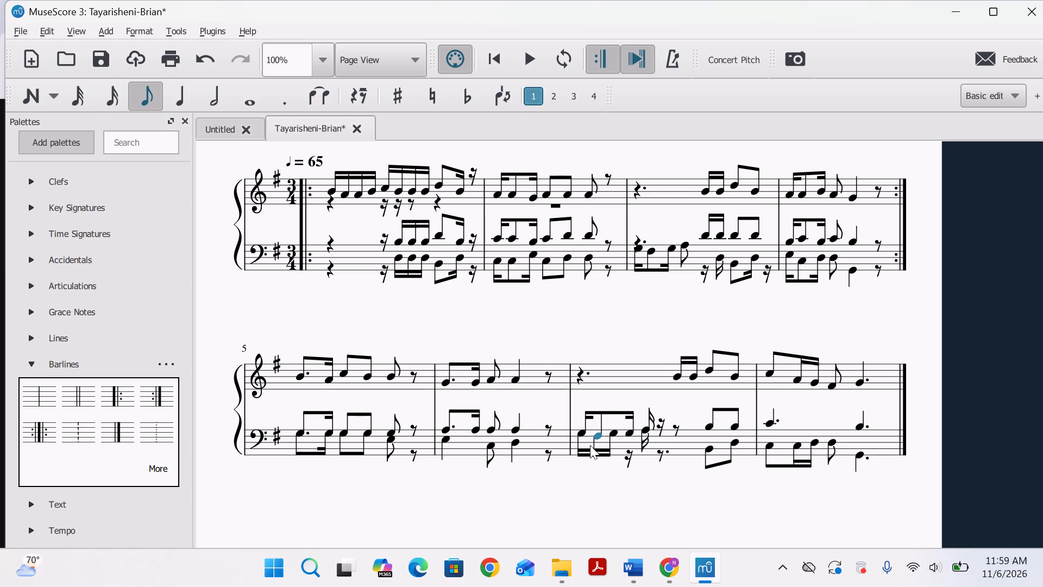
click(594, 442)
click(594, 442)
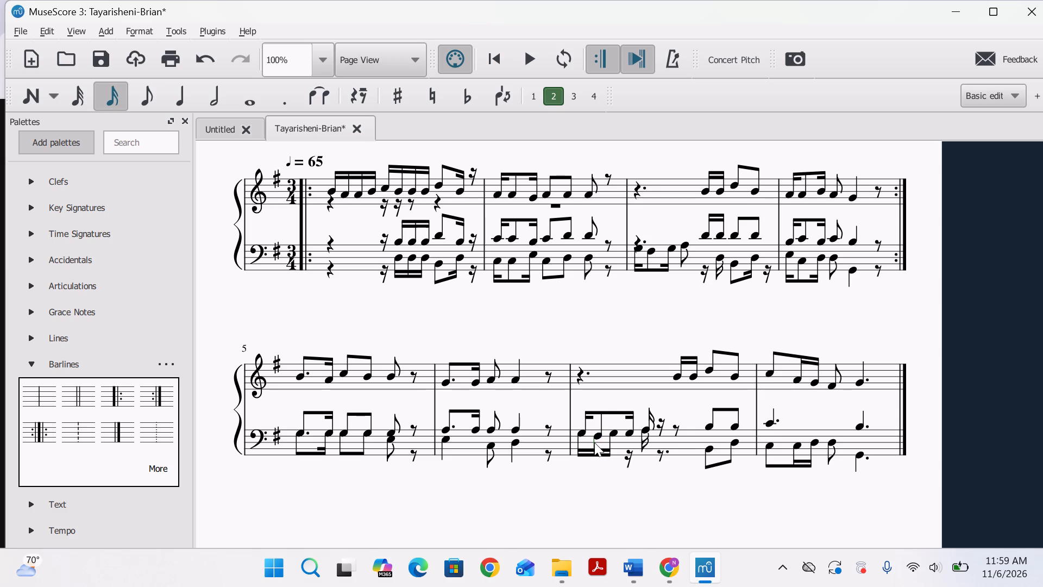
click(593, 441)
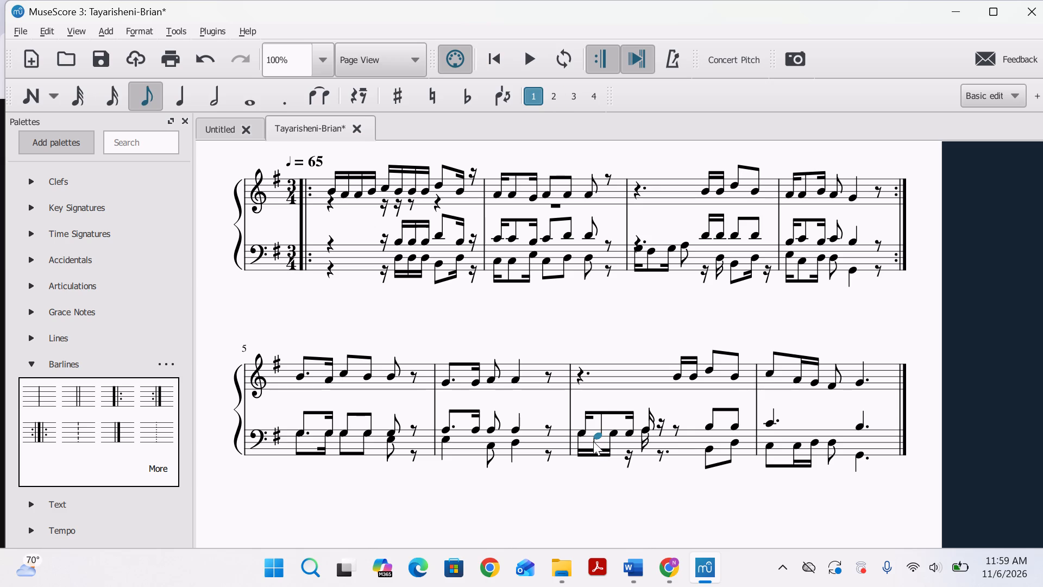
click(593, 446)
click(593, 443)
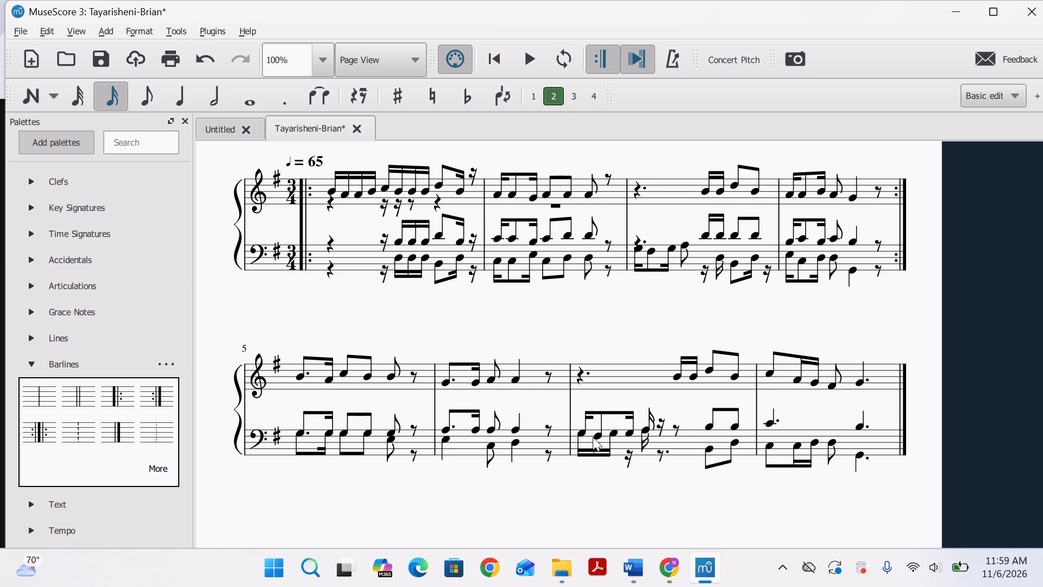
click(594, 453)
click(140, 97)
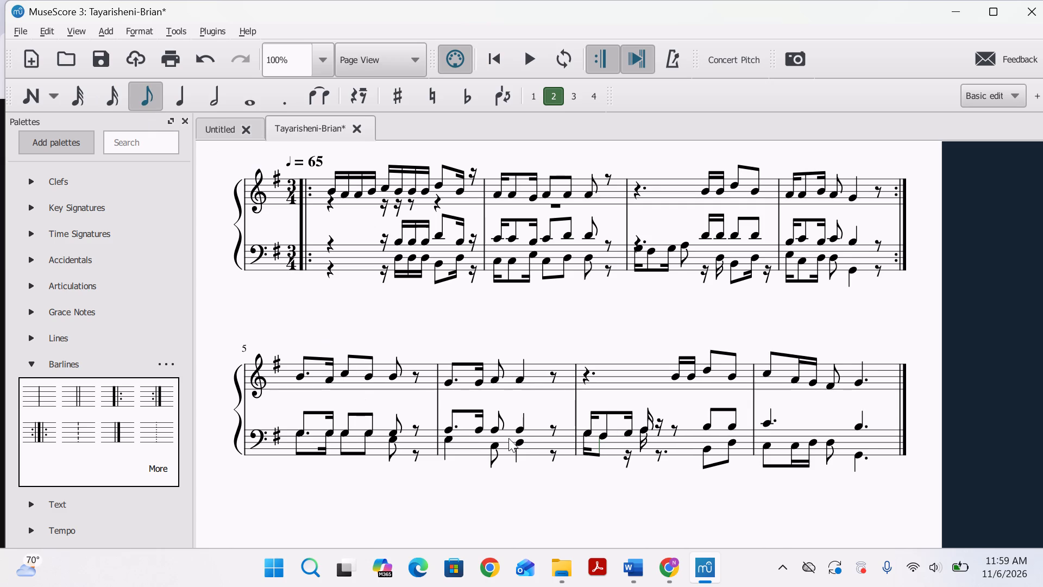
Enter a sixteenth G in place of the sixteenth rest after the eighth note in bar 7's lower bass voice.
click(627, 448)
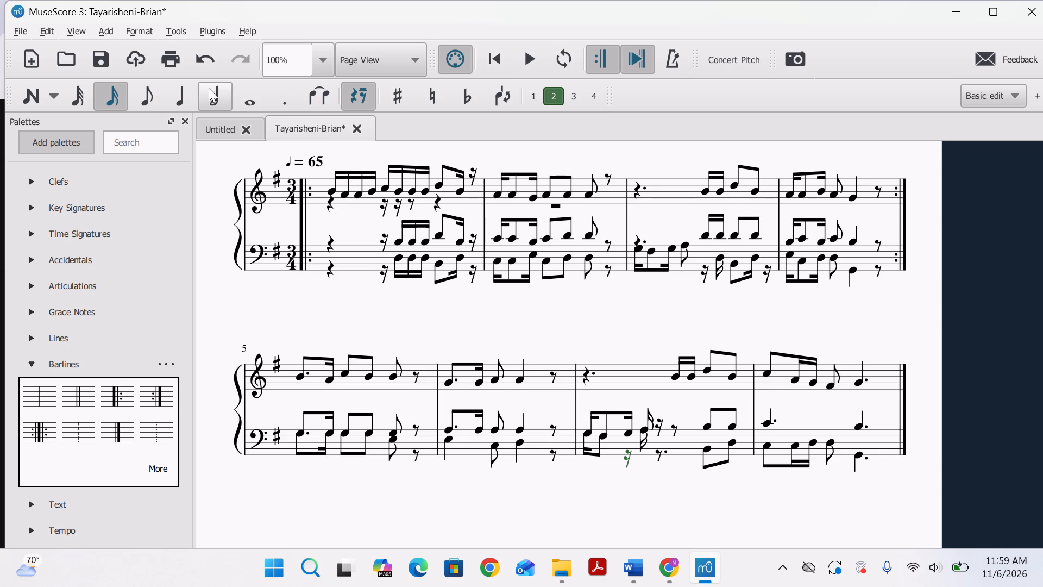
click(28, 98)
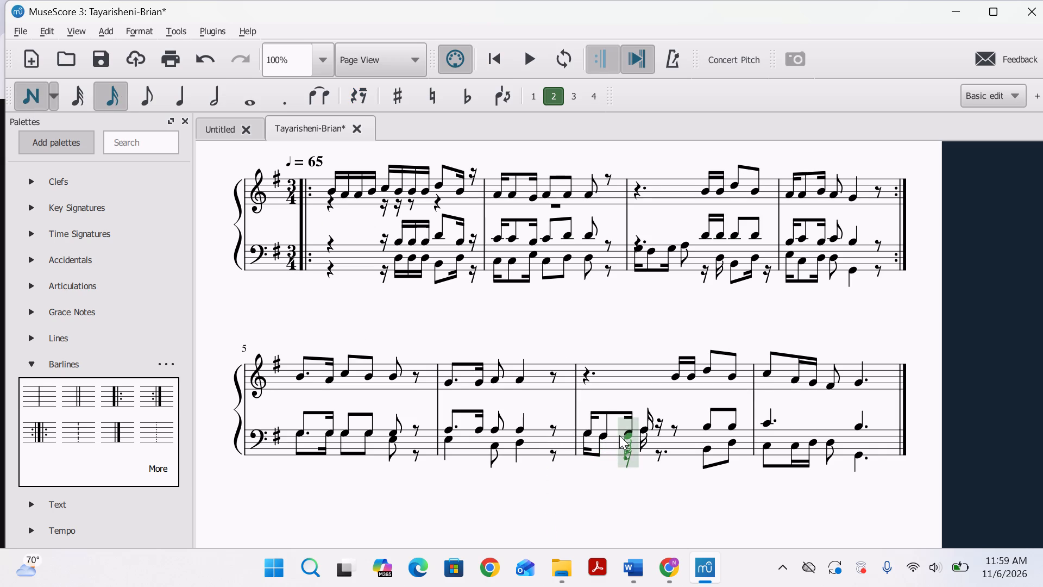
click(621, 433)
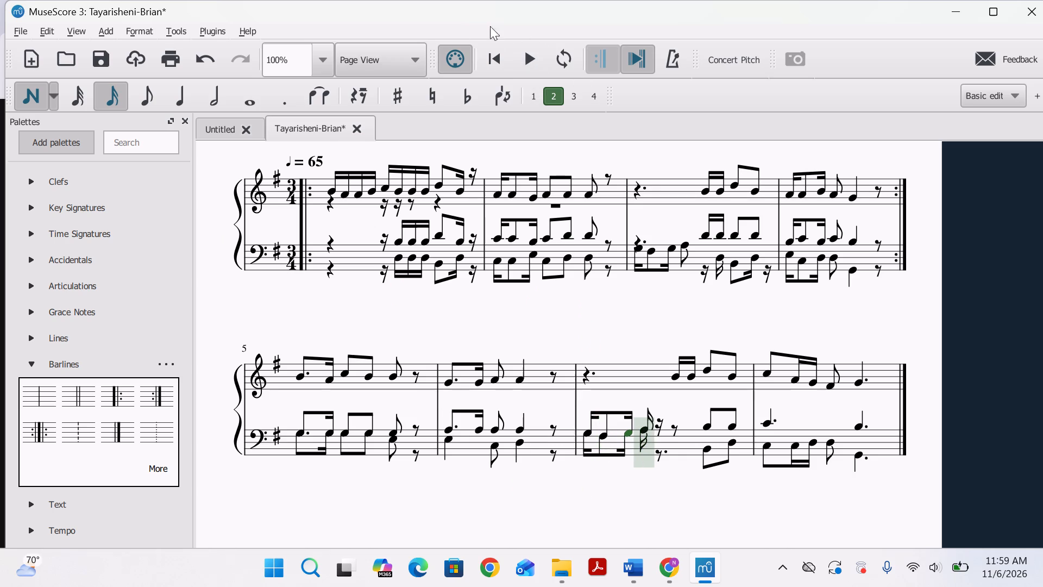
Play back the score from the start of bar 7 to check the corrected rhythm.
click(526, 66)
click(526, 66)
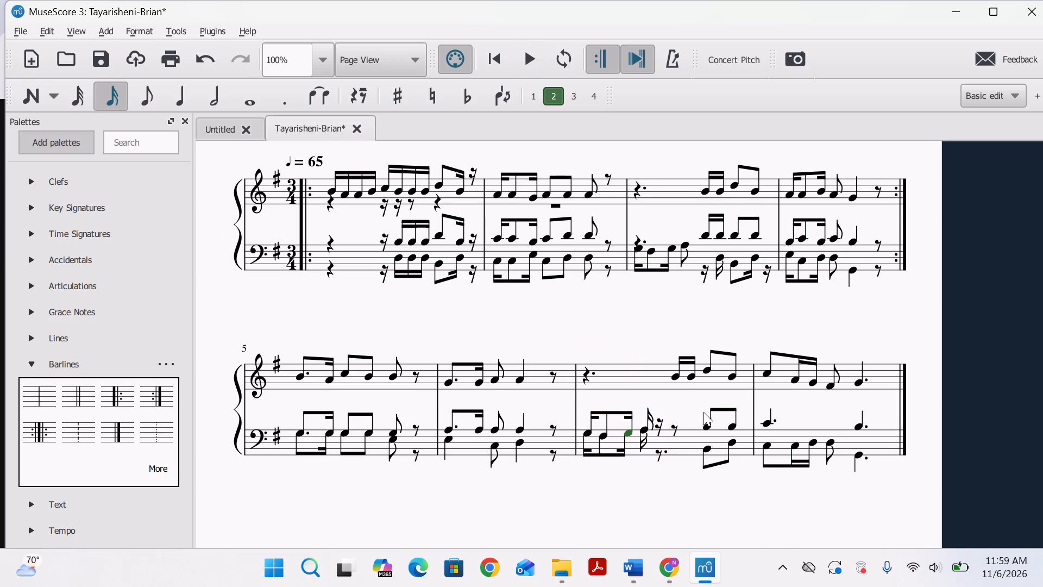
click(591, 431)
key(space)
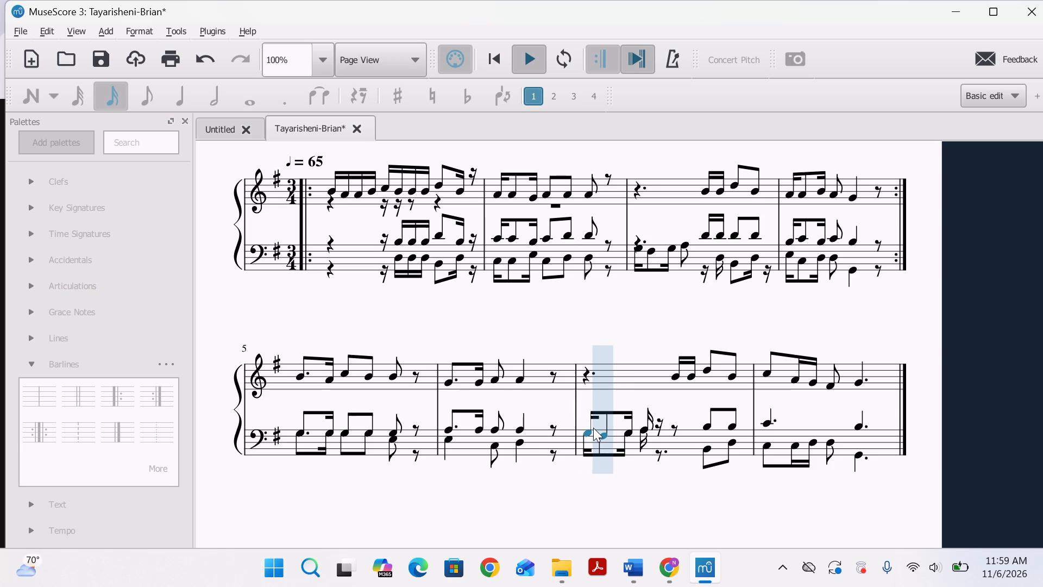
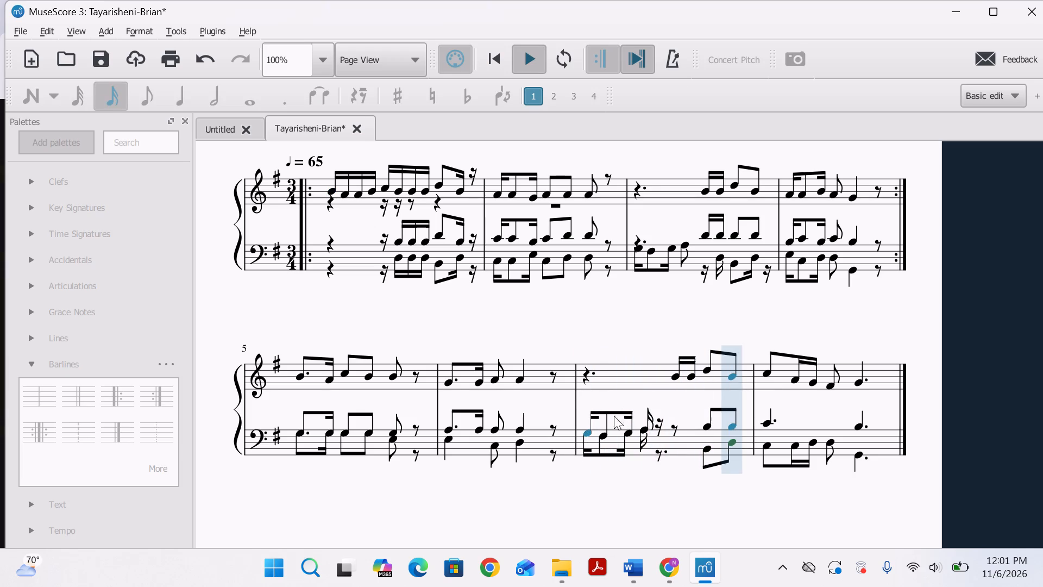
Replay the score from the first note of bar 7 in the bass staff to check the rhythm.
click(586, 431)
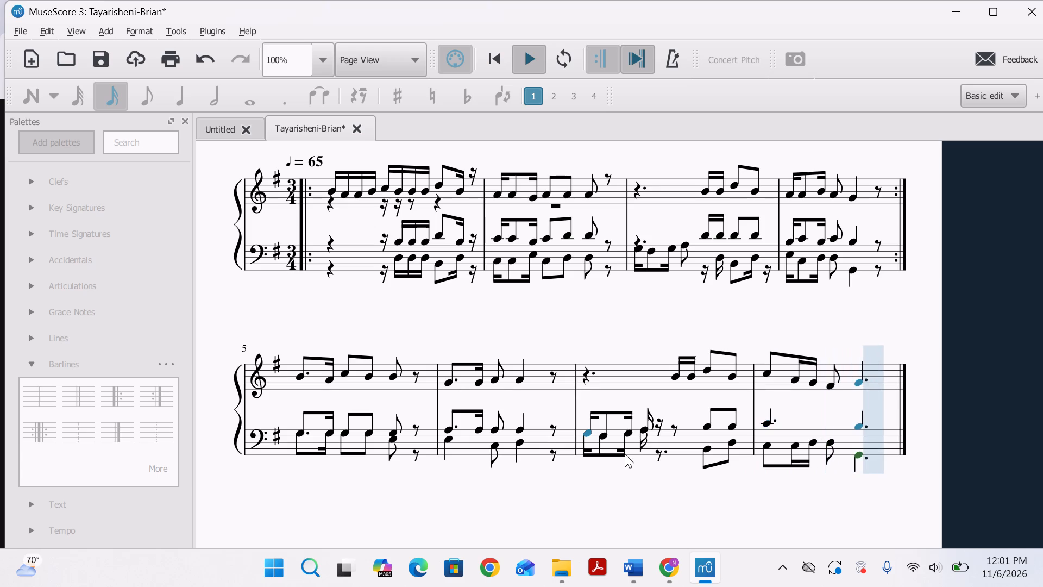
Lengthen the fourth note of bar 7 to an eighth note in both the upper and lower bass voices.
click(641, 428)
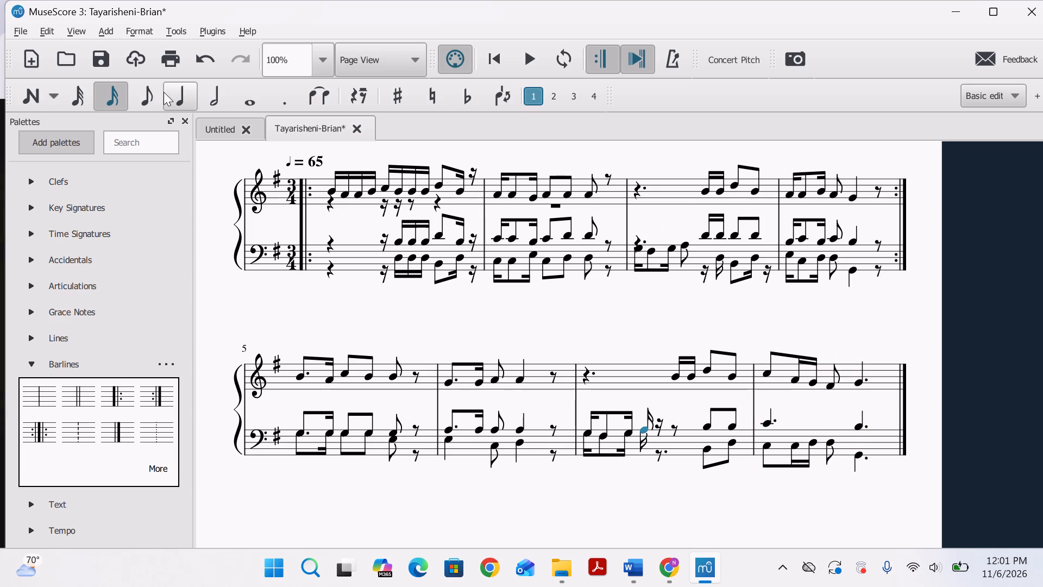
click(146, 93)
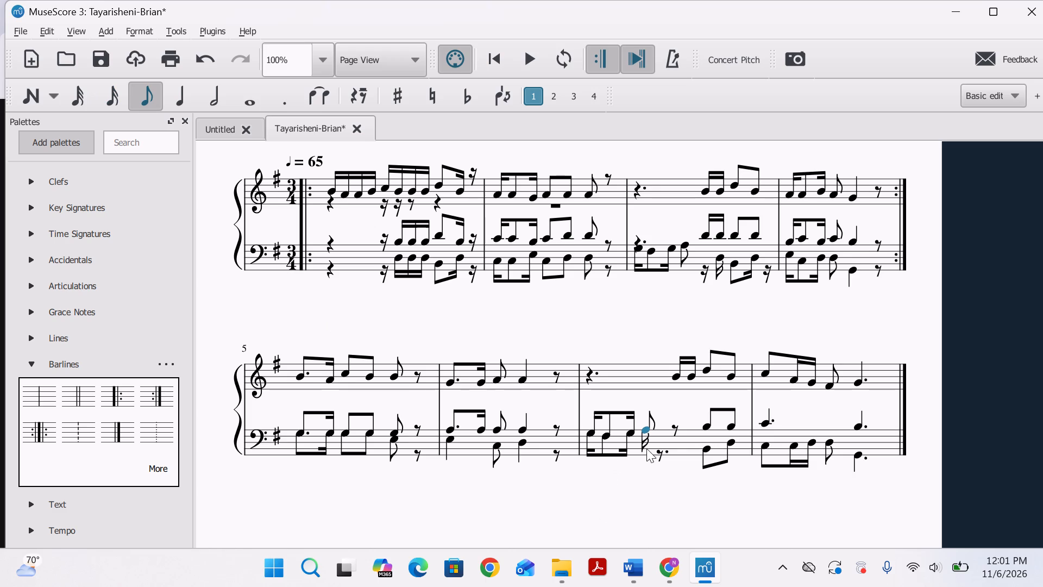
click(642, 444)
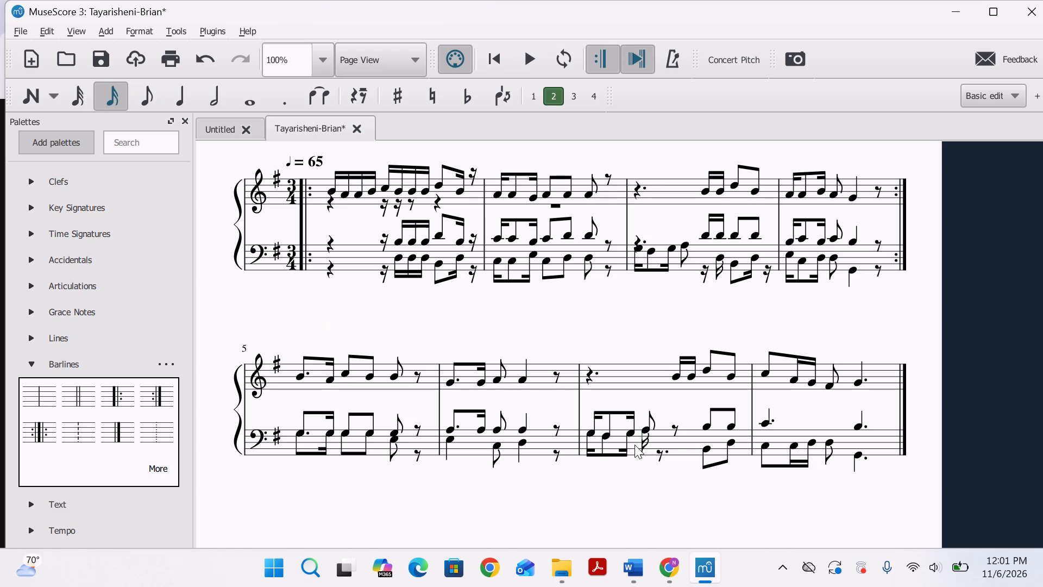
click(642, 448)
click(644, 447)
click(153, 104)
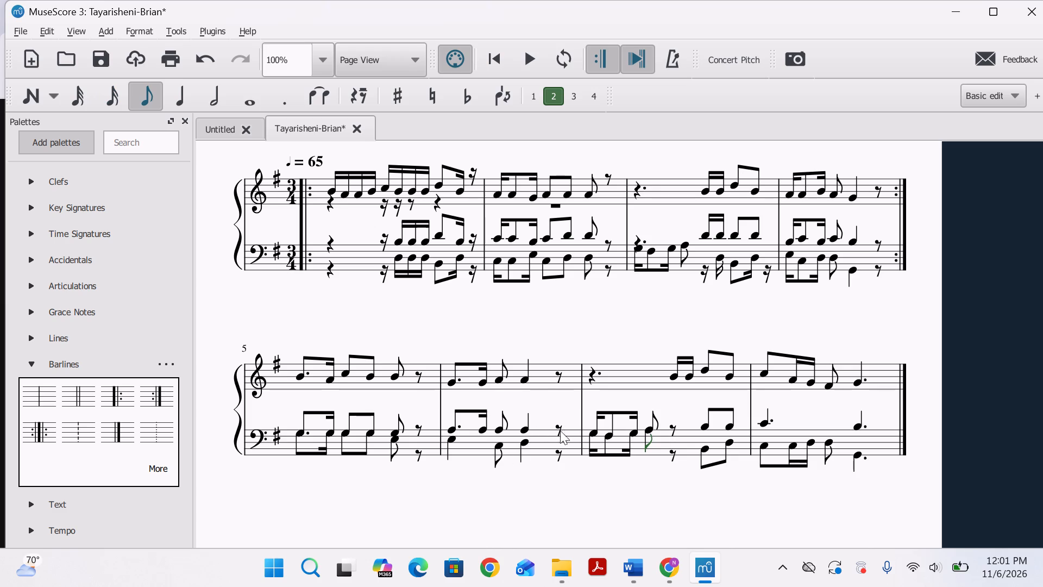
Play back the score from the first bass note of bar 7 to check the lengthened notes.
click(598, 429)
key(space)
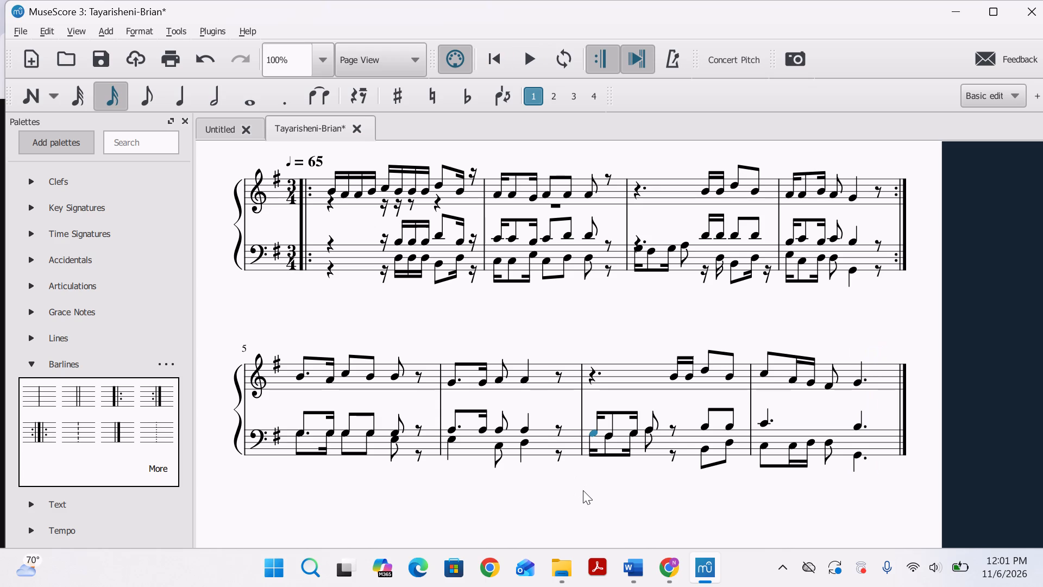
scroll(557, 437, down, 3)
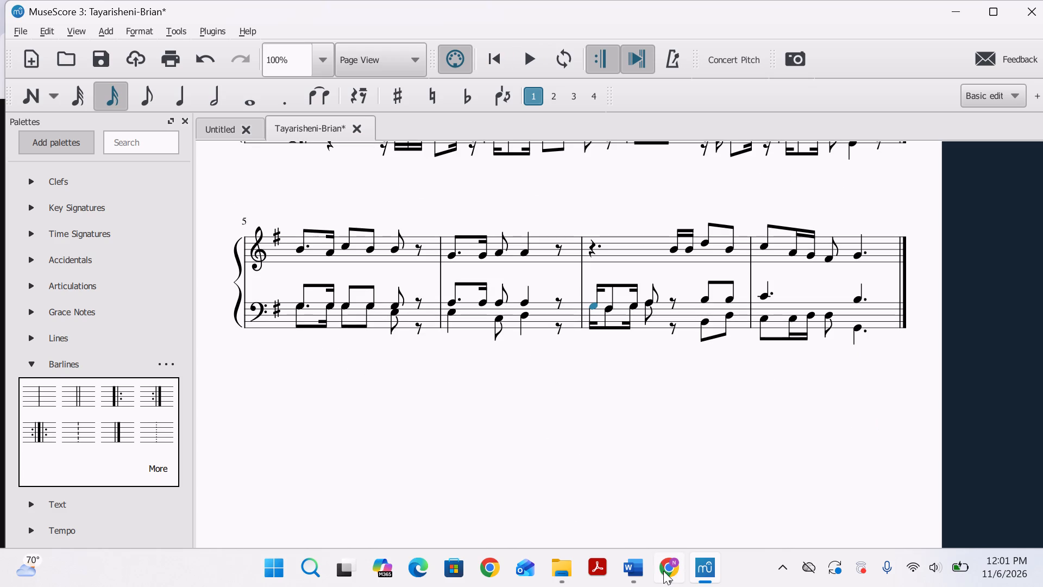
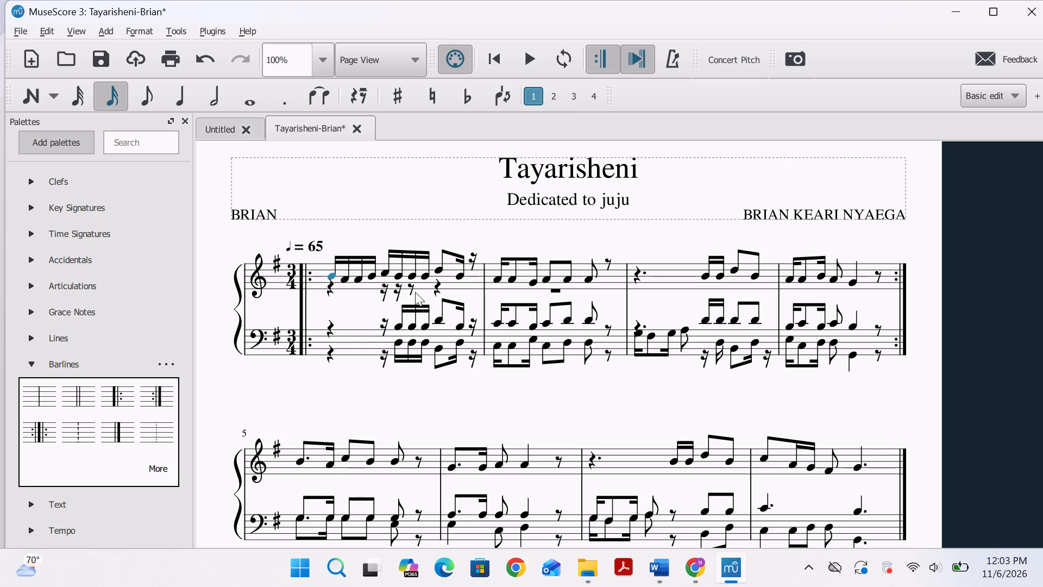
Play back the score from the first treble note of bar 1 to check the piece through the second system.
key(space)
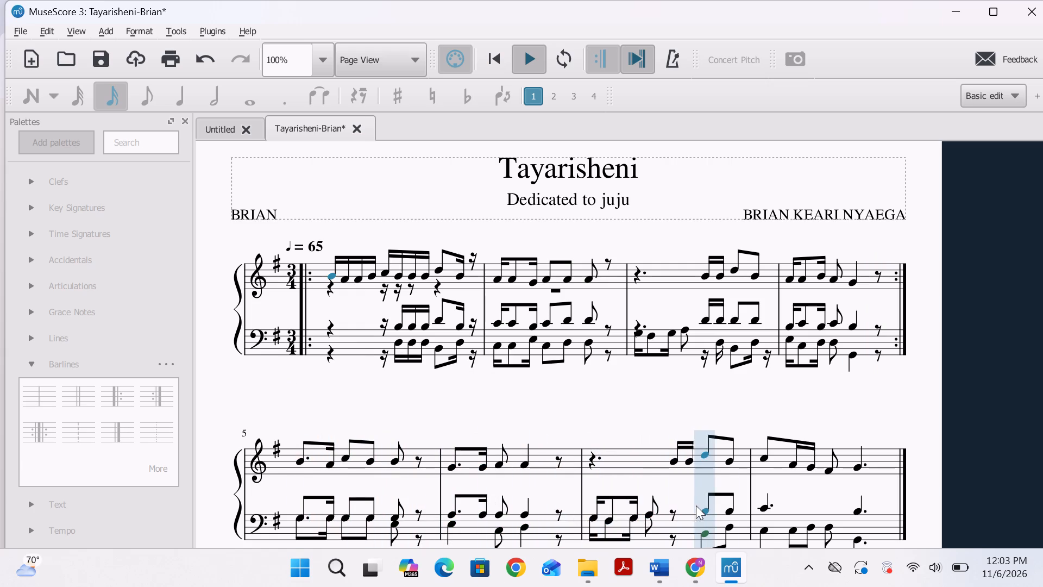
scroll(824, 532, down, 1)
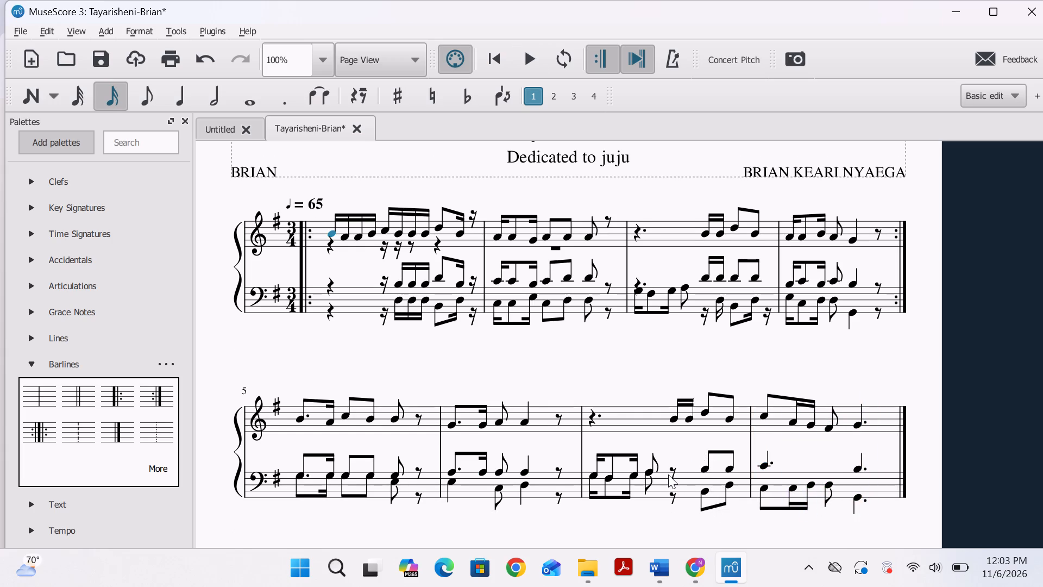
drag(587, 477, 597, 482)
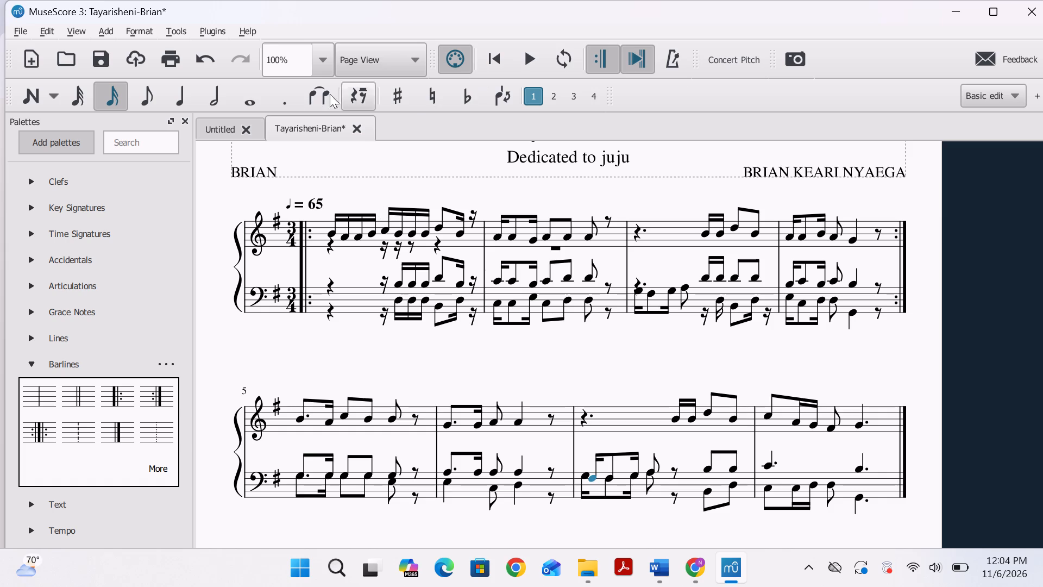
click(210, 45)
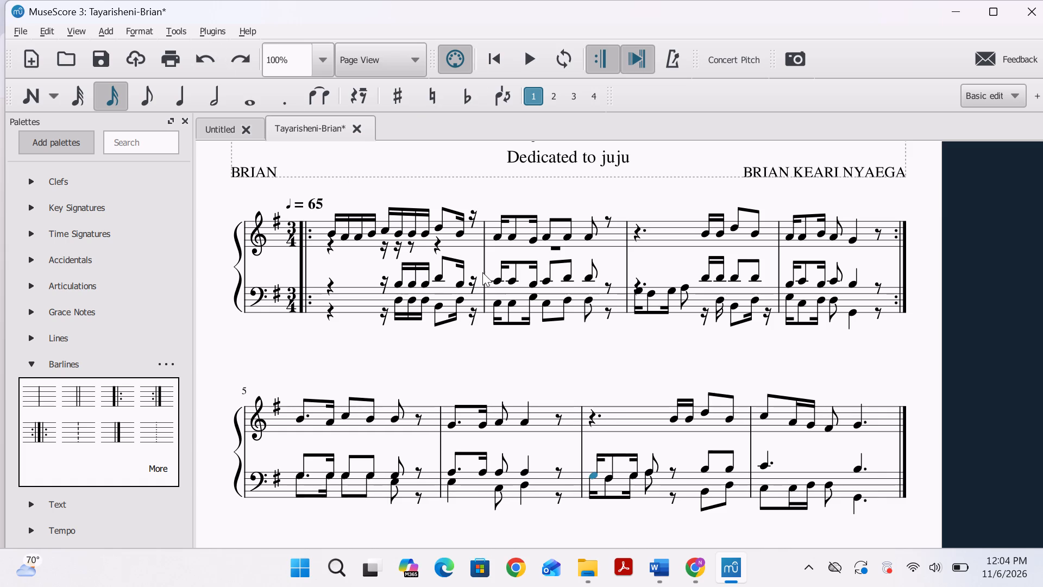
Replace the eighth rest in bar 7's upper bass voice with two sixteenth-note Bs.
click(645, 471)
click(701, 470)
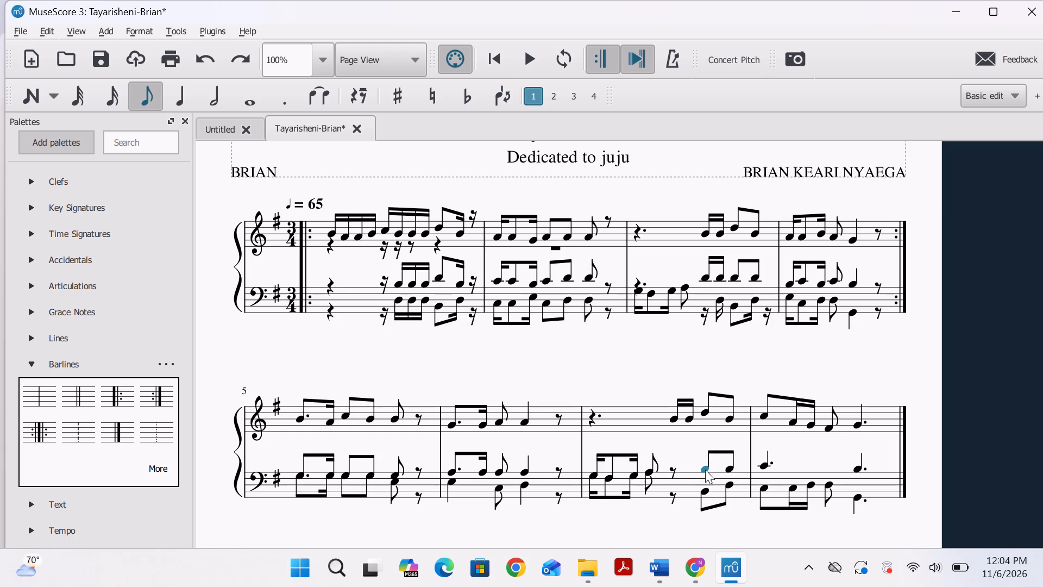
click(673, 471)
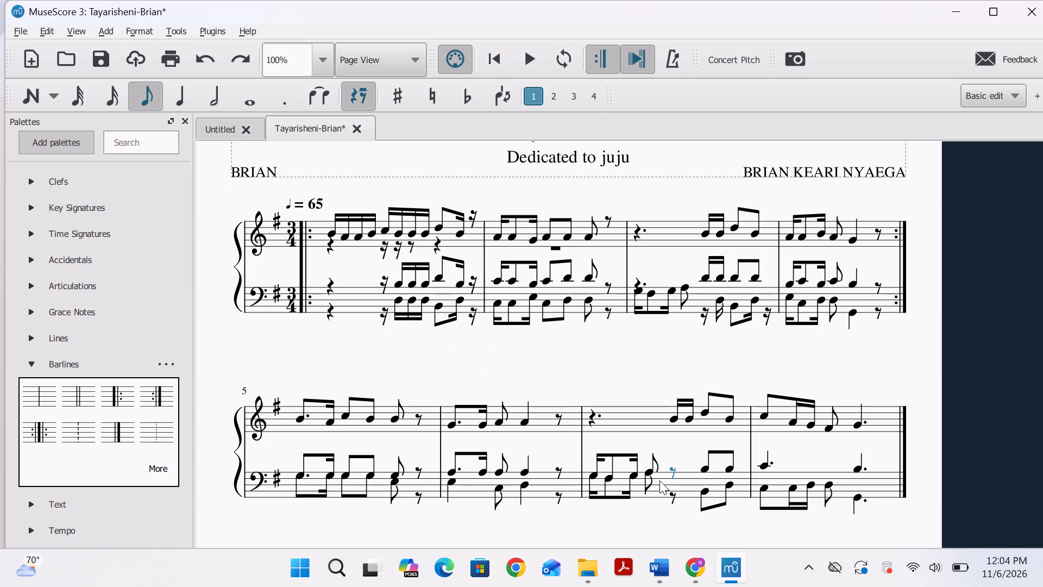
click(769, 466)
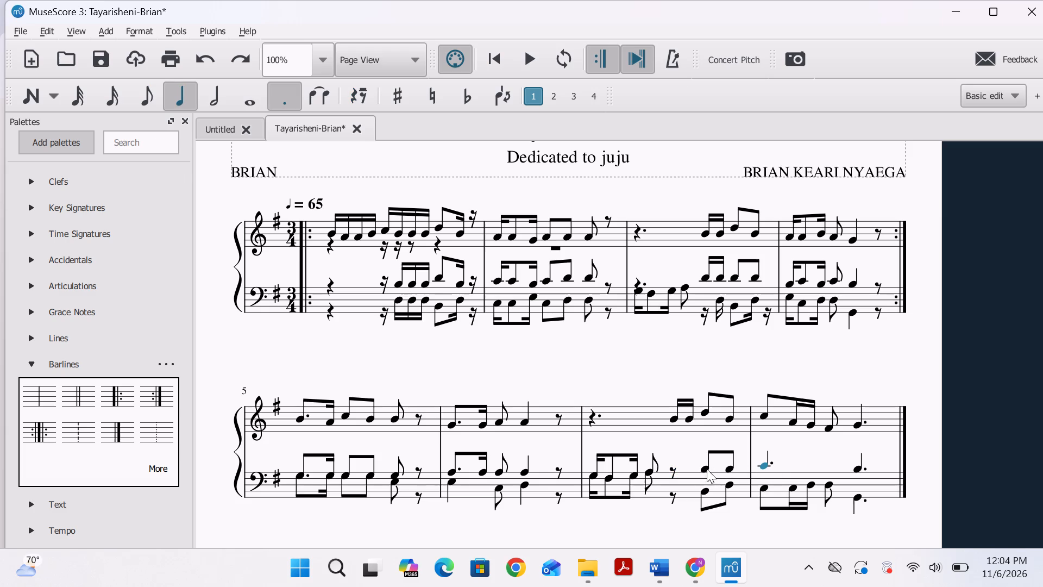
click(674, 468)
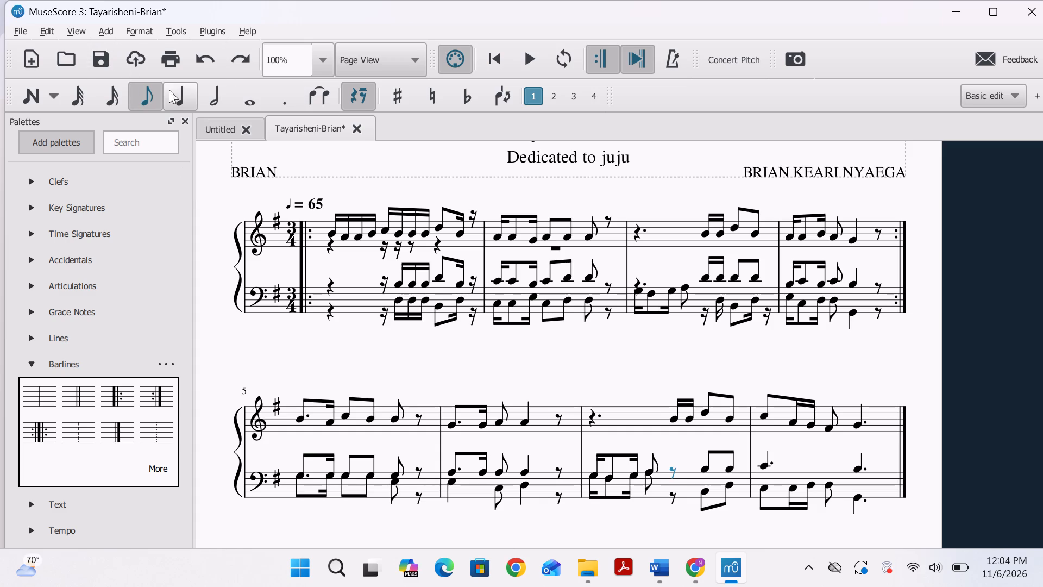
click(126, 98)
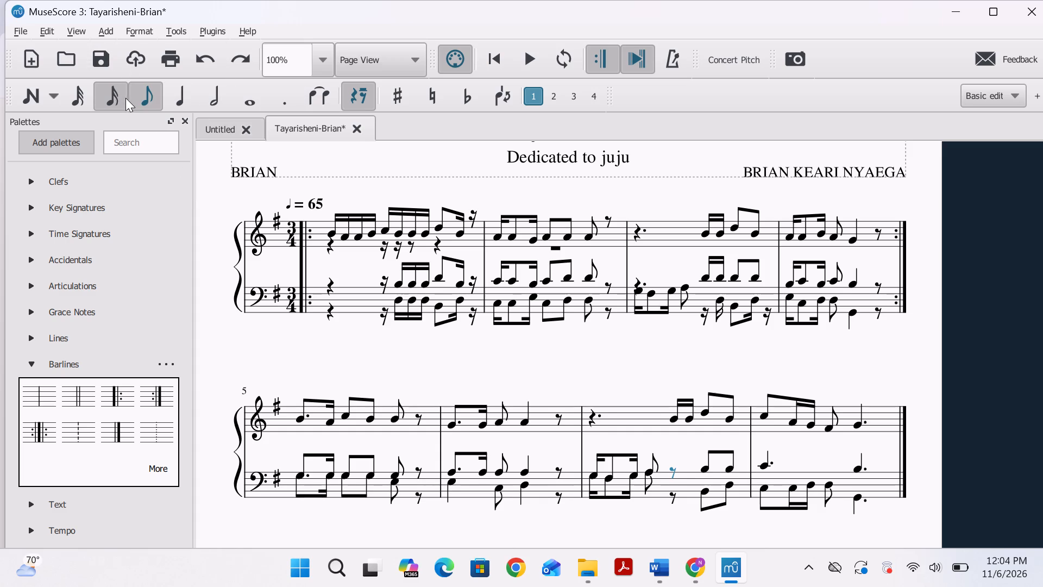
click(47, 101)
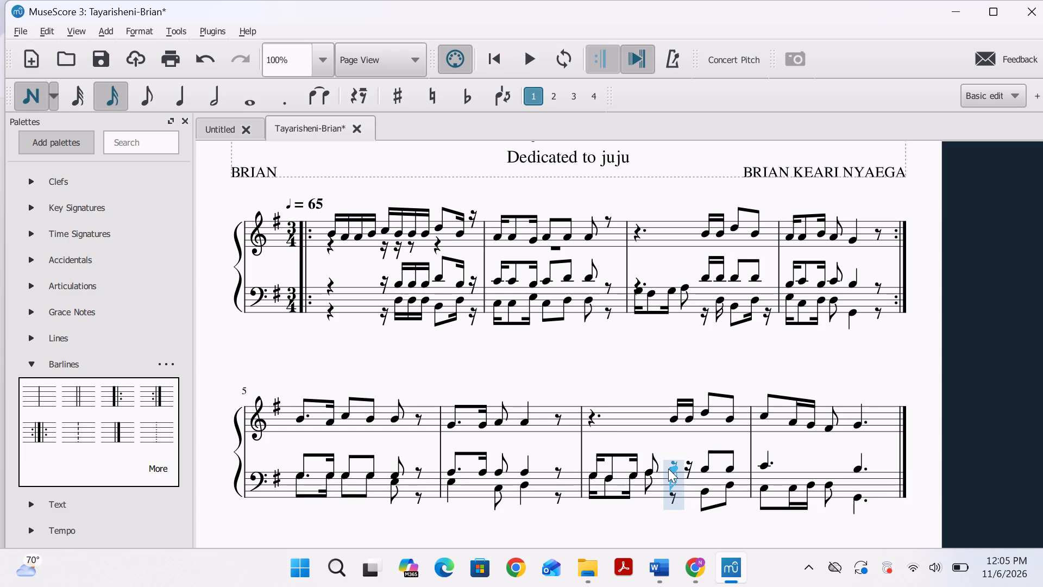
click(668, 469)
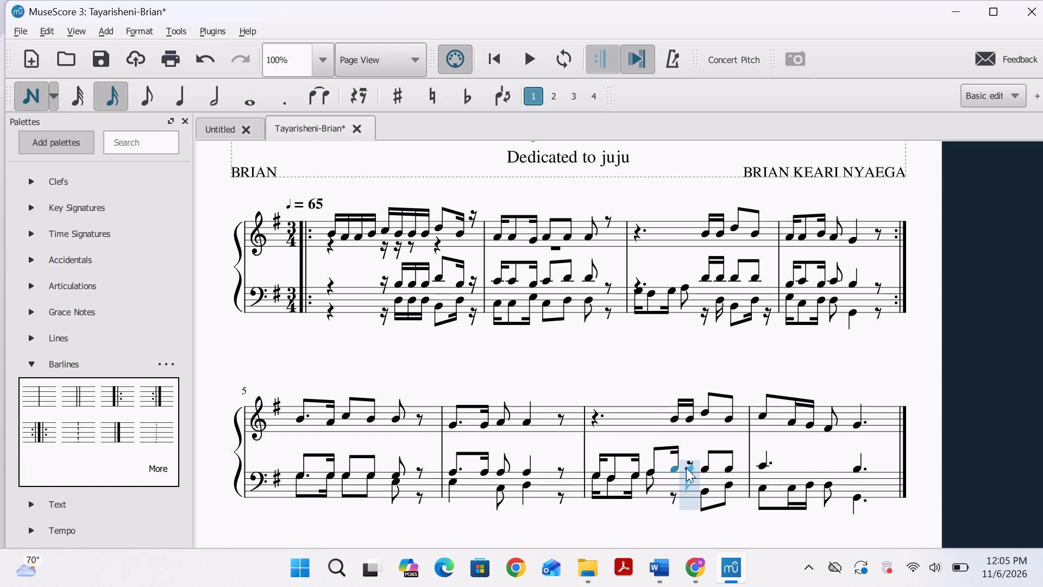
click(686, 468)
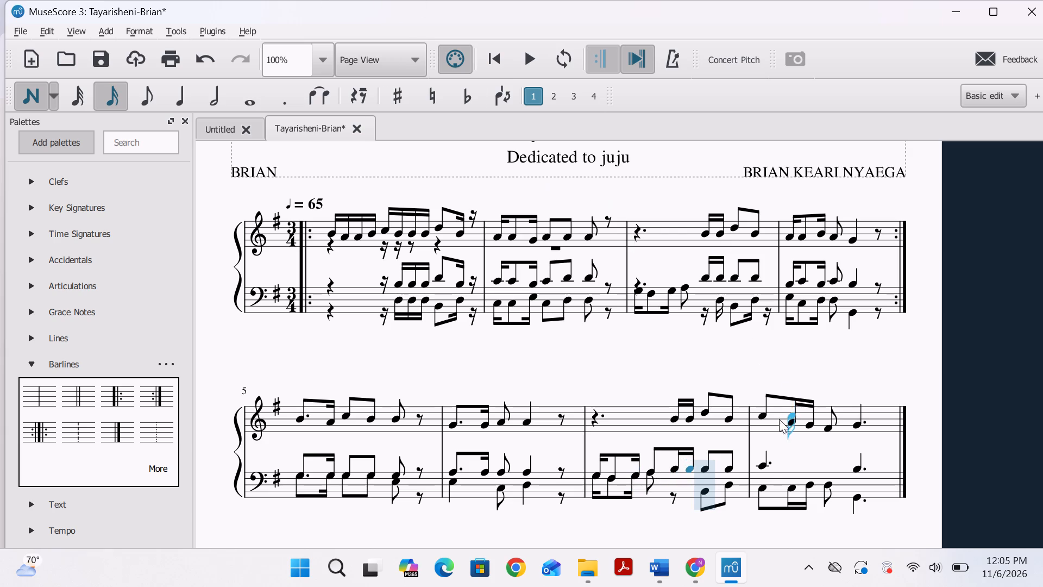
click(38, 96)
Replace the dotted quarter note opening bar 8's upper bass voice with three sixteenth-note Cs.
click(756, 468)
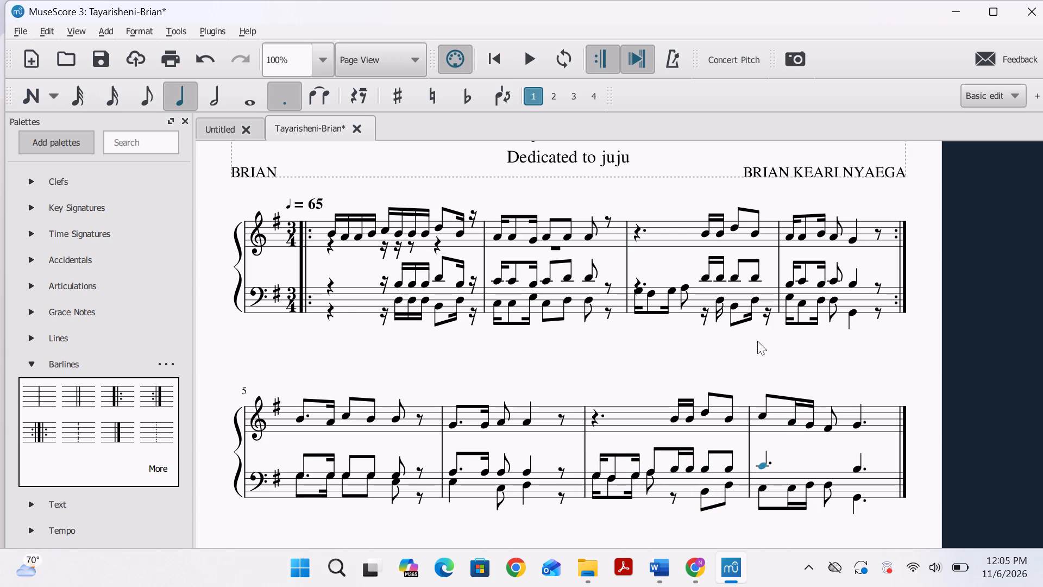
click(152, 101)
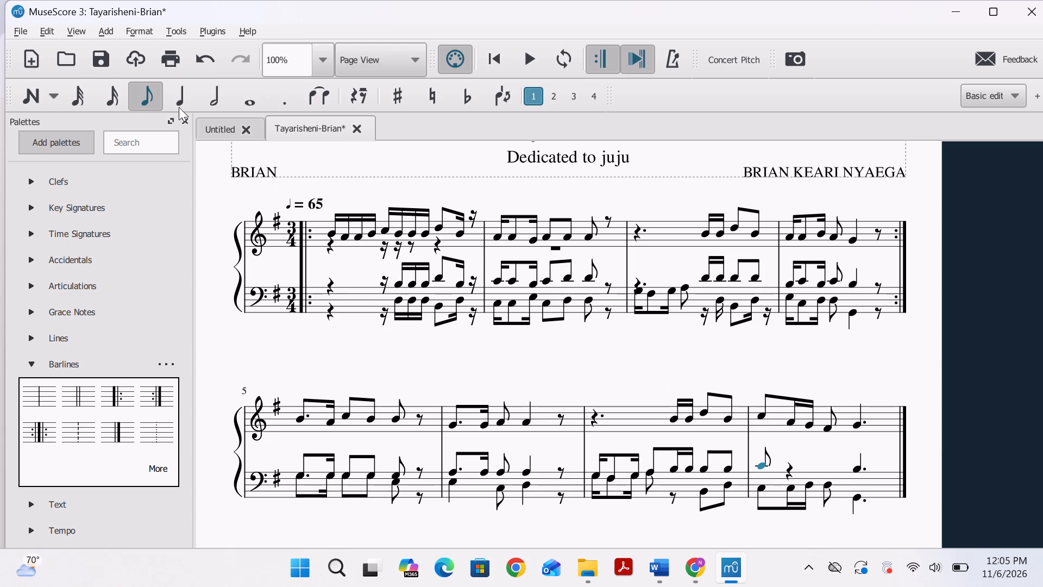
click(111, 101)
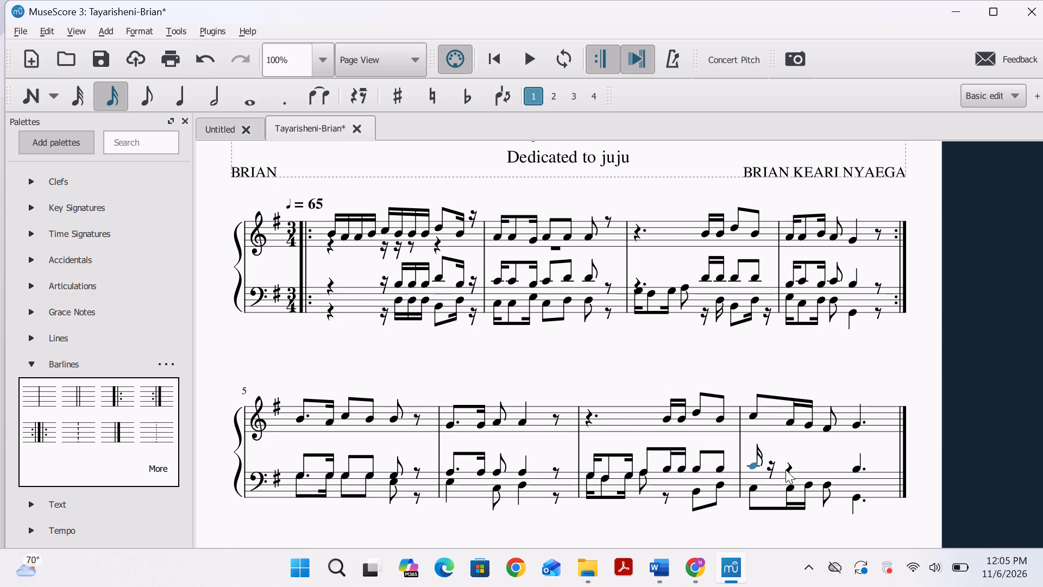
click(45, 95)
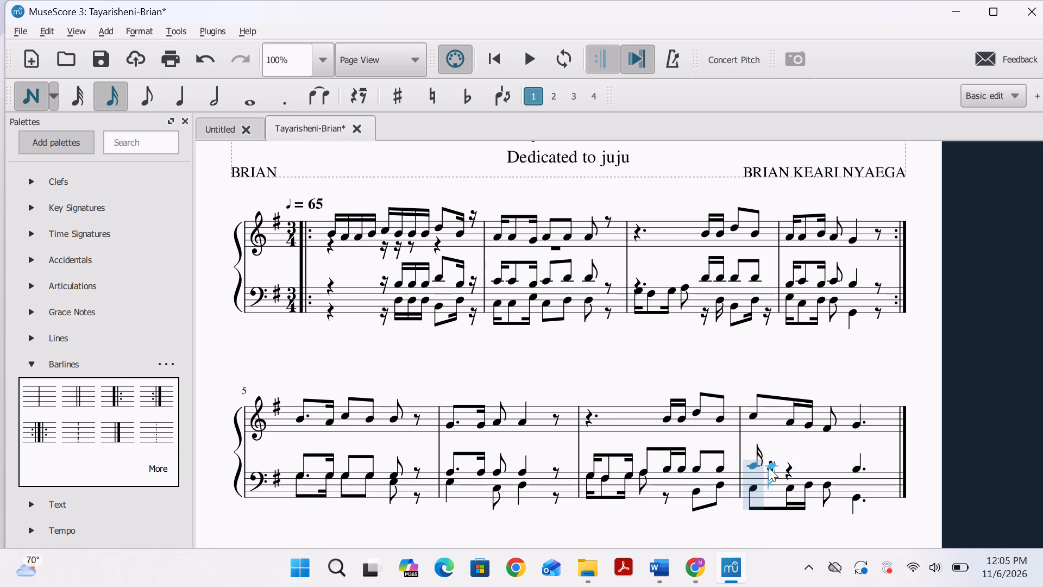
click(769, 466)
click(788, 464)
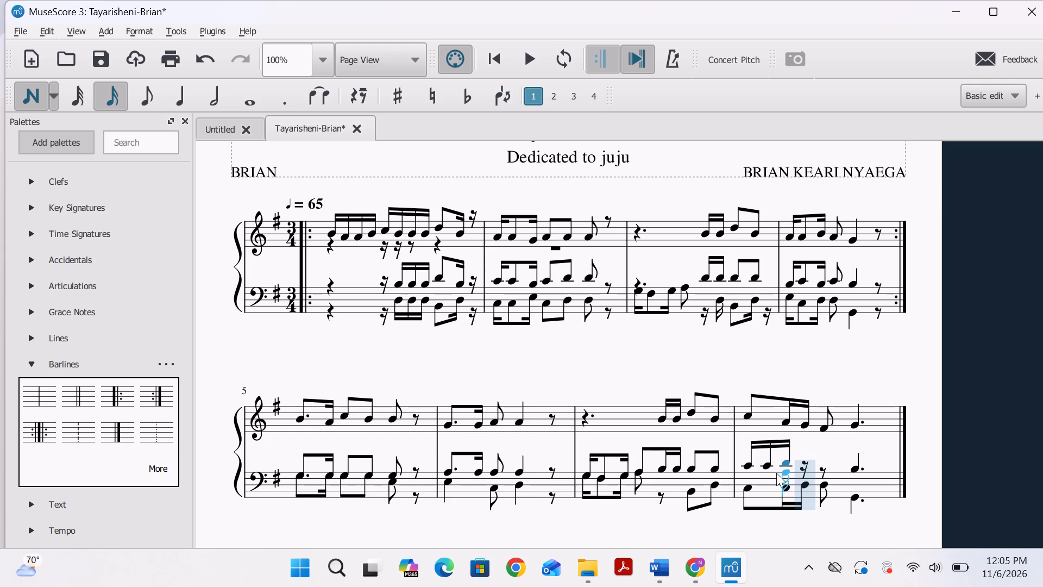
key(ctrl+z)
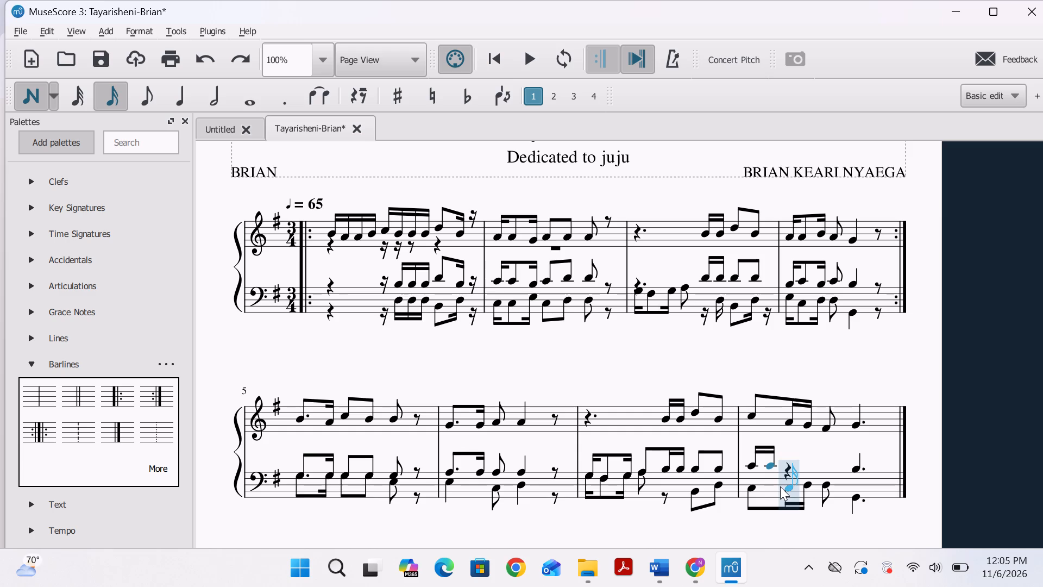
click(786, 467)
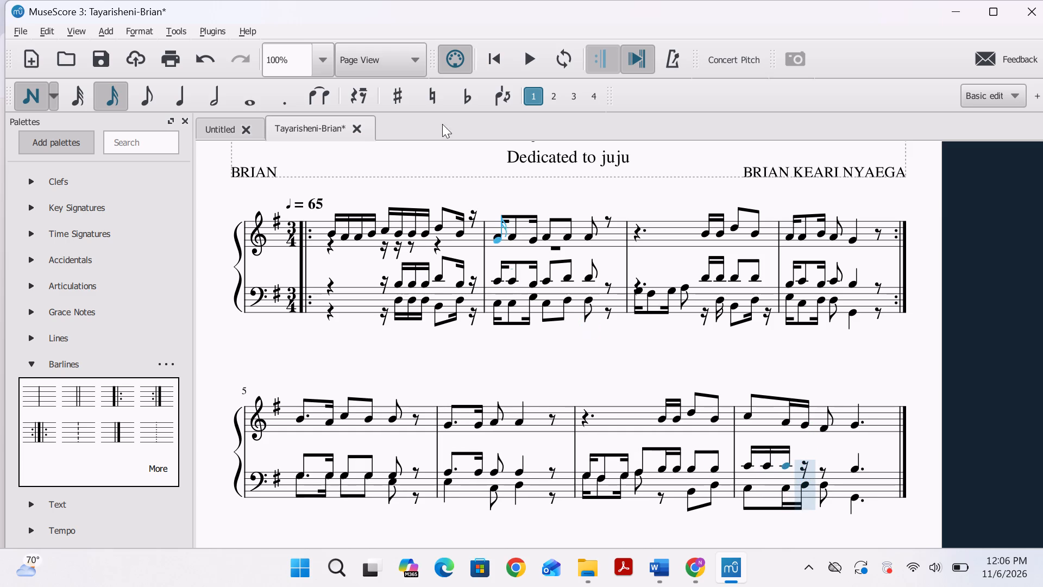
Lengthen the first C of bar 8's upper bass voice to an eighth note.
click(14, 92)
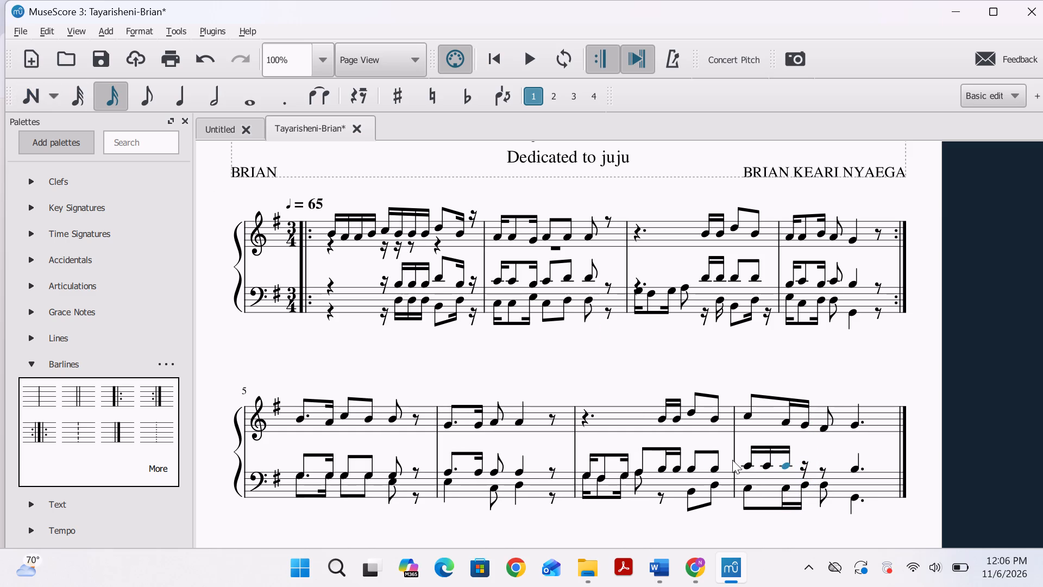
click(747, 460)
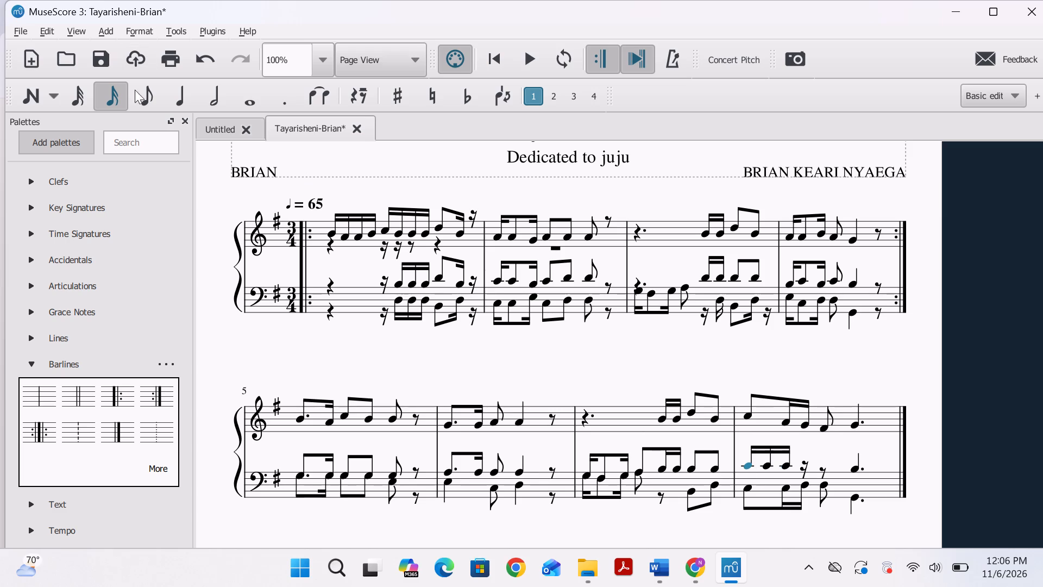
click(147, 92)
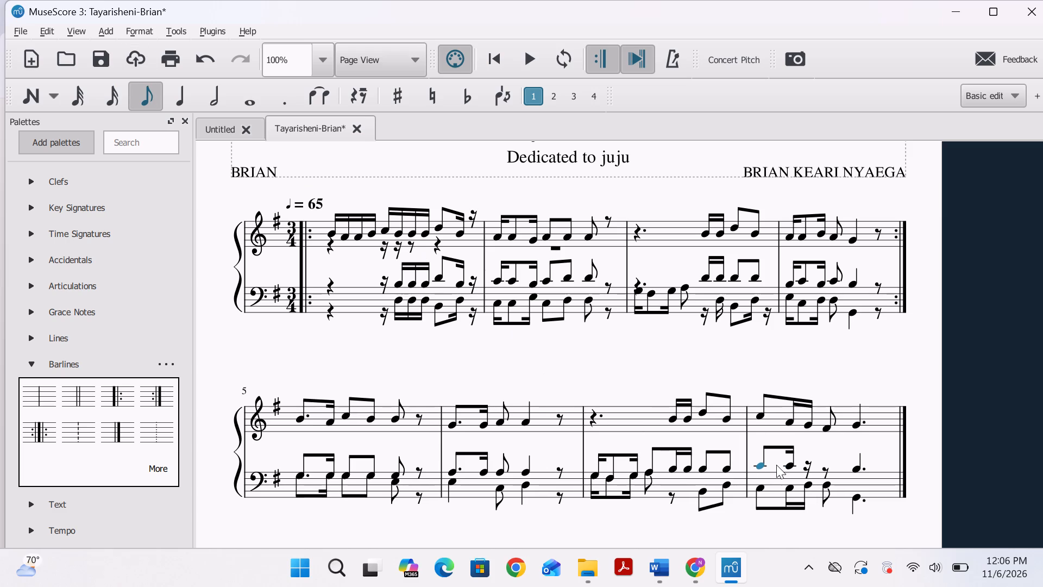
click(116, 92)
click(139, 91)
Fill the remaining rests in bar 8's upper bass voice with a sixteenth-note C and an eighth-note C.
click(805, 463)
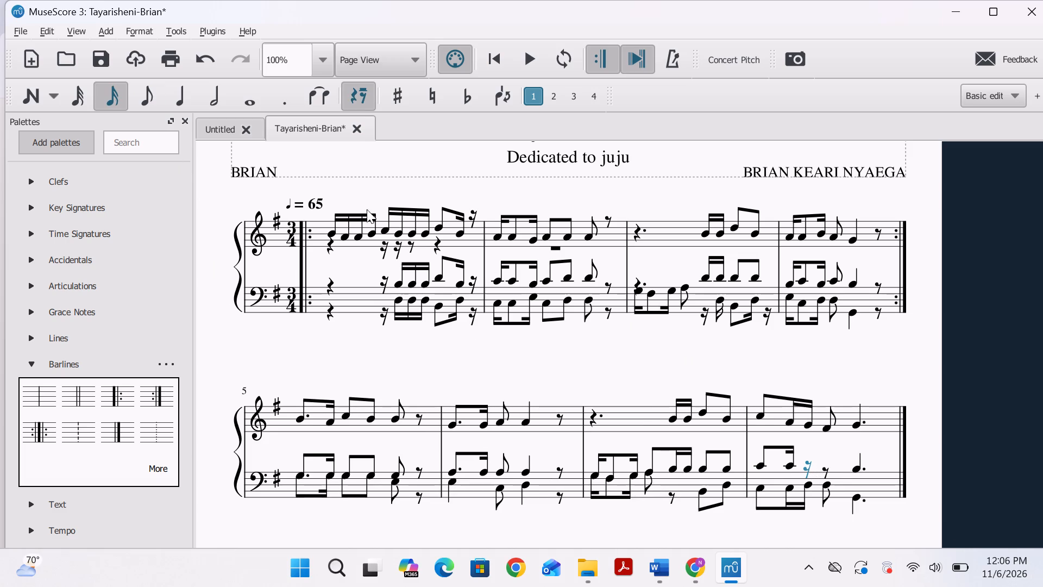
click(22, 101)
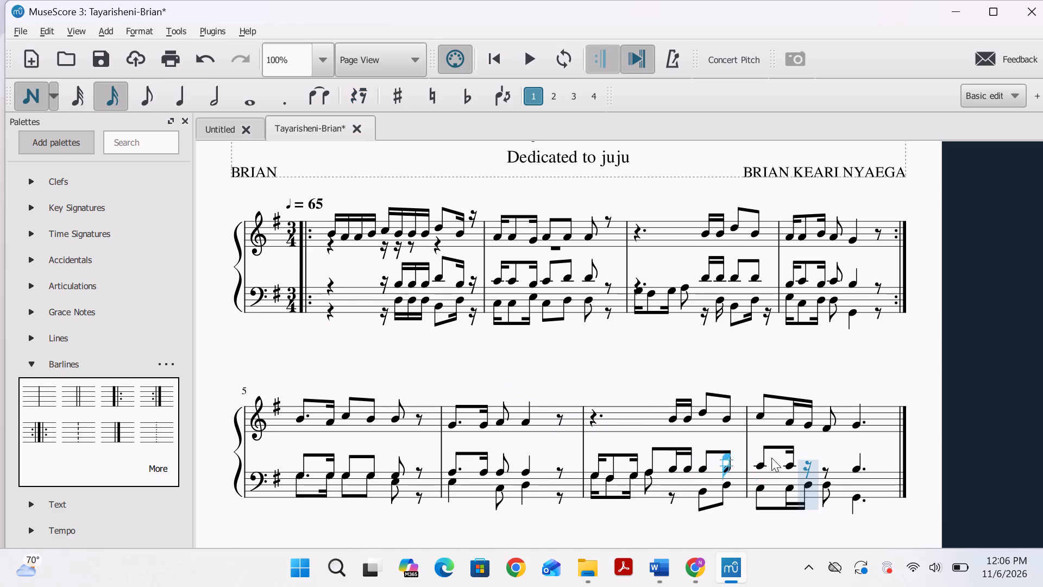
click(803, 465)
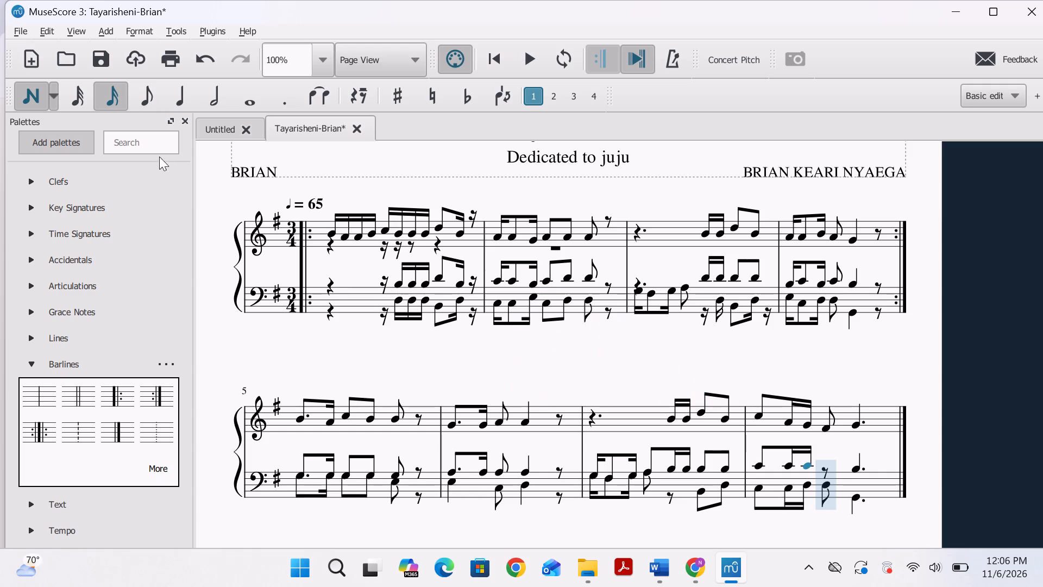
click(148, 104)
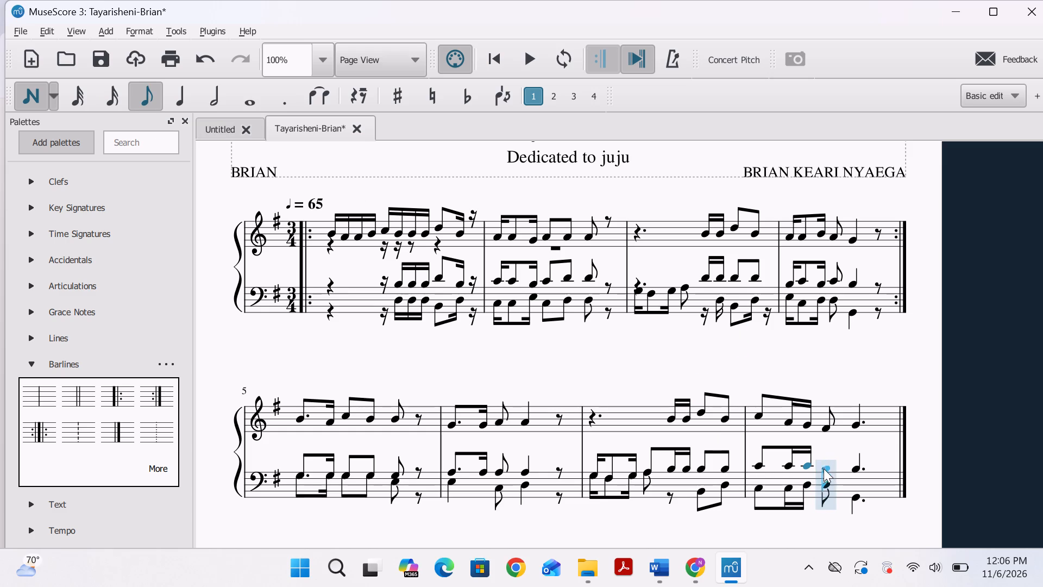
click(824, 466)
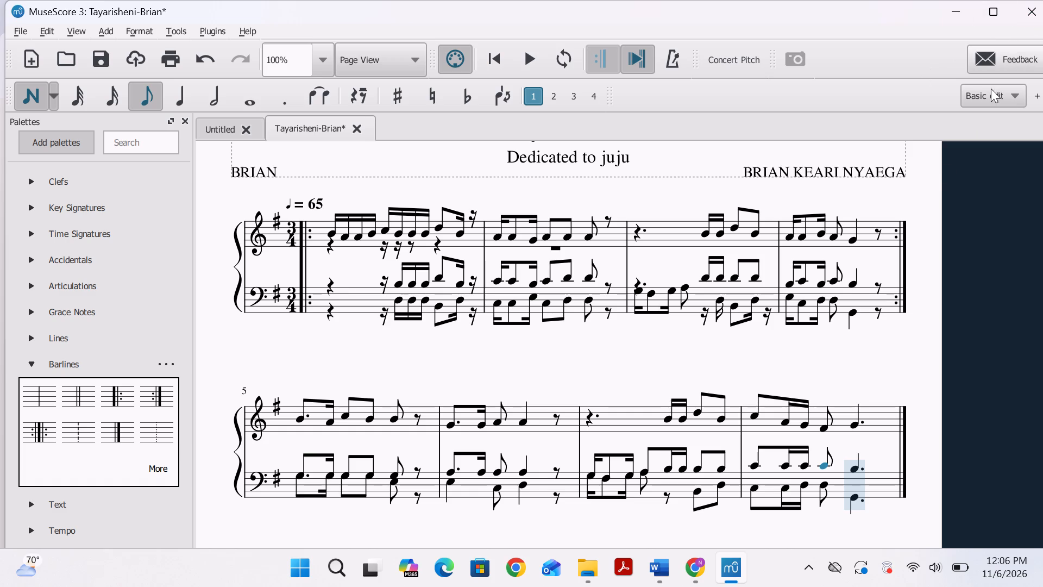
click(36, 99)
Play back the score from the first treble note of bar 6 to check the new bass notes.
click(448, 423)
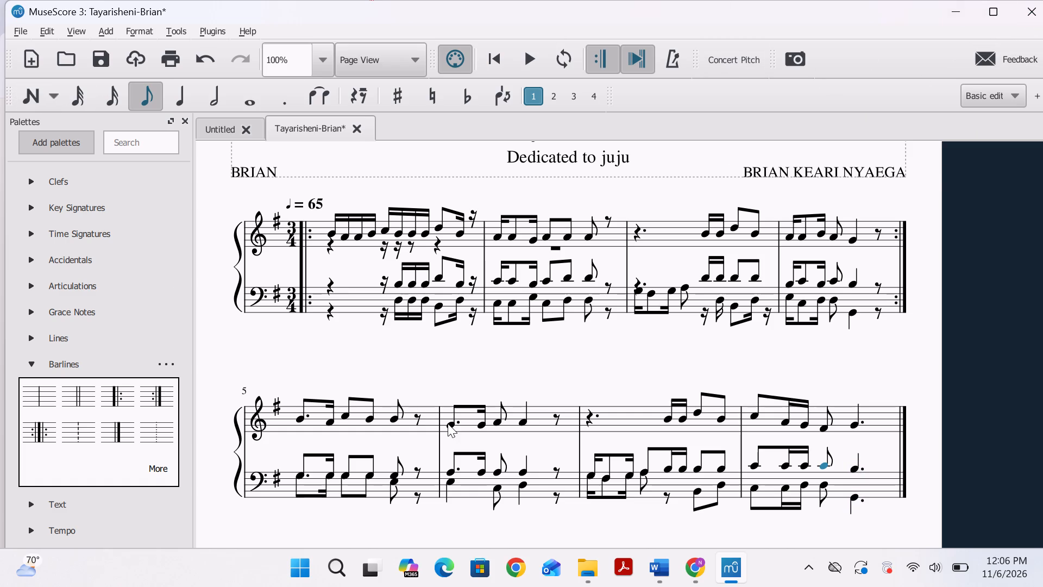
key(space)
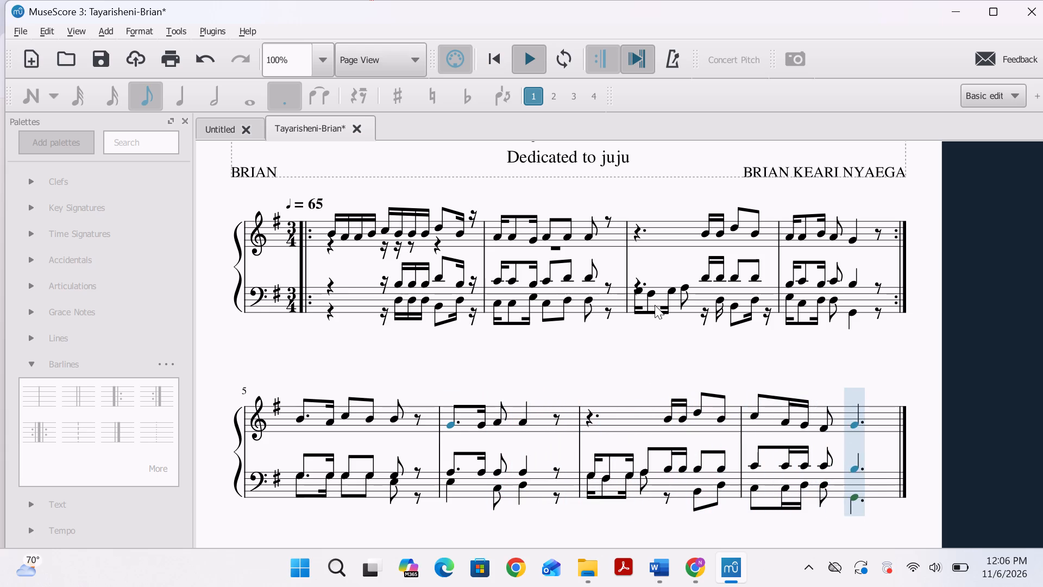
Play back the whole score from the first treble note of bar 1.
click(304, 472)
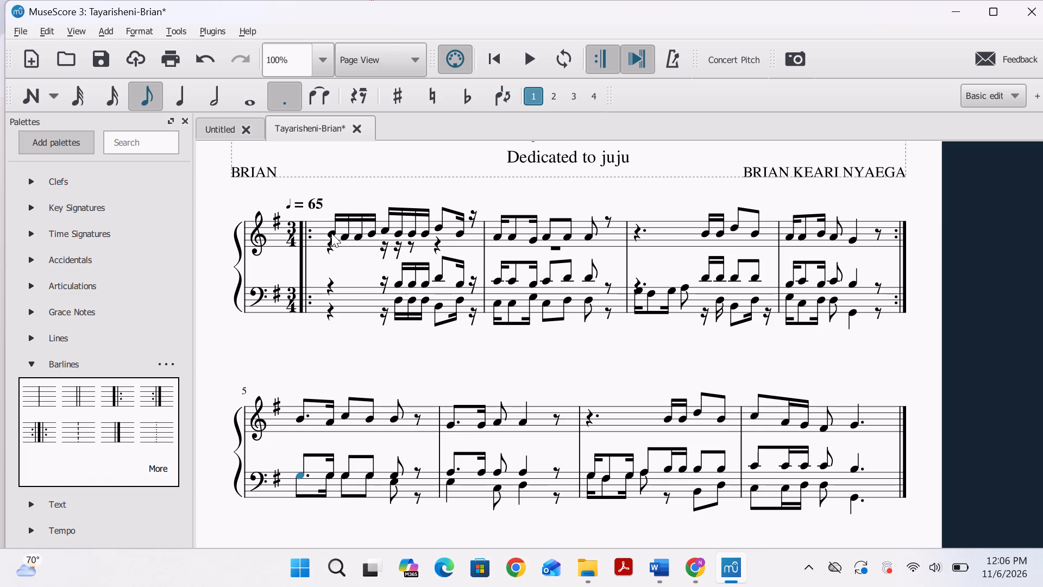
click(331, 230)
key(space)
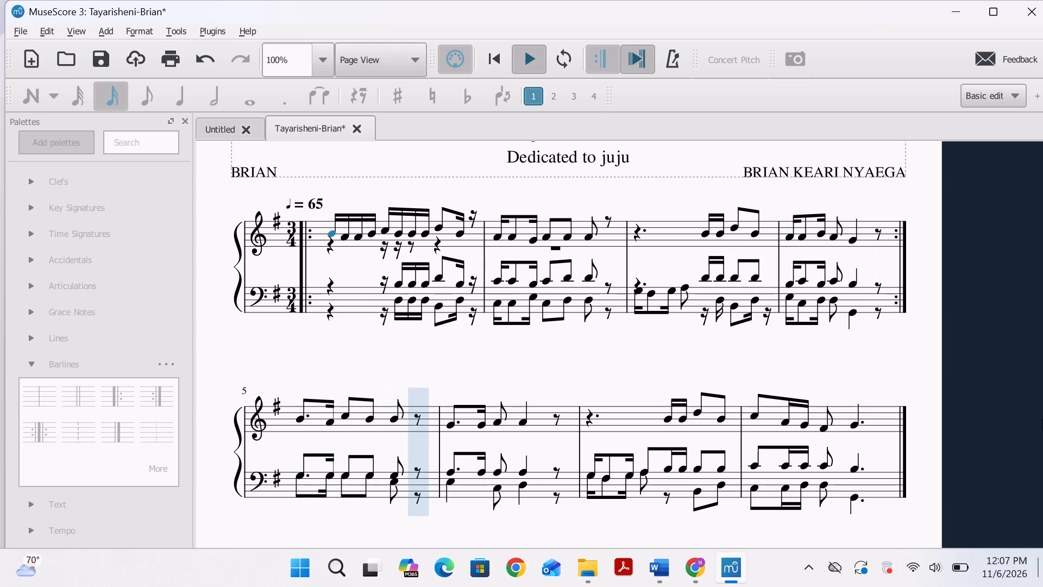
click(632, 289)
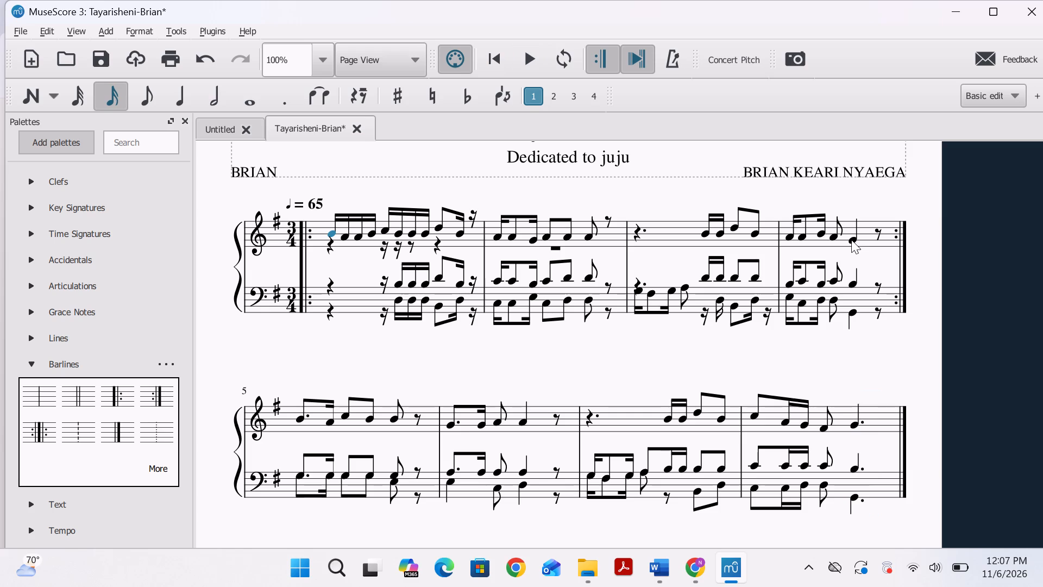
Play back the second system from the first treble note of bar 5.
click(303, 414)
key(space)
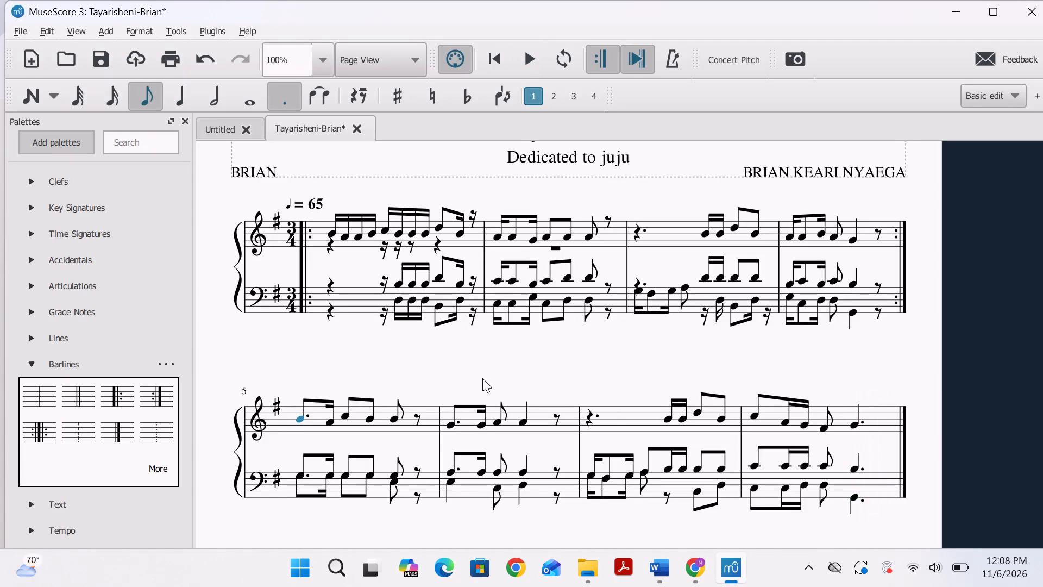
Play back the score from the first treble note of bar 1.
click(331, 232)
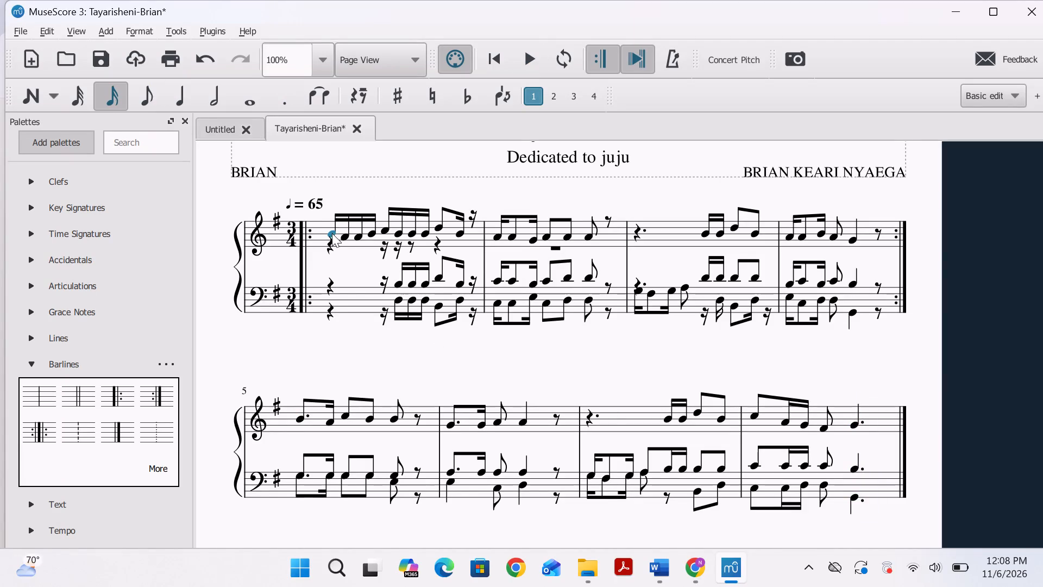
key(space)
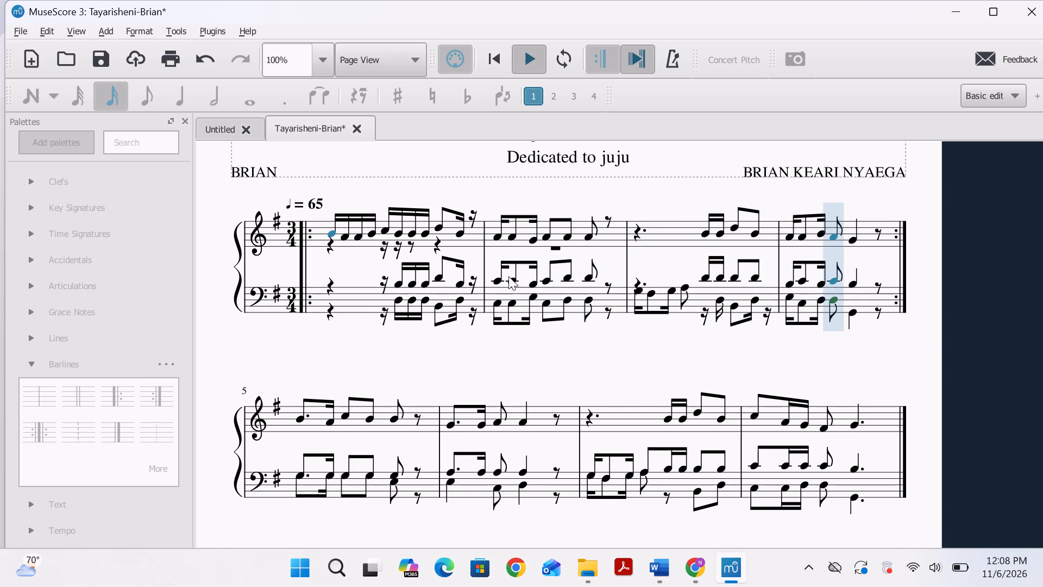
key(space)
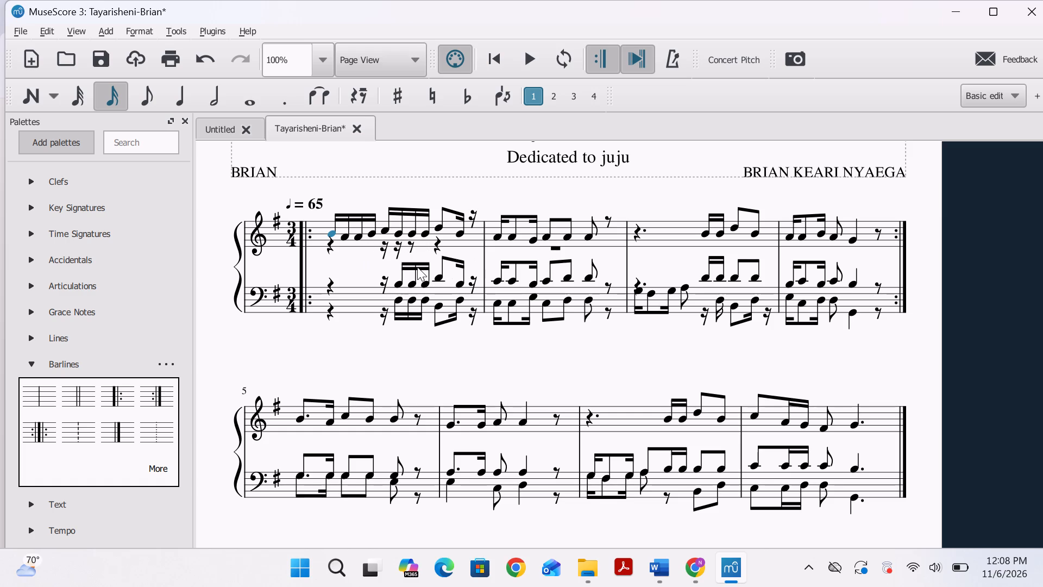
Enter three sixteenth-note Gs and an eighth-note F-sharp in bar 1's second treble voice, starting from its second sixteenth rest.
scroll(506, 276, down, 3)
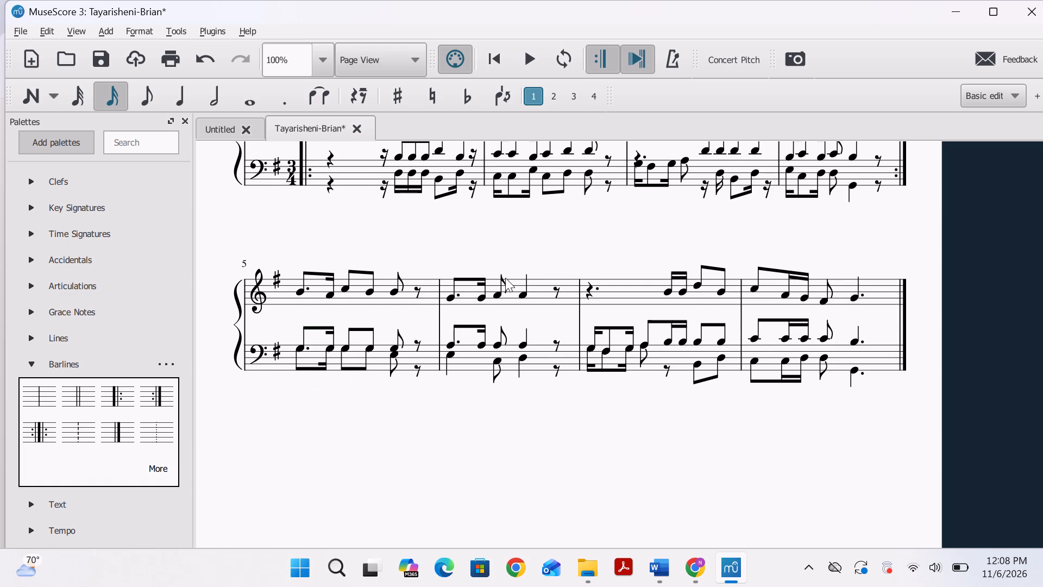
scroll(505, 273, up, 2)
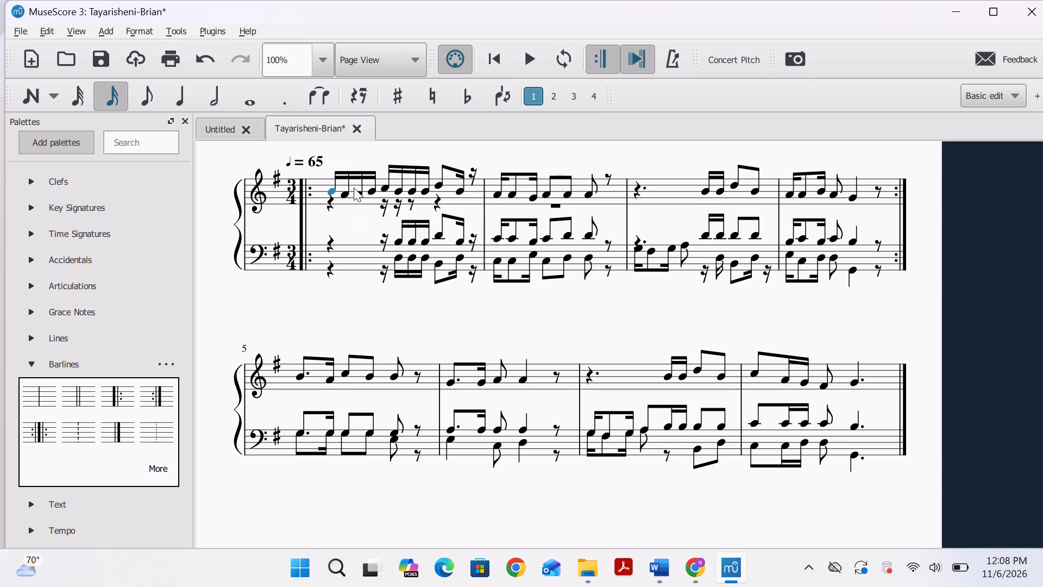
click(396, 208)
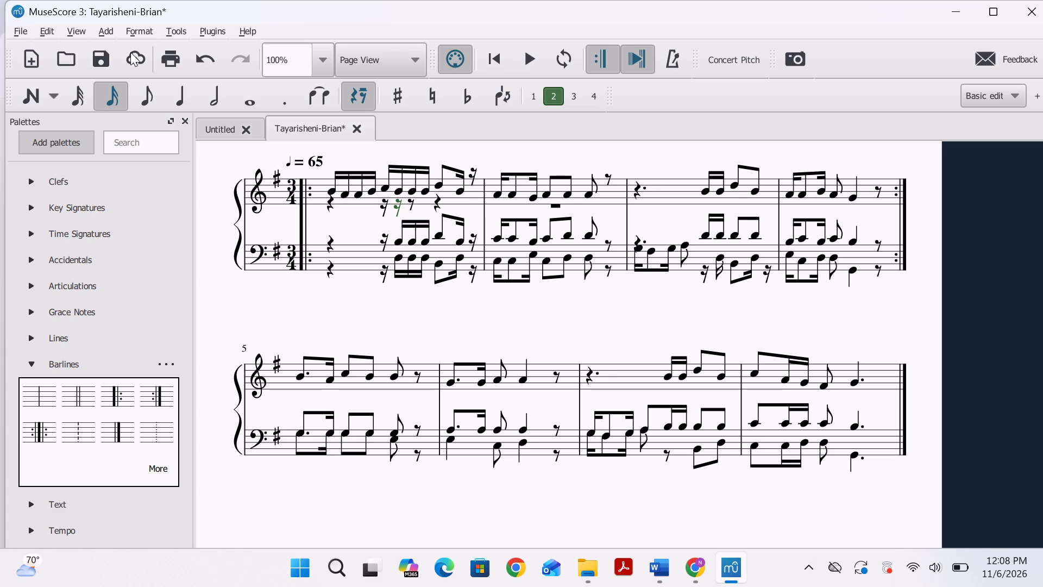
click(36, 99)
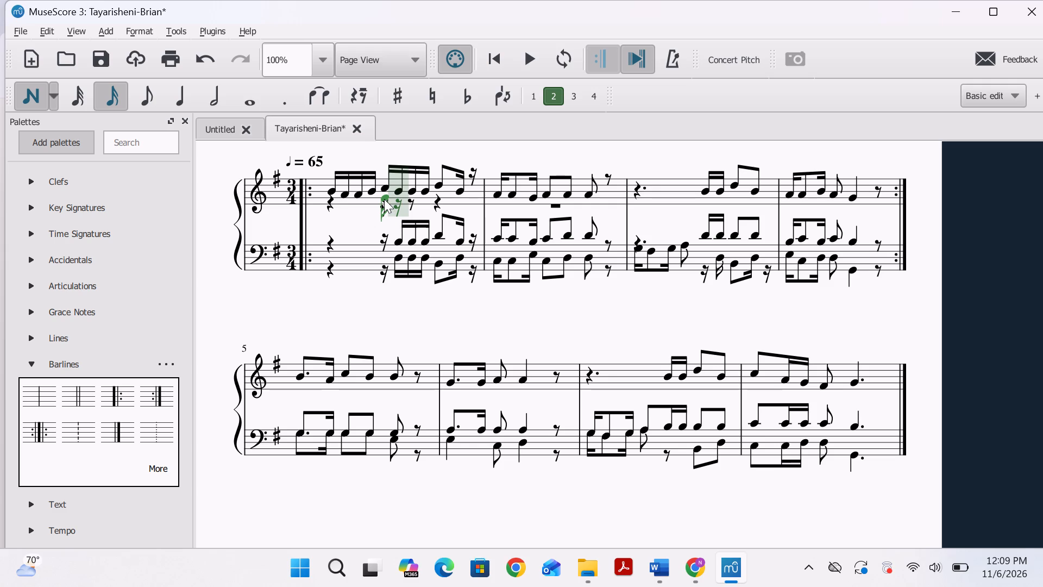
click(394, 199)
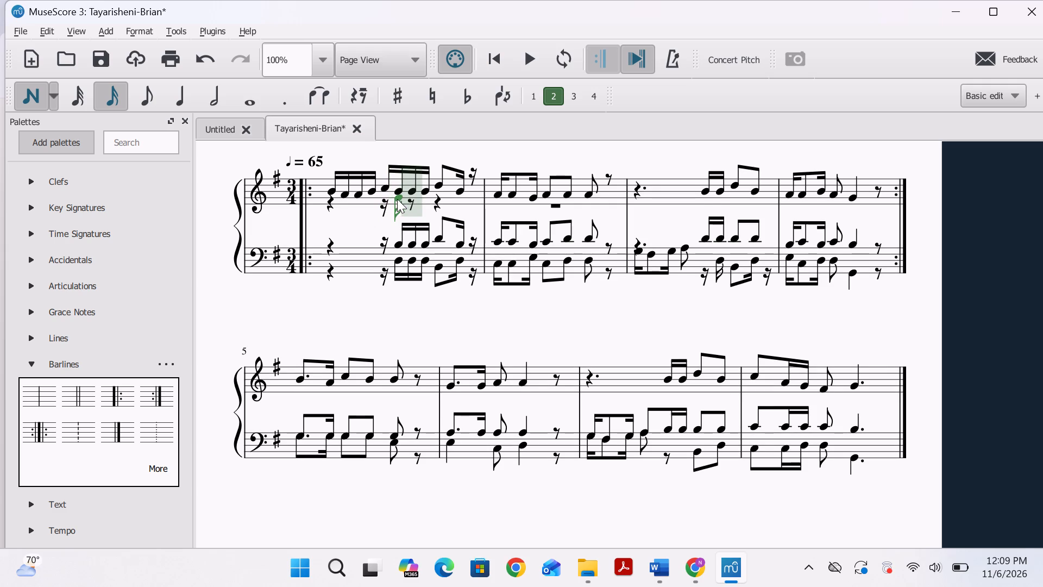
click(412, 198)
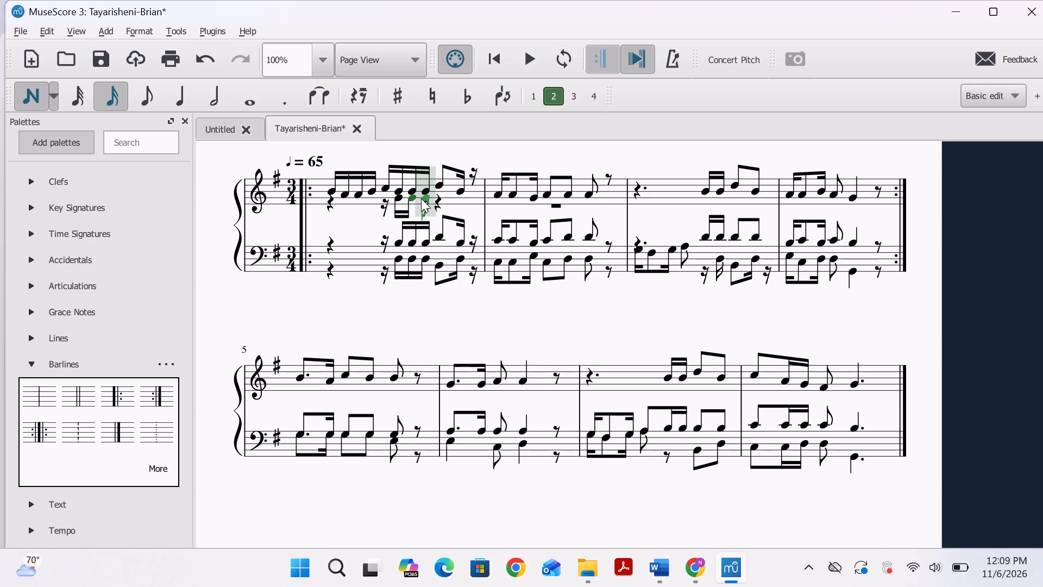
click(421, 198)
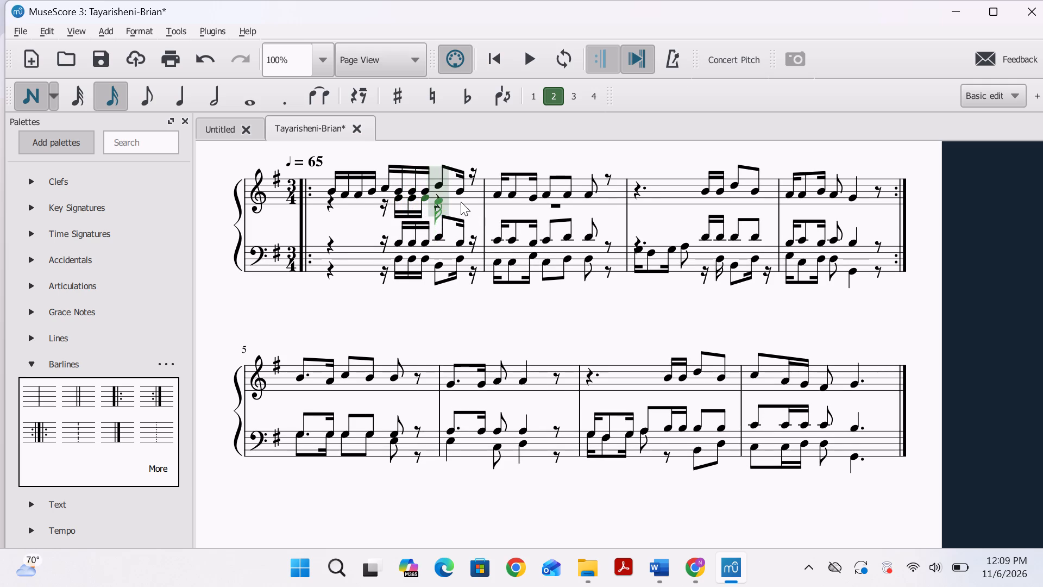
click(156, 101)
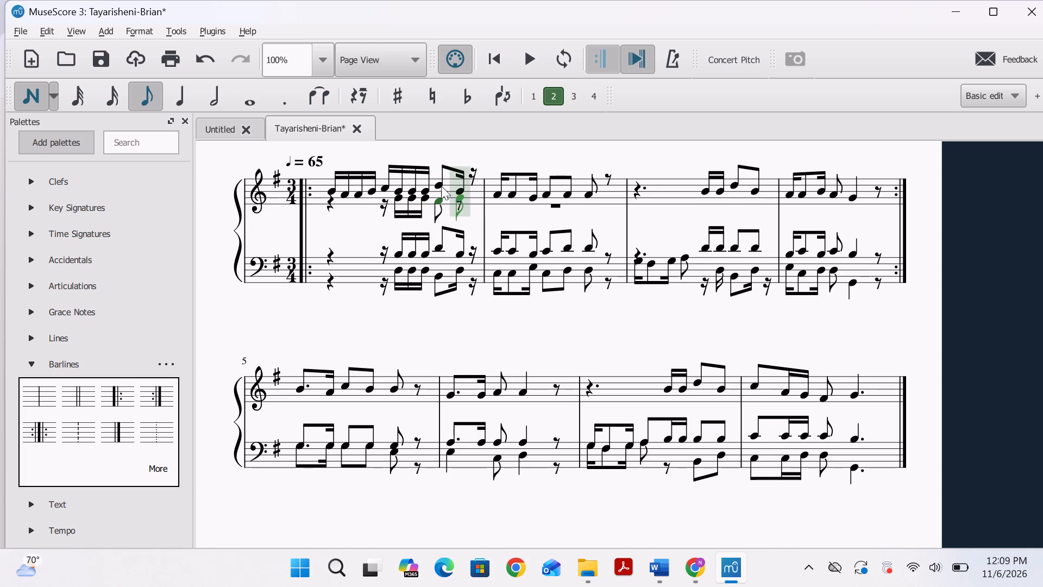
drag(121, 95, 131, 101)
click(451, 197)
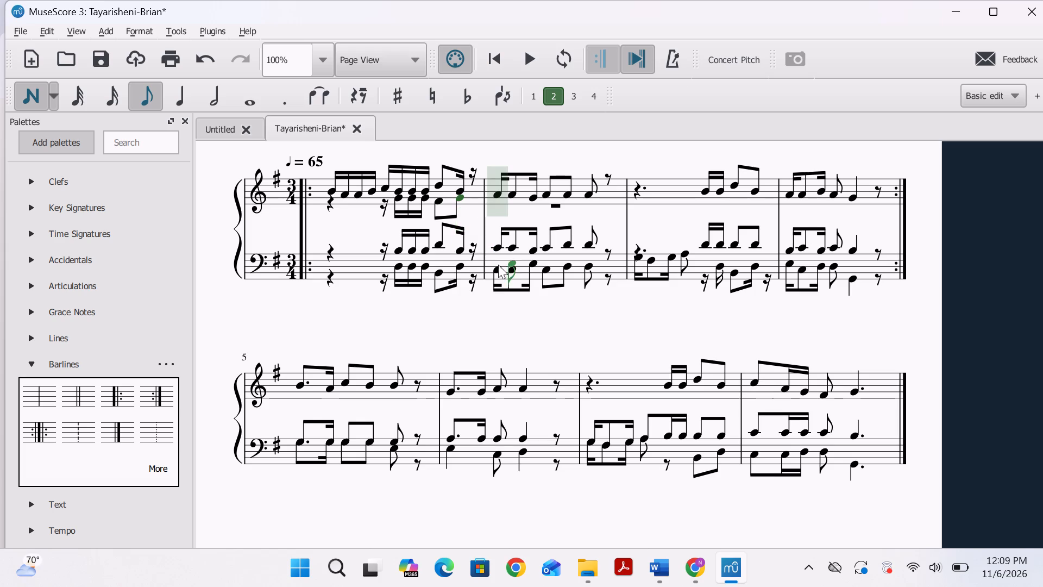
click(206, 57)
In the second treble voice, add a sixteenth-note G after bar 1's F-sharp and a sixteenth-note A at the start of bar 2.
click(122, 104)
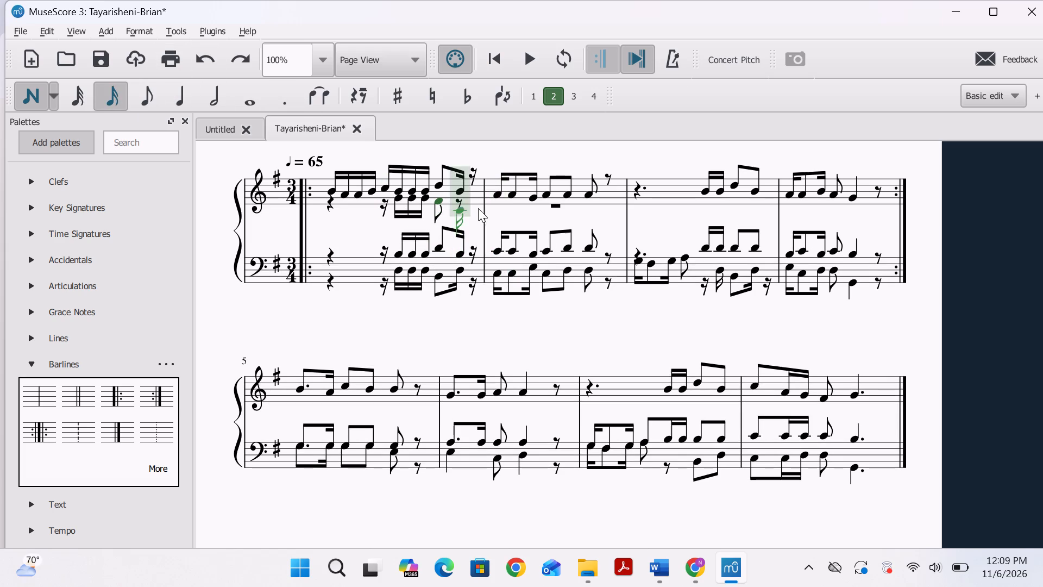
click(451, 198)
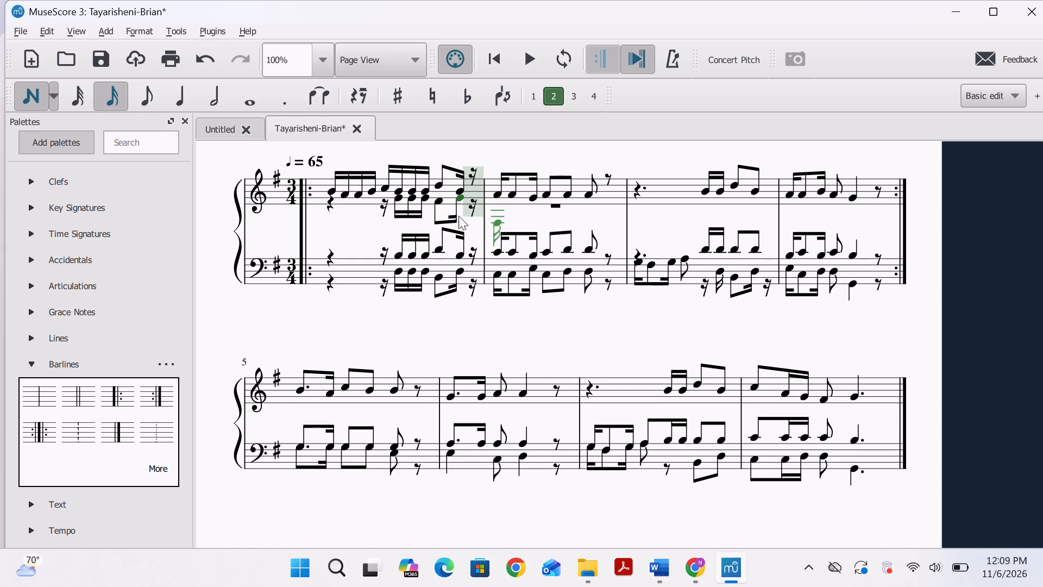
click(493, 193)
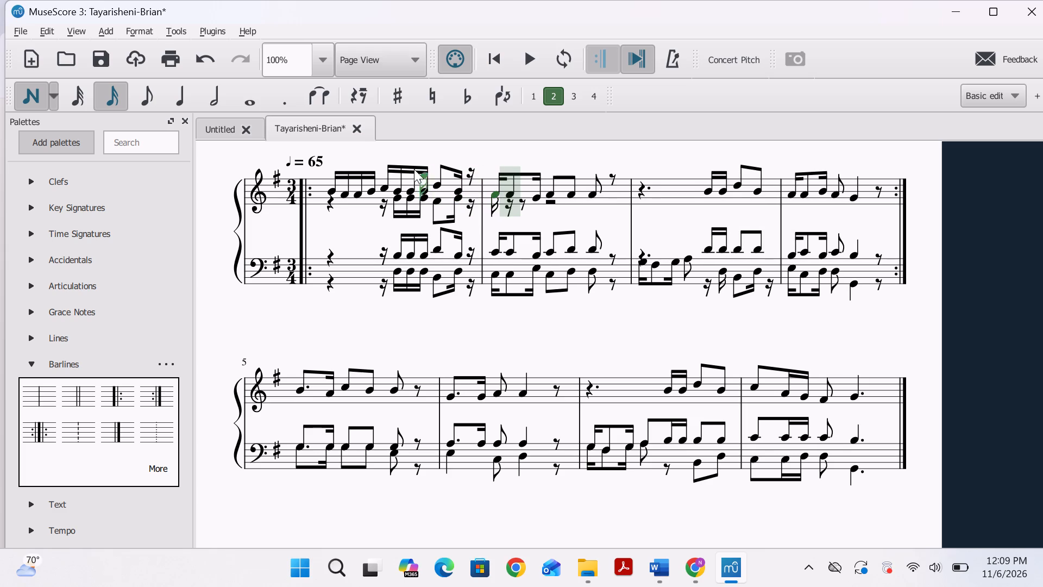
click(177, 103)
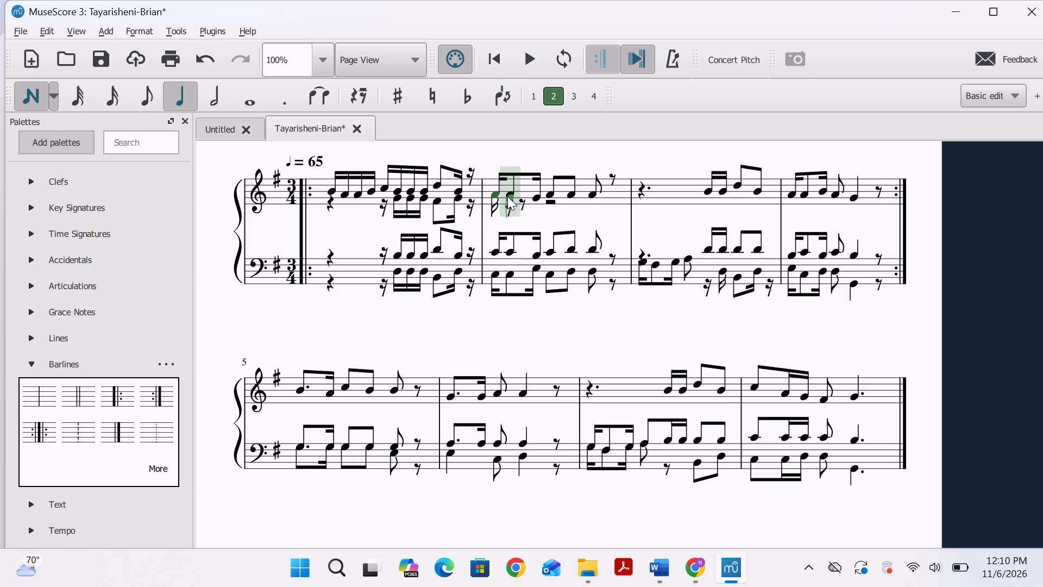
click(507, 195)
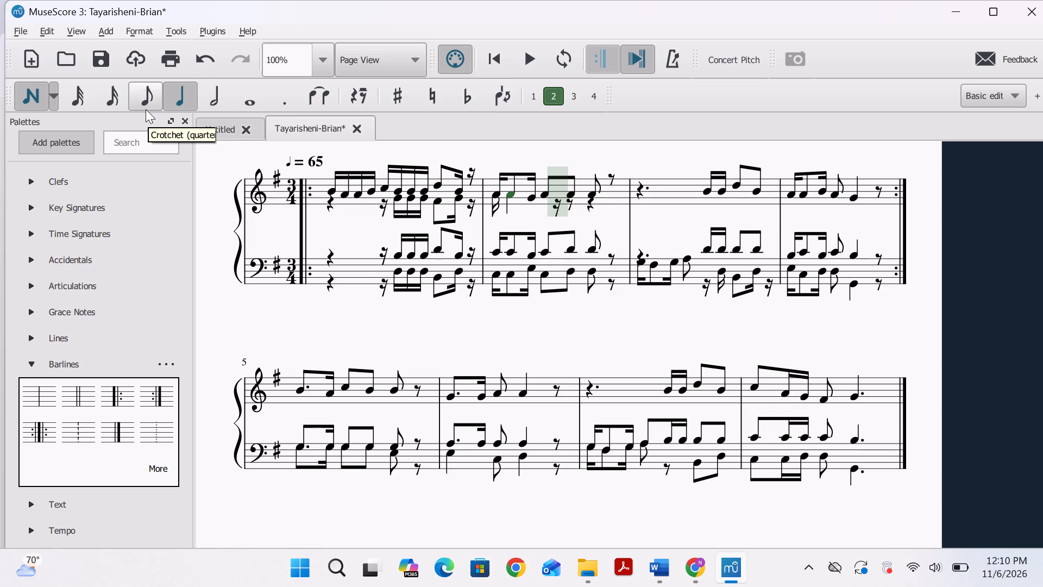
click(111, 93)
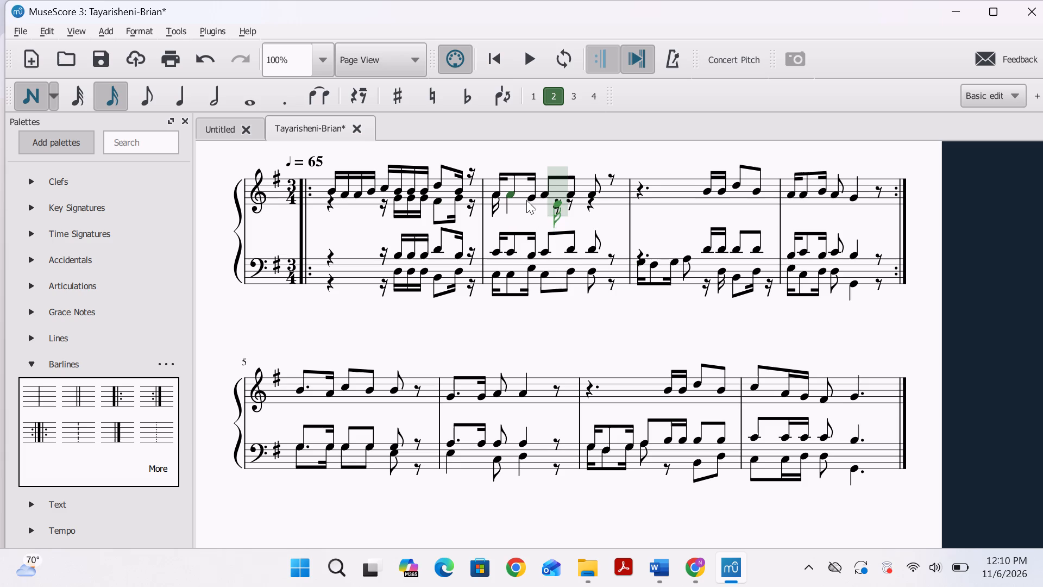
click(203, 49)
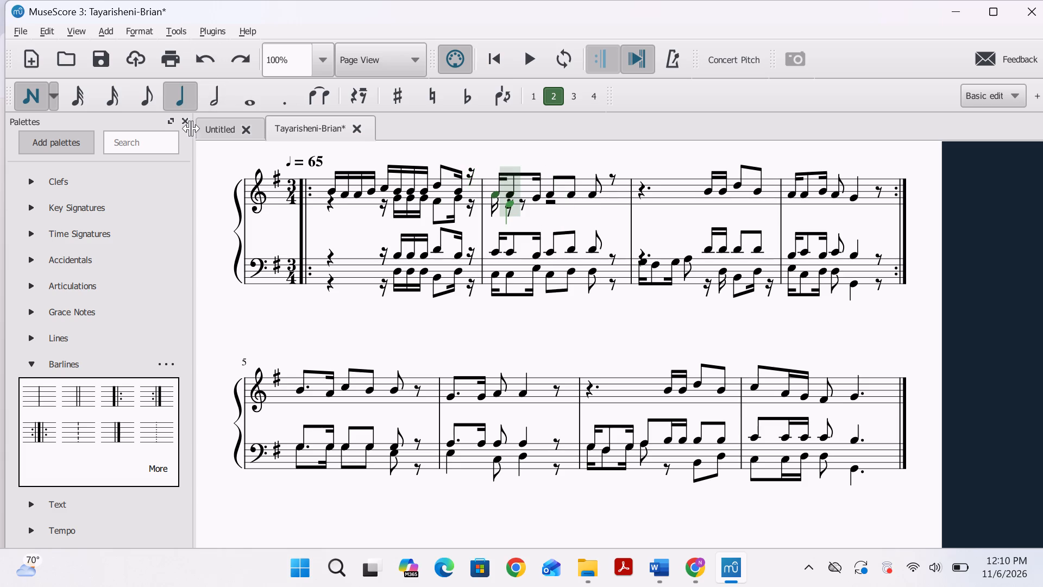
Continue bar 2's second treble voice with an eighth-note A, a sixteenth-note G and eighth notes E, F-sharp and F-sharp.
click(120, 98)
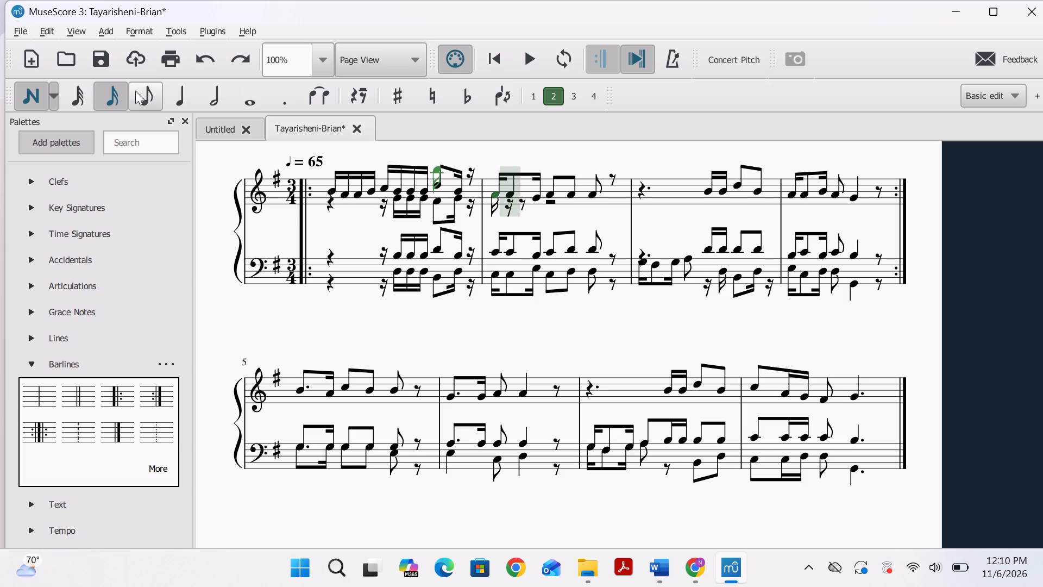
click(135, 91)
click(506, 196)
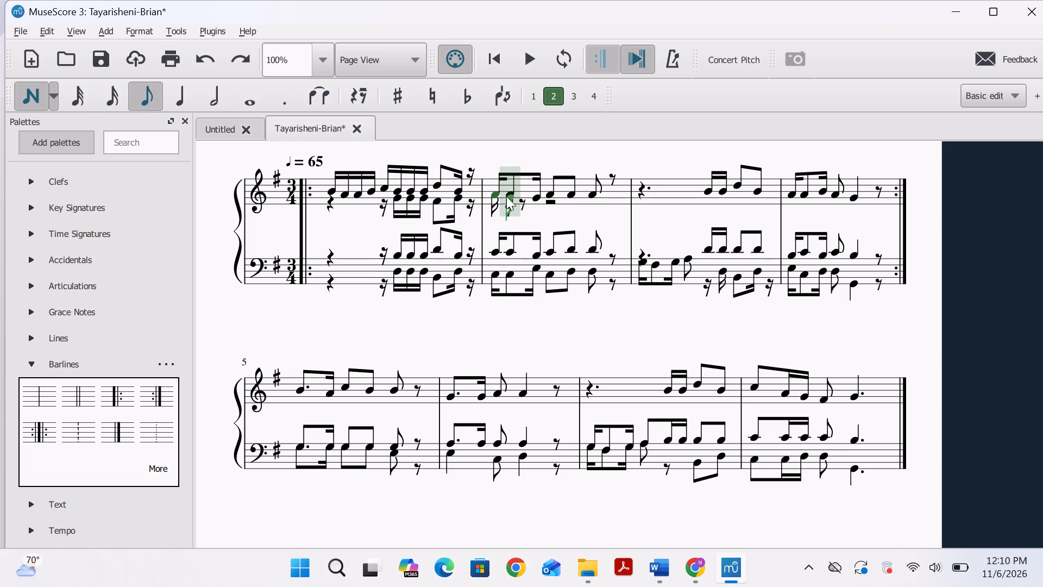
key(ctrl+z)
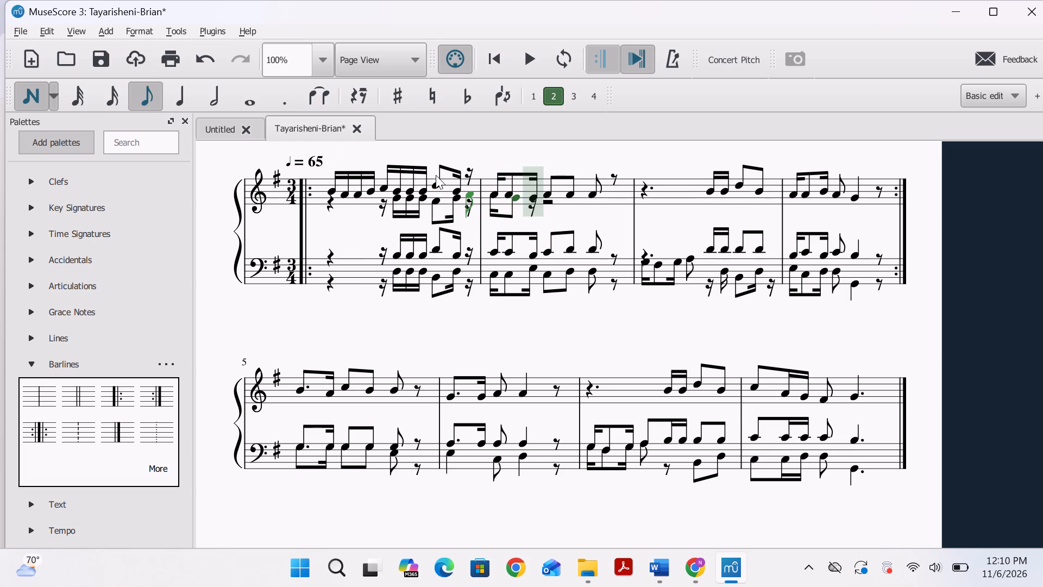
click(508, 195)
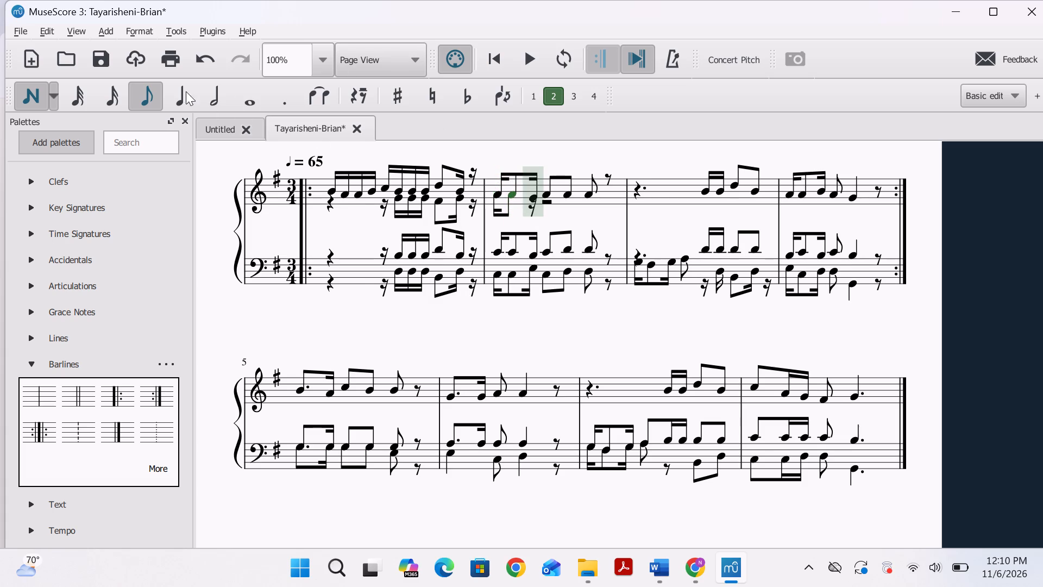
click(122, 85)
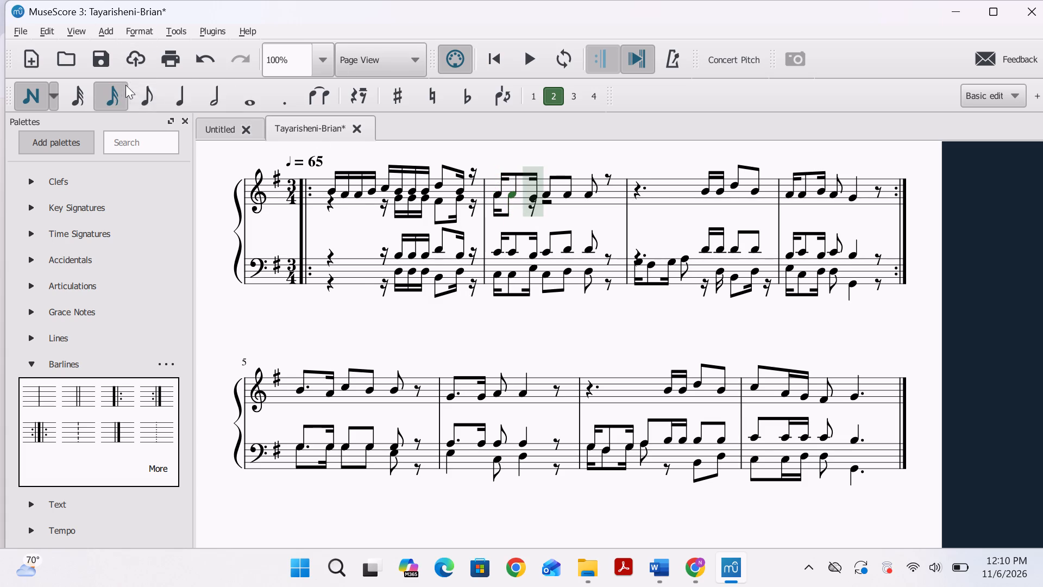
click(533, 199)
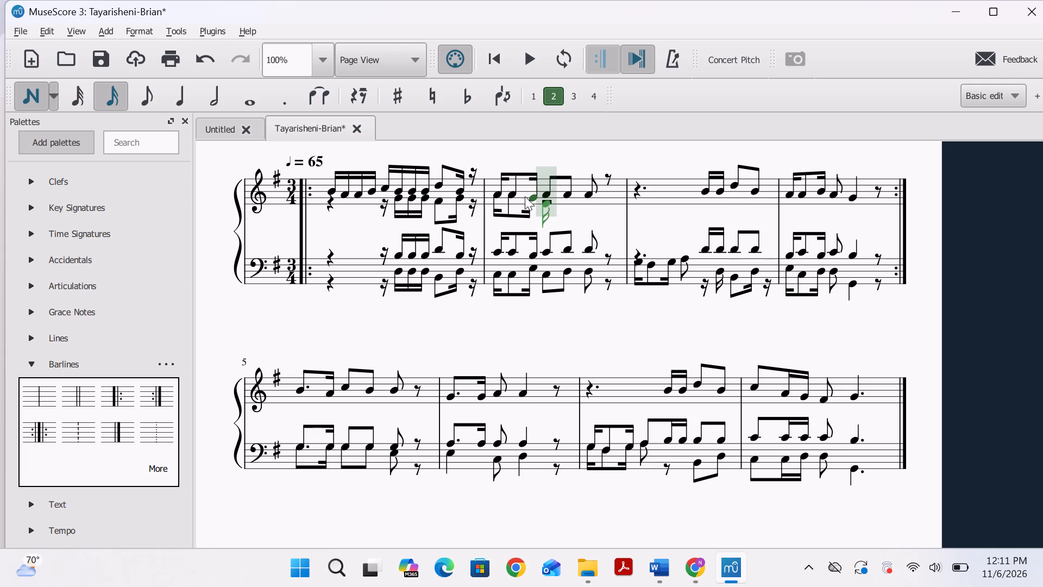
click(147, 95)
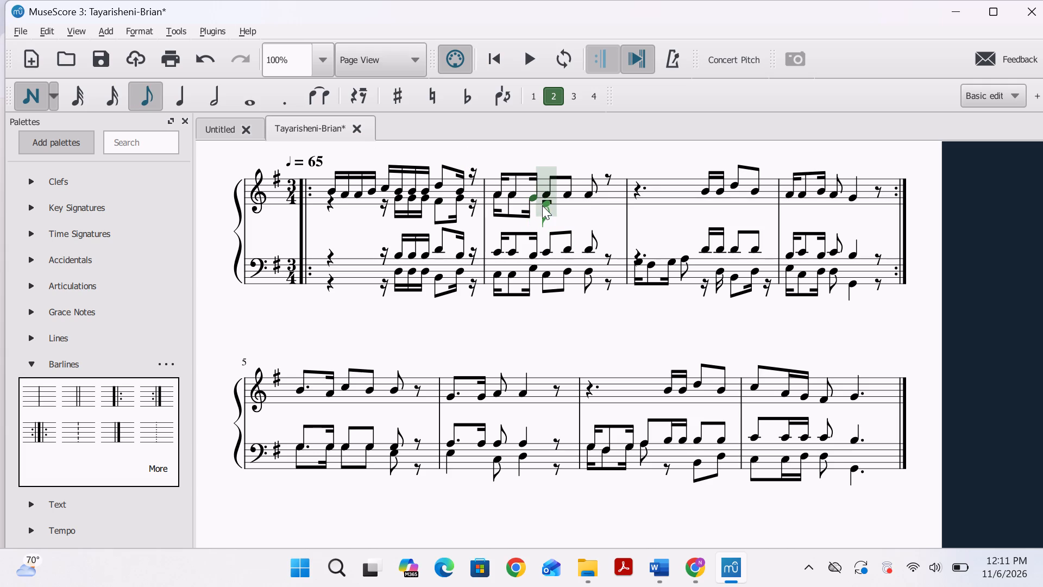
click(542, 205)
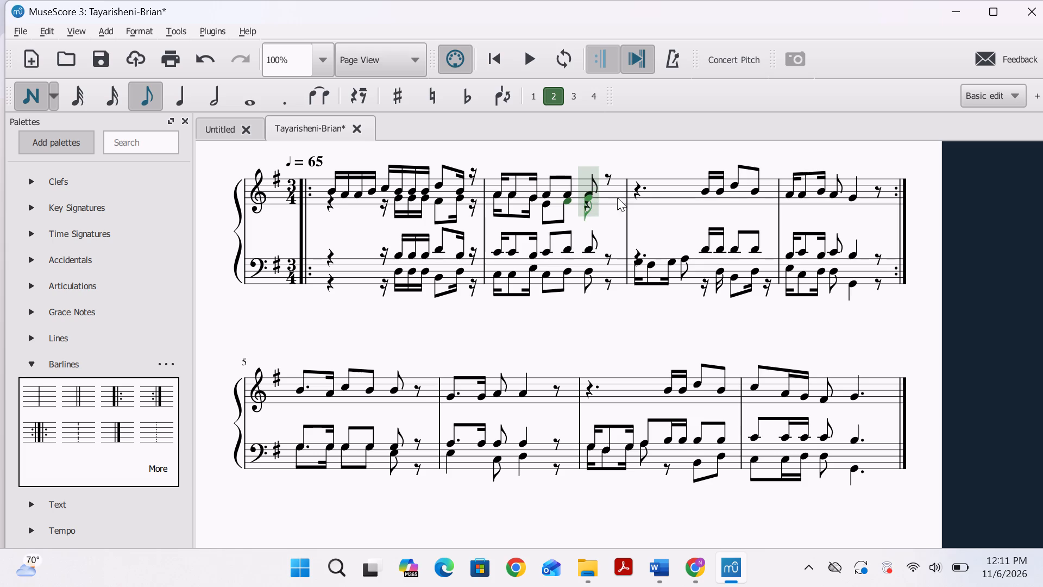
click(589, 202)
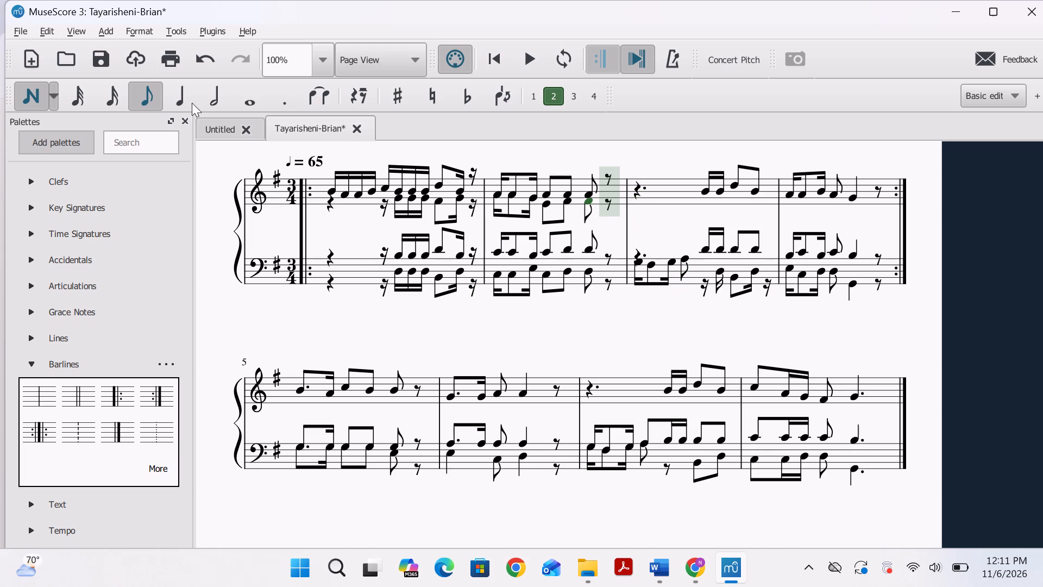
click(27, 105)
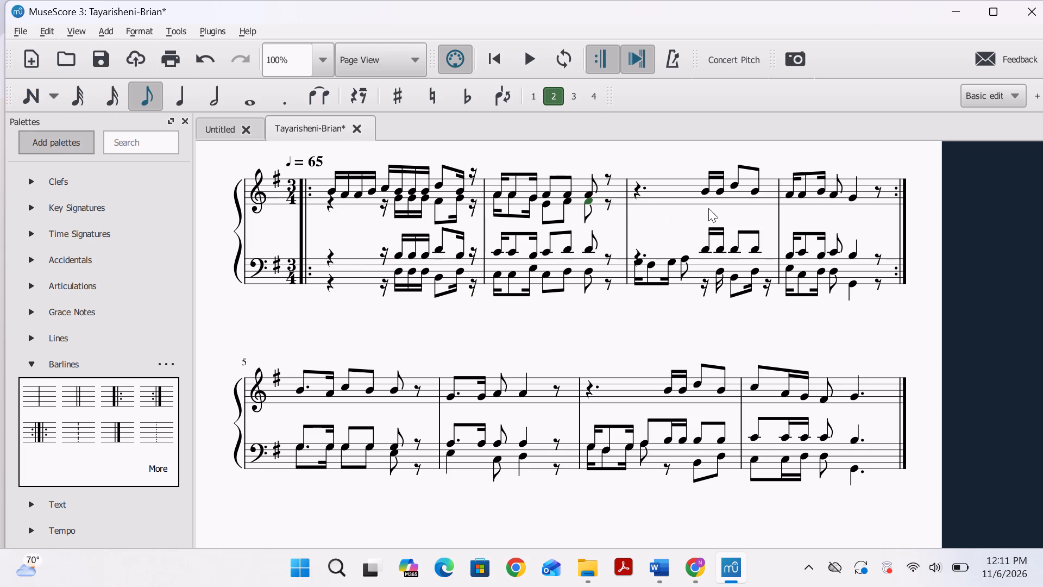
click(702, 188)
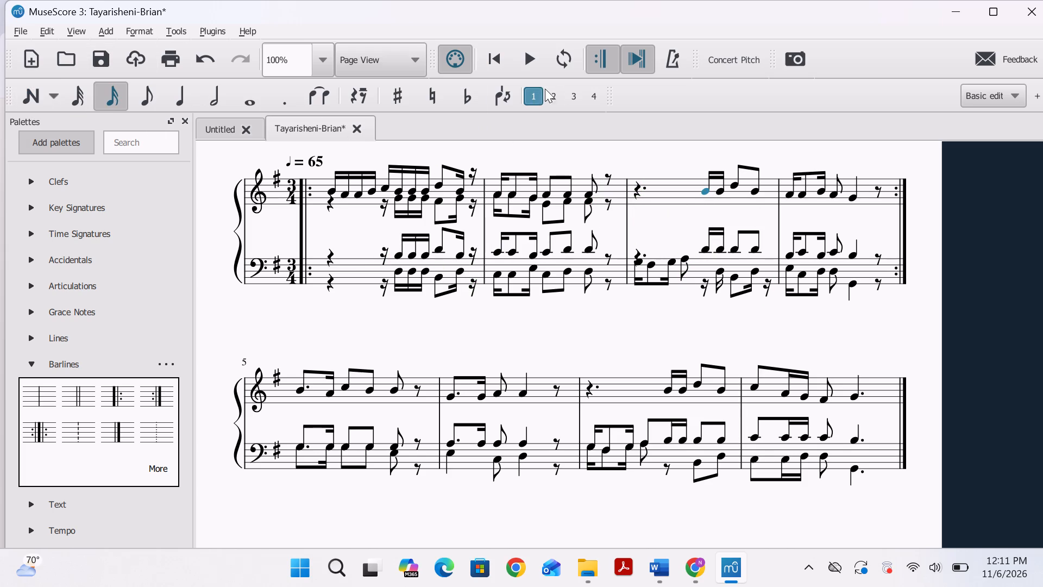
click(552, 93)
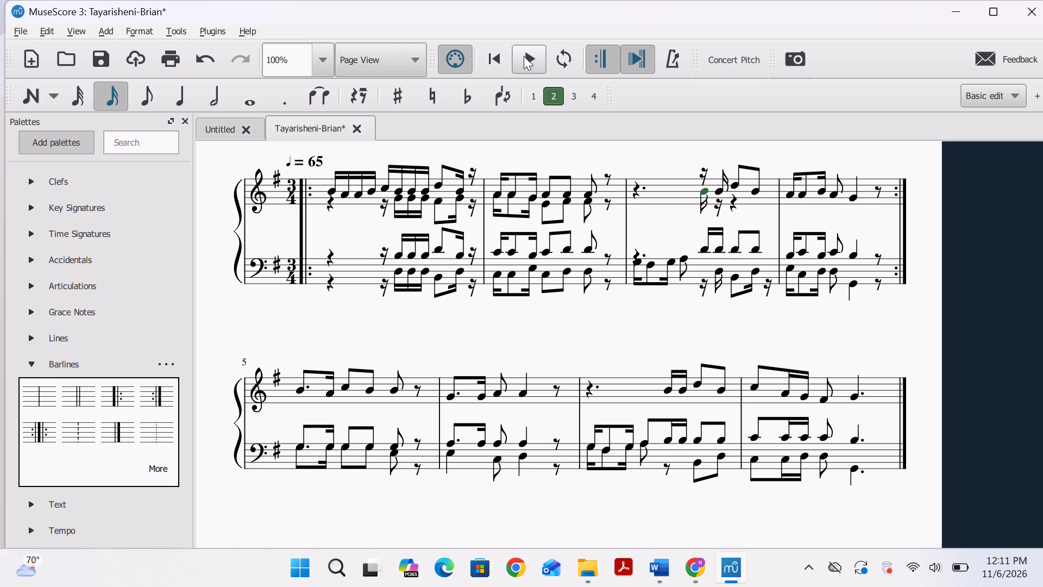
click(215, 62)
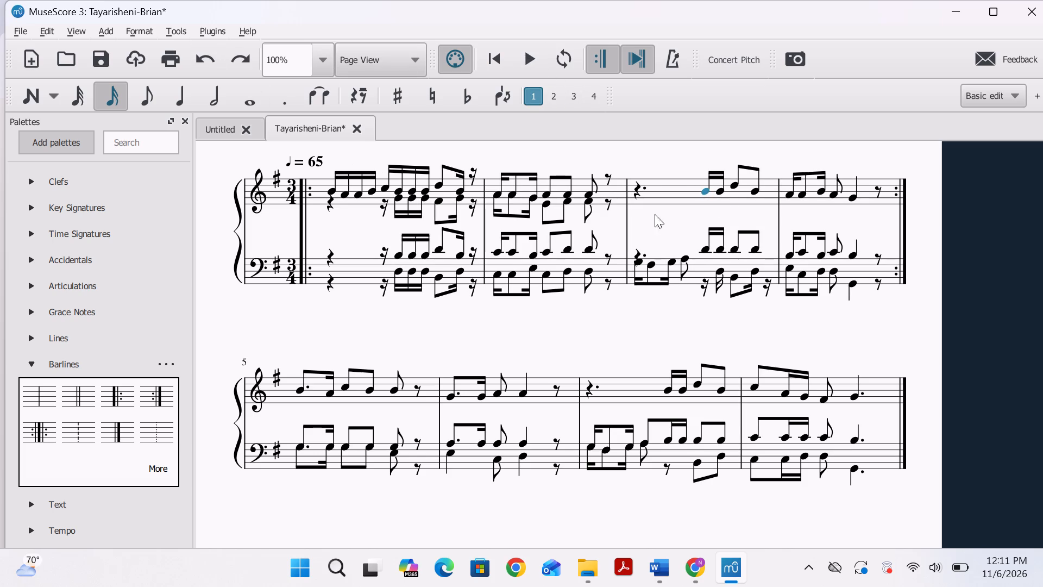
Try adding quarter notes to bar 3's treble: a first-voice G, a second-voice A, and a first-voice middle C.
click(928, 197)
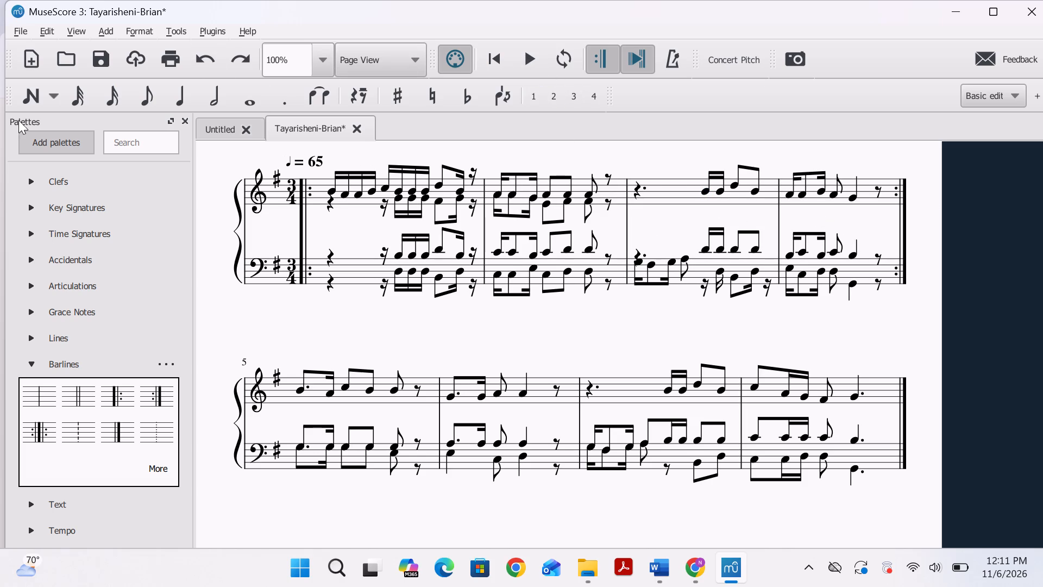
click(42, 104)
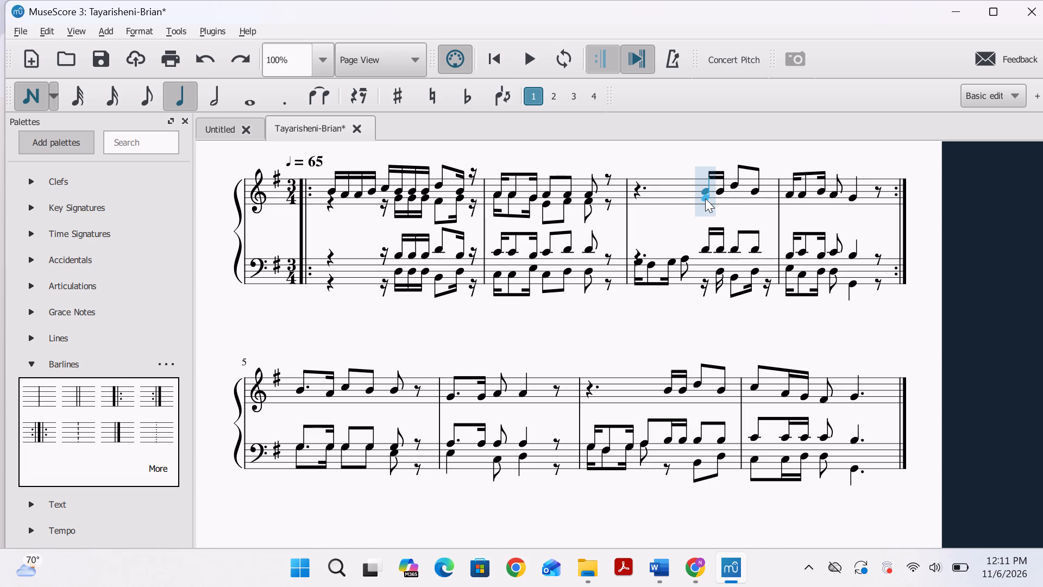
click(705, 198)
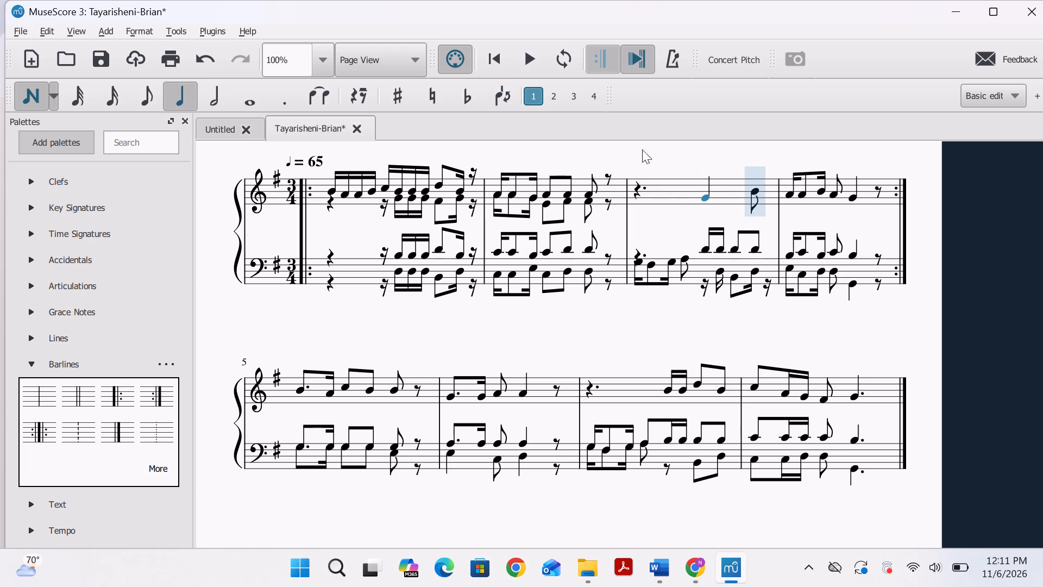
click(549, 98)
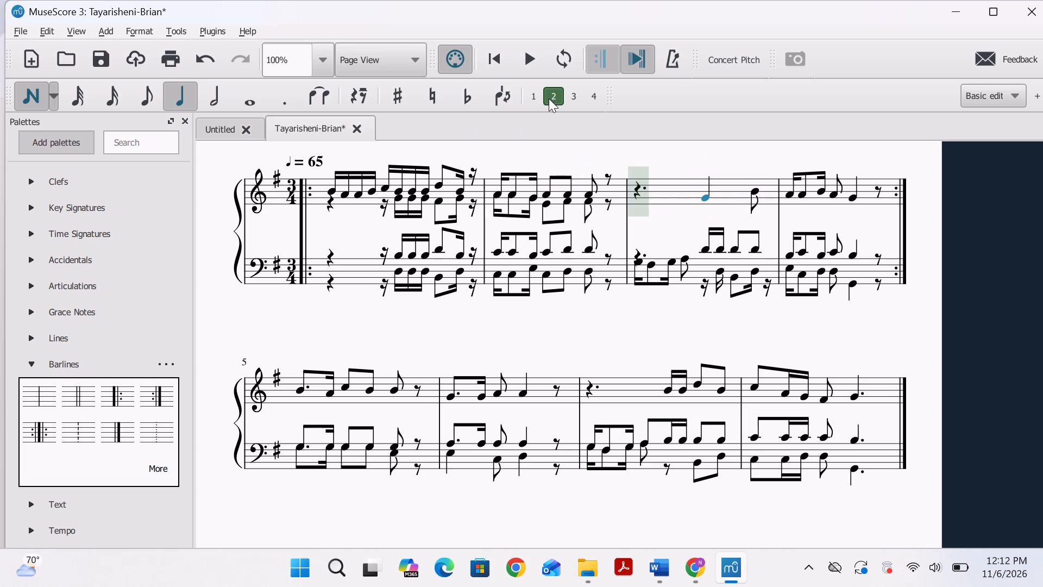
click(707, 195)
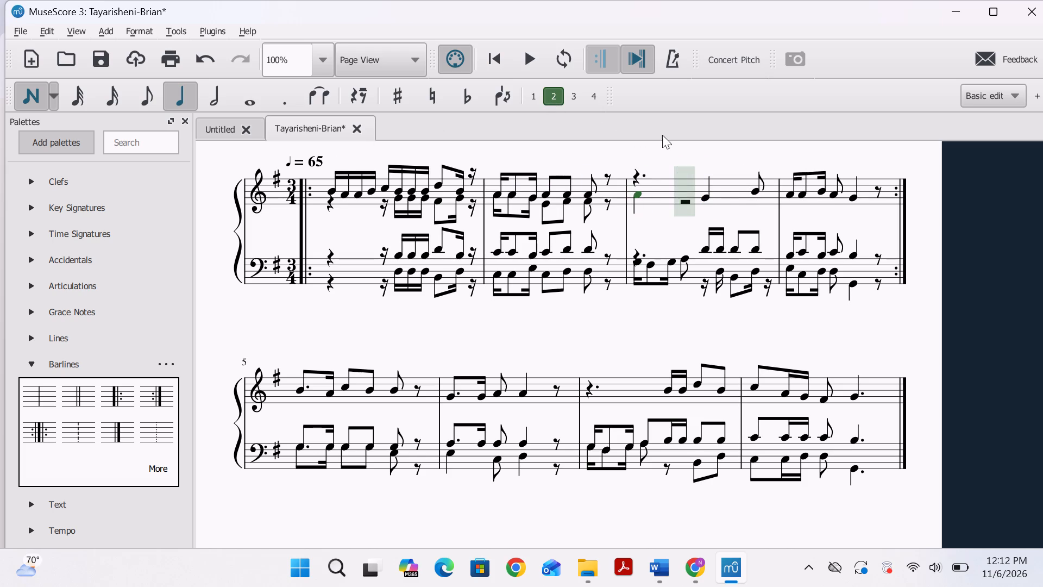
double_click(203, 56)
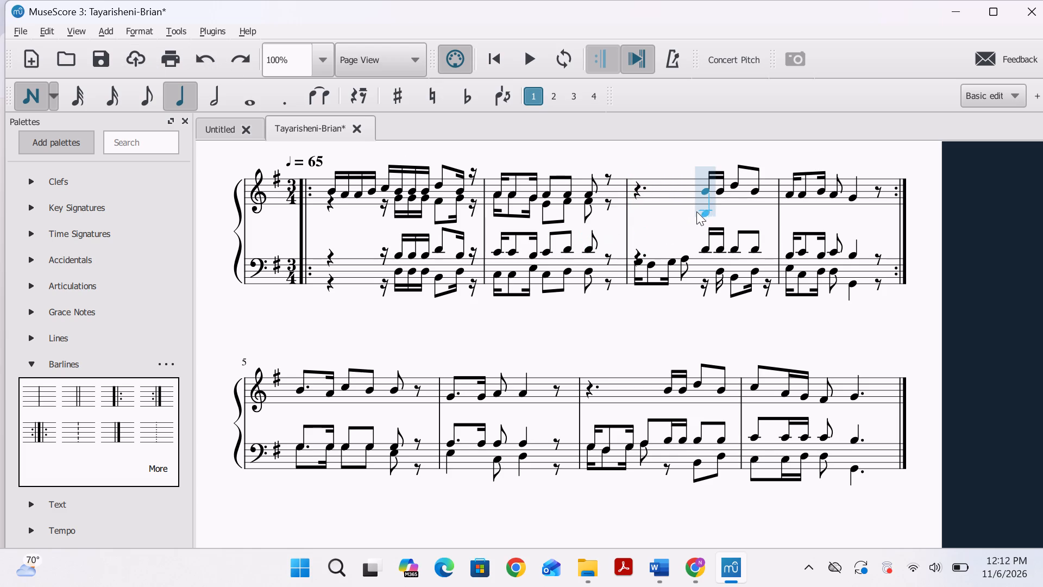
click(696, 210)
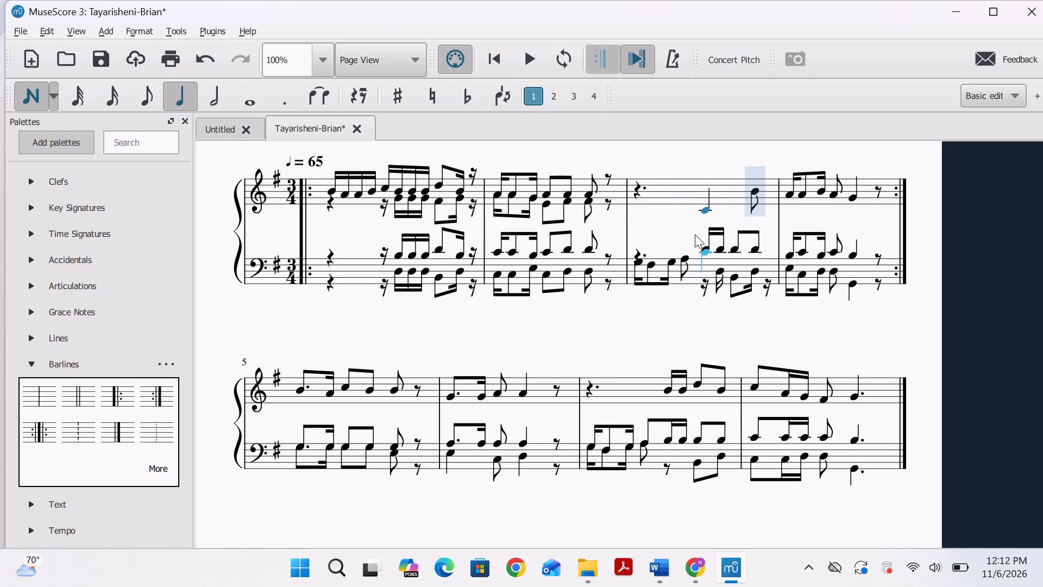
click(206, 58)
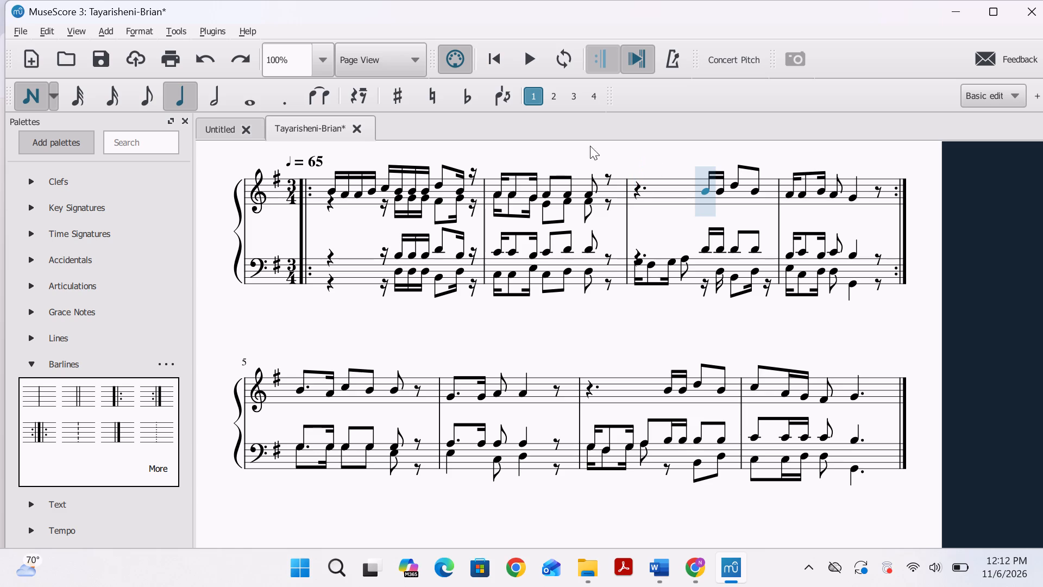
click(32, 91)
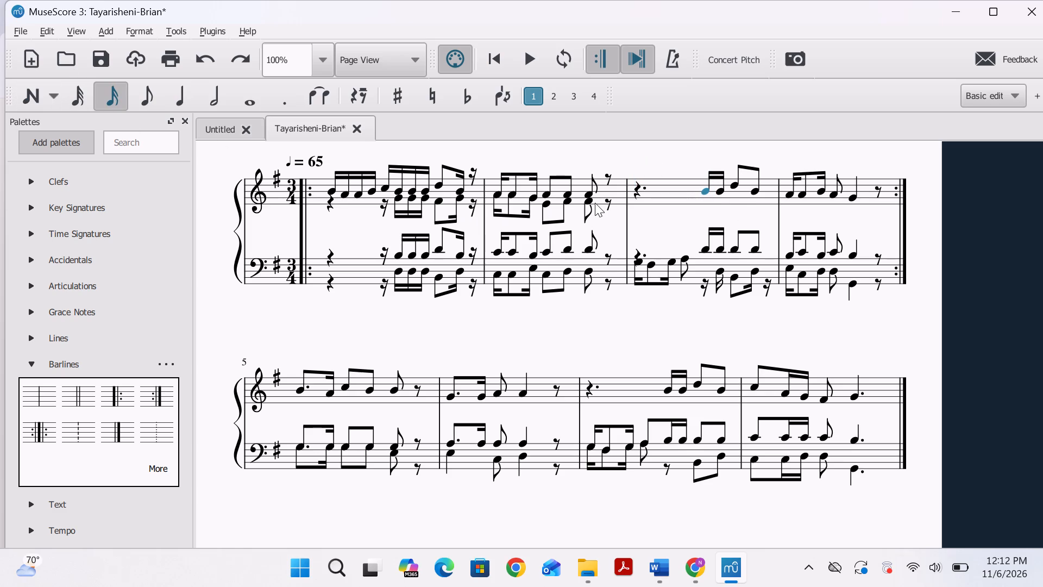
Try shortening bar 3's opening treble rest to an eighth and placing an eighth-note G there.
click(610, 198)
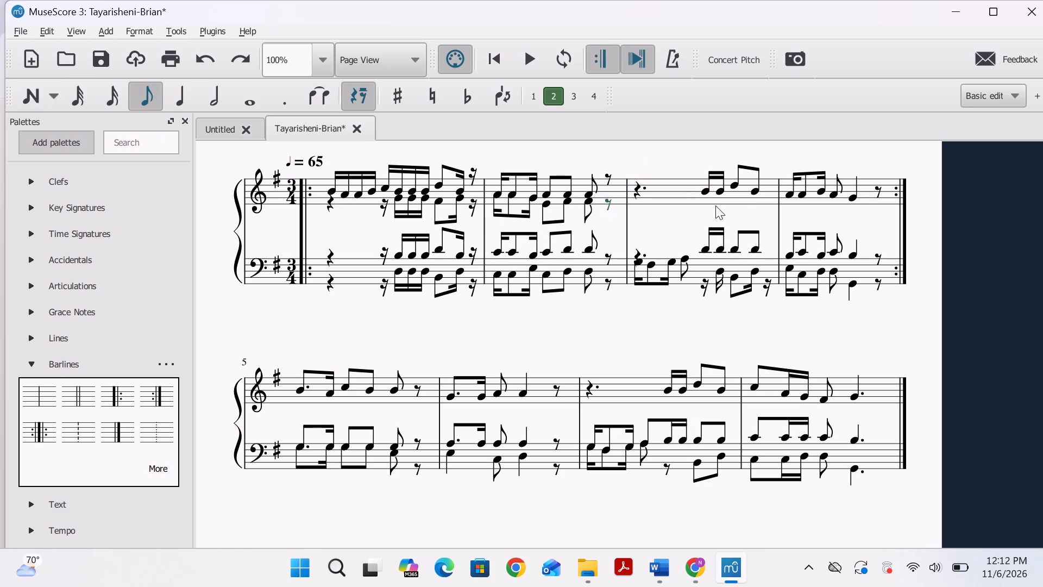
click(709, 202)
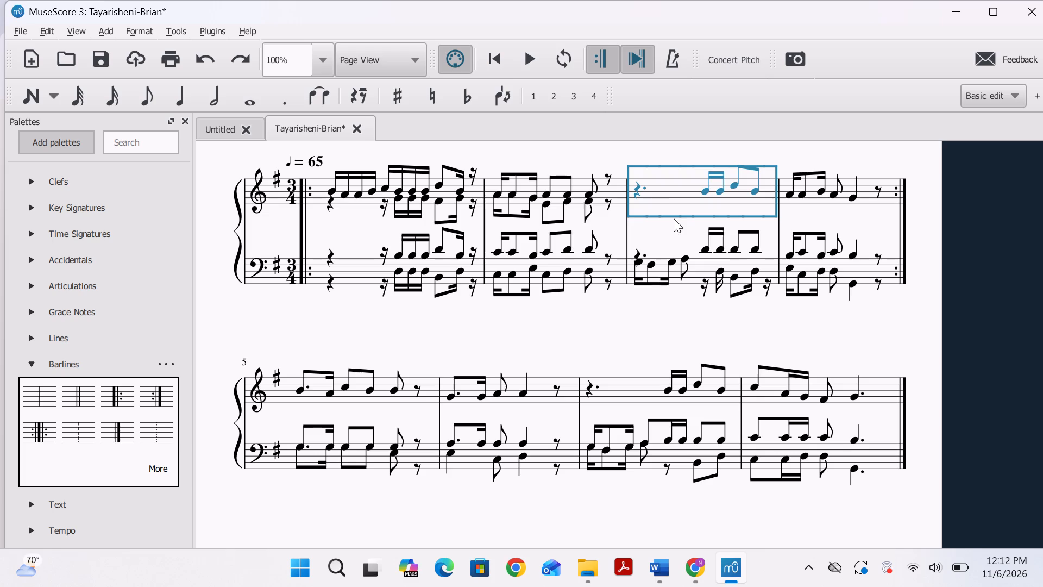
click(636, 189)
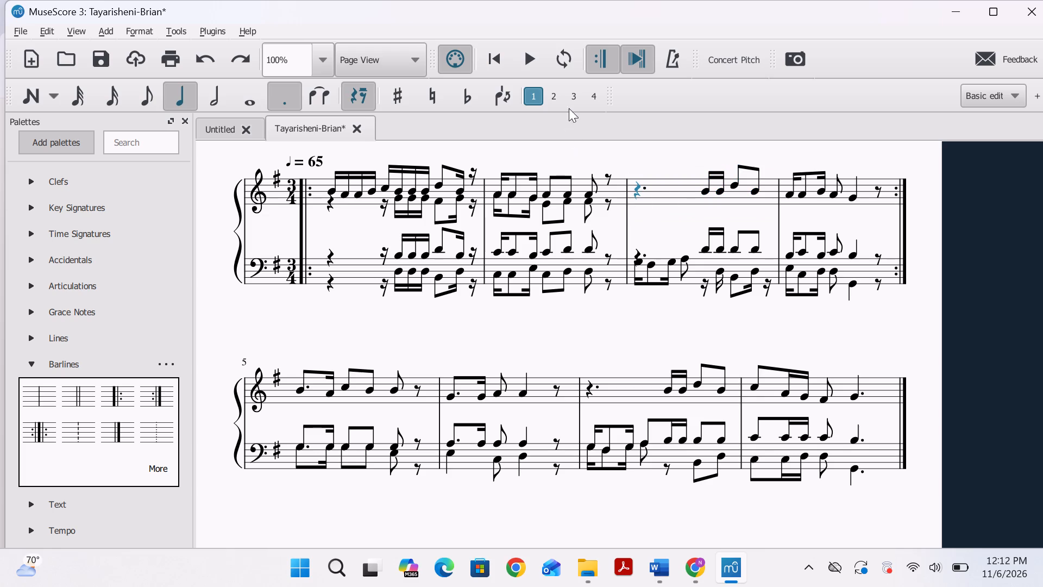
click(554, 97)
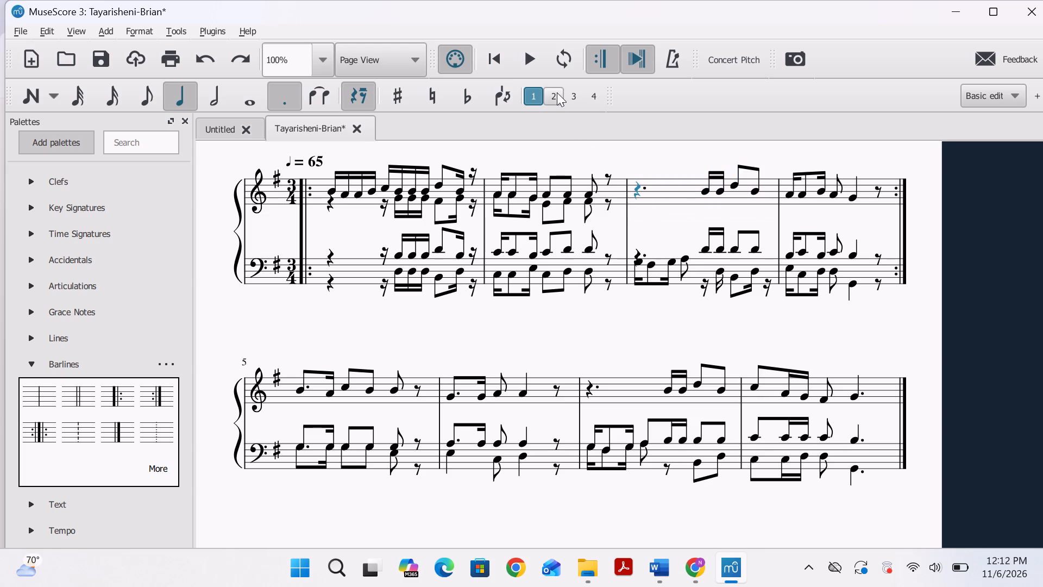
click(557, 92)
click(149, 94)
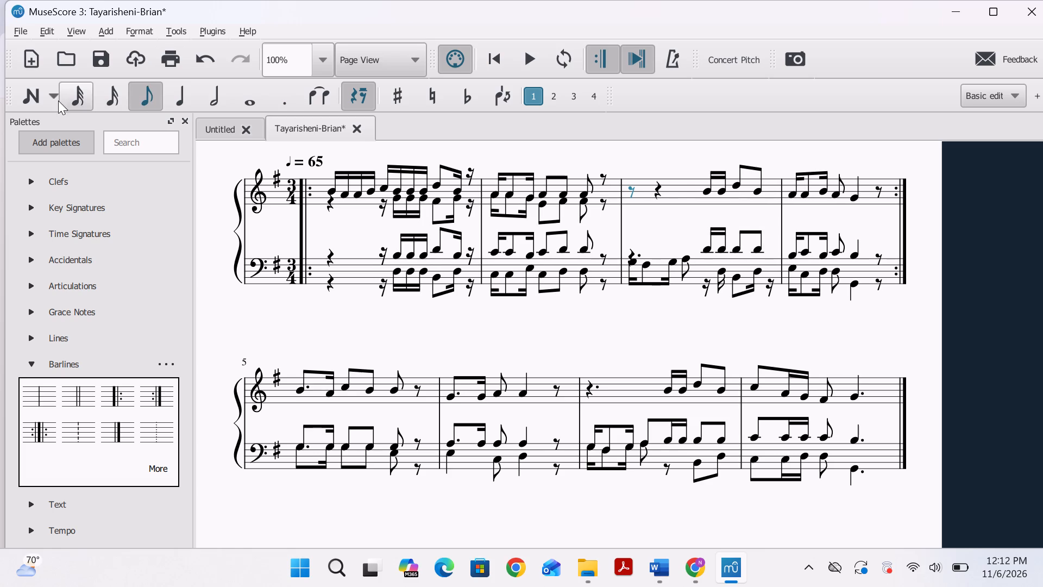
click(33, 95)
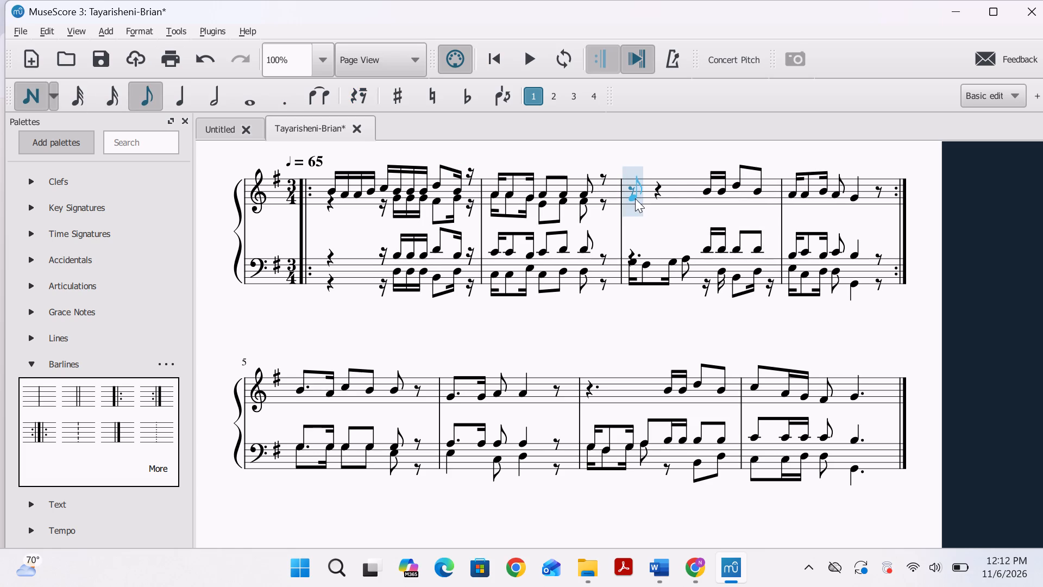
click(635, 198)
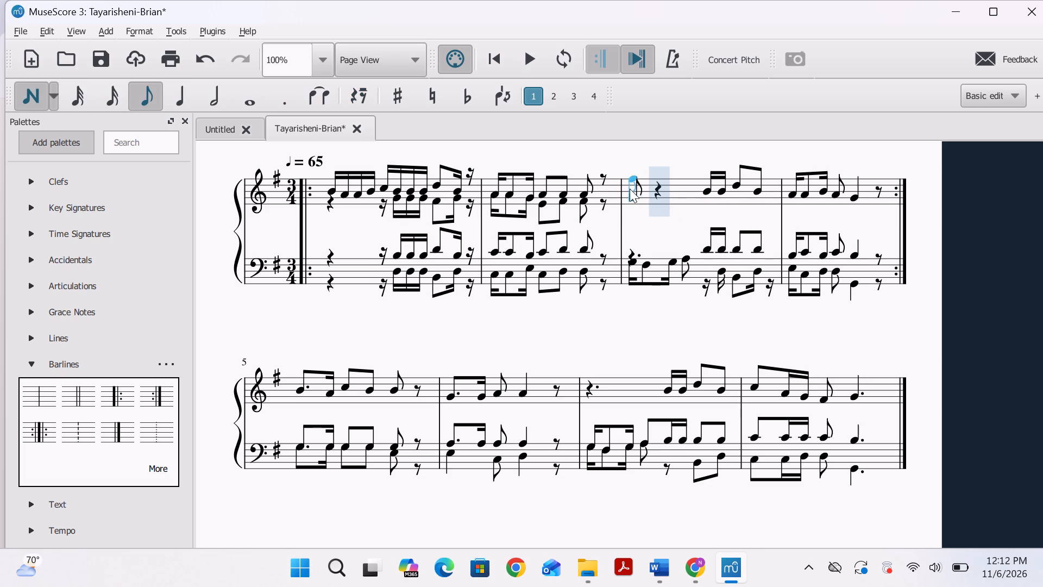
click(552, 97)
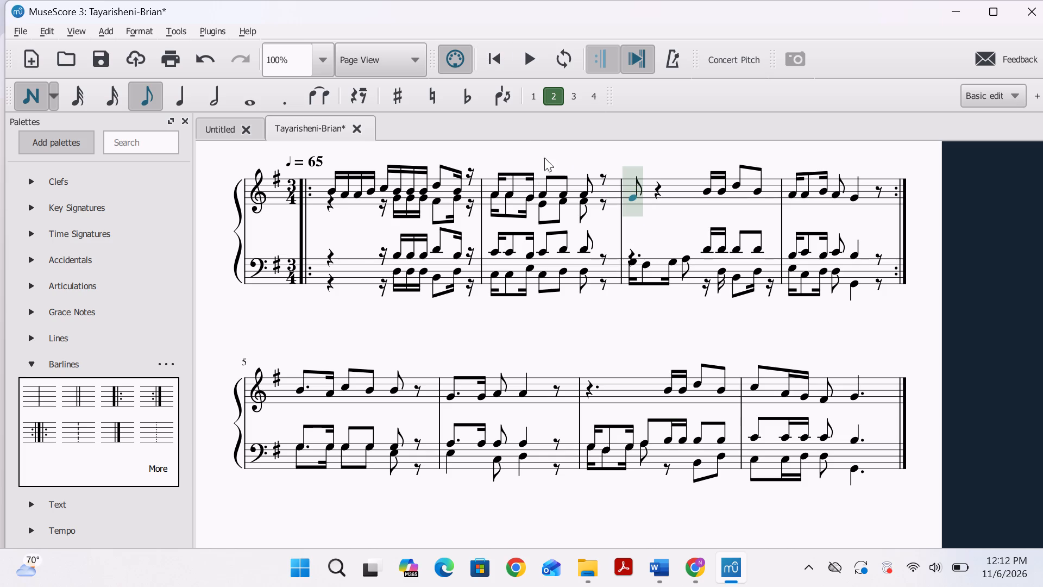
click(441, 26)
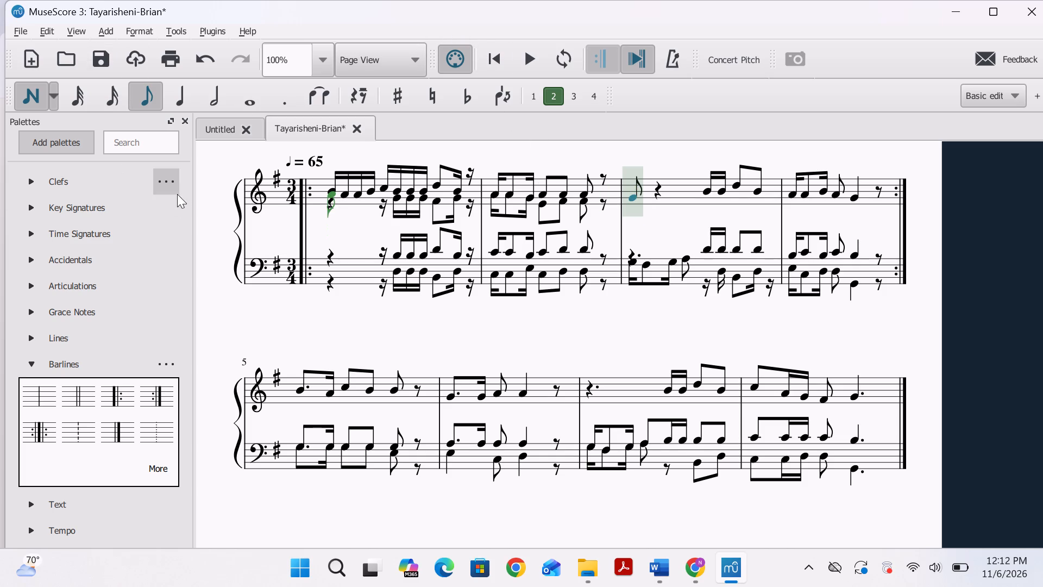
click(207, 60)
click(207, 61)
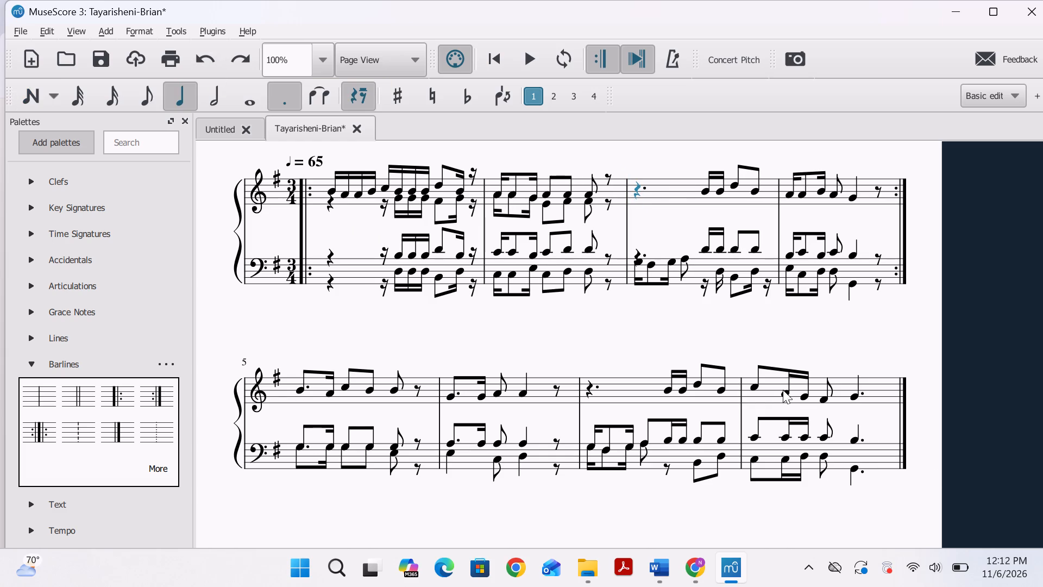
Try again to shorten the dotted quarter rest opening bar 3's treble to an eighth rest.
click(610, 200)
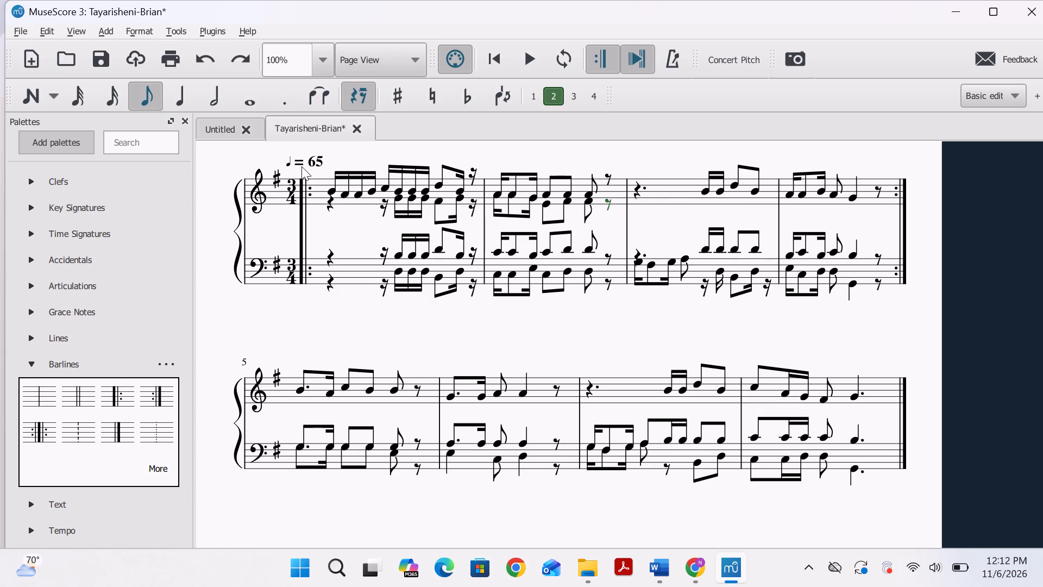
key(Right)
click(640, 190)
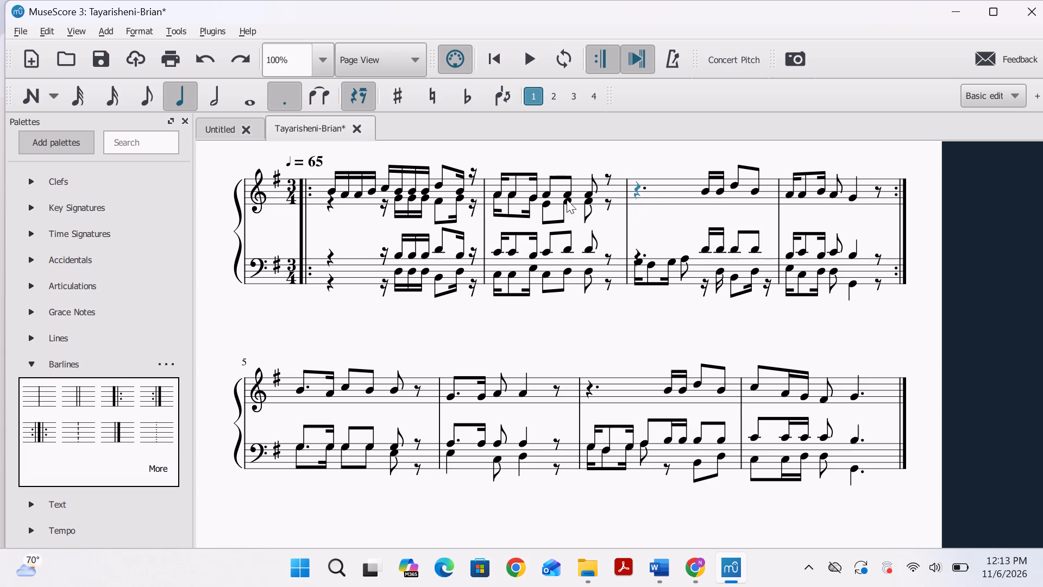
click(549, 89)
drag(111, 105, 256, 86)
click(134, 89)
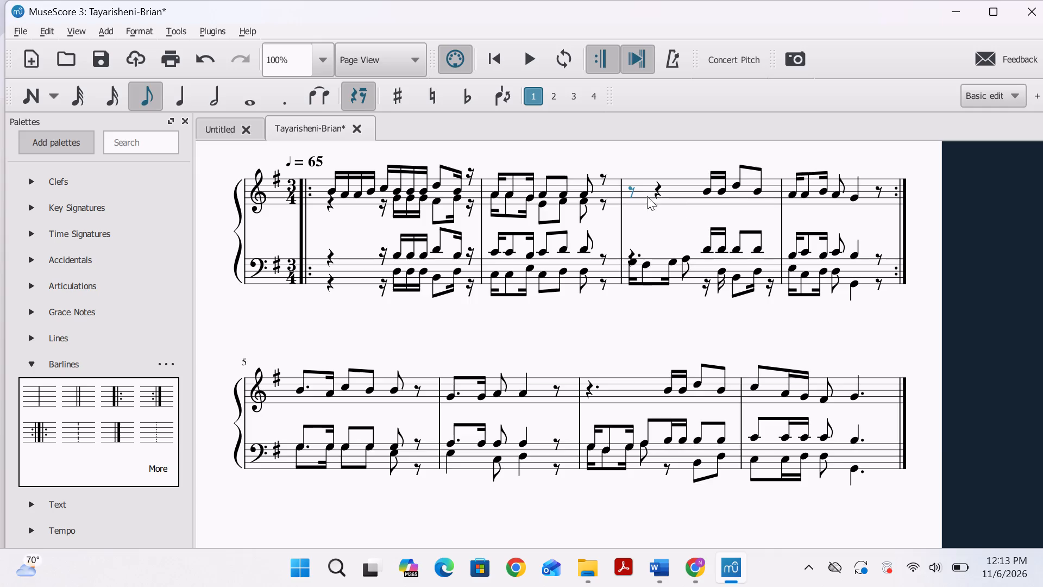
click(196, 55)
Enter an eighth-note middle C at the start of bar 3's treble and move it to the second voice.
click(42, 87)
click(149, 93)
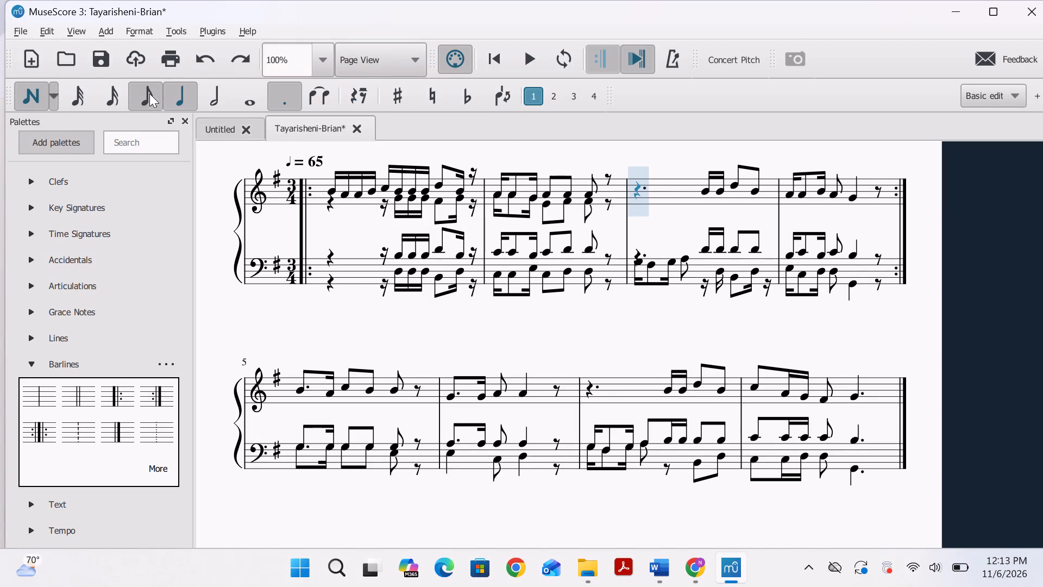
click(638, 210)
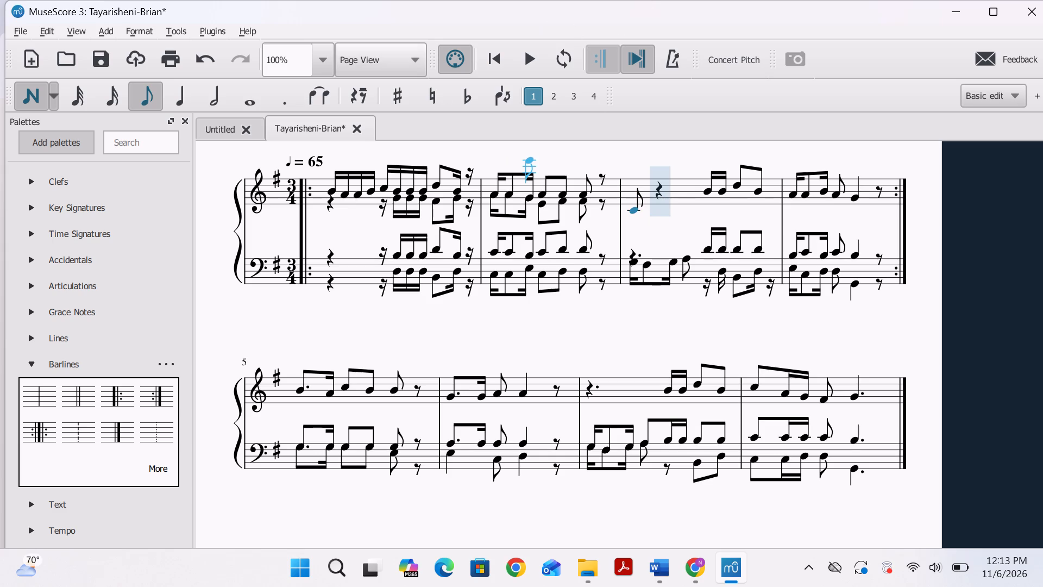
click(21, 92)
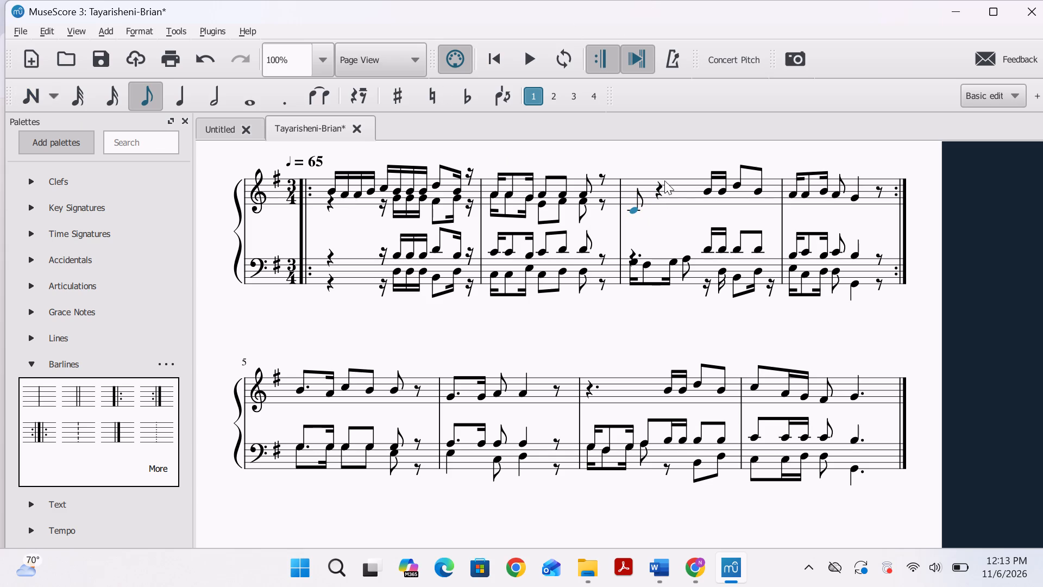
click(657, 188)
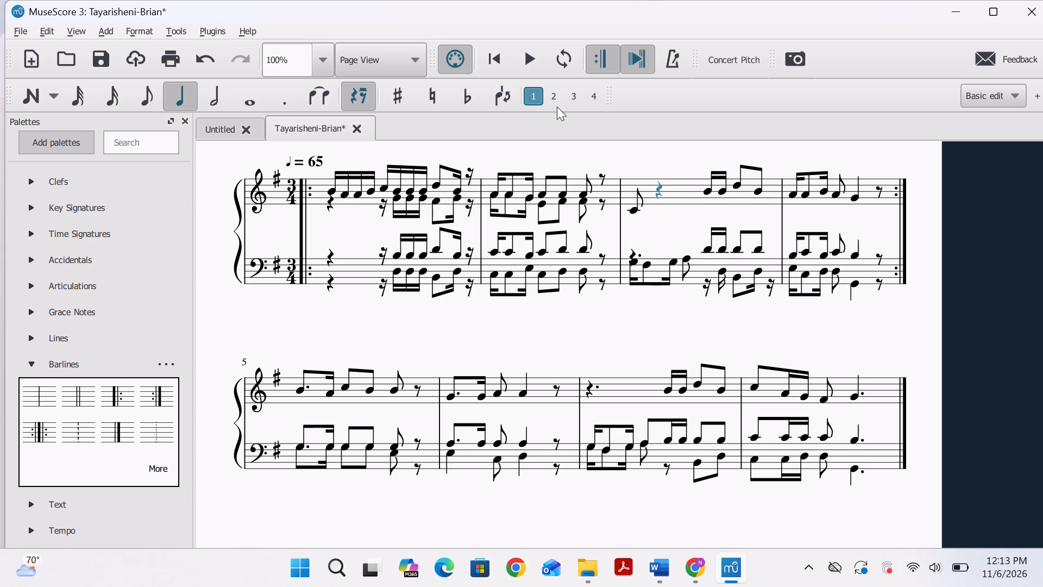
click(632, 214)
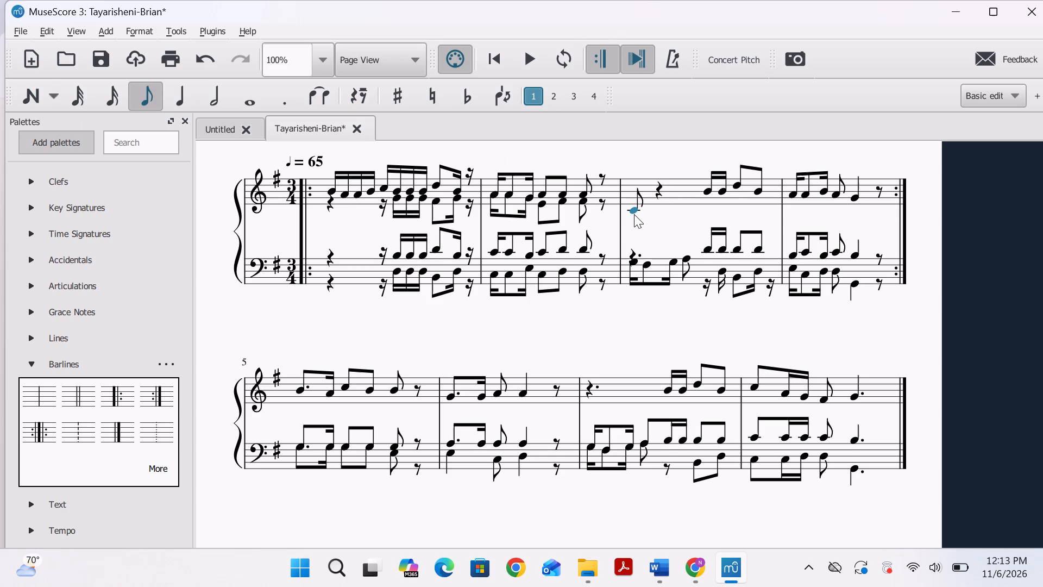
click(543, 102)
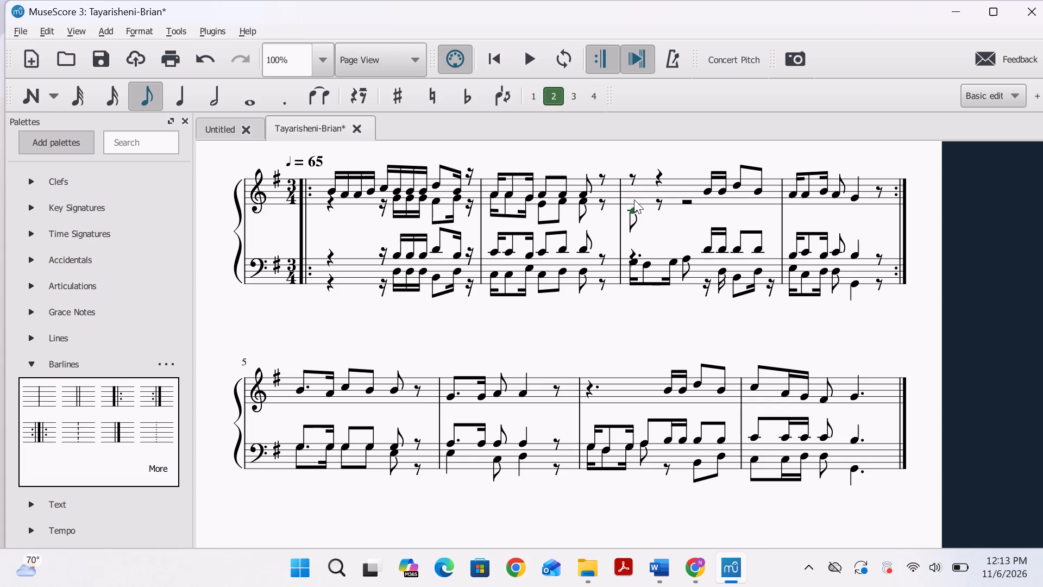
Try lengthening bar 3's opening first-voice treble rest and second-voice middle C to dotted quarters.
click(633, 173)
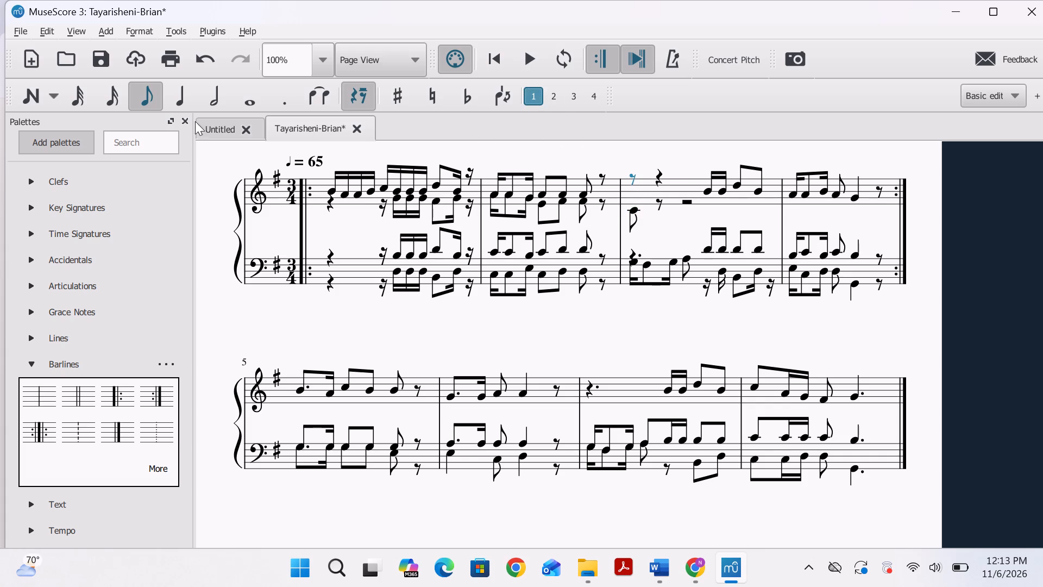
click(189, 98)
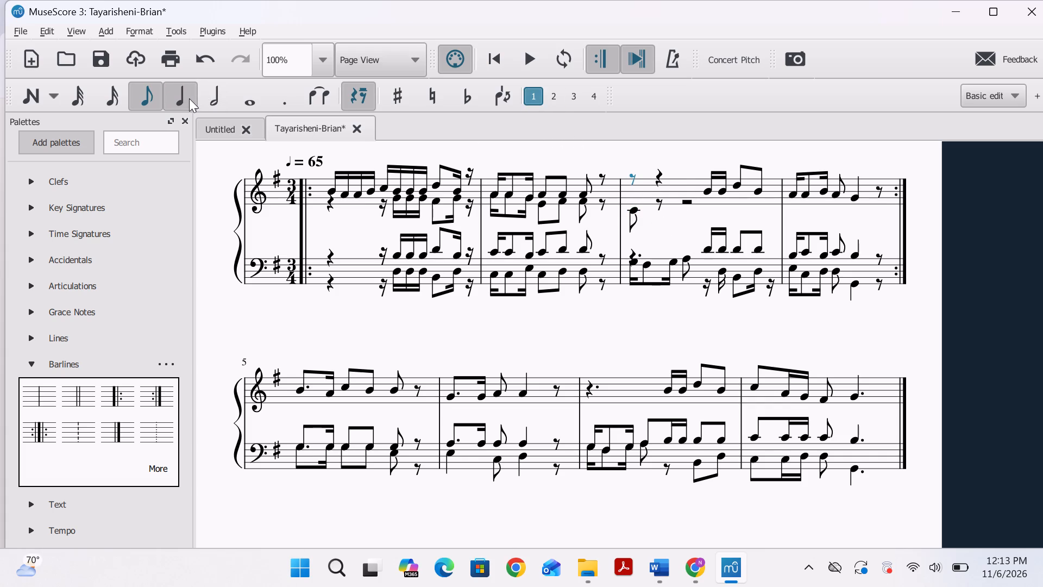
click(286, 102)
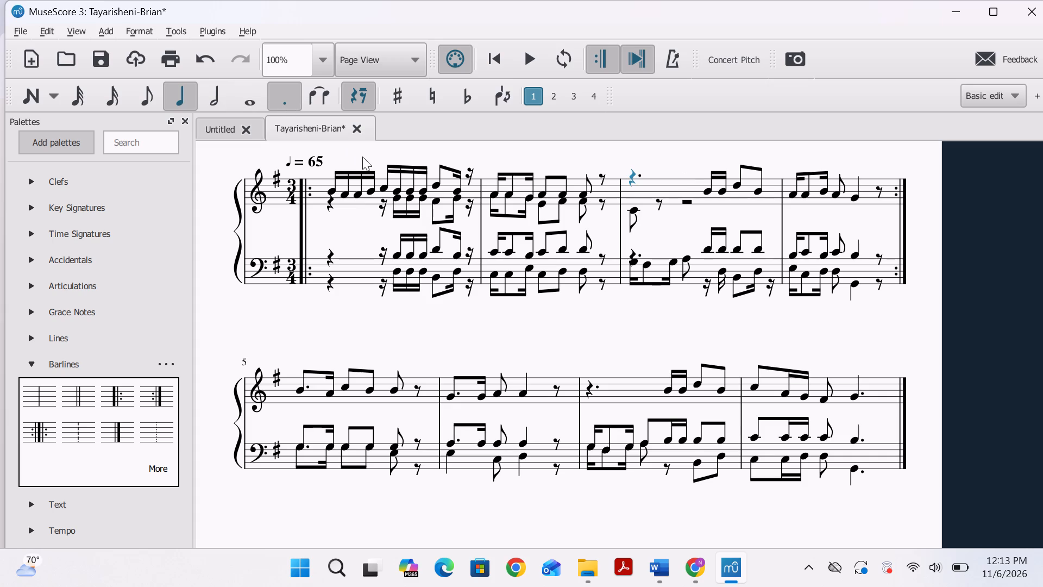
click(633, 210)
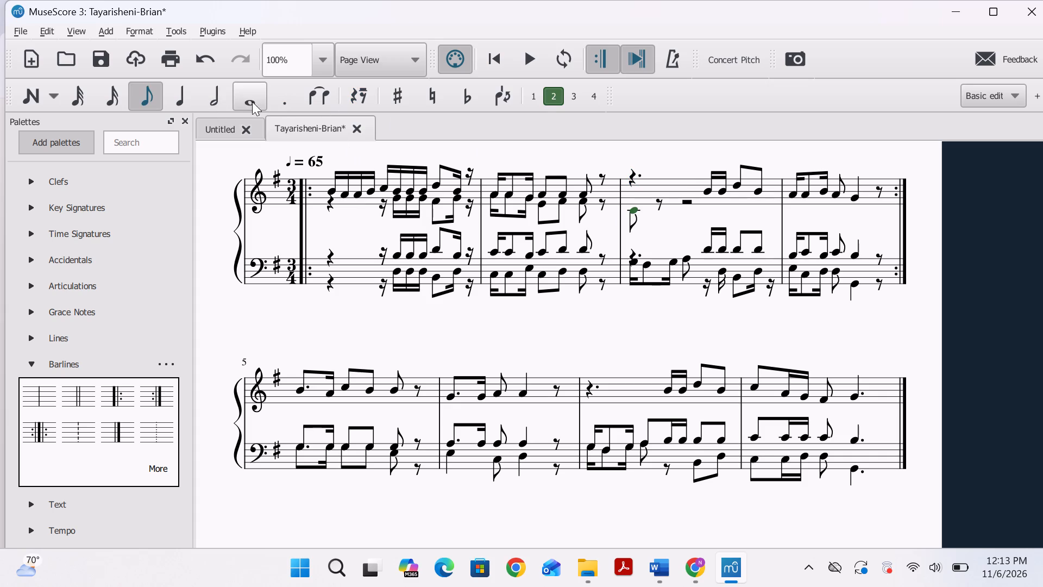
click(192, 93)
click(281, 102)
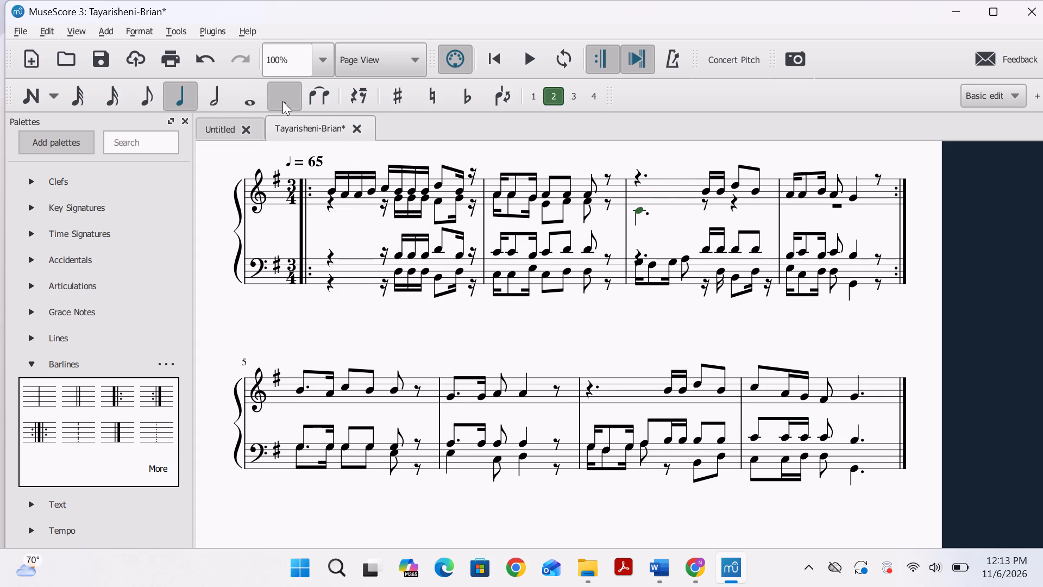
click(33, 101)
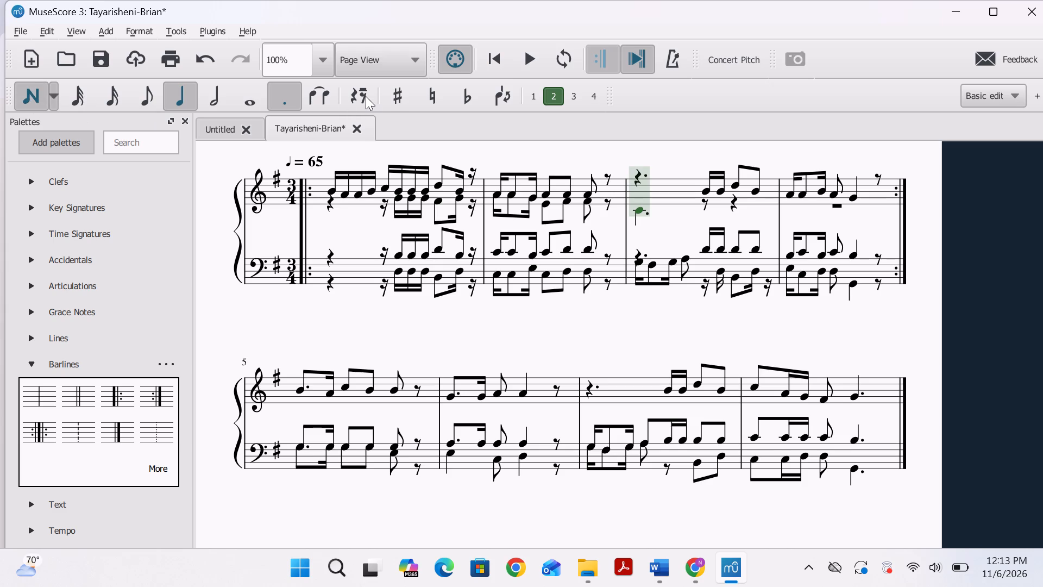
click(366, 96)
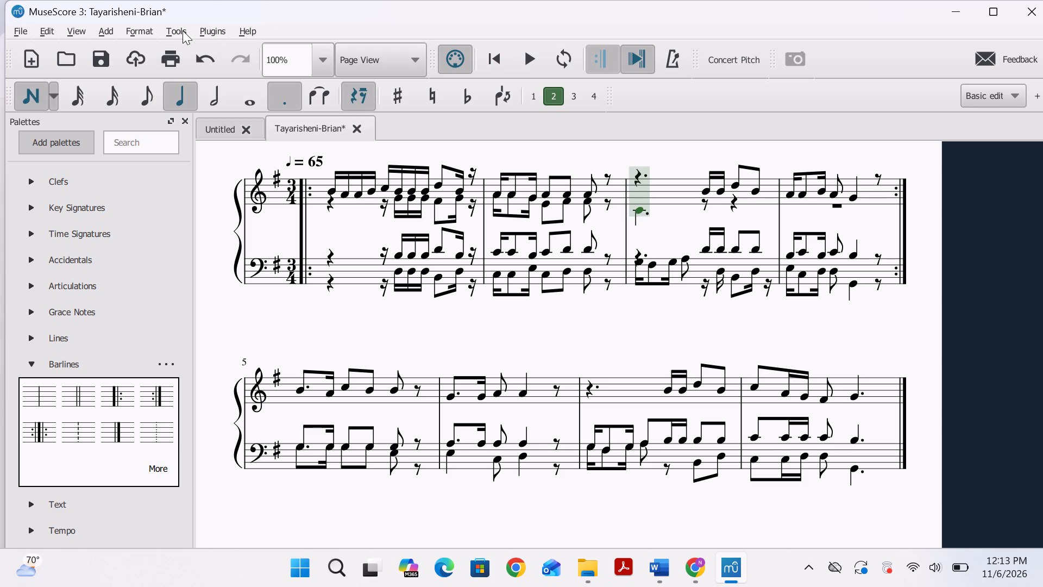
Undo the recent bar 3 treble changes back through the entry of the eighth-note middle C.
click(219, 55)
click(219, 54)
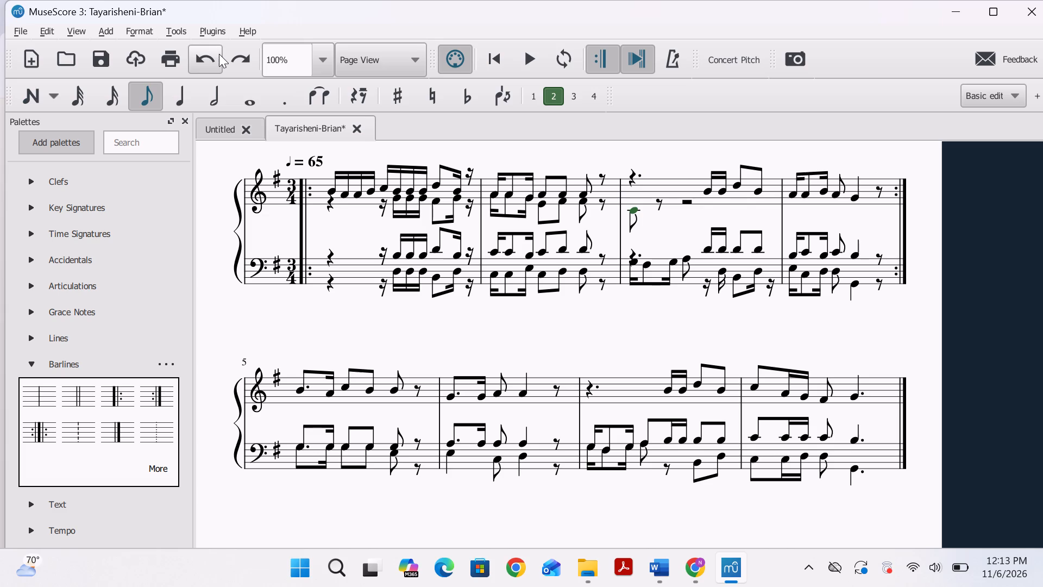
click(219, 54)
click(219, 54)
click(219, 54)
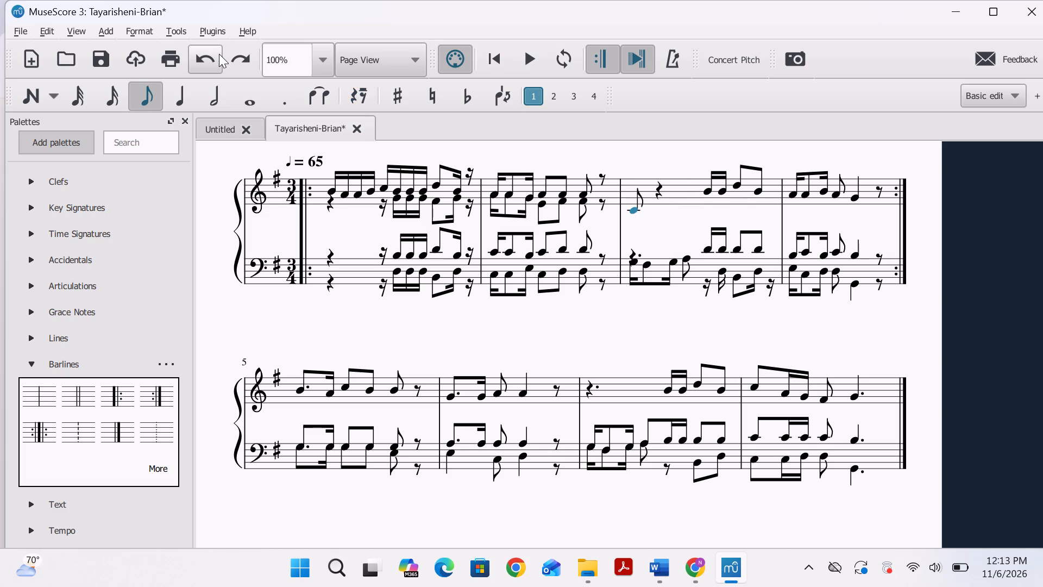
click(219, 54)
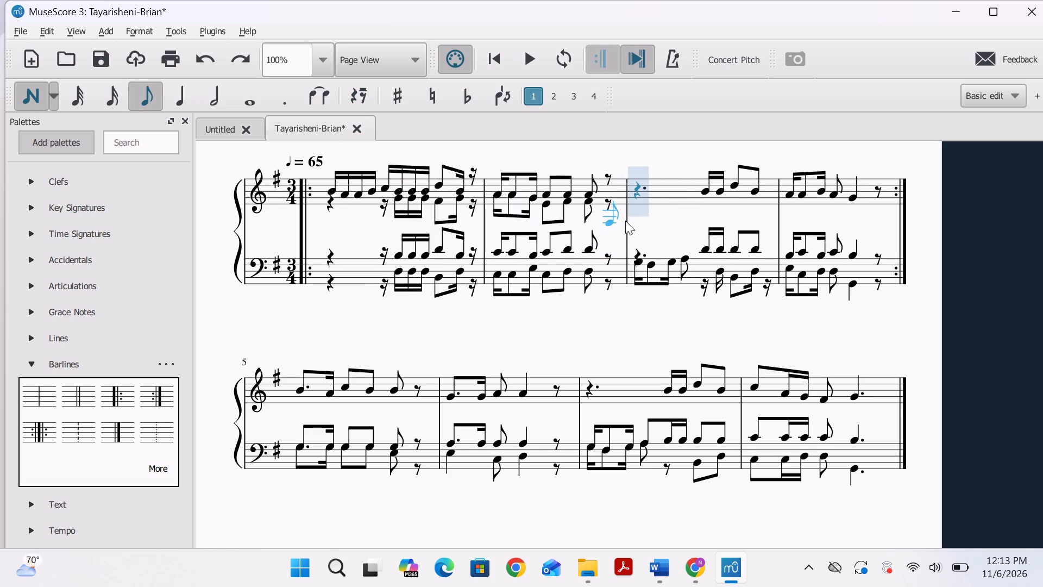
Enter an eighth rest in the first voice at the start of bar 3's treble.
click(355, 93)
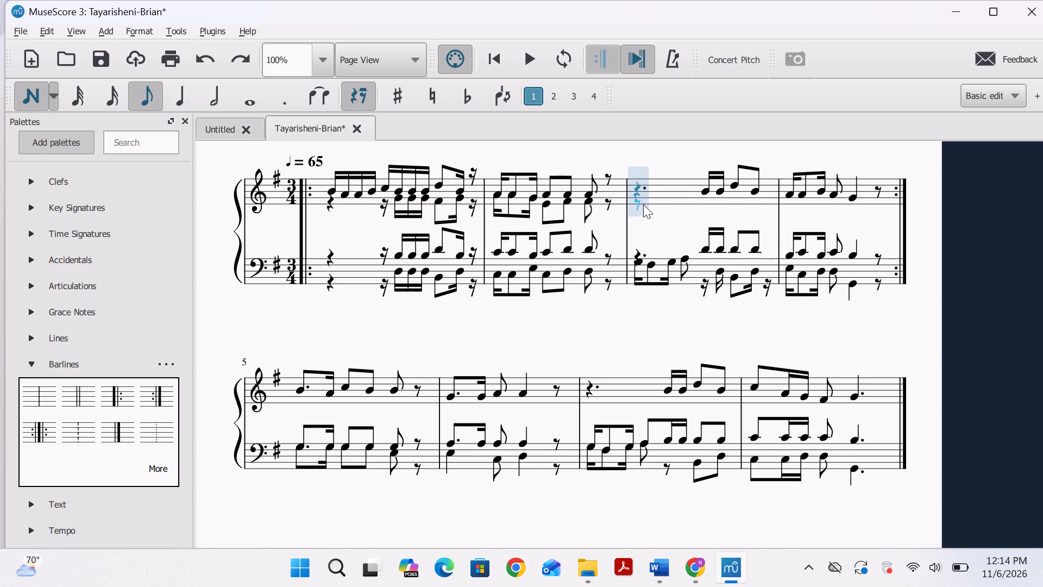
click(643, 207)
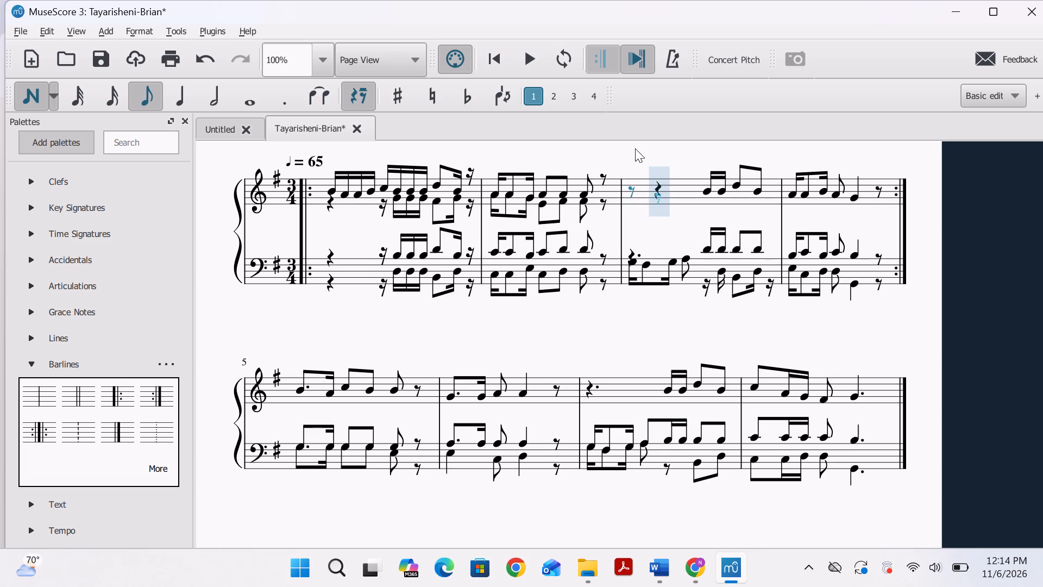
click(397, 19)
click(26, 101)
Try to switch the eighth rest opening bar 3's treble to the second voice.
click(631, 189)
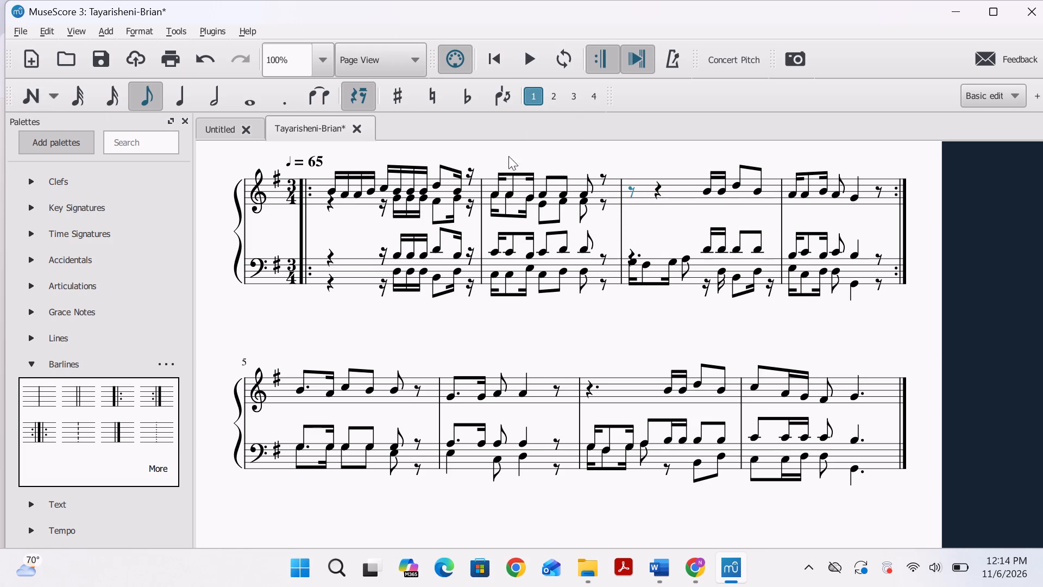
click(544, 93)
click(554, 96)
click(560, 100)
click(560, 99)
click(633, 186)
Enter an eighth-note E in the first voice and an eighth-note A below it in the second voice, opening bar 3's treble.
click(43, 102)
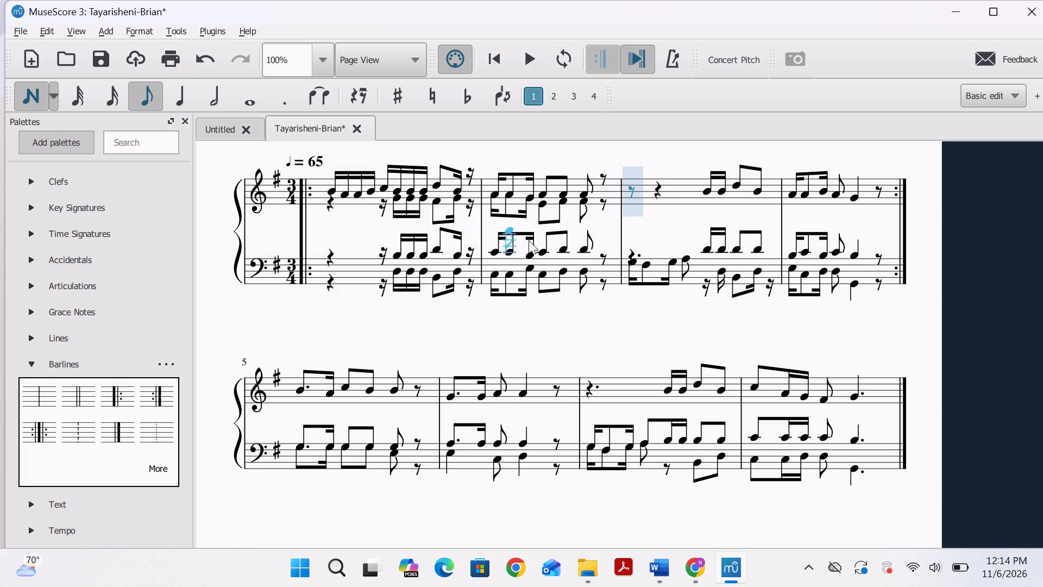
click(629, 204)
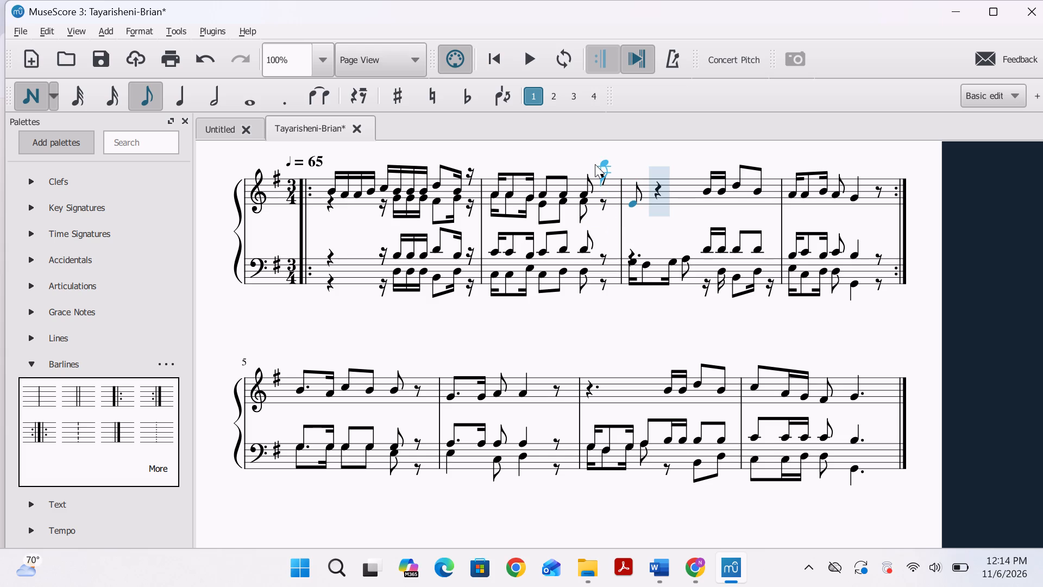
click(553, 94)
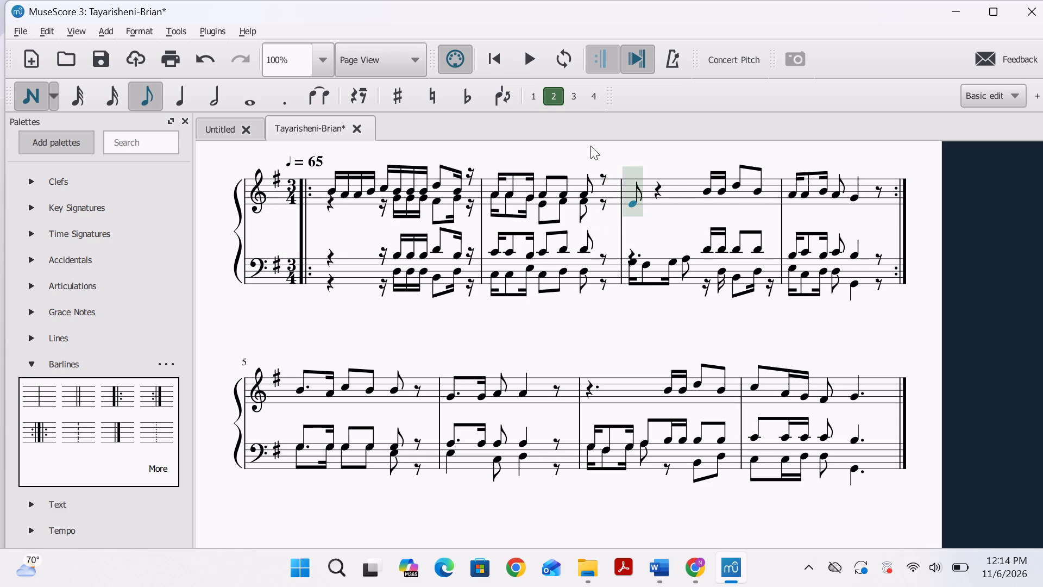
click(636, 212)
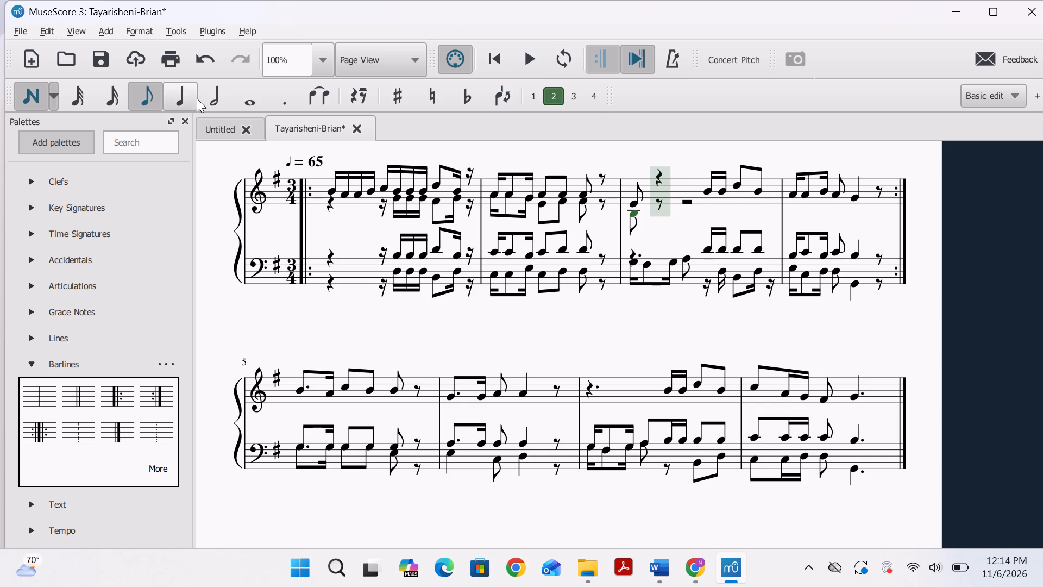
click(212, 60)
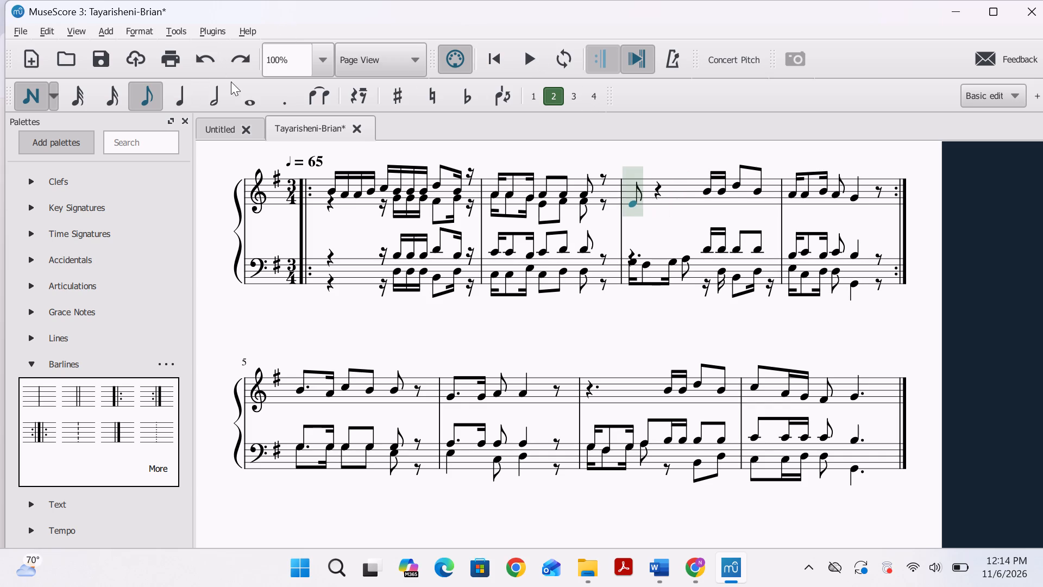
click(643, 216)
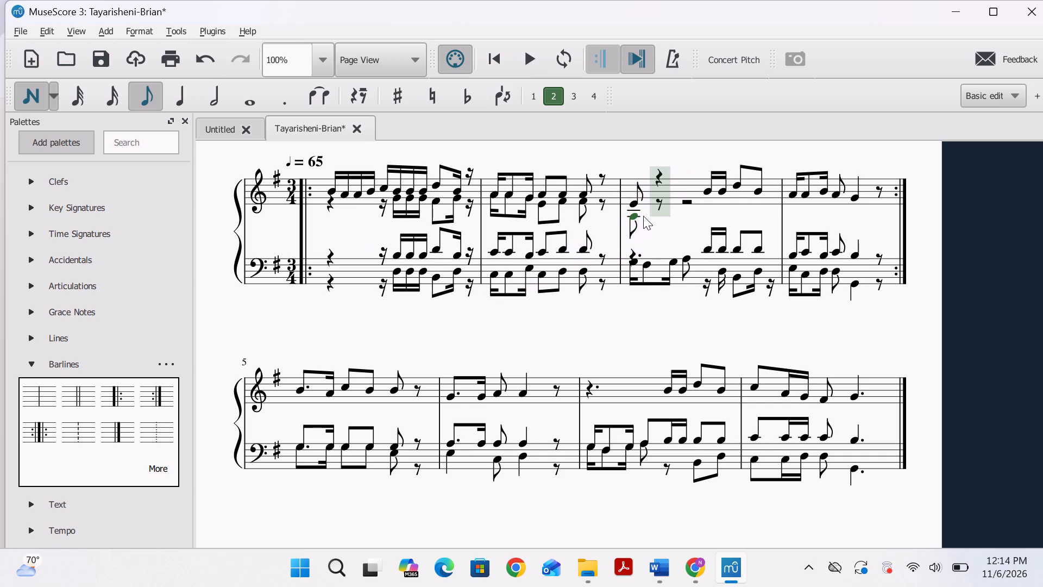
click(519, 25)
click(31, 101)
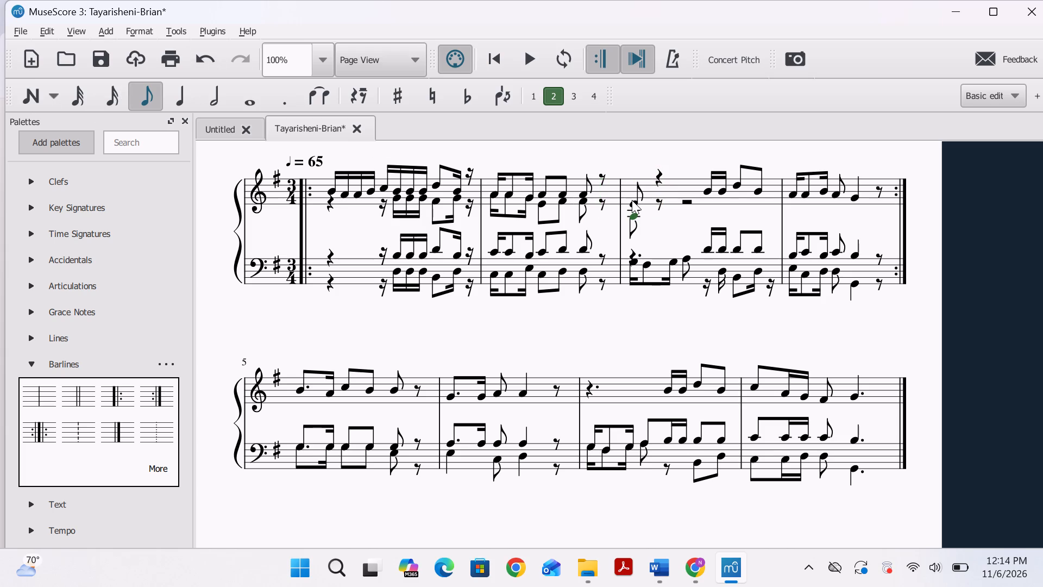
Delete the first-voice E opening bar 3's treble and raise the second-voice A to G.
click(632, 200)
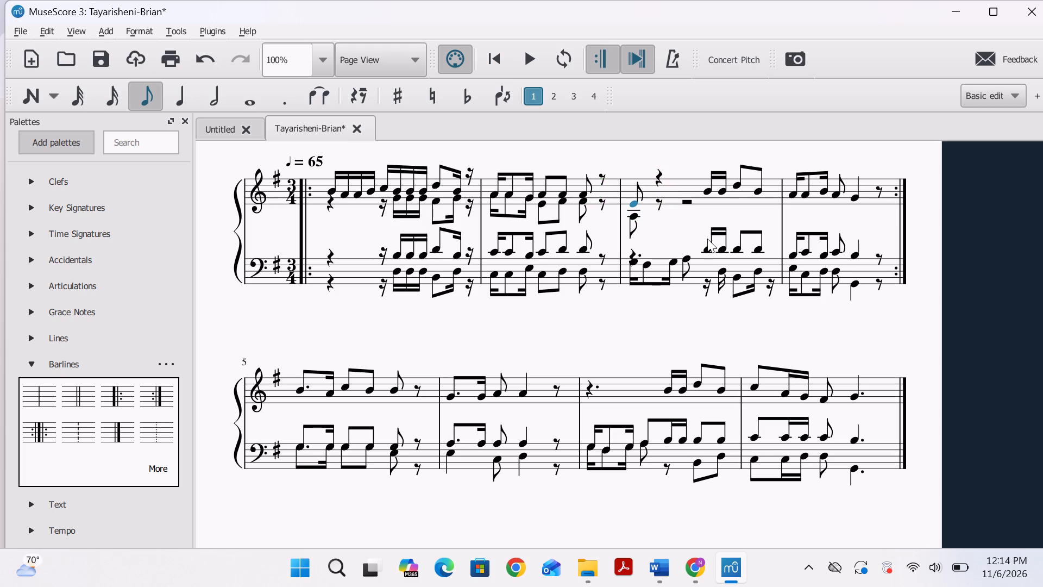
key(Delete)
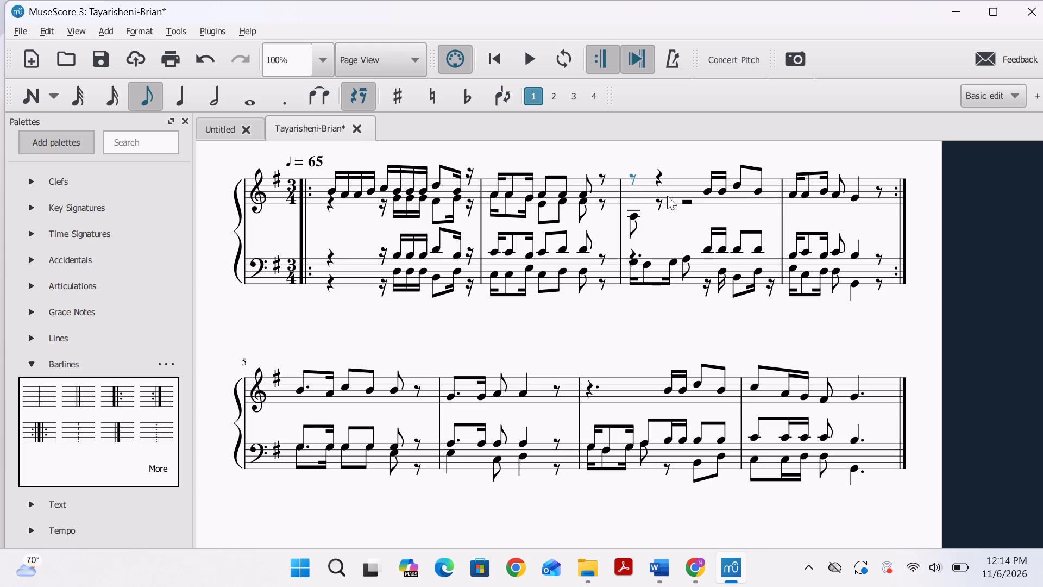
drag(636, 215, 637, 204)
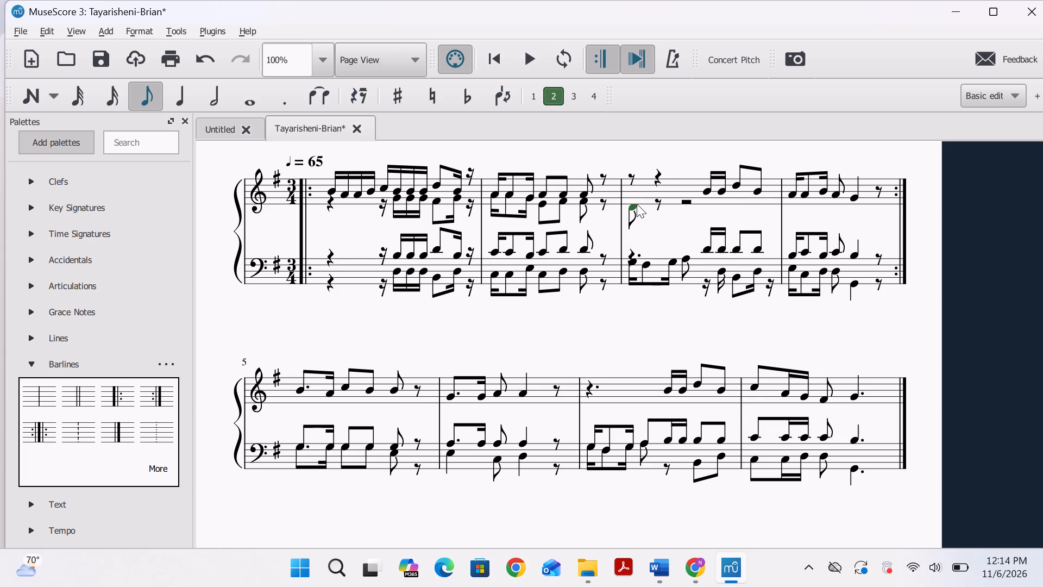
drag(637, 204, 636, 195)
Lengthen the first-voice eighth rest opening bar 3's treble to a dotted quarter rest.
click(659, 182)
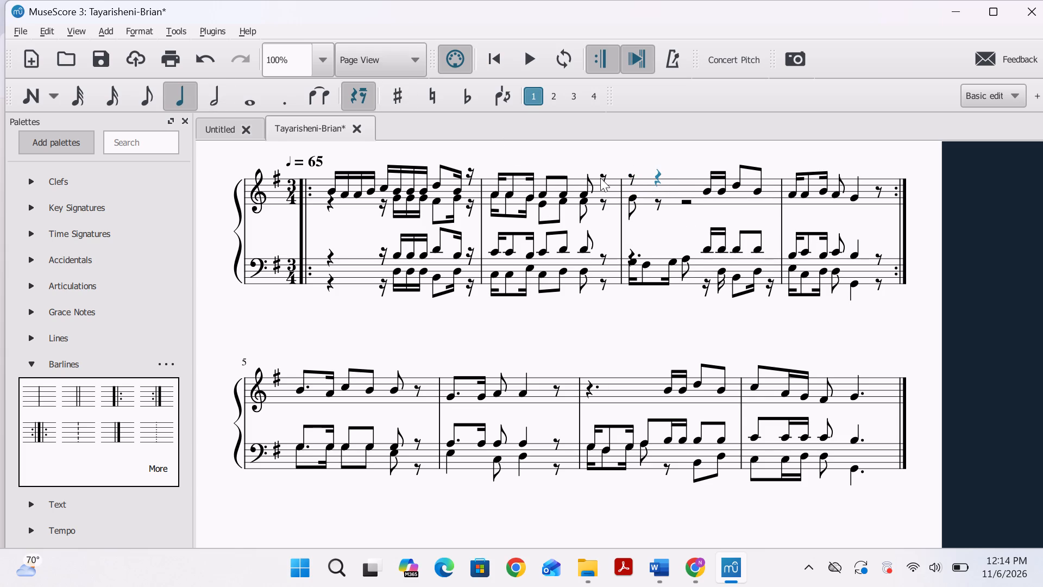
click(630, 172)
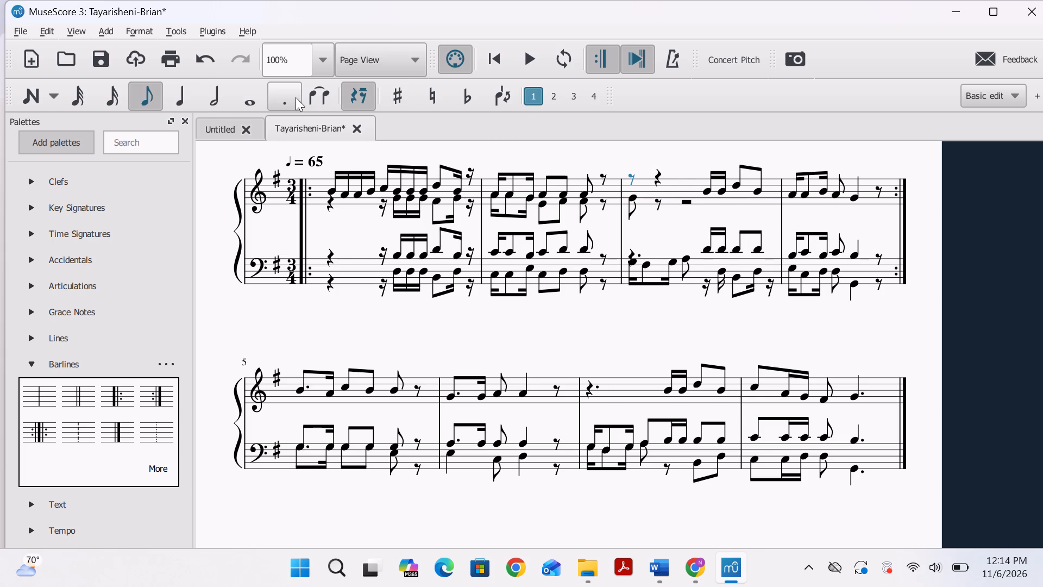
click(296, 97)
click(177, 94)
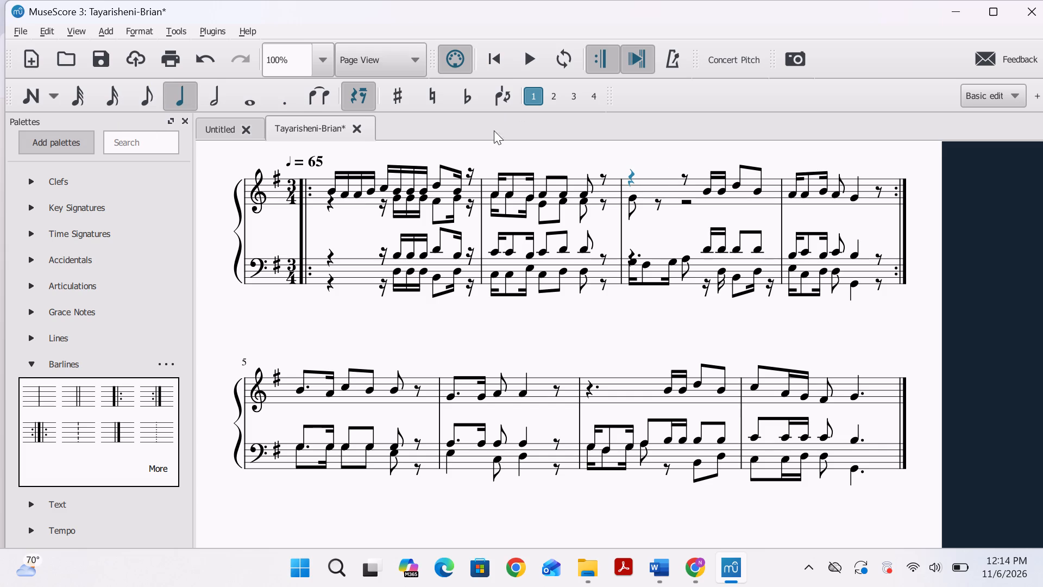
click(287, 100)
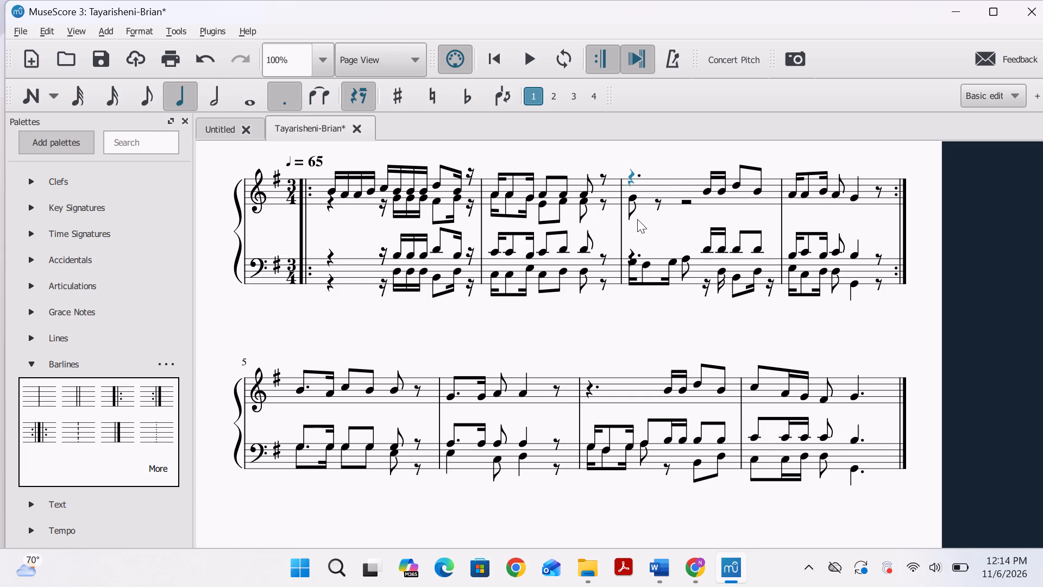
Delete the second-voice G opening bar 3's treble and lengthen the resulting rest to a dotted quarter rest.
click(632, 196)
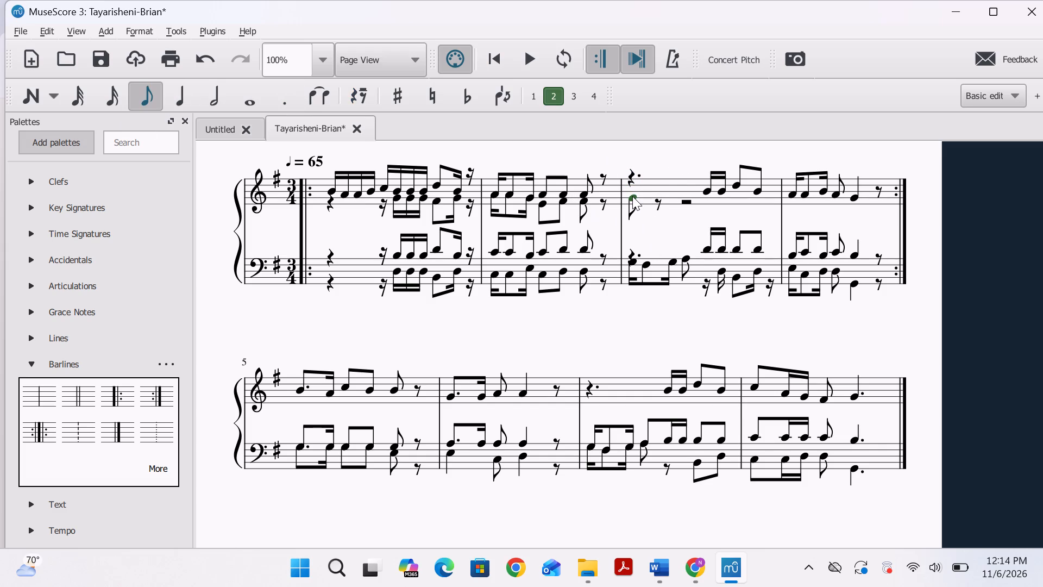
key(Delete)
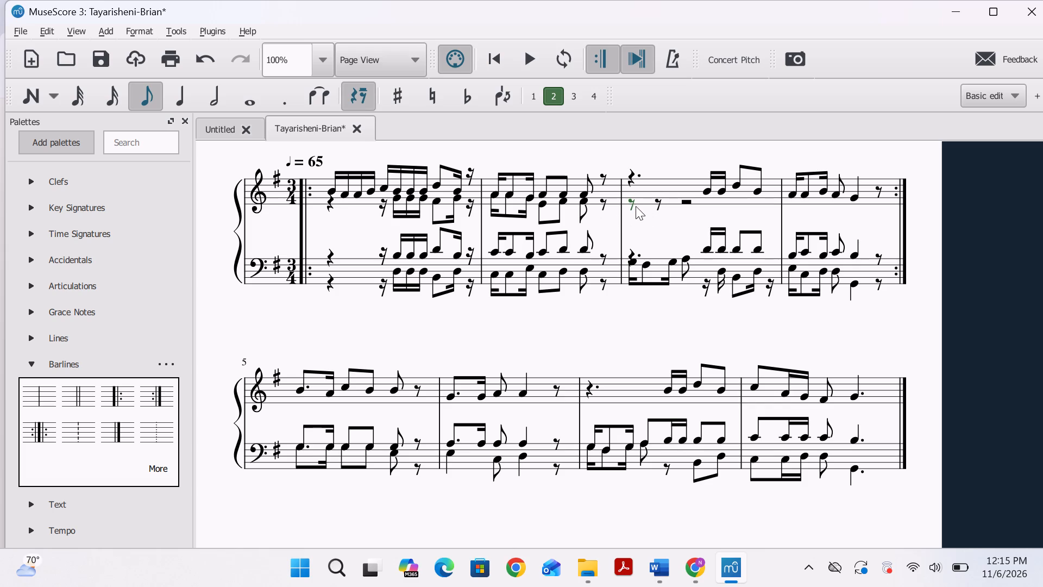
click(183, 102)
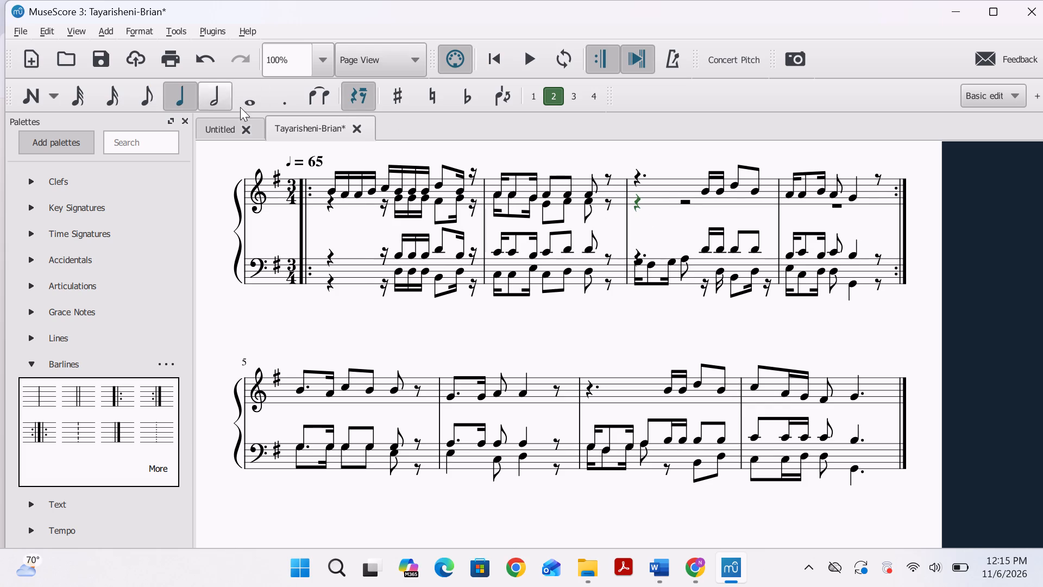
click(289, 100)
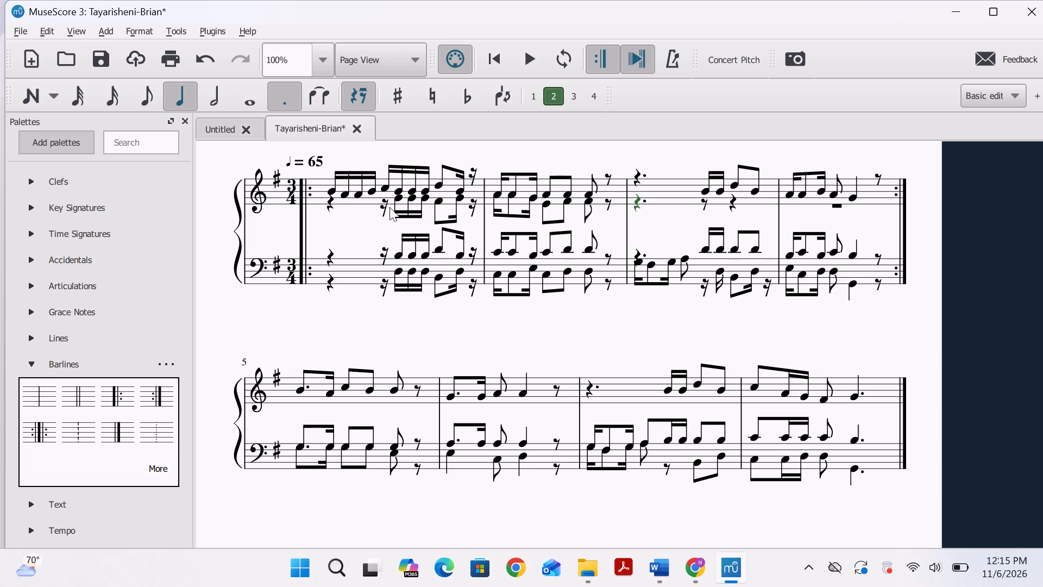
Play the score back from bar 1, replaying bars 1 to 3 to check how the treble voices sound.
click(707, 188)
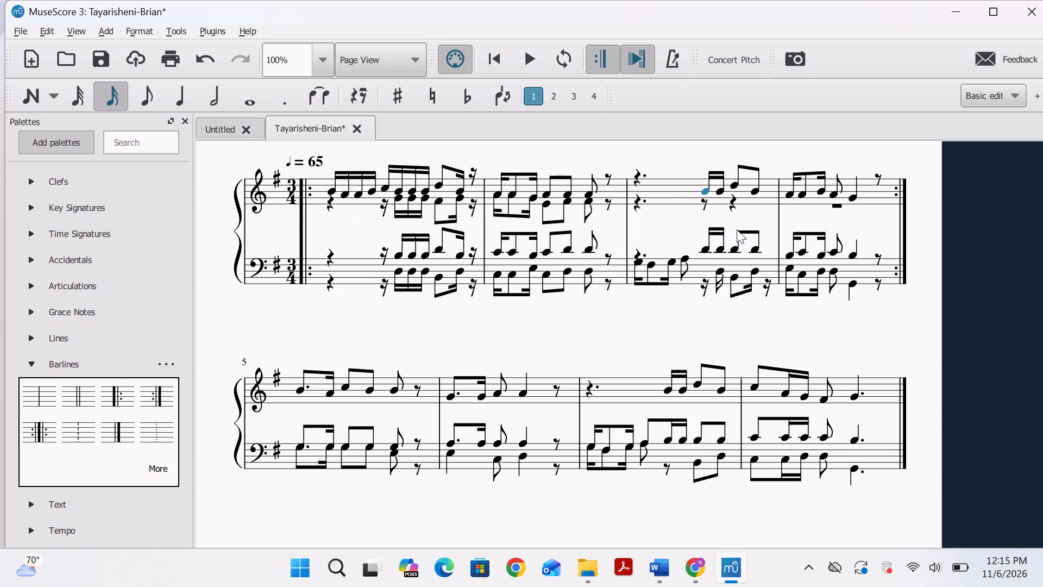
key(space)
key(space)
click(334, 189)
key(space)
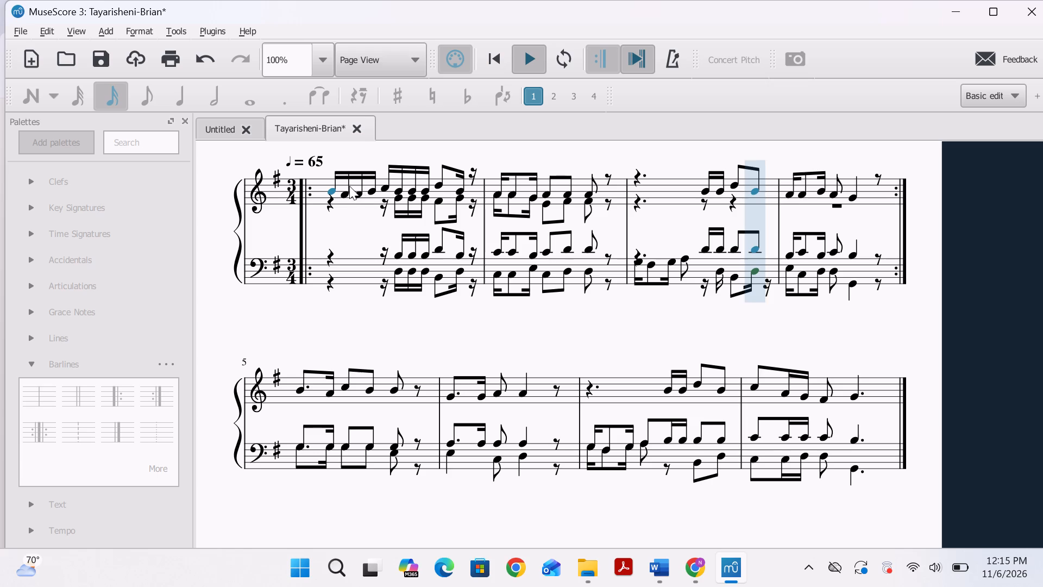
click(335, 190)
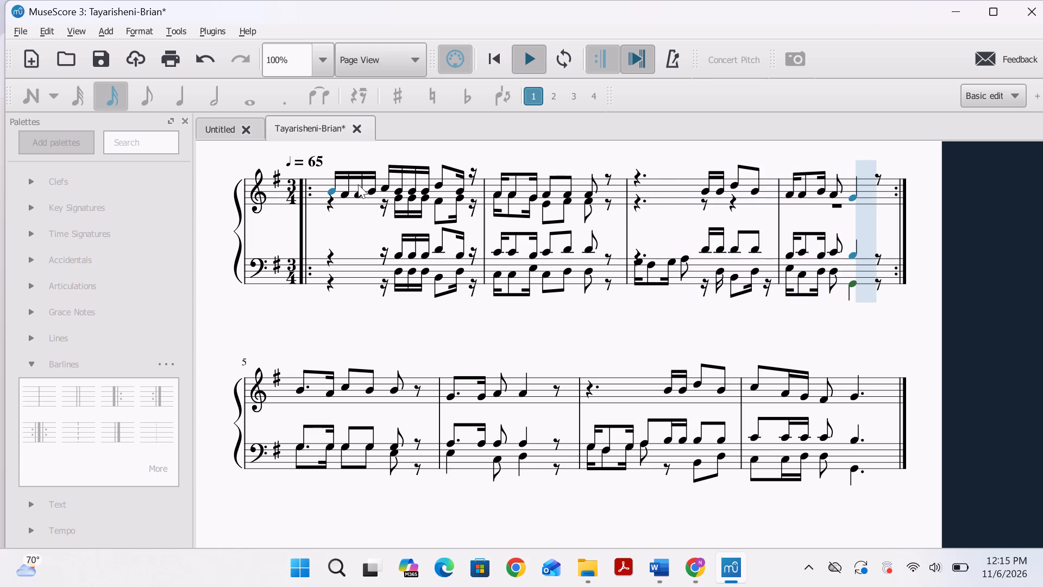
click(333, 188)
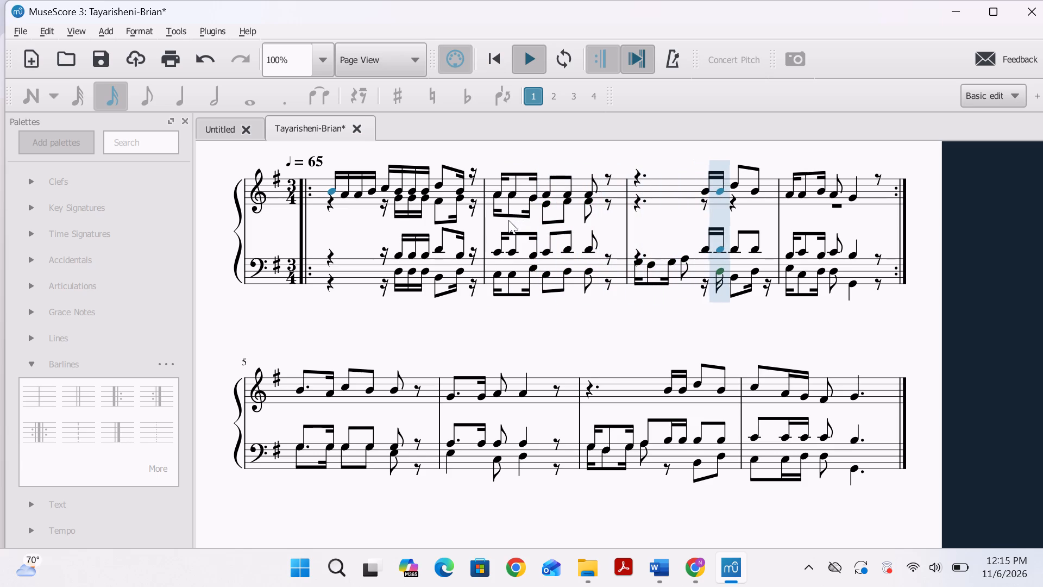
click(498, 191)
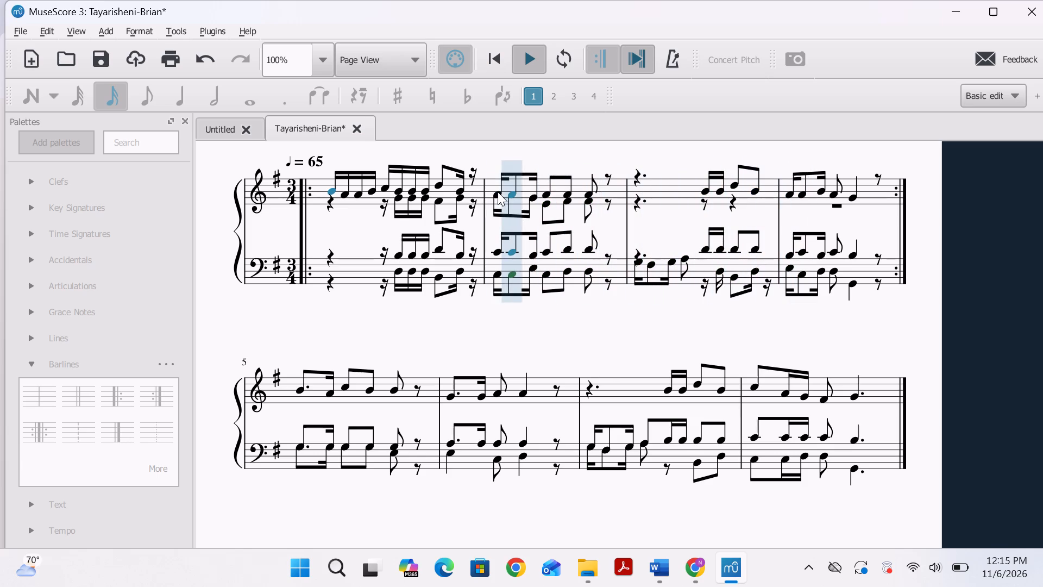
click(334, 187)
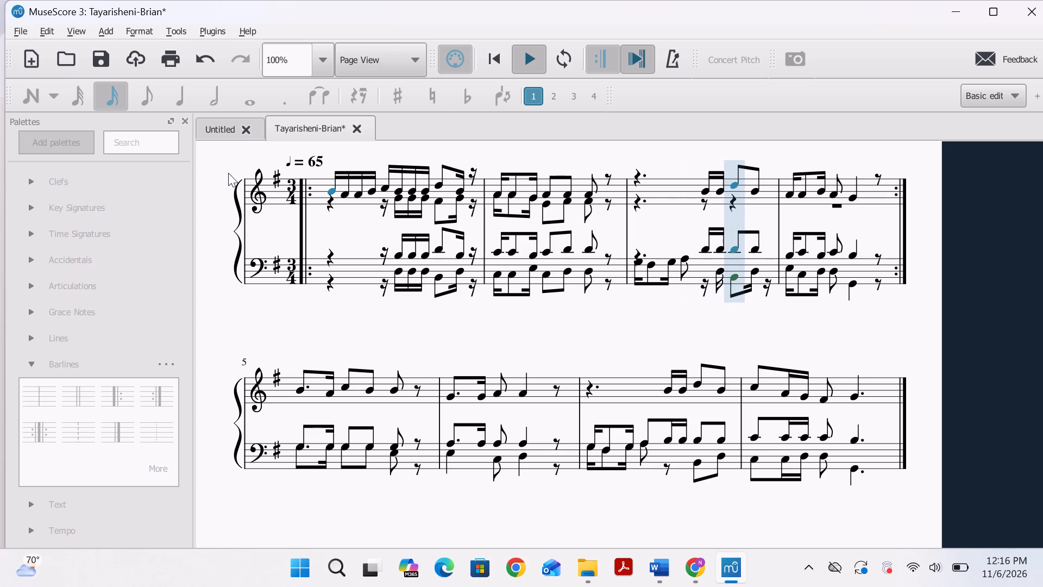
click(522, 71)
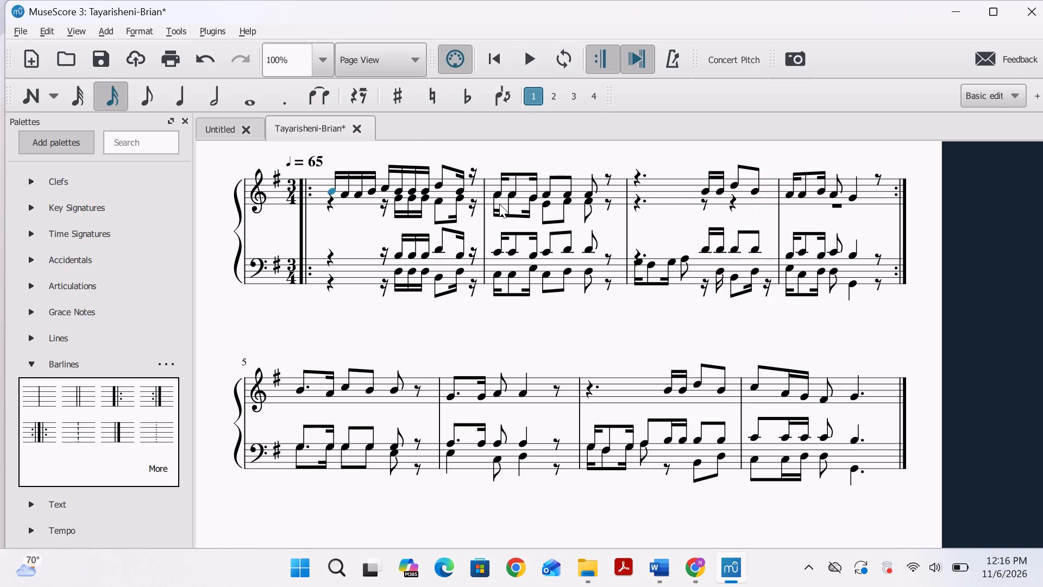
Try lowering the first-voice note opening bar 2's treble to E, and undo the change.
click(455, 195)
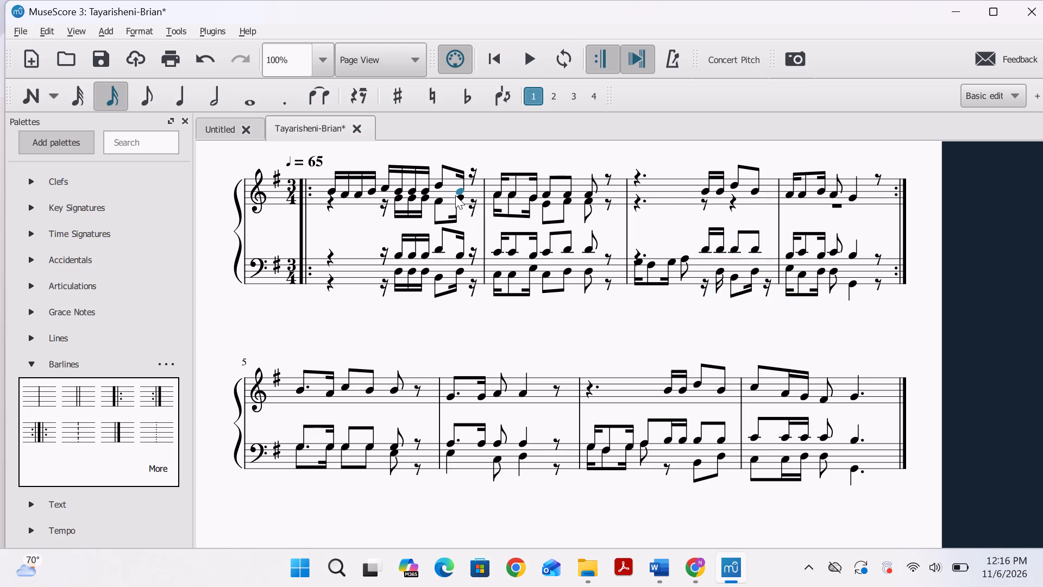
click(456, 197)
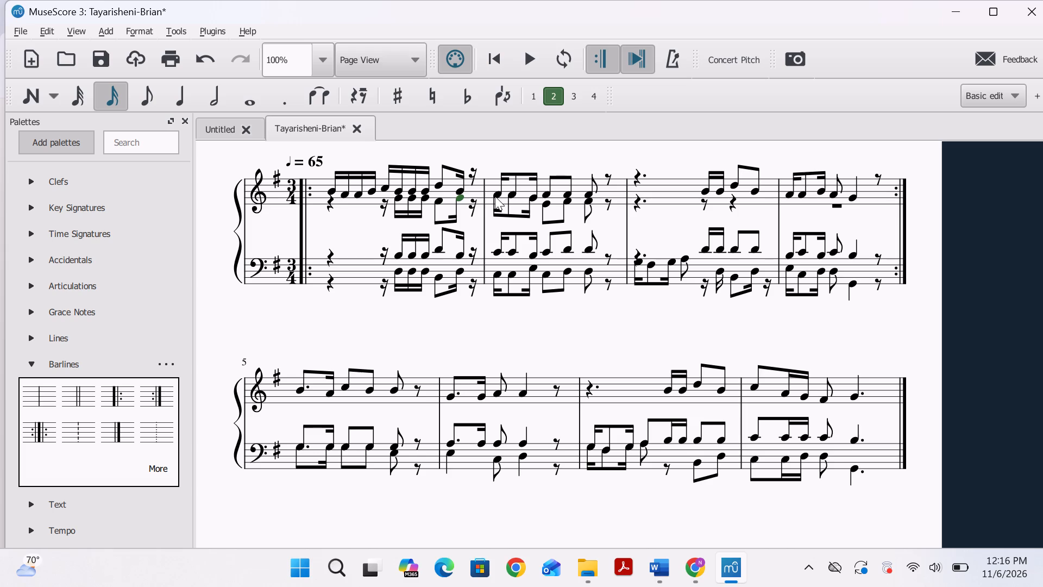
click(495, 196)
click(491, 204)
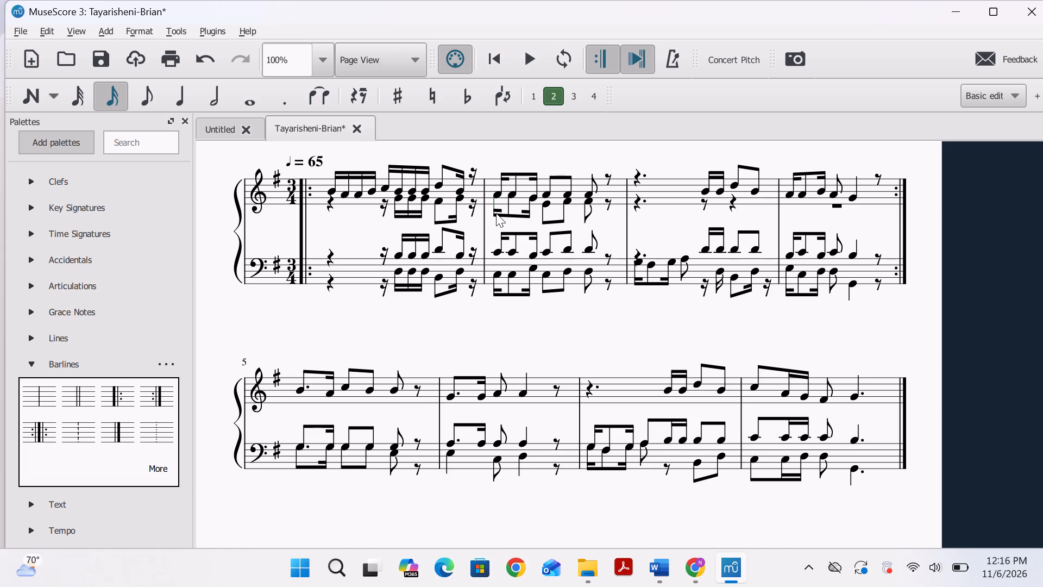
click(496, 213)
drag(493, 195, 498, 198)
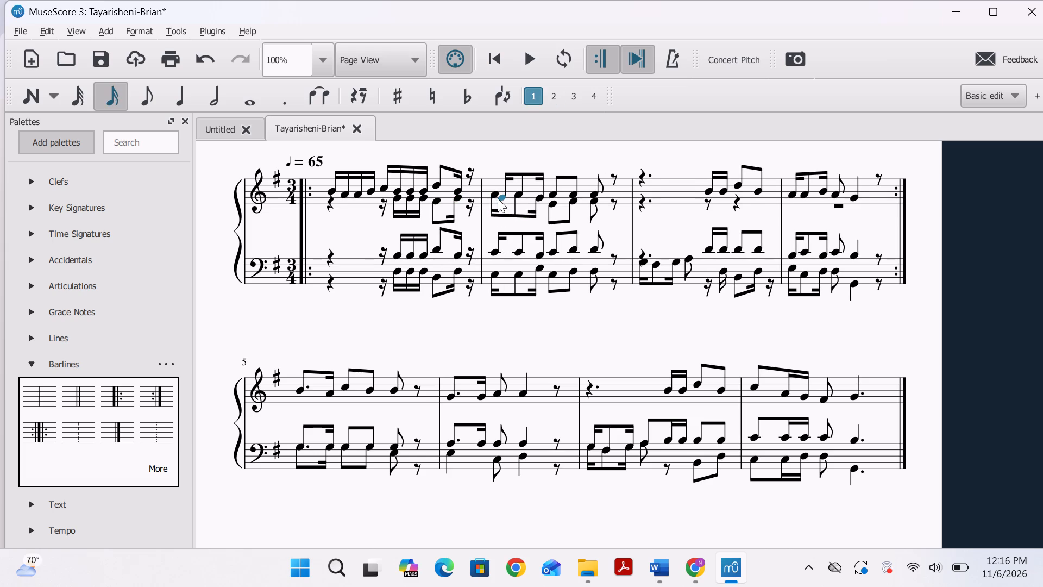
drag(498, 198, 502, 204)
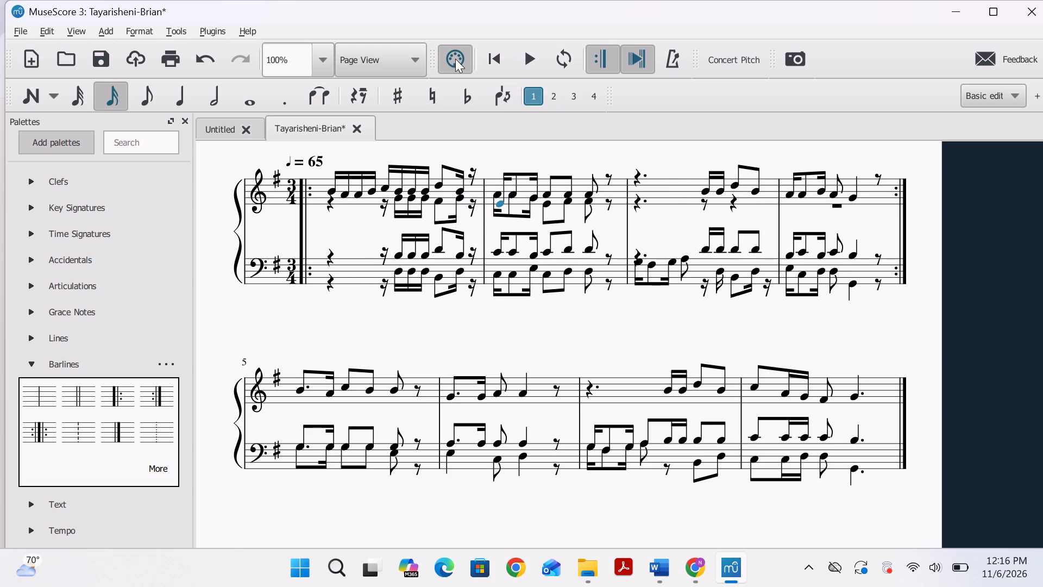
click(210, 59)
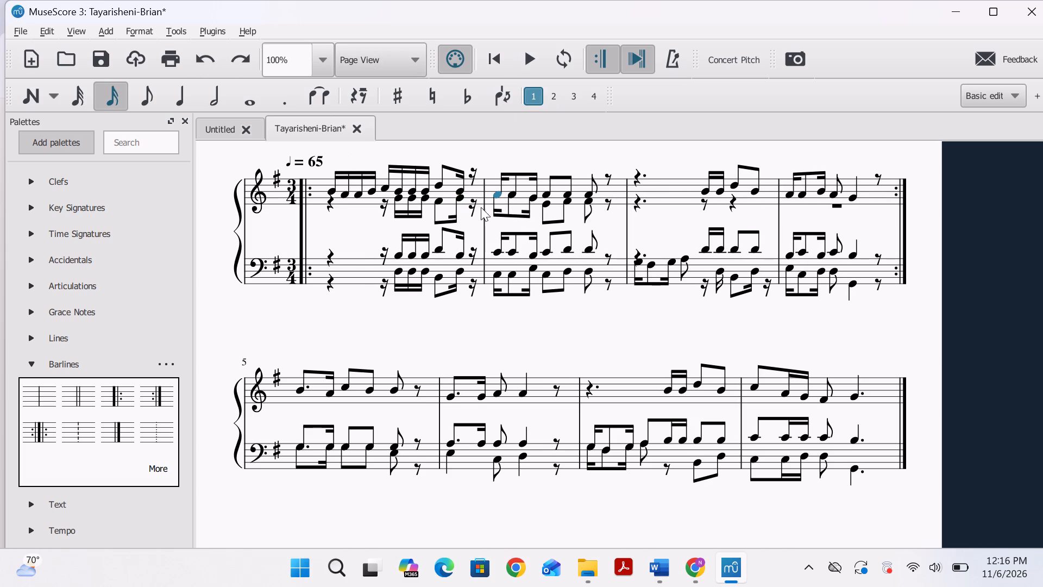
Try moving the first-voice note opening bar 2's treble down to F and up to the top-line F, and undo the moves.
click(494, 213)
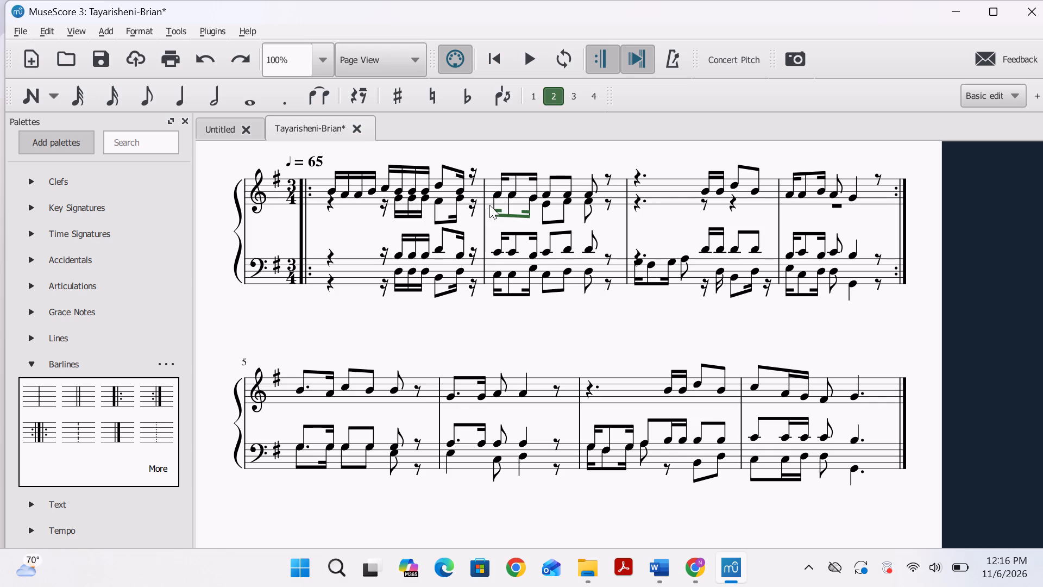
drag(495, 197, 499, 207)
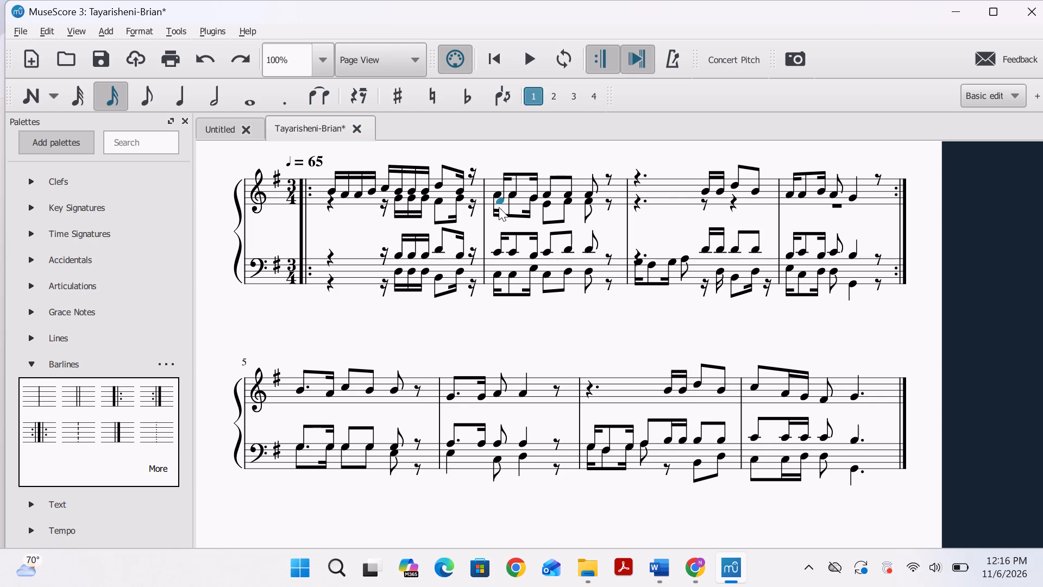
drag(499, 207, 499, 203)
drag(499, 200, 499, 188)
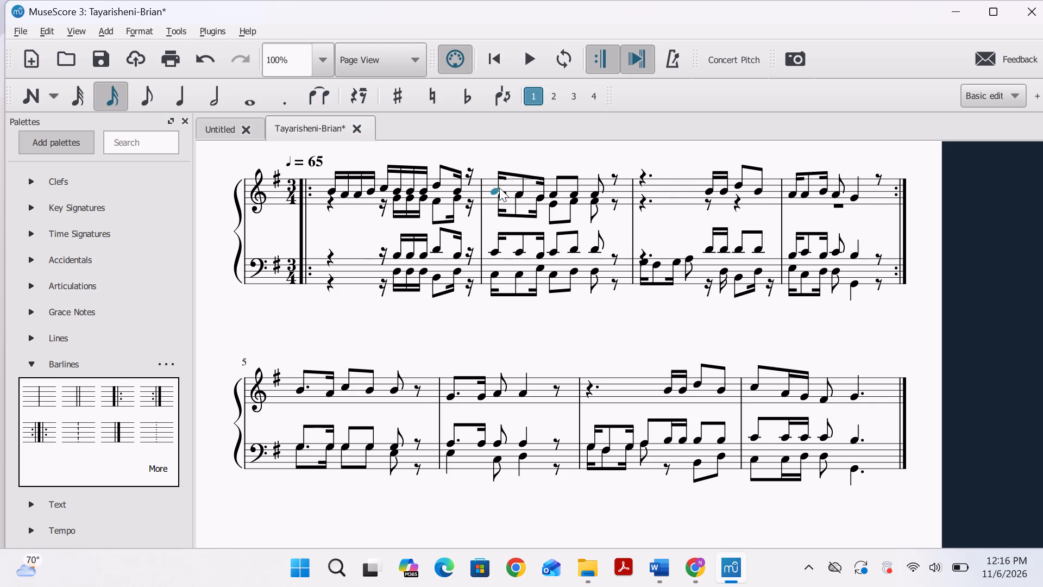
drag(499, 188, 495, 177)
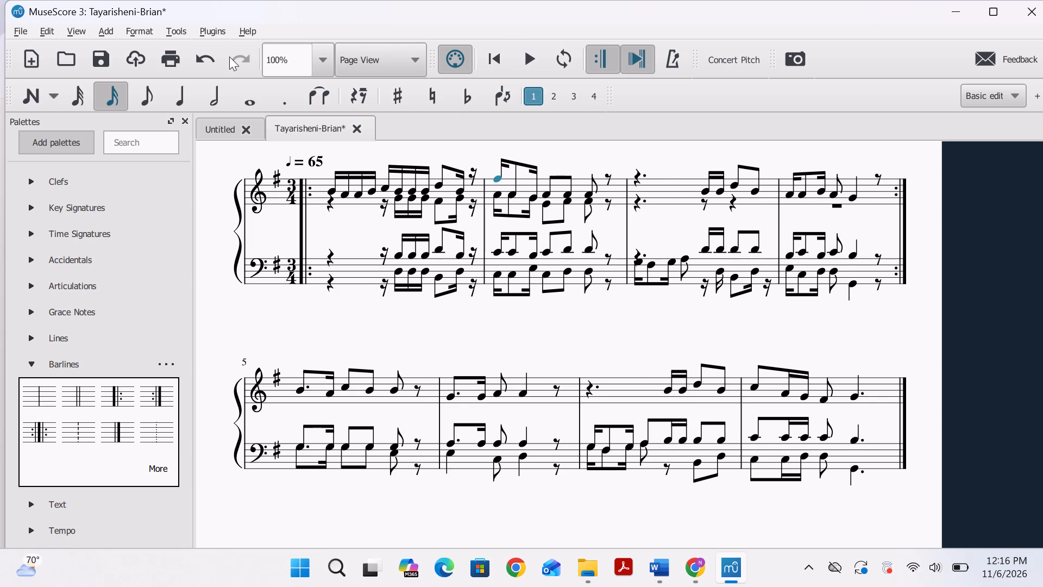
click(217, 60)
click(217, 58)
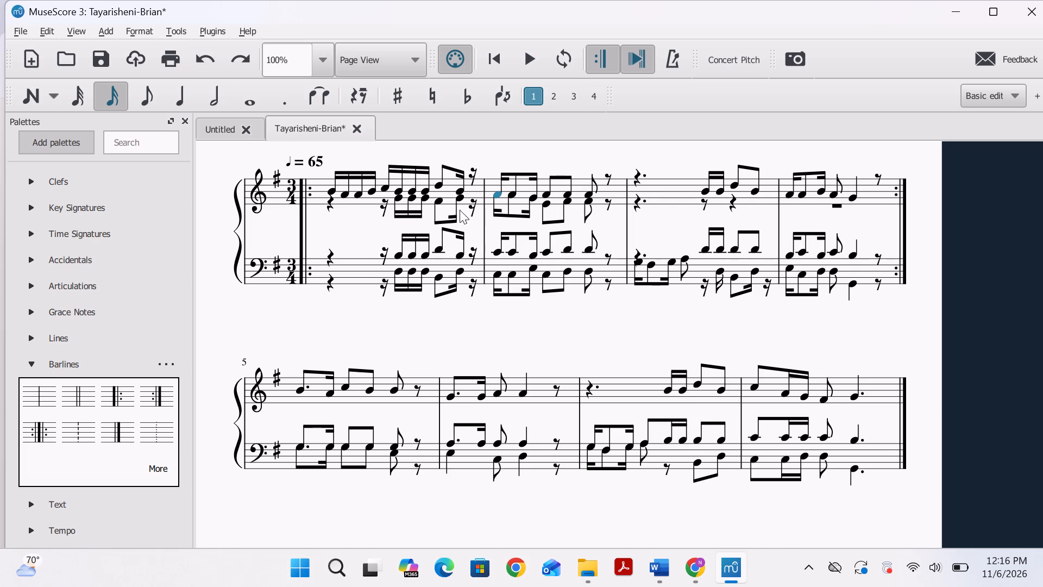
Lower the overlapping first-voice and second-voice notes opening bar 2's treble to E.
click(496, 212)
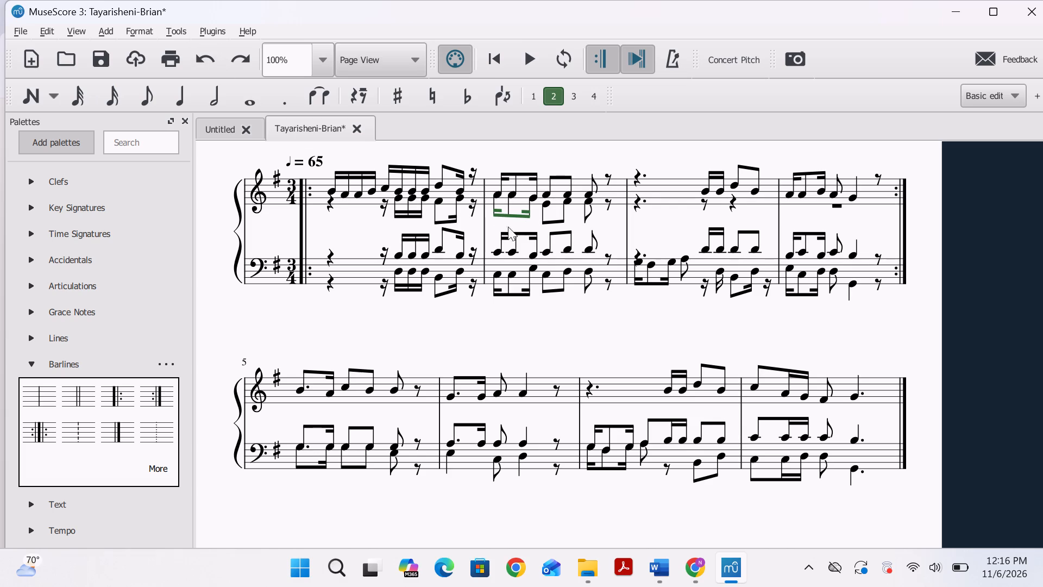
key(Left)
key(Left)
drag(493, 197, 495, 198)
drag(495, 198, 496, 209)
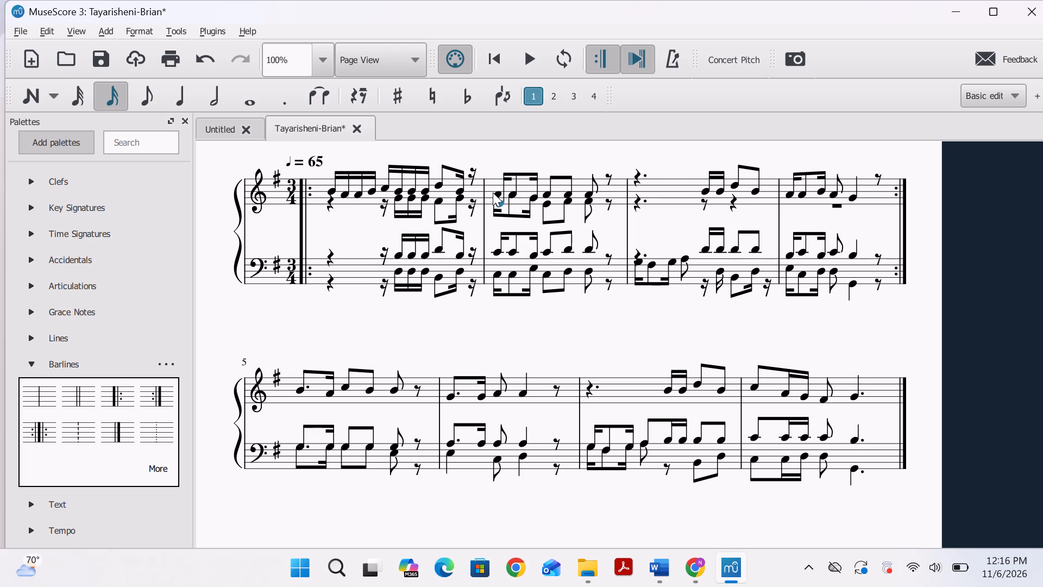
click(493, 192)
click(496, 193)
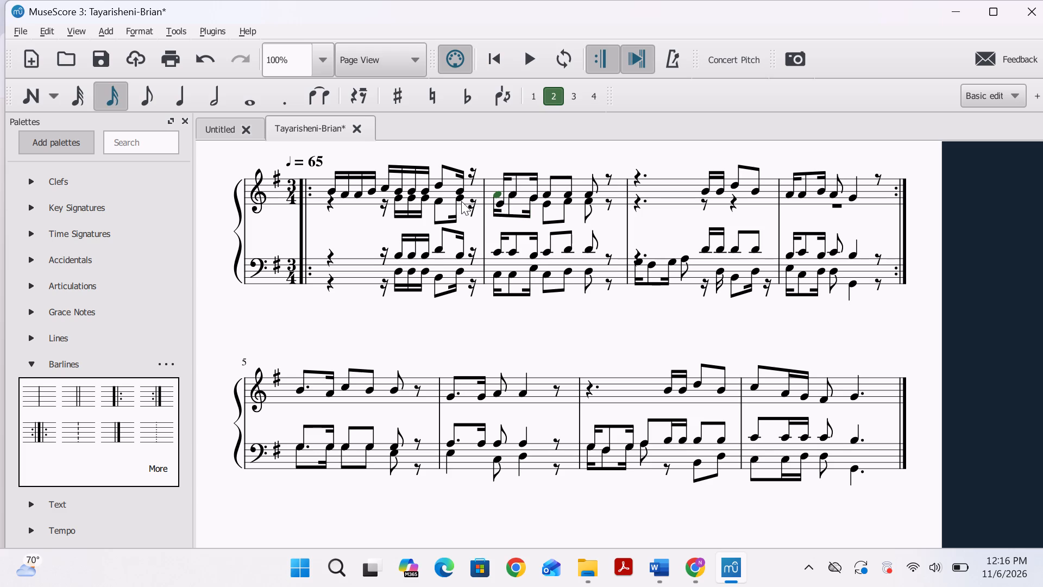
click(461, 200)
drag(498, 194, 498, 201)
click(497, 199)
click(497, 199)
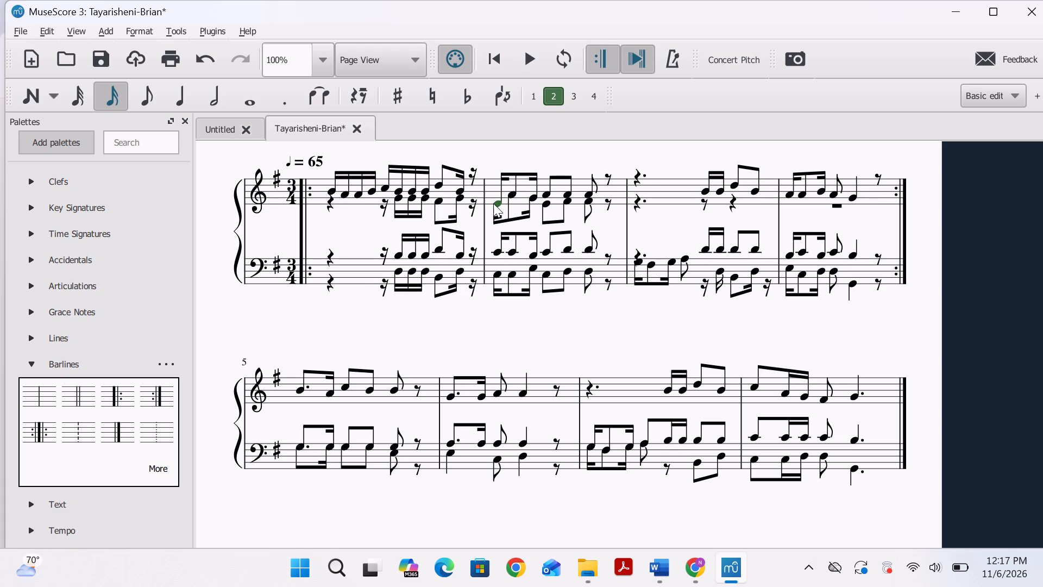
Raise the first-voice note opening bar 2's treble to A, leaving the second voice on E.
click(493, 203)
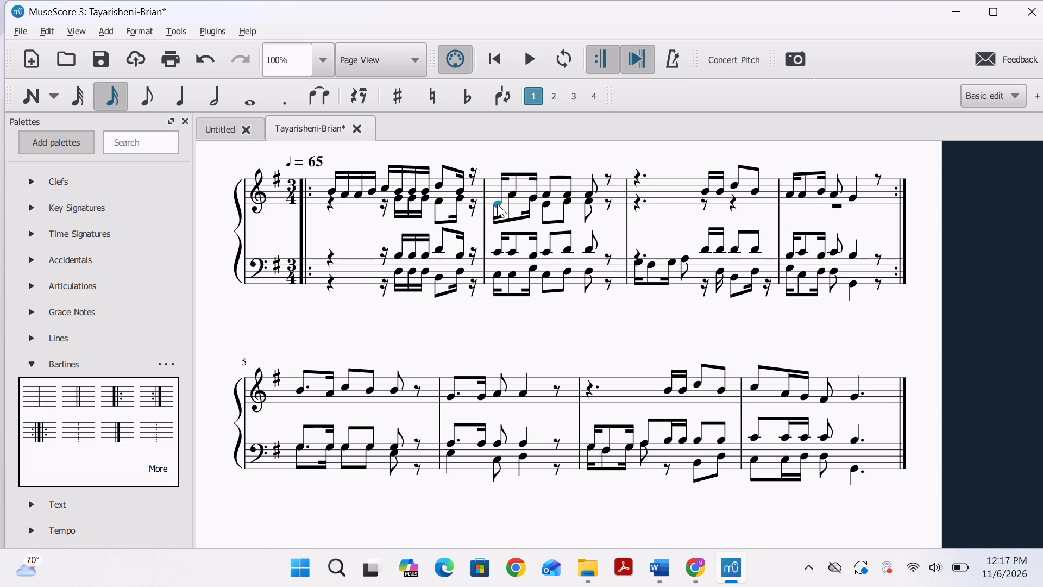
drag(497, 204, 496, 198)
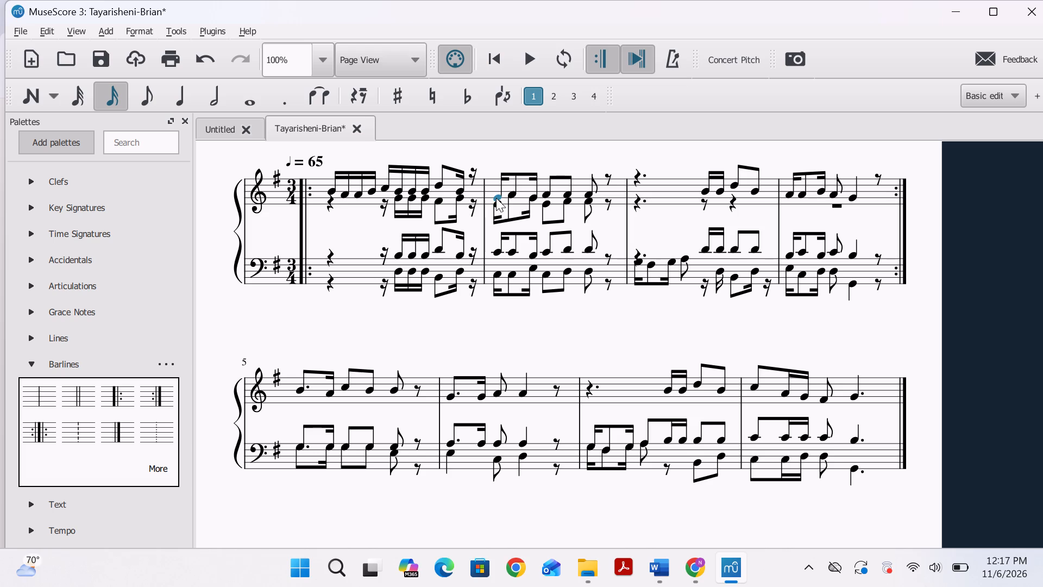
drag(496, 198, 495, 193)
click(495, 193)
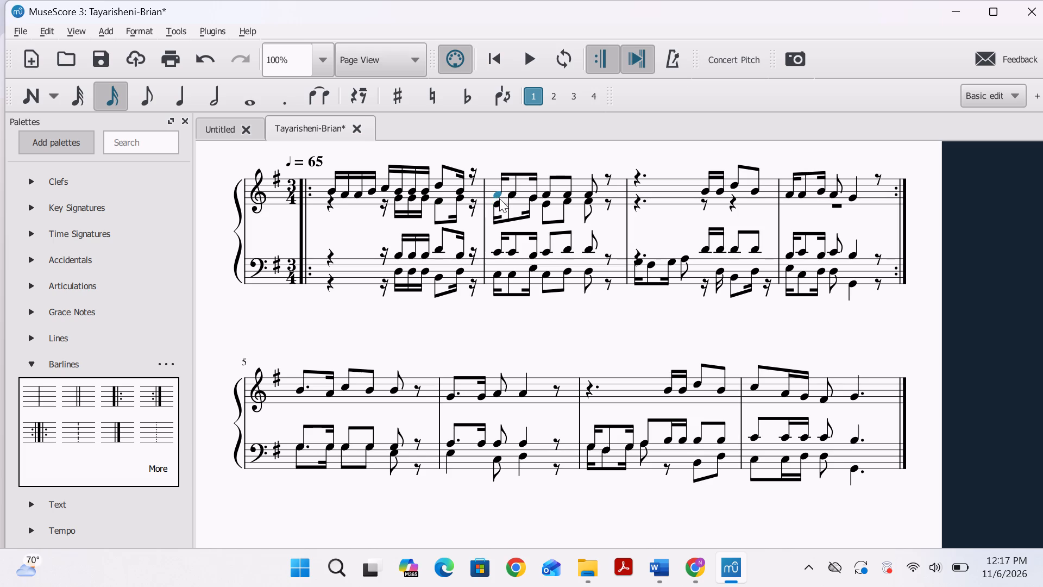
click(493, 205)
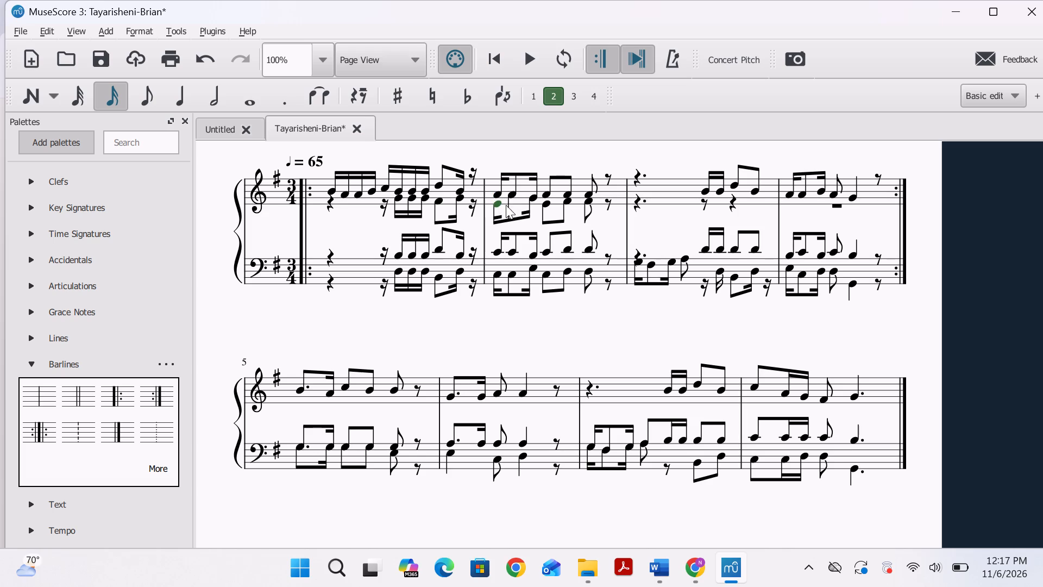
Raise the first voice's second note in bar 2's treble to C and lower the second-voice note beneath it to E.
click(509, 196)
drag(509, 196, 510, 189)
click(510, 193)
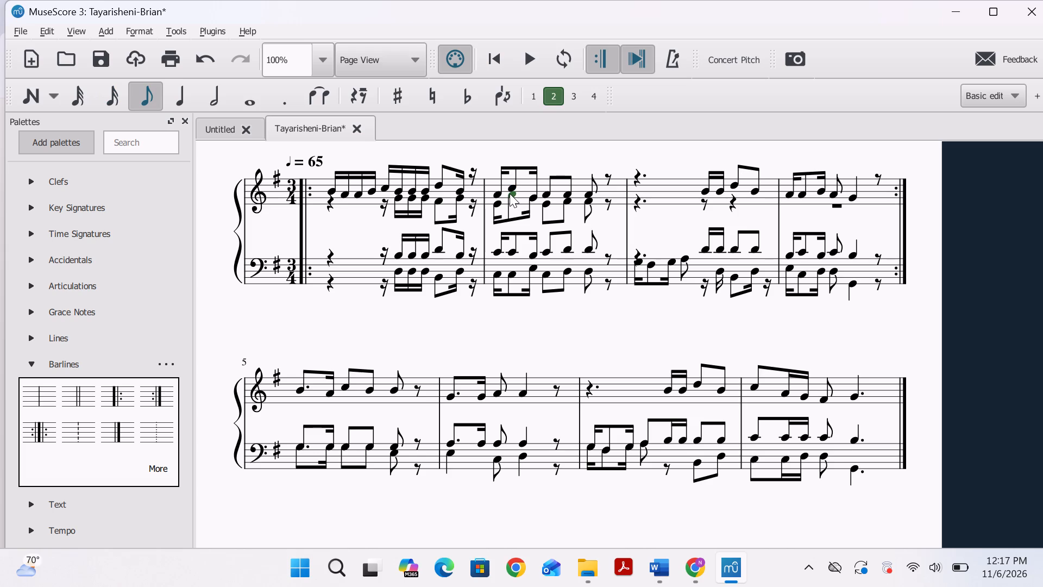
drag(510, 193, 507, 203)
Lower the first voice's second note in bar 2's treble to A.
drag(509, 188, 508, 196)
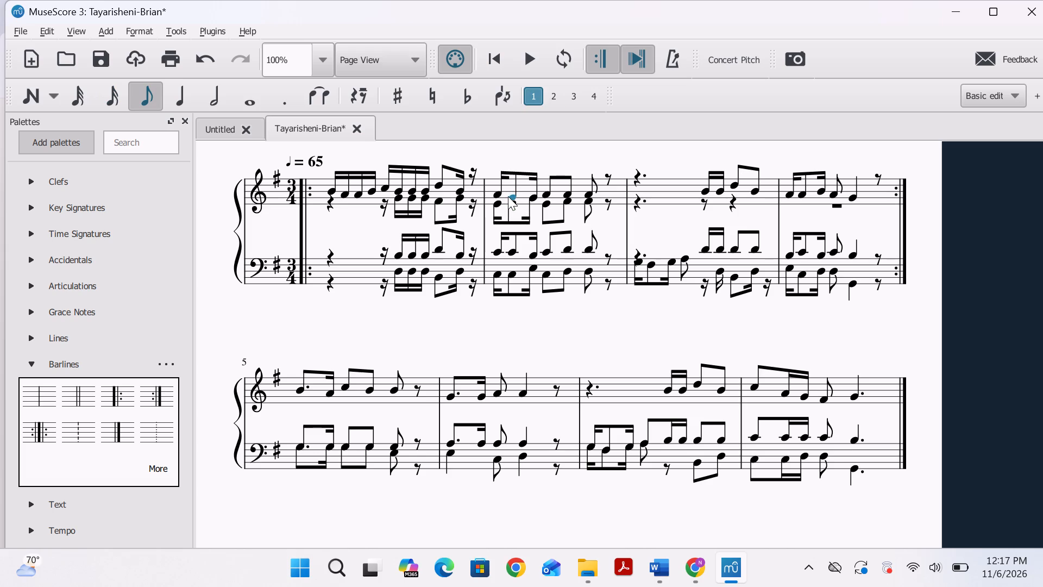
drag(508, 196, 507, 196)
Audition the individual first-voice and second-voice notes in the first half of bar 2's treble.
click(497, 193)
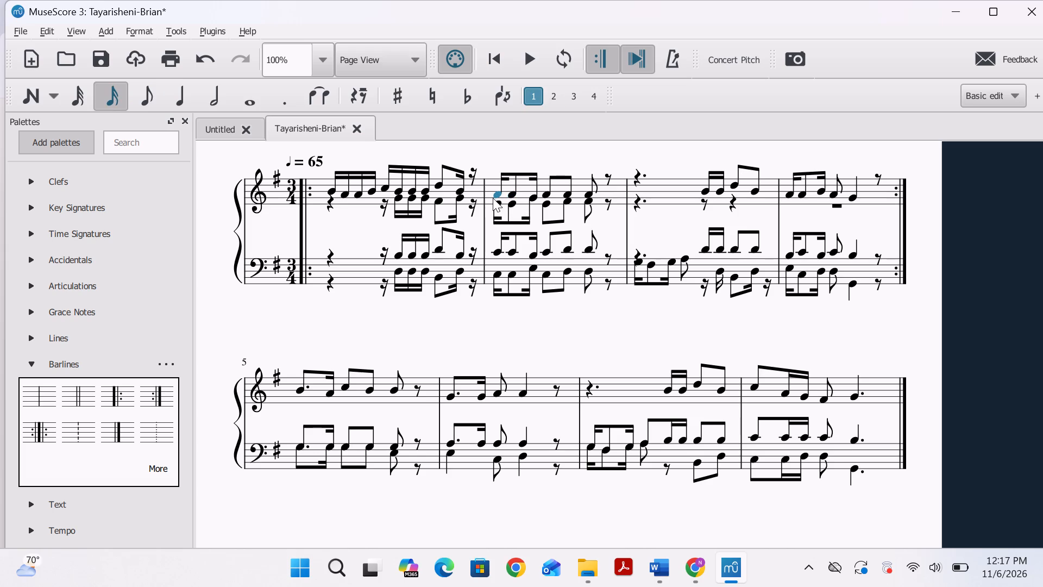
click(512, 191)
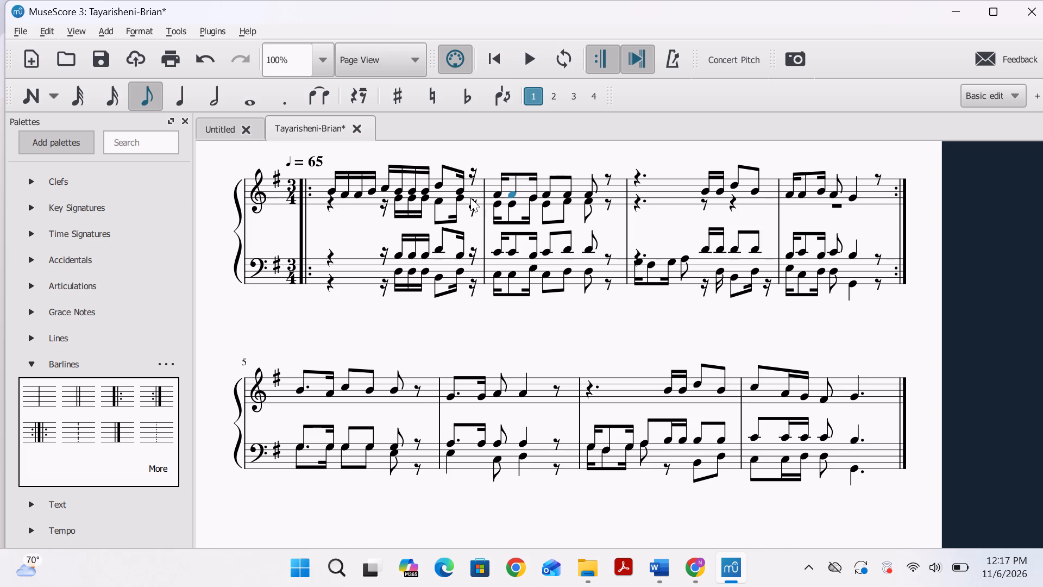
click(498, 203)
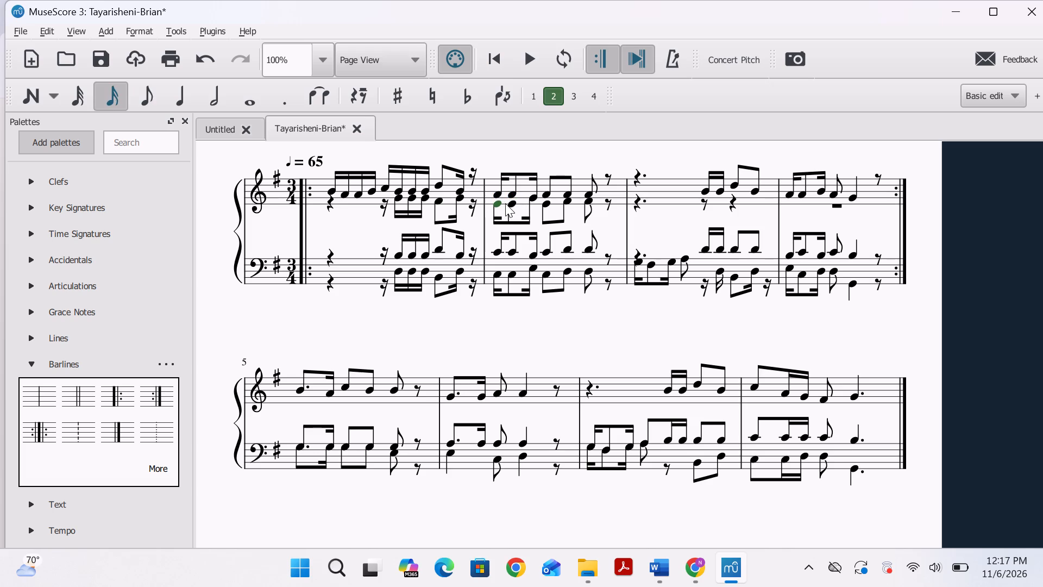
click(506, 203)
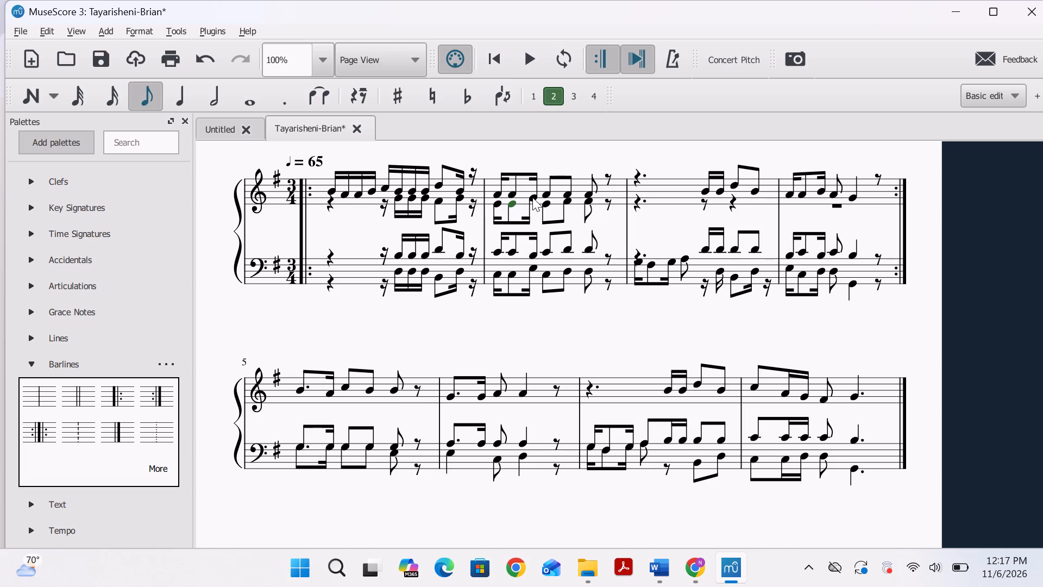
click(532, 197)
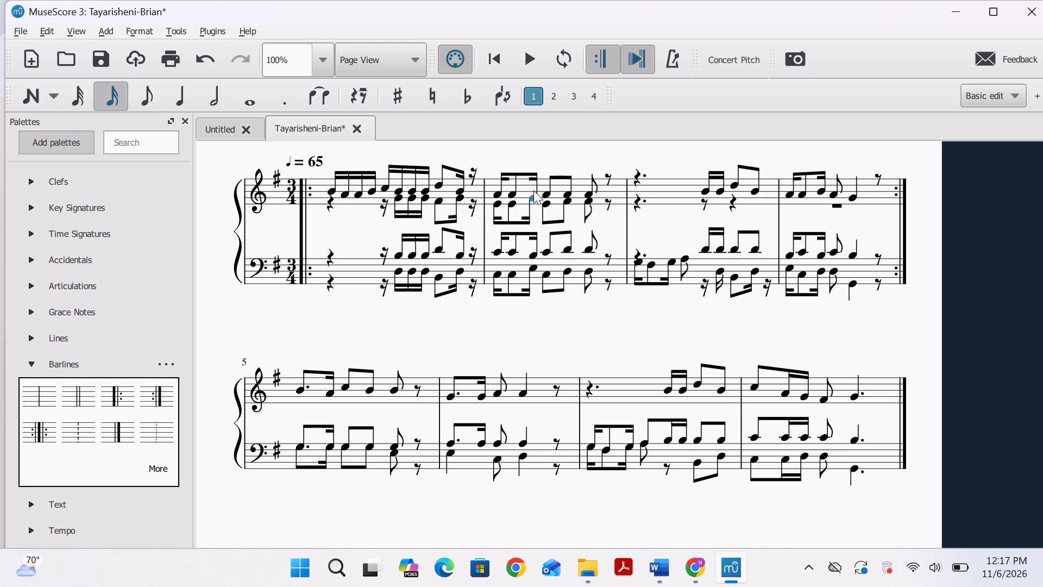
click(528, 196)
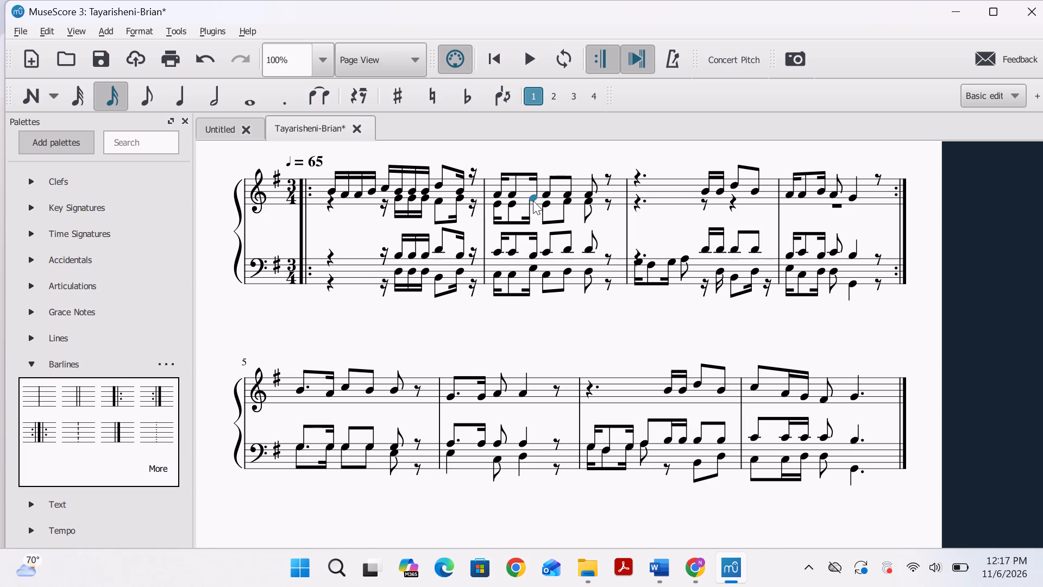
click(544, 205)
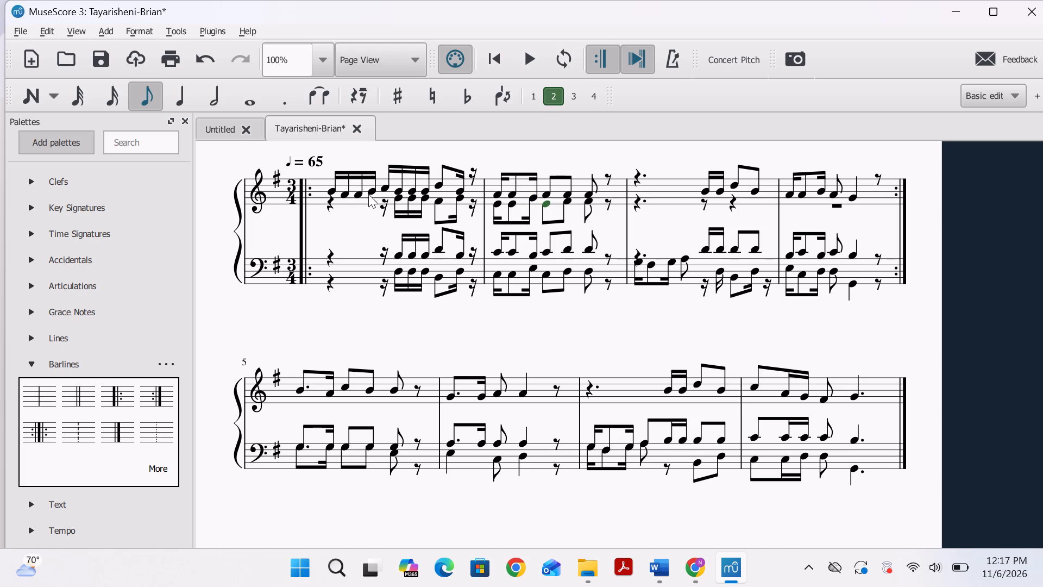
Play the score from its opening treble note through bar 4 to check the two treble voices, and stop playback.
click(328, 190)
key(Left)
key(space)
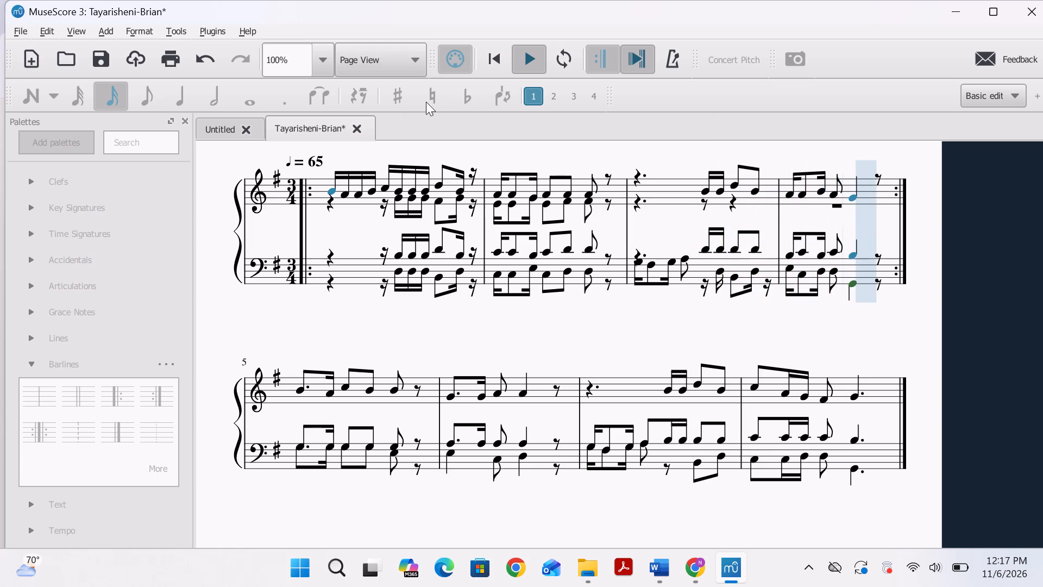
click(516, 68)
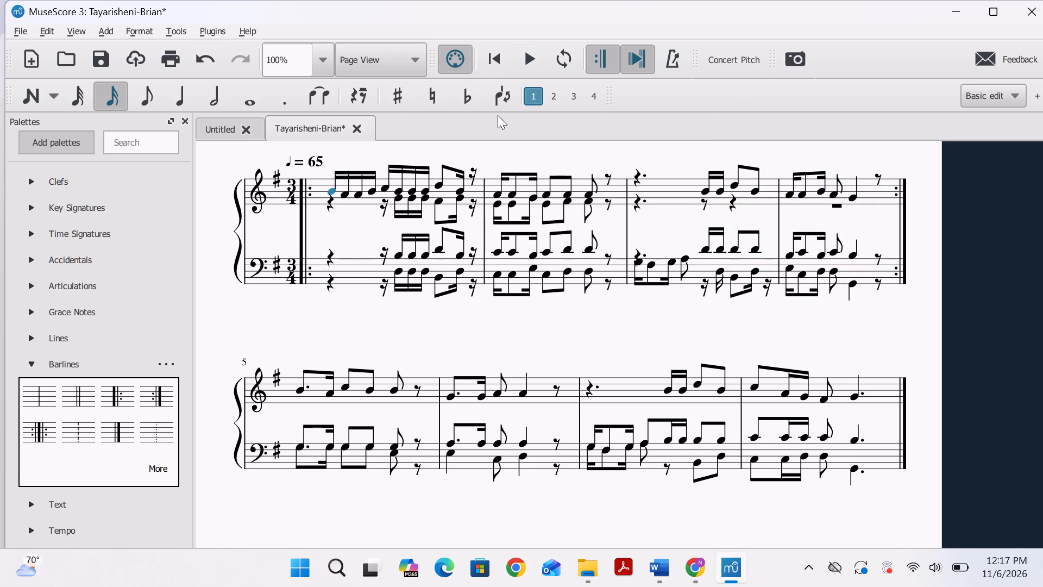
Enter a sixteenth-note G in the second voice beneath bar 3's first treble note, undoing trial placements.
click(707, 199)
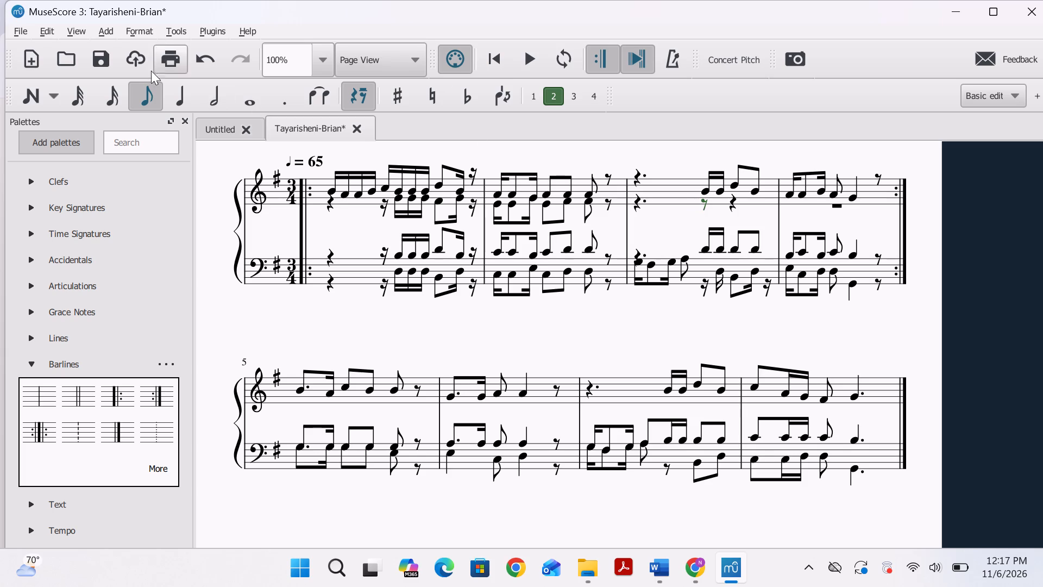
click(111, 101)
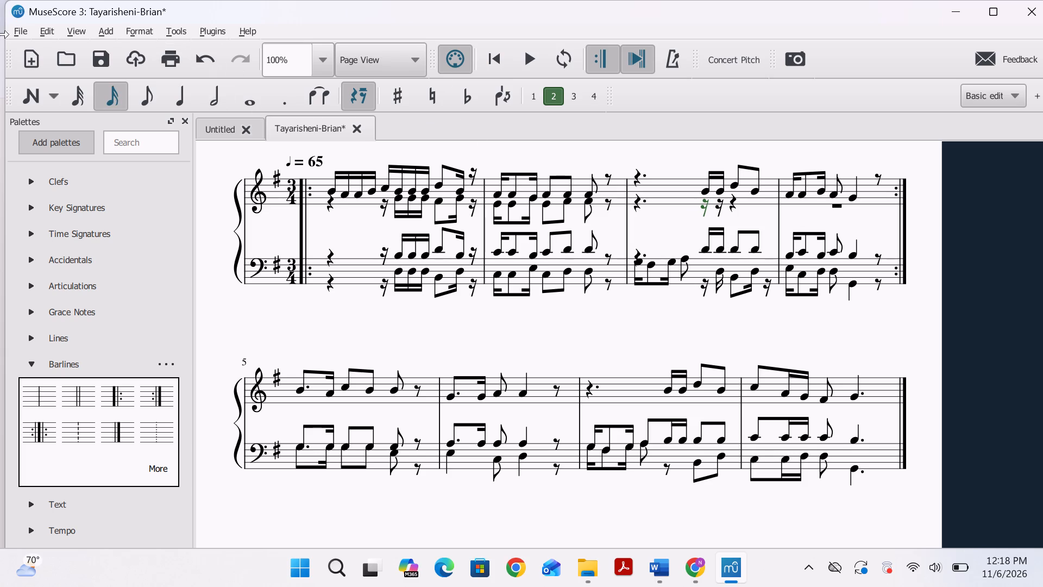
click(48, 91)
click(43, 89)
click(18, 88)
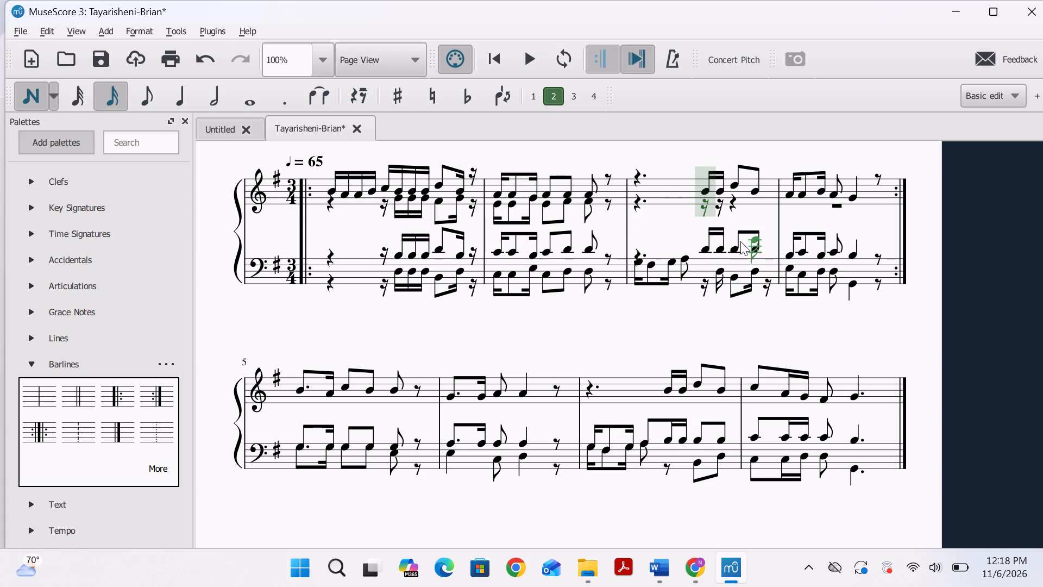
click(694, 202)
key(ctrl+z)
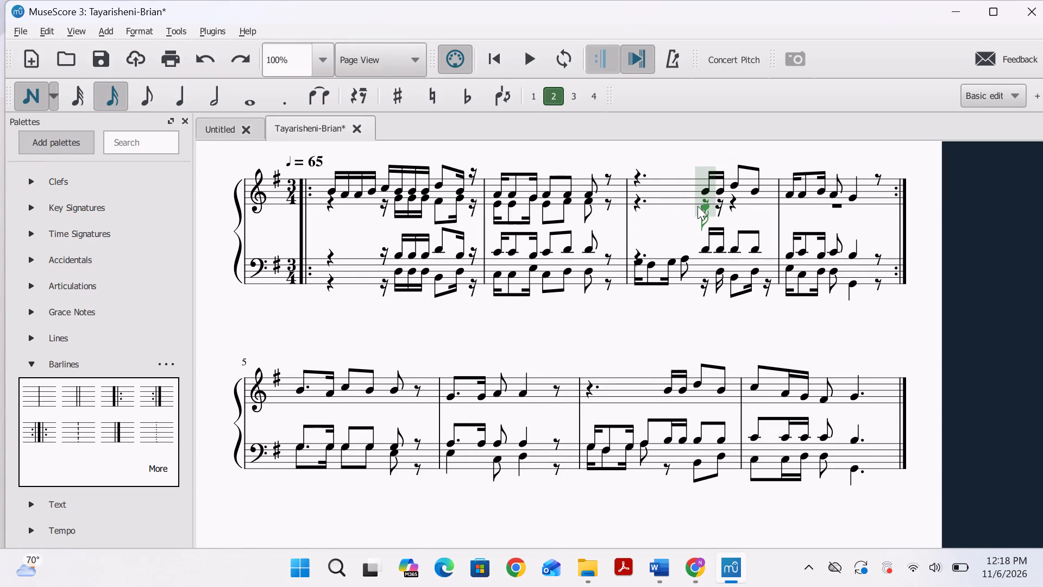
click(698, 206)
key(ctrl+z)
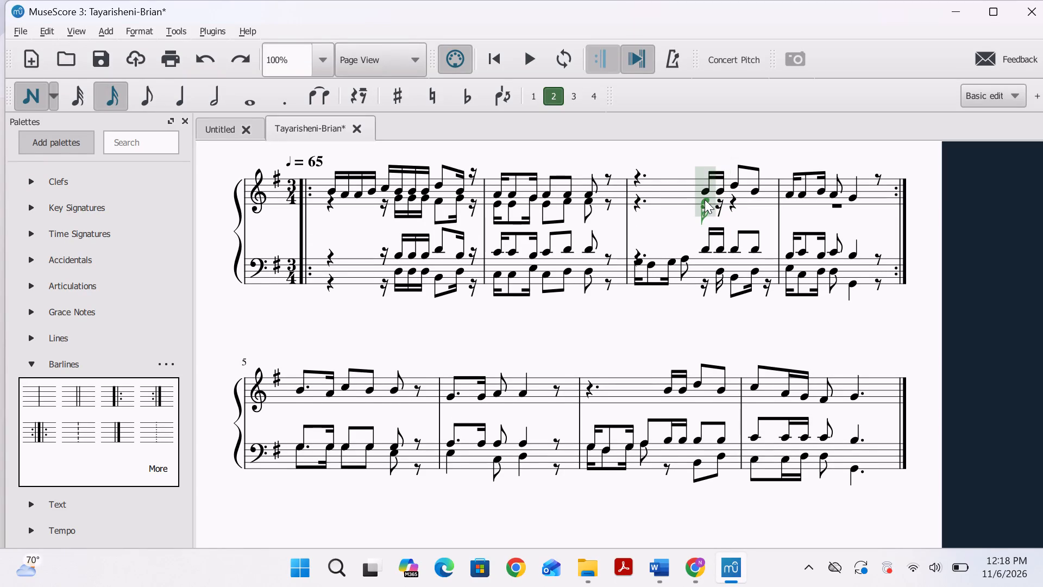
click(705, 198)
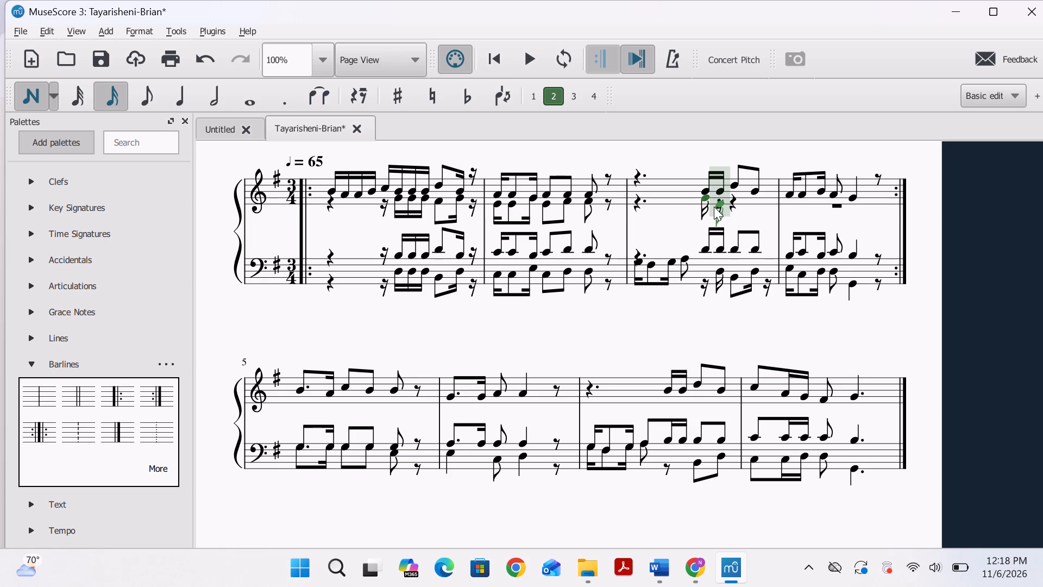
Enter a sixteenth-note D in the second voice beneath bar 3's second treble note, undoing trial pitches.
click(717, 201)
key(ctrl+z)
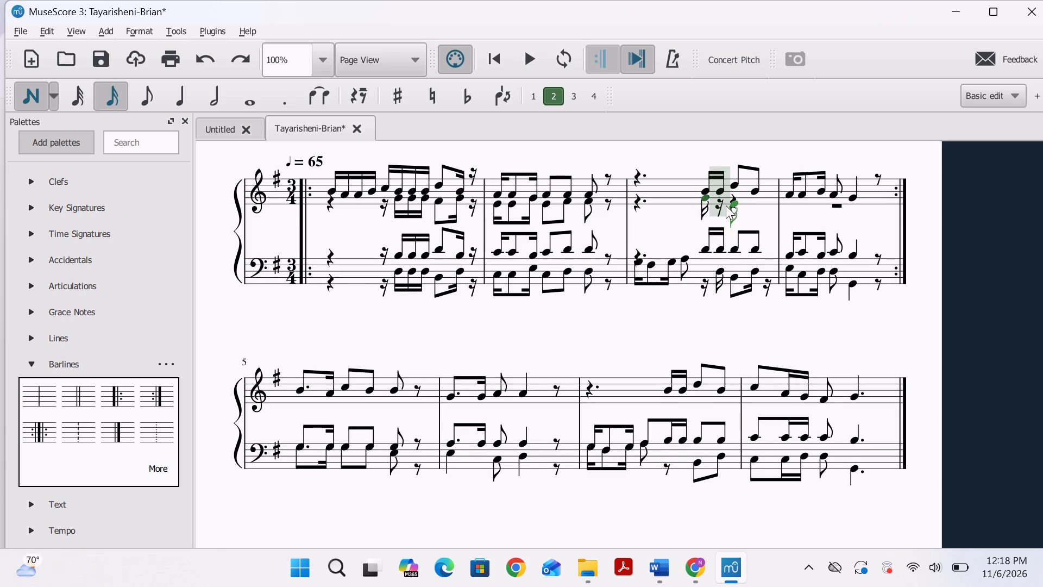
click(719, 204)
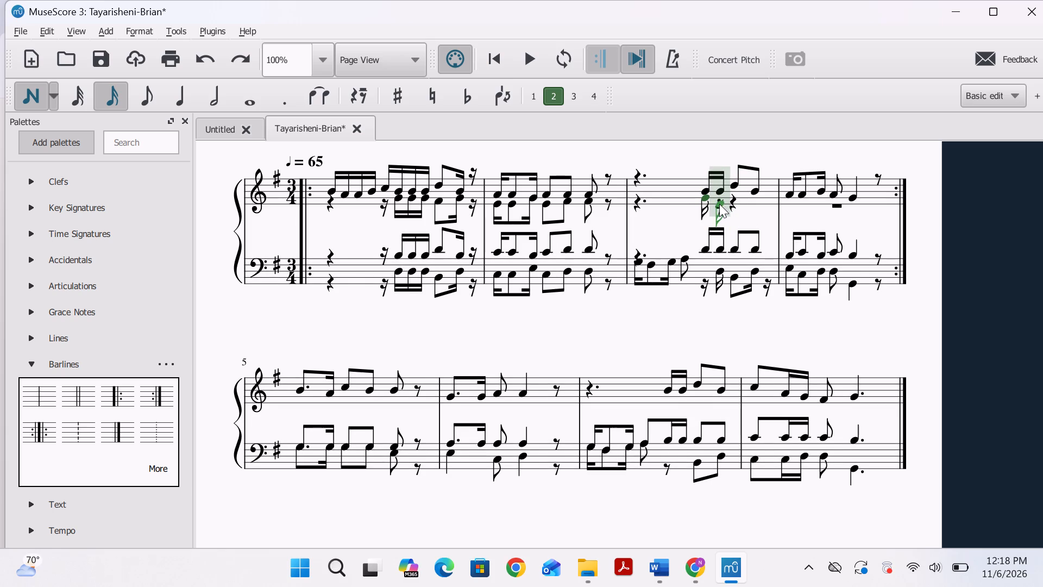
key(ctrl+z)
click(719, 200)
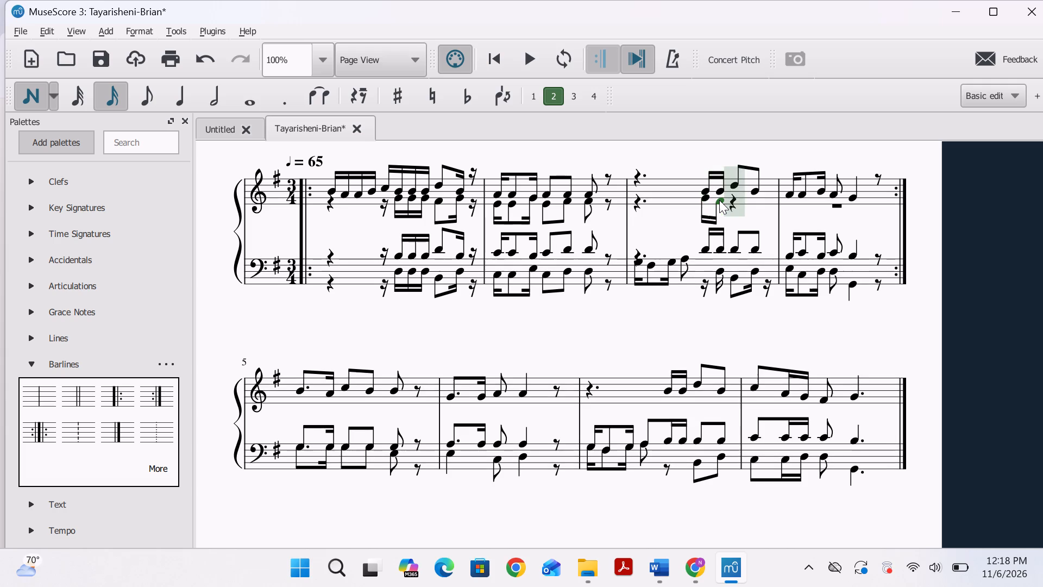
key(ctrl+z)
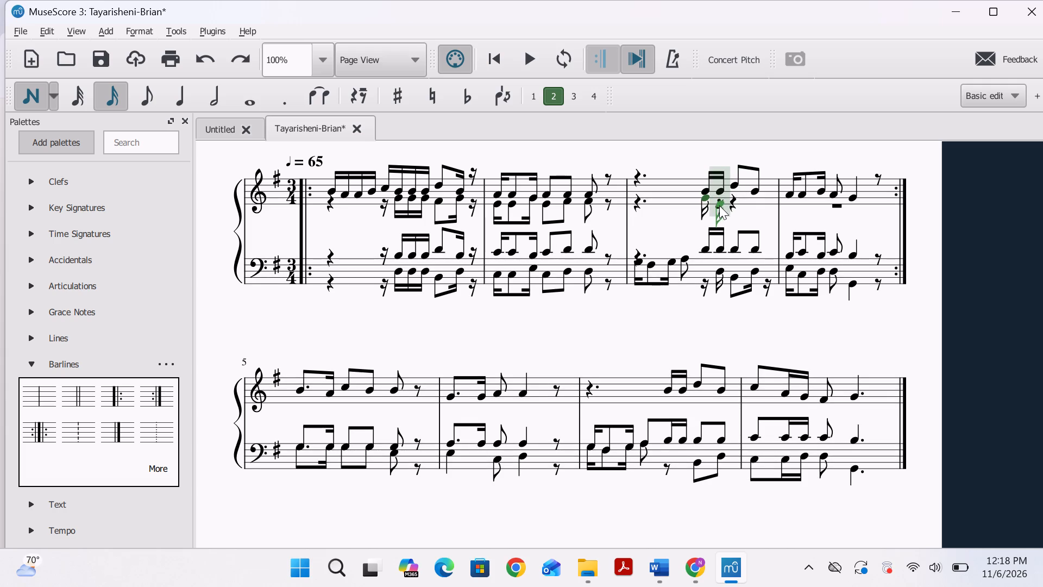
click(719, 208)
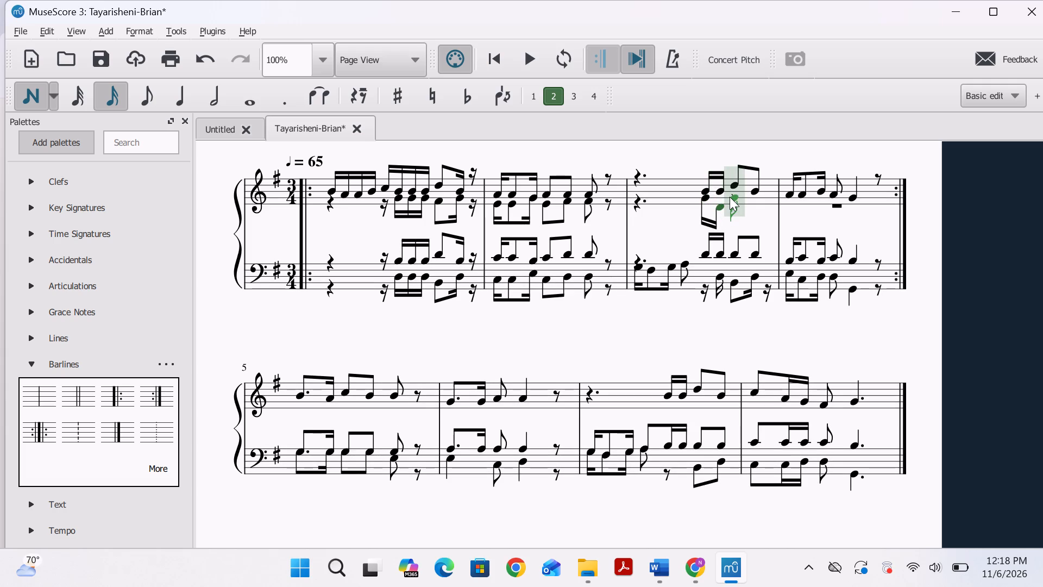
Enter an eighth-note G in the second voice beneath bar 3's third treble note, undoing the trial placements.
click(730, 197)
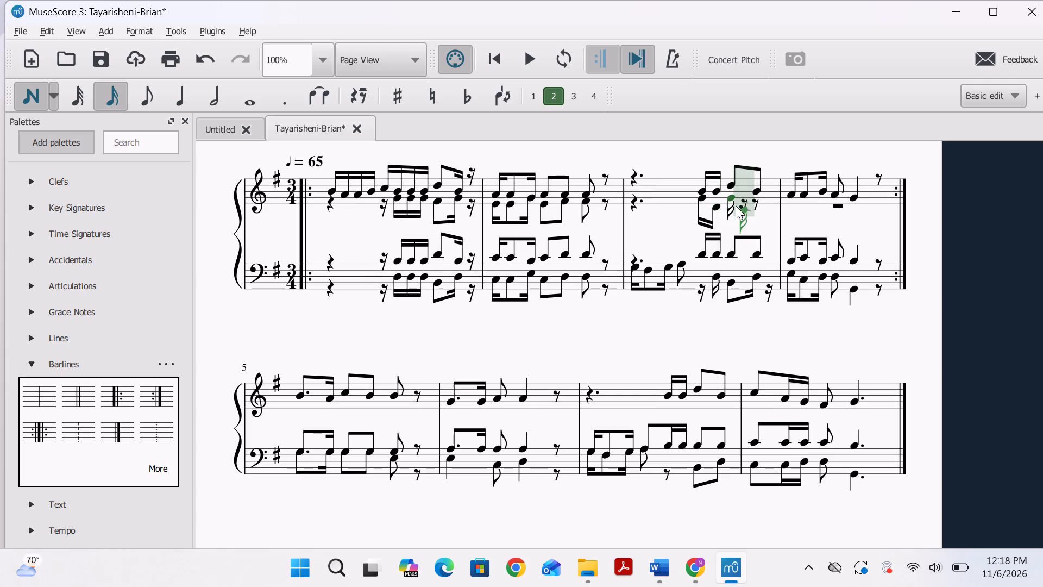
key(ctrl+z)
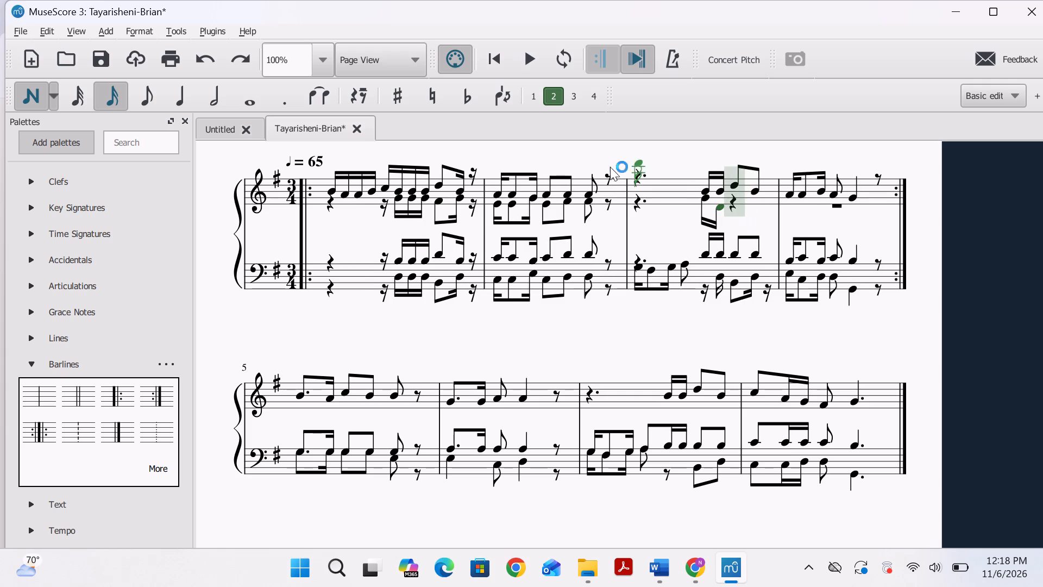
click(146, 90)
click(729, 196)
key(ctrl+z)
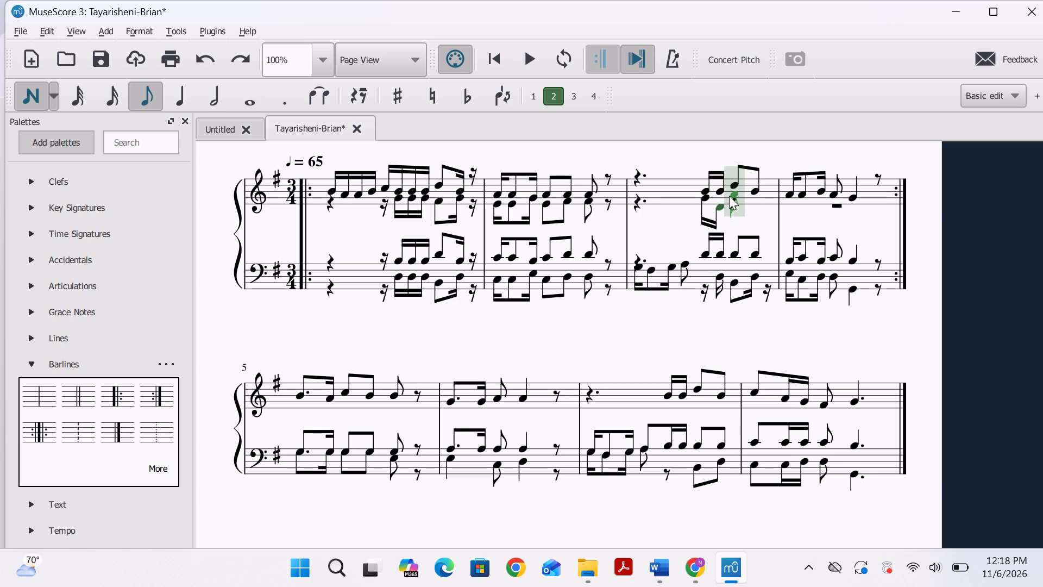
click(732, 197)
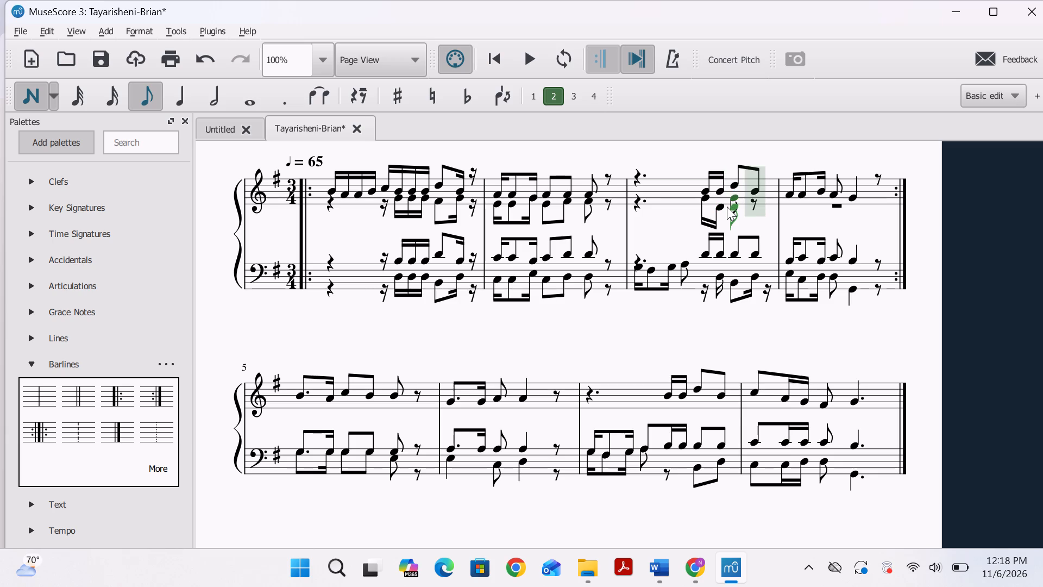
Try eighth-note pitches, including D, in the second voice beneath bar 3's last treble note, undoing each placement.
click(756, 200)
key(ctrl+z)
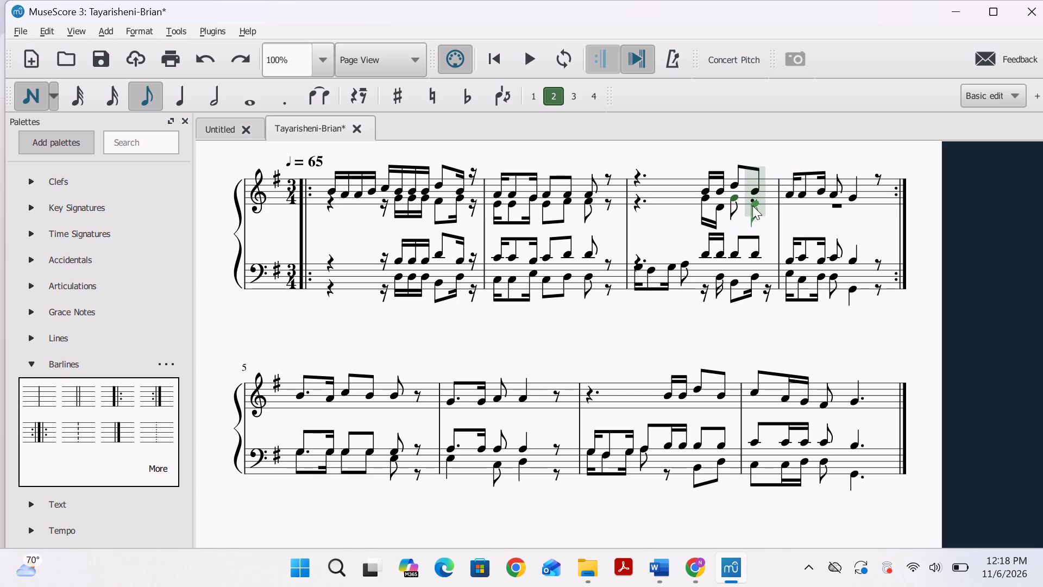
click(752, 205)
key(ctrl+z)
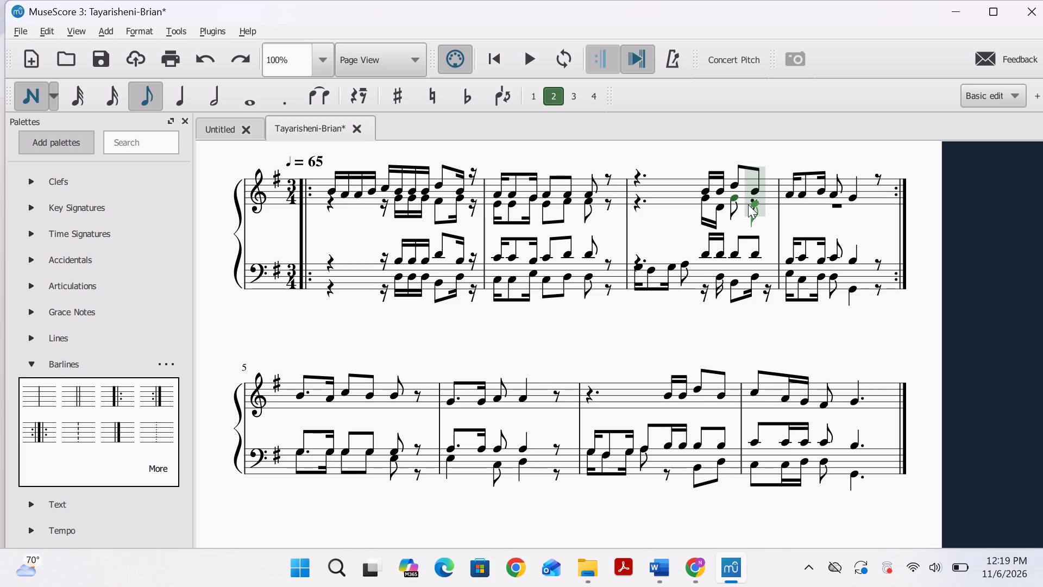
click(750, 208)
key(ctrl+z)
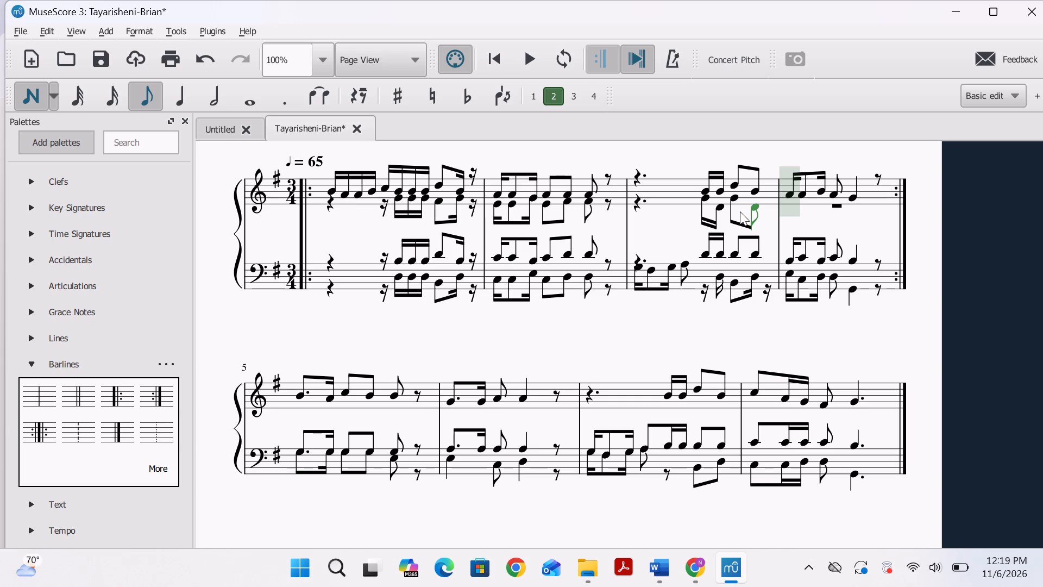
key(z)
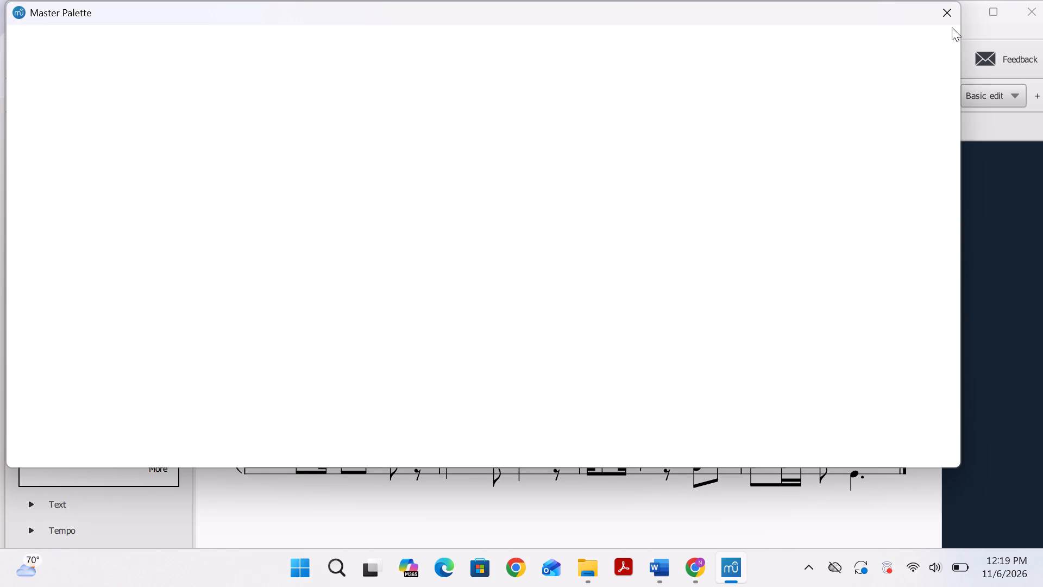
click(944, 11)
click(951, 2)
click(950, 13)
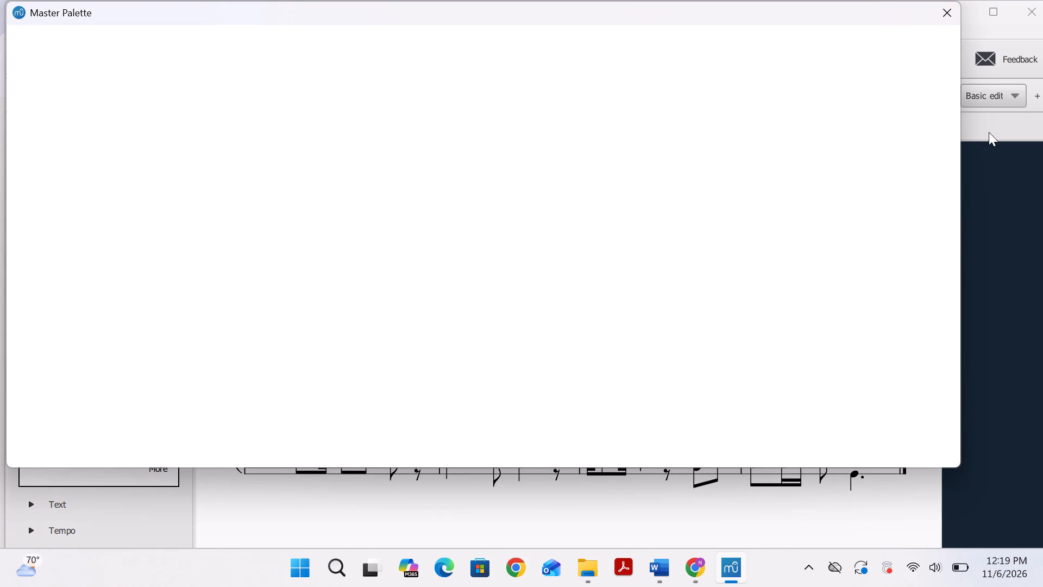
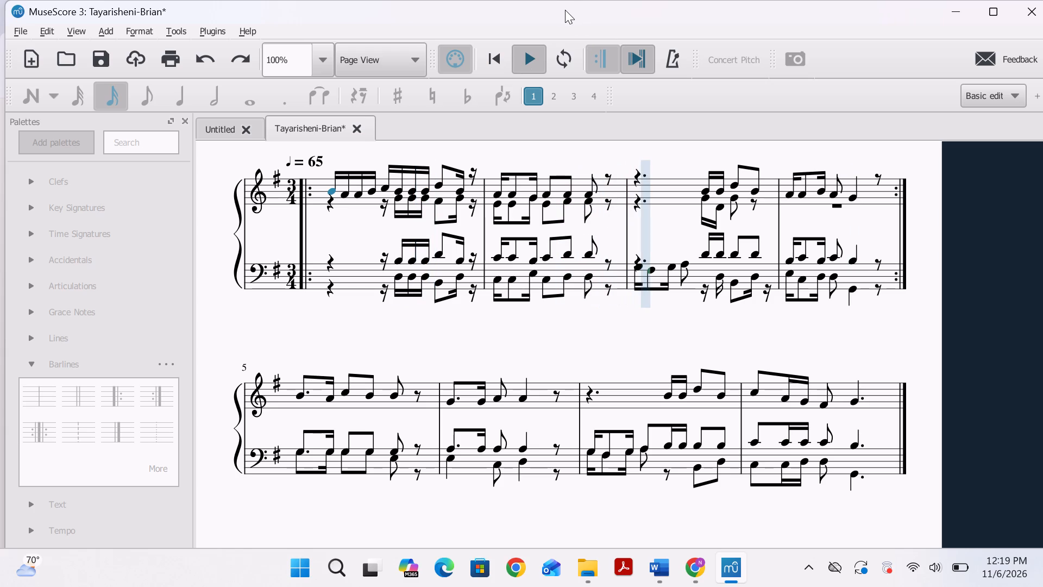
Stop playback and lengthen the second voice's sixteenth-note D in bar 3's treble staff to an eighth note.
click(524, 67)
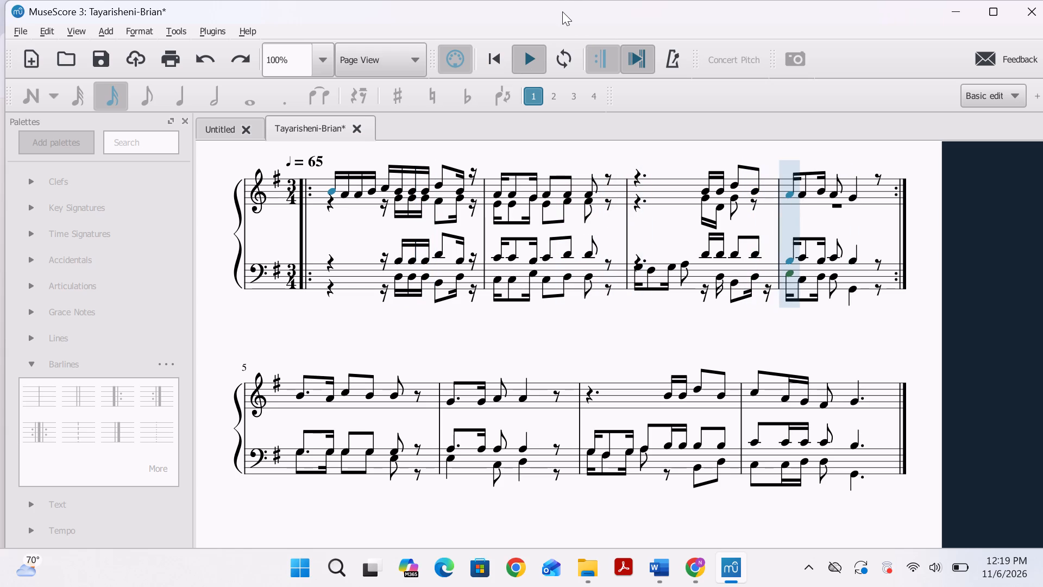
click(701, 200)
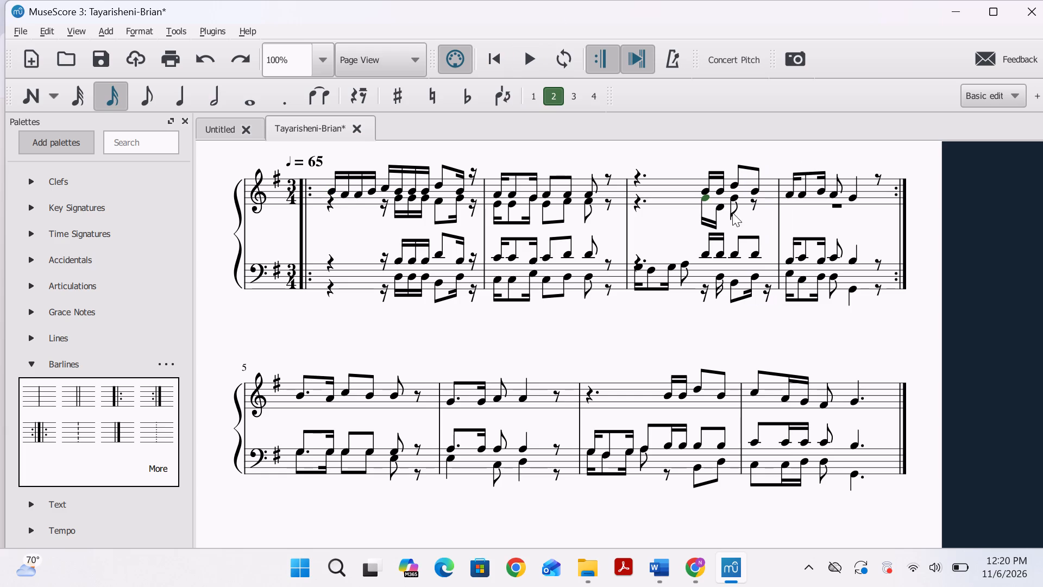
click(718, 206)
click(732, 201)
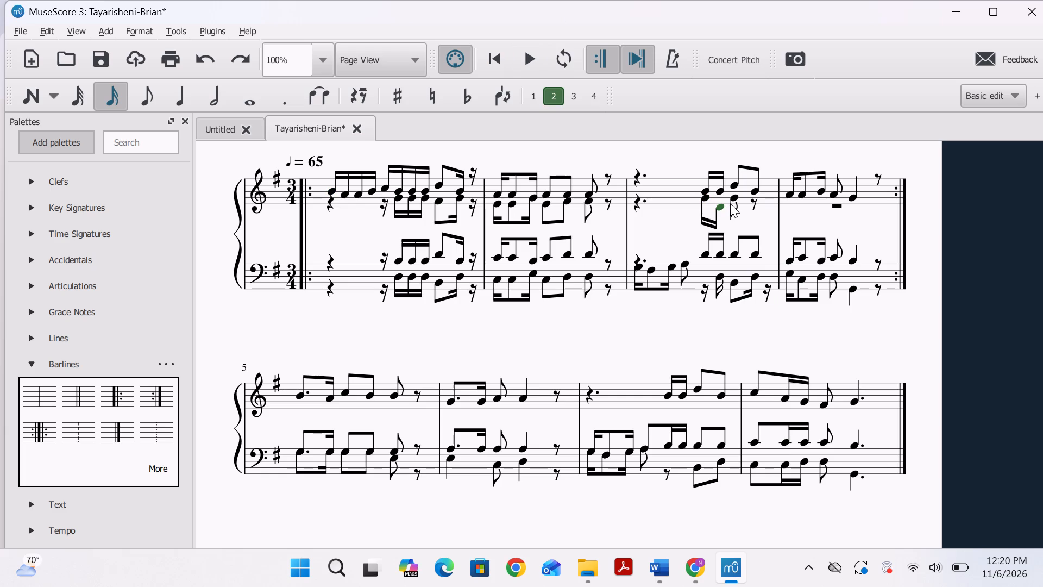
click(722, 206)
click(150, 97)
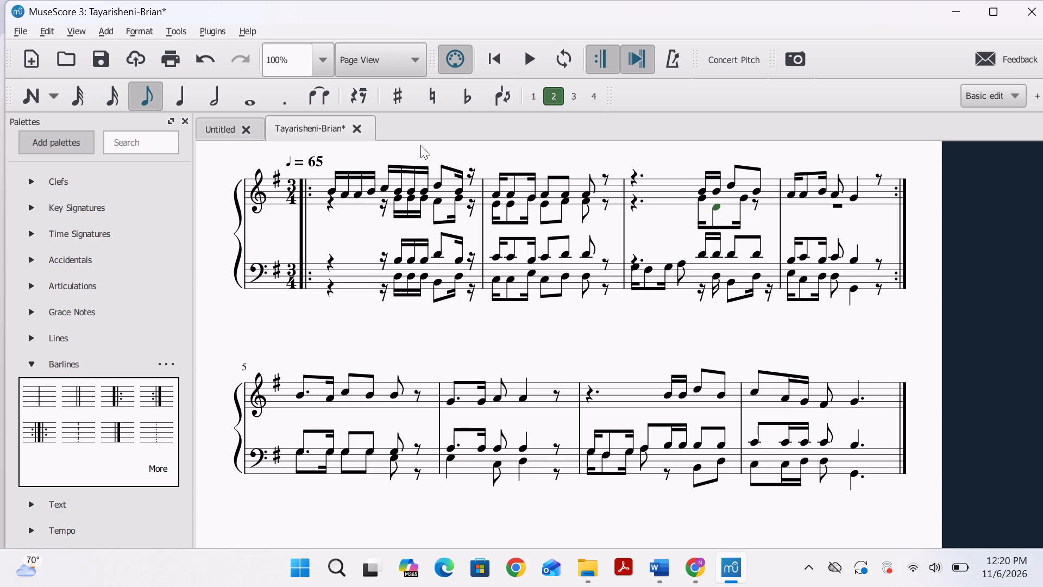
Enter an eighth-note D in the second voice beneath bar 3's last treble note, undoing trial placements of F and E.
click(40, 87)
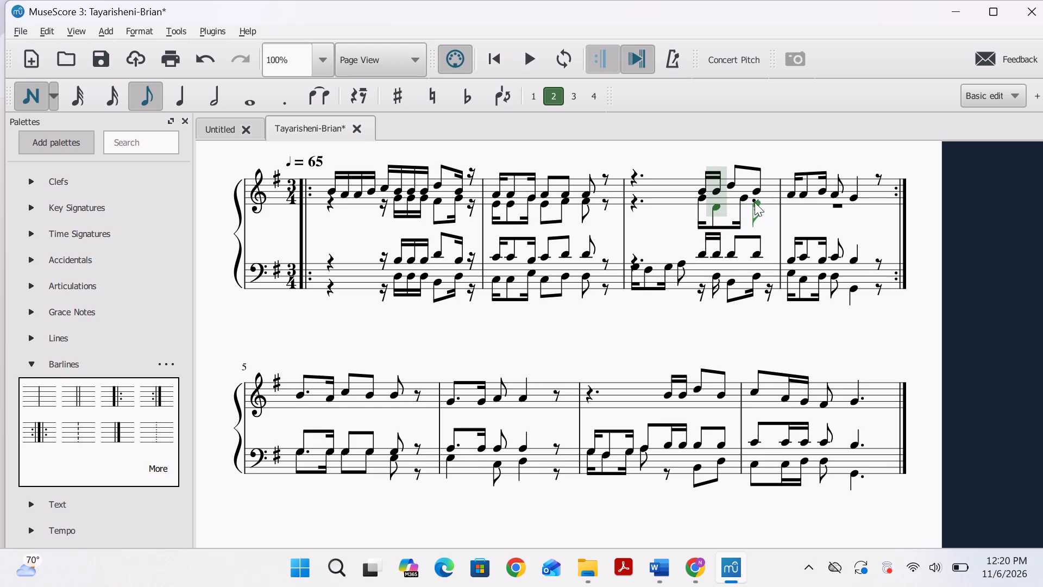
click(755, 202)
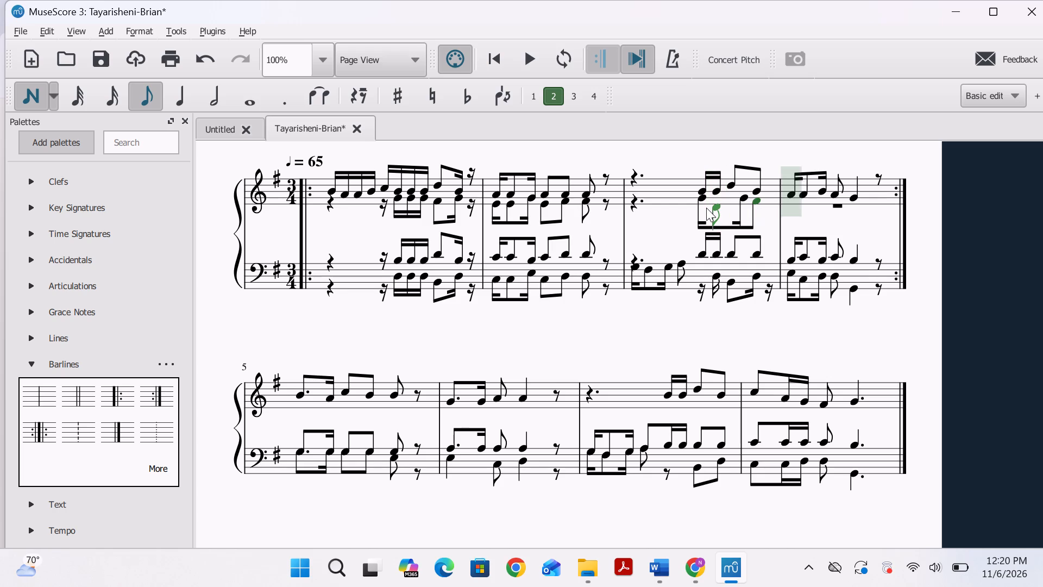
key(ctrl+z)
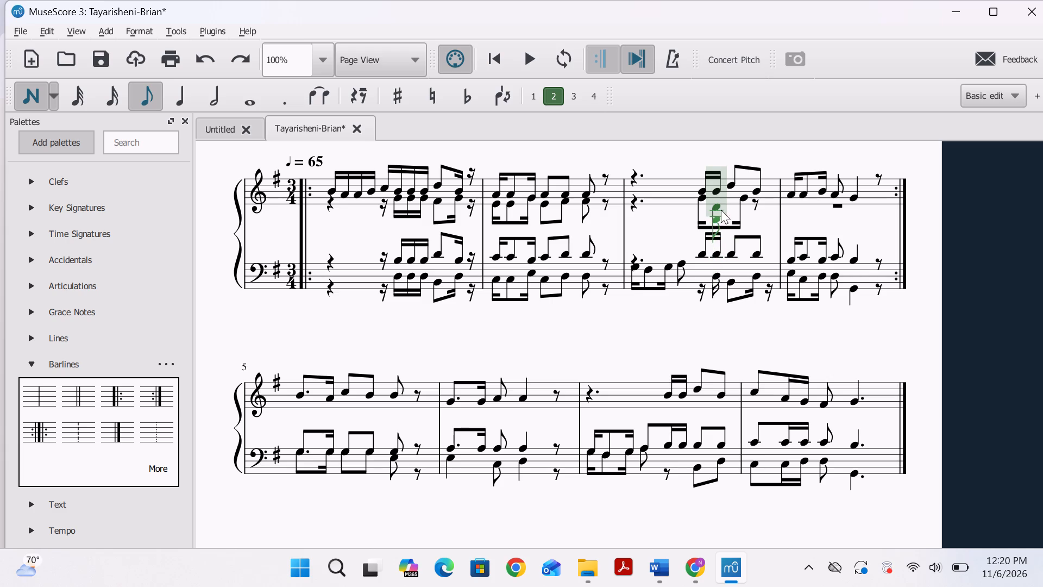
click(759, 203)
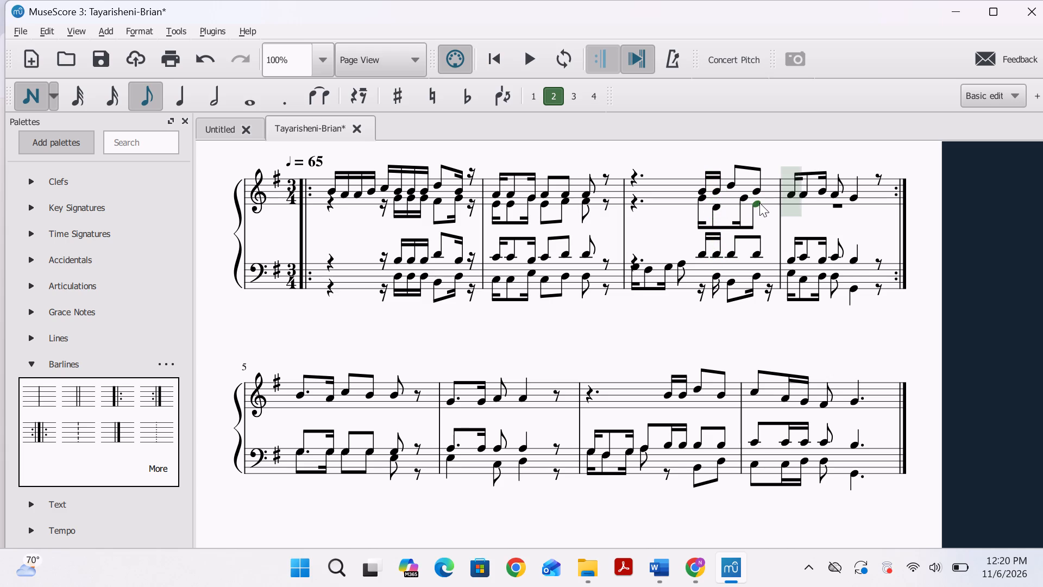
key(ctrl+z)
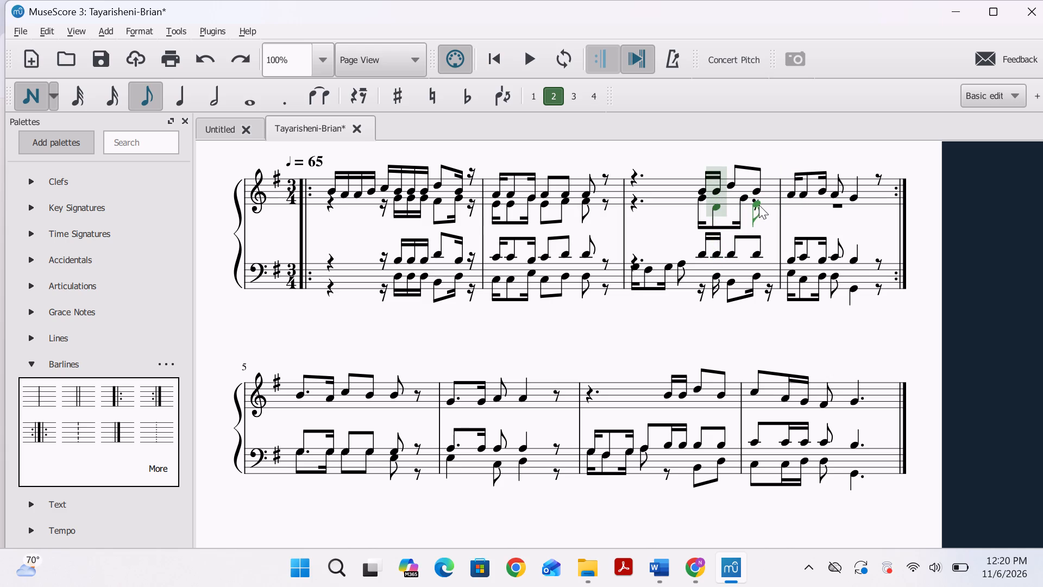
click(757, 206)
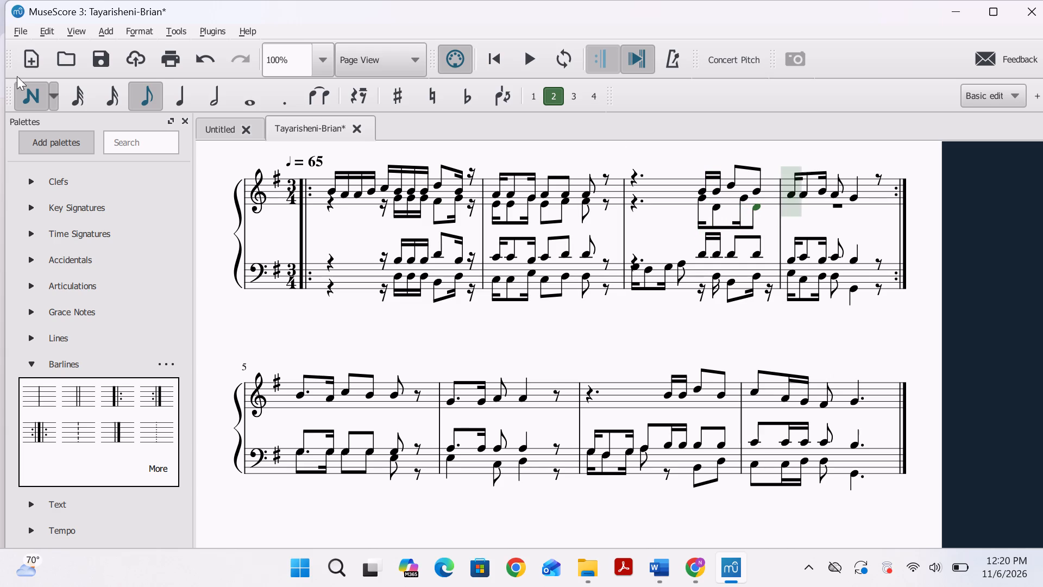
Enter a sixteenth-note E, eighth-note E and sixteenth-note D in the second voice beneath bar 4's first three treble notes, undoing a trial sixteenth.
click(110, 105)
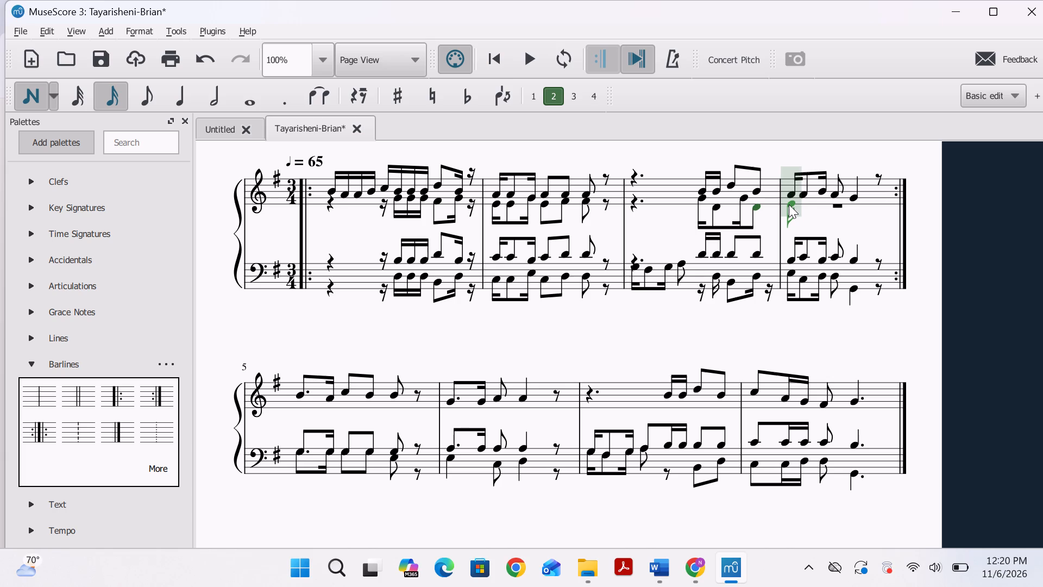
click(789, 204)
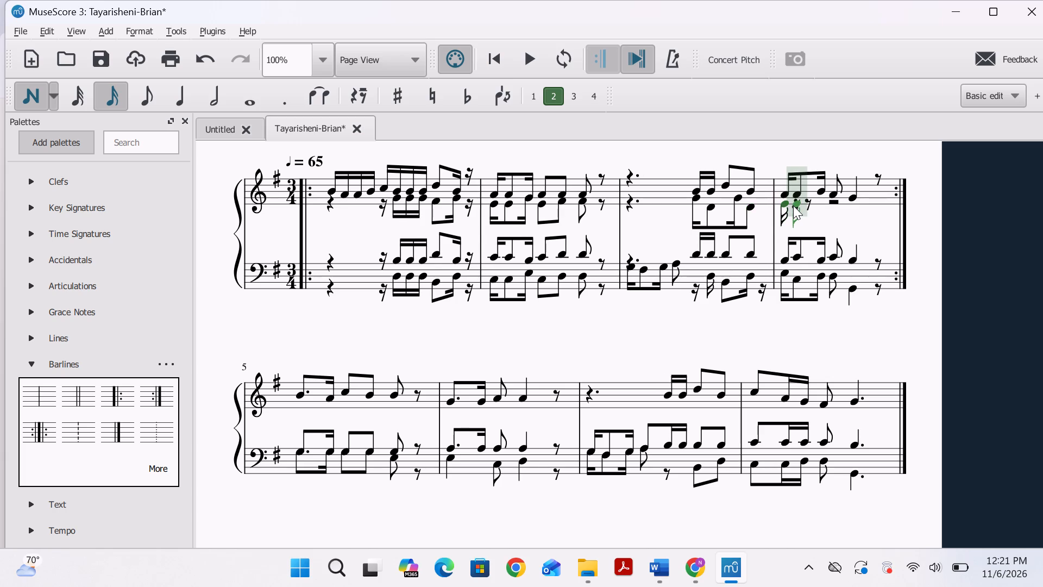
click(793, 205)
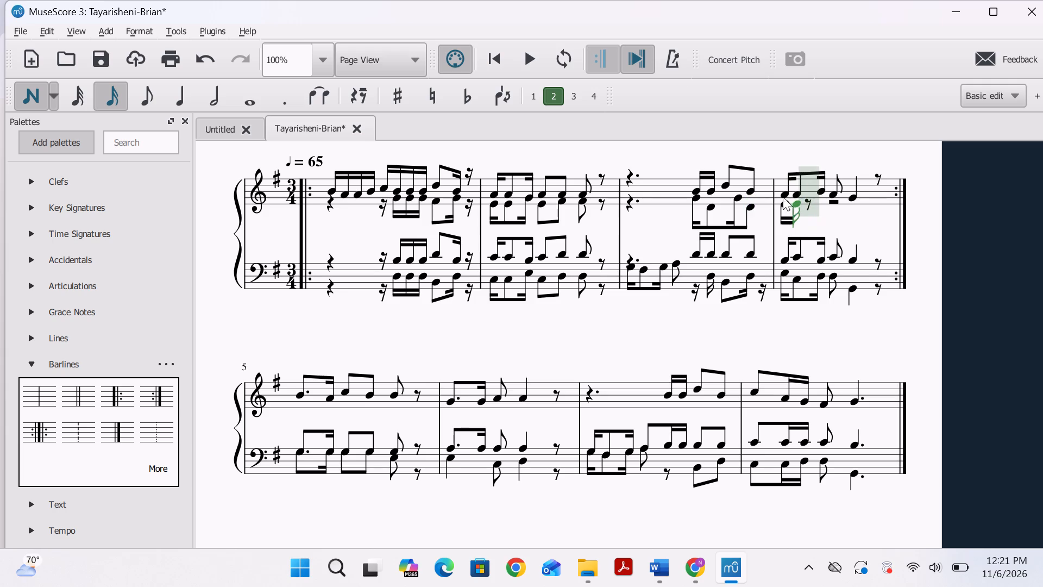
click(199, 51)
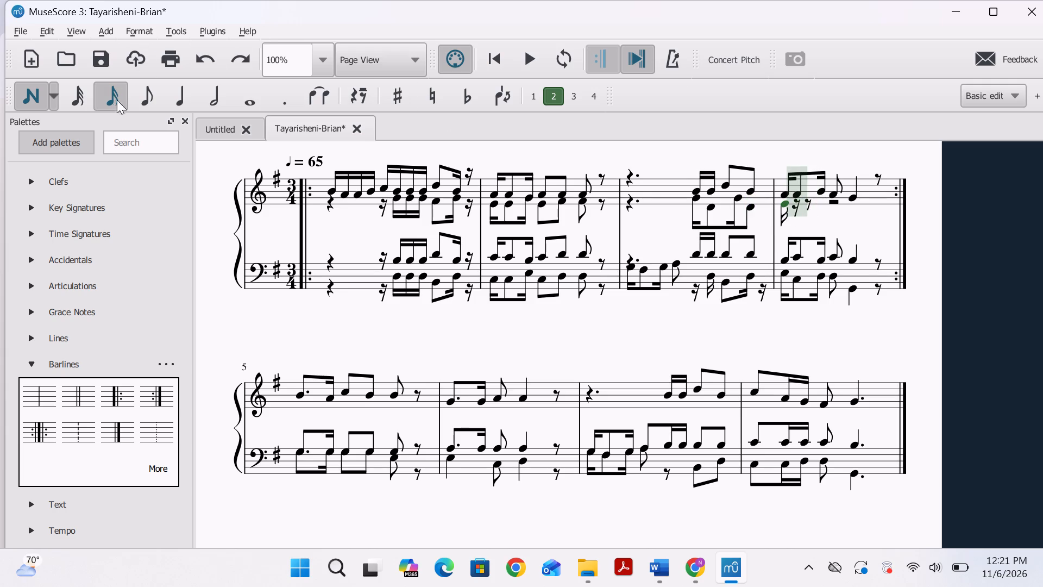
click(131, 101)
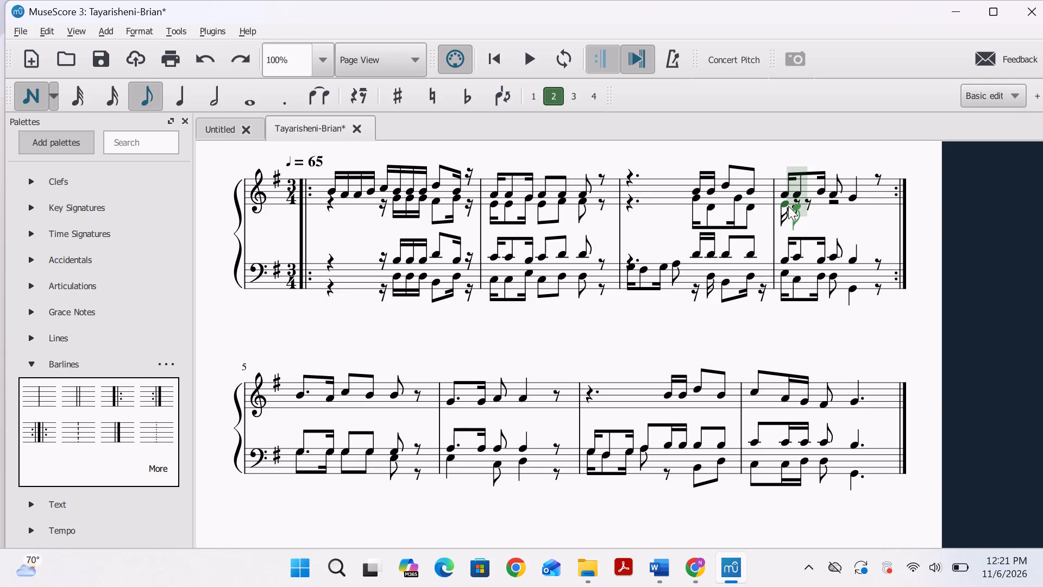
click(792, 203)
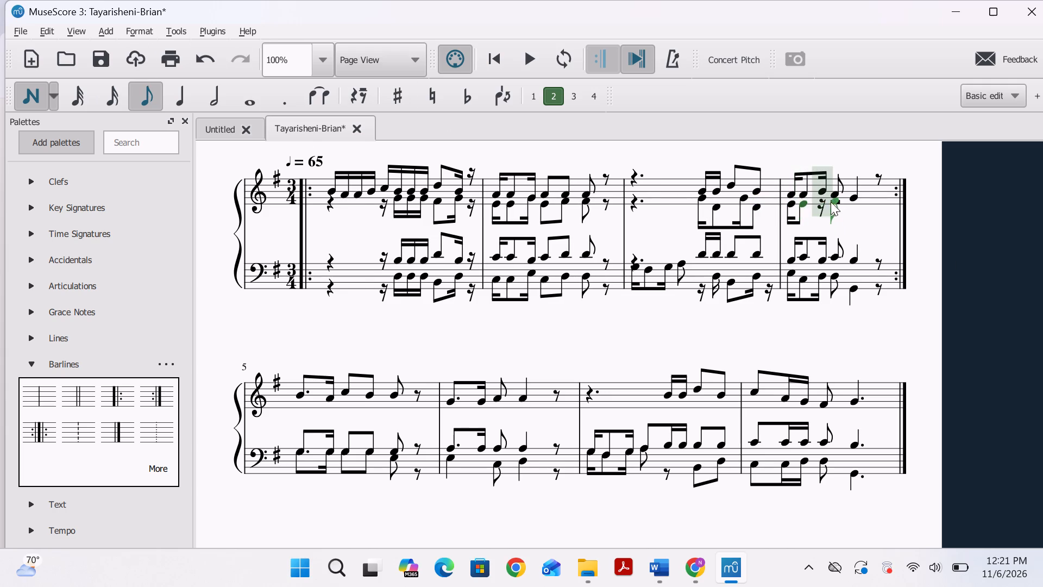
click(115, 92)
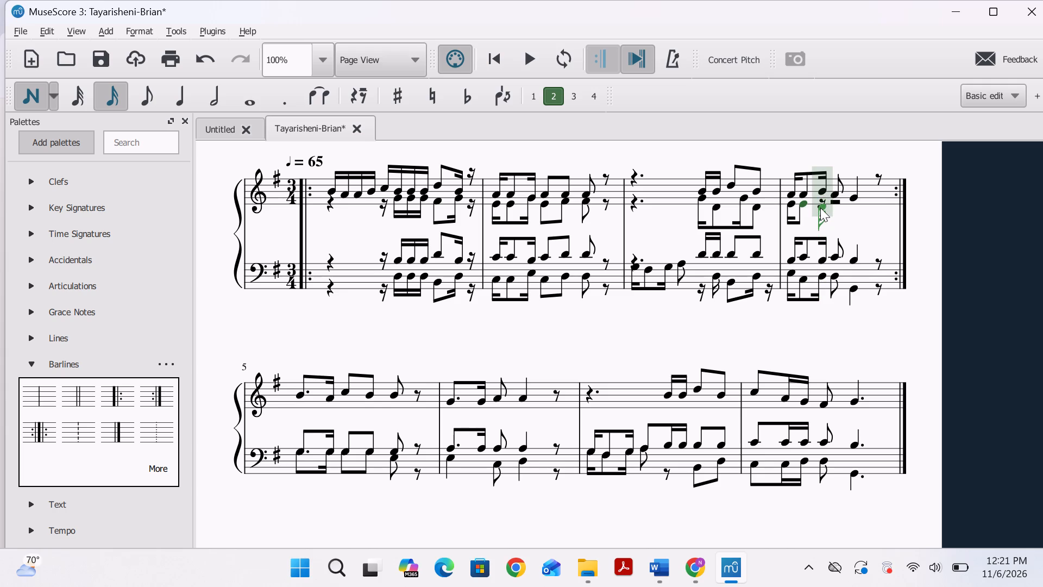
click(820, 208)
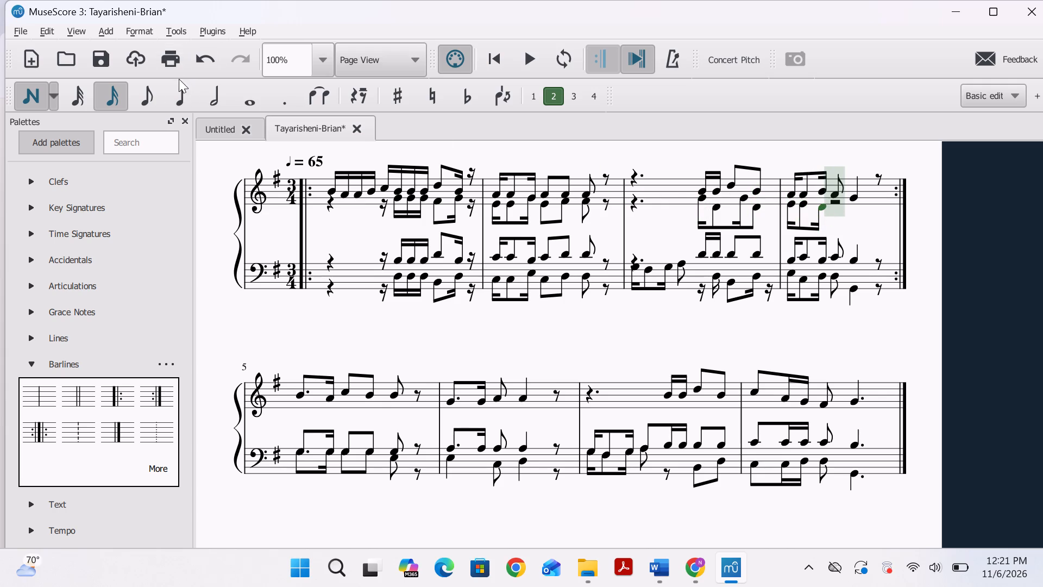
Enter an eighth-note E and a quarter-note D in the second voice beneath bar 4's last two treble notes, undoing a trial F.
click(145, 93)
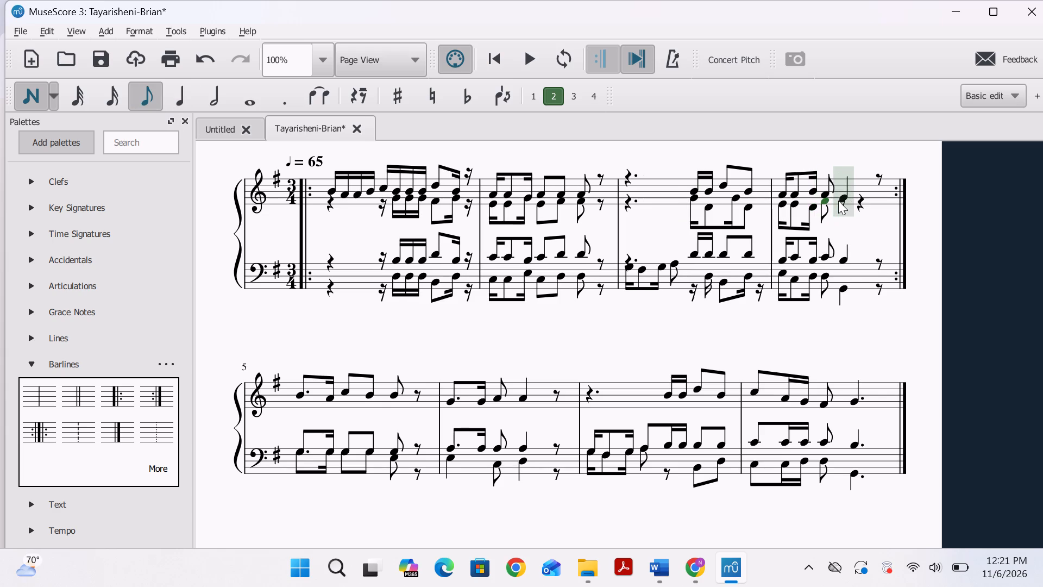
key(ctrl+z)
click(169, 87)
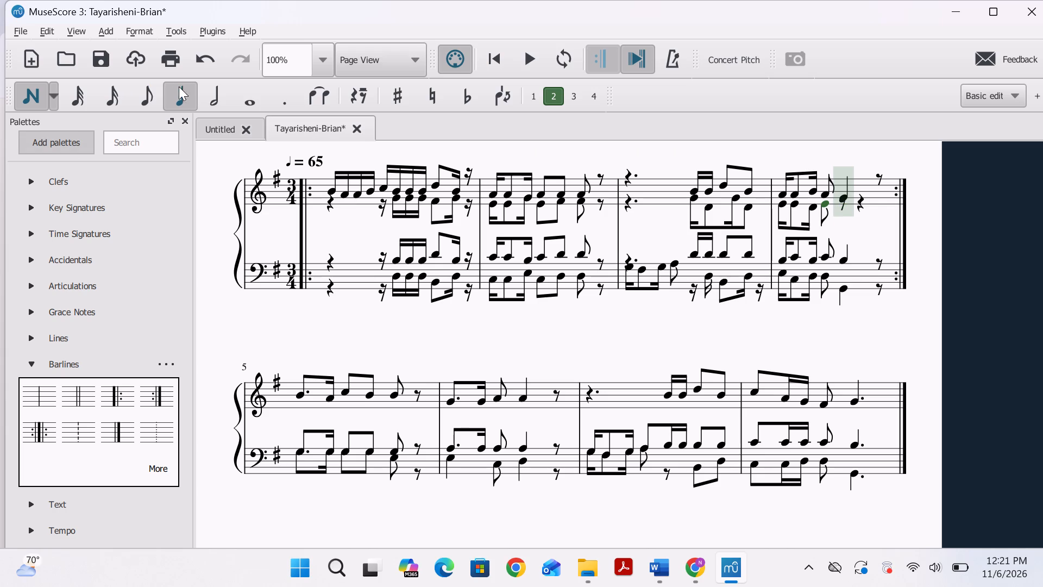
click(841, 207)
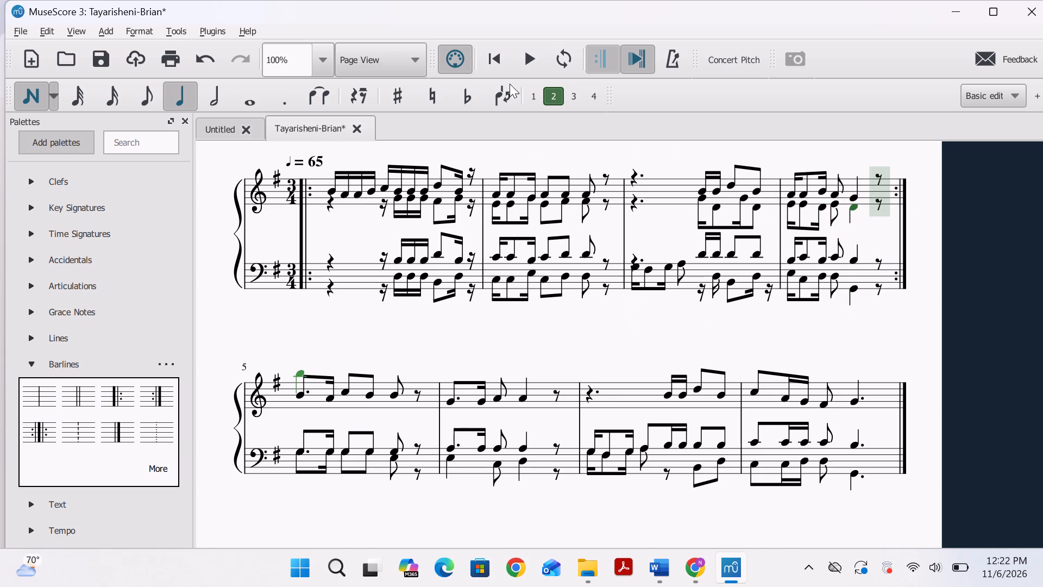
Play back the score, restarting from bar 3's first treble note to hear the new second voice, and stop playback.
click(535, 66)
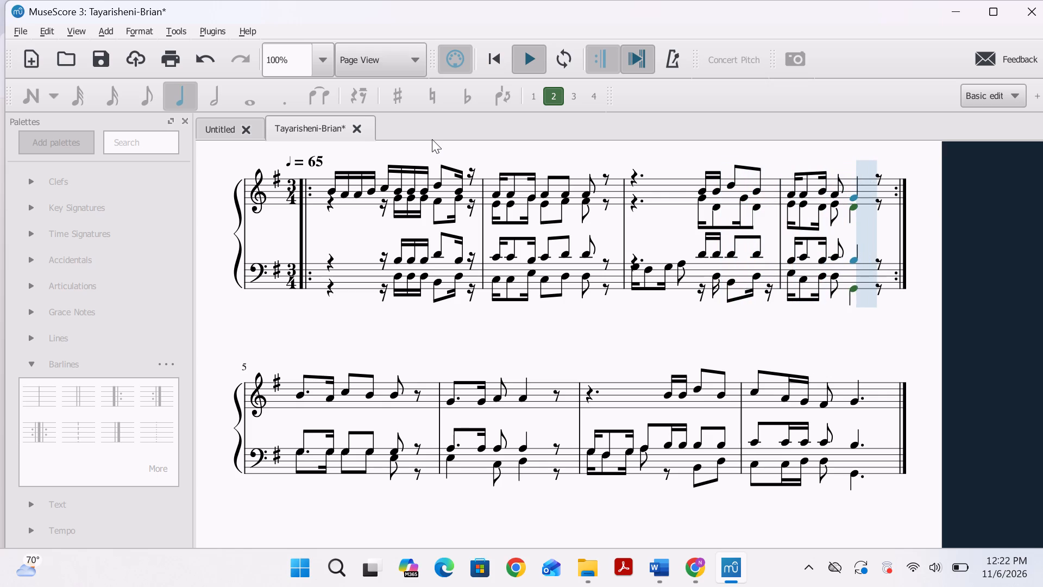
click(700, 196)
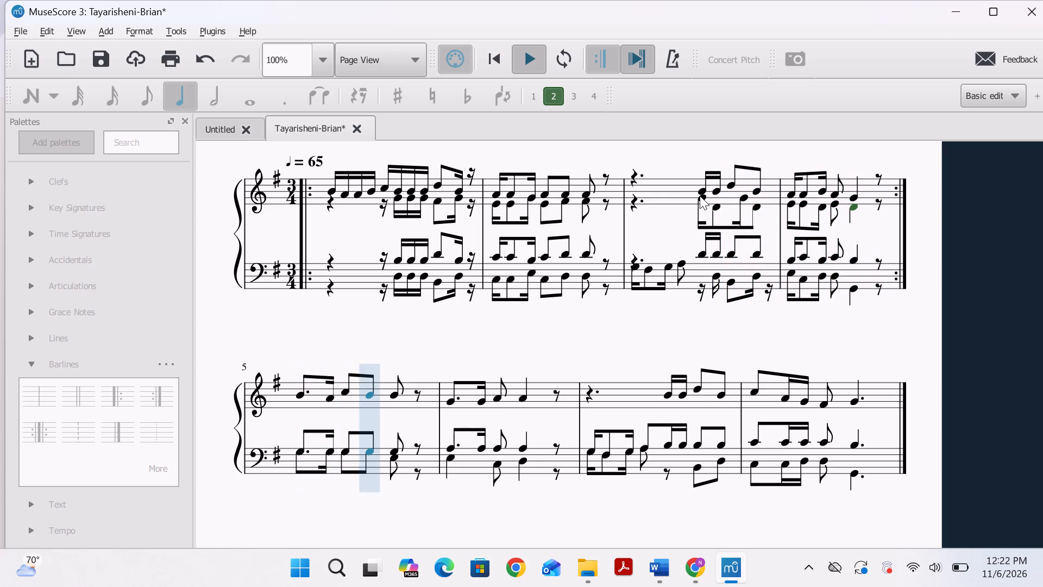
click(707, 198)
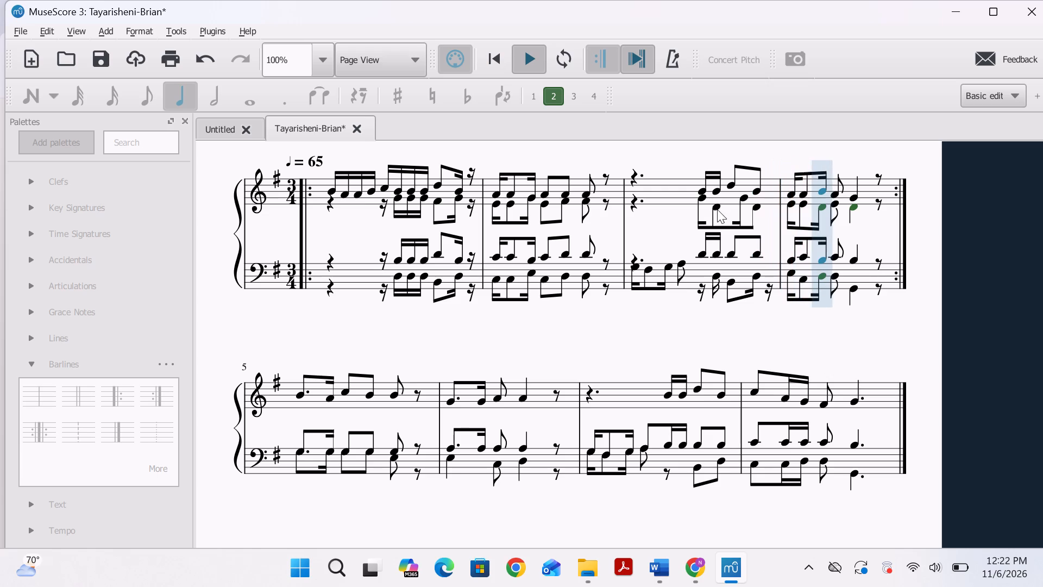
click(525, 64)
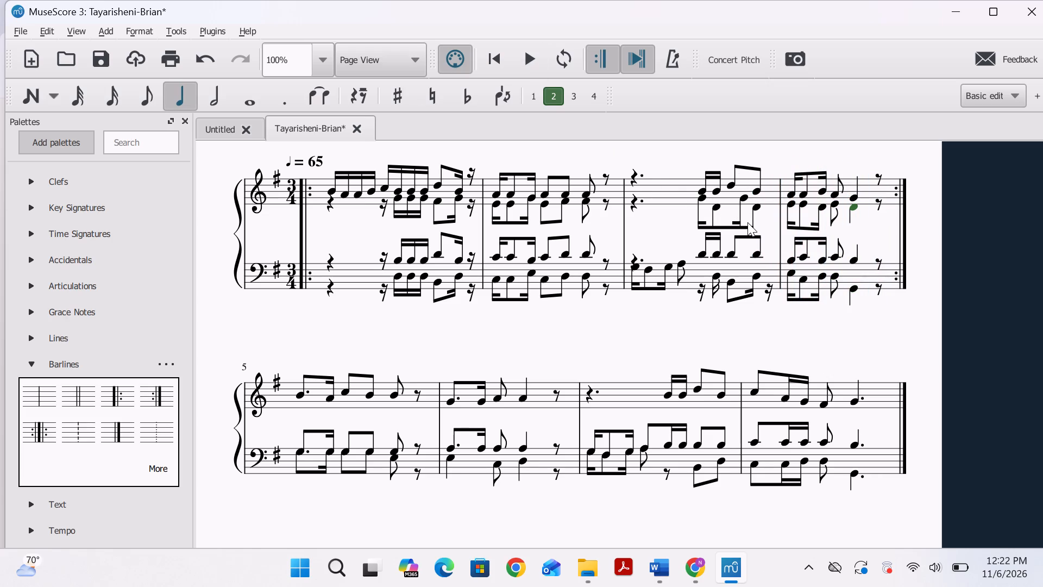
Shorten the second voice's first D in bar 3's treble staff to a sixteenth note.
click(720, 203)
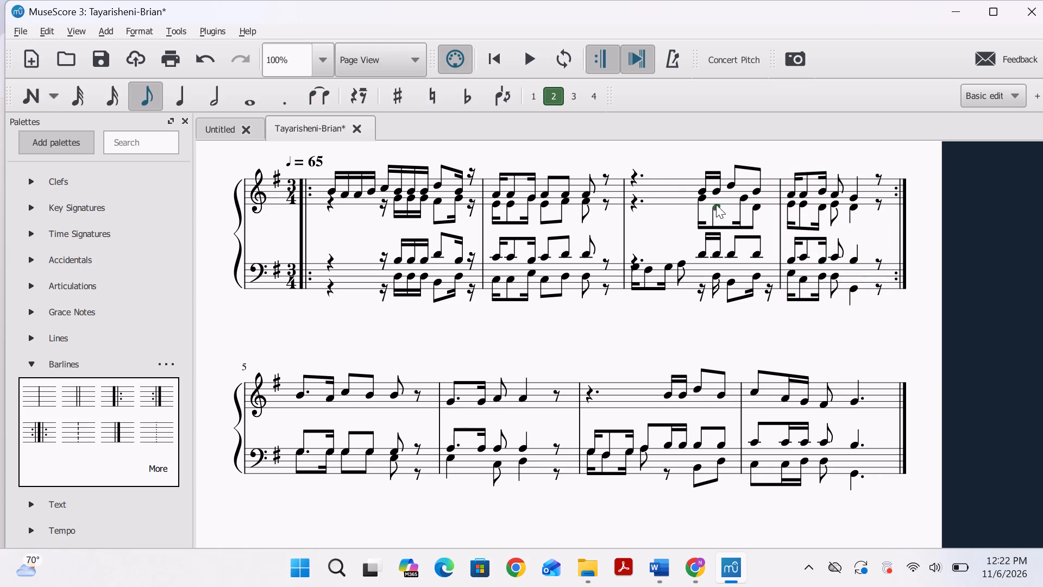
click(109, 107)
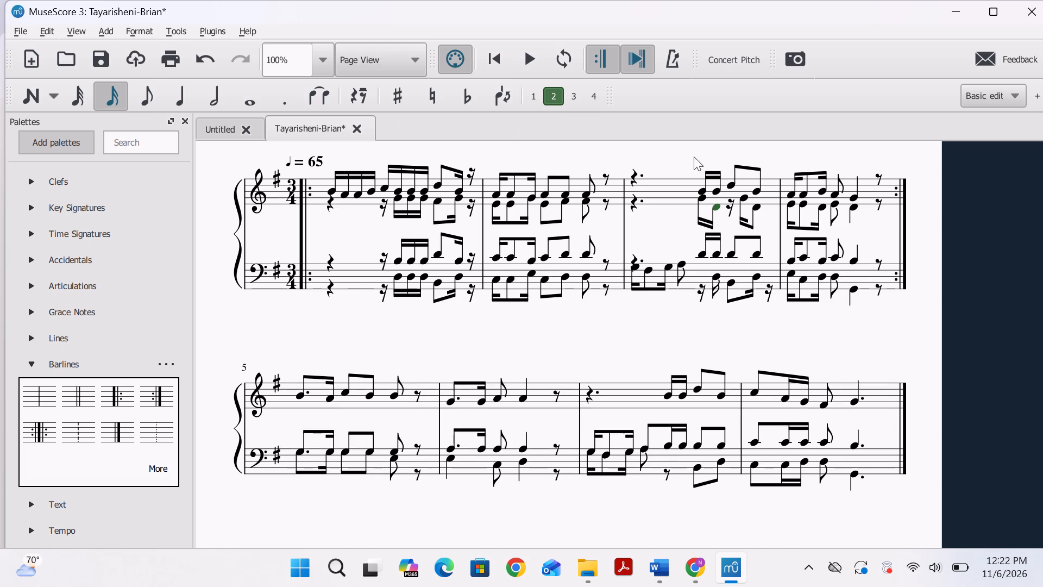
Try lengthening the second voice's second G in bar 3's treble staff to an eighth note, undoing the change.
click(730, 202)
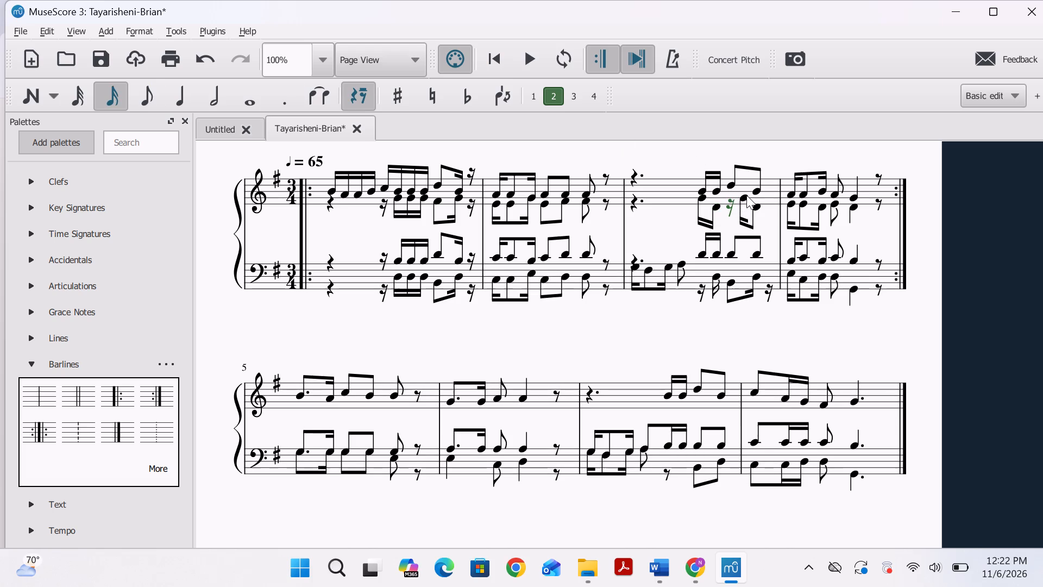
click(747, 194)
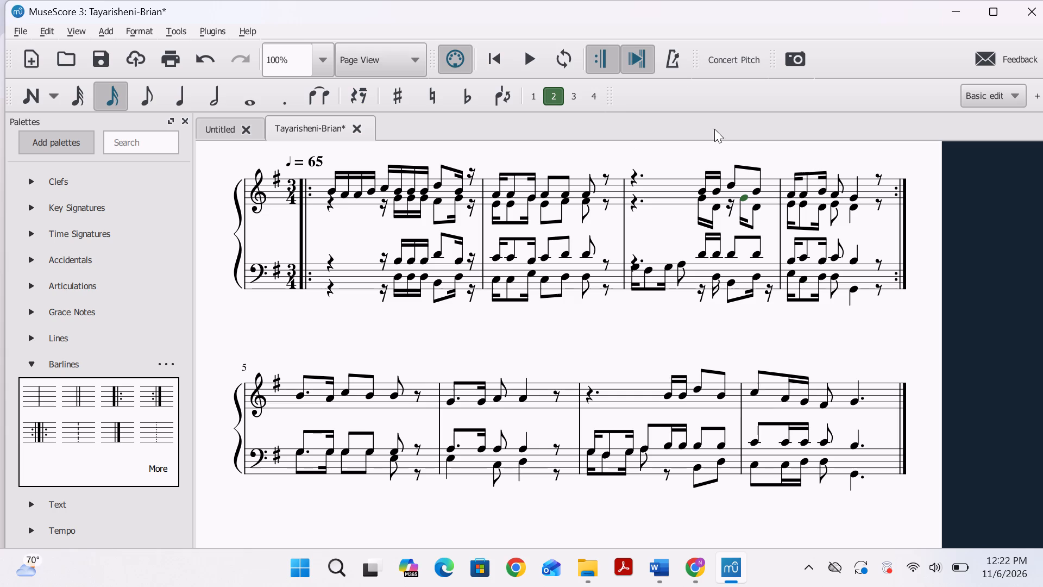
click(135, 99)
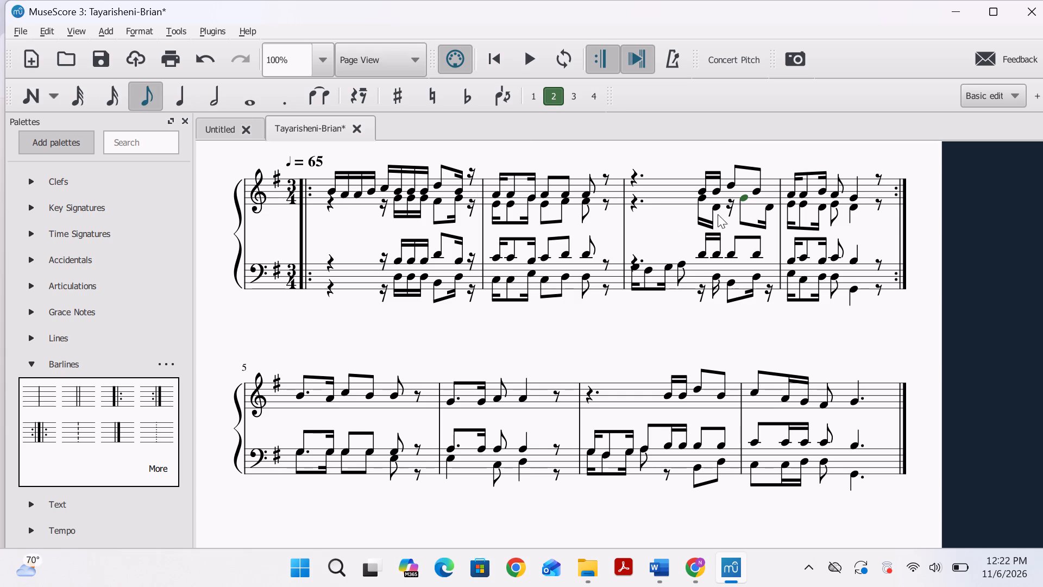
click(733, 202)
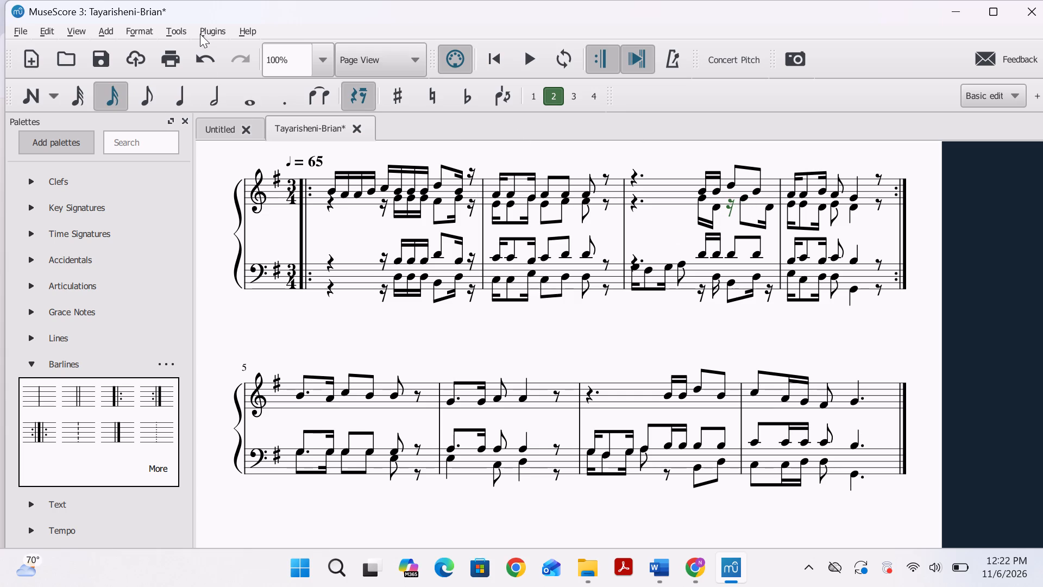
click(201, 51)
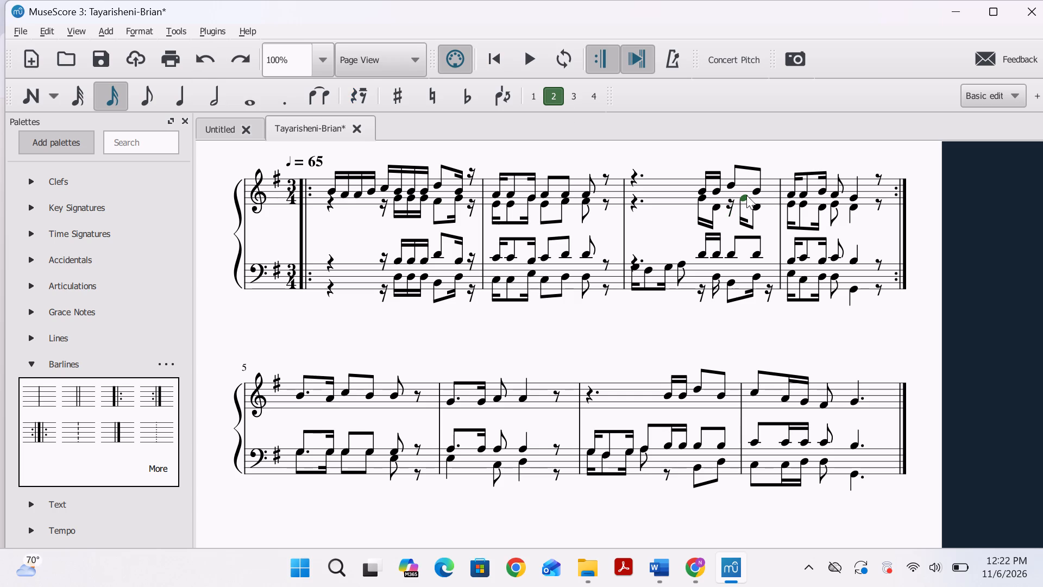
Delete the second voice's misplaced second G and last D in bar 3's treble staff.
key(Delete)
click(753, 208)
key(Delete)
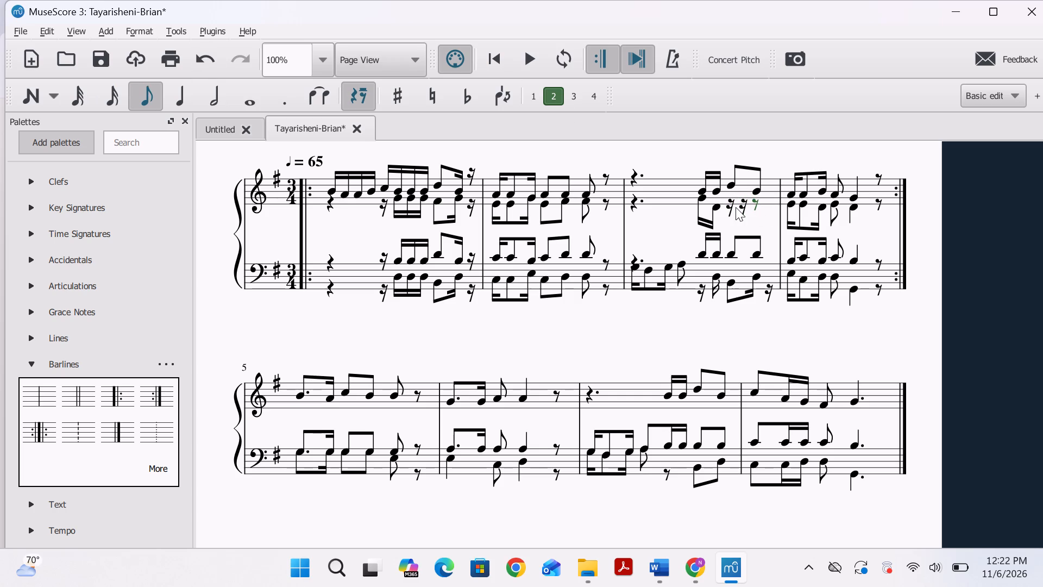
Complete the second voice in bar 3's treble staff with two eighth notes, G and D, replacing the rests.
click(726, 206)
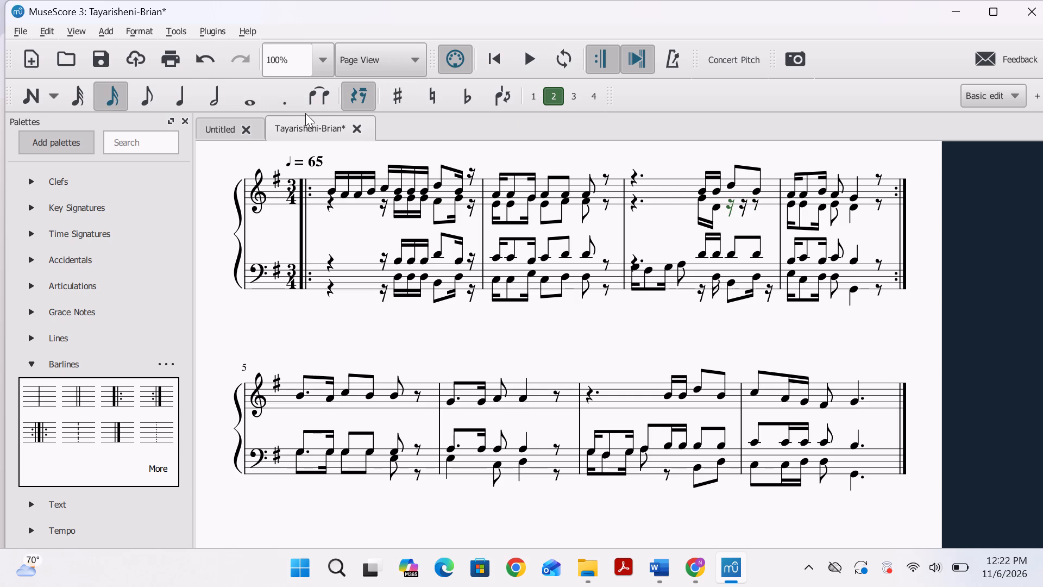
click(155, 101)
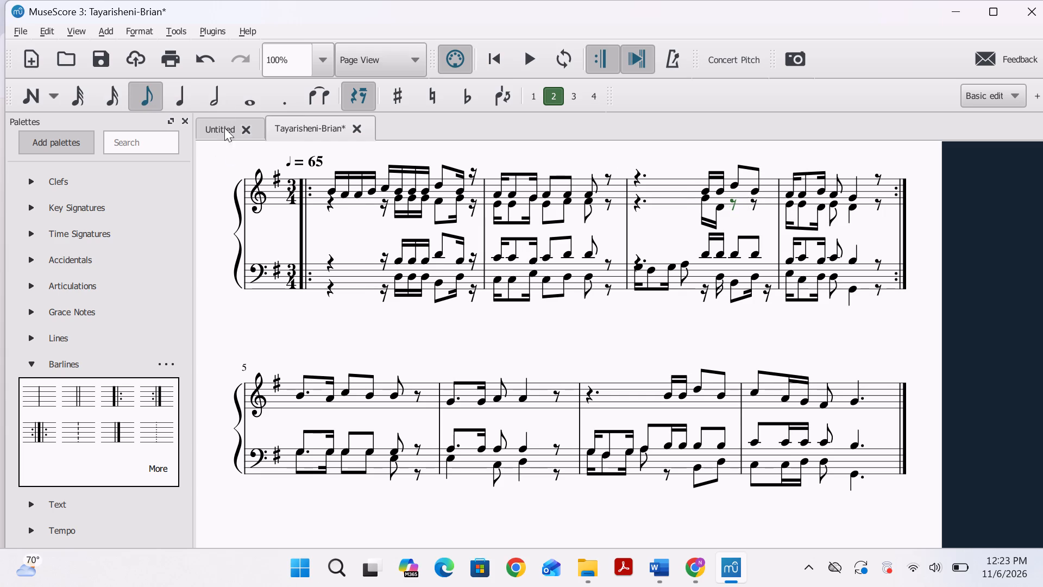
click(24, 104)
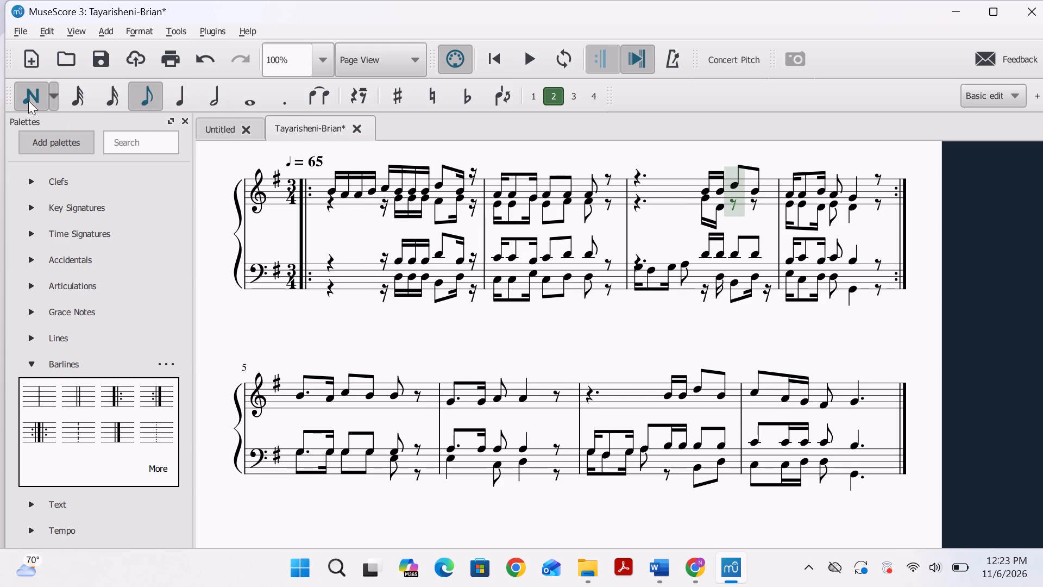
click(732, 198)
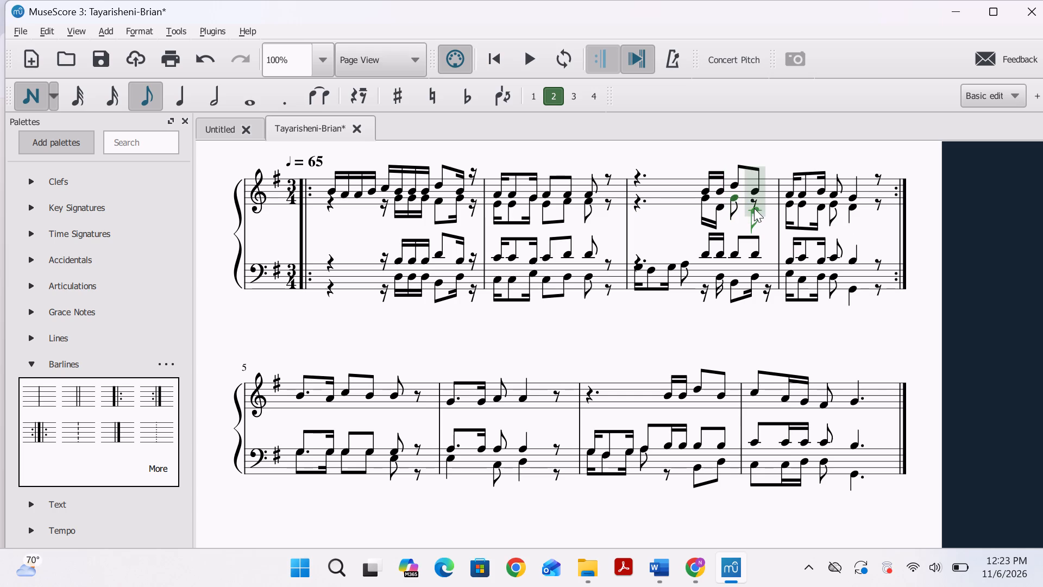
click(753, 206)
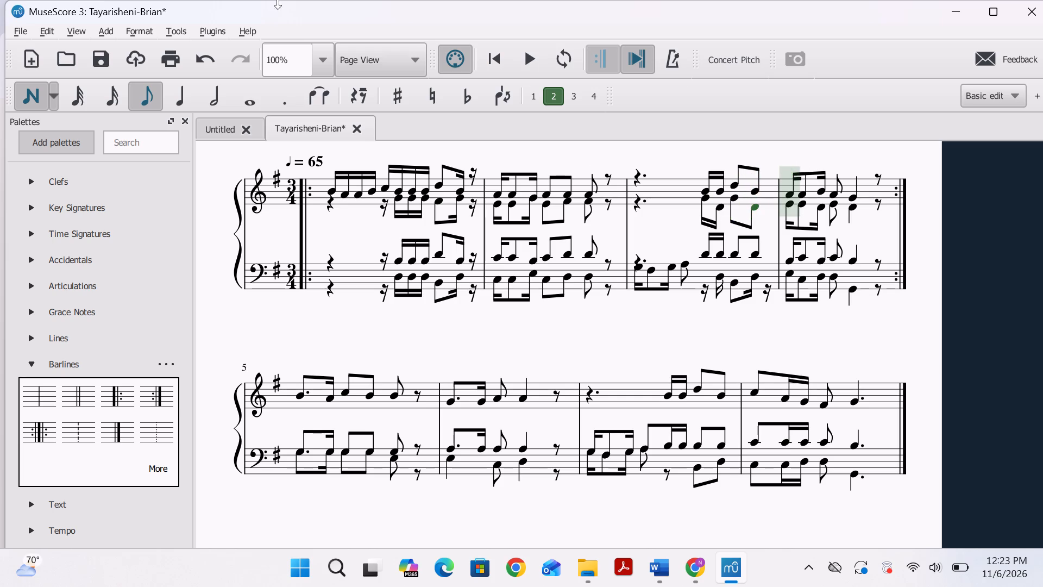
Play back the score from the start, replay the passage from bar 5 several times, and stop playback around bar 6.
click(518, 69)
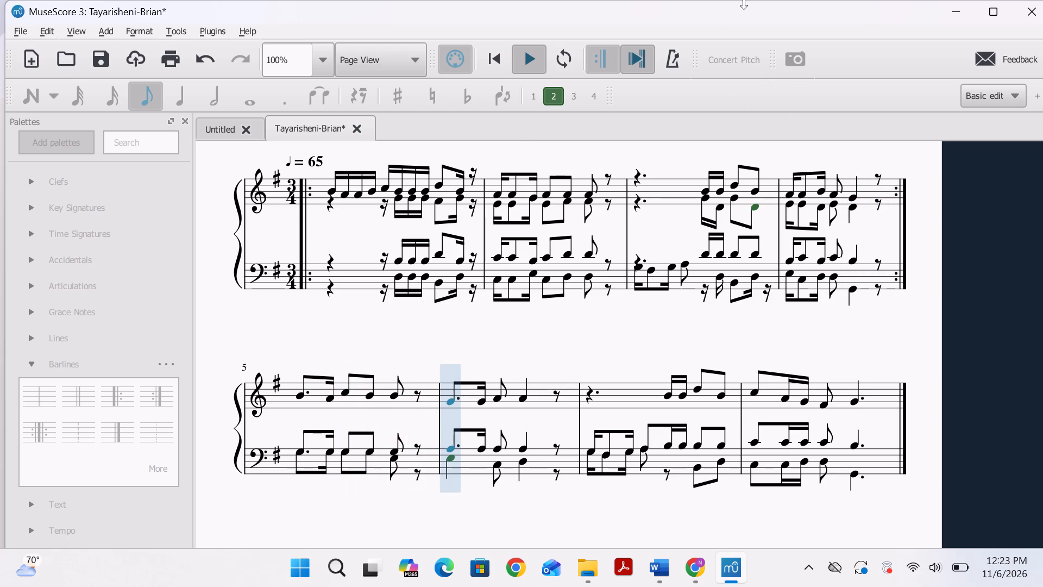
click(330, 190)
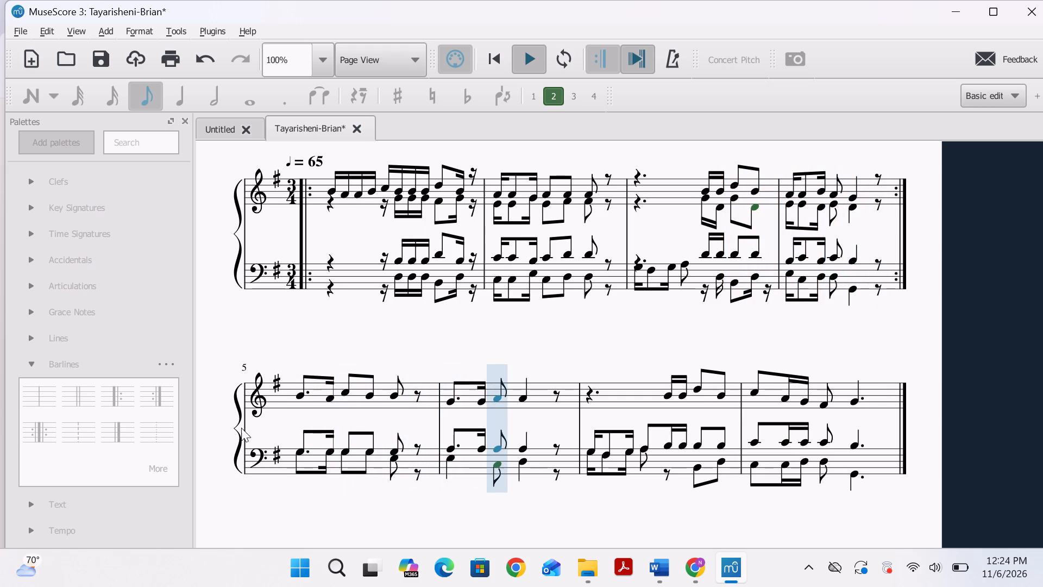
click(299, 397)
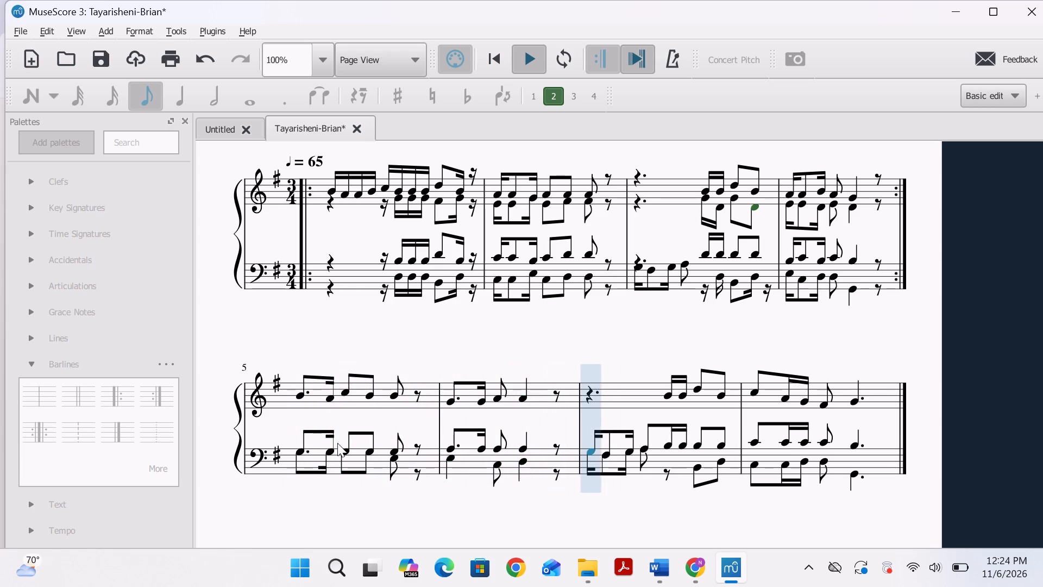
click(303, 454)
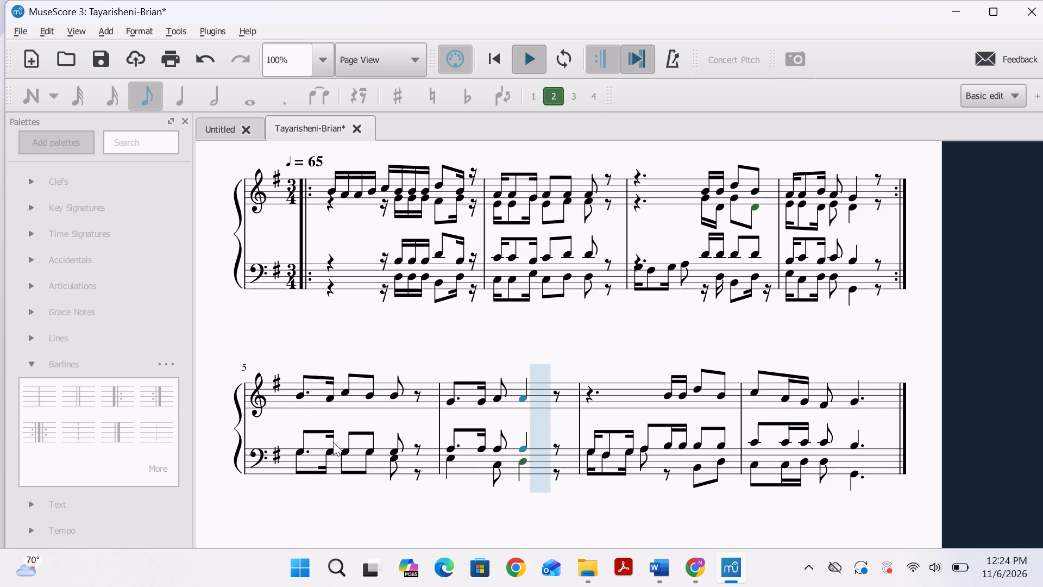
click(391, 454)
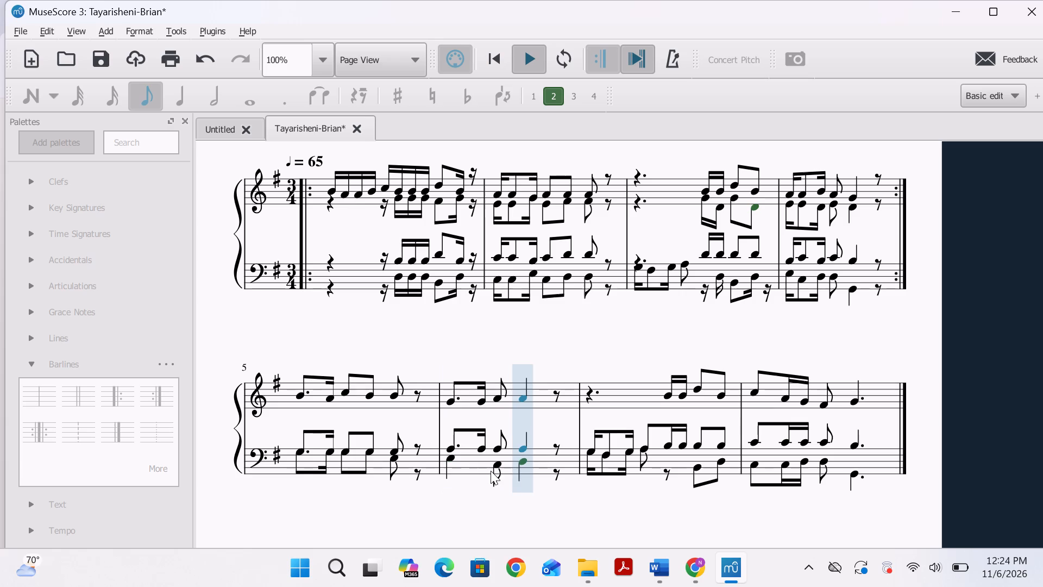
click(300, 452)
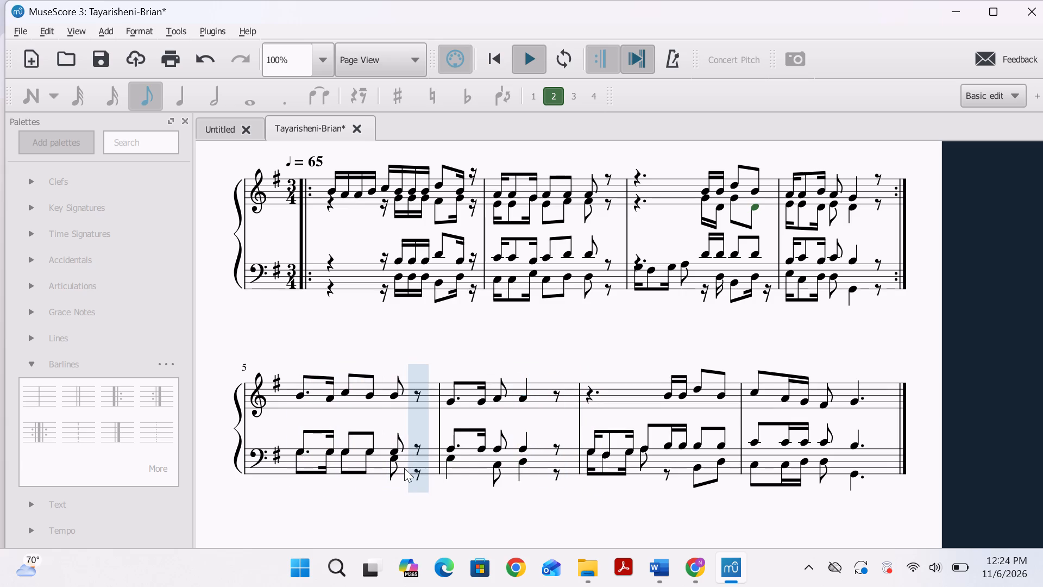
click(303, 455)
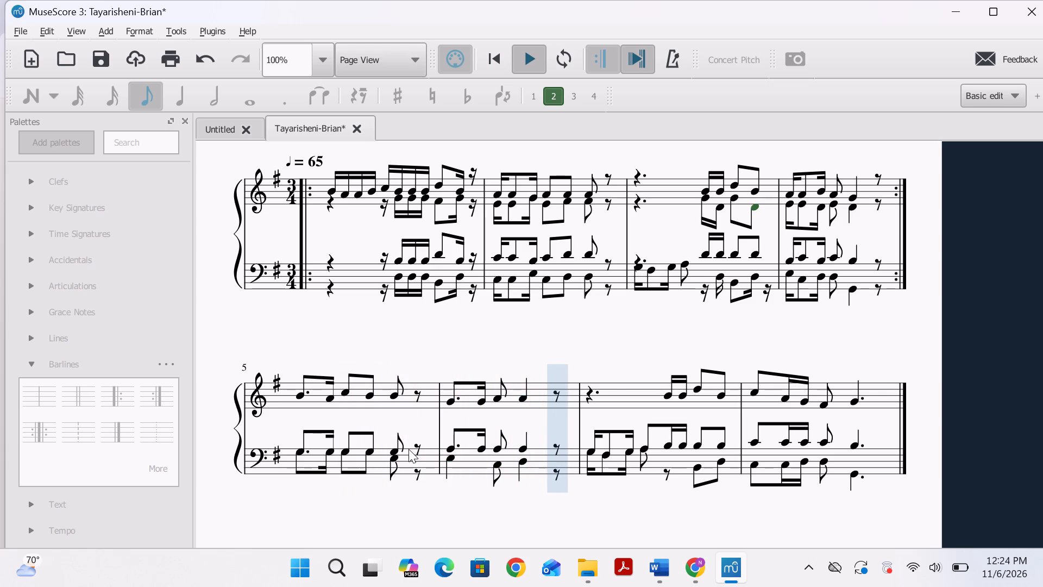
click(445, 451)
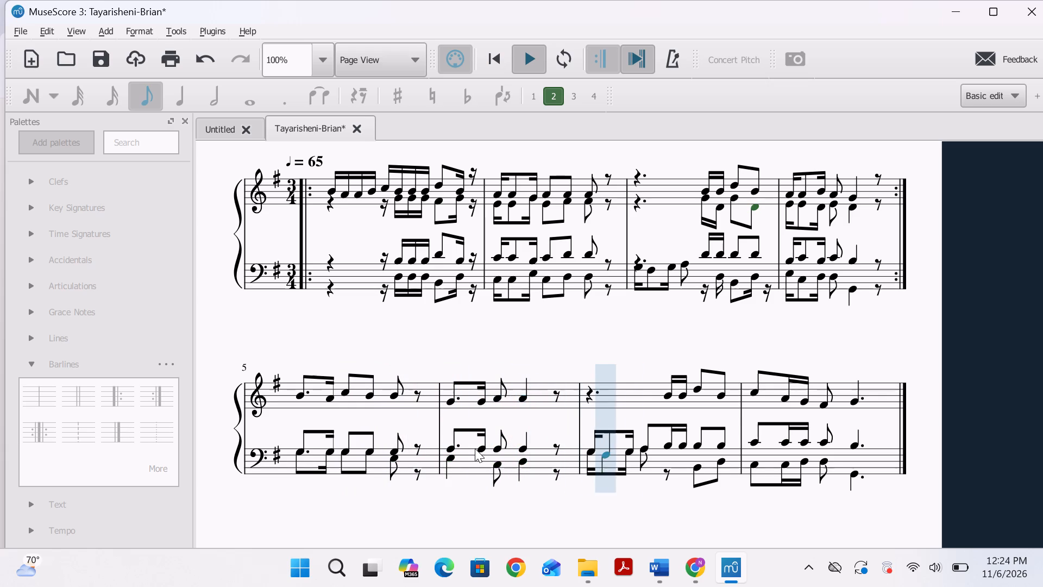
click(519, 68)
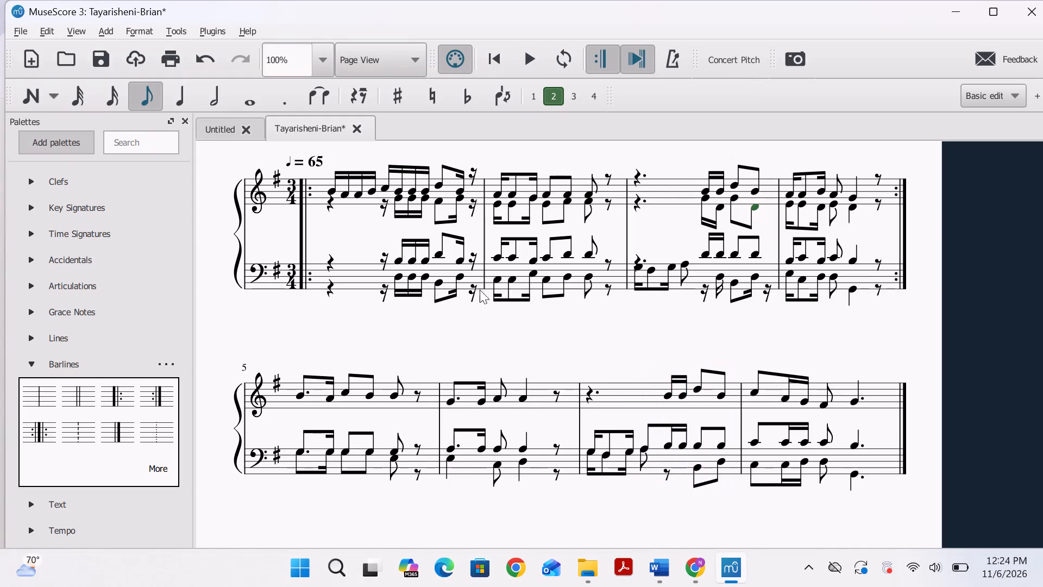
Lower the upper voice's first note, the dotted eighth, in bar 6's bass staff to G.
click(452, 448)
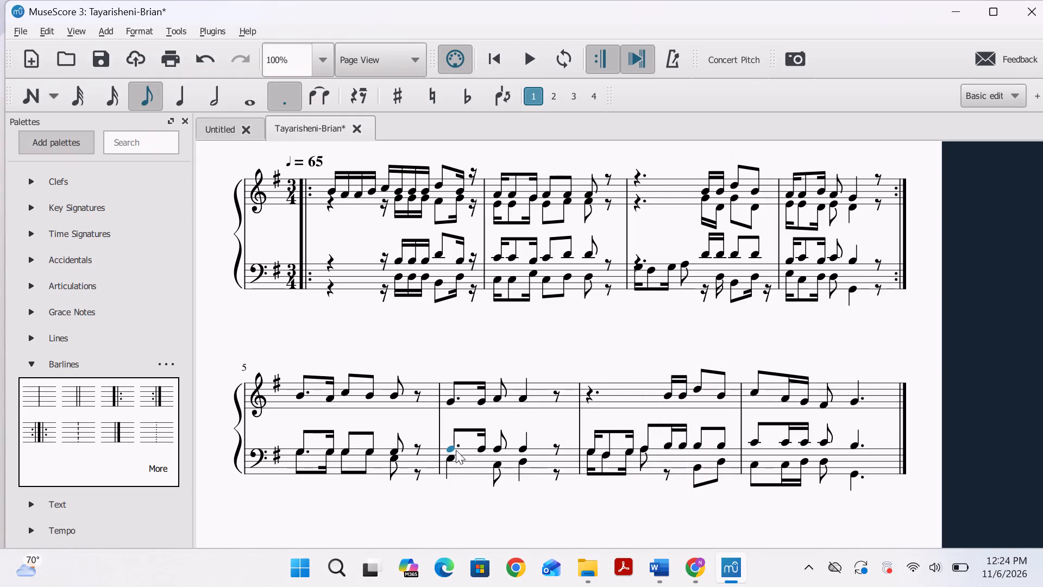
click(453, 446)
click(451, 449)
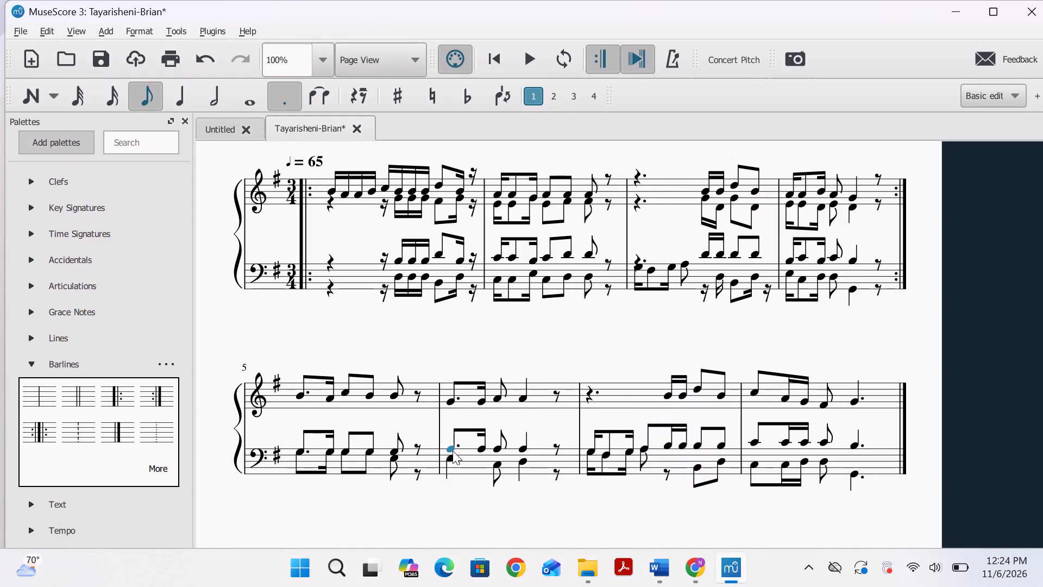
click(453, 453)
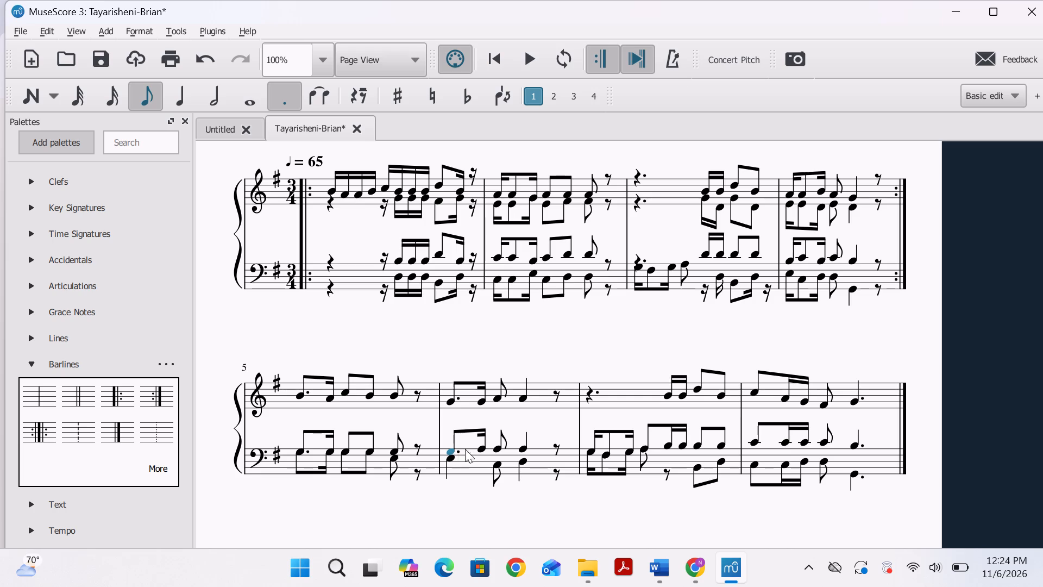
double_click(477, 448)
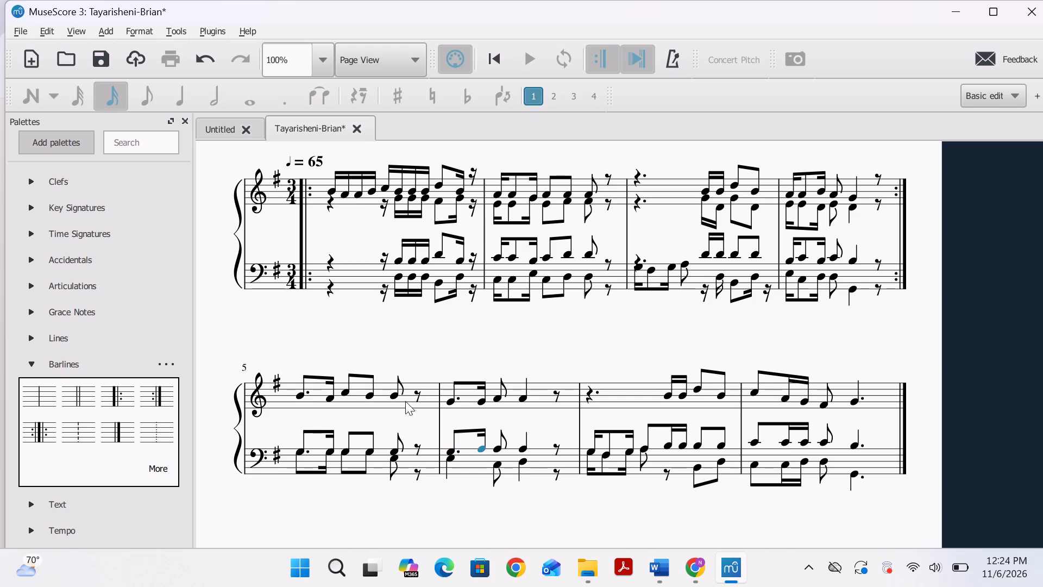
Play back the score from bar 5's first treble note to hear the bass change, and stop playback.
click(299, 397)
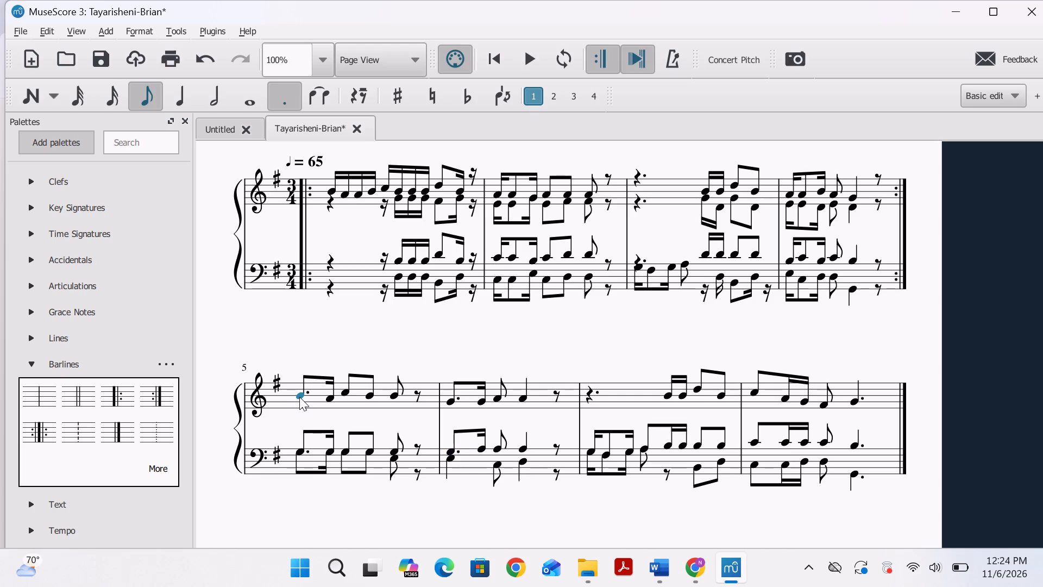
key(space)
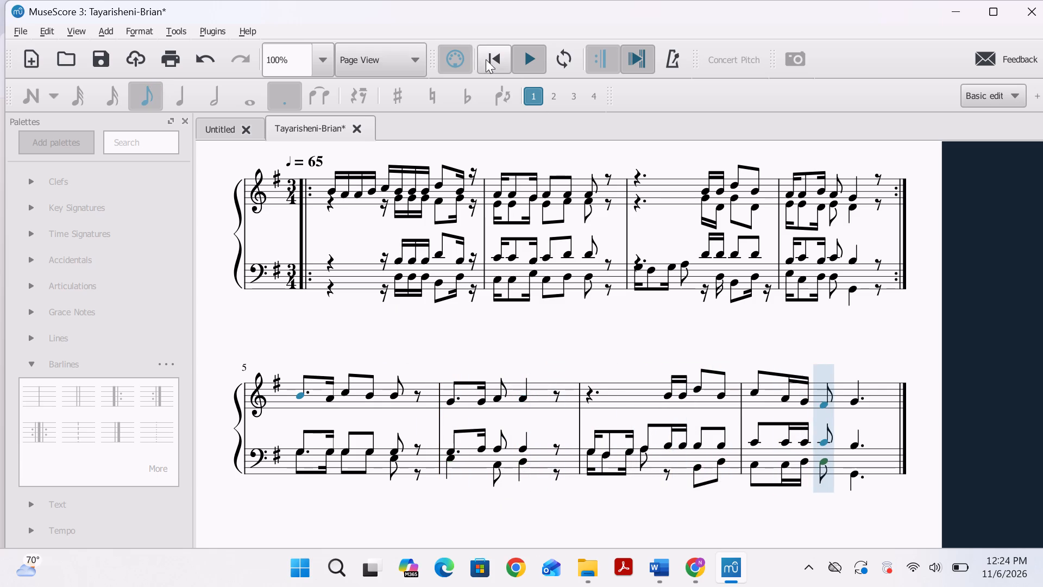
click(512, 65)
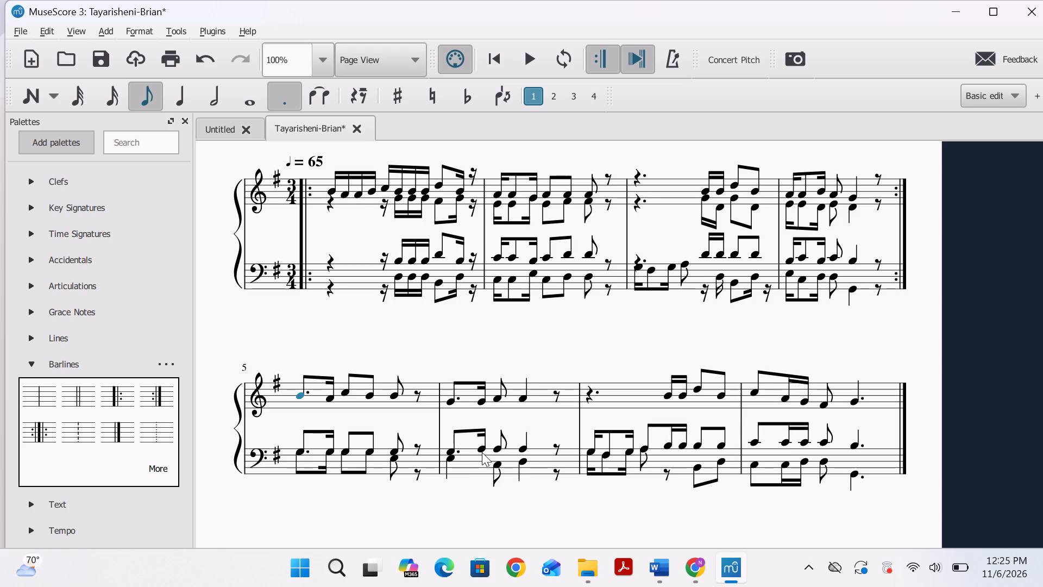
Raise the upper voice's sixteenth note in bar 6's bass staff to B.
click(482, 451)
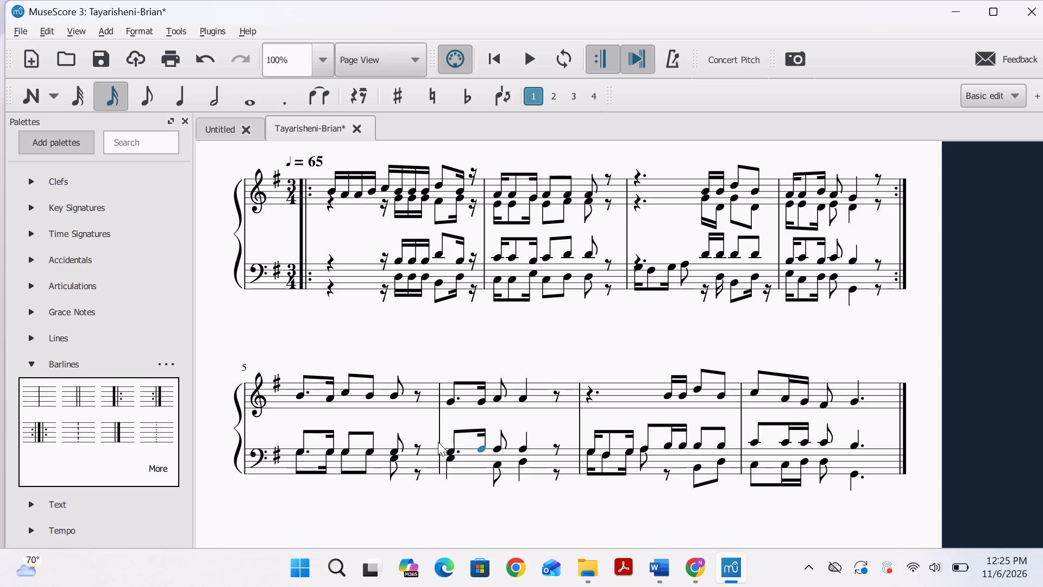
click(451, 452)
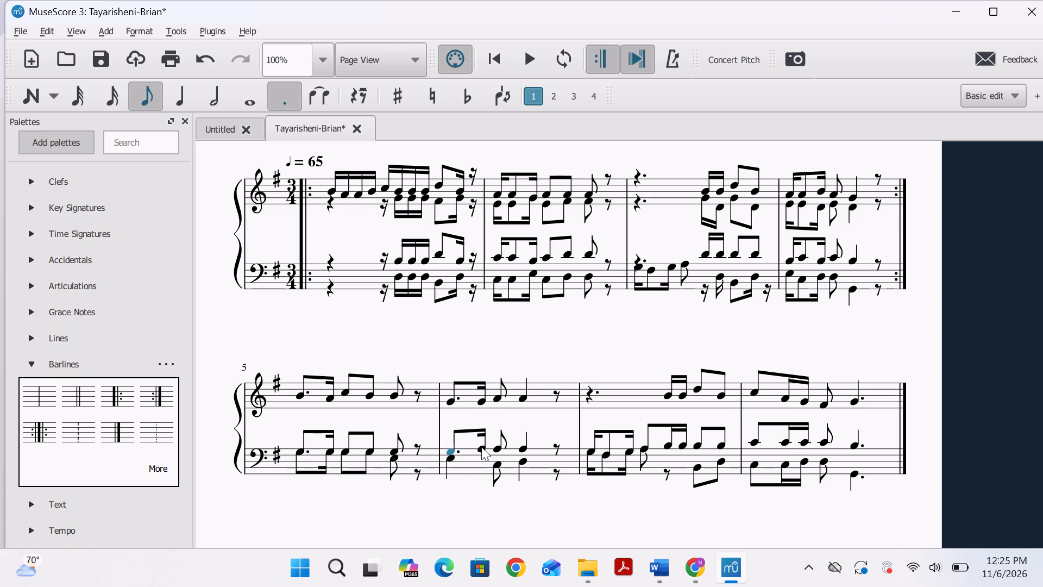
click(485, 441)
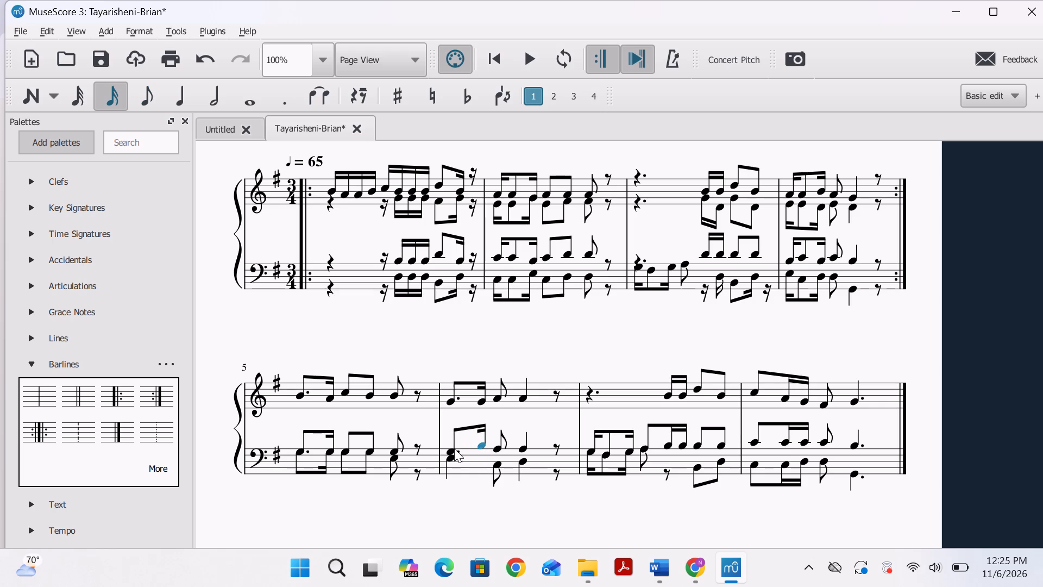
Audition the upper voice's first three notes in bar 6's bass staff repeatedly to judge the melodic line.
click(453, 450)
click(481, 441)
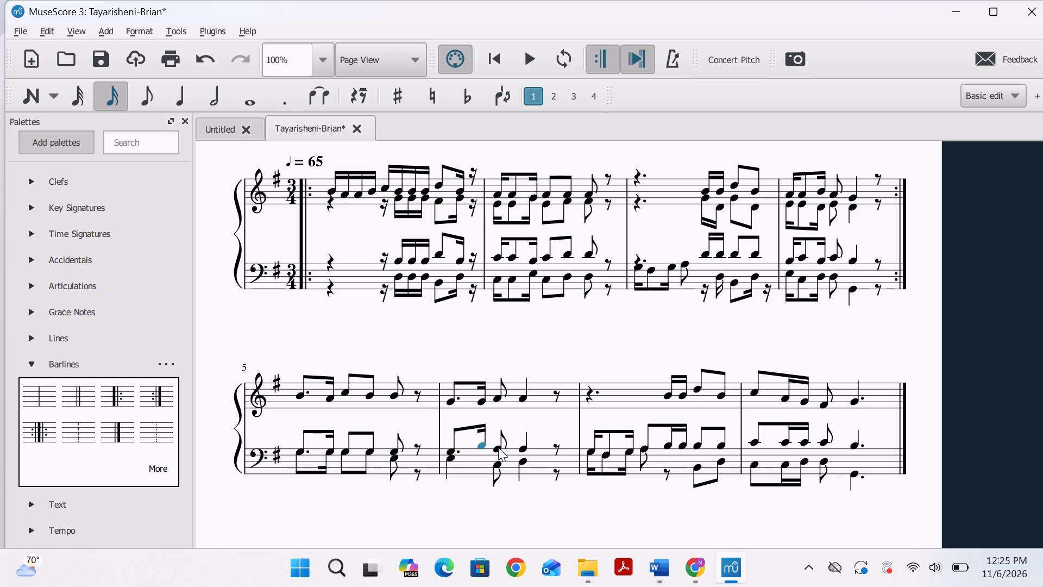
click(498, 447)
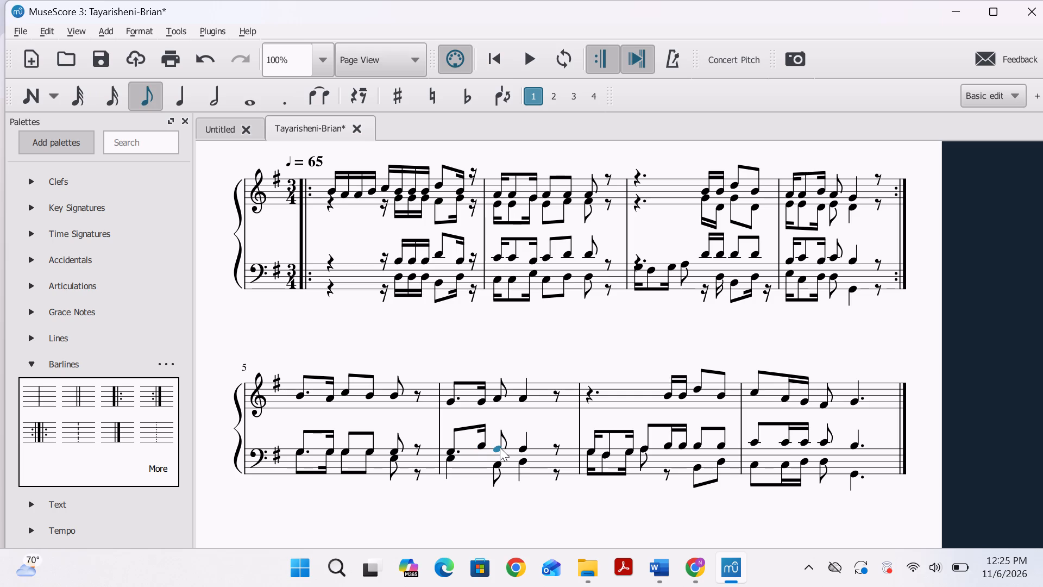
click(481, 444)
click(493, 447)
click(454, 449)
click(479, 446)
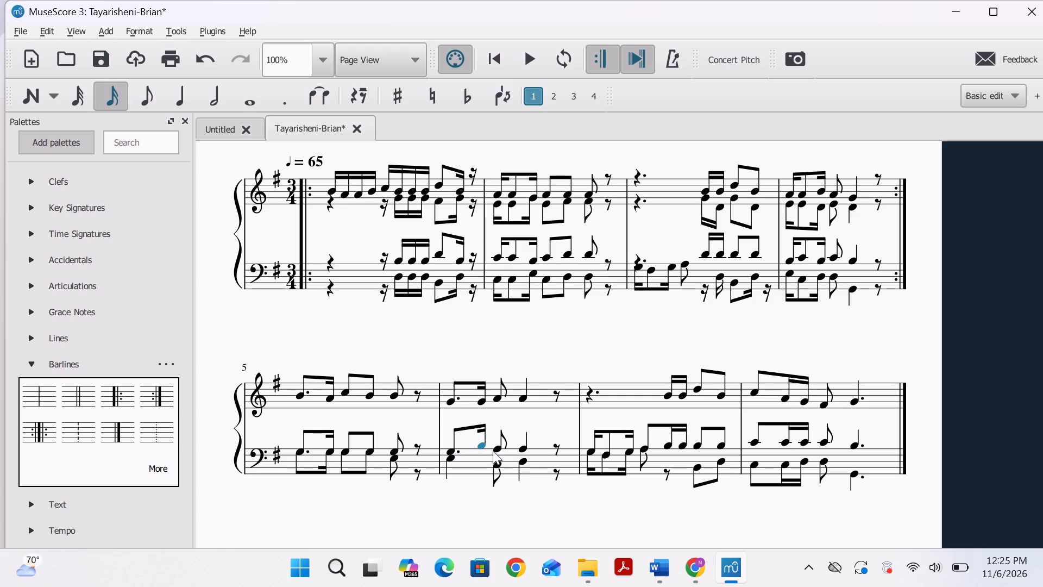
click(498, 452)
click(457, 453)
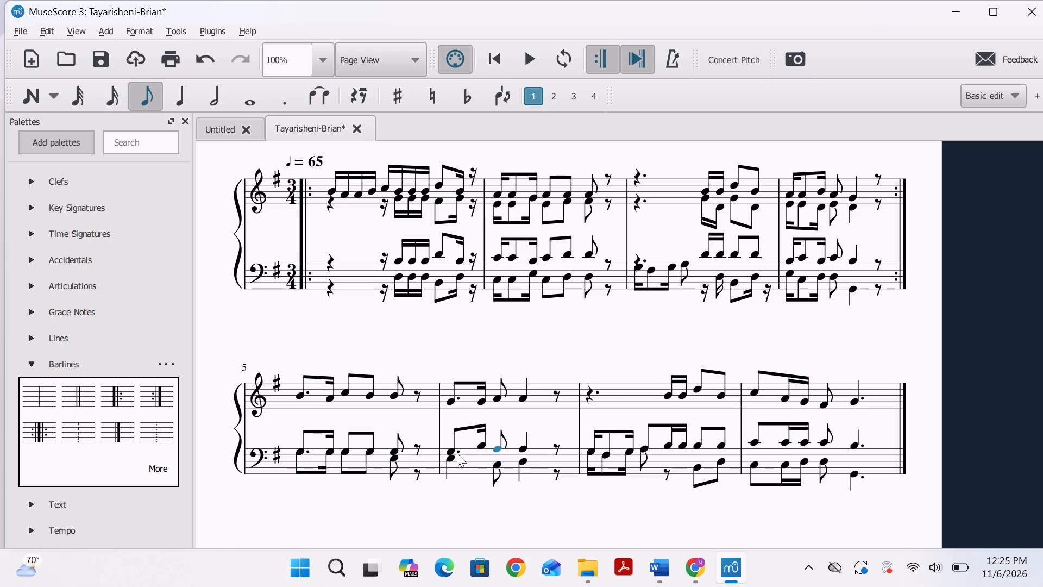
click(480, 445)
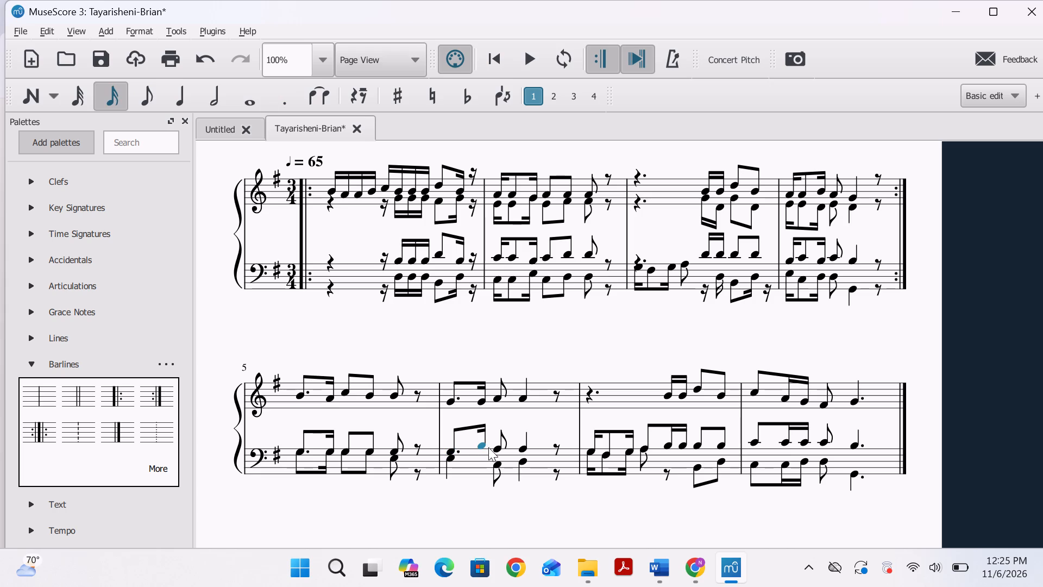
Raise the upper voice's eighth note after the beamed pair in bar 6's bass staff to C, and audition the upper voice.
drag(496, 449, 499, 442)
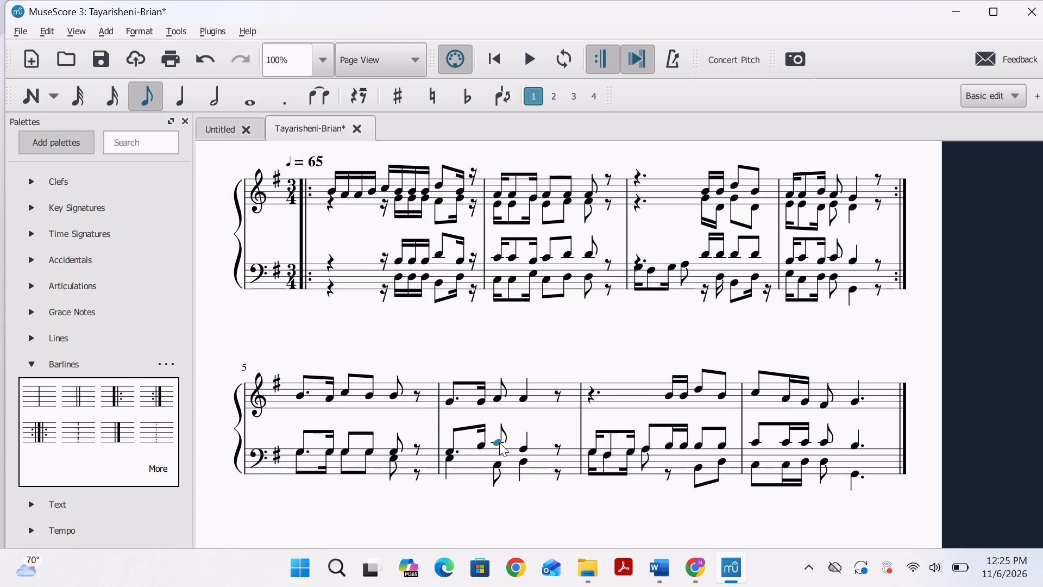
drag(499, 442, 500, 444)
click(499, 444)
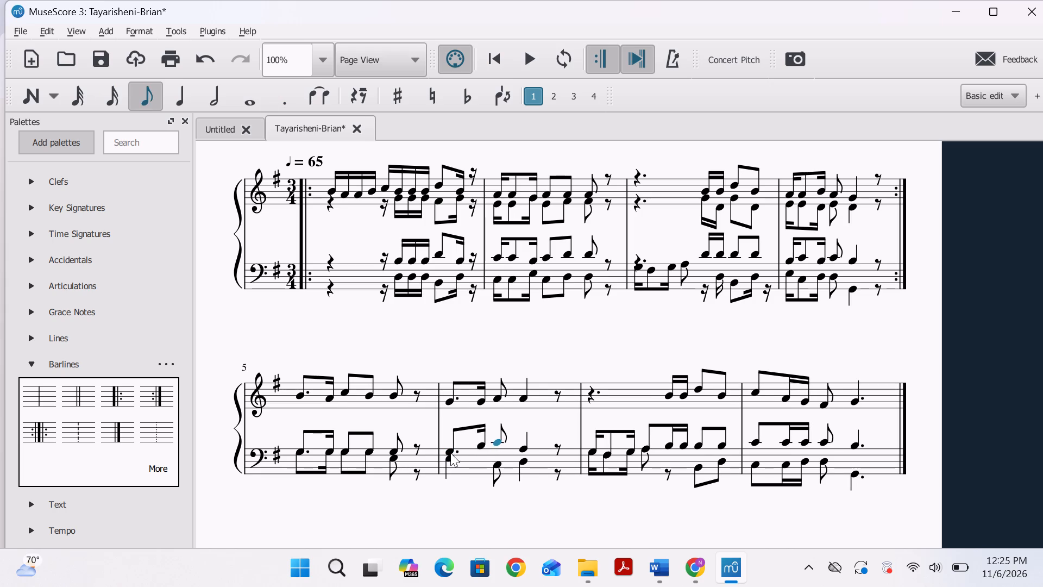
click(450, 453)
click(481, 443)
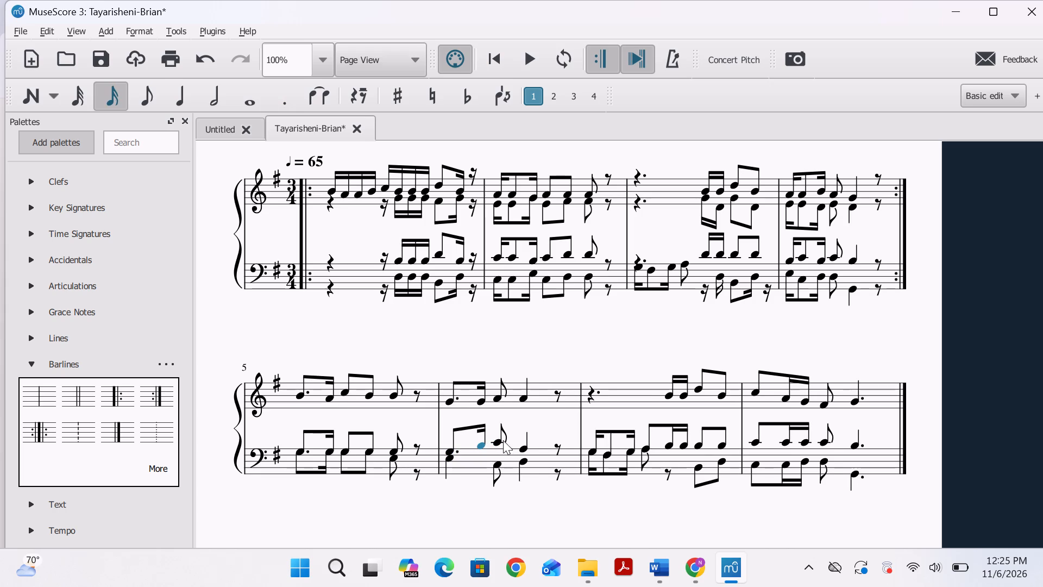
click(495, 439)
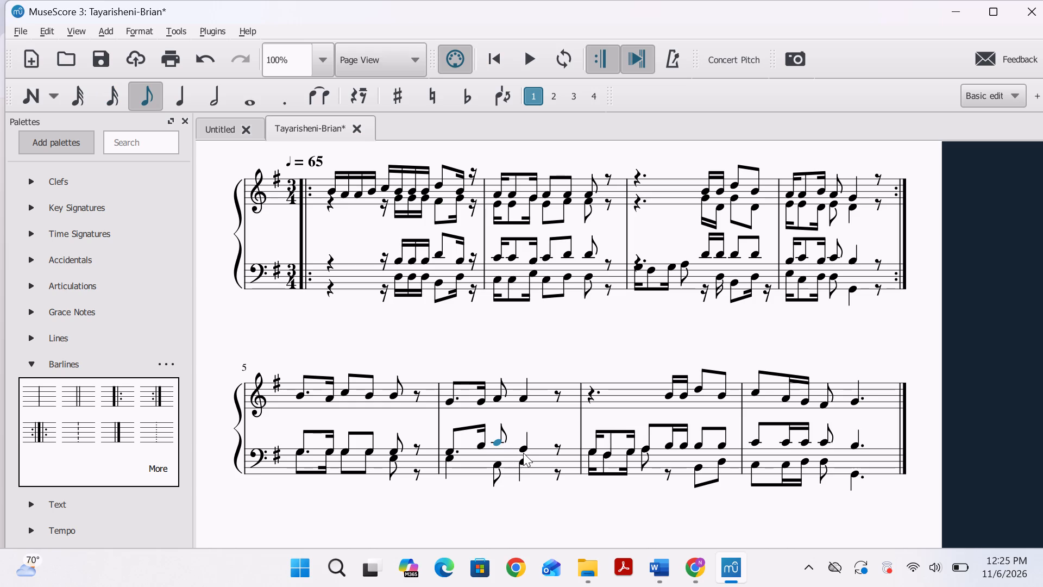
click(520, 447)
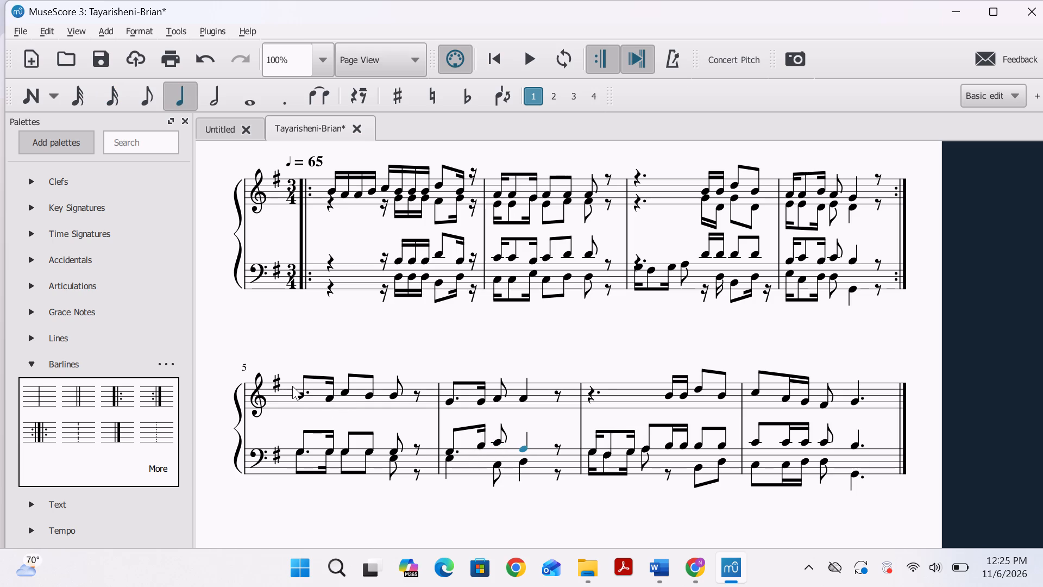
Play back the score from bar 5's first treble note to review the passage.
click(301, 397)
key(space)
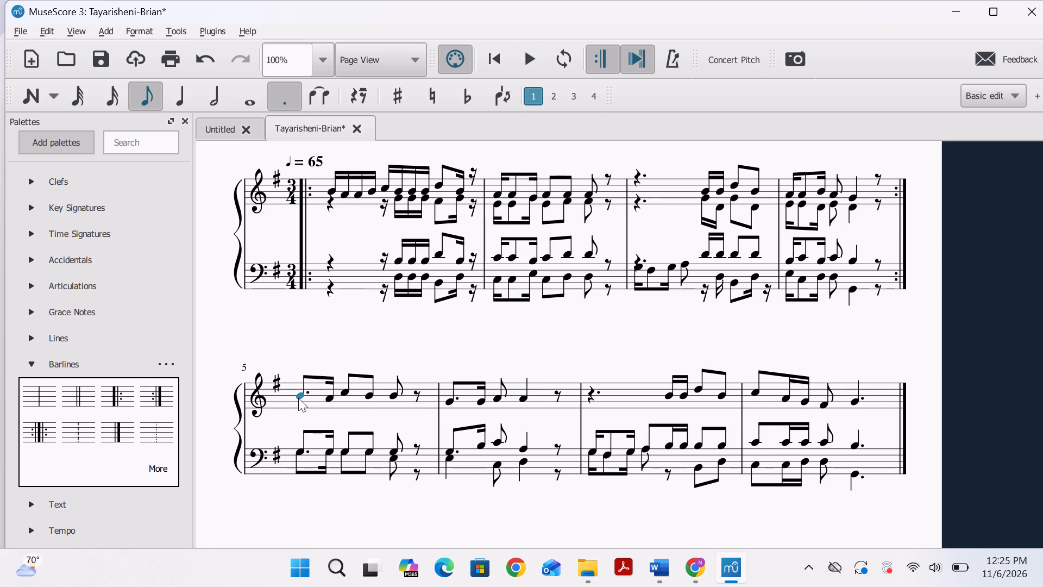
key(space)
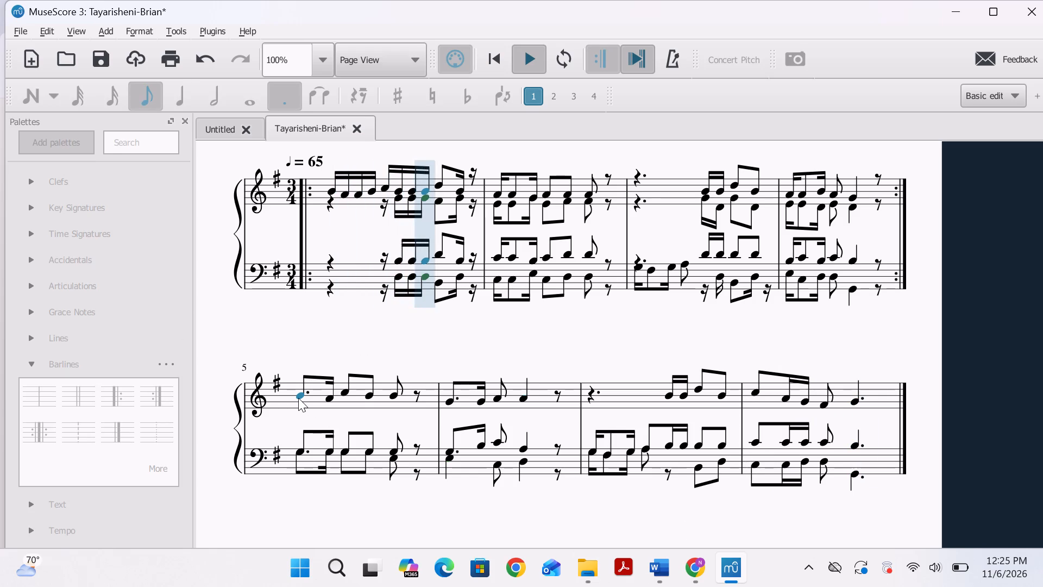
click(298, 398)
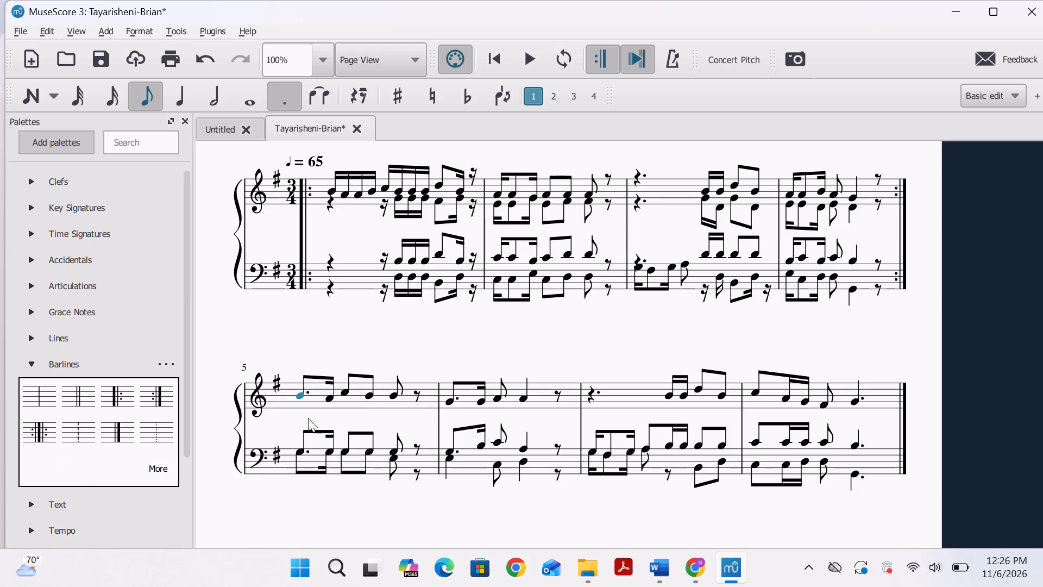
Audition individual upper-voice notes in the bass staff from bar 5 through the start of bar 8 to check their pitches.
click(303, 450)
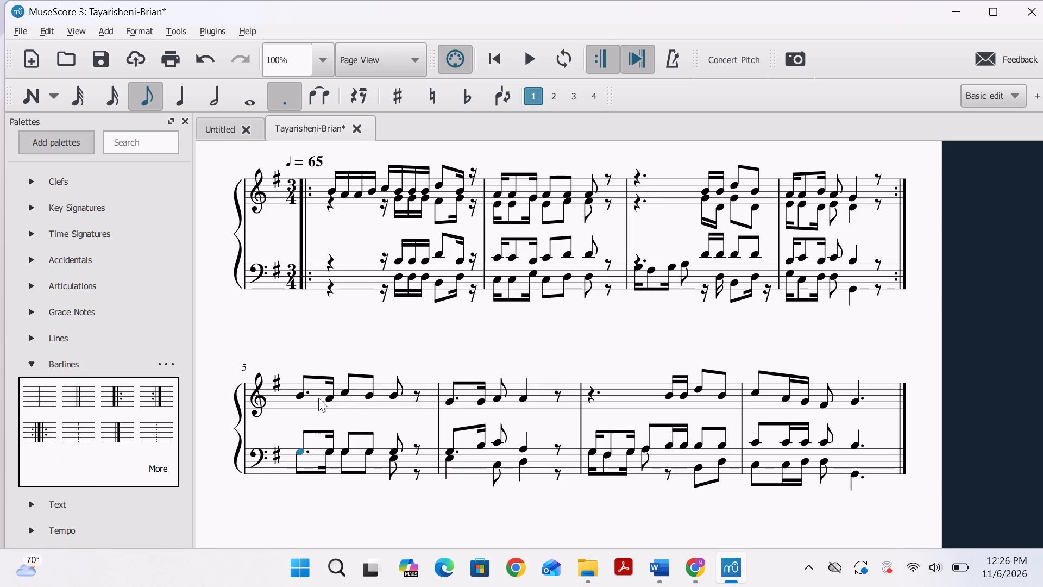
click(329, 453)
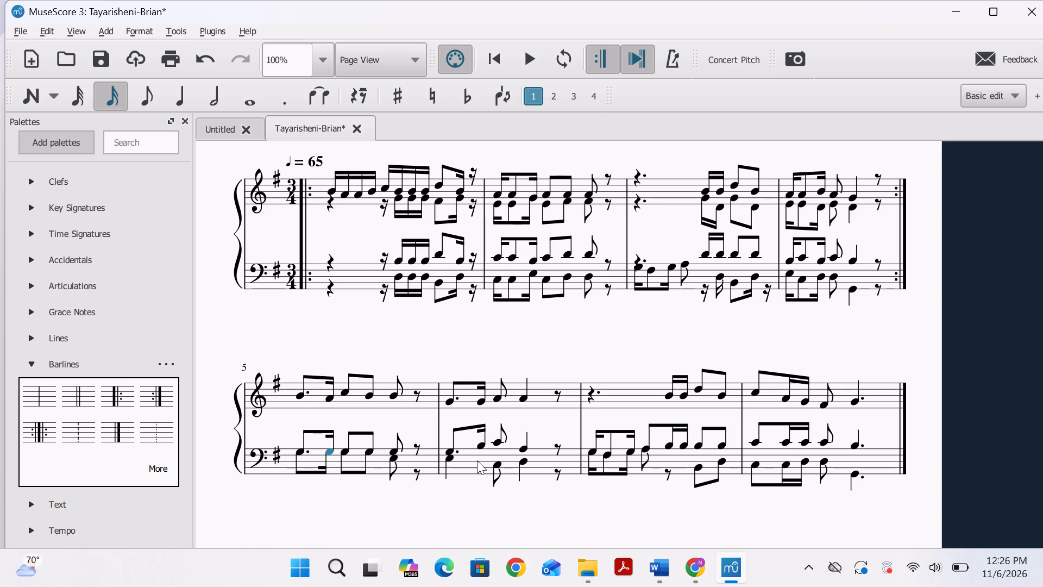
click(485, 448)
click(502, 439)
click(498, 445)
click(530, 449)
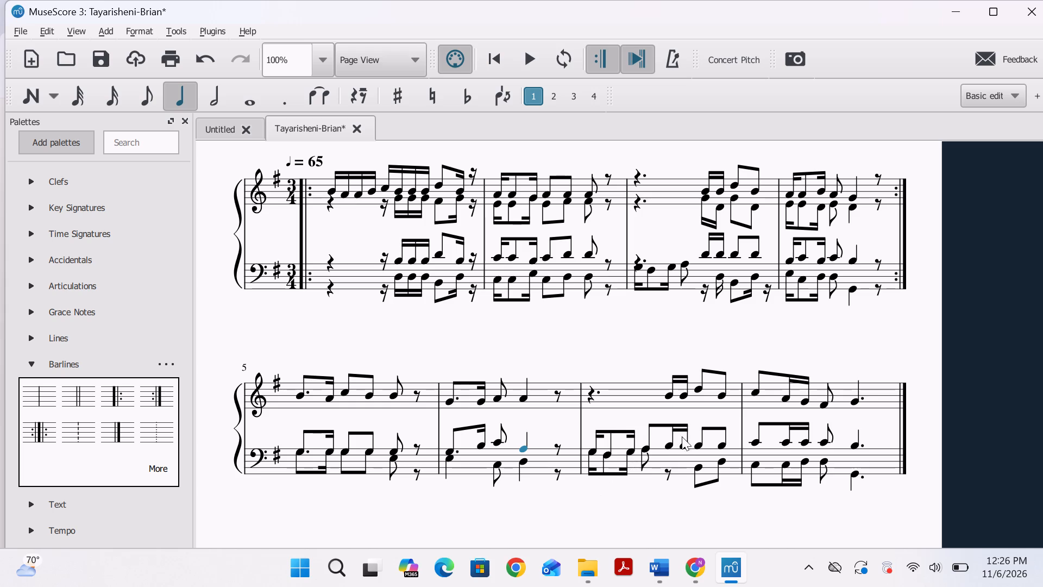
click(671, 446)
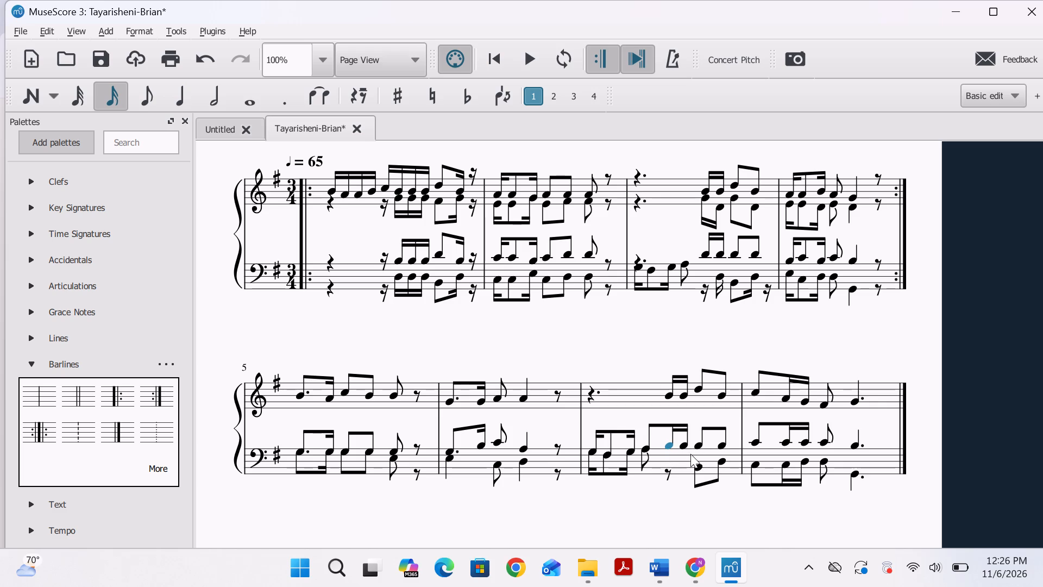
click(749, 445)
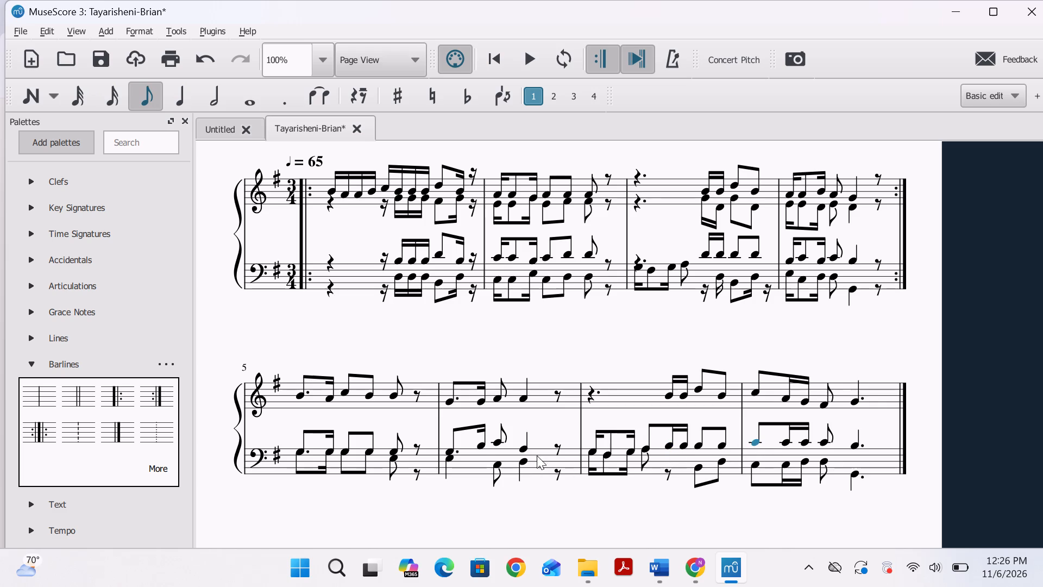
Play back the score from bar 5's first bass note, and stop playback.
click(303, 447)
key(space)
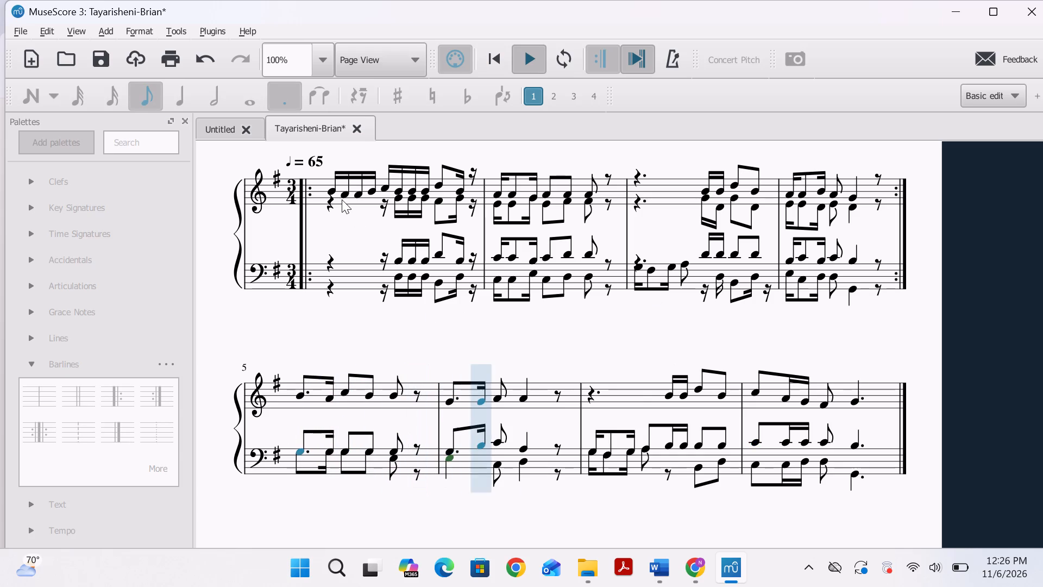
click(332, 190)
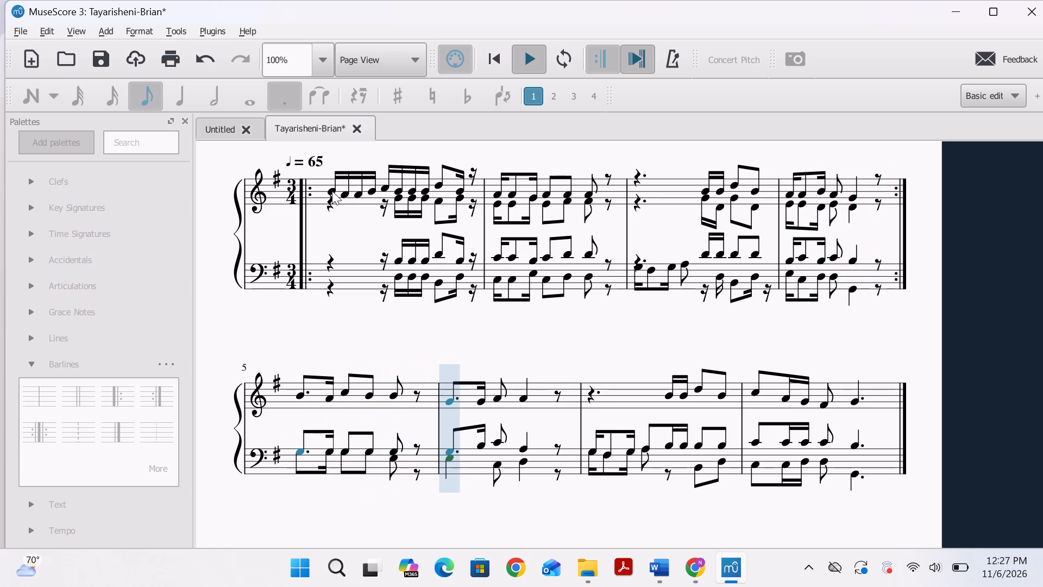
key(space)
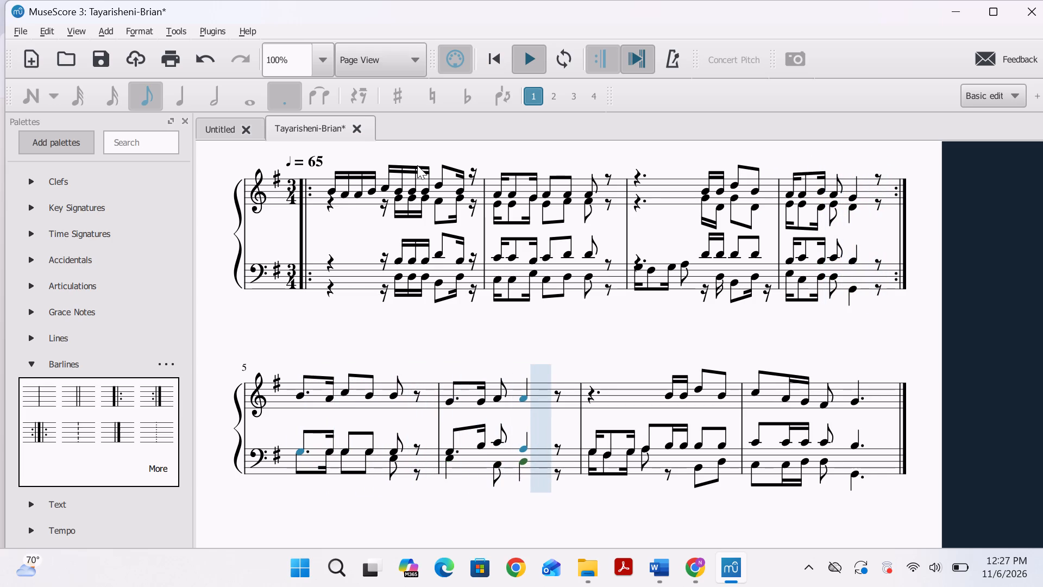
Audition the treble second voice in bars 3 and 4, and raise bar 4's second sixteenth note and the following eighth to F sharp.
click(708, 197)
click(722, 209)
click(726, 198)
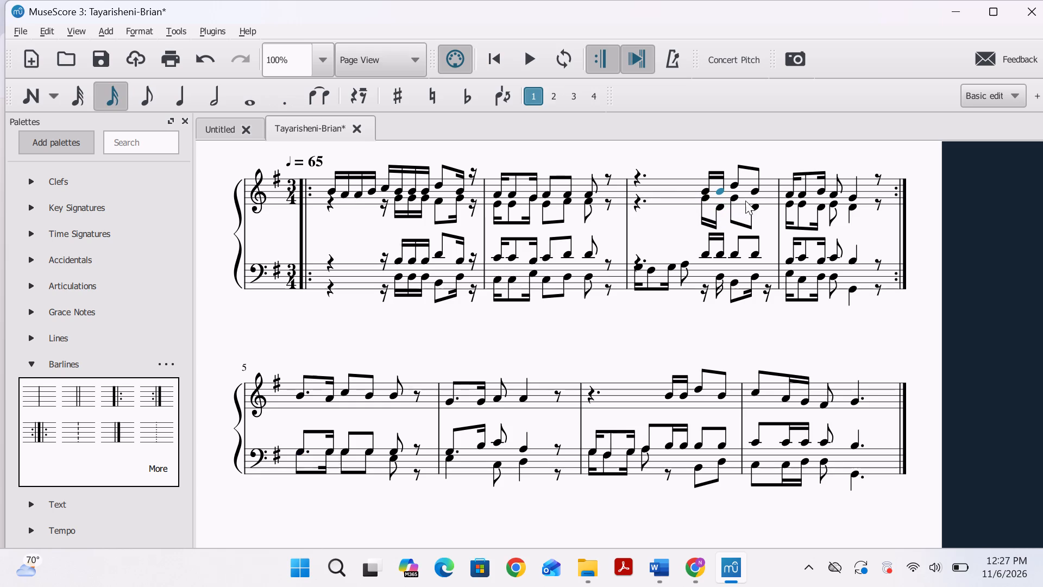
click(733, 199)
click(752, 204)
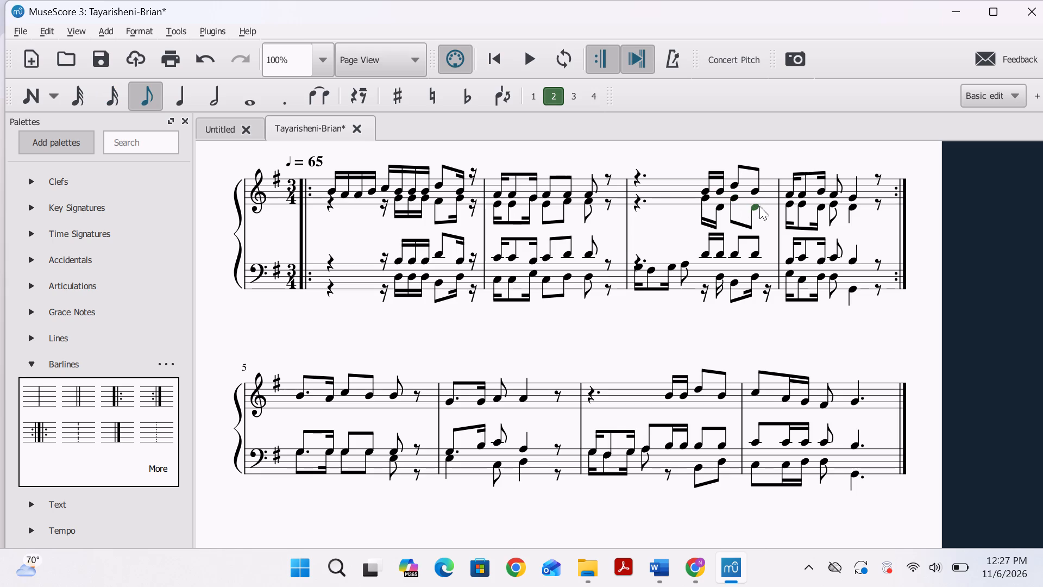
click(785, 204)
click(803, 204)
drag(818, 208, 815, 203)
click(819, 202)
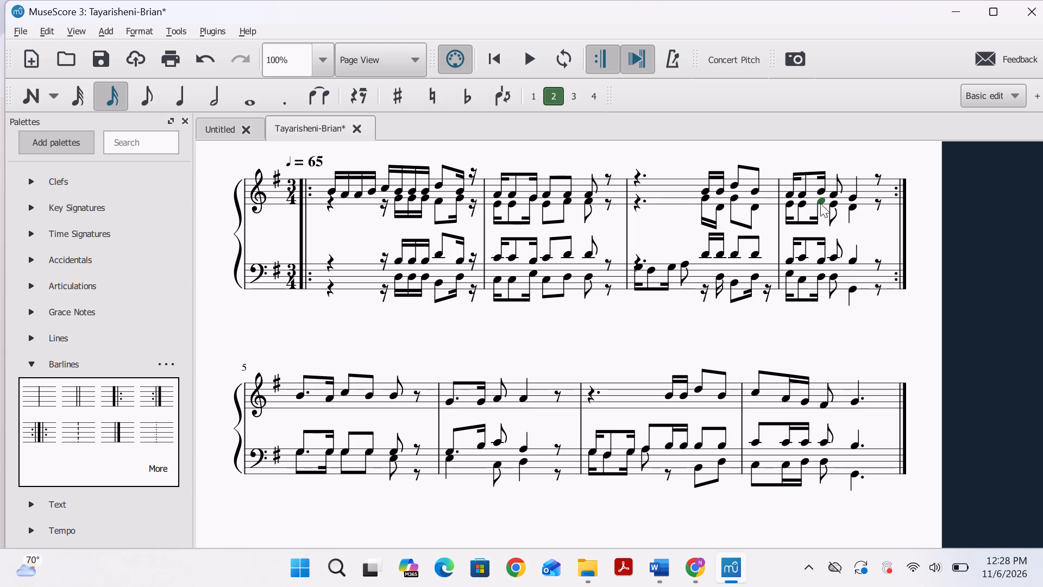
drag(832, 203, 831, 201)
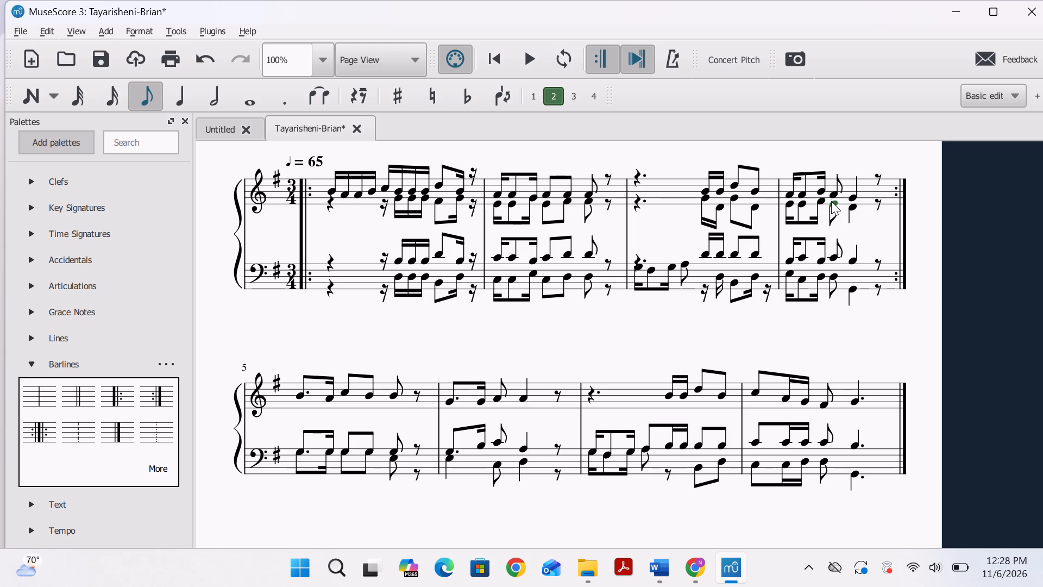
drag(831, 201, 826, 200)
Play back the score from bar 3's first treble note and again from bar 1, and stop playback.
click(706, 192)
key(space)
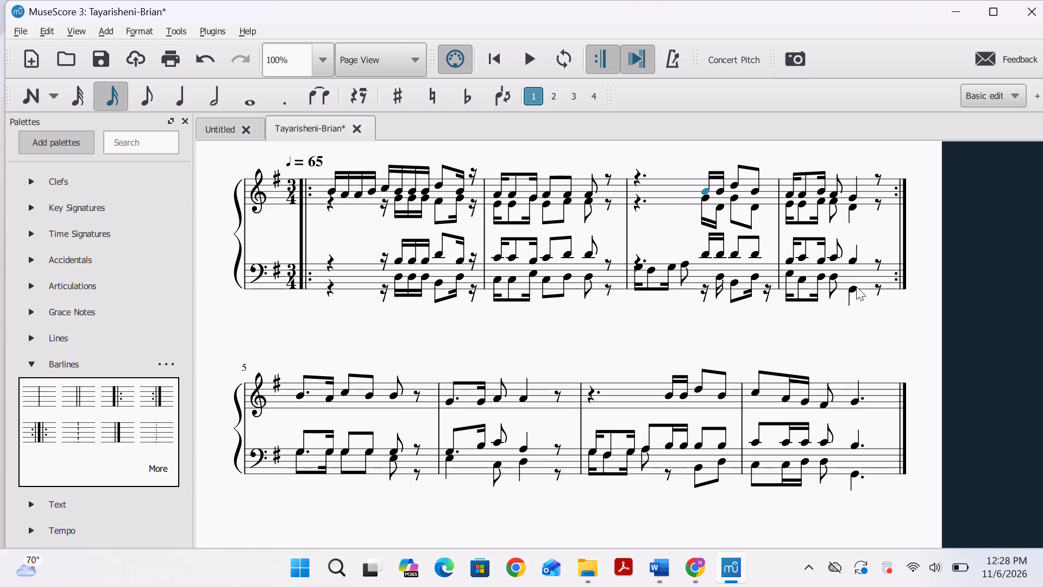
click(330, 192)
key(space)
key(space)
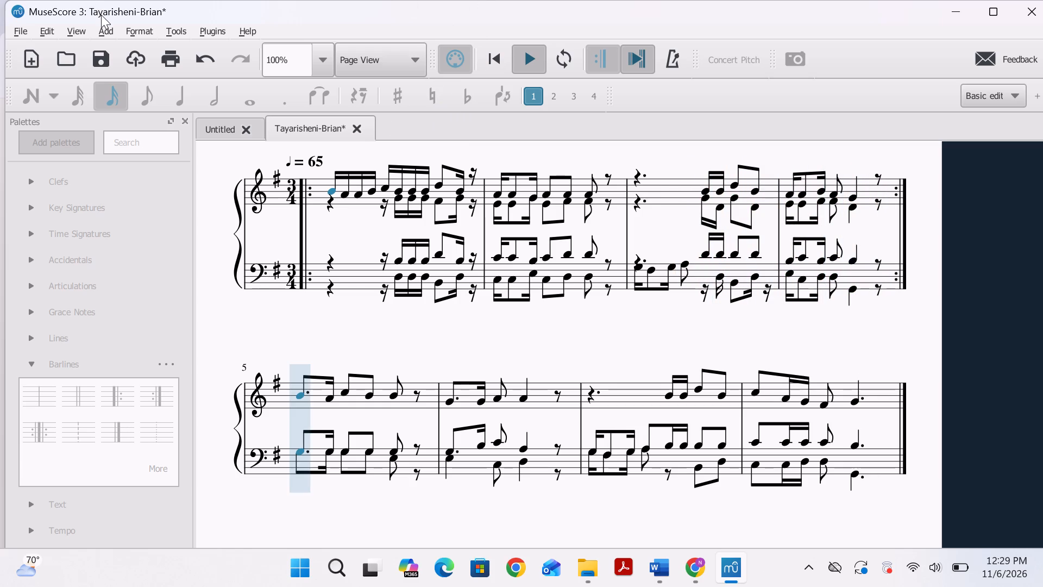
click(521, 71)
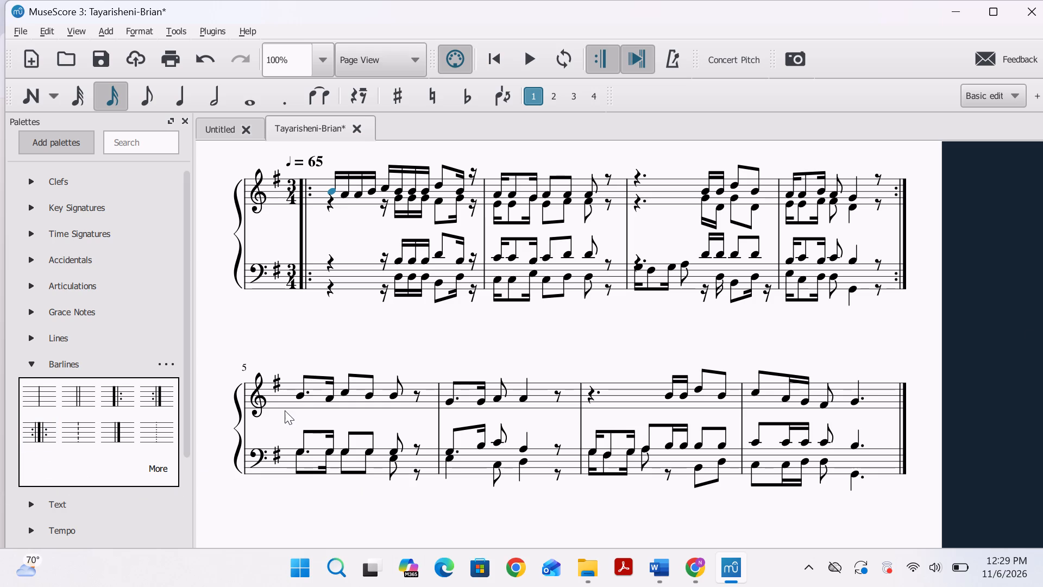
Add a G dotted eighth note below bar 5's first treble note, and assign it to voice 2.
click(299, 395)
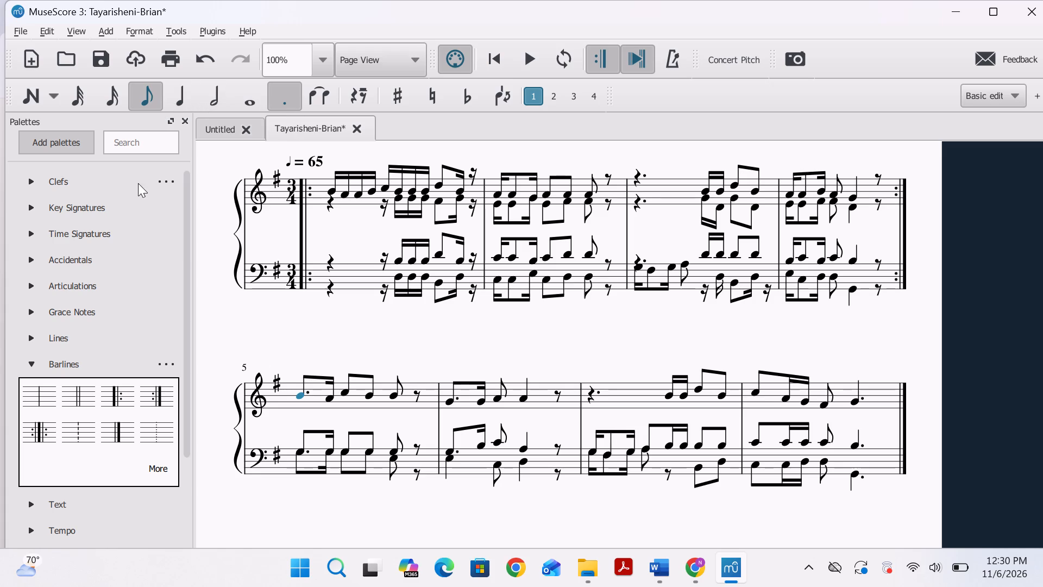
click(27, 99)
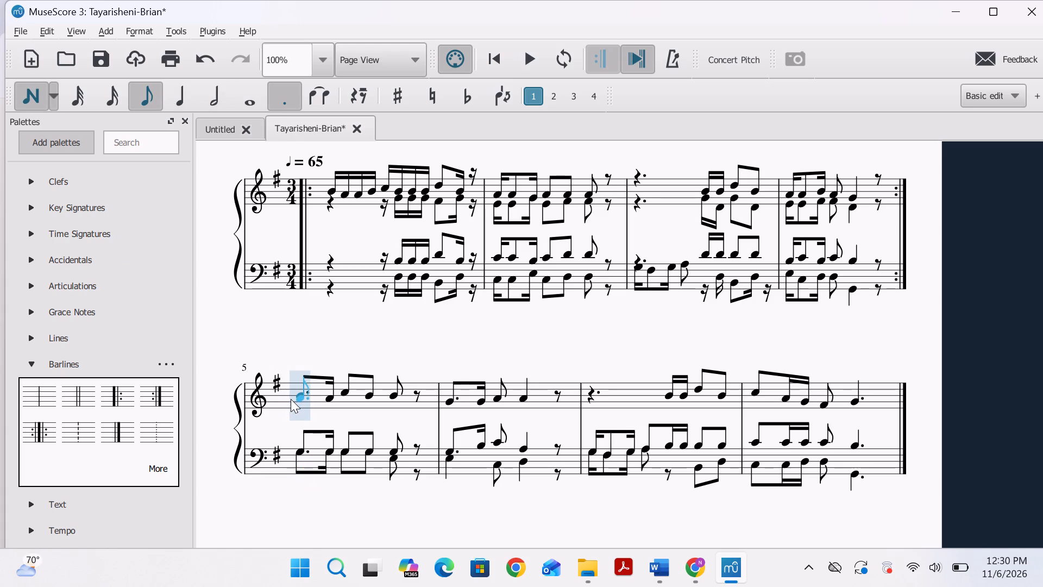
click(294, 402)
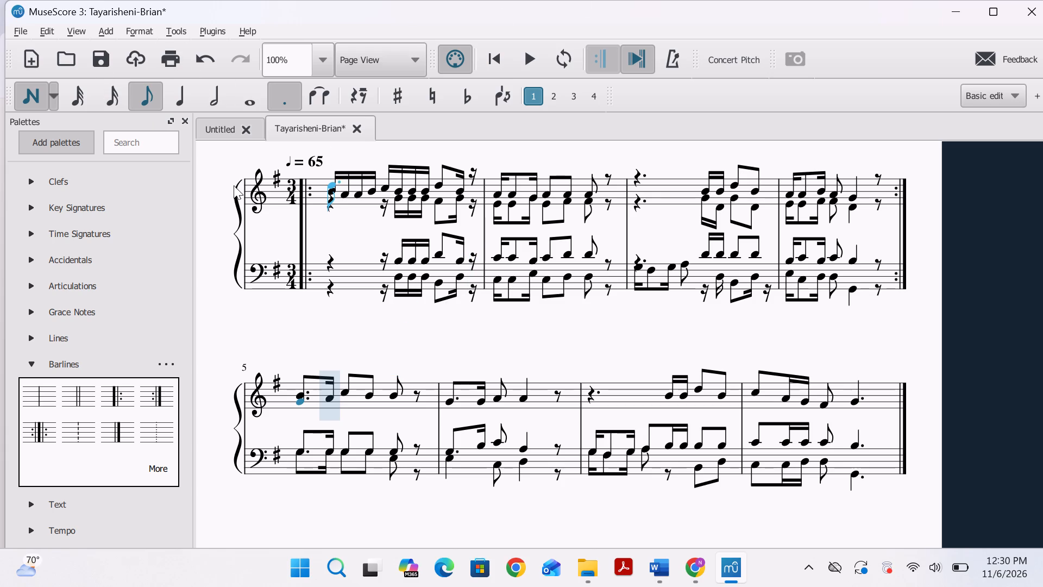
click(551, 103)
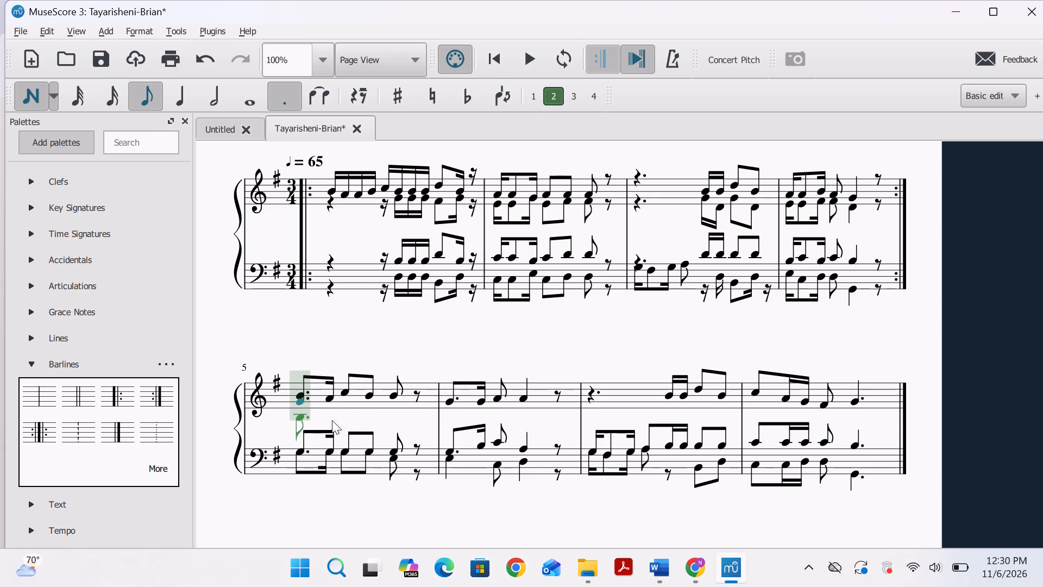
click(34, 103)
click(299, 398)
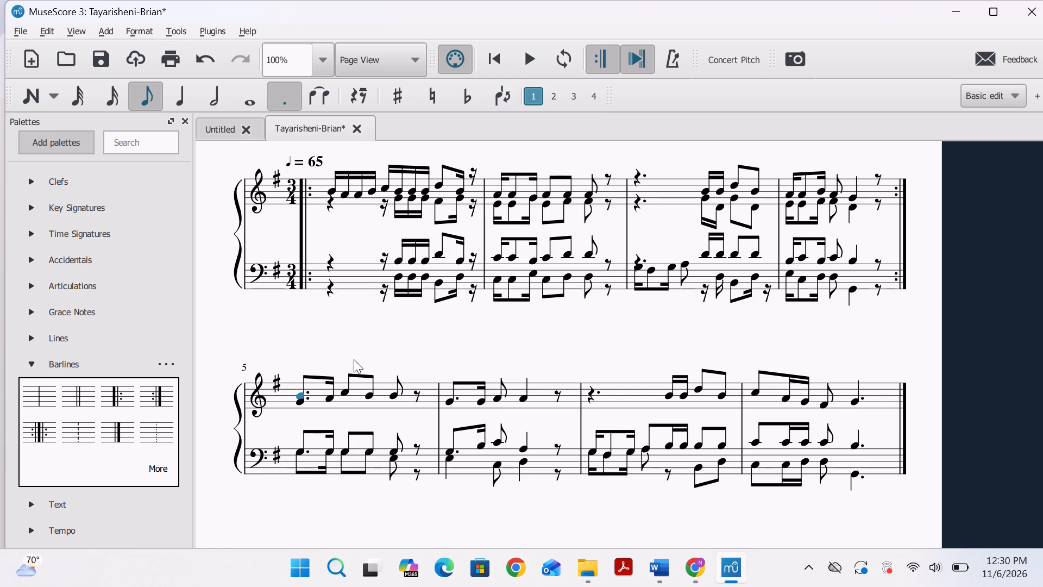
click(304, 401)
click(557, 93)
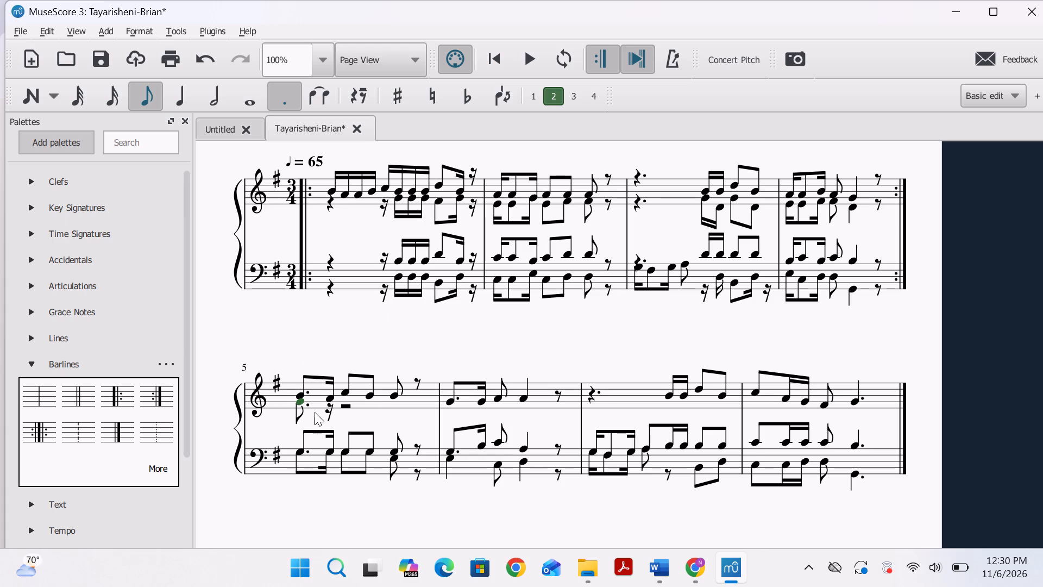
Play back the score from bar 5's first treble note to hear the added second voice, and stop playback.
click(298, 398)
key(space)
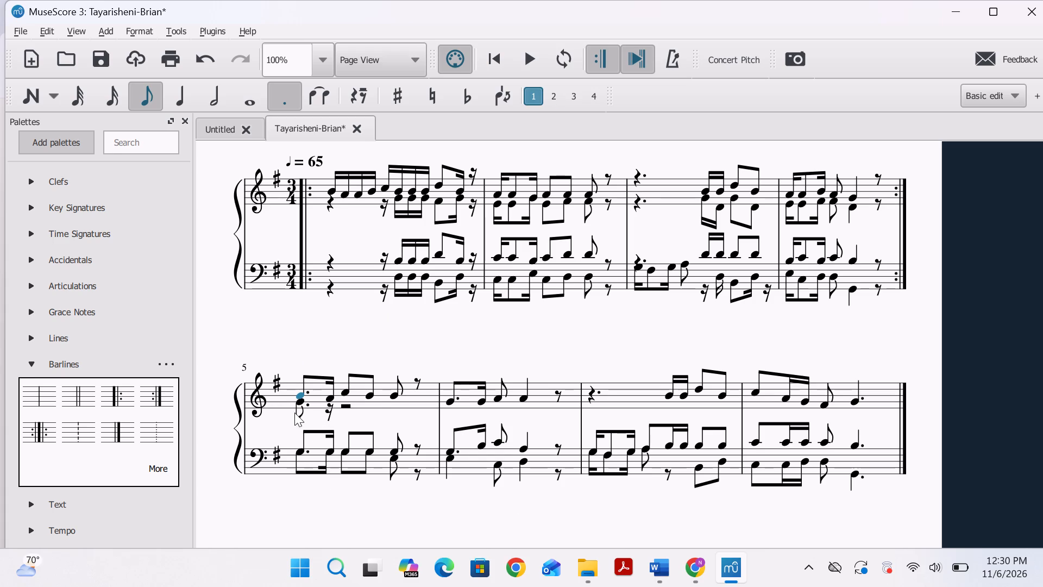
click(538, 60)
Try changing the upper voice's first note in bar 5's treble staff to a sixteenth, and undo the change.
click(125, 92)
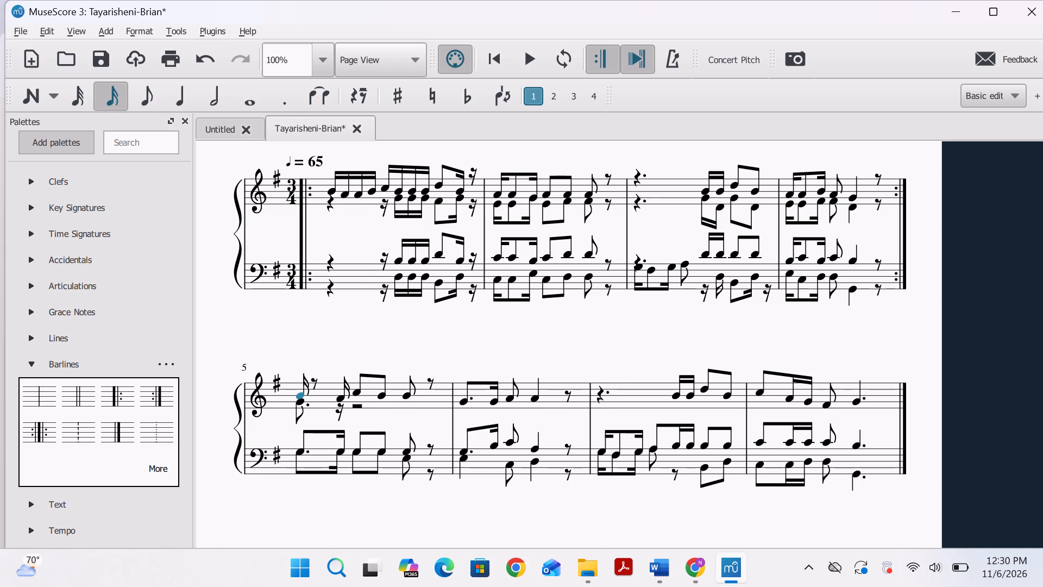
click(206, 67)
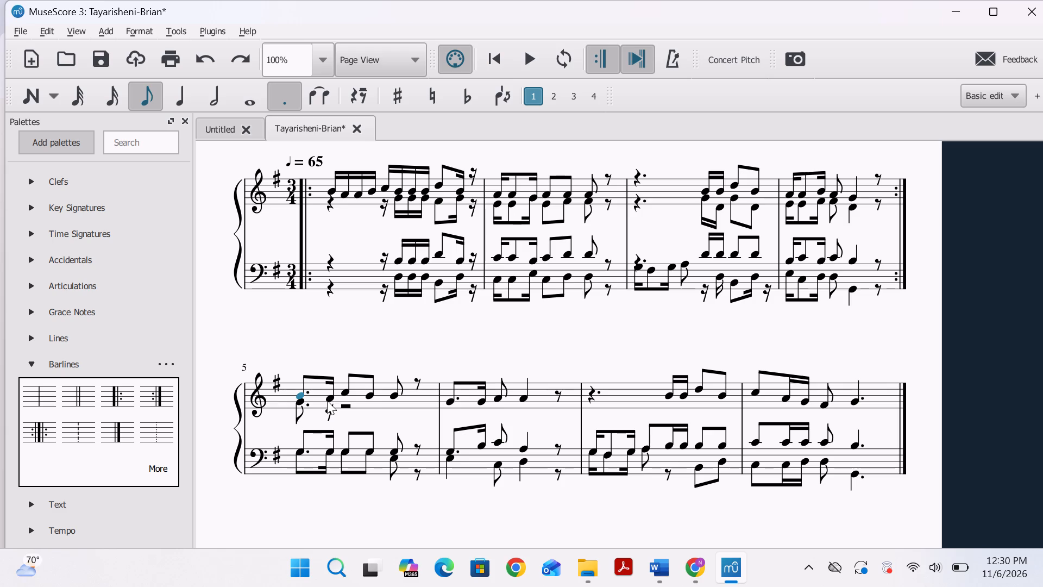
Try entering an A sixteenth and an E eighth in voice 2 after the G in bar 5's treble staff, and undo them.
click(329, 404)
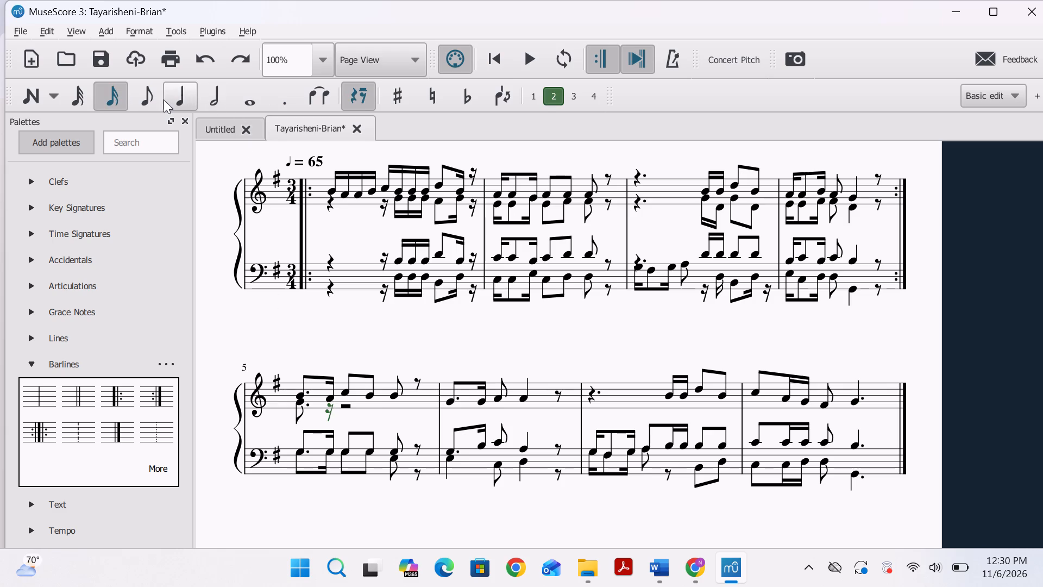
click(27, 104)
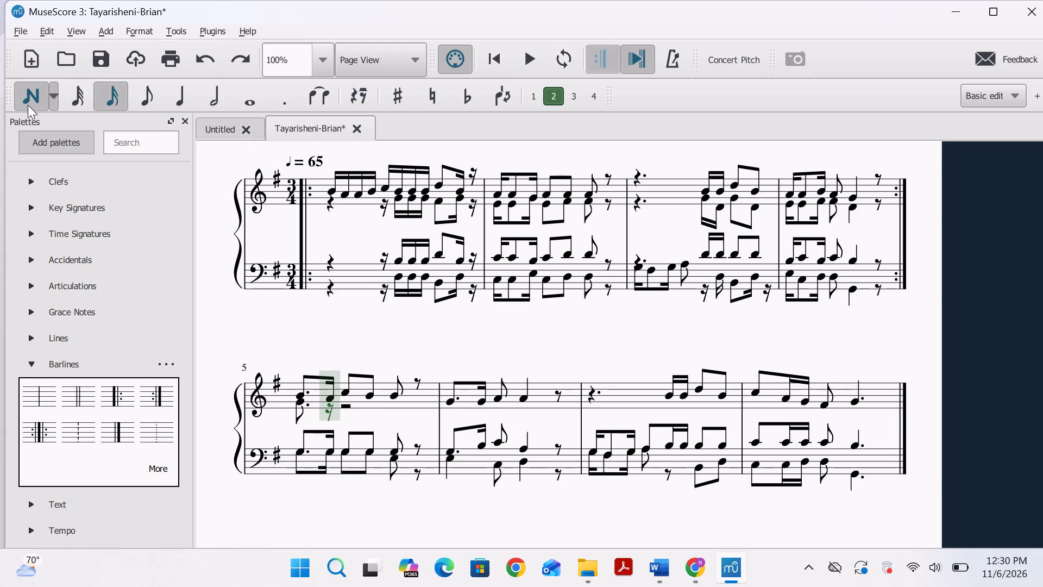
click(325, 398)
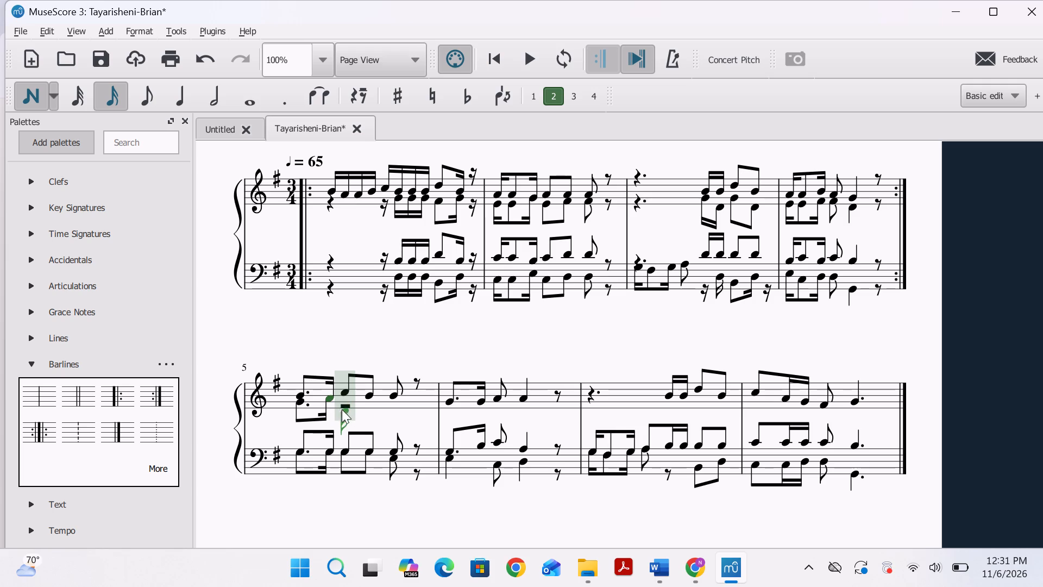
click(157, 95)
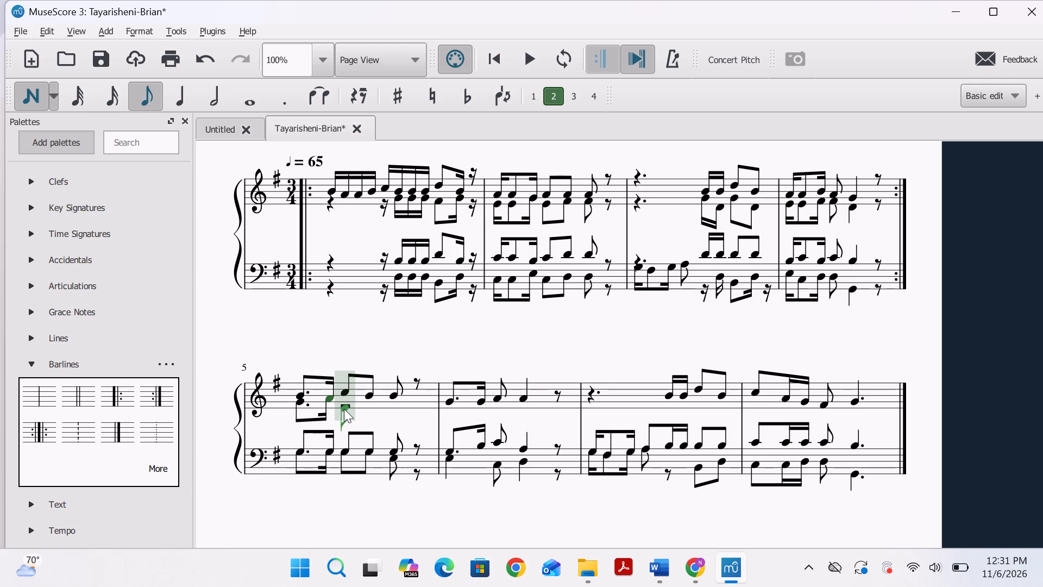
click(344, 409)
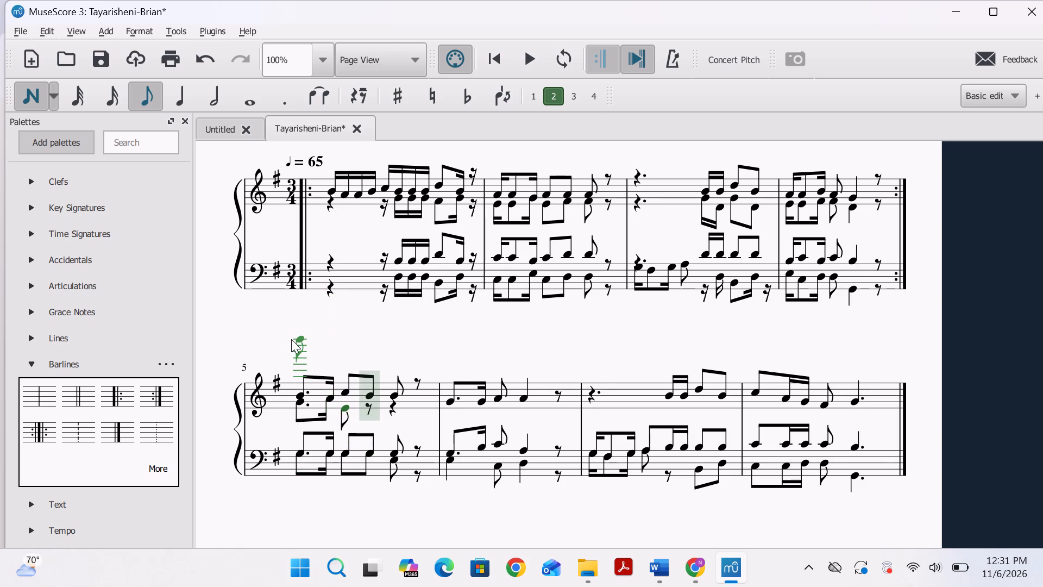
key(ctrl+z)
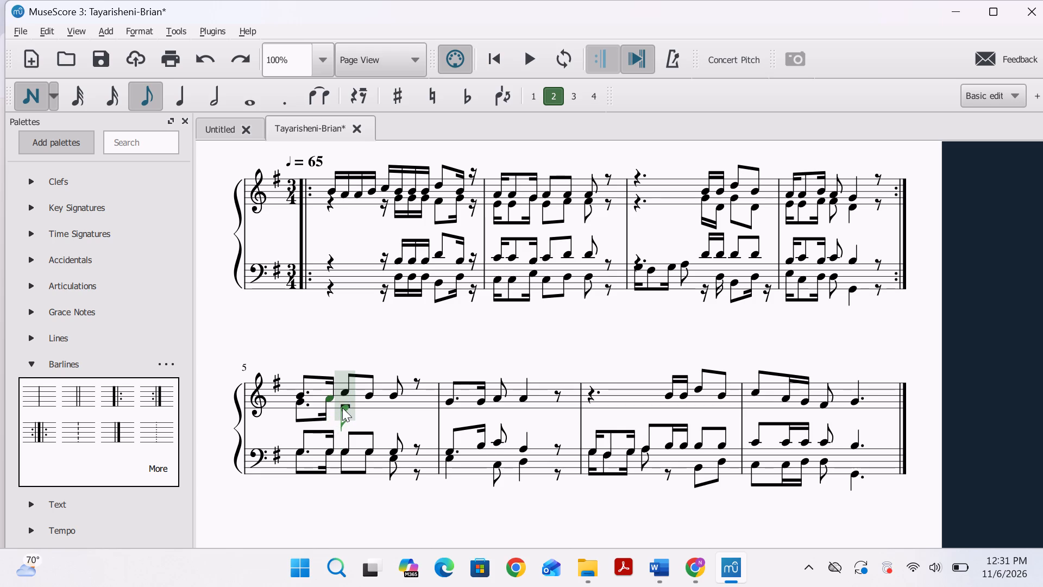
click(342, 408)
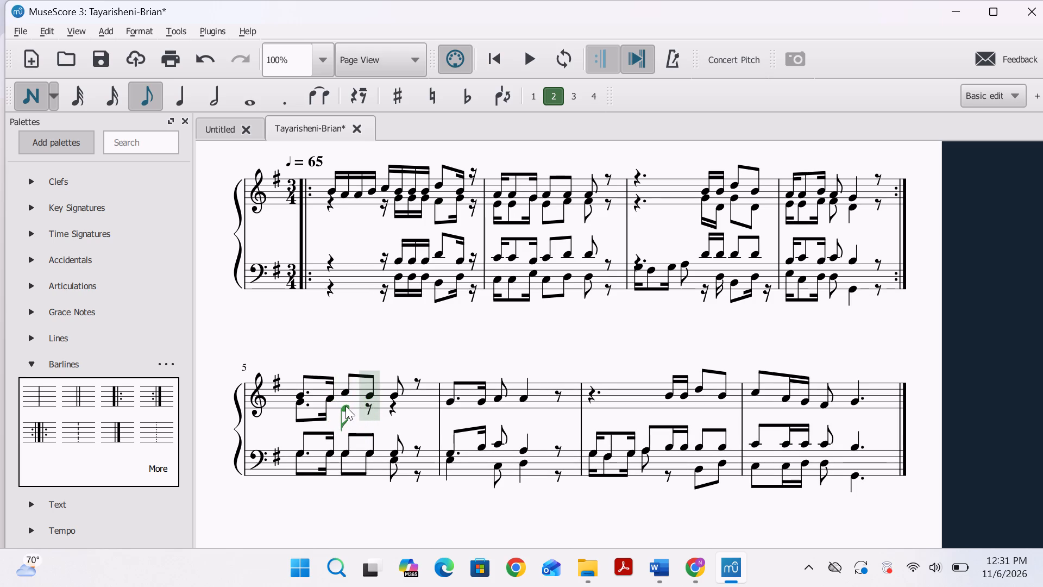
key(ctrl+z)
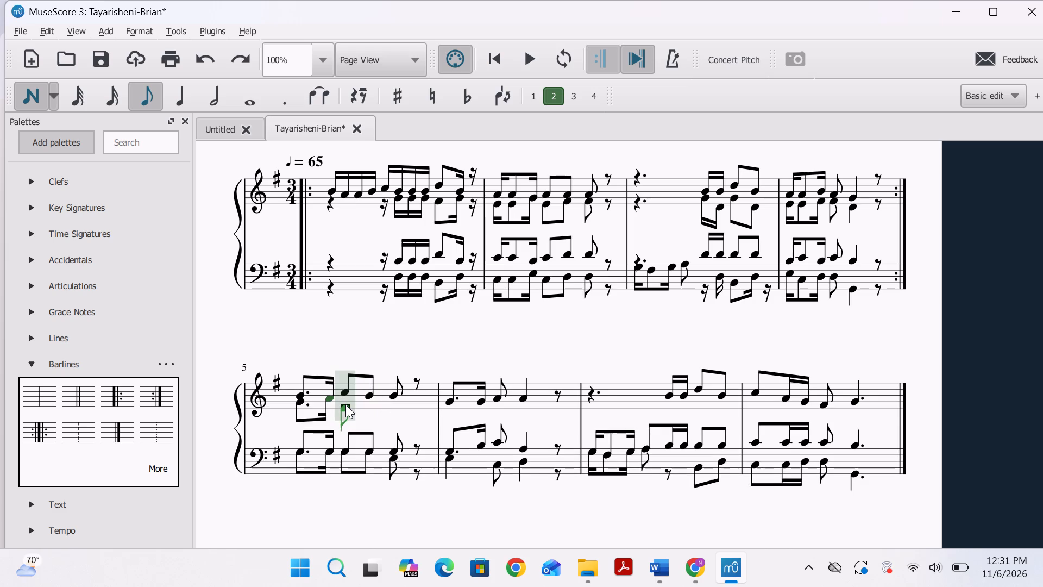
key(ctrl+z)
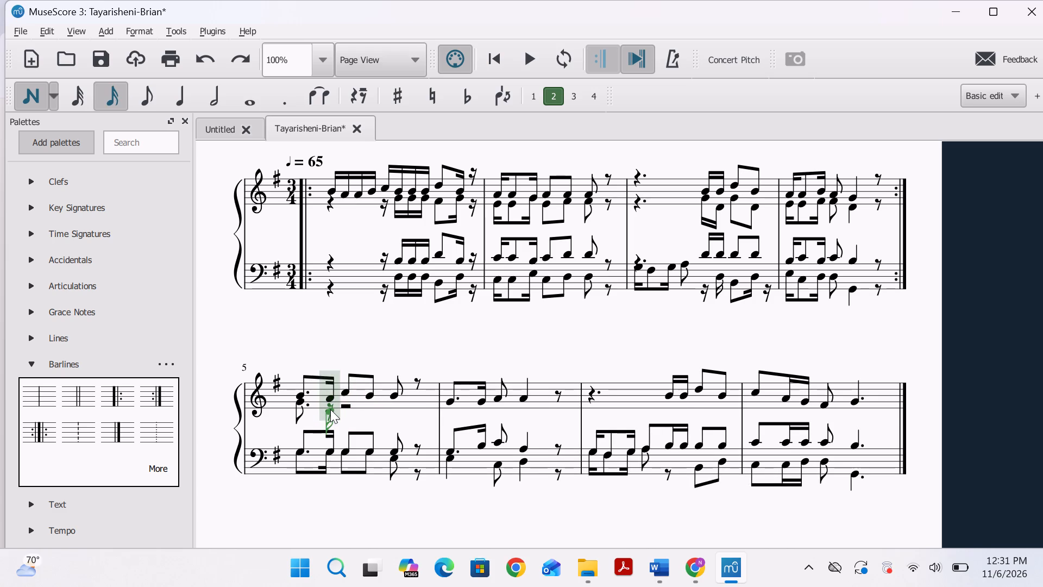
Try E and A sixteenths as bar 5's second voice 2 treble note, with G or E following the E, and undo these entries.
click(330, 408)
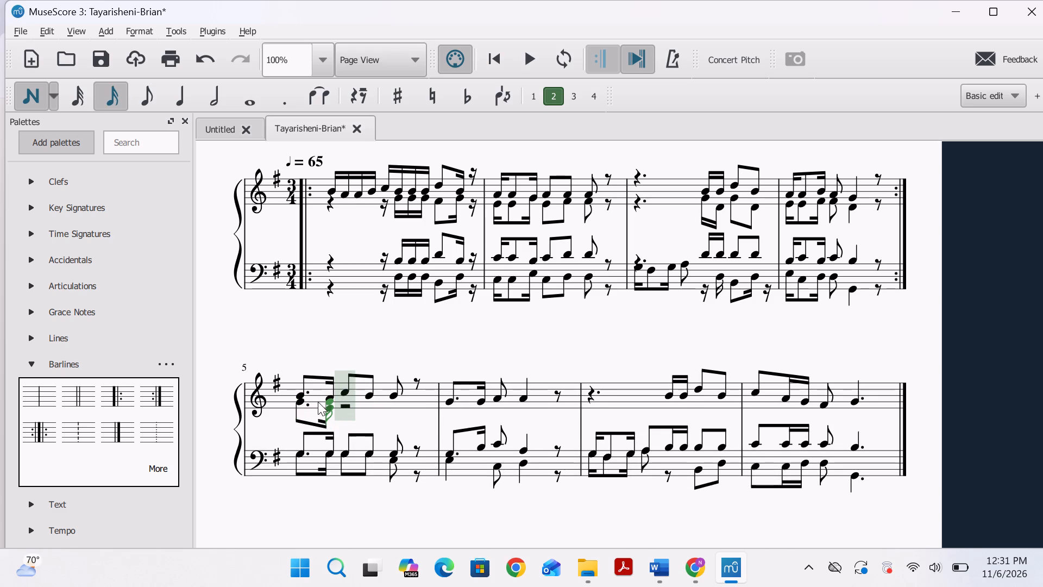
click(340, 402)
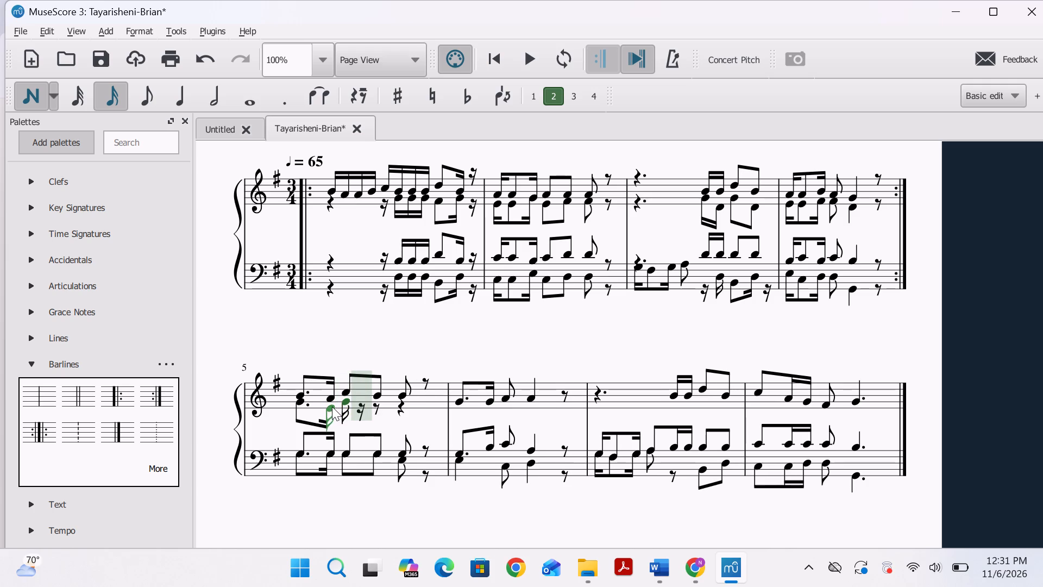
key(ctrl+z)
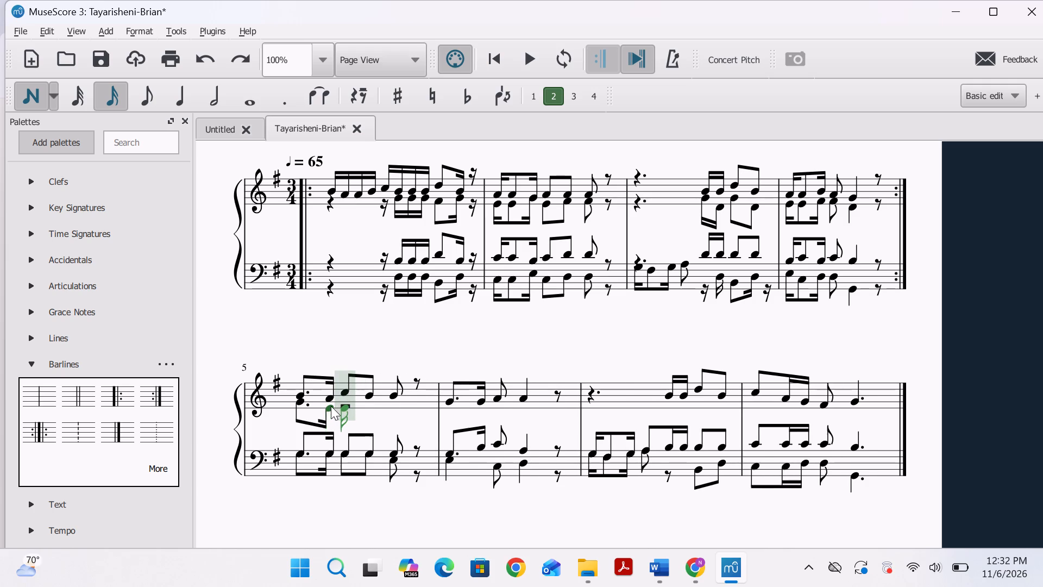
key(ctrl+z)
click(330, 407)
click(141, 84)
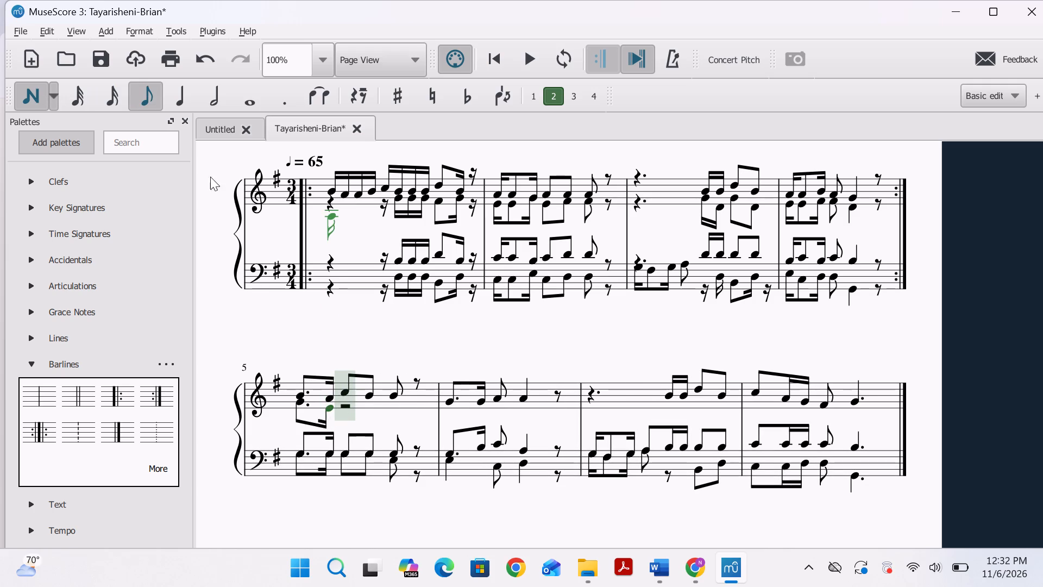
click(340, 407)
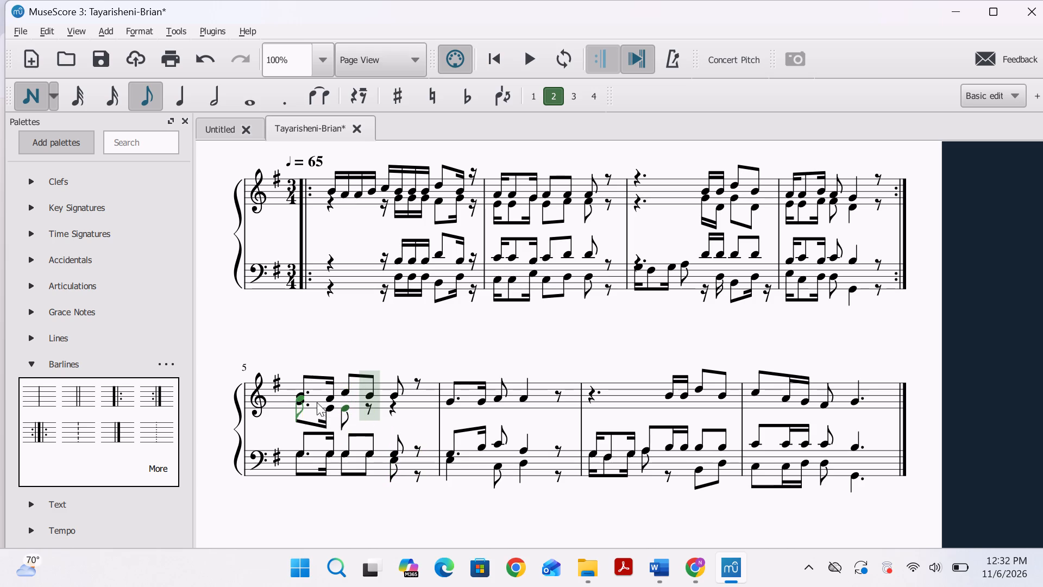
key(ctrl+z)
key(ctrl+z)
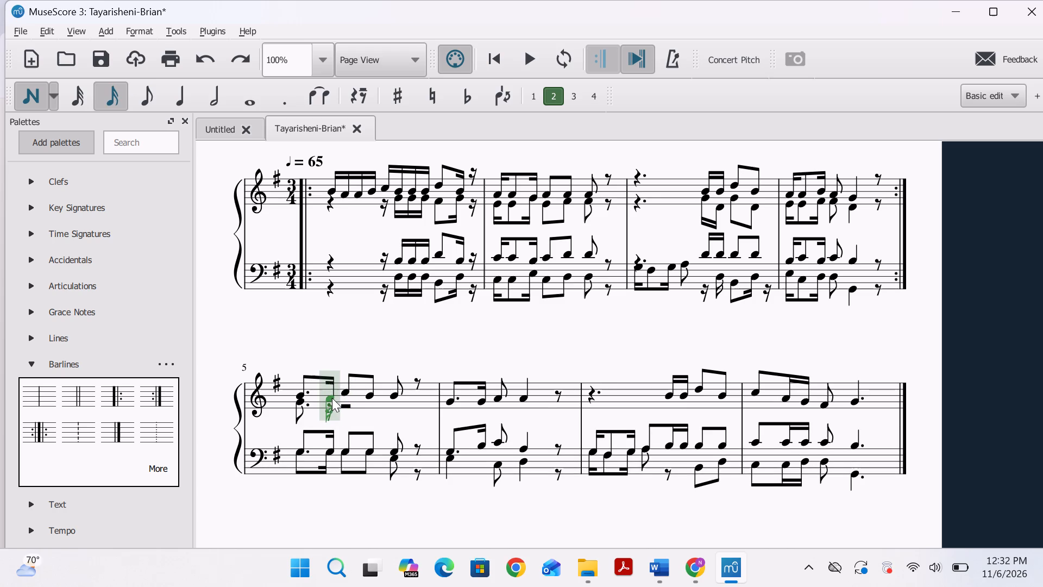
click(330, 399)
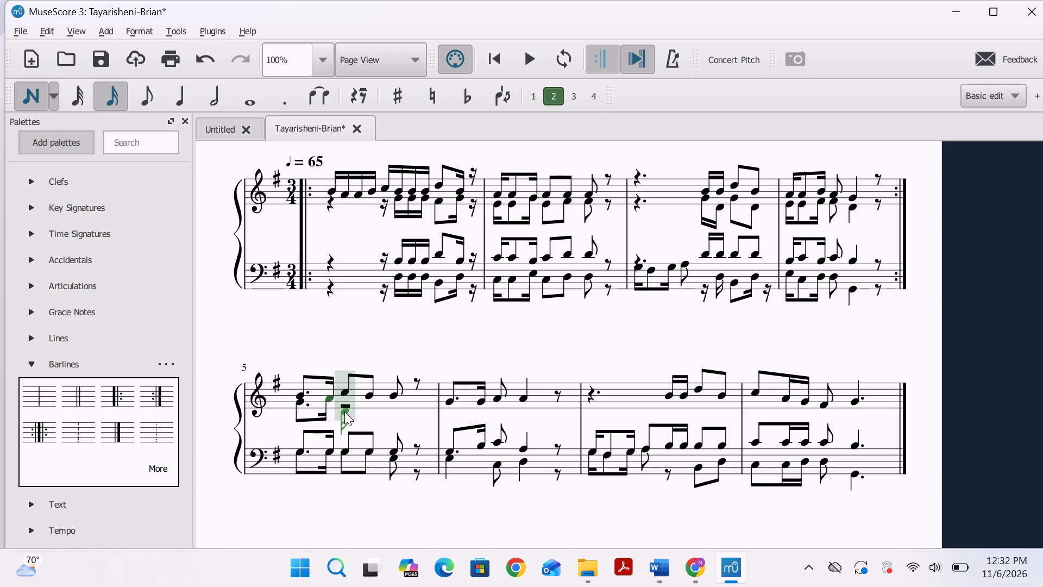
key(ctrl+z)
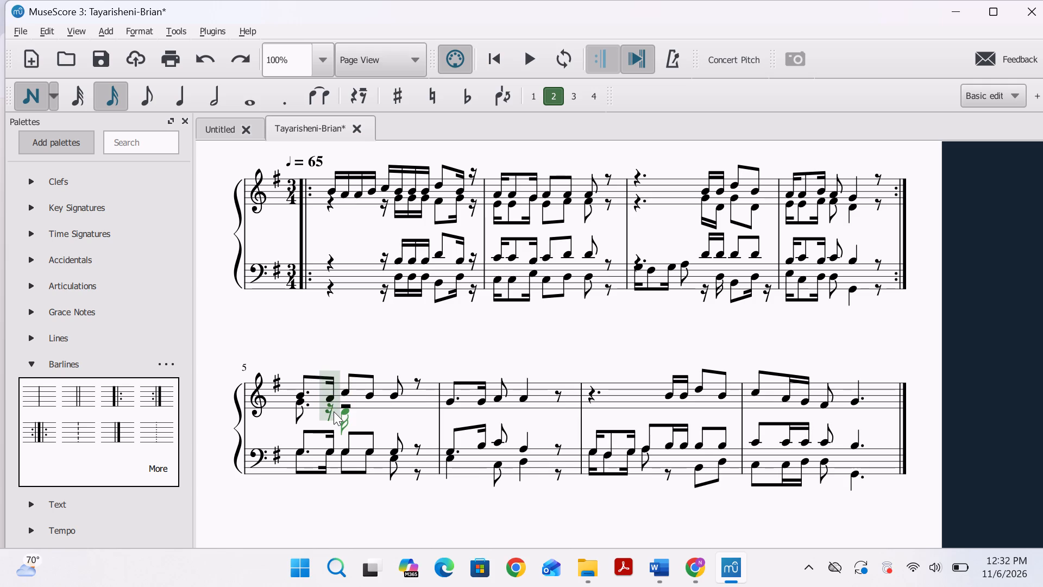
Enter an E sixteenth, then E, G and D eighth notes in voice 2 after the G in bar 5's treble staff.
click(330, 408)
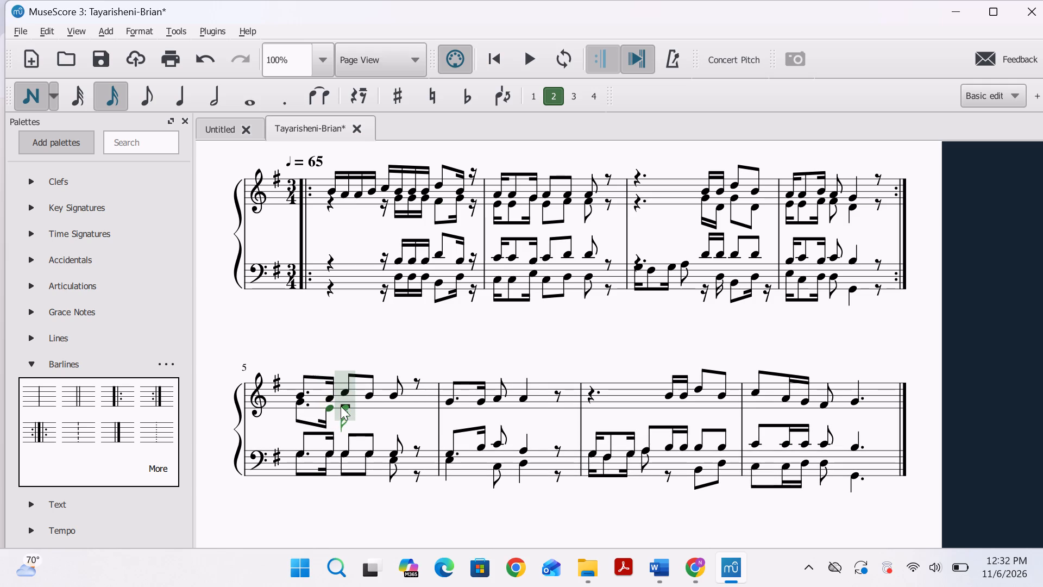
click(136, 96)
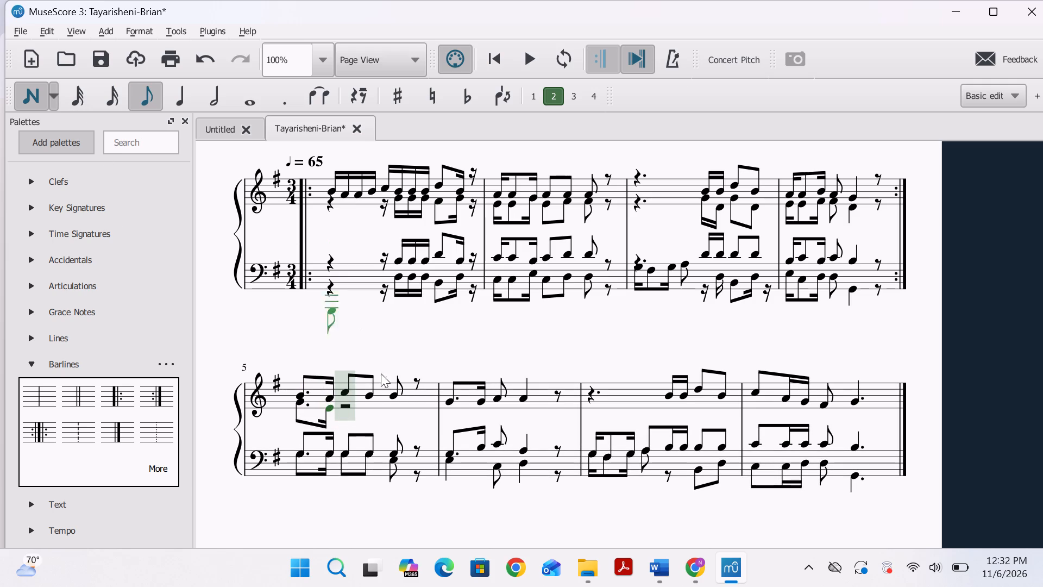
click(343, 406)
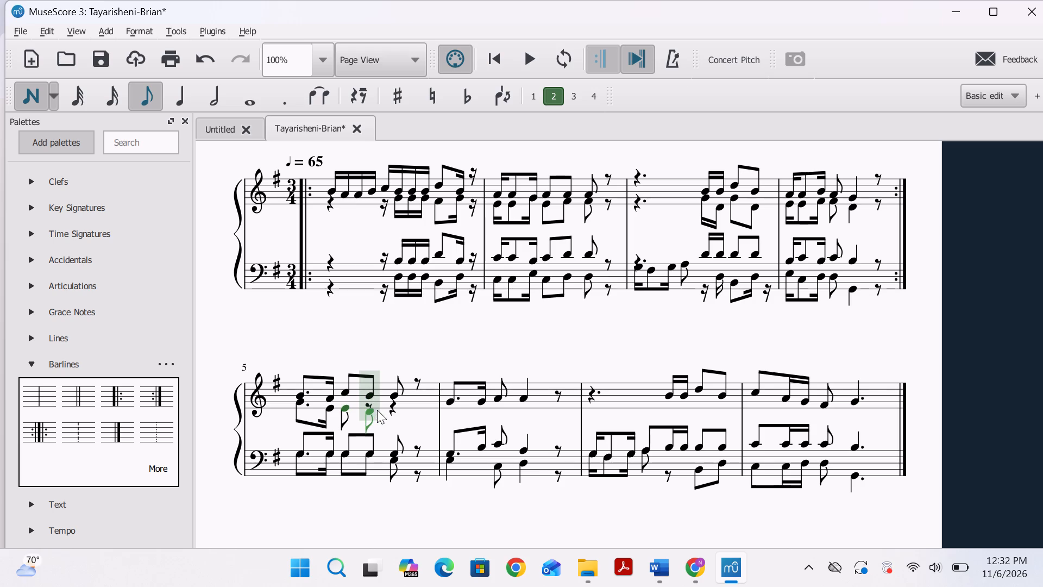
click(368, 402)
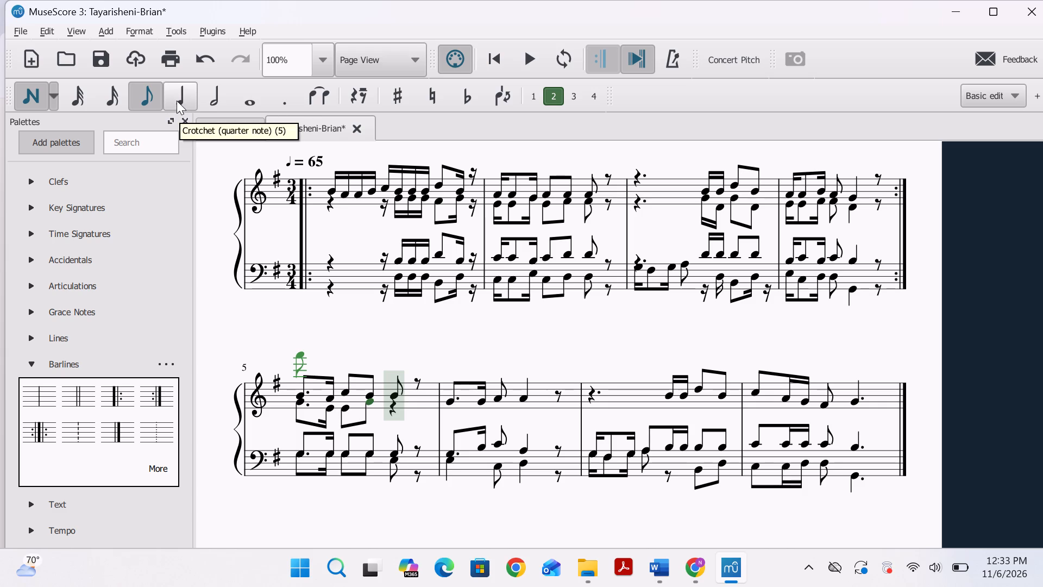
click(409, 411)
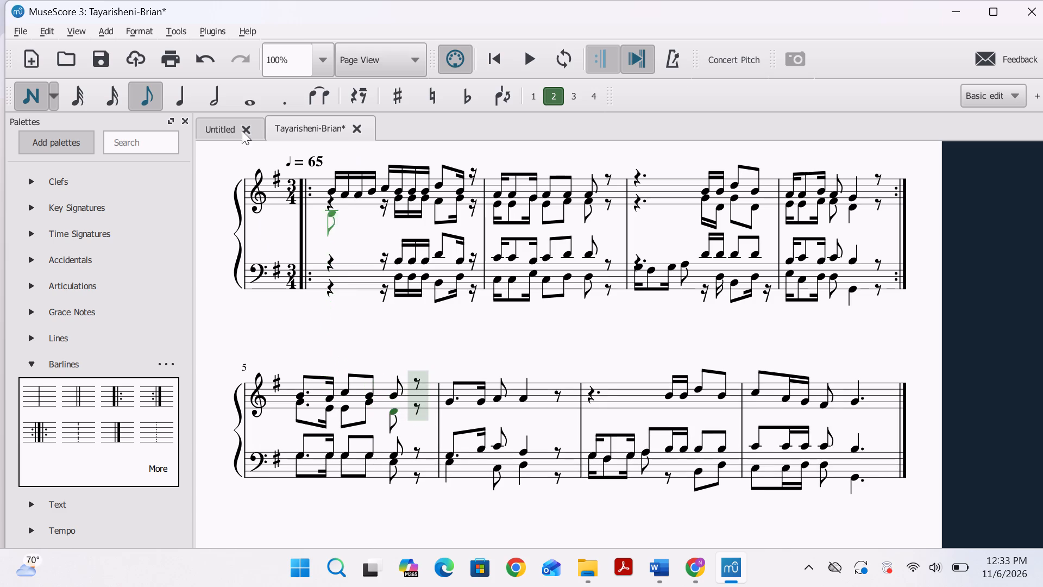
Play back the score, restarting from bar 5's first treble note to hear the added second voice, and stop playback.
click(526, 60)
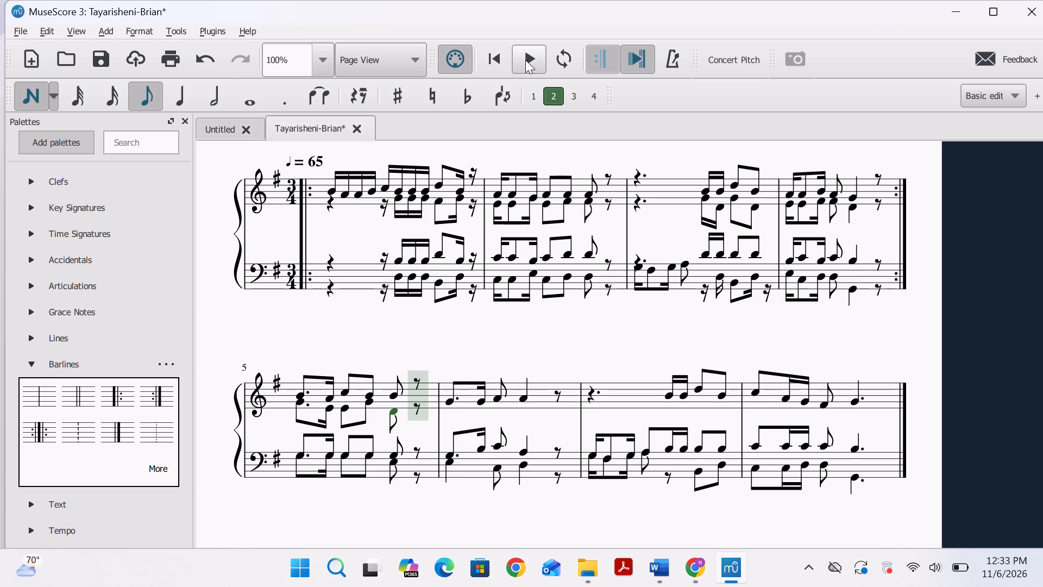
click(301, 396)
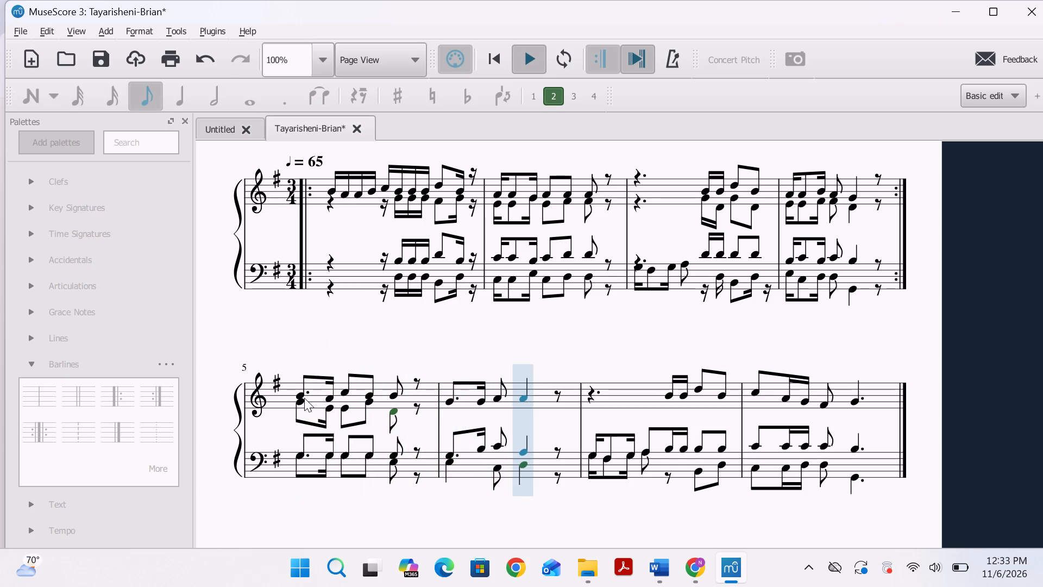
click(303, 397)
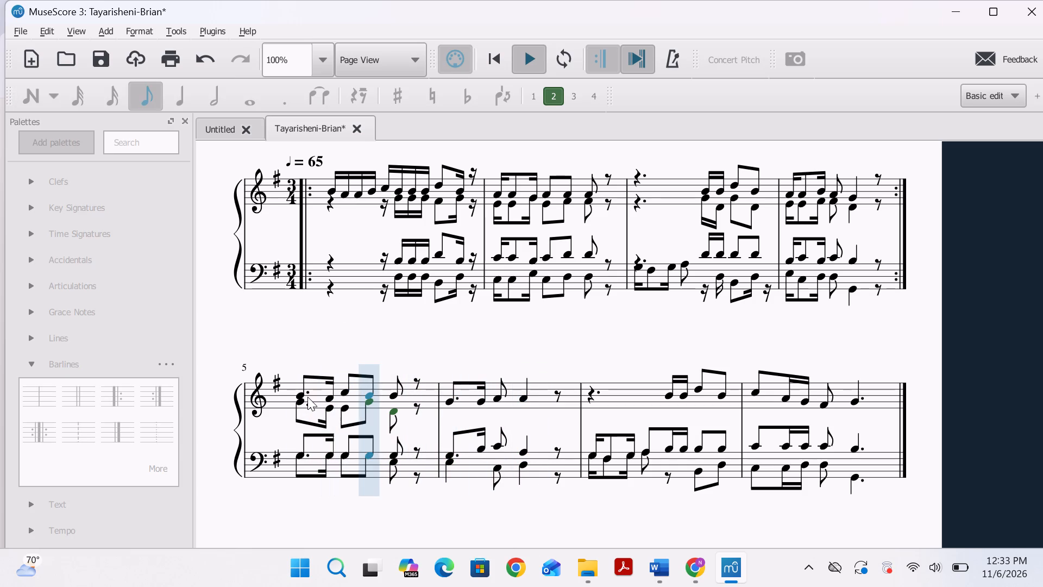
click(519, 58)
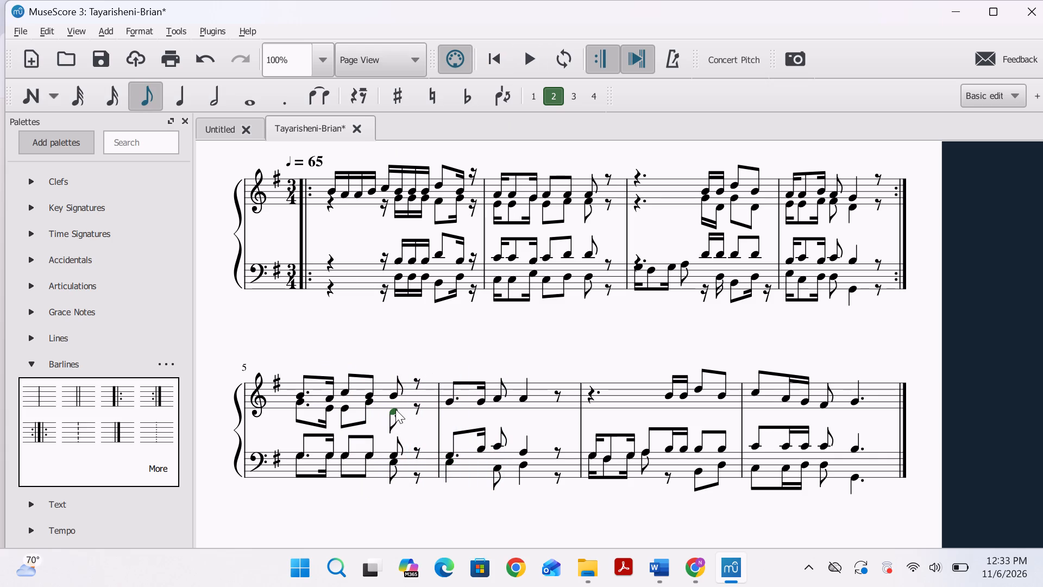
Raise the last voice 2 note in bar 5's treble staff to E.
click(395, 409)
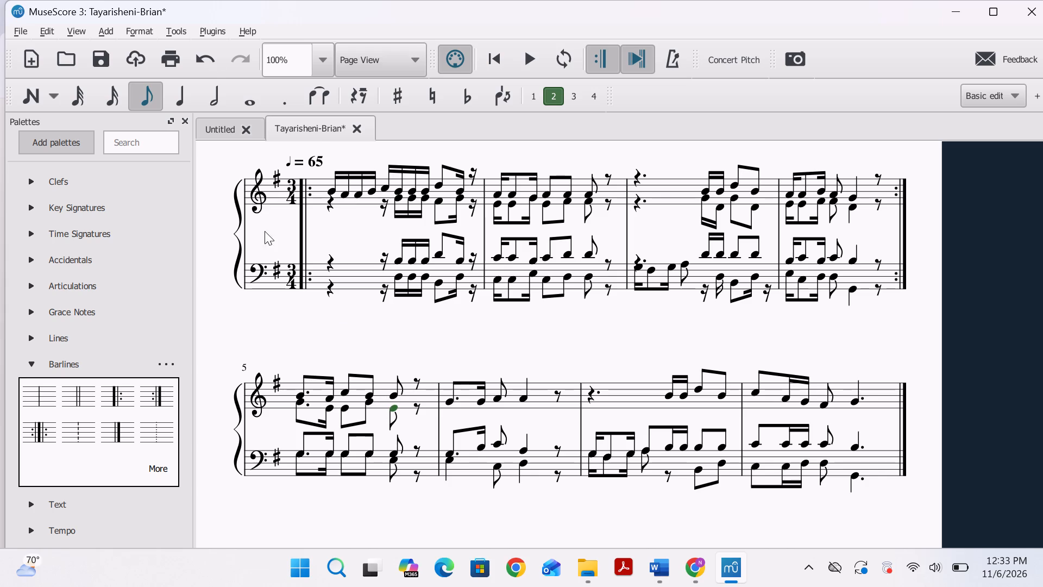
Play back the score repeatedly from bar 5's first voice 2 treble note, also sounding the E notes after it, and stop playback.
click(299, 404)
key(space)
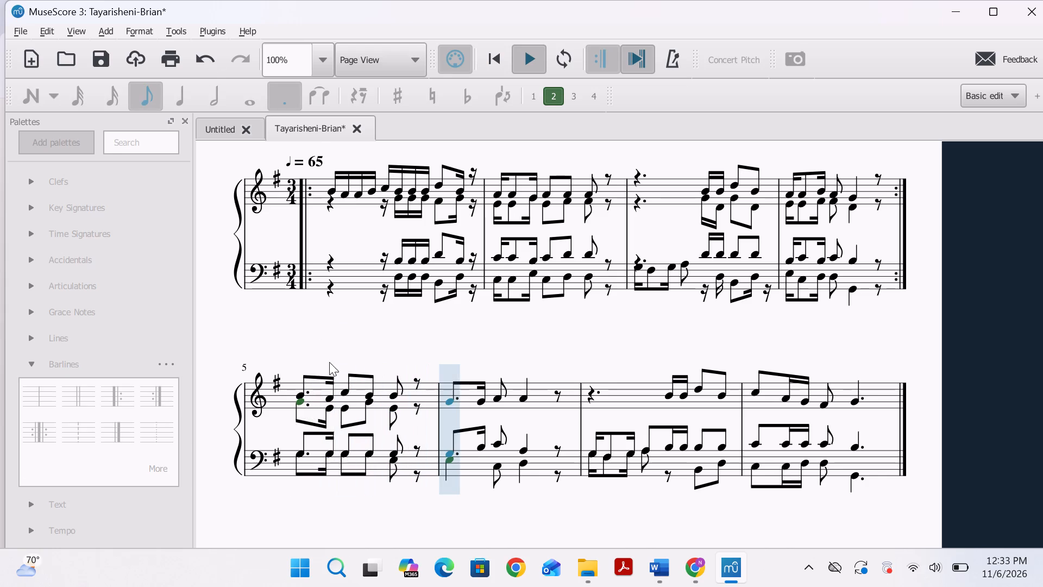
click(299, 399)
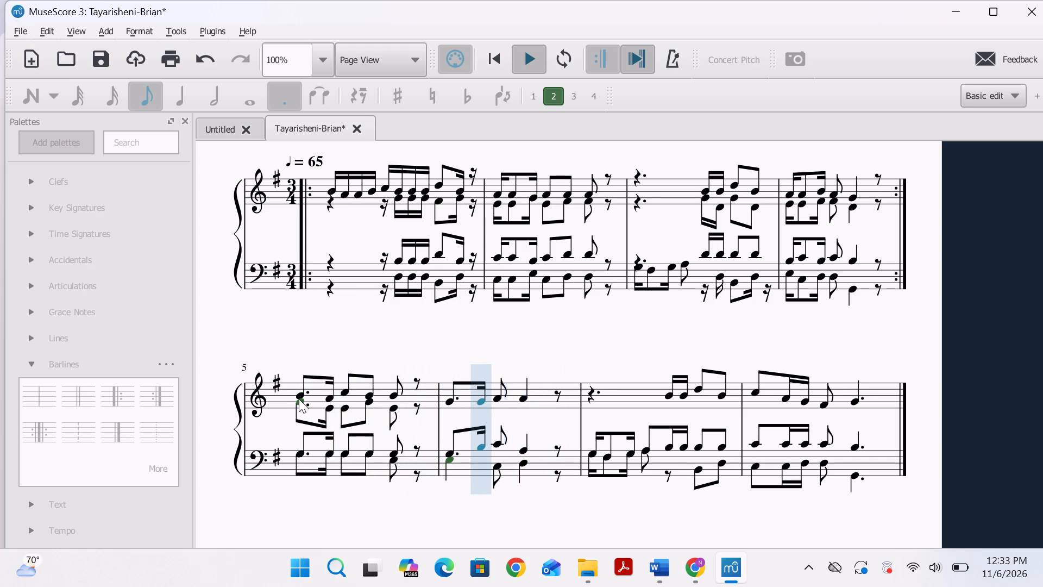
key(space)
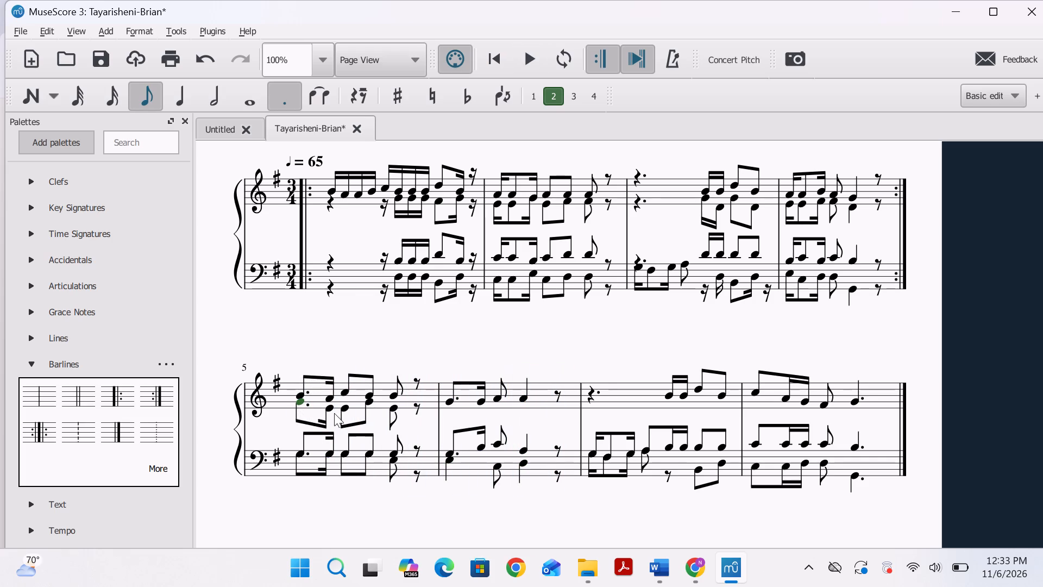
click(324, 408)
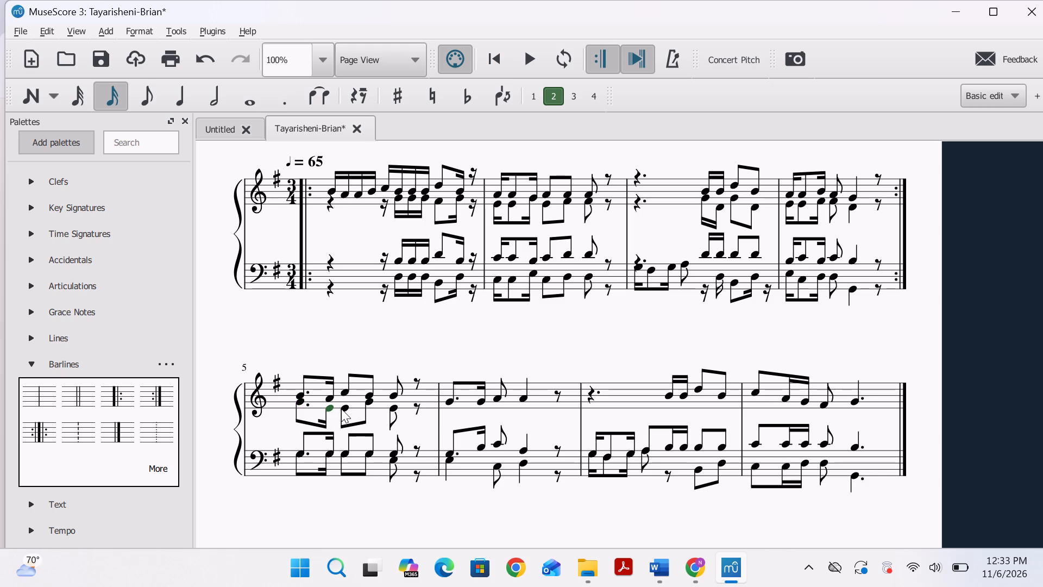
click(341, 409)
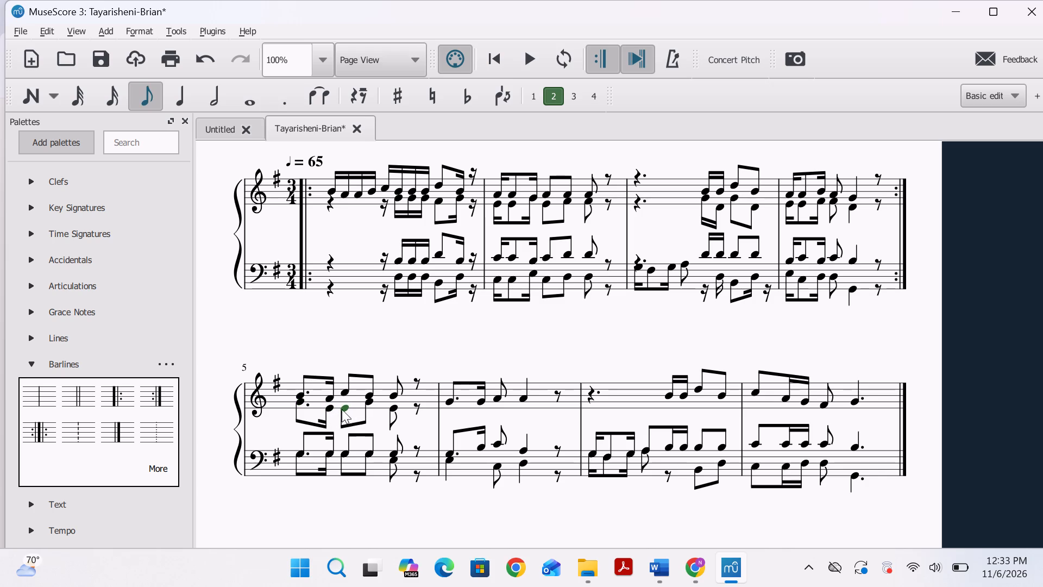
click(303, 401)
key(space)
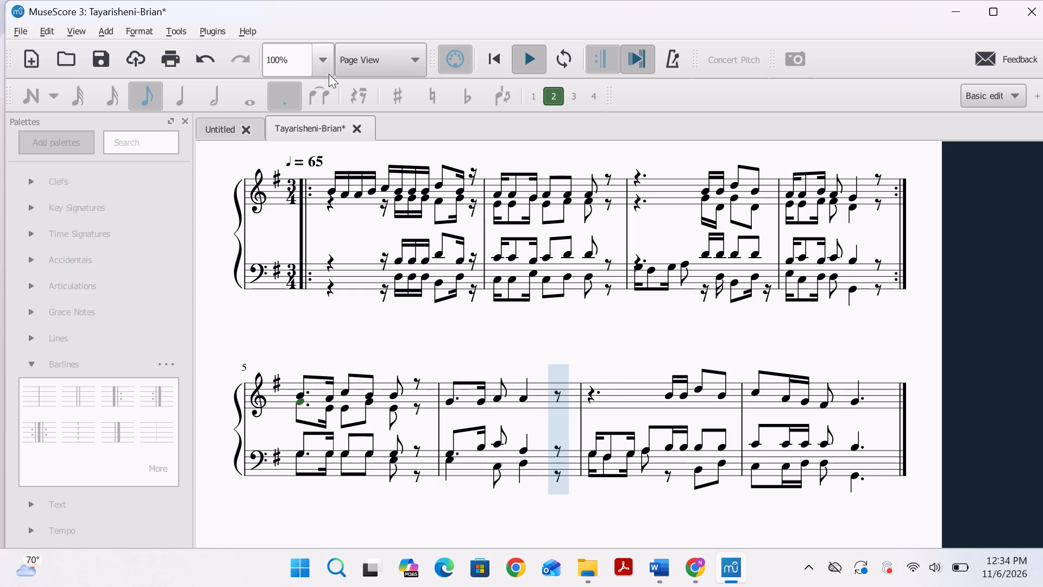
click(516, 64)
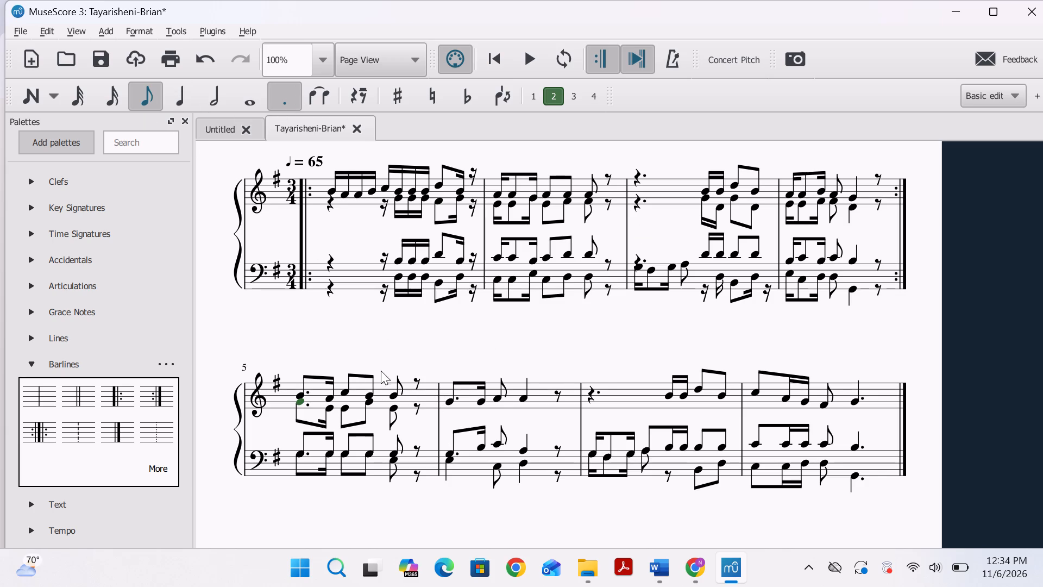
Enter a dotted eighth E in voice 2 at the start of bar 6's treble staff.
click(39, 99)
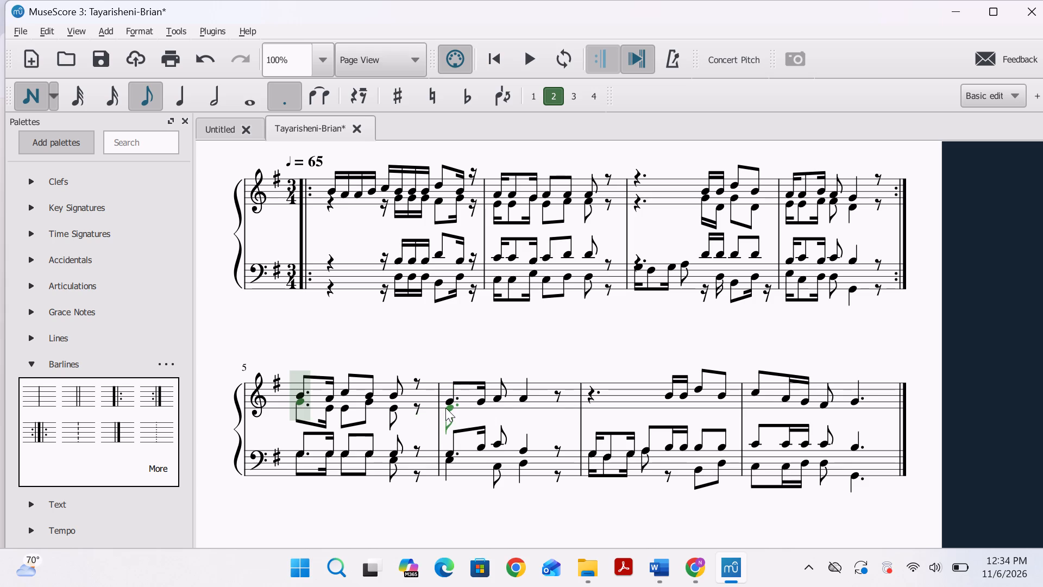
click(445, 408)
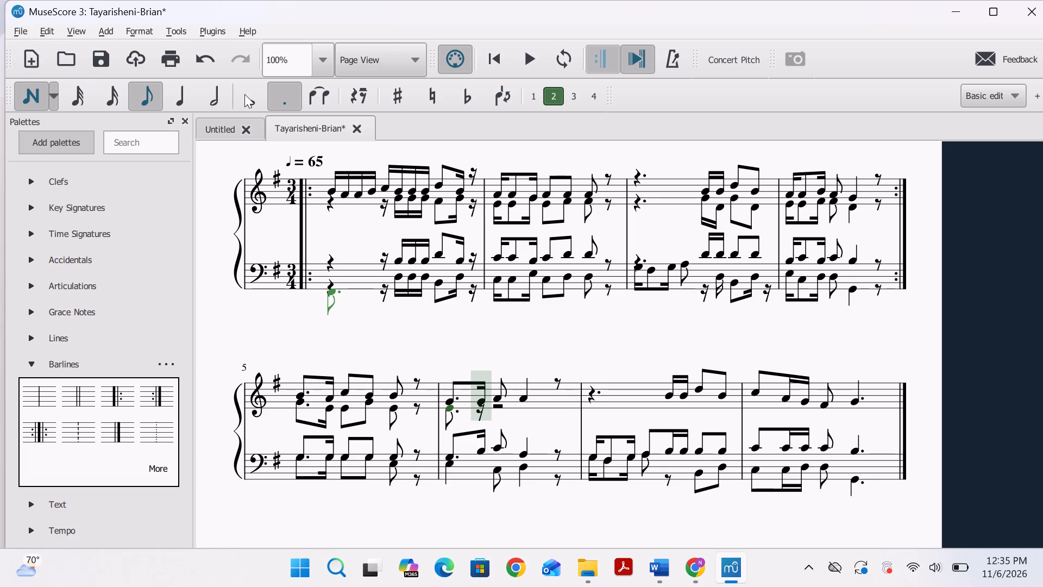
click(292, 98)
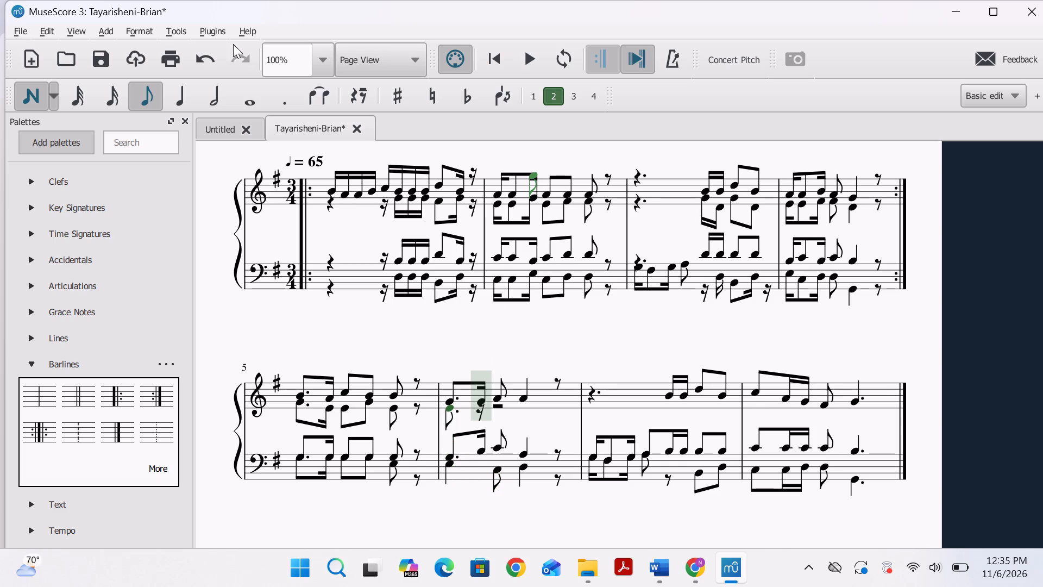
click(30, 84)
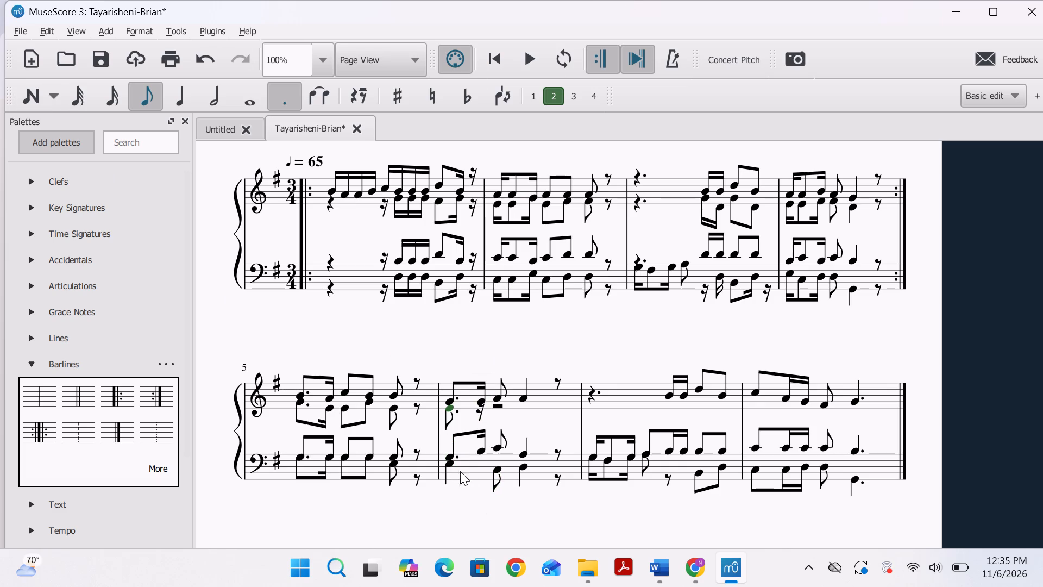
Turn bar 6's first voice 2 bass note into a dotted eighth and enter a B sixteenth after it.
click(450, 460)
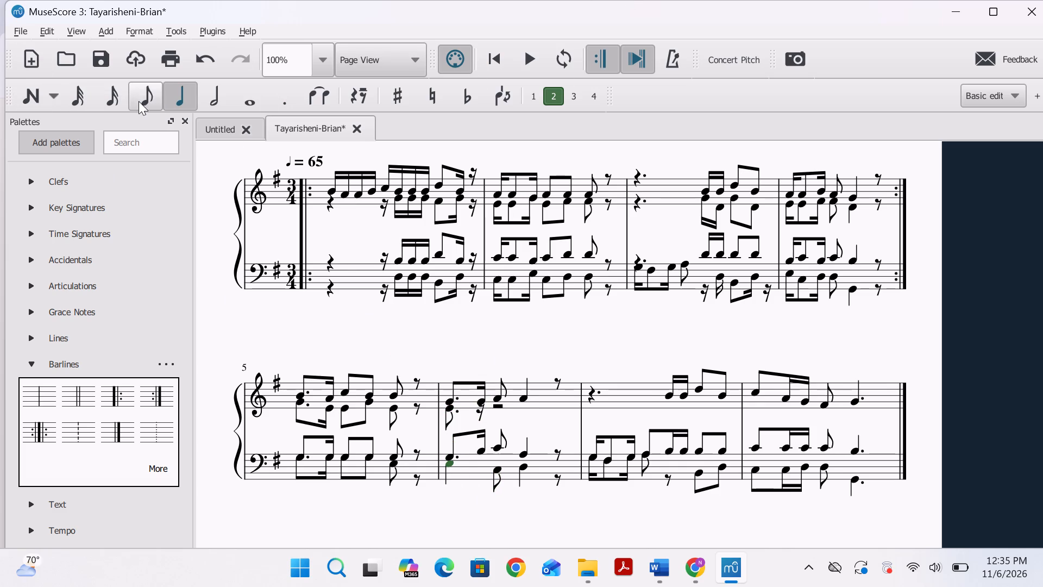
click(139, 101)
click(294, 108)
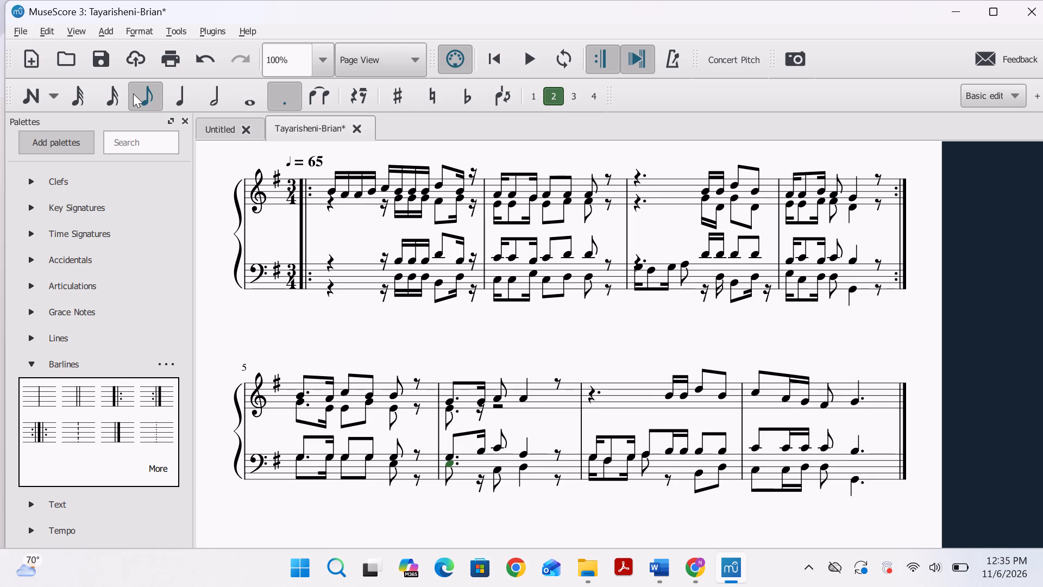
click(118, 91)
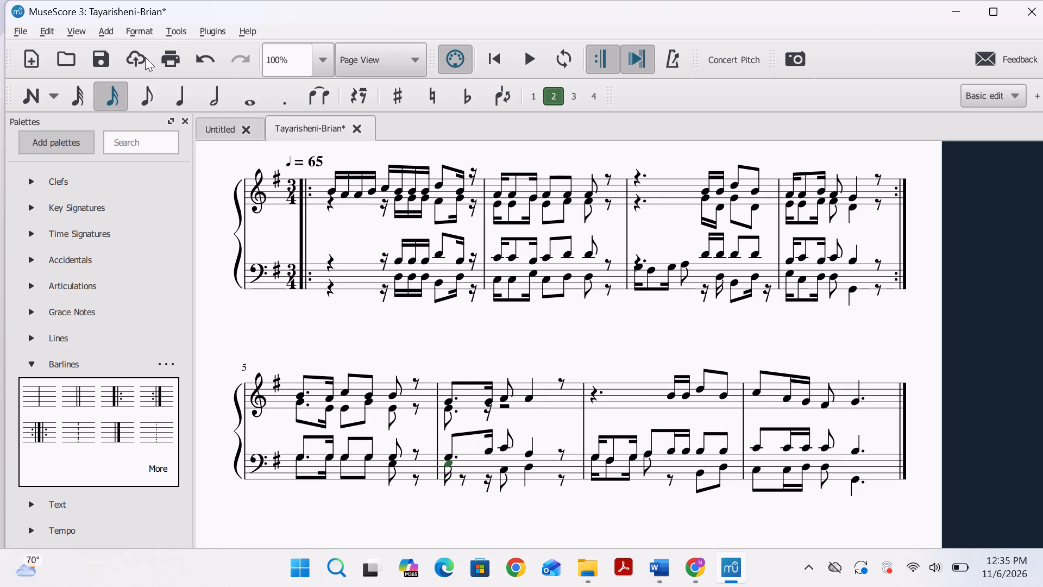
click(41, 93)
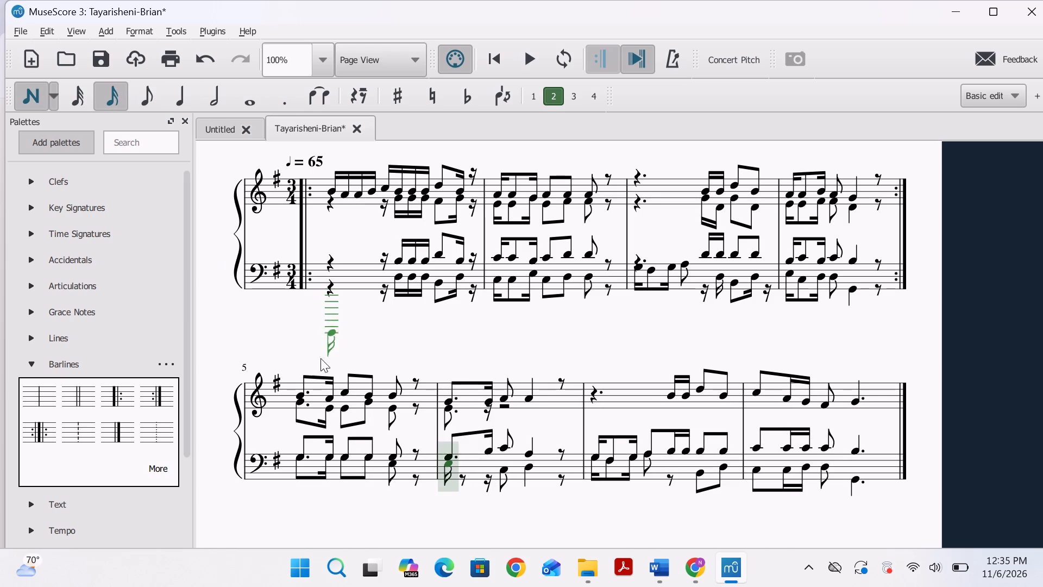
click(485, 474)
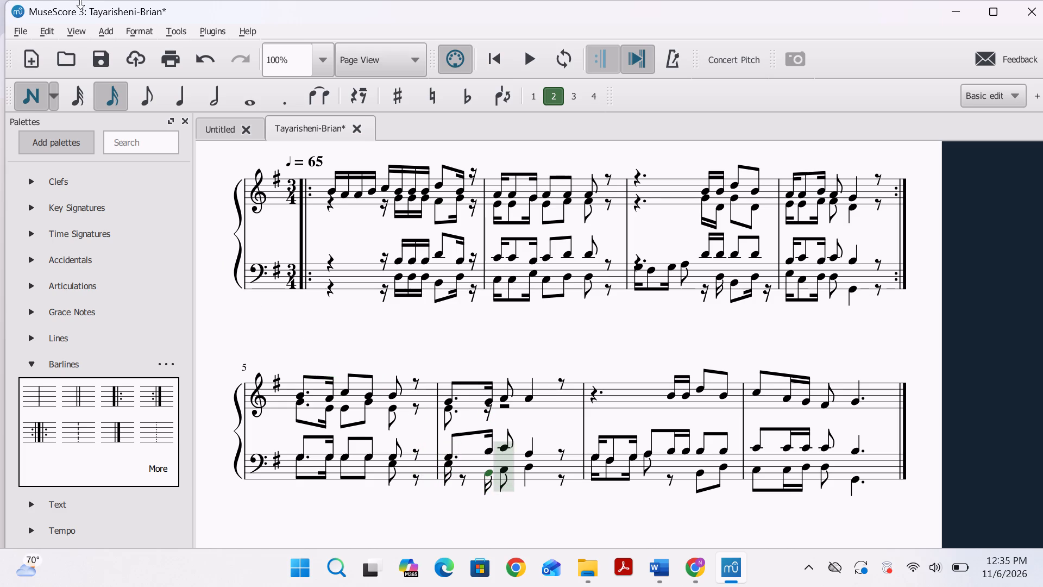
click(26, 92)
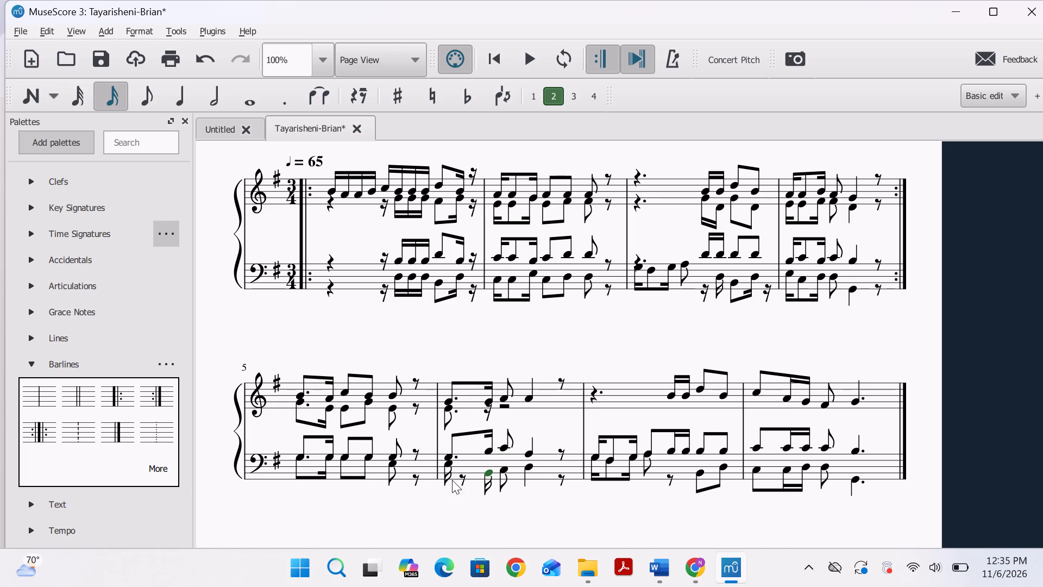
click(448, 465)
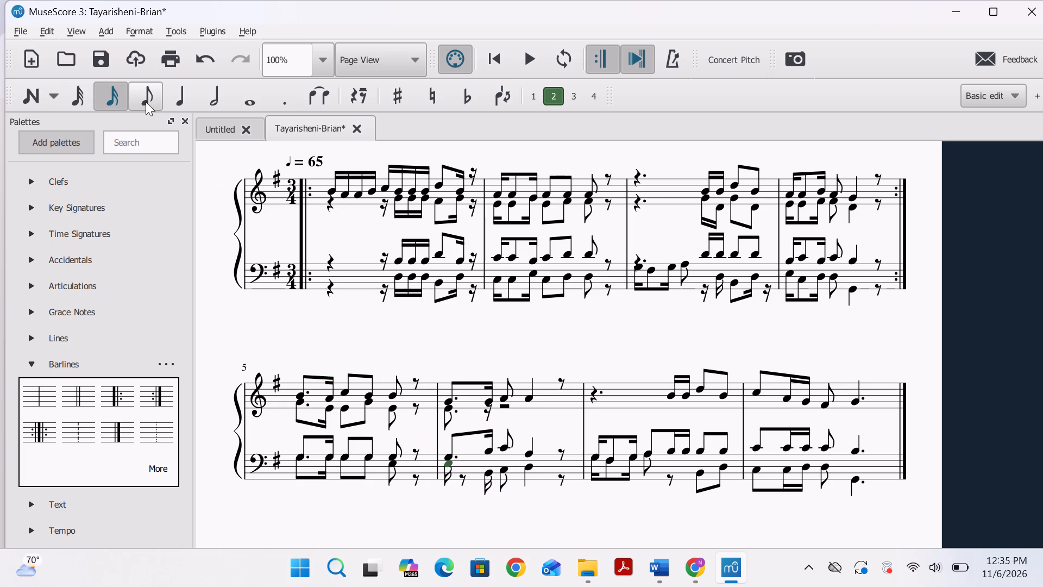
click(146, 102)
click(273, 98)
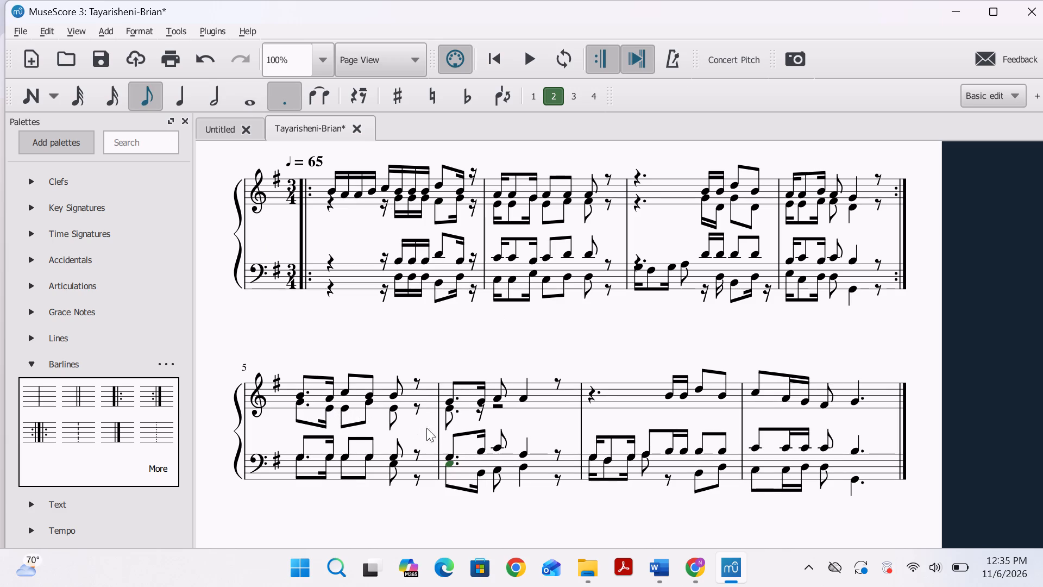
Shorten bar 6's first voice 2 treble note to a sixteenth, and enter an E sixteenth, E eighth and E quarter under the remaining melody notes.
click(449, 409)
click(117, 93)
click(23, 98)
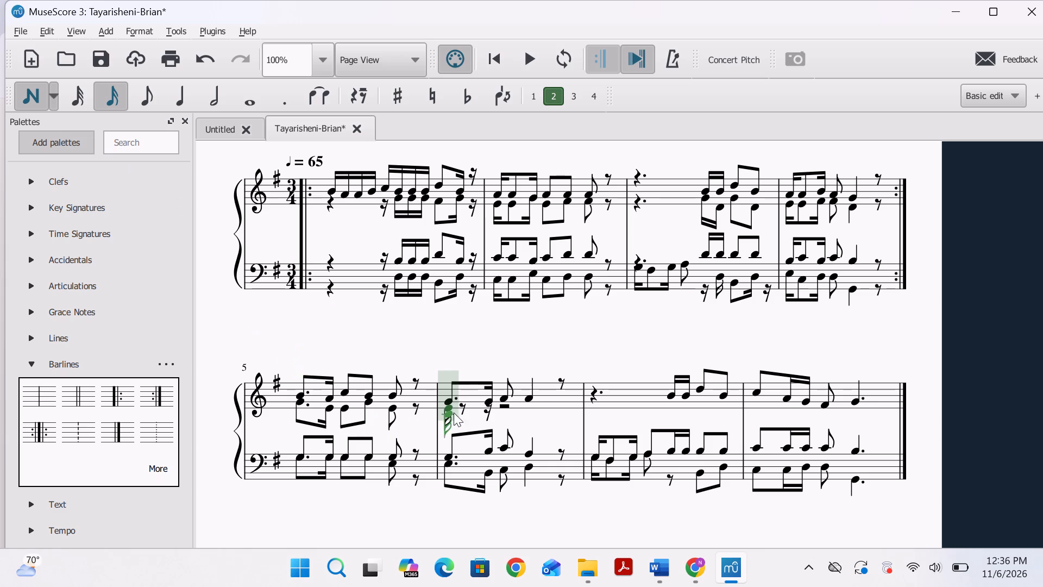
click(489, 408)
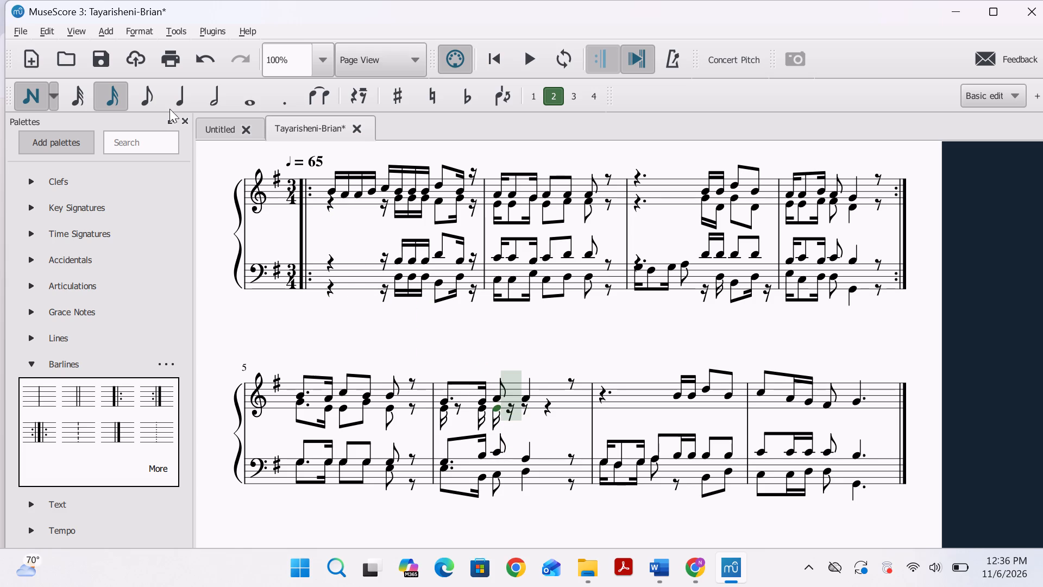
click(204, 69)
click(137, 107)
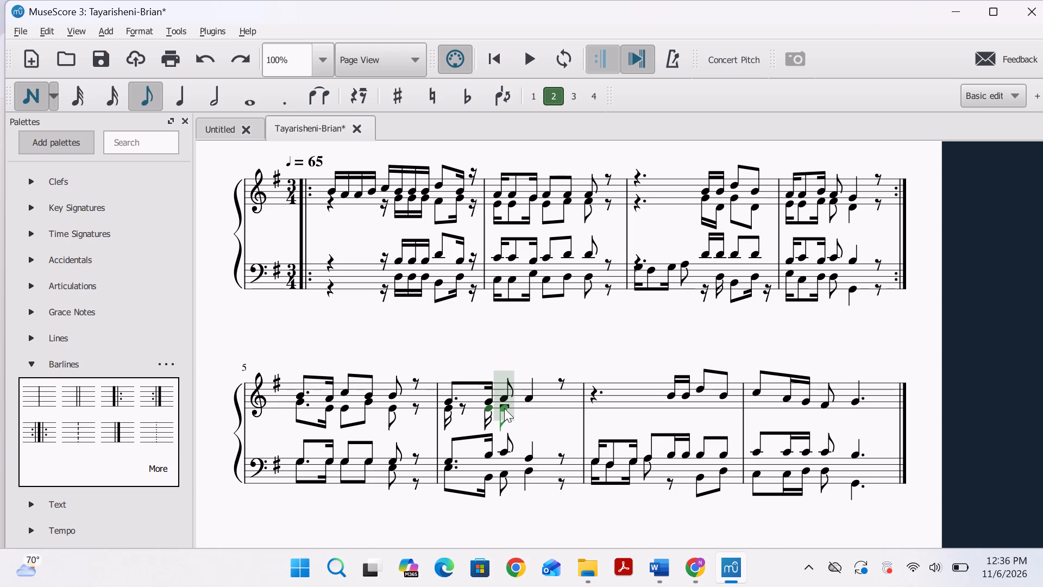
click(504, 408)
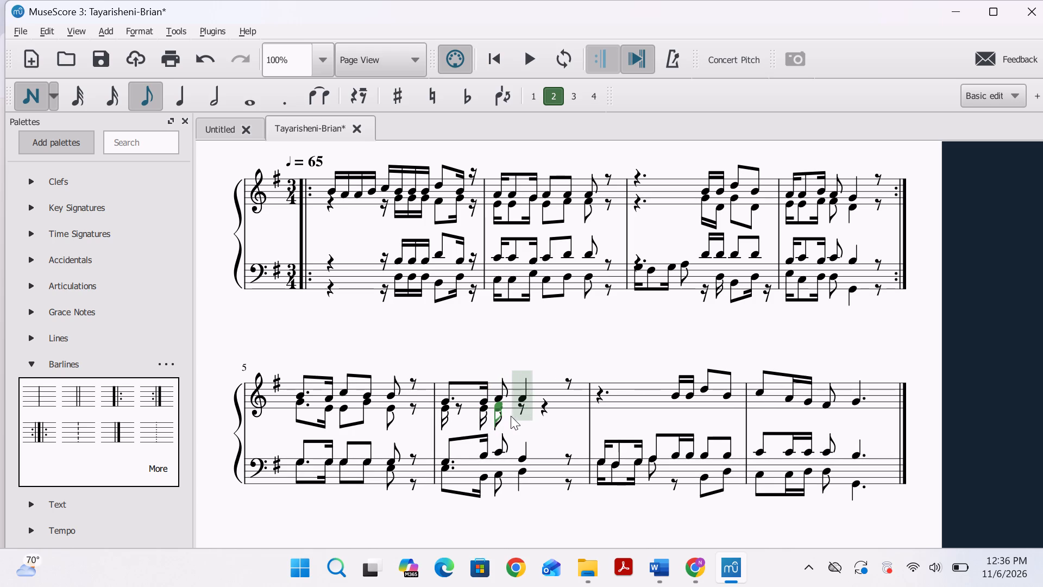
click(185, 84)
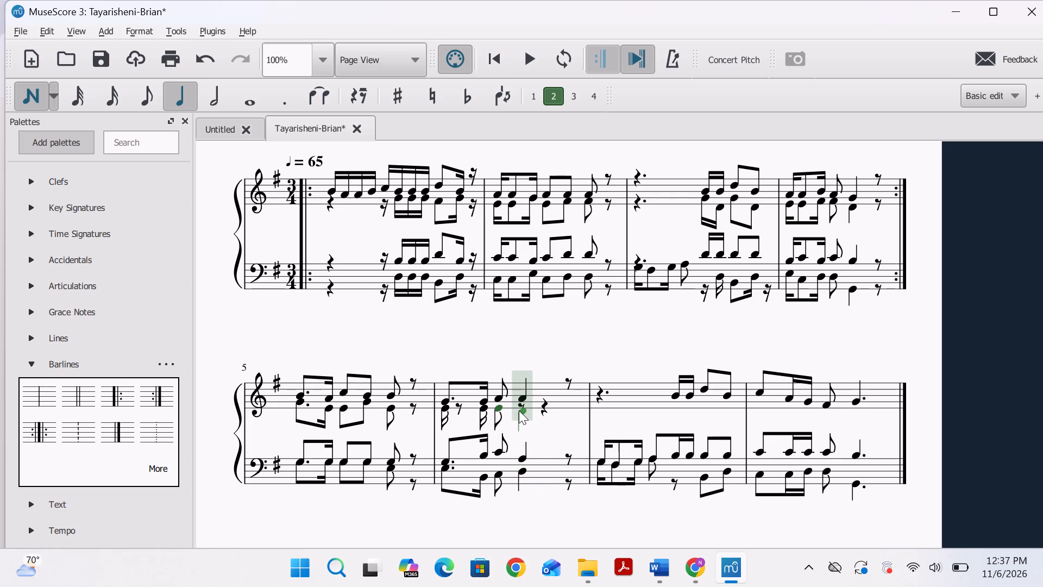
click(519, 409)
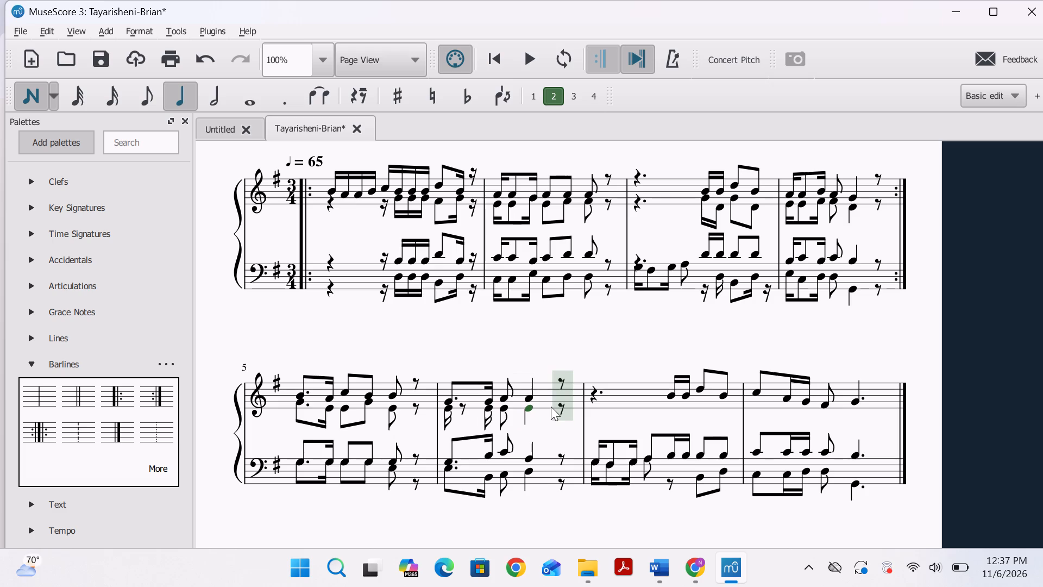
click(38, 92)
Play back from bar 5's first voice 2 treble note to hear the new bar 6 notes, and stop playback.
click(303, 402)
click(535, 63)
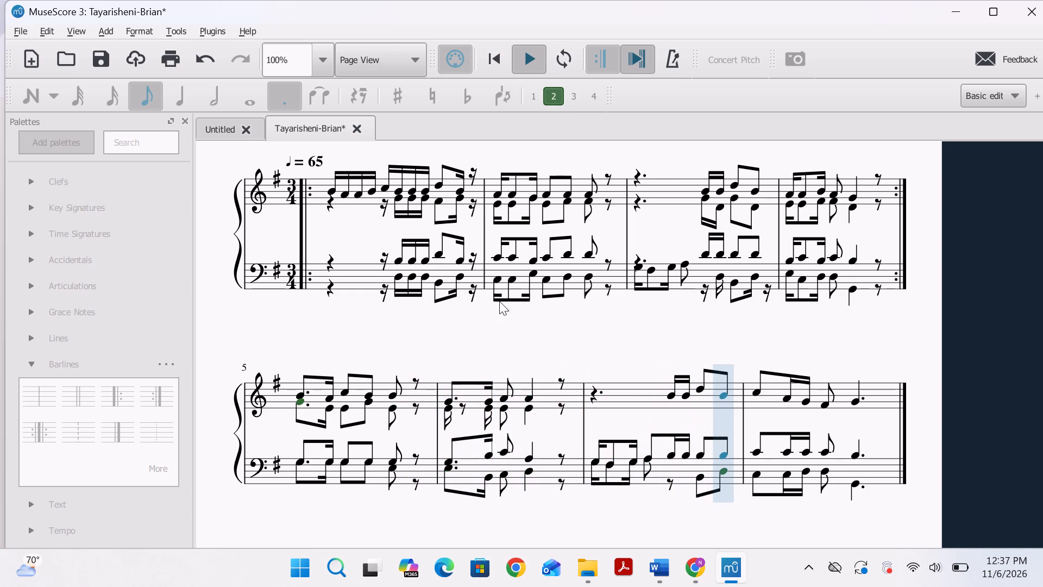
click(538, 64)
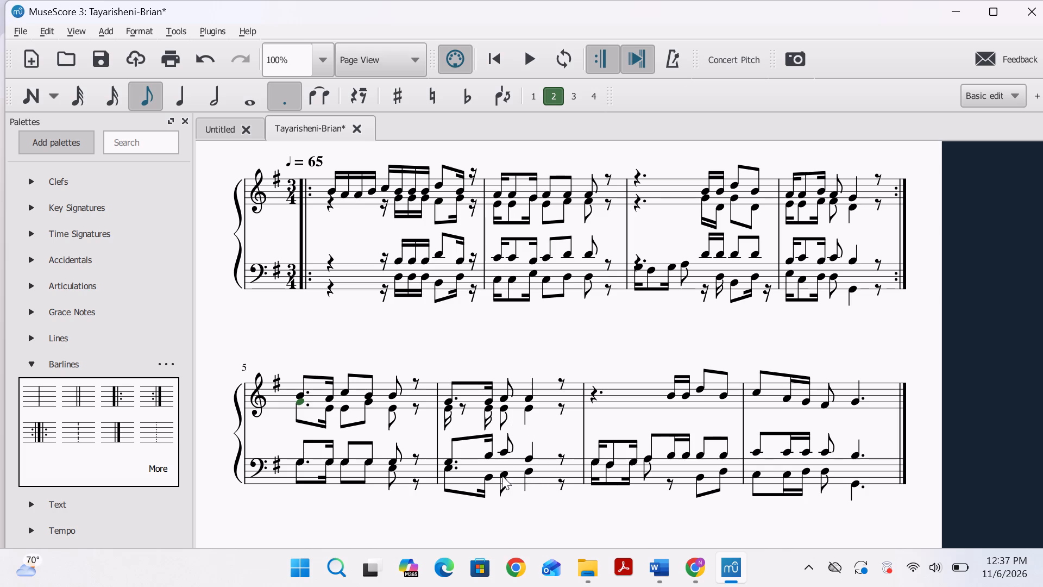
Raise the voice 2 quarter note in bar 6's treble staff to F.
click(527, 405)
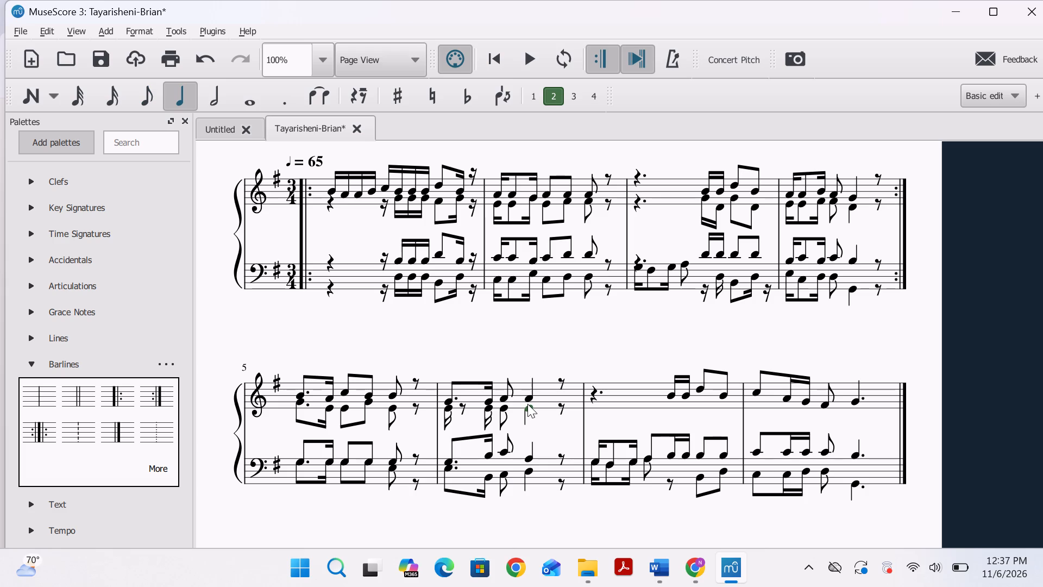
drag(525, 407, 530, 404)
Sound bar 6's first upper bass note and play back from bar 5's first voice 2 treble note.
click(453, 458)
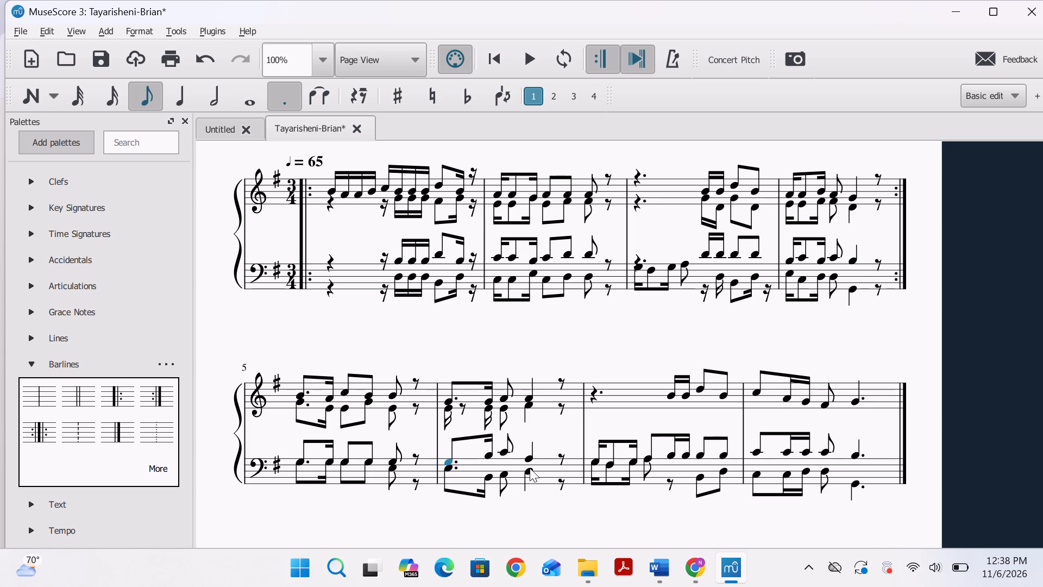
click(300, 401)
key(space)
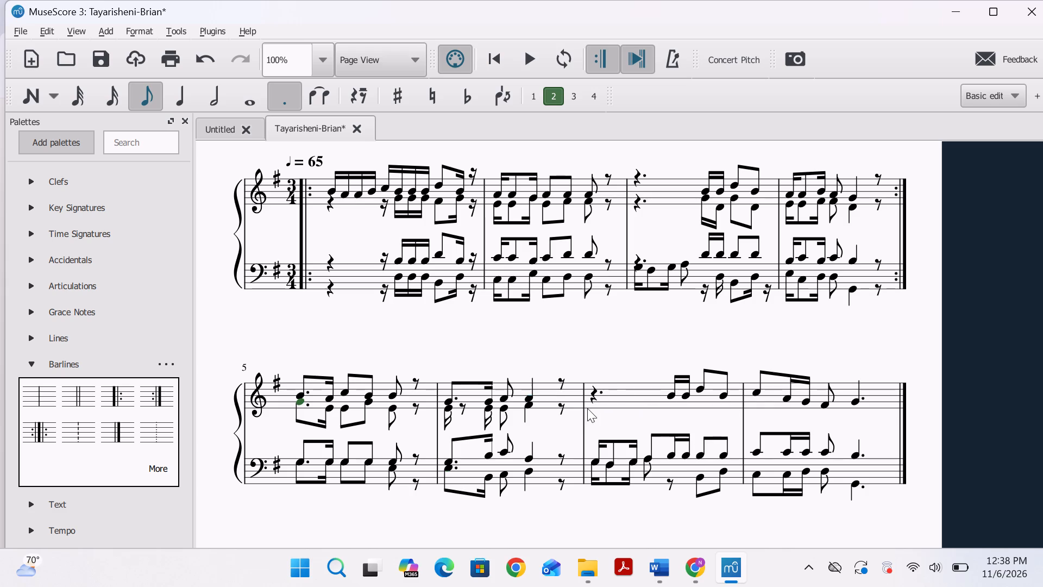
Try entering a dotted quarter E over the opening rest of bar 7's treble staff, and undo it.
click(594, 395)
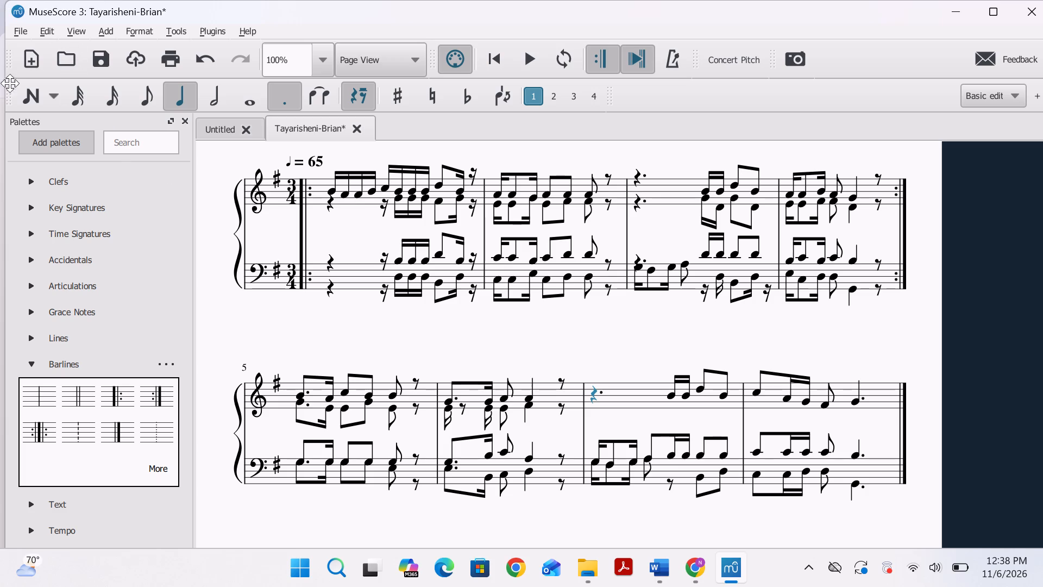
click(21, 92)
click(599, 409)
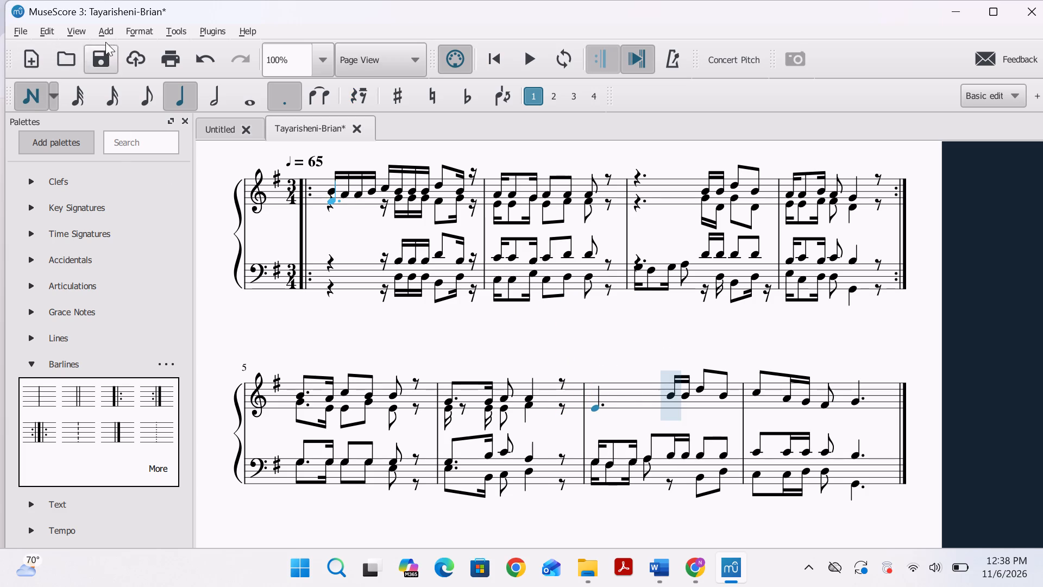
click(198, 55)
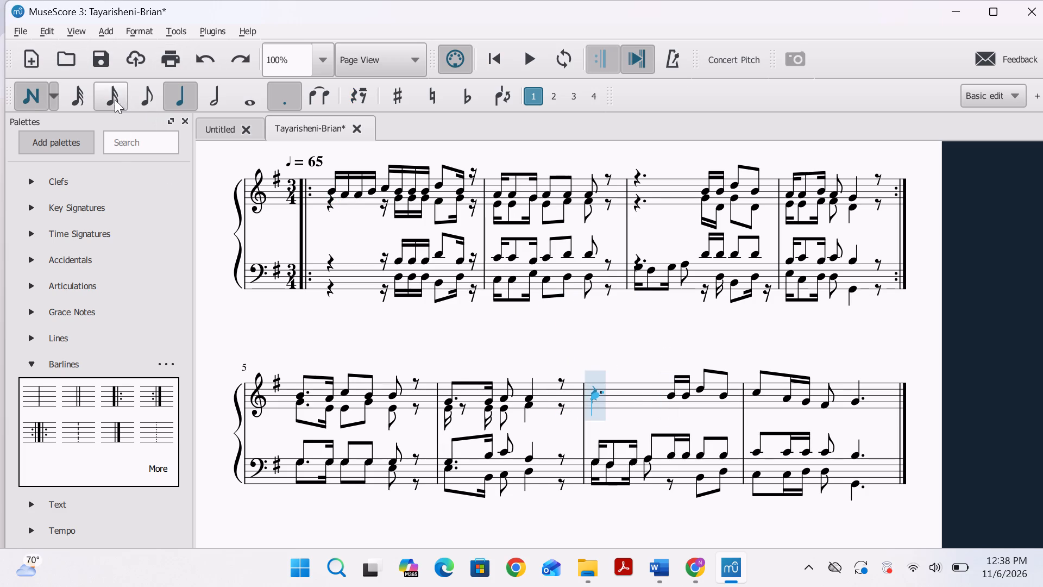
Enter an E sixteenth at the start of bar 7's treble staff and move it to voice 2.
click(115, 99)
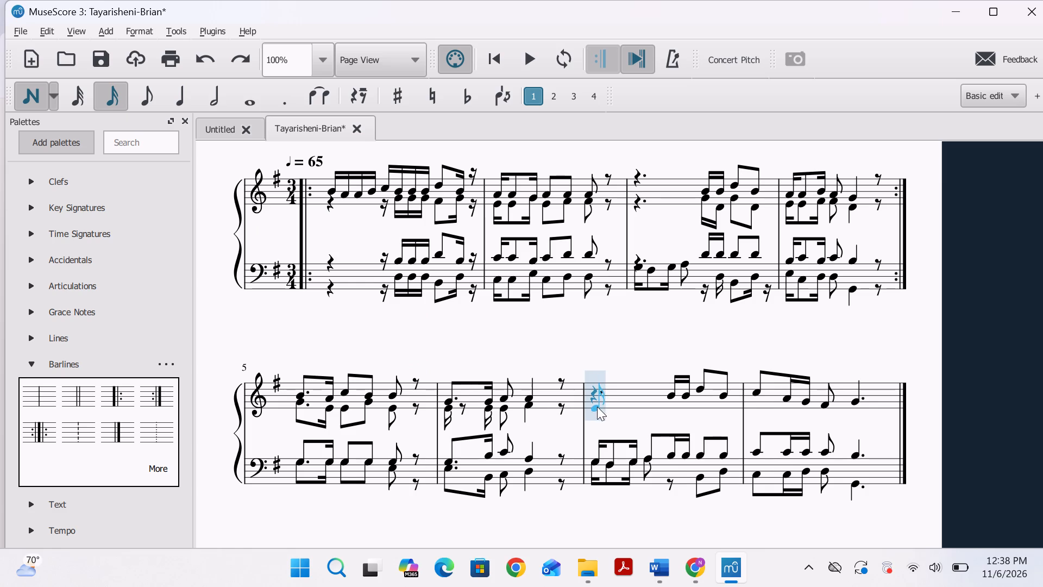
click(597, 407)
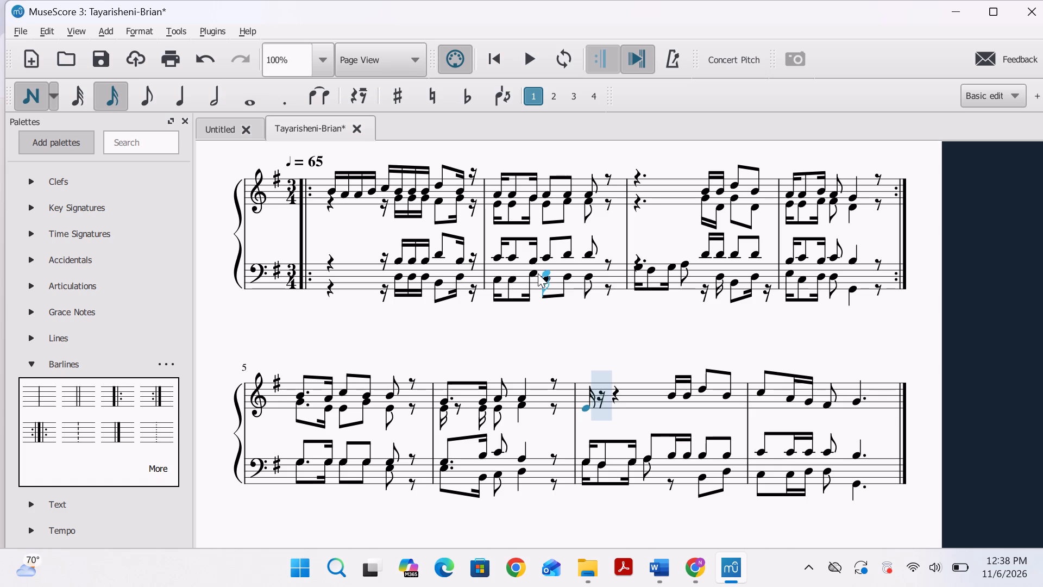
click(191, 179)
click(32, 95)
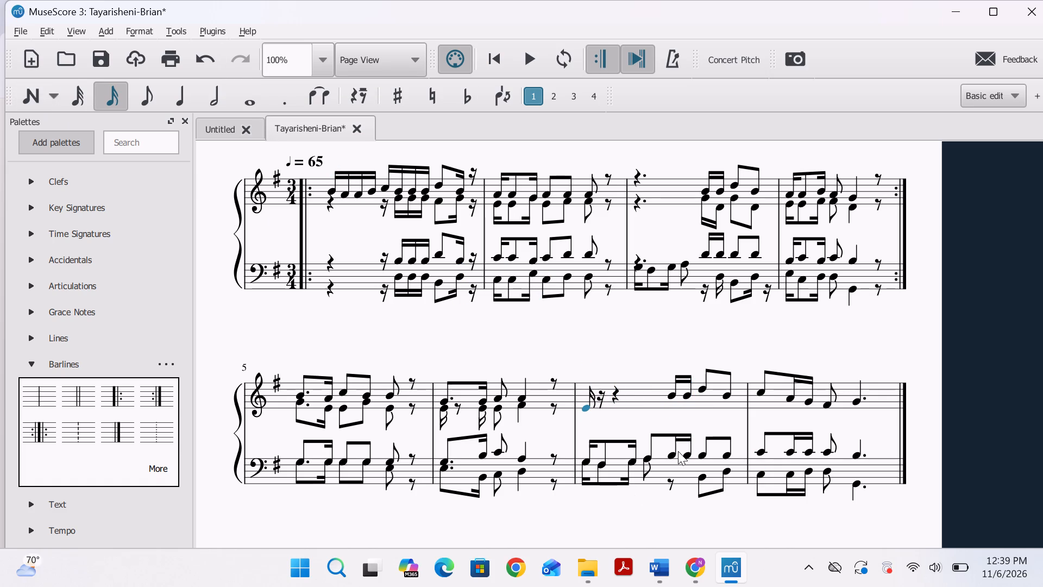
click(554, 98)
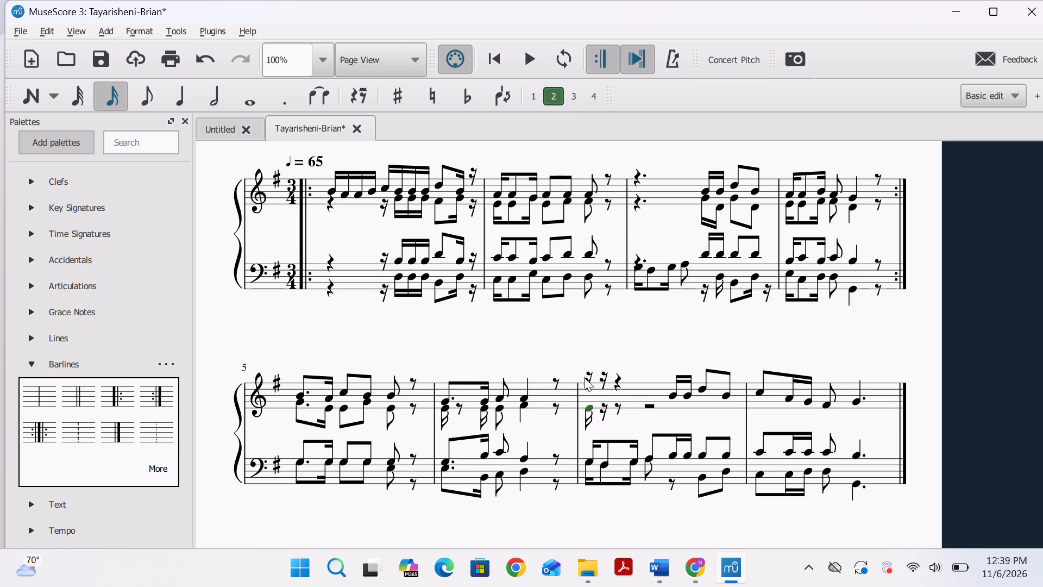
Make the opening voice 1 rest in bar 7's treble staff a dotted quarter rest.
click(584, 378)
click(187, 103)
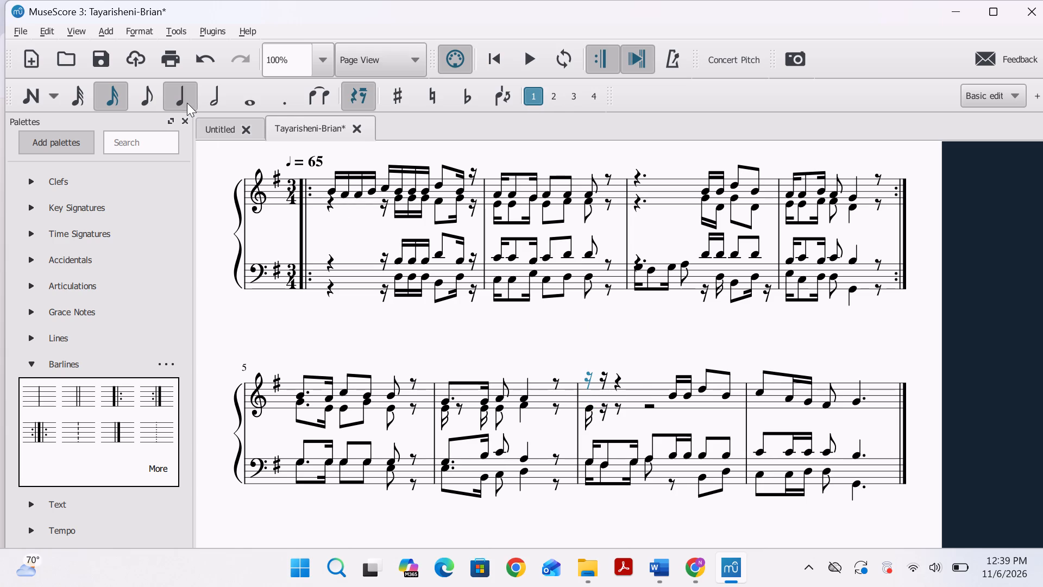
click(292, 104)
Delete the opening voice 2 note in bar 7's treble staff and make its rest a dotted quarter.
click(589, 406)
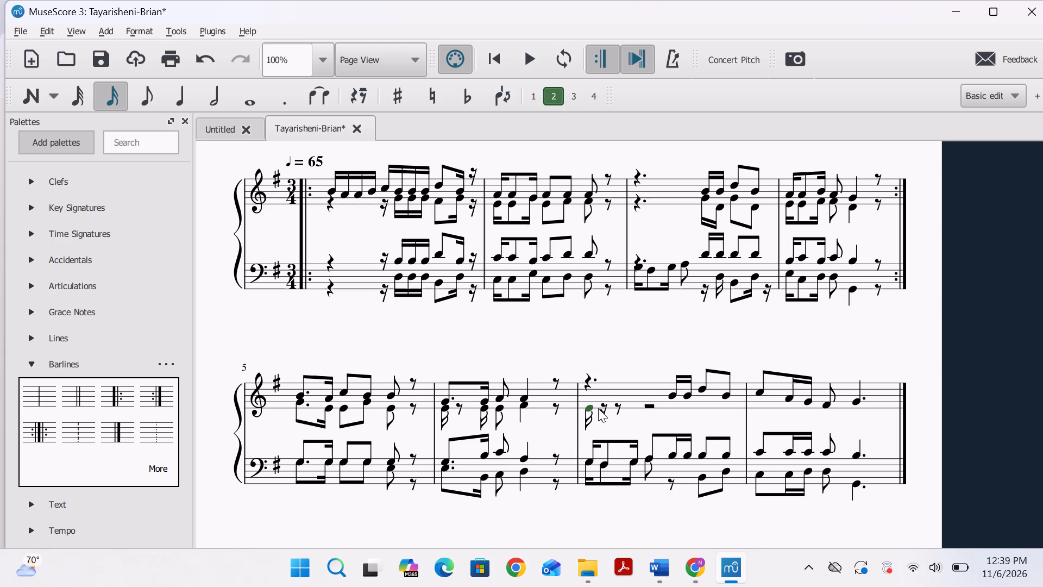
key(Delete)
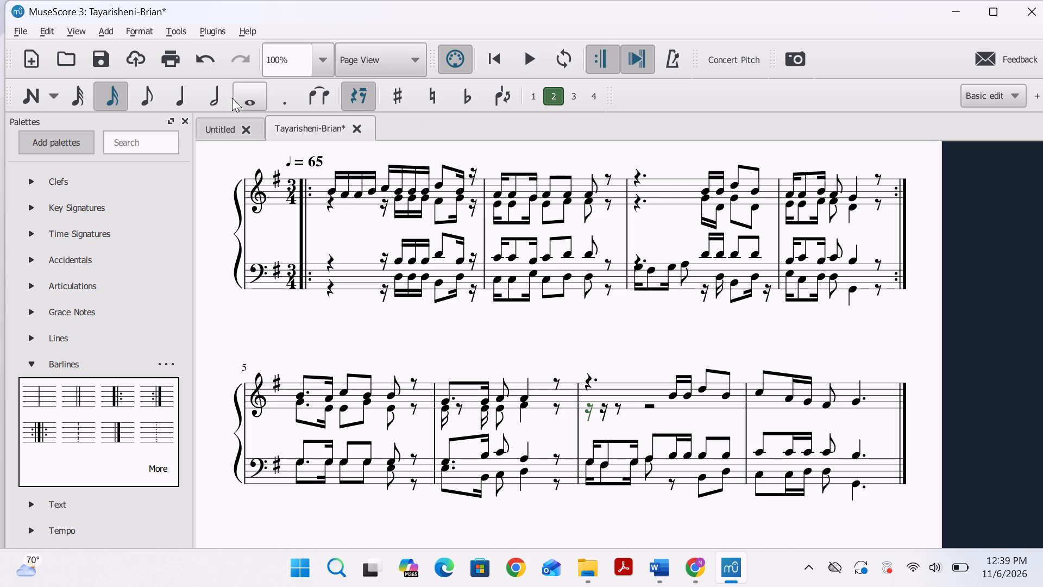
click(174, 97)
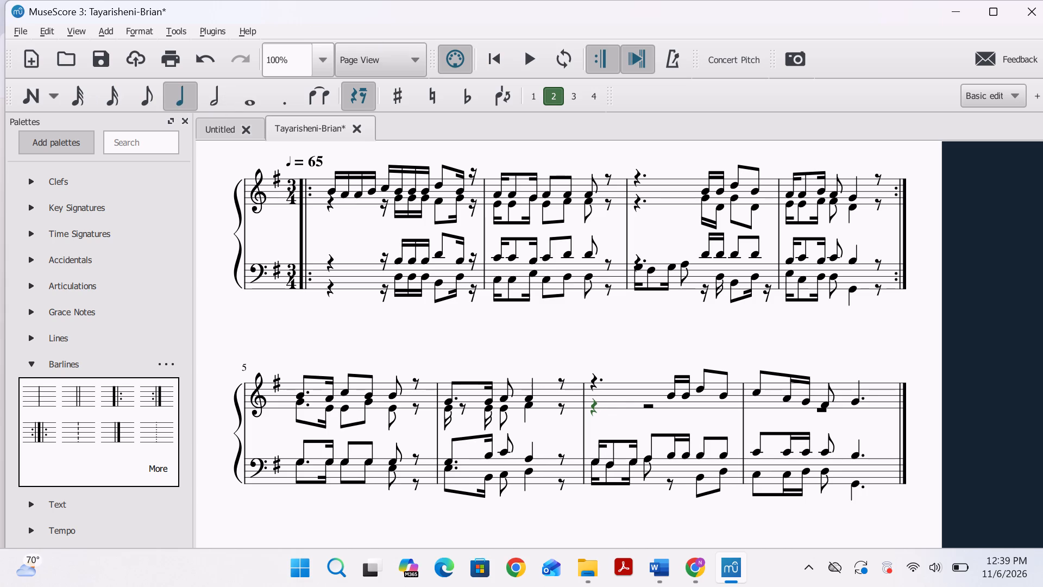
click(287, 97)
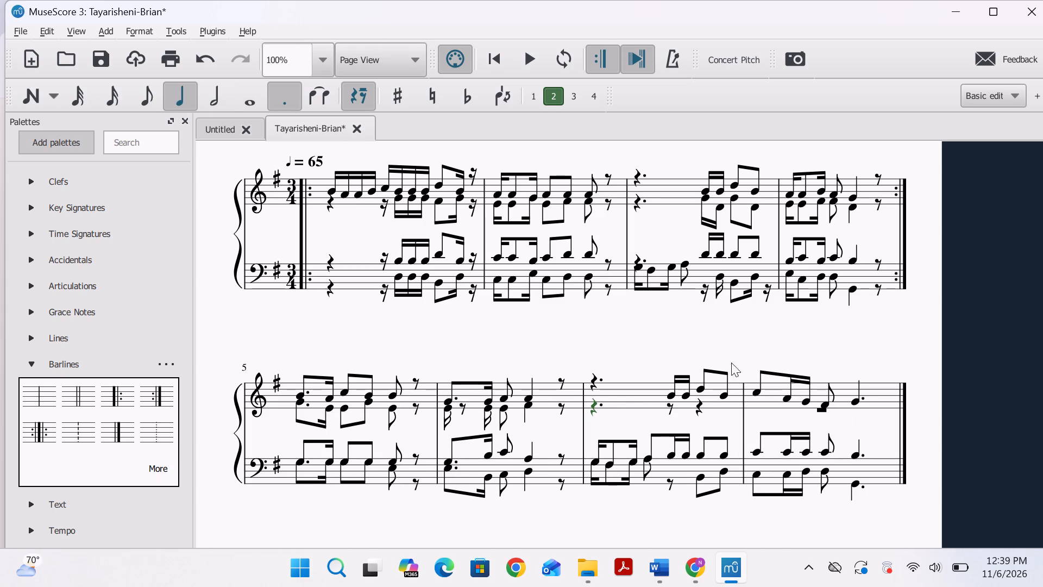
Play back from bar 5's first voice 1 treble note to hear the last bars, and stop playback.
click(295, 391)
key(space)
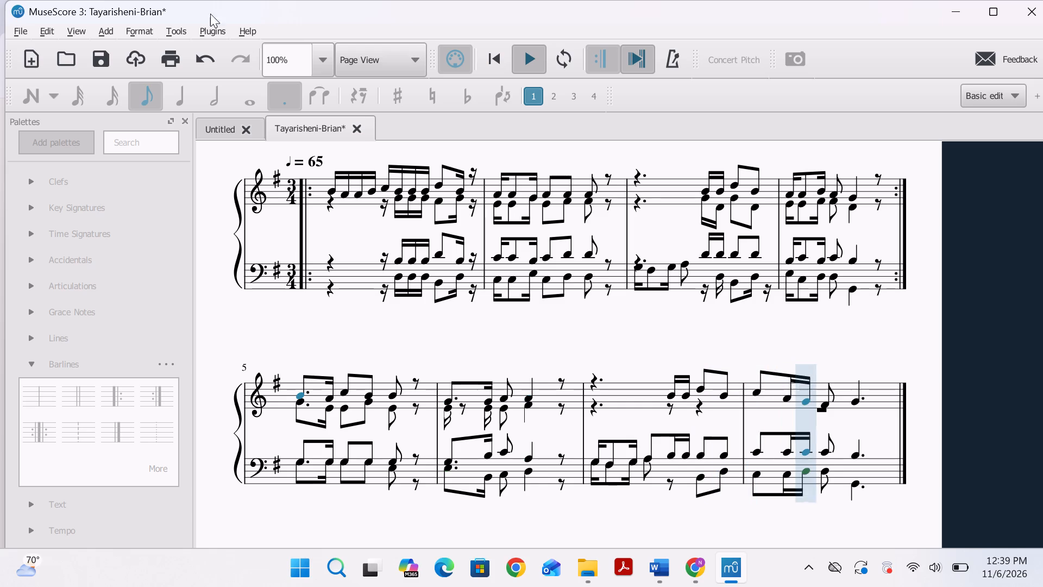
click(530, 68)
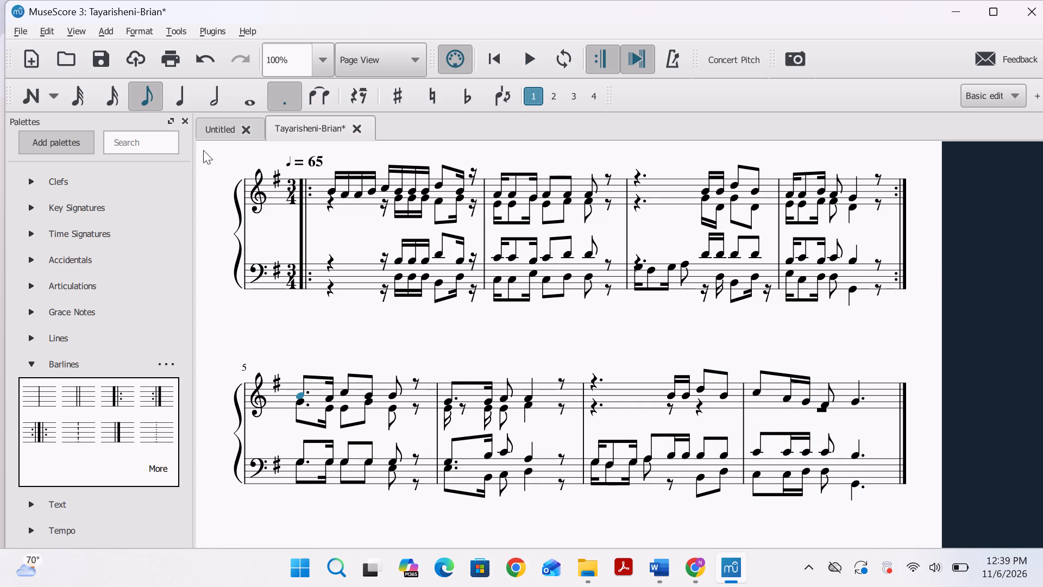
Shorten bar 5's first voice 1 treble note to a sixteenth.
click(110, 90)
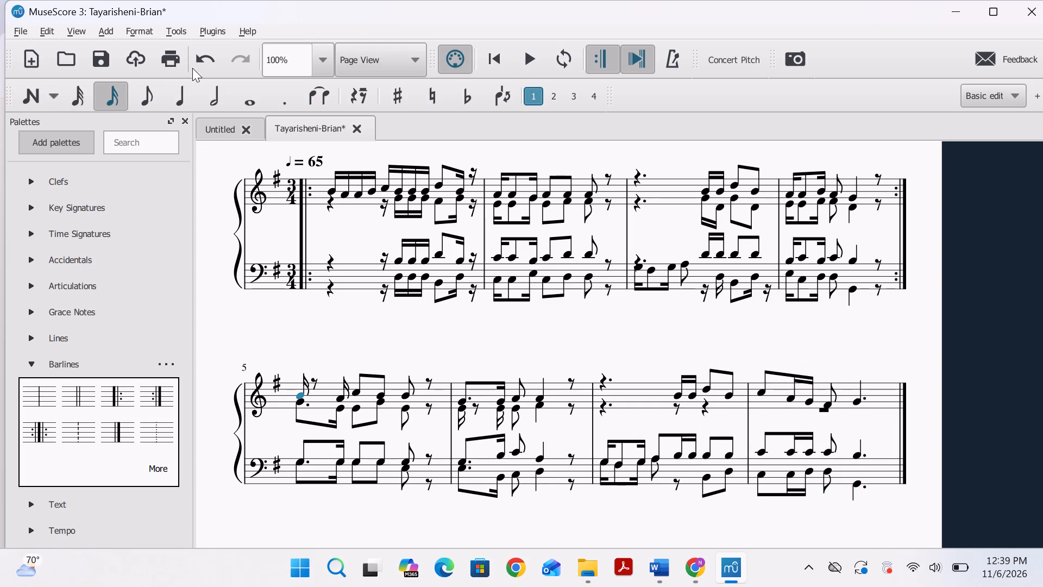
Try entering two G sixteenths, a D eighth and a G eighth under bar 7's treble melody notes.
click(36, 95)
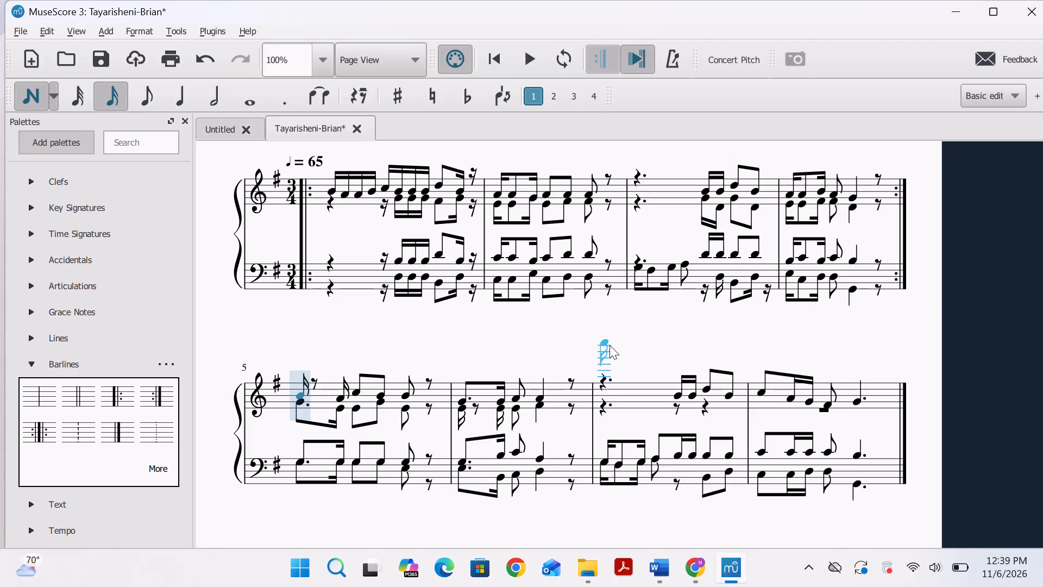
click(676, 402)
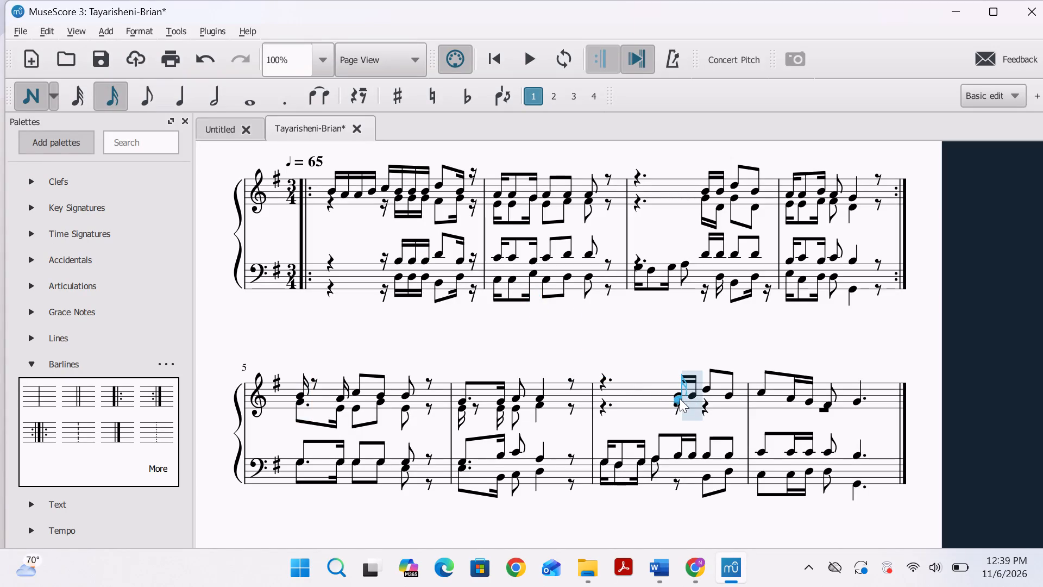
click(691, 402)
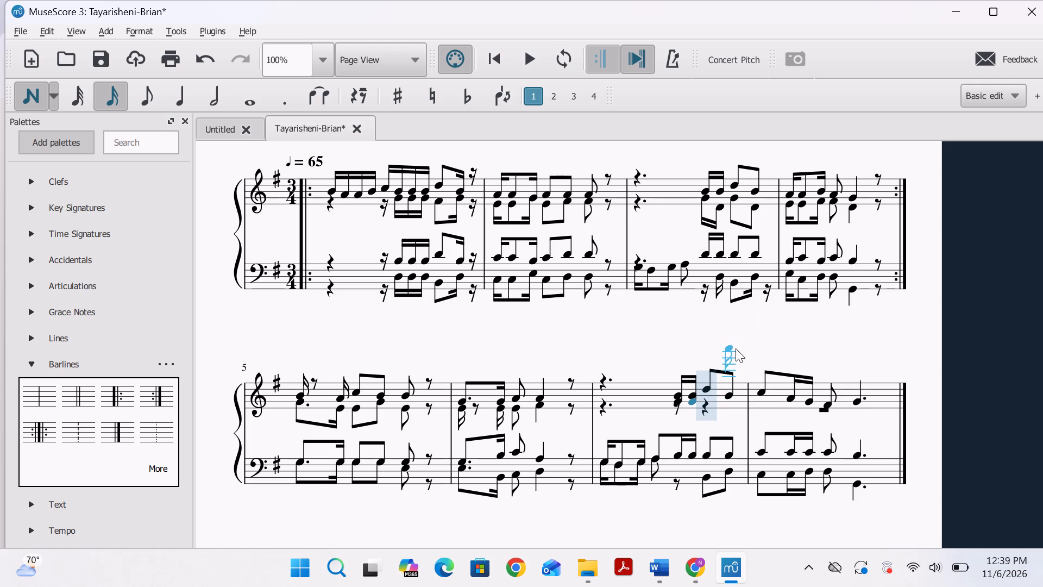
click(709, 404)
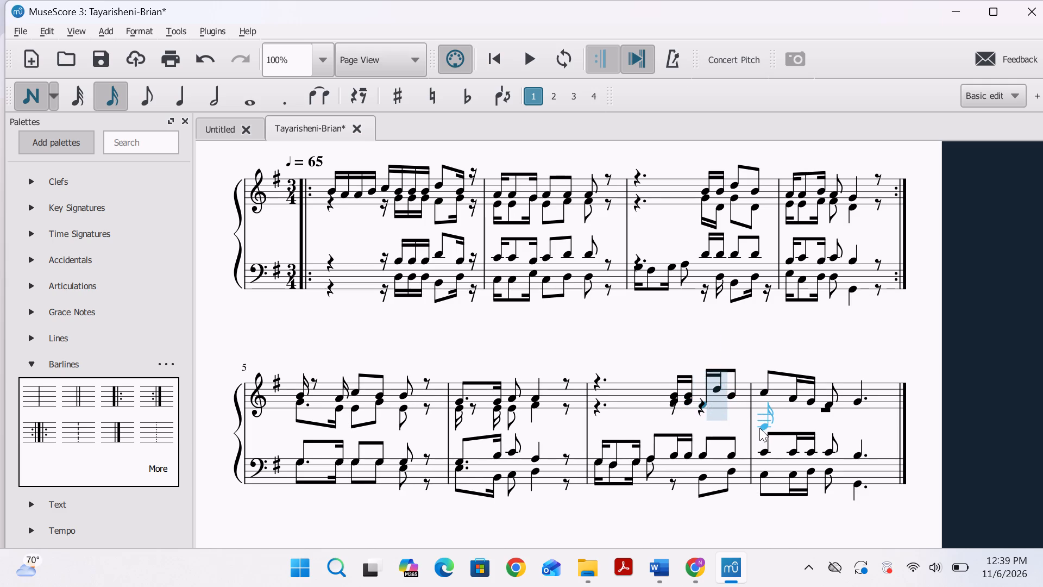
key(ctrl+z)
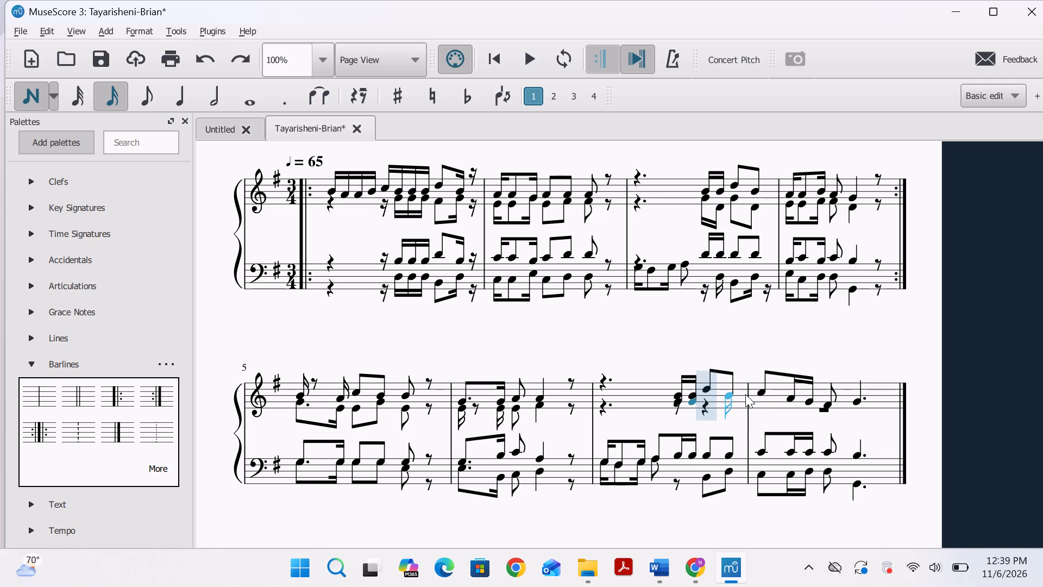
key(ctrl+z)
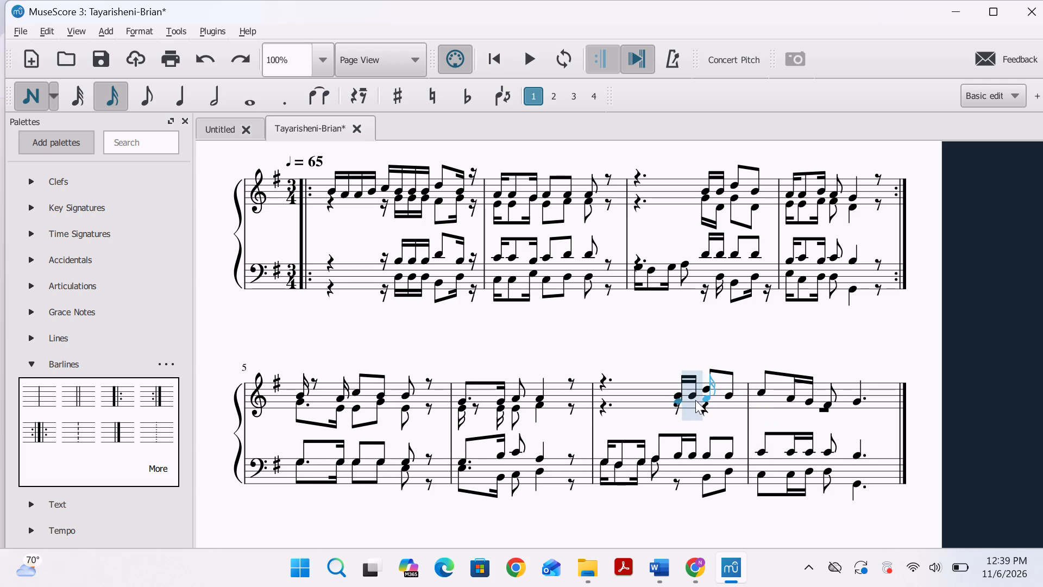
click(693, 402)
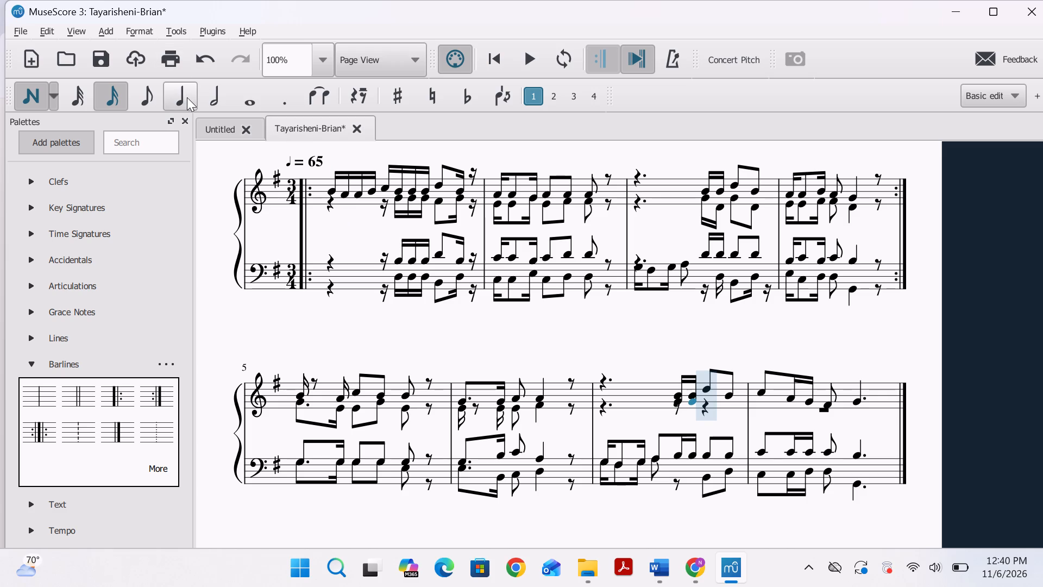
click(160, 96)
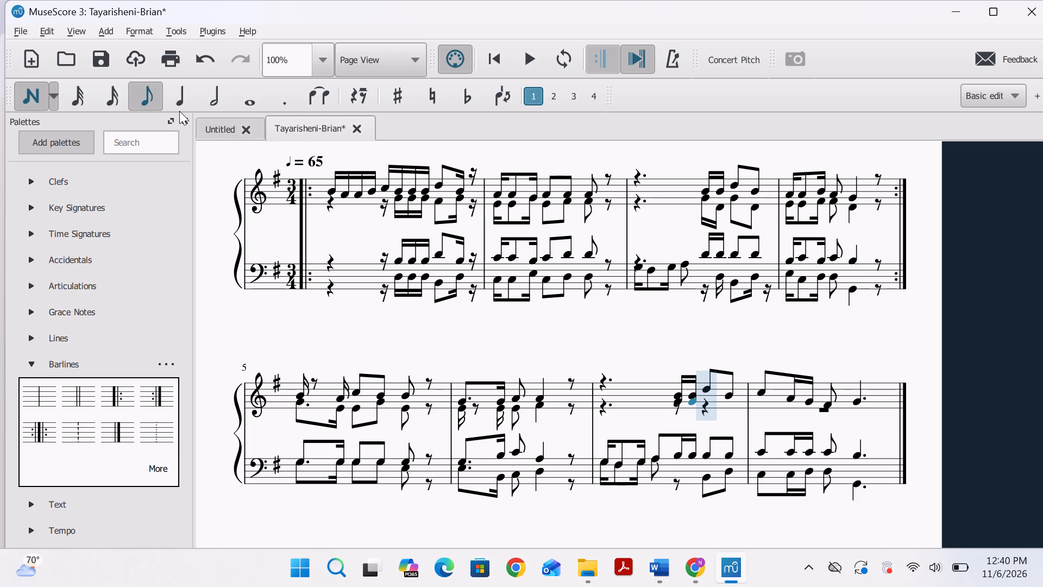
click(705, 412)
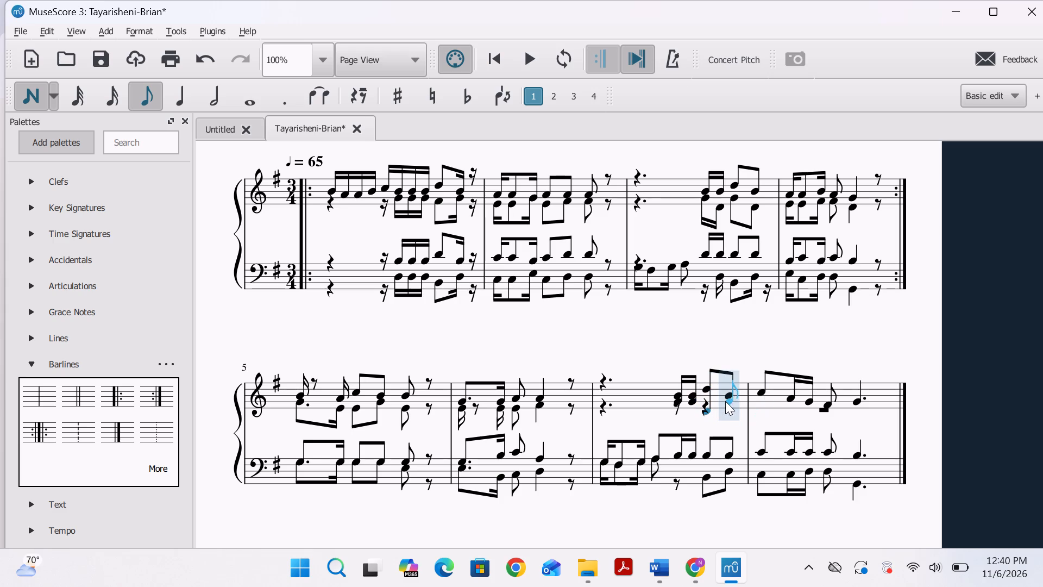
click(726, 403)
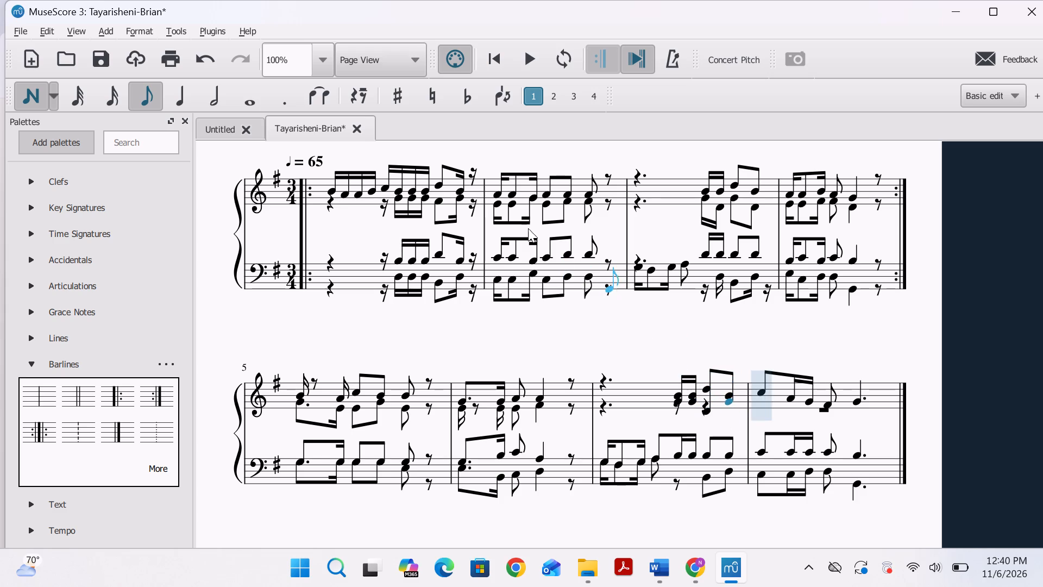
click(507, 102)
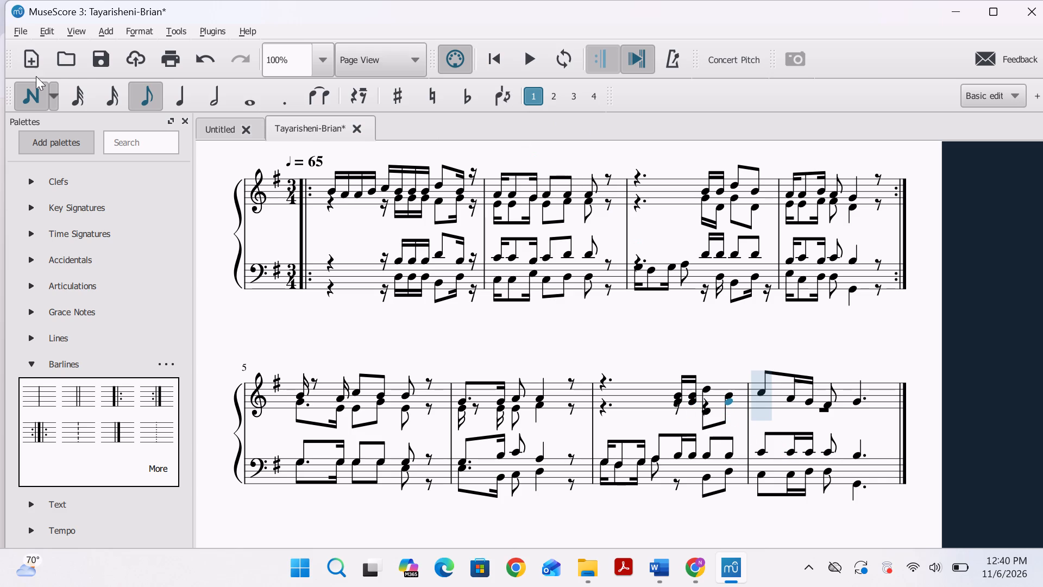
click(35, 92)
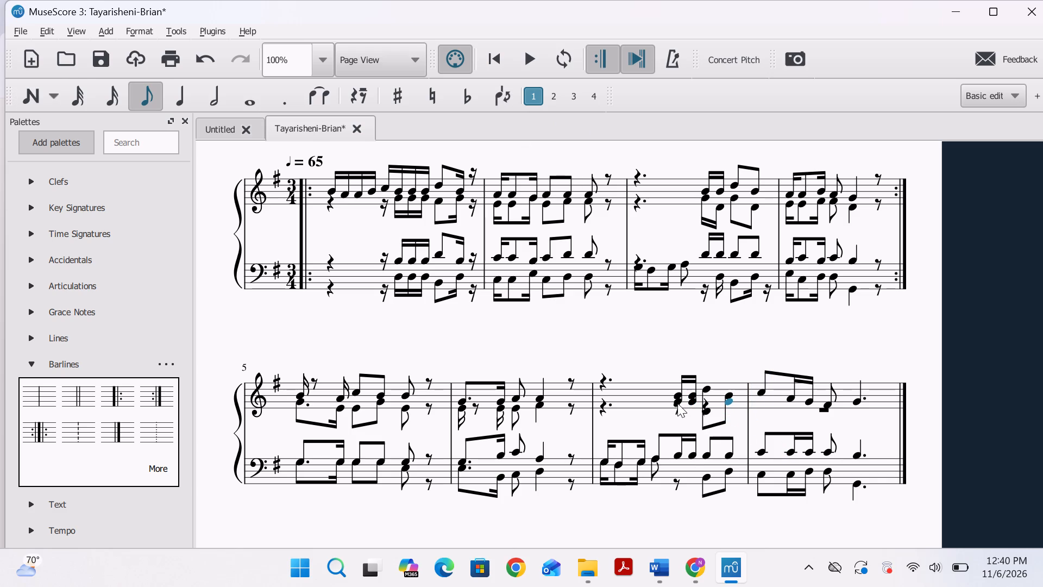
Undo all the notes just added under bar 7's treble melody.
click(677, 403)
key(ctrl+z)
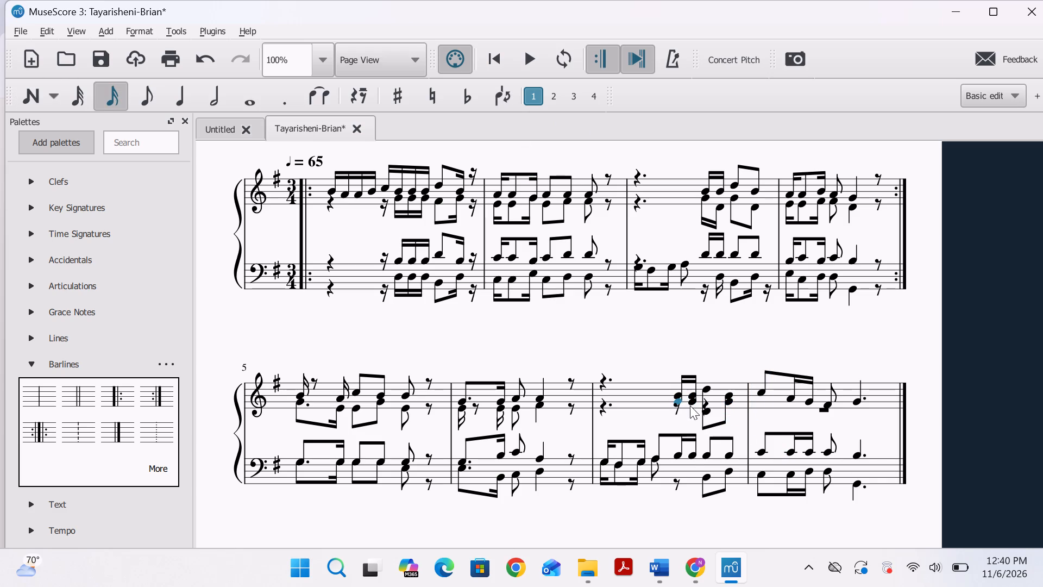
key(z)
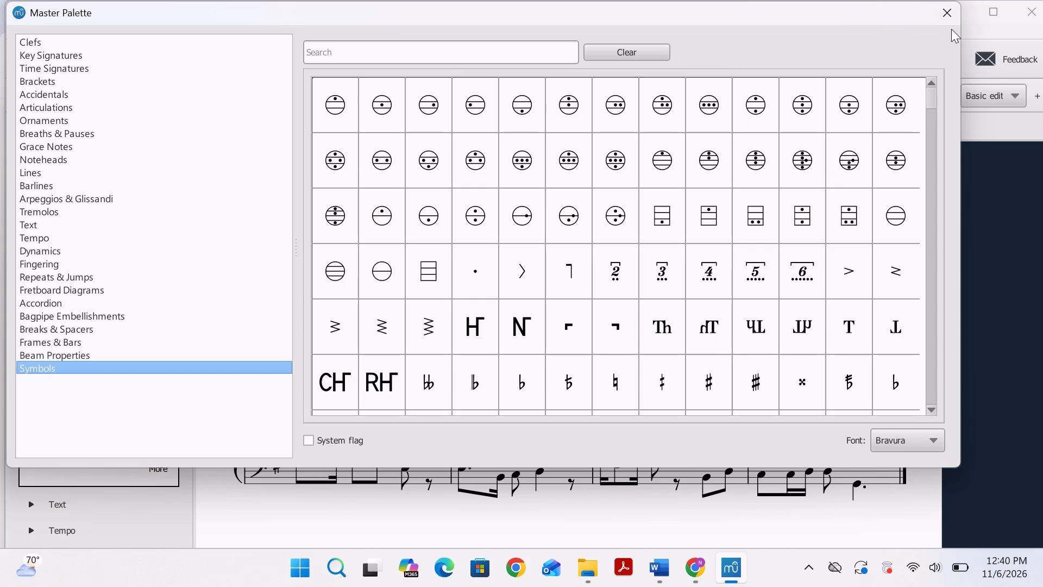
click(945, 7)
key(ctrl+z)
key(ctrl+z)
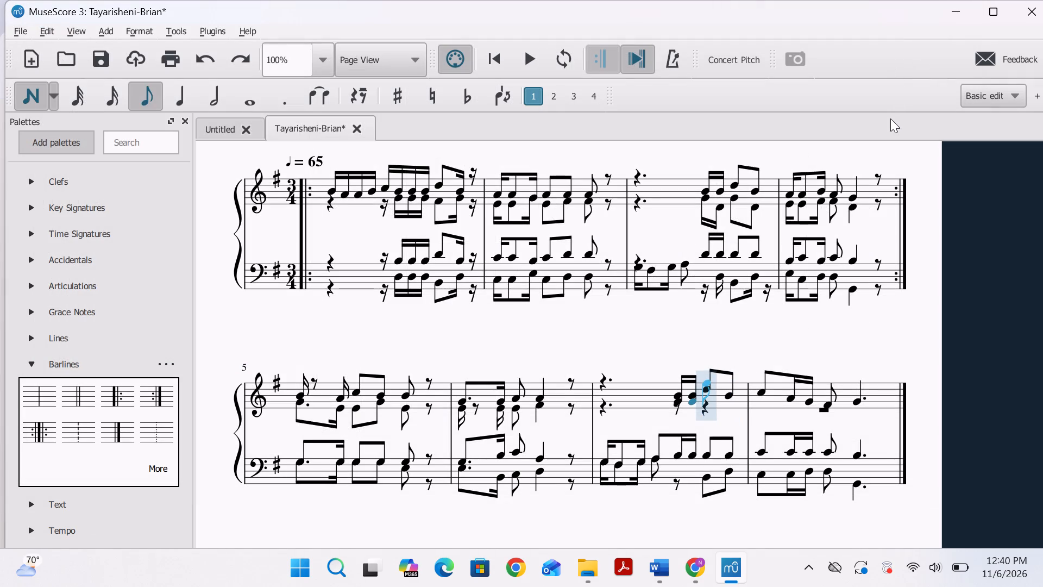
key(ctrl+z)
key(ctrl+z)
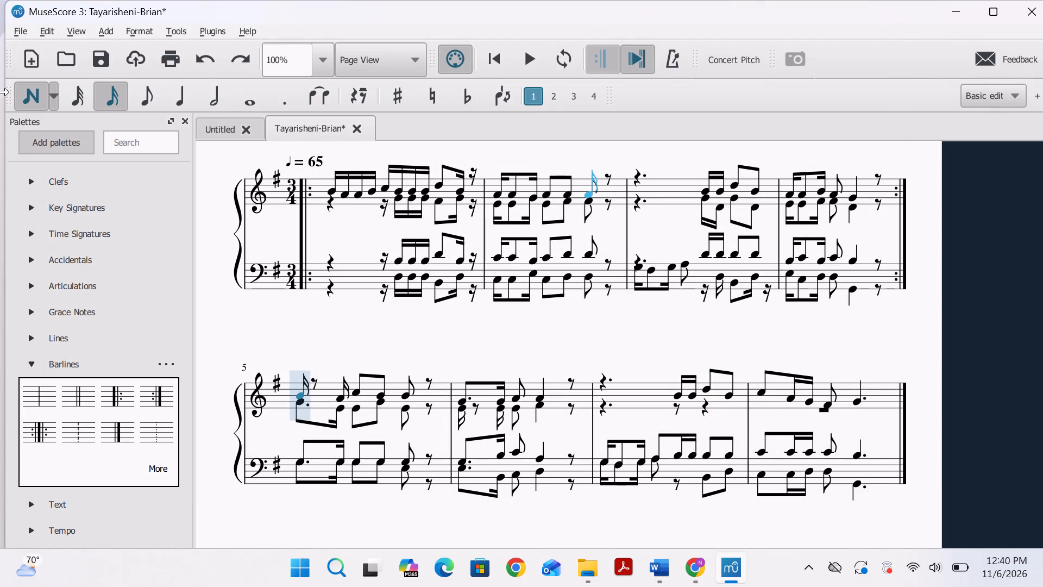
Enter two G sixteenths, a D eighth and a G eighth in voice 2 under bar 7's treble melody notes.
click(38, 105)
click(676, 407)
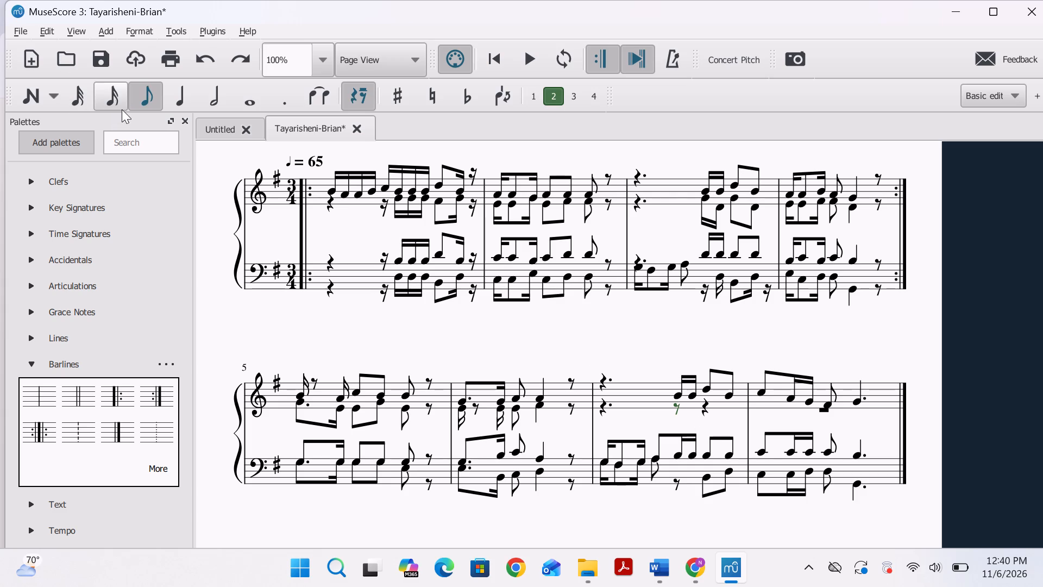
click(105, 98)
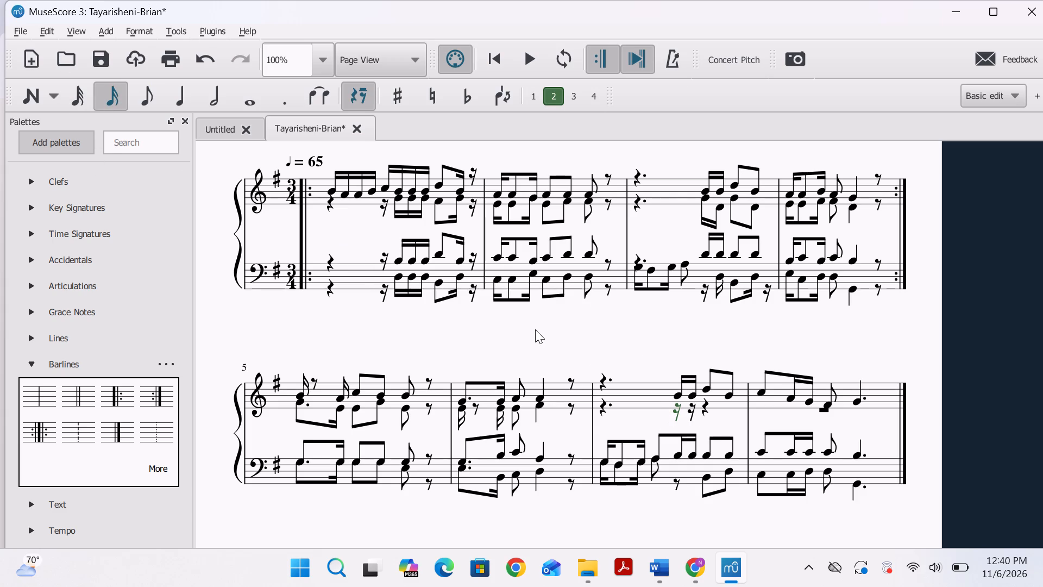
click(19, 96)
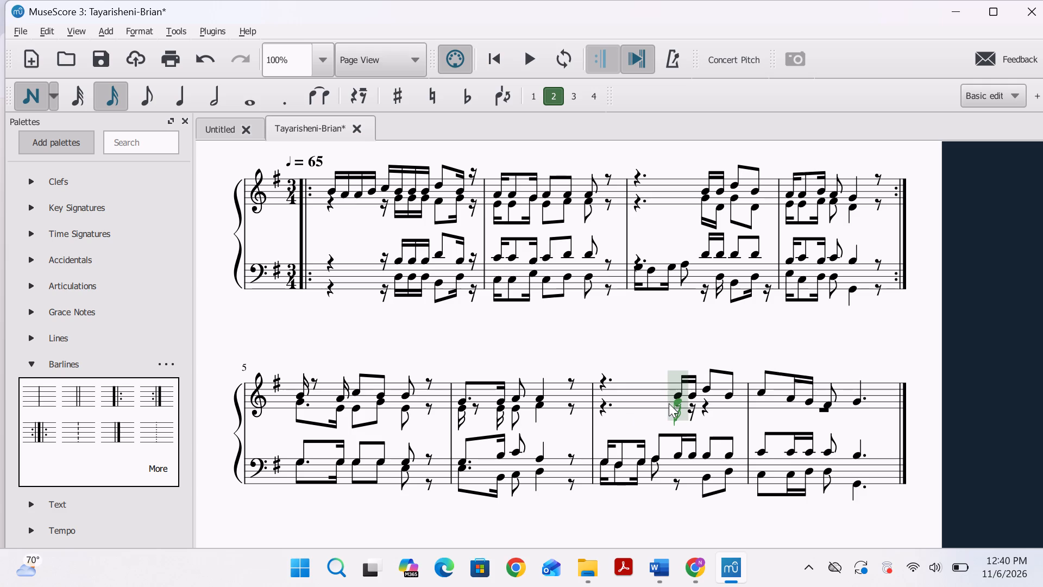
click(669, 403)
click(685, 403)
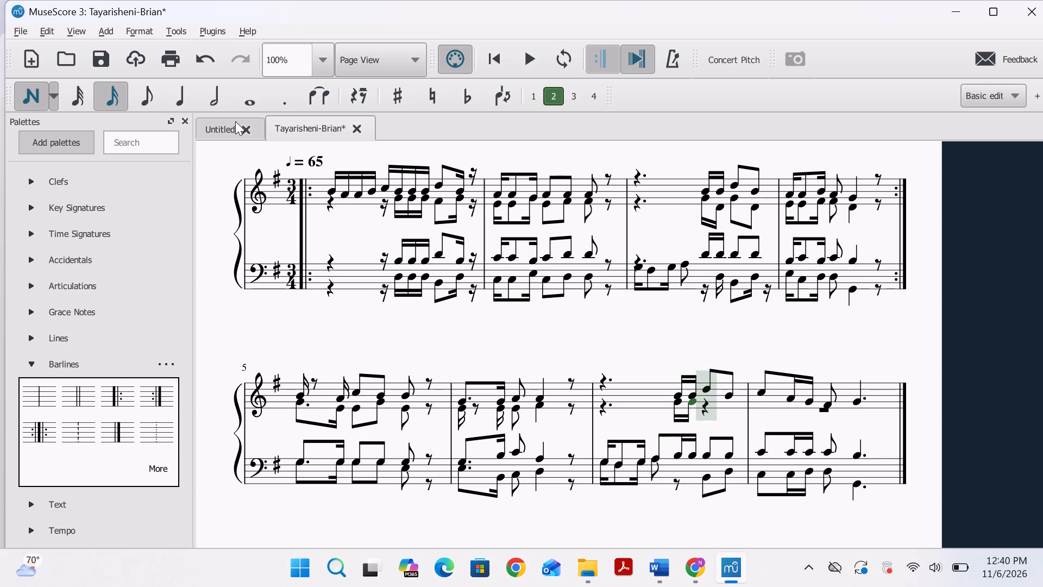
click(153, 101)
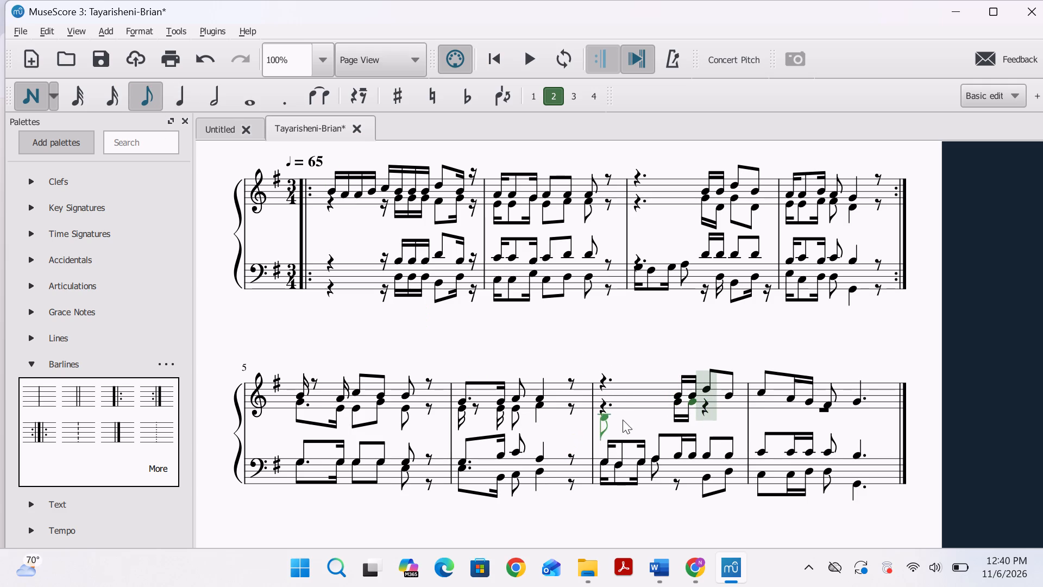
click(718, 411)
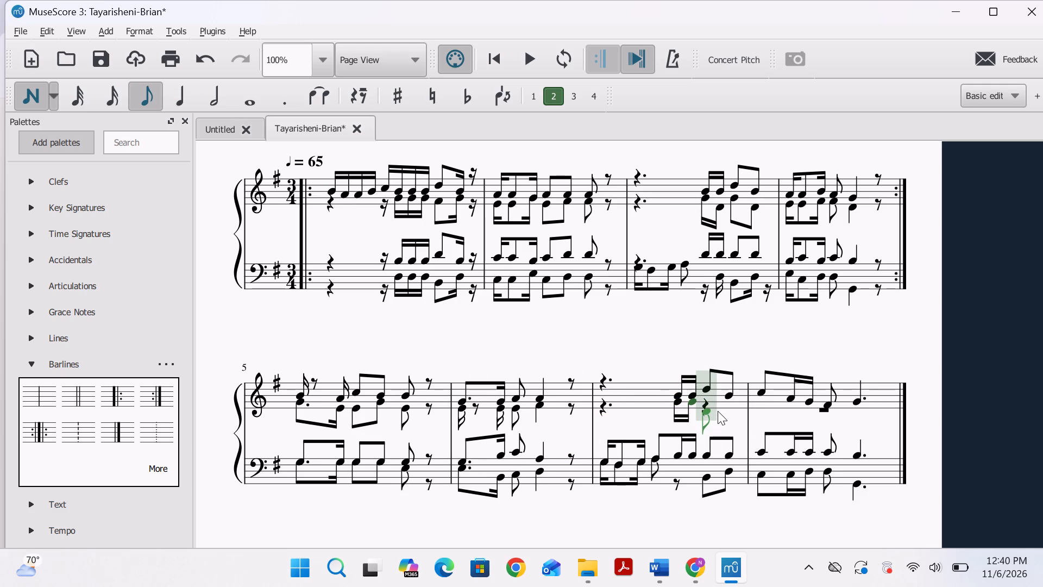
click(720, 401)
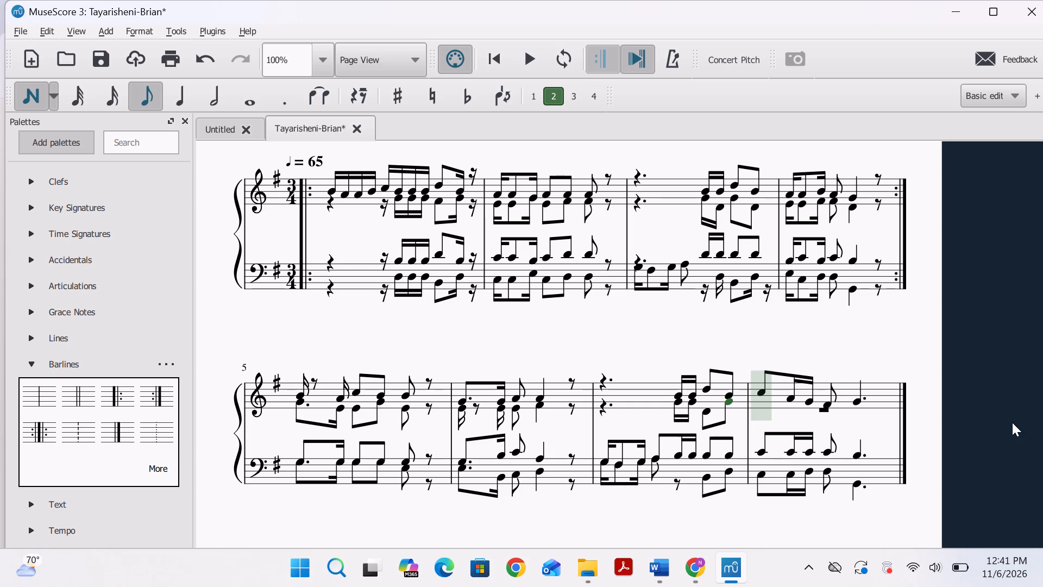
Fill bar 8's treble voice 2 with E eighth, E sixteenth, D sixteenth, D eighth and dotted quarter D, and leave note entry.
click(765, 408)
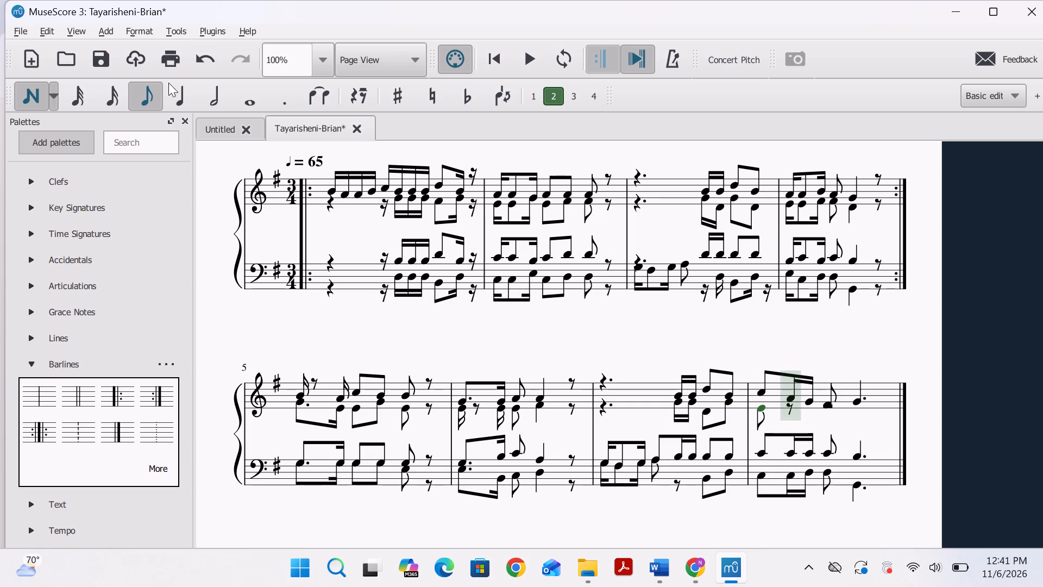
click(121, 96)
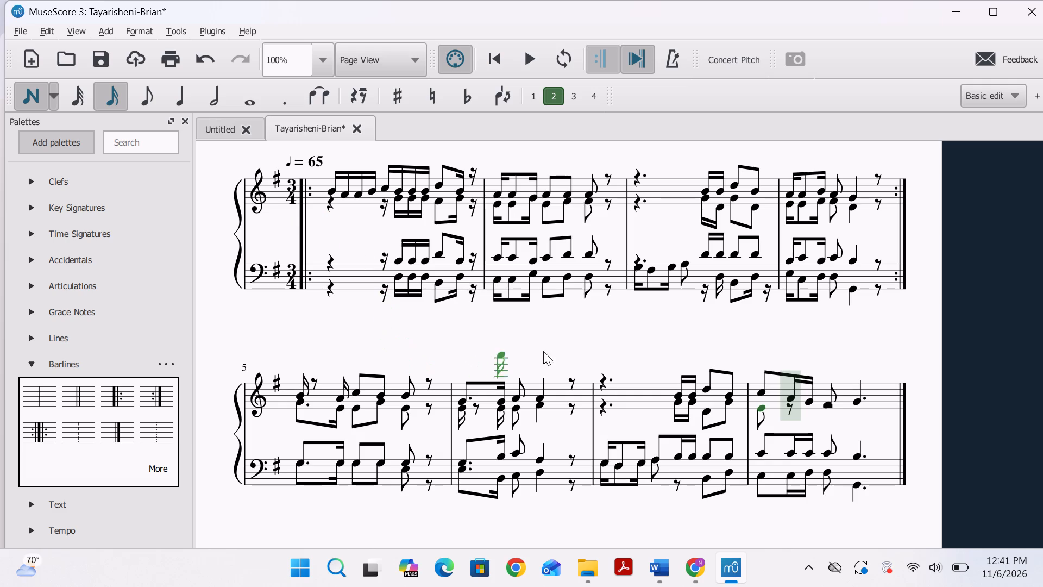
click(791, 407)
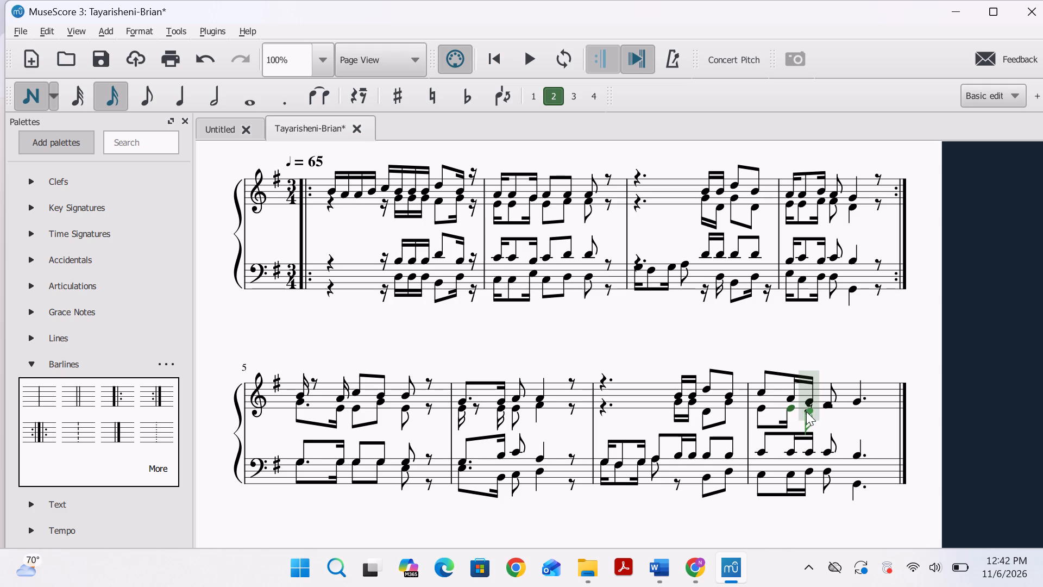
click(806, 411)
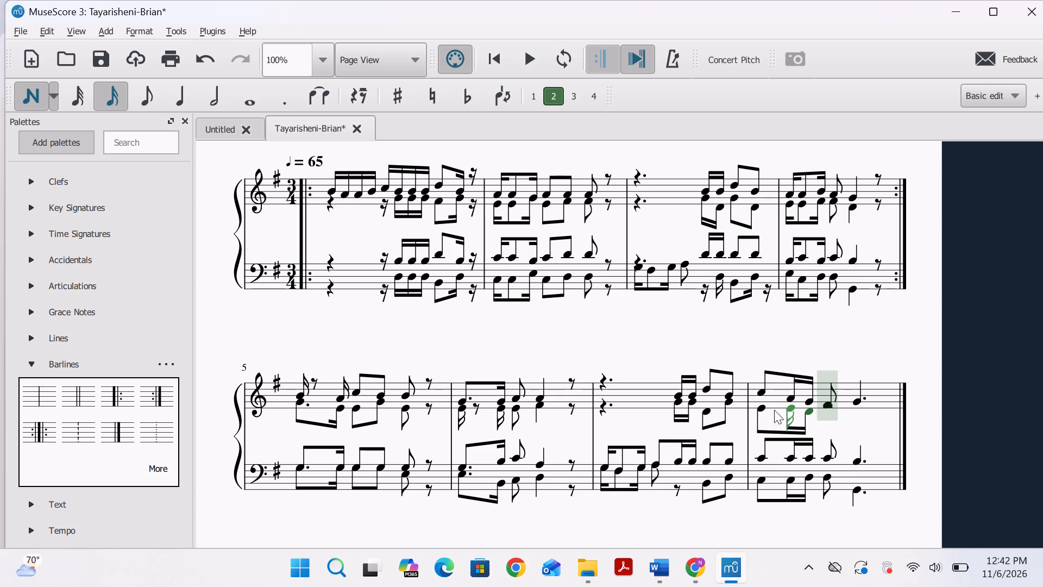
click(137, 95)
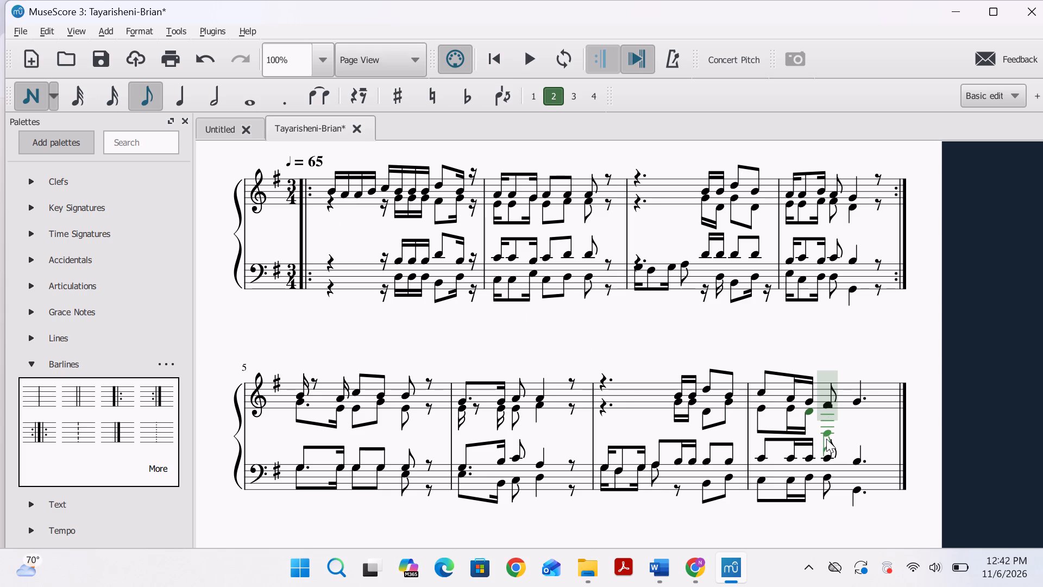
click(822, 411)
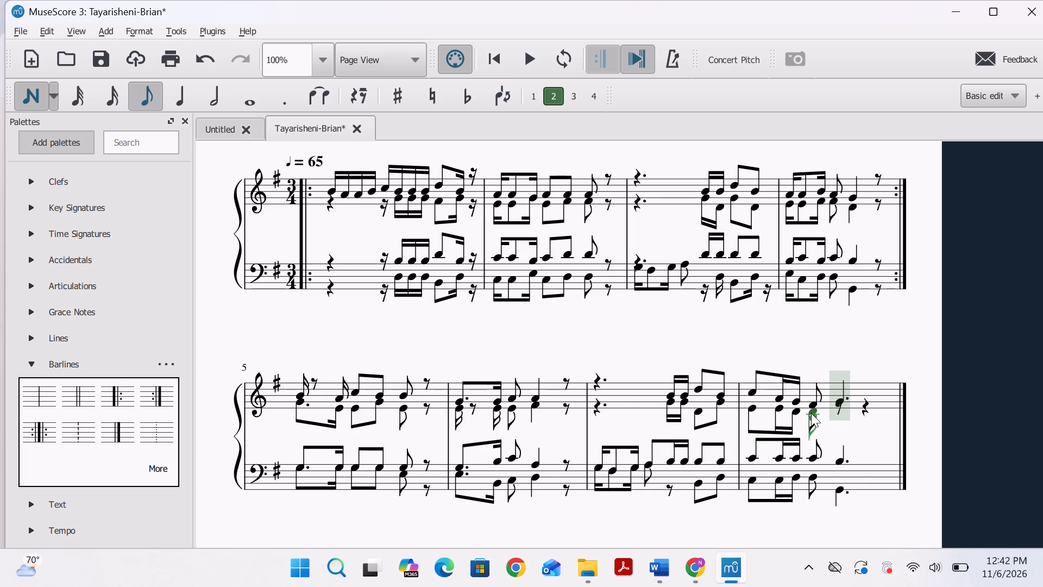
click(191, 91)
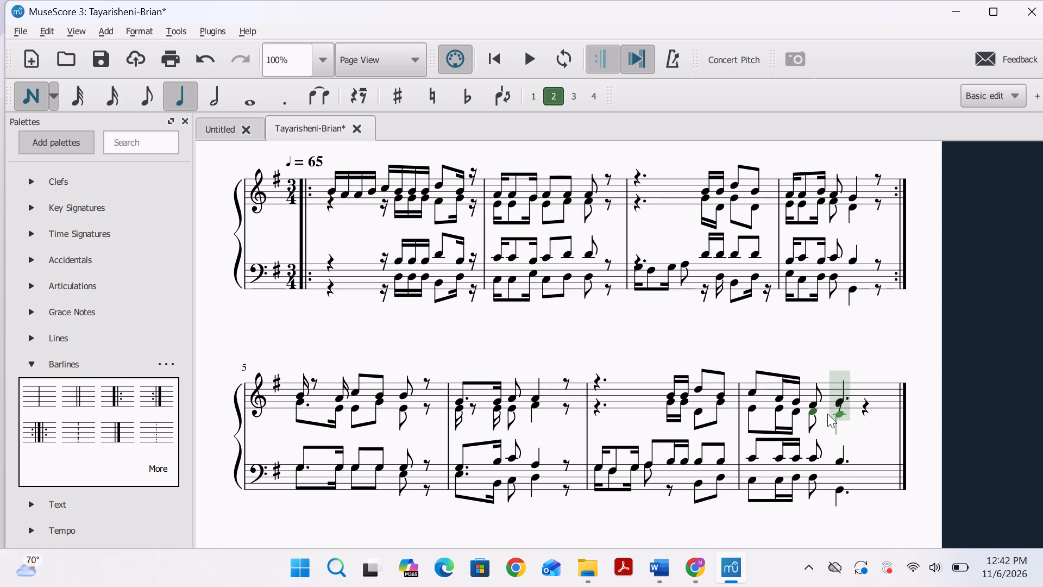
click(283, 104)
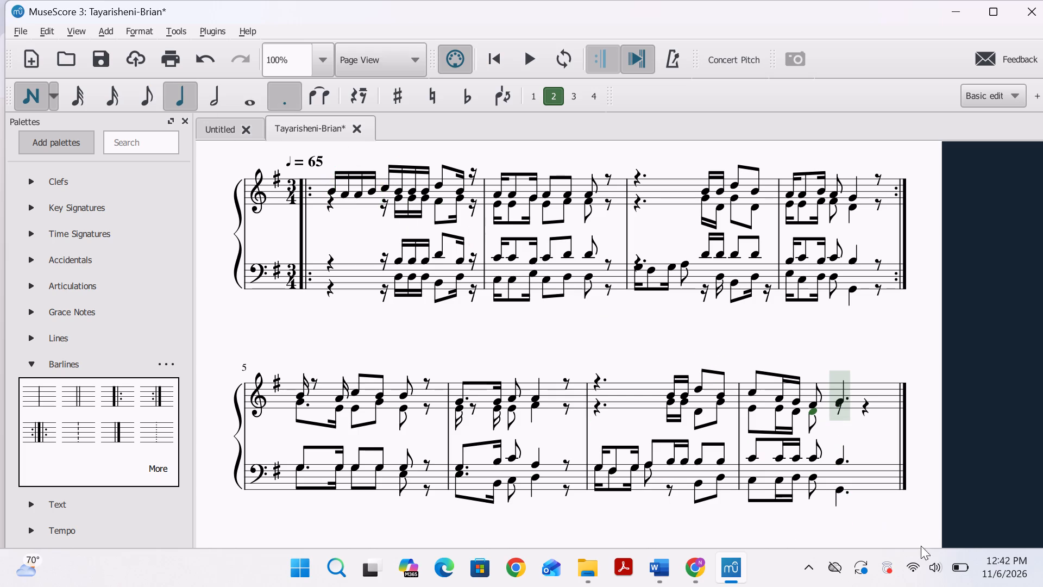
click(827, 411)
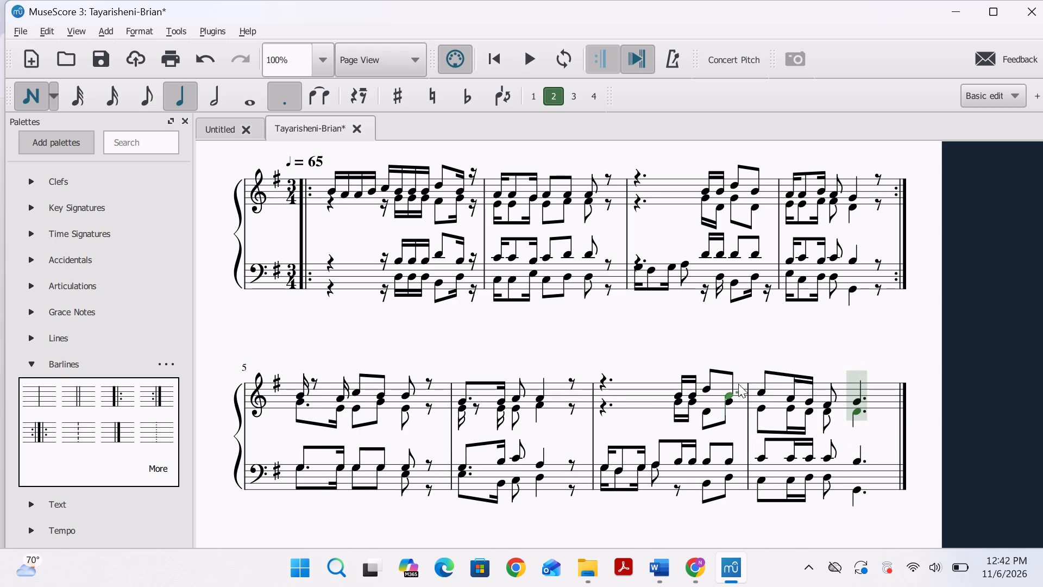
click(24, 106)
Save the score.
scroll(405, 291, down, 2)
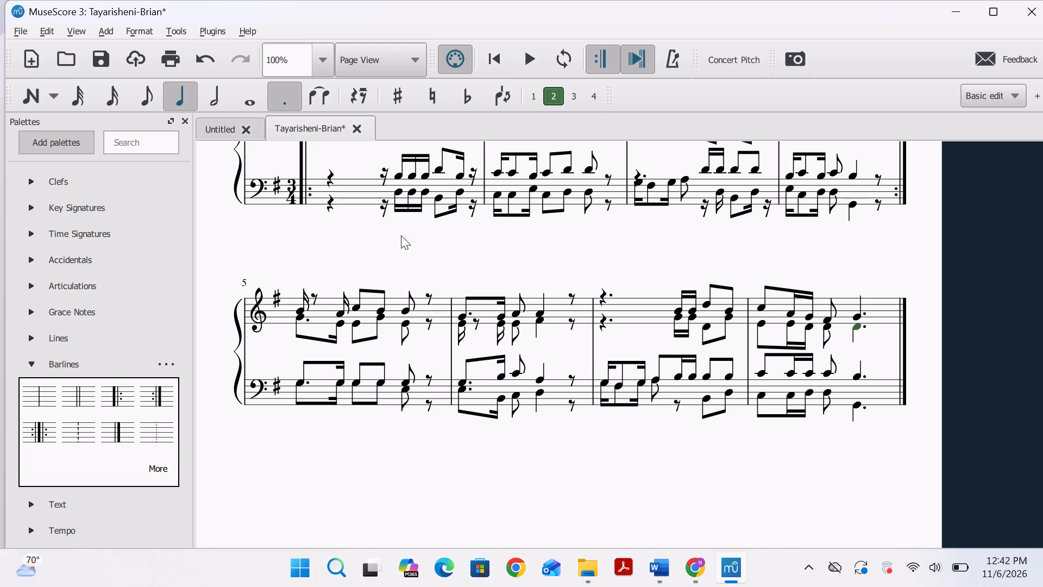
key(ctrl+s)
Play back from bar 5's first treble note to check the closing bars, and dismiss the battery notification.
click(300, 313)
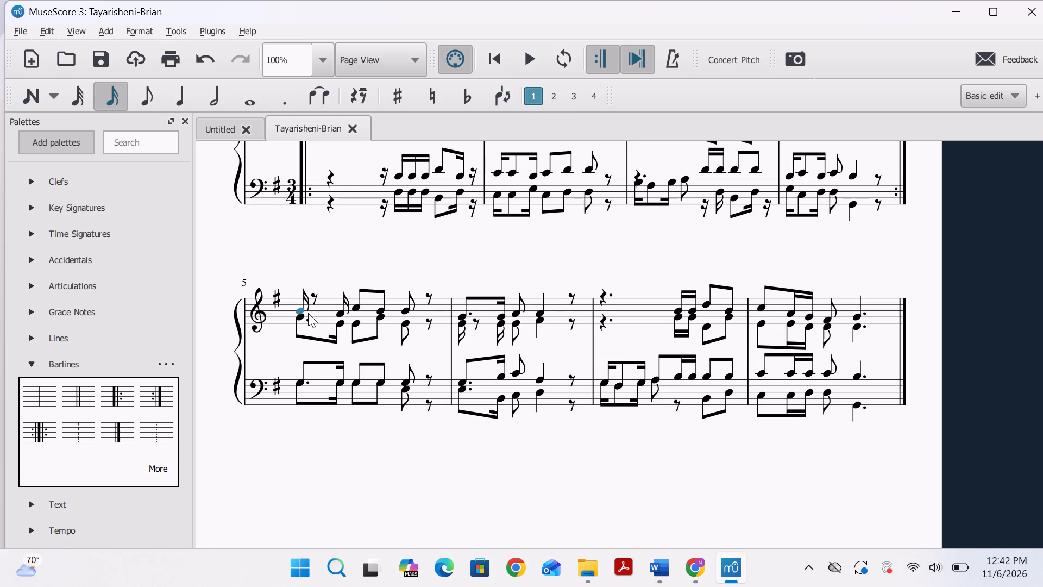
key(space)
key(space)
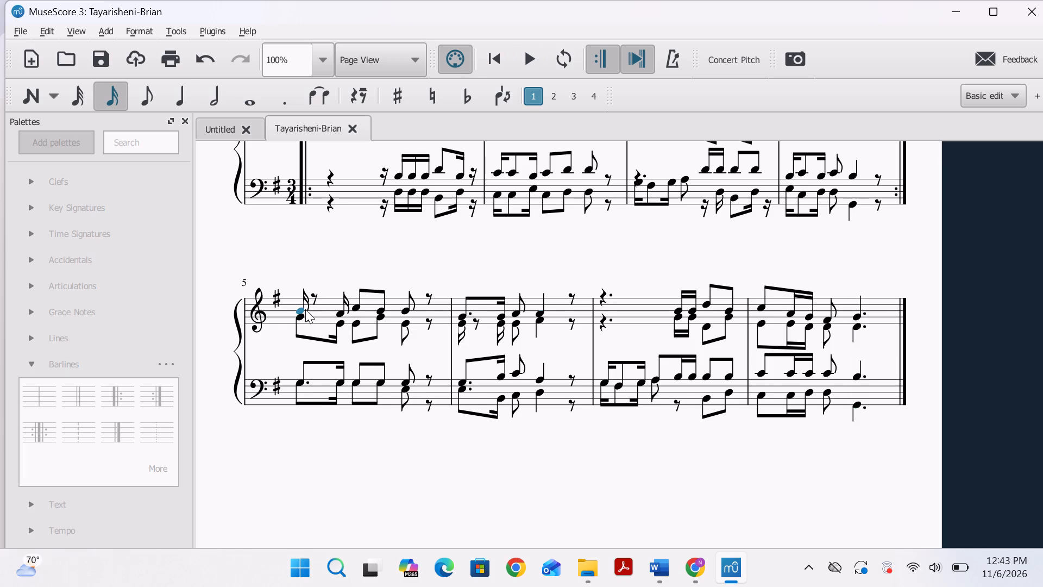
click(304, 391)
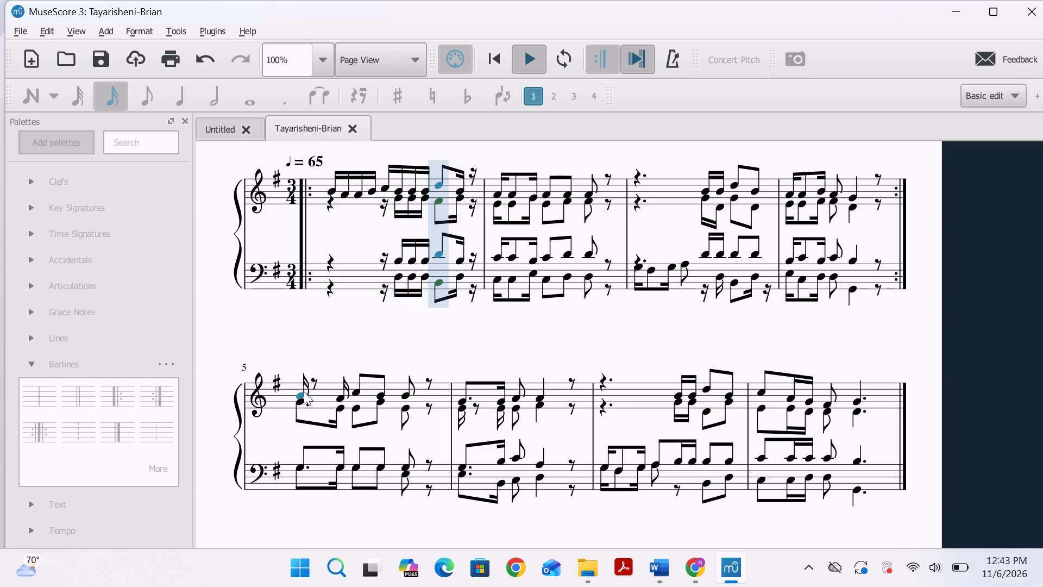
click(303, 398)
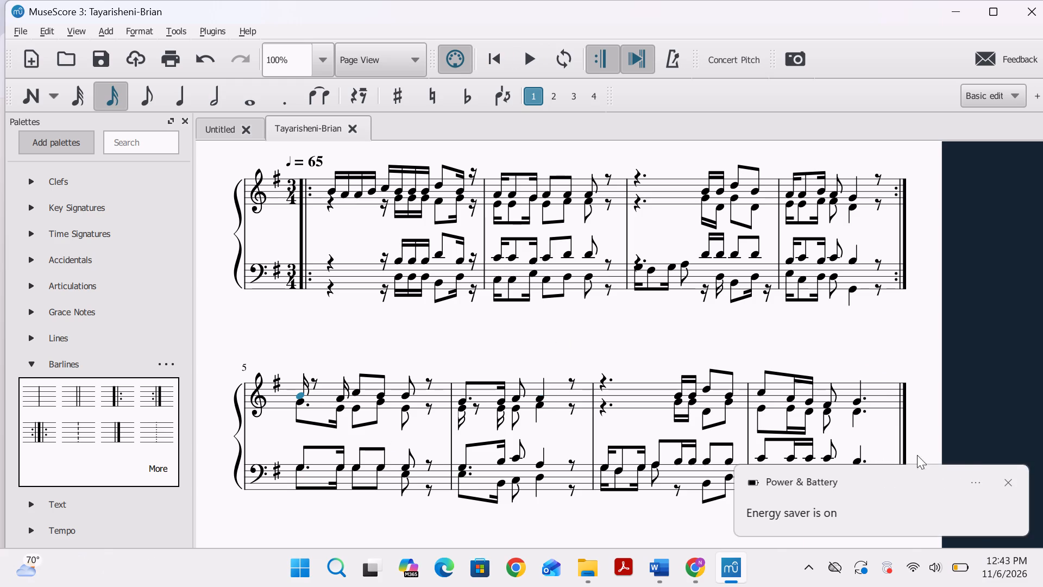
click(1012, 480)
Add a start repeat barline at the beginning of bar 5.
scroll(813, 390, down, 2)
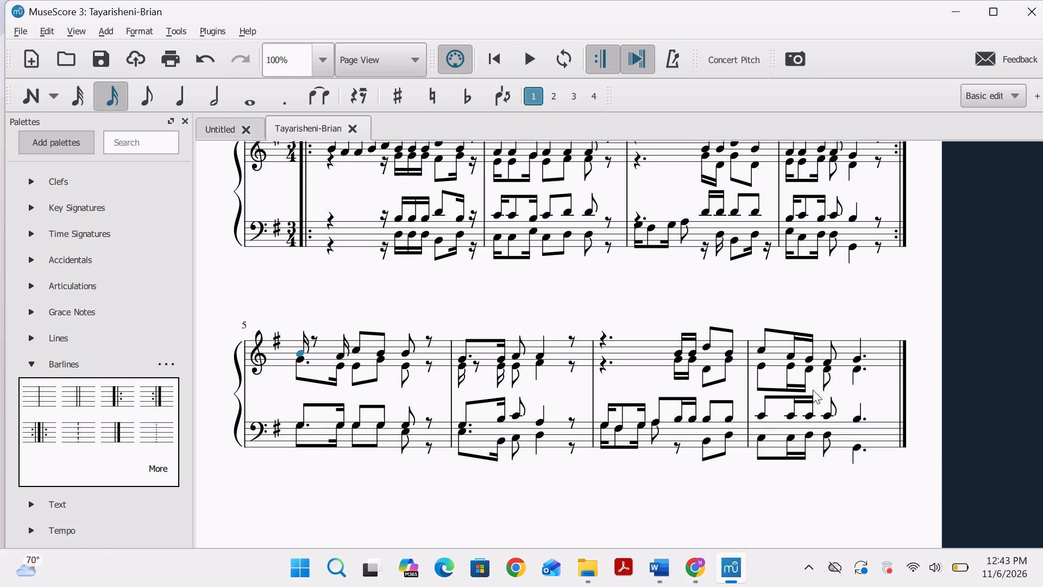
scroll(813, 390, down, 1)
click(247, 403)
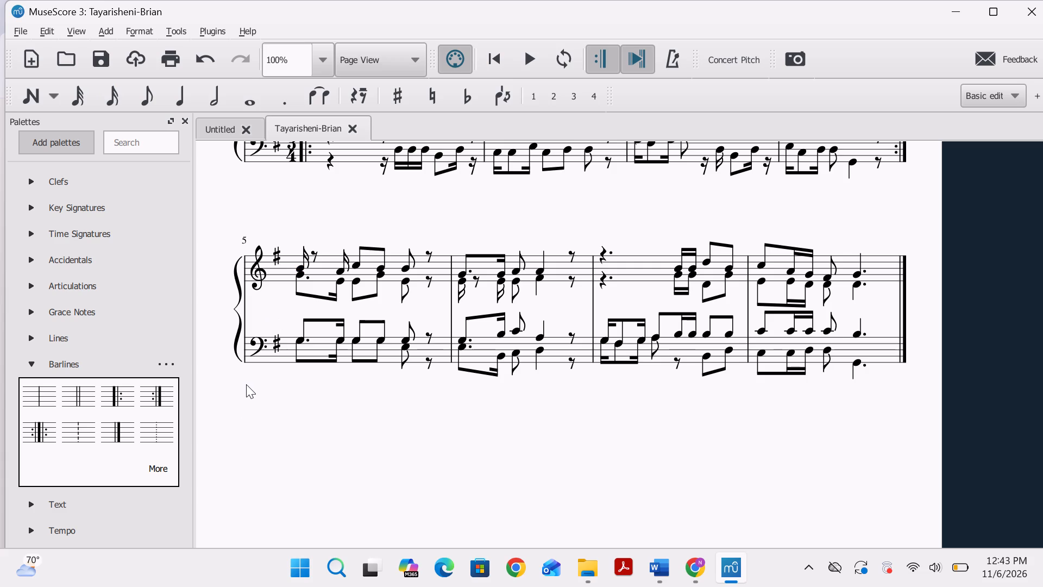
click(123, 395)
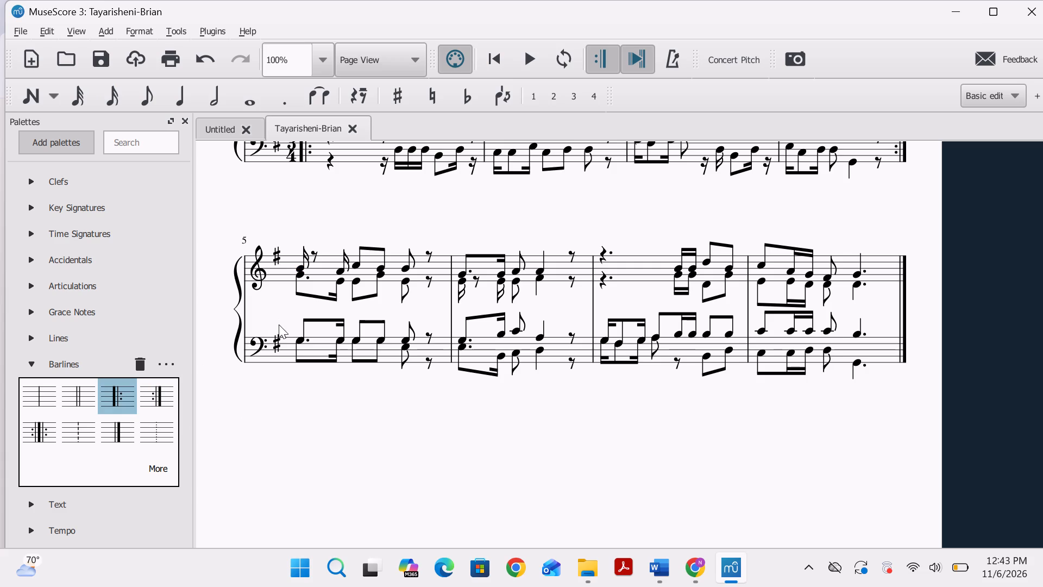
click(286, 278)
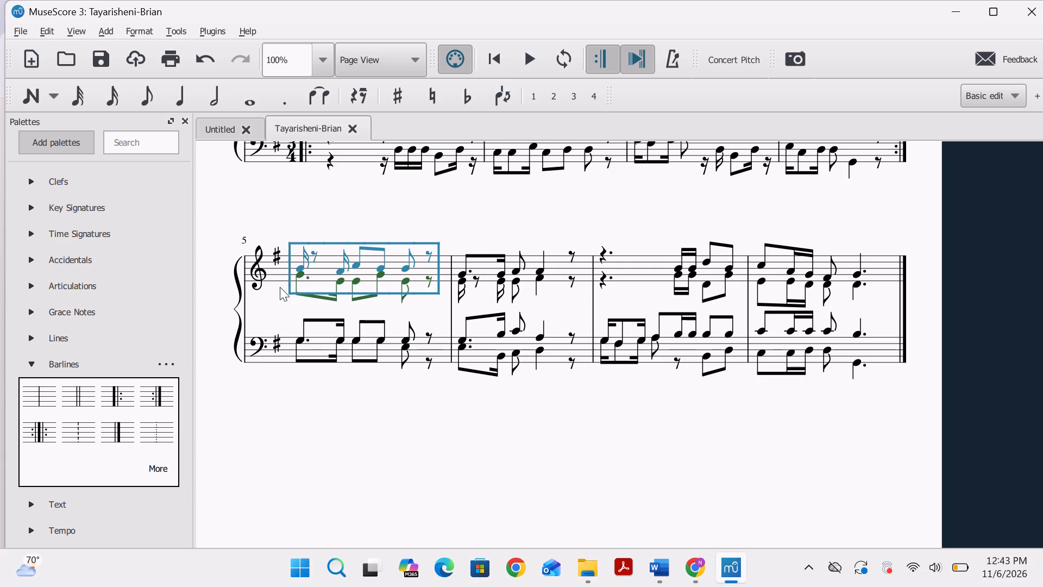
click(280, 277)
click(131, 404)
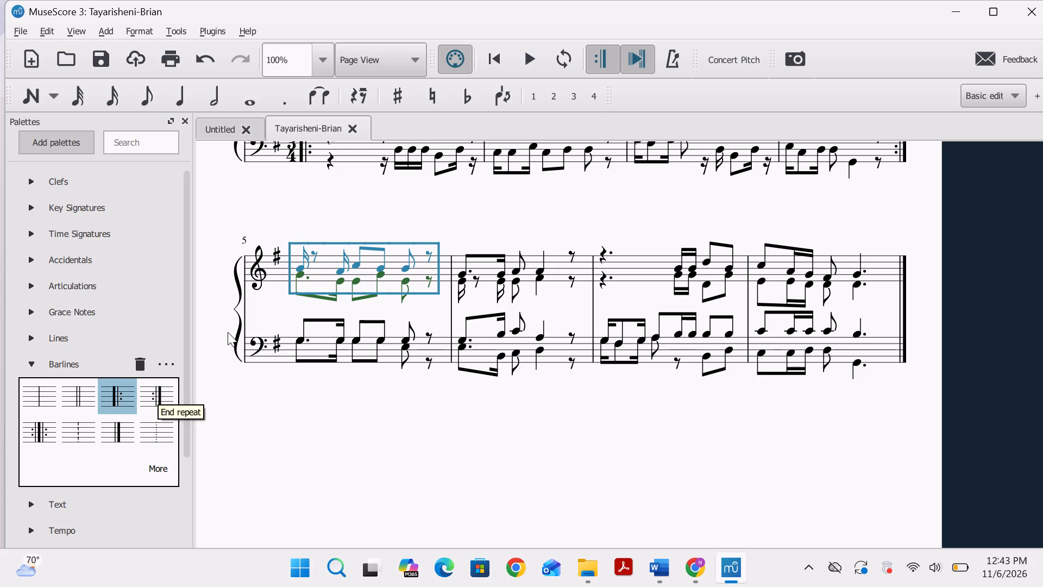
click(286, 273)
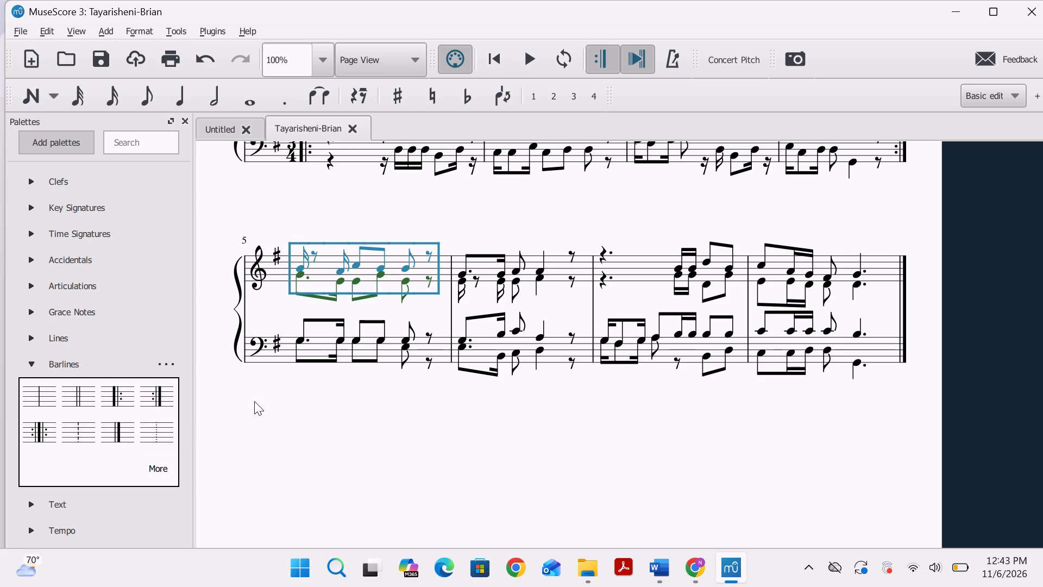
click(254, 401)
drag(122, 386, 230, 358)
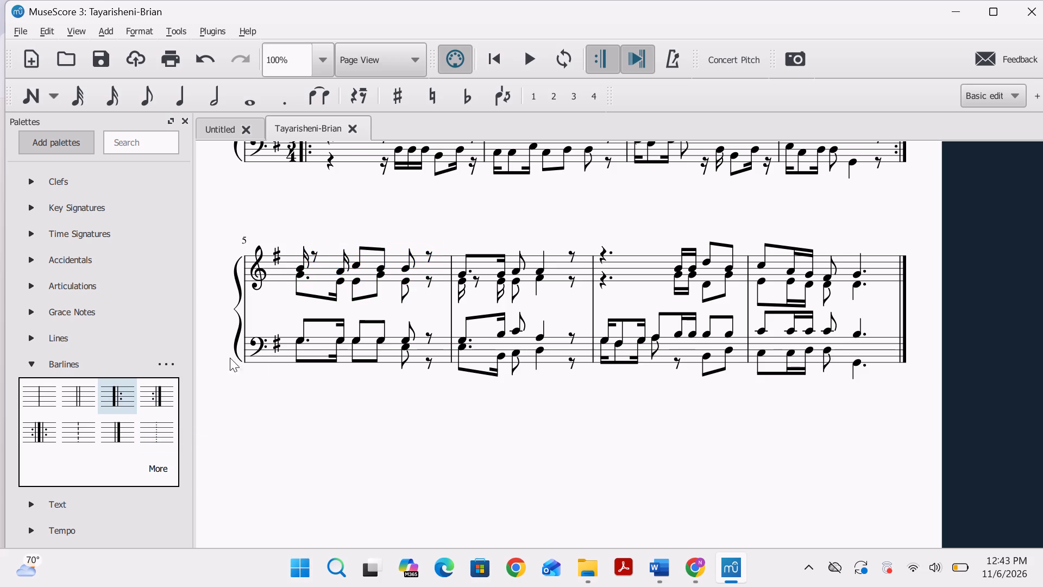
drag(230, 358, 274, 278)
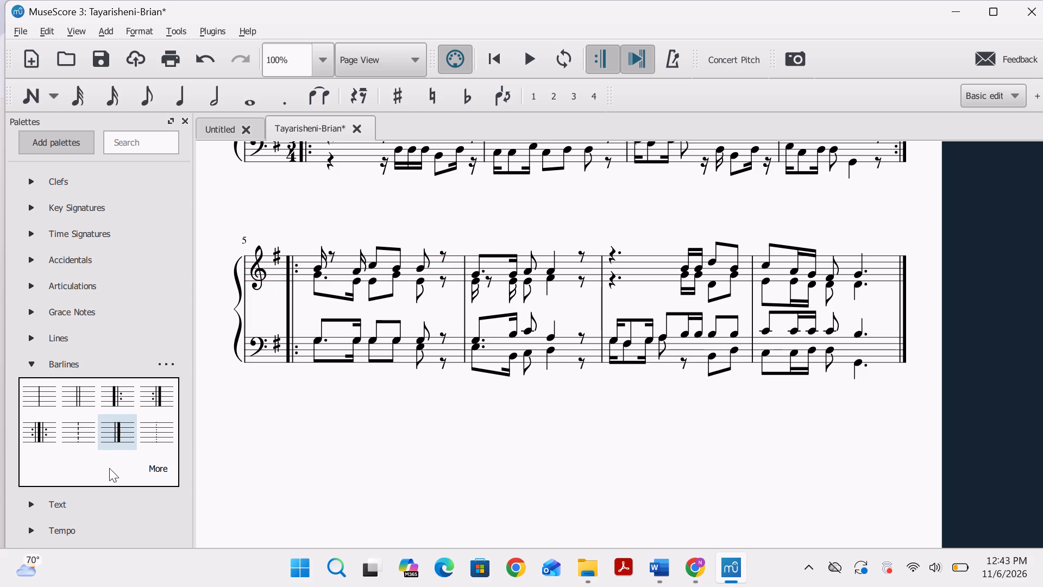
Add an end repeat barline at the end of bar 8.
drag(149, 399, 761, 328)
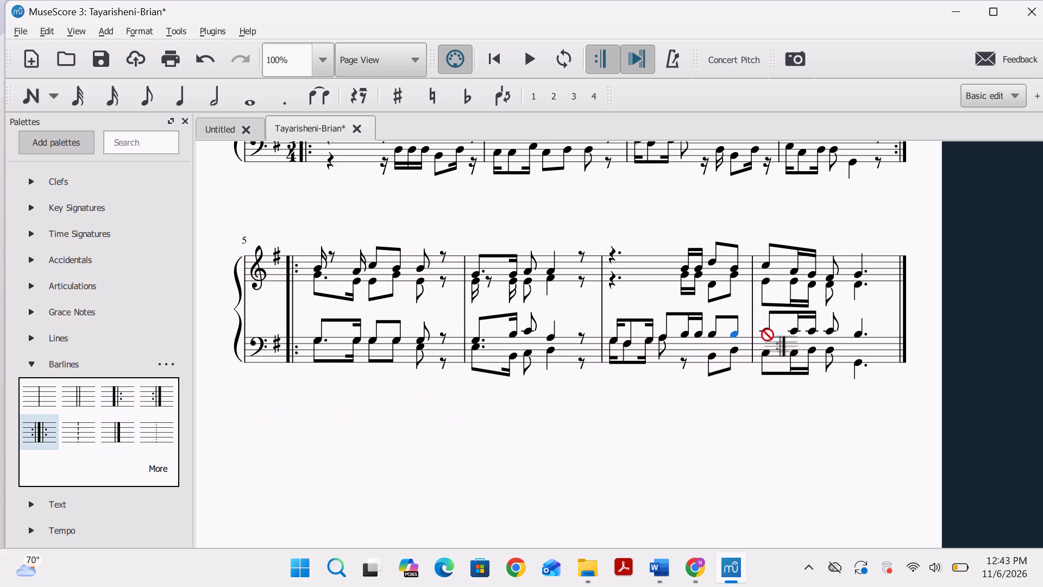
drag(761, 328, 882, 271)
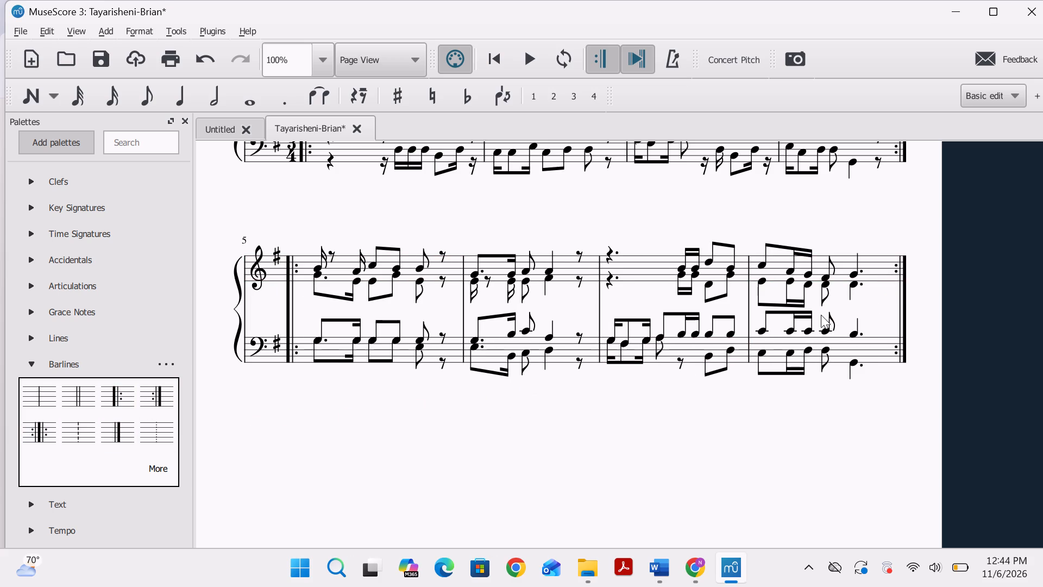
Play back the score from bar 1's first treble note.
scroll(488, 278, up, 5)
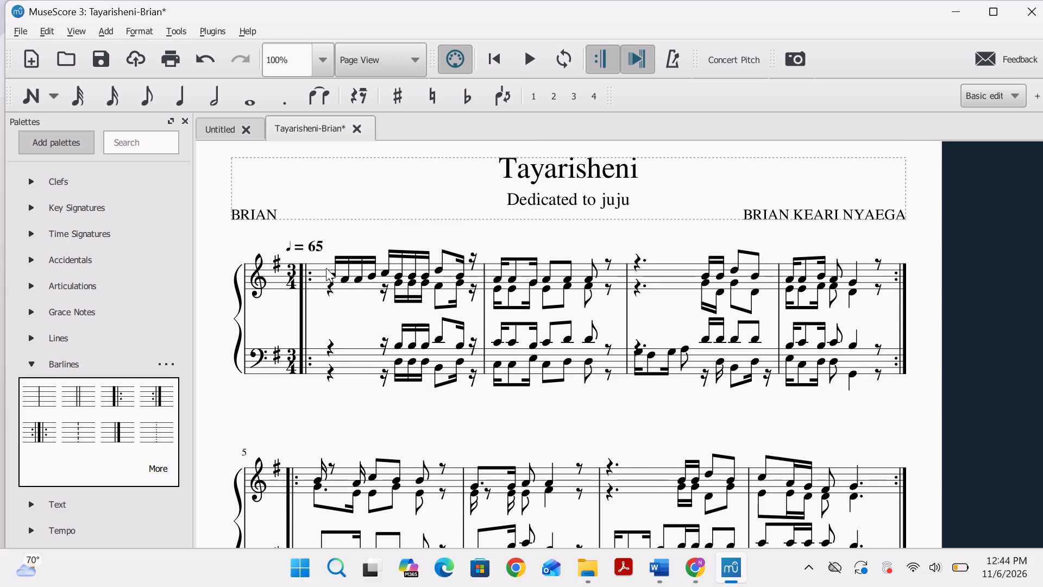
click(330, 272)
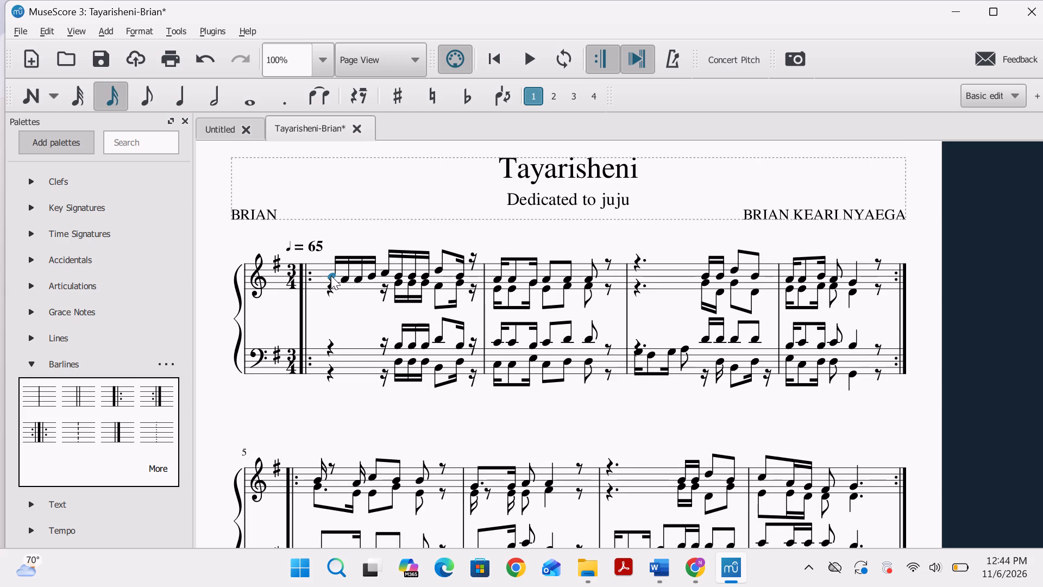
key(space)
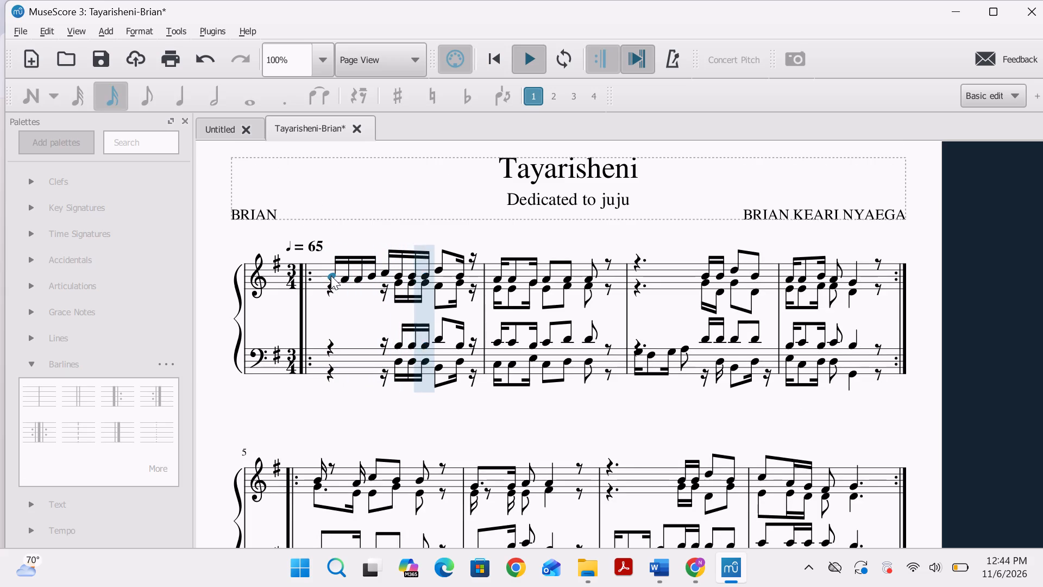
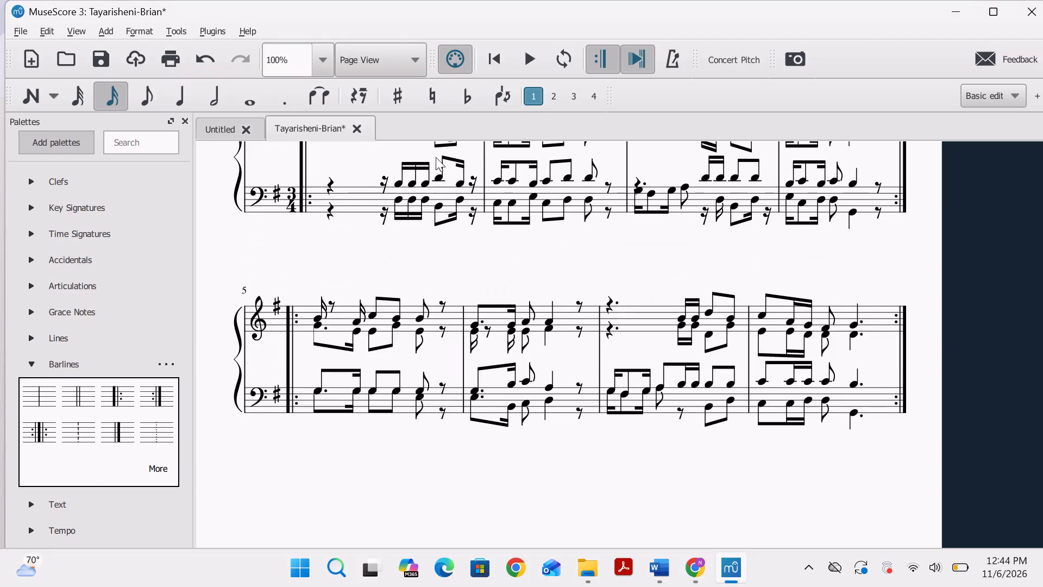
Play back the score from bar 1's first treble note, keeping the original layout with no system break after bar 1.
scroll(433, 161, up, 2)
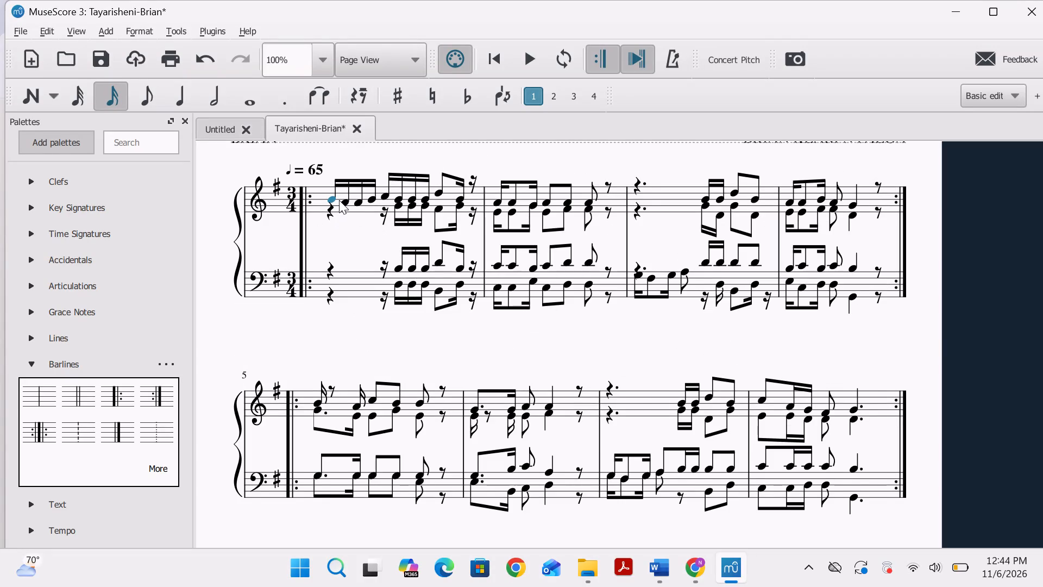
key(Return)
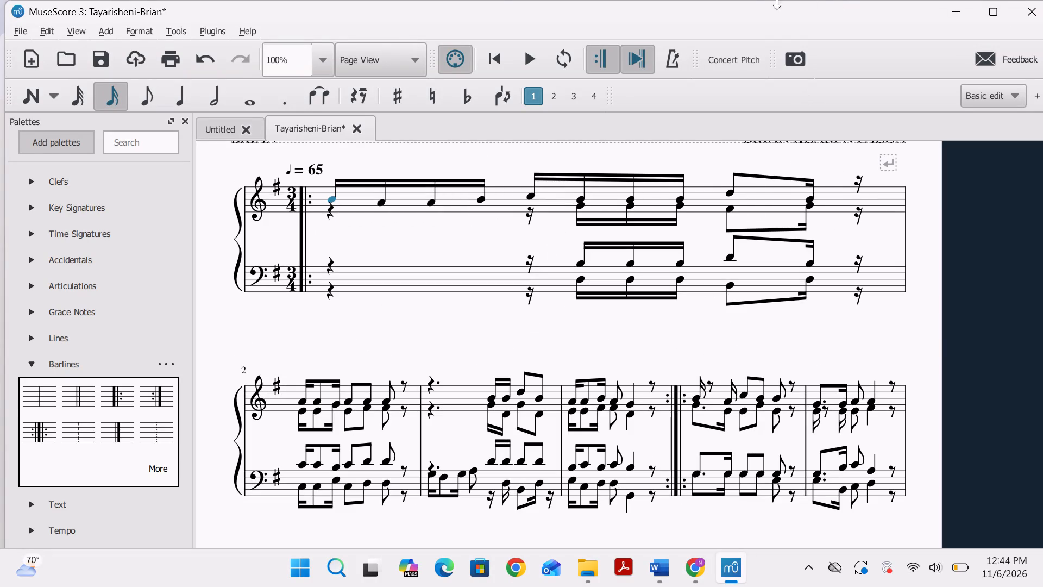
click(212, 60)
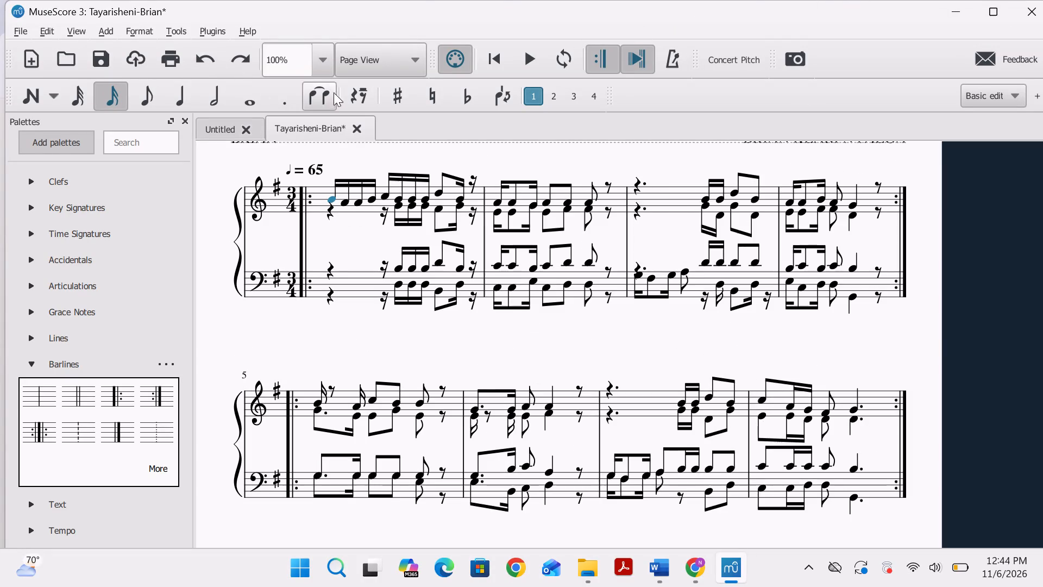
key(space)
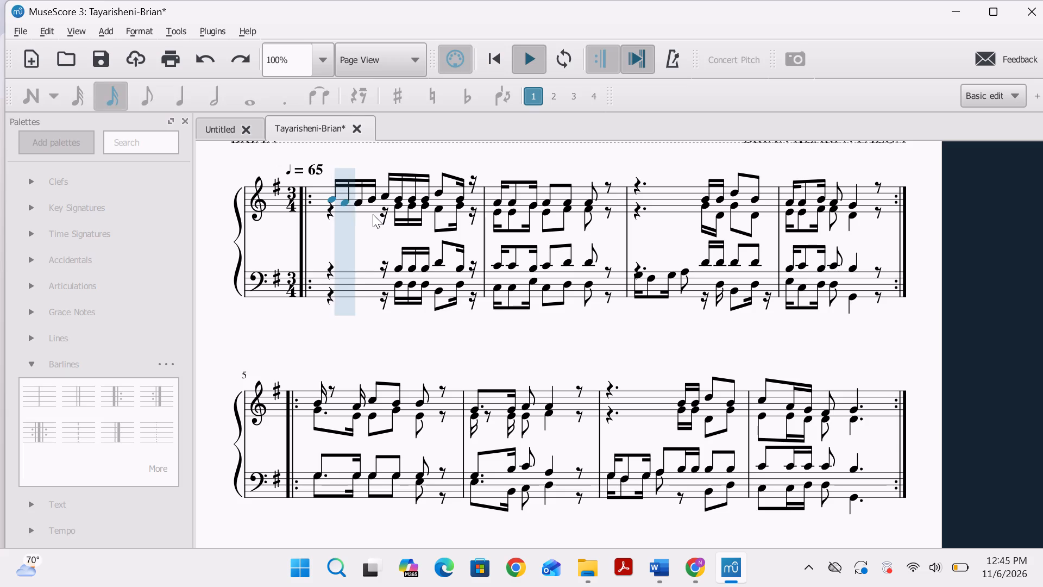
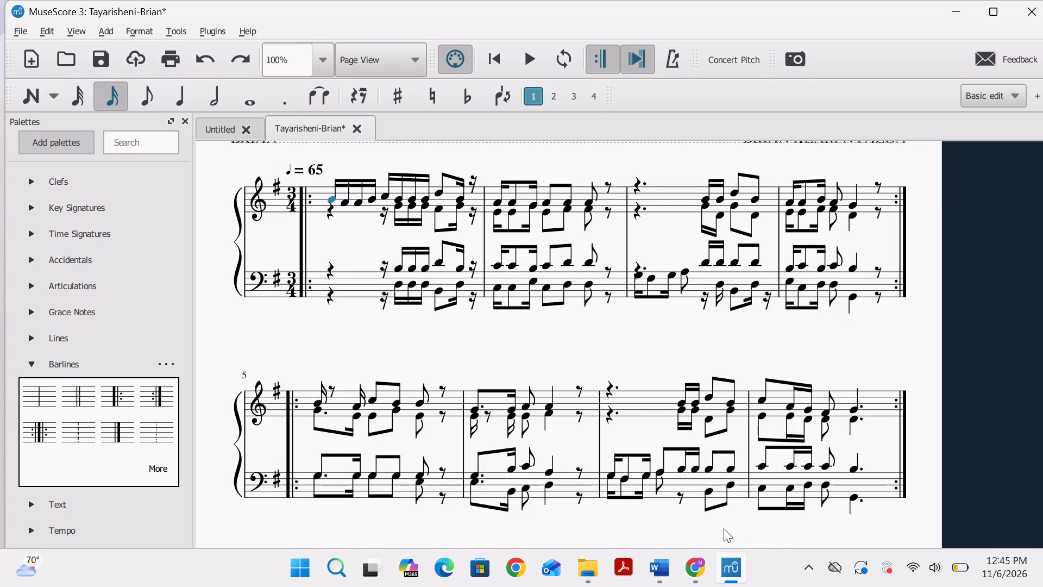
Add a system break after bar 1 at the top of the score.
scroll(778, 409, up, 2)
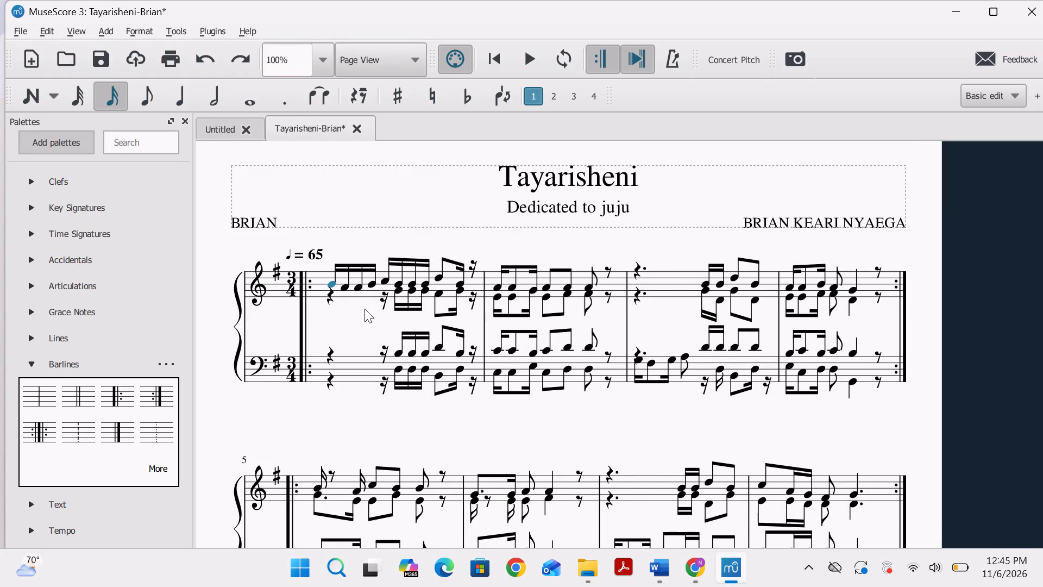
key(Return)
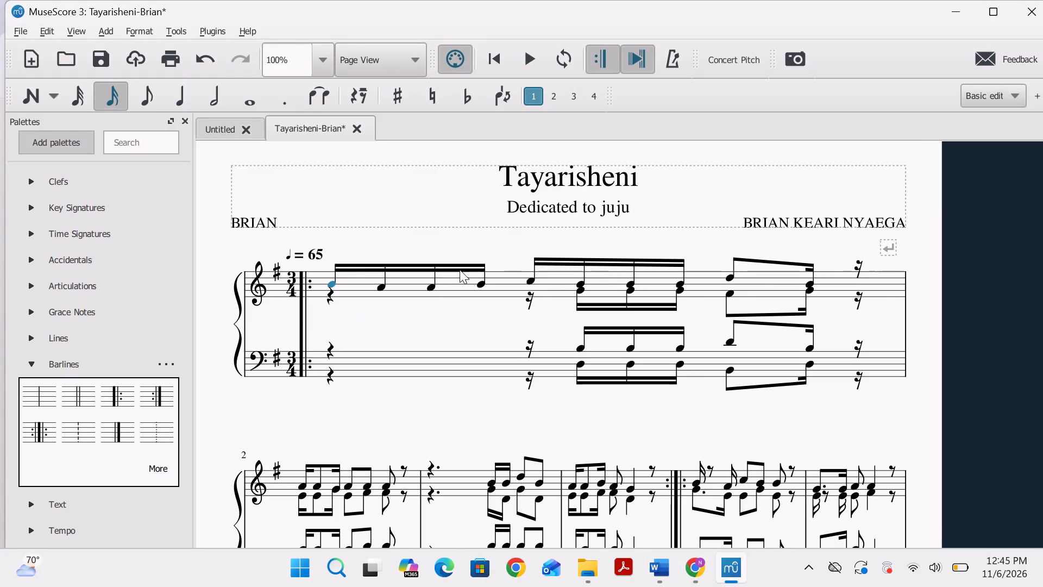
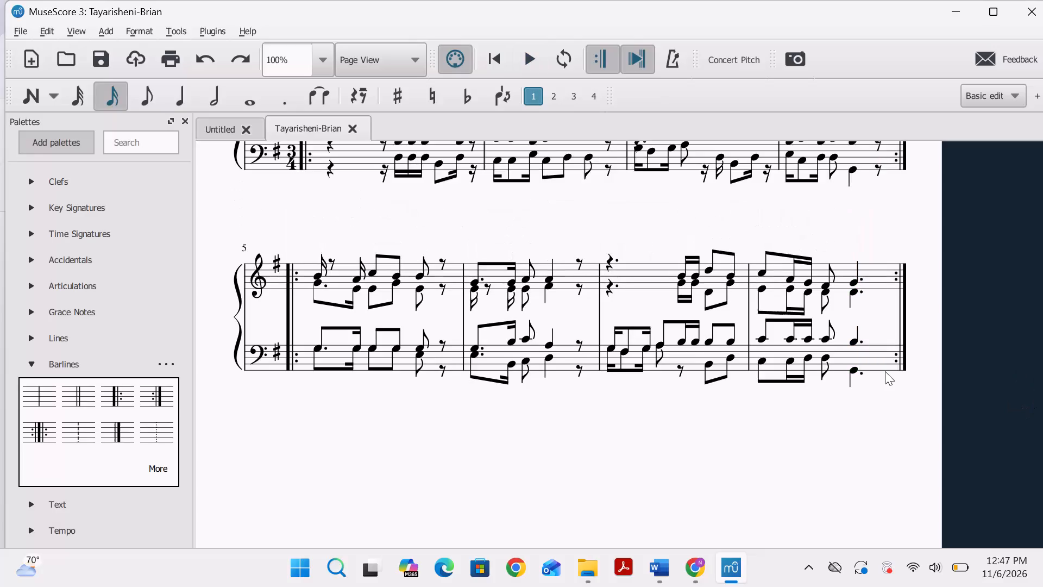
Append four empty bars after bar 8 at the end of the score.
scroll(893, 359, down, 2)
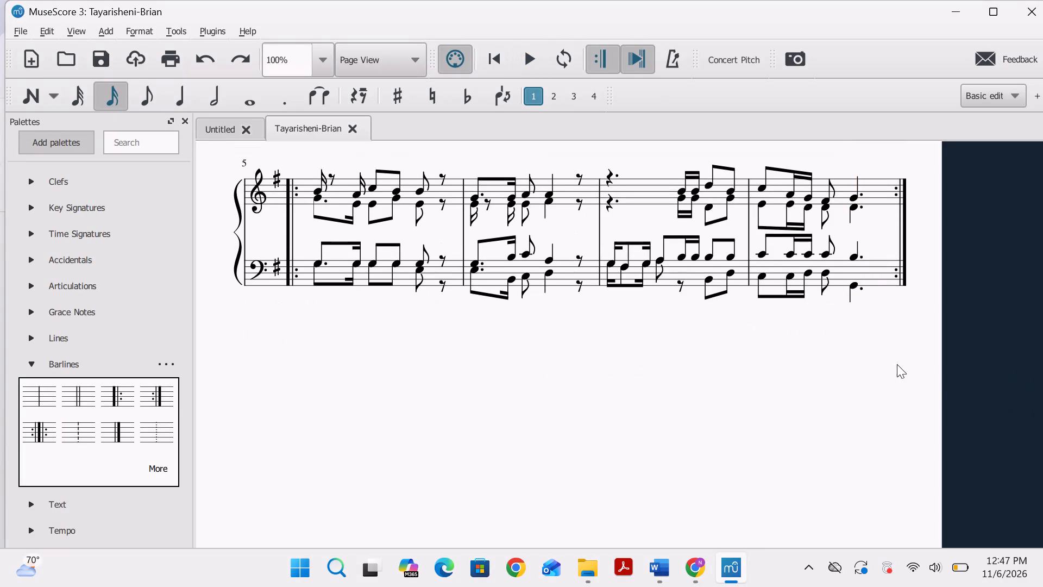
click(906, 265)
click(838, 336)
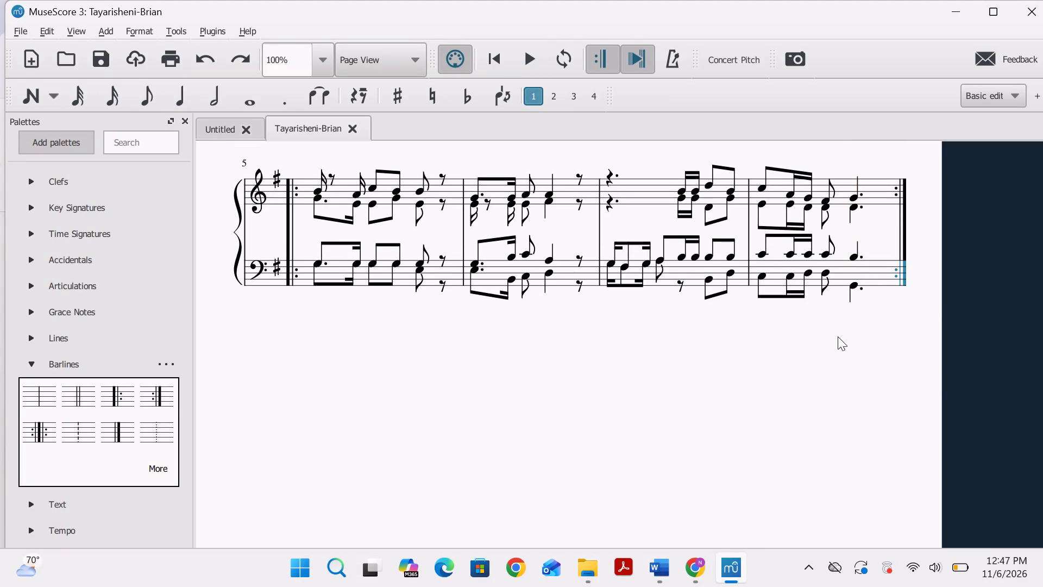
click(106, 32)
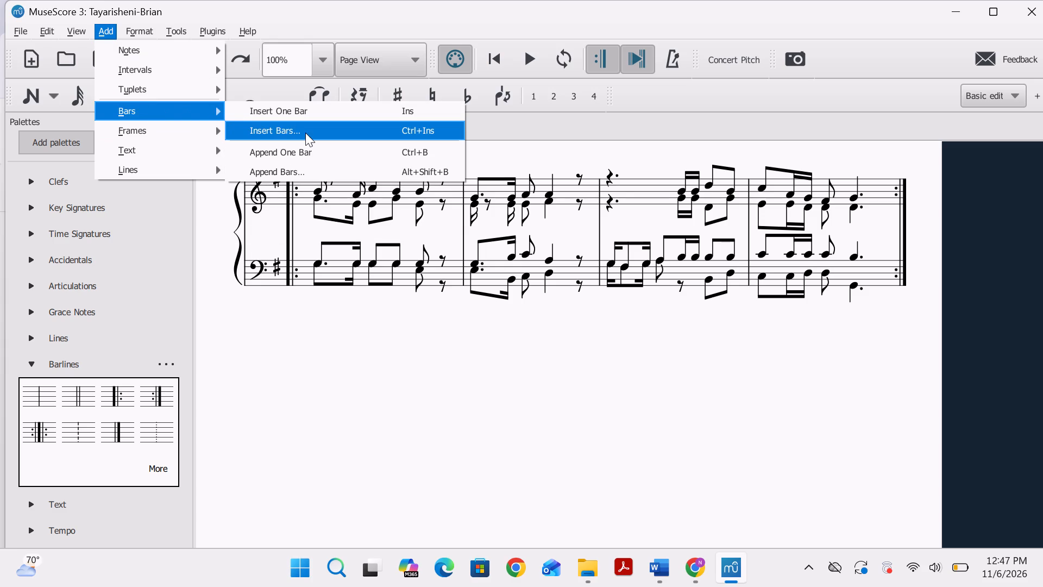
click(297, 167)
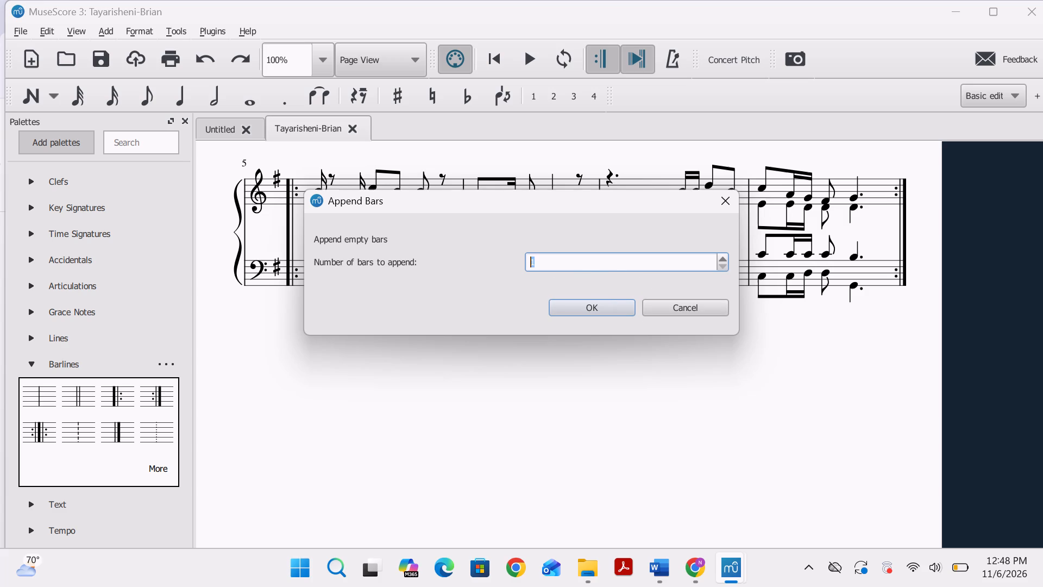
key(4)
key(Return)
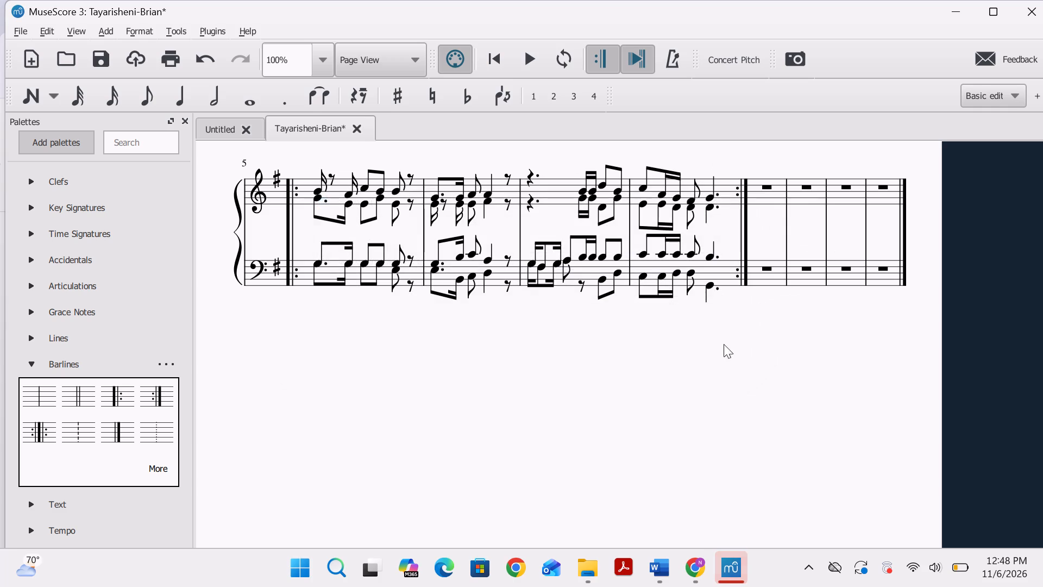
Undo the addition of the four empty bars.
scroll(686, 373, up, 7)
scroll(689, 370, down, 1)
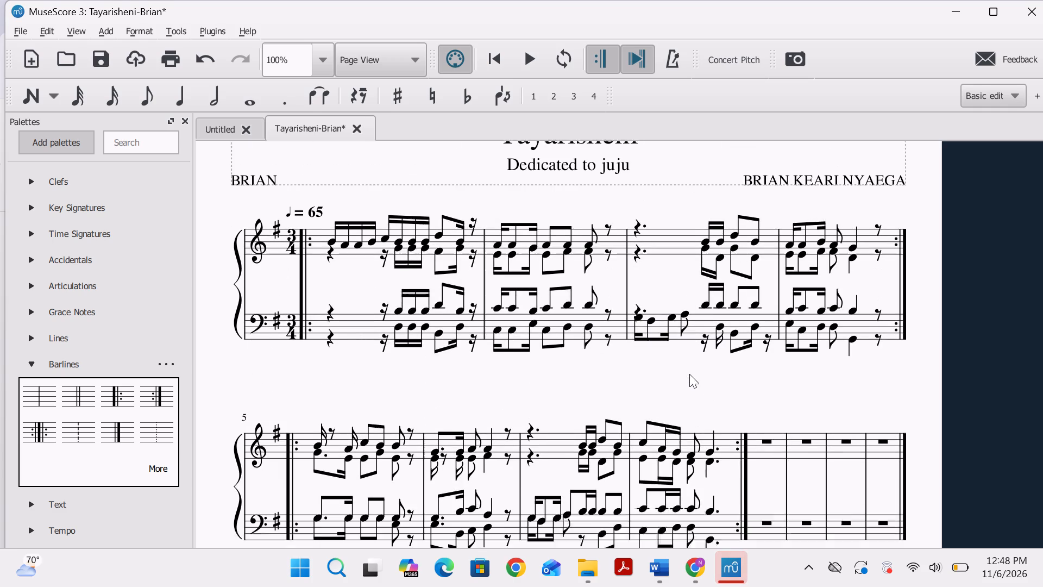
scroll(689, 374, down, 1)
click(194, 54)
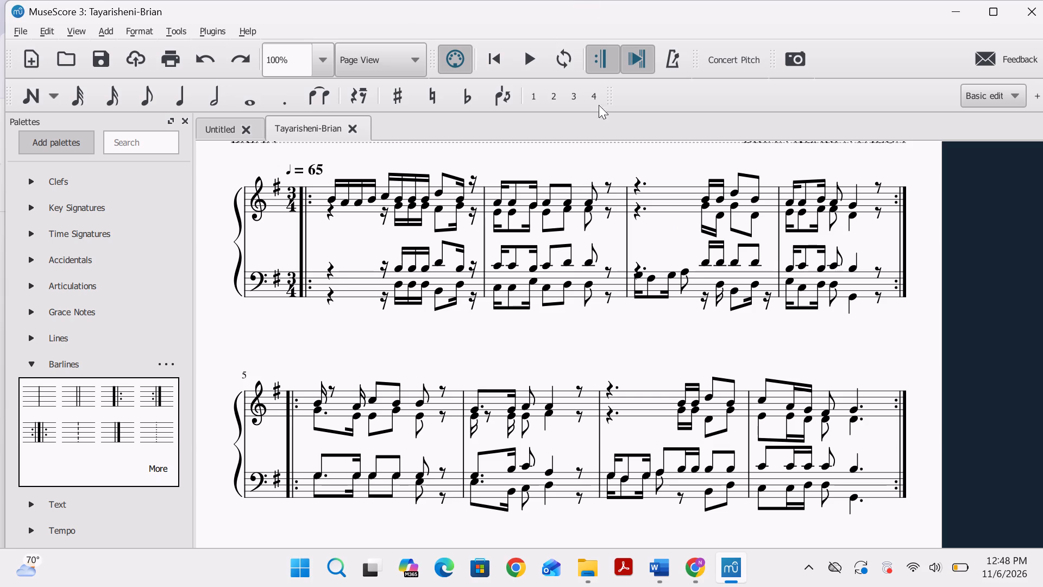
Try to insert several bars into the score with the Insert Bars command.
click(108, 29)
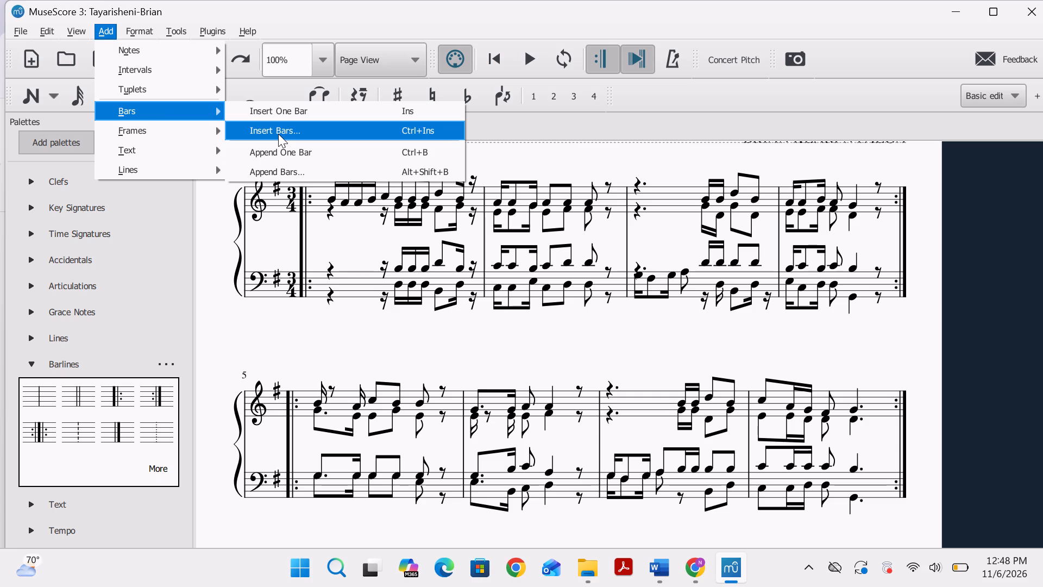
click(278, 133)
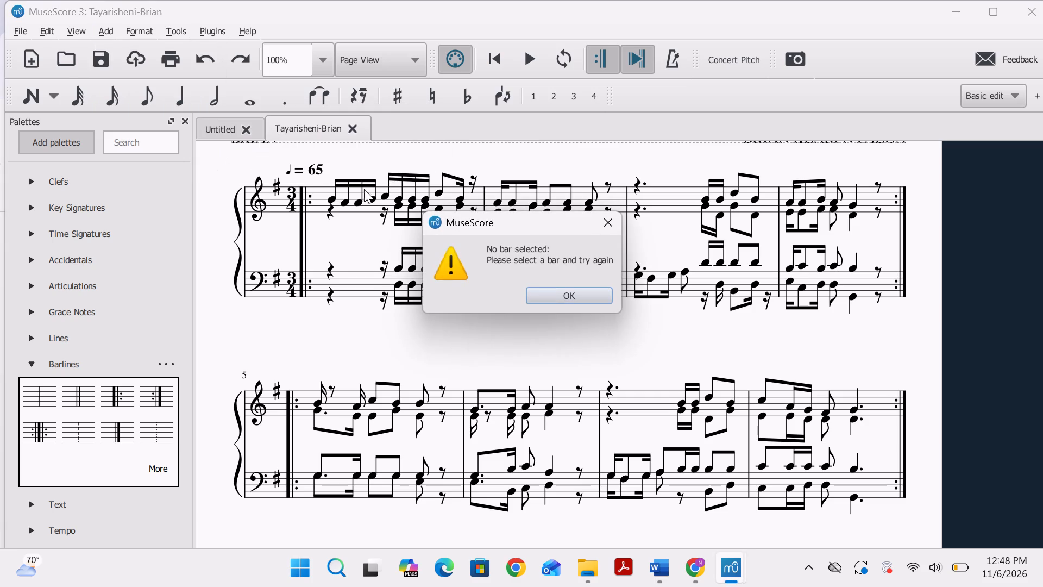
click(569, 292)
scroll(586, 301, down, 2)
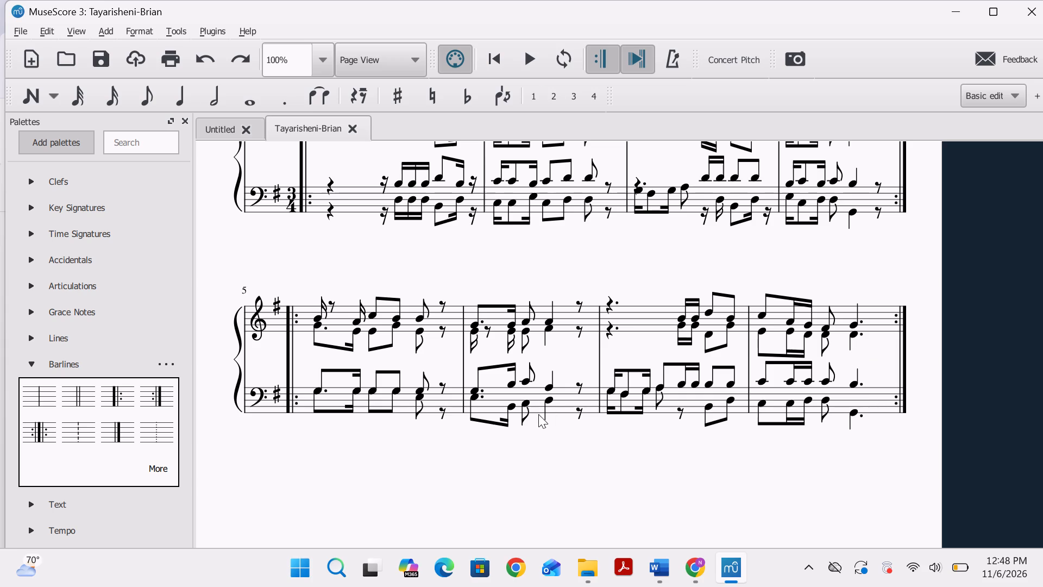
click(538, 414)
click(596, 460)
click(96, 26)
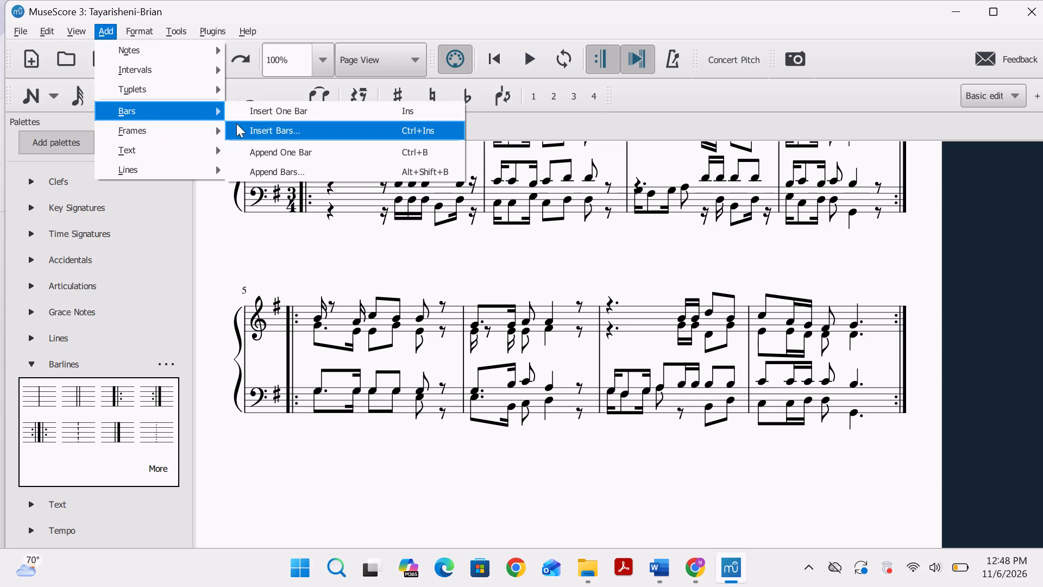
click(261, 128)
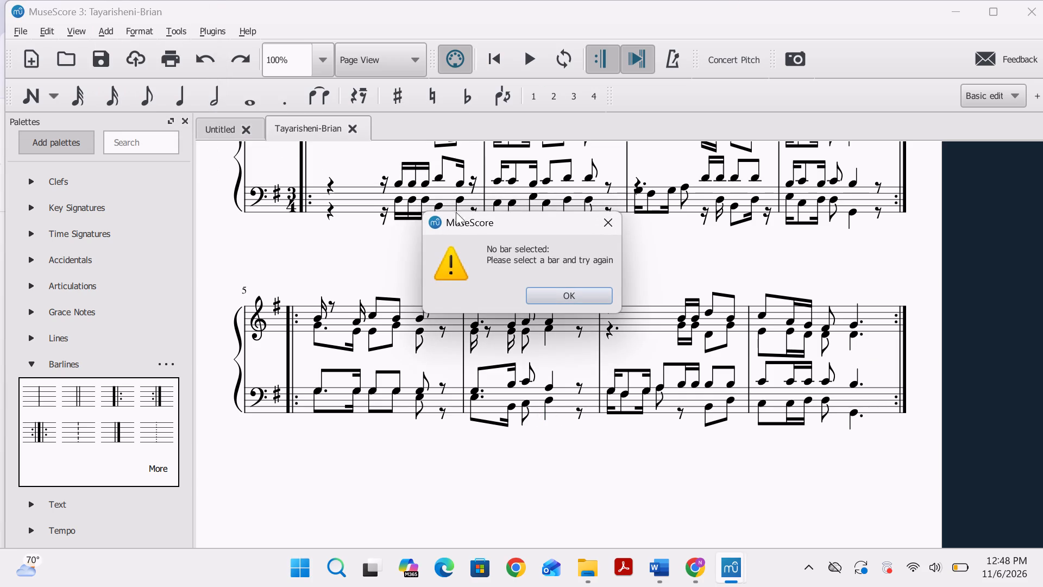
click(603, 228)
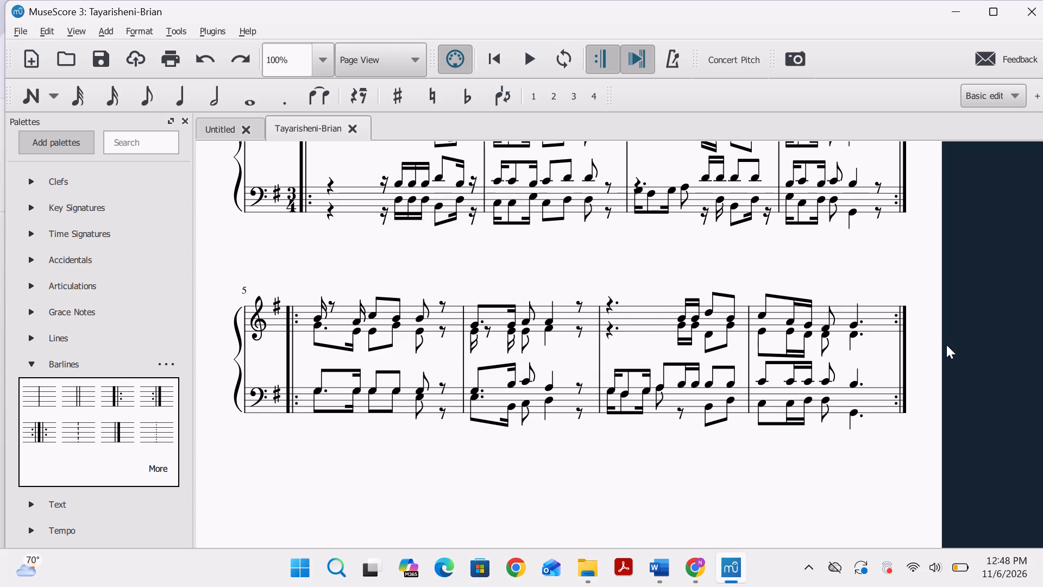
Append one empty bar after bar 8.
click(904, 321)
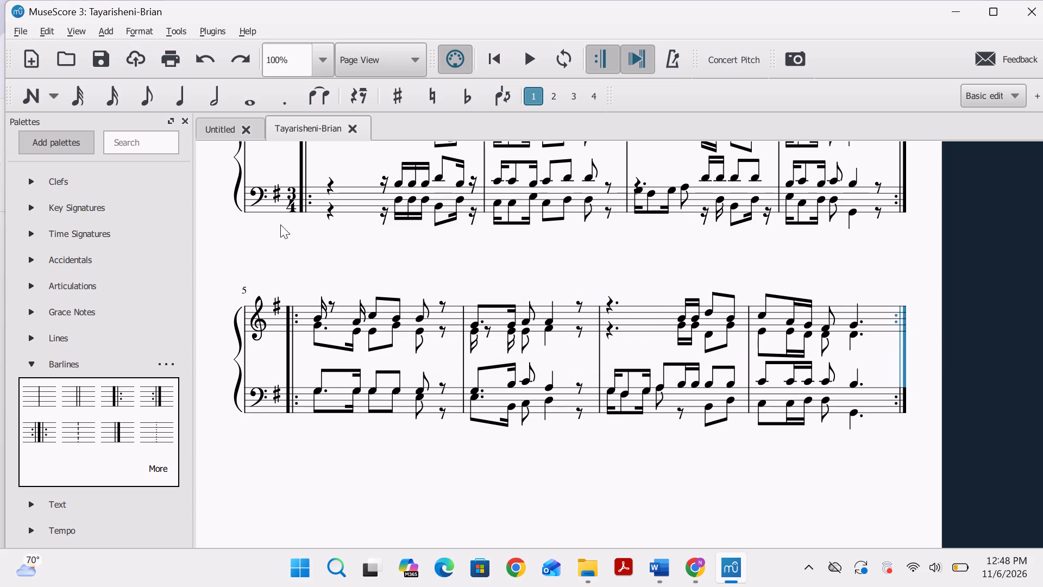
click(360, 456)
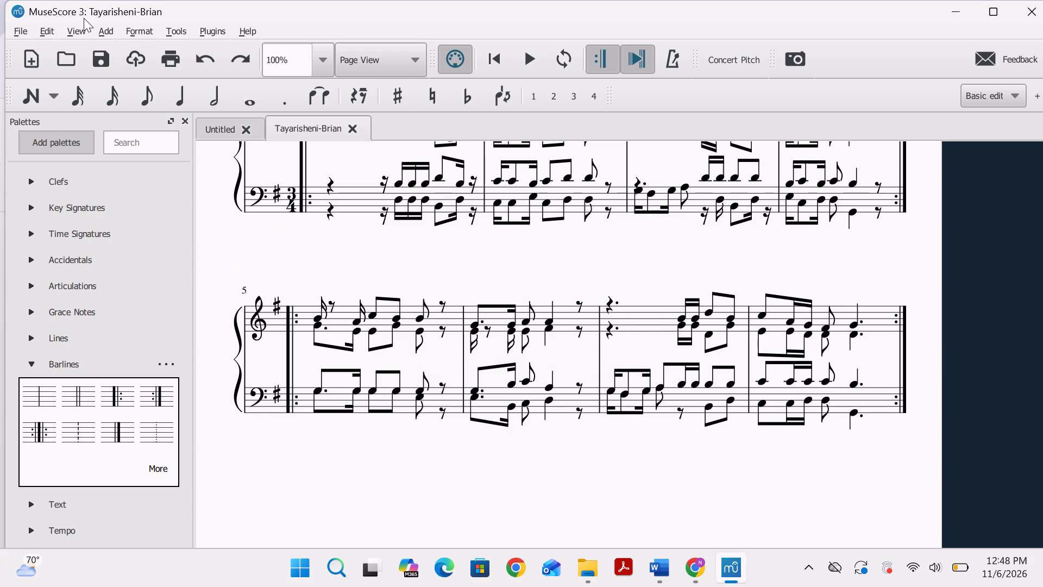
click(120, 35)
click(109, 29)
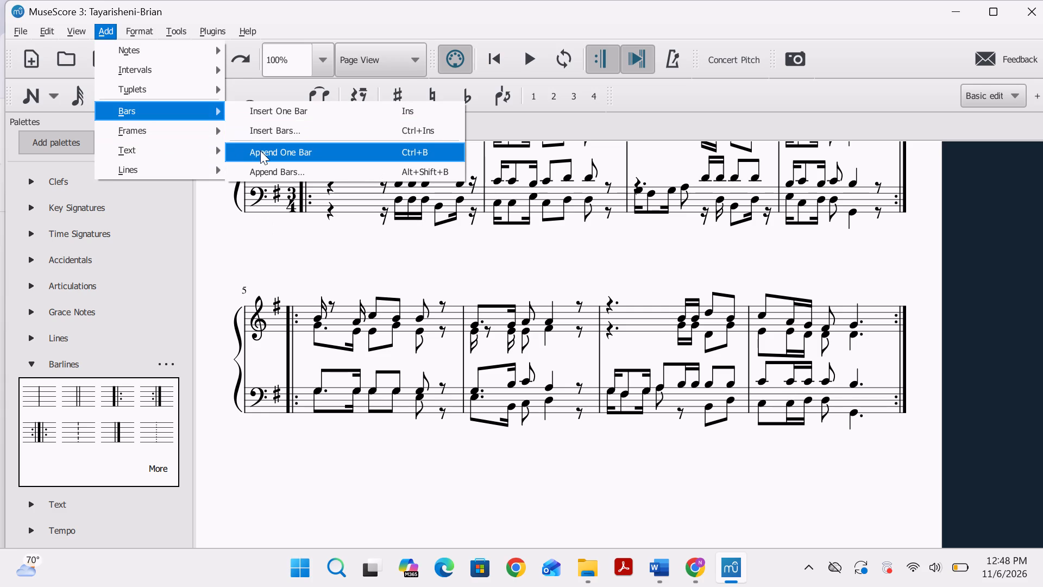
click(260, 151)
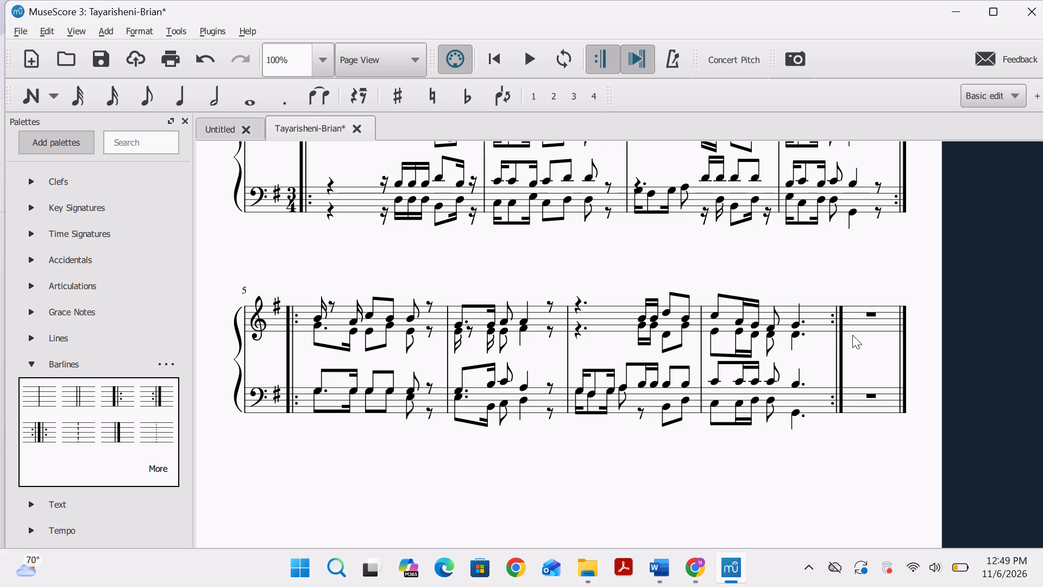
Append 3 more empty bars at the end of the second system.
click(901, 360)
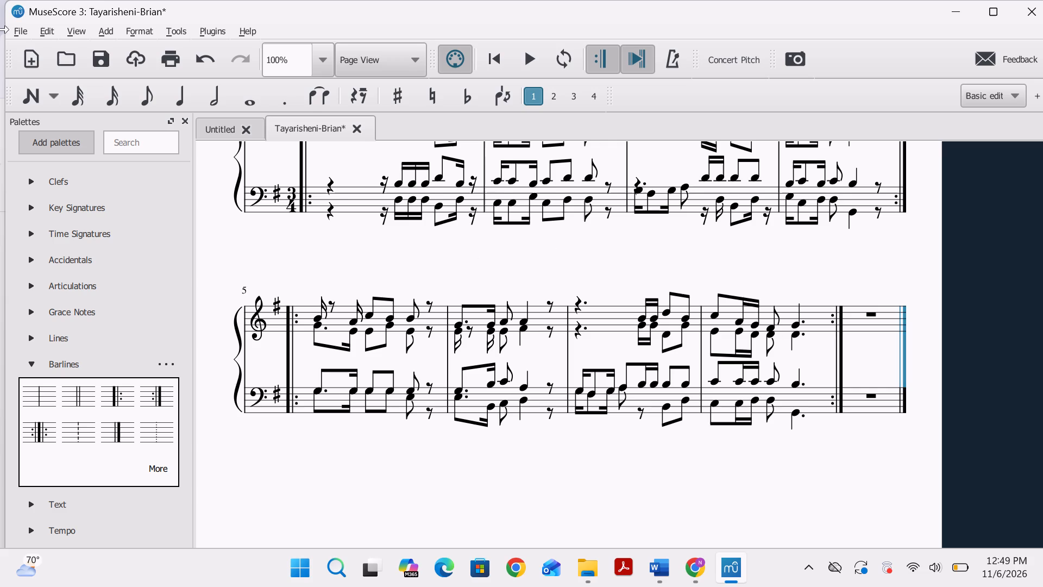
click(103, 34)
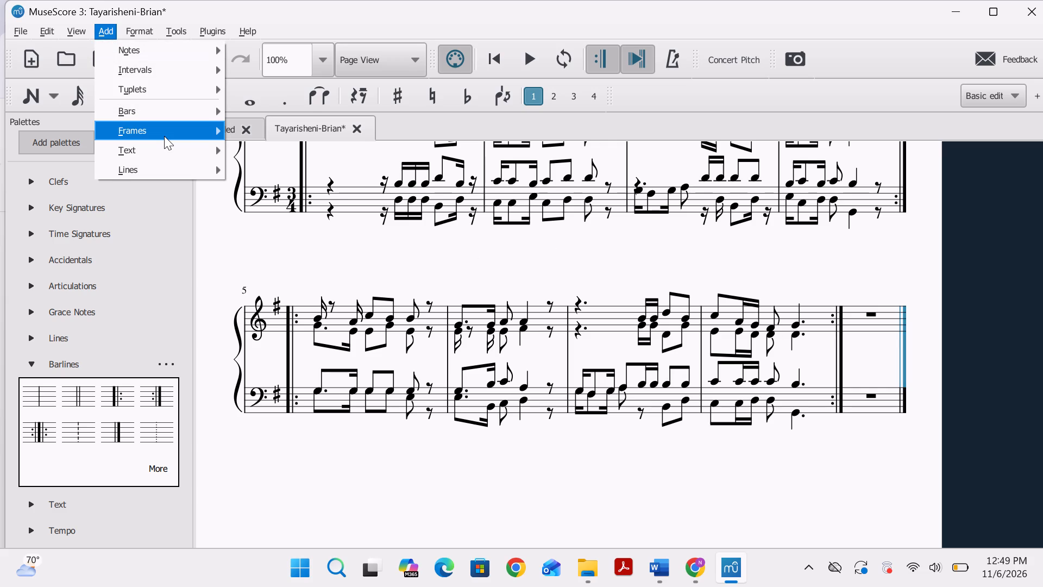
click(184, 115)
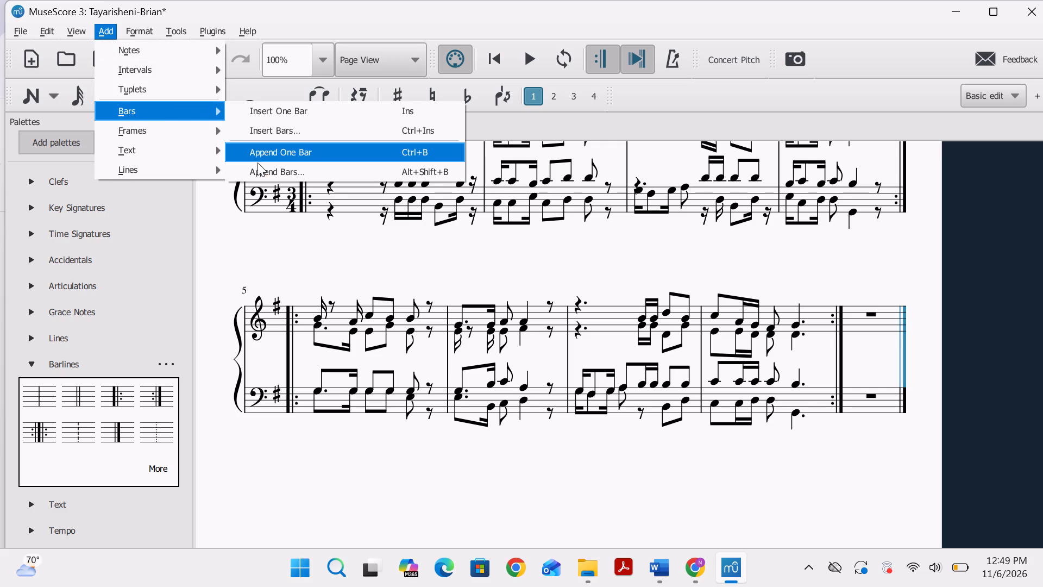
click(259, 168)
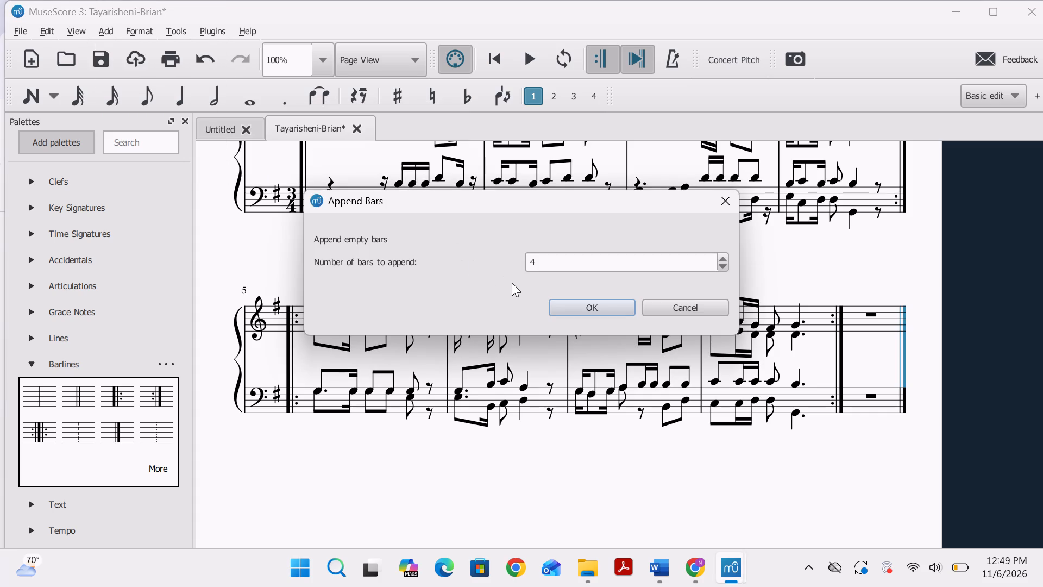
click(537, 266)
key(BackSpace)
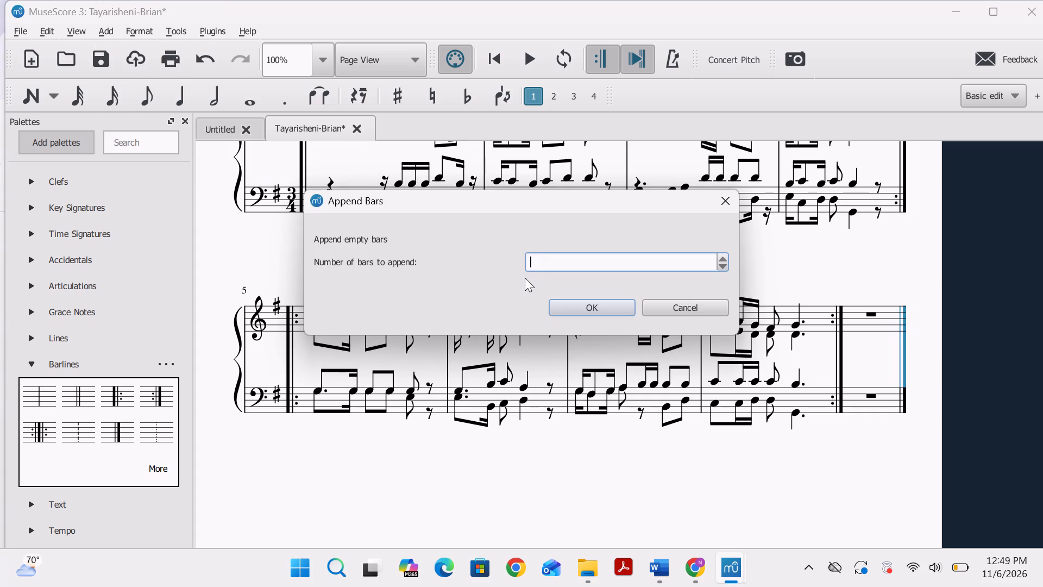
key(3)
key(Return)
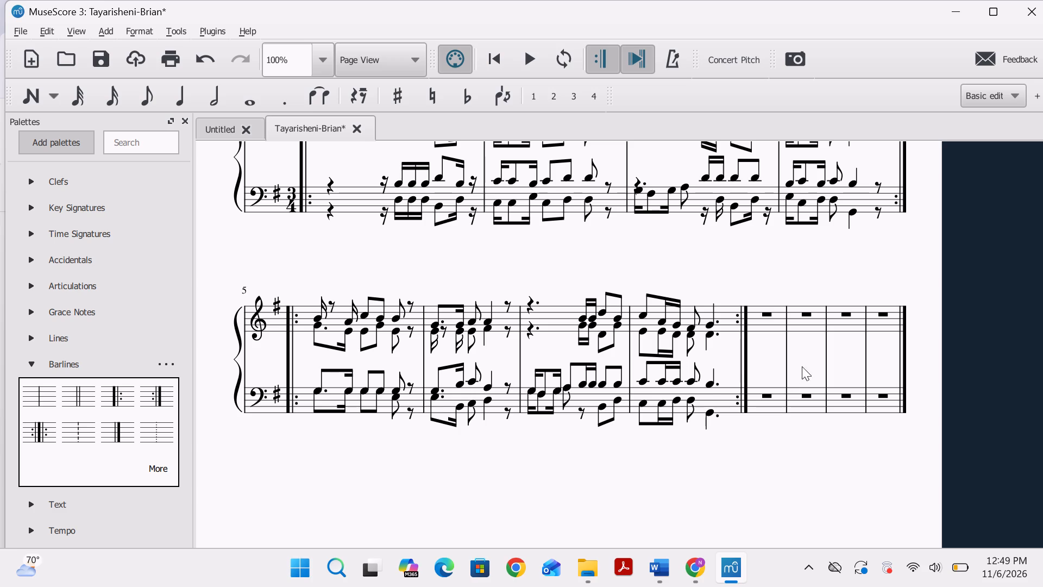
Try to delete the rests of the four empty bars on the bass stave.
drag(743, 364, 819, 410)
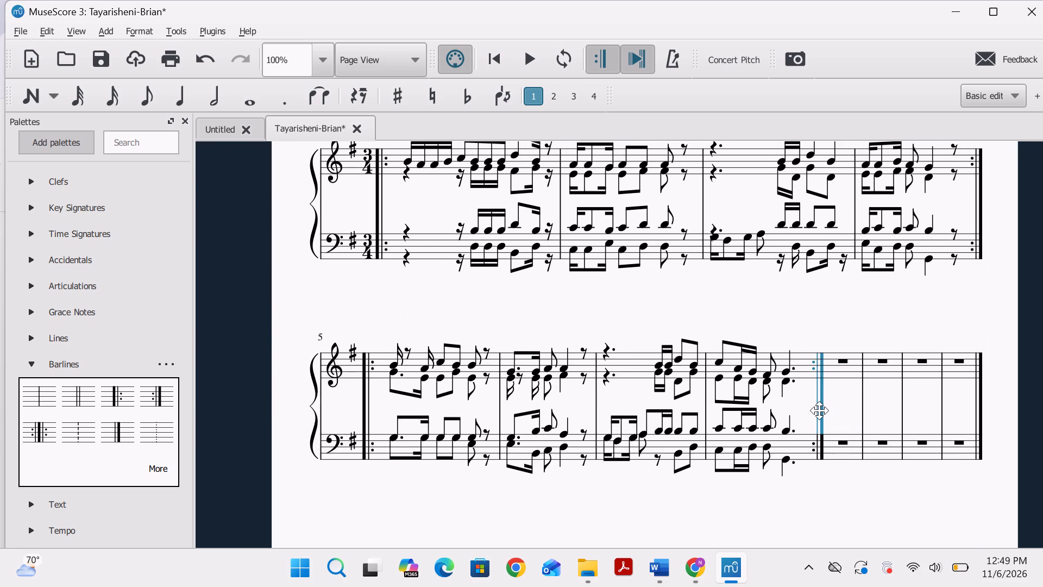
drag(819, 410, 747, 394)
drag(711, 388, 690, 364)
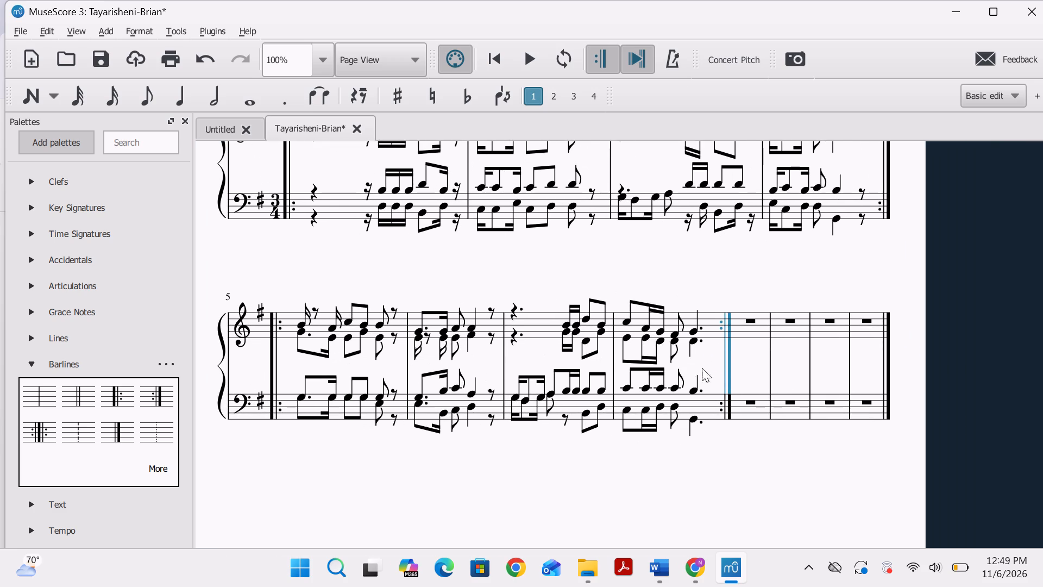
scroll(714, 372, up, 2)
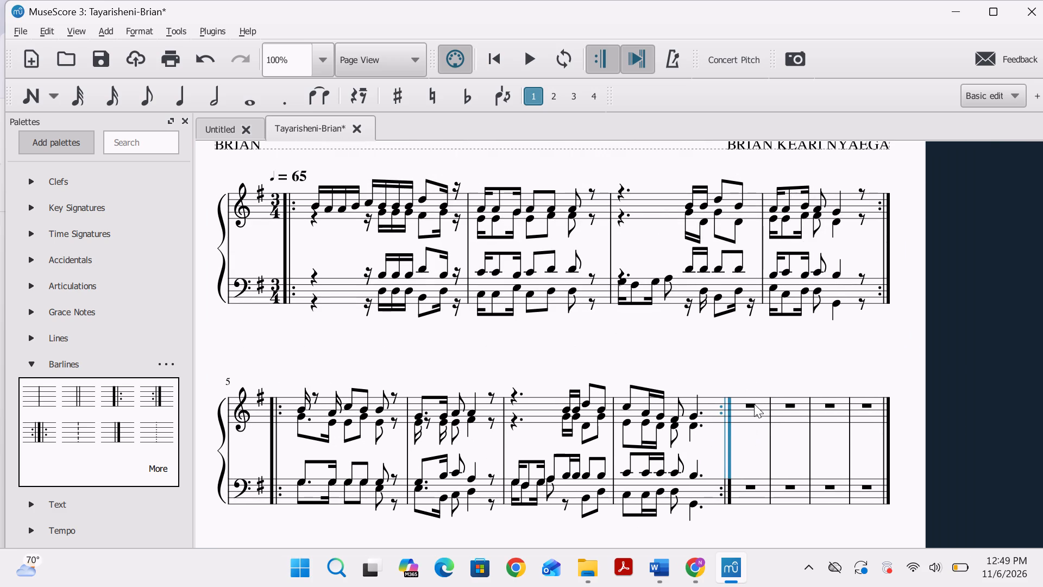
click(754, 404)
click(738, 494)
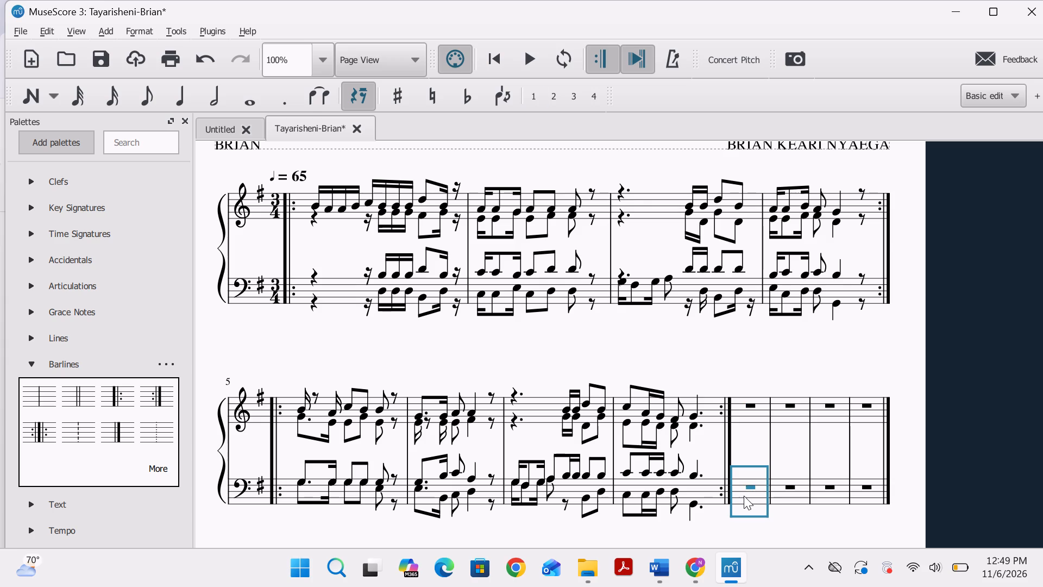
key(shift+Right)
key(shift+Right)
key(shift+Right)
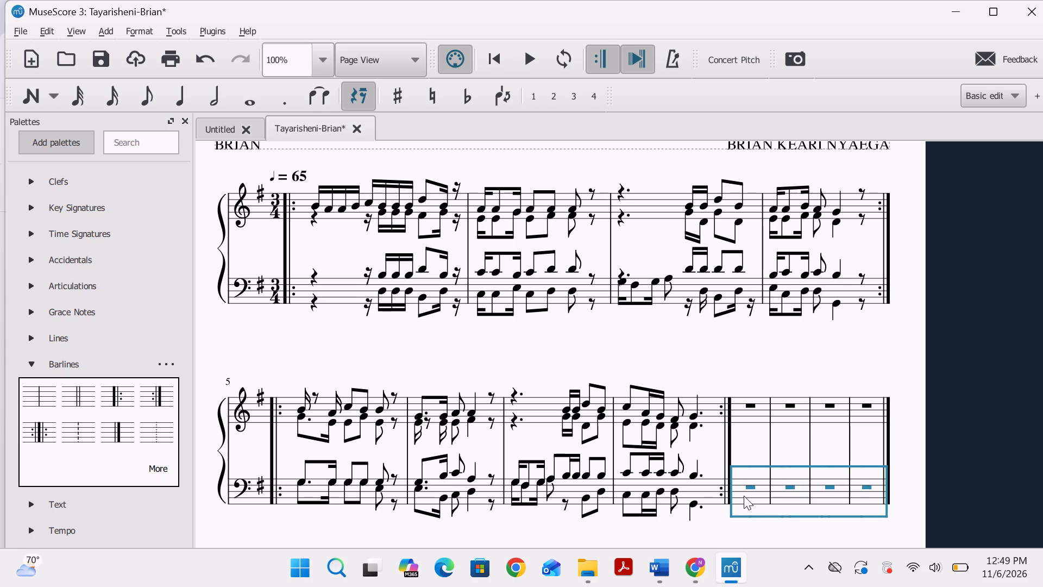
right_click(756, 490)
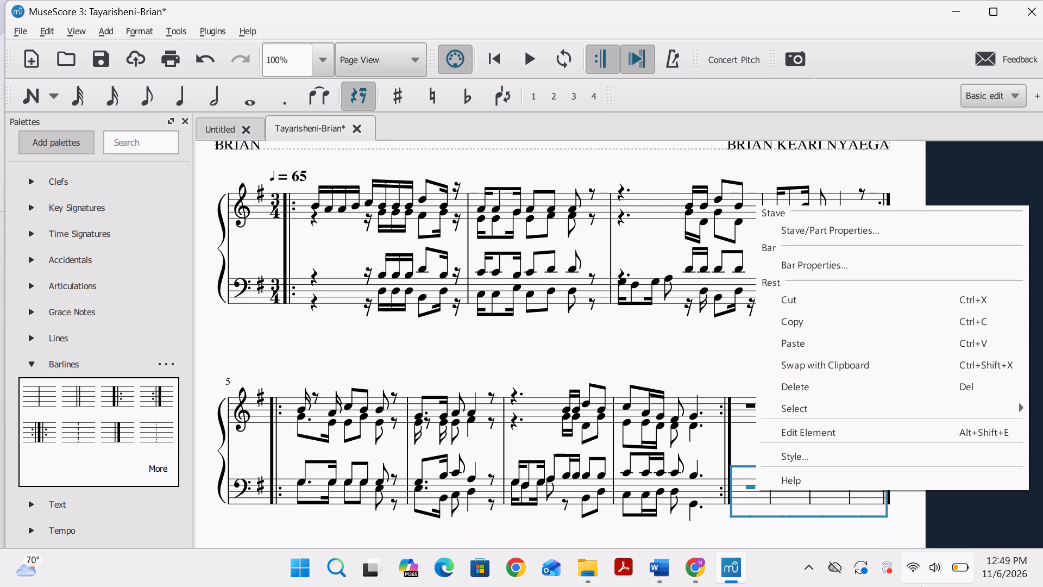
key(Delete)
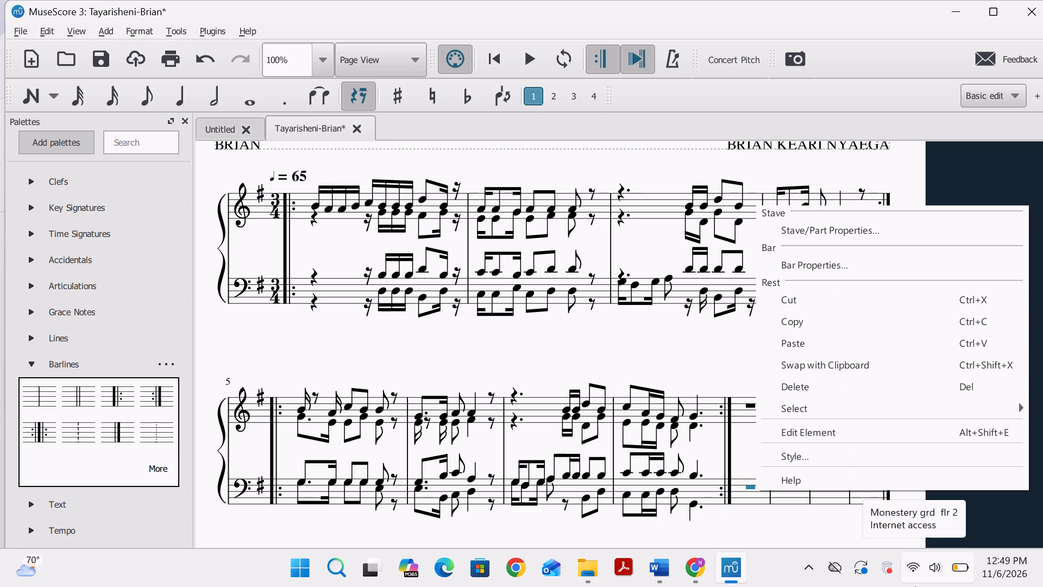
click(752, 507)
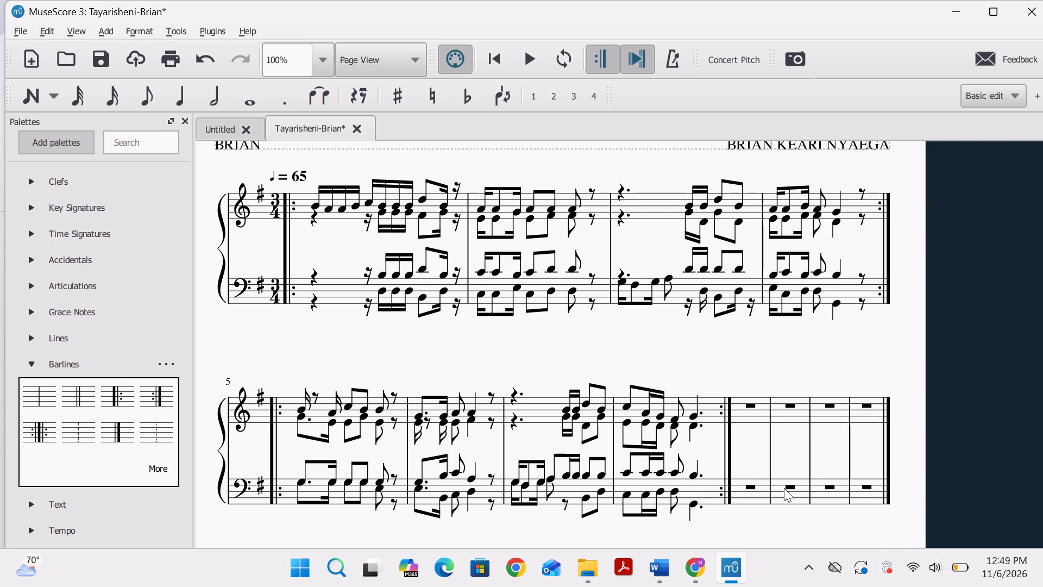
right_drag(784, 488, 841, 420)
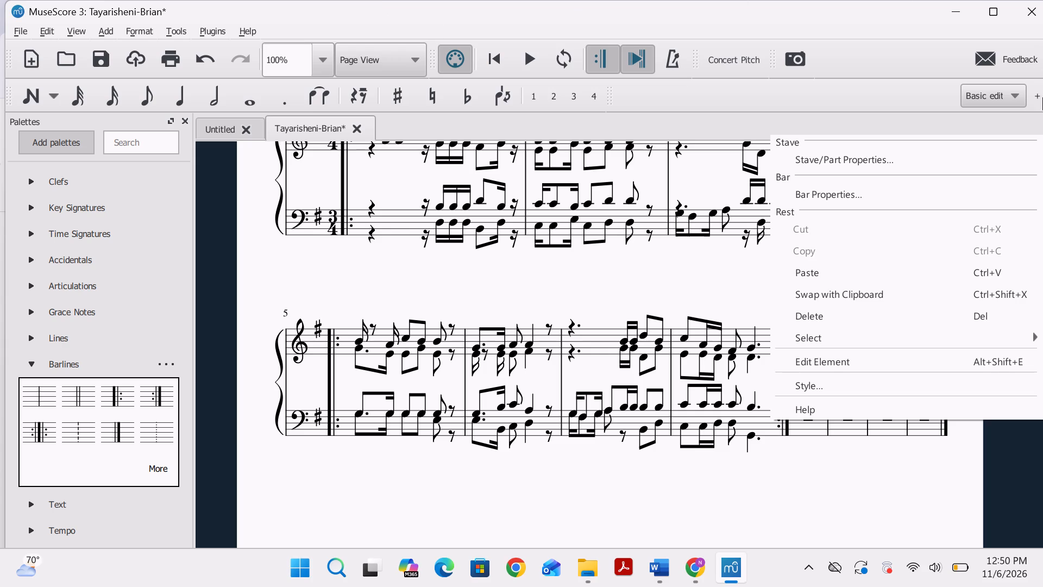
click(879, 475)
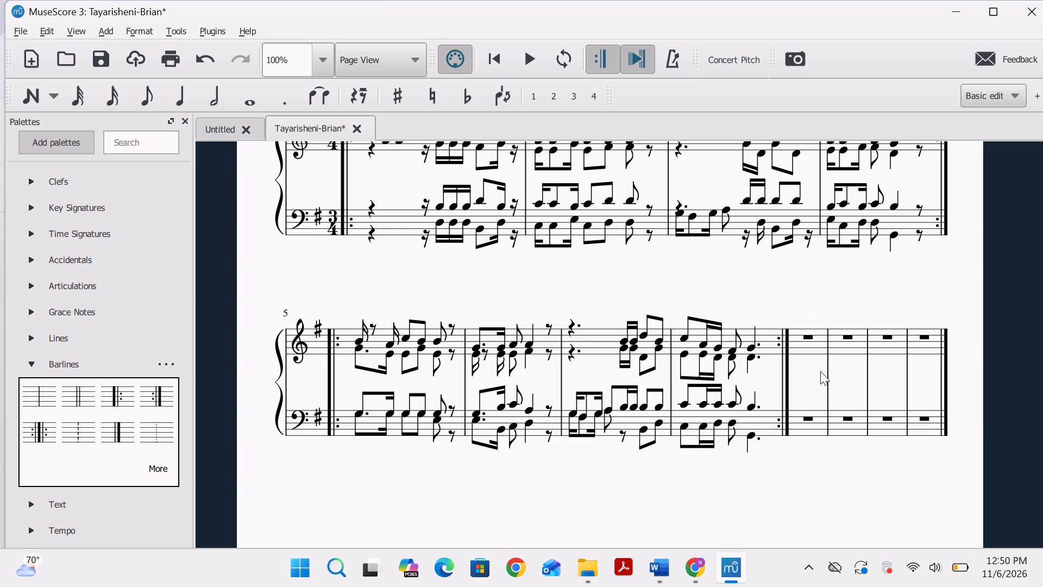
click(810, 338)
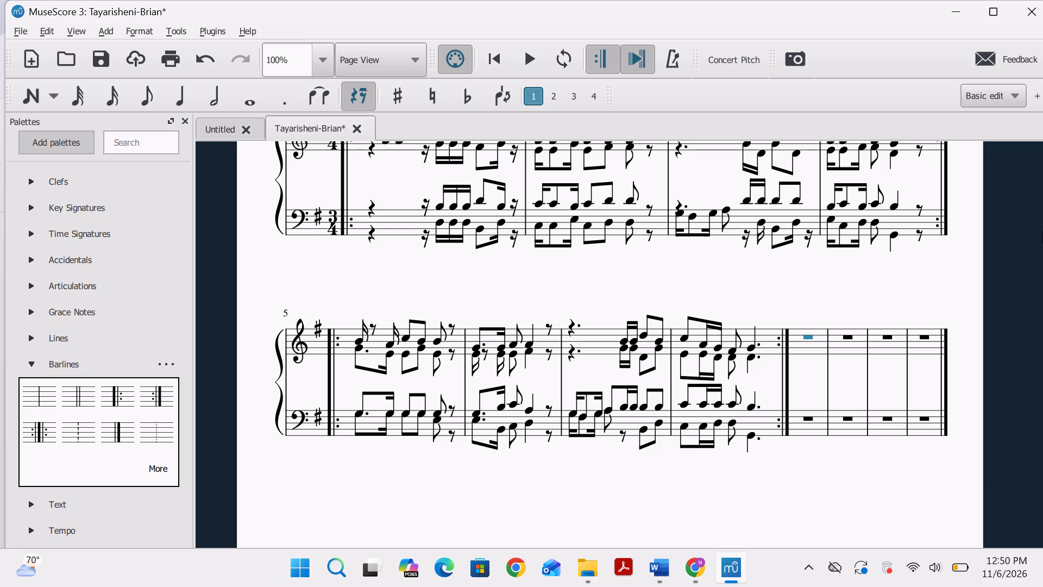
Play the score back from the first treble note of bar 1.
scroll(350, 274, up, 4)
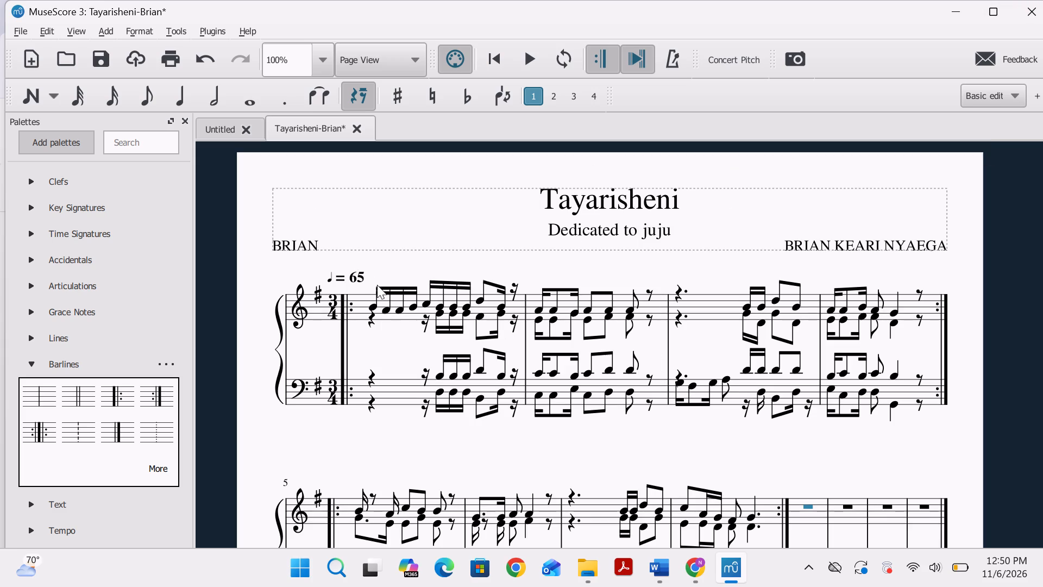
click(372, 312)
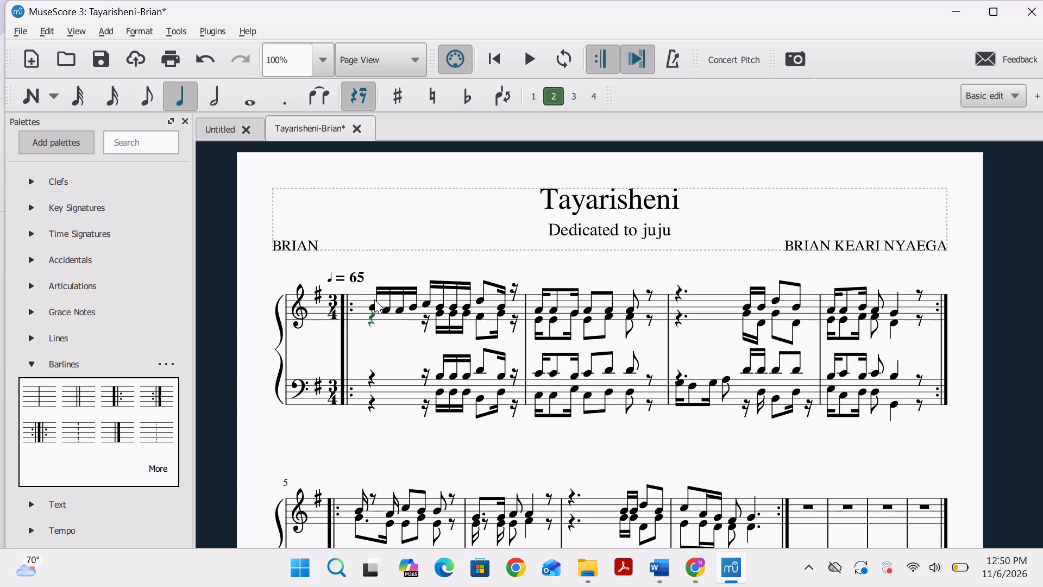
click(375, 302)
key(space)
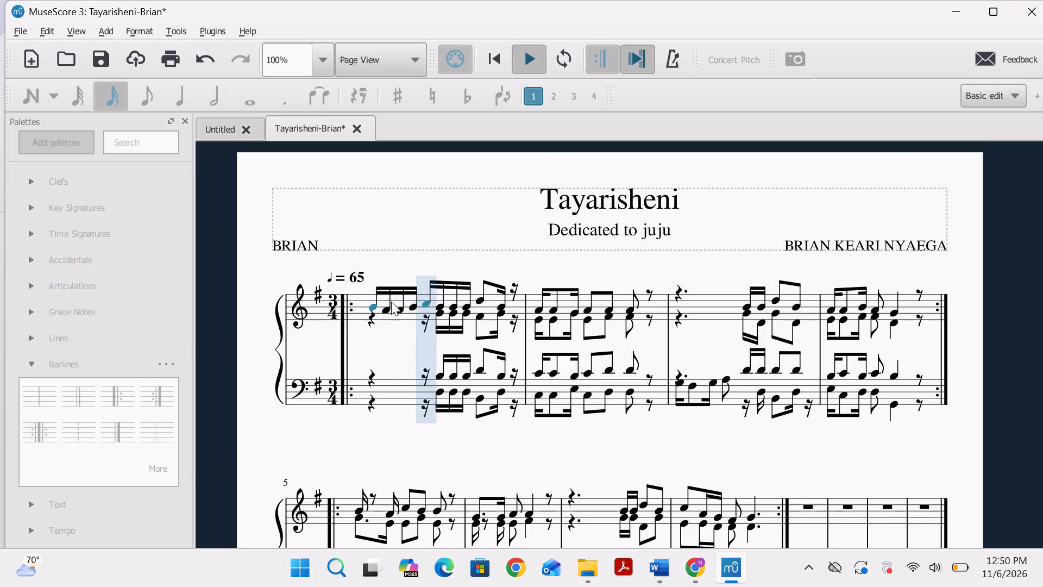
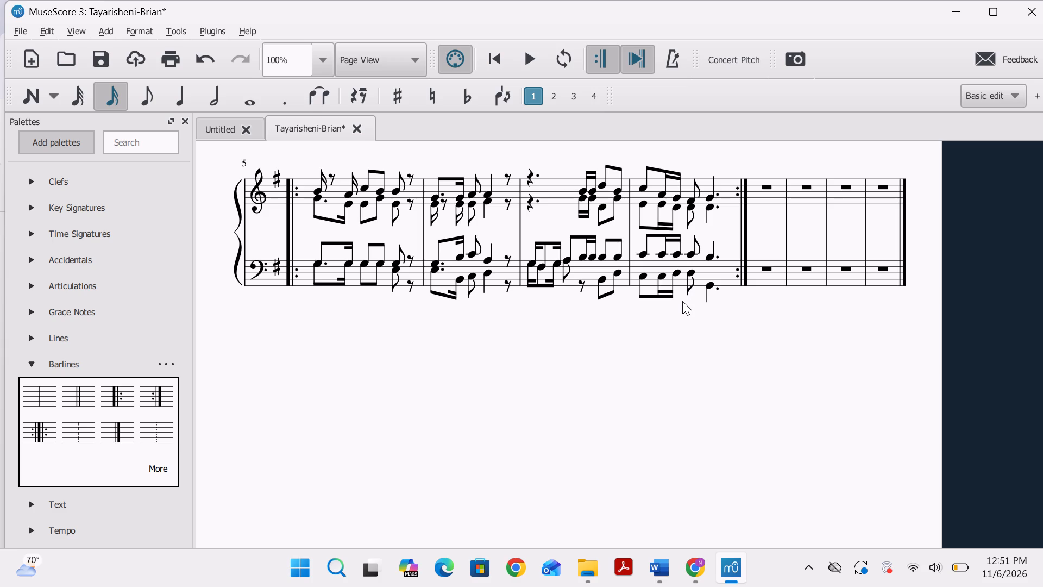
Enter a G4 quaver followed by two G4 semiquavers at the start of measure 9 in the treble staff.
scroll(734, 586, up, 6)
scroll(665, 352, up, 4)
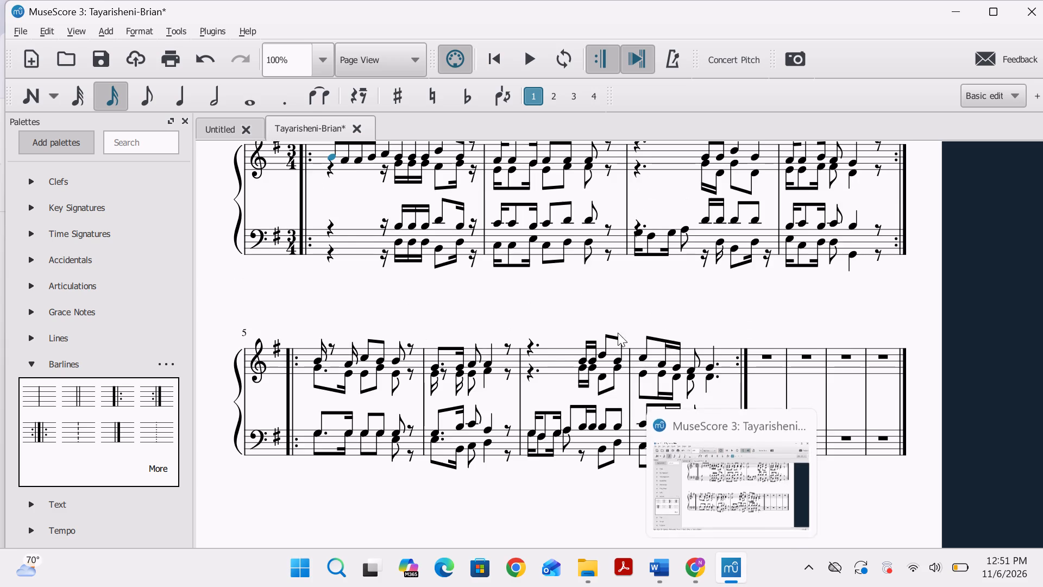
scroll(273, 257, up, 2)
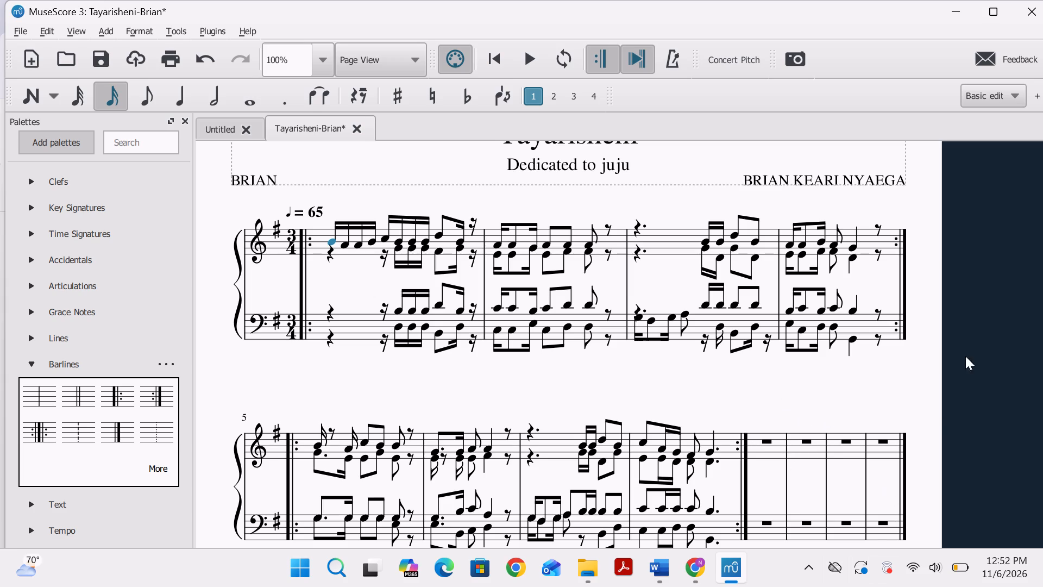
click(767, 441)
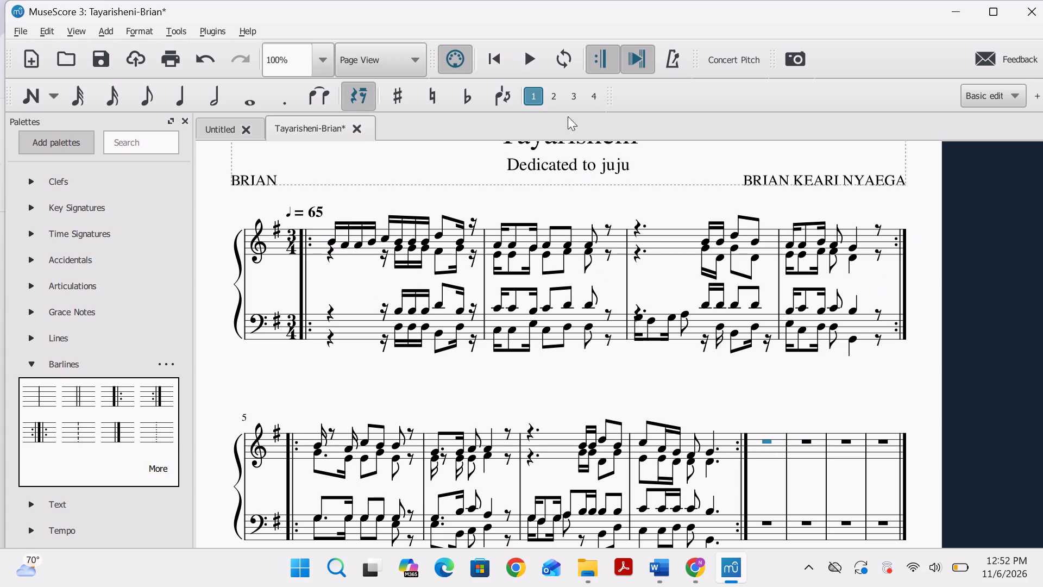
click(153, 100)
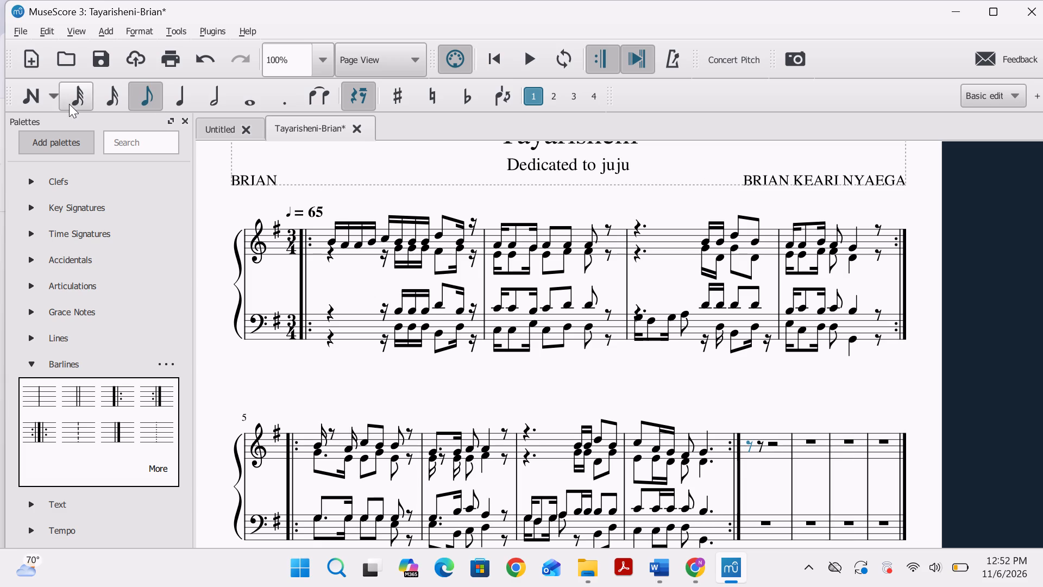
click(40, 97)
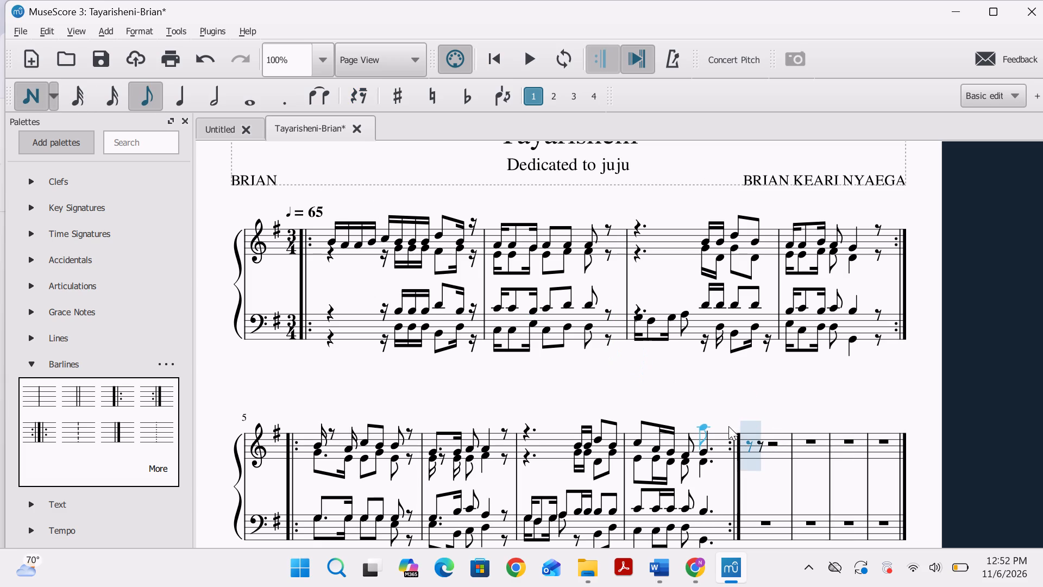
click(749, 445)
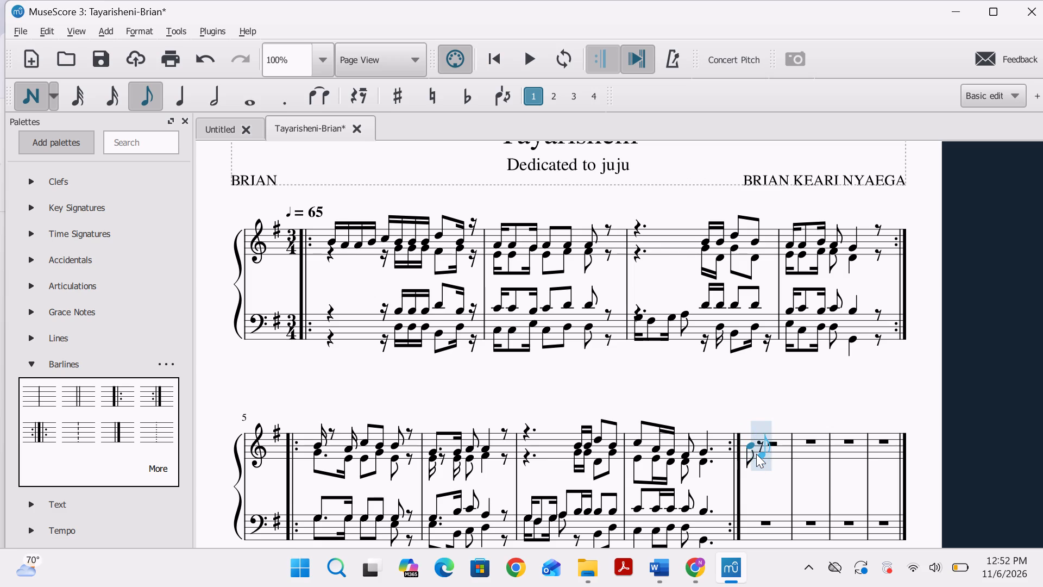
key(ctrl+z)
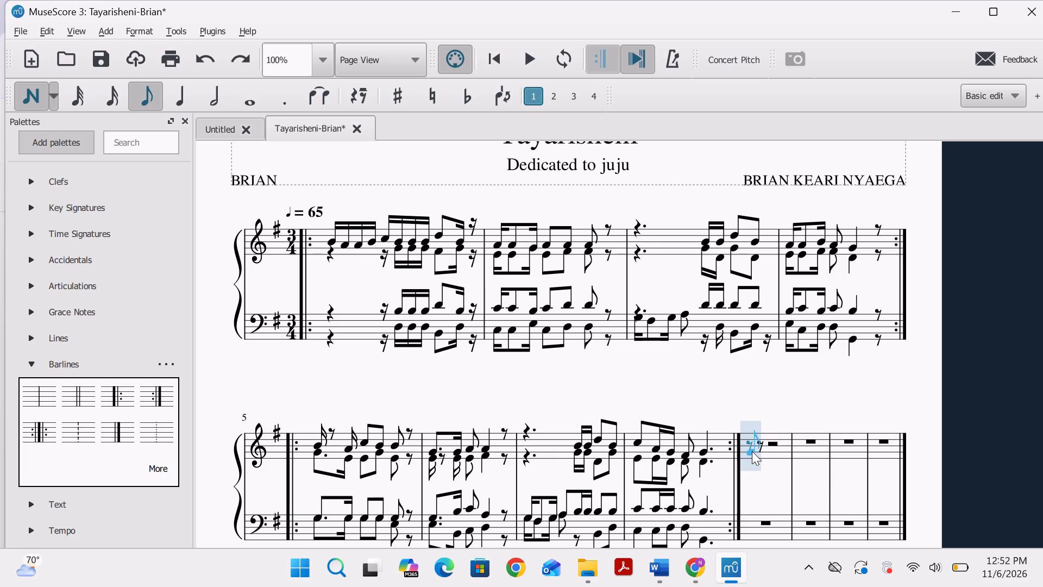
click(752, 451)
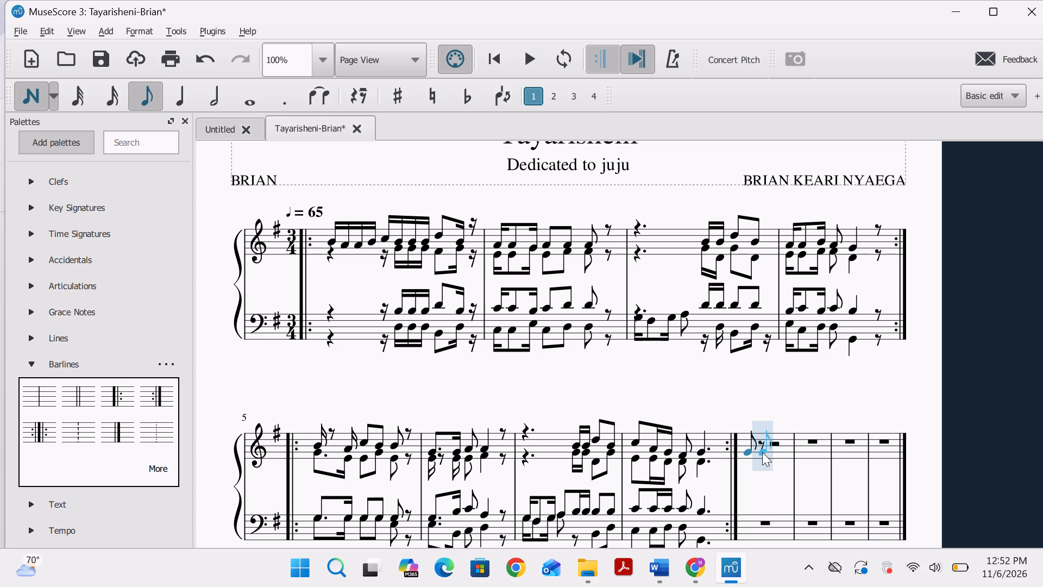
click(123, 103)
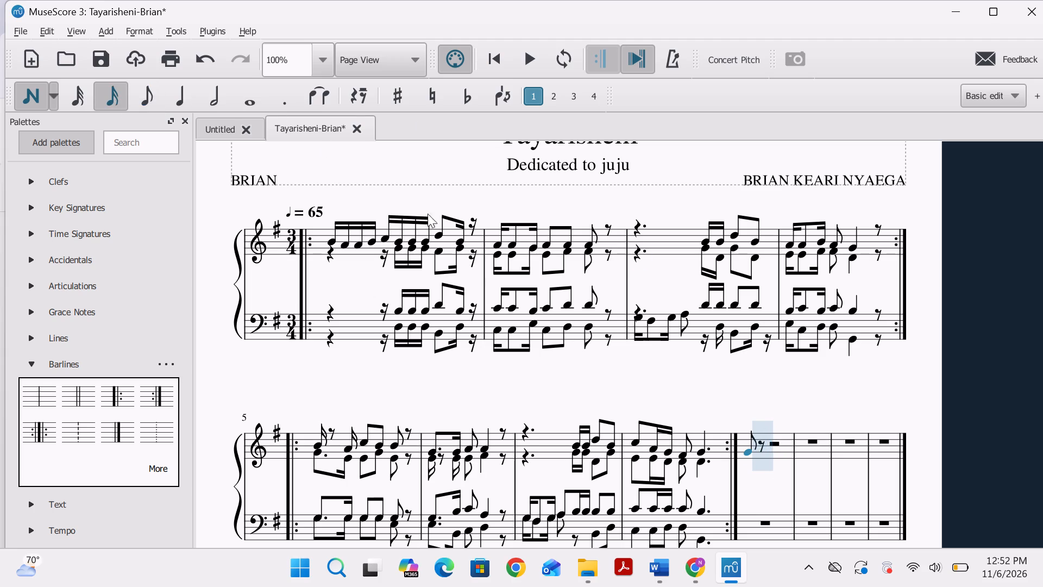
click(755, 453)
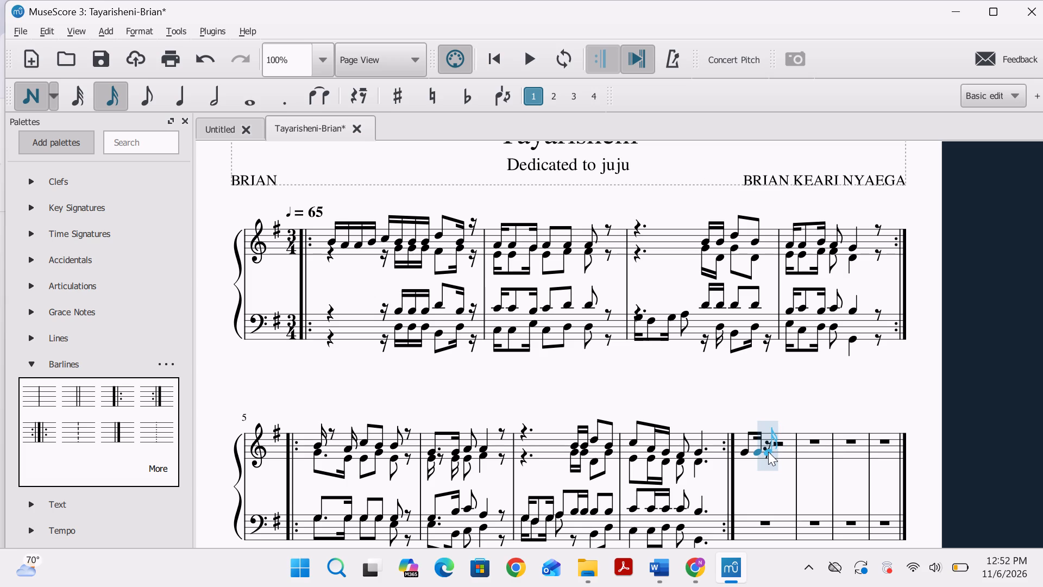
click(768, 451)
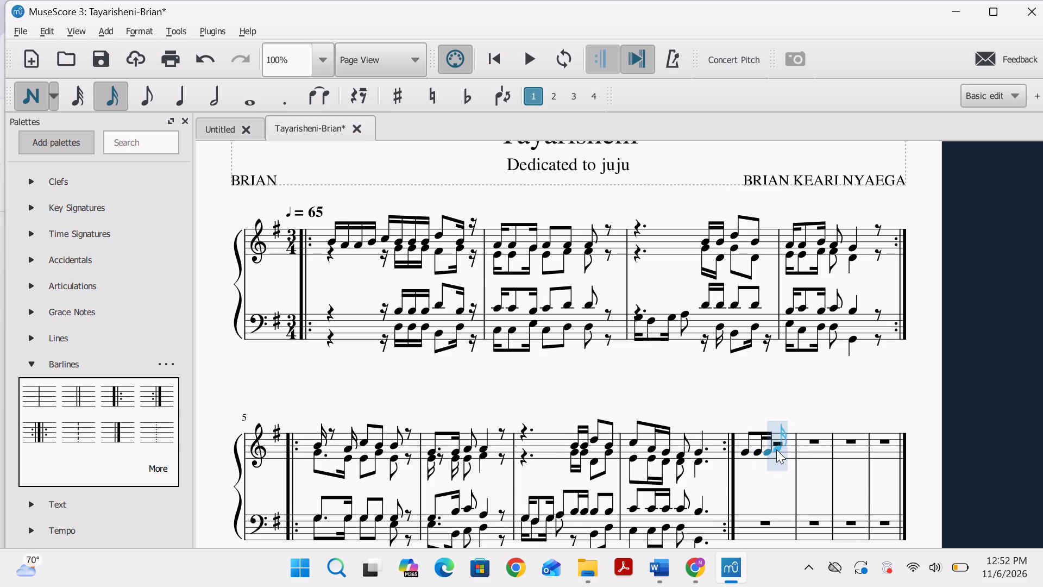
Continue measure 9 of the treble staff with two A4 semiquavers, a G4 quaver and an F♯4 quaver.
click(776, 453)
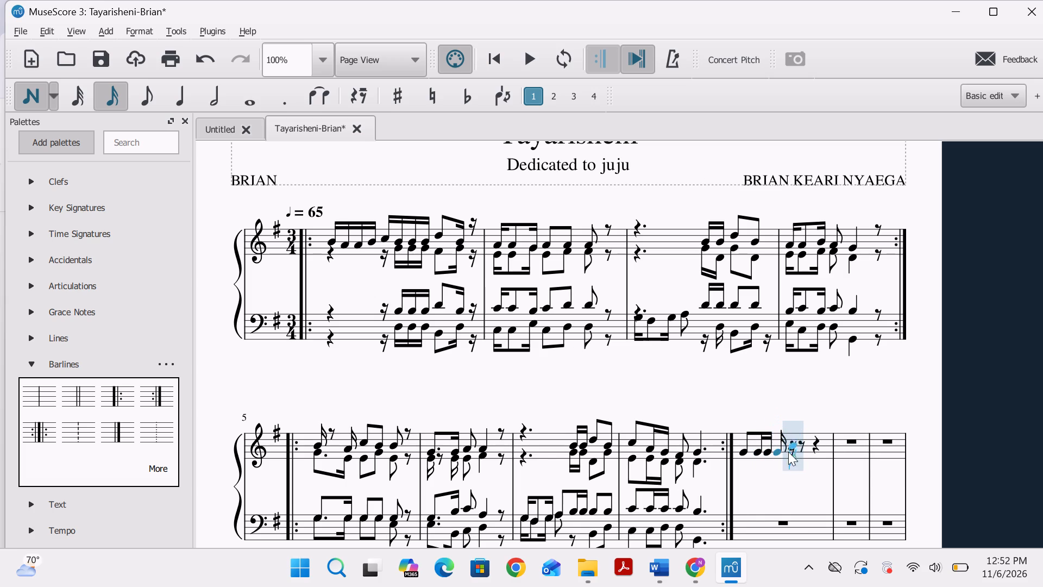
key(ctrl+z)
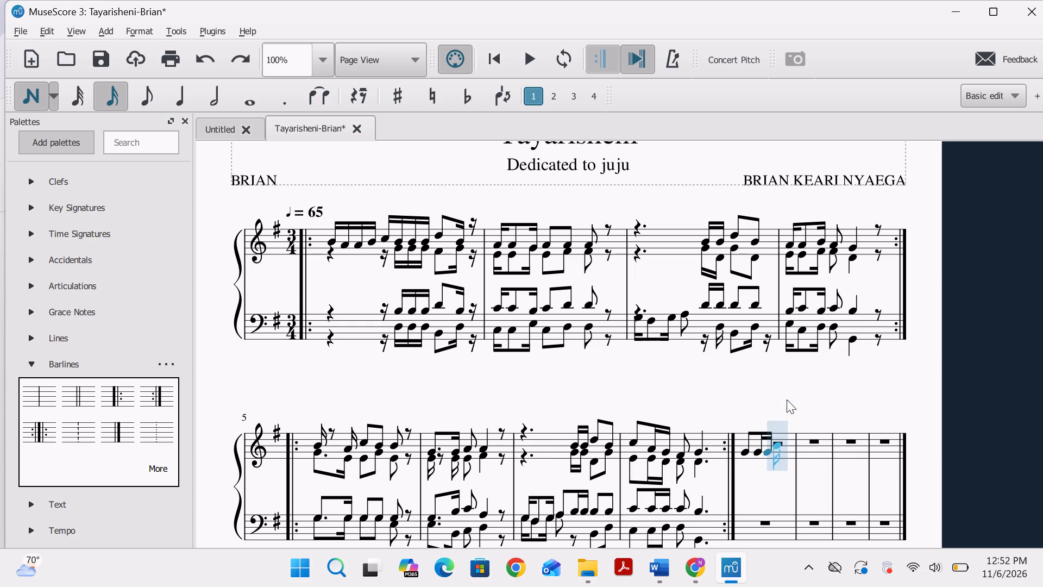
click(780, 449)
click(787, 449)
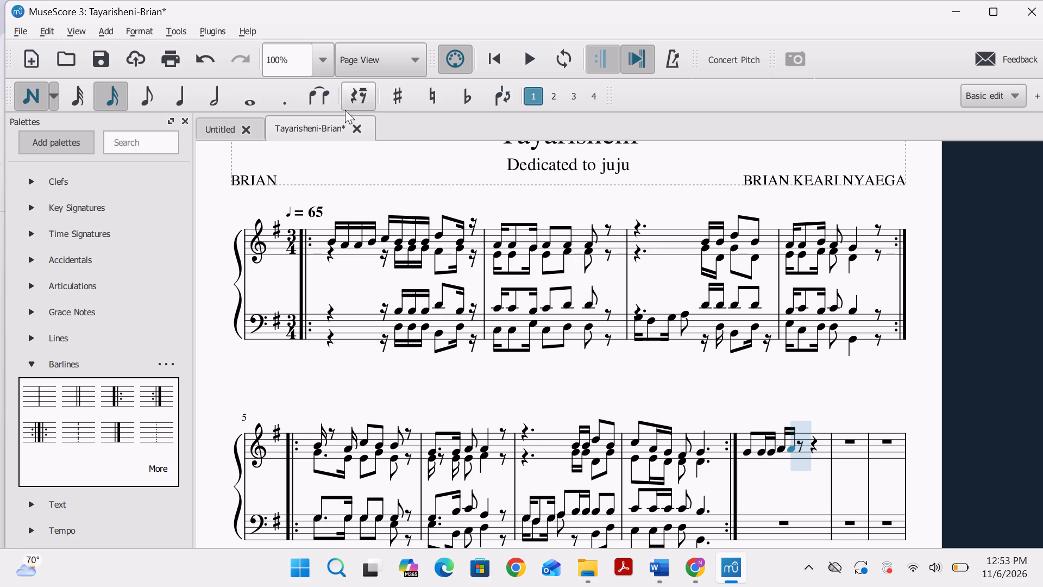
click(136, 92)
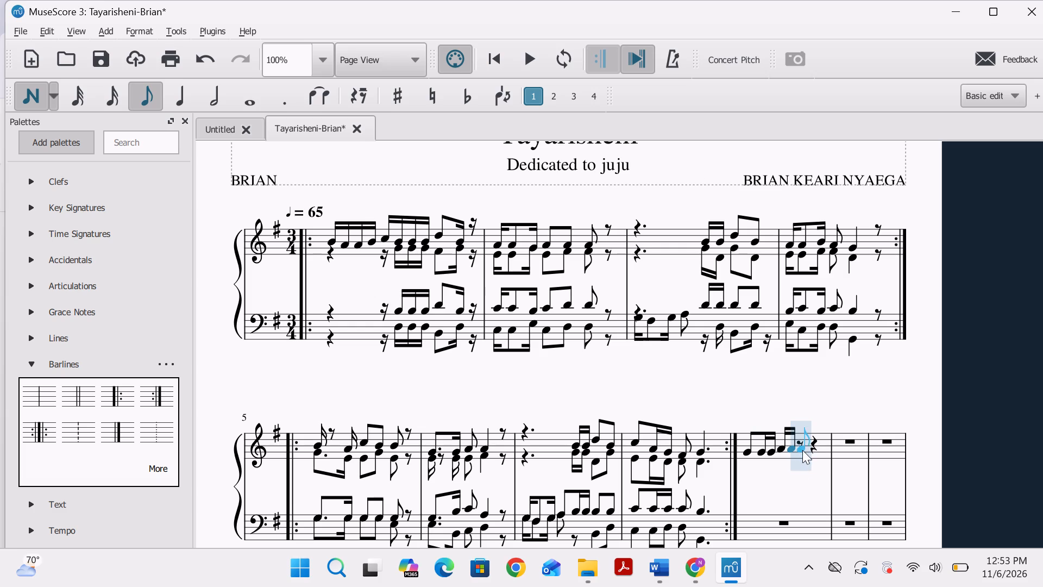
click(802, 452)
click(813, 452)
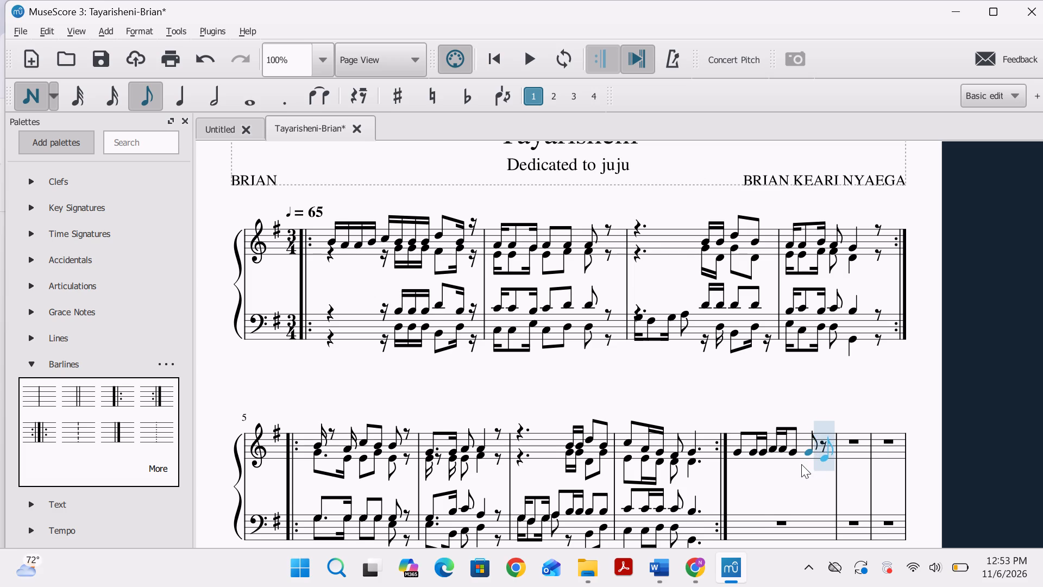
key(ctrl+z)
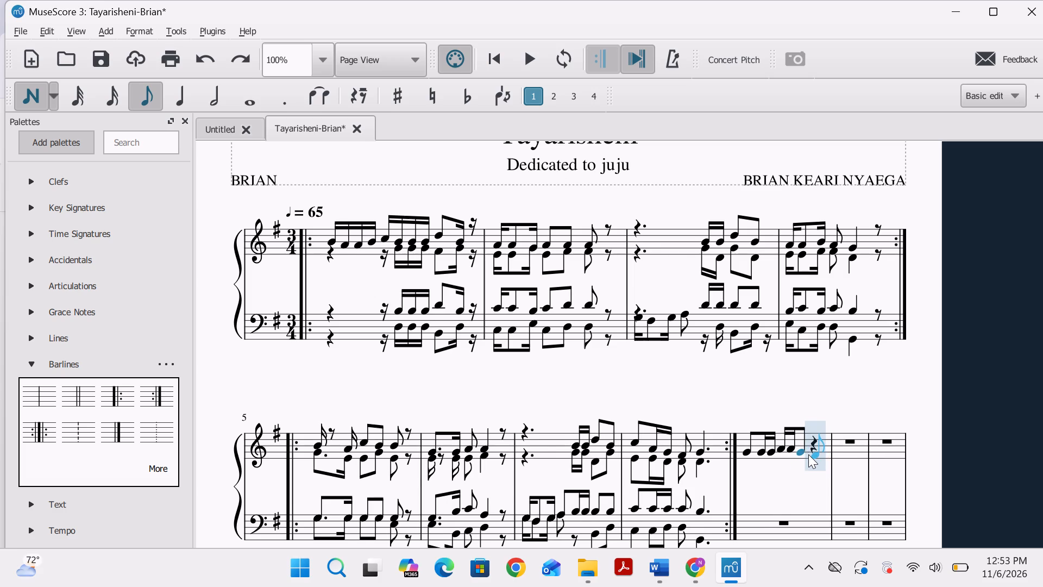
click(808, 454)
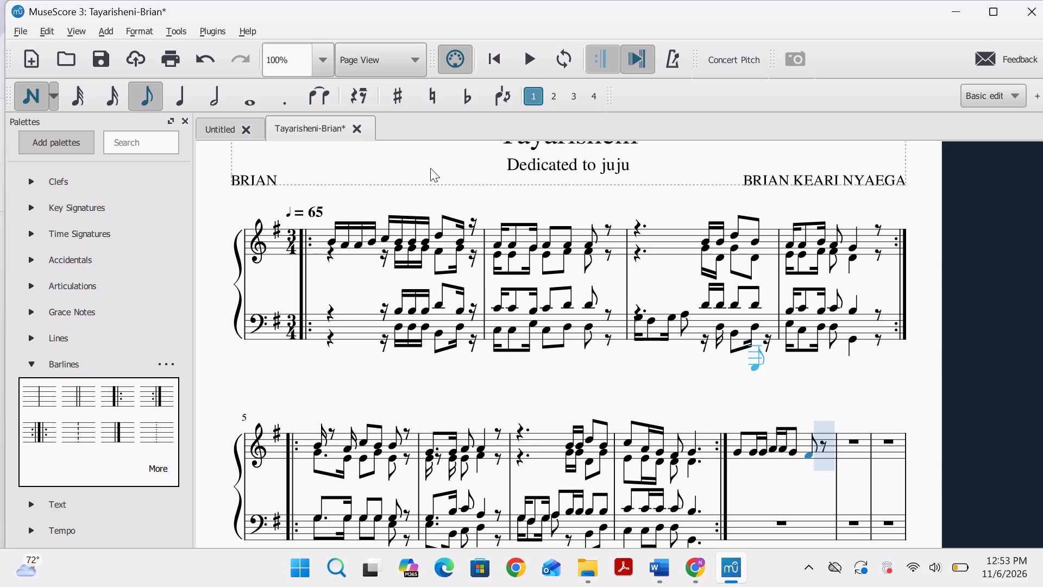
Play back the melody from the first note of measure 9, and stop playback after listening.
click(517, 64)
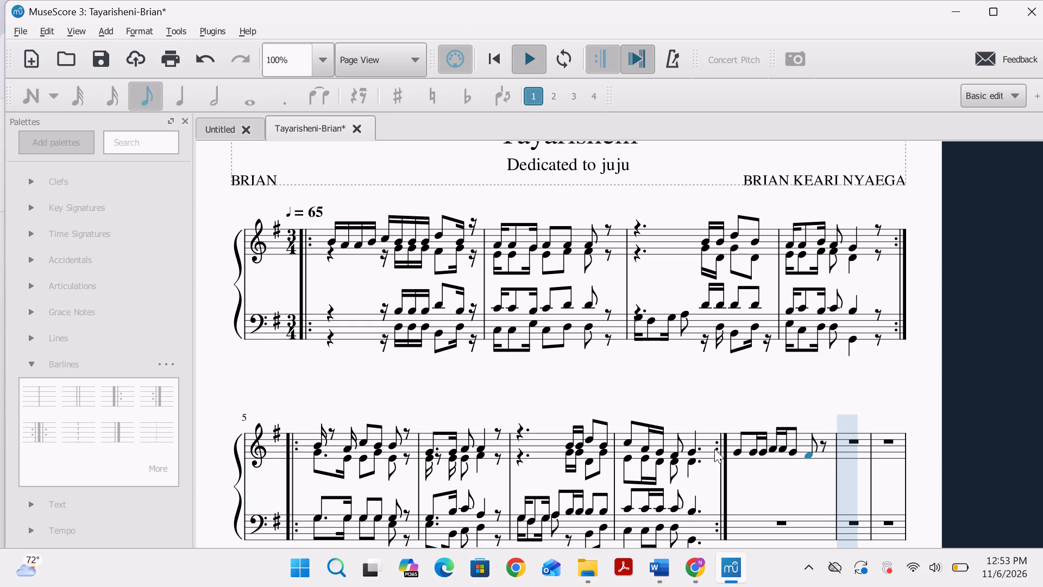
click(737, 452)
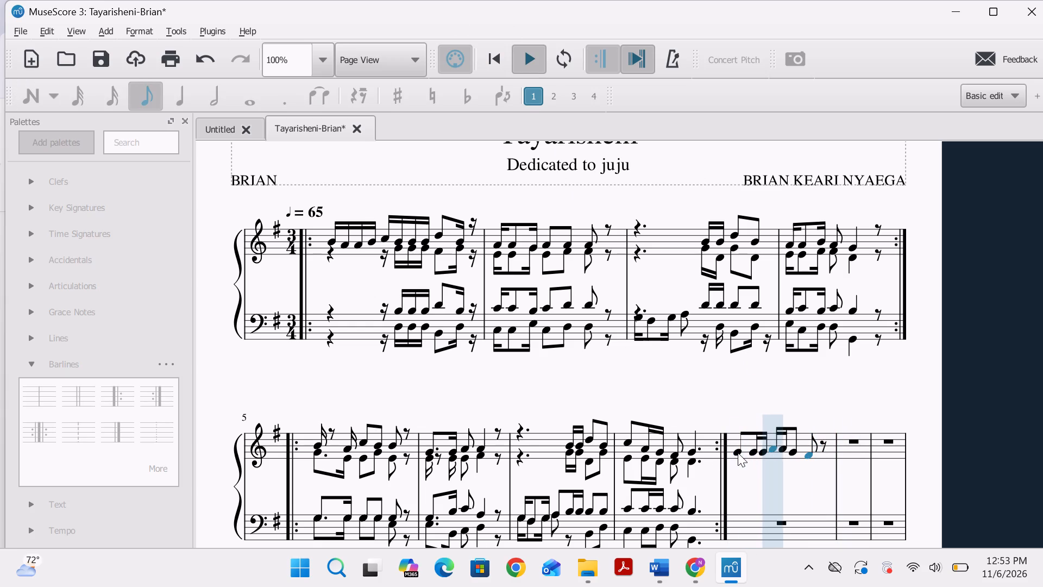
click(541, 67)
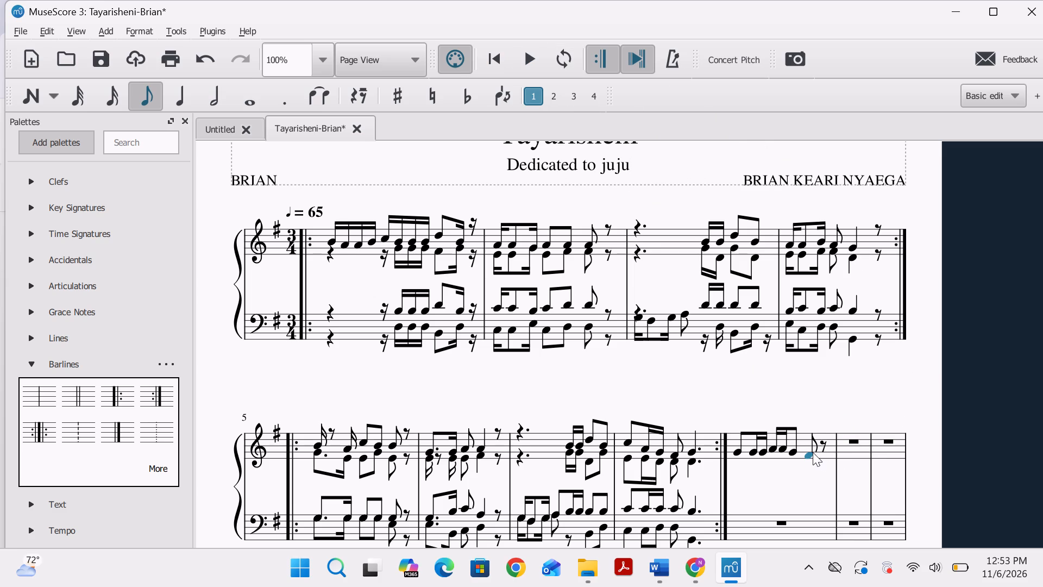
click(739, 450)
key(space)
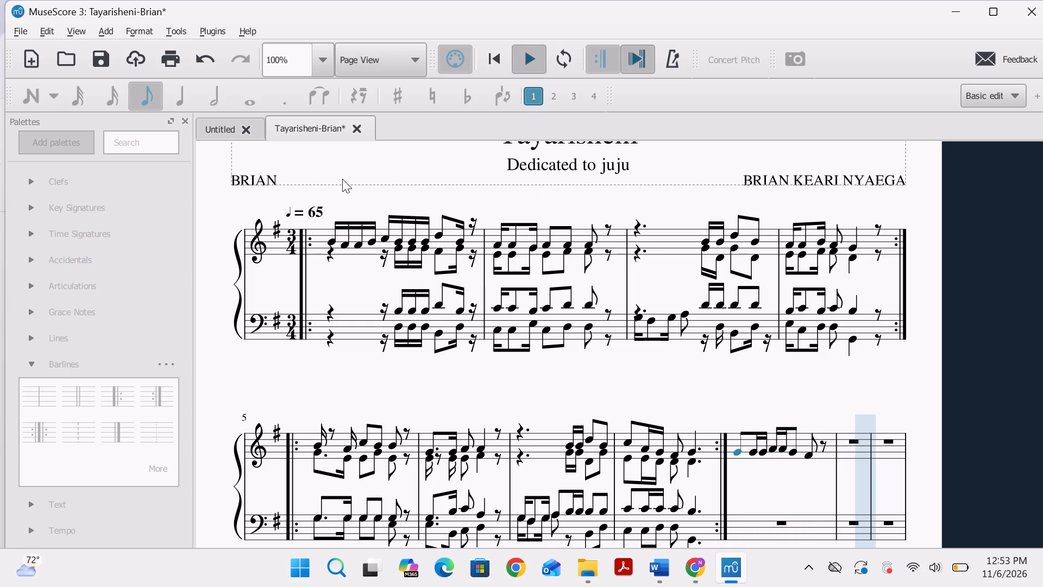
key(ctrl+z)
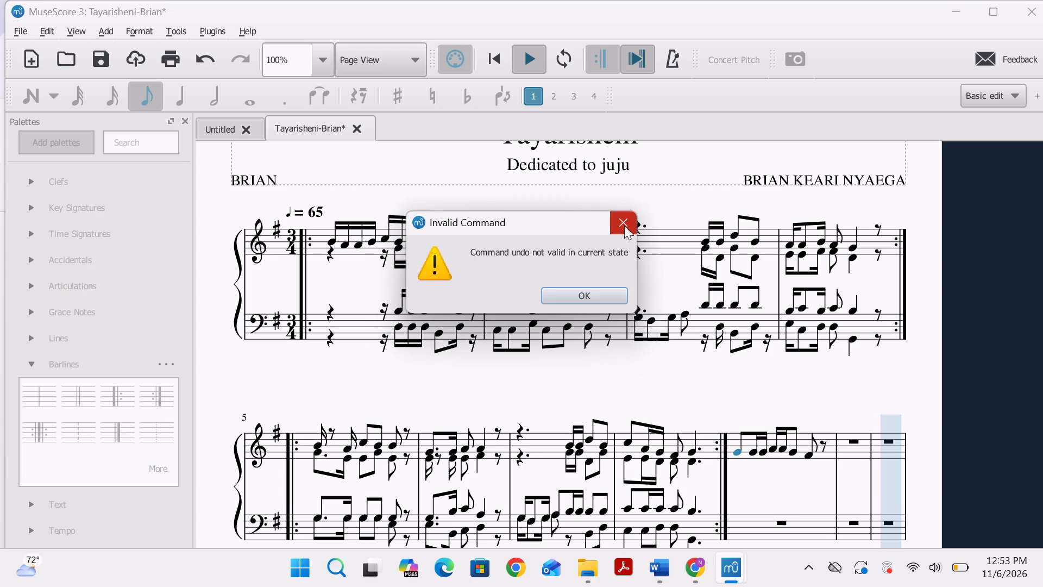
click(624, 226)
click(532, 65)
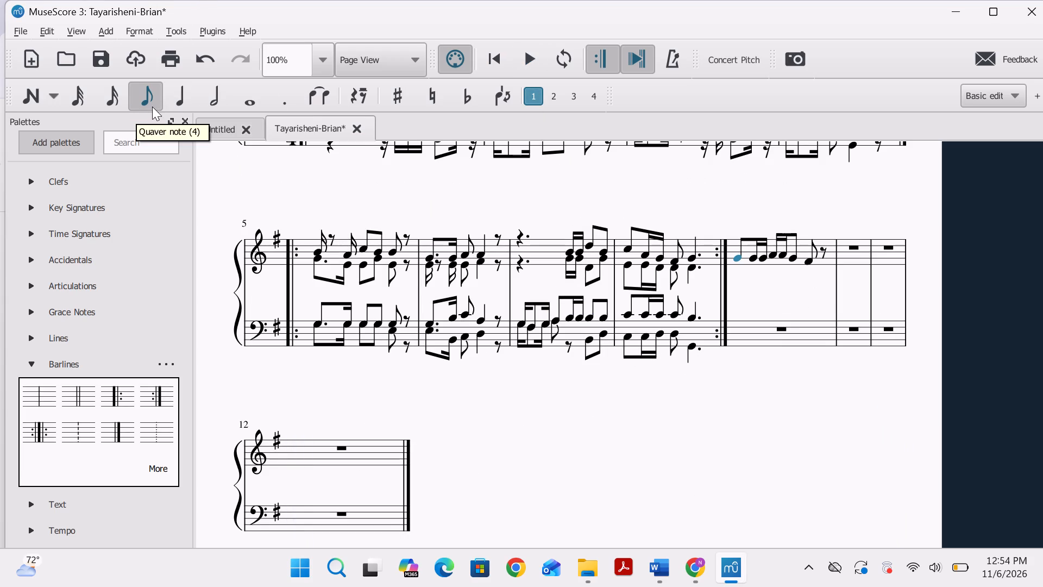
Enter an E4 quaver at the start of measure 10 in the treble staff.
click(35, 102)
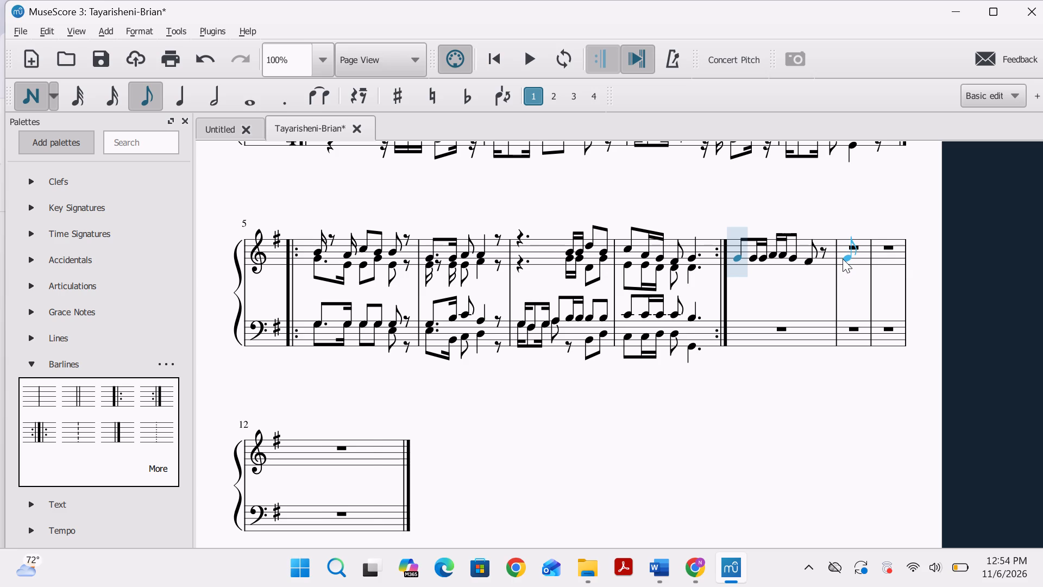
click(843, 259)
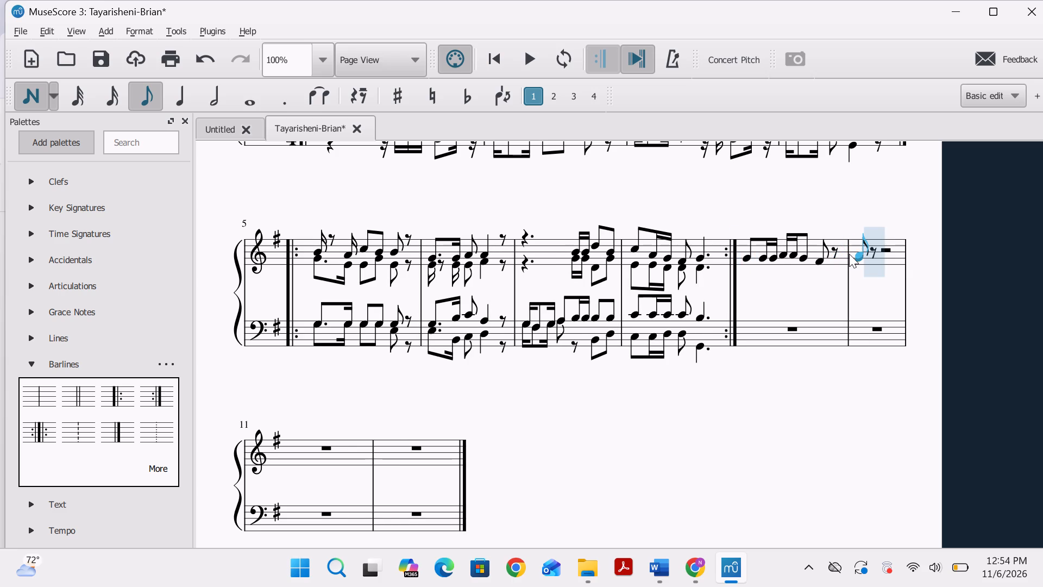
key(ctrl+z)
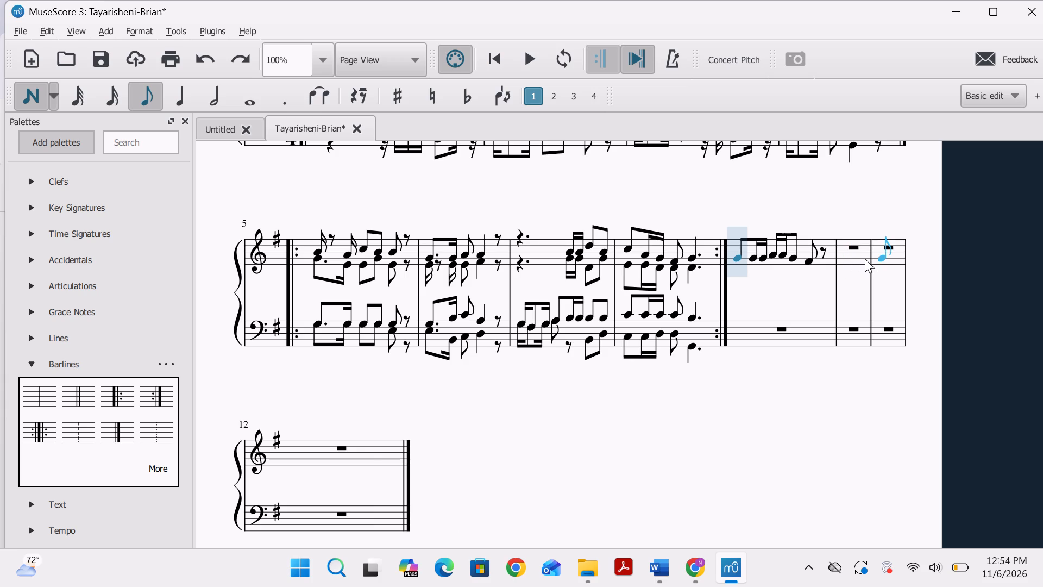
click(858, 260)
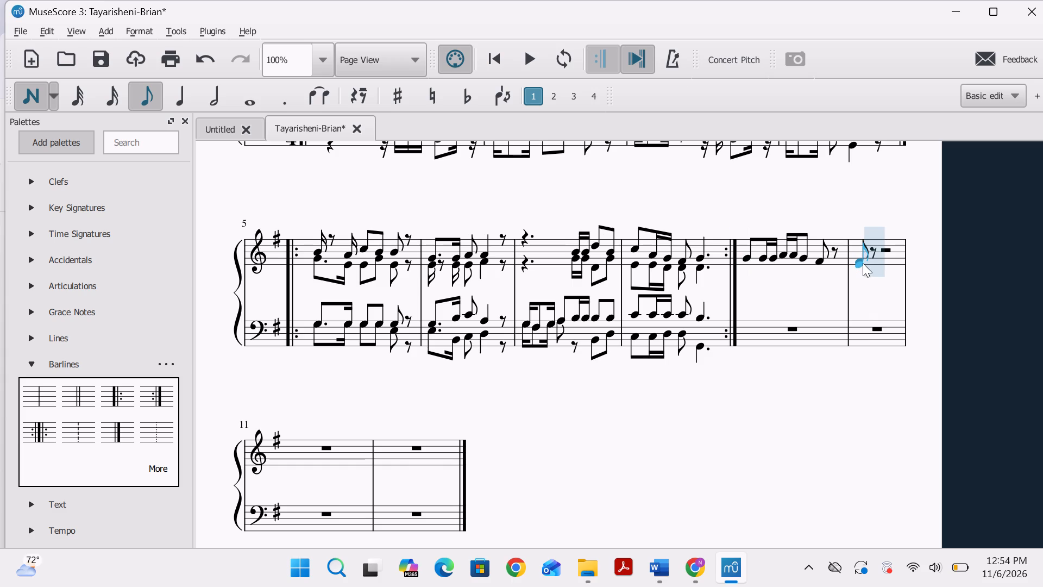
key(ctrl+z)
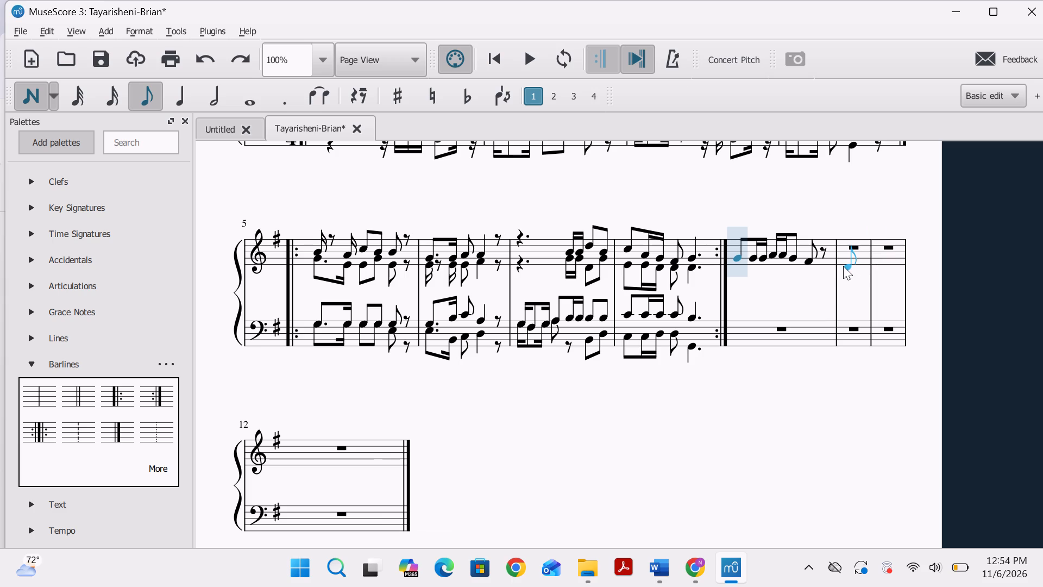
click(845, 264)
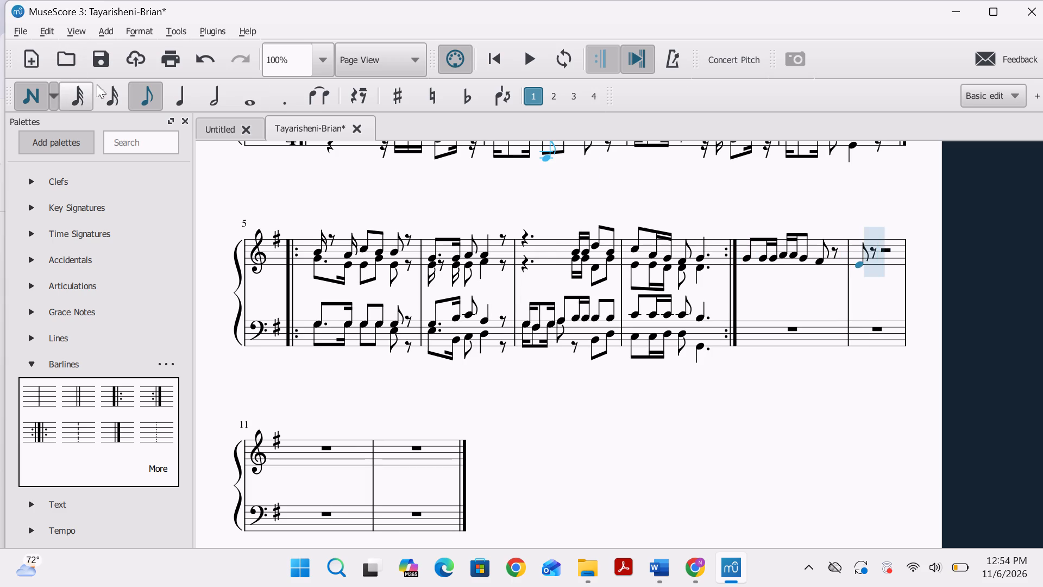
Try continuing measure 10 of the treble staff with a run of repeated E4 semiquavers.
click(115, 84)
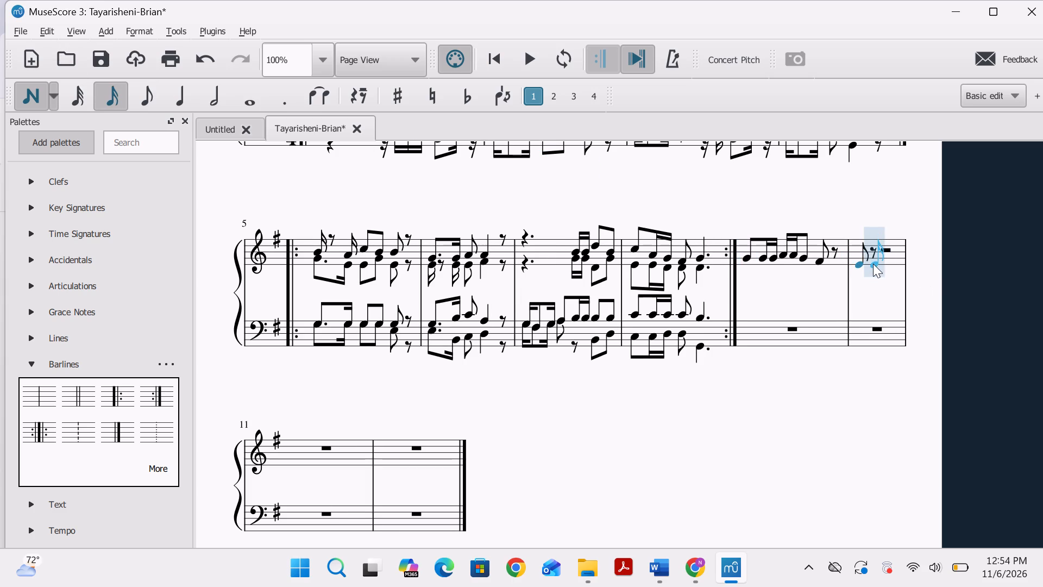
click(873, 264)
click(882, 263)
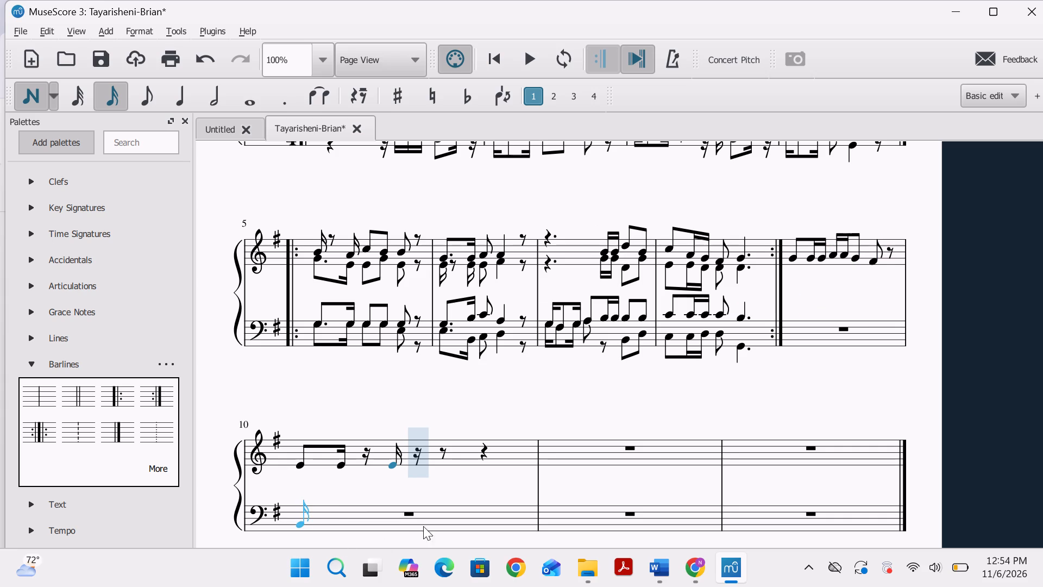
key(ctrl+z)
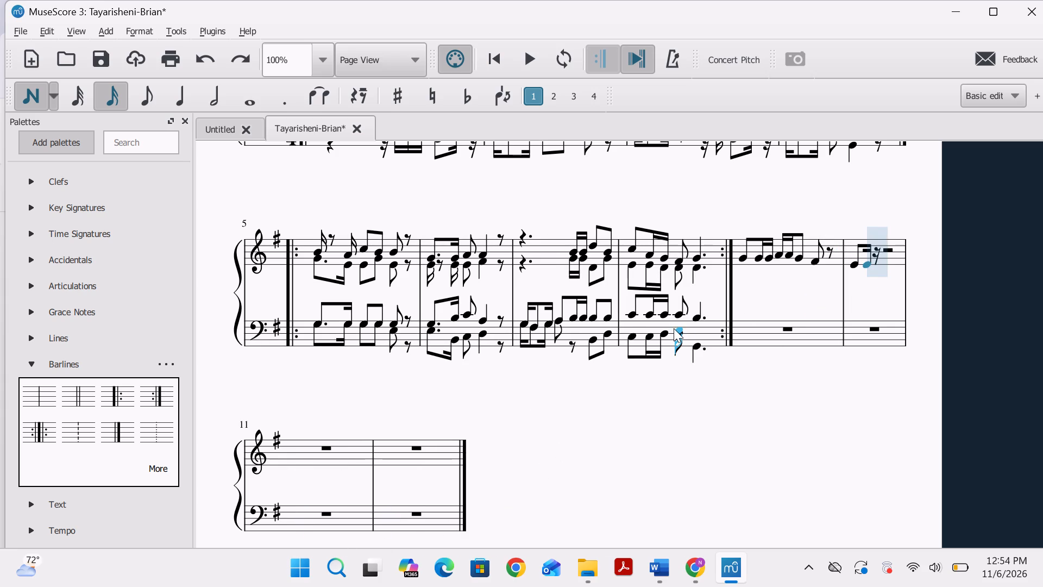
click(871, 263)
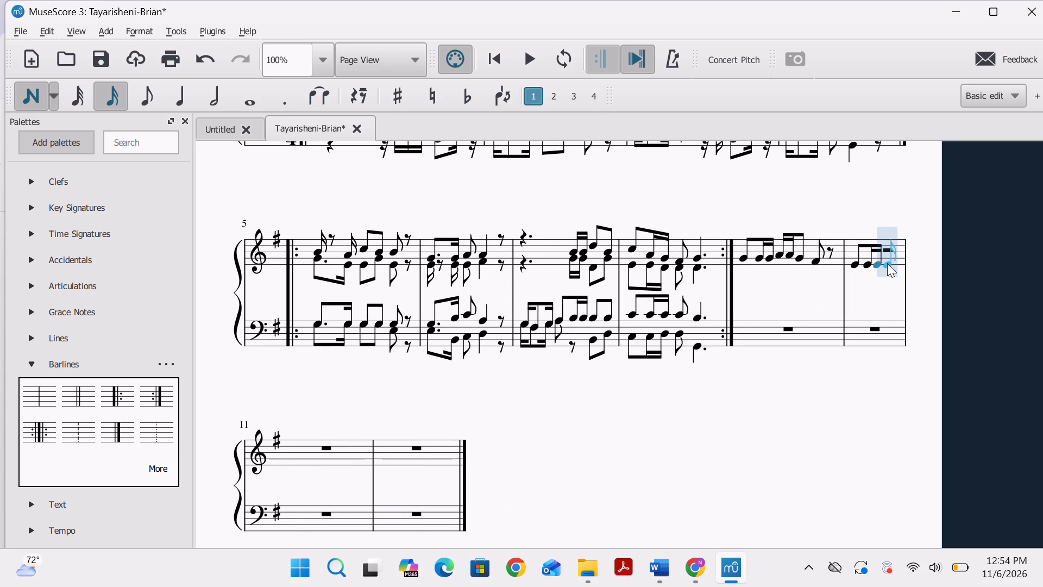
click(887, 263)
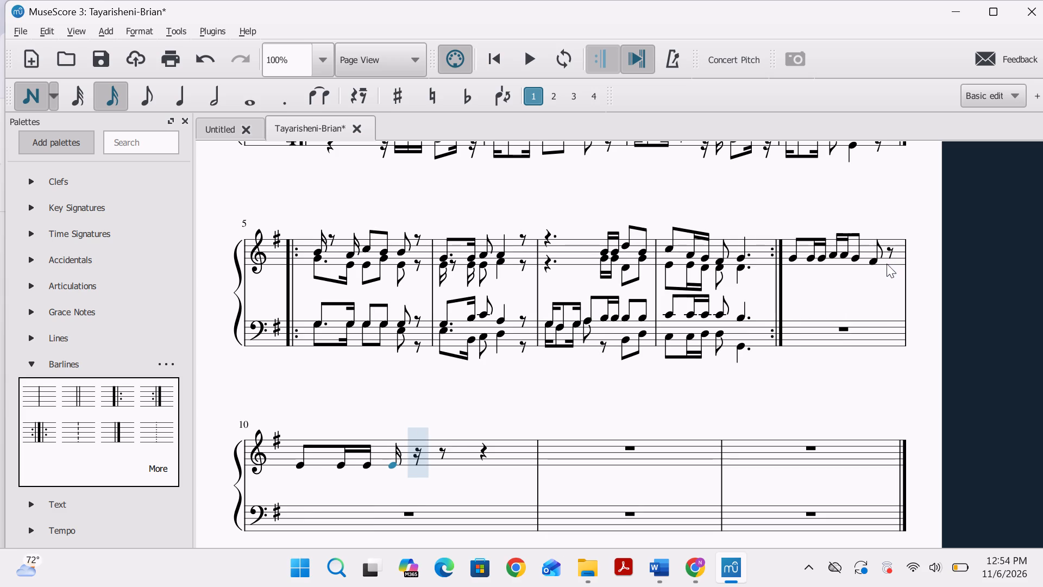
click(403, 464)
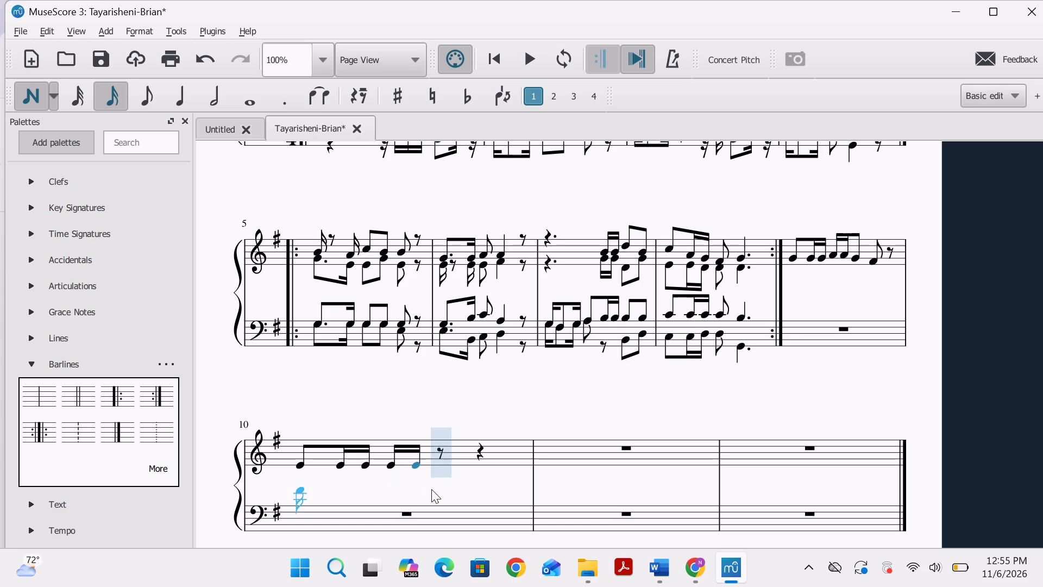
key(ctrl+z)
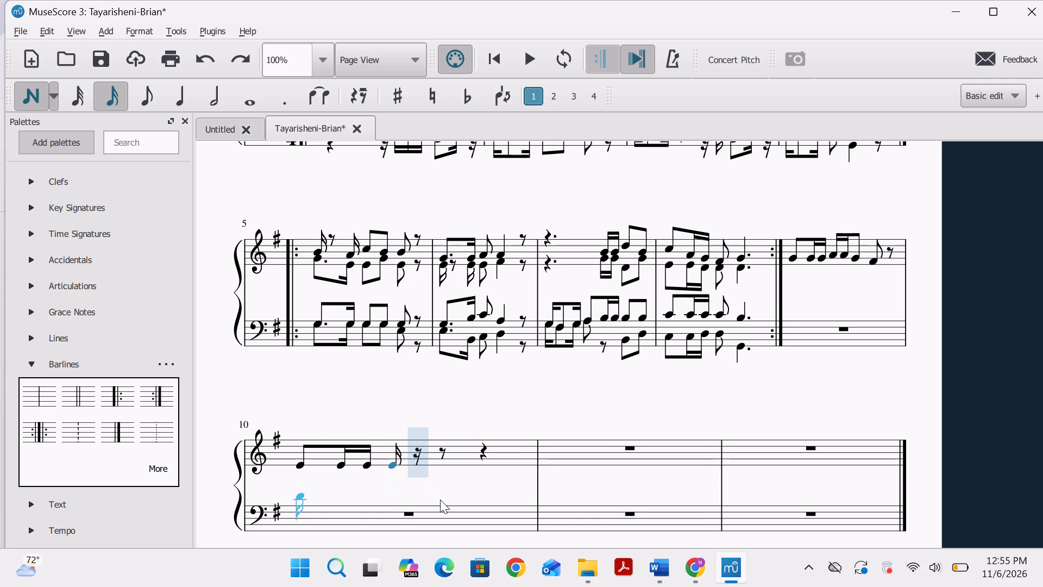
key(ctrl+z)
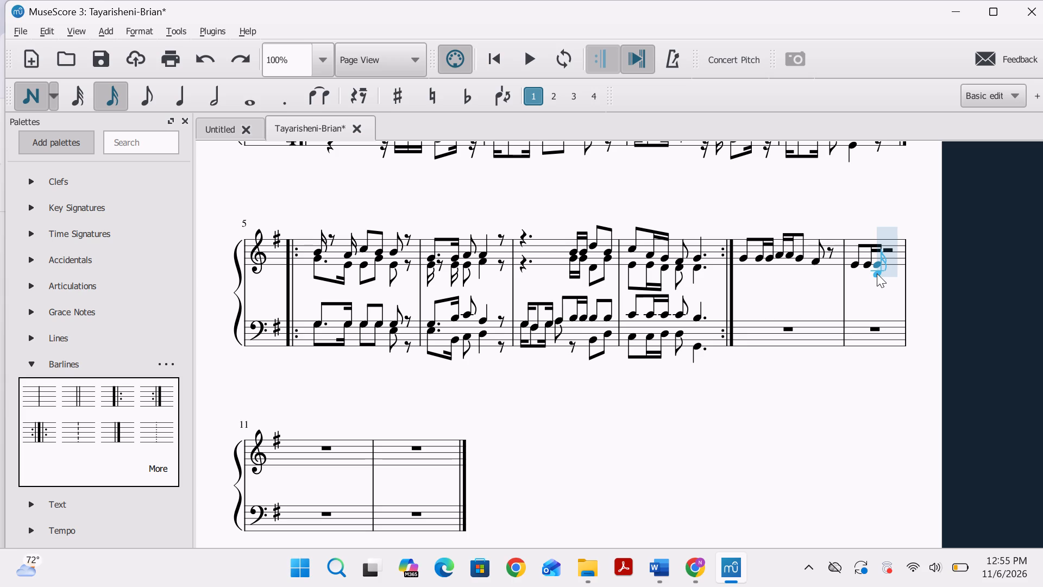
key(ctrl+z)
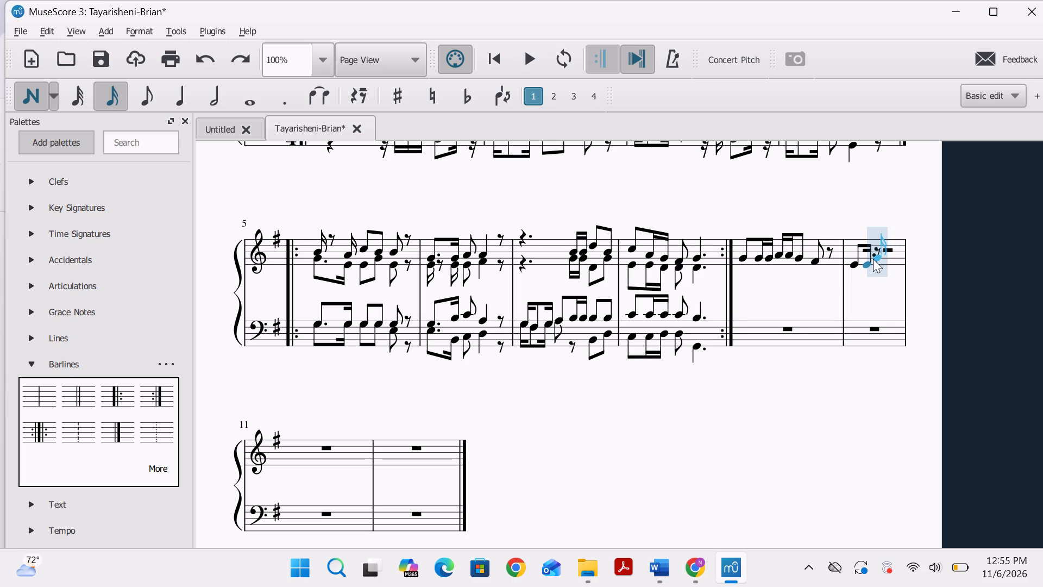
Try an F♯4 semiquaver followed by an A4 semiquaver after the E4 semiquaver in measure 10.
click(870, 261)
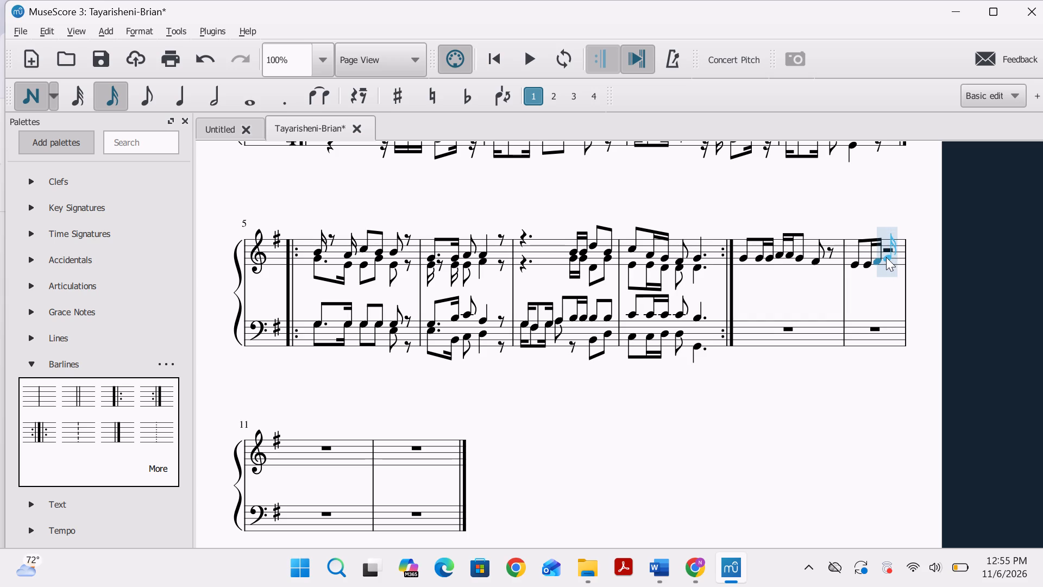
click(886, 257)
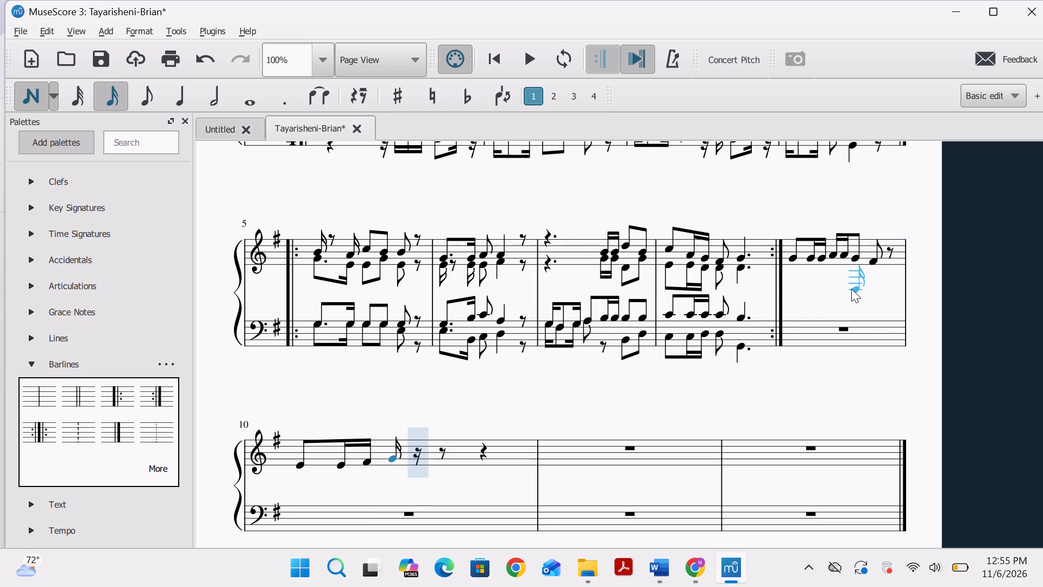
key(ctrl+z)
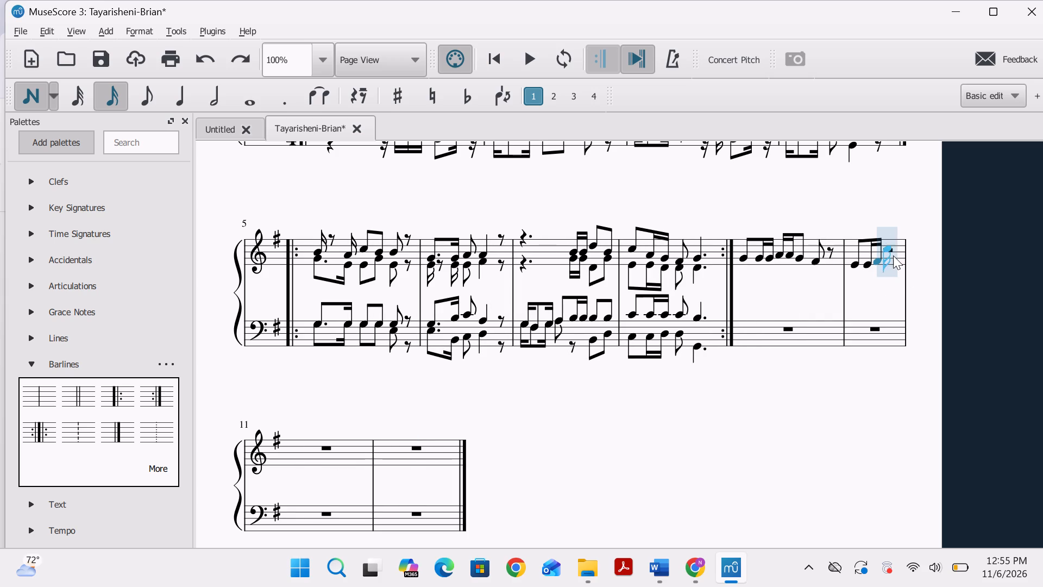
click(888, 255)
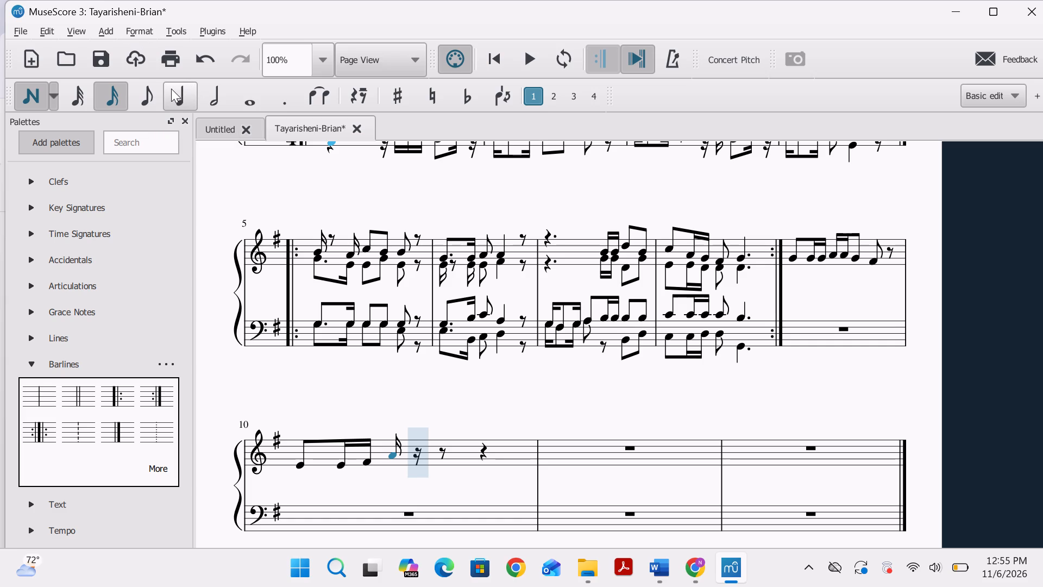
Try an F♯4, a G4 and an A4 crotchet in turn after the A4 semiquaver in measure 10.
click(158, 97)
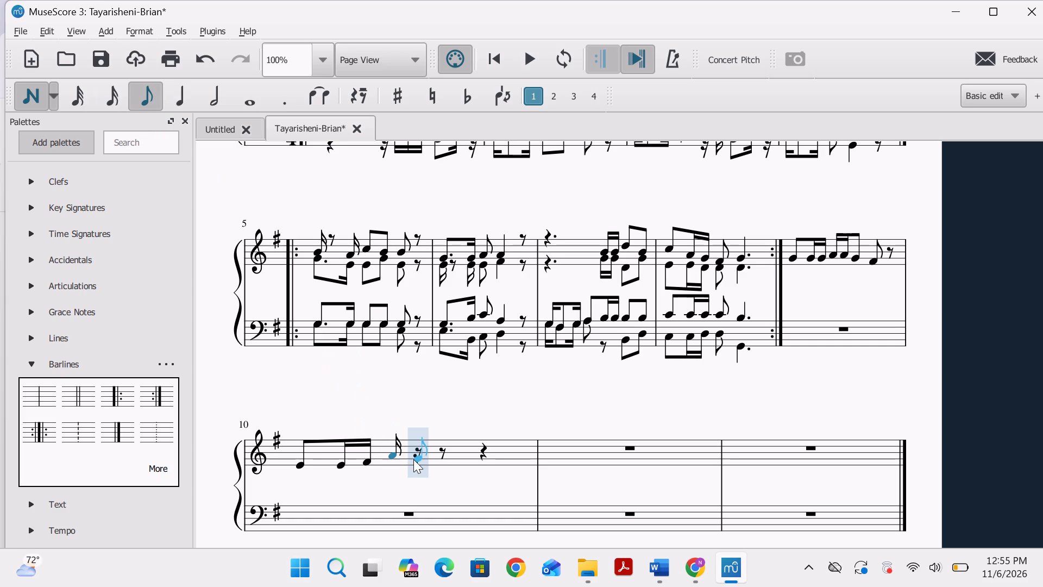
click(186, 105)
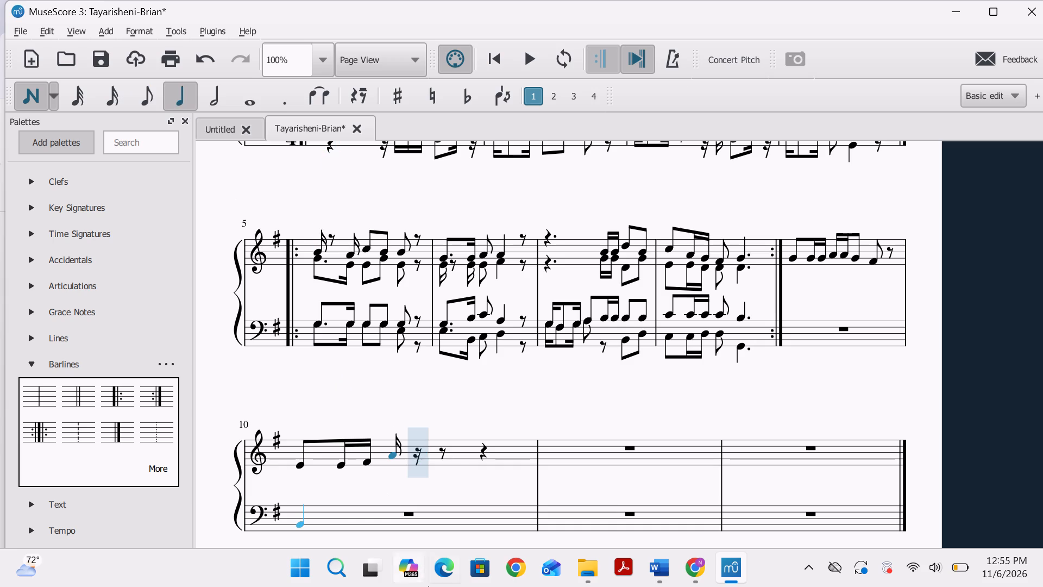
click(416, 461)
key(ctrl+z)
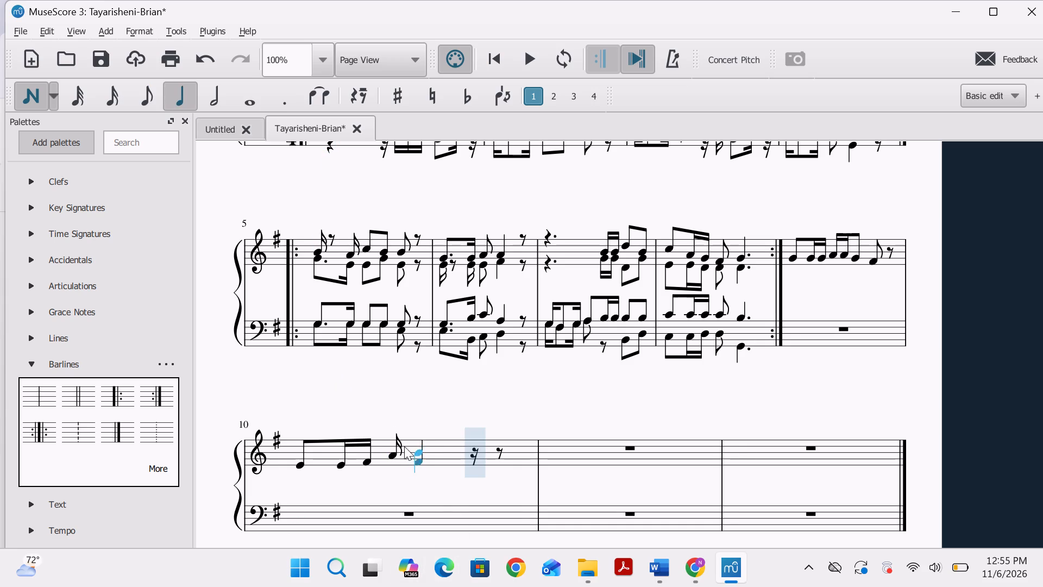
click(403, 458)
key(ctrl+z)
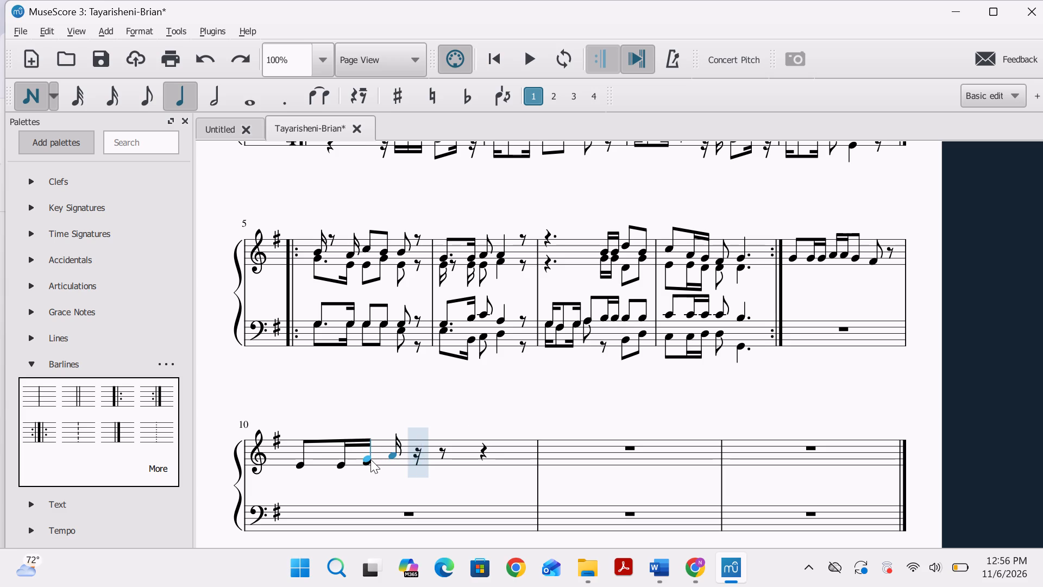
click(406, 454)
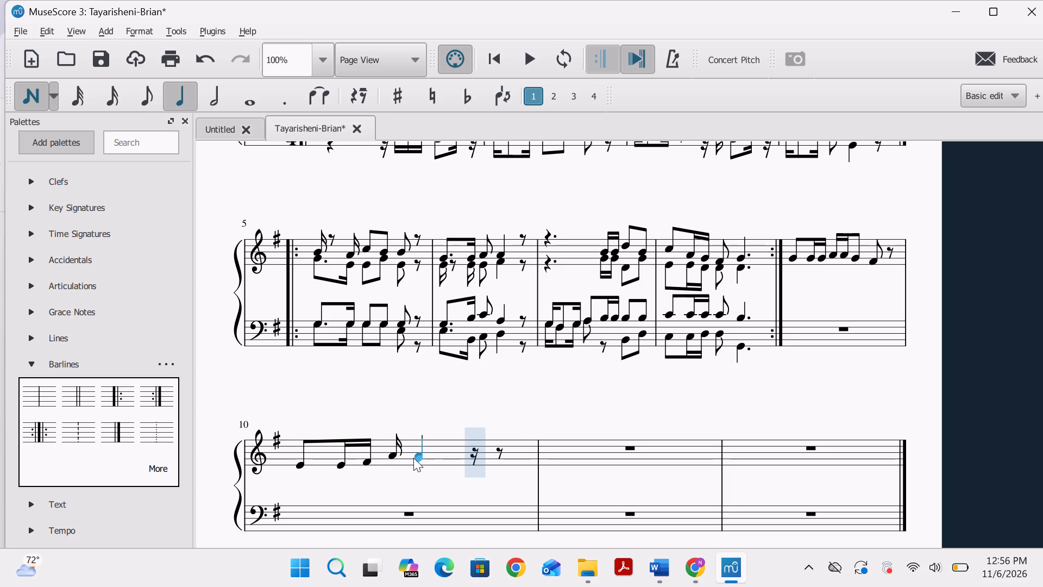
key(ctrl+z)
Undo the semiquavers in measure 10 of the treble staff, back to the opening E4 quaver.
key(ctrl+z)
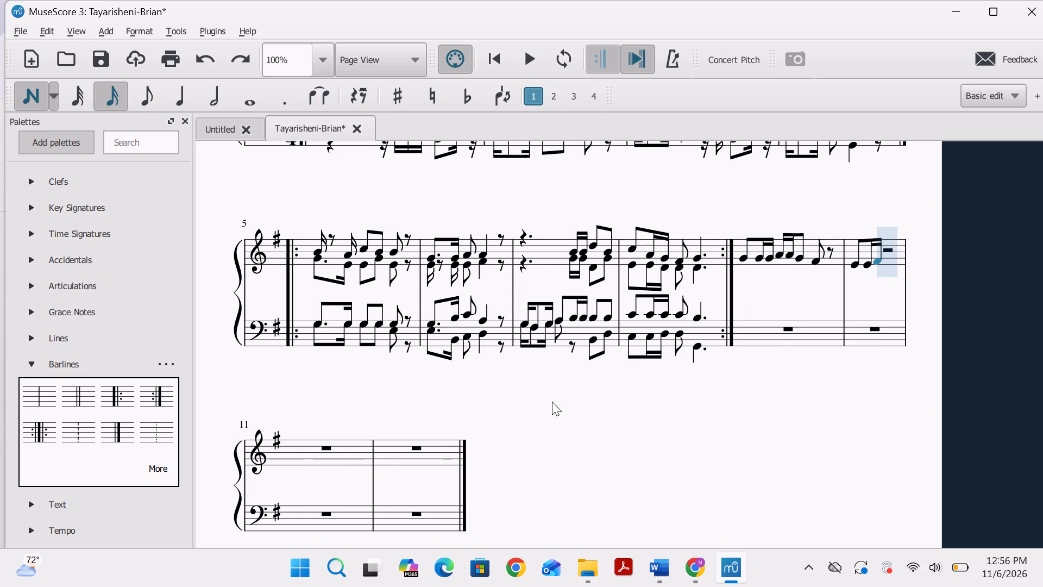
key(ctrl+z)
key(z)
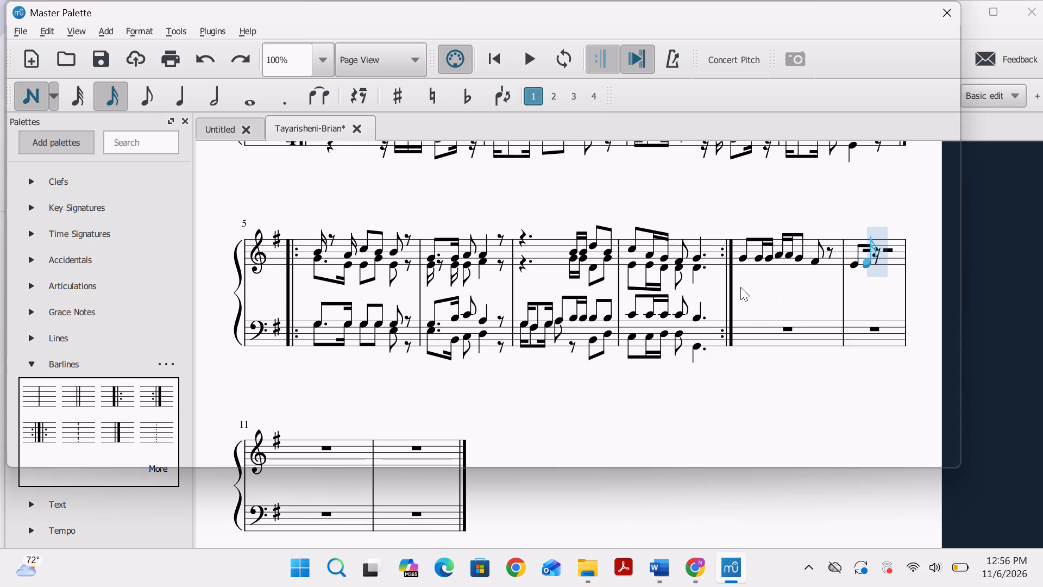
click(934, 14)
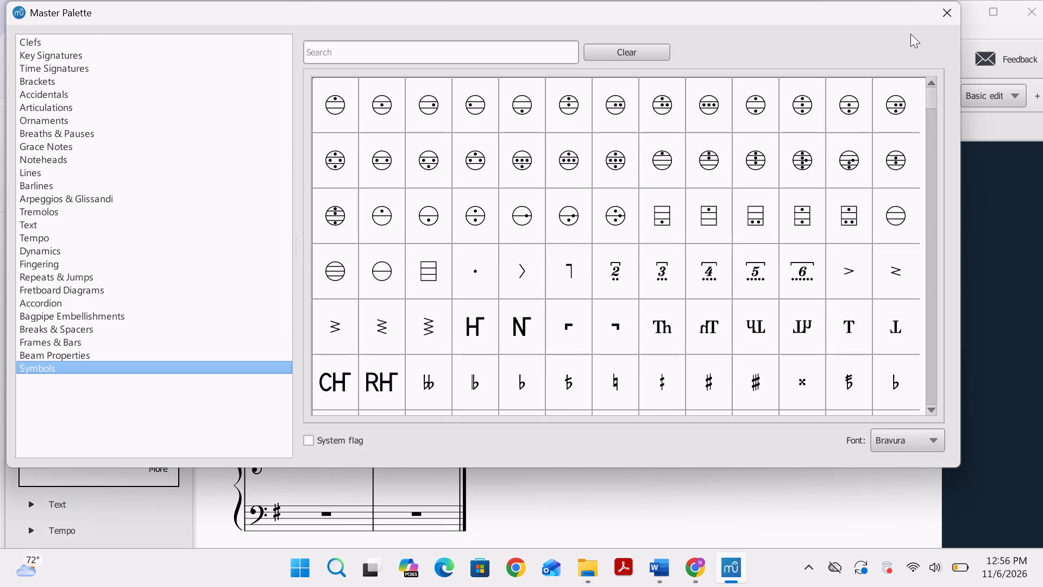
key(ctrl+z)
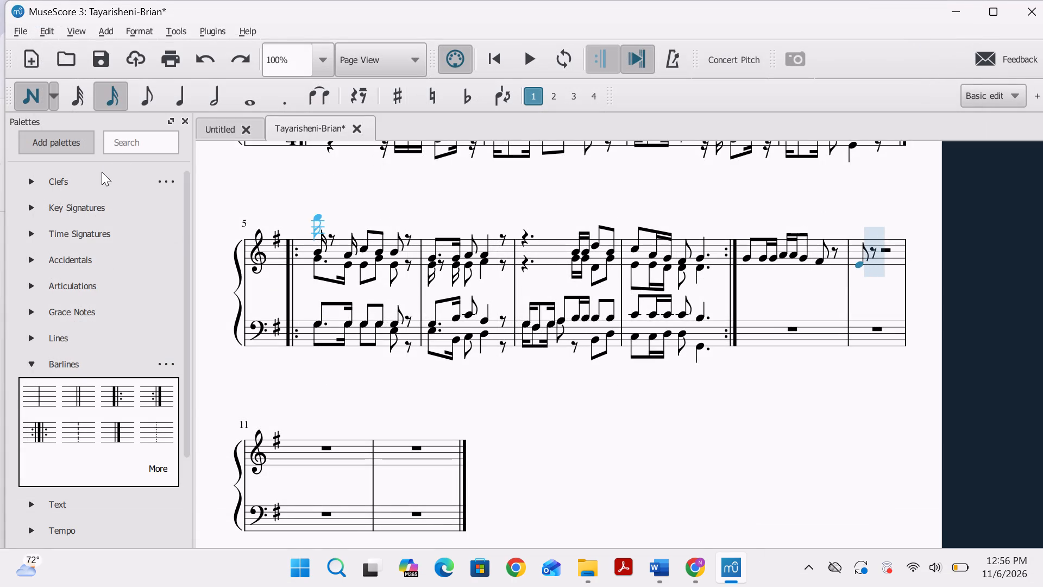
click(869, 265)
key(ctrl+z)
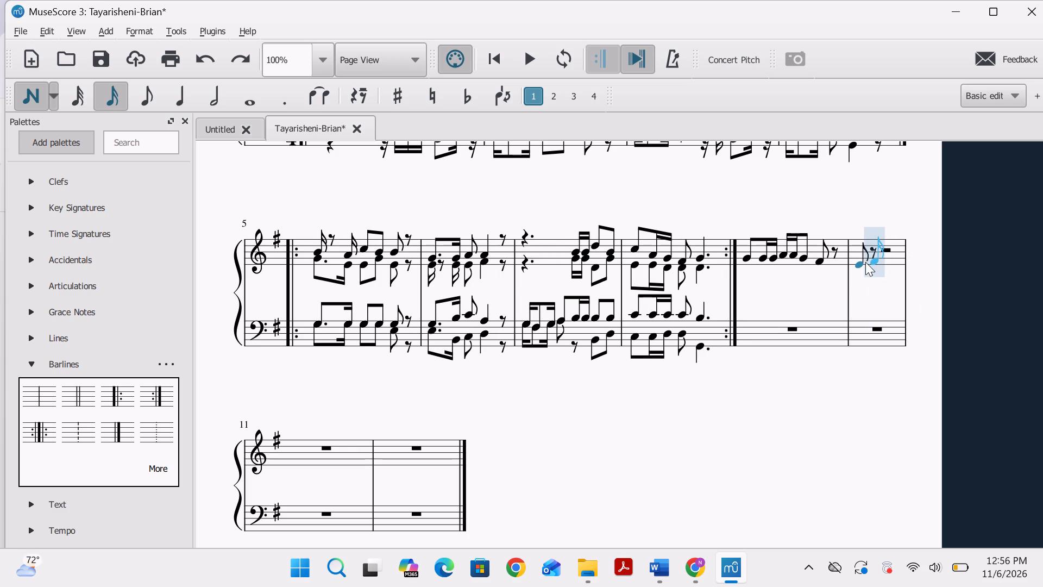
Follow the opening E4 quaver of measure 10 with E4, F♯4 and A4 semiquavers.
click(869, 265)
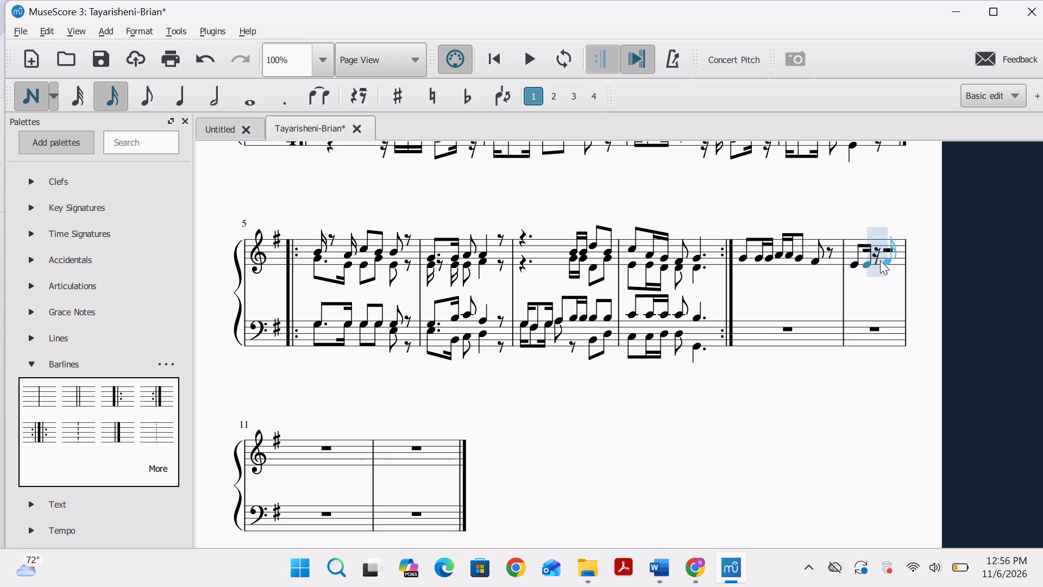
click(877, 260)
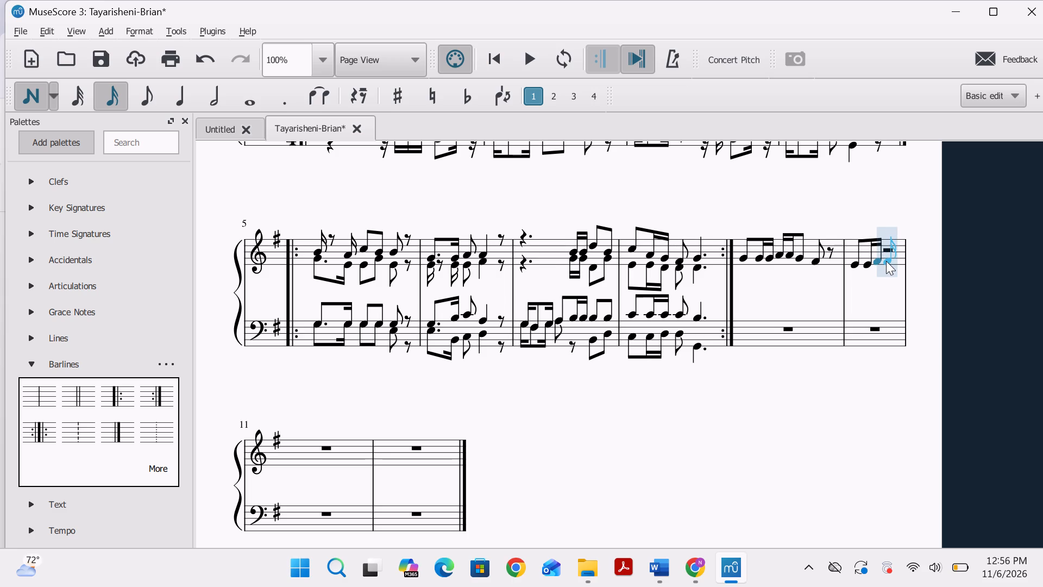
click(887, 259)
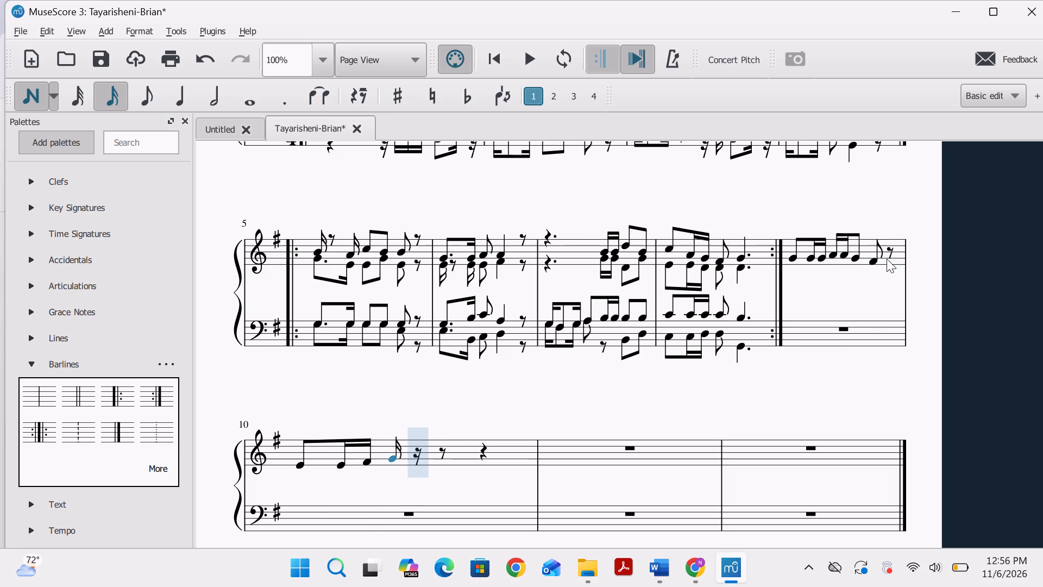
key(ctrl+z)
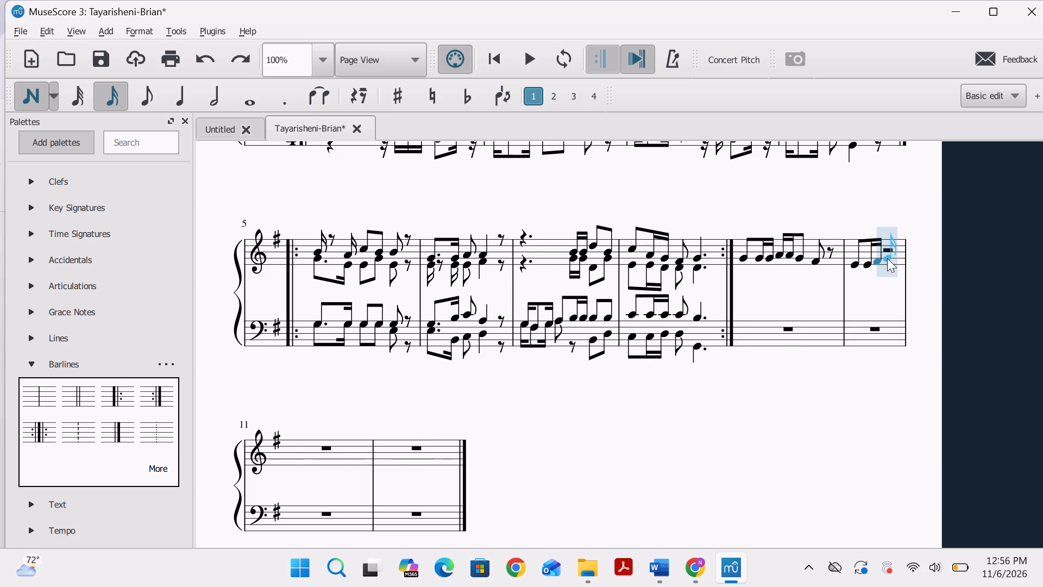
click(888, 255)
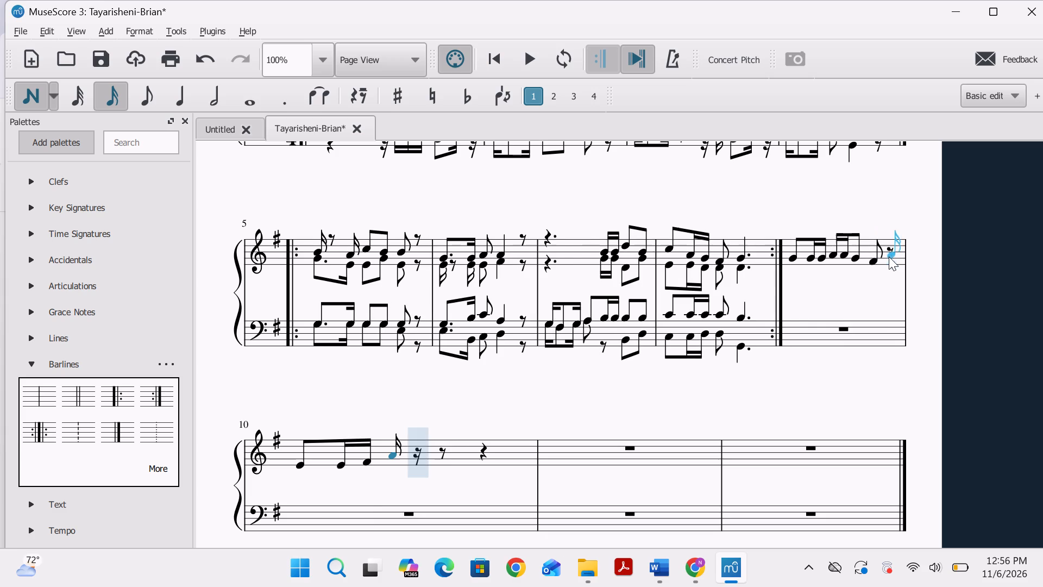
Play back the treble melody from the start of measure 9 through measure 10.
click(535, 59)
click(794, 261)
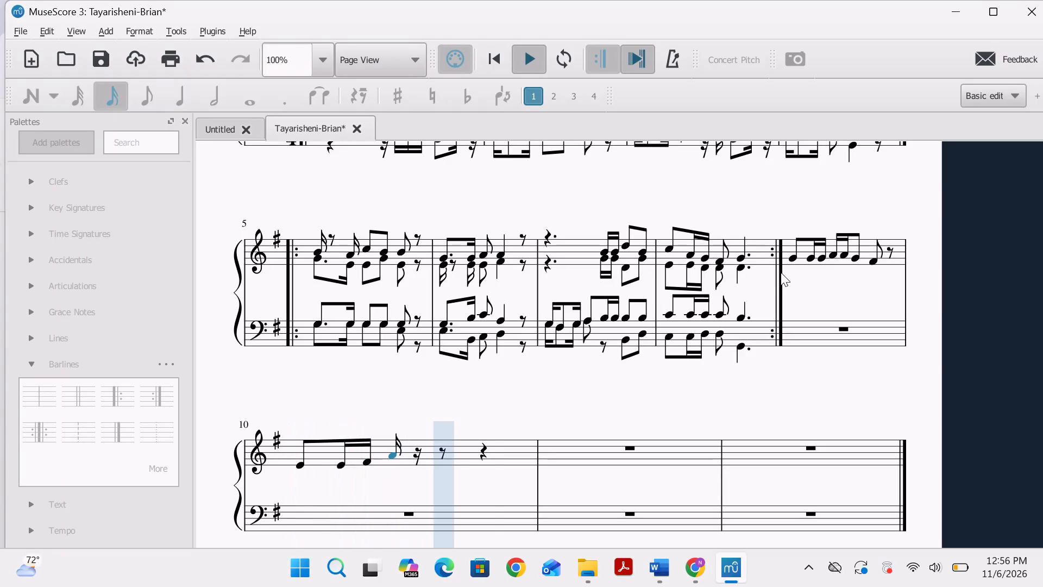
key(ctrl+z)
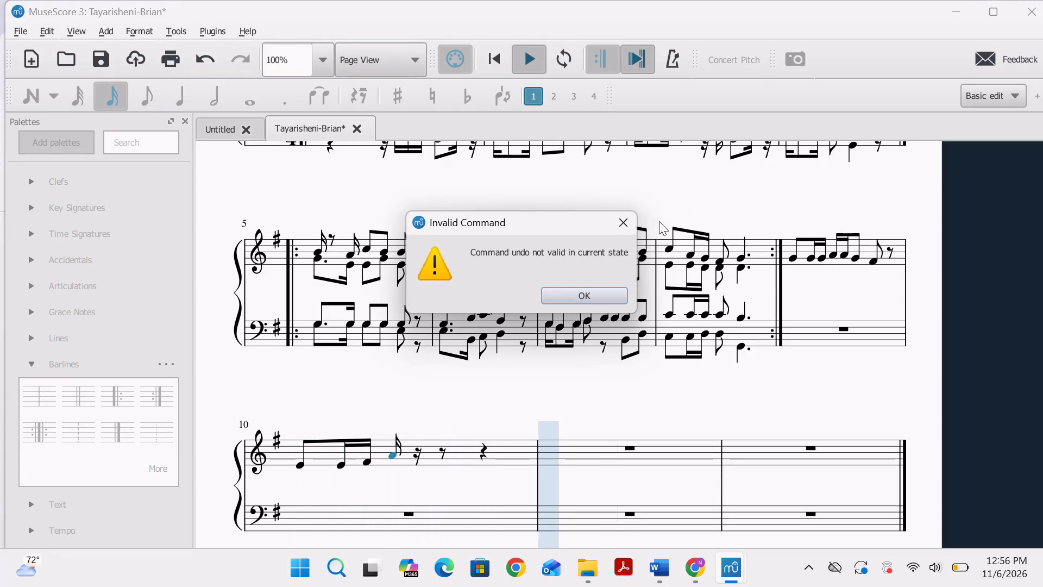
click(634, 226)
key(ctrl+z)
key(ctrl+z)
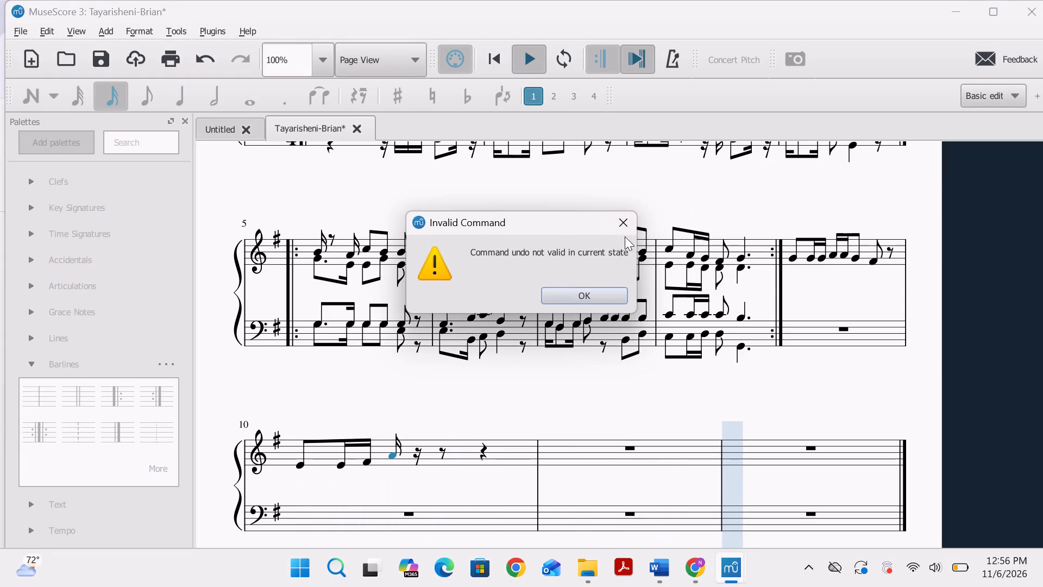
click(628, 225)
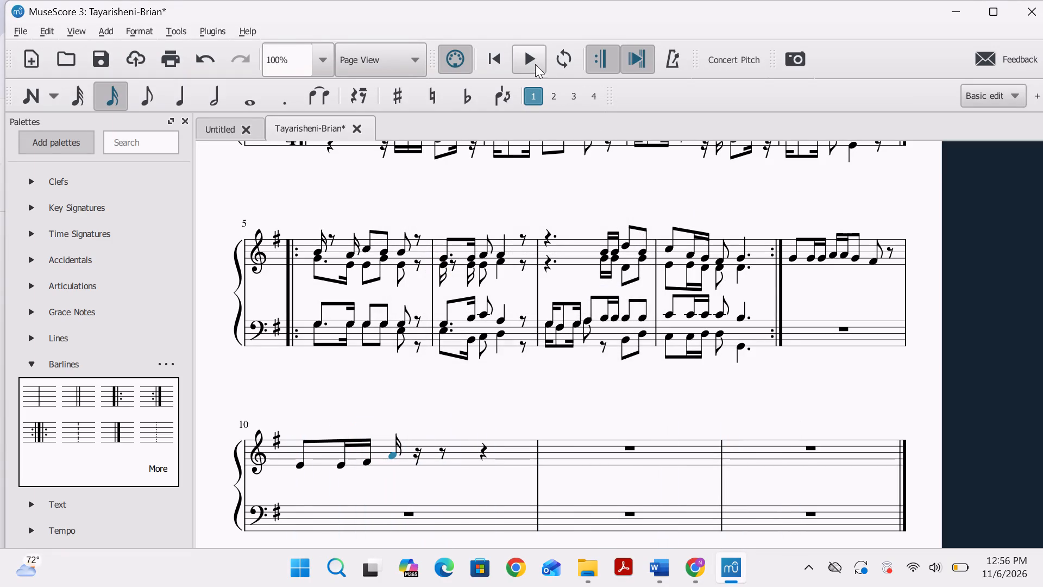
Undo the A4 and F♯4 semiquavers in measure 10, back to the E4 semiquaver.
key(ctrl+z)
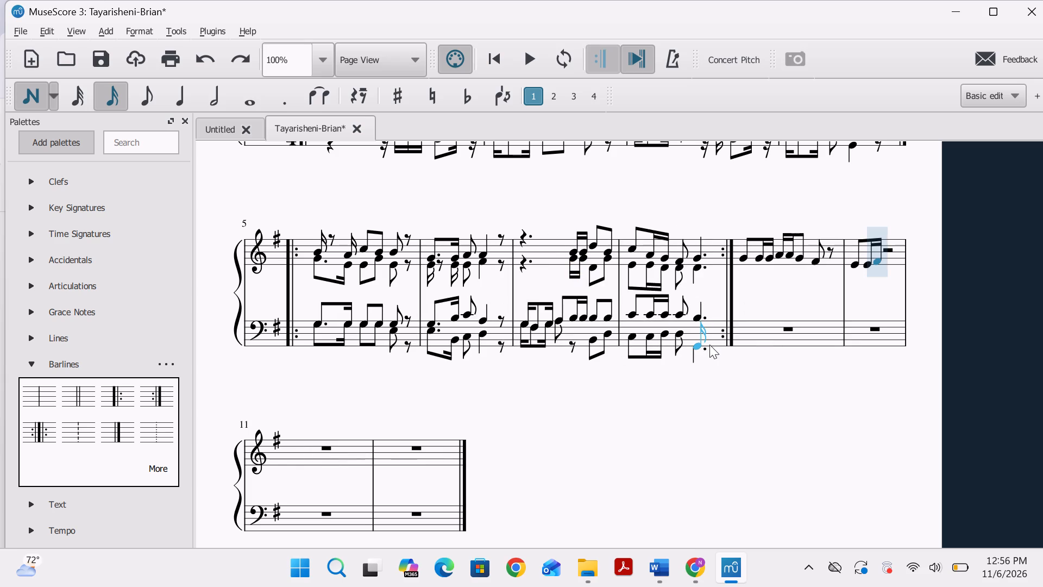
key(ctrl+z)
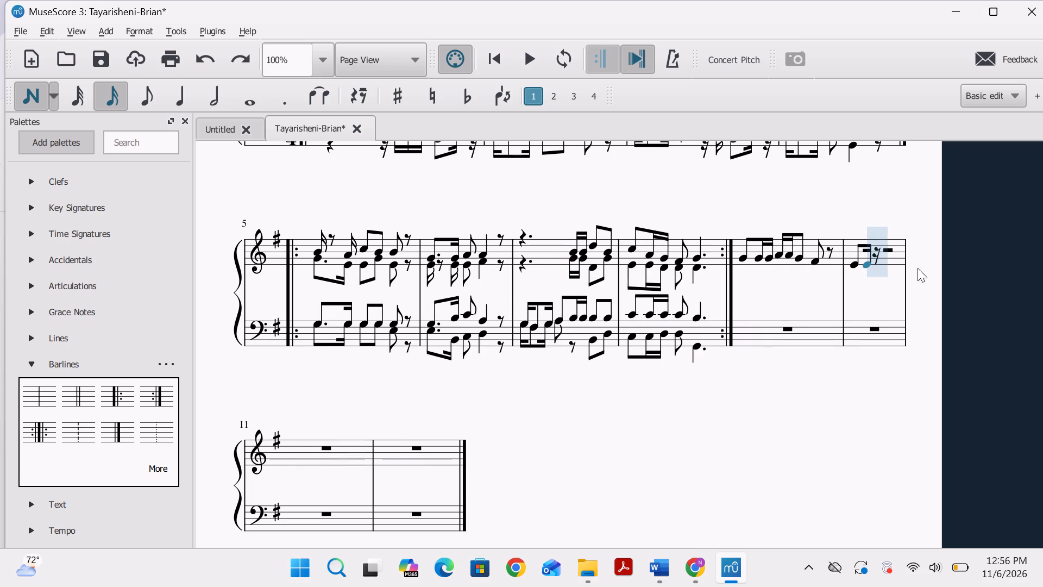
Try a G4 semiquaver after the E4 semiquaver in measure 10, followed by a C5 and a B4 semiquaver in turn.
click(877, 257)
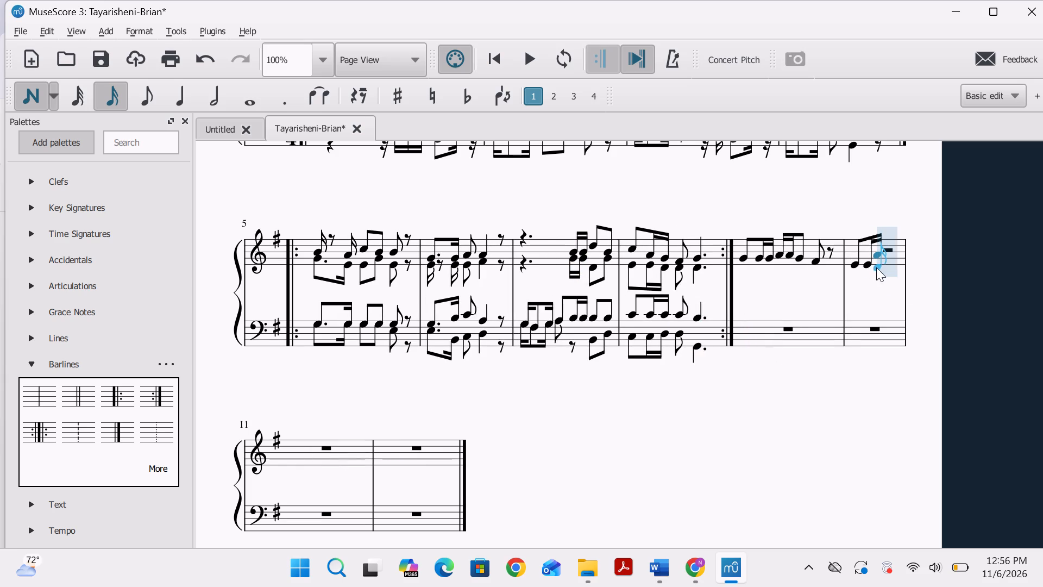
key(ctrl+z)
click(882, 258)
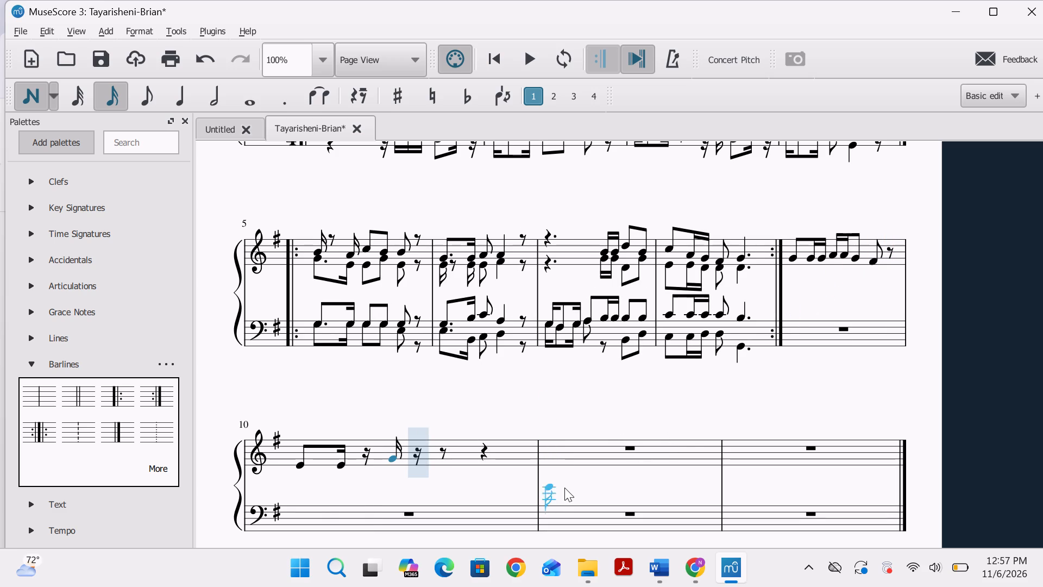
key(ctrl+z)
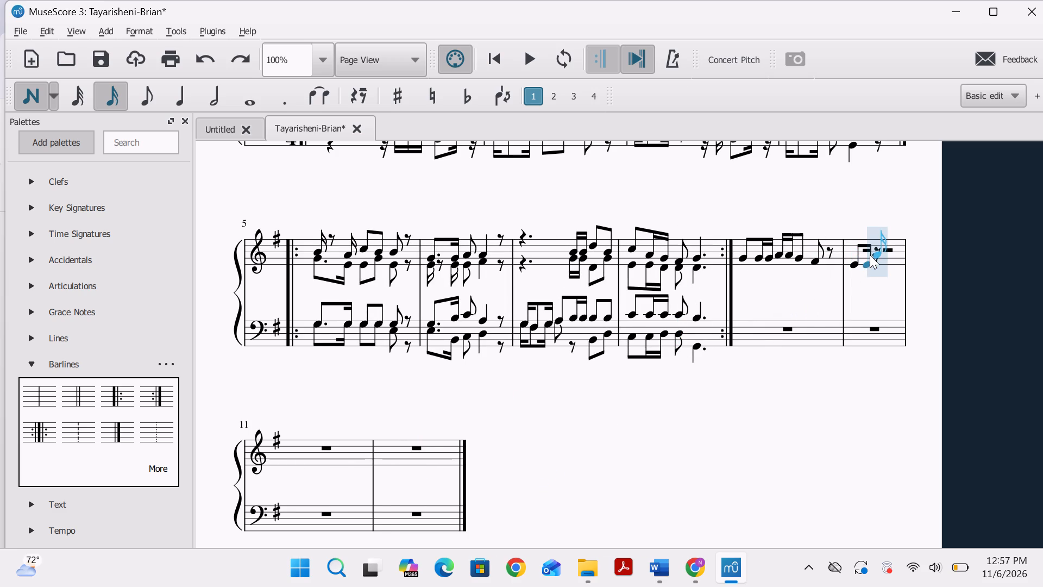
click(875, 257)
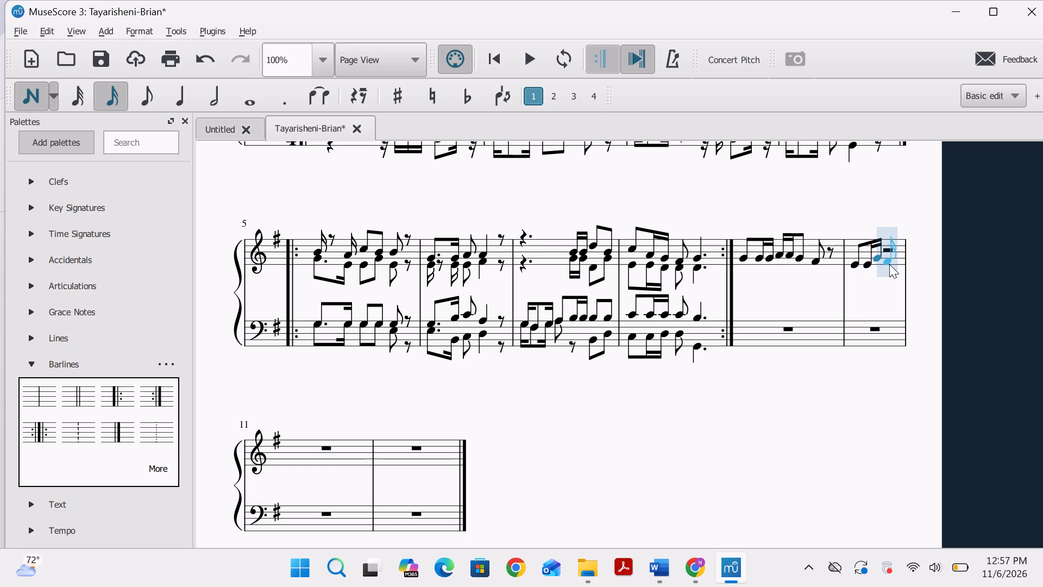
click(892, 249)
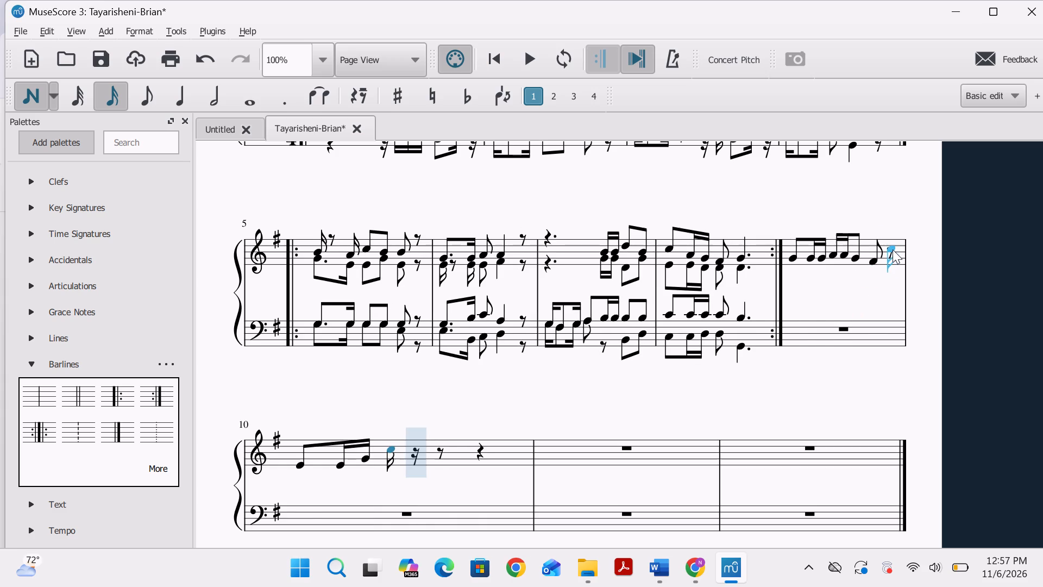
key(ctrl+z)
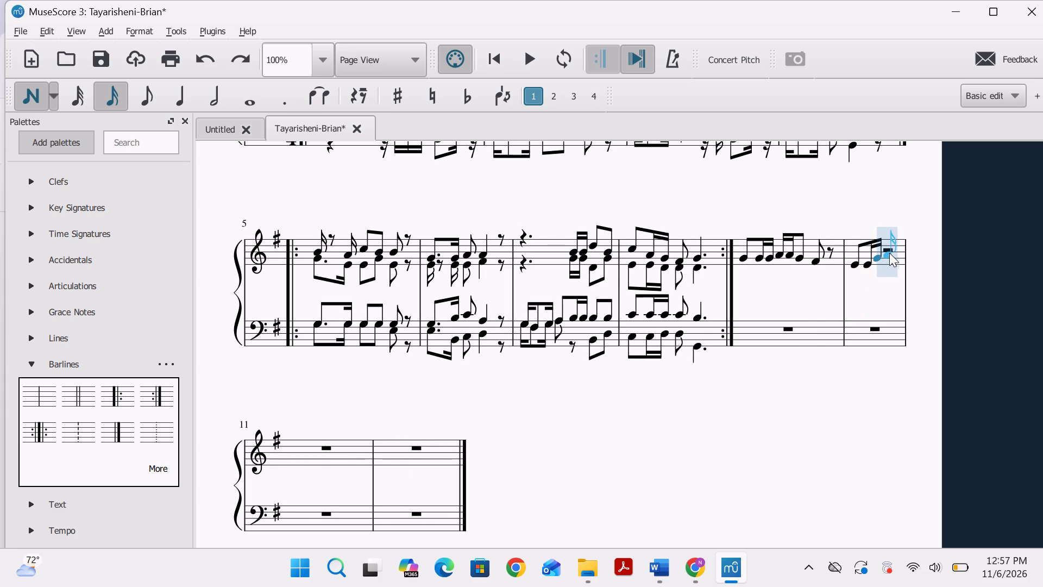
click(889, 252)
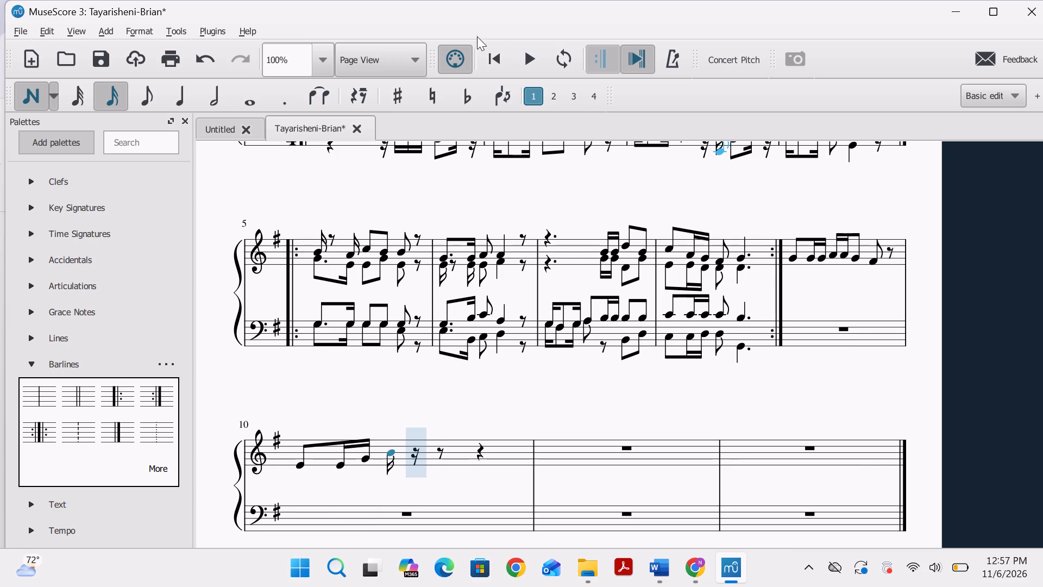
Play back the melody from measure 9 to check the G4 and B4 semiquavers in measure 10.
click(533, 61)
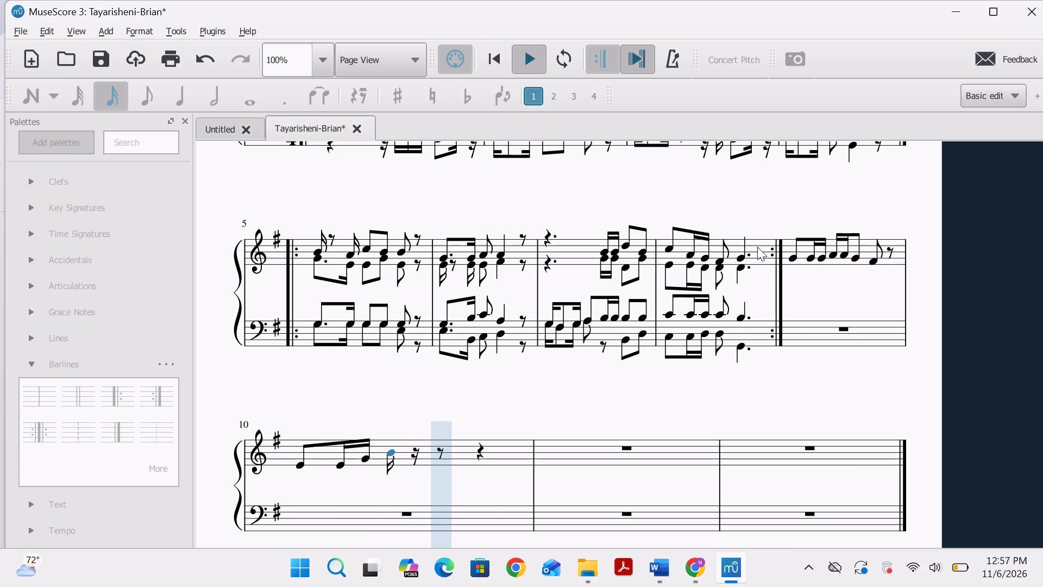
click(790, 254)
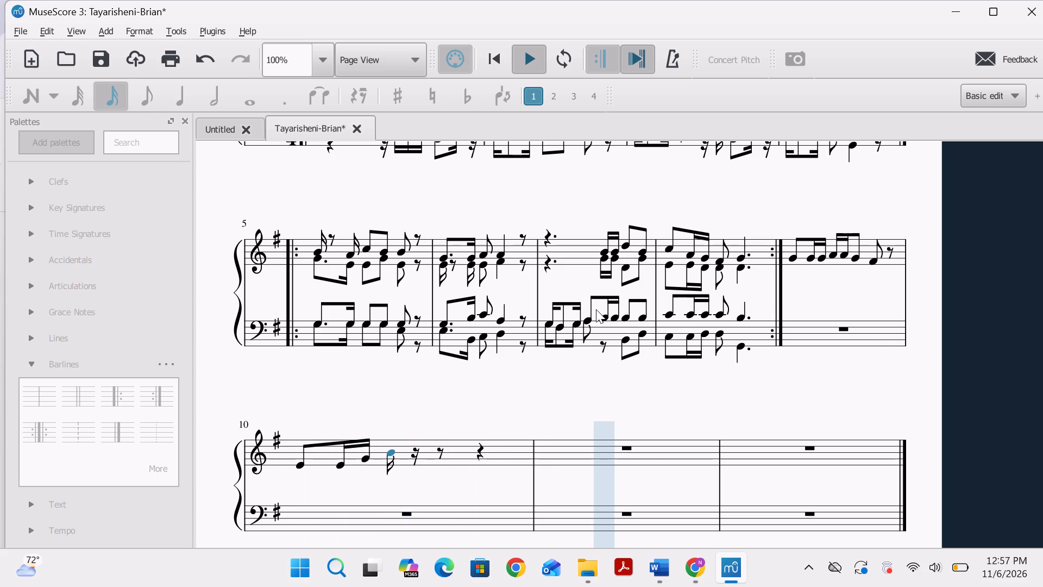
key(ctrl+z)
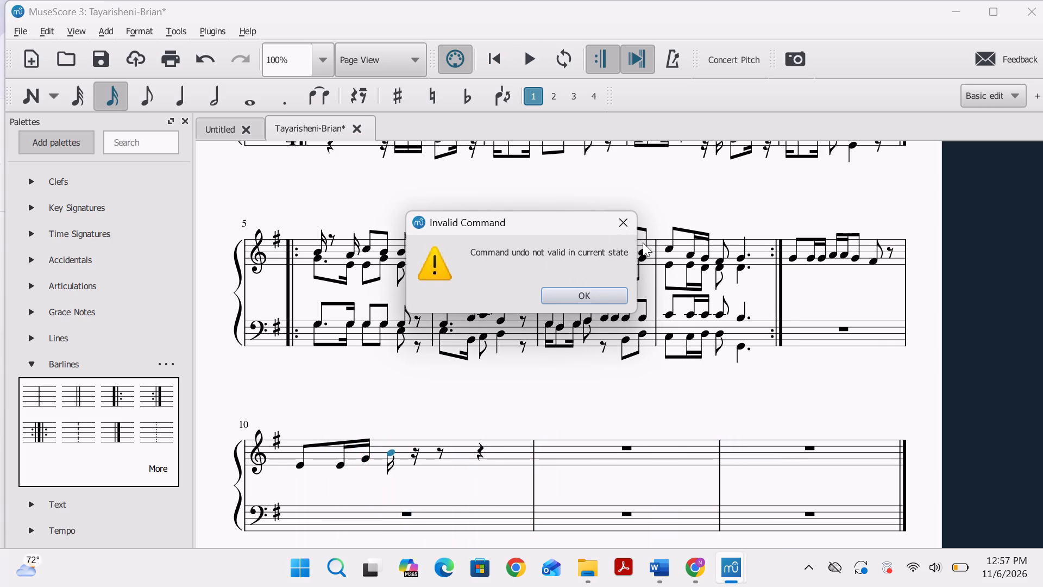
click(632, 226)
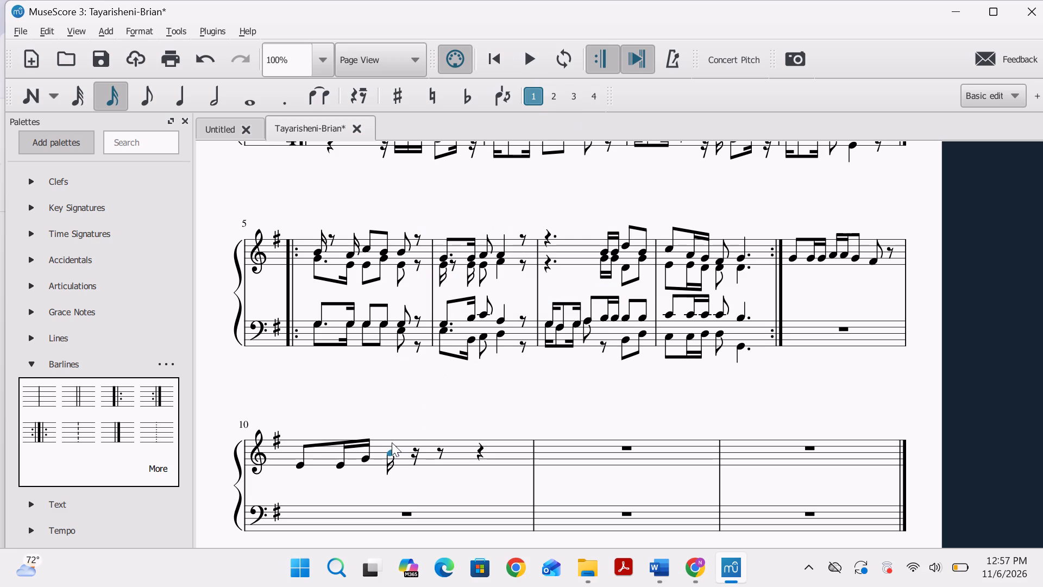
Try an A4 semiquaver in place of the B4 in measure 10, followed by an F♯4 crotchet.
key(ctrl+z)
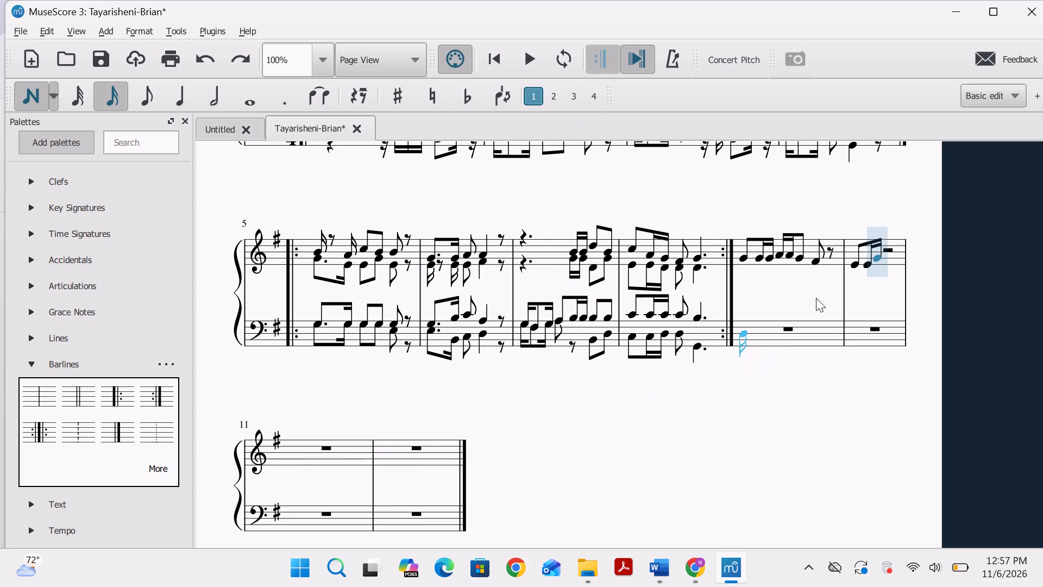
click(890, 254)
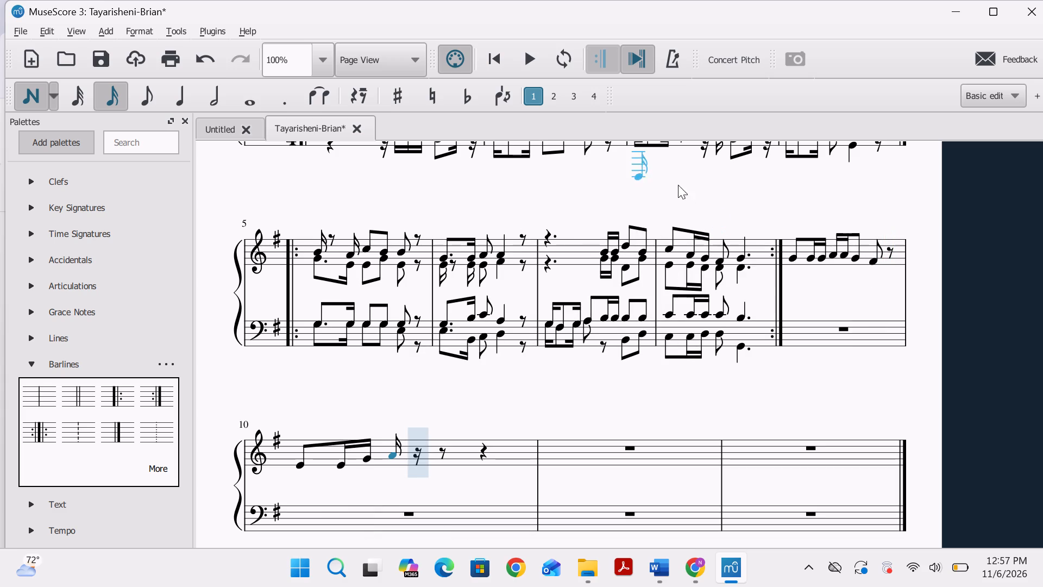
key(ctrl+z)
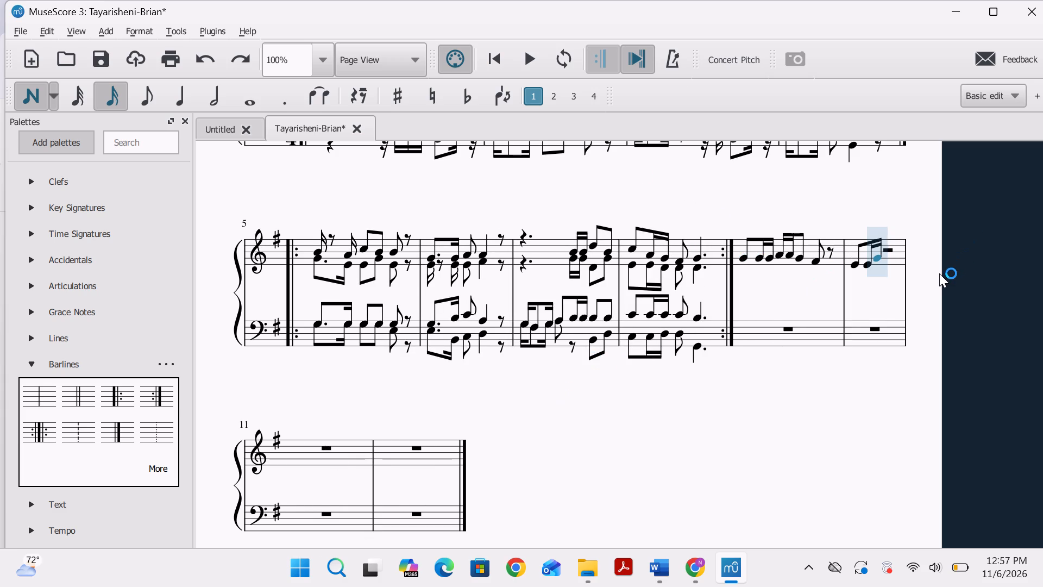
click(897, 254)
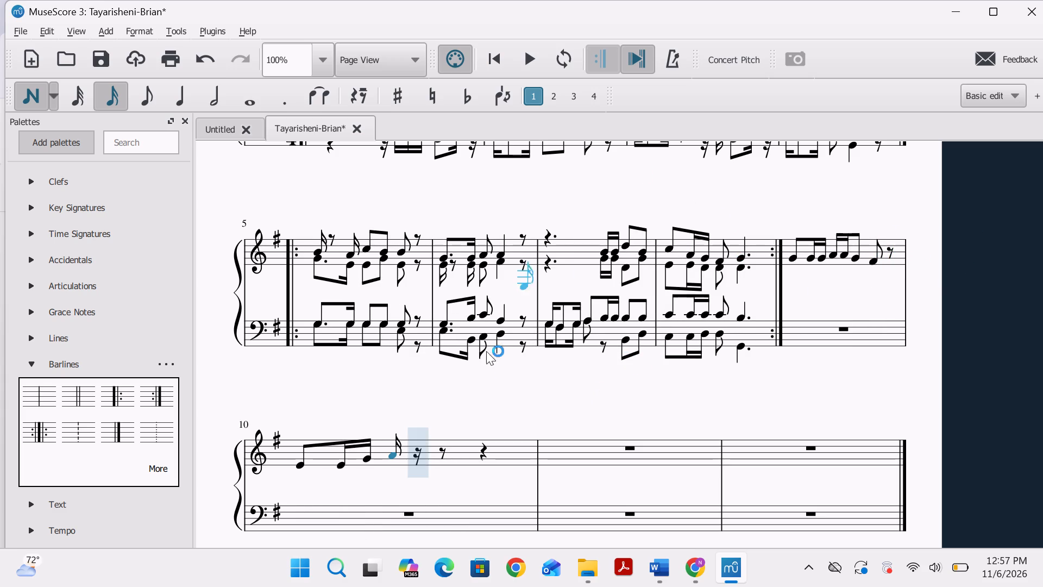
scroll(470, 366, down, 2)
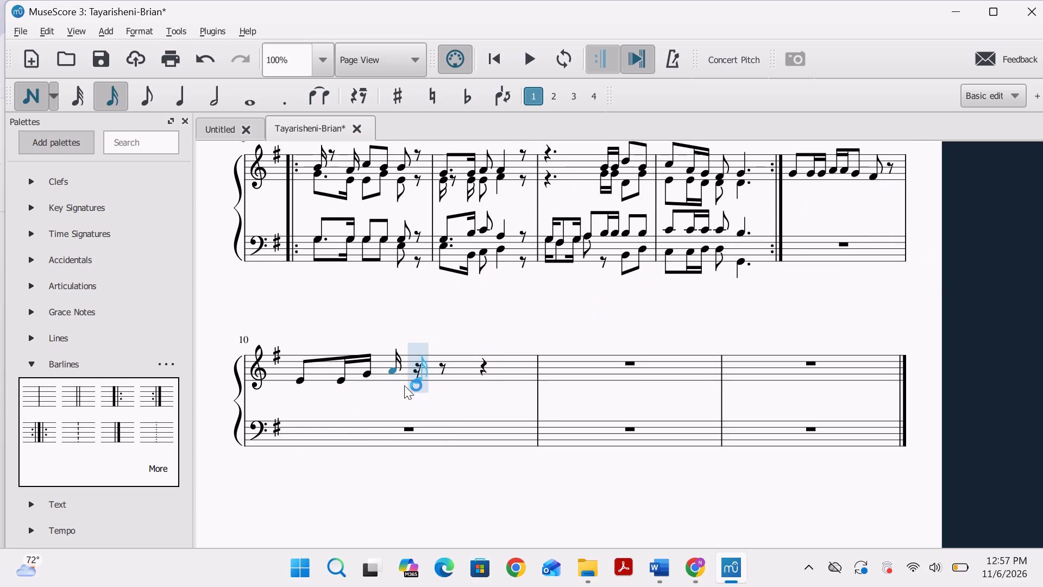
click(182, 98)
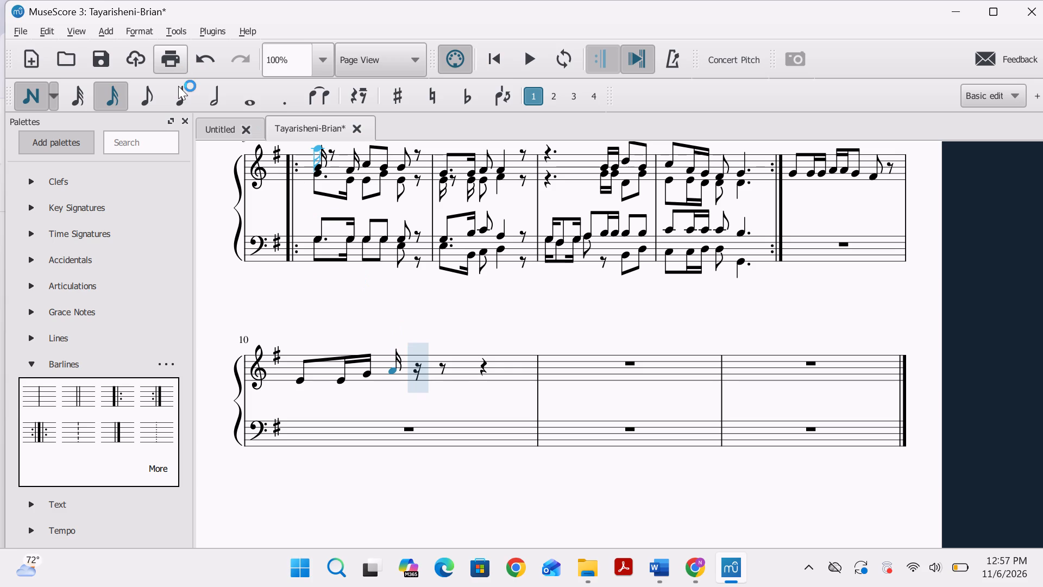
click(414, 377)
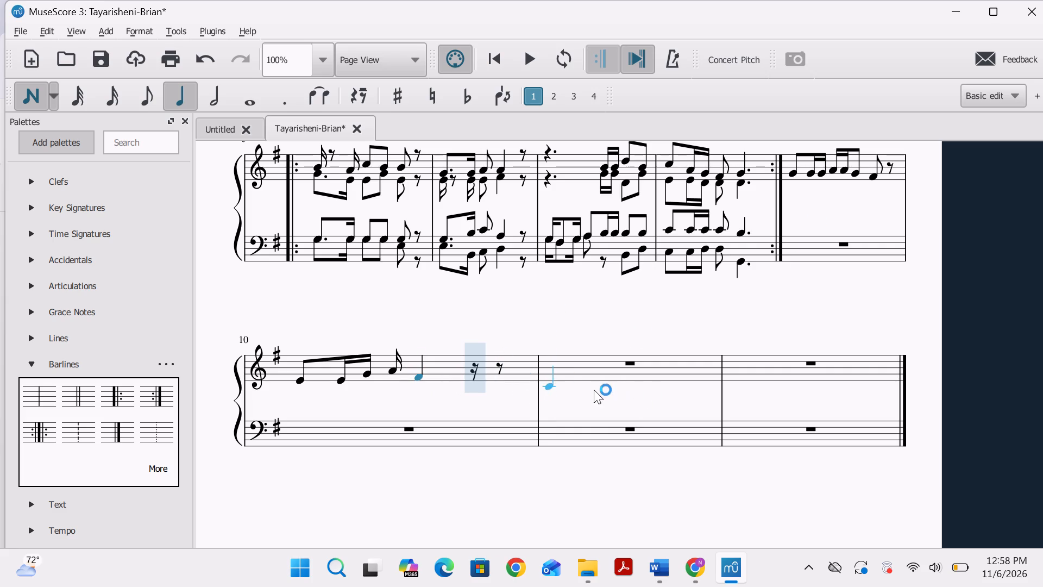
Play back the melody from measure 9 to check measure 10 with the F♯4 crotchet.
click(530, 60)
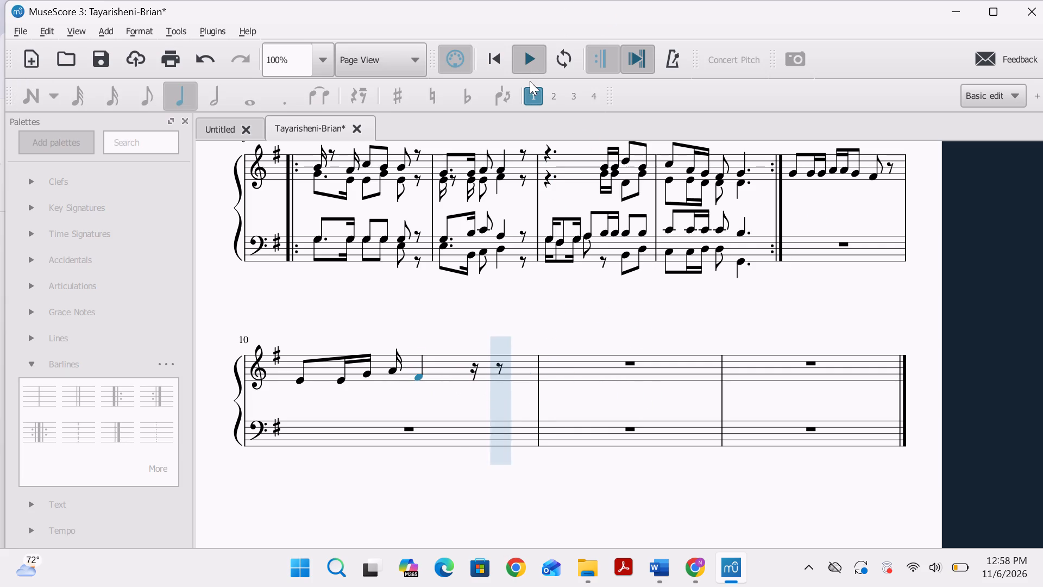
click(790, 169)
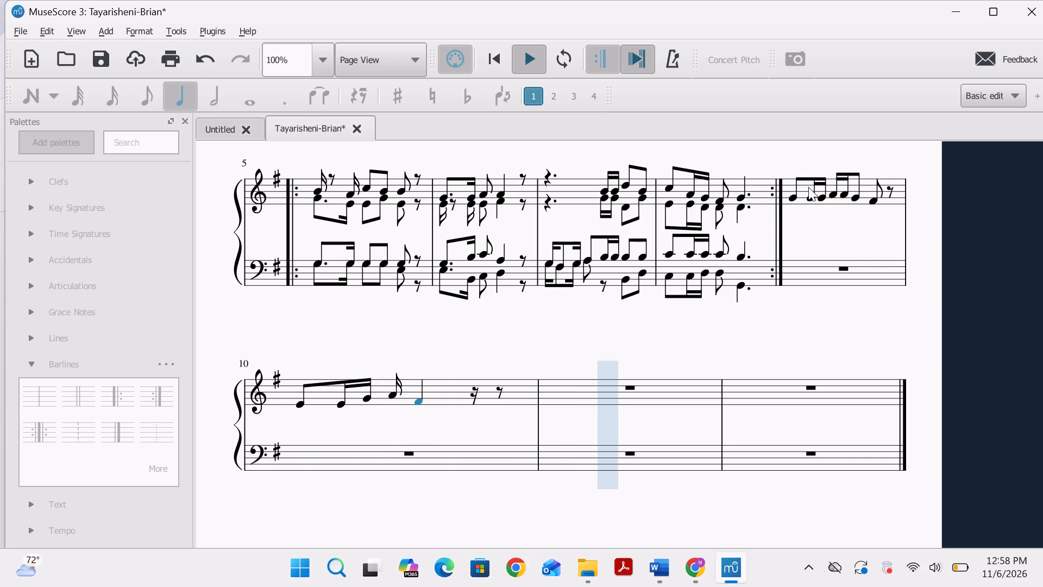
key(ctrl+z)
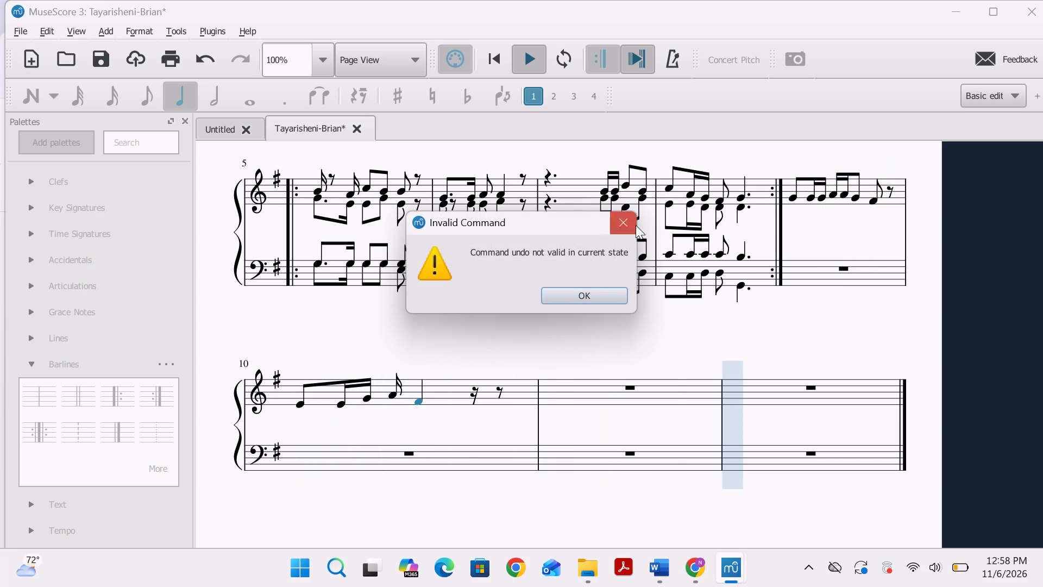
click(634, 225)
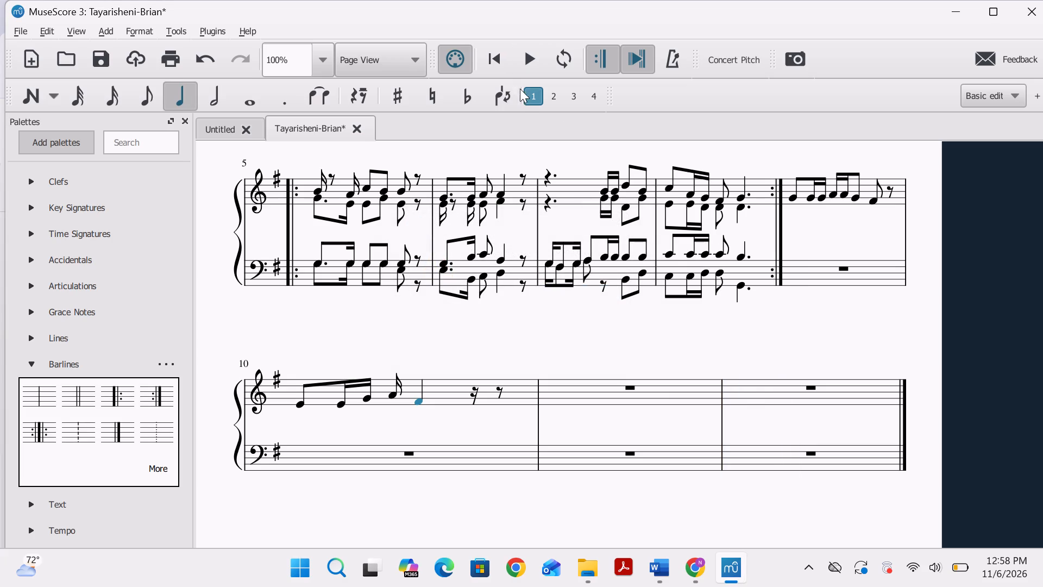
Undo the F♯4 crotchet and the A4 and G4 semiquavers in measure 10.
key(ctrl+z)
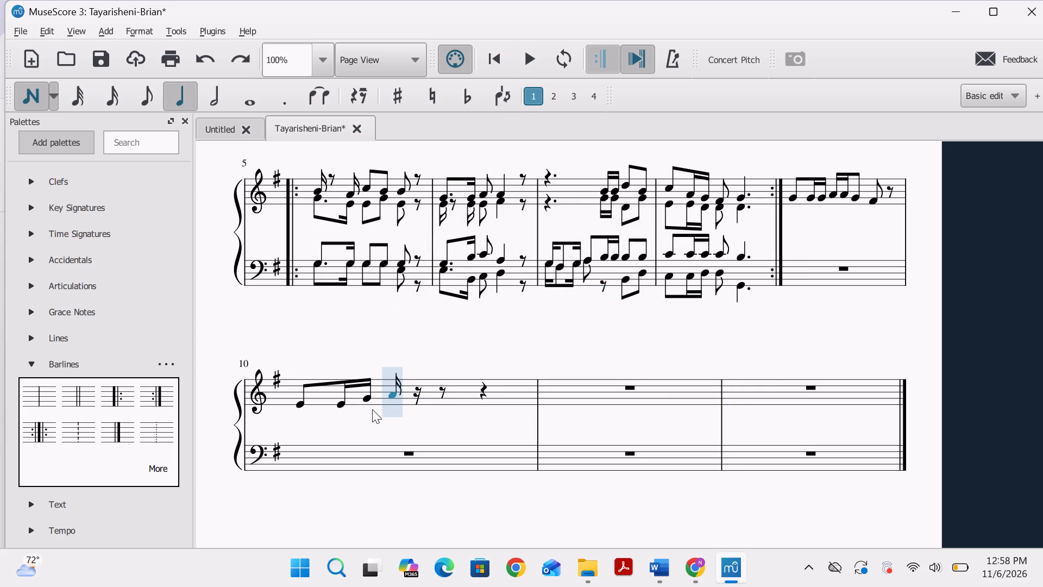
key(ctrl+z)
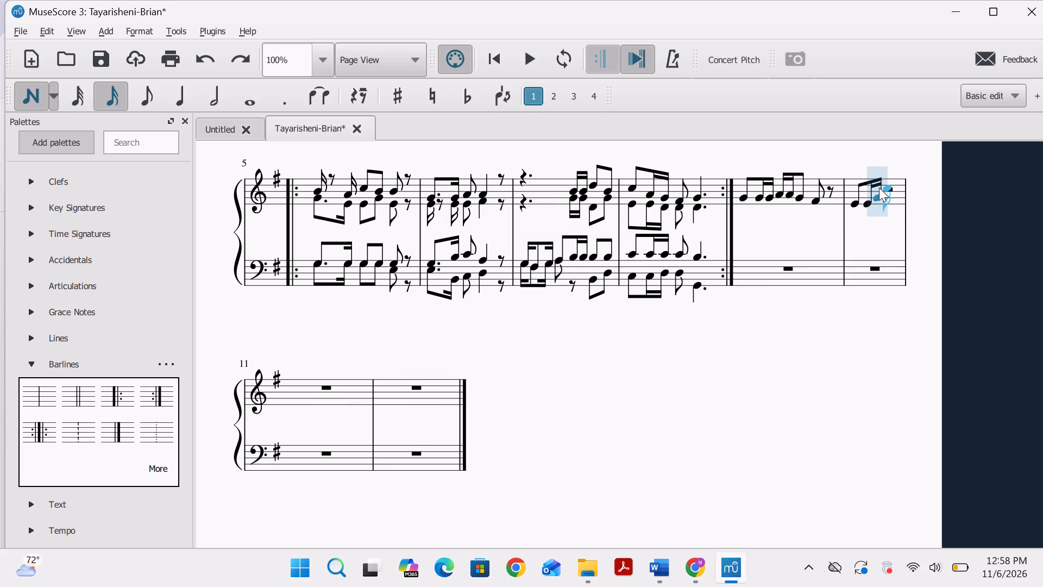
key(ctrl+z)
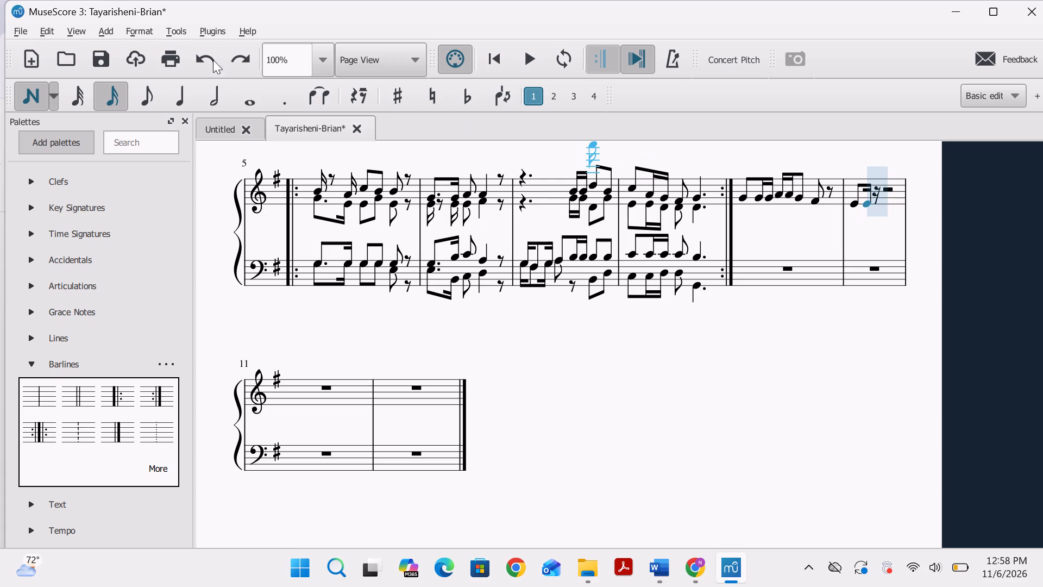
Enter a G4 semiquaver after the E4 semiquaver in measure 10 of the treble staff.
click(156, 99)
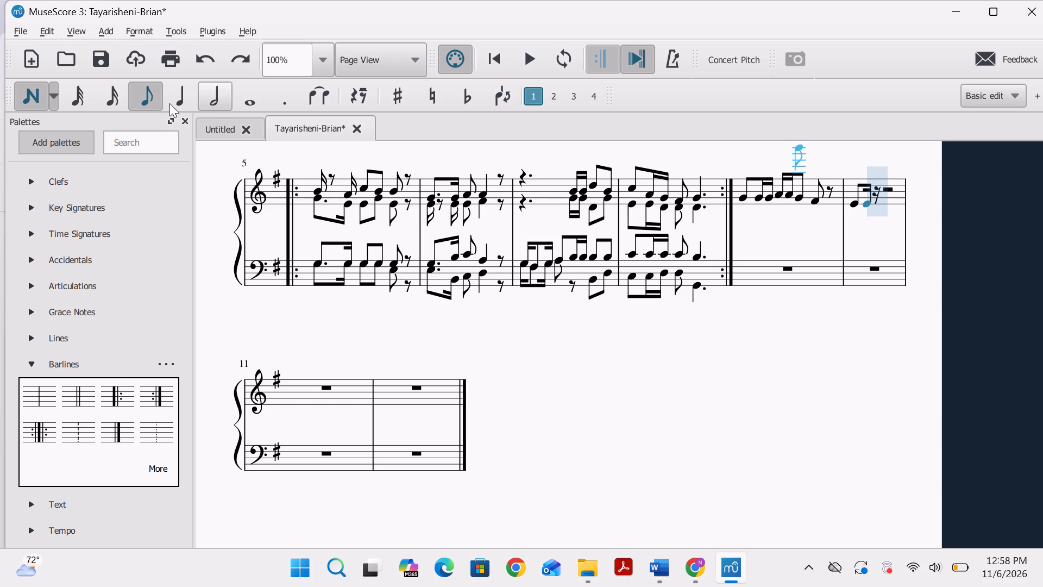
click(114, 101)
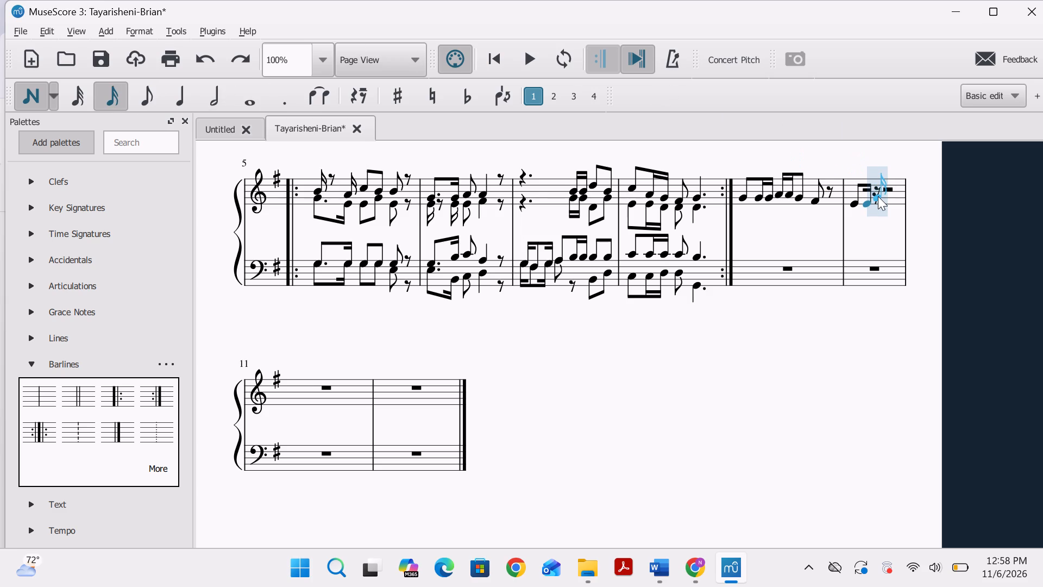
click(878, 196)
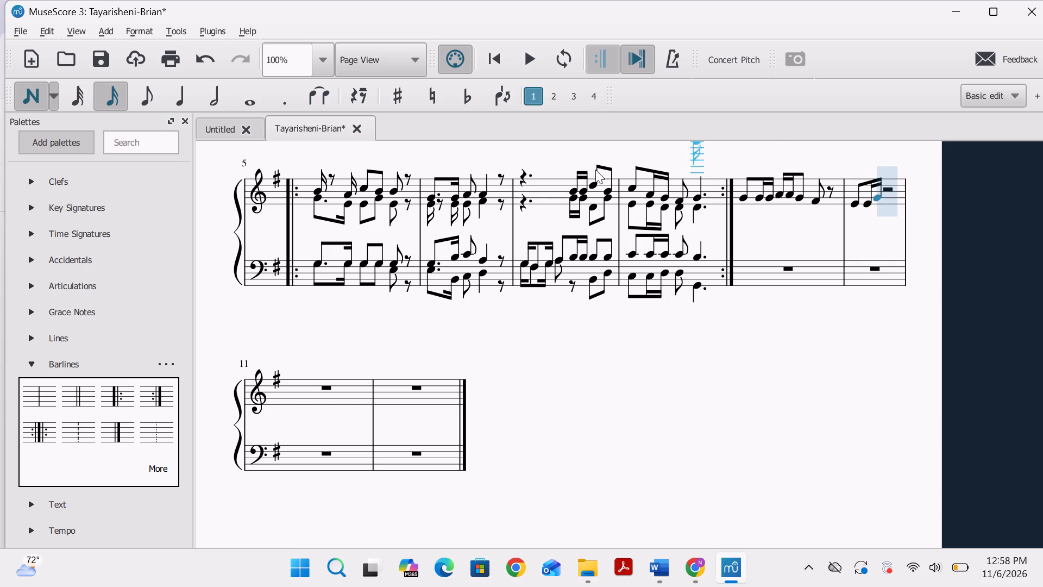
Complete measure 10 of the treble staff with an A4 quaver and an F♯4 crotchet after the G4 semiquaver.
click(151, 108)
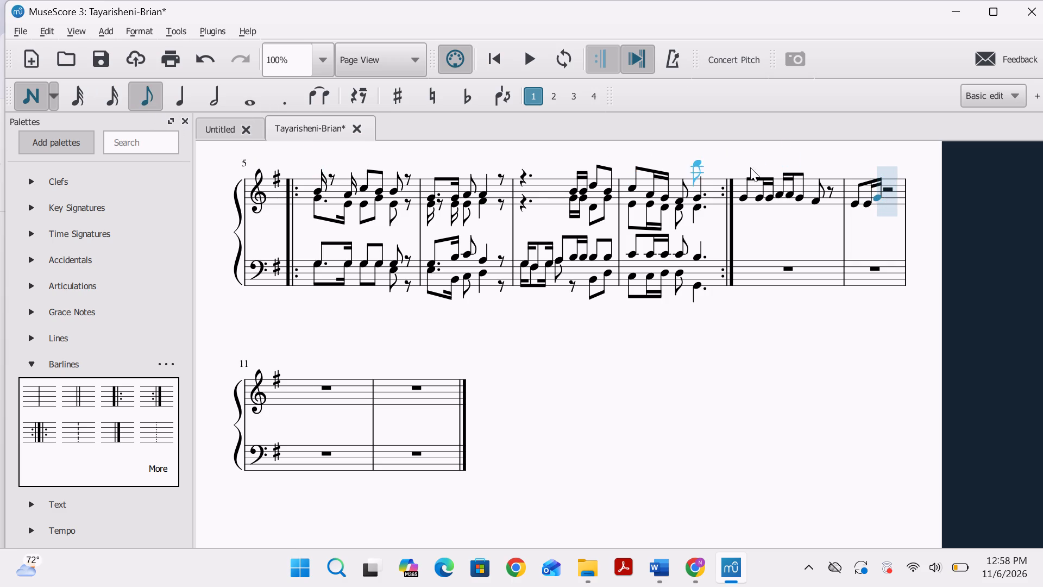
click(890, 195)
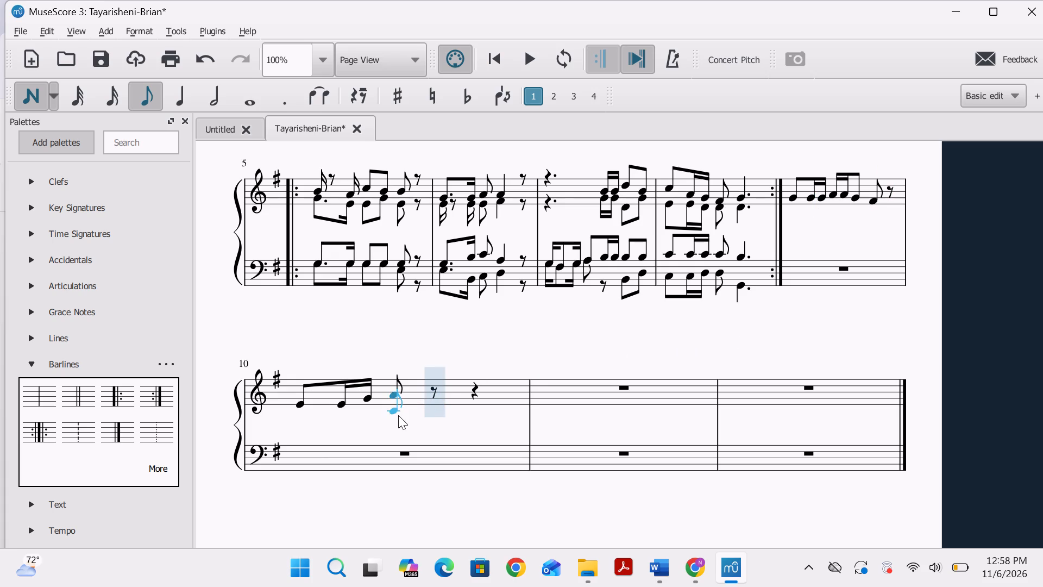
click(155, 89)
click(181, 103)
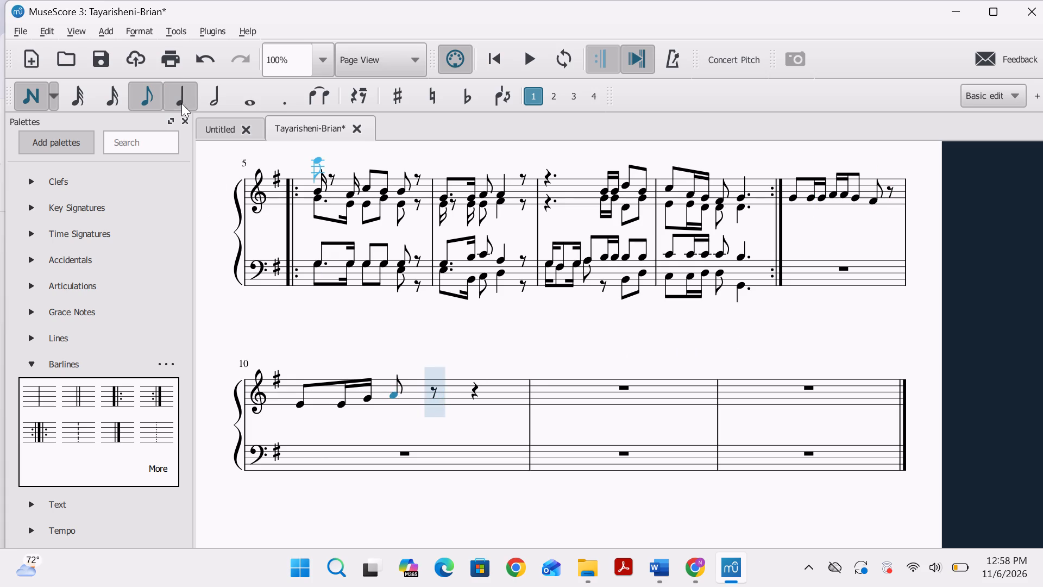
click(432, 399)
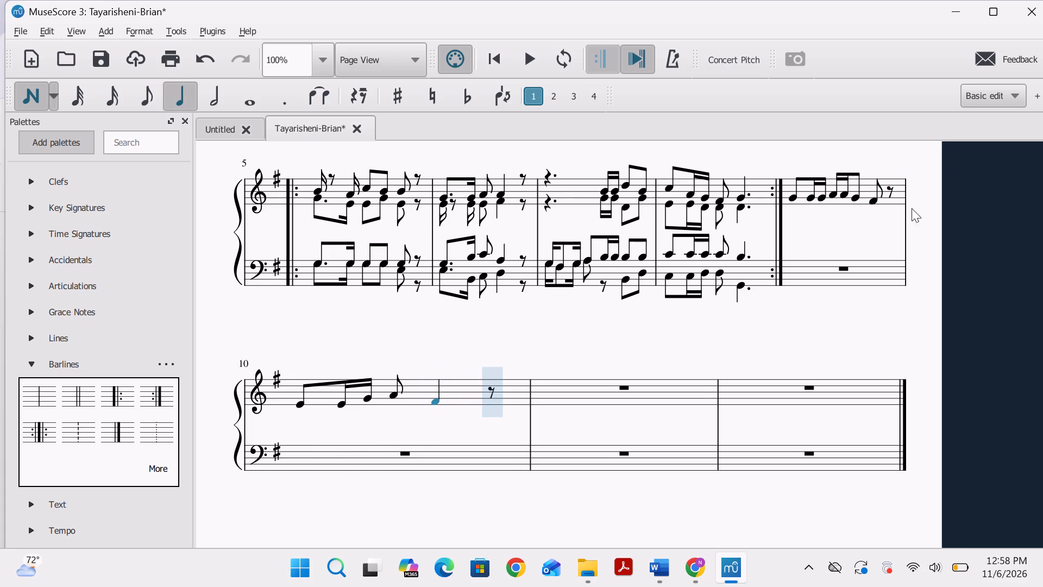
click(29, 98)
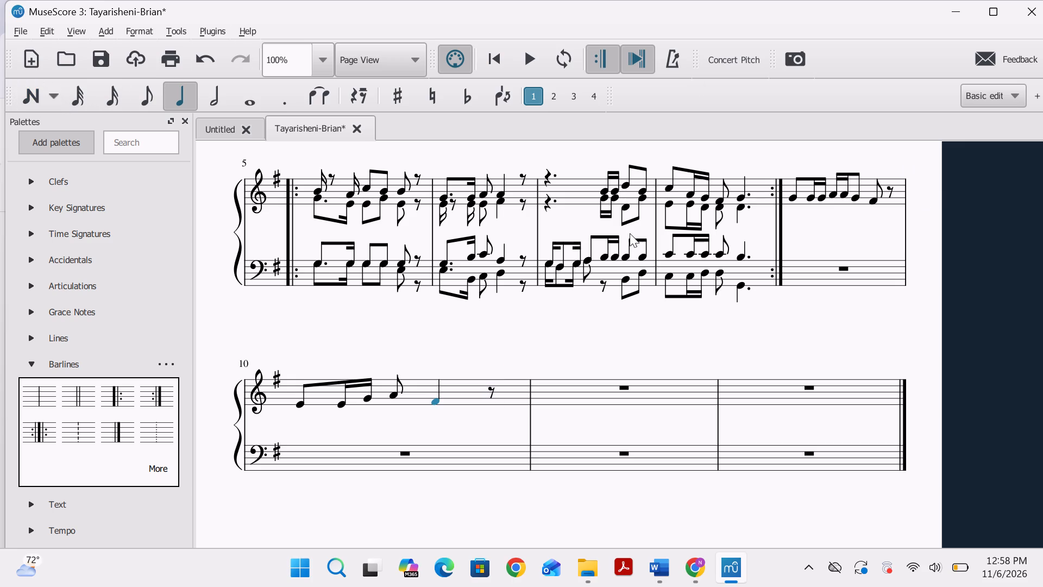
Play back the melody from measure 9 to check measure 10 with the A4 quaver and F♯4 crotchet.
click(791, 201)
key(space)
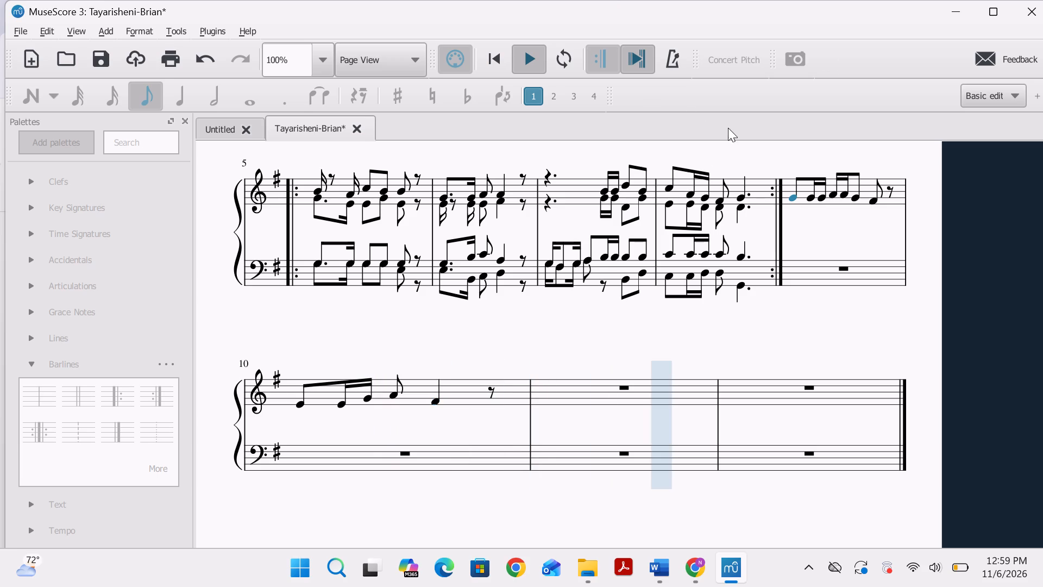
Play back the score from measure 7 to hear how it leads into measures 9 and 10.
scroll(612, 339, up, 2)
scroll(655, 326, up, 5)
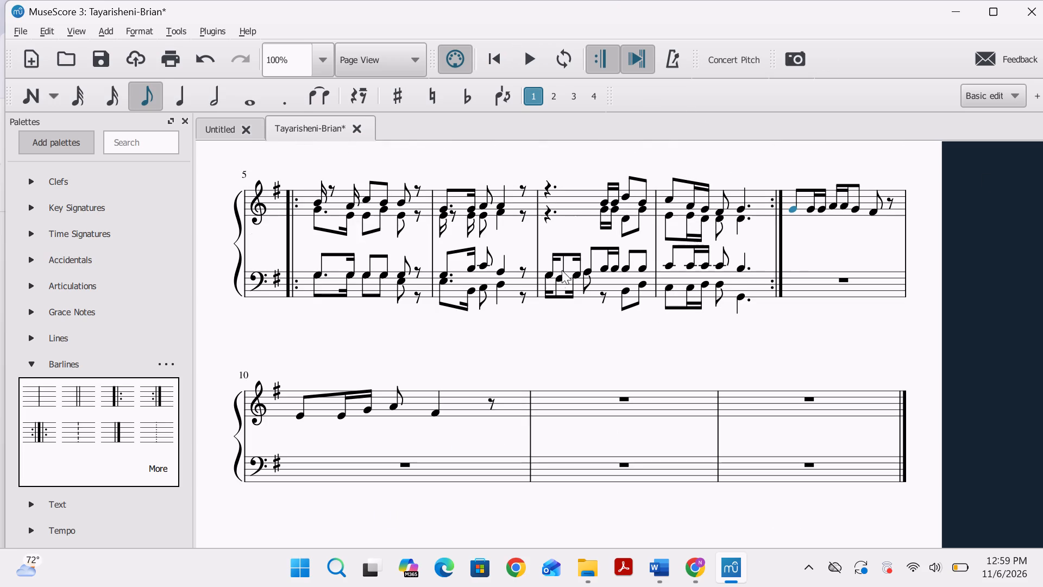
click(600, 207)
key(space)
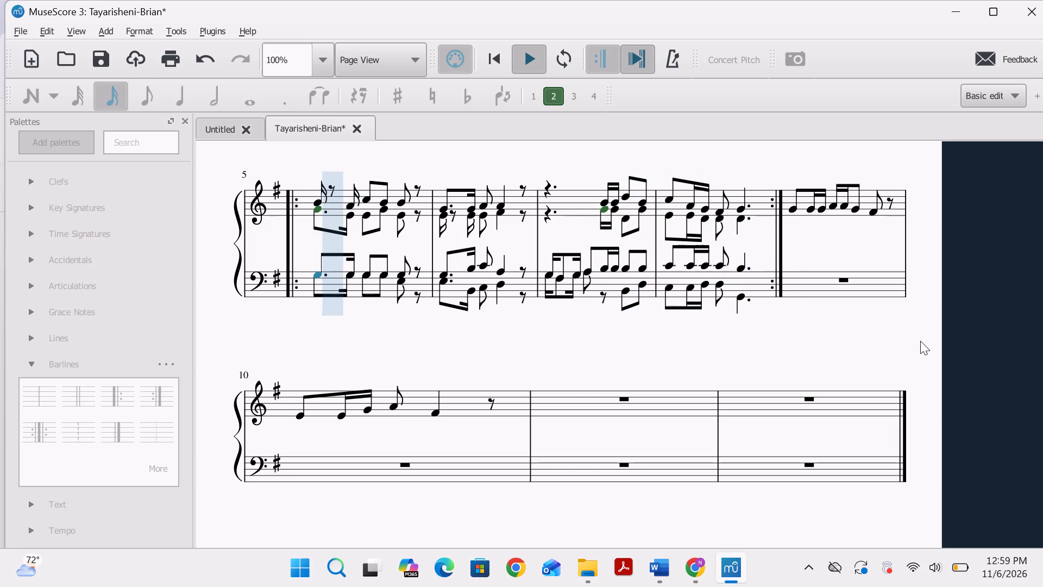
click(604, 203)
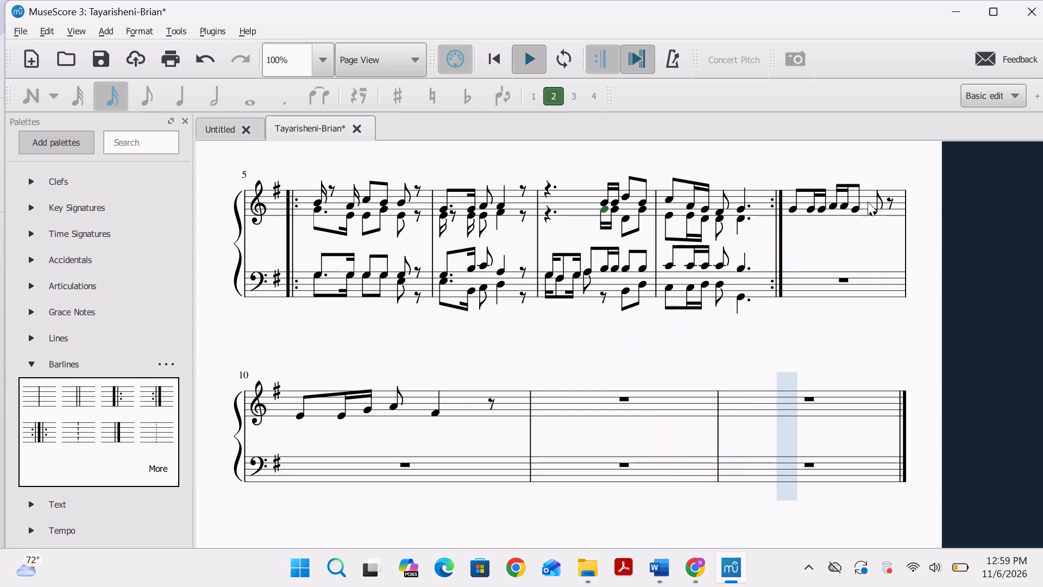
Replay the melody from the first note of measure 9 several times to check measures 9 and 10.
click(790, 207)
key(space)
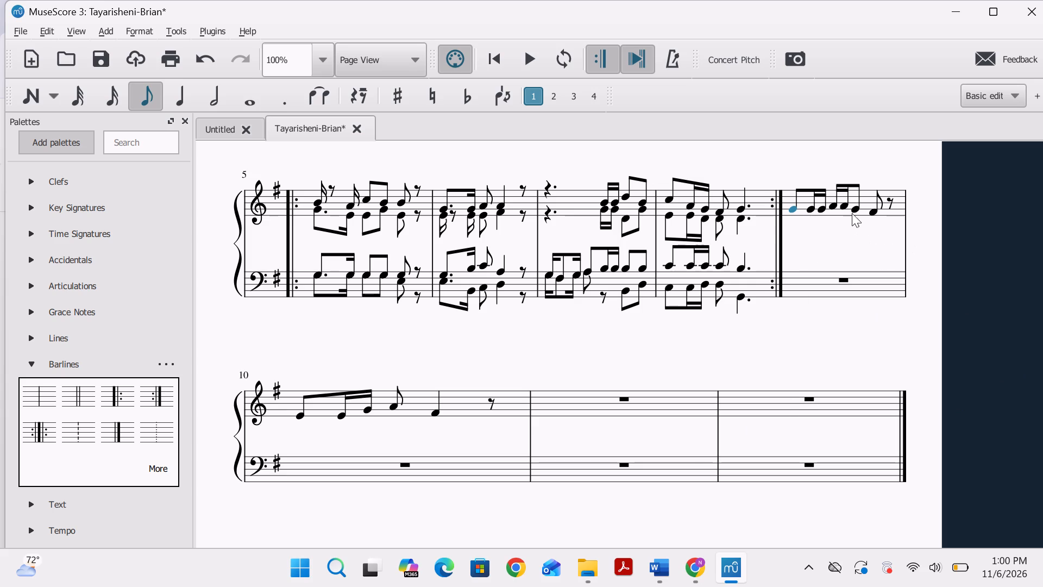
key(space)
key(space)
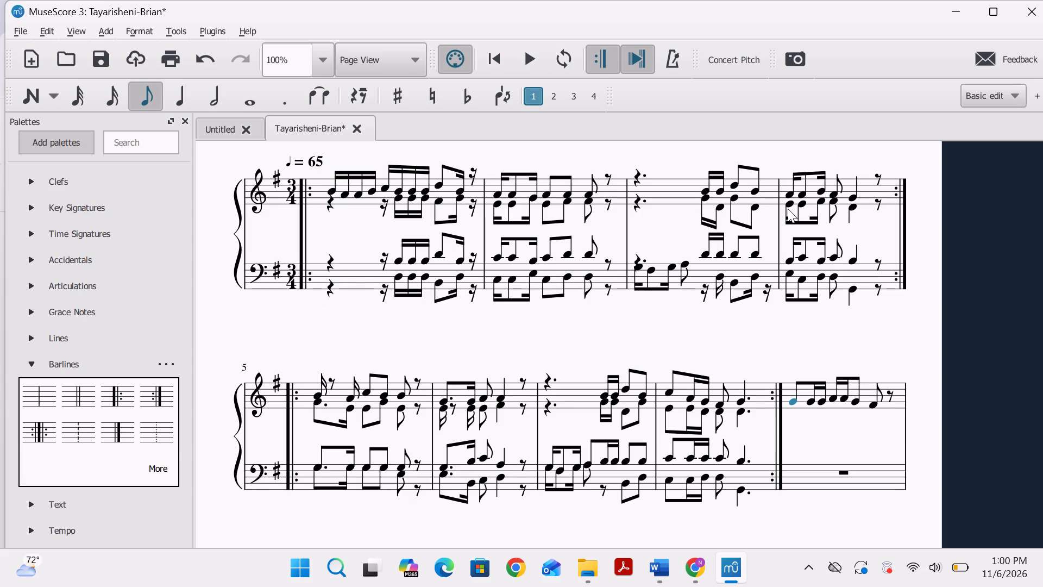
scroll(769, 267, down, 3)
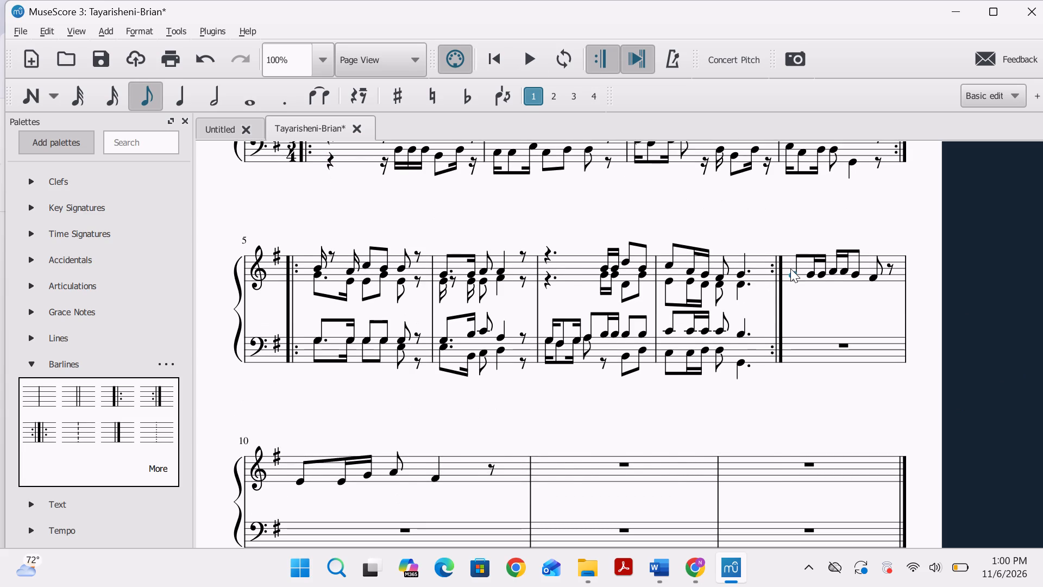
key(space)
scroll(801, 275, up, 1)
scroll(807, 299, down, 3)
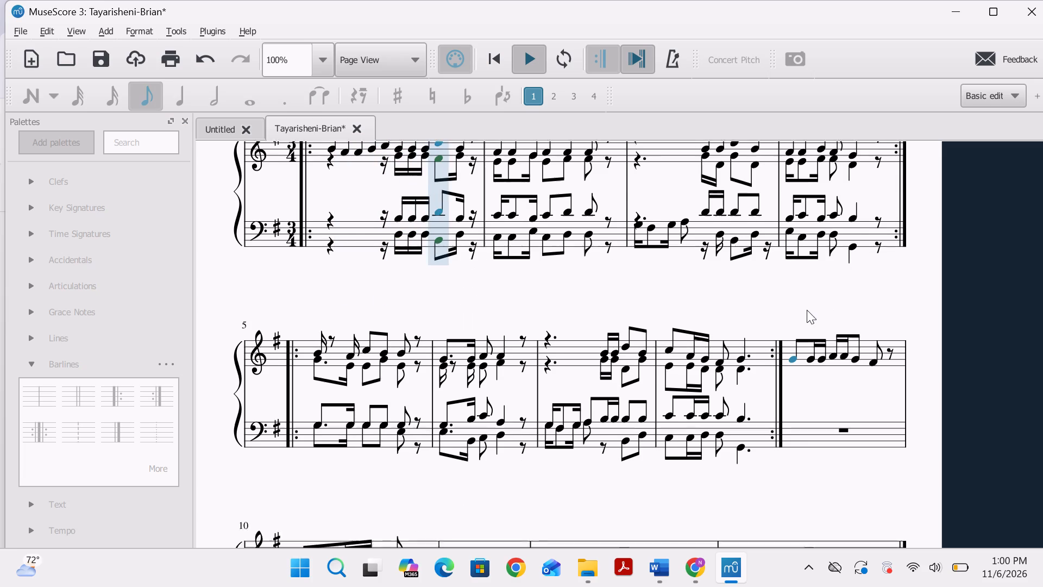
click(793, 399)
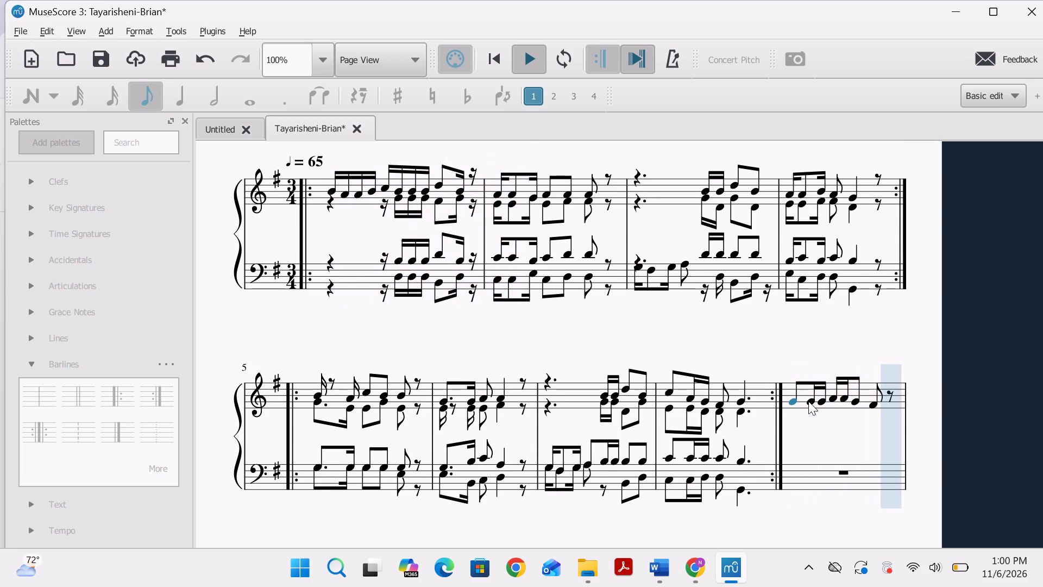
scroll(813, 401, down, 1)
scroll(813, 402, up, 2)
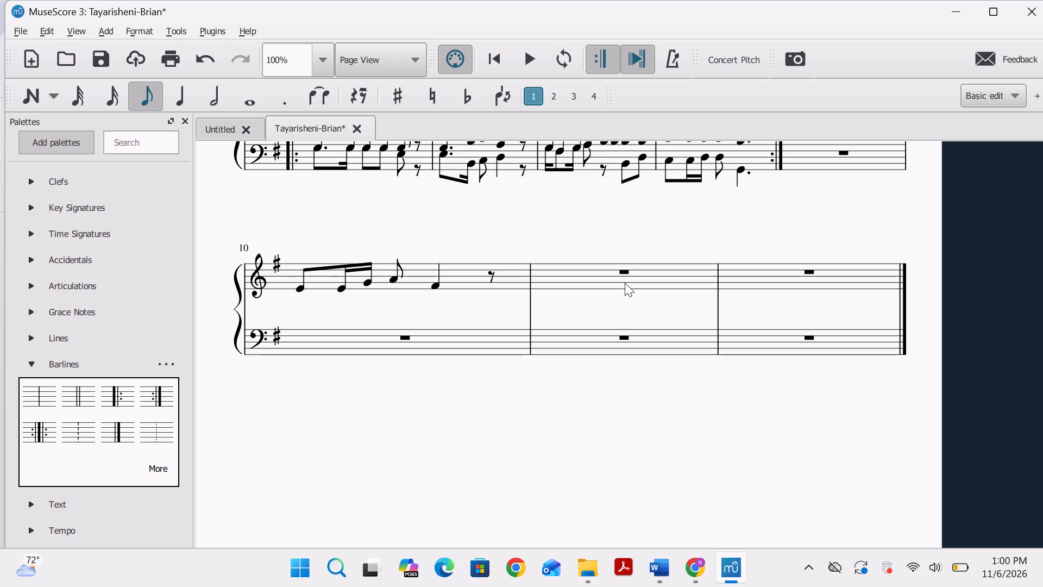
scroll(668, 254, up, 1)
scroll(782, 226, up, 2)
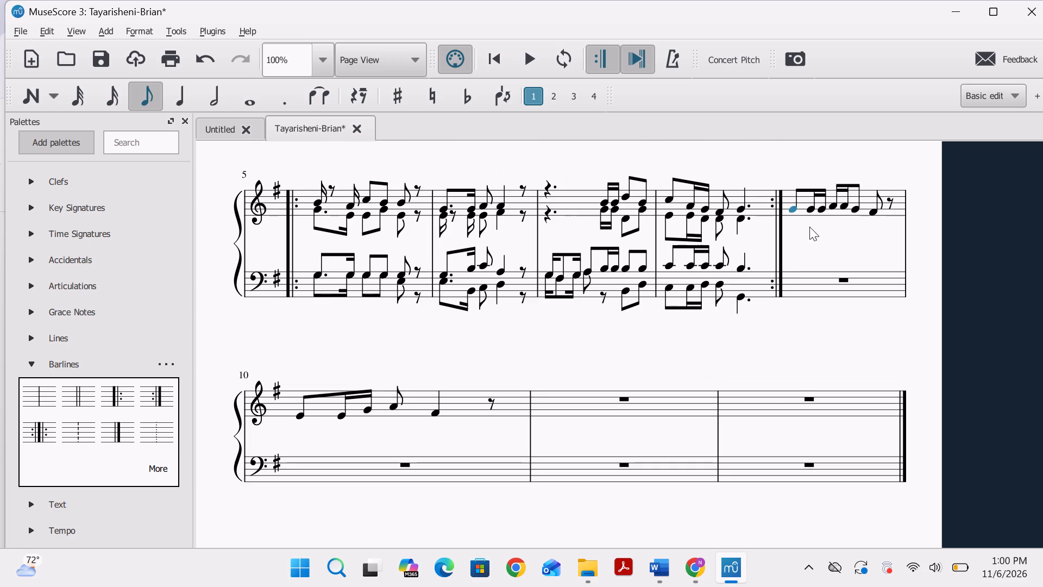
key(space)
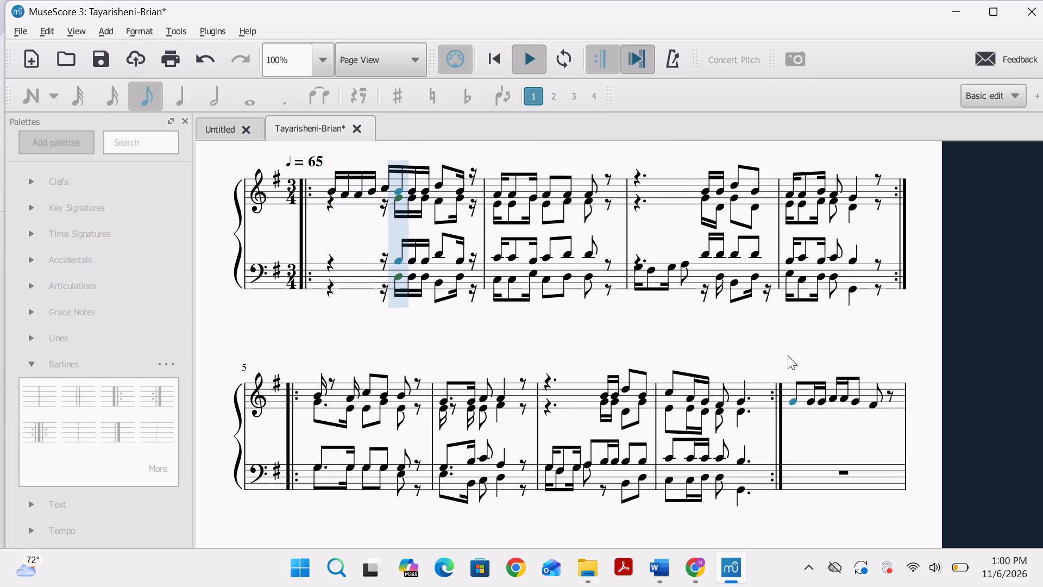
click(792, 399)
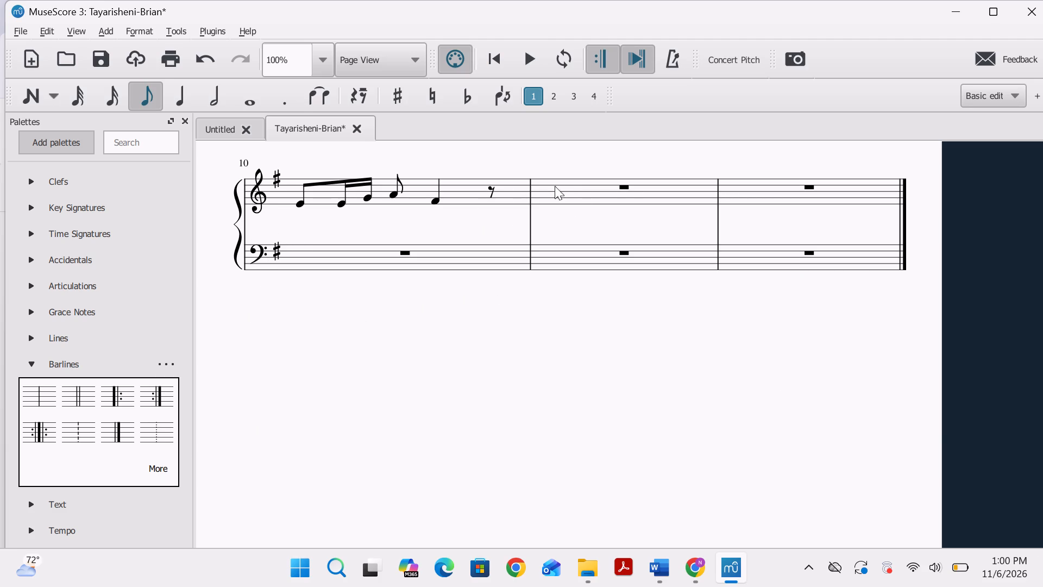
Enter four G4 semiquavers at the start of measure 11 in the treble staff.
click(630, 188)
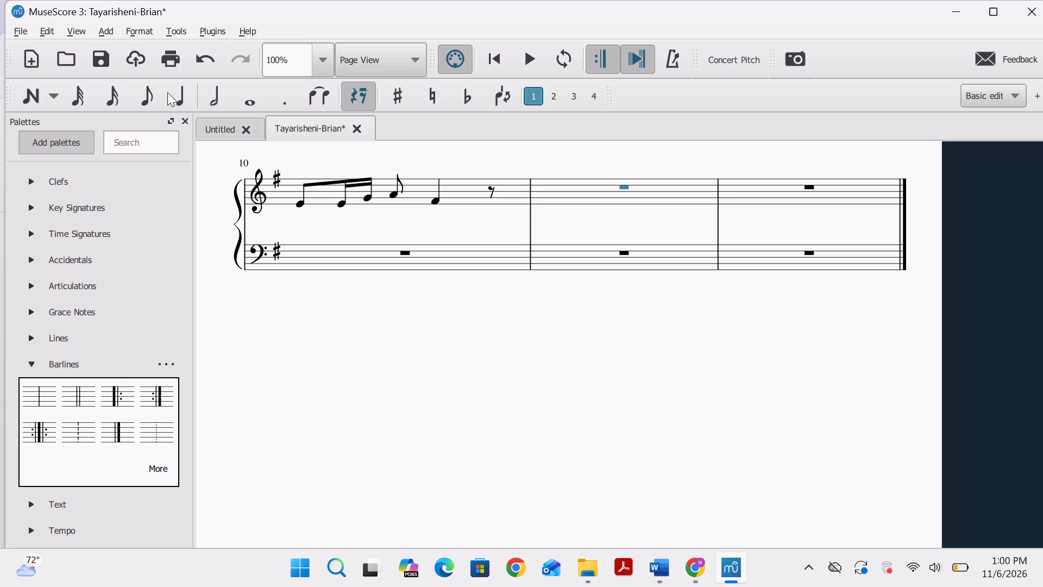
click(117, 95)
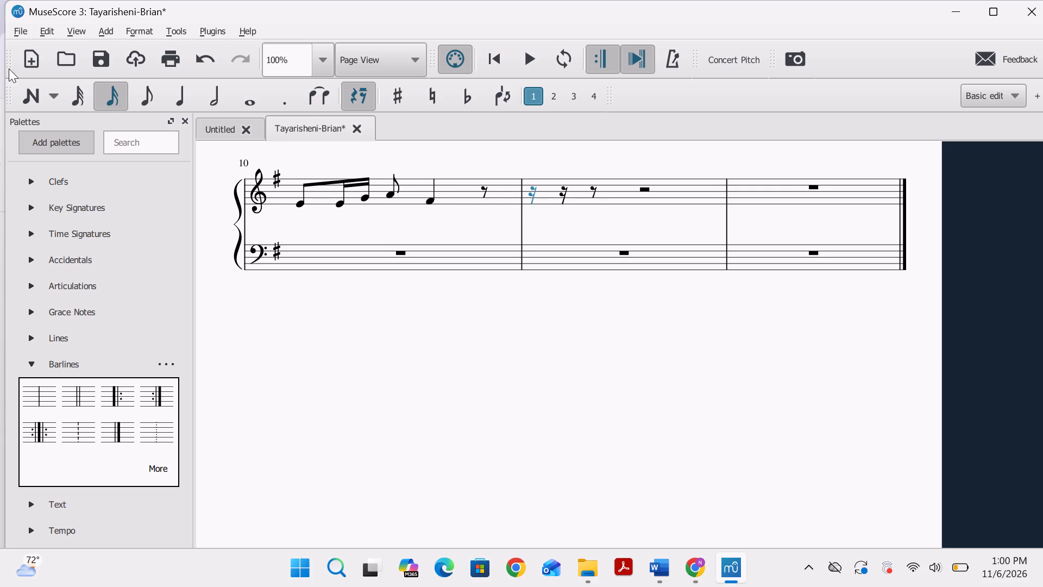
click(29, 93)
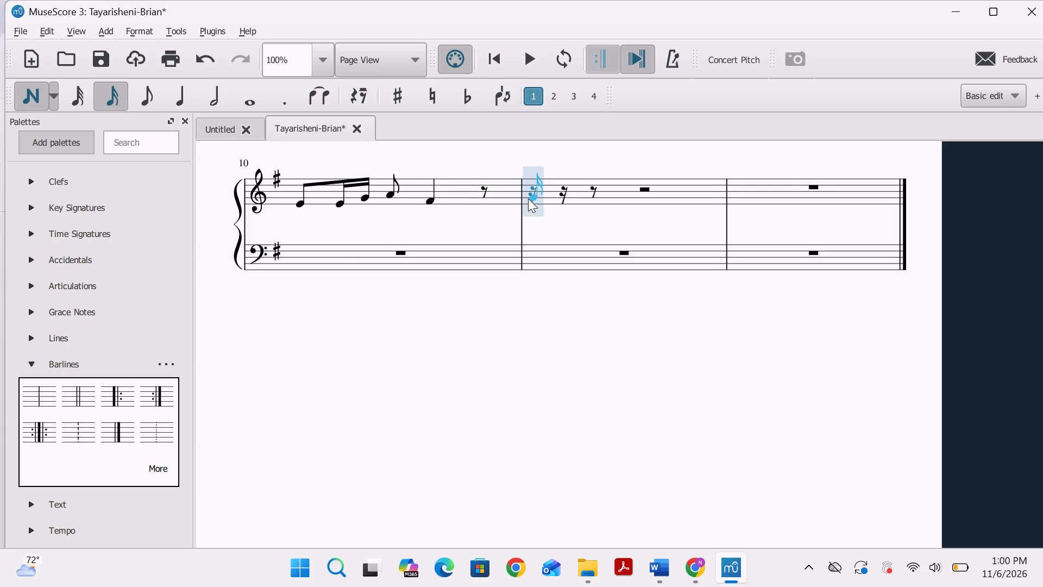
click(528, 198)
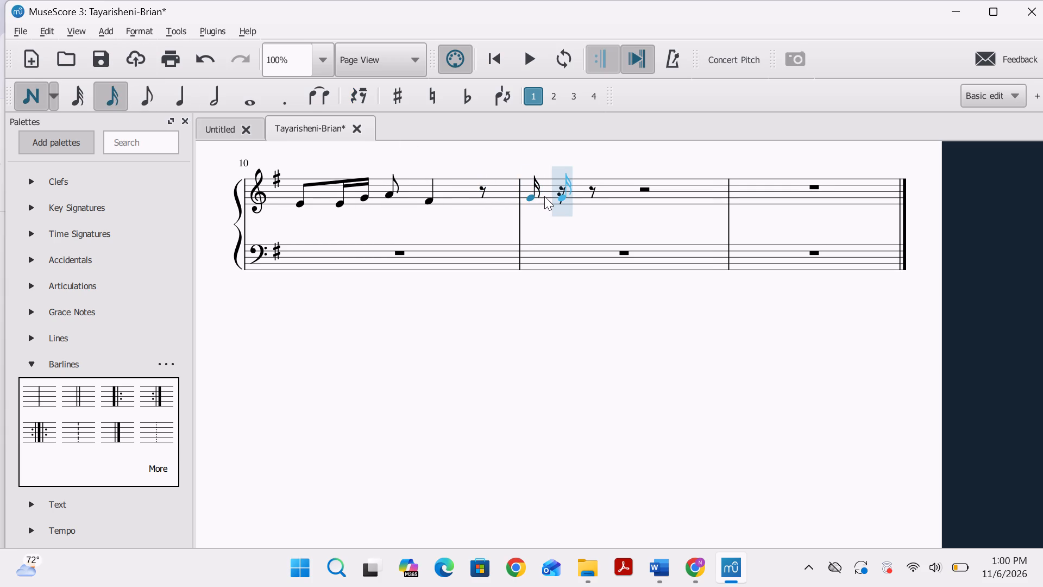
click(544, 196)
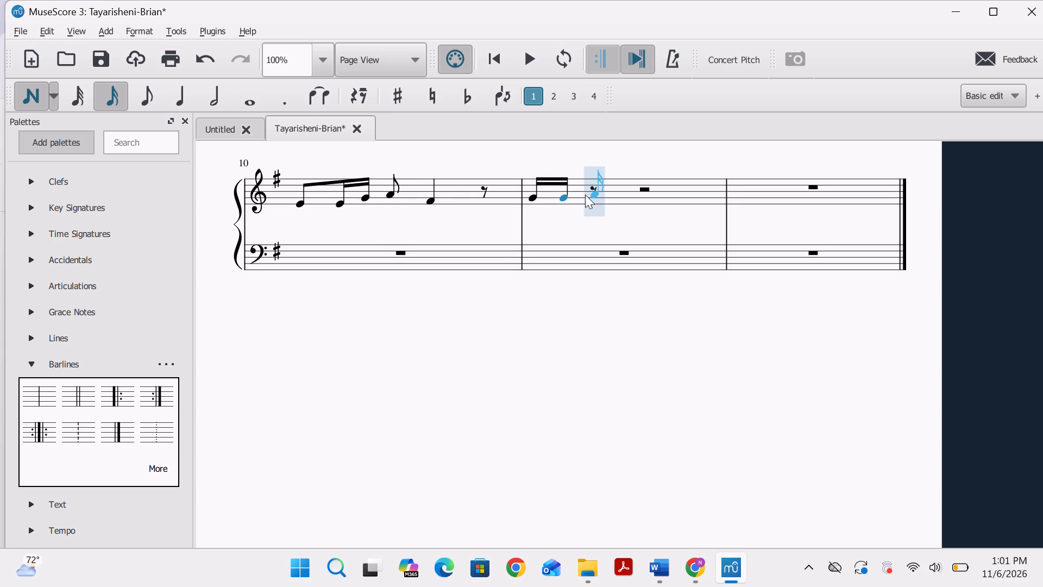
click(584, 198)
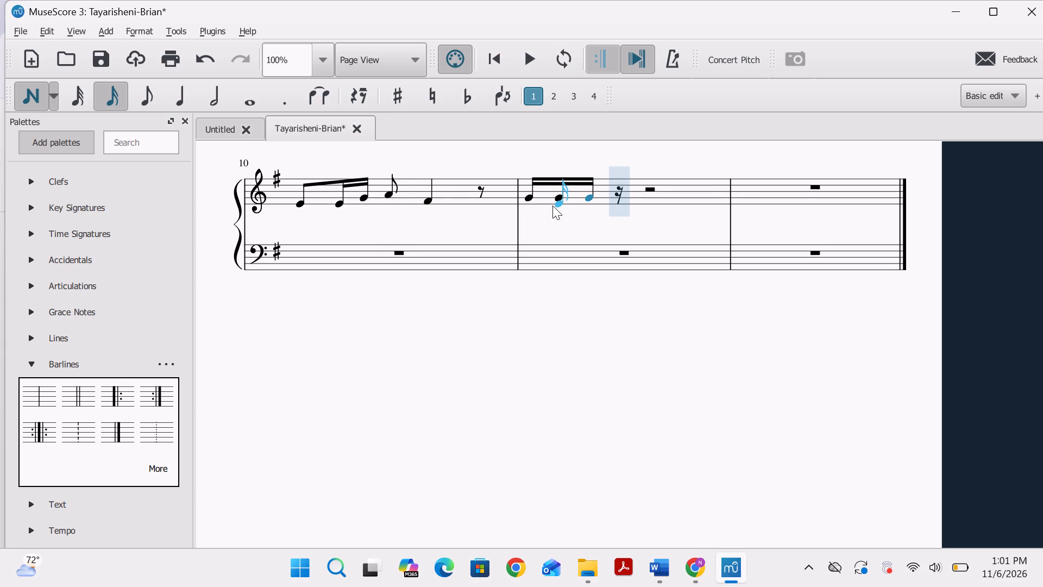
click(615, 196)
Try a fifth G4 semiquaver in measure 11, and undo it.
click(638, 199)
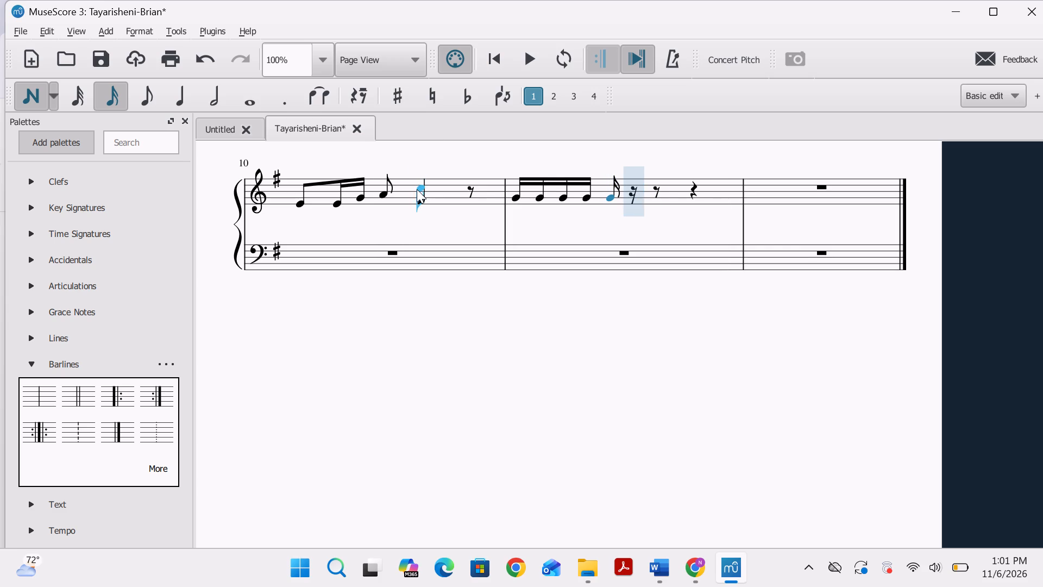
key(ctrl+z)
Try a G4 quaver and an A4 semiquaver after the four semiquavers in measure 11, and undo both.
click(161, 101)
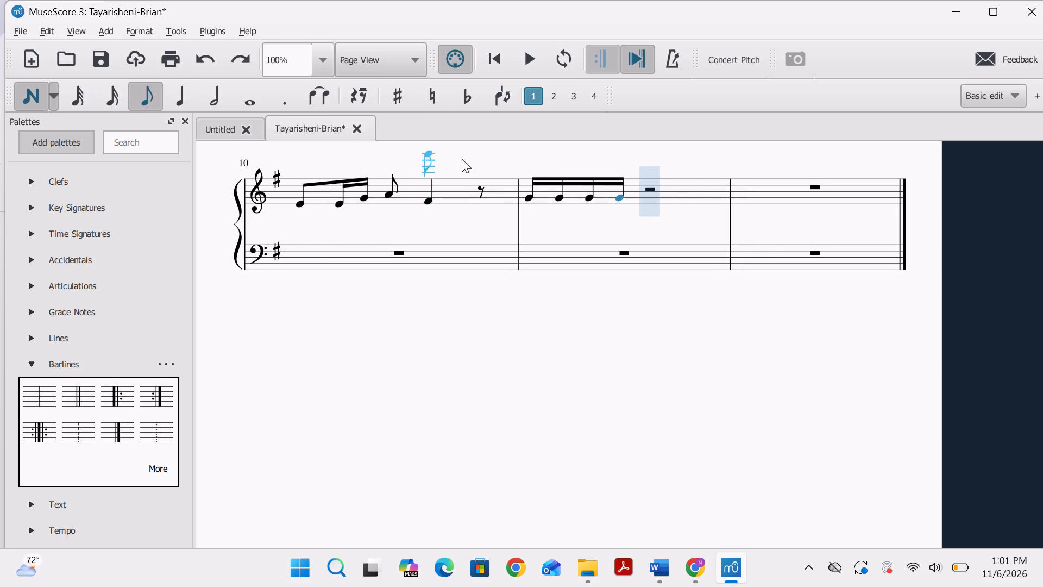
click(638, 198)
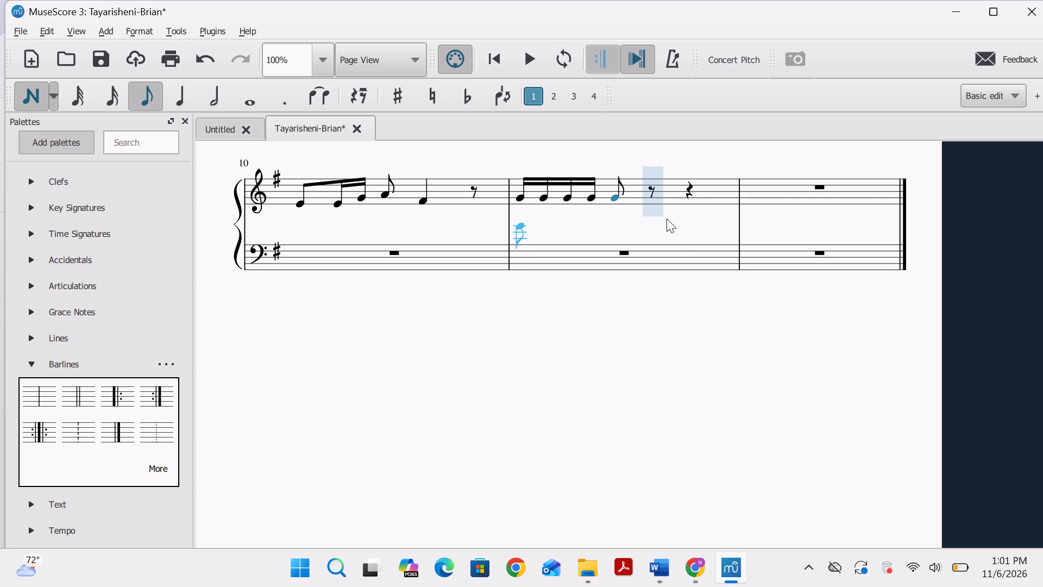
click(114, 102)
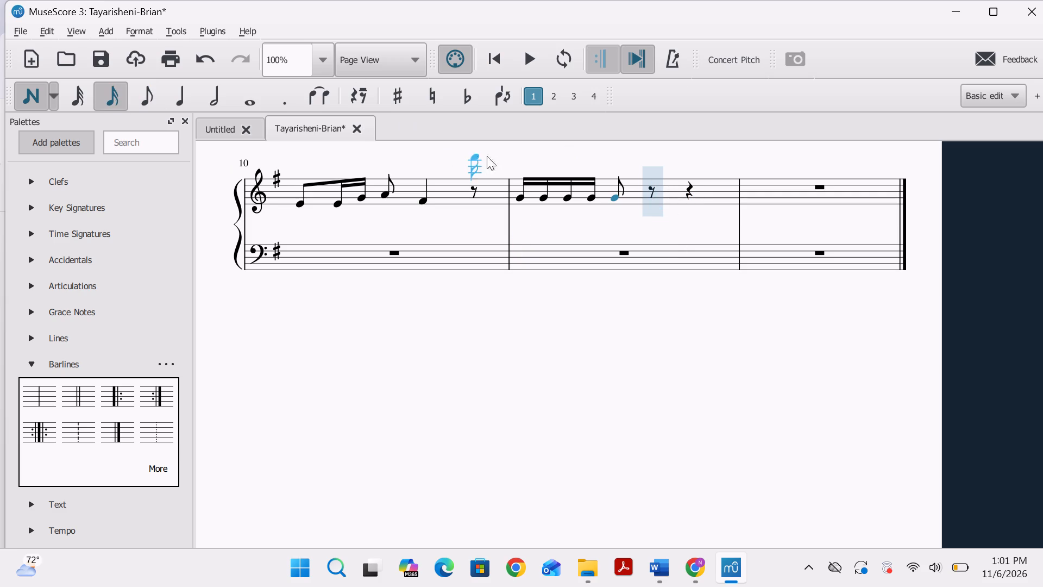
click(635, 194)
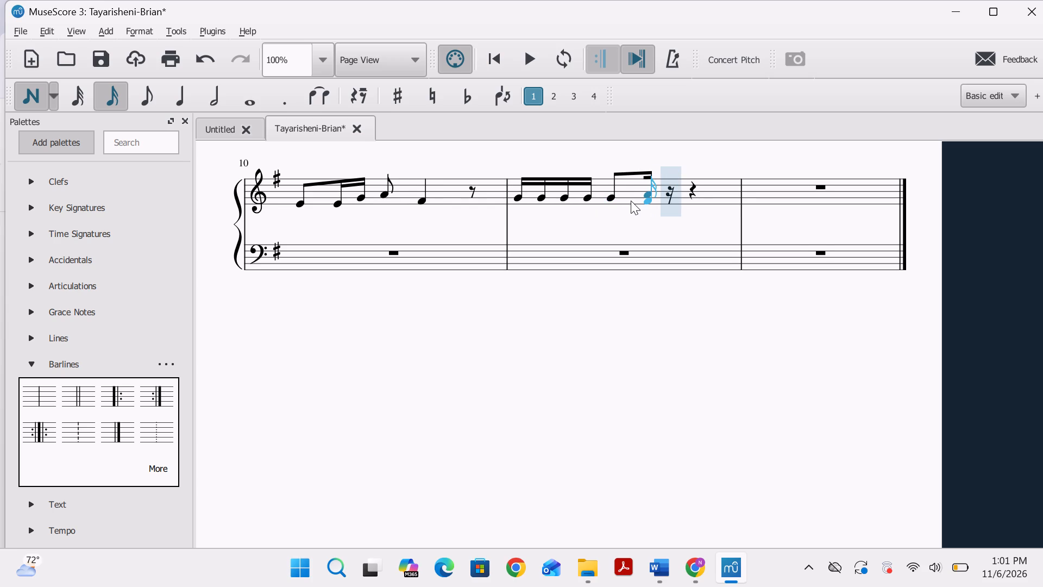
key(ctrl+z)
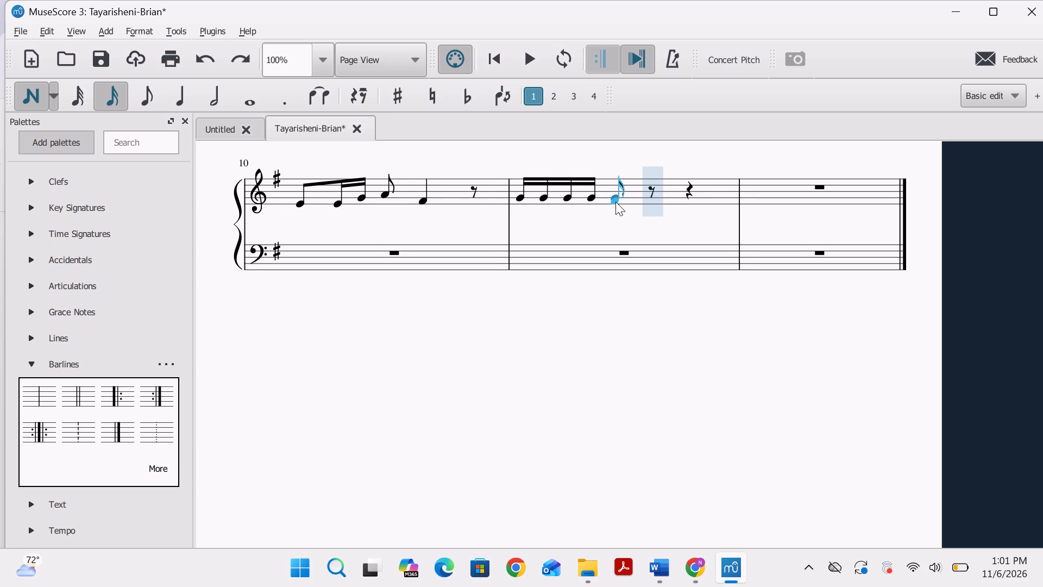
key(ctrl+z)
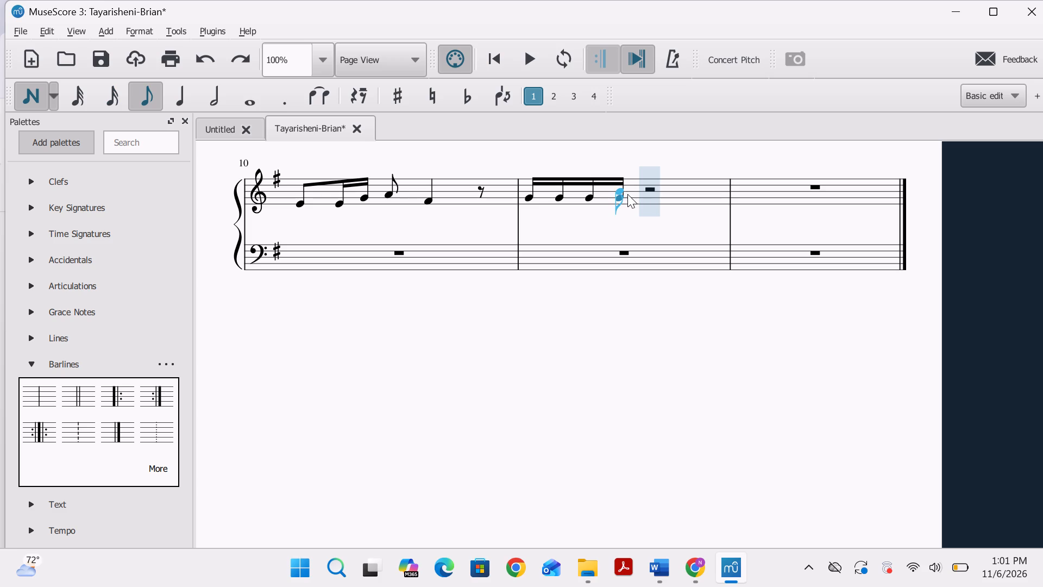
Enter an A4 quaver and an A4 semiquaver after the four G4 semiquavers in measure 11 of the treble staff.
click(637, 195)
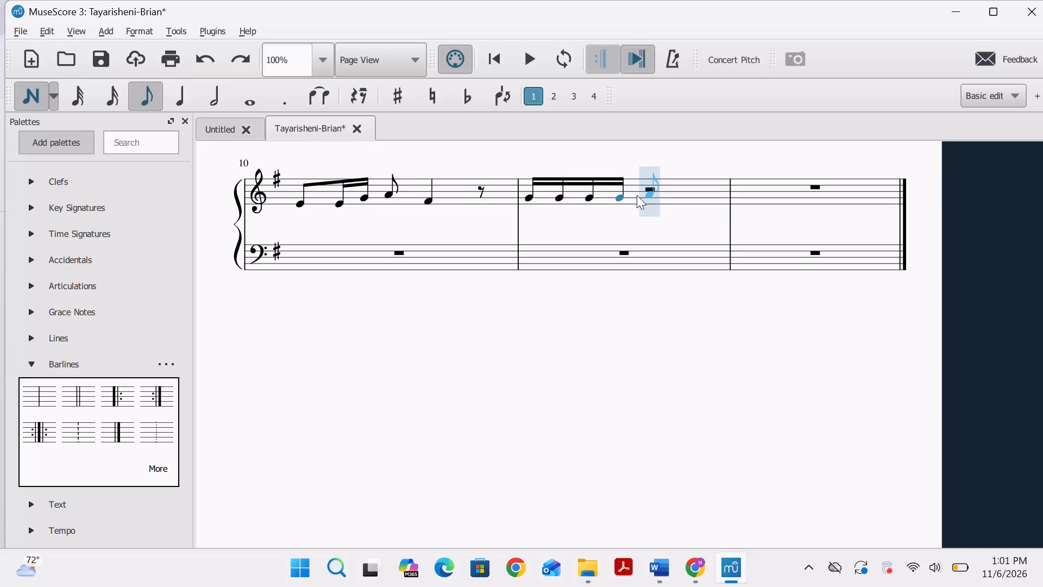
click(123, 96)
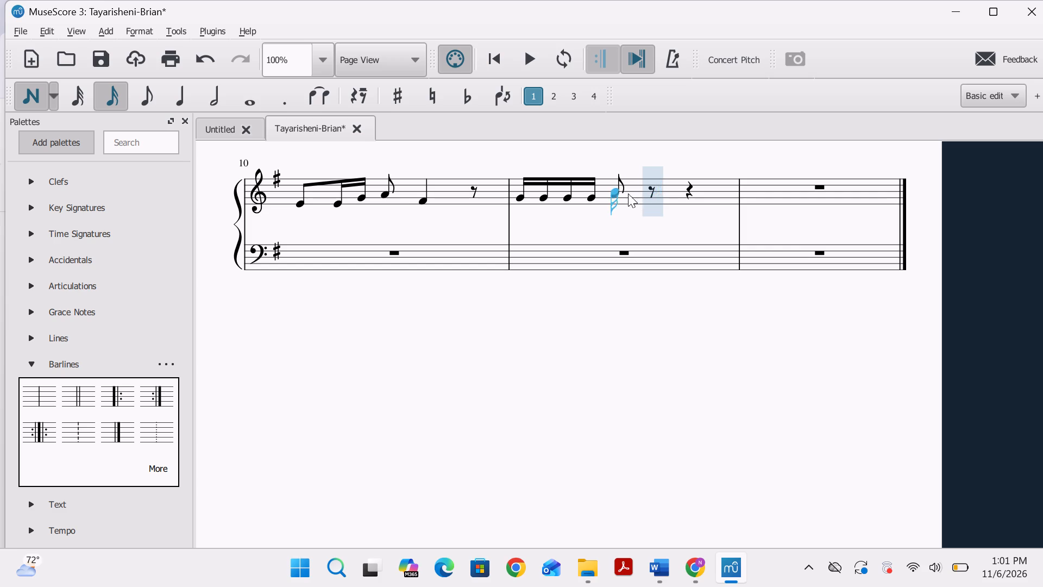
click(645, 192)
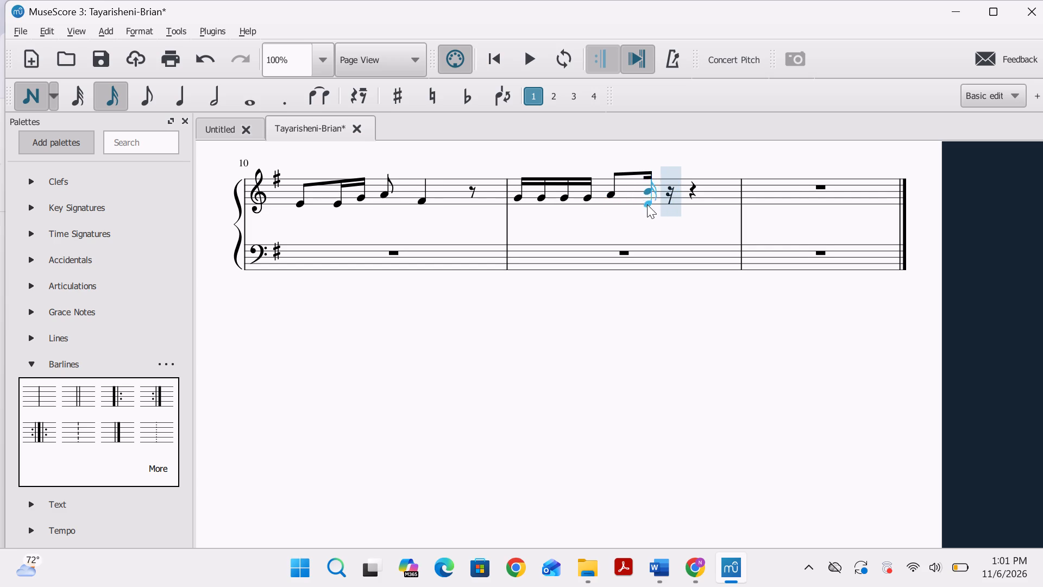
key(ctrl+z)
click(652, 195)
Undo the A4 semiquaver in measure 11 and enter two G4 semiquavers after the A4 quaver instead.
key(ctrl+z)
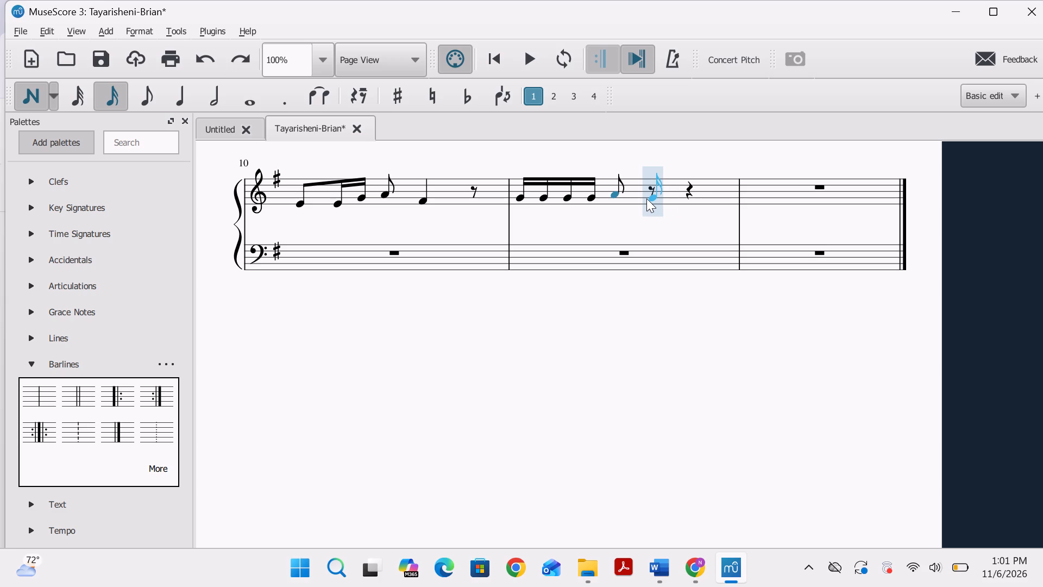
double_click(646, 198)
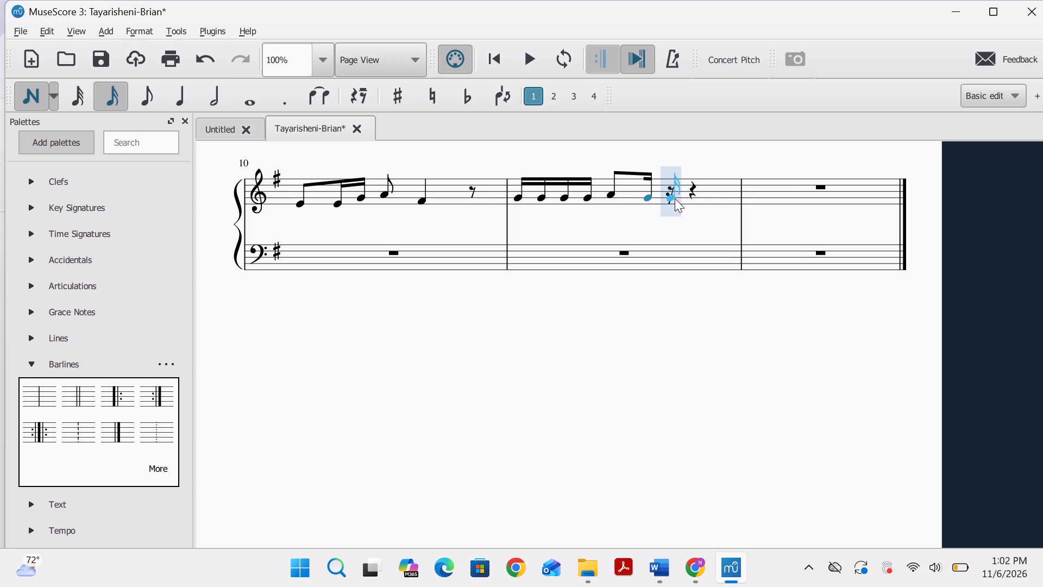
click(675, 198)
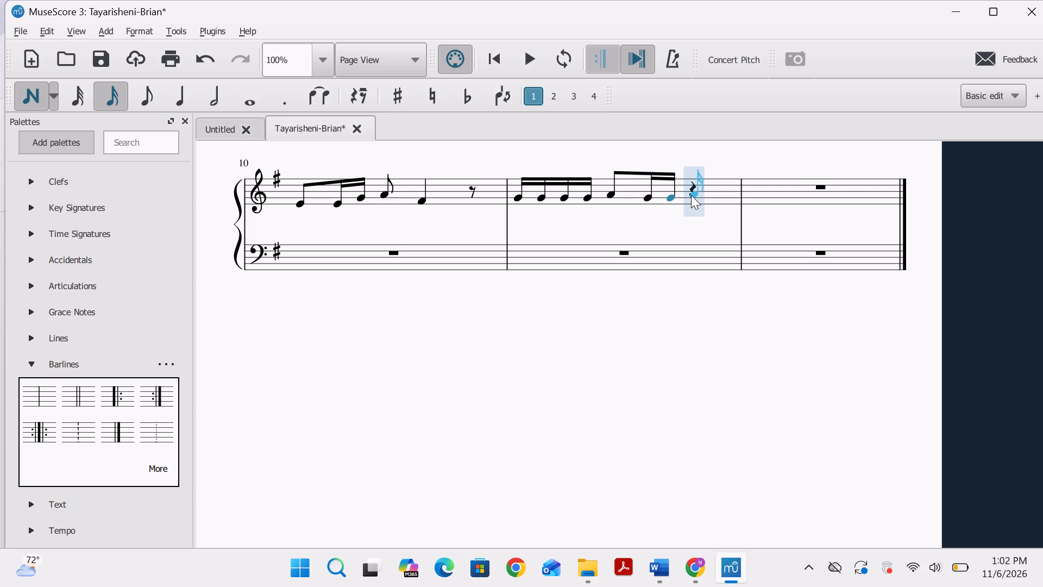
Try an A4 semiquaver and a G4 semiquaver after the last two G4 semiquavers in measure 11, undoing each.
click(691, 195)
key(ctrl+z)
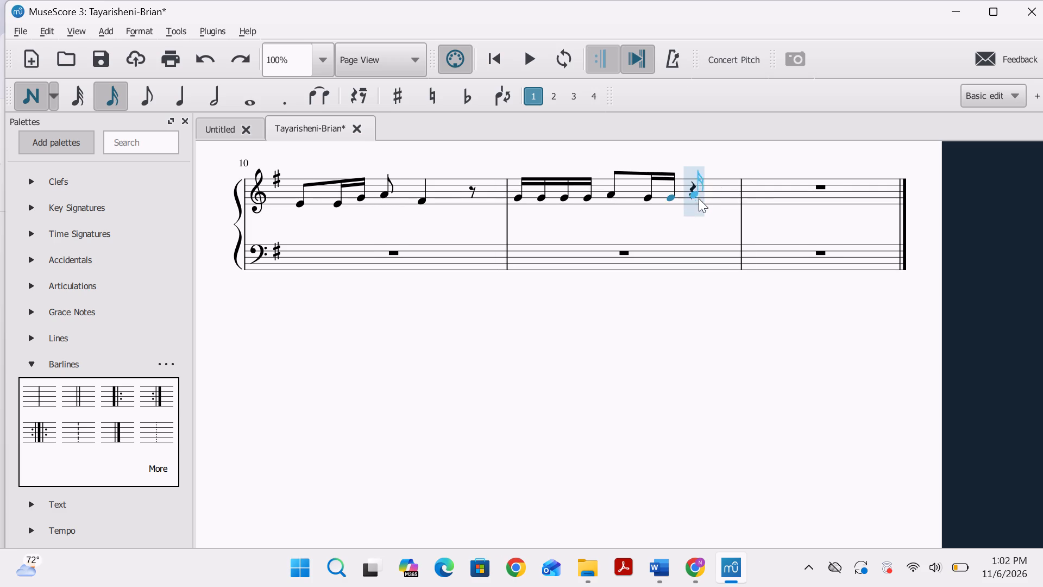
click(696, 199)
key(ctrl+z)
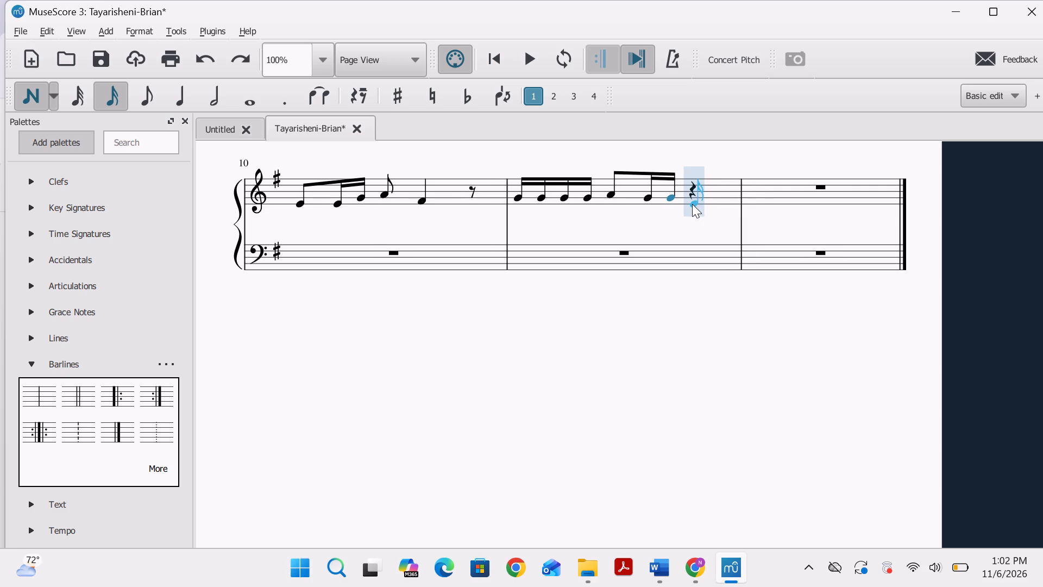
Enter an F#4 semiquaver followed by an E4 quaver on the last beat of measure 11 in the treble staff.
click(692, 201)
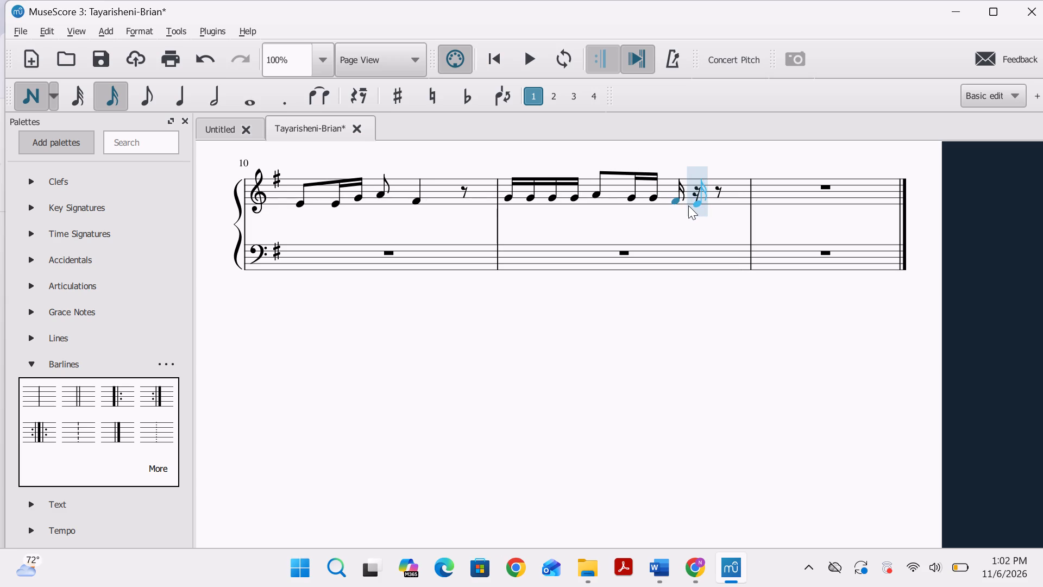
click(144, 93)
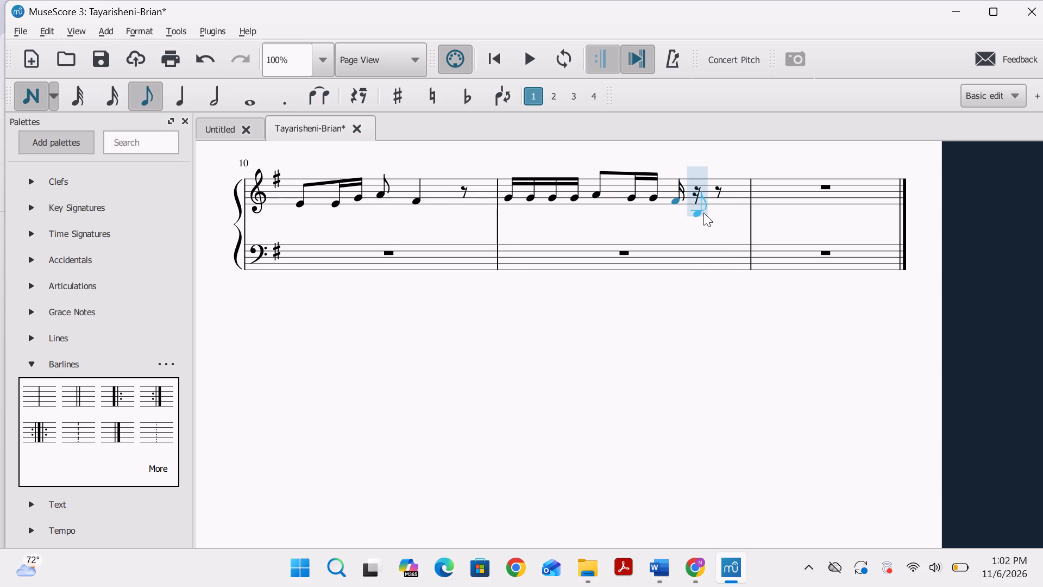
click(700, 203)
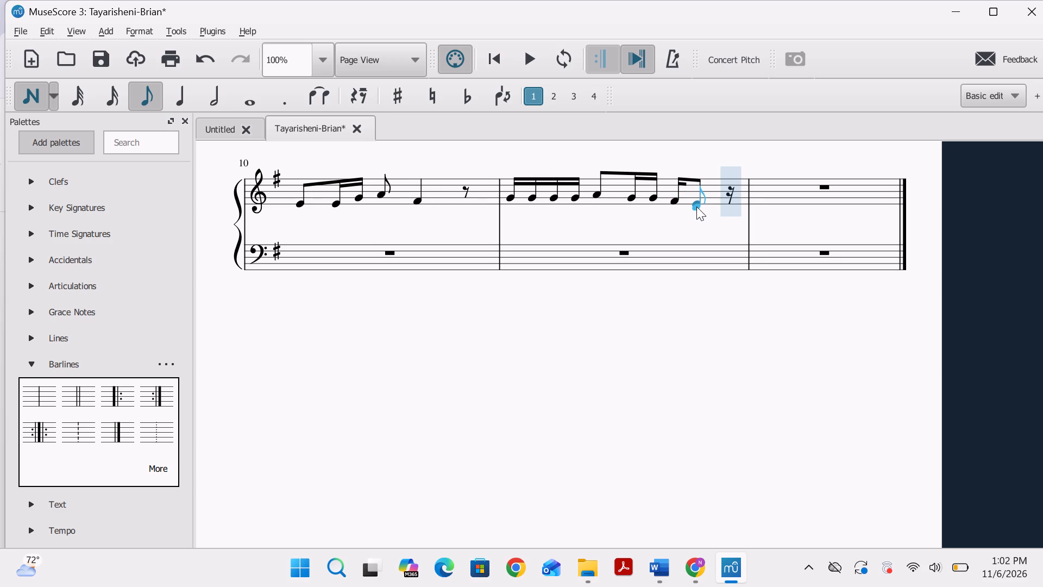
Play back the treble melody from the first note of measure 9.
scroll(789, 158, up, 4)
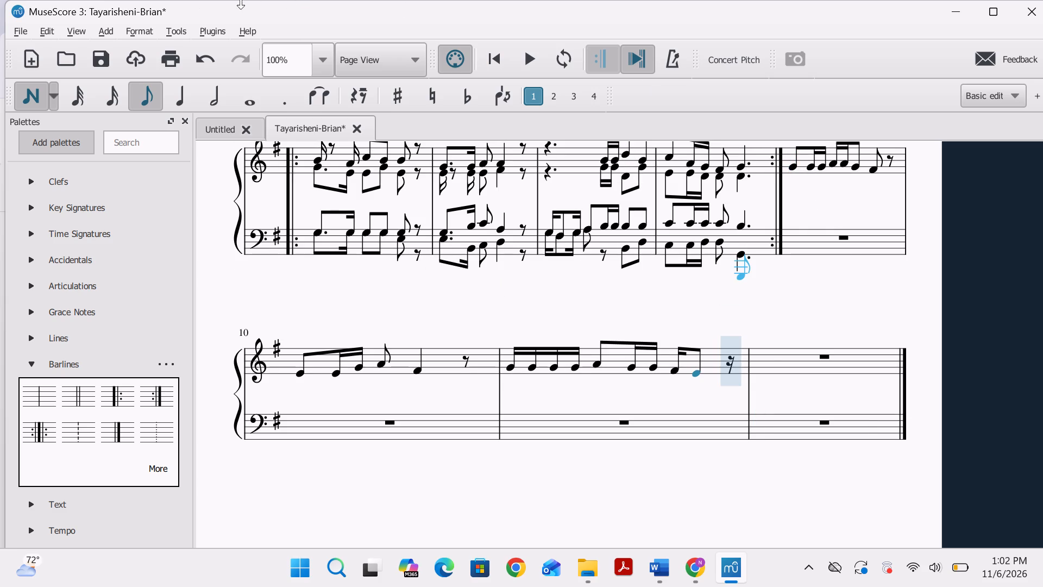
click(517, 57)
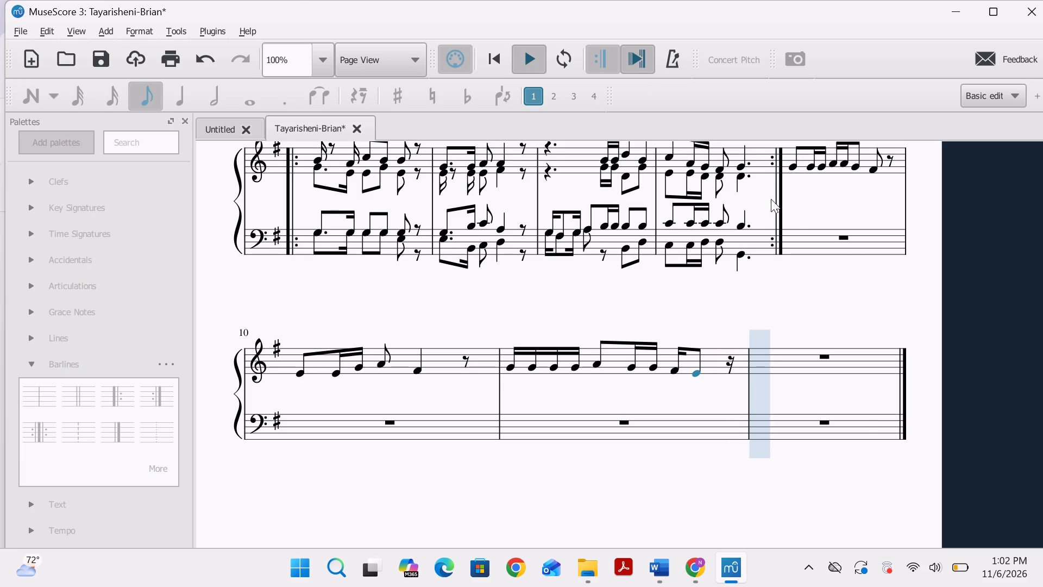
click(789, 167)
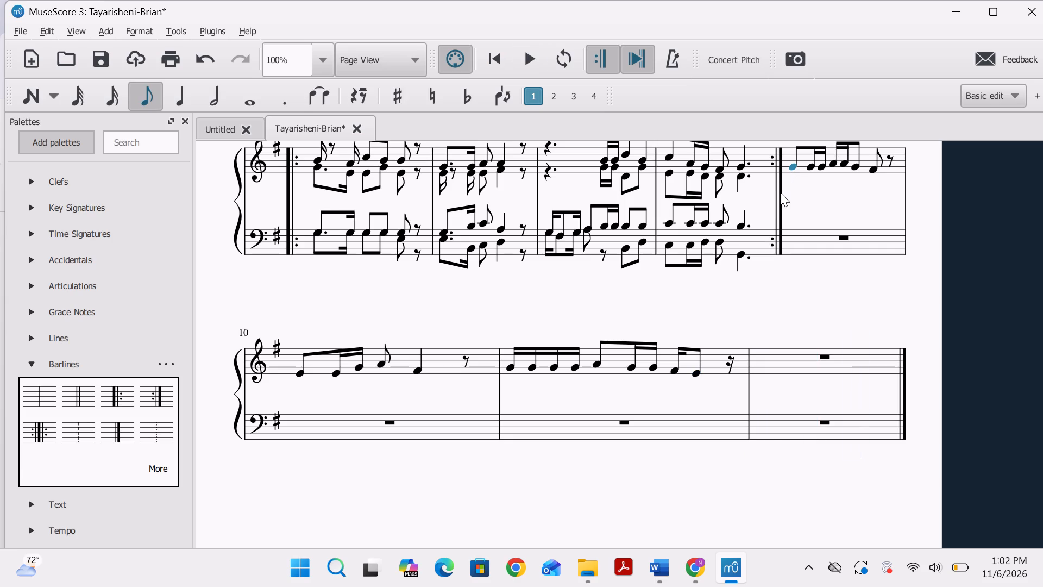
key(space)
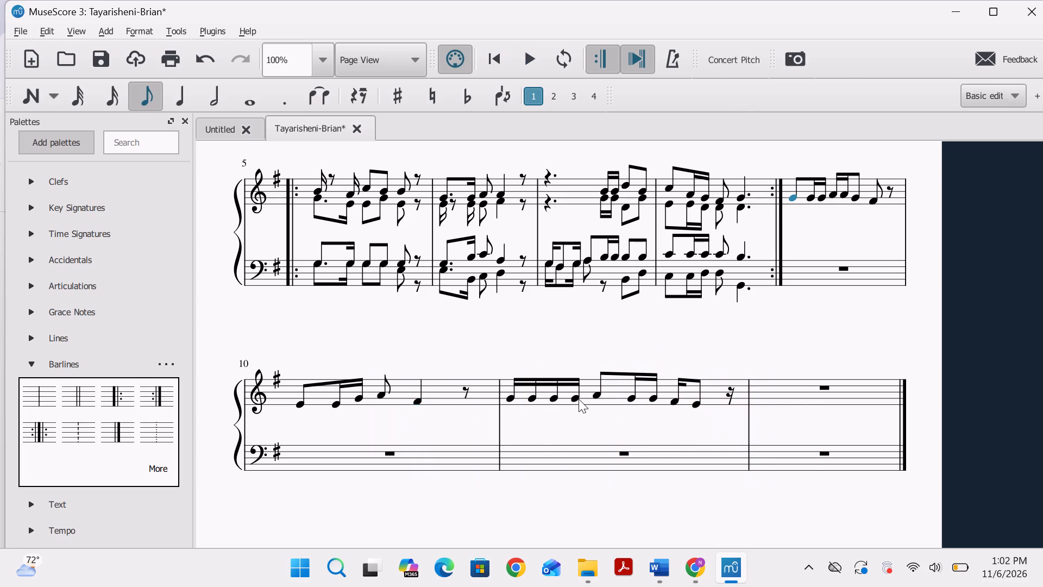
Lengthen the A4 quaver in measure 11 to a crotchet, replacing the two G4 semiquavers after it.
click(594, 390)
click(173, 99)
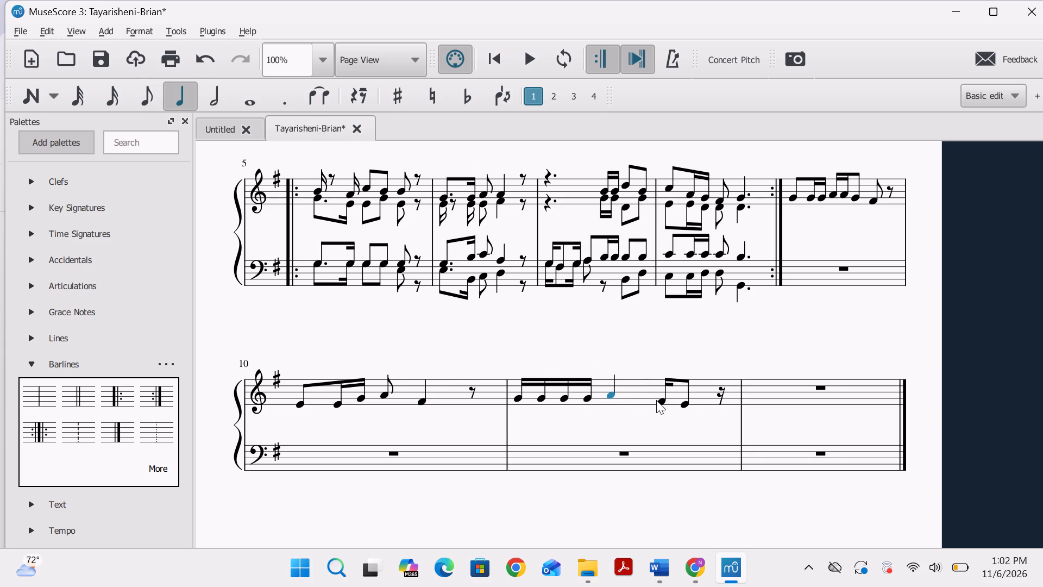
Change the pitch of both the F#4 semiquaver and the E4 quaver at the end of measure 11 to G4.
drag(656, 400, 658, 395)
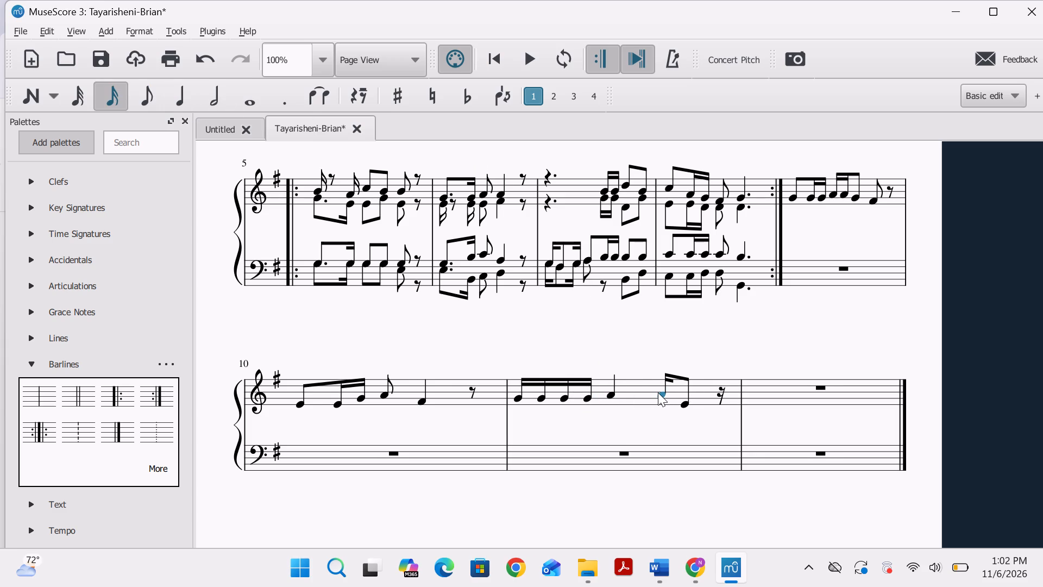
click(658, 392)
click(658, 392)
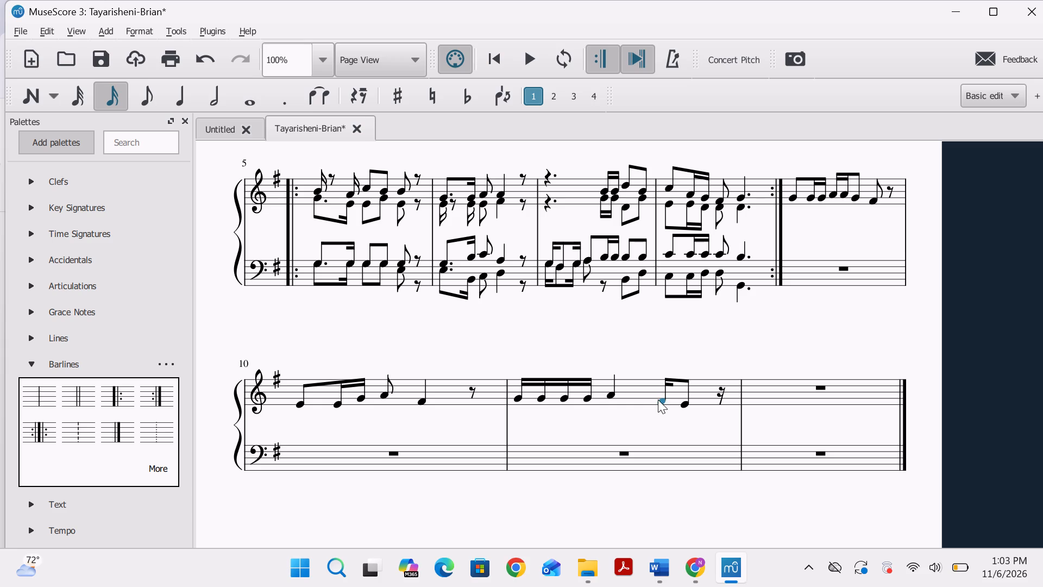
click(658, 395)
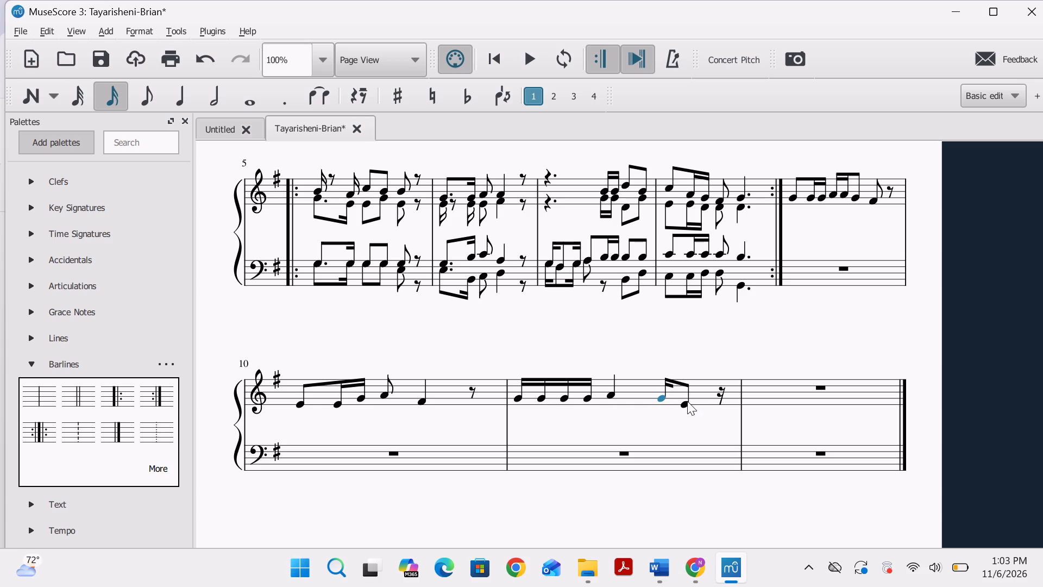
drag(686, 401, 683, 395)
click(681, 394)
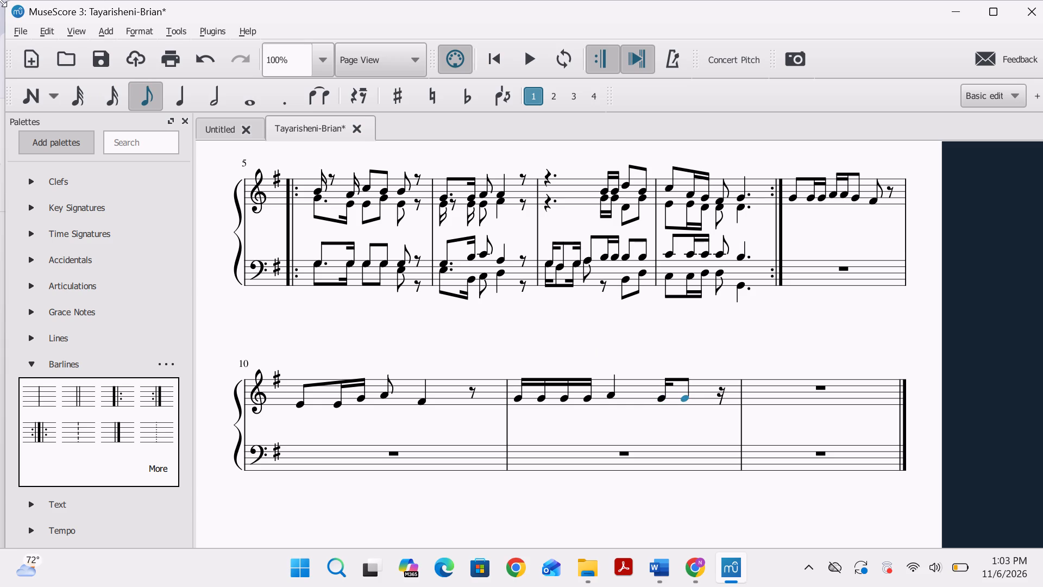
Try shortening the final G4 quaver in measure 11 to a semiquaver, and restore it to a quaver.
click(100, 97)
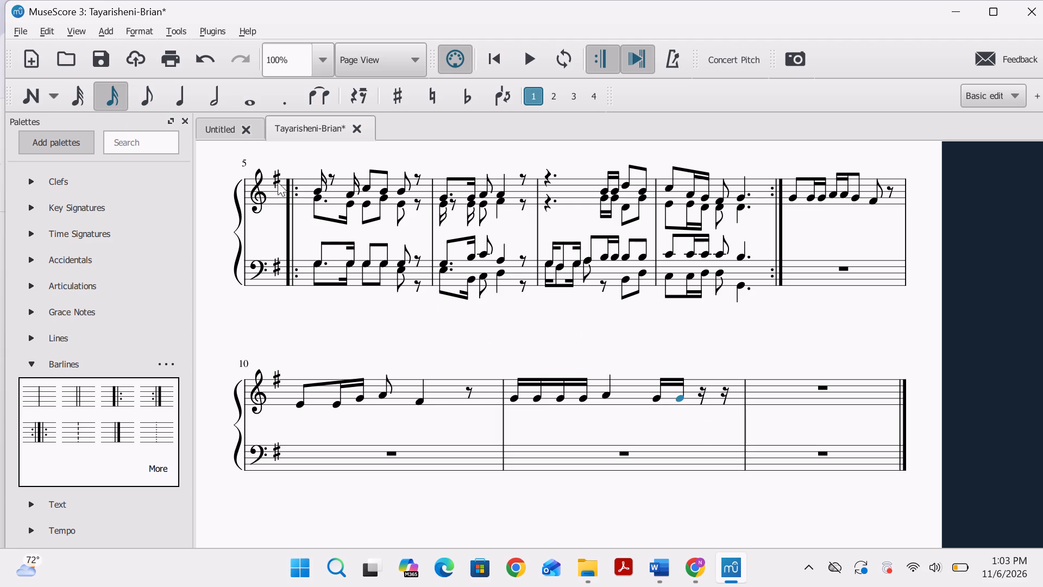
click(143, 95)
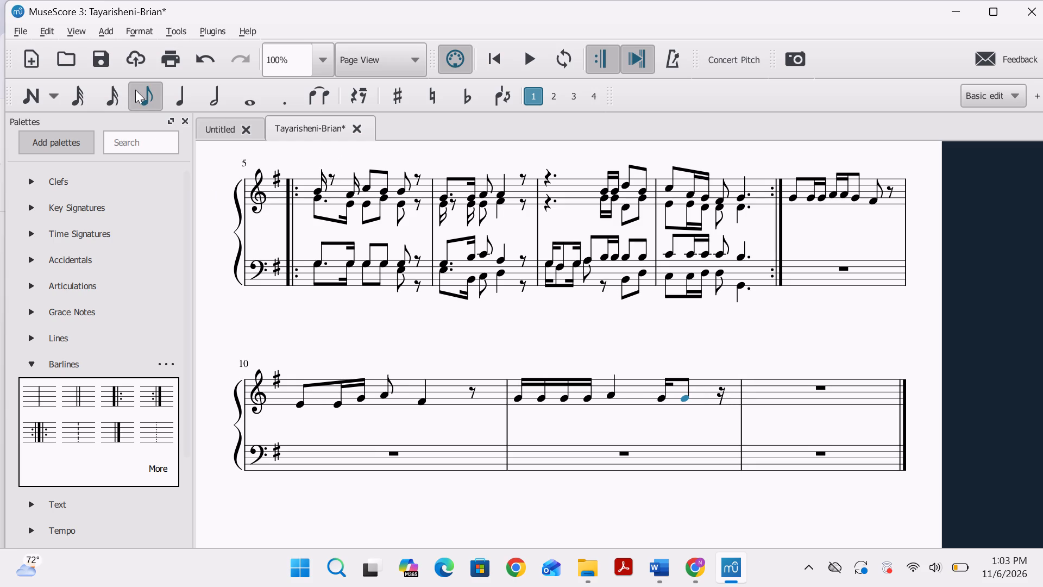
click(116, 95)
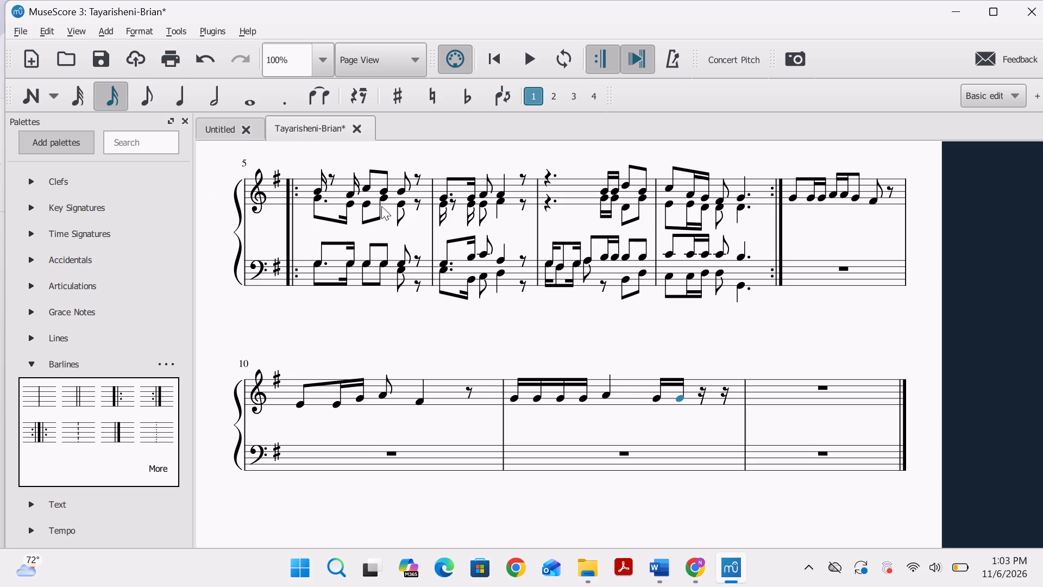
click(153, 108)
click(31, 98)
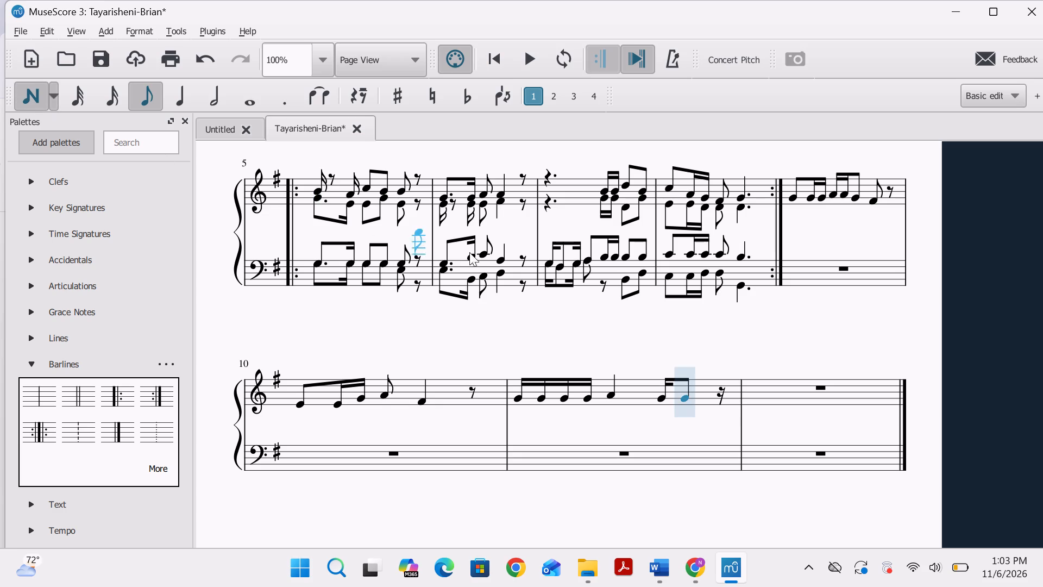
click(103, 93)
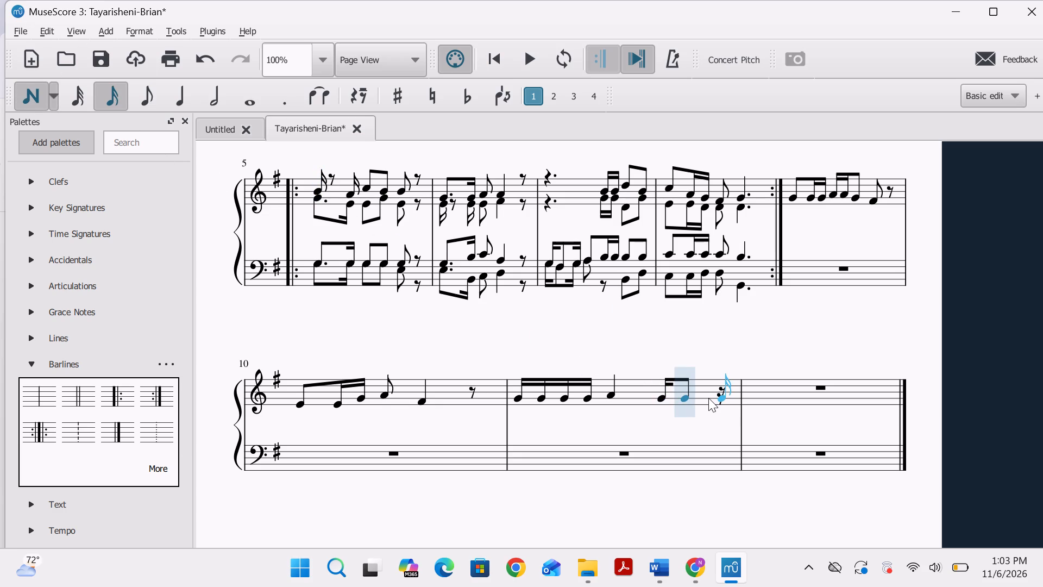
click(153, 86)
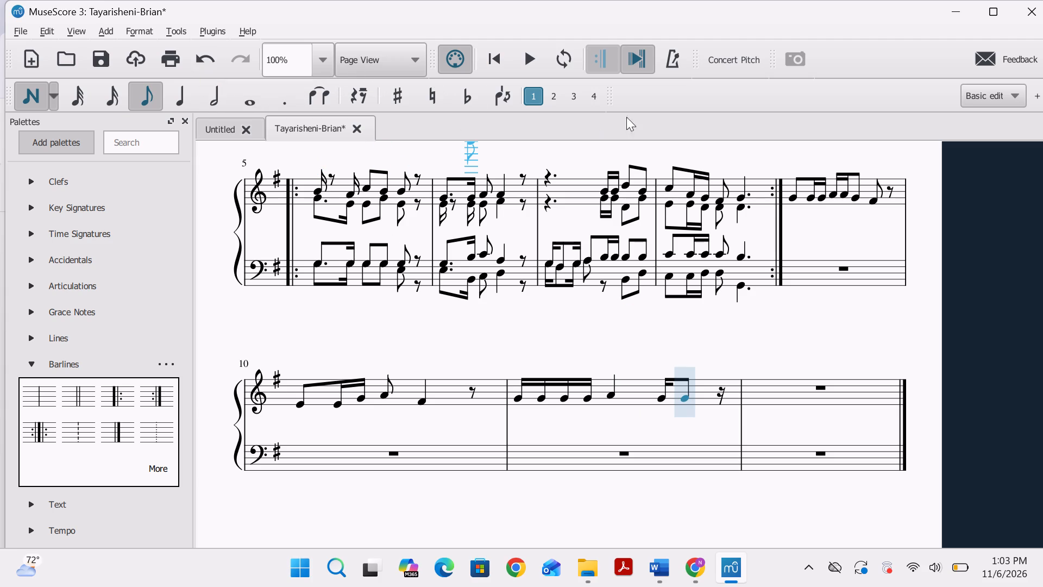
Play back the revised melody from the first note of measure 9.
click(513, 65)
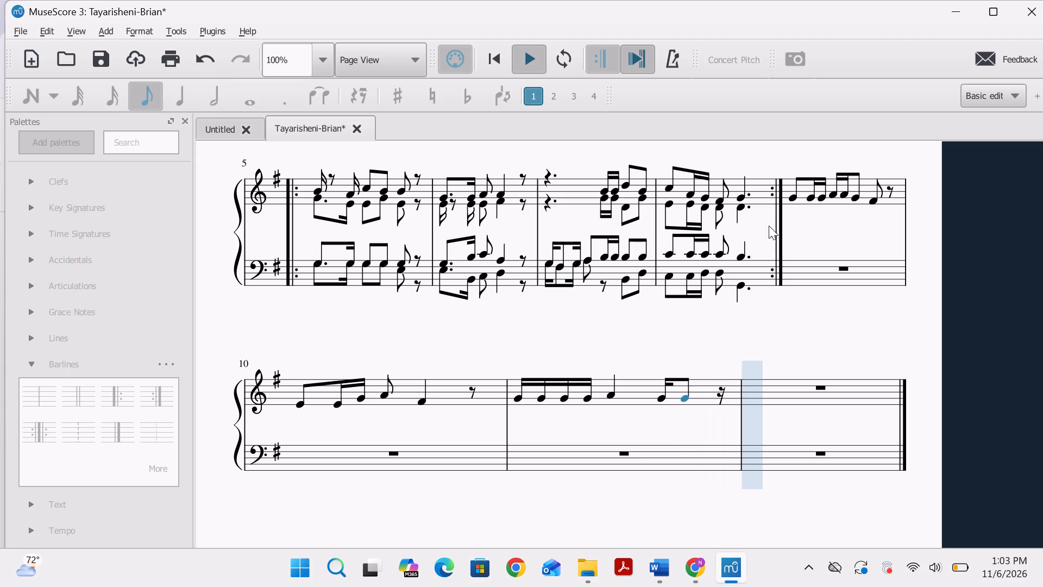
click(790, 201)
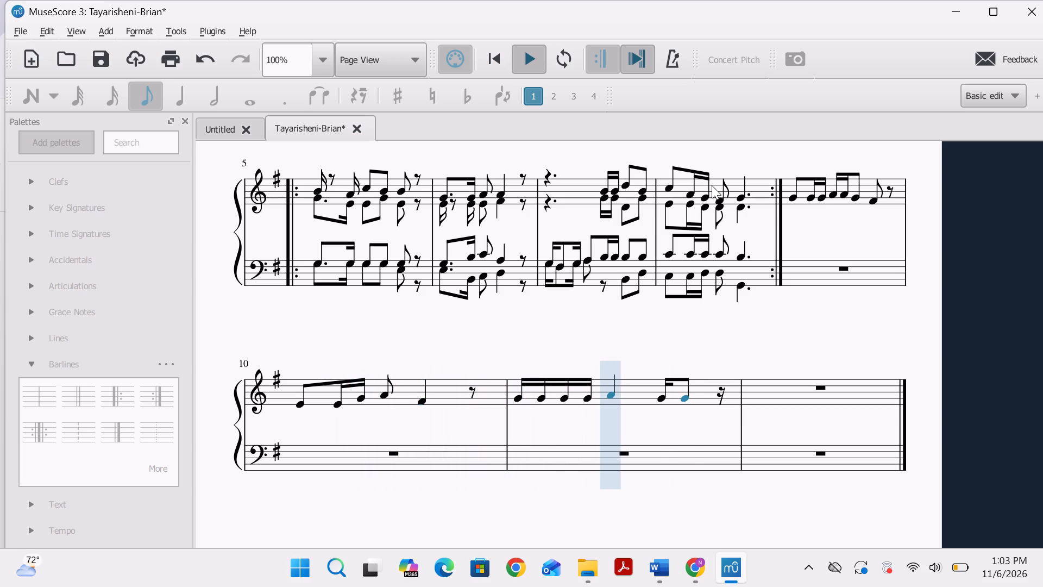
Shorten the A4 crotchet in measure 11 to a quaver.
click(615, 396)
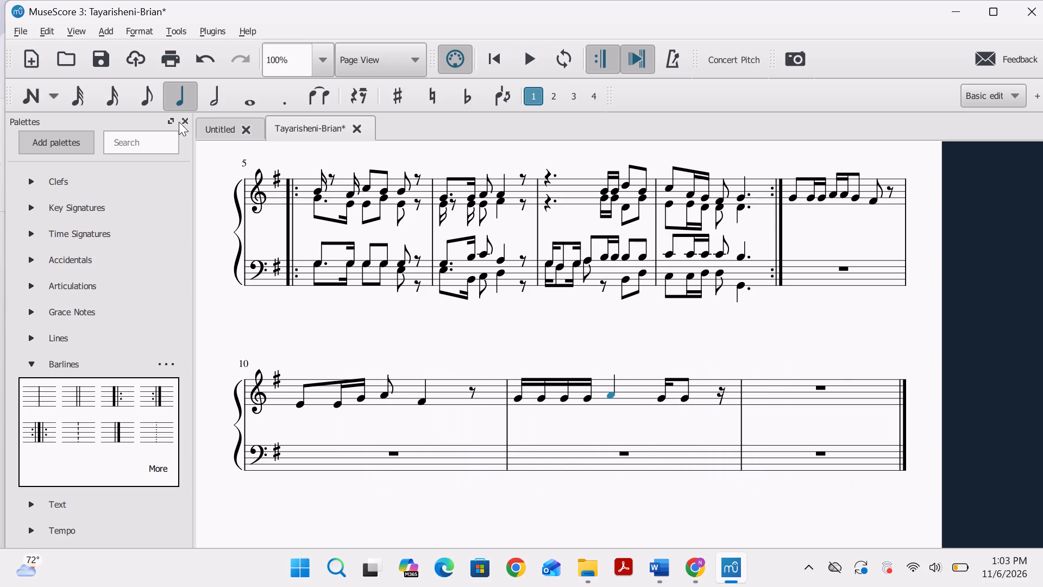
click(154, 101)
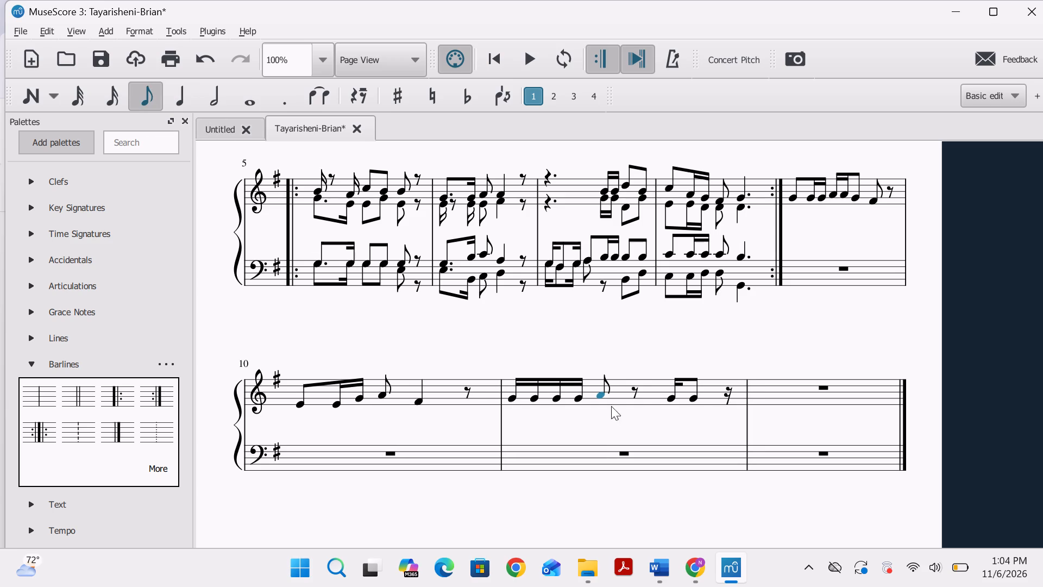
Split the quaver rest in measure 11 into semiquaver rests and enter a G4 semiquaver in place of the second one.
click(635, 389)
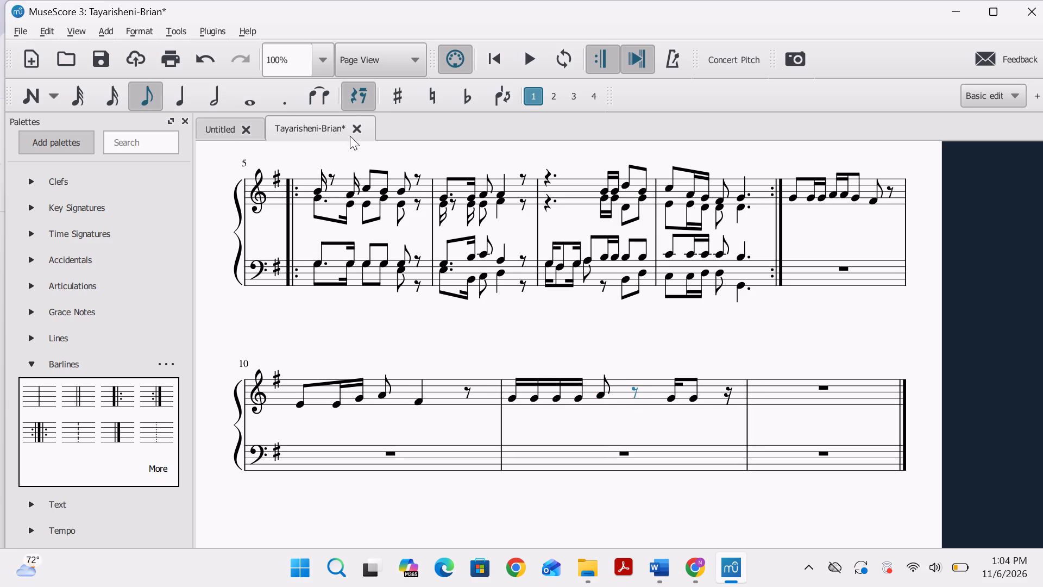
click(112, 102)
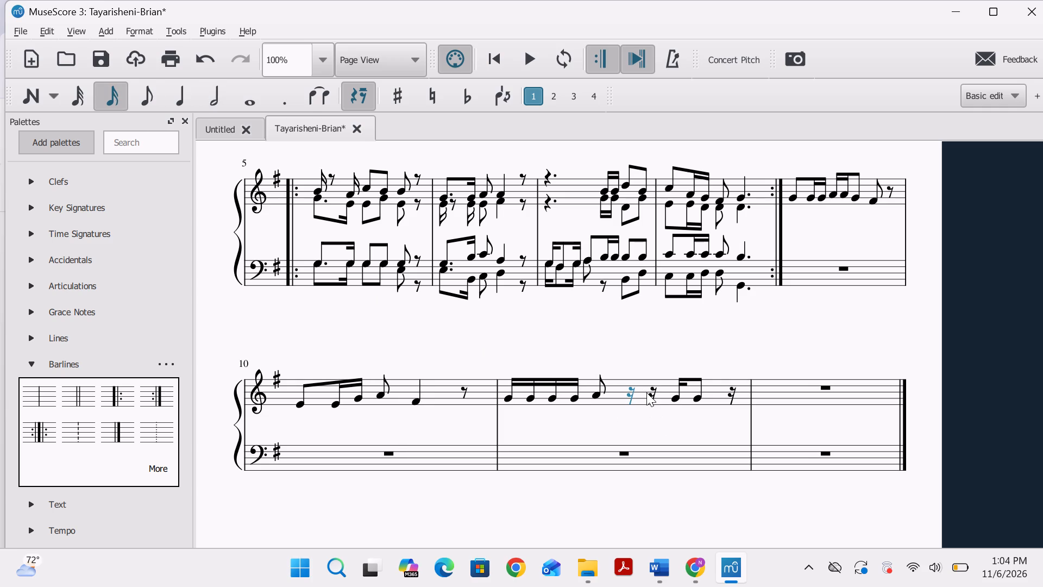
click(646, 392)
drag(27, 90, 33, 97)
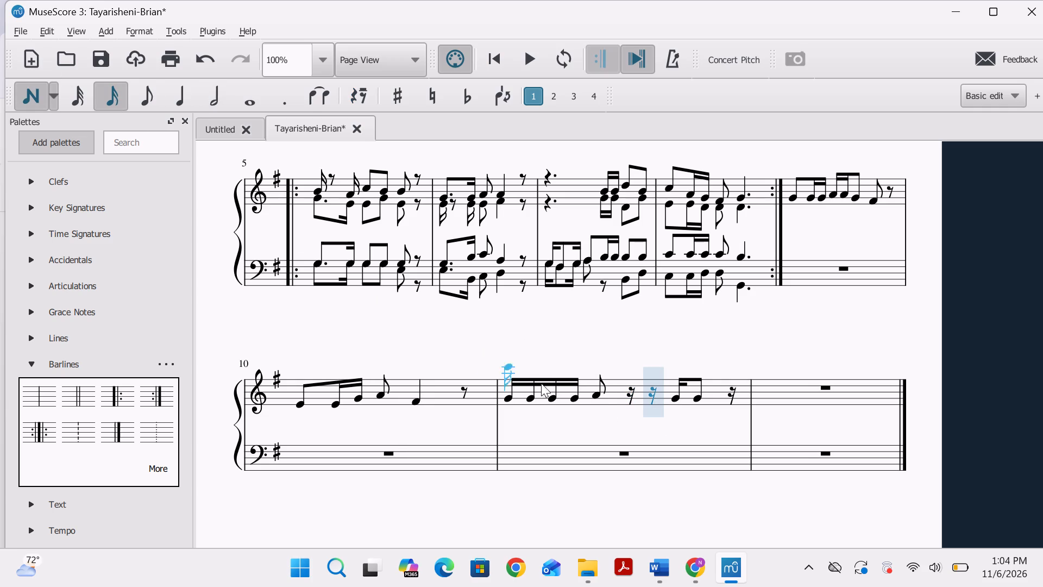
click(644, 398)
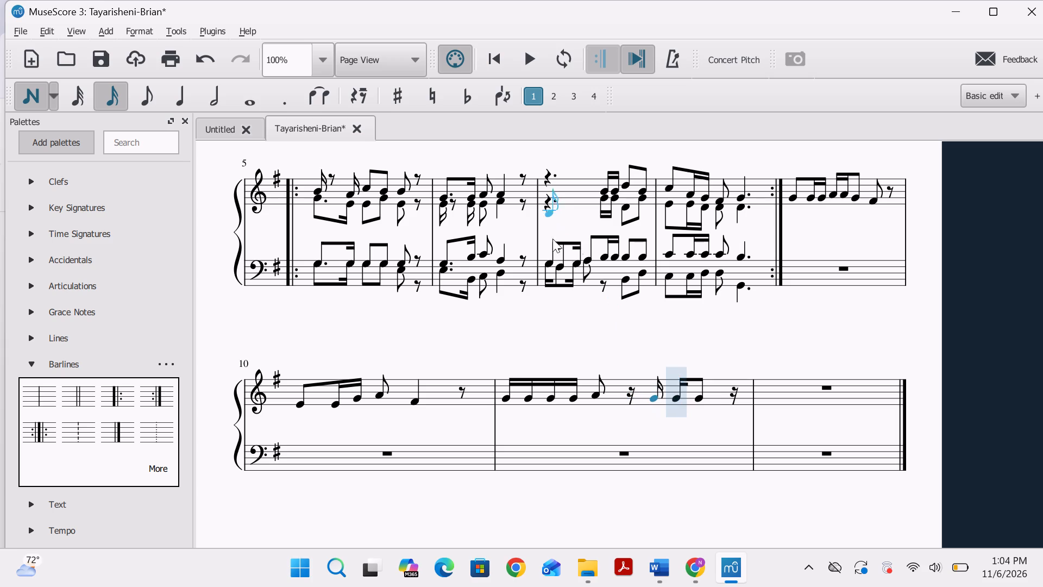
click(34, 97)
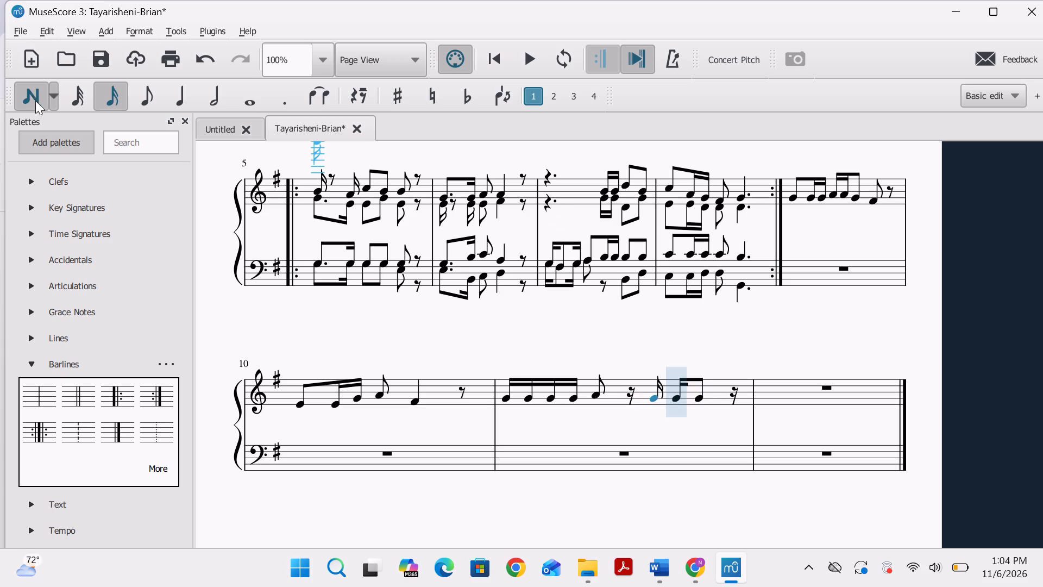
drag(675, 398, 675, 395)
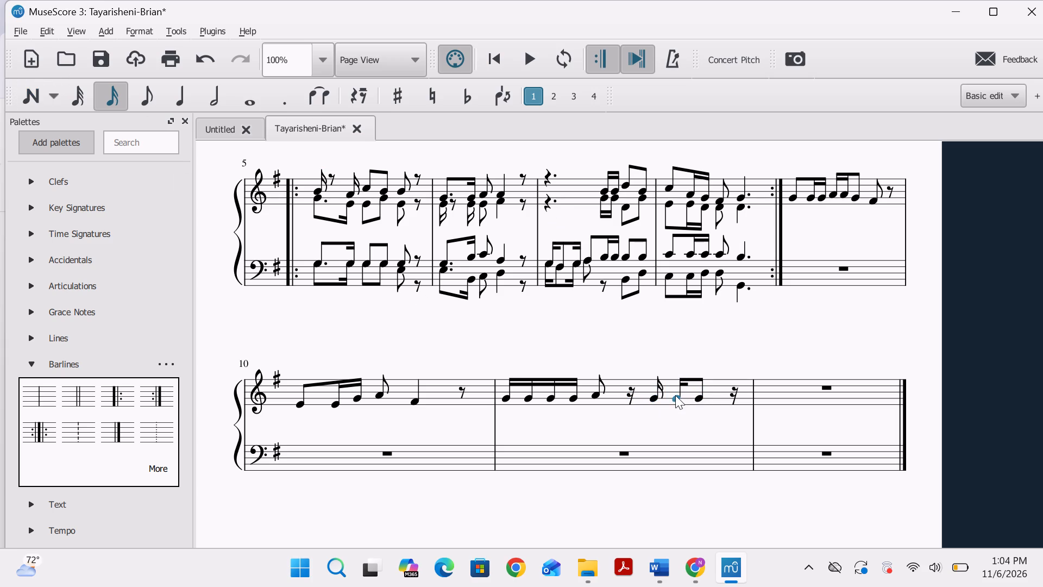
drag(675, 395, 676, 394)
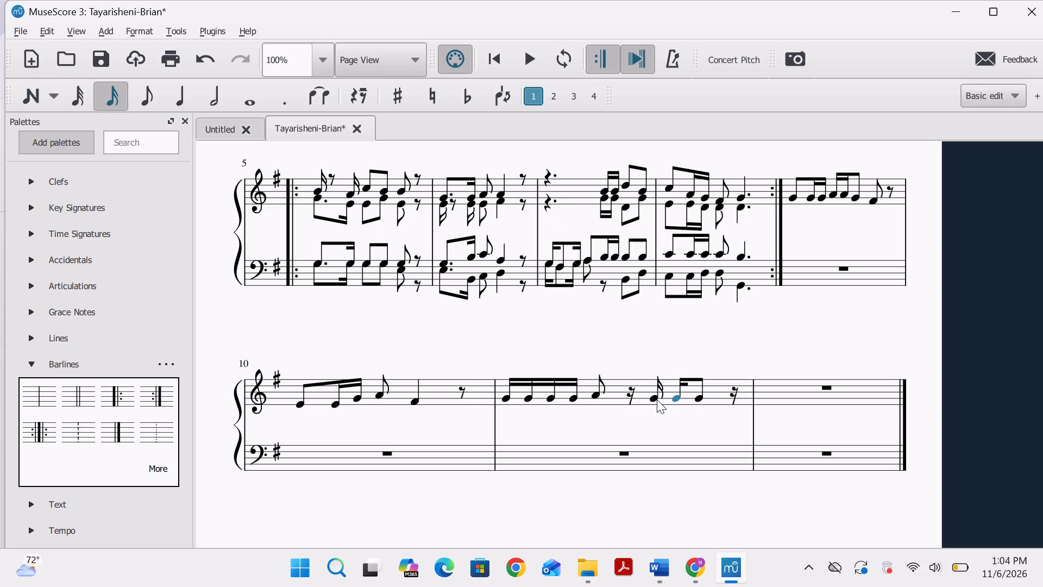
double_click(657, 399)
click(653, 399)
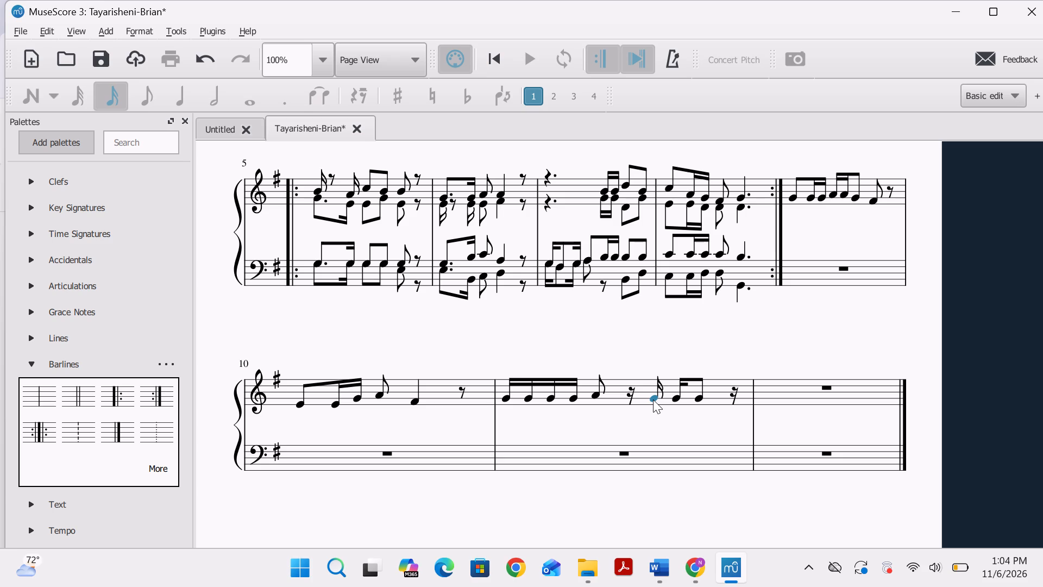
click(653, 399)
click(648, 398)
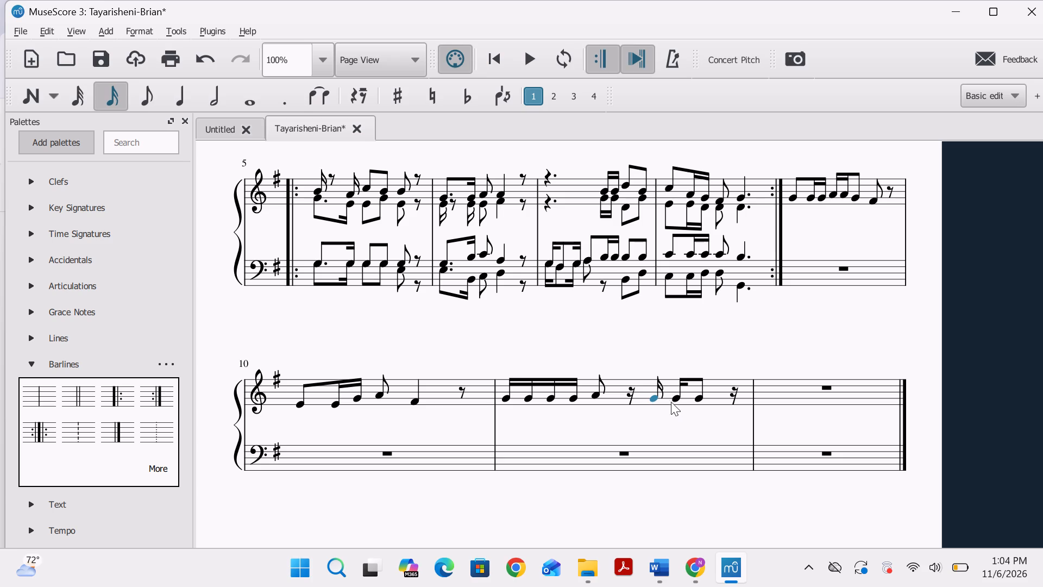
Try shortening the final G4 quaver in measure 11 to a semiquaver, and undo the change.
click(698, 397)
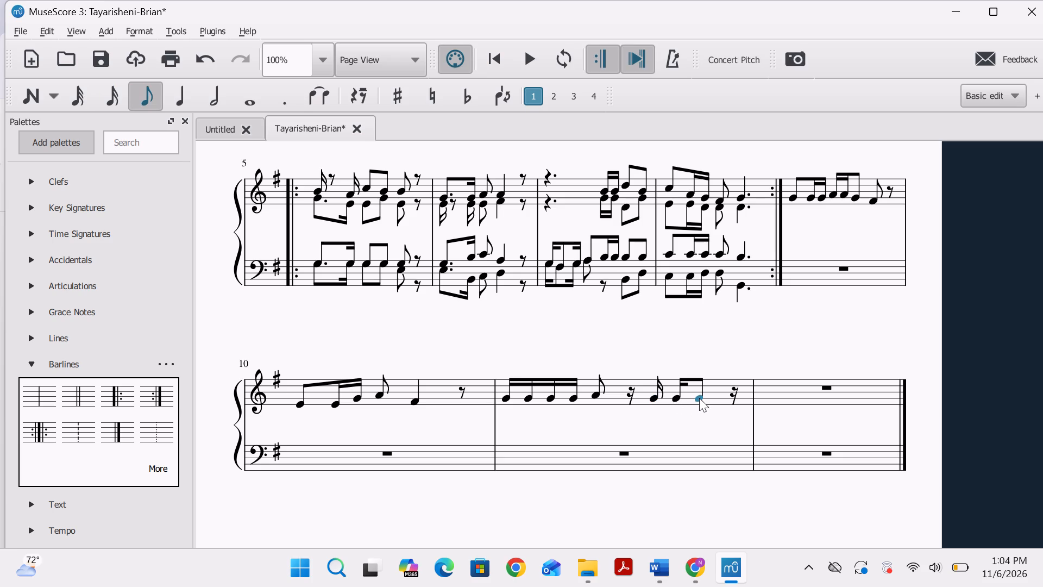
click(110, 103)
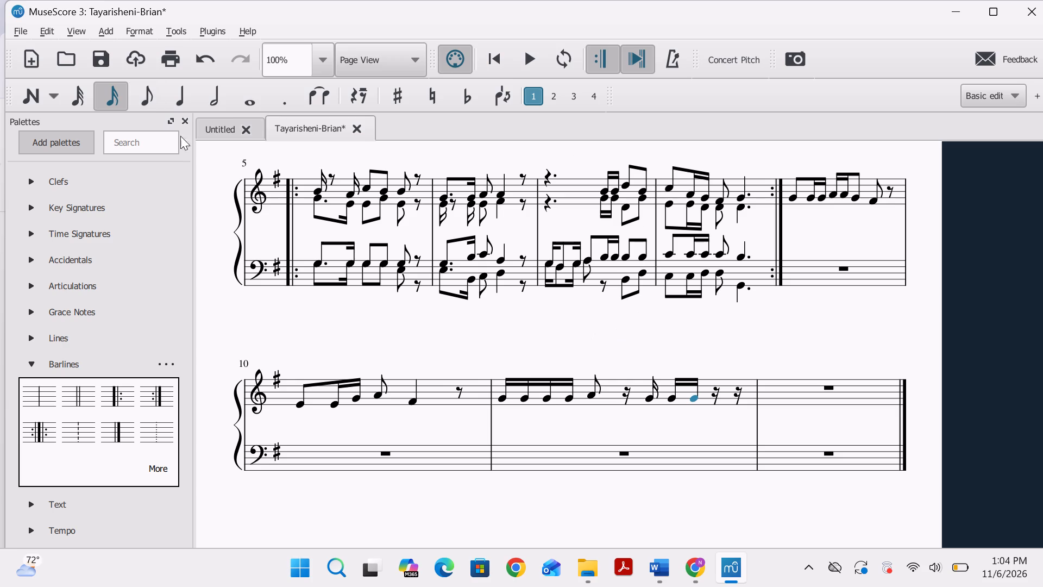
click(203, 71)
Play back the melody from the first note of measure 11.
click(533, 59)
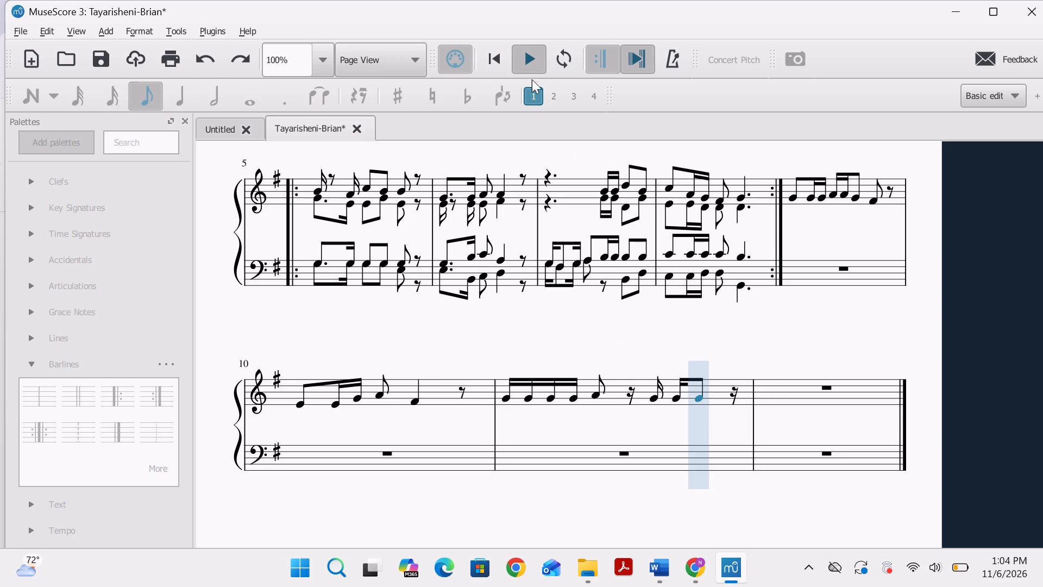
click(508, 393)
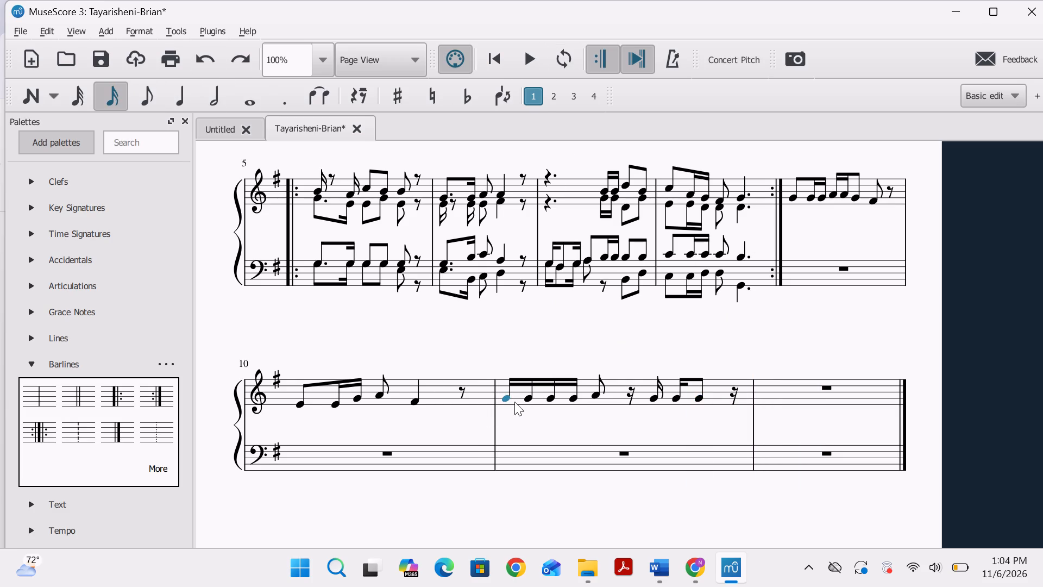
key(space)
Shorten the A4 quaver in measure 11 to a semiquaver.
click(598, 394)
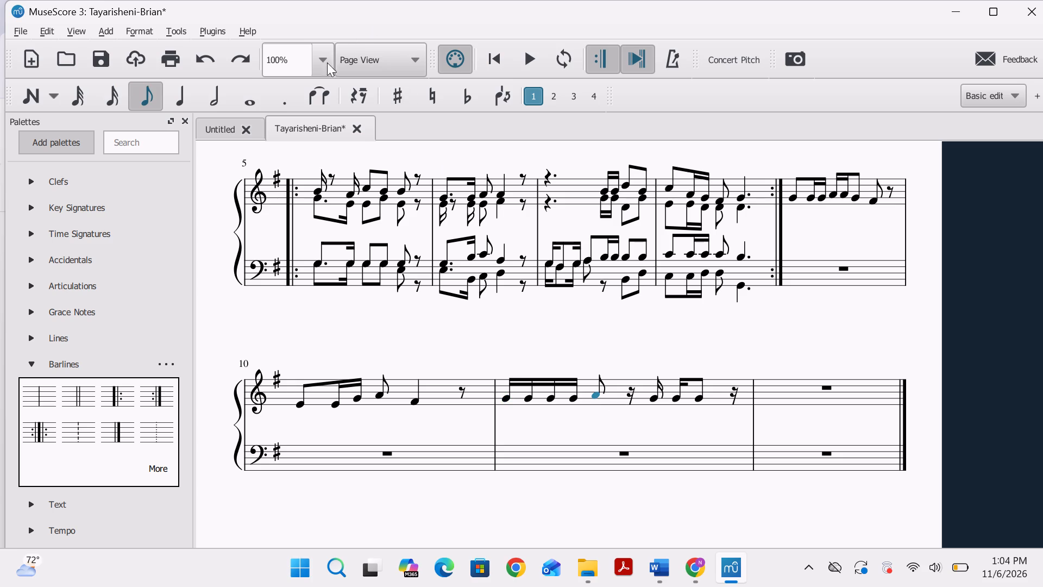
click(102, 89)
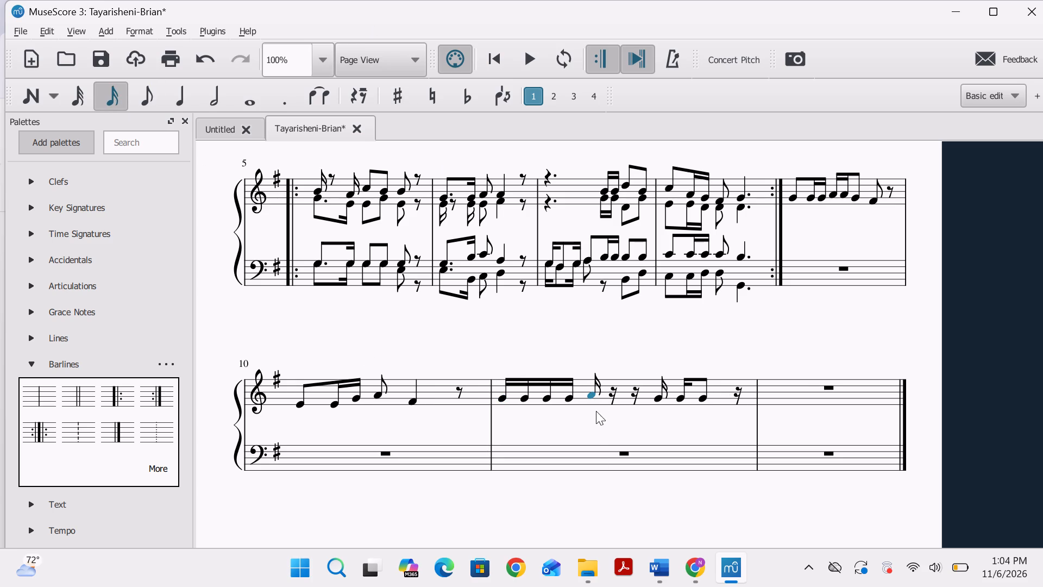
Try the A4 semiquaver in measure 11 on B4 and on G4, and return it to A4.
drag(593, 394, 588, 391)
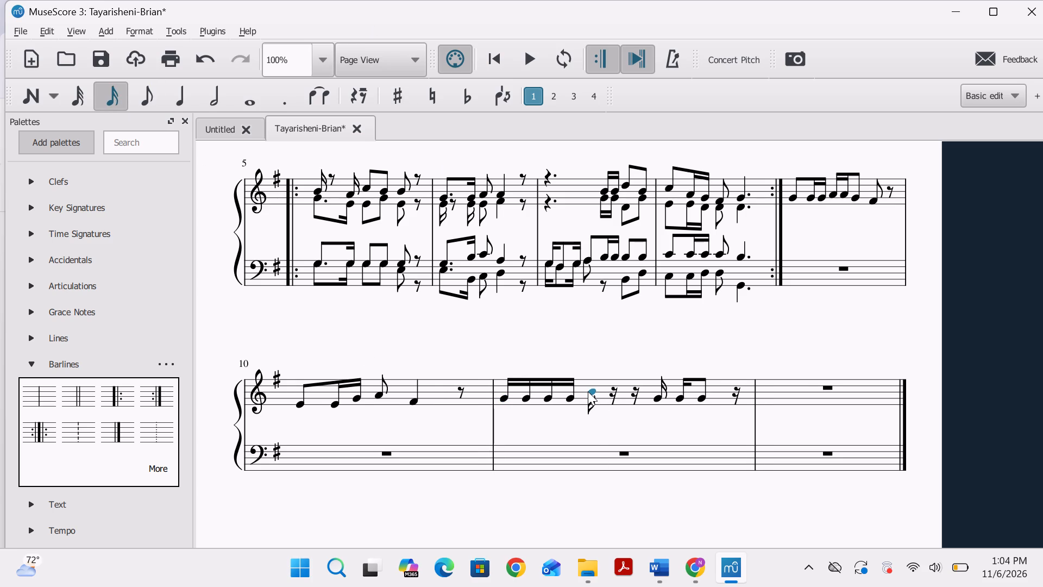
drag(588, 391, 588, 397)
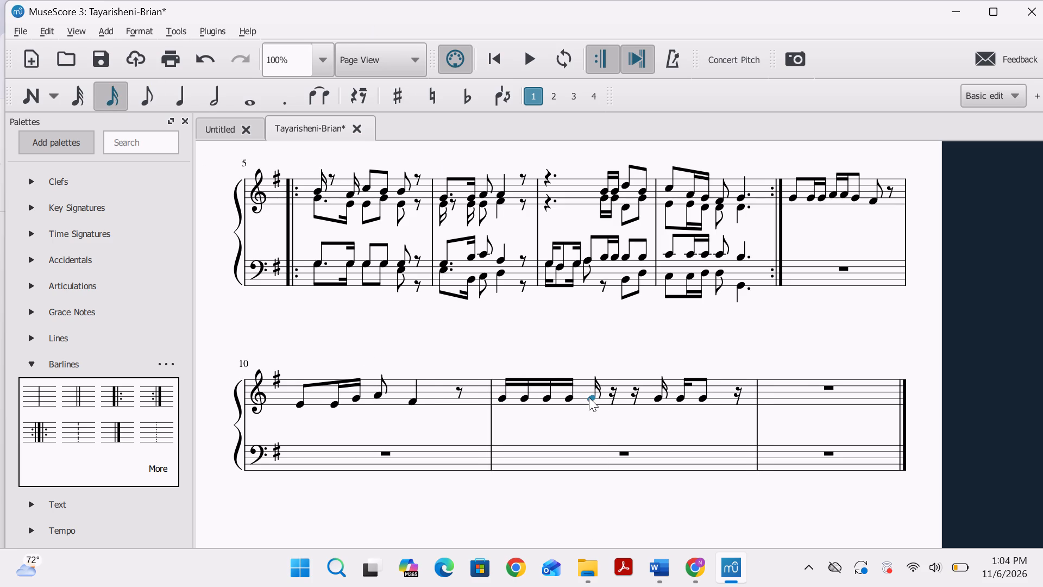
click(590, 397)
Enter a G4 semiquaver in place of the second semiquaver rest after the A4 in measure 11.
click(640, 390)
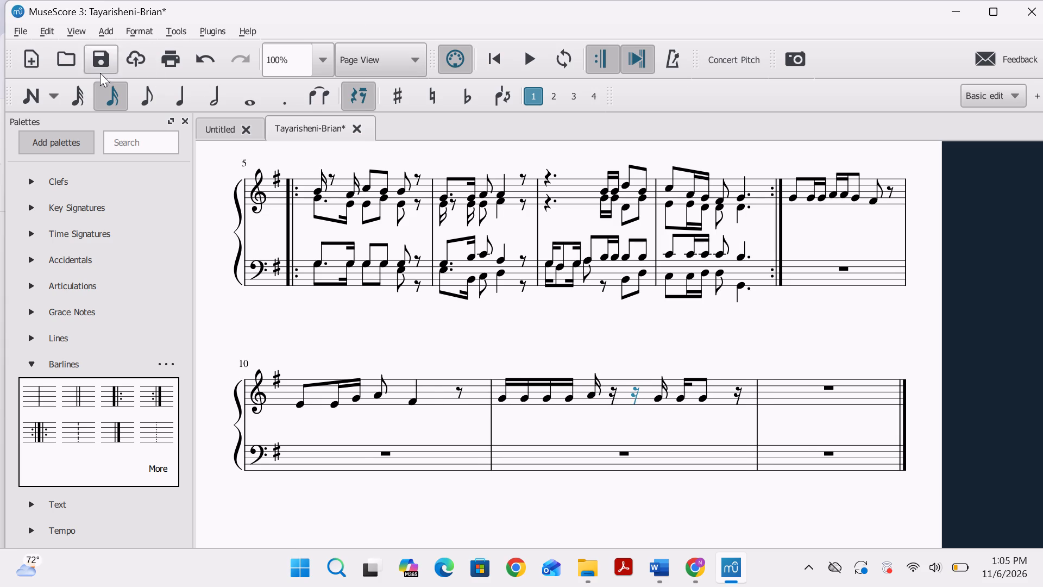
drag(23, 102, 32, 105)
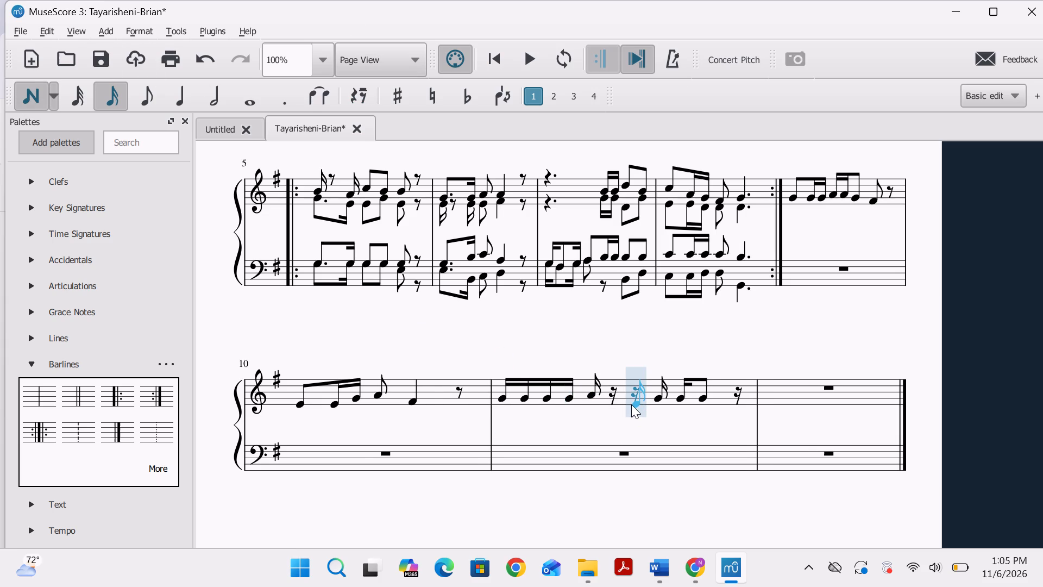
click(632, 398)
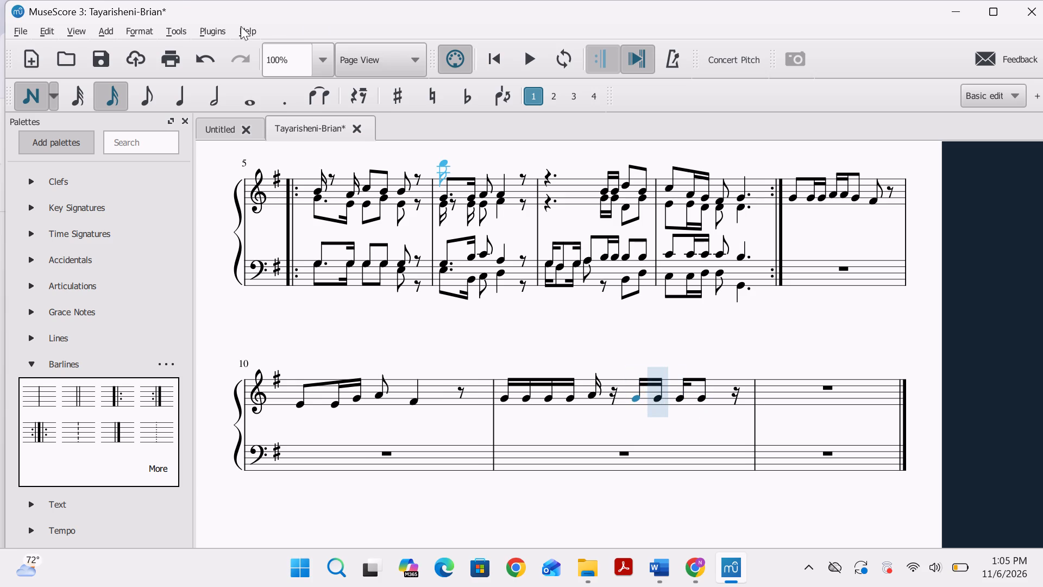
click(42, 94)
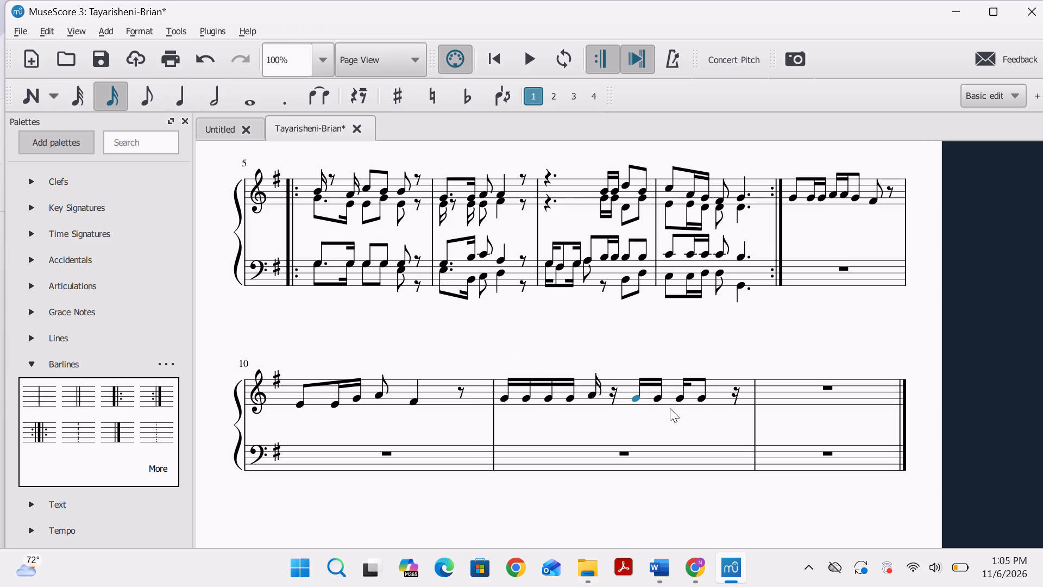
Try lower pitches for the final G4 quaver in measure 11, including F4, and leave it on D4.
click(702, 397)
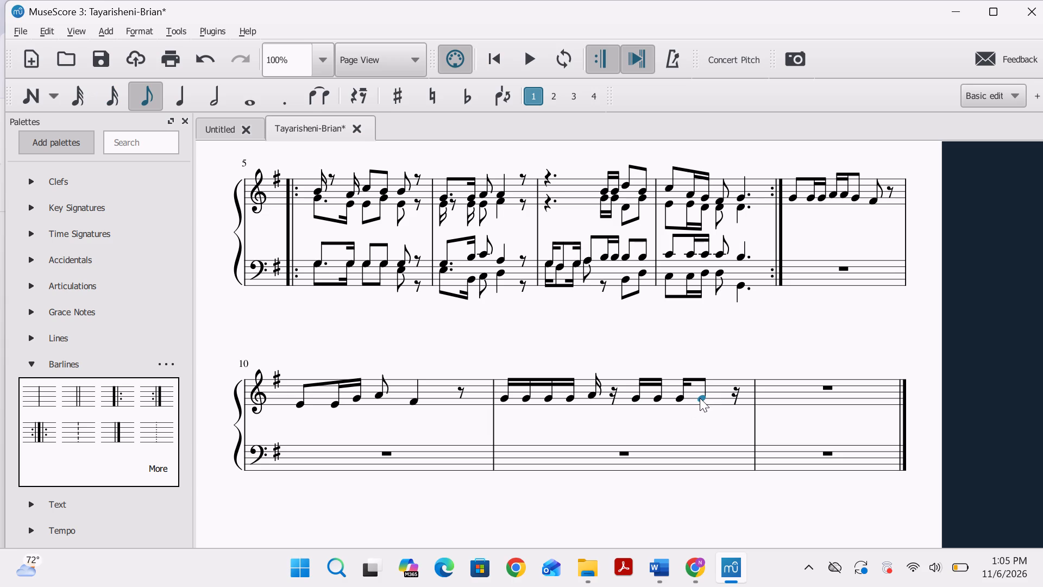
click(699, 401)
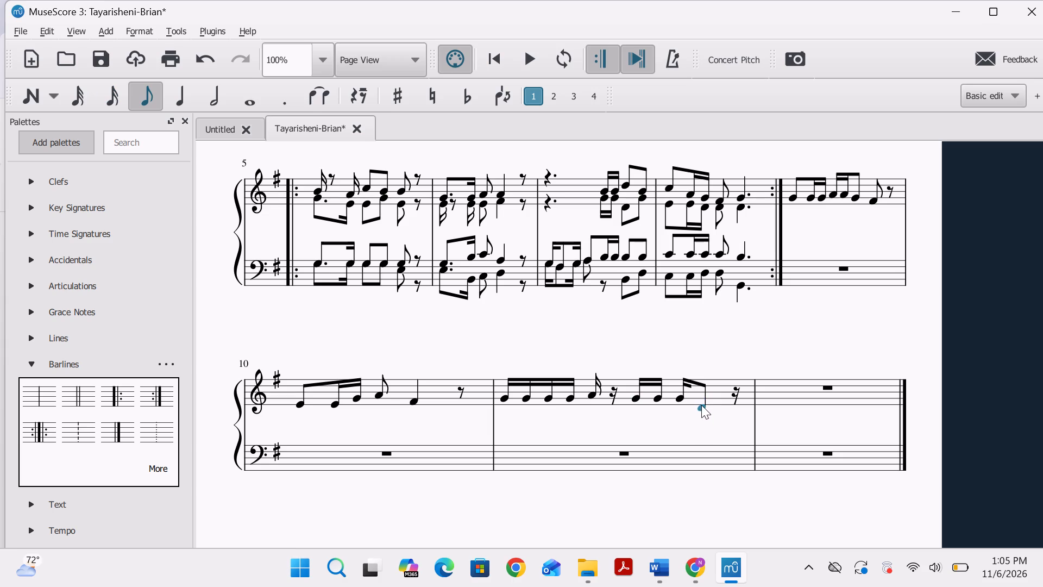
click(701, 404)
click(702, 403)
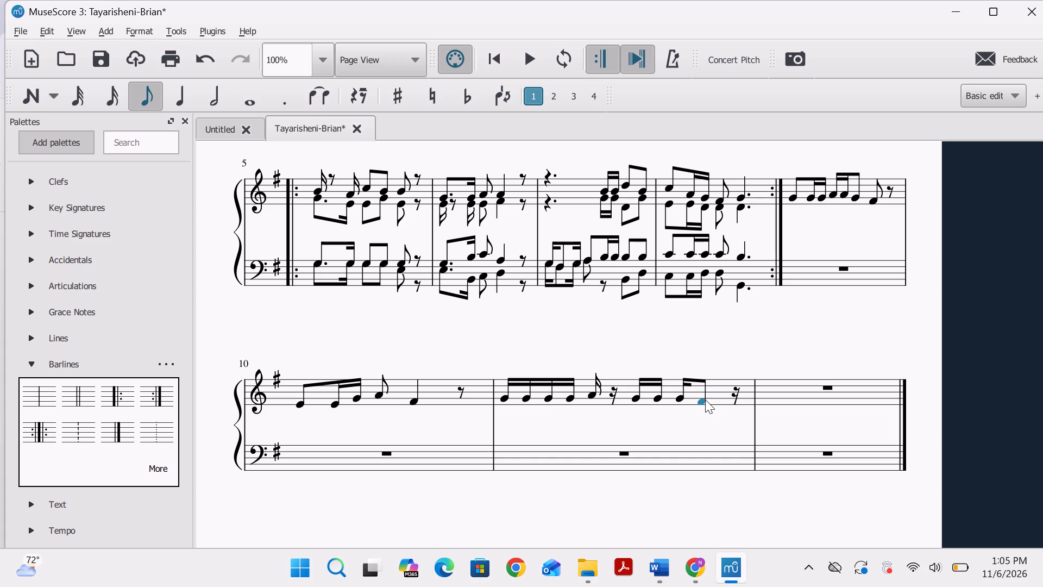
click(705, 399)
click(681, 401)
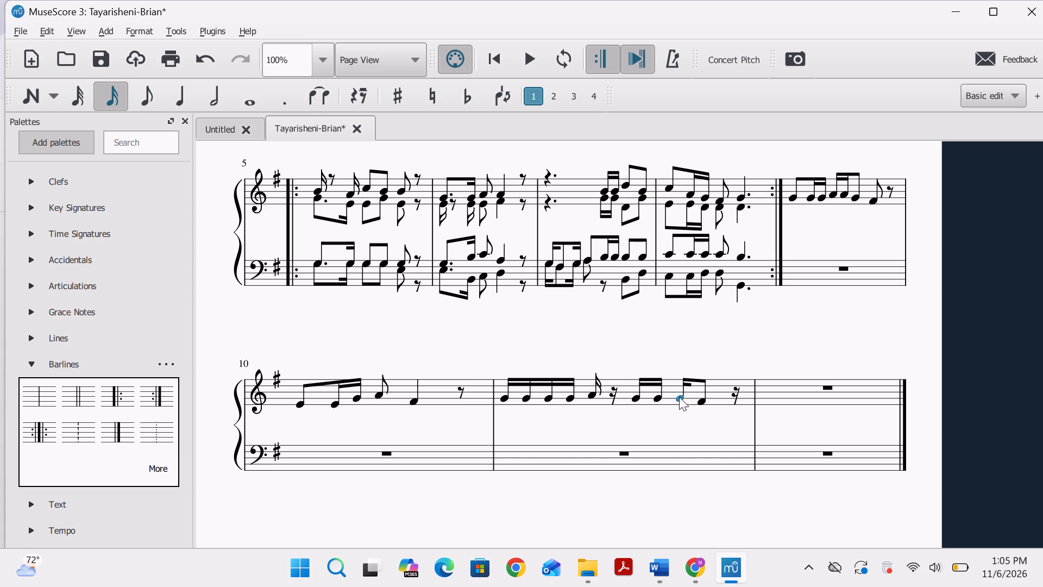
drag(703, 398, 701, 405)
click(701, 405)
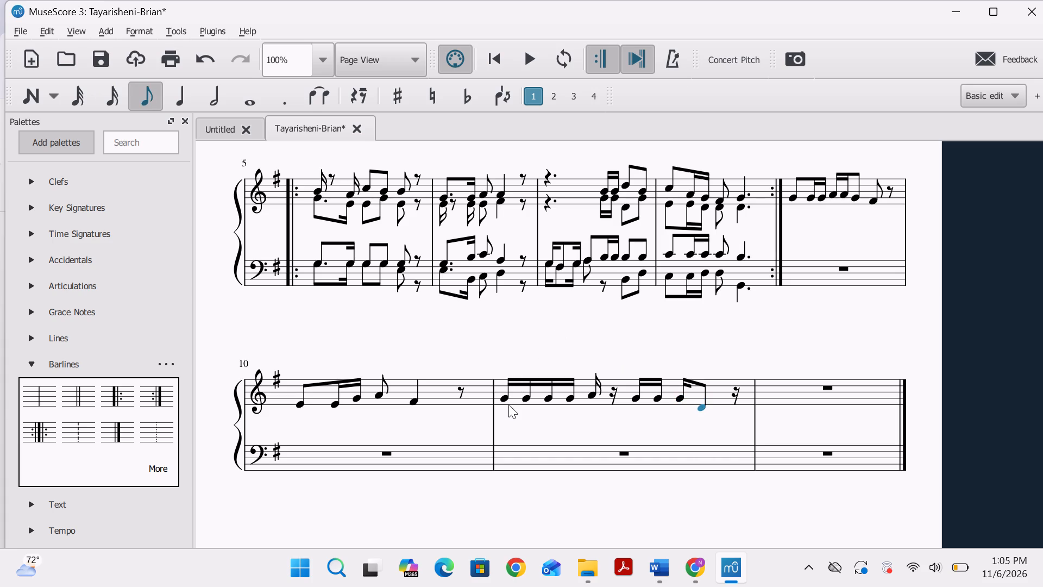
Play back the revised measure 11 from its first note.
click(510, 403)
key(space)
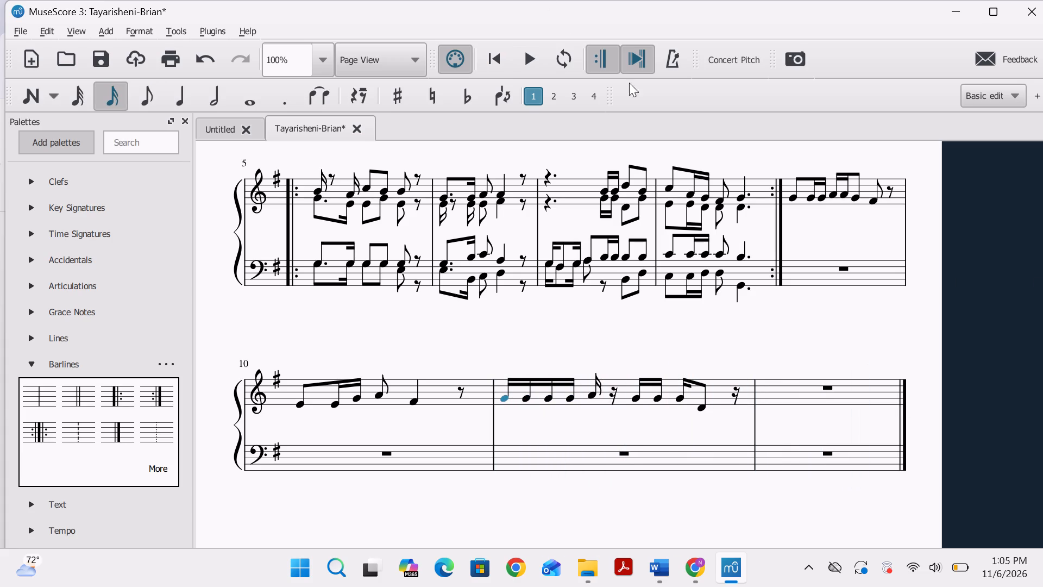
Lengthen the second G4 semiquaver after the rest in measure 11 to a quaver, replacing the G4 semiquaver that follows it.
click(661, 398)
click(151, 95)
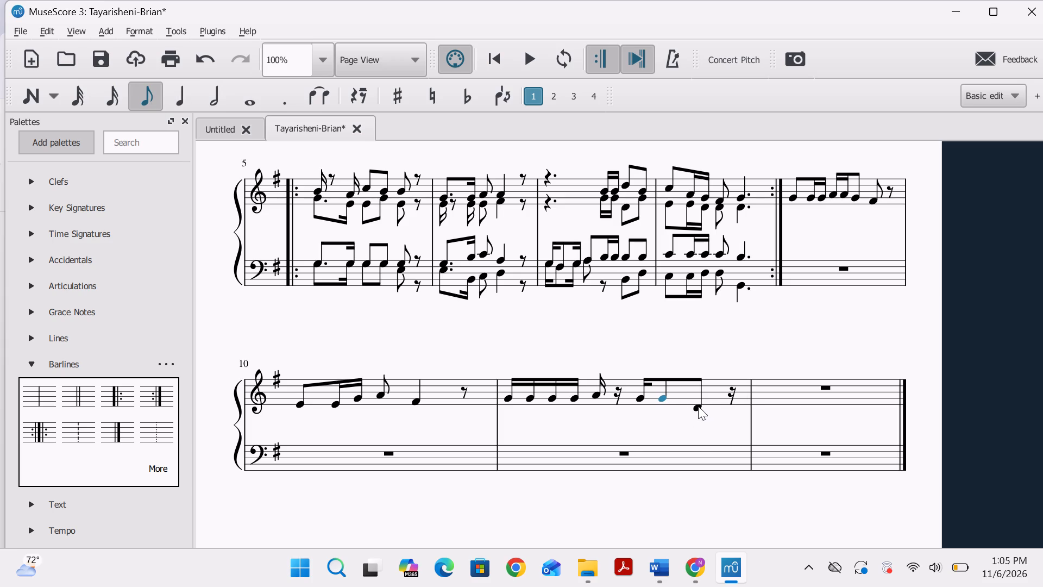
Raise the final D4 quaver in measure 11 to G4 and shorten it to a semiquaver.
drag(698, 406, 692, 397)
click(115, 96)
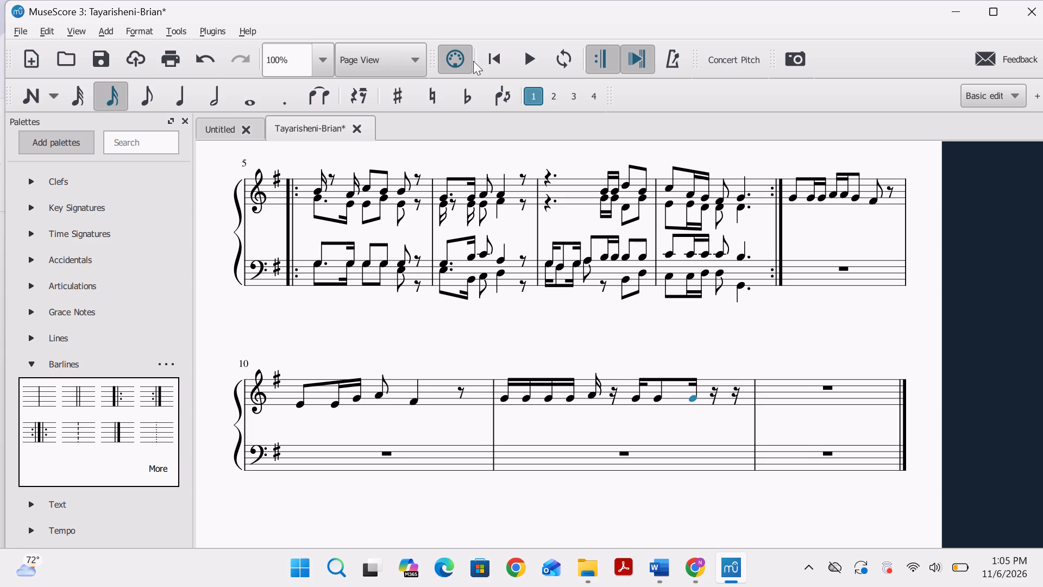
Play back the end of measure 11, including from the G4 semiquaver that follows the rest.
click(521, 59)
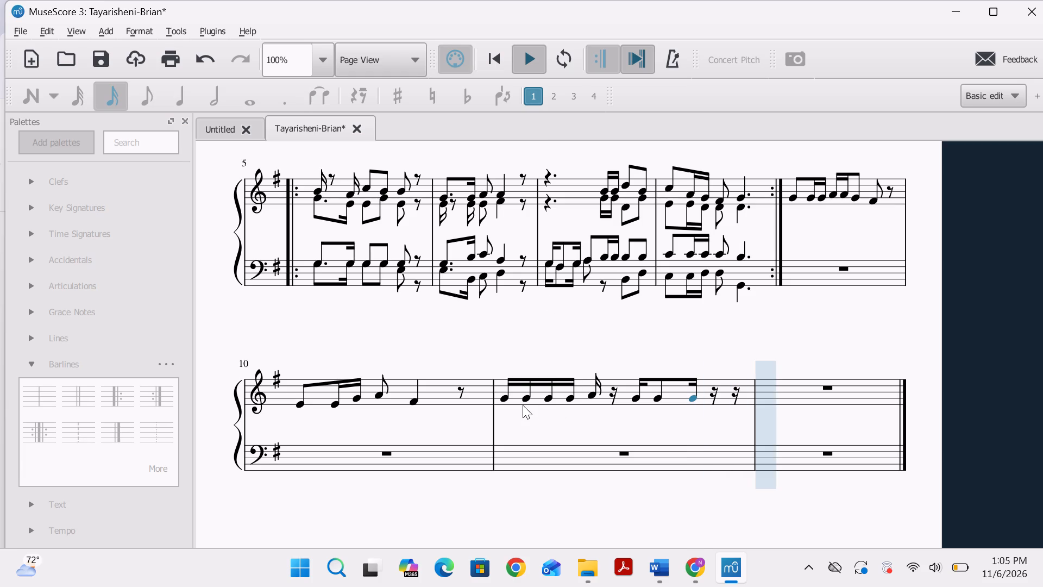
click(502, 398)
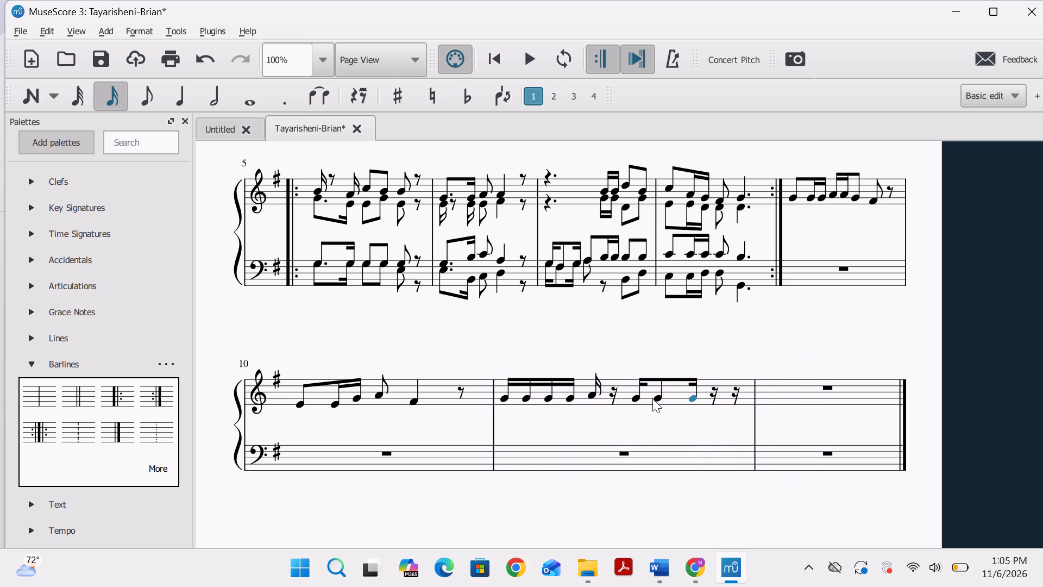
click(636, 397)
key(space)
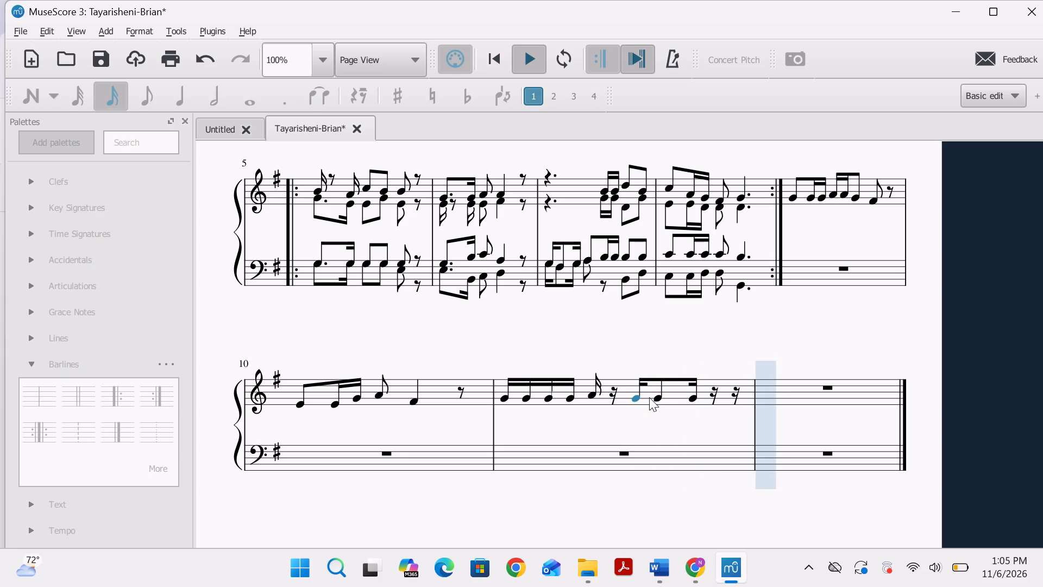
click(650, 397)
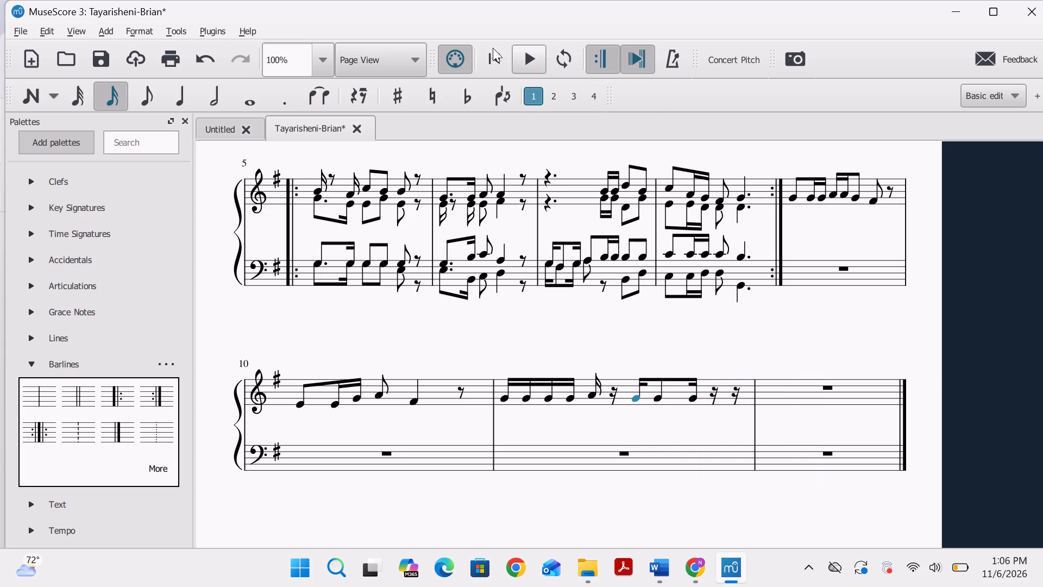
Shorten the G4 quaver in measure 11 to a semiquaver, leaving a semiquaver rest before the last G4.
click(662, 397)
click(121, 92)
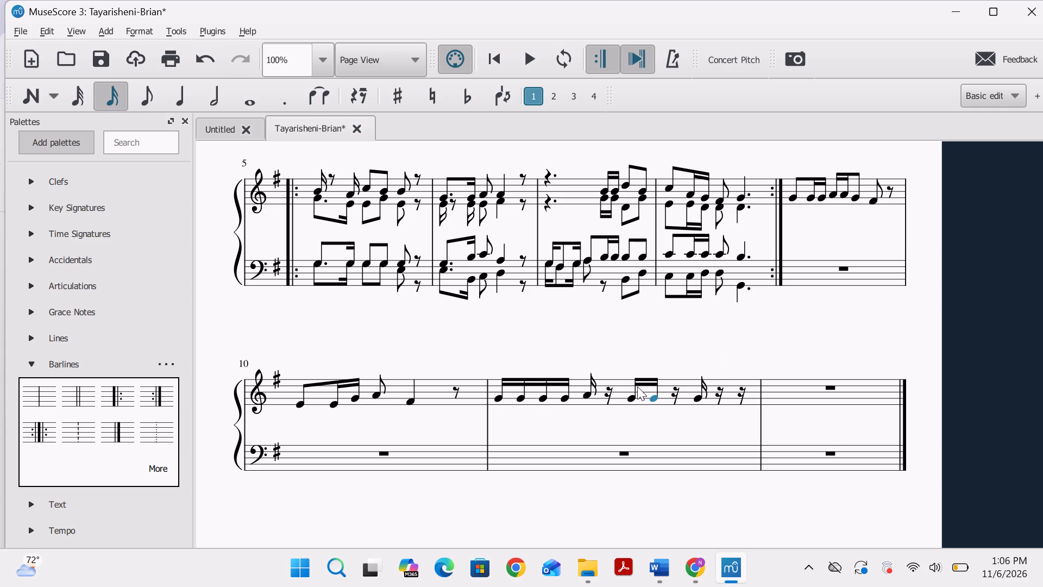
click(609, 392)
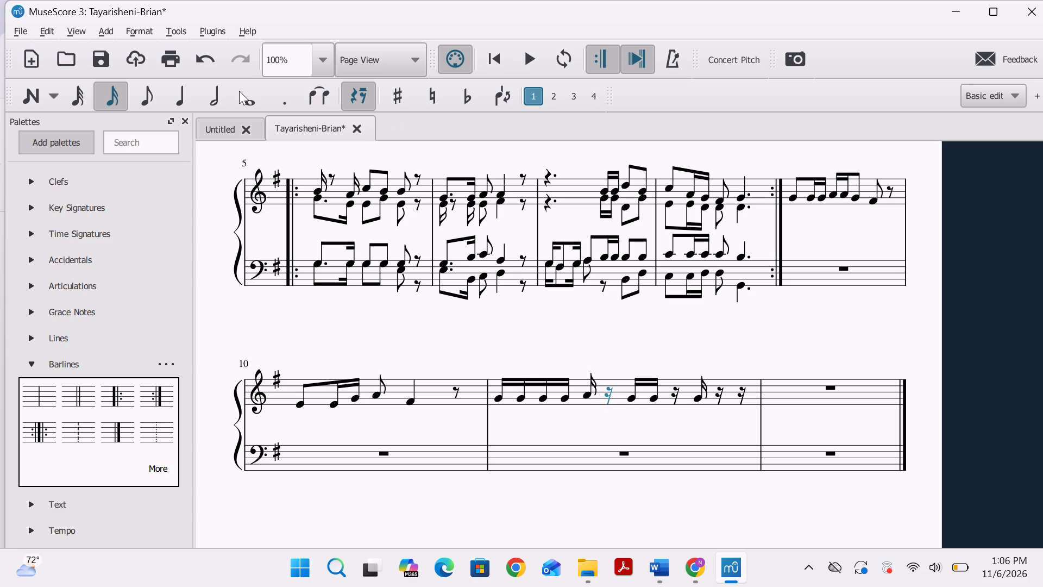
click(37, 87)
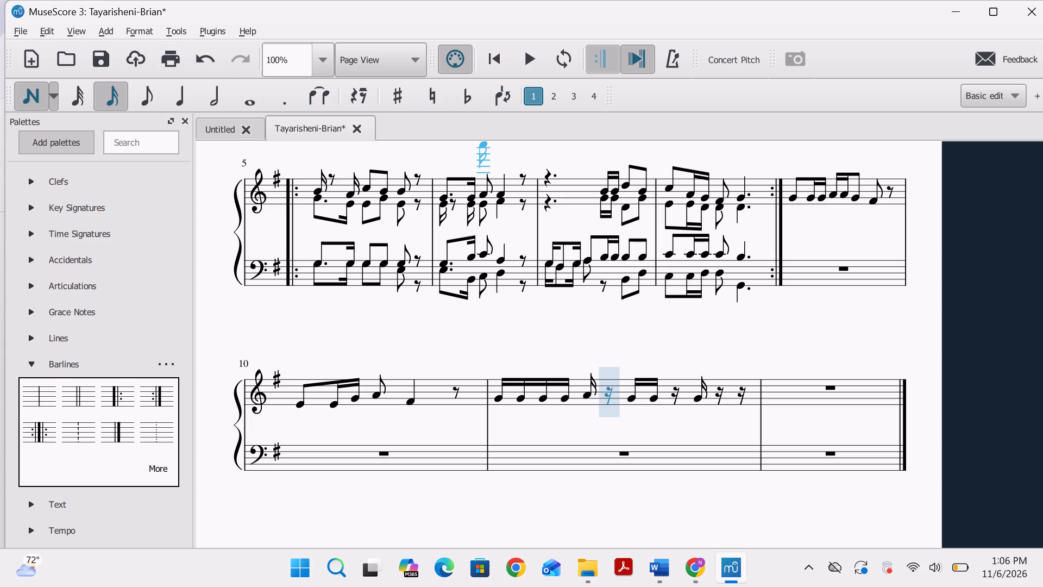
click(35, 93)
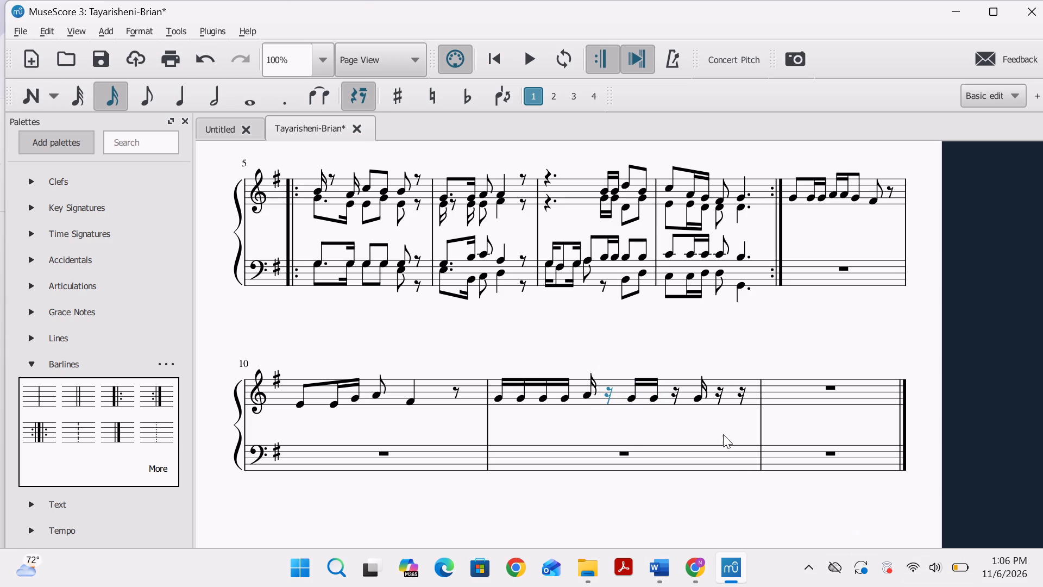
Replace the end of measure 11, from the second semiquaver rest onward, with a G4 quaver and a D4 quaver.
click(678, 390)
click(128, 87)
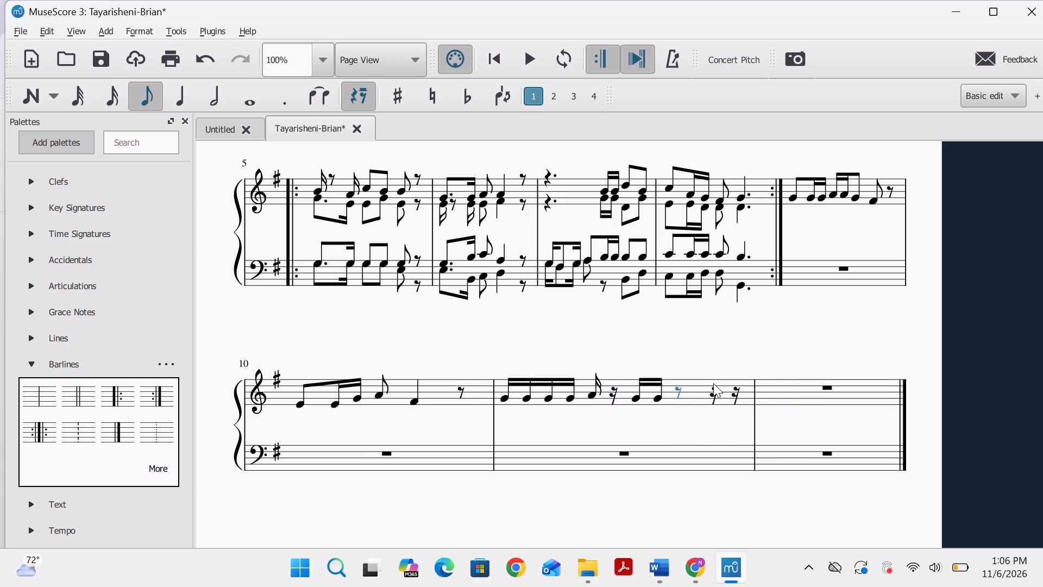
click(22, 98)
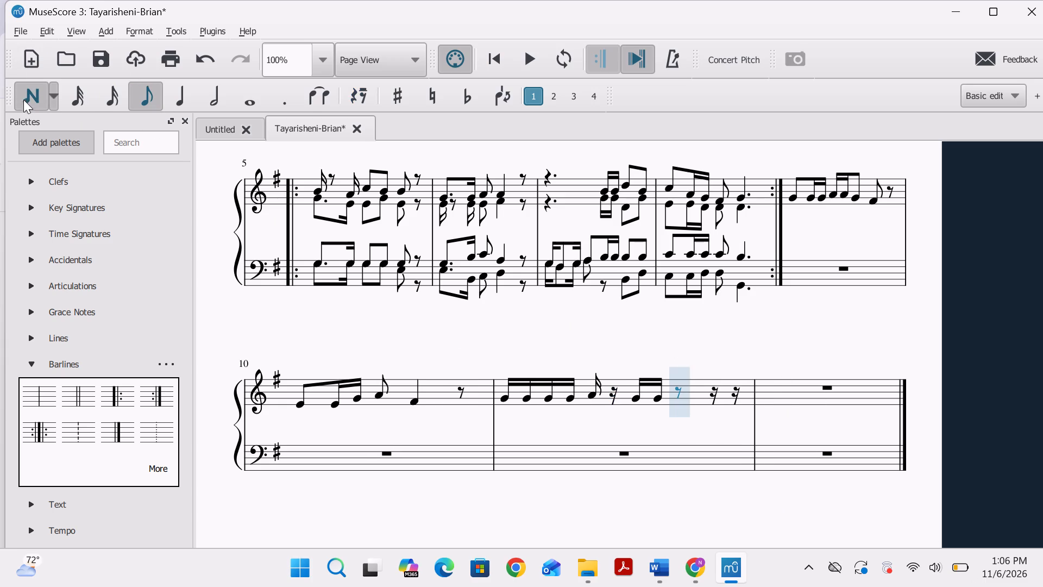
click(676, 399)
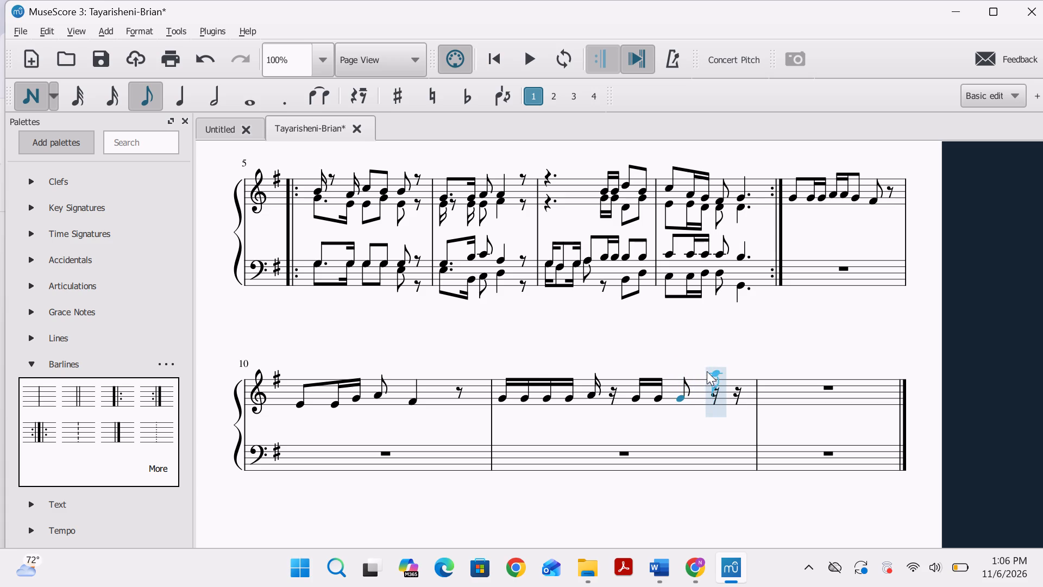
click(709, 407)
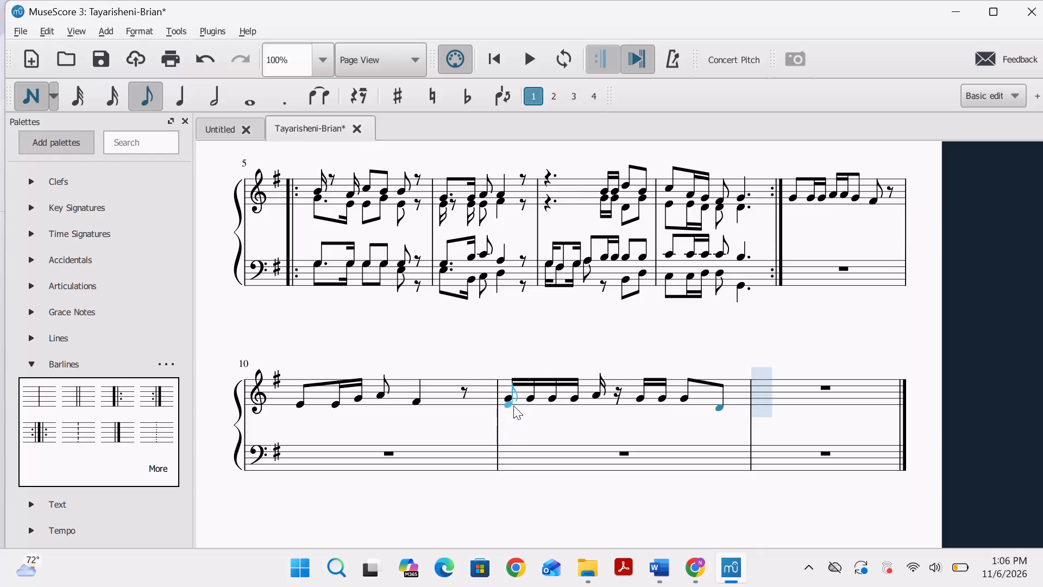
click(28, 97)
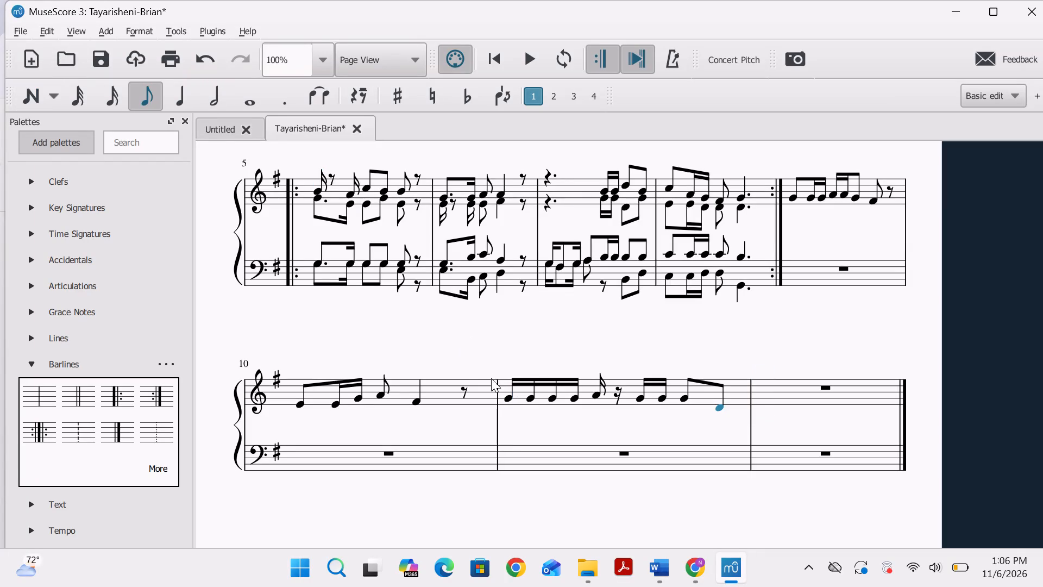
Play back the treble melody from the start of measure 11.
click(509, 401)
key(space)
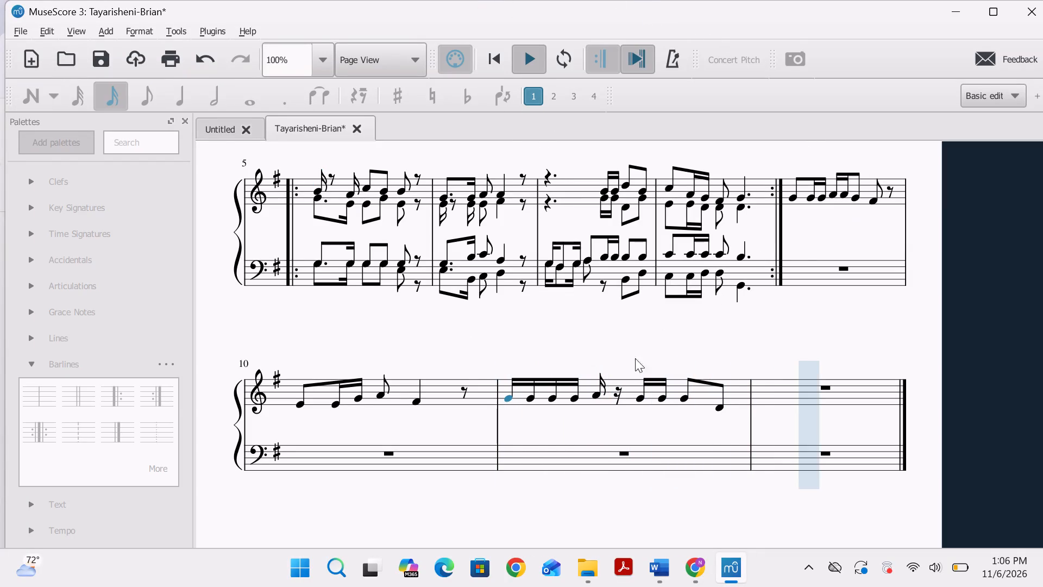
Lower the G4 quaver before the final D4 in measure 11 to F#4.
drag(684, 397, 686, 401)
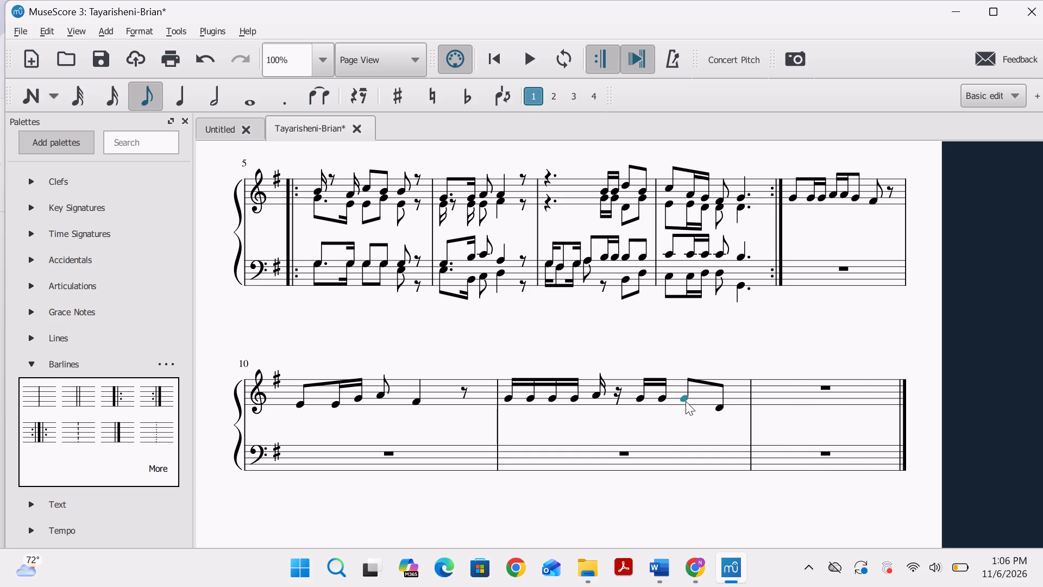
drag(686, 401, 687, 404)
click(687, 402)
click(687, 402)
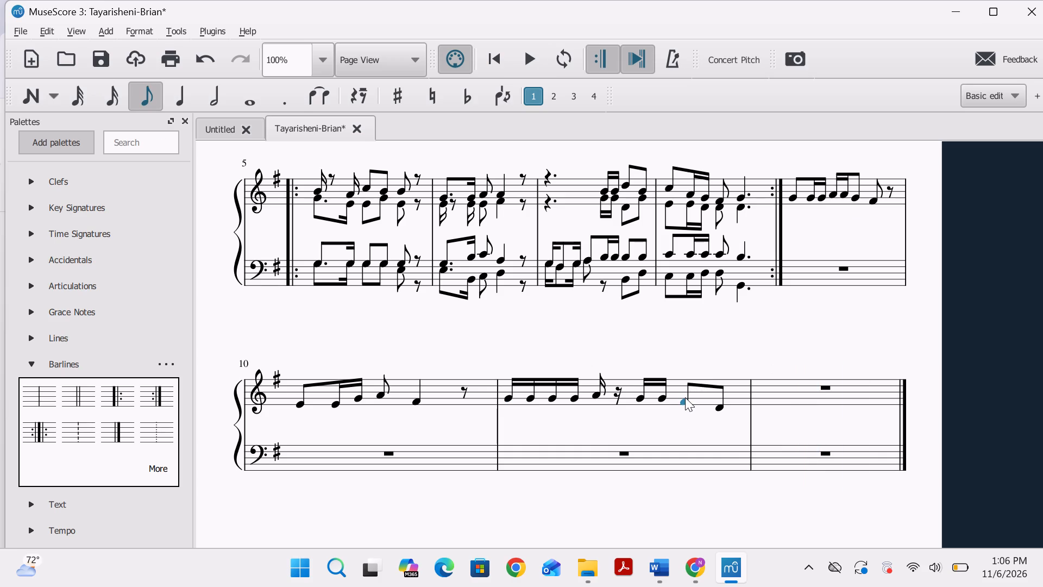
click(685, 397)
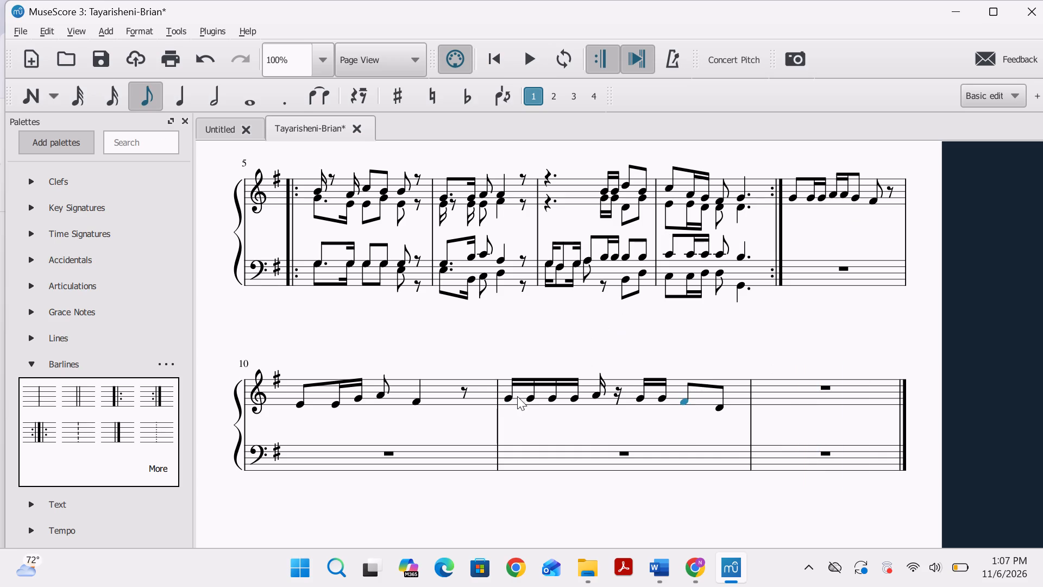
Play back the melody from the start of measure 11 and again from the start of measure 9.
click(509, 397)
key(space)
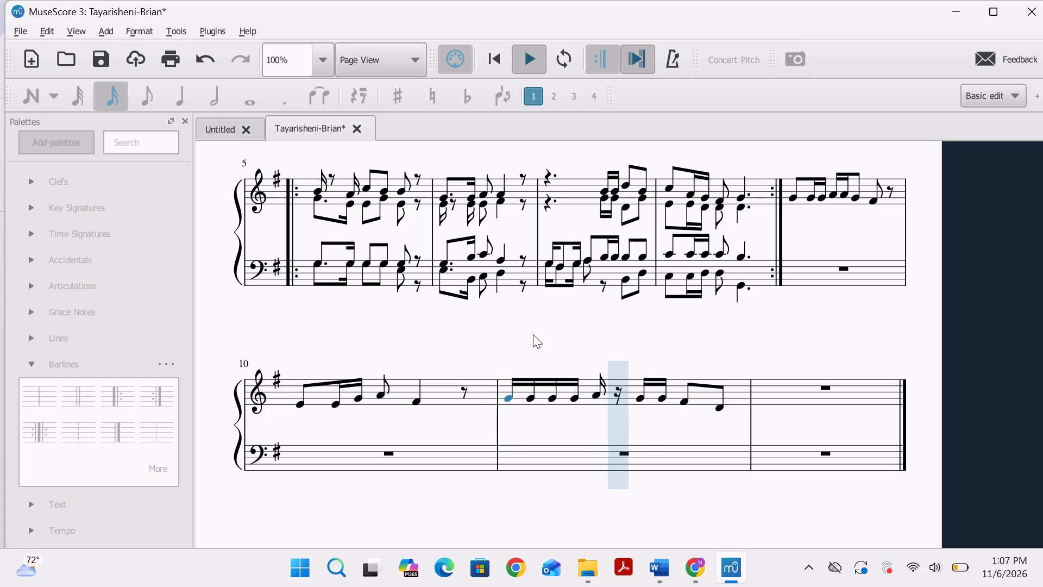
click(511, 400)
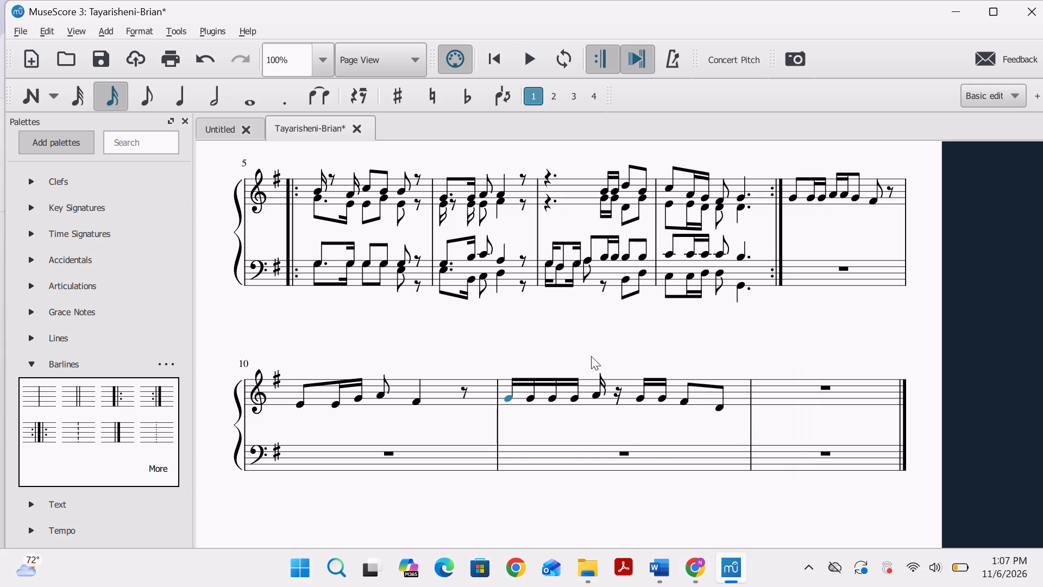
click(790, 201)
key(space)
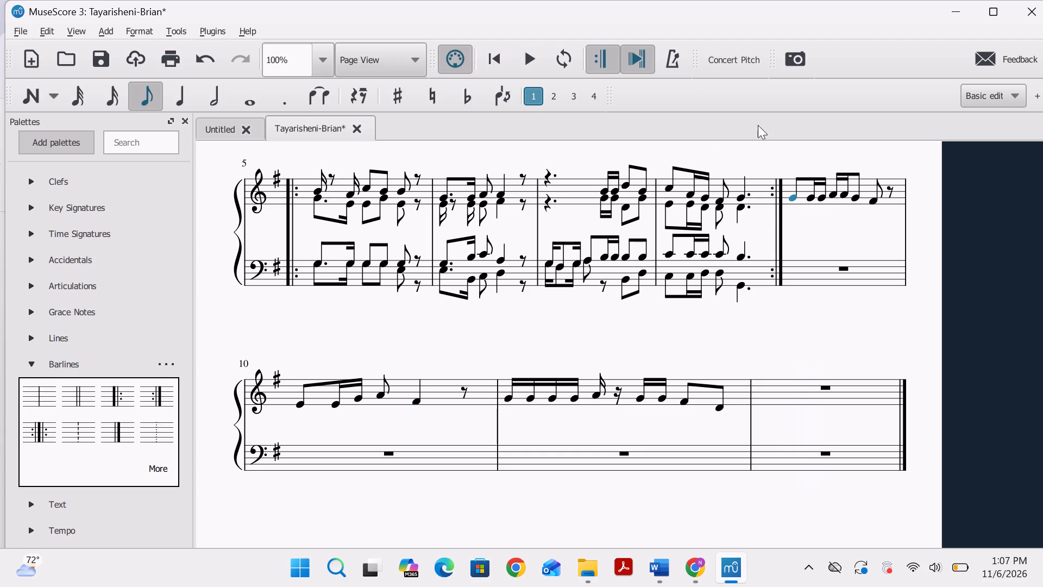
Enter two E4 semiquavers followed by two F#4 quavers at the start of measure 12 in the treble staff.
click(819, 389)
click(118, 99)
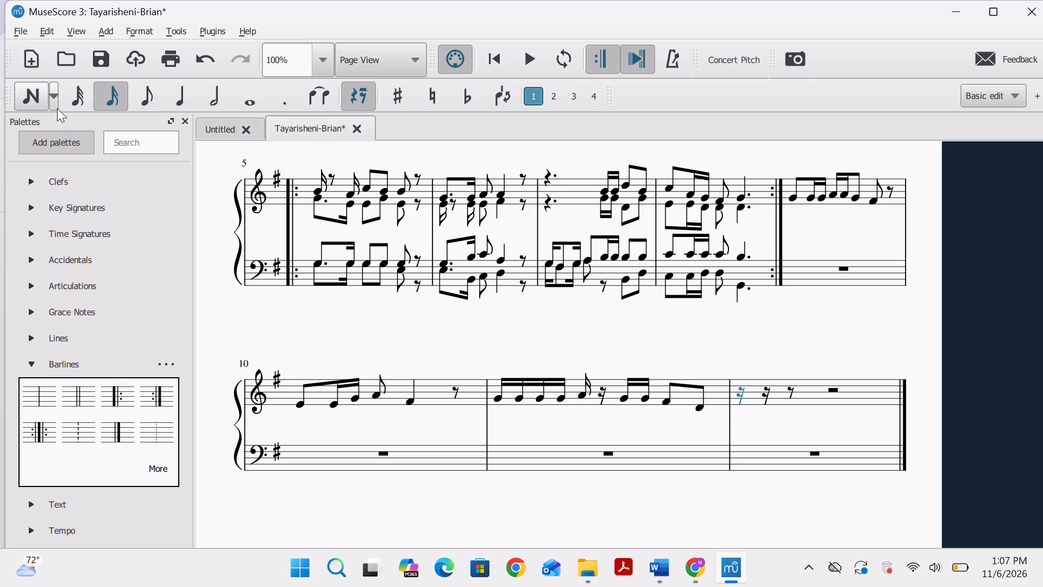
click(36, 107)
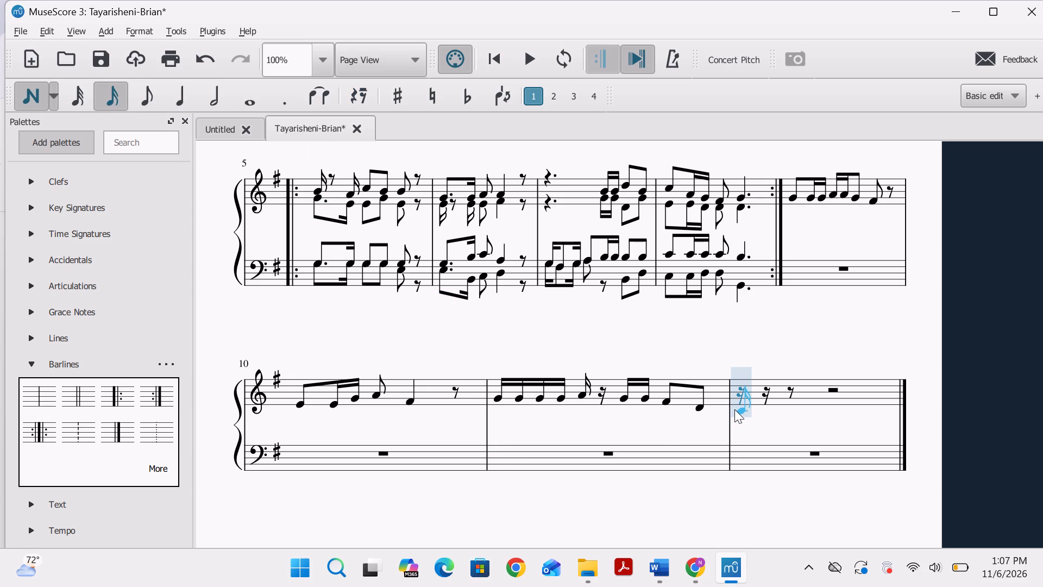
click(734, 407)
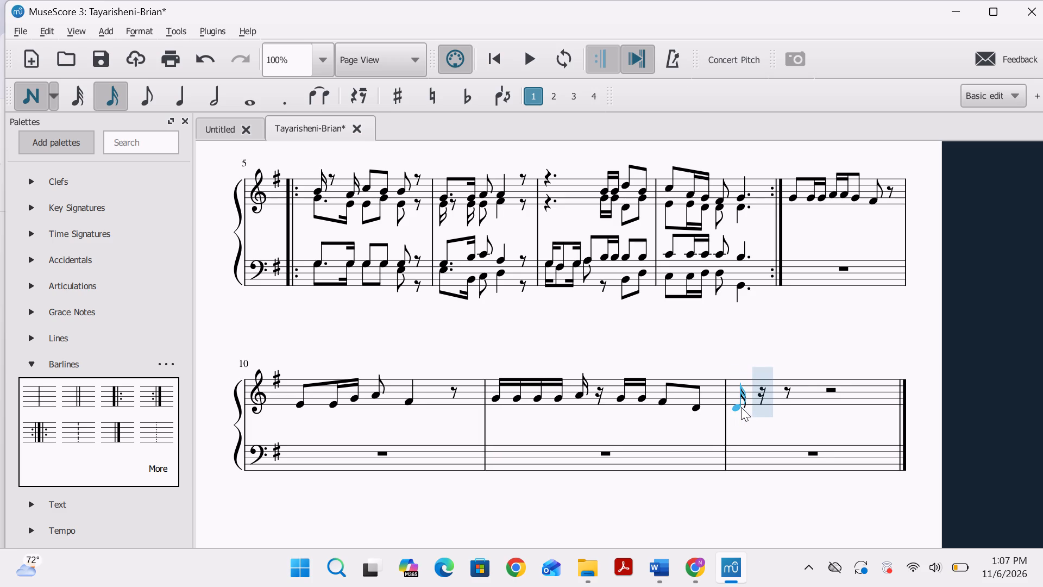
key(ctrl+z)
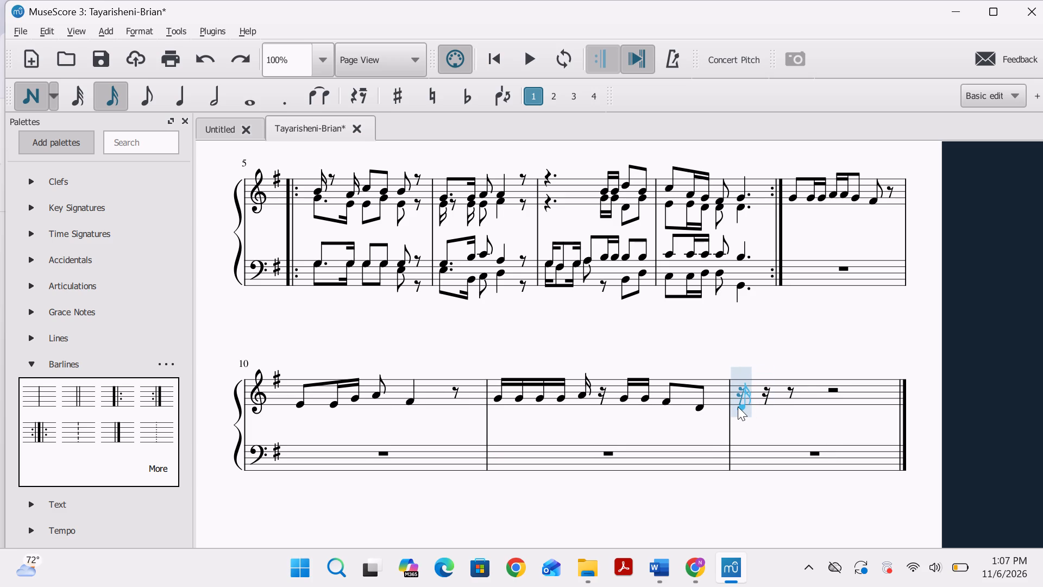
click(739, 405)
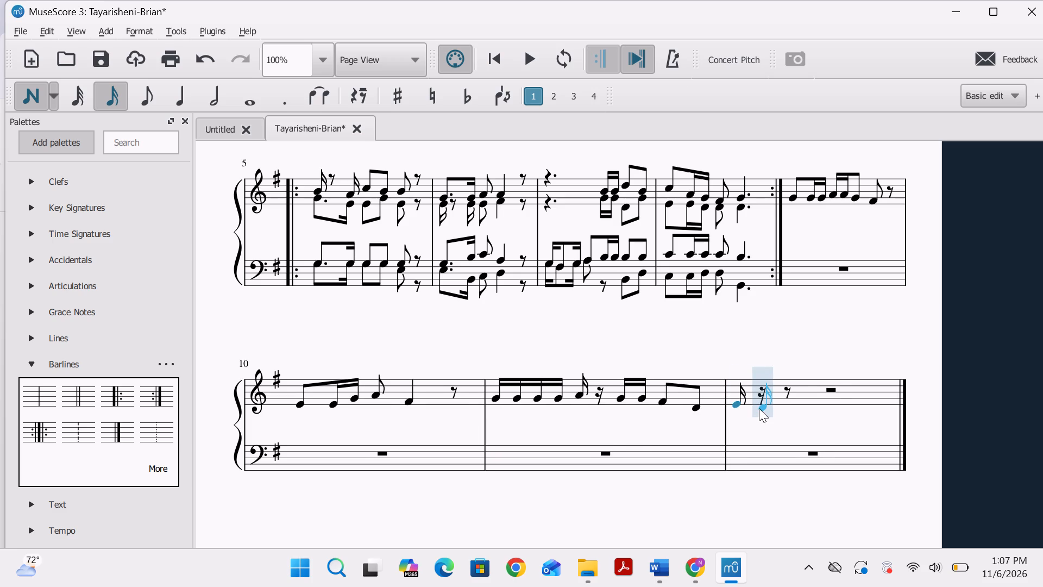
click(763, 403)
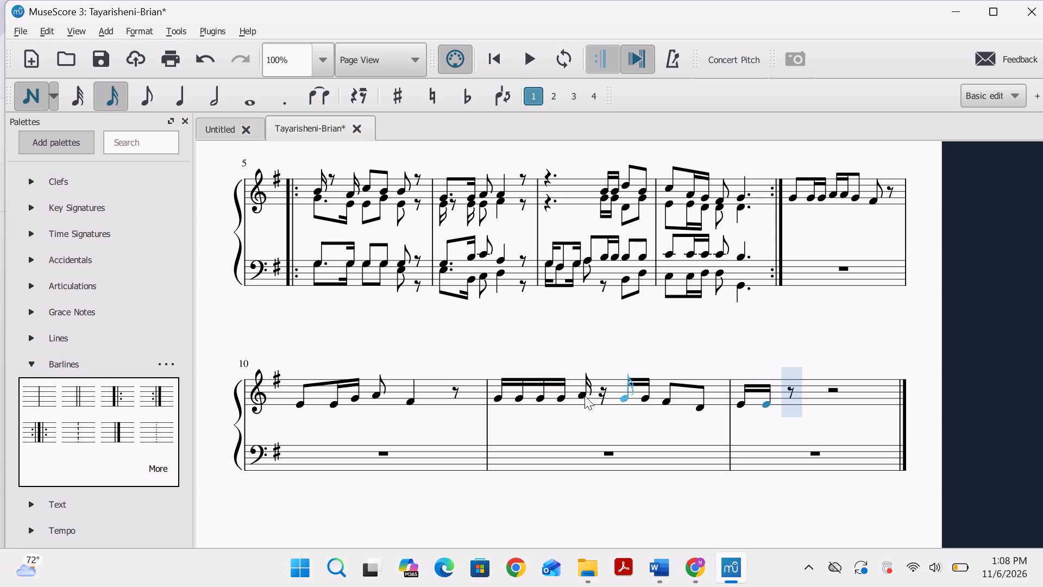
click(135, 98)
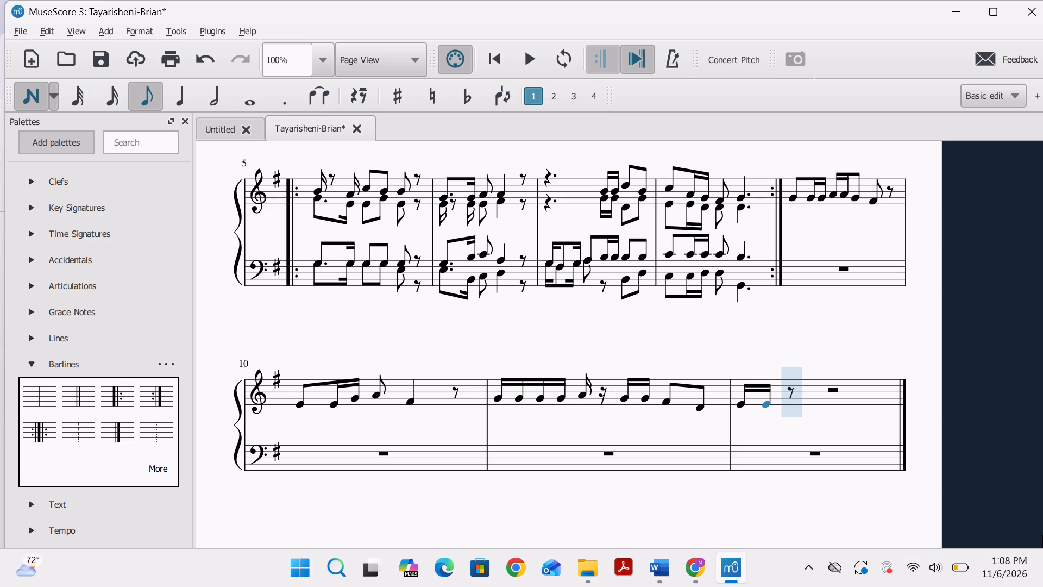
click(784, 402)
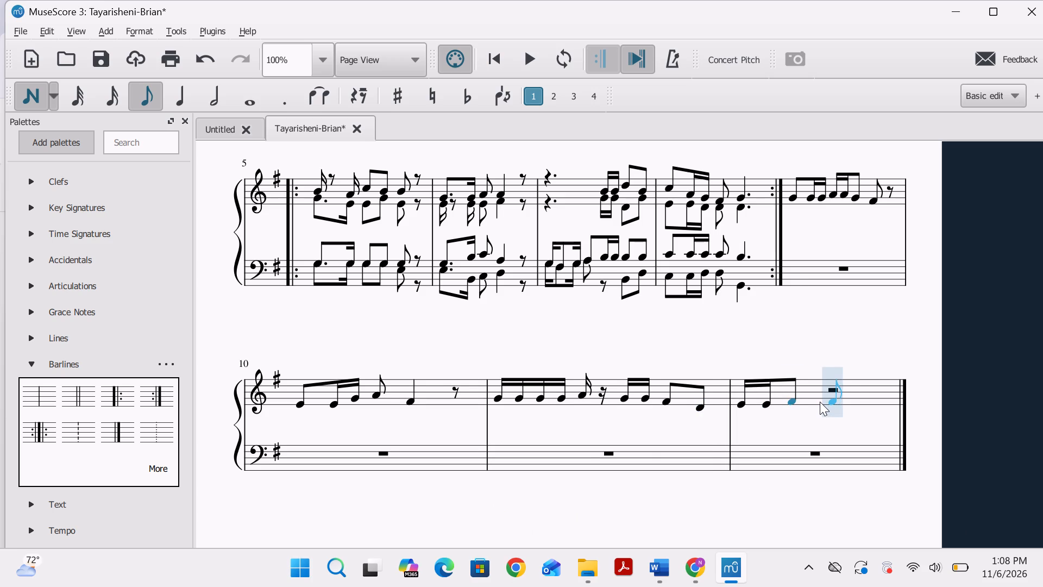
click(820, 402)
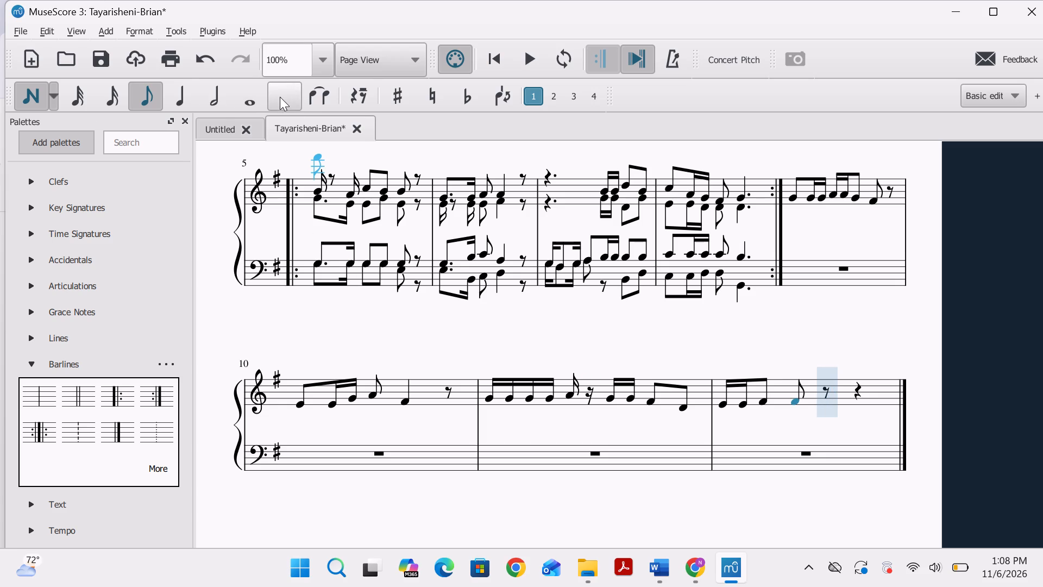
click(16, 106)
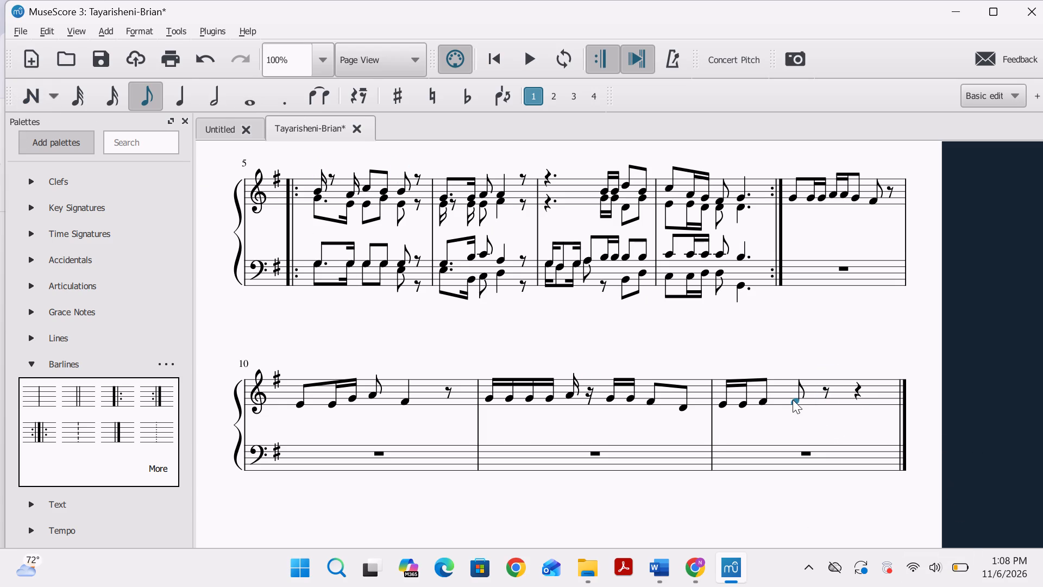
Lengthen the second F#4 quaver in measure 12 to a dotted quaver.
click(793, 399)
click(292, 99)
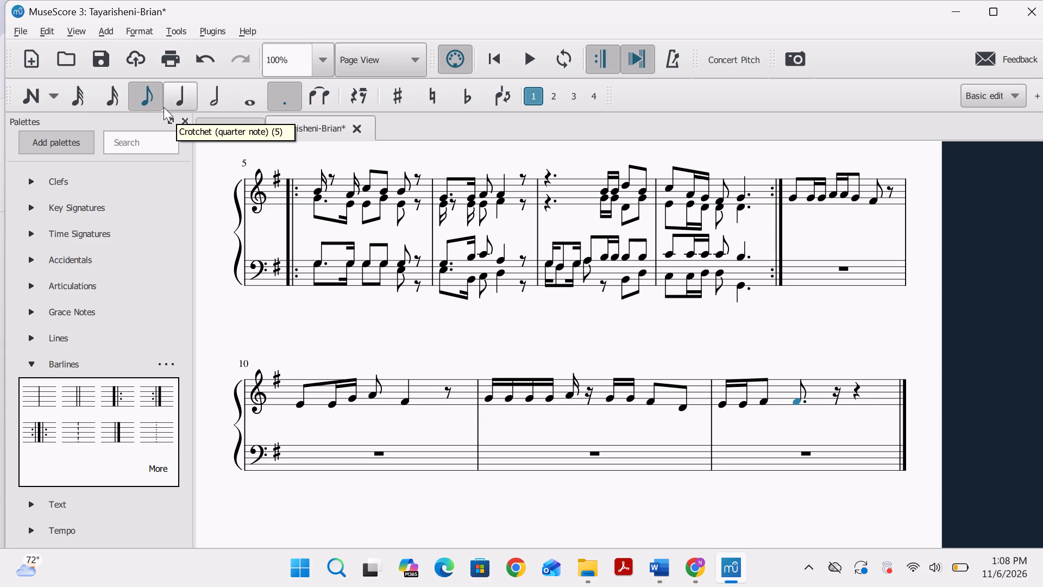
click(102, 101)
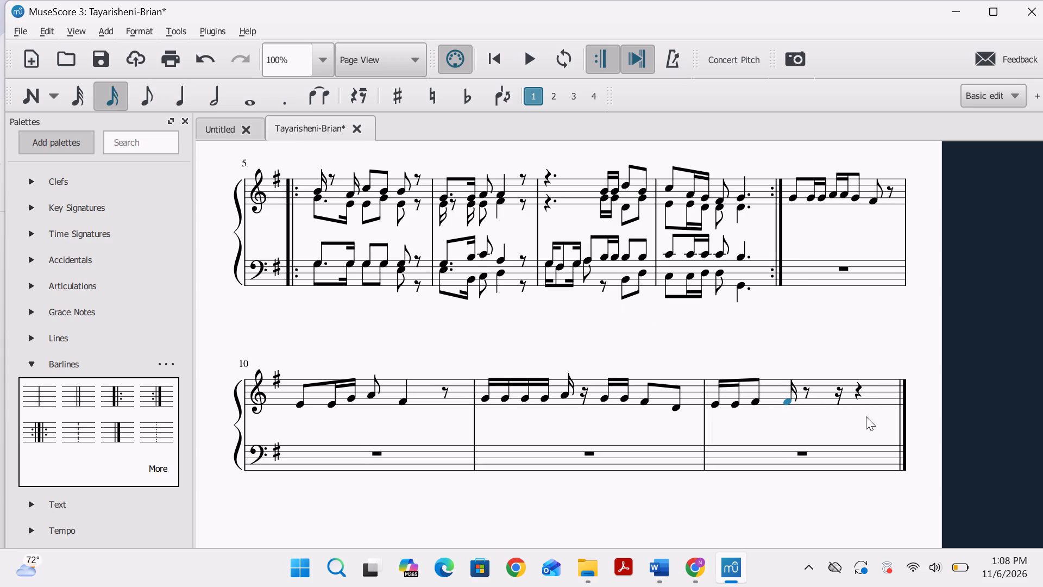
click(194, 71)
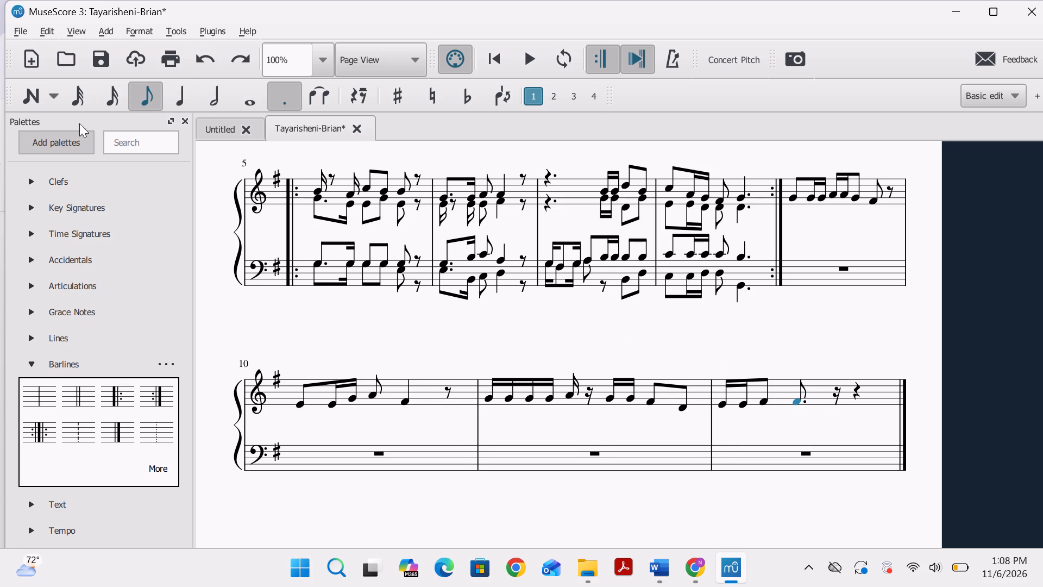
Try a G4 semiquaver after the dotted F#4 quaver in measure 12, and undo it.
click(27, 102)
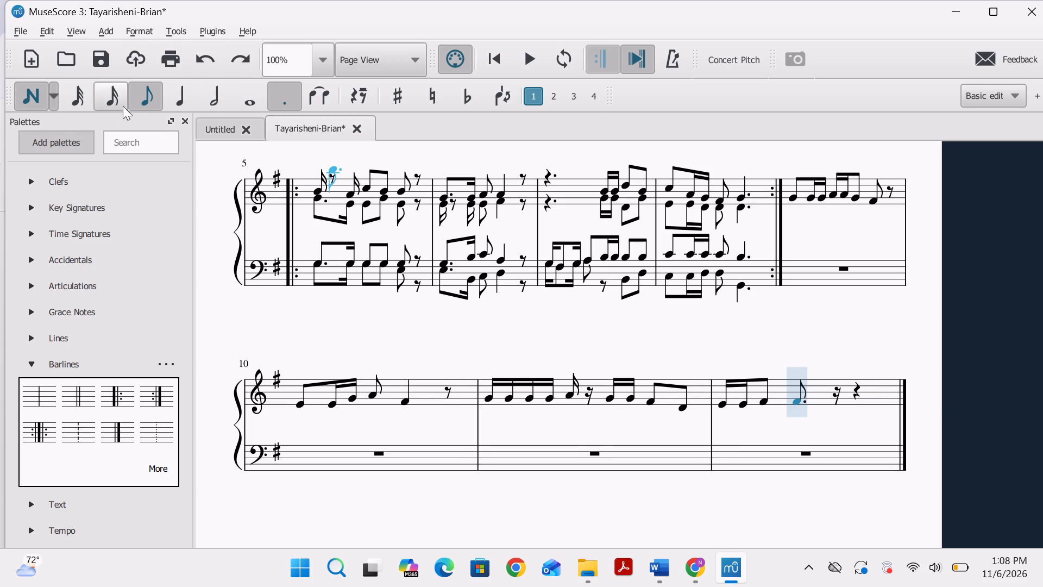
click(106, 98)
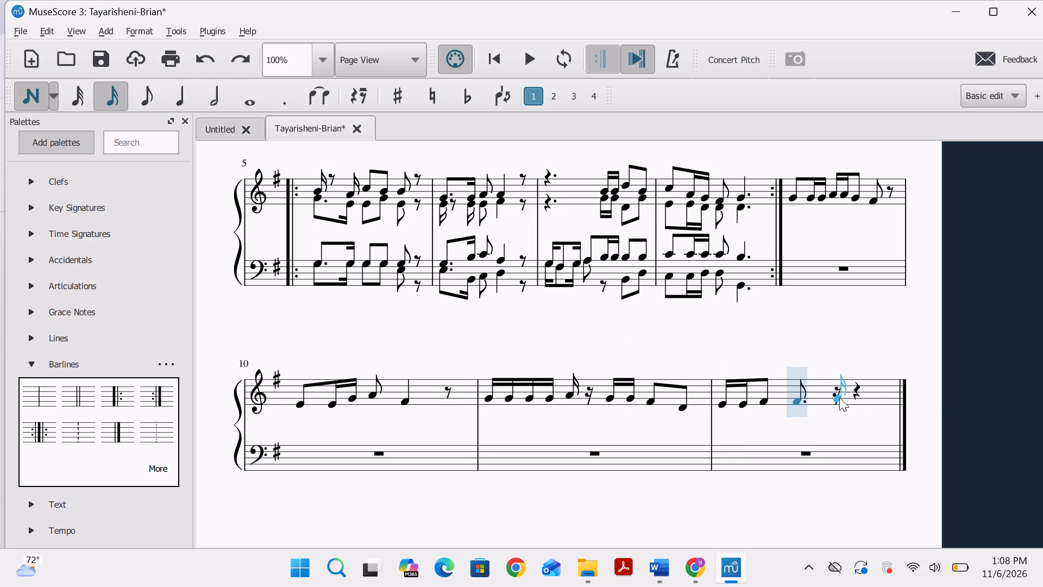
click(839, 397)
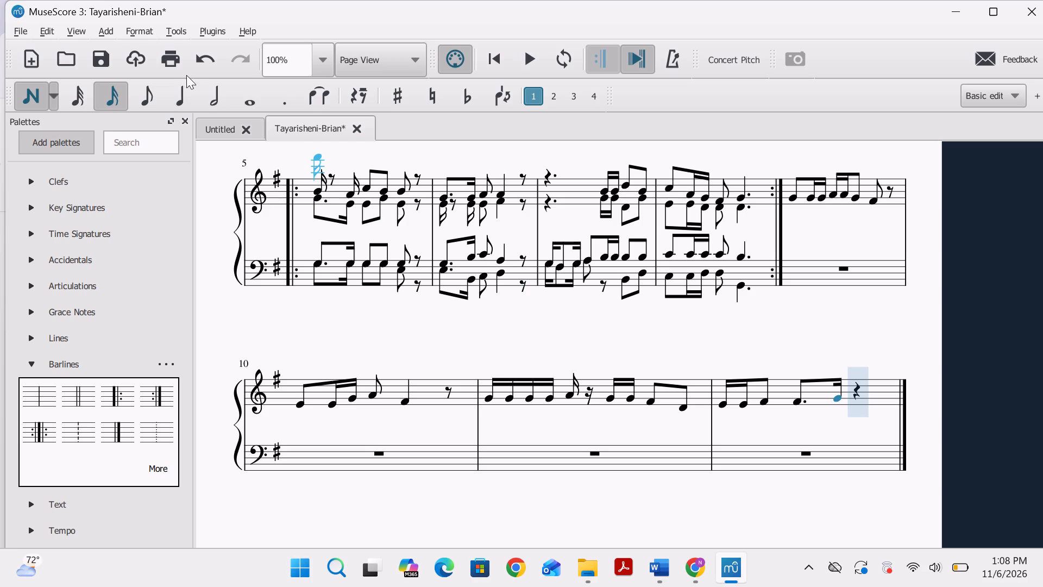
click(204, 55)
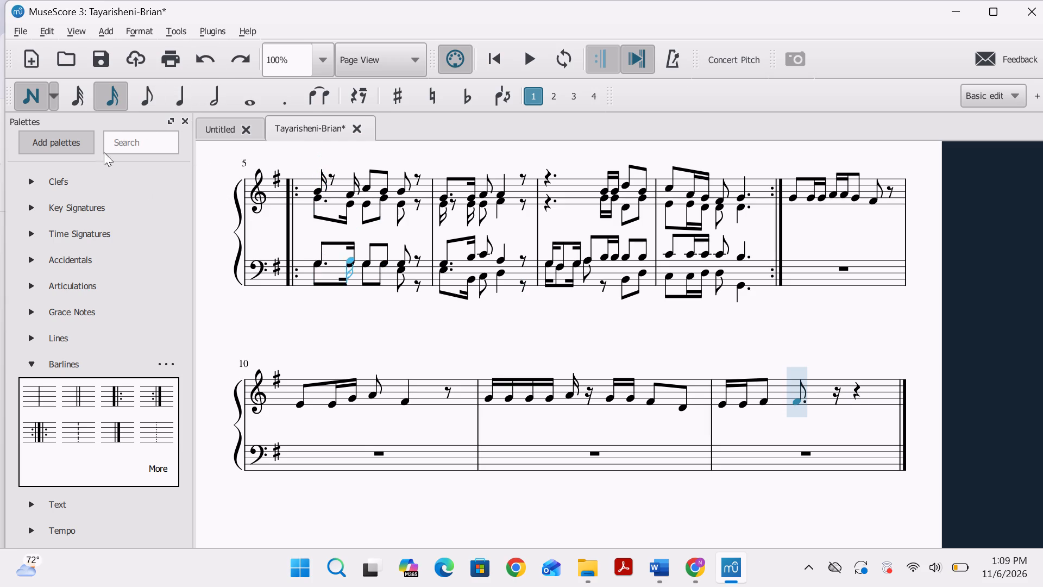
Enter a G4 quaver and an A4 quaver after the dotted F#4 quaver in measure 12.
click(137, 97)
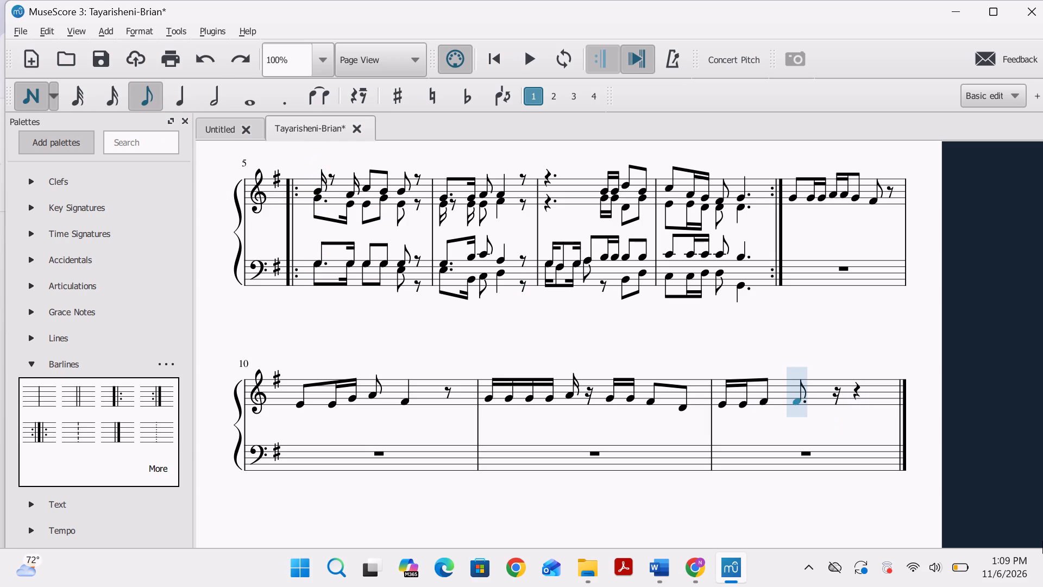
click(827, 399)
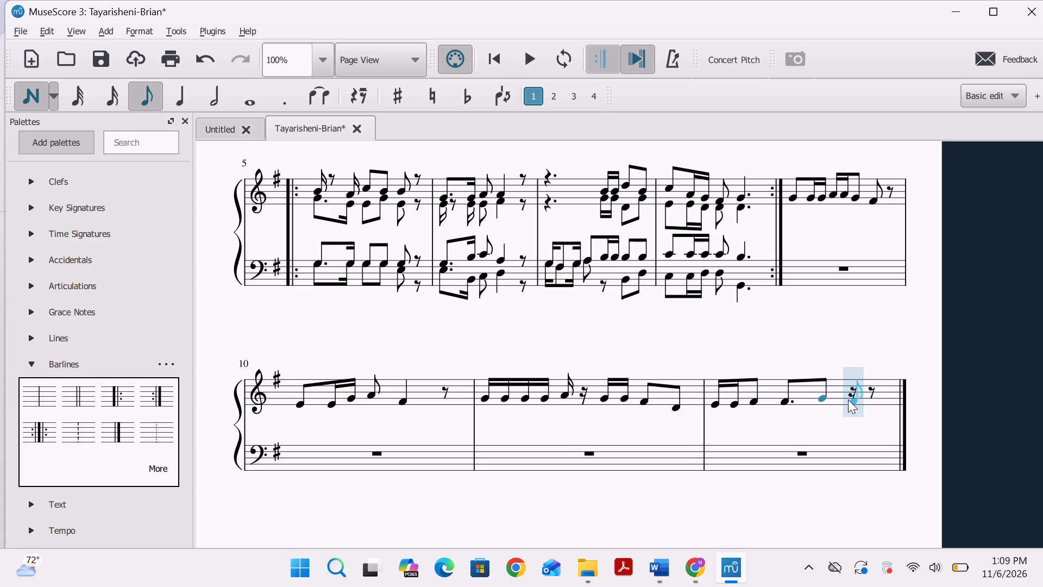
click(849, 396)
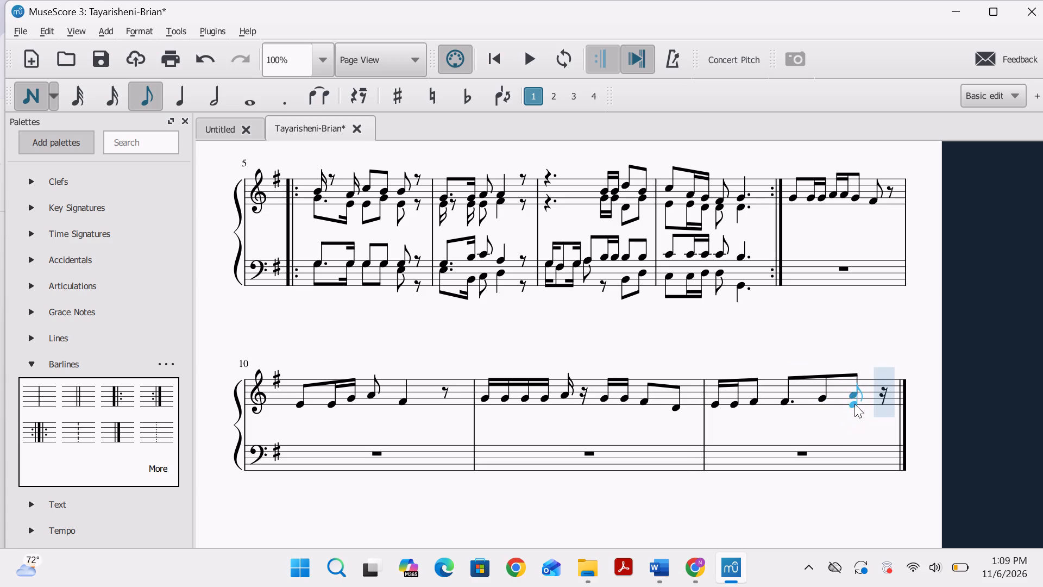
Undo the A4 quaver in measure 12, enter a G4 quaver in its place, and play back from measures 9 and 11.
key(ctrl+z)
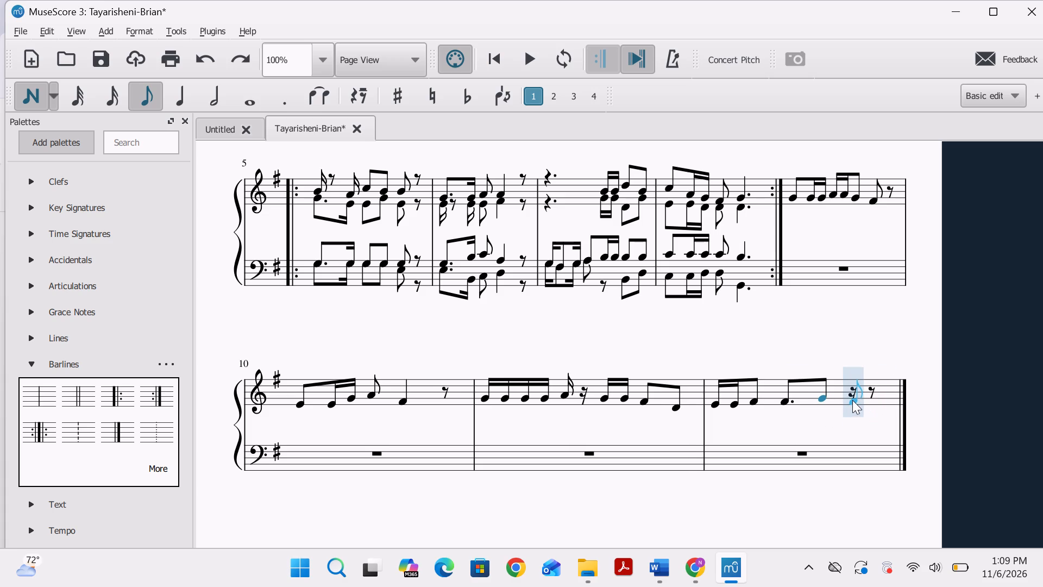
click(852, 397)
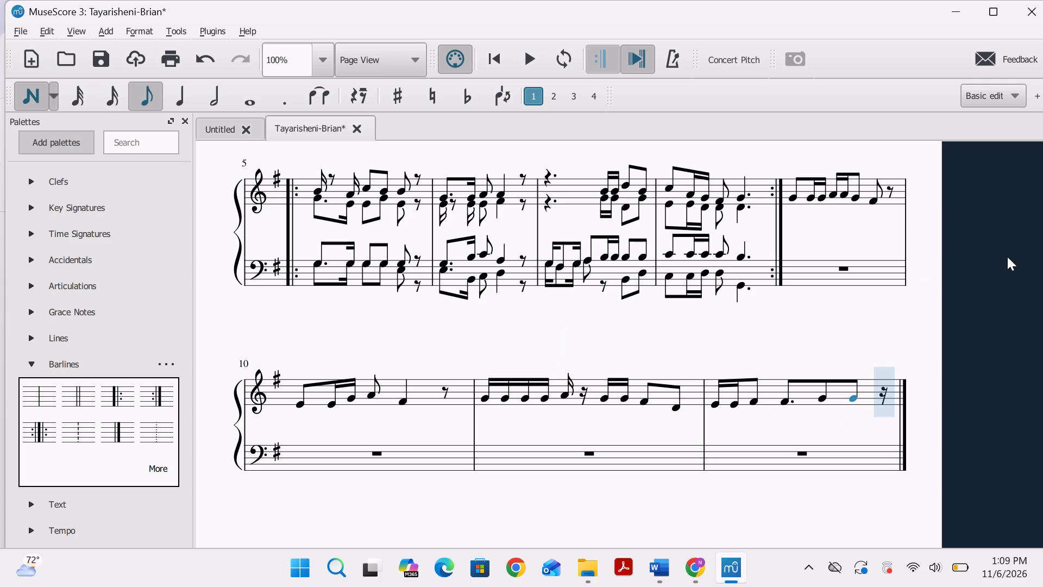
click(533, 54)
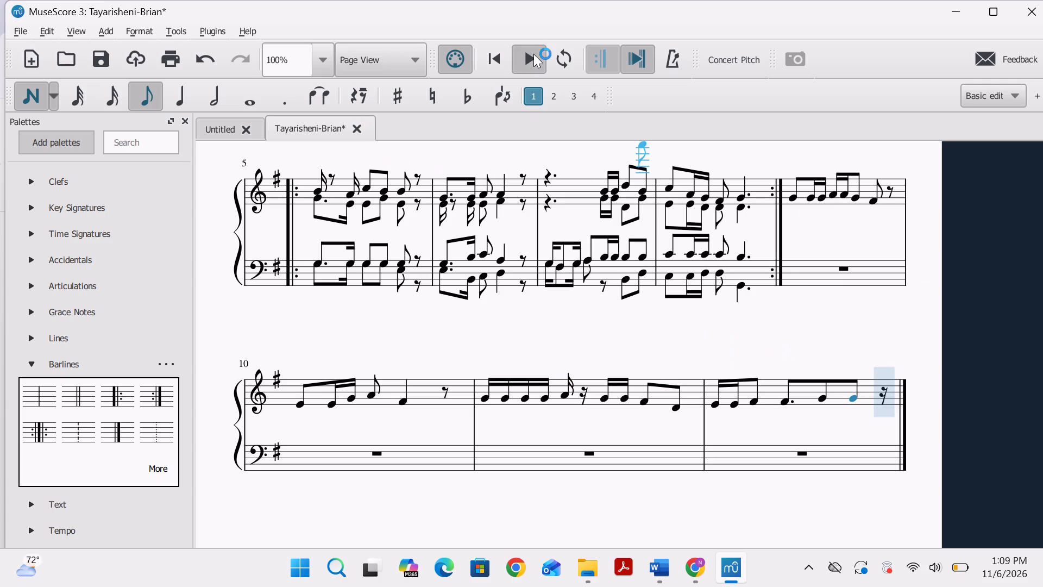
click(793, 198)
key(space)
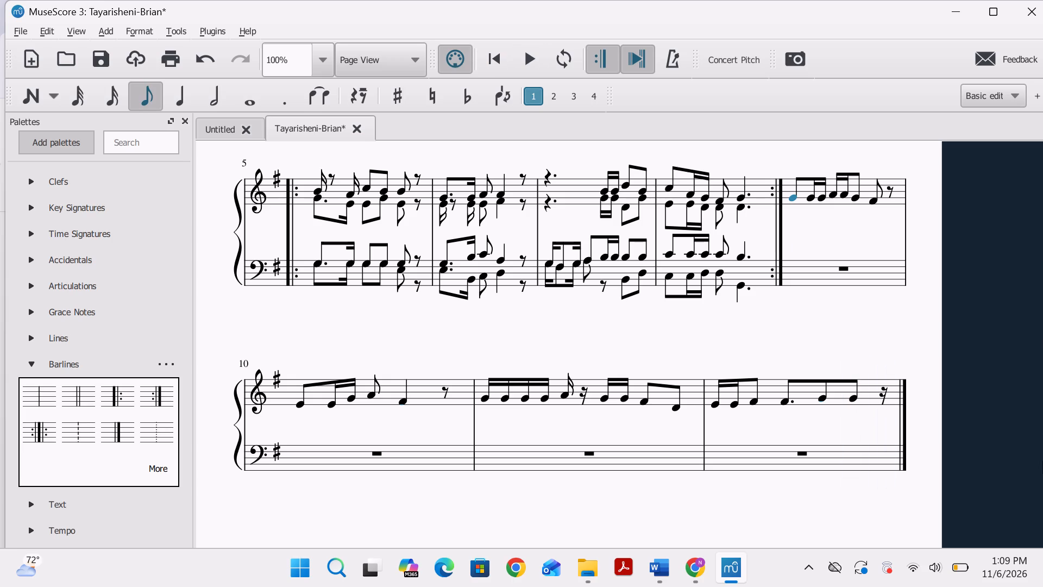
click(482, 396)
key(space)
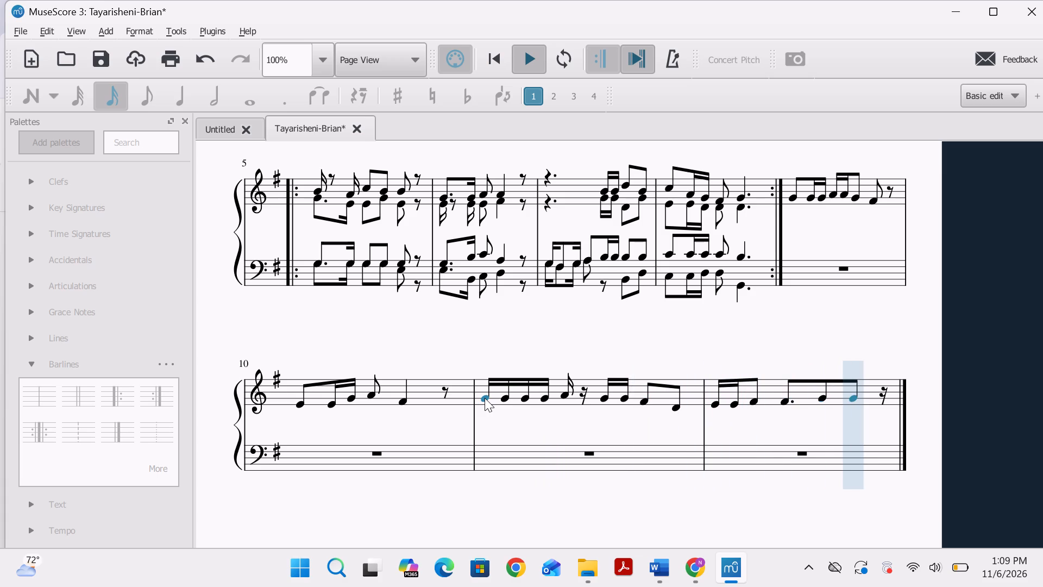
Remove the dot from the second F#4 quaver in measure 12 and enter a G4 quaver directly after it.
click(780, 398)
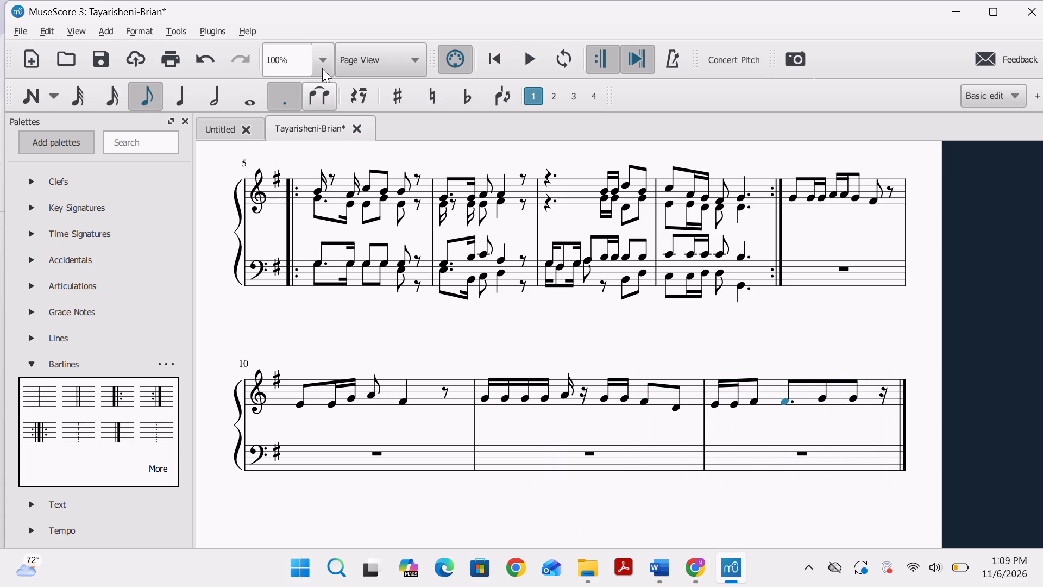
click(294, 92)
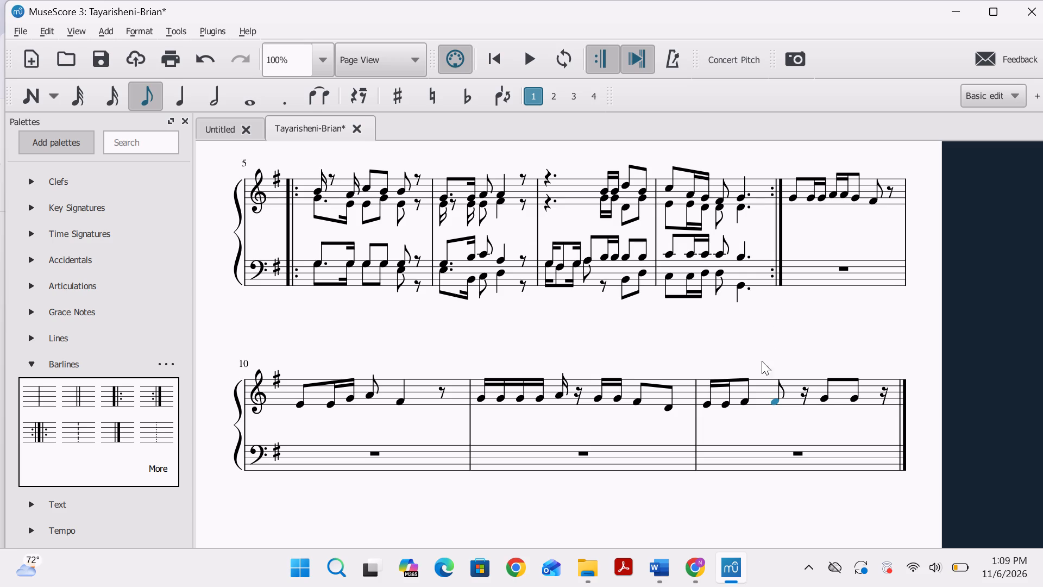
click(800, 394)
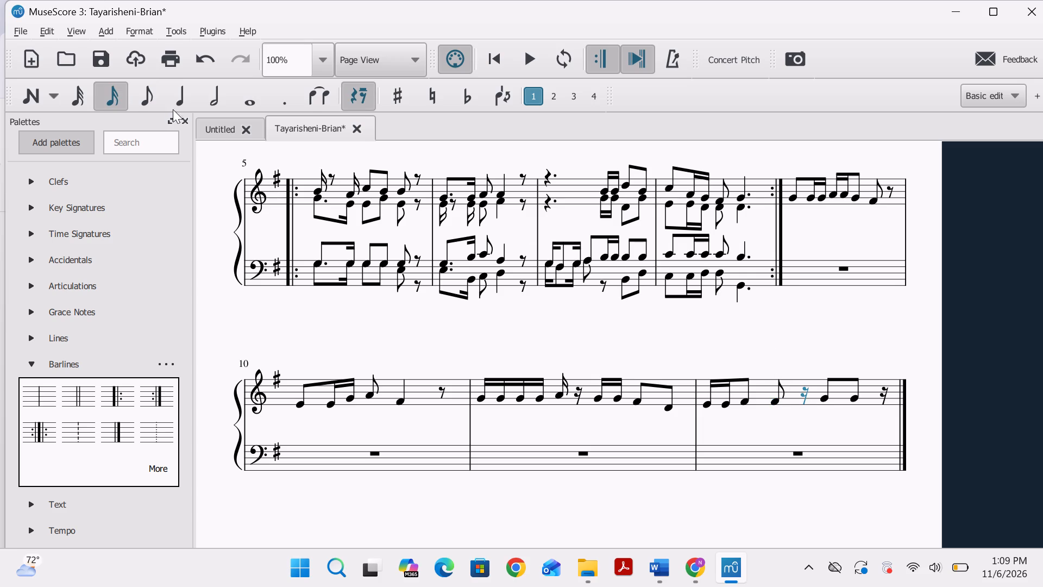
click(29, 96)
click(138, 97)
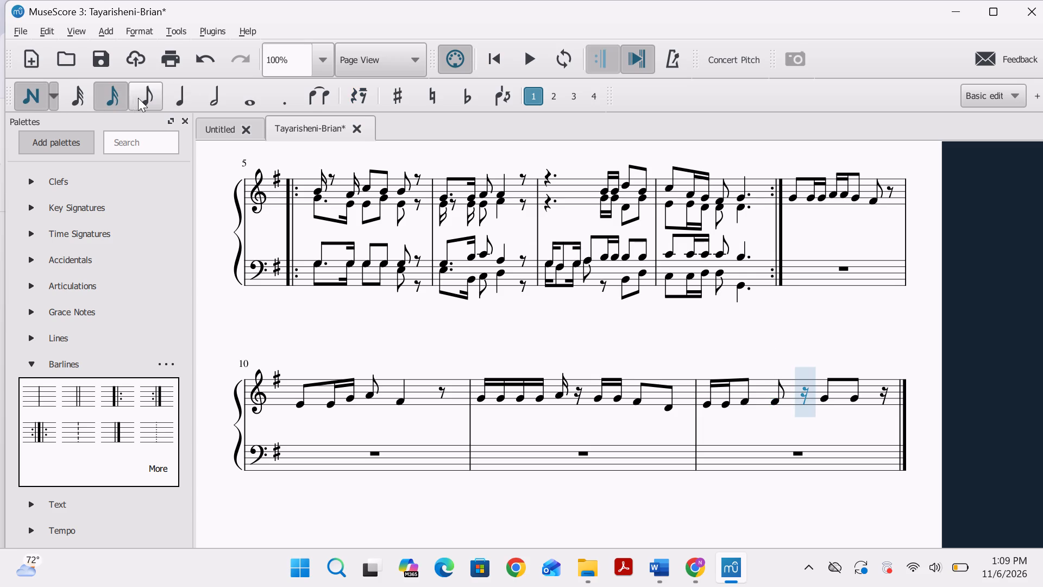
click(807, 397)
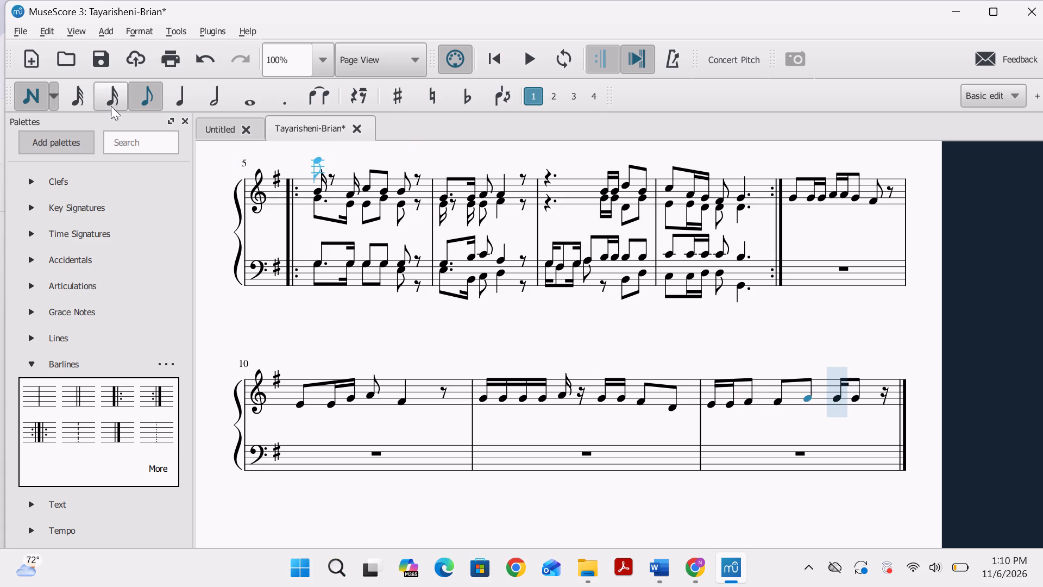
click(23, 107)
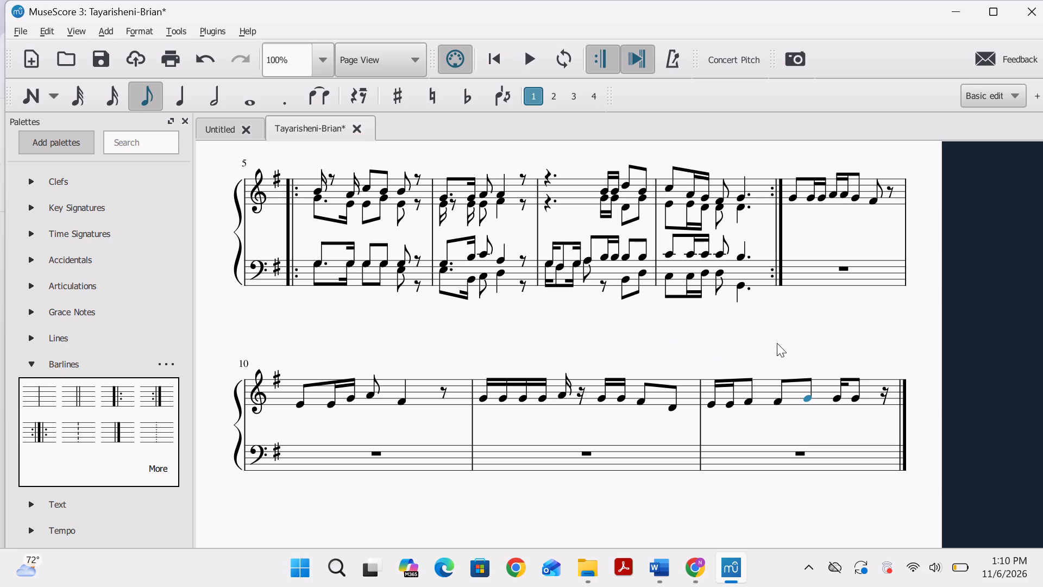
Delete the last G4 quaver in measure 12 and play the measure back from its first note.
click(854, 392)
key(Delete)
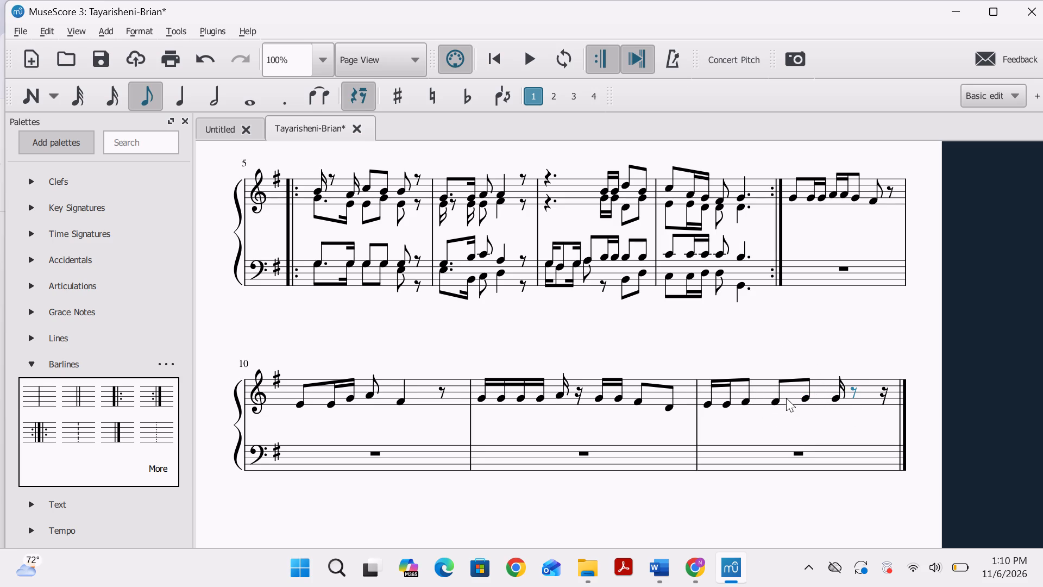
click(705, 399)
key(space)
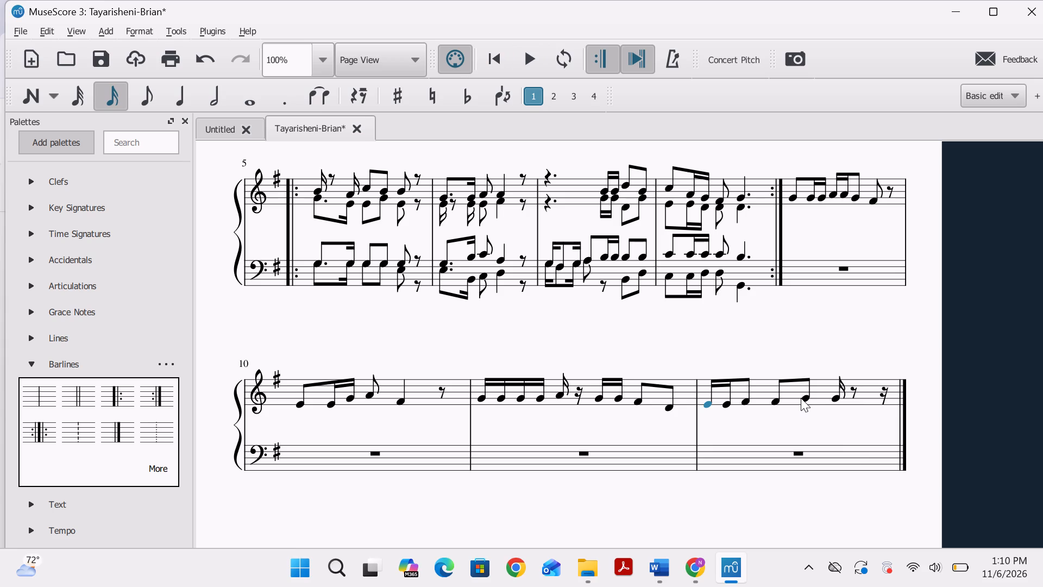
key(space)
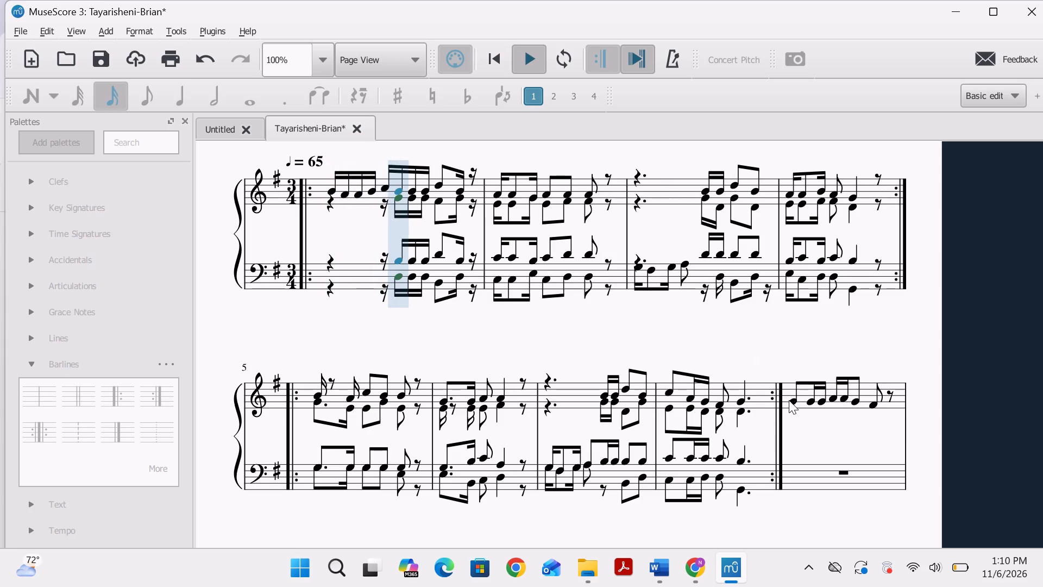
scroll(632, 463, down, 3)
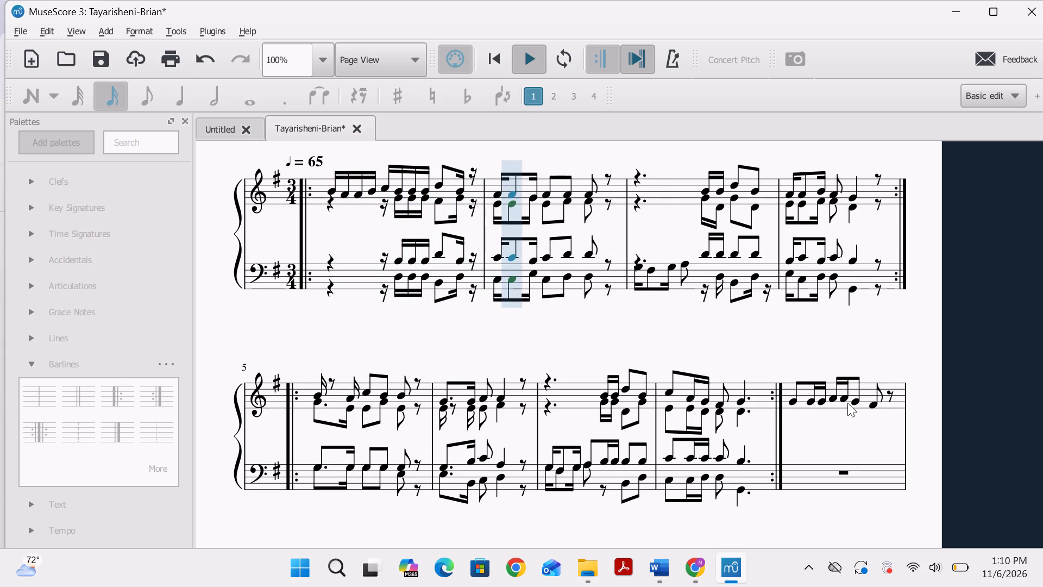
click(847, 403)
scroll(834, 410, down, 3)
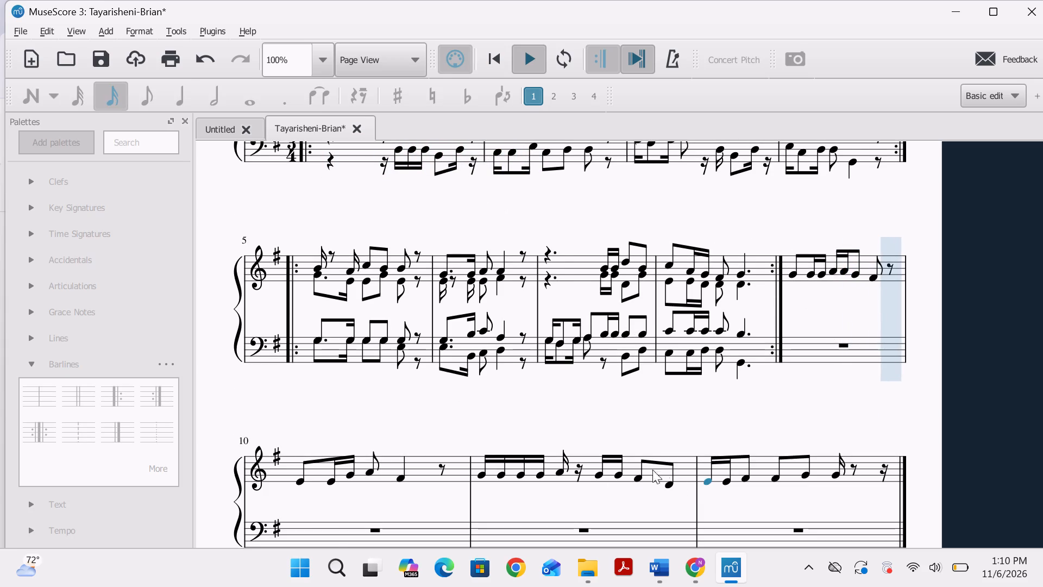
click(707, 474)
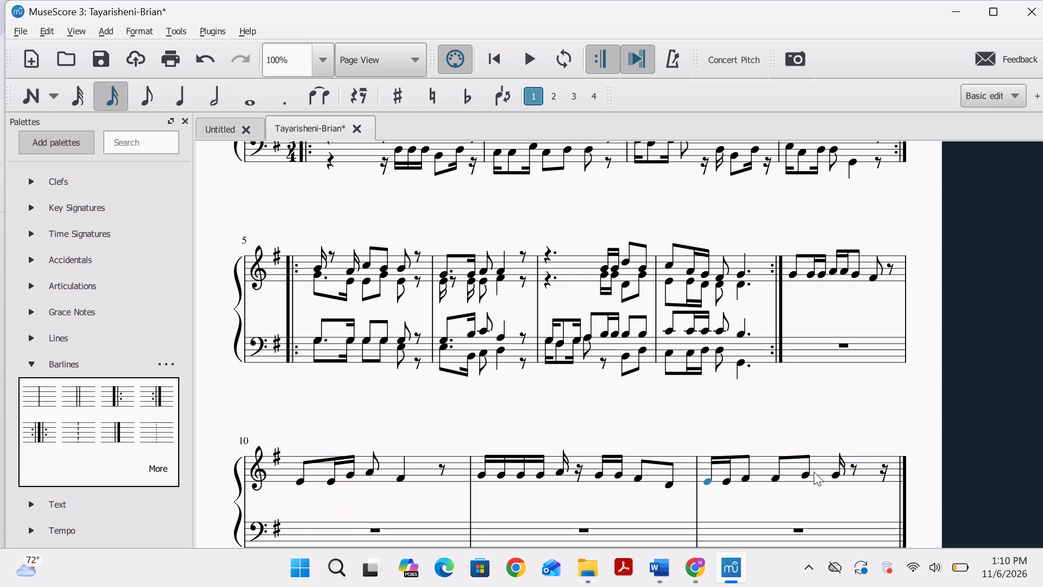
Lengthen the last G4 semiquaver in measure 12 to a quaver and the rest after it to a quaver rest.
click(837, 474)
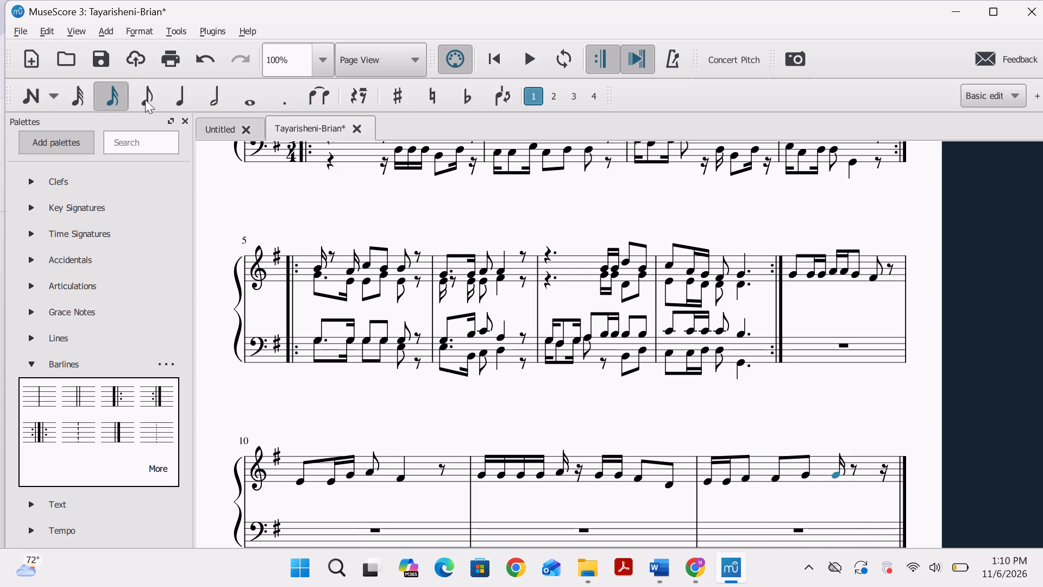
click(146, 96)
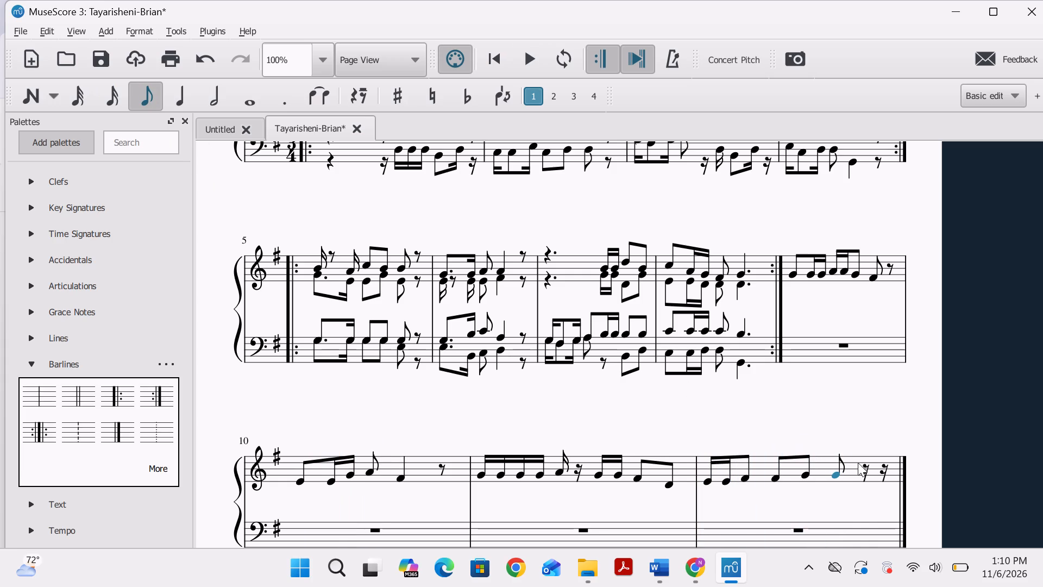
click(863, 471)
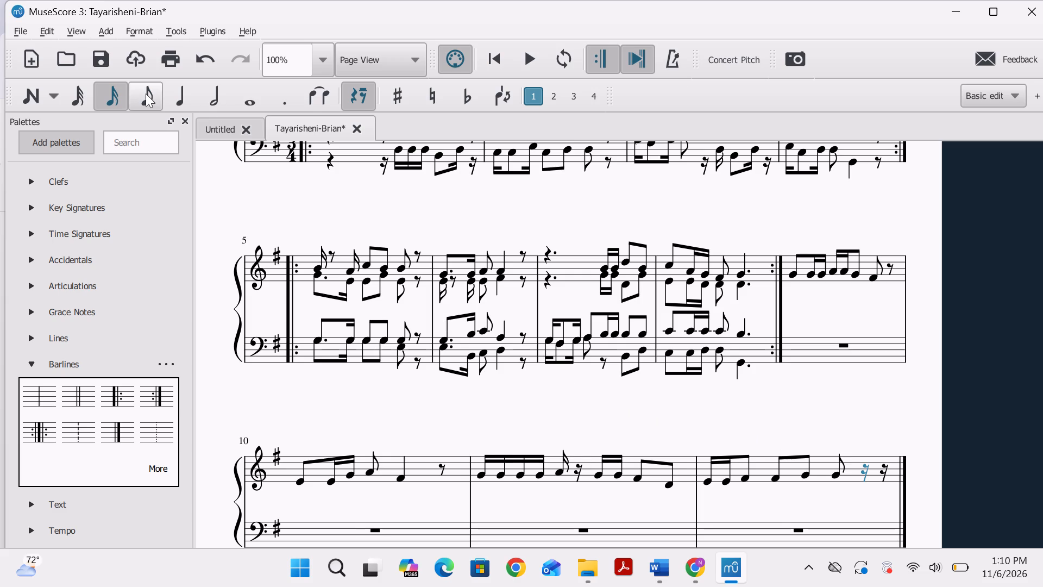
click(146, 93)
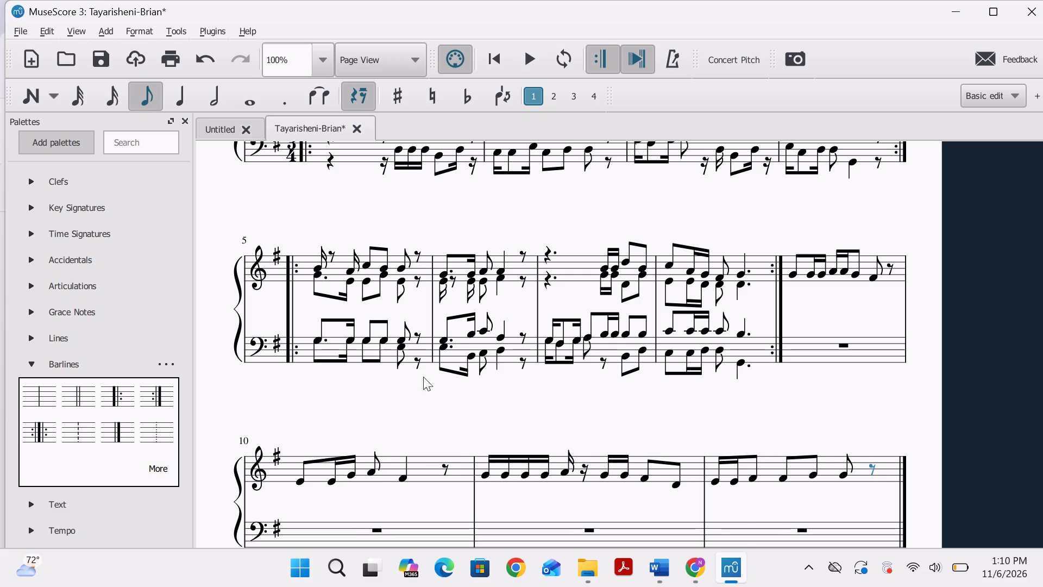
Play back the score from measure 11, from measure 9, and briefly from the first note of measure 1.
click(483, 474)
key(space)
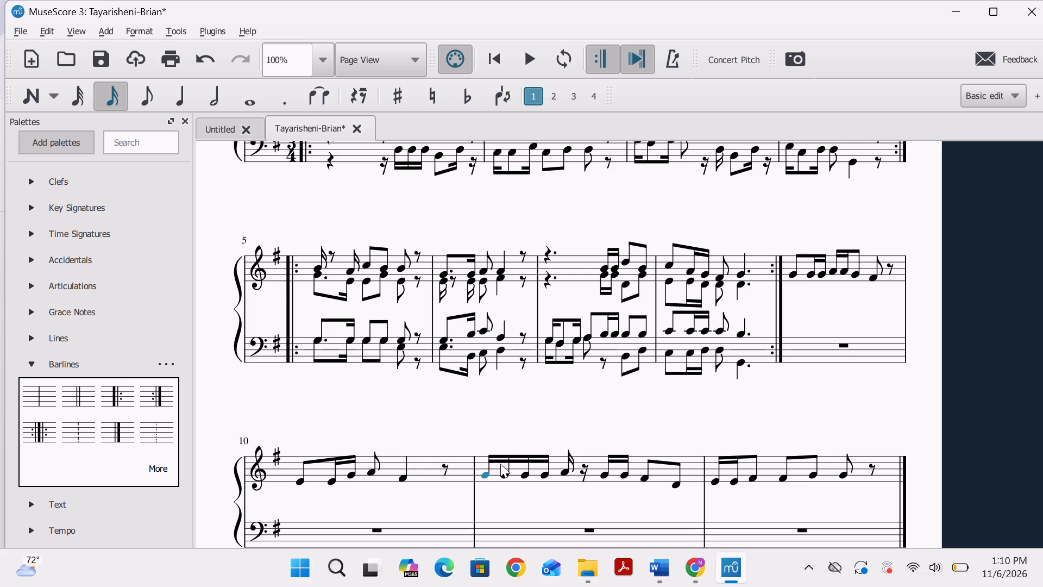
click(792, 273)
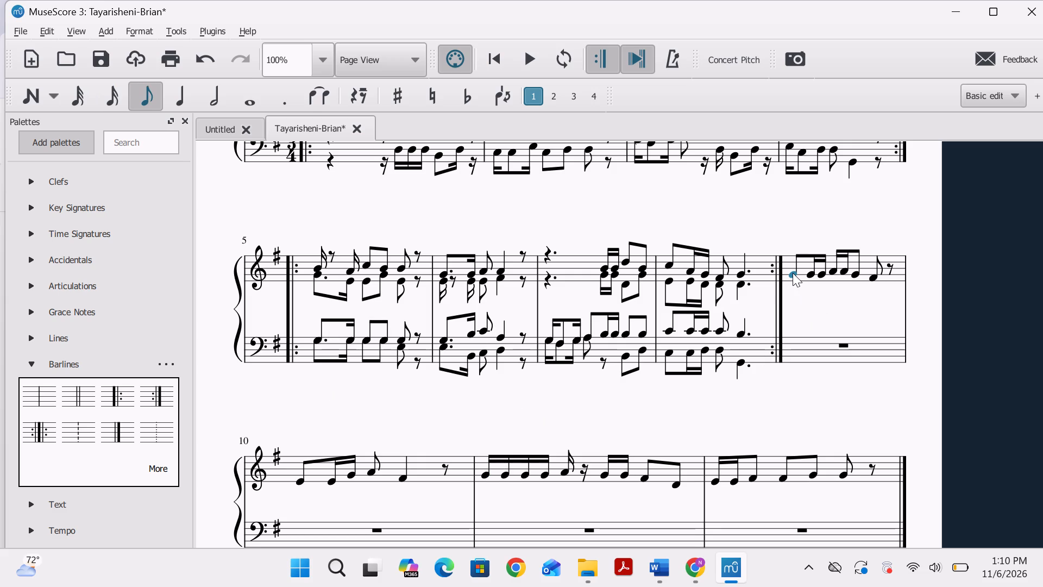
key(space)
scroll(280, 372, up, 3)
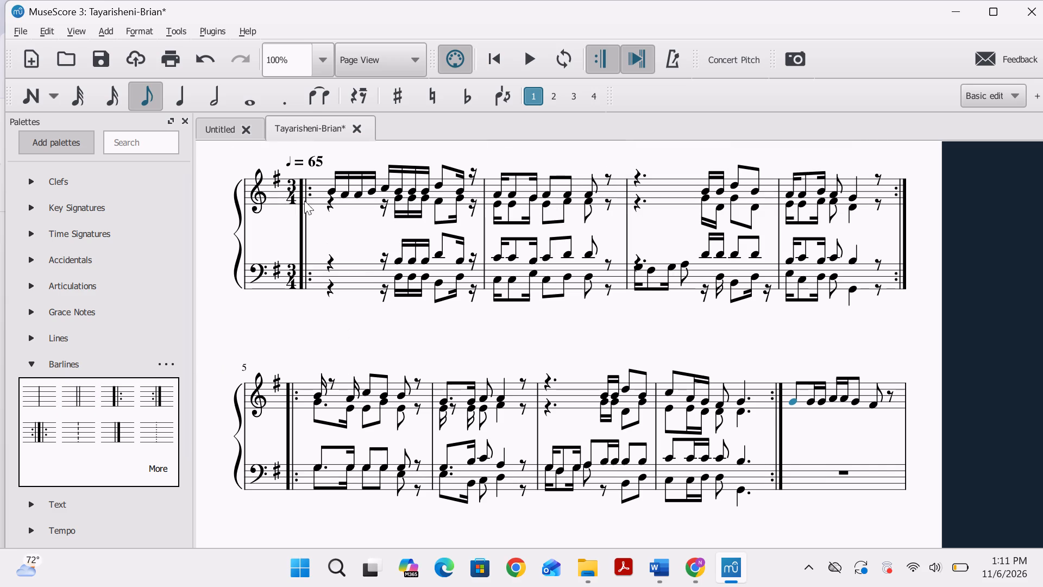
click(336, 190)
scroll(433, 323, down, 4)
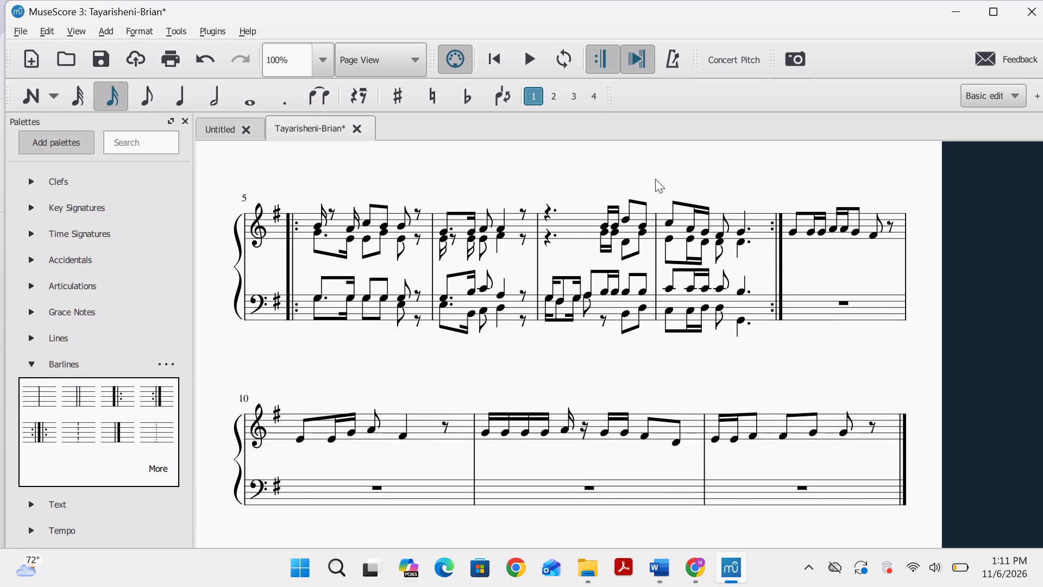
scroll(544, 320, up, 3)
scroll(322, 195, up, 2)
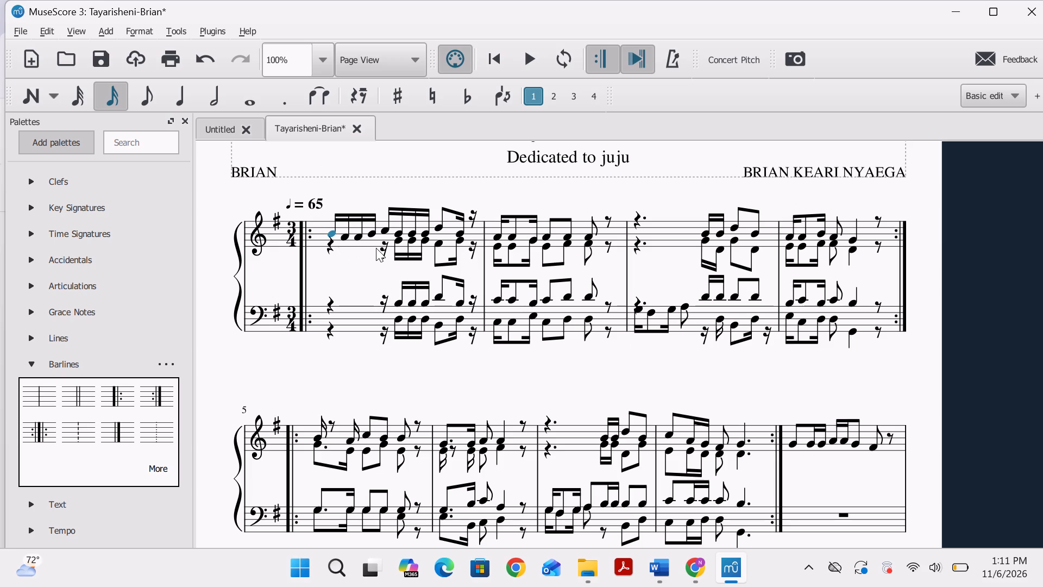
key(space)
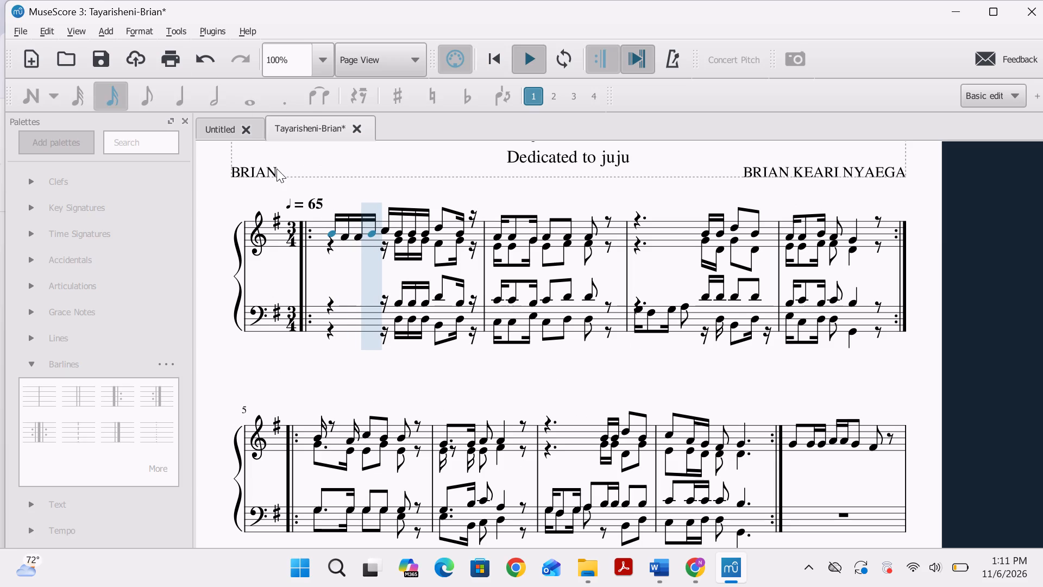
key(space)
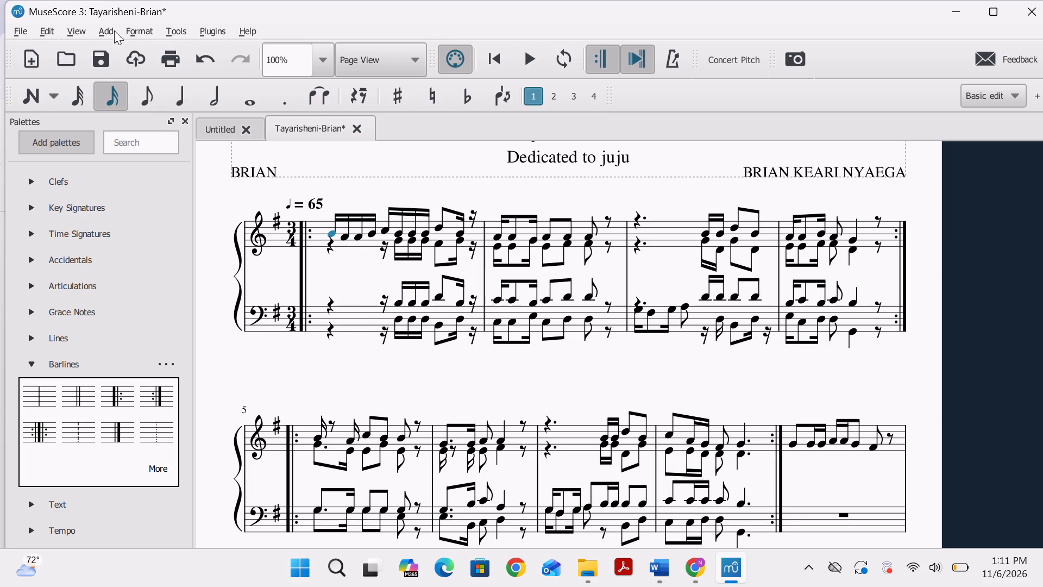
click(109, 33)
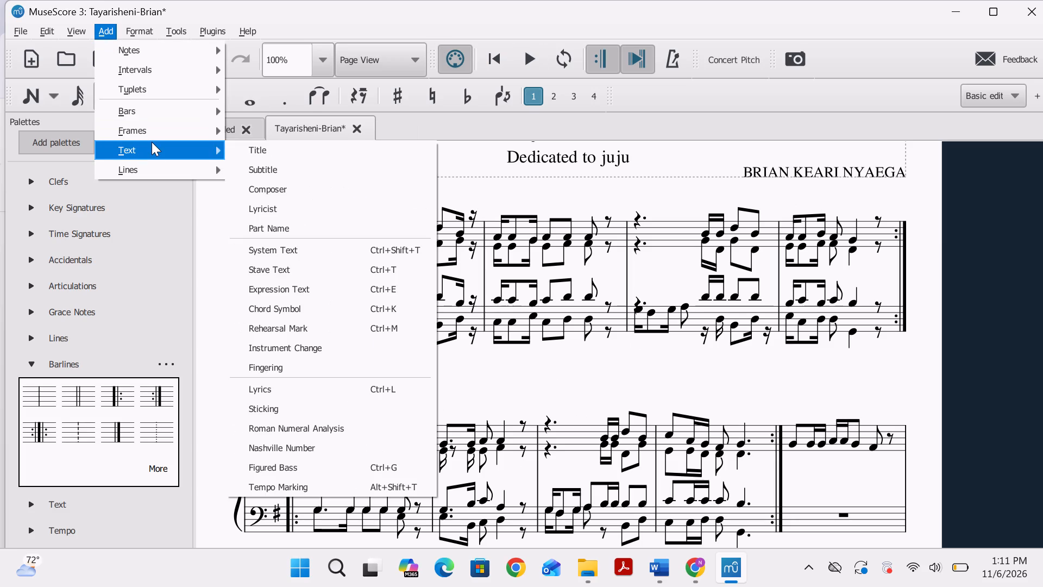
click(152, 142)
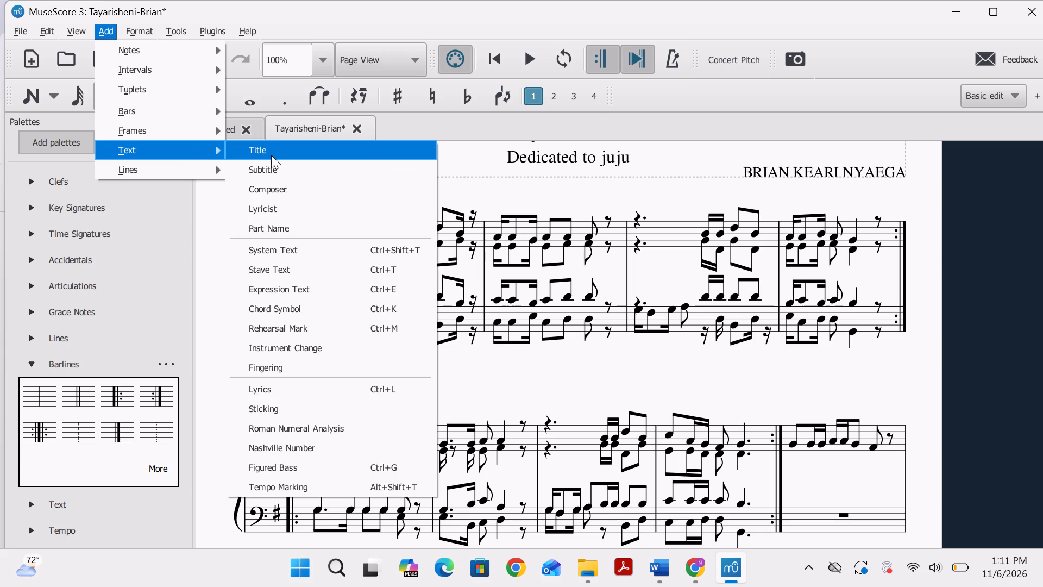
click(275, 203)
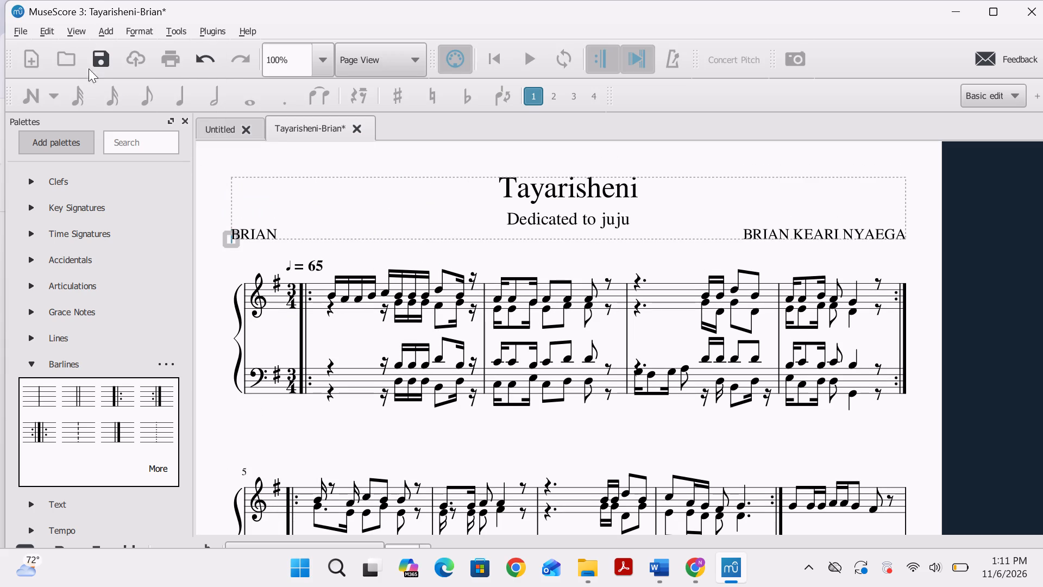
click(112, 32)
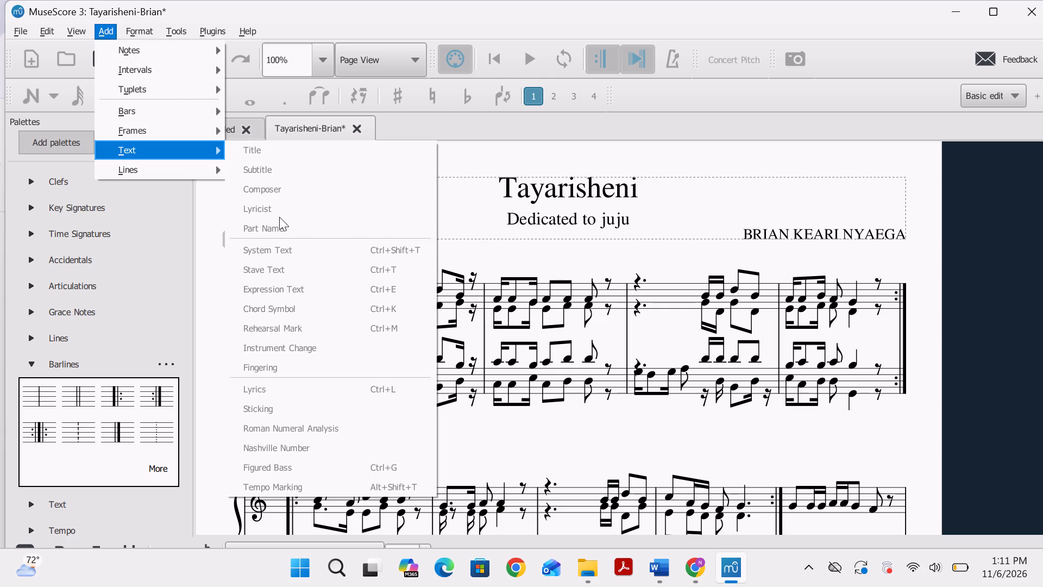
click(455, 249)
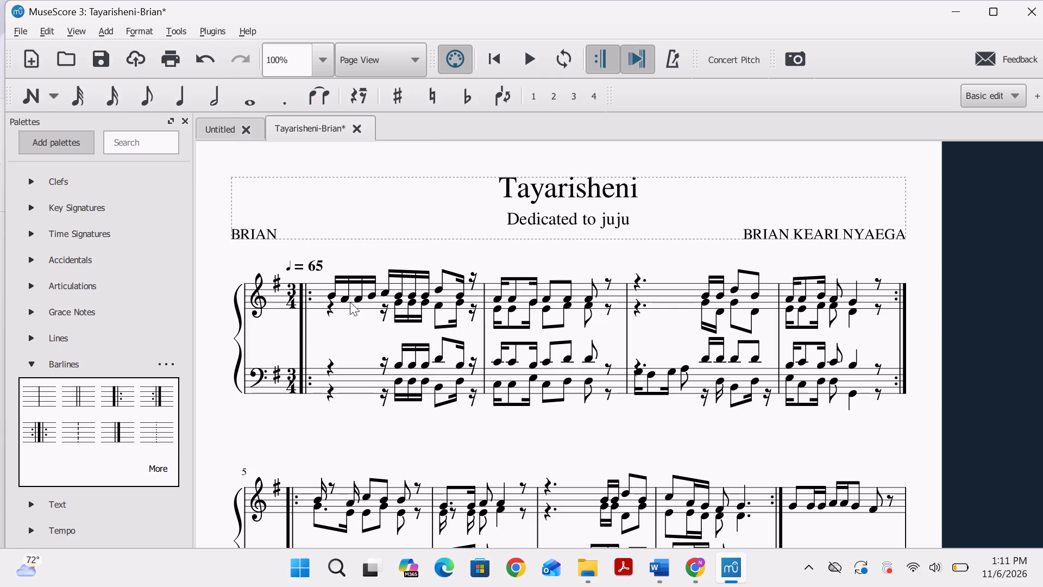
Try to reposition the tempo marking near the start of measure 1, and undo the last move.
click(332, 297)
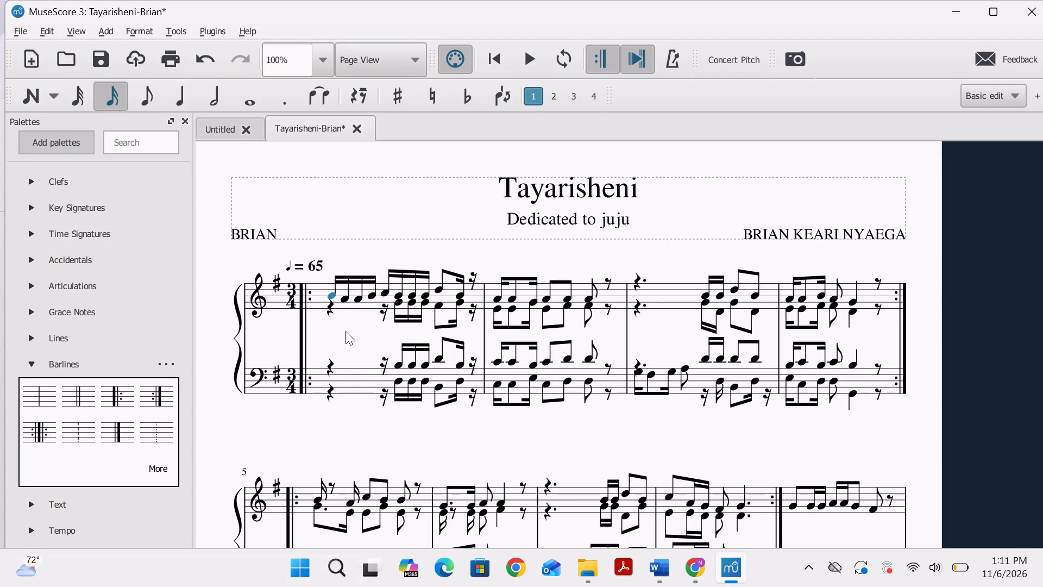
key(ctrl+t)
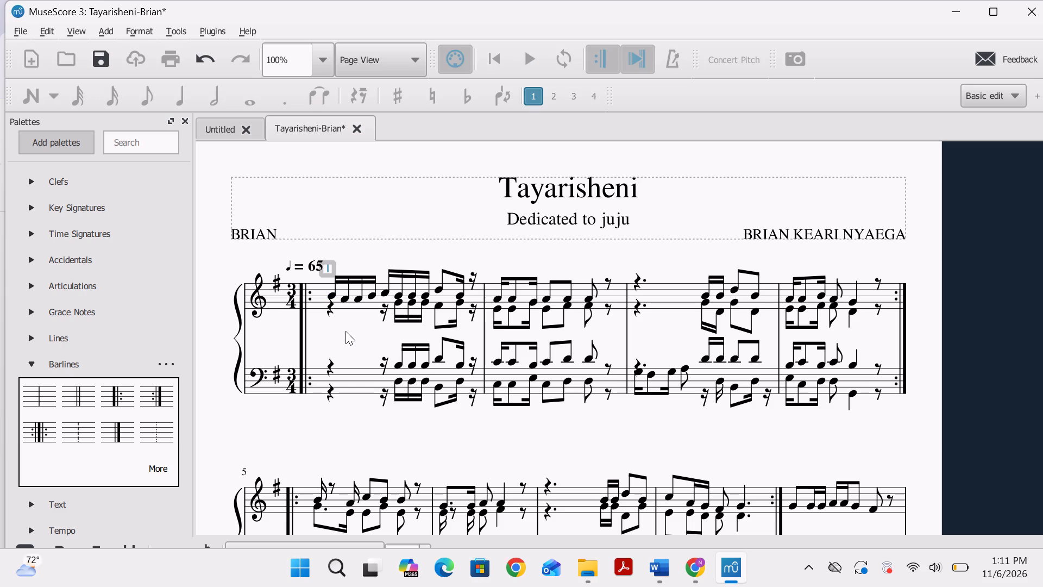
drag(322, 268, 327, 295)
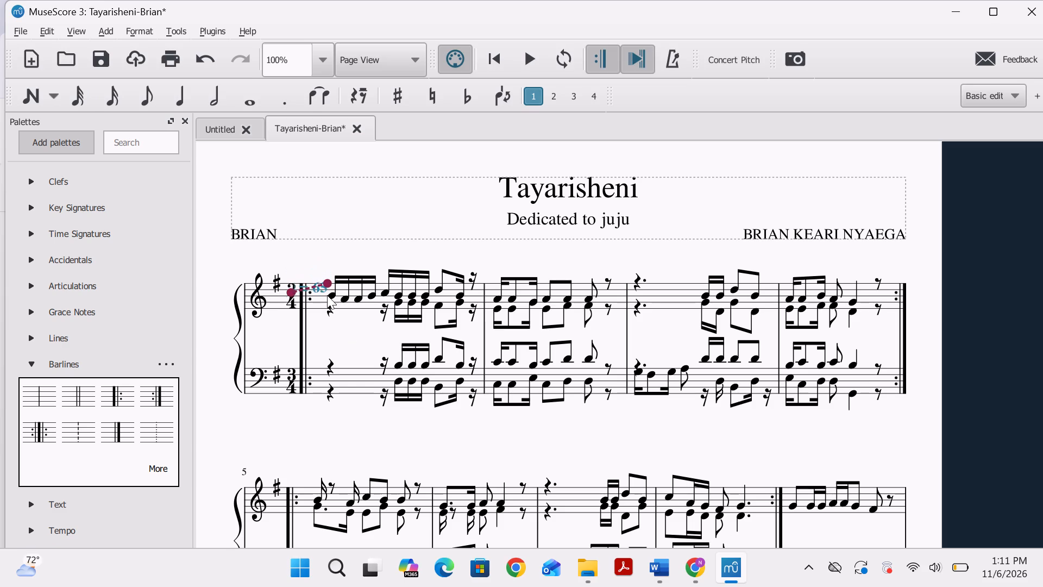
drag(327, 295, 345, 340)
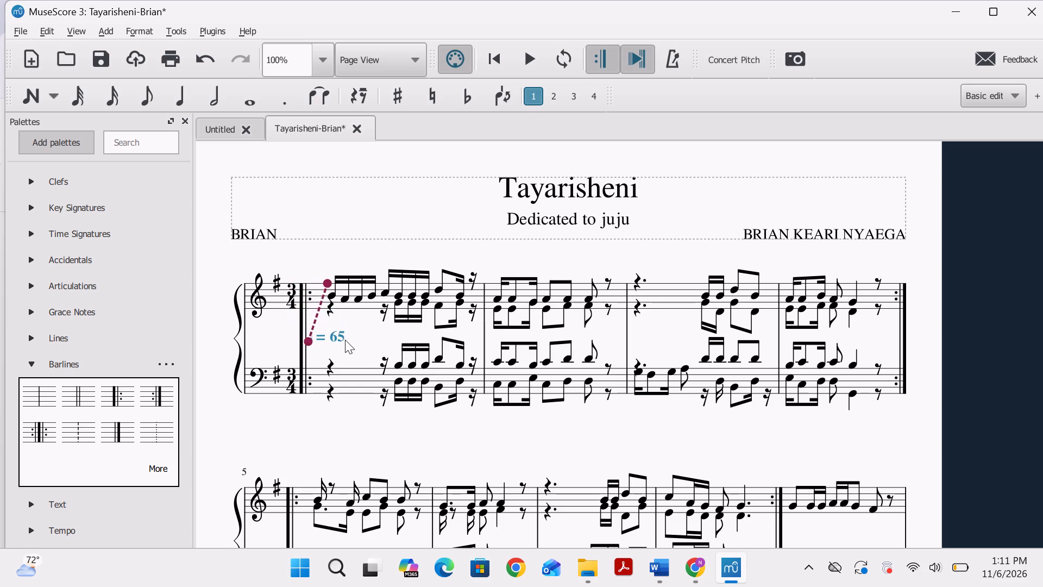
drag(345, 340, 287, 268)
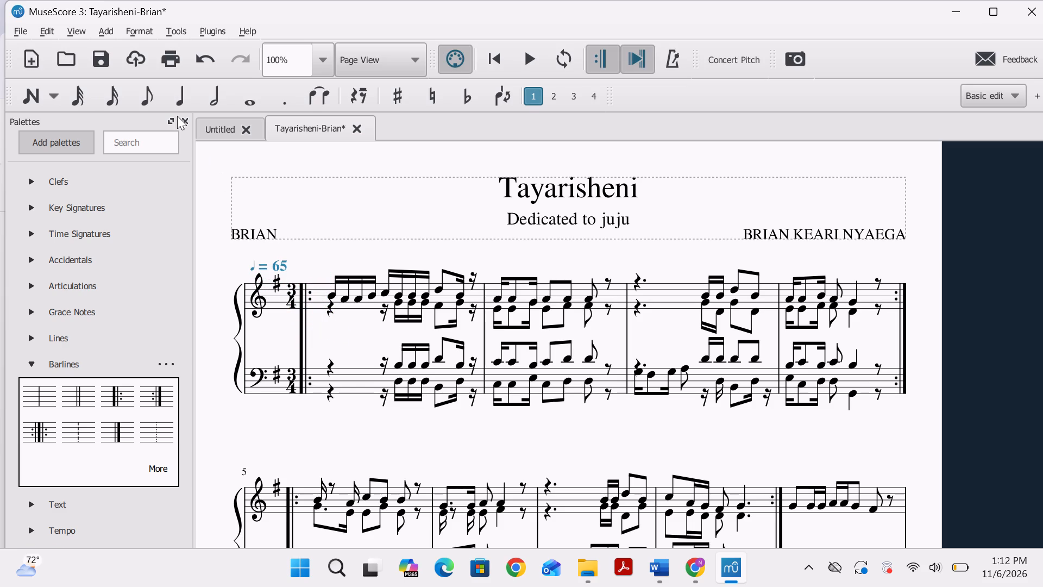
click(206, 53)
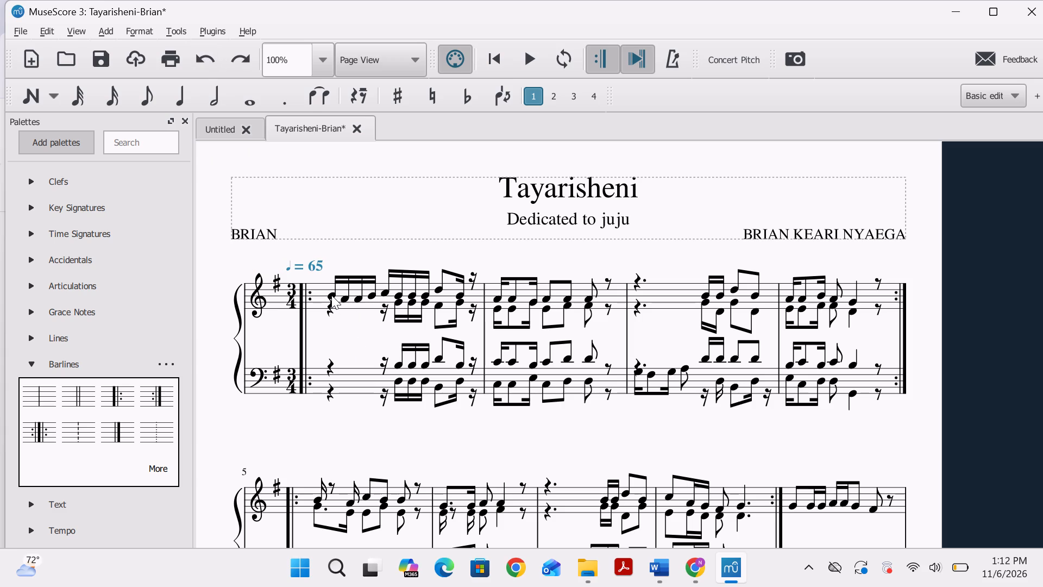
Add the staff text "Ta" above the first treble note of measure 1.
click(334, 294)
key(ctrl+t)
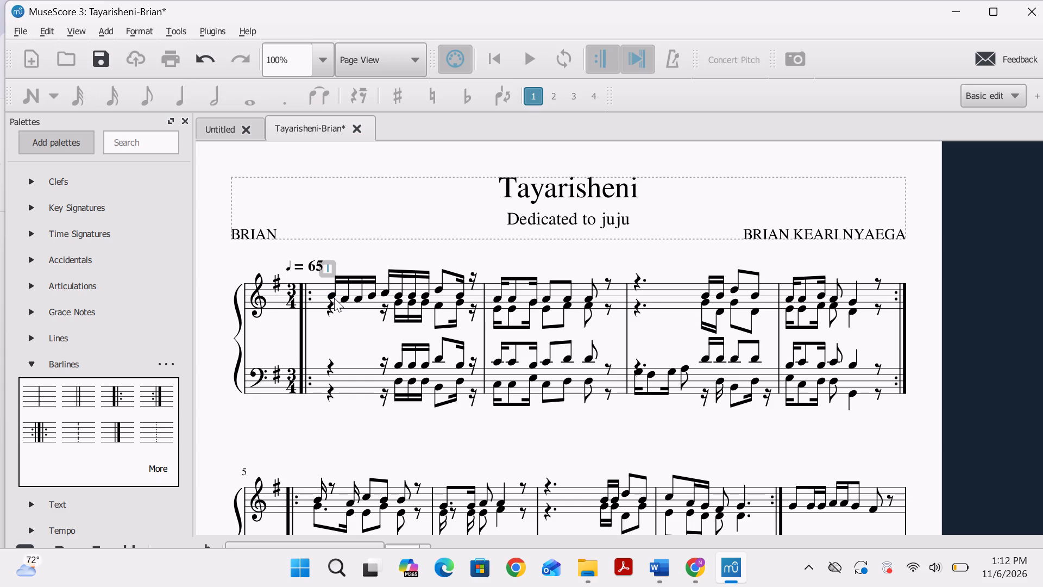
key(t)
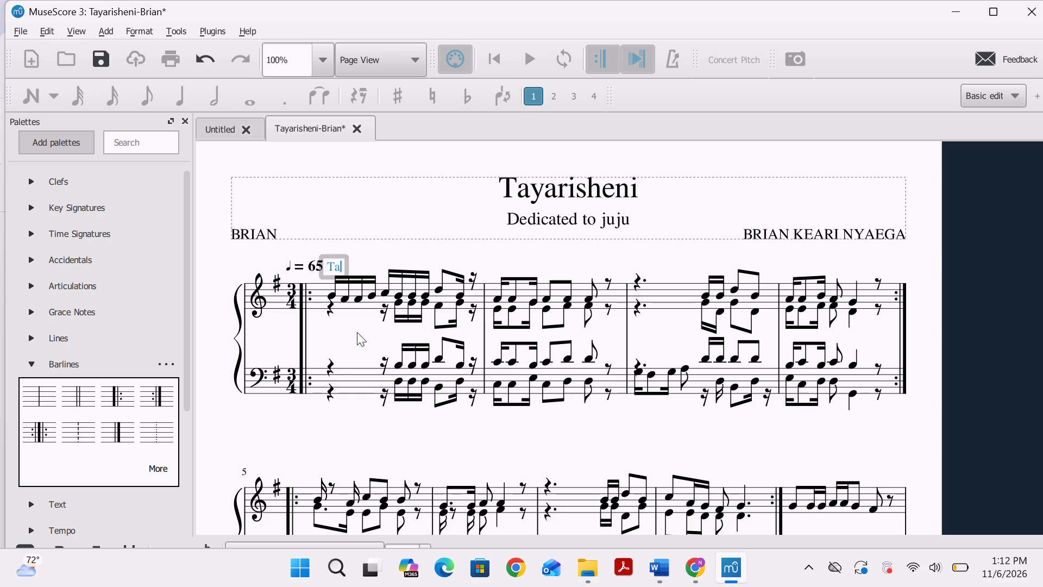
click(344, 265)
click(341, 265)
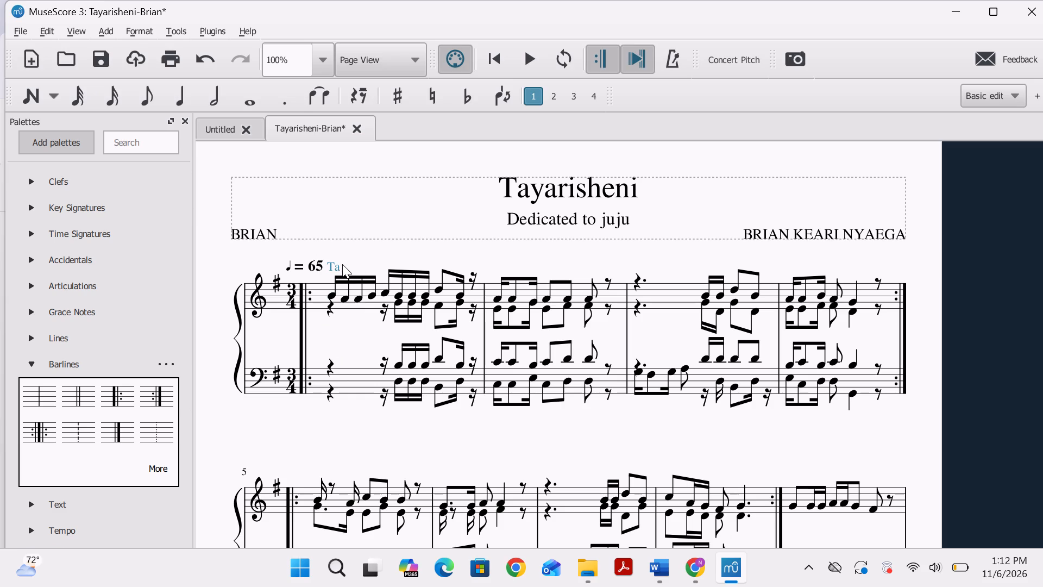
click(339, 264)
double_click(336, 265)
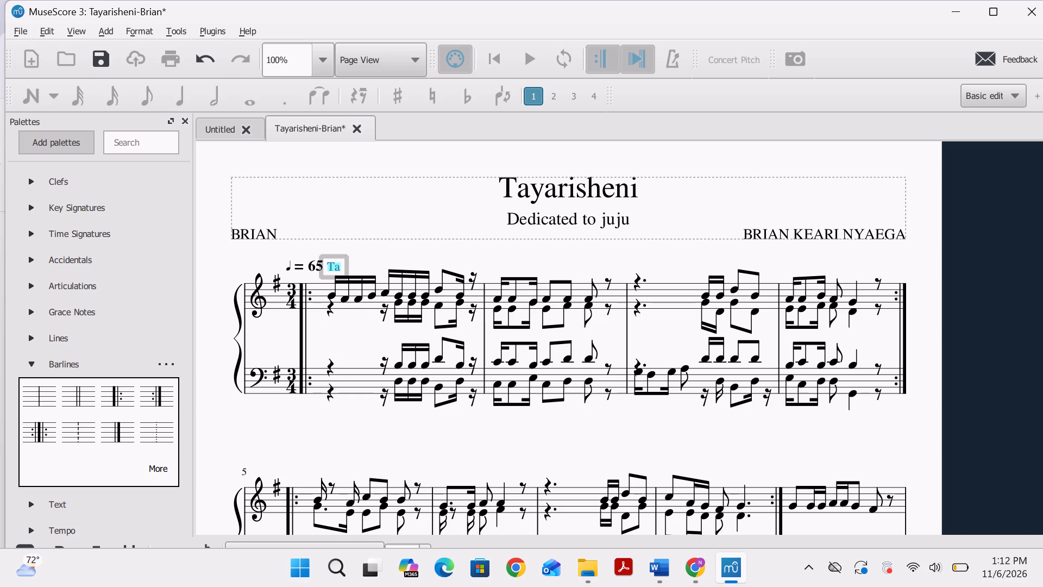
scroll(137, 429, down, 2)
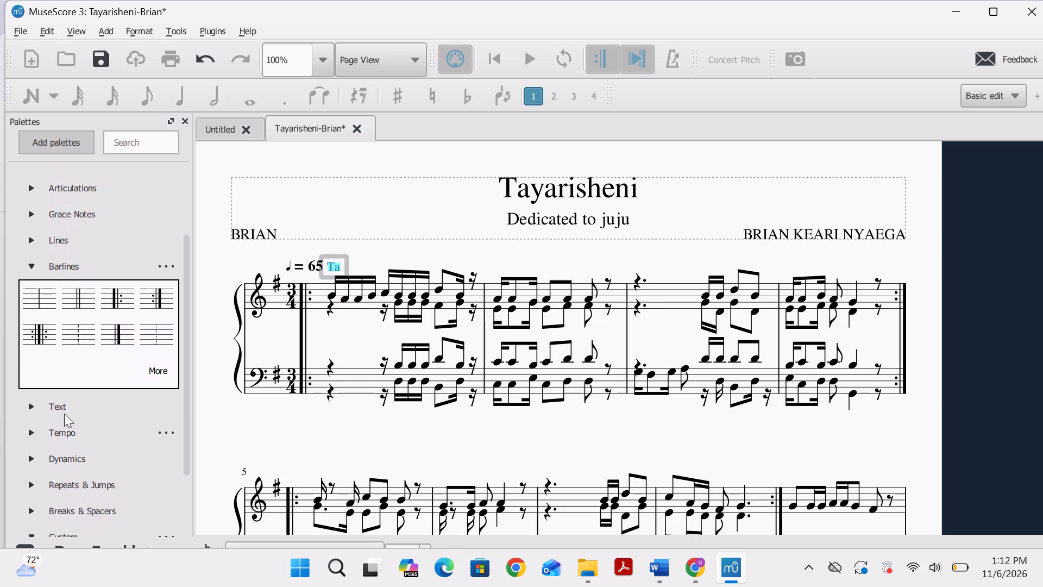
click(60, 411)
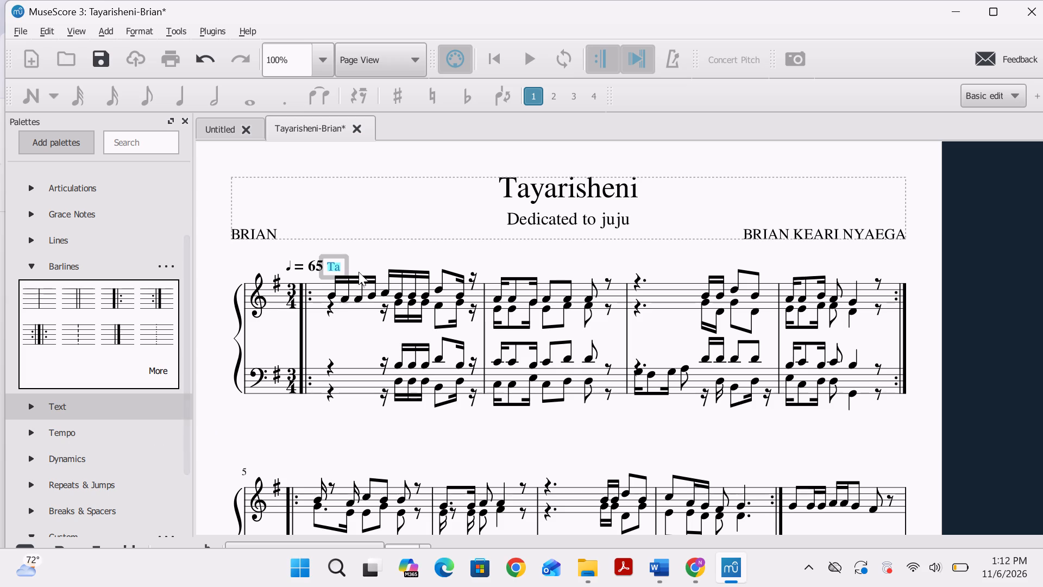
Add the staff texts "ya" and "ri" above the second and third treble notes of measure 1.
click(347, 296)
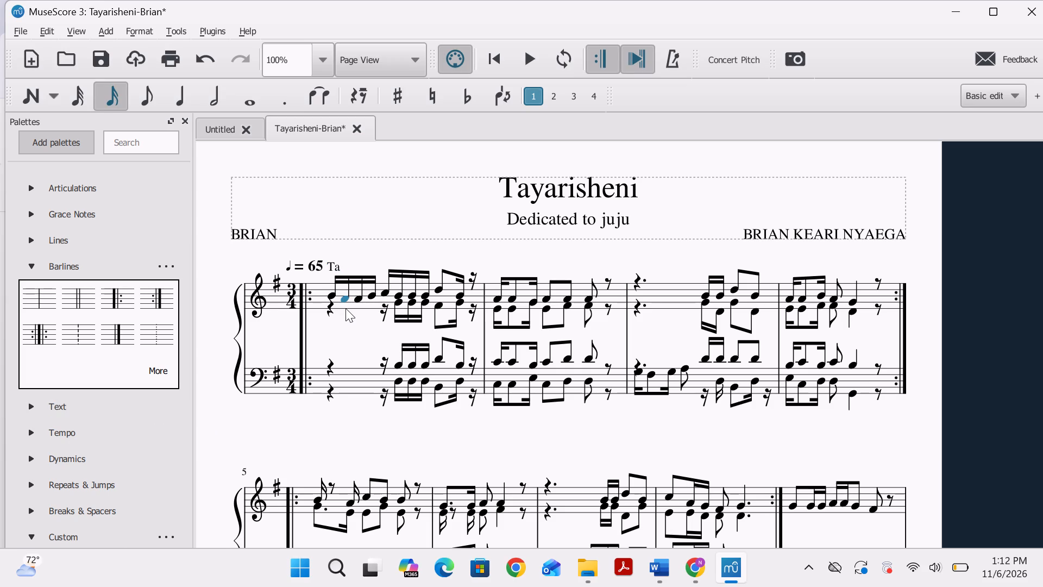
key(ctrl+t)
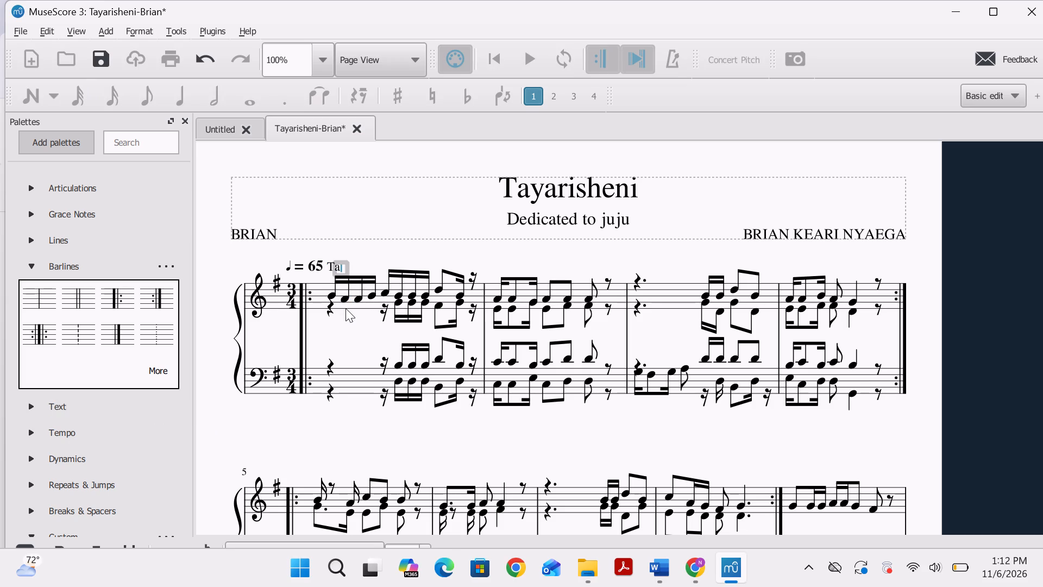
text(ya)
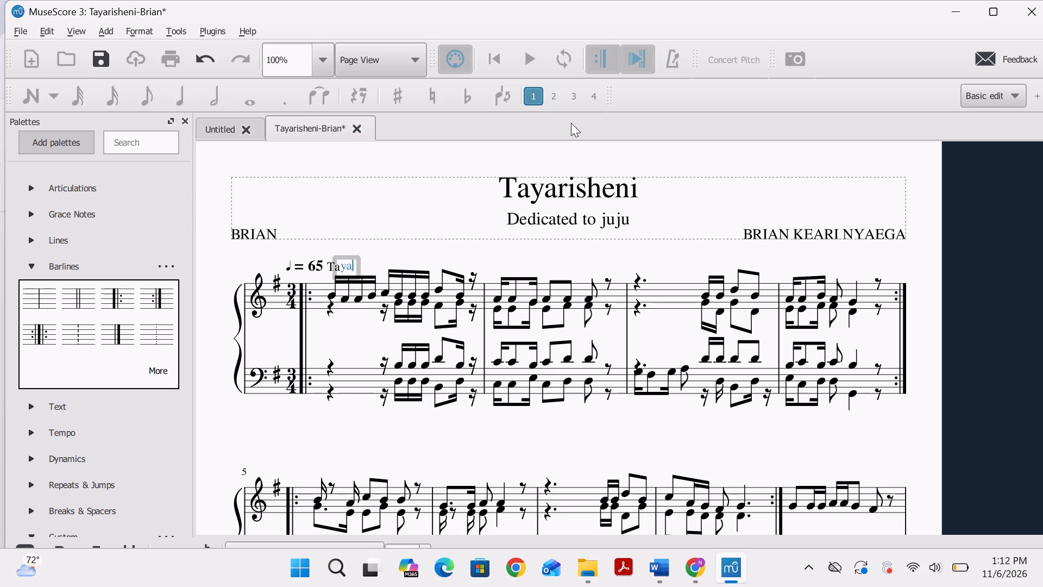
click(355, 296)
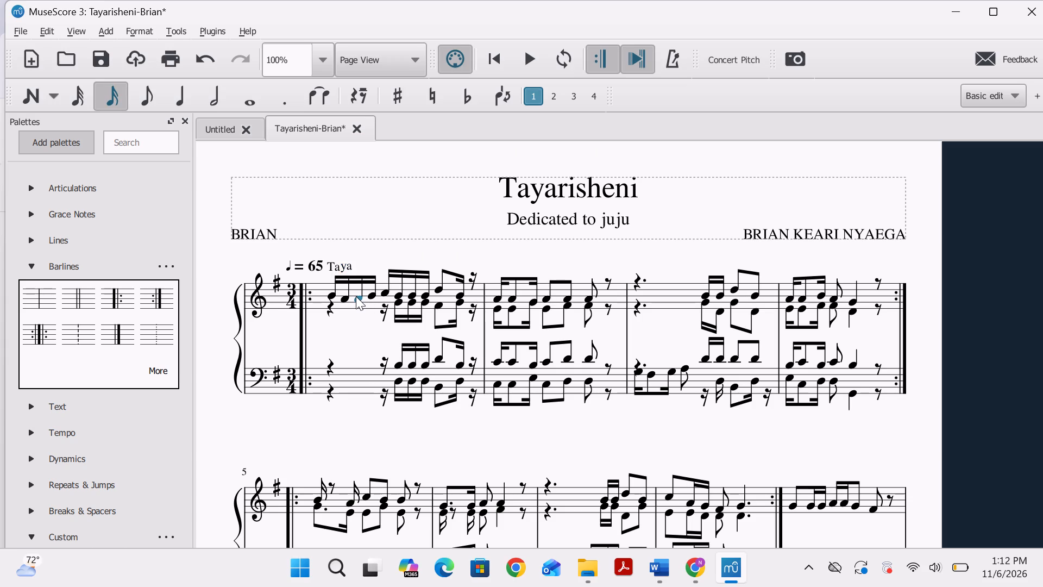
key(ctrl+t)
text(ru)
key(BackSpace)
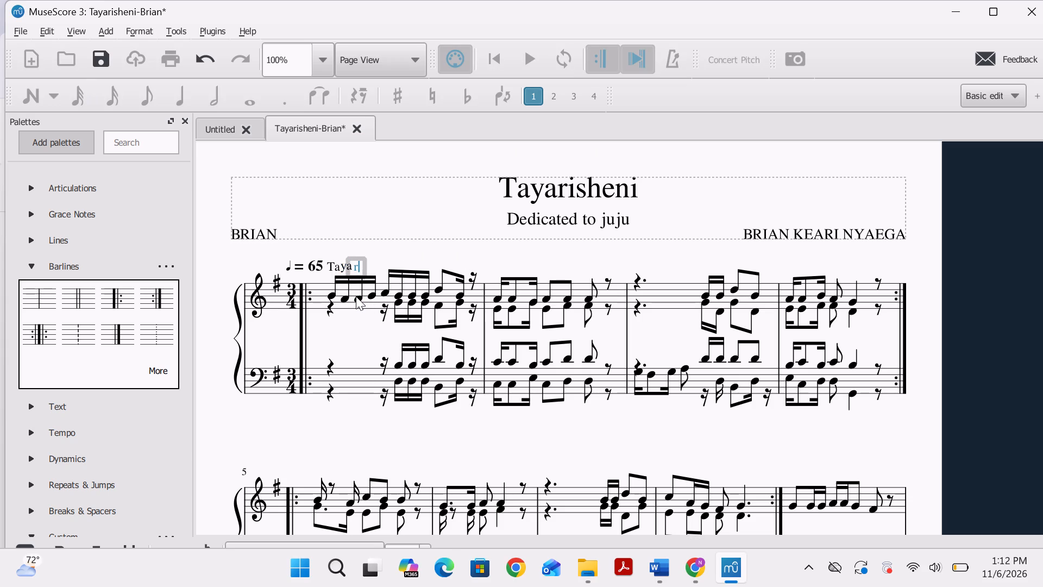
key(i)
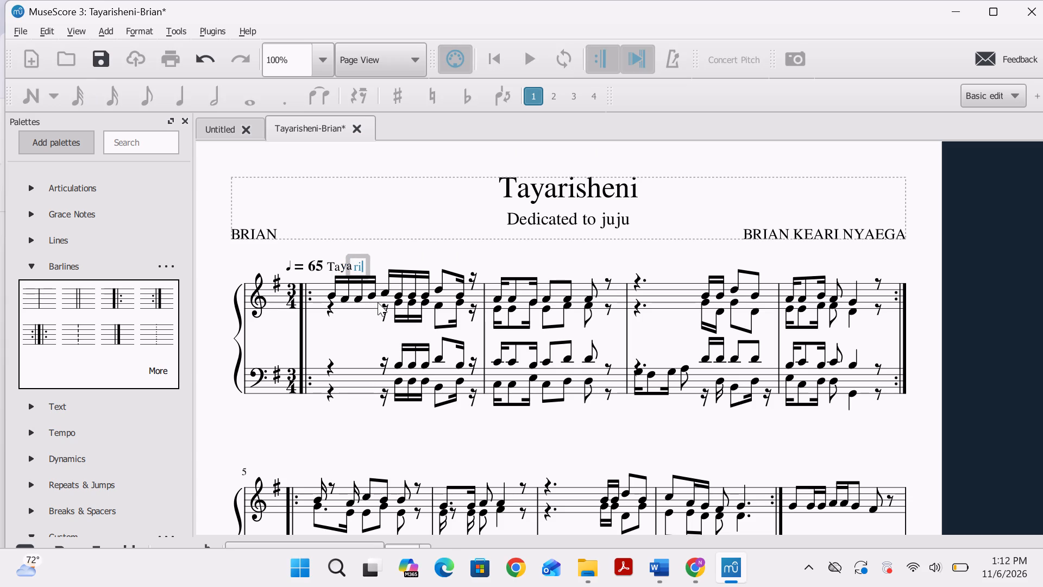
Add the staff texts "she" and "ni" above the fourth and fifth treble notes of measure 1.
click(374, 295)
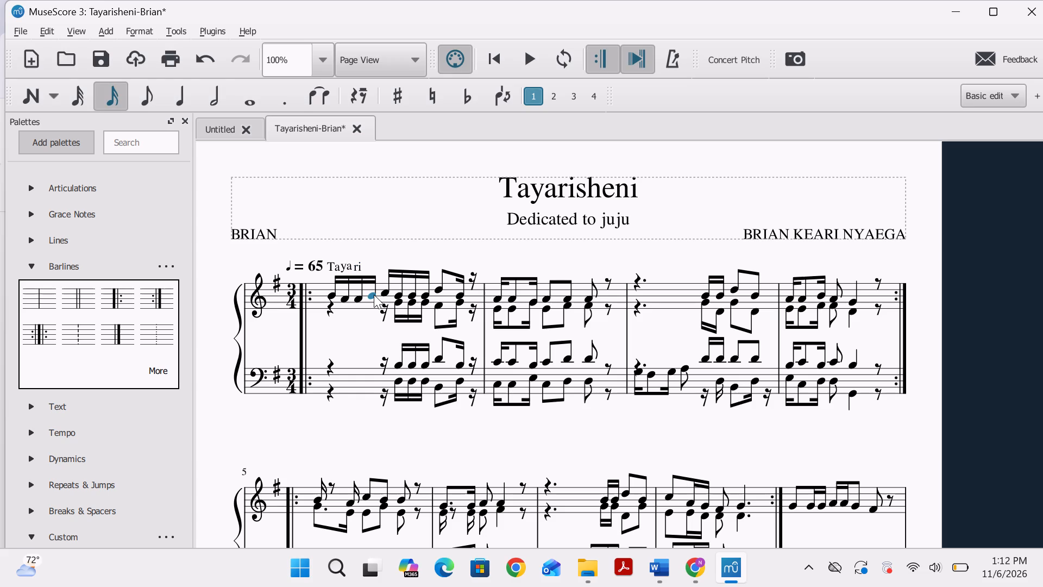
key(ctrl+t)
text(she)
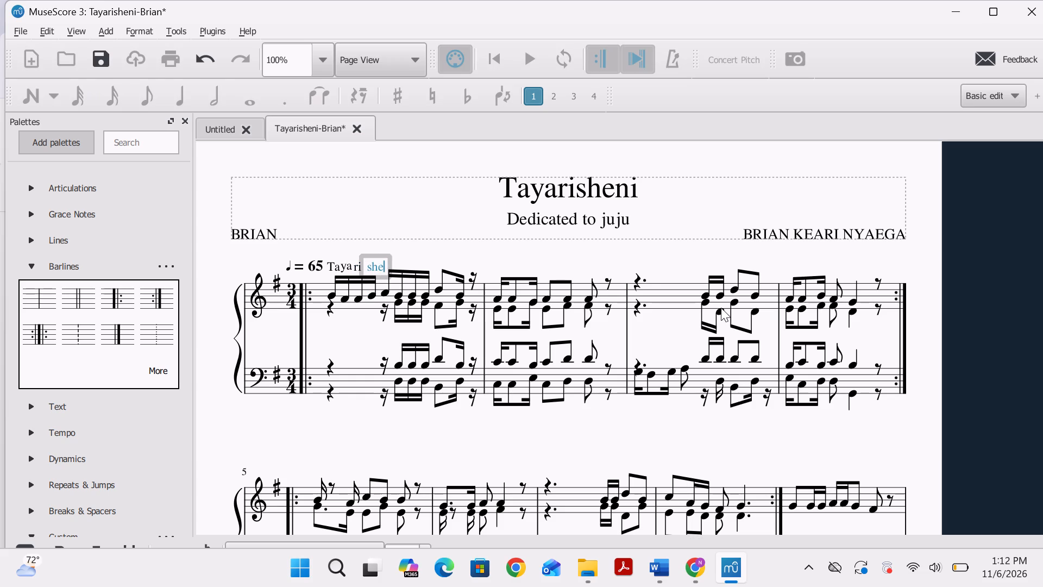
click(399, 296)
drag(387, 288, 380, 288)
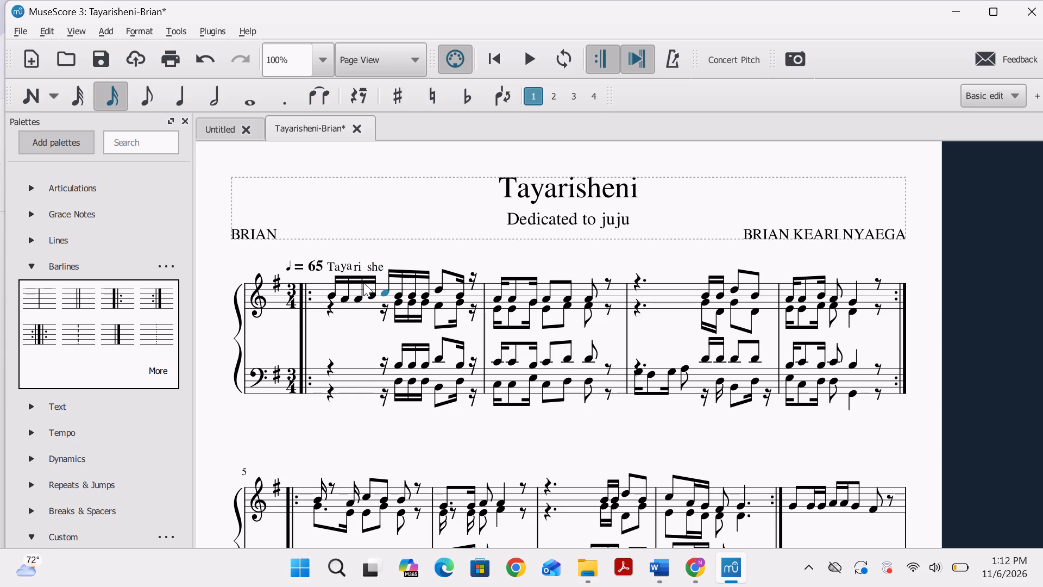
key(ctrl+t)
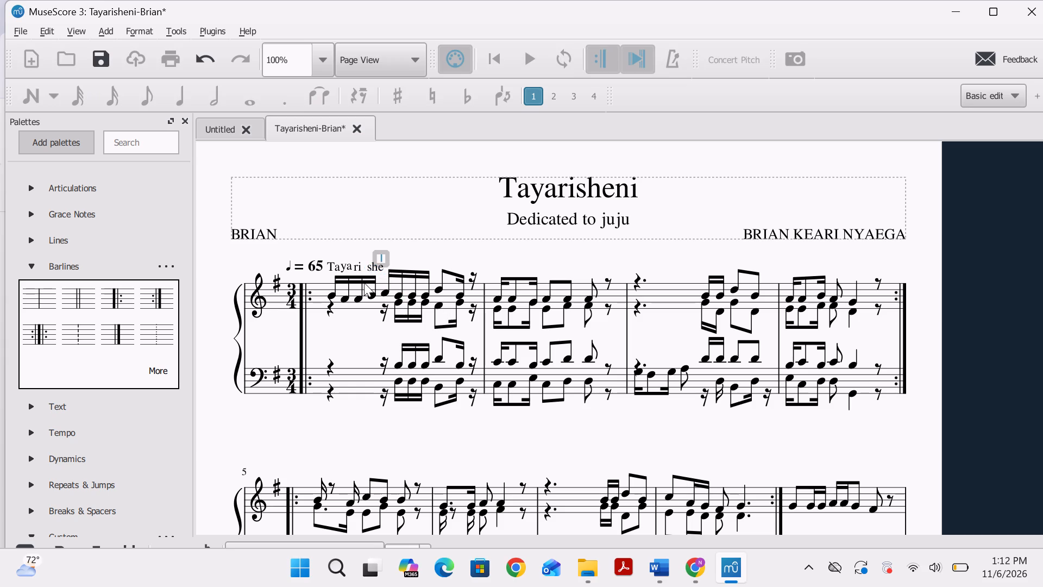
text(ni)
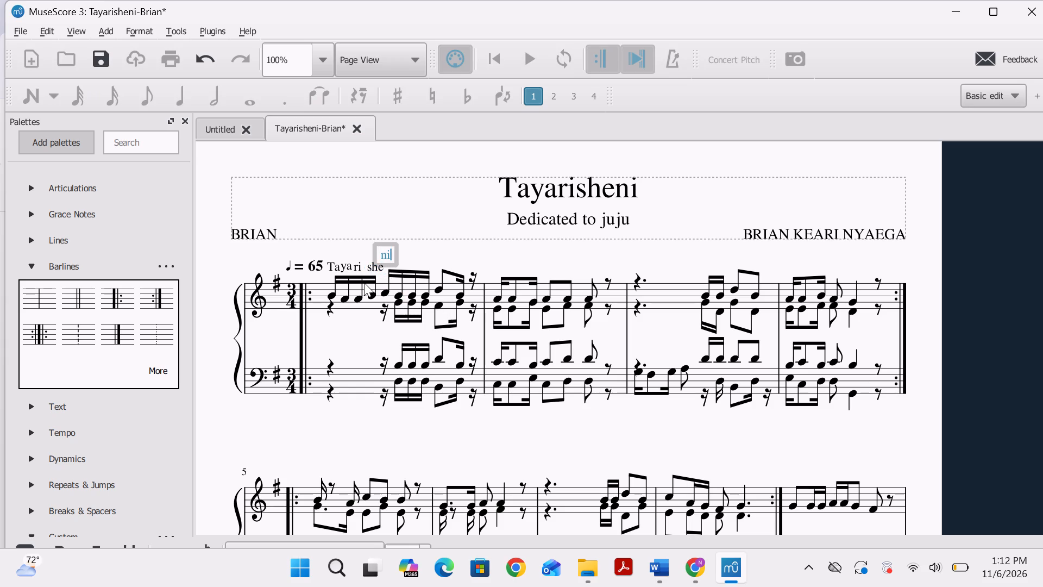
click(373, 341)
Reposition the staff texts "she" and "ni" above measure 1 so they sit level beside each other.
drag(372, 266, 373, 259)
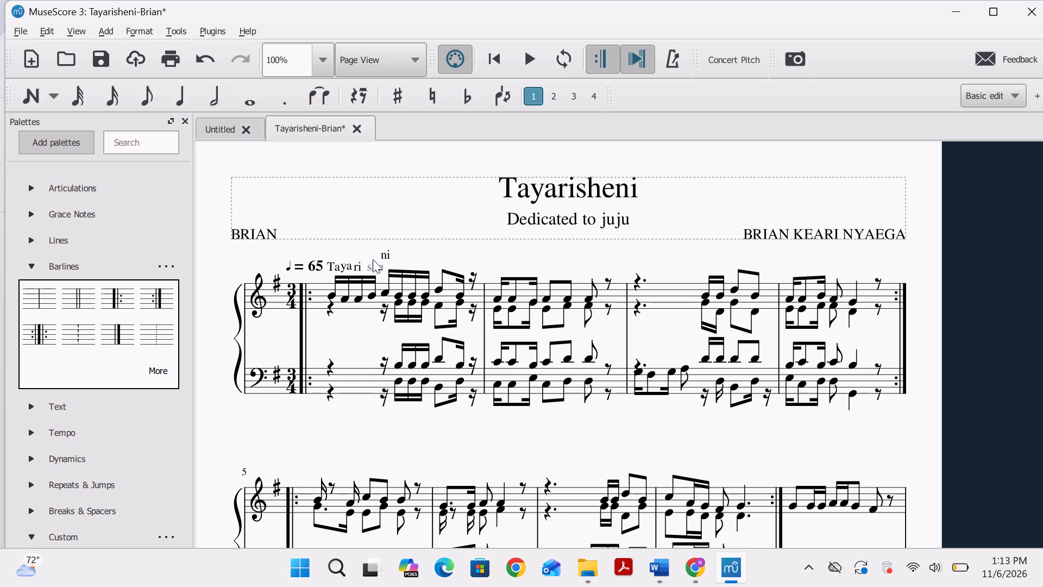
drag(373, 259, 371, 255)
drag(371, 255, 370, 256)
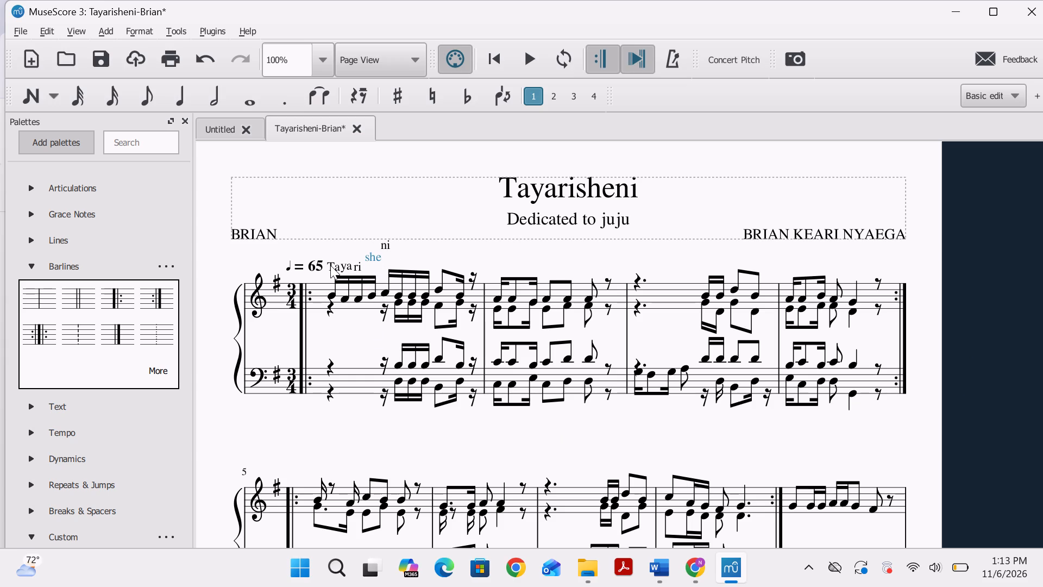
click(330, 265)
drag(373, 261, 373, 268)
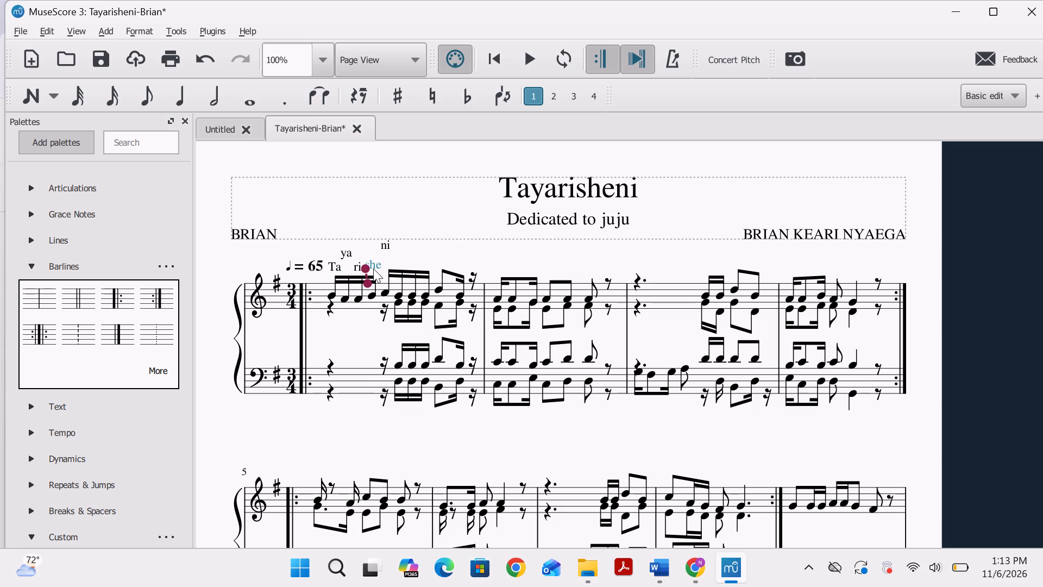
drag(373, 268, 374, 267)
drag(386, 248, 388, 262)
drag(388, 262, 388, 259)
Align the staff texts "ri", "ya" and "Ta" above measure 1 with the row formed by "she" and "ni".
drag(357, 267, 356, 260)
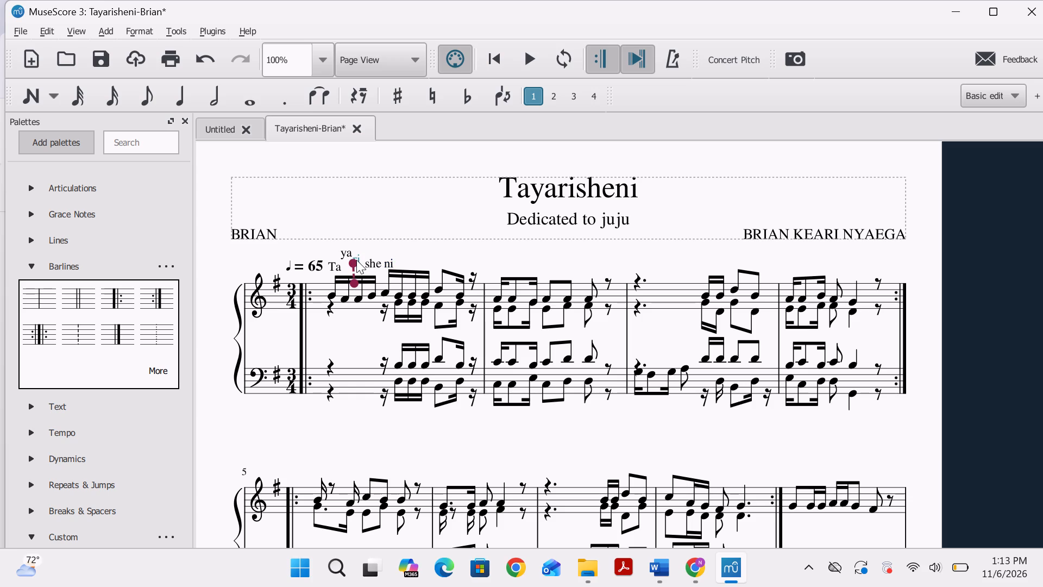
drag(356, 260, 358, 263)
drag(349, 252, 349, 254)
drag(349, 254, 350, 263)
drag(331, 265, 331, 260)
click(348, 266)
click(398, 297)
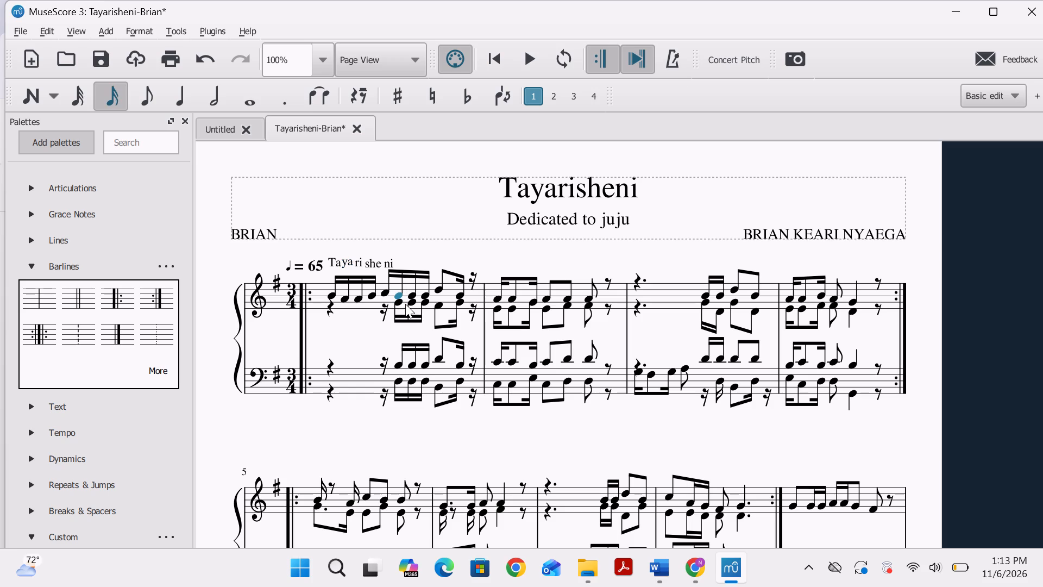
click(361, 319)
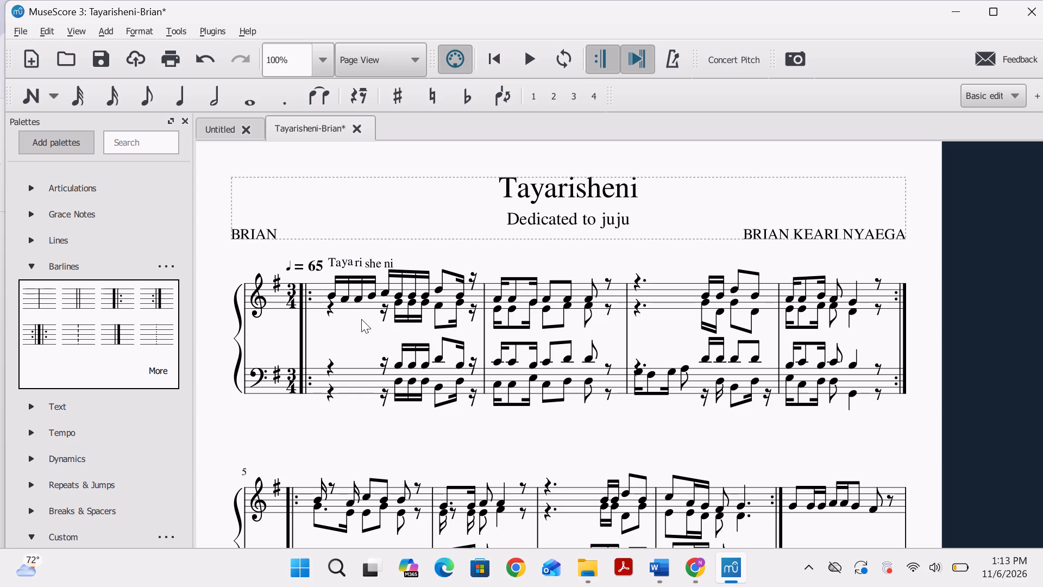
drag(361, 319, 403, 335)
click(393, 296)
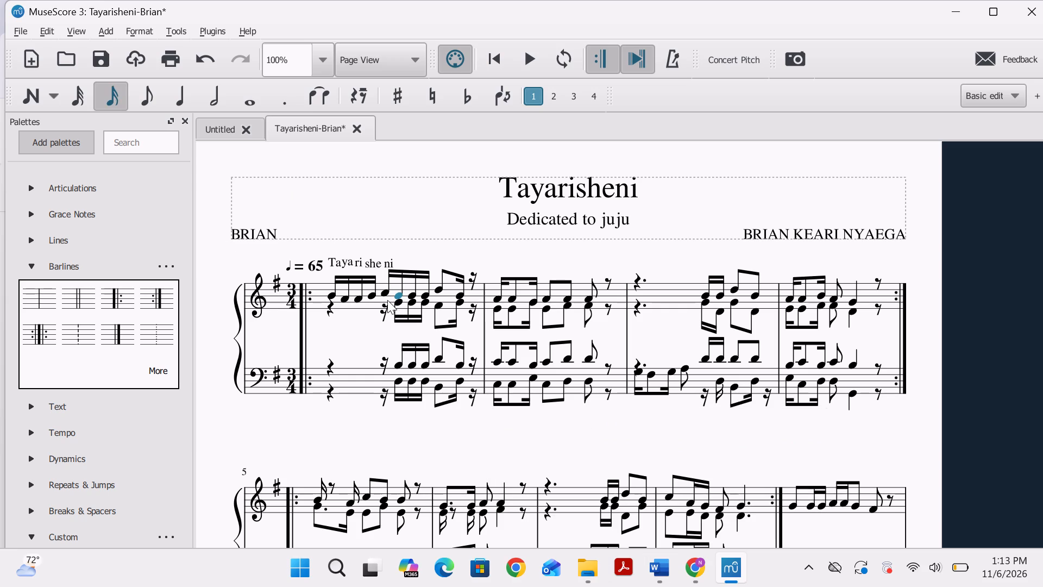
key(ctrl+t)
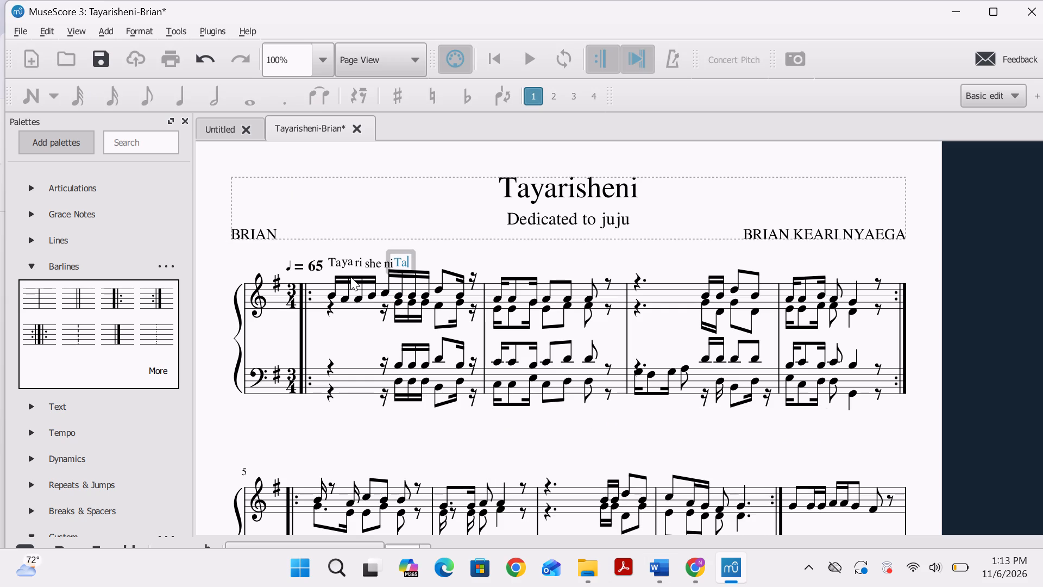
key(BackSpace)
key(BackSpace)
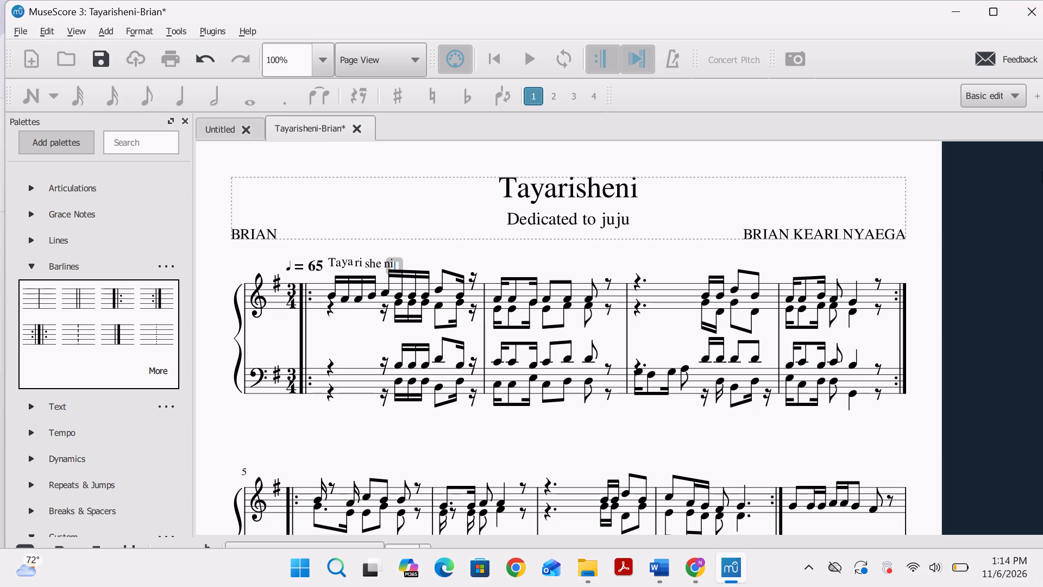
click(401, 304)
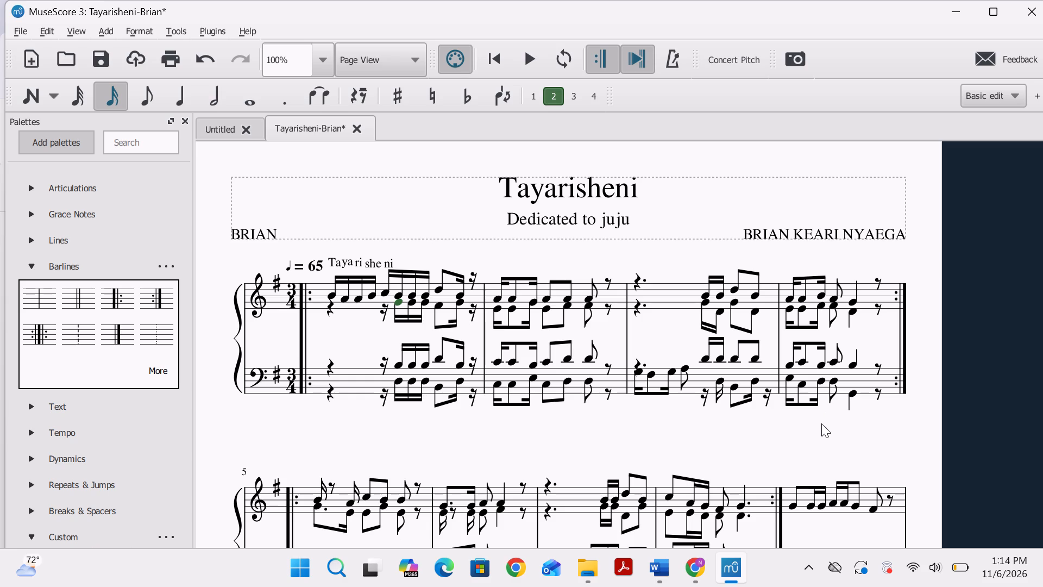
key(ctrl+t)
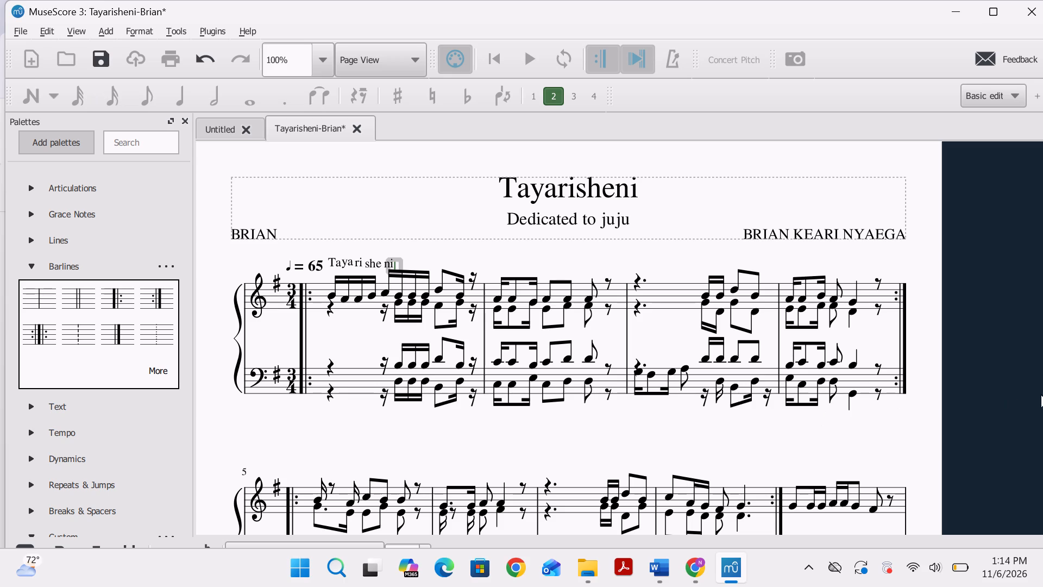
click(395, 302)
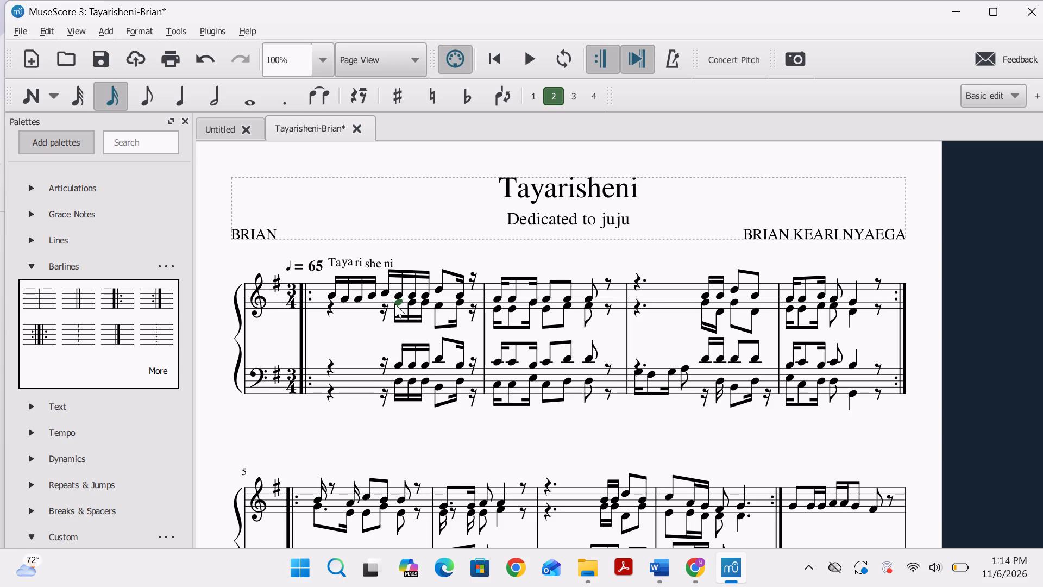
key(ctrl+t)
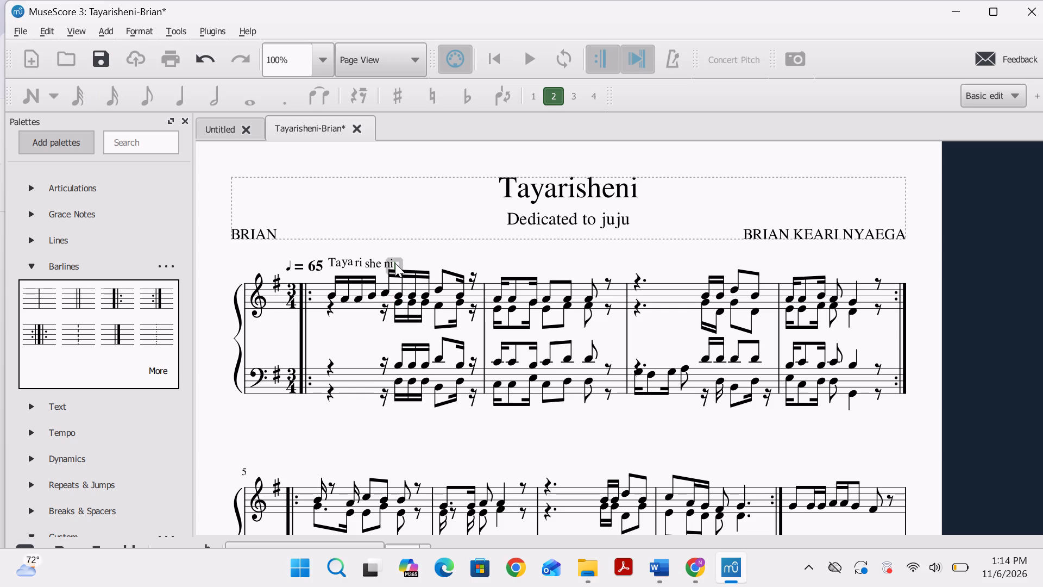
Add the staff text "Ta" above the sixth treble note of measure 1, attached to the upper voice.
click(395, 290)
key(ctrl+t)
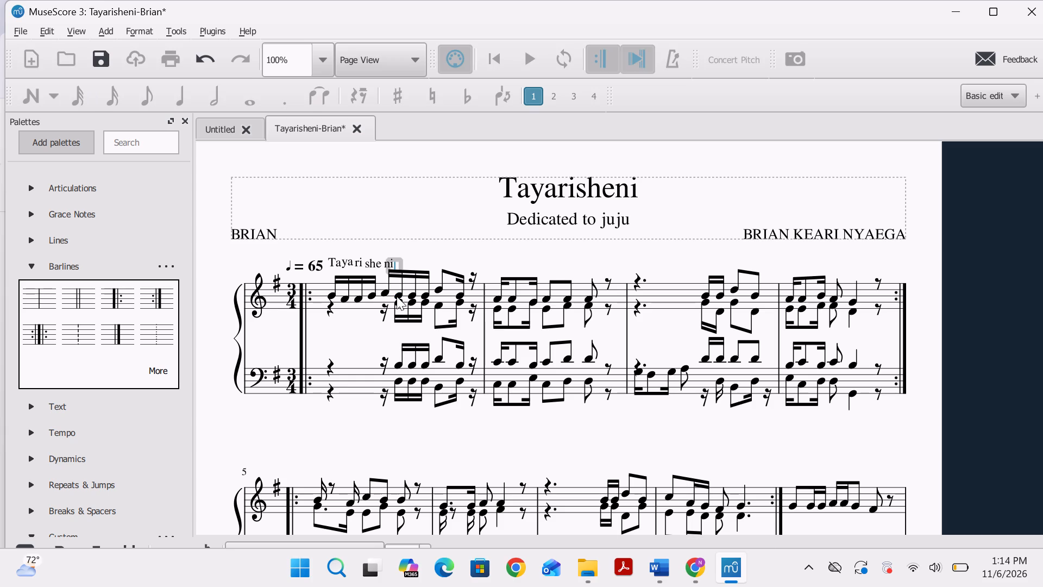
key(a)
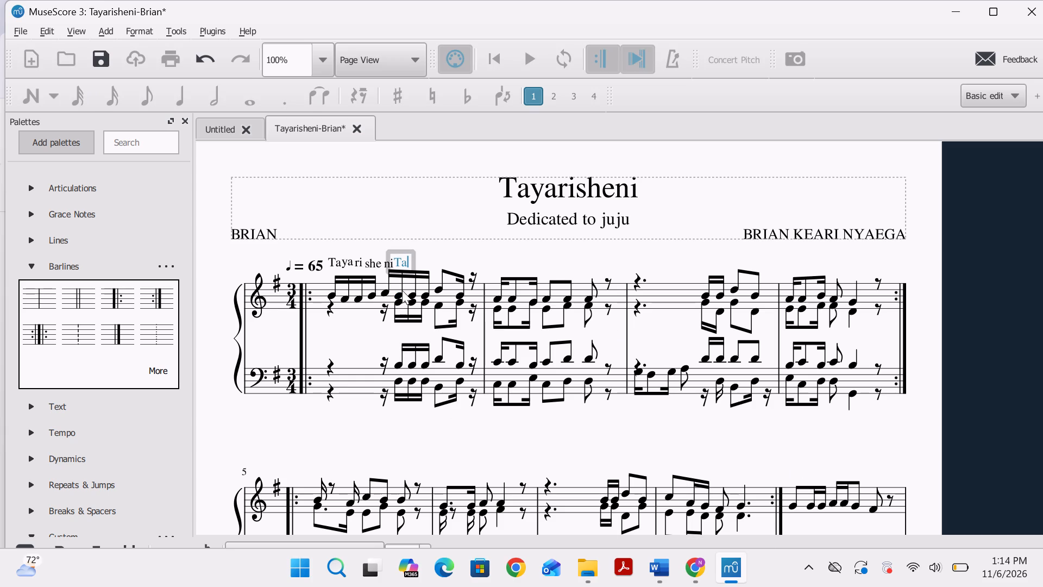
Add the staff texts "ya" and "ri" above the seventh and eighth upper-voice treble notes of measure 1.
click(409, 292)
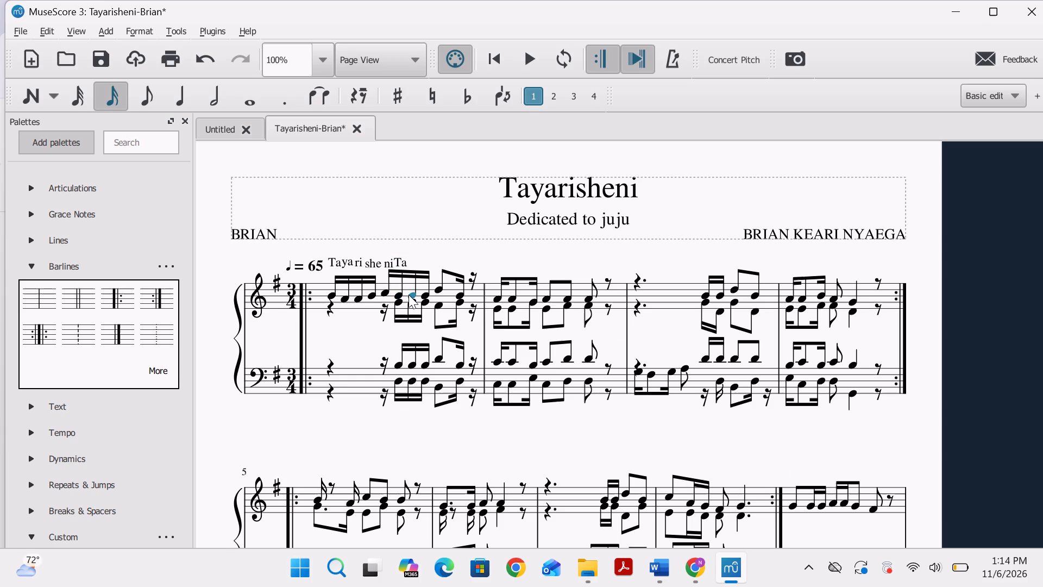
key(shift+t)
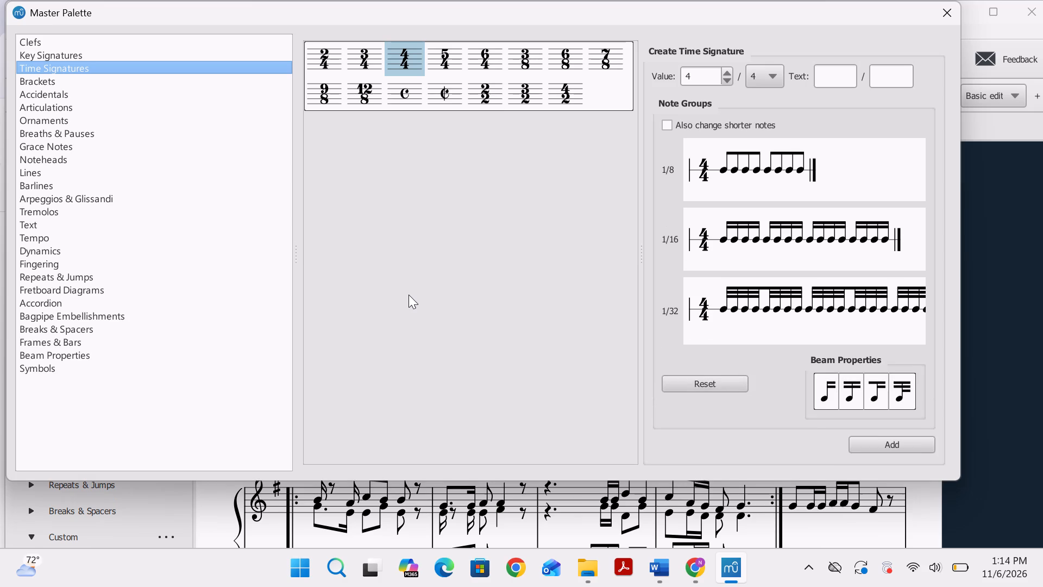
click(940, 8)
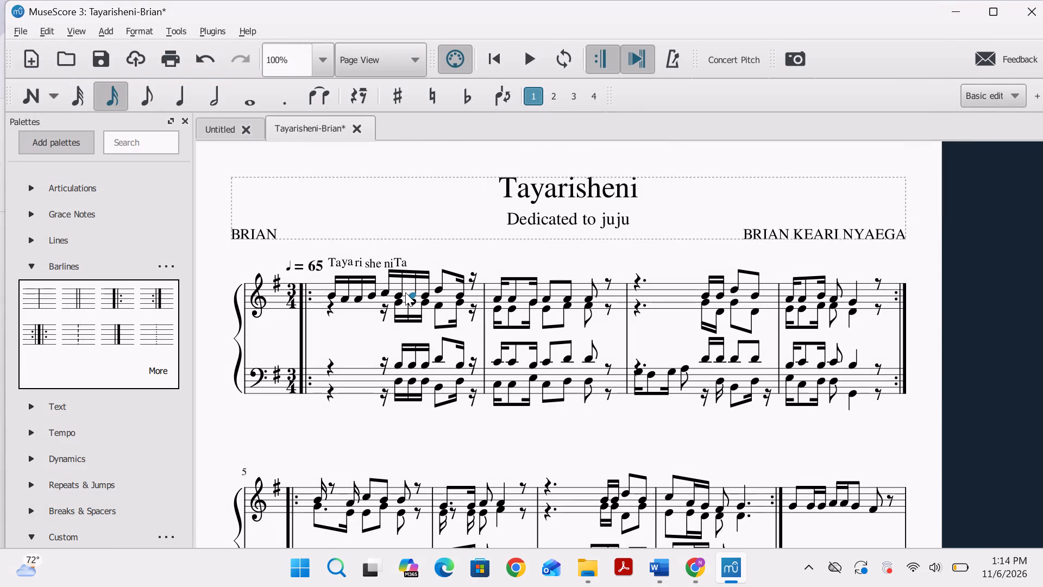
key(ctrl+t)
text(ys)
key(BackSpace)
key(a)
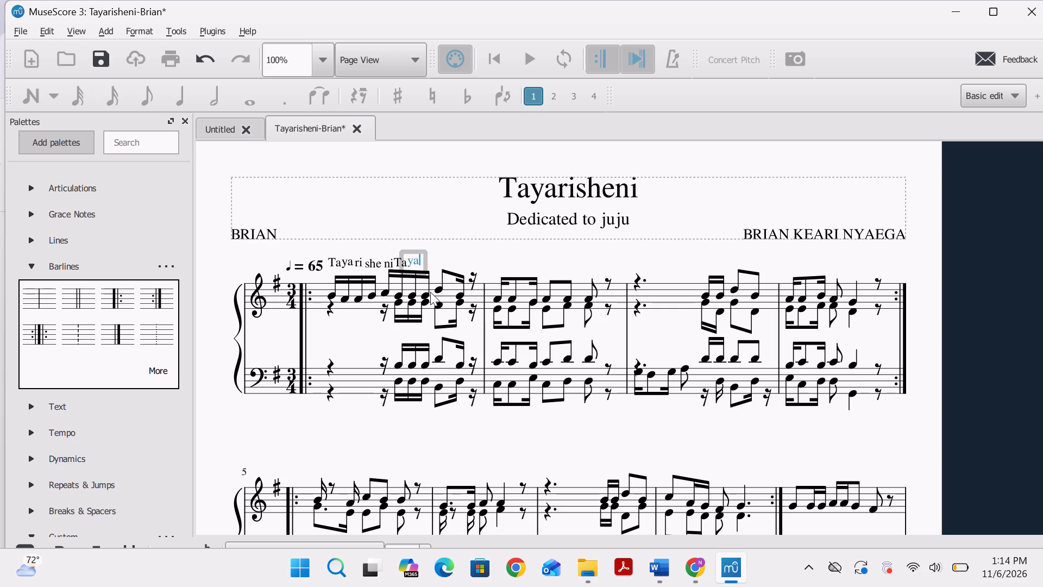
click(430, 293)
key(ctrl+t)
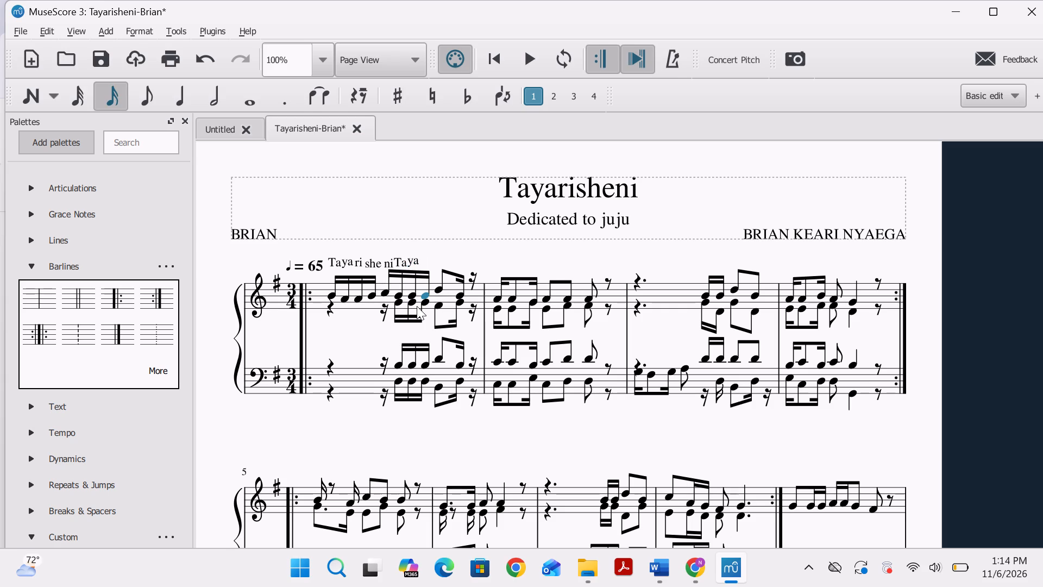
text(ri)
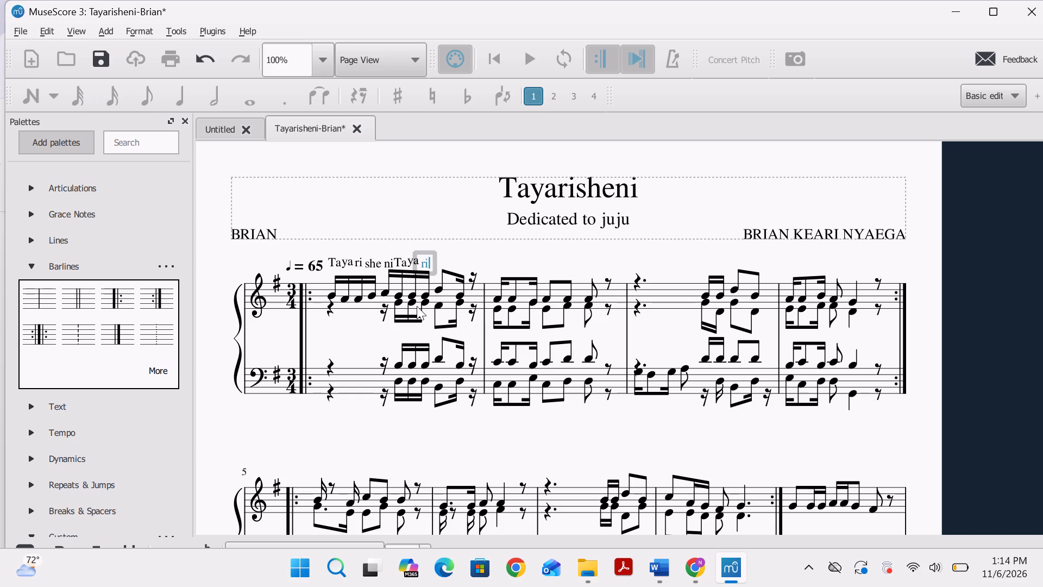
Add the staff text "she" above the ninth upper-voice treble note of measure 1.
click(439, 290)
key(ctrl+t)
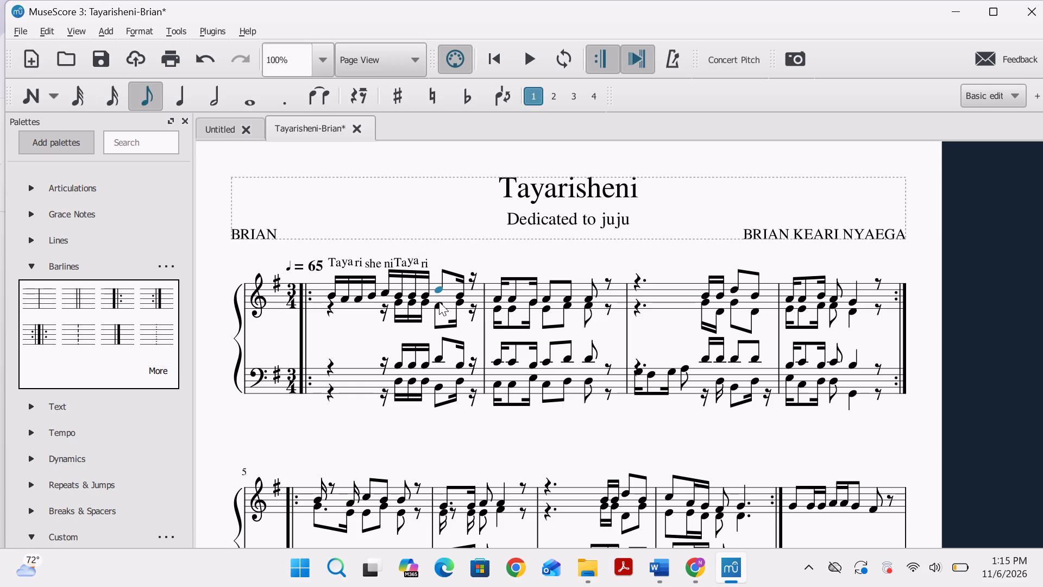
text(she)
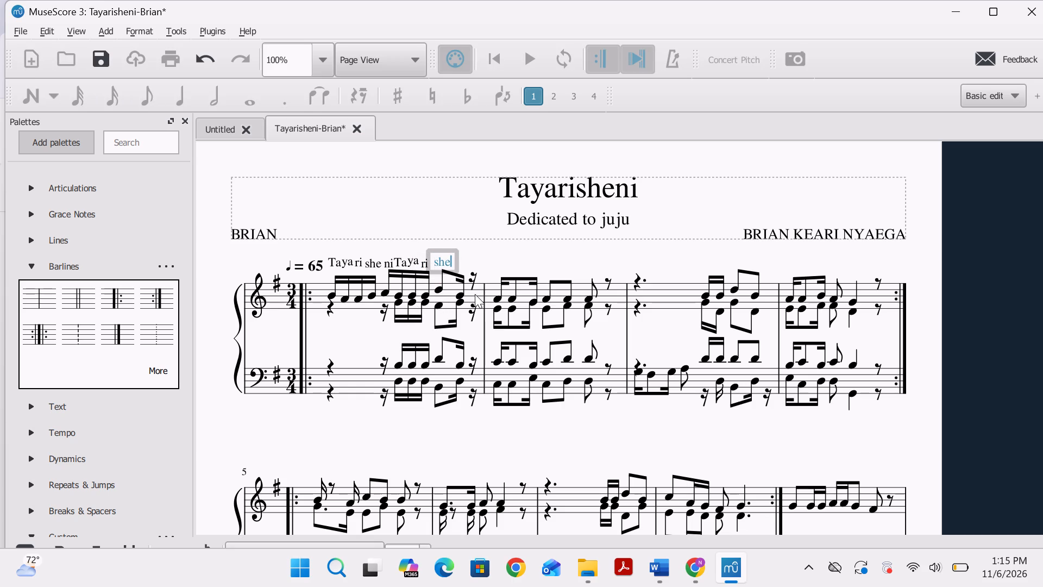
Add the staff text "ni" above the tenth and last upper-voice treble note of measure 1.
click(457, 294)
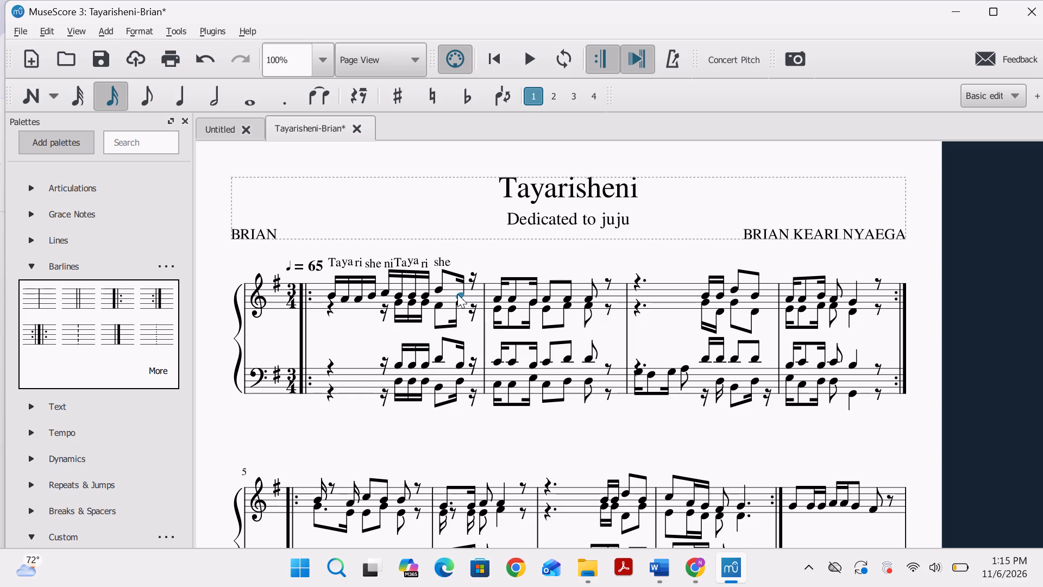
key(n)
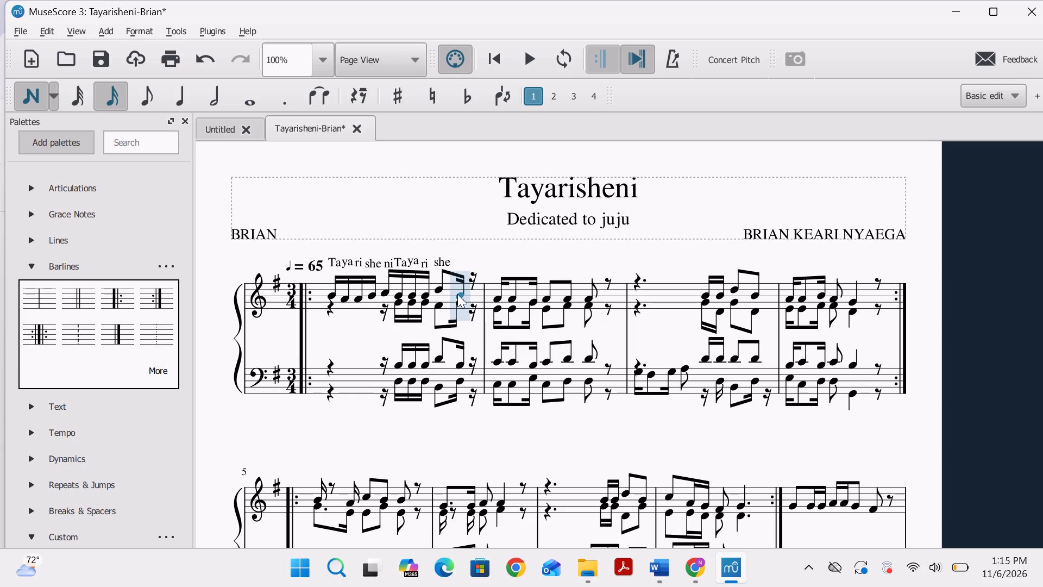
key(ctrl+t)
text(ni)
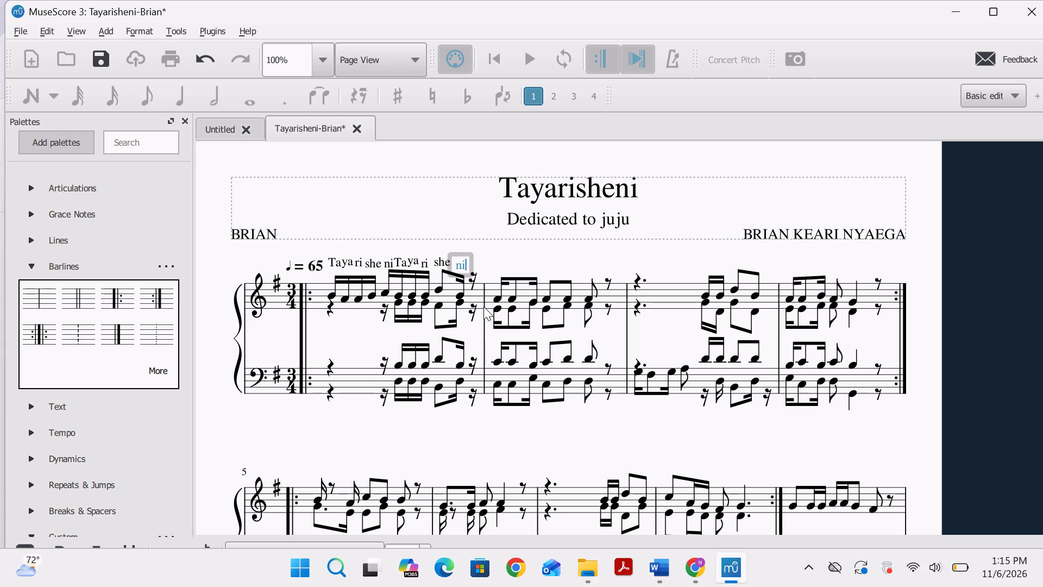
Move the second group of measure 1 syllables, "Ta", "ya", "ri", "she" and "ni", into the gap between the treble and bass staves.
drag(402, 260, 402, 267)
drag(402, 267, 402, 331)
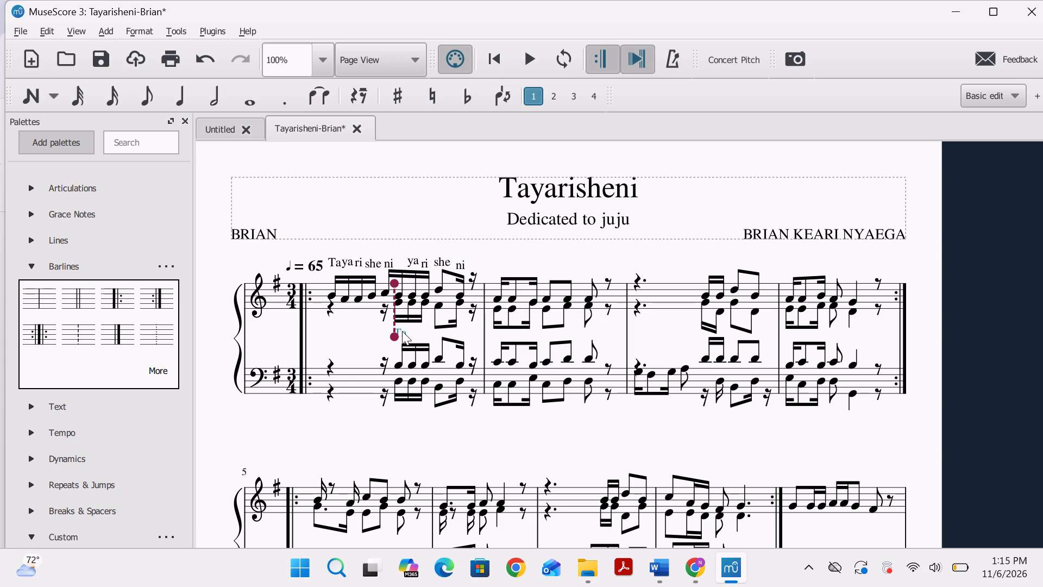
drag(402, 331, 394, 330)
drag(414, 259, 407, 327)
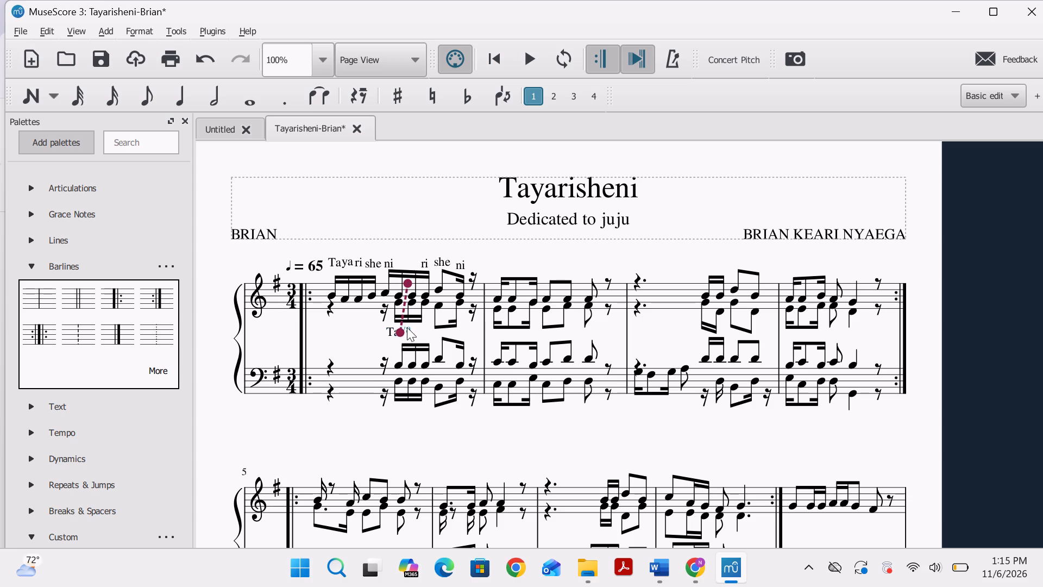
drag(407, 327, 409, 328)
drag(426, 264, 424, 329)
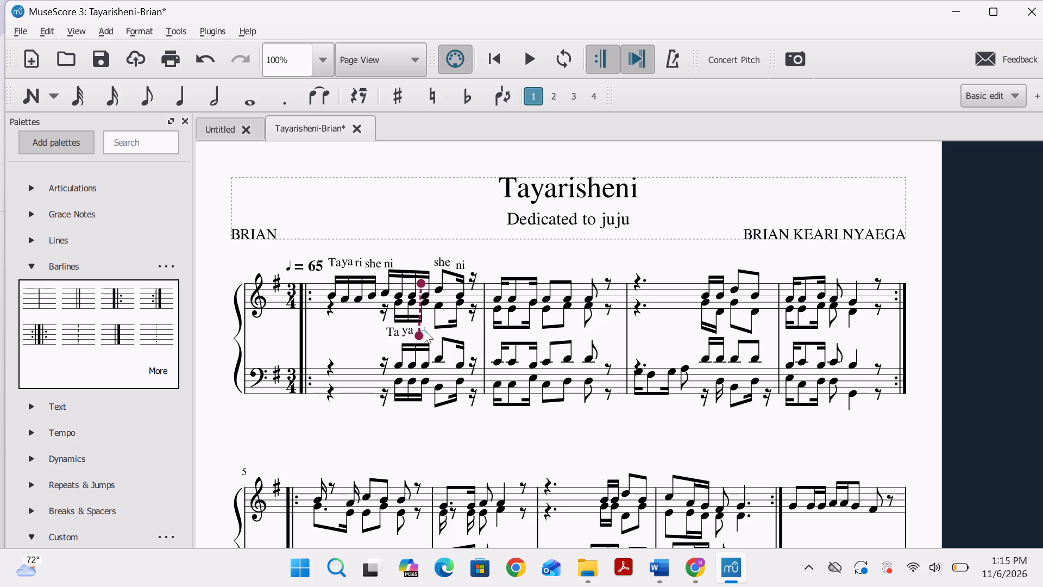
drag(424, 329, 423, 332)
drag(441, 263, 433, 335)
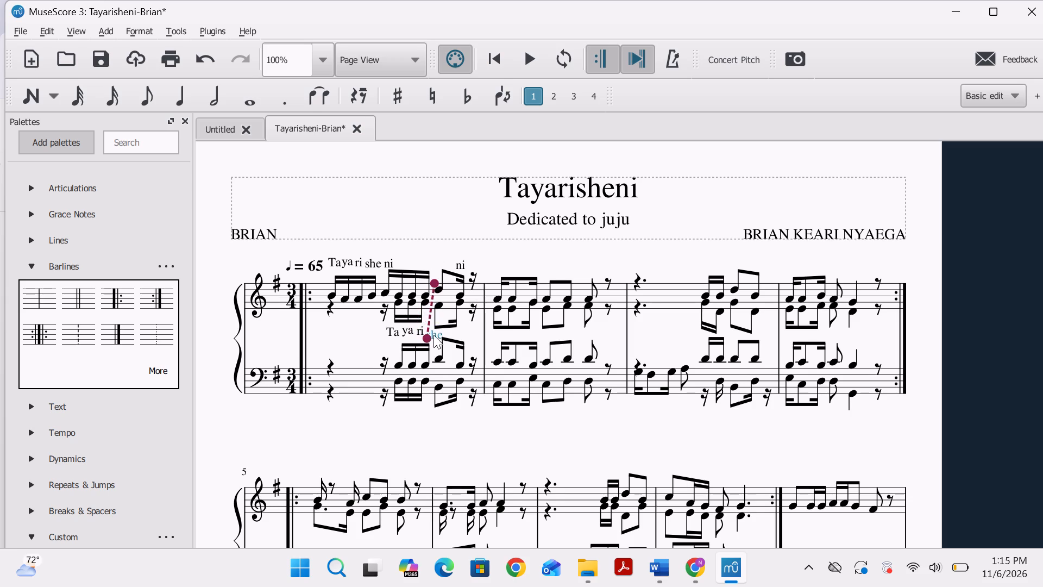
drag(433, 335, 433, 334)
drag(463, 266, 455, 308)
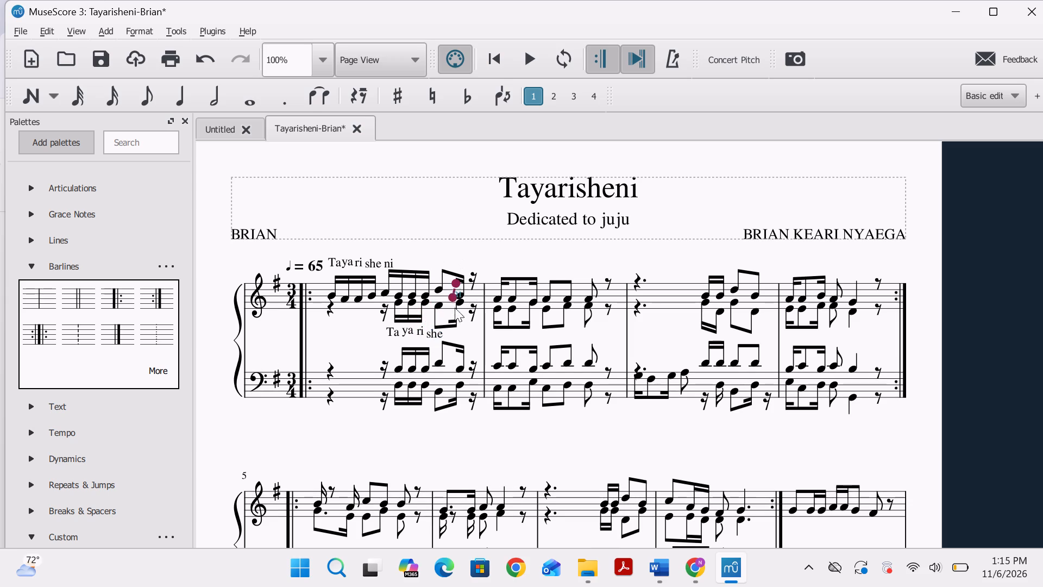
drag(455, 308, 459, 335)
Lower "ri", "ya" and "Ta" between the measure 1 staves so they sit level with "she" in one row.
drag(422, 328, 422, 334)
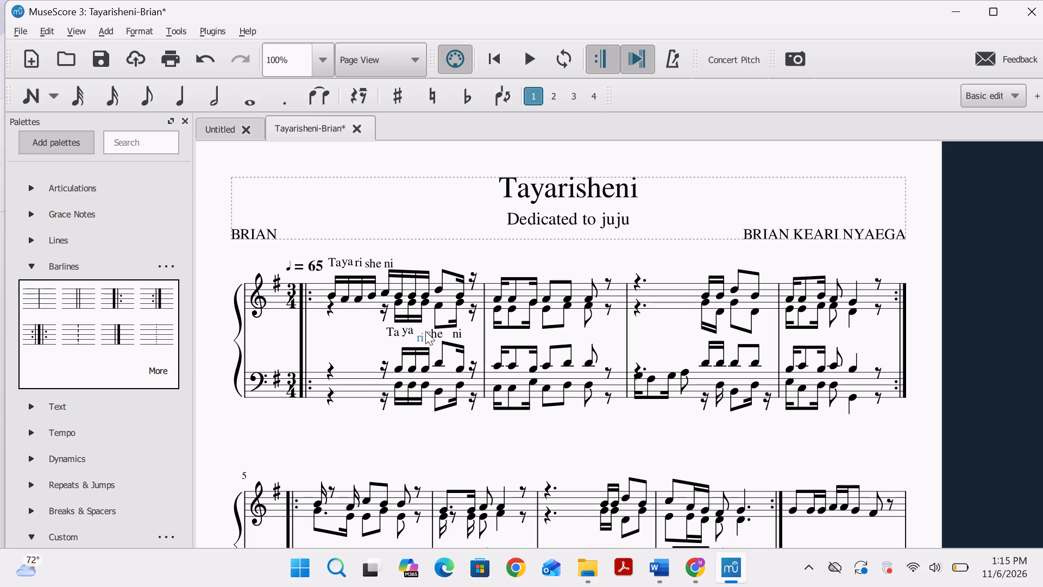
click(438, 334)
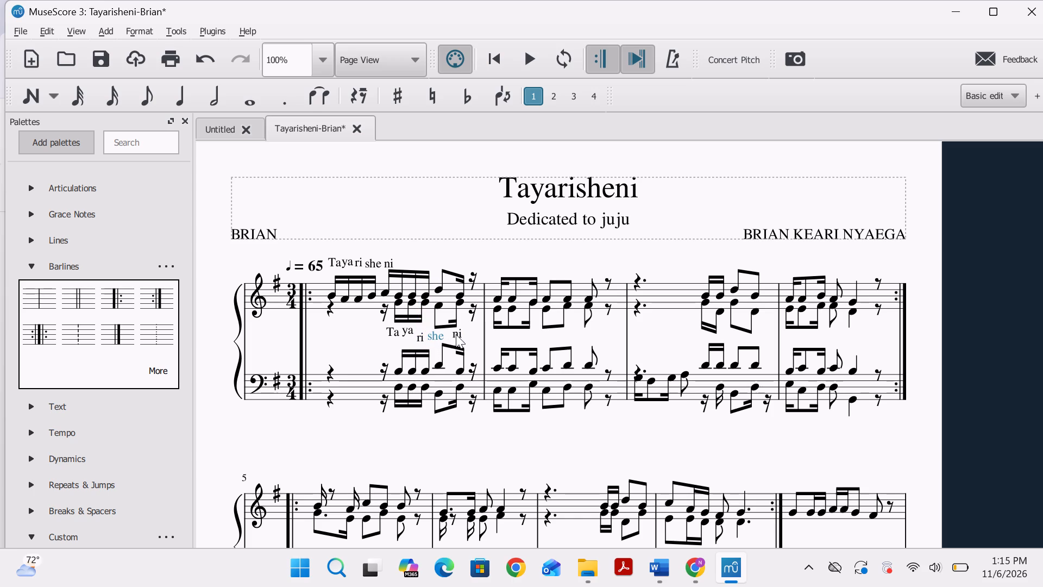
click(456, 334)
click(420, 334)
drag(406, 326, 412, 332)
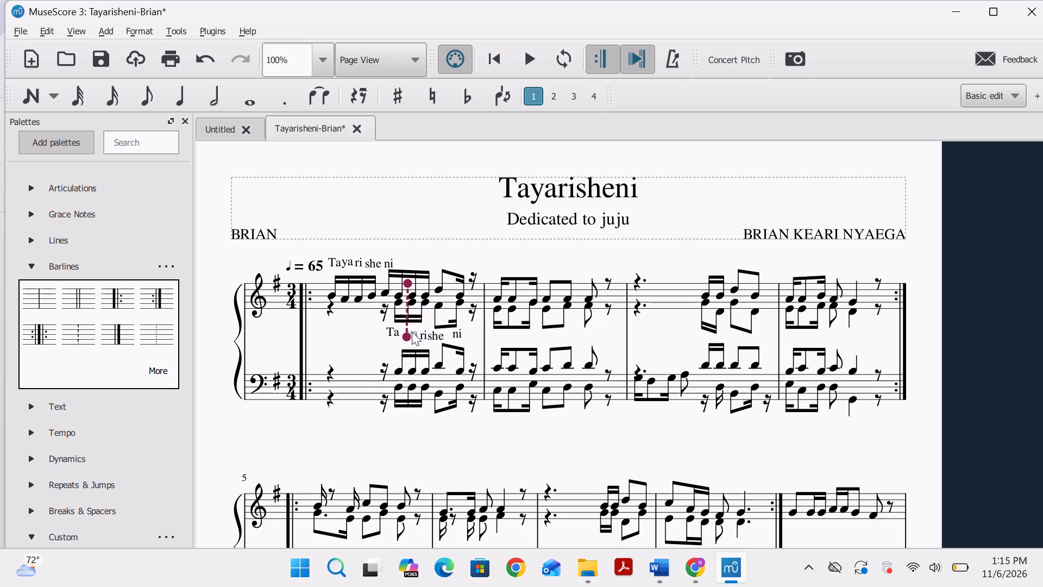
drag(412, 332, 410, 330)
click(391, 329)
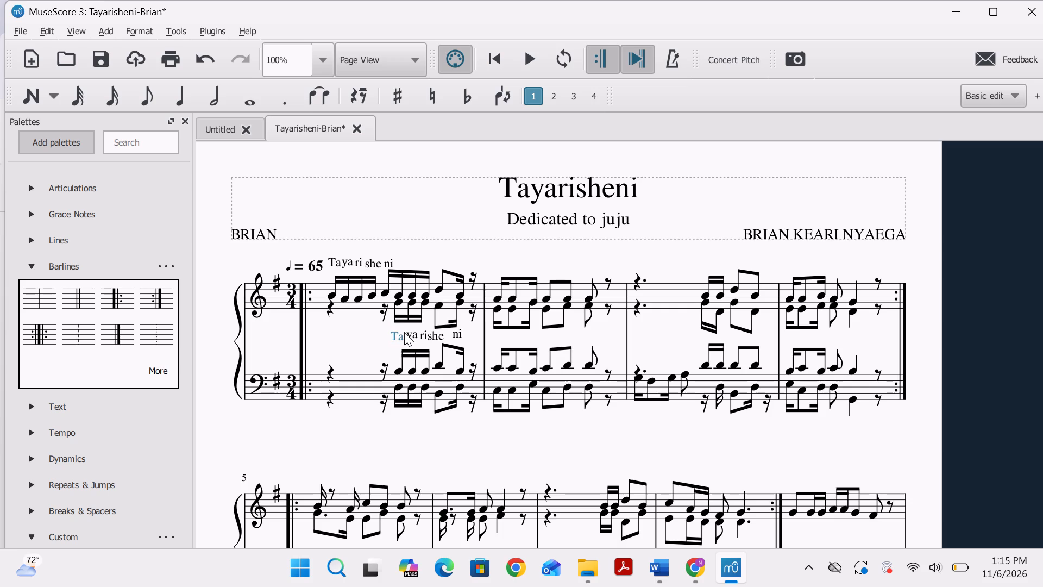
Fine-tune the spacing of "ya", "ri", "she" and "ni" in the syllable row between the staves of measure 1.
click(407, 332)
click(422, 334)
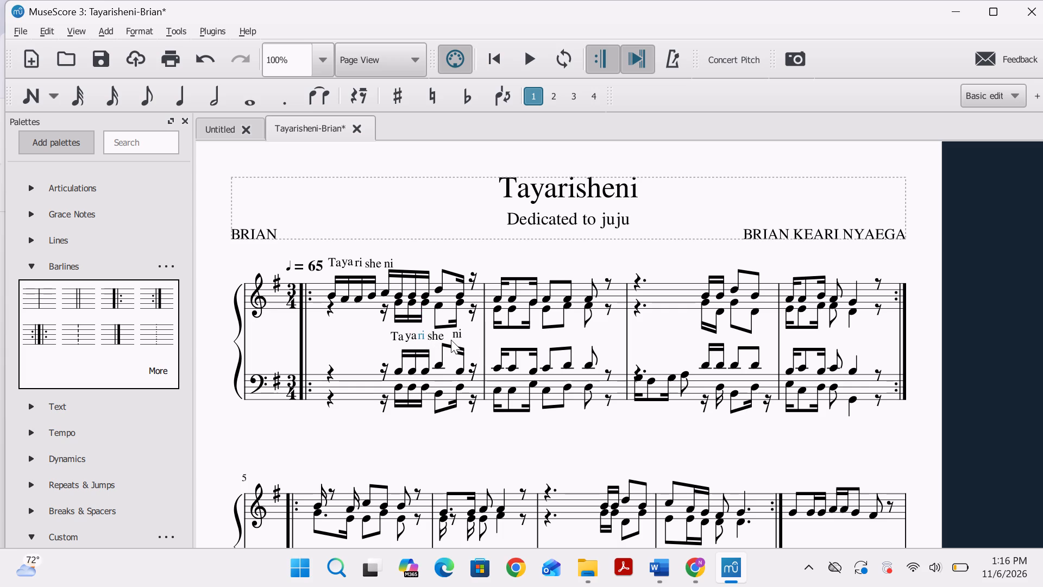
key(Right)
click(439, 337)
key(Right)
key(Right)
key(Up)
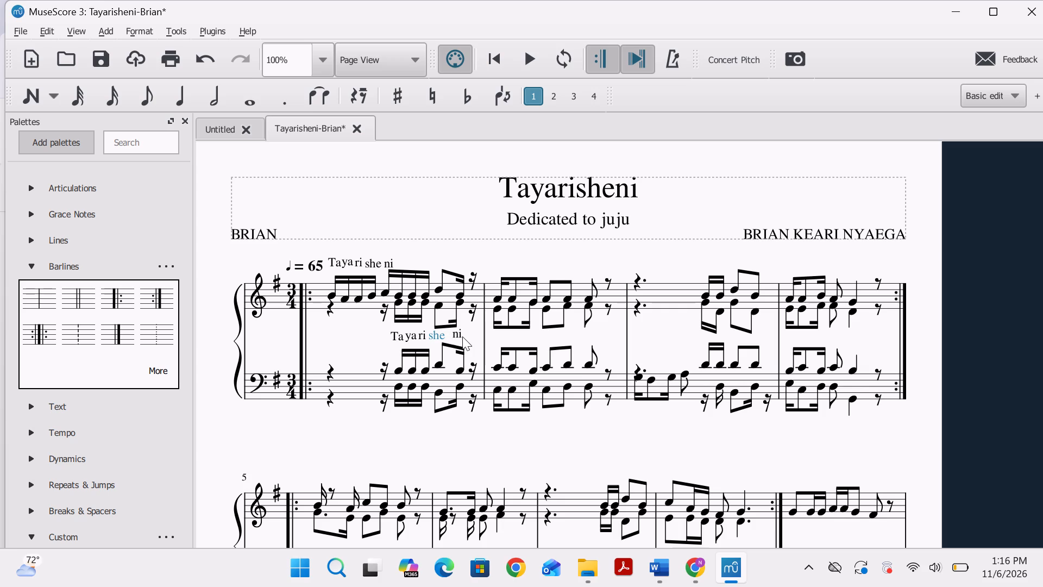
click(462, 334)
key(Left)
click(442, 336)
key(Right)
Add the staff texts "nji", "a" and "ya" above the first, second and third upper-voice treble notes of measure 2.
click(507, 301)
click(503, 300)
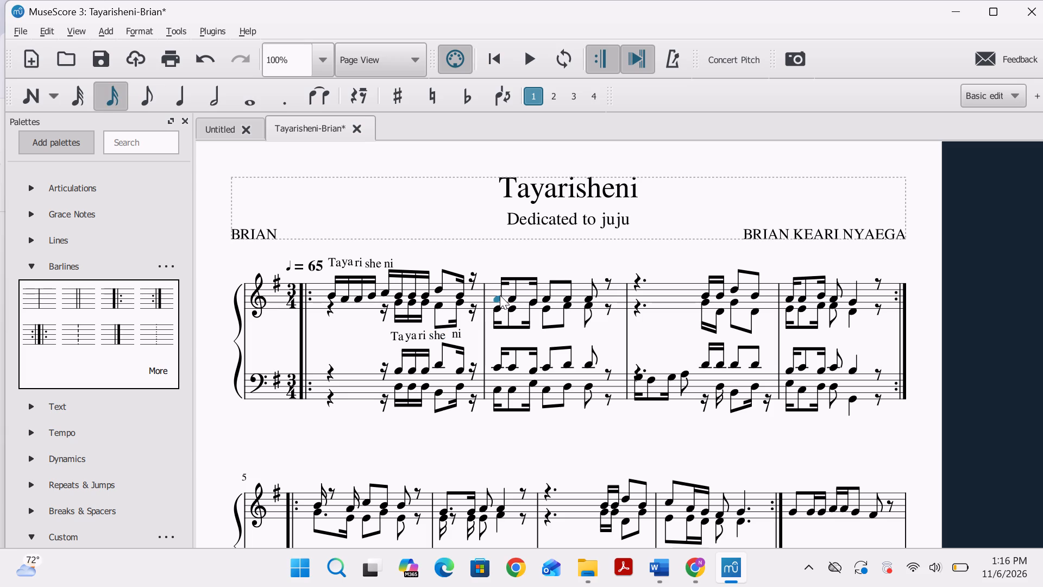
click(500, 298)
key(ctrl+t)
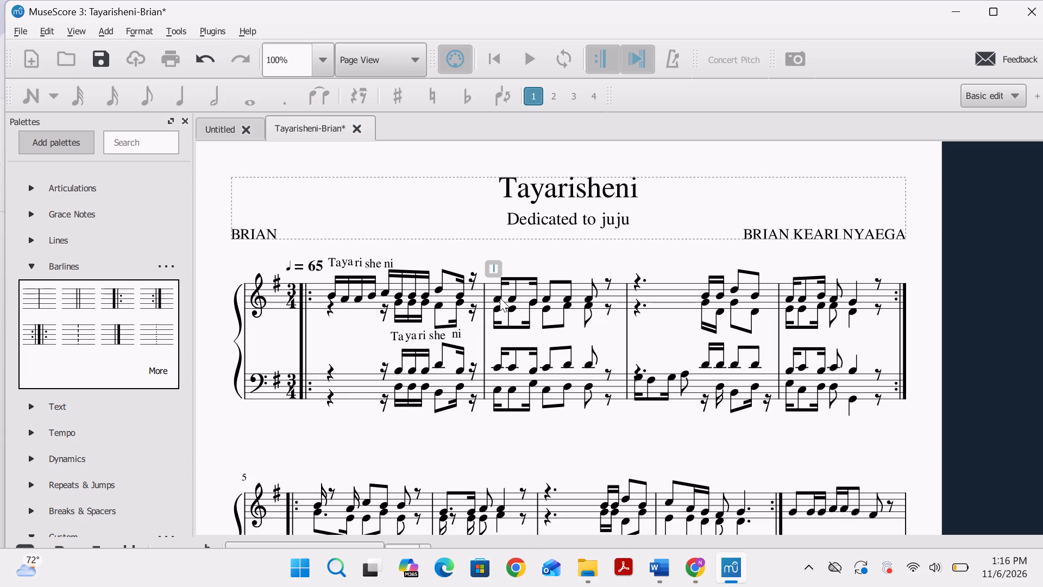
text(nji)
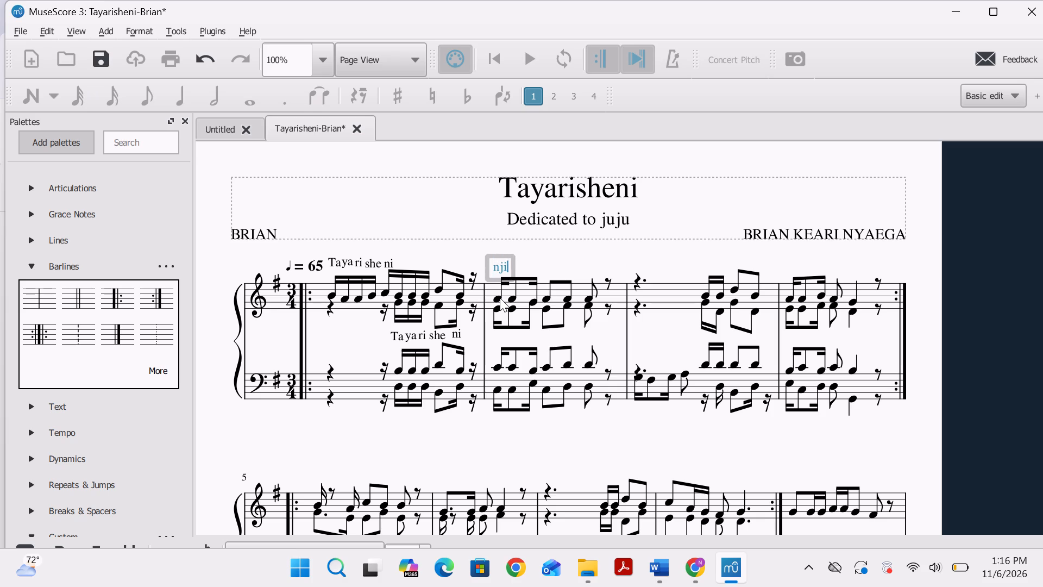
click(512, 298)
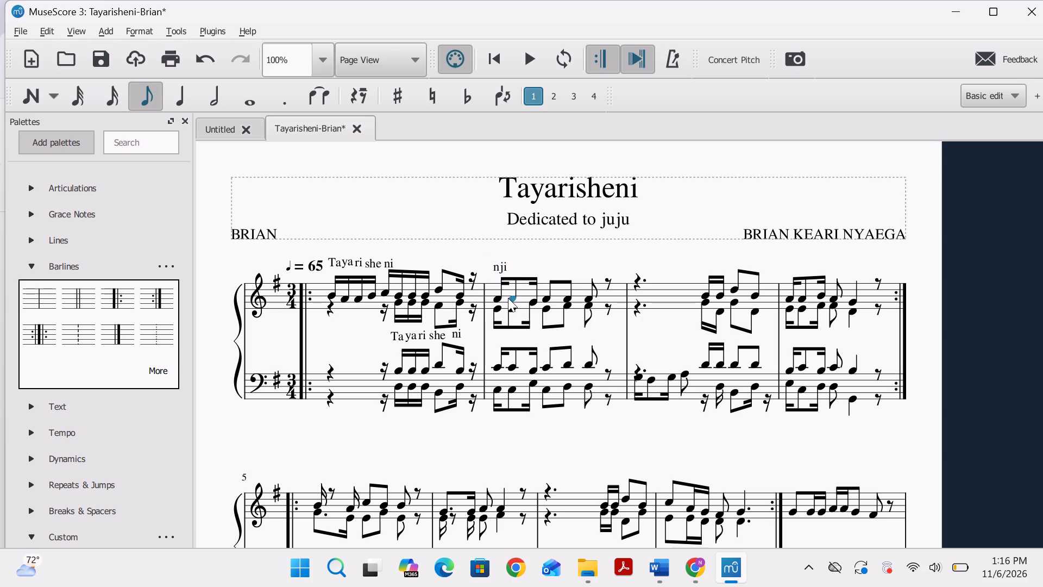
key(ctrl+t)
key(a)
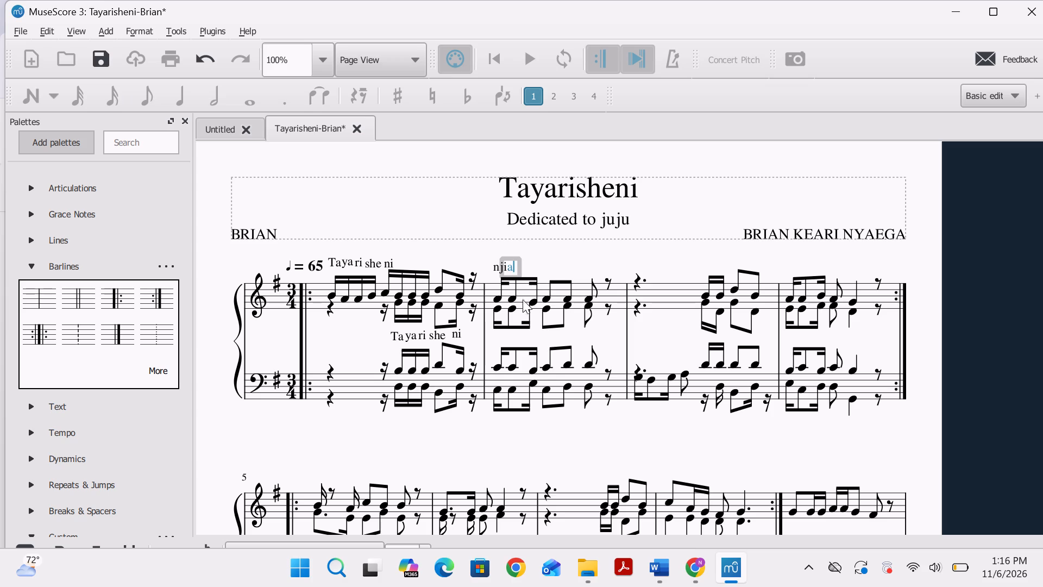
click(530, 295)
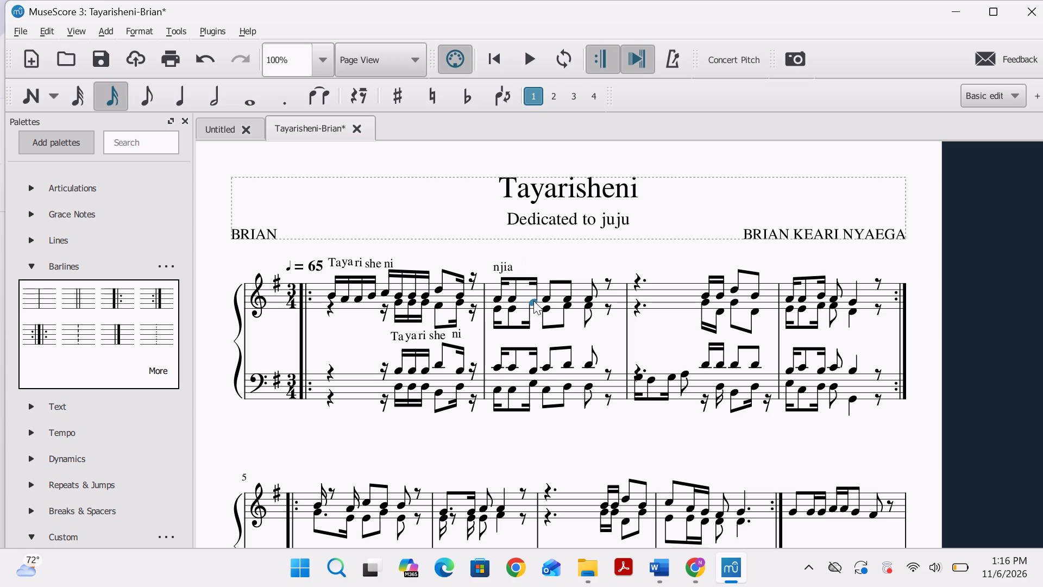
key(ctrl+t)
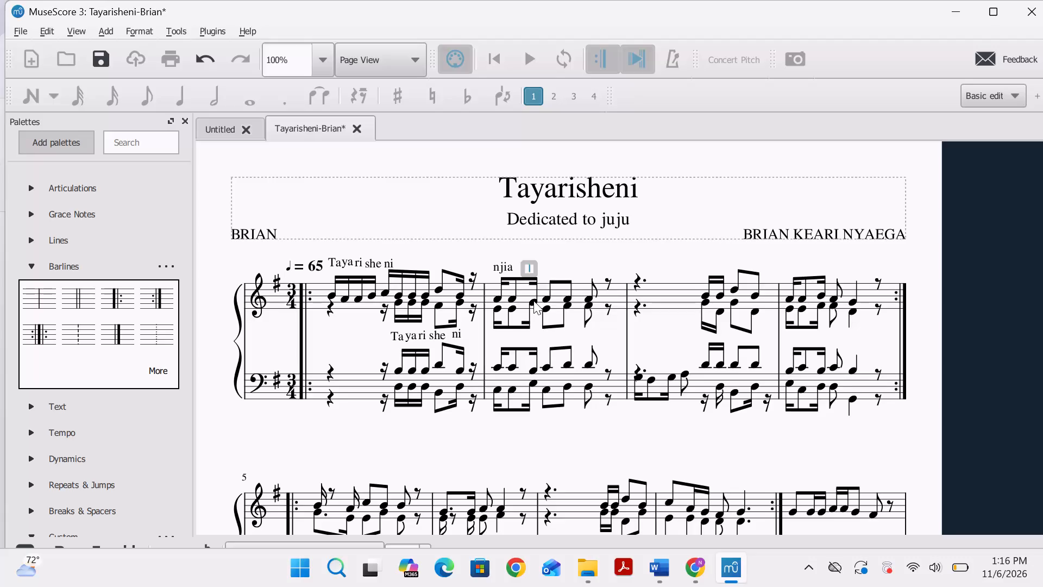
text(ya)
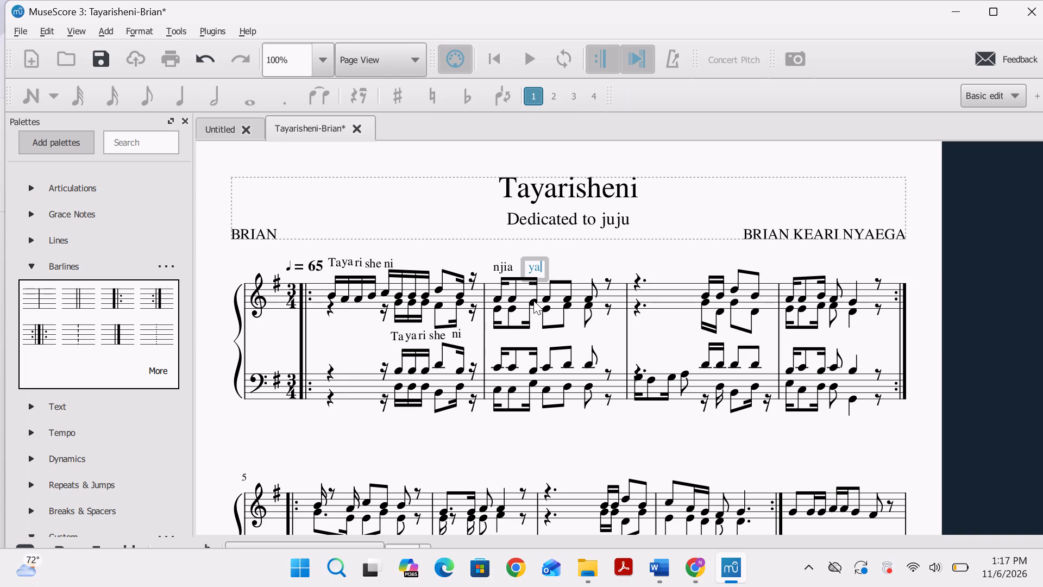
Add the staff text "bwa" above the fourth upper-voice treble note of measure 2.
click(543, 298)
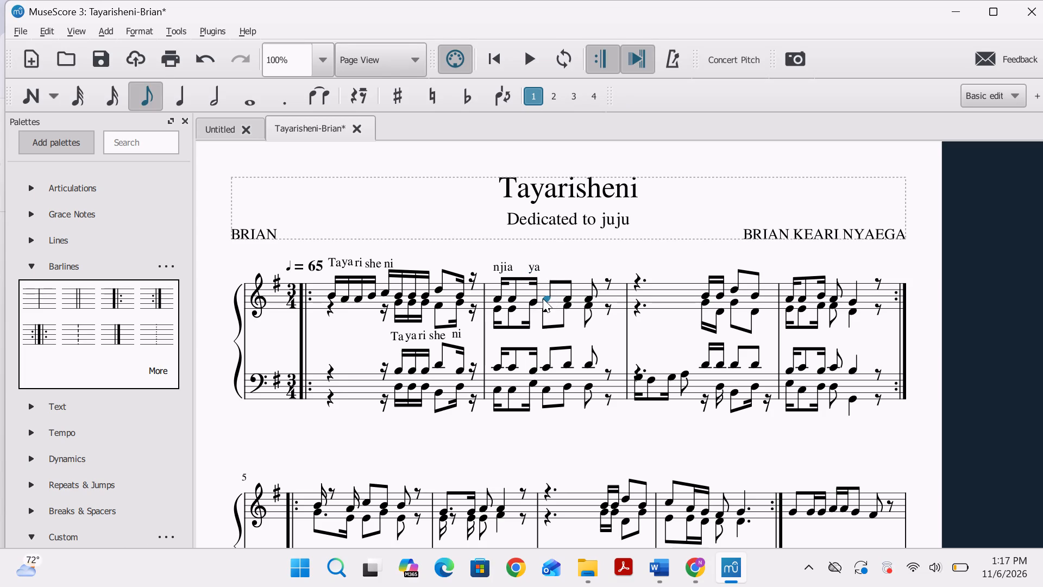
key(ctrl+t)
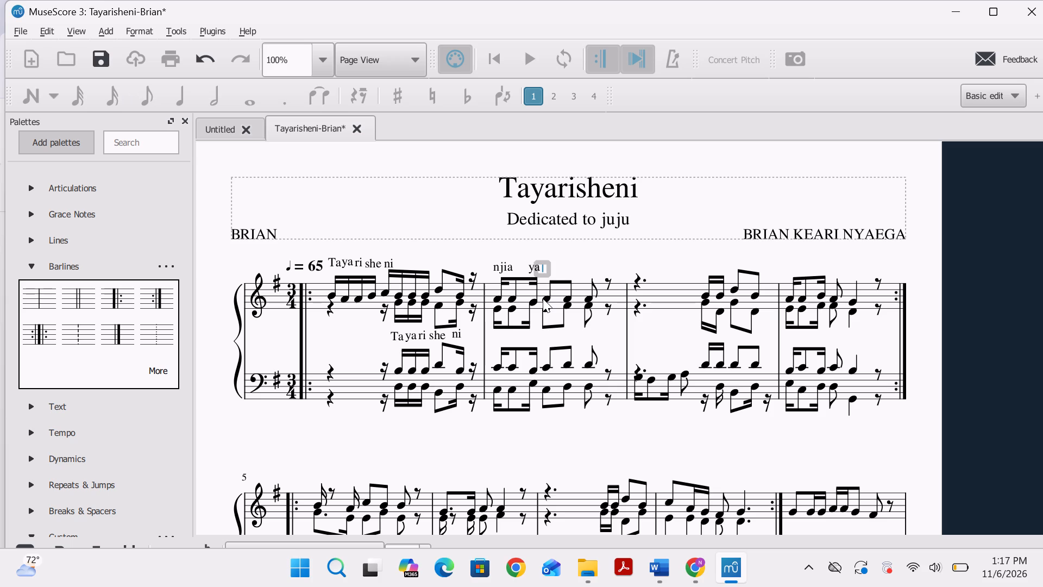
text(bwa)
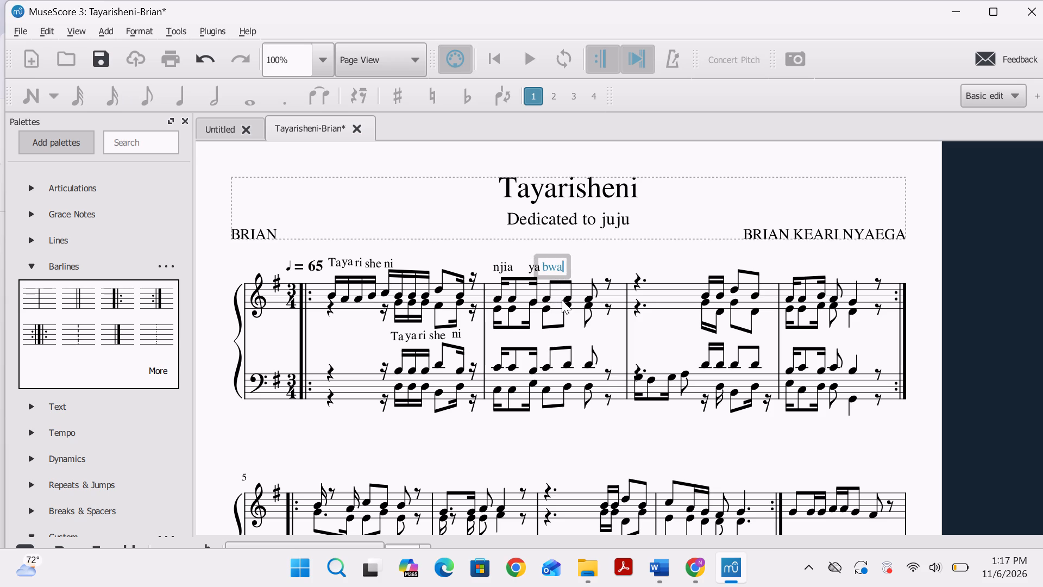
Play back the score from the first note of measure 2 twice to check the rhythm against the syllables.
click(500, 298)
key(space)
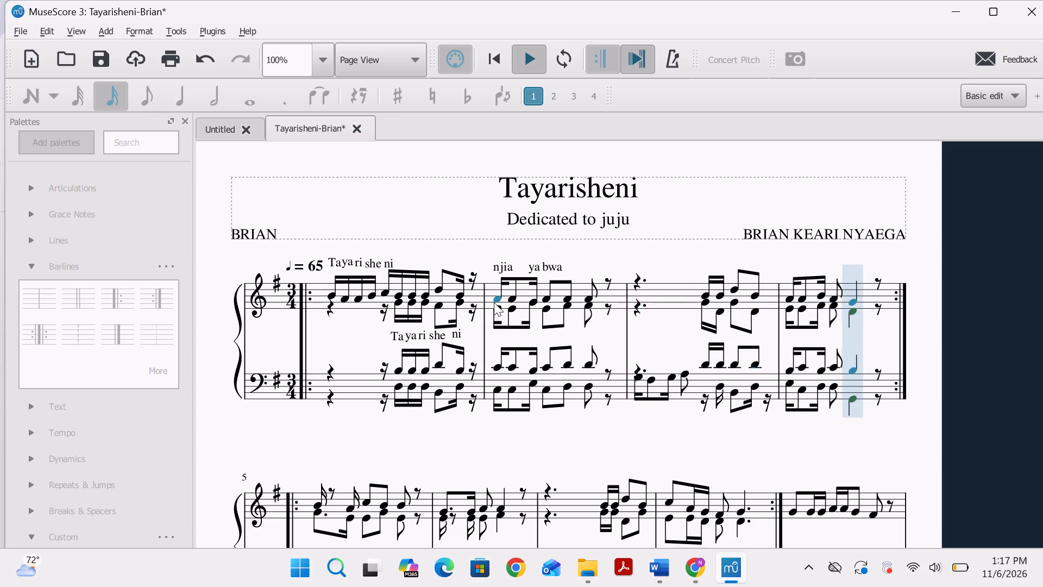
key(space)
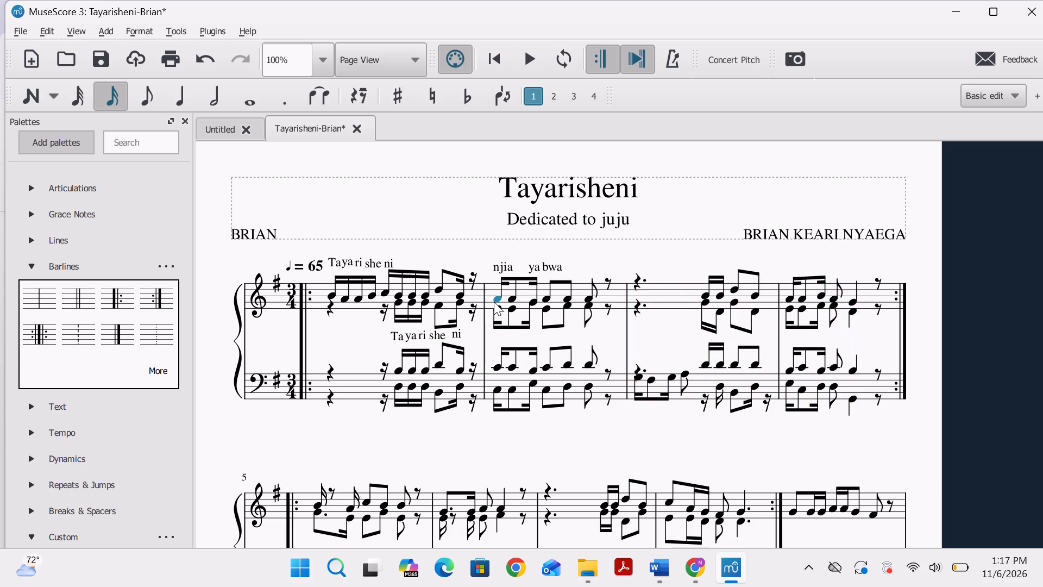
key(space)
click(493, 302)
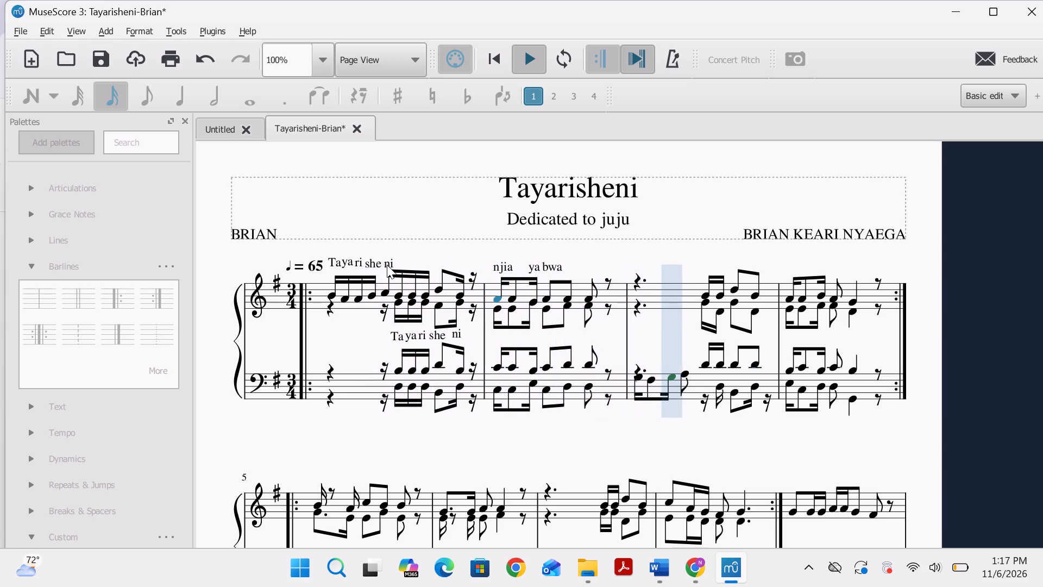
click(524, 61)
Undo the measure 2 staff texts "bwa", "ya" and "a", keeping only "nji" above the first note.
click(513, 297)
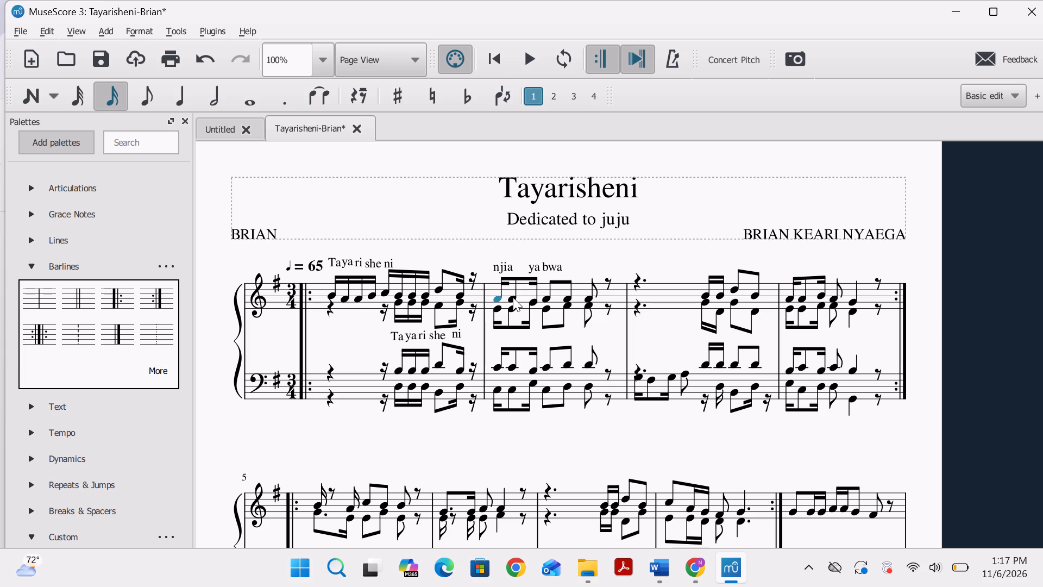
key(ctrl+t)
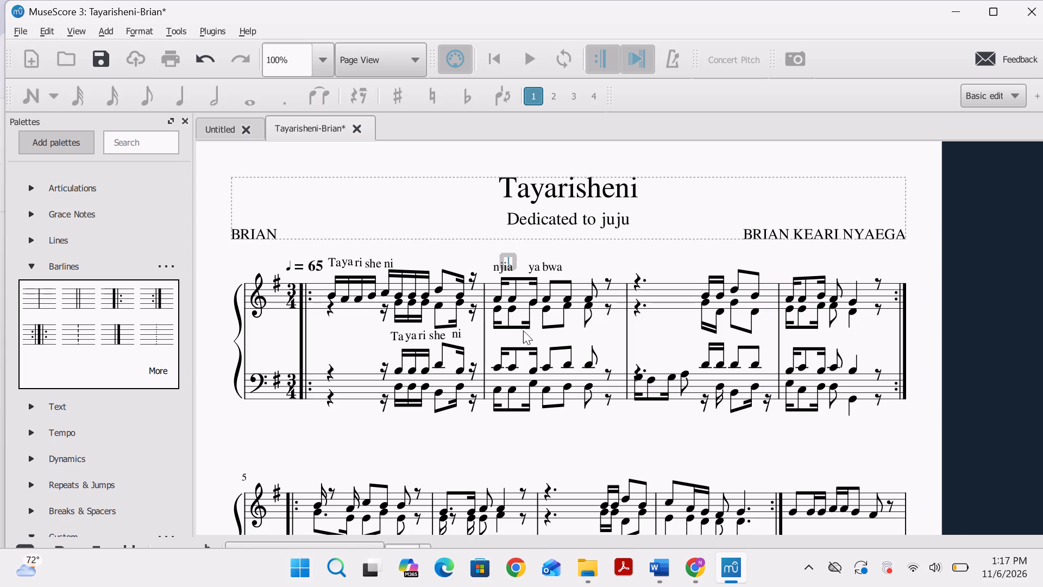
key(ctrl+z)
click(480, 265)
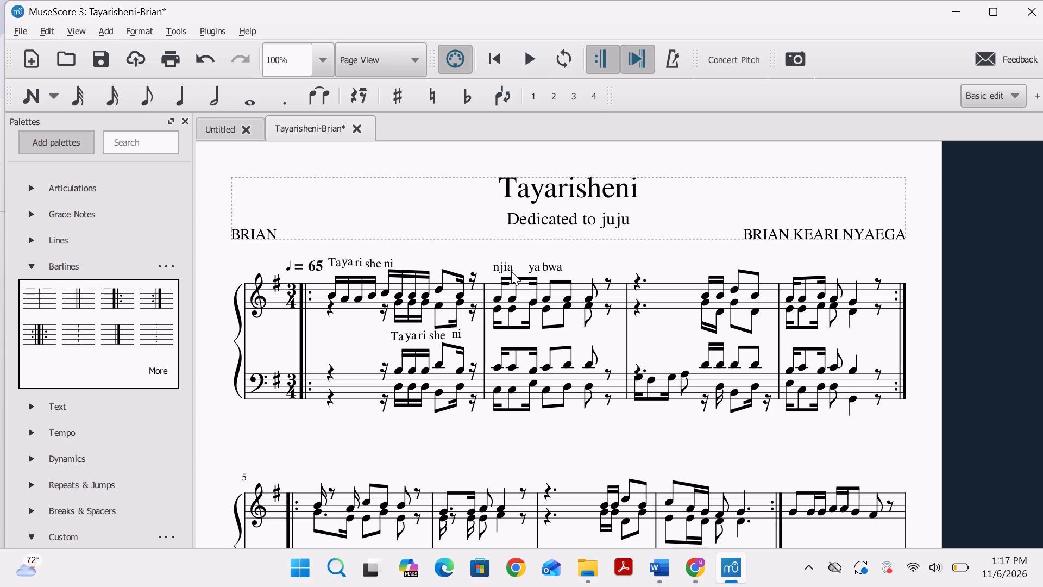
key(ctrl+z)
key(ctrl+z)
key(ctrl+z)
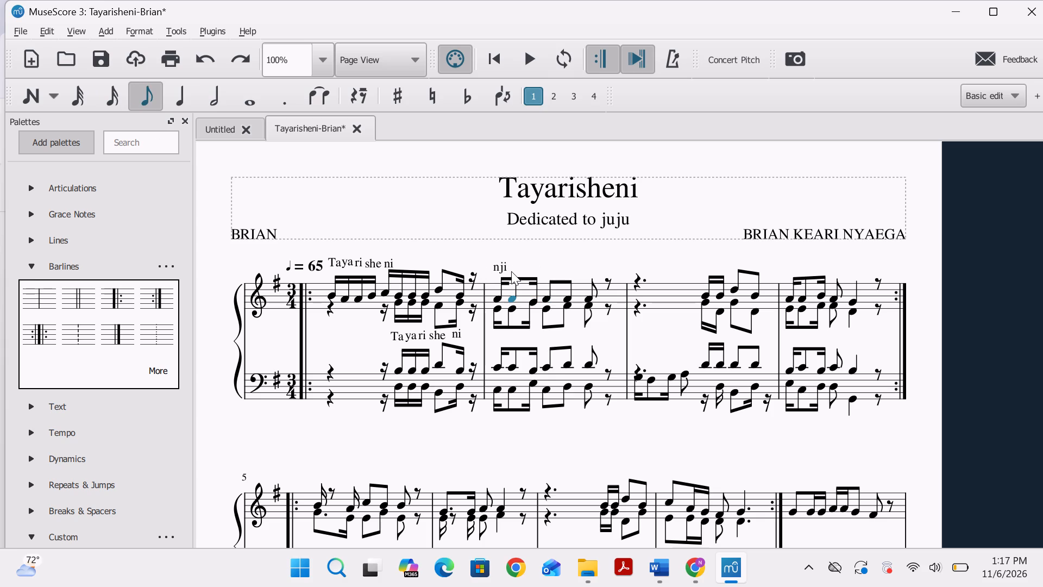
Add the staff texts "-" and "a" above the second and third upper-voice treble notes of measure 2.
key(ctrl+t)
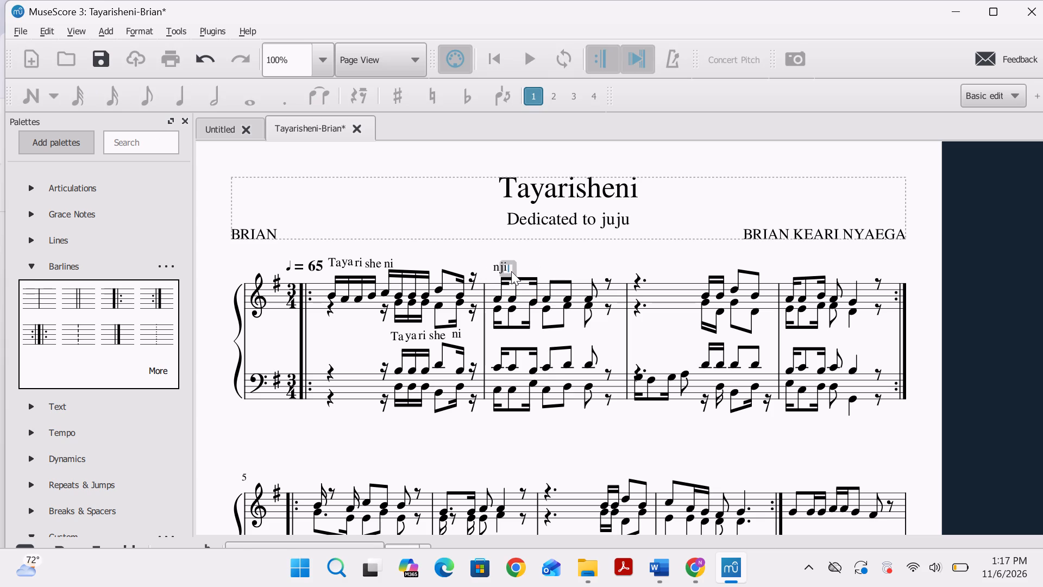
key(minus)
click(531, 302)
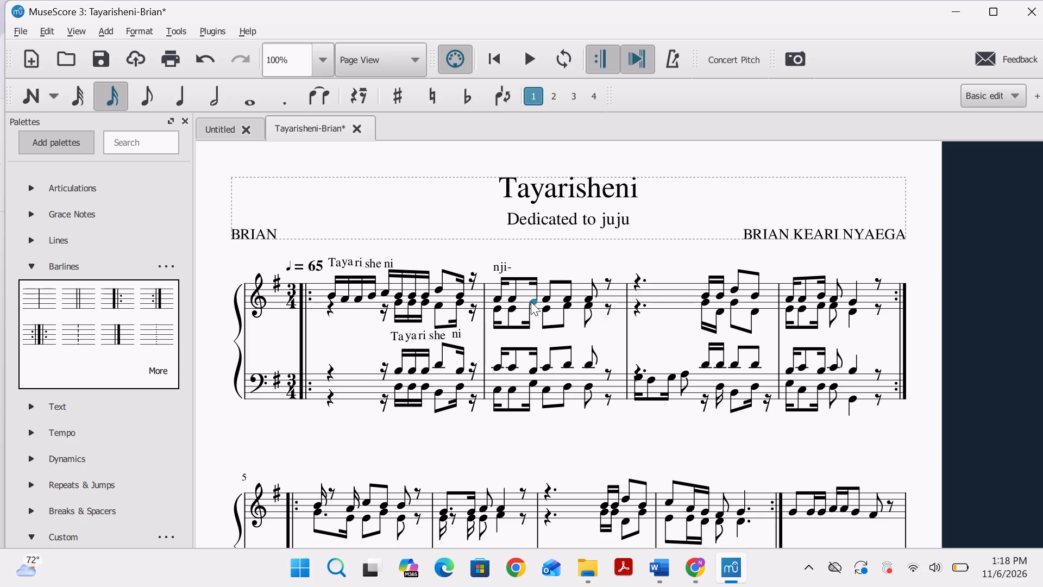
key(ctrl+t)
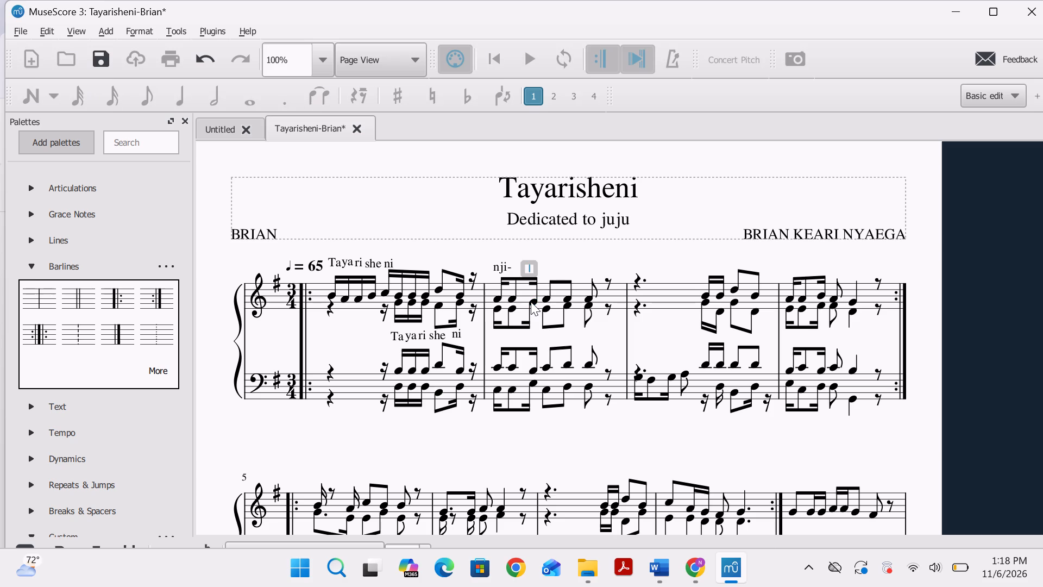
text(ya)
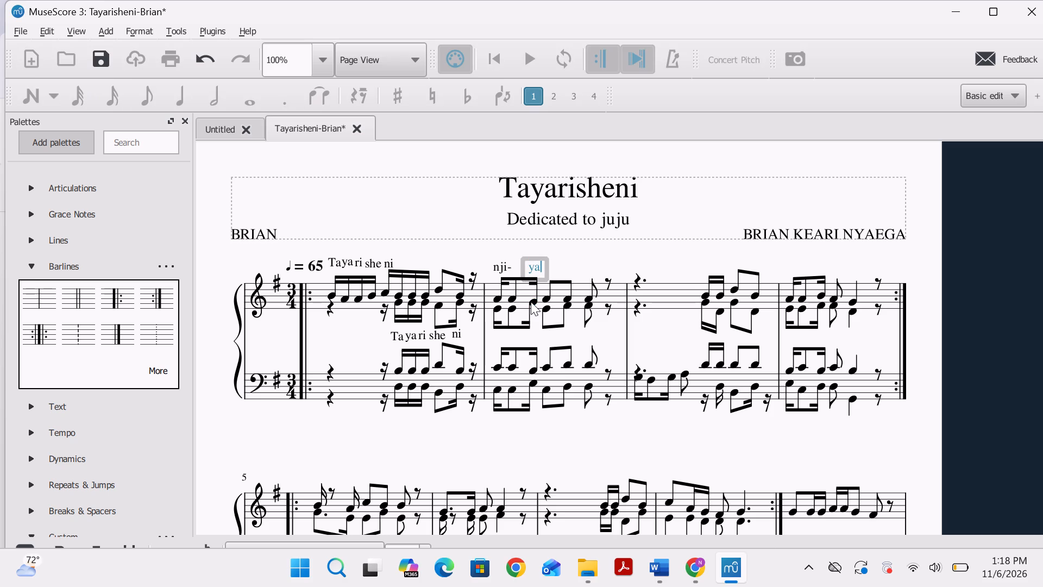
key(BackSpace)
key(BackSpace)
key(a)
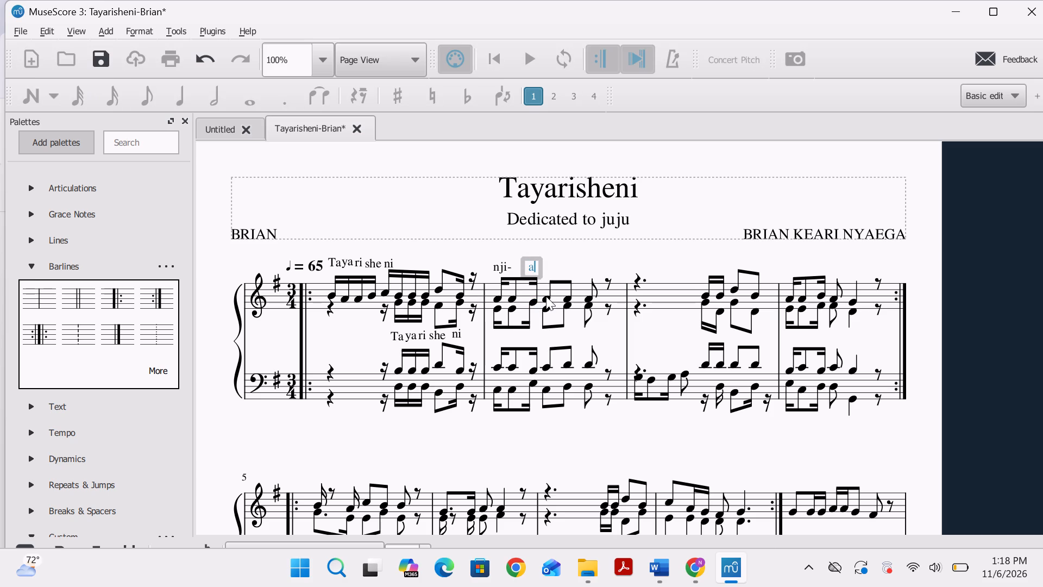
Add the staff texts "ya", "bwa" and "na" above the fourth, fifth and sixth upper-voice treble notes of measure 2.
click(546, 296)
key(ctrl+t)
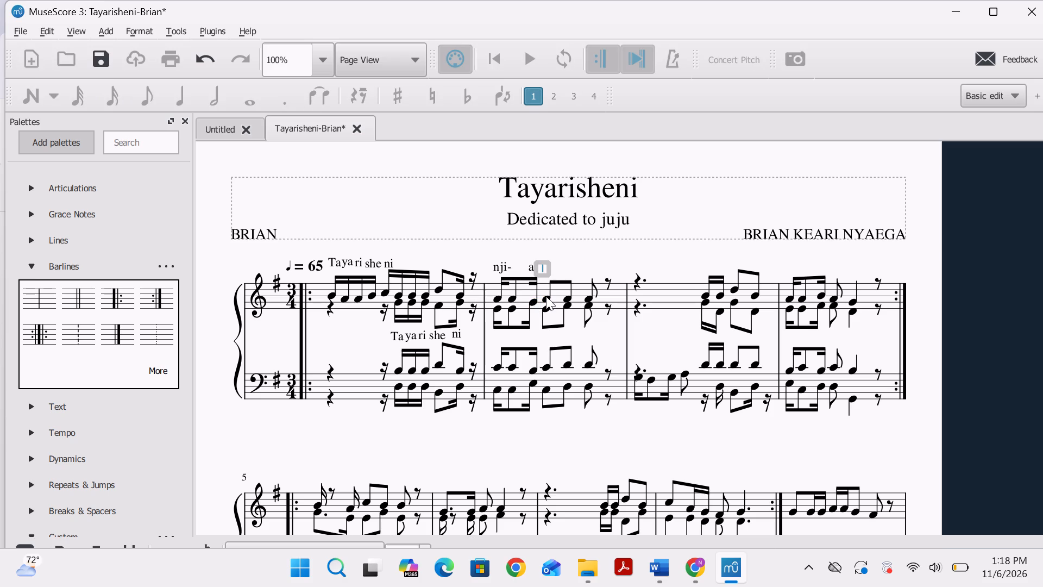
text(ya)
click(570, 298)
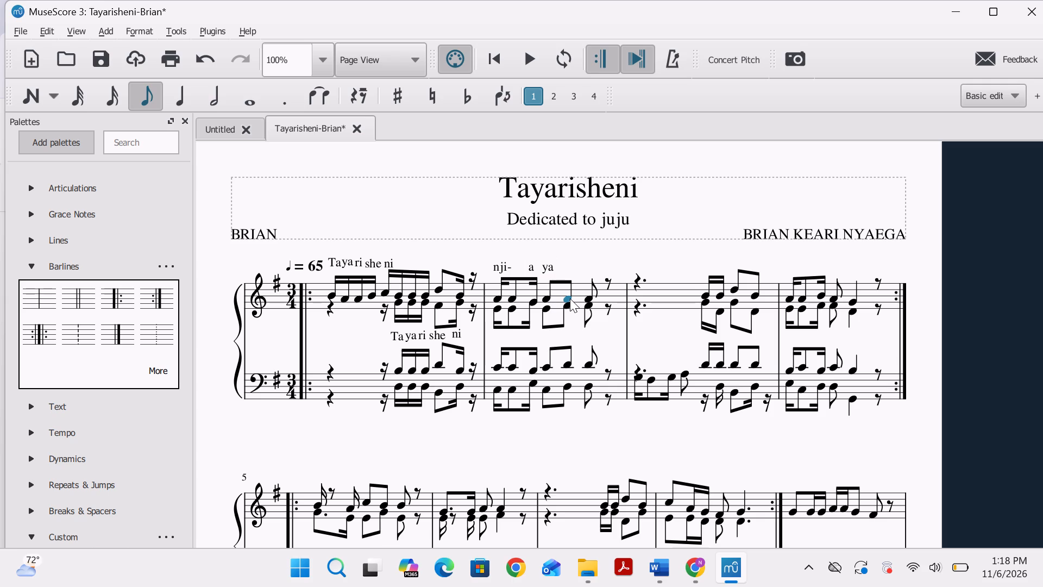
key(ctrl+t)
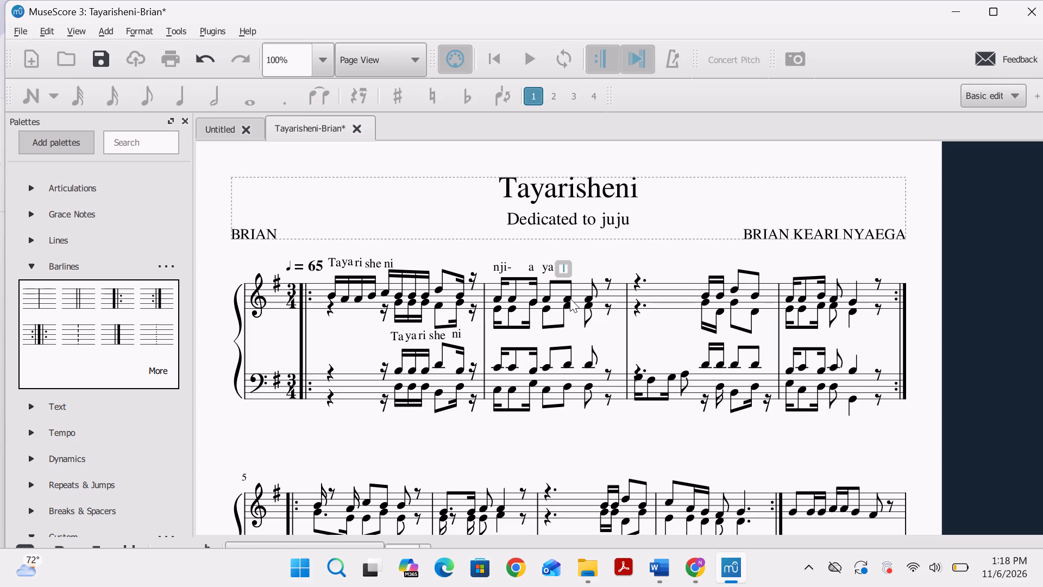
text(bwa)
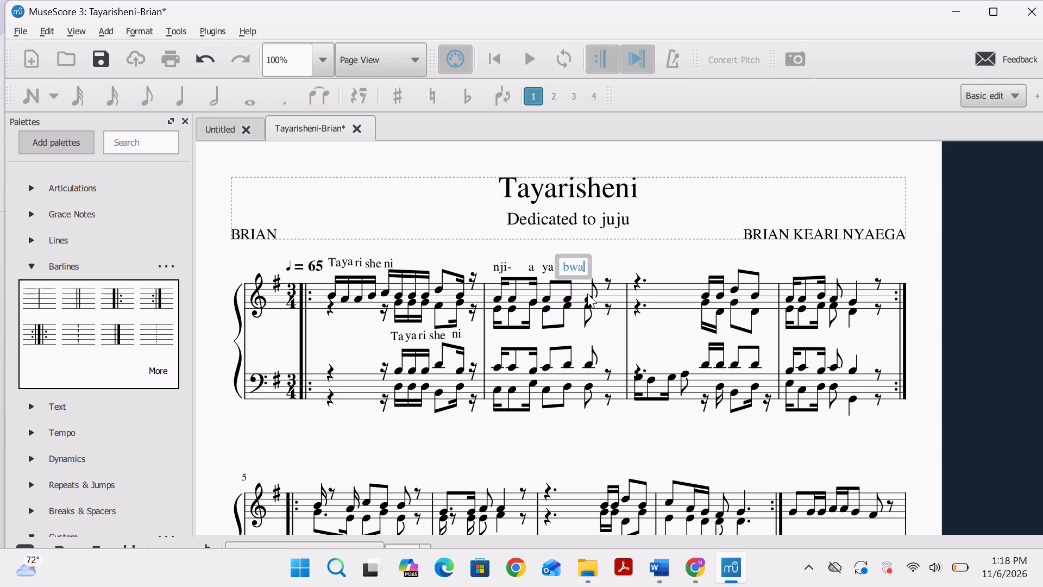
click(590, 297)
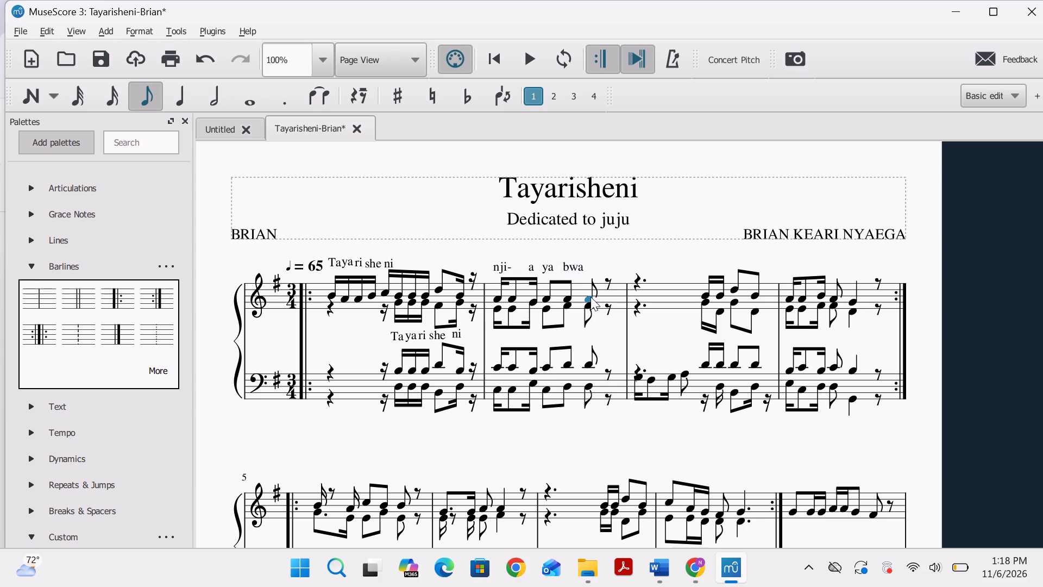
key(ctrl+t)
text(na)
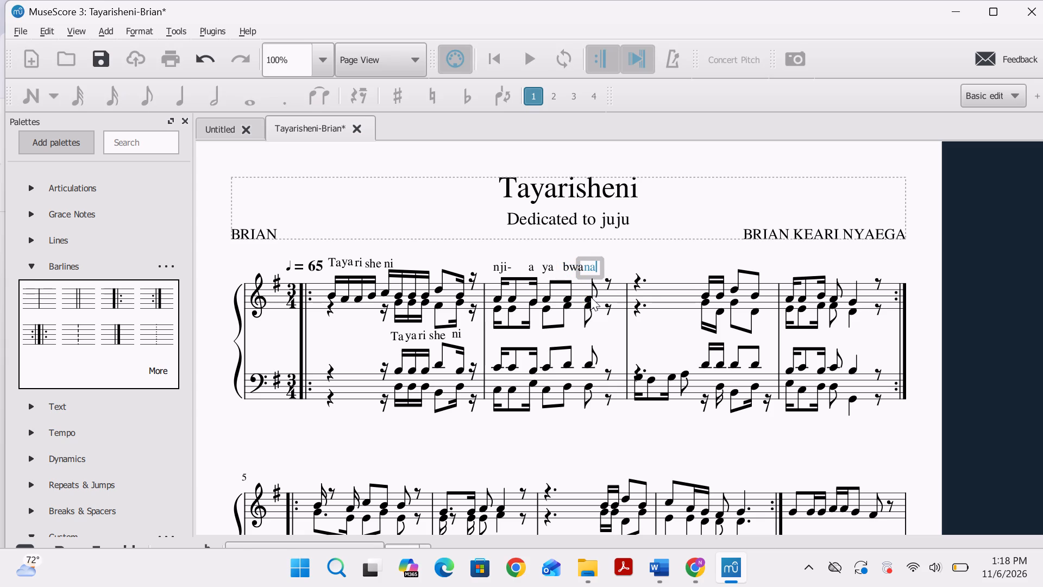
Move the measure 2 syllables "nji", "-", "a", "ya", "bwa" and "na" between the staves, in a row continuing measure 1's lower syllables.
click(503, 266)
drag(503, 266, 495, 335)
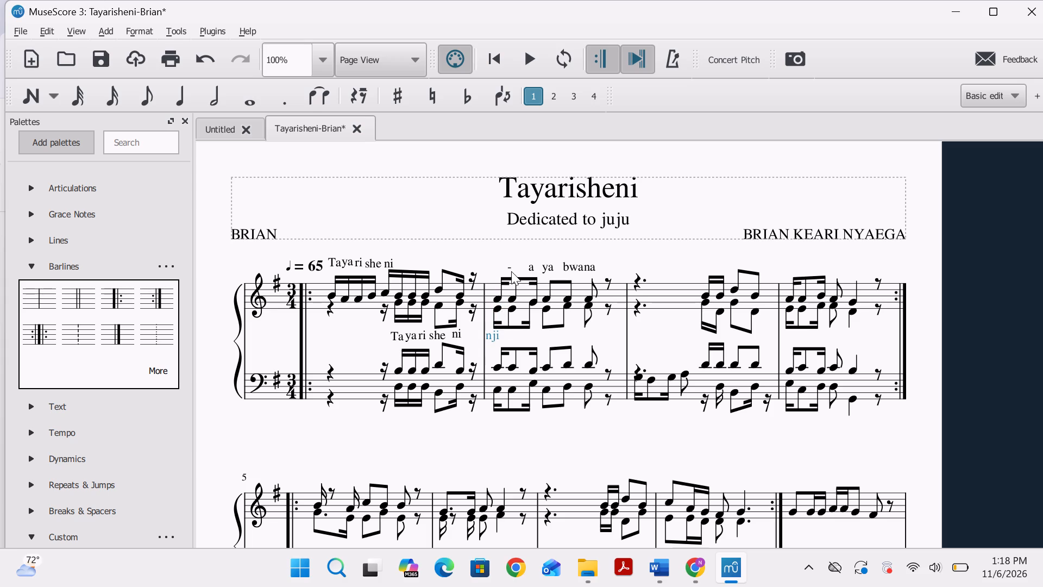
drag(510, 271, 509, 339)
drag(509, 339, 507, 338)
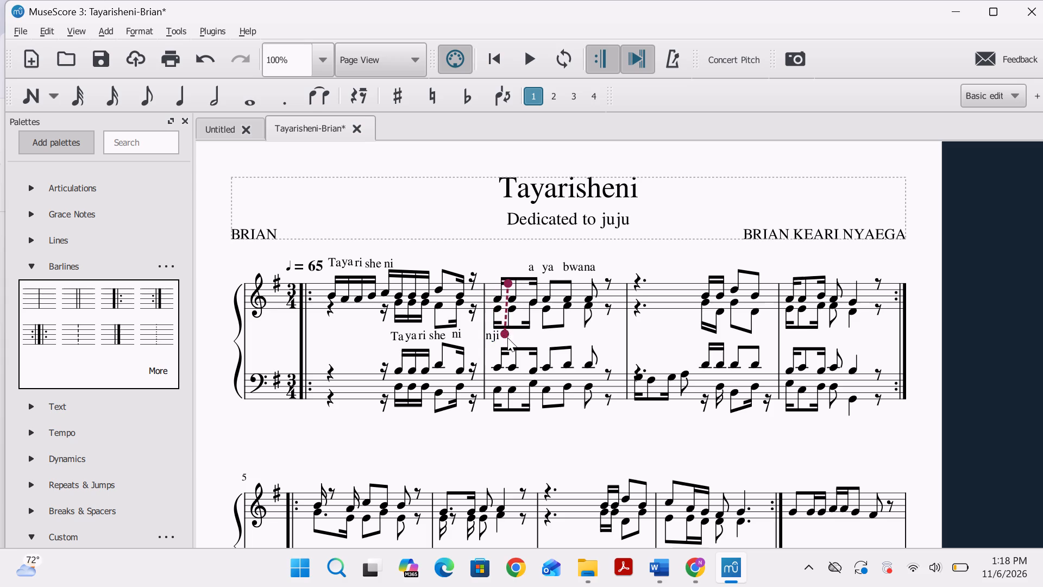
drag(507, 338, 509, 338)
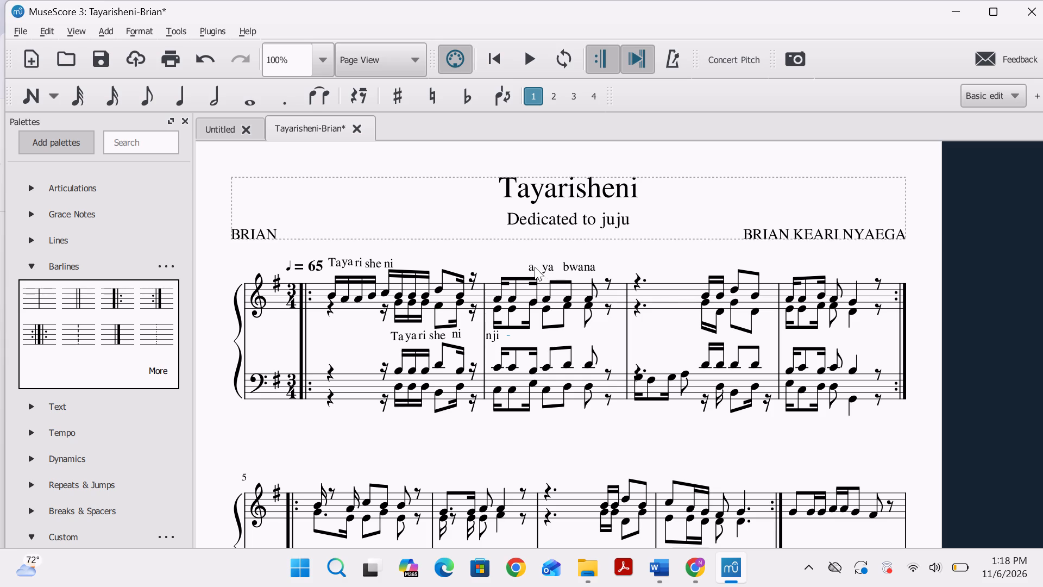
drag(533, 267, 529, 334)
drag(529, 334, 532, 335)
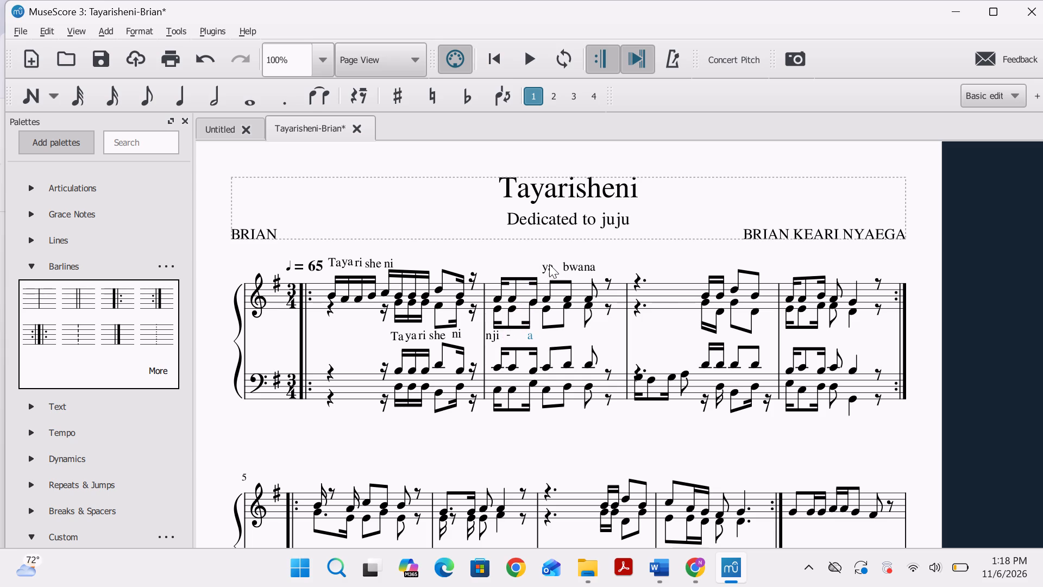
drag(549, 264, 542, 337)
drag(542, 337, 546, 335)
drag(566, 270, 560, 340)
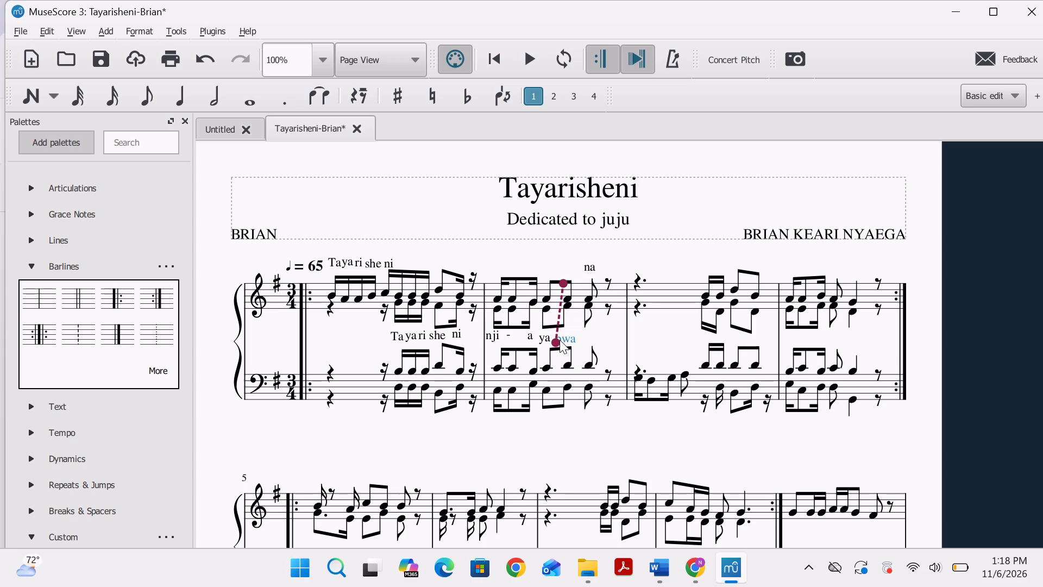
drag(560, 340, 559, 339)
drag(588, 268, 588, 335)
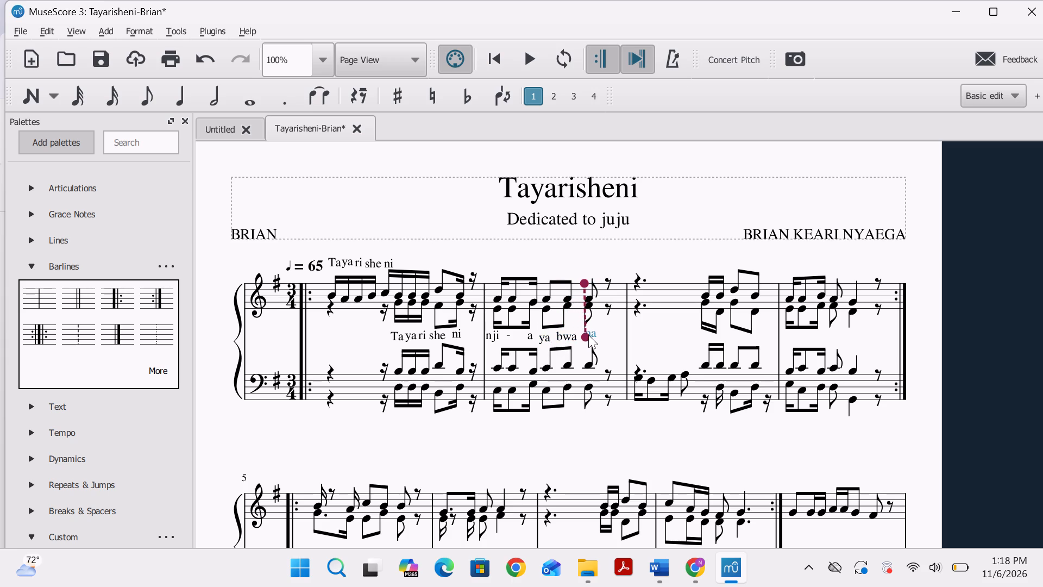
drag(588, 335, 588, 333)
Raise the measure 2 syllable "ya" slightly so it lines up with the lyric row between the staves.
click(541, 335)
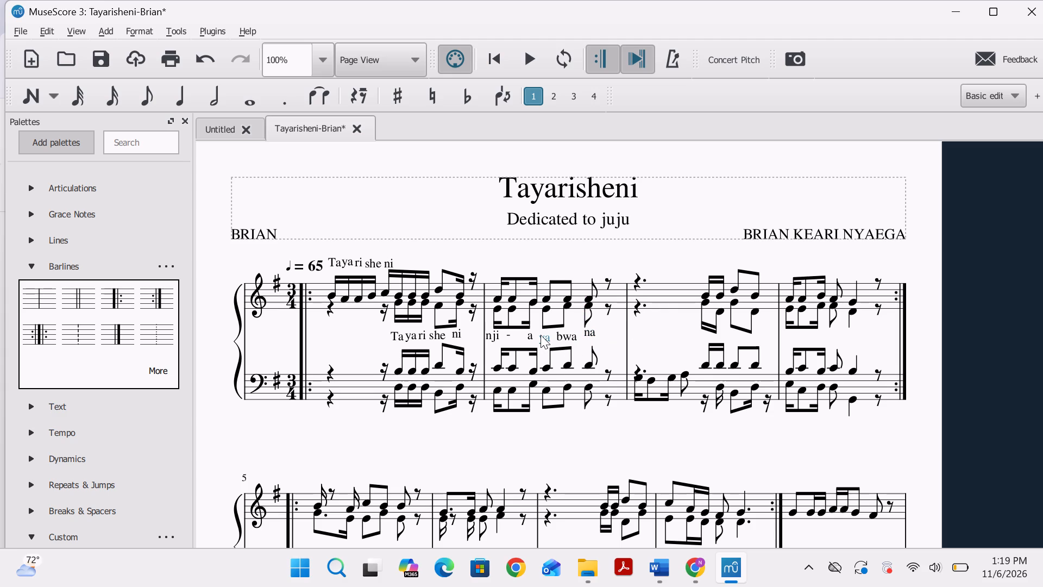
key(Up)
key(Up)
key(Up)
key(Up)
key(Up)
key(Up)
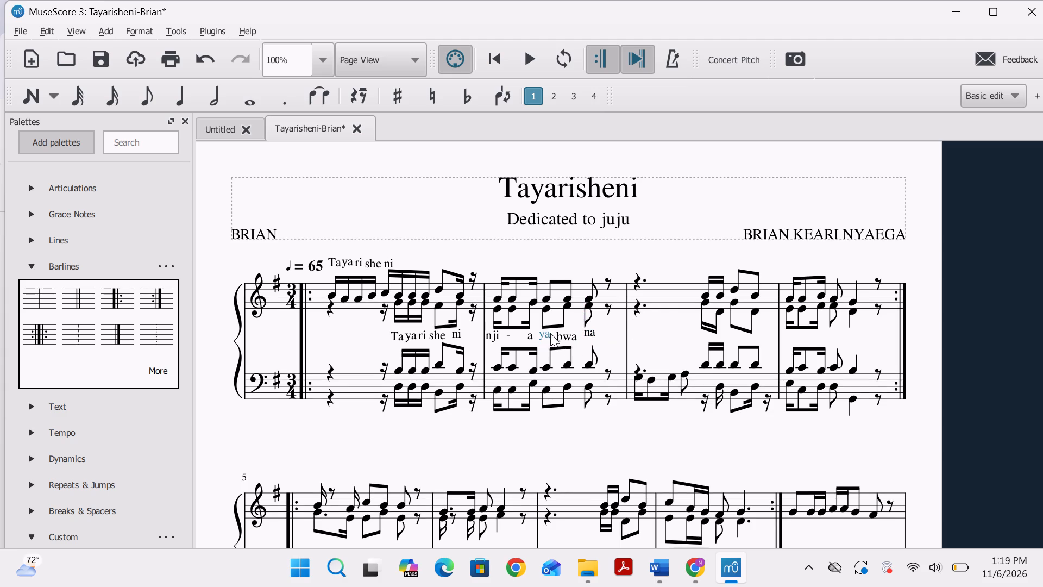
click(555, 336)
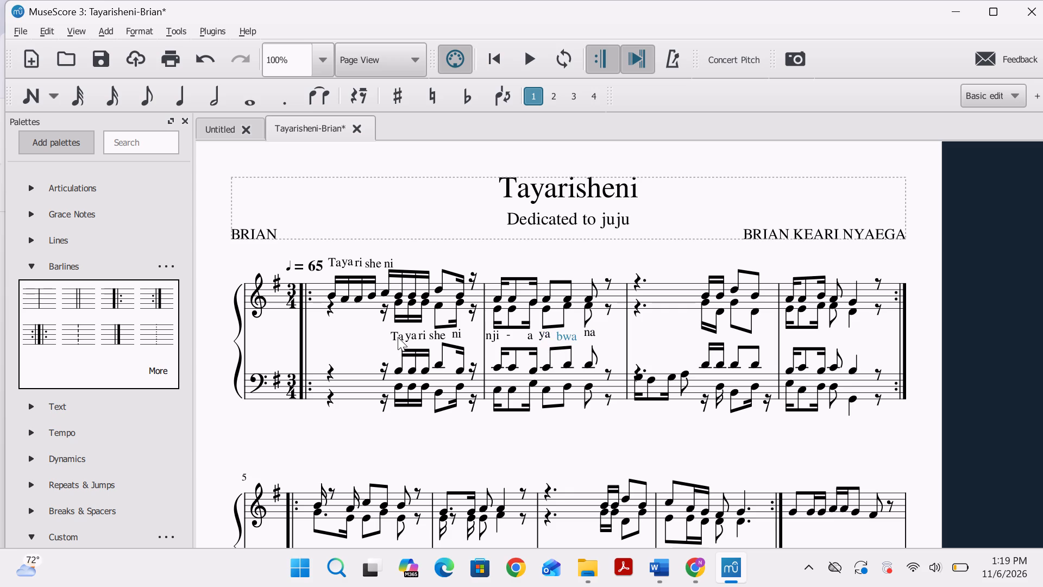
click(398, 337)
click(441, 336)
click(546, 334)
key(Down)
Lower the measure 2 syllable "na" slightly so it lines up with the neighbouring syllable "bwa".
click(530, 335)
click(594, 332)
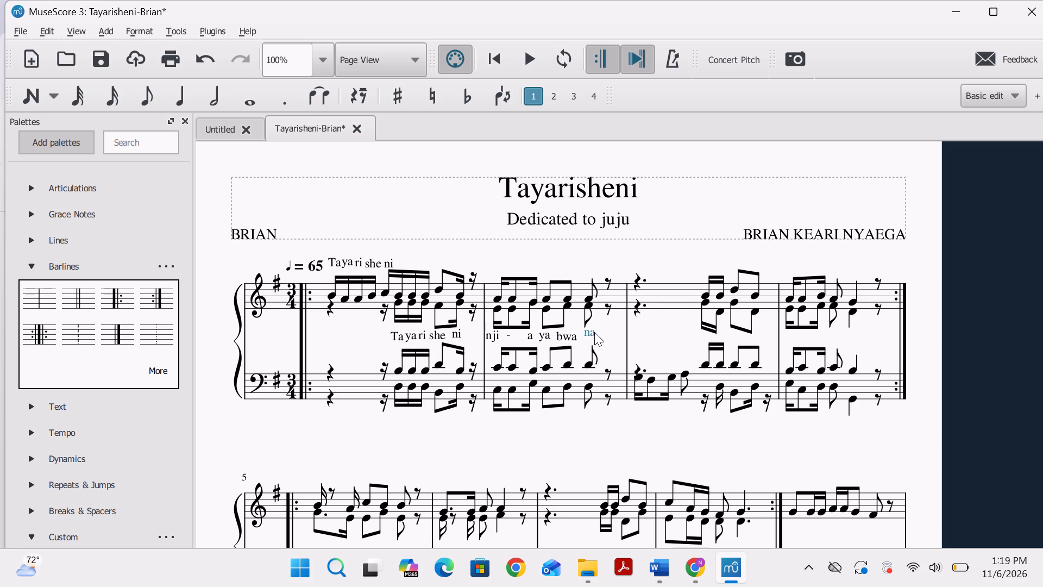
key(Down)
key(Down)
key(Down)
key(Down)
key(Down)
key(Down)
key(Down)
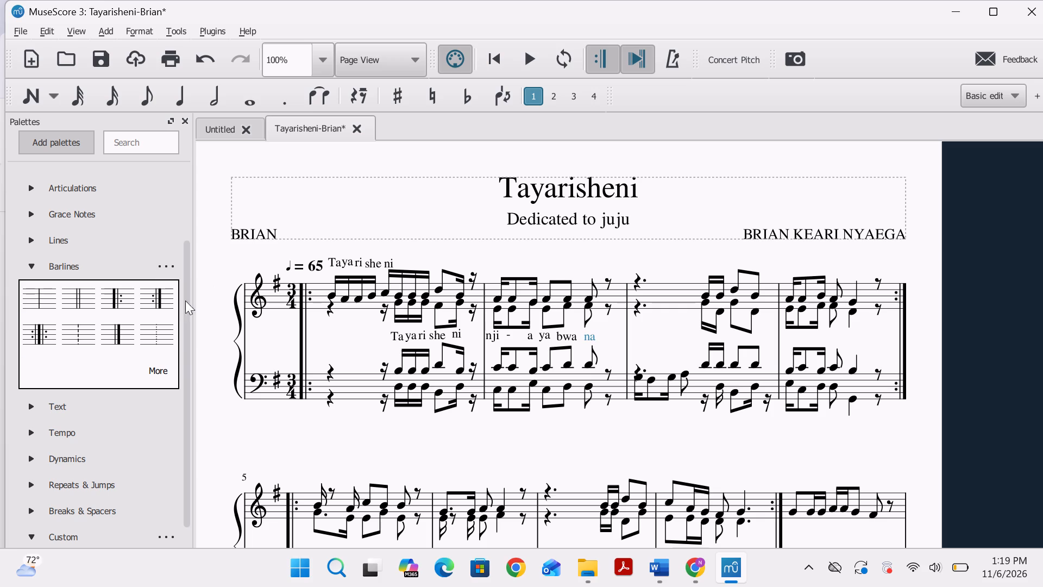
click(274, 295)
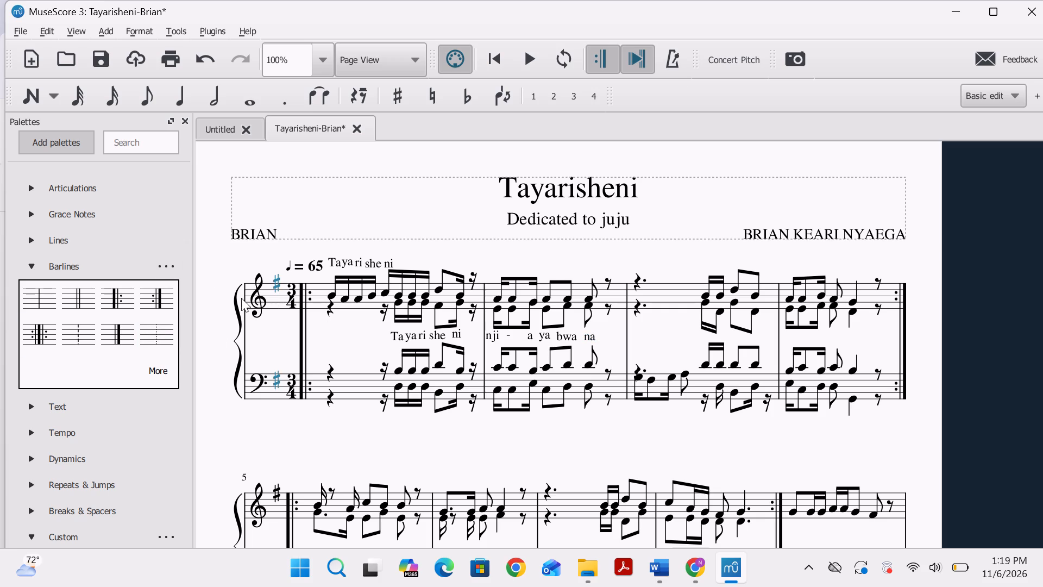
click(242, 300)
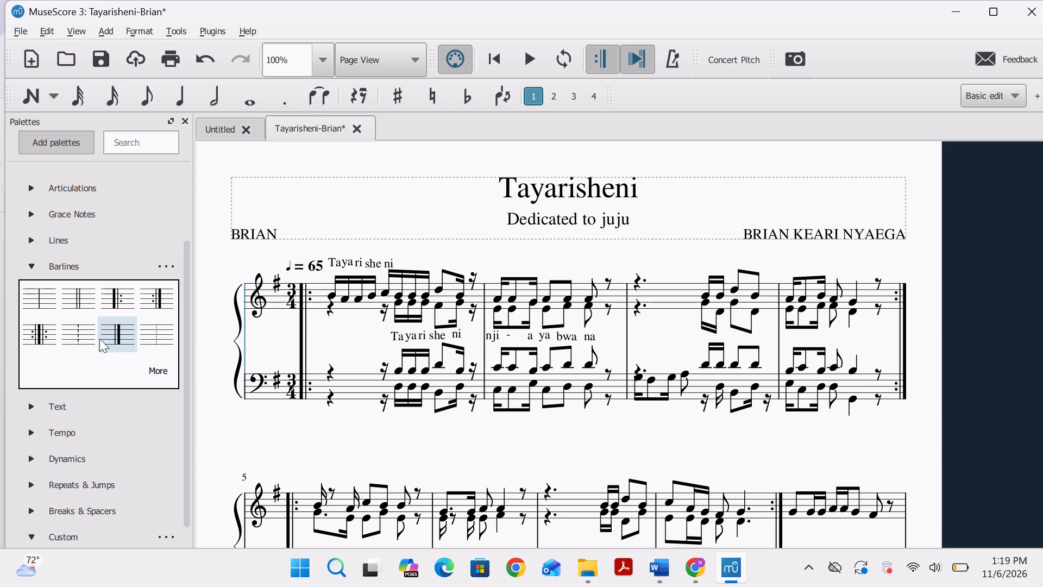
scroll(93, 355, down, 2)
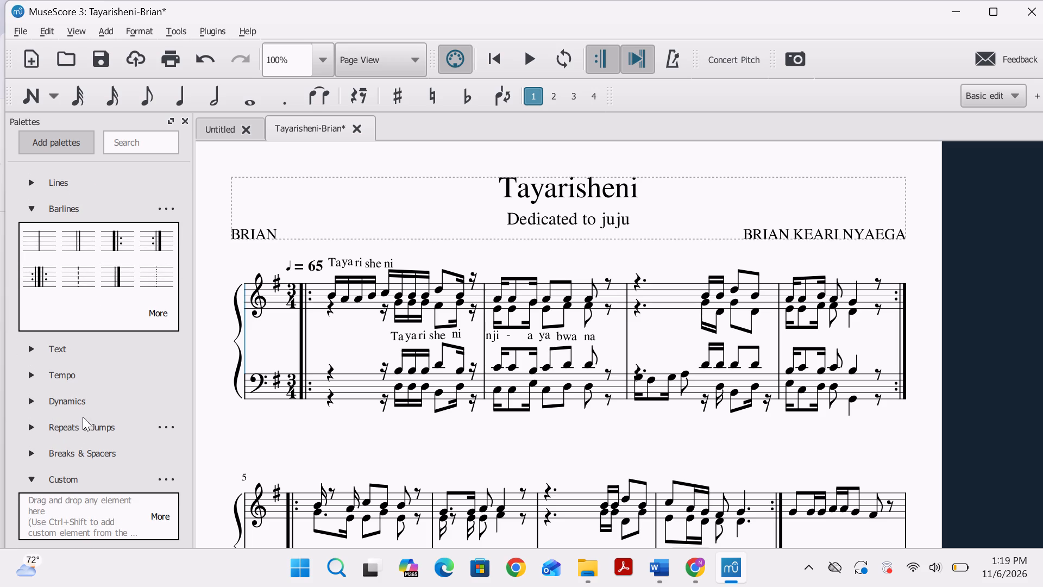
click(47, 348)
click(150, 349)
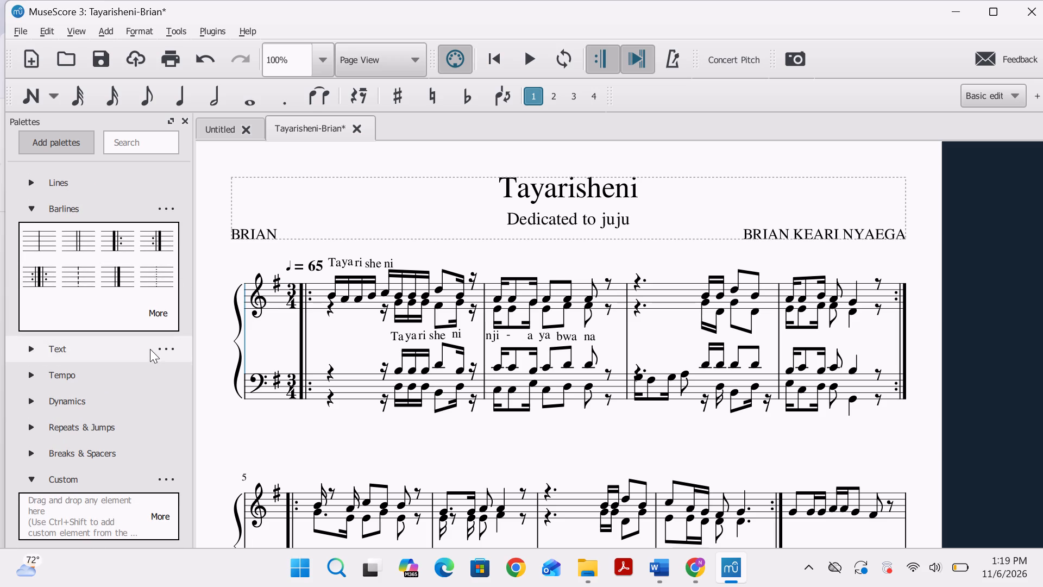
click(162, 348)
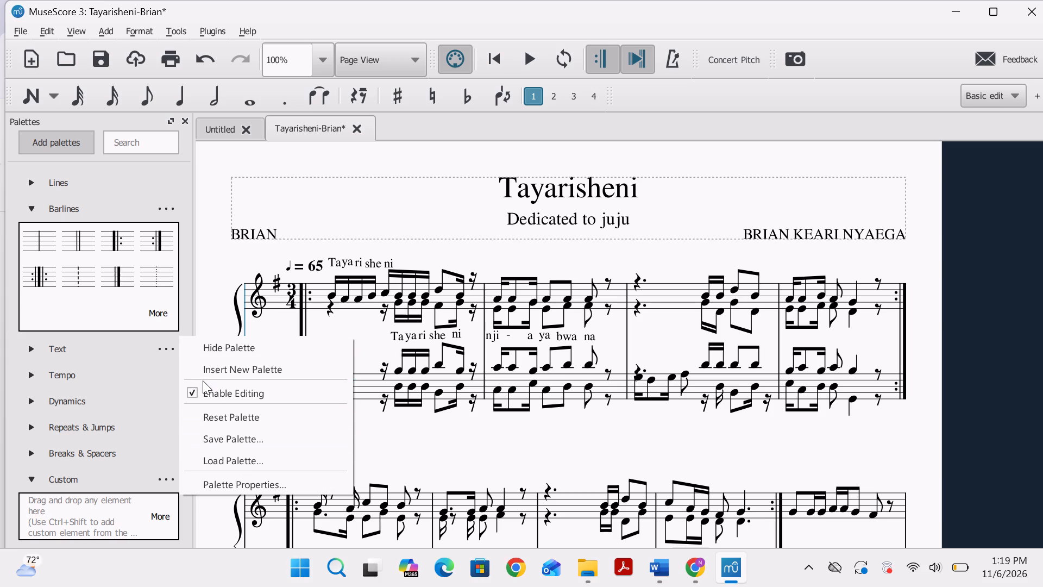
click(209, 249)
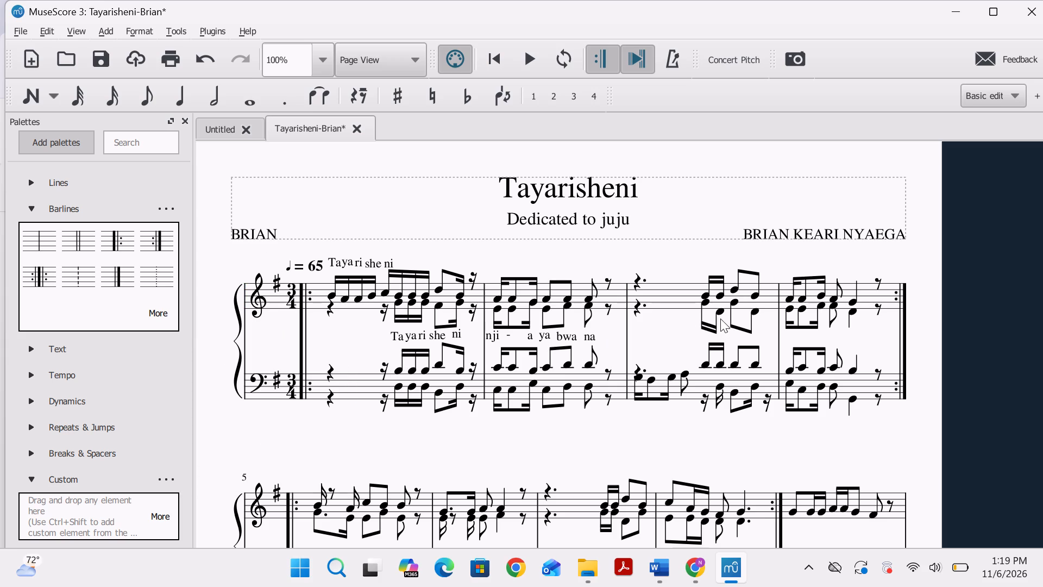
Add the staff text "nyo" above the first lower-voice bass note of measure 3.
click(637, 374)
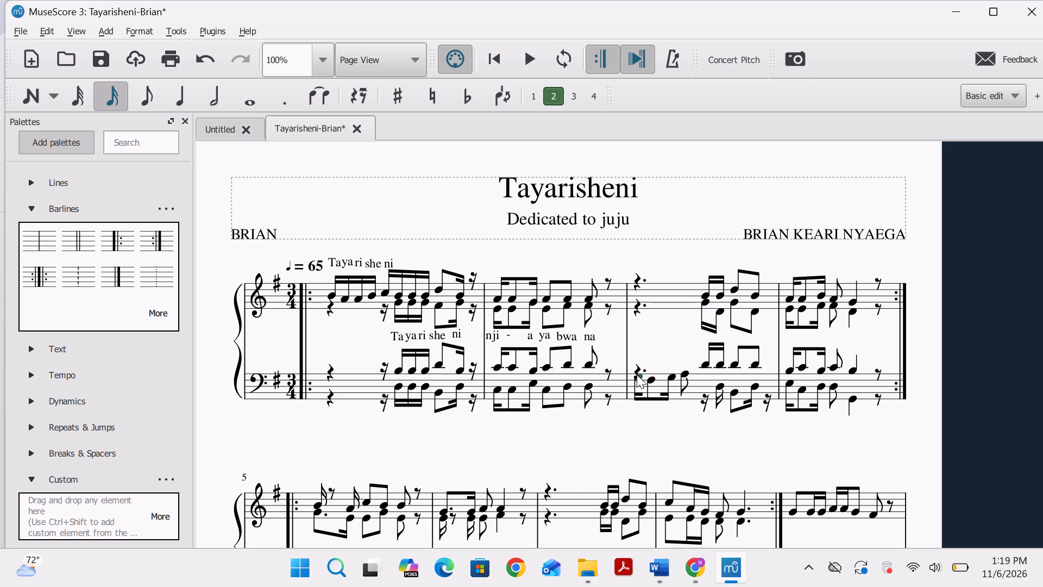
key(ctrl+t)
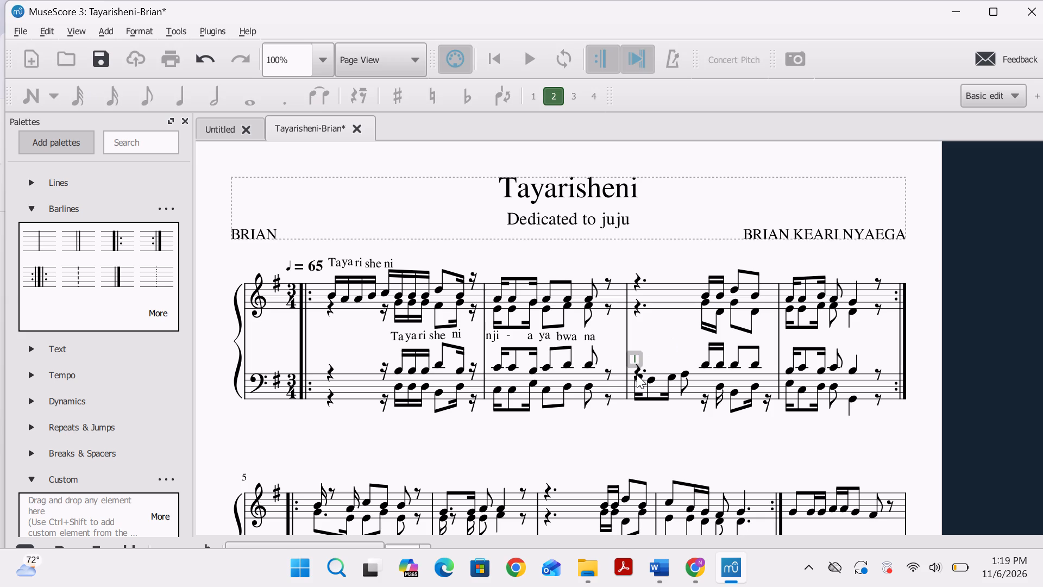
key(y)
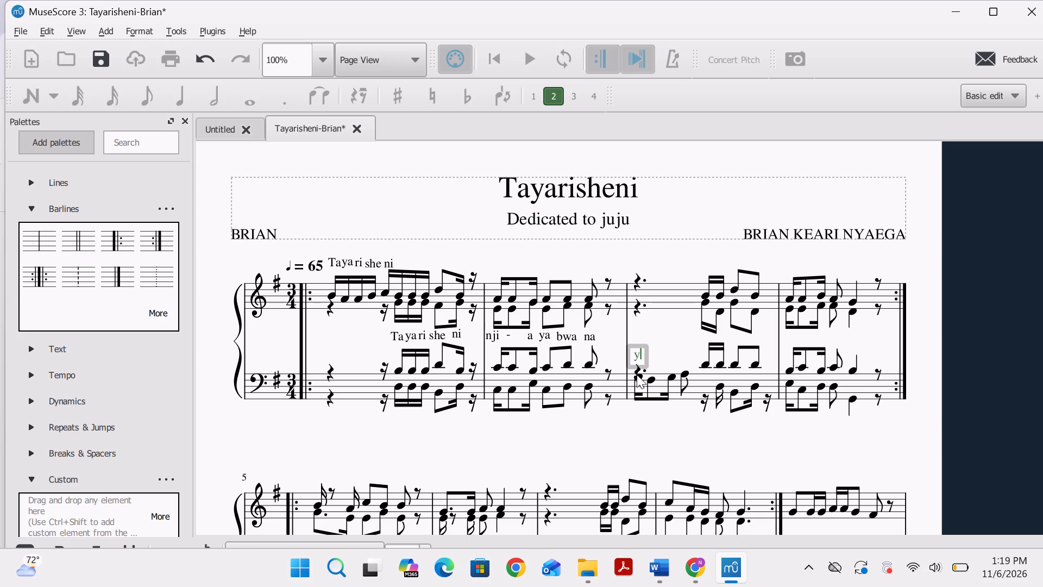
key(BackSpace)
text(nto)
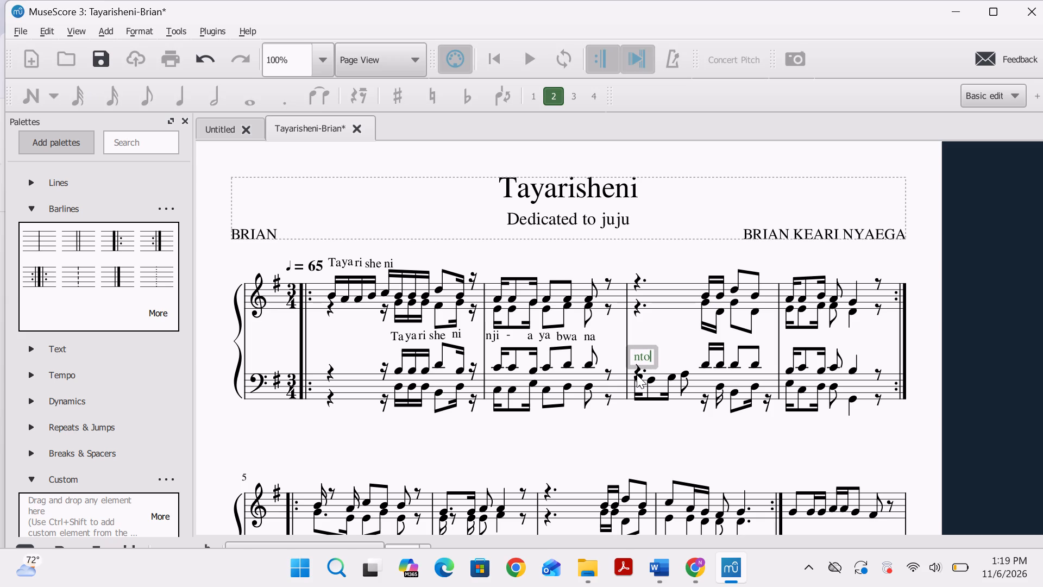
key(BackSpace)
key(BackSpace)
text(yo)
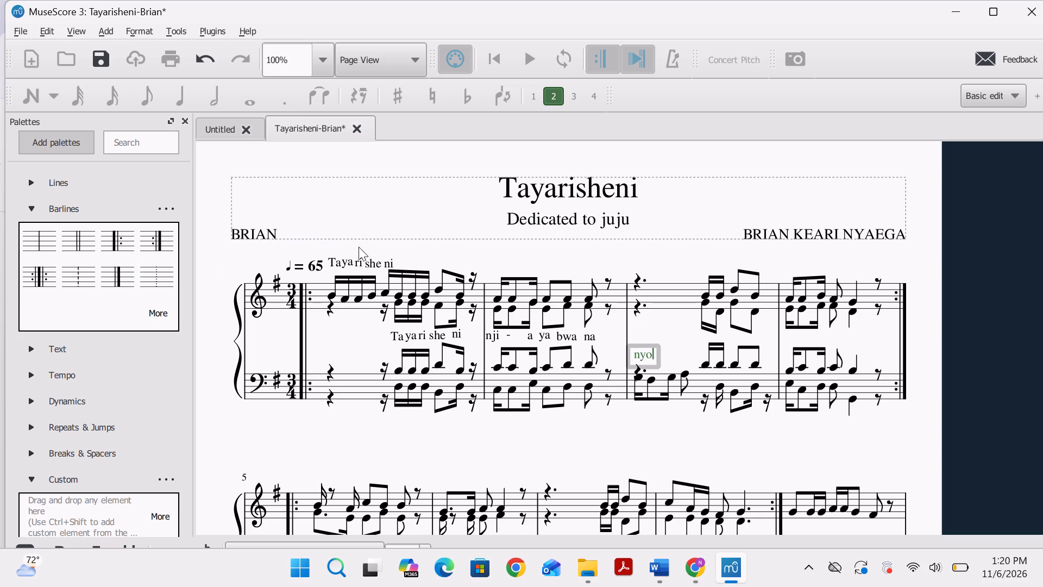
key(Left)
key(Left)
key(Left)
key(Right)
key(Right)
click(651, 329)
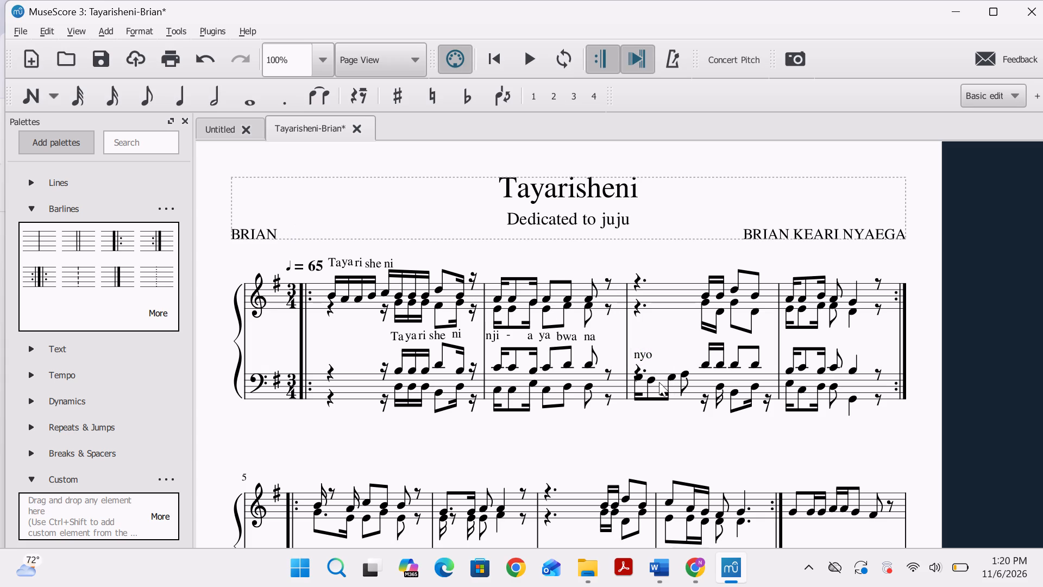
Add the staff texts "-", "she" and "ni" above the second, third and fourth lower-voice bass notes of measure 3.
click(654, 383)
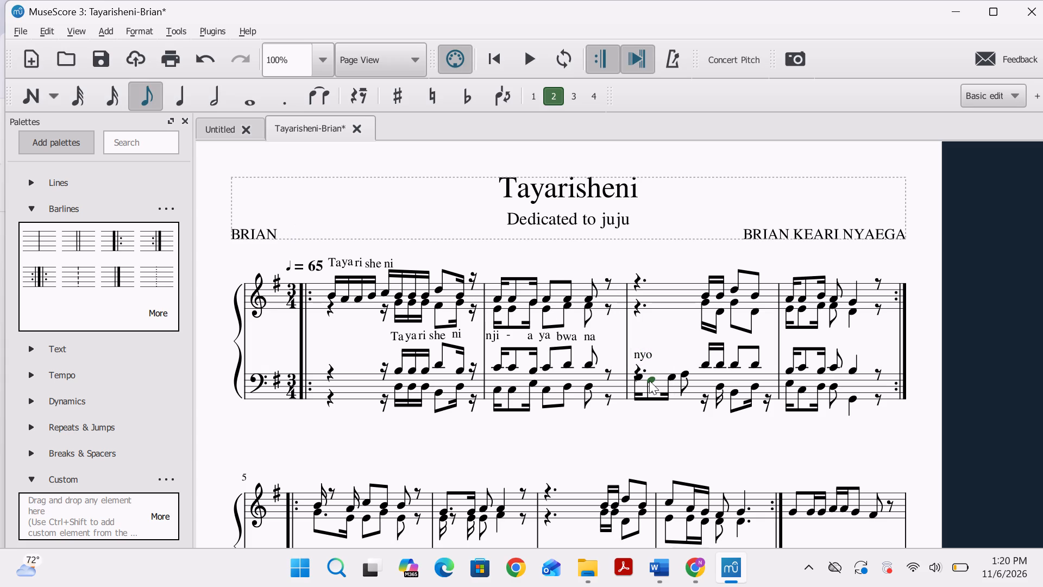
key(ctrl+t)
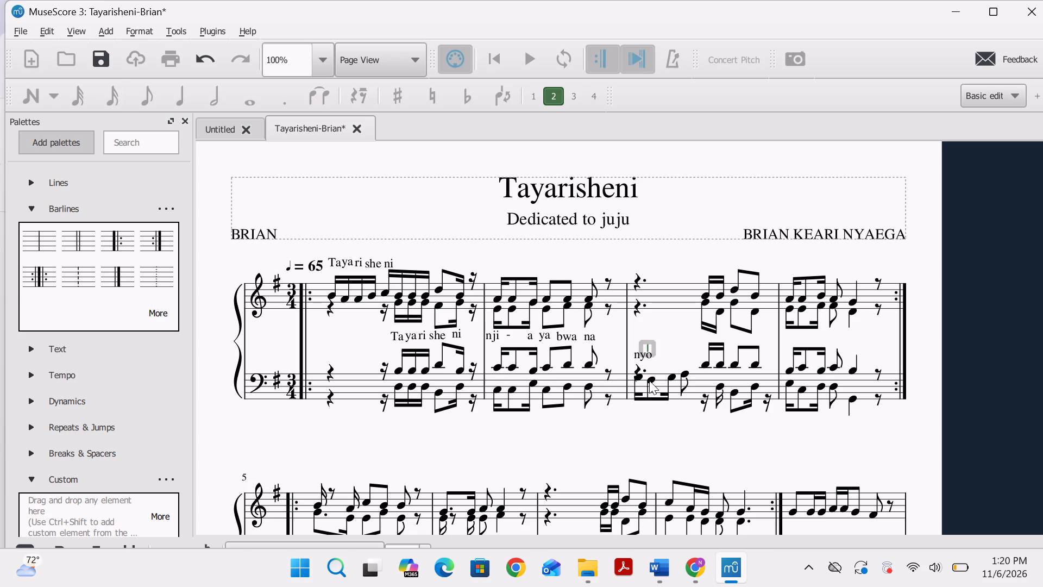
key(minus)
click(666, 378)
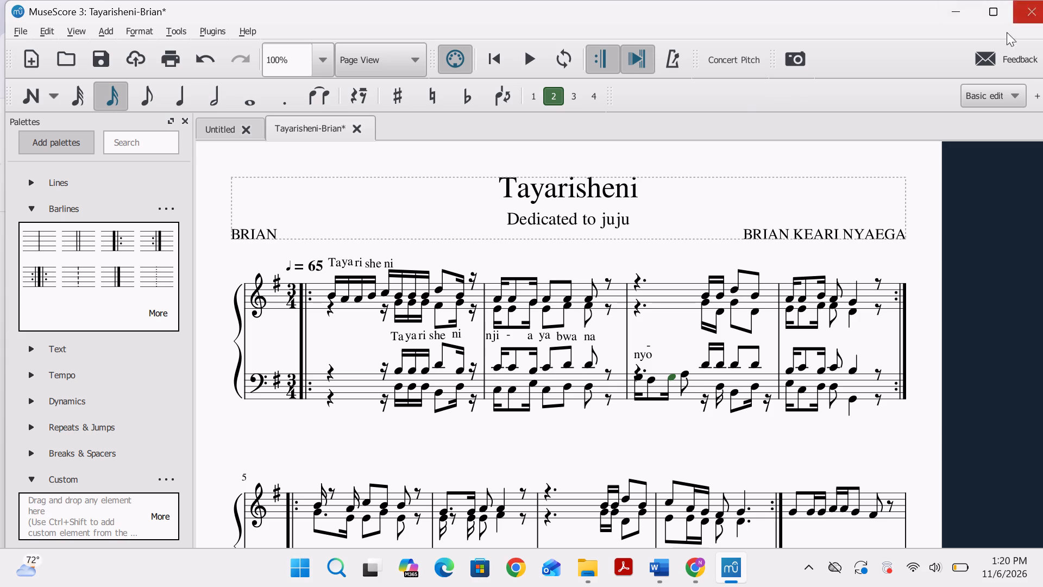
key(ctrl+t)
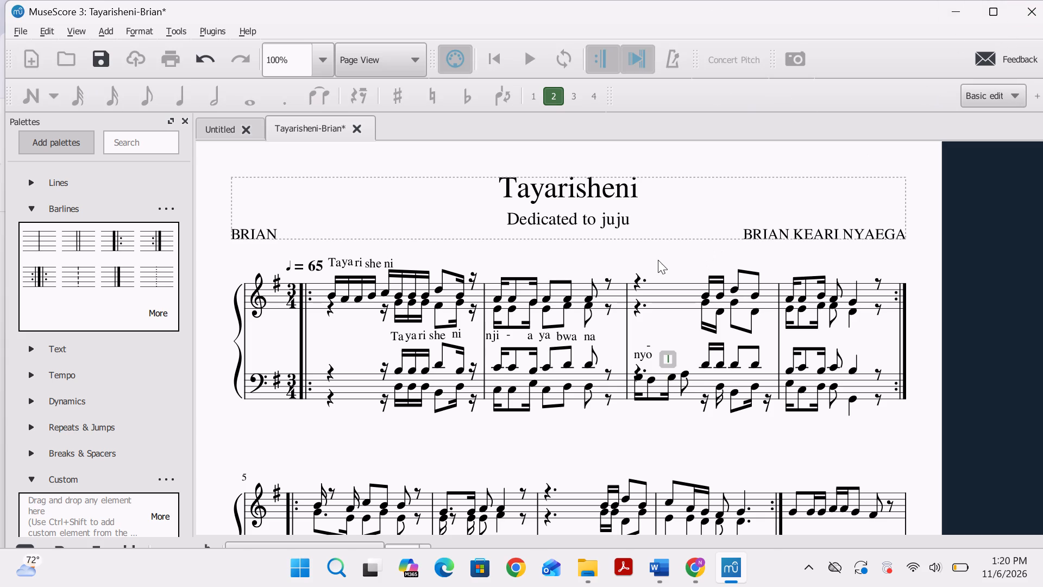
click(2, 469)
text(sh)
key(e)
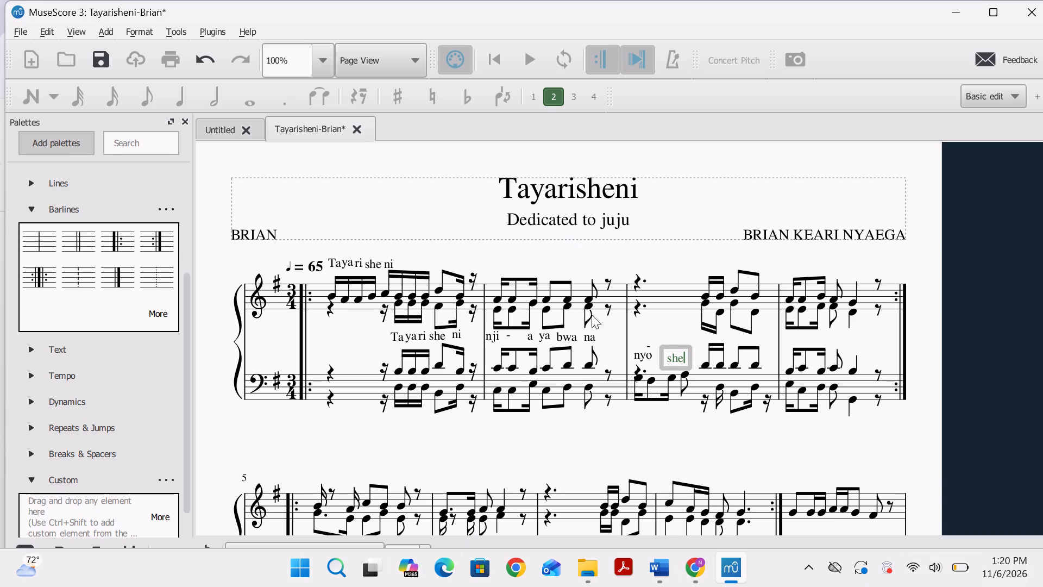
click(683, 374)
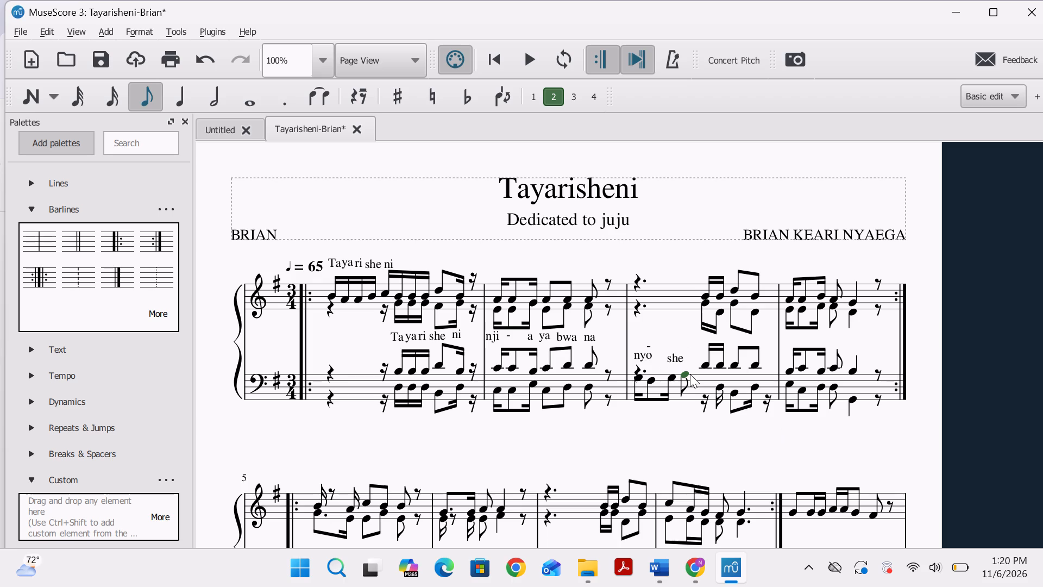
key(ctrl+t)
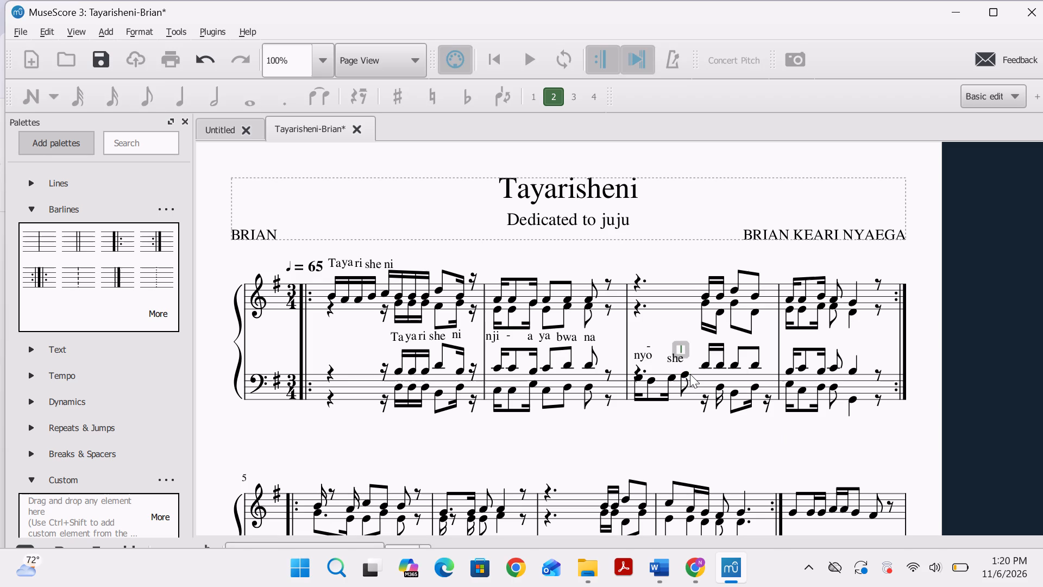
text(ni)
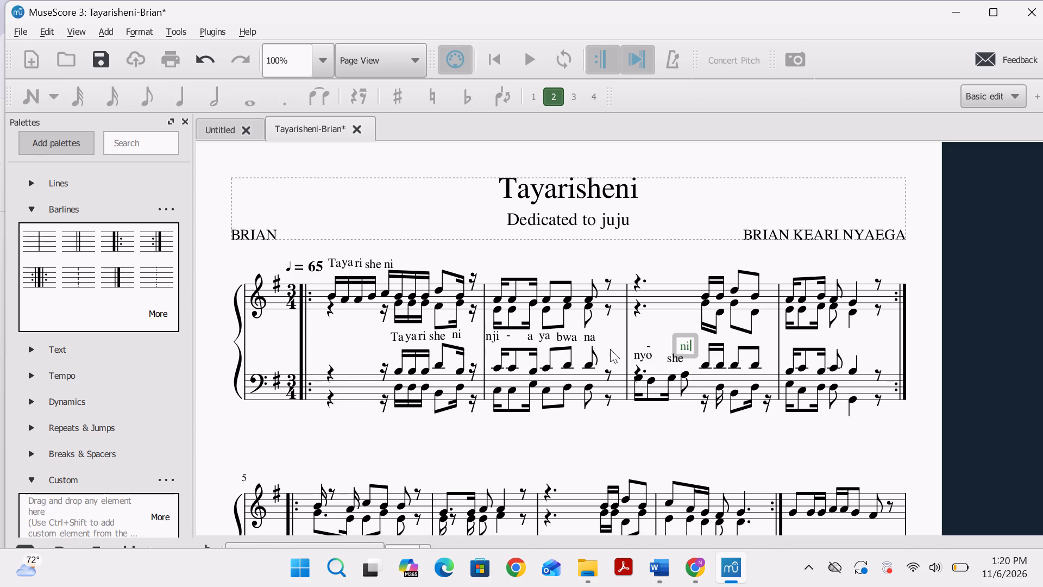
Shift the measure 3 bass syllable "nyo" leftward to the barline so the "-" fits beside it.
click(636, 353)
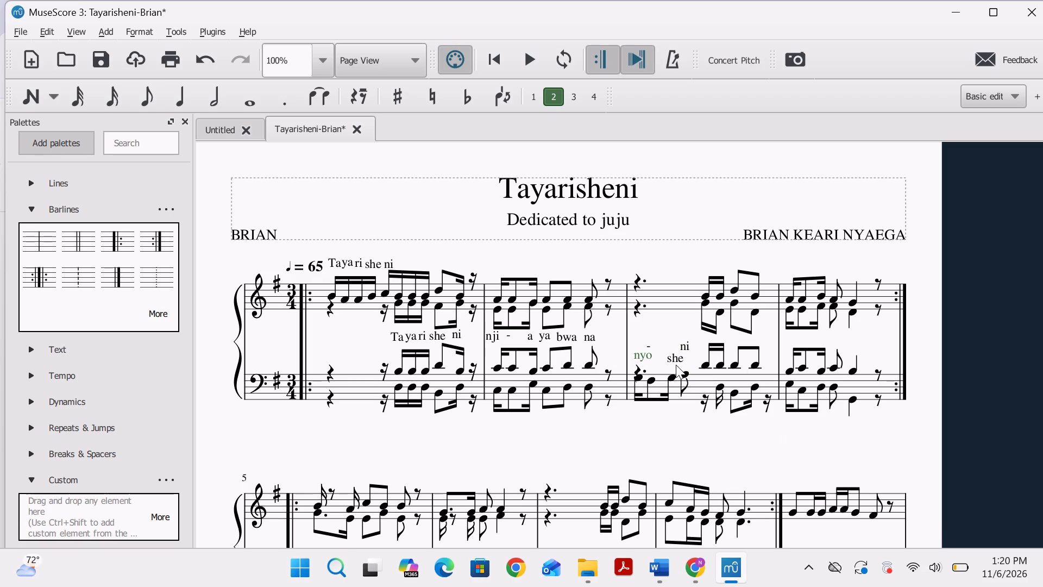
key(Left)
key(Left)
key(Left)
key(Left)
key(Left)
key(Left)
key(Left)
key(Left)
key(Left)
key(Left)
key(Left)
key(Left)
key(Left)
key(Left)
key(Left)
Shift the measure 3 bass syllable "she" slightly leftward so "ni" fits beside it on the same row.
click(668, 356)
key(Left)
key(Left)
key(Left)
key(Left)
key(Left)
key(Left)
key(Left)
key(Left)
key(Left)
key(Left)
Raise the measure 3 bass syllables "she" and "ni" slightly to line up with "nyo".
click(661, 338)
click(664, 355)
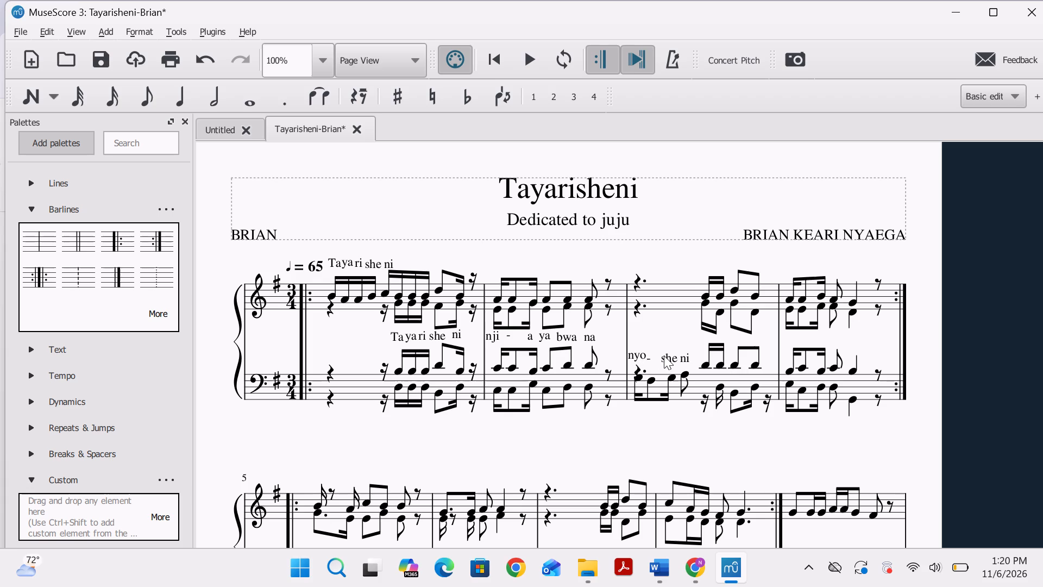
key(Up)
key(Up)
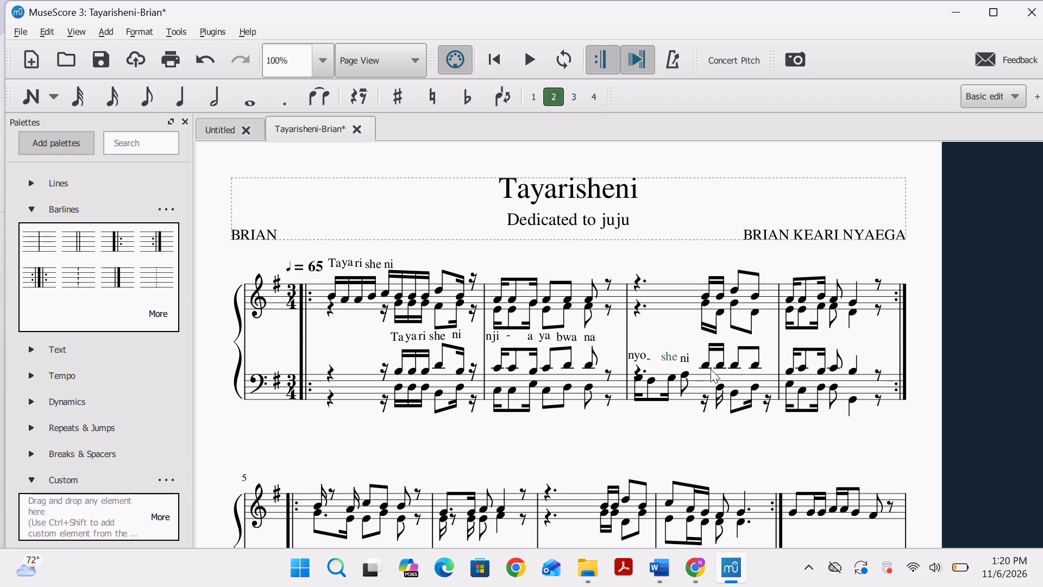
click(681, 360)
key(Up)
key(Up)
Add the staff text "nyo" above the first upper-voice treble note of measure 3.
click(704, 292)
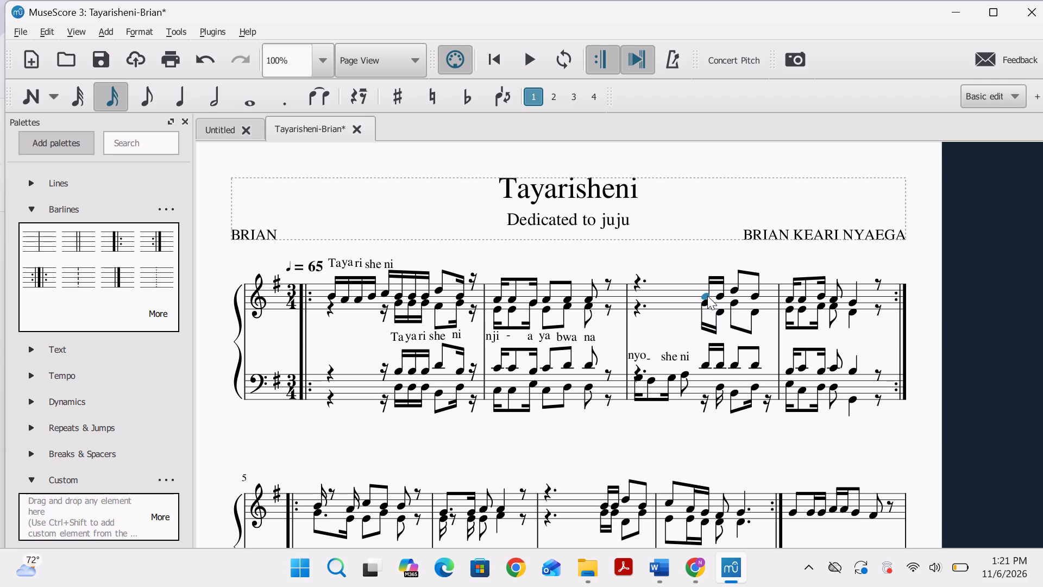
key(ctrl+t)
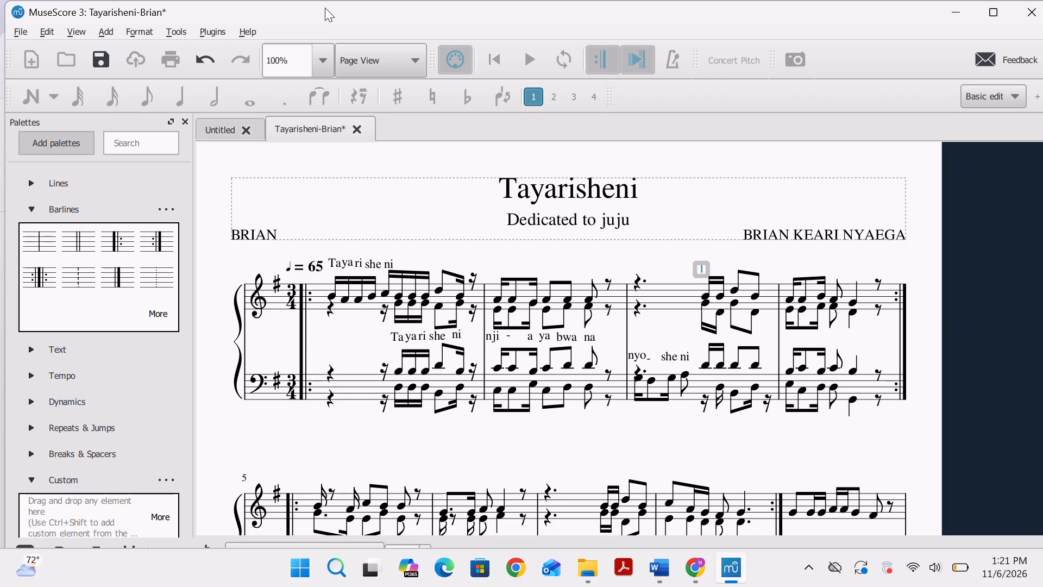
text(ny)
key(BackSpace)
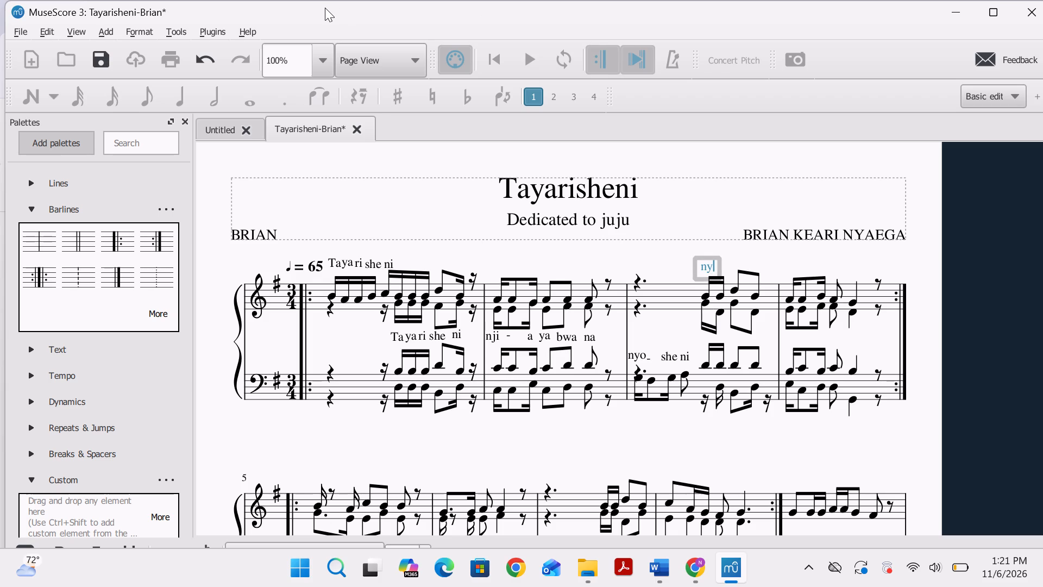
key(BackSpace)
text(yo)
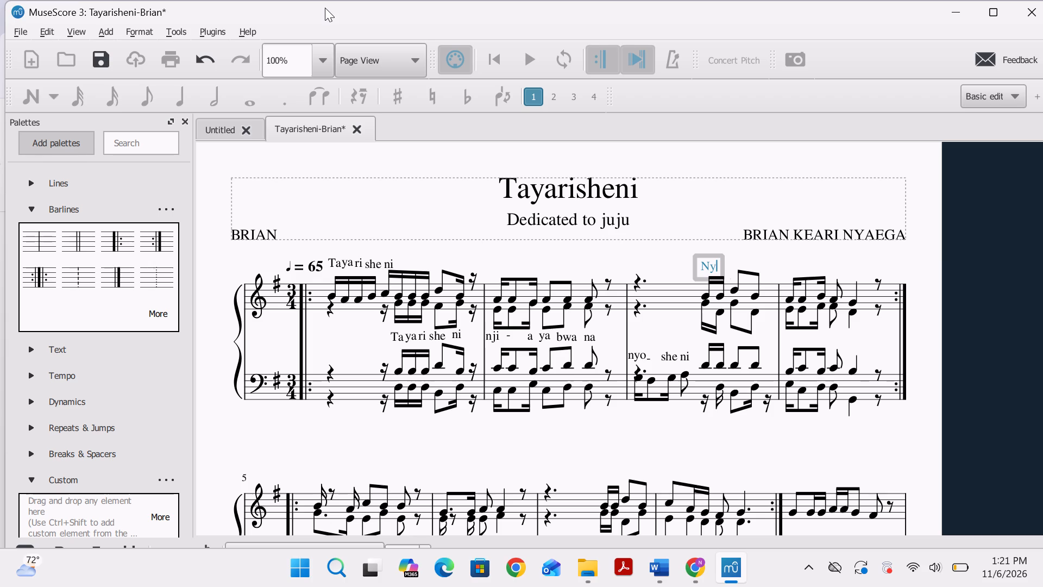
key(BackSpace)
key(BackSpace)
key(BackSpace)
text(nyp)
key(BackSpace)
key(o)
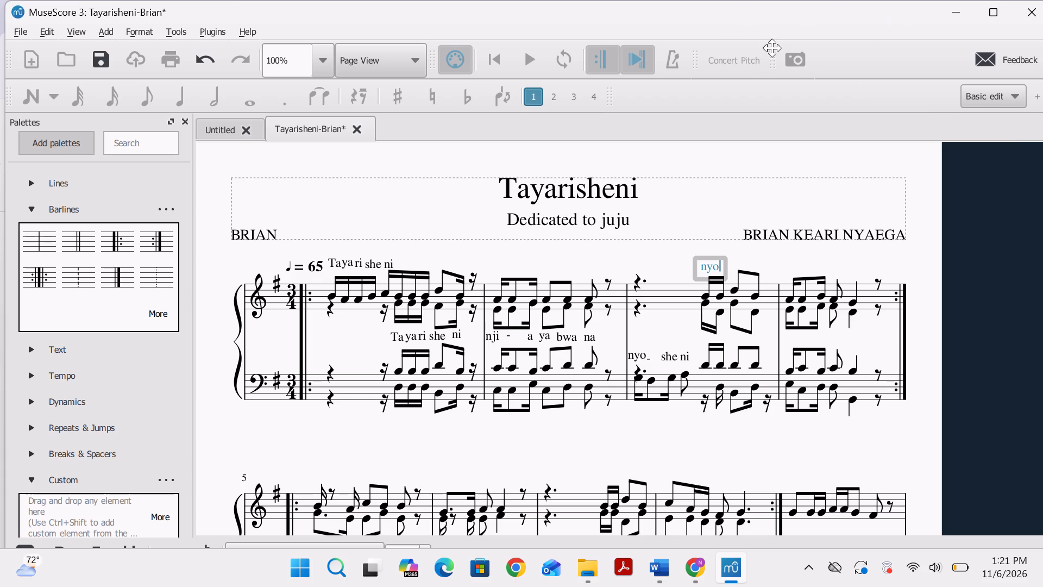
click(794, 184)
Add the staff text "-" above the second upper-voice treble note of measure 3.
click(722, 296)
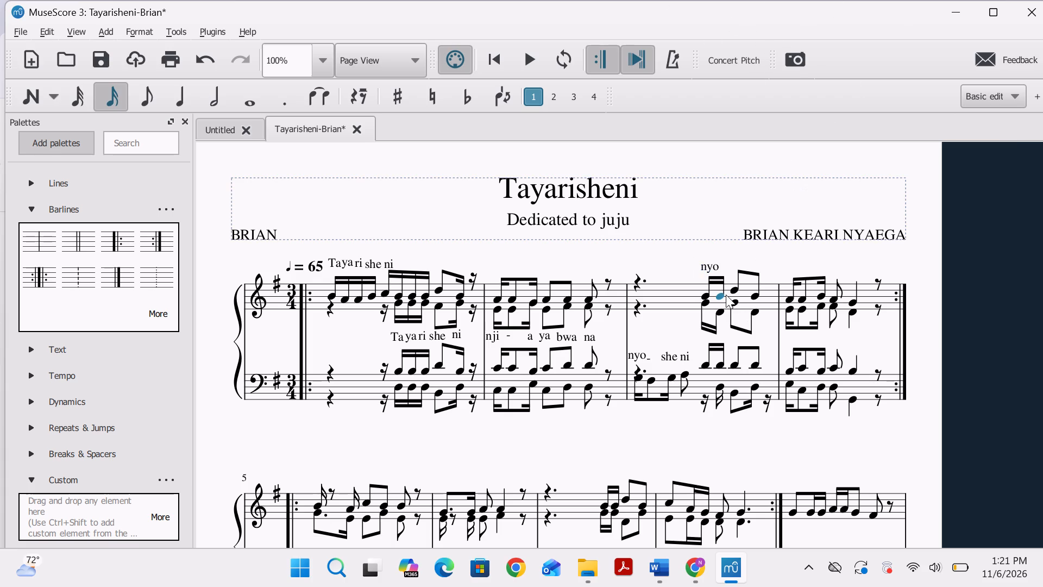
key(ctrl+t)
key(minus)
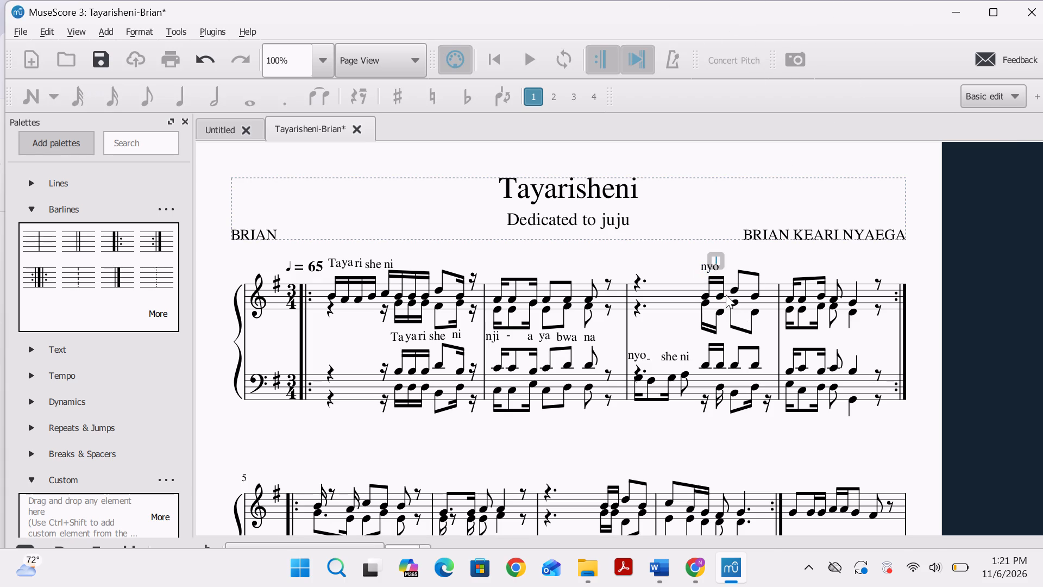
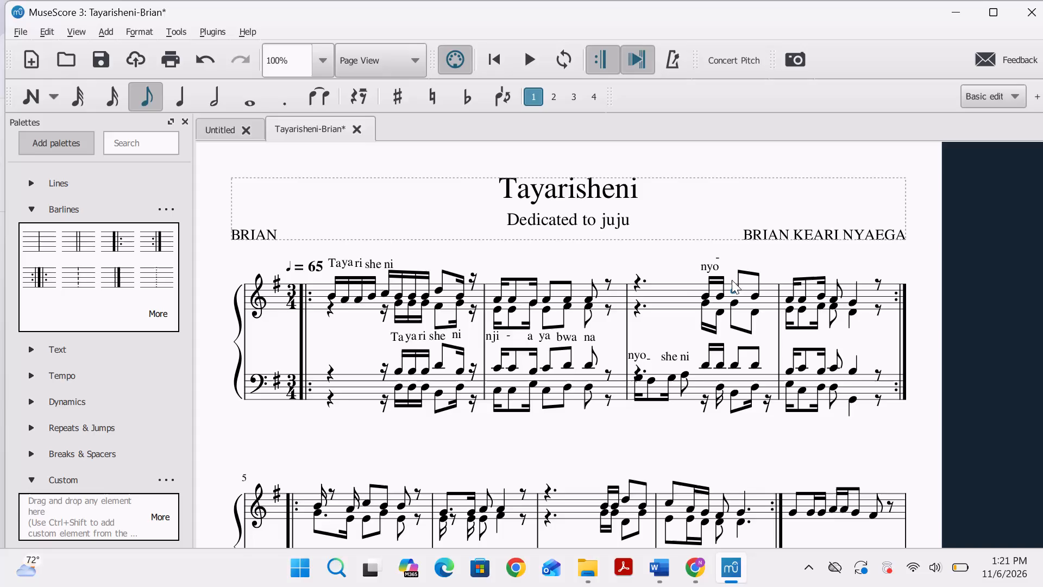
Add the staff texts "she" and "ni" above the third and fourth upper-voice treble notes of measure 3.
text(sh)
key(e)
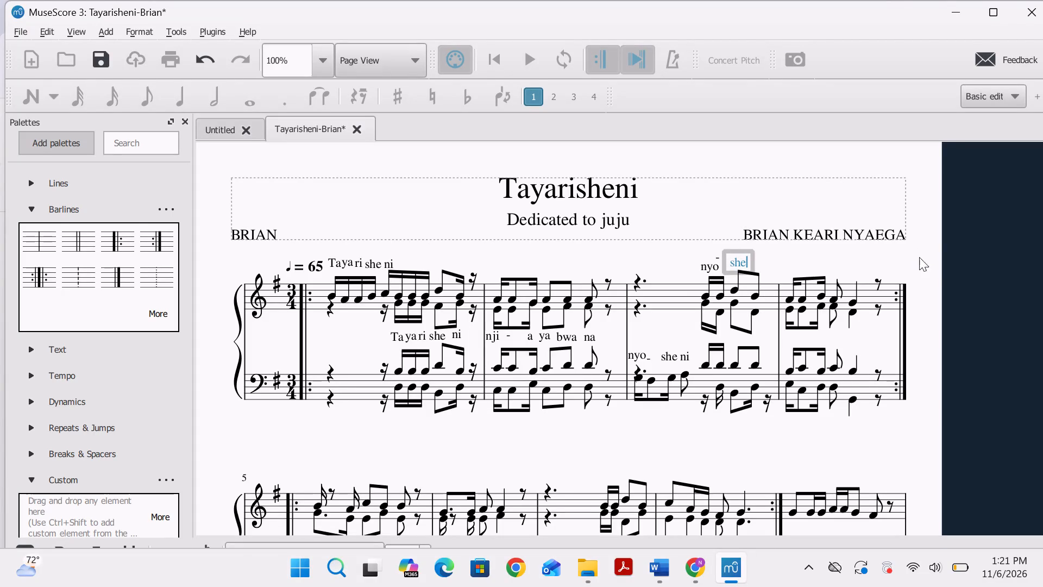
click(751, 296)
key(ctrl+t)
text(ni)
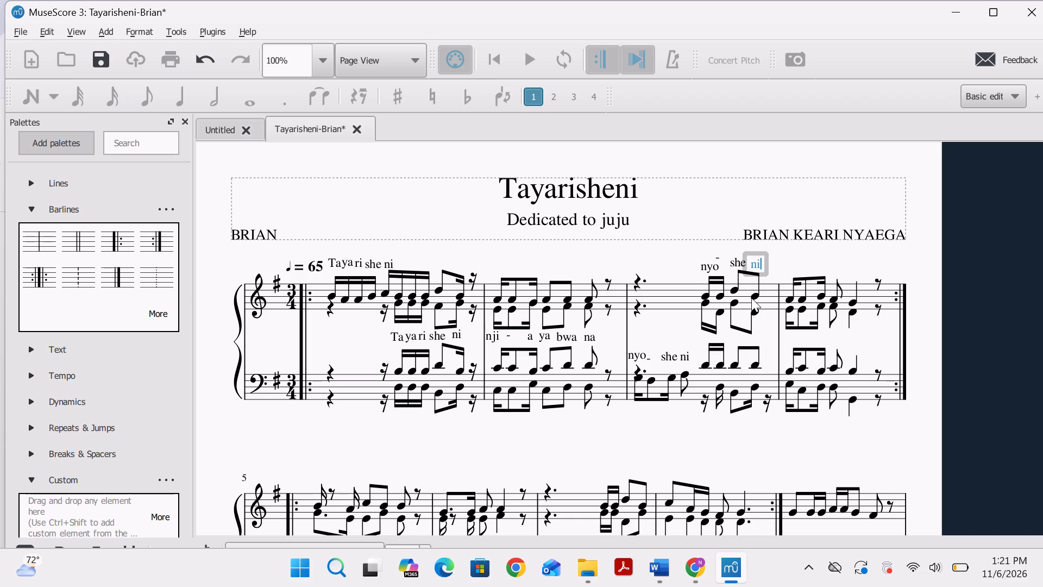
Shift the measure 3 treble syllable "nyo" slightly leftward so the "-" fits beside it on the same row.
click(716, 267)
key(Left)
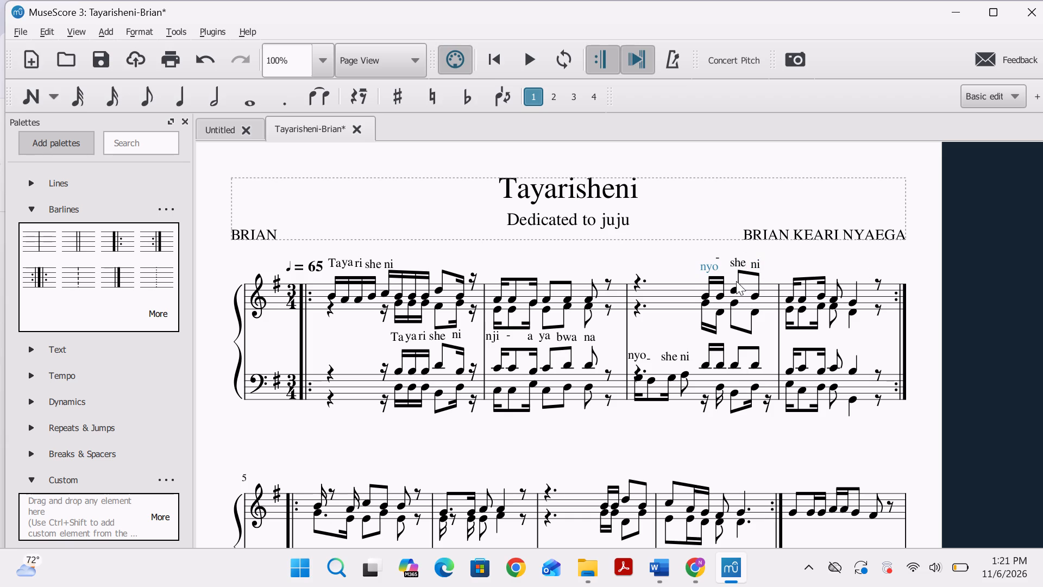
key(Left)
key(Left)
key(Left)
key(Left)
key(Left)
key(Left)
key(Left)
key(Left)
Look over the whole score from the first system down to the end of the page.
scroll(744, 334, down, 2)
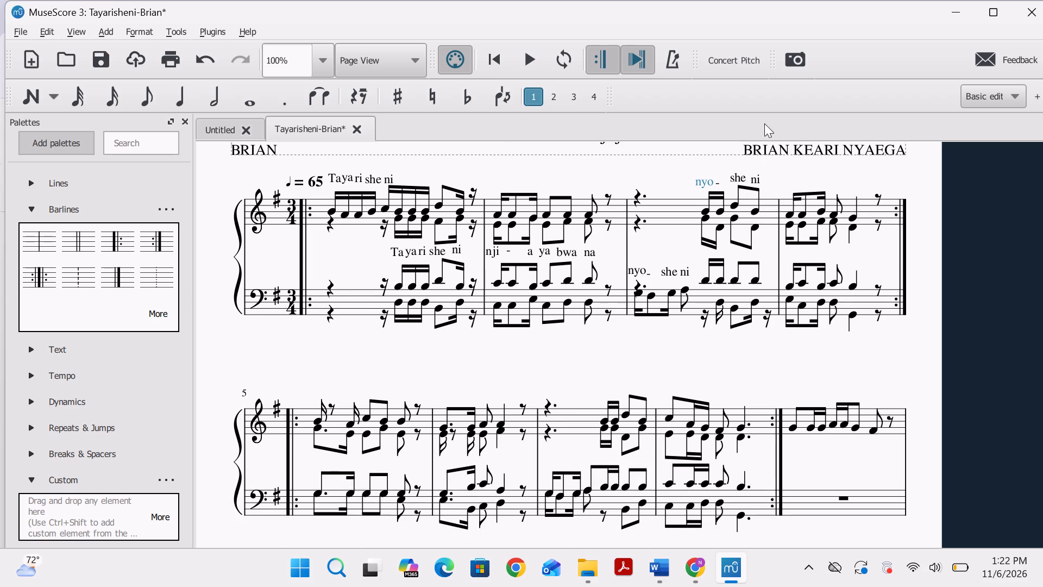
scroll(756, 130, down, 5)
scroll(753, 133, up, 4)
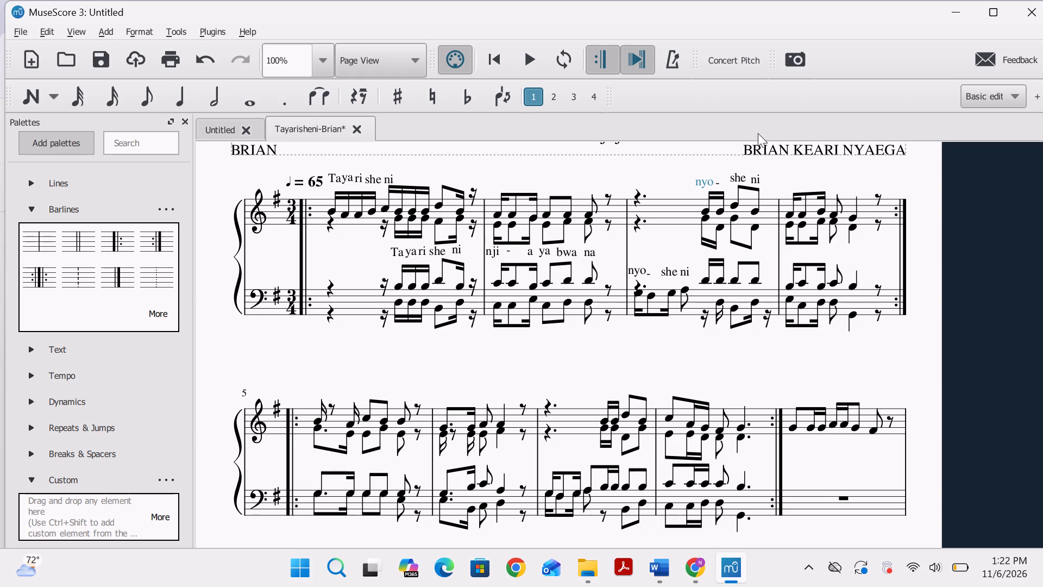
scroll(759, 136, up, 3)
scroll(759, 143, down, 8)
scroll(786, 157, up, 6)
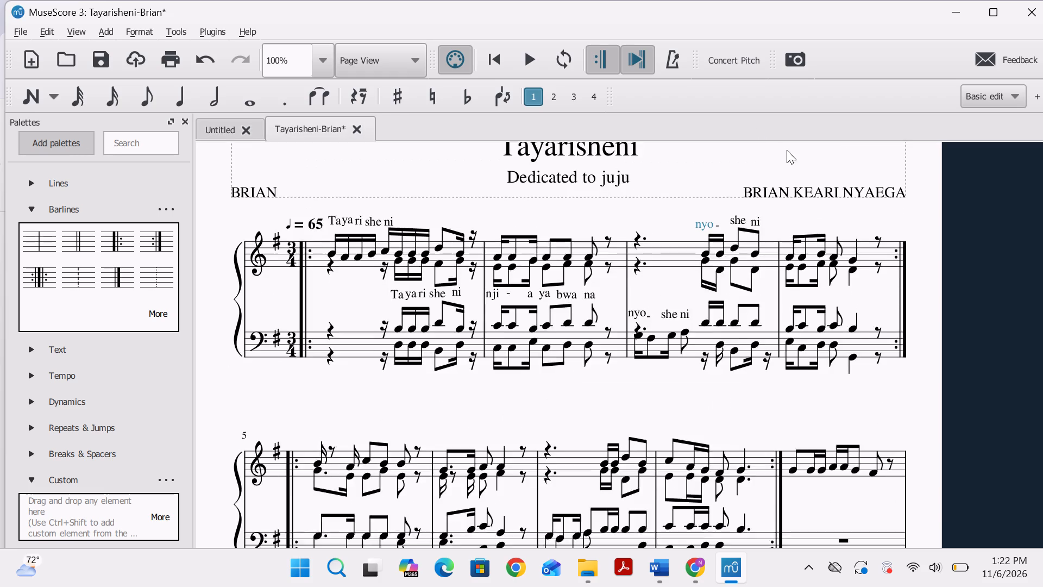
scroll(769, 263, down, 10)
scroll(696, 286, down, 6)
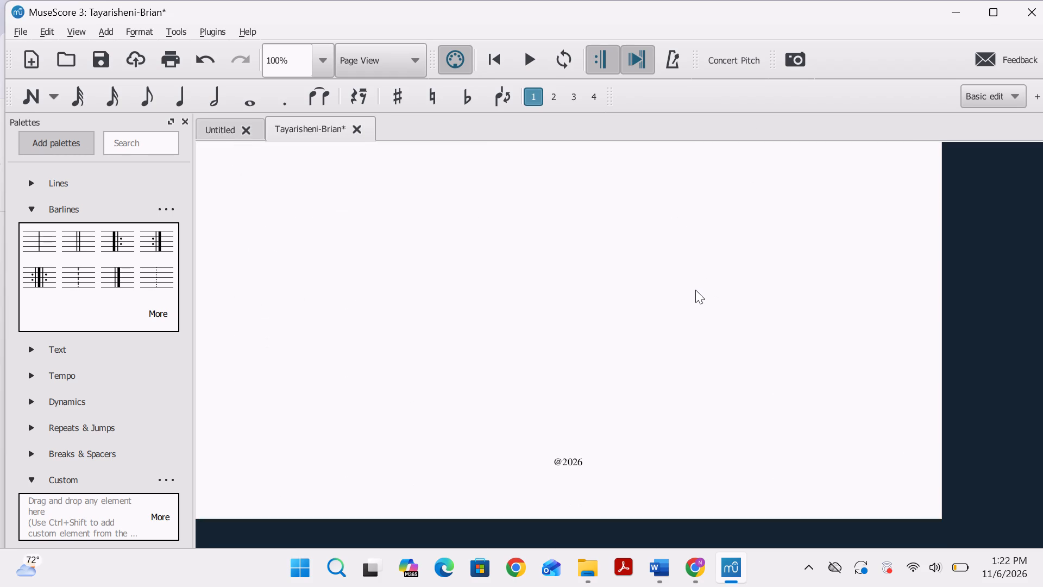
scroll(695, 280, down, 3)
scroll(698, 280, up, 7)
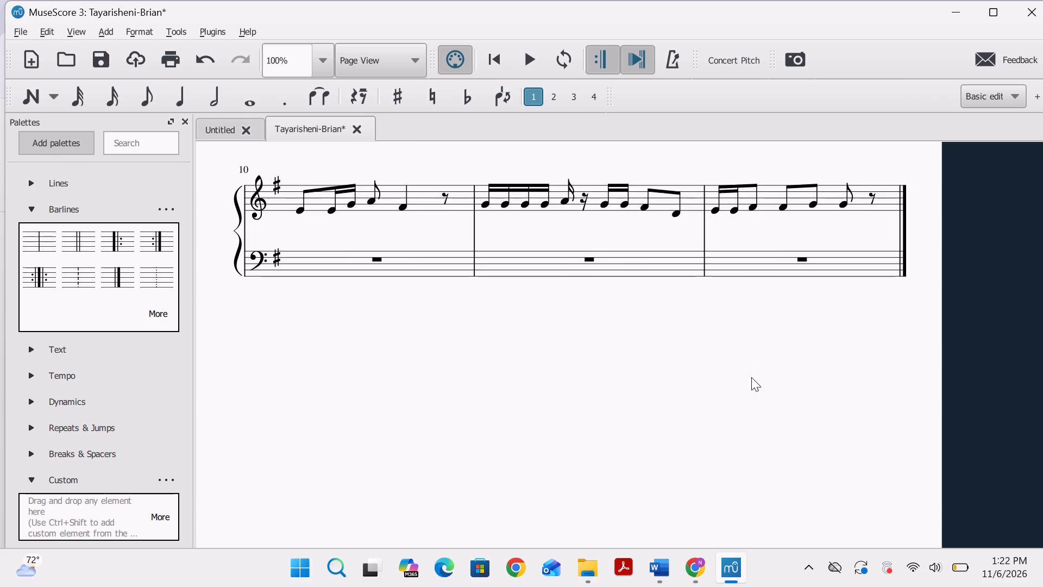
scroll(755, 384, up, 6)
scroll(733, 251, up, 5)
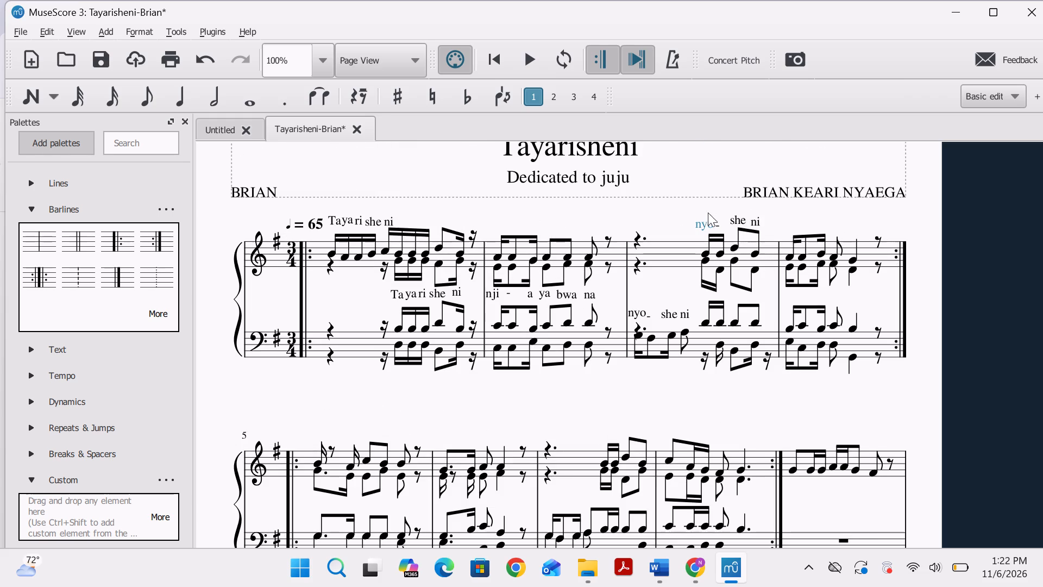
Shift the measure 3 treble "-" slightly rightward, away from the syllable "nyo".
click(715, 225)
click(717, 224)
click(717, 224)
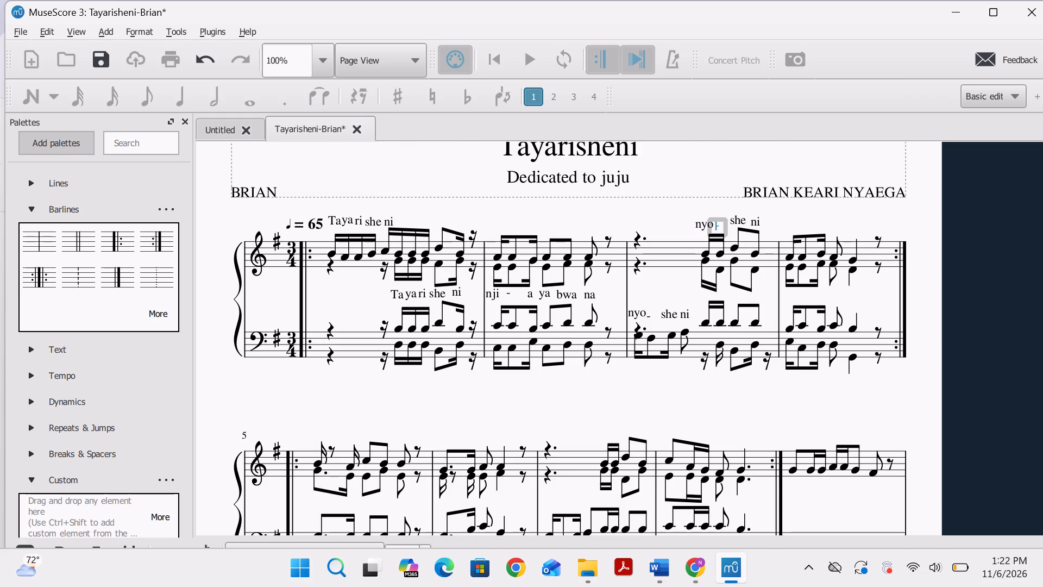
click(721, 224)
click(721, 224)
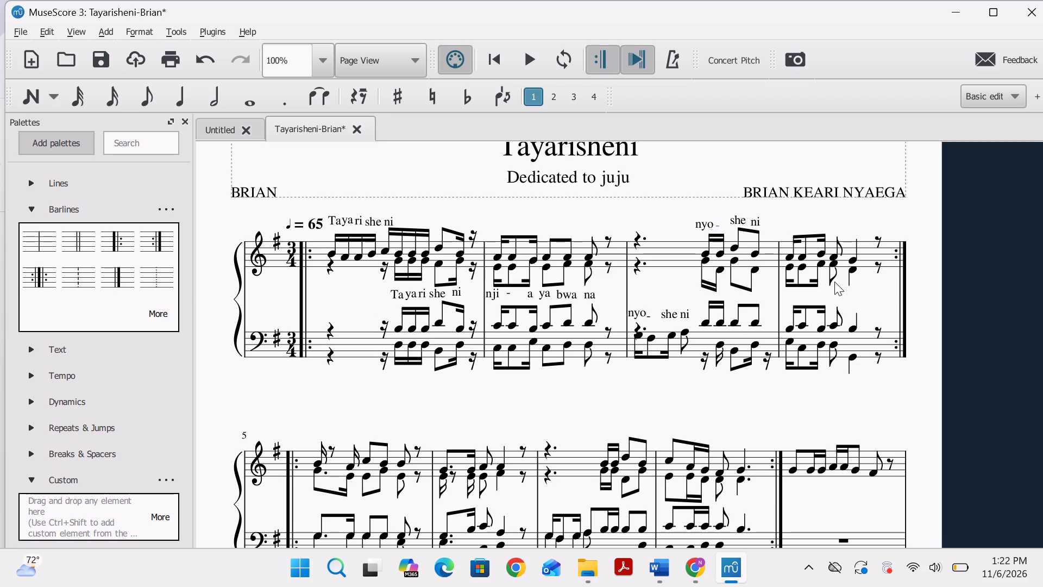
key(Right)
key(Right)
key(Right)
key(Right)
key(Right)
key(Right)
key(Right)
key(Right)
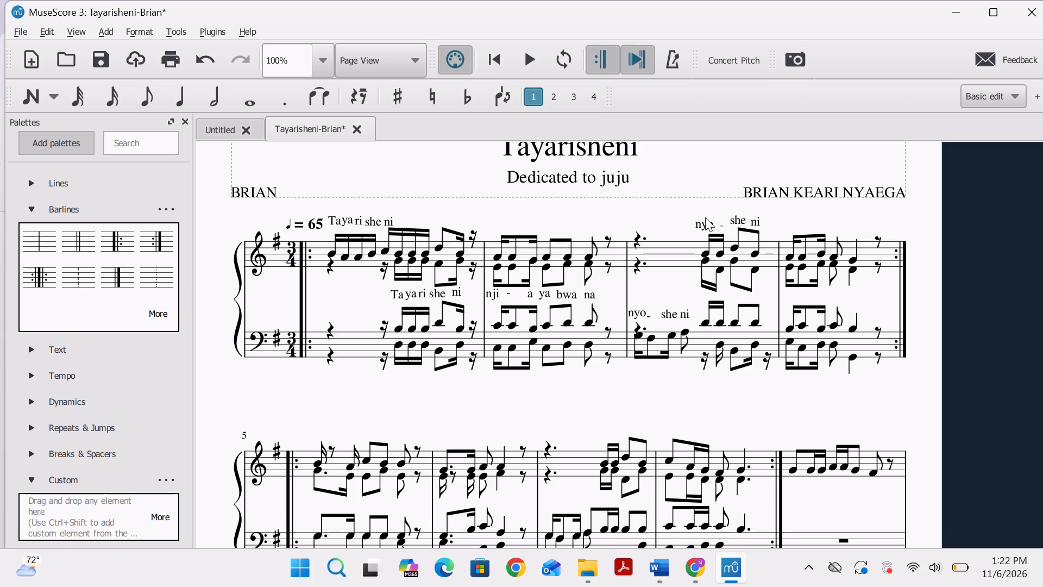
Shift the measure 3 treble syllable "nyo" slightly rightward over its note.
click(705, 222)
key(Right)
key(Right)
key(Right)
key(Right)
Move the measure 3 treble syllable "nyo" and its "-" from above the treble staff to just below its beamed notes.
drag(707, 221, 709, 232)
drag(709, 232, 712, 290)
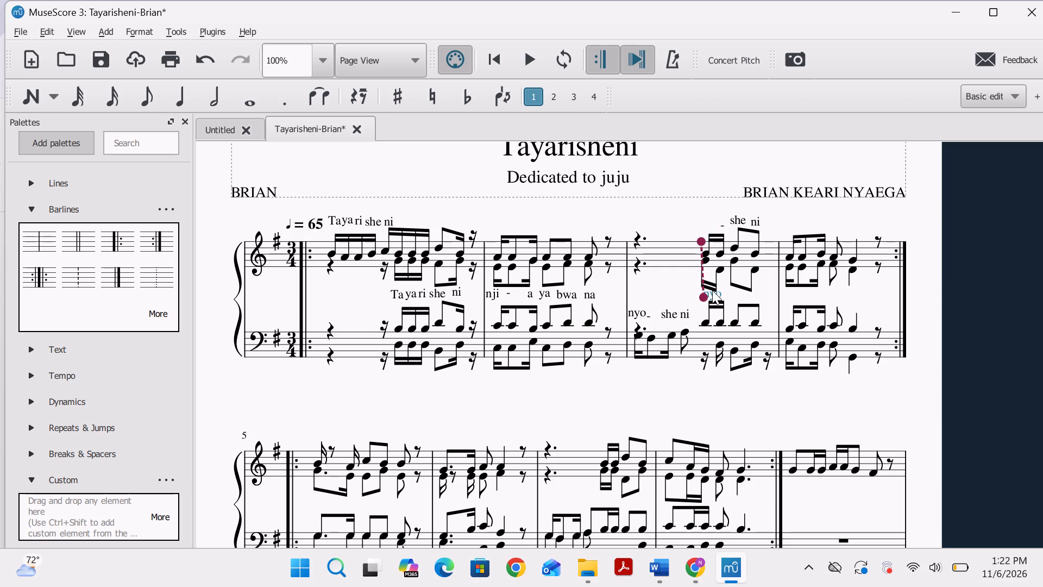
drag(712, 290, 705, 286)
drag(705, 286, 701, 291)
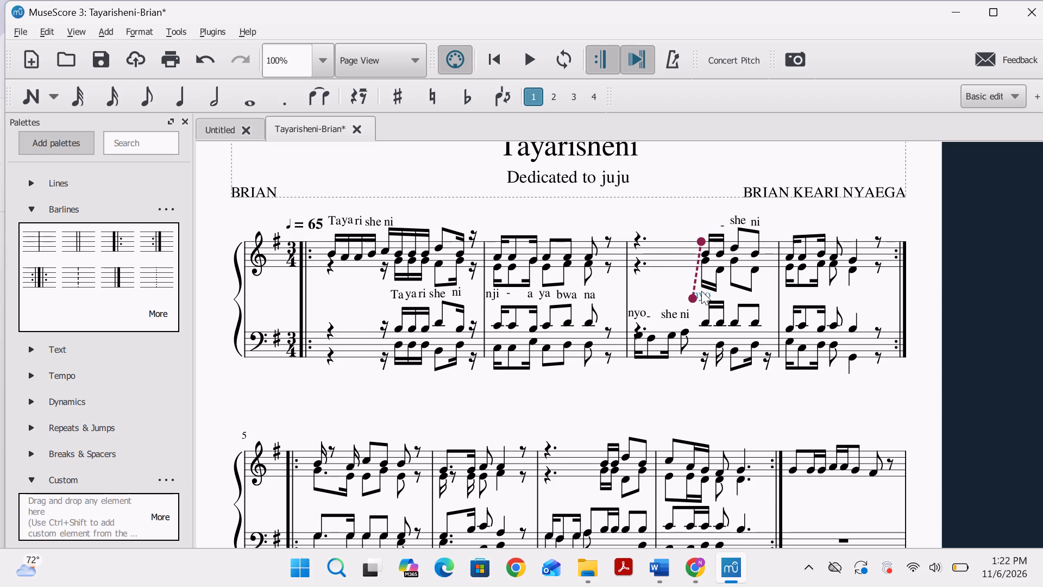
click(720, 228)
click(721, 228)
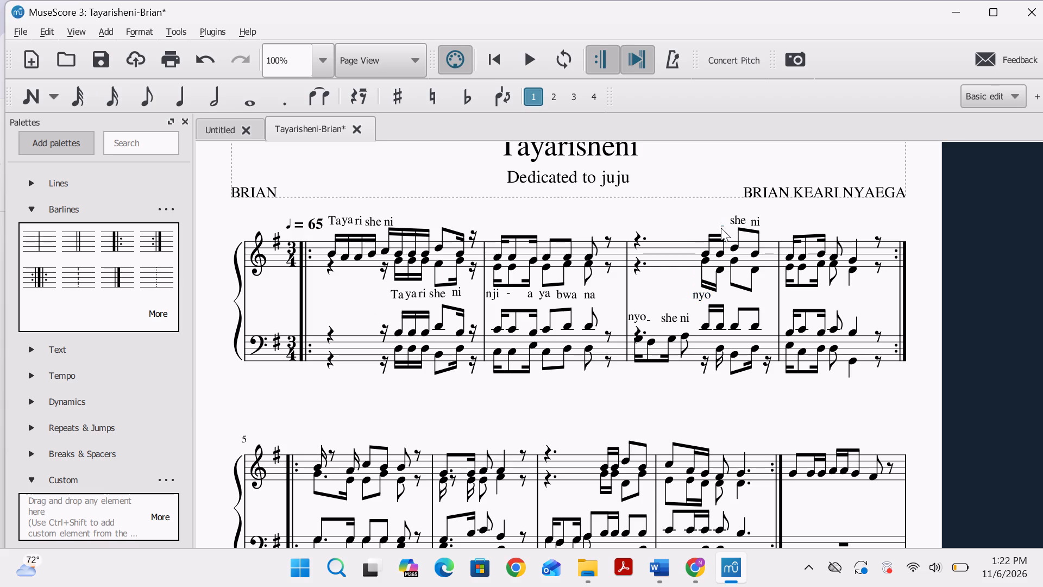
drag(722, 227, 714, 295)
drag(714, 295, 715, 295)
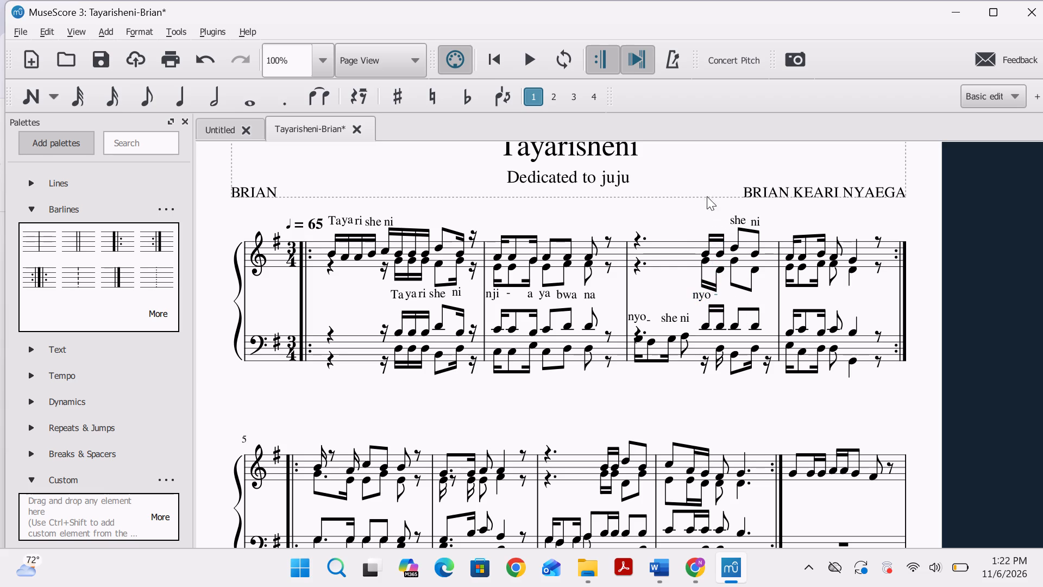
Move the measure 3 treble syllables "she" and "ni" below the treble staff, following "nyo -".
click(735, 220)
drag(735, 222, 734, 249)
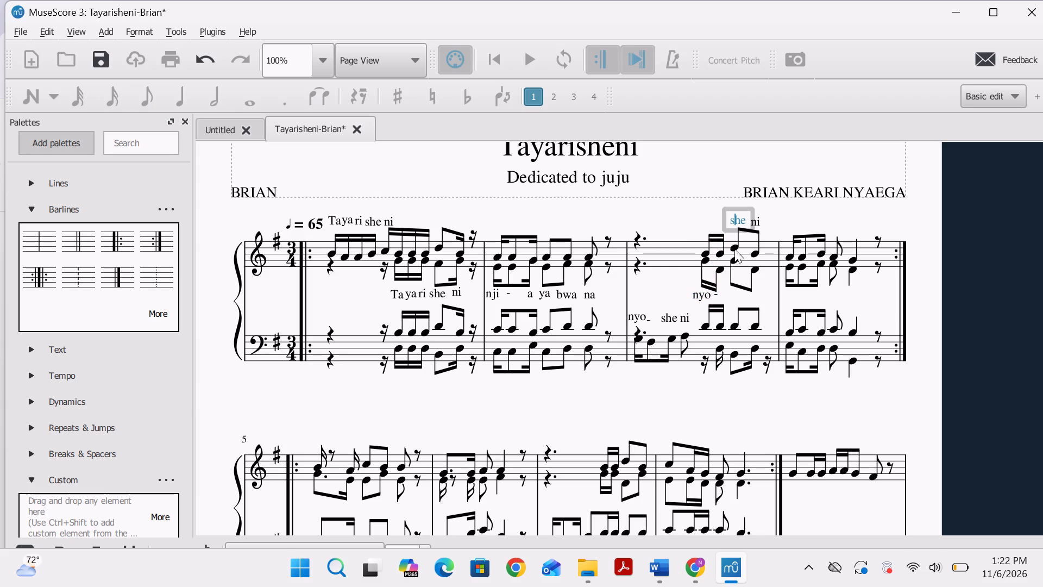
drag(734, 249, 730, 268)
click(733, 220)
click(714, 214)
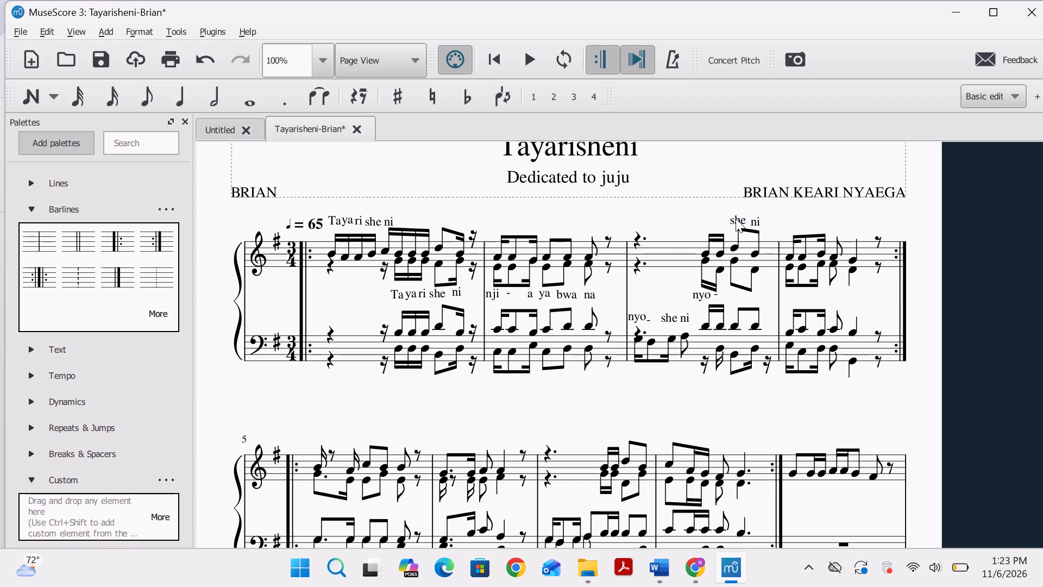
drag(736, 218, 732, 293)
drag(755, 223, 757, 238)
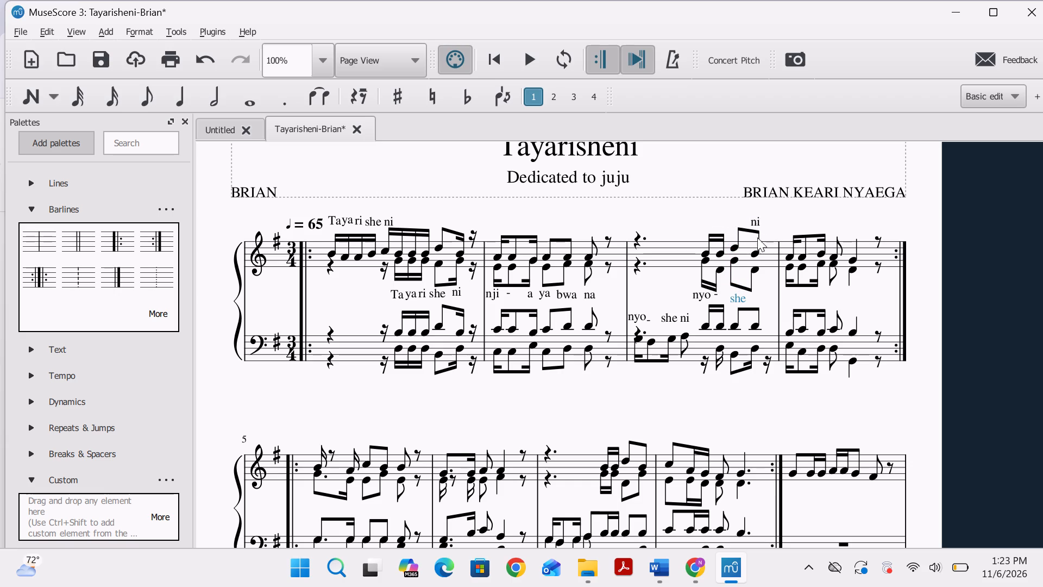
drag(757, 238, 748, 296)
Lower the measure 3 treble syllable "nyo" and its "-" slightly to line up with "she".
click(697, 290)
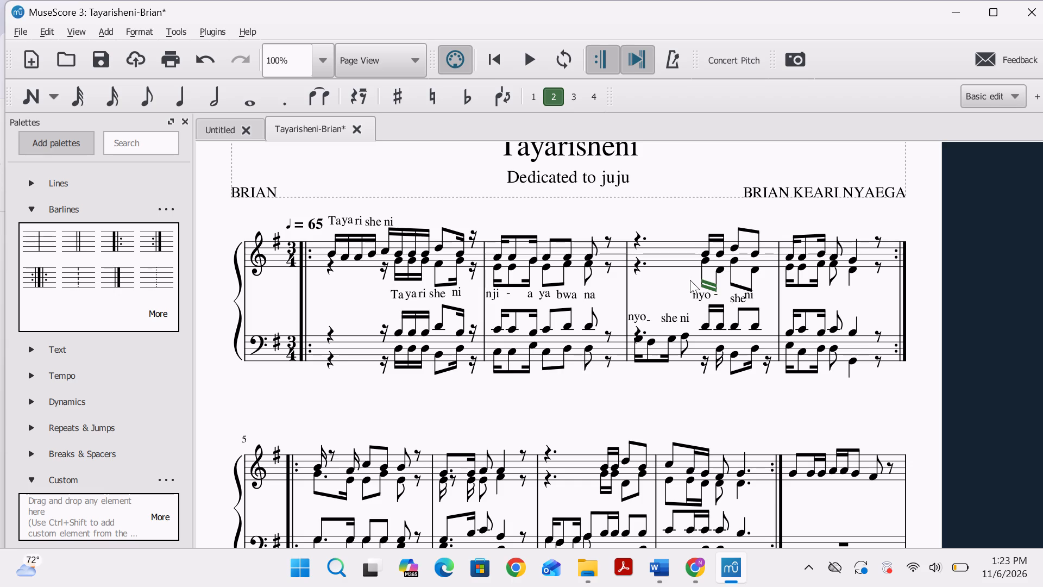
click(698, 295)
key(Down)
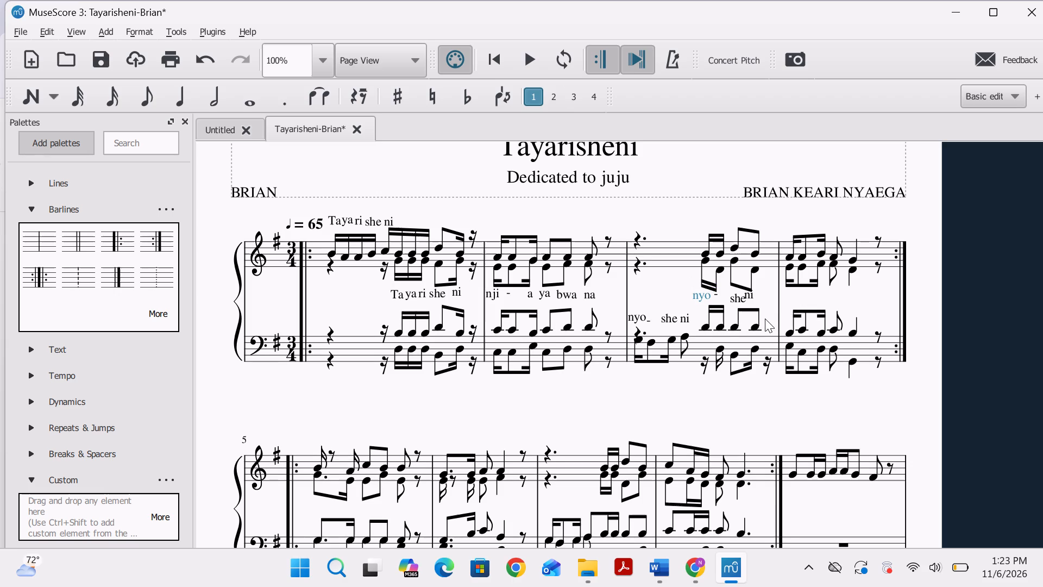
key(Down)
key(Down)
click(712, 297)
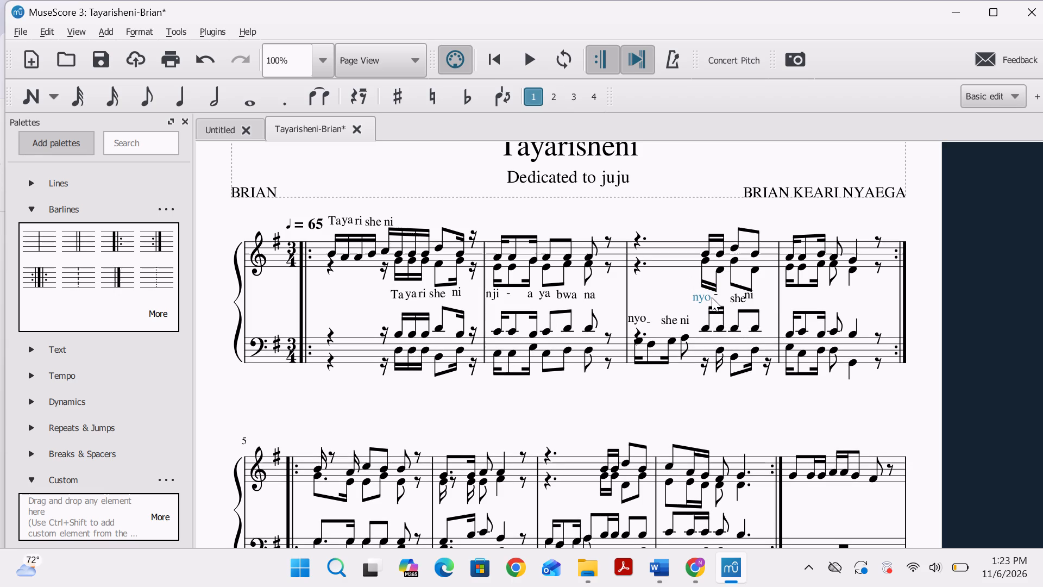
click(714, 297)
key(Down)
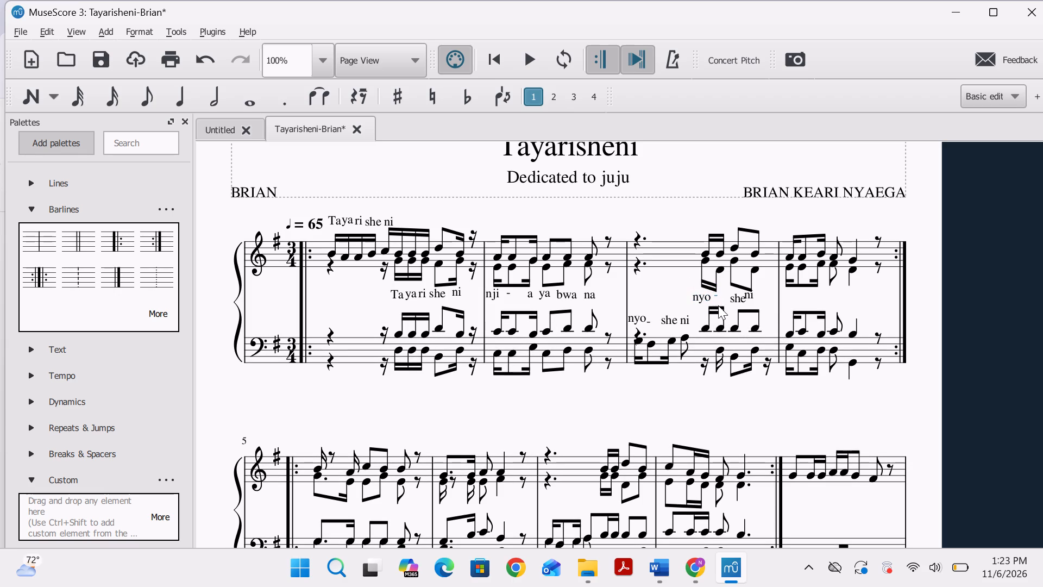
key(Down)
Shift the measure 3 treble syllable "she" slightly leftward to separate it from "ni".
click(747, 295)
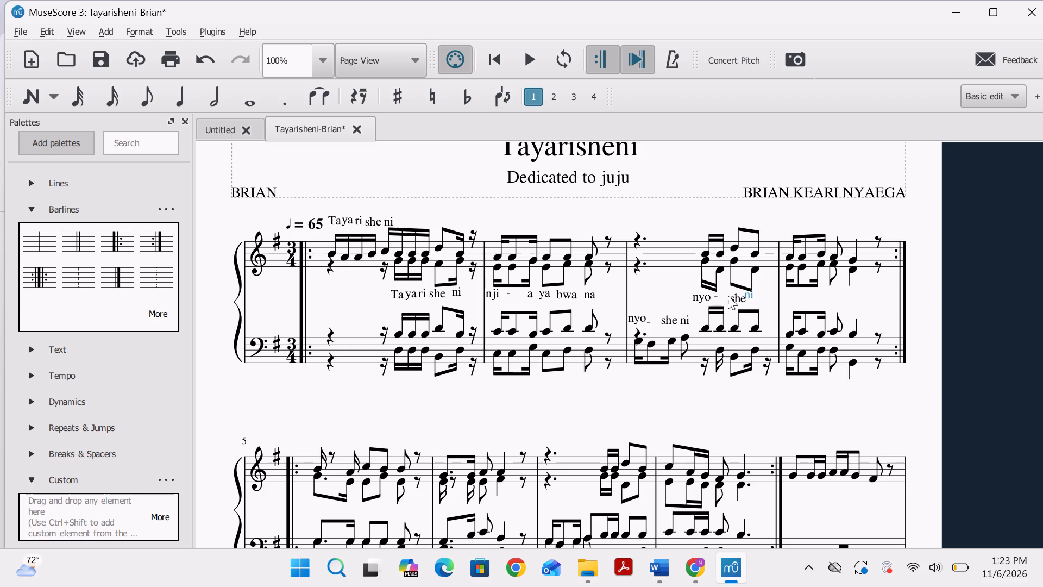
click(728, 296)
key(Left)
key(Left)
key(Left)
key(Left)
key(Left)
key(Left)
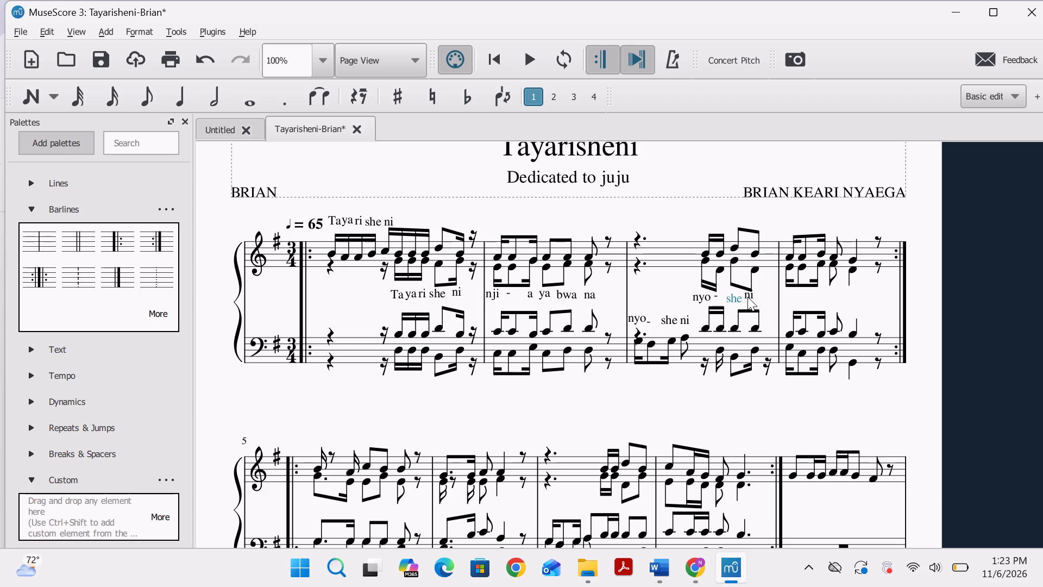
Shift the measure 3 treble syllable "ni" slightly rightward and down to line up with "she".
click(747, 297)
key(Down)
key(Right)
key(Right)
key(Right)
key(Down)
key(Down)
key(Down)
key(Down)
key(Down)
Add the staff text syllable "ma" to the first upper-voice treble note of measure 4.
click(790, 256)
key(ctrl+t)
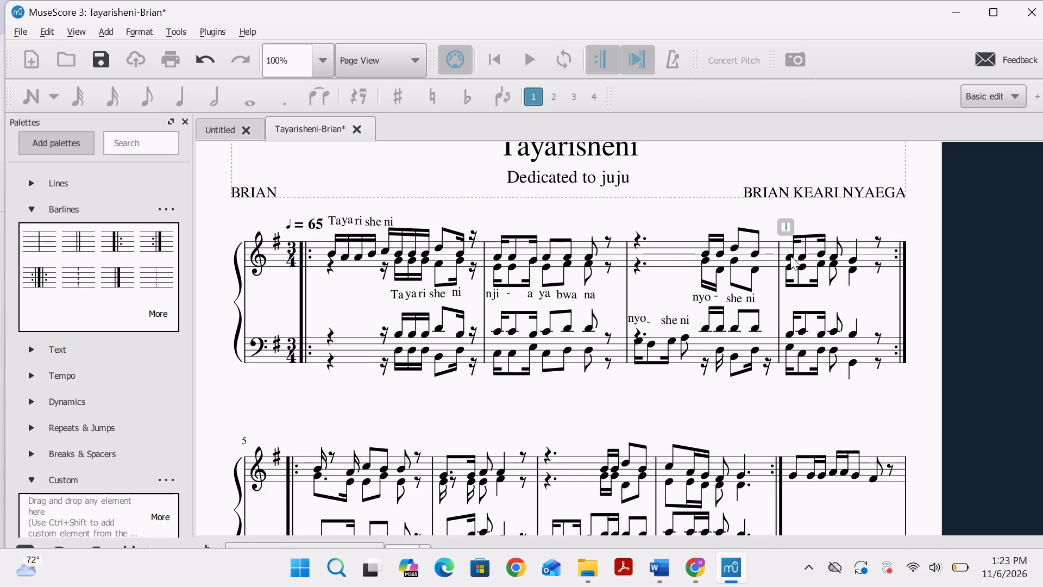
text(ma)
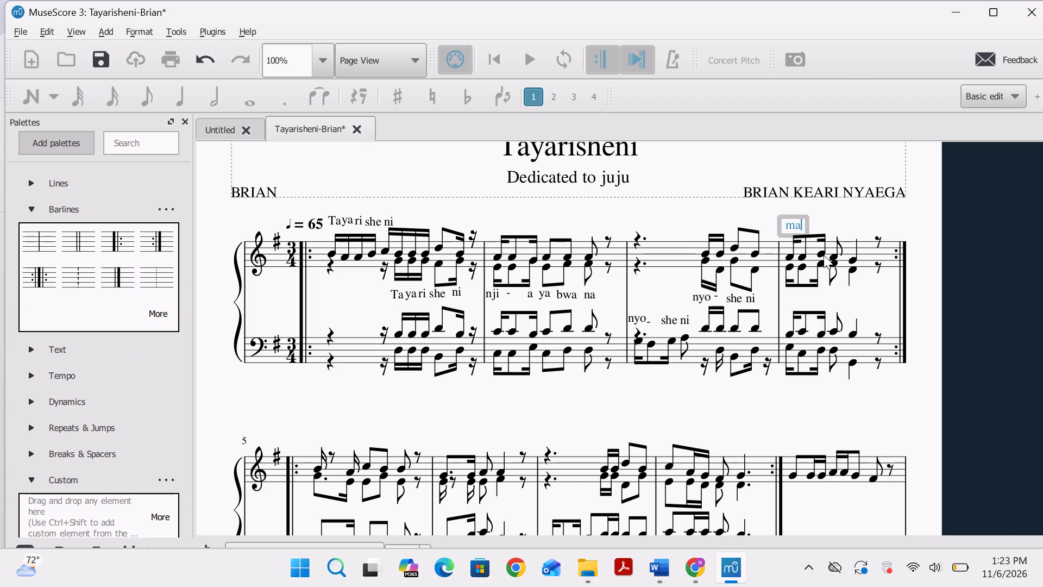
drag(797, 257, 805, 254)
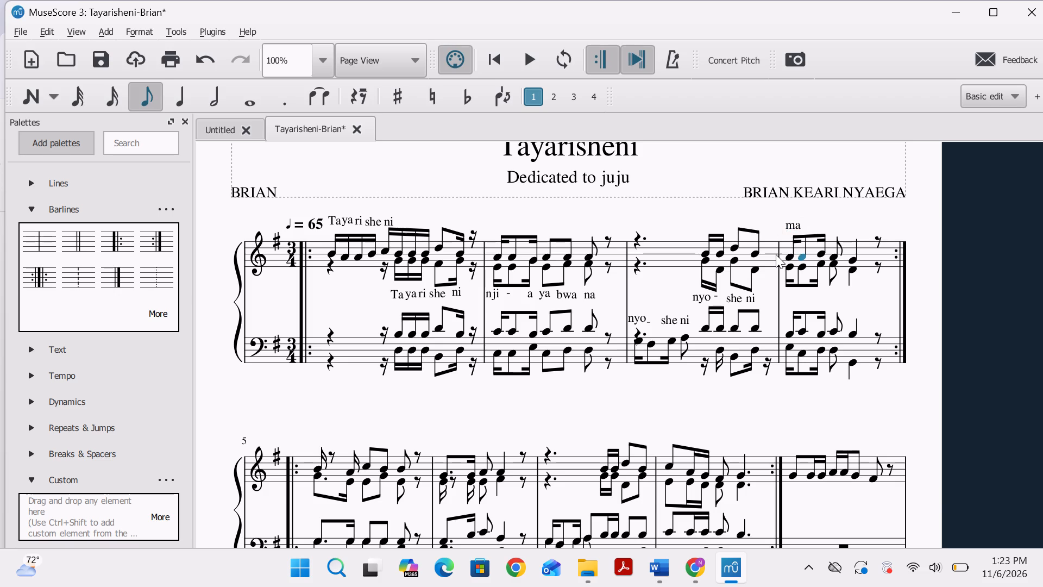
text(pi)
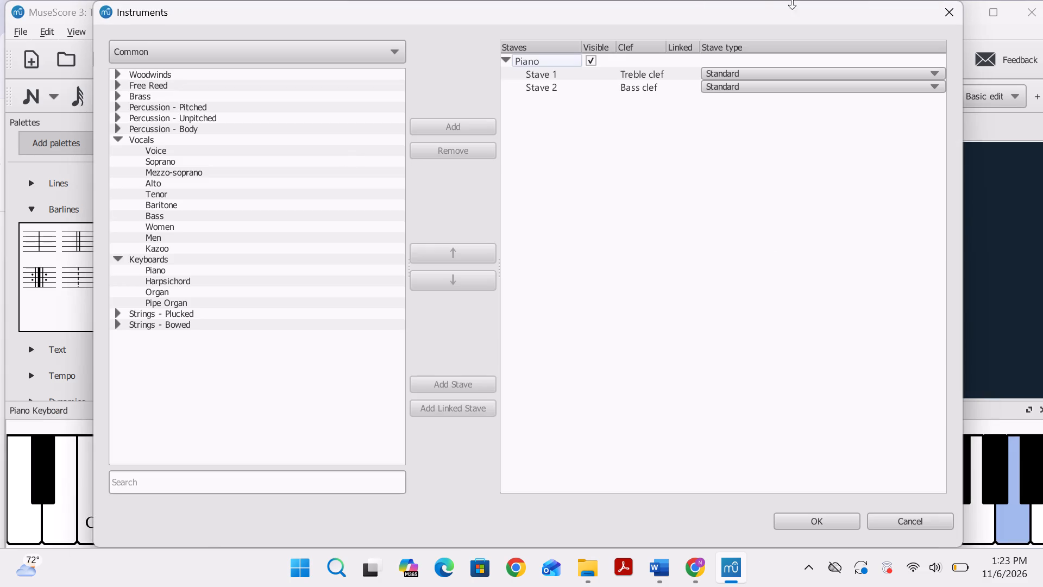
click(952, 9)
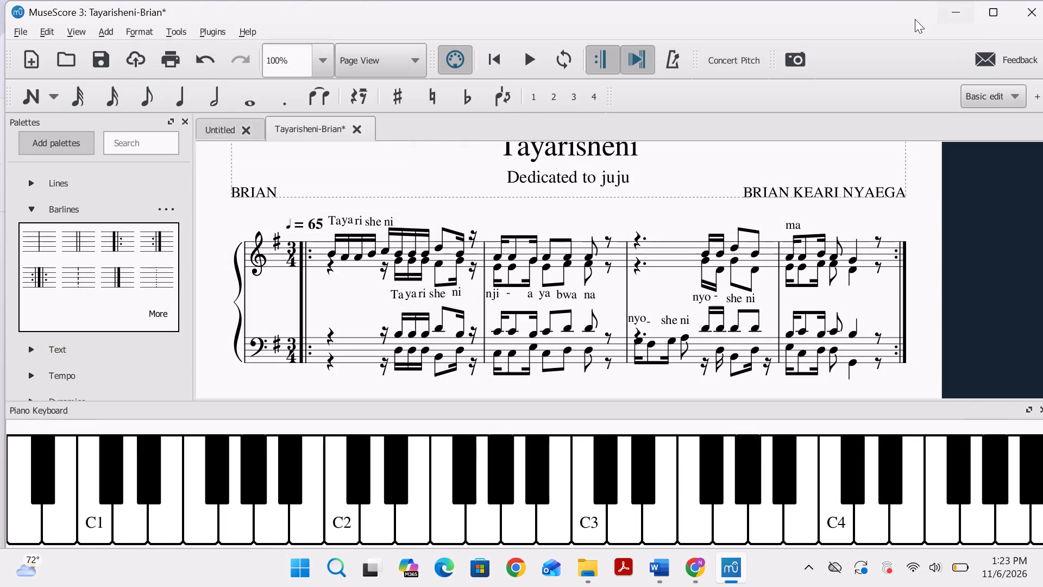
Add the staff text syllables "pi", "to", "ya" and "ke" to the second through fifth upper-voice treble notes of measure 4.
click(802, 259)
key(ctrl+t)
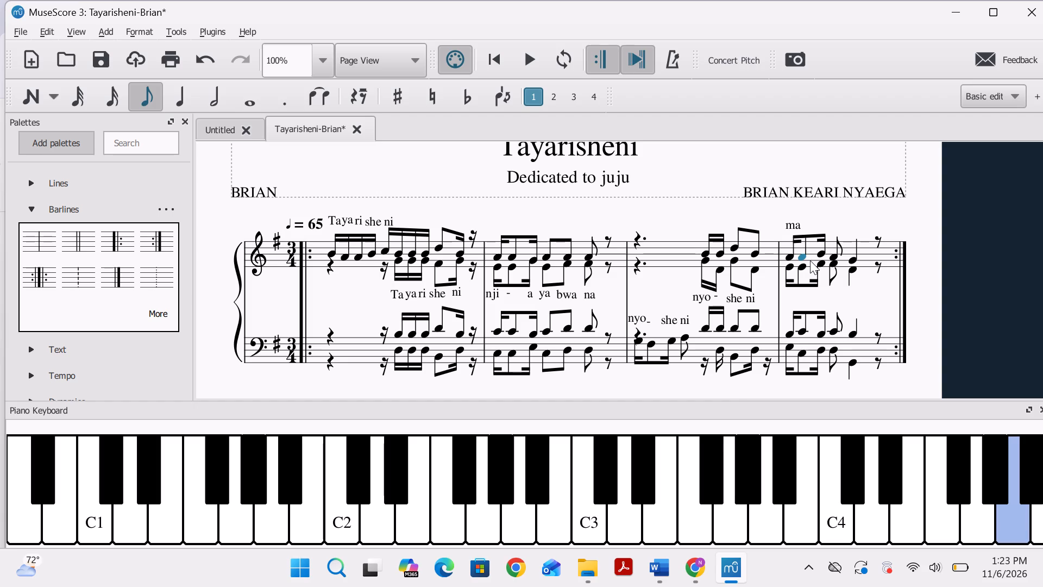
text(pi)
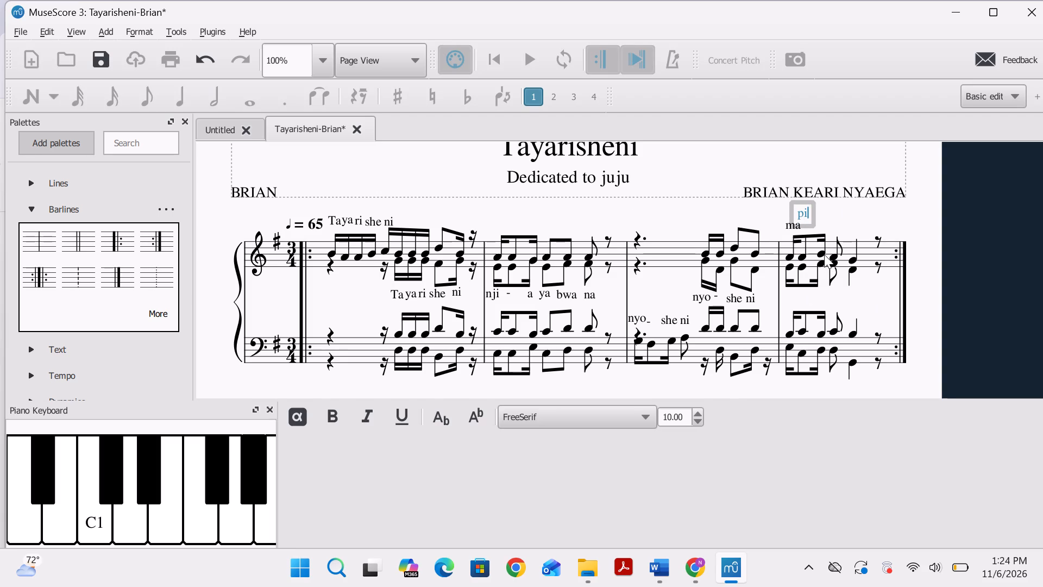
click(824, 254)
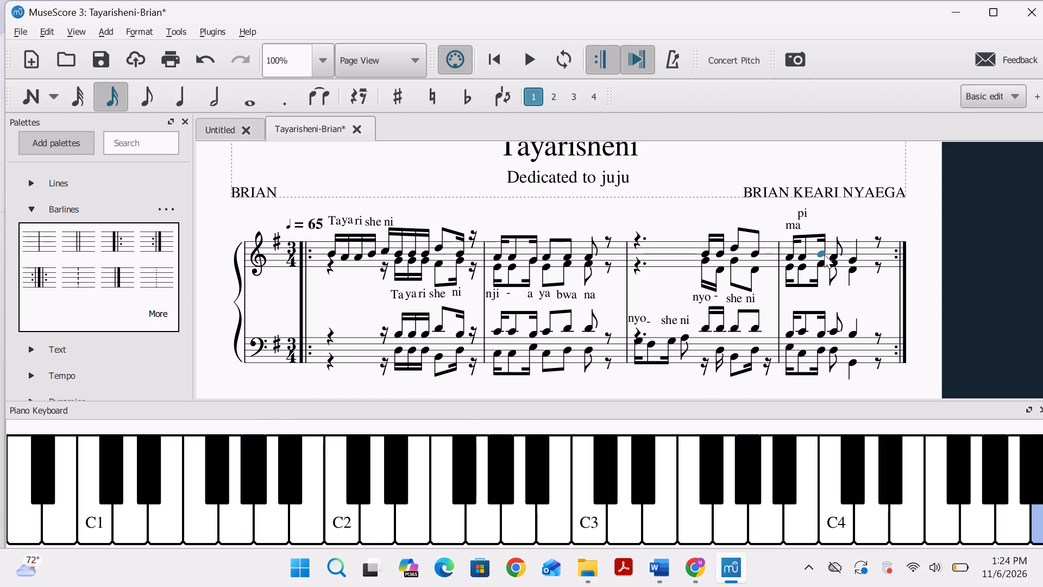
text(to)
key(ctrl+t)
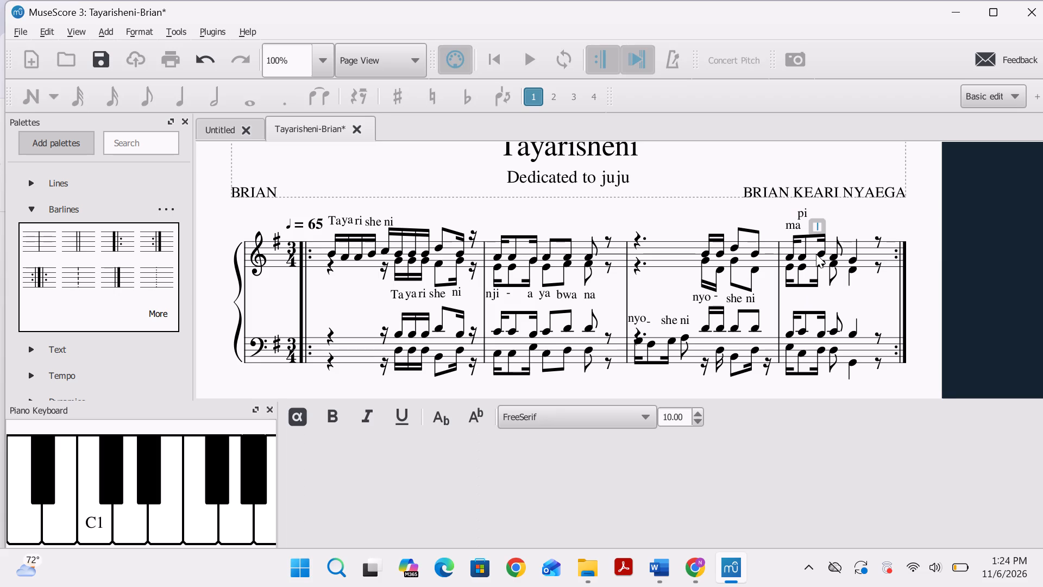
text(to)
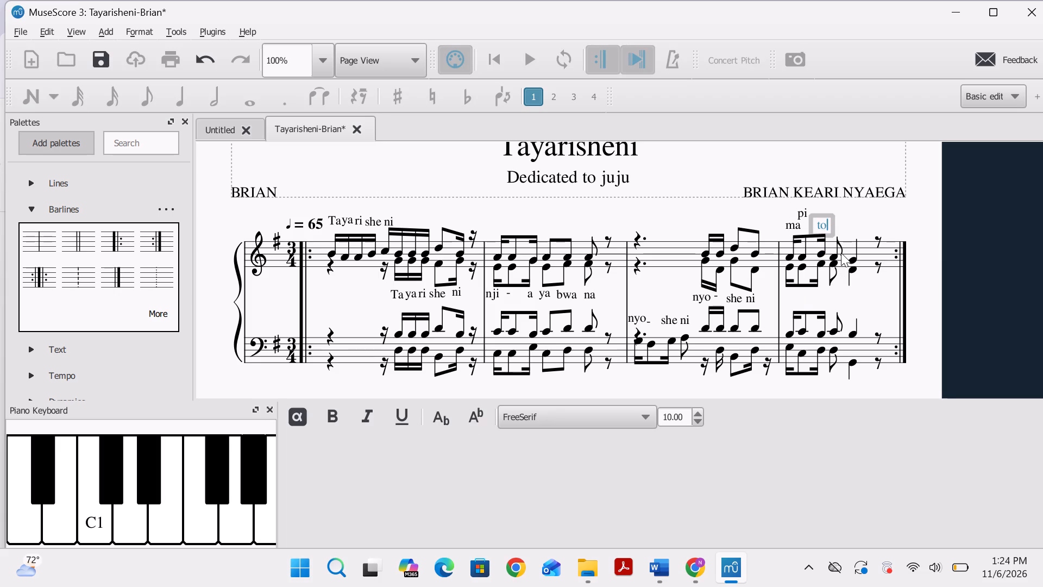
click(835, 257)
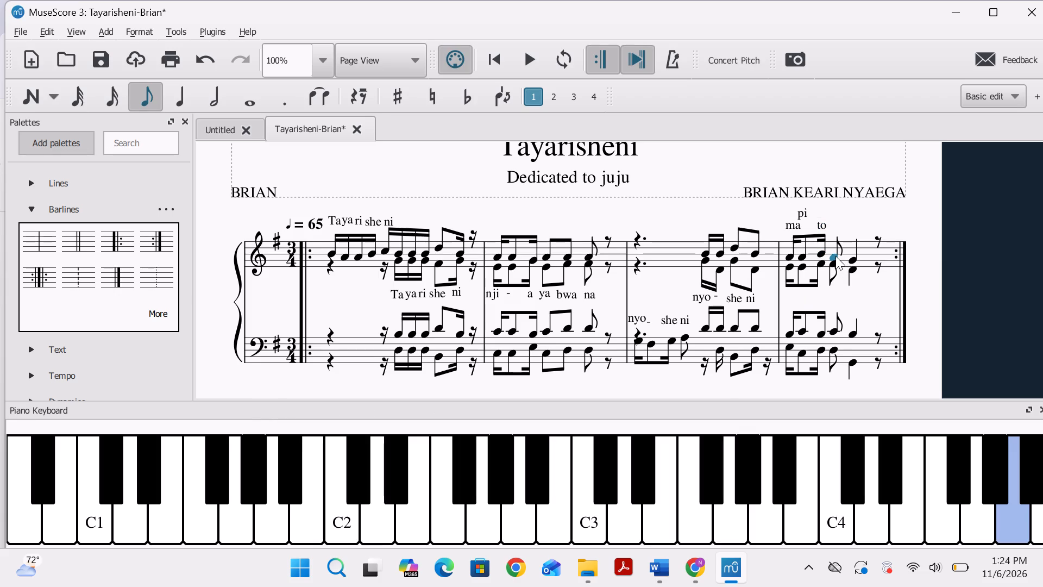
key(ctrl+t)
text(ya)
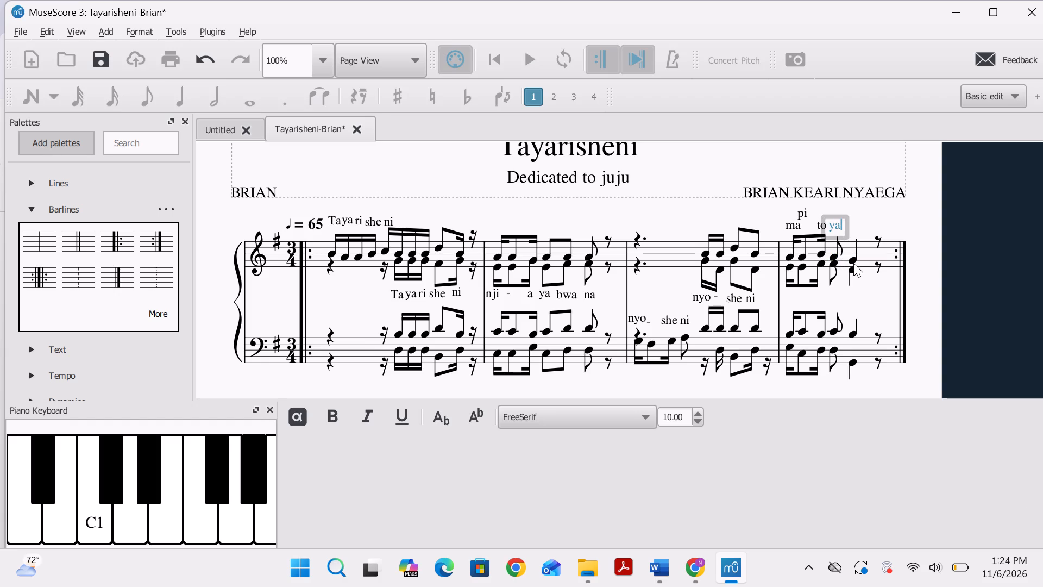
click(853, 263)
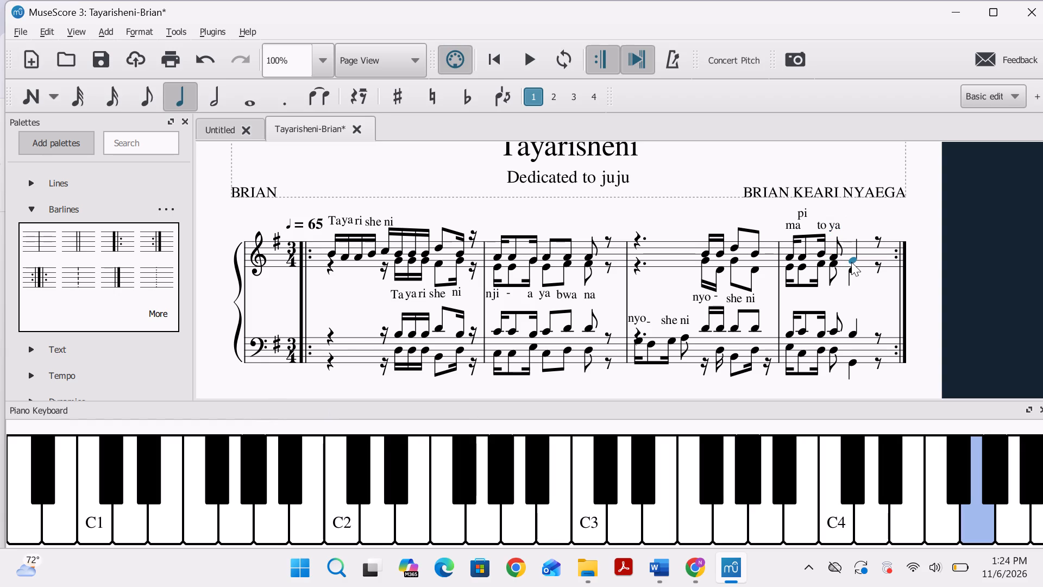
key(ctrl+t)
text(ke)
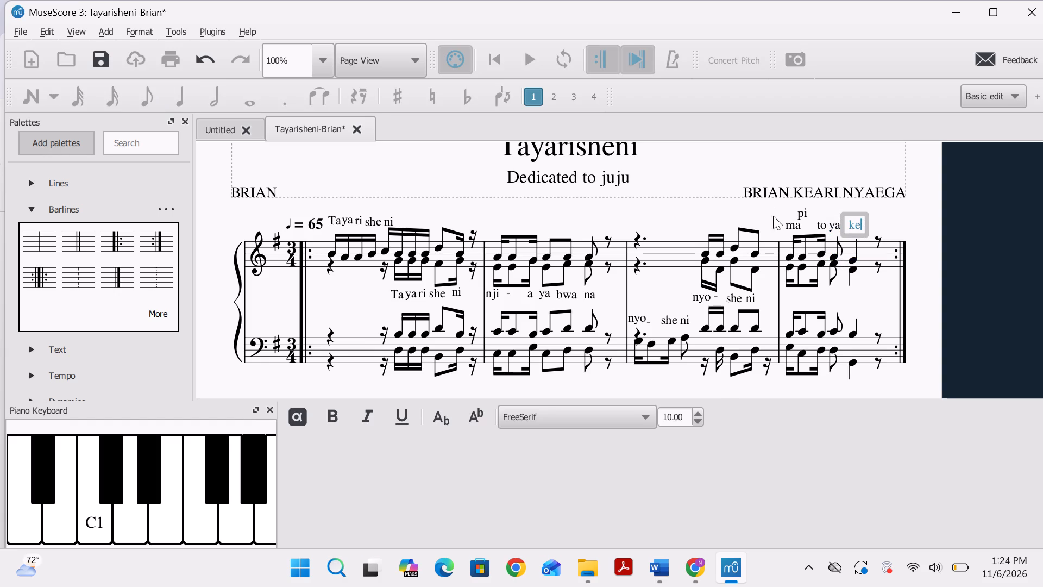
Move the measure 4 syllables "ma", "pi", "to", "ya" and "ke" below the treble staff, lined up in a row under their notes.
drag(789, 228, 785, 288)
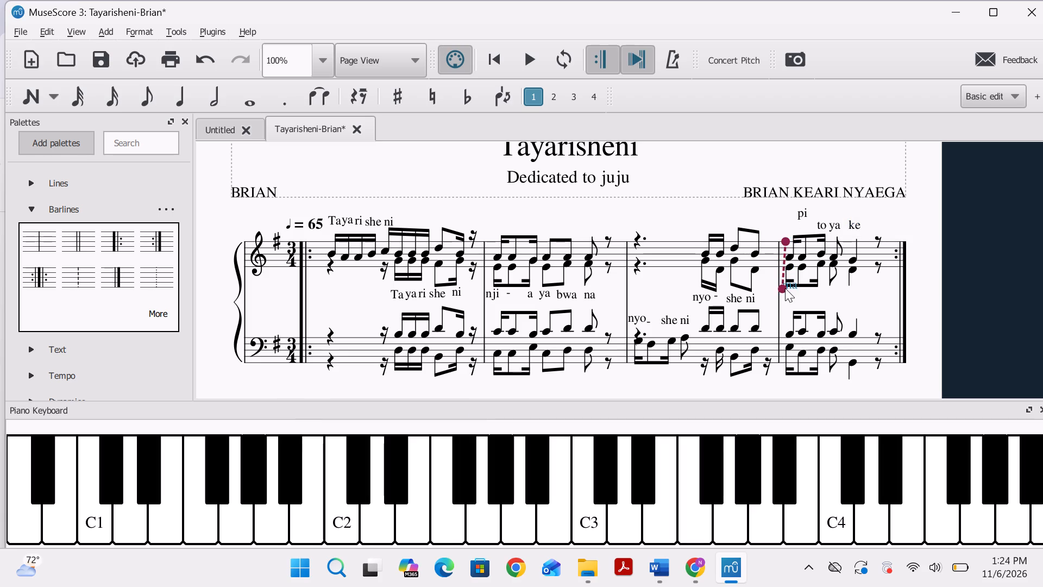
drag(785, 288, 784, 298)
drag(802, 228, 803, 297)
drag(821, 227, 814, 287)
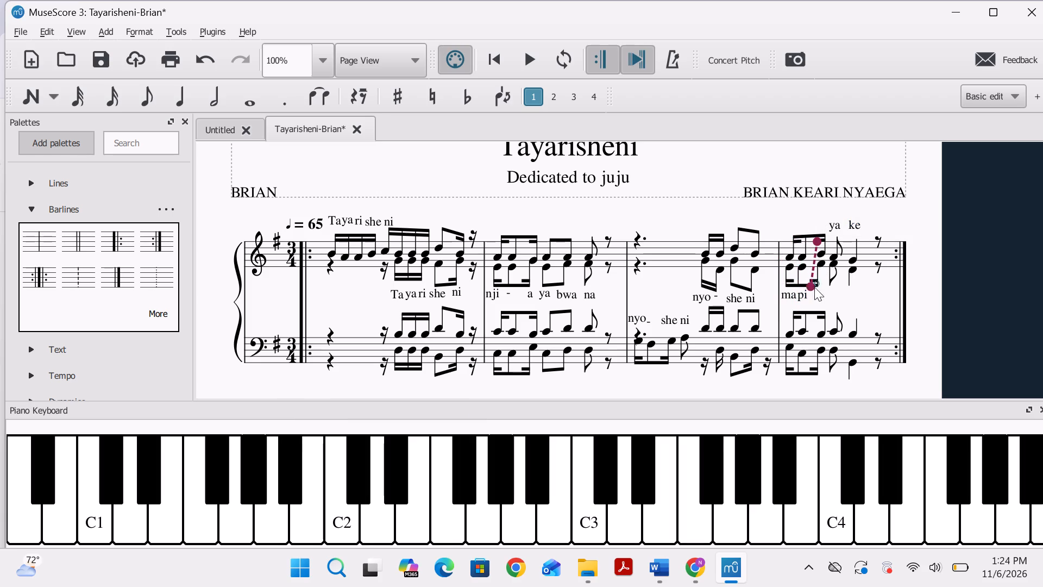
drag(814, 287, 815, 293)
drag(833, 227, 831, 293)
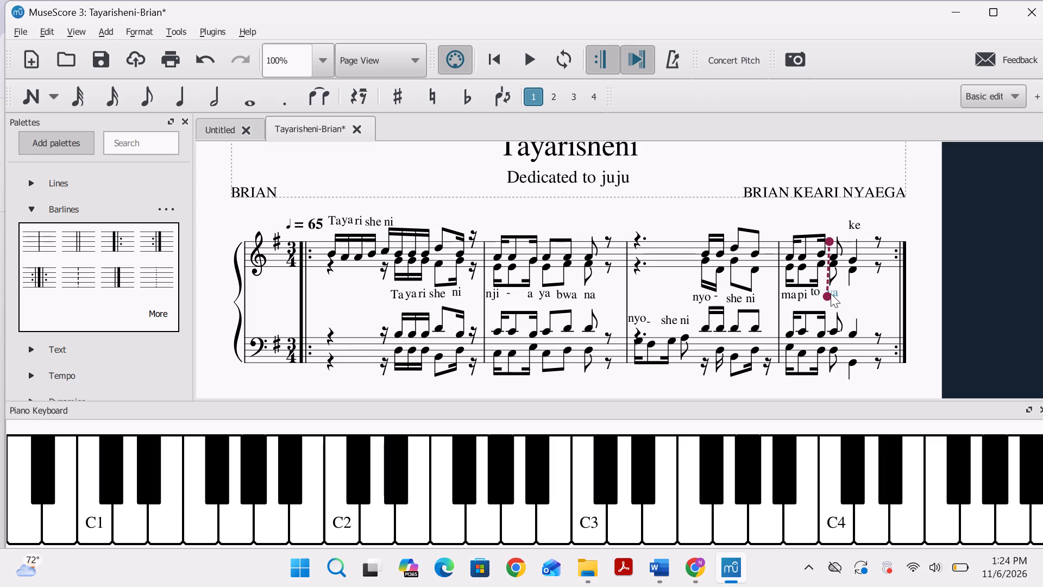
drag(831, 293, 830, 293)
click(815, 289)
drag(857, 227, 851, 297)
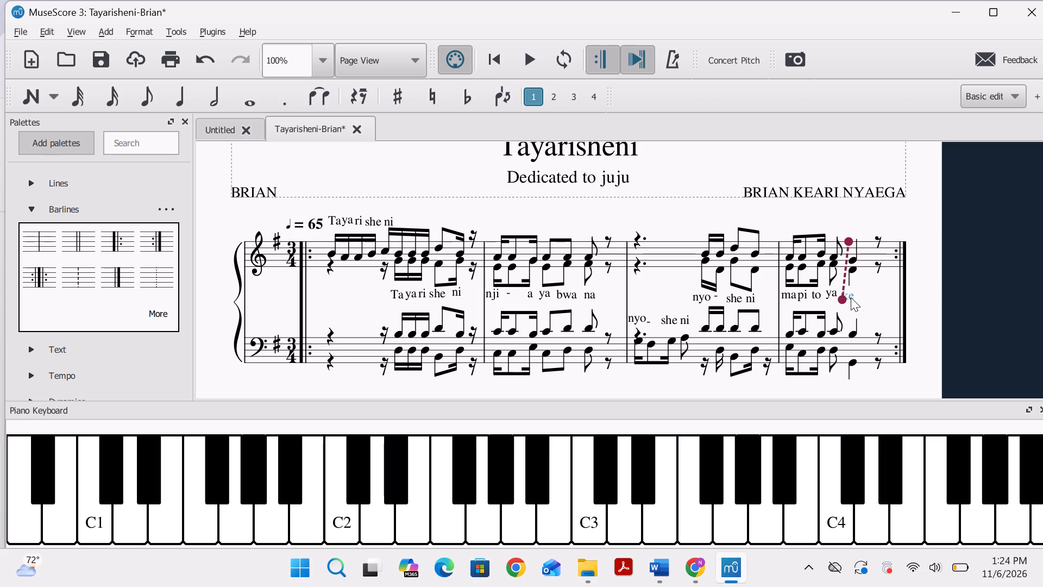
drag(851, 297, 851, 295)
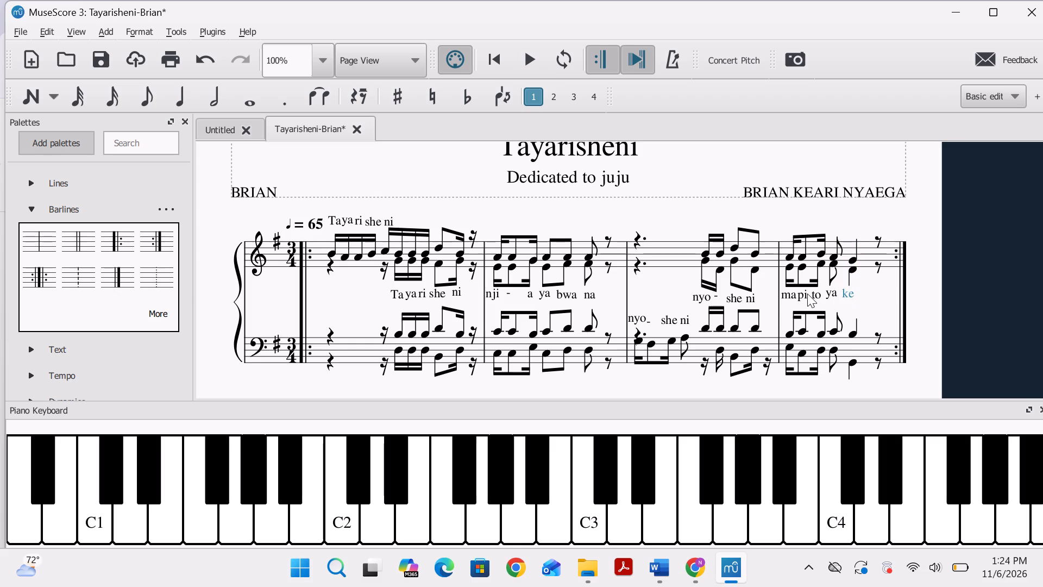
Shift the measure 4 syllable "to" slightly leftward, closer to "pi".
click(819, 291)
key(Left)
key(Left)
Play back the score briefly from the first upper-voice treble note of measure 5.
scroll(751, 279, down, 3)
scroll(244, 345, down, 3)
scroll(412, 302, down, 2)
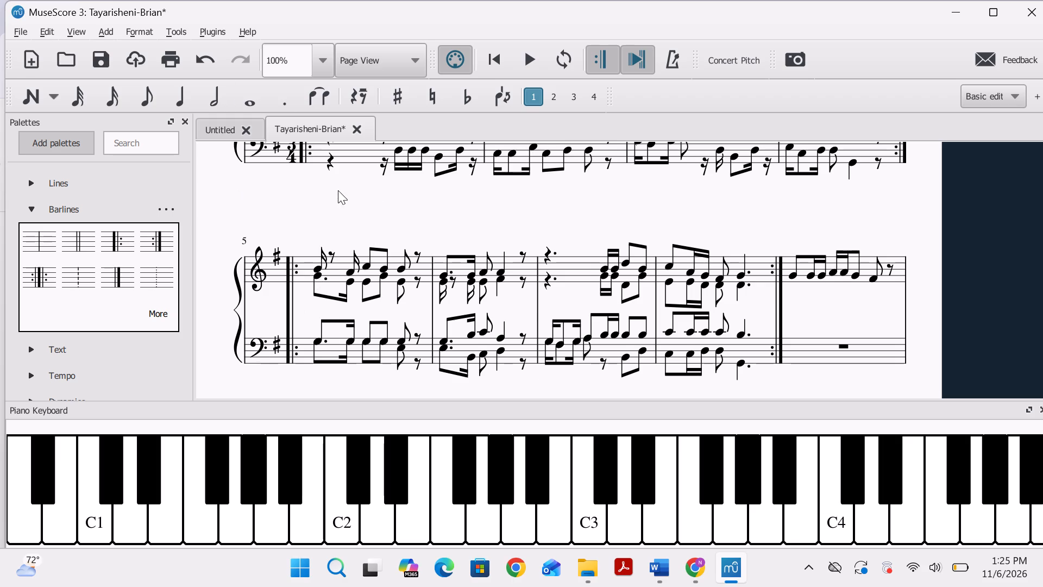
scroll(338, 190, up, 1)
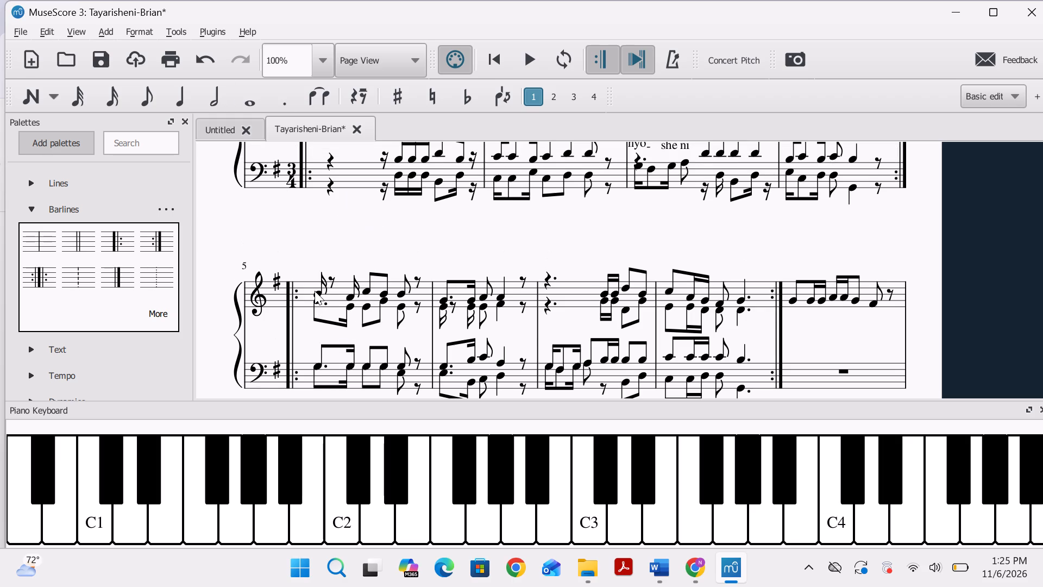
click(318, 289)
key(space)
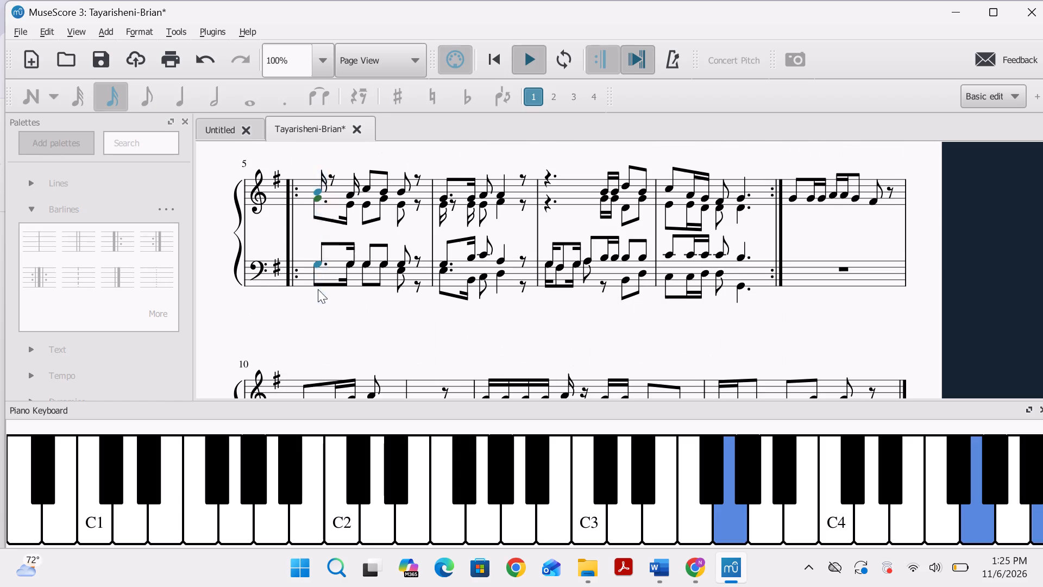
key(space)
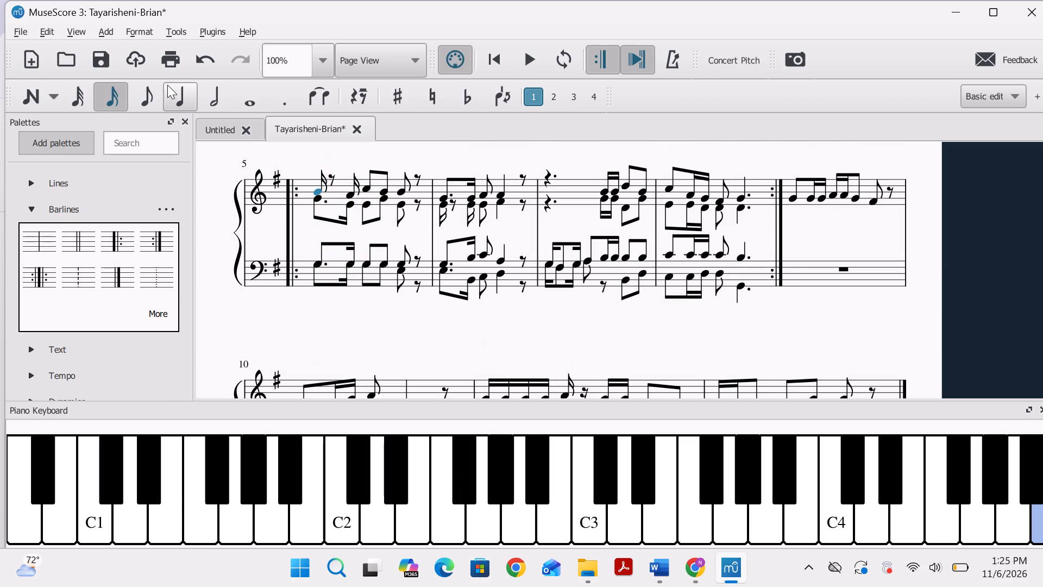
Change the first upper-voice treble note of measure 5 to a dotted eighth note.
click(153, 93)
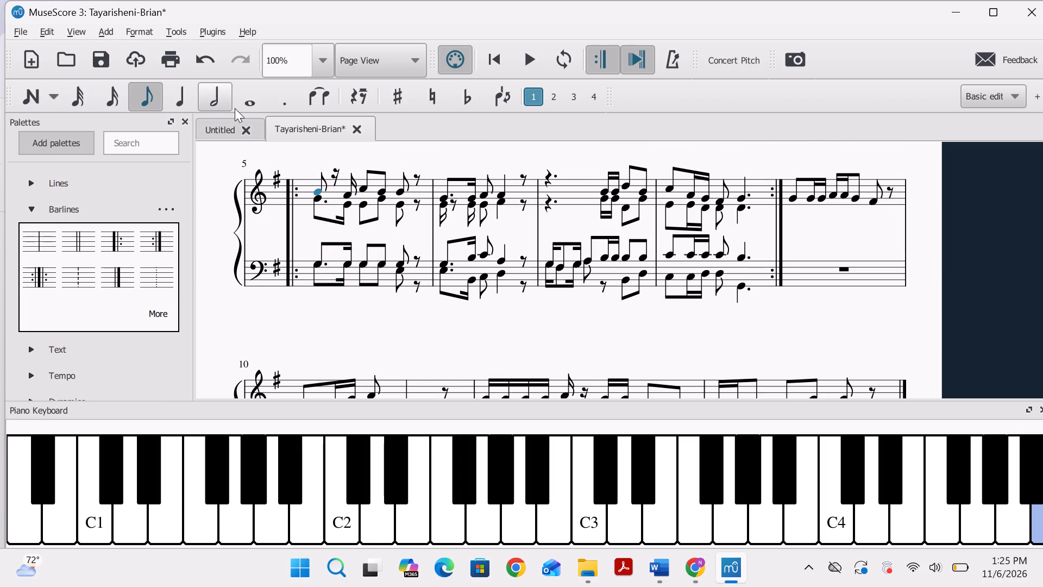
click(279, 104)
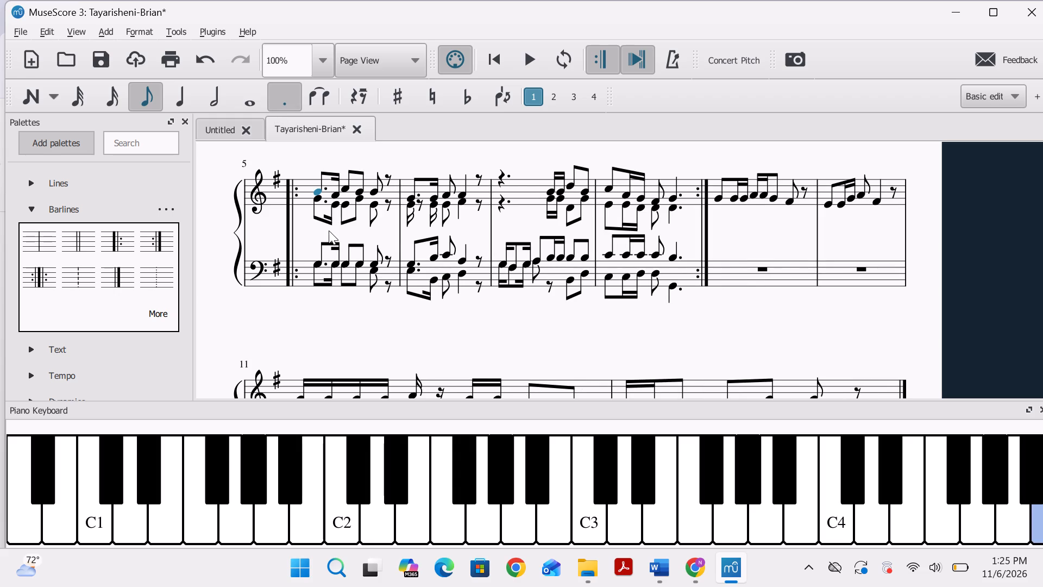
click(211, 57)
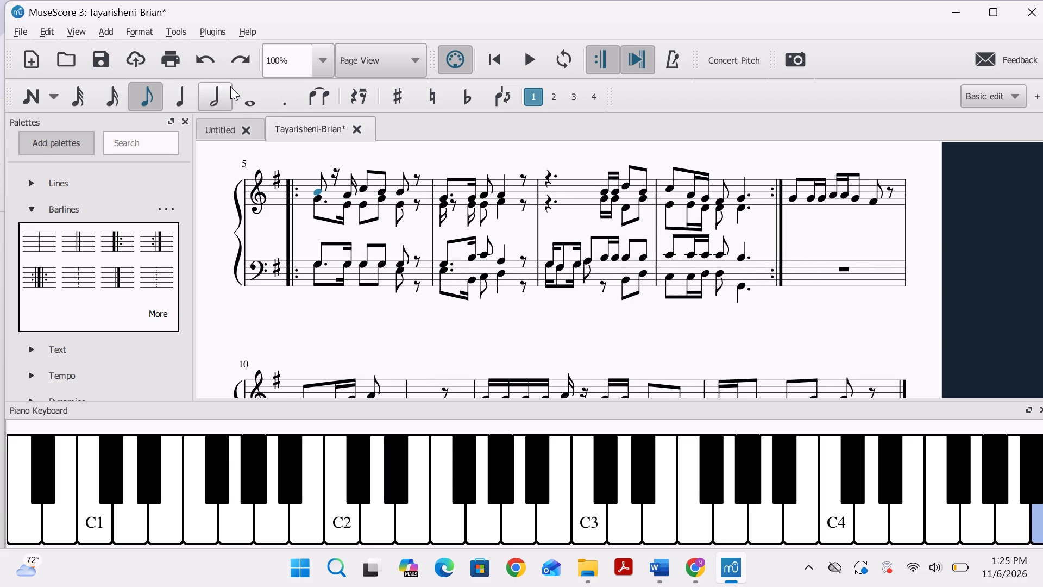
click(278, 95)
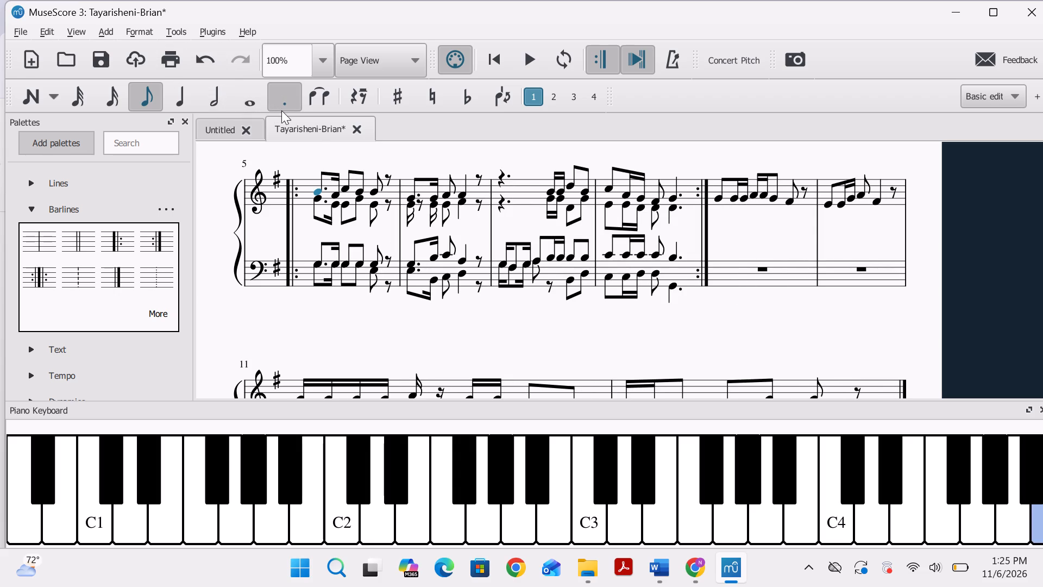
Play back the passage from the start of measure 5 to check the changed rhythm.
key(space)
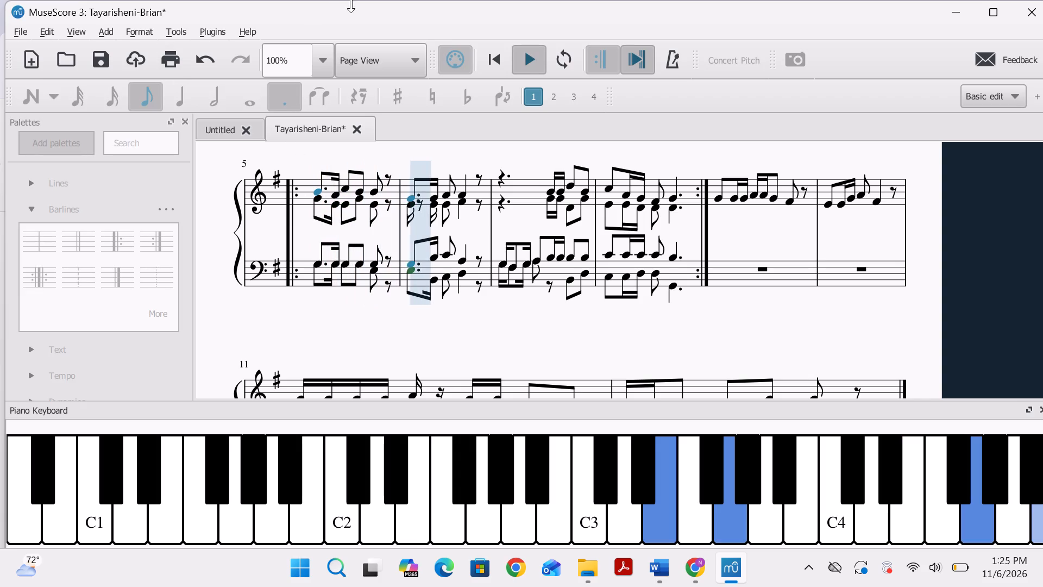
click(526, 60)
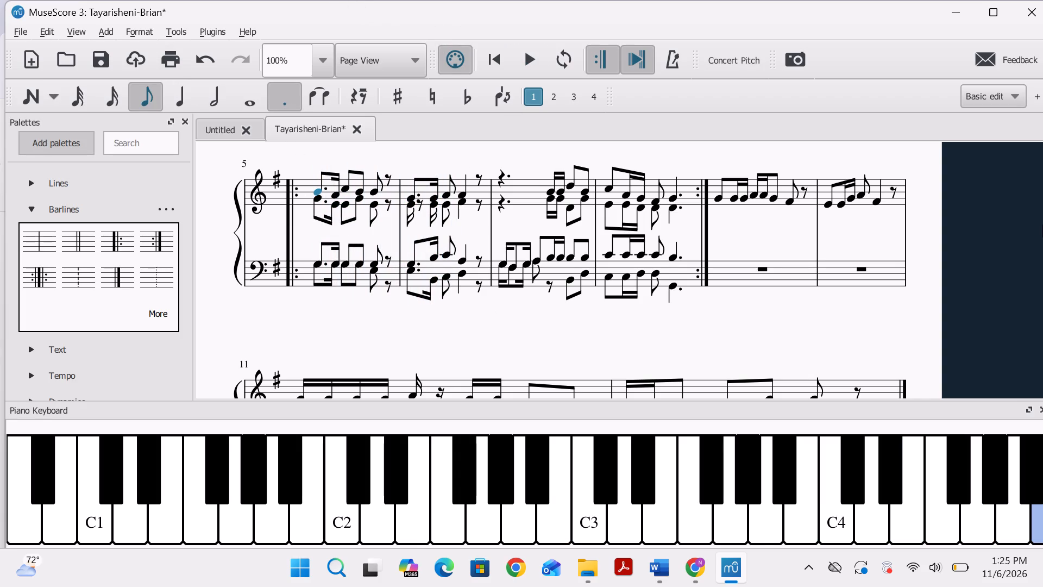
Add staff text syllables "mi", "o", "yo", "ye" and "nu" to the five upper-voice treble notes of measure 5.
key(ctrl+t)
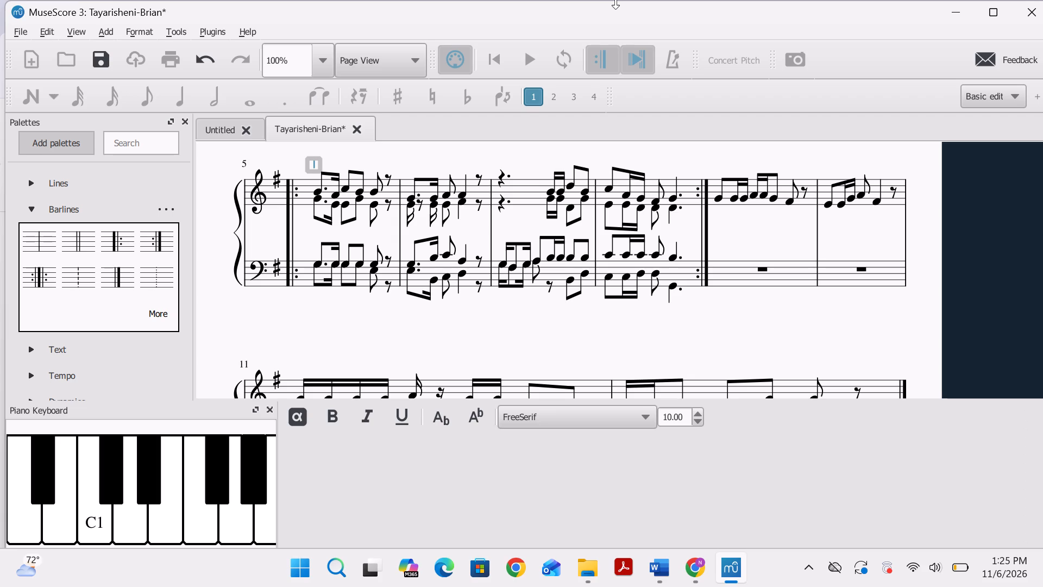
text(mi)
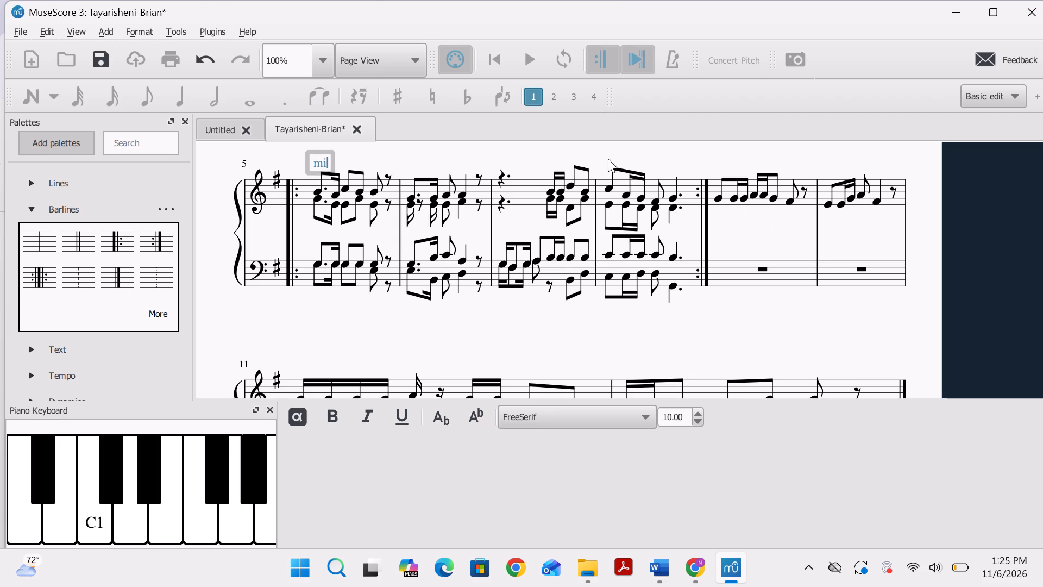
click(336, 192)
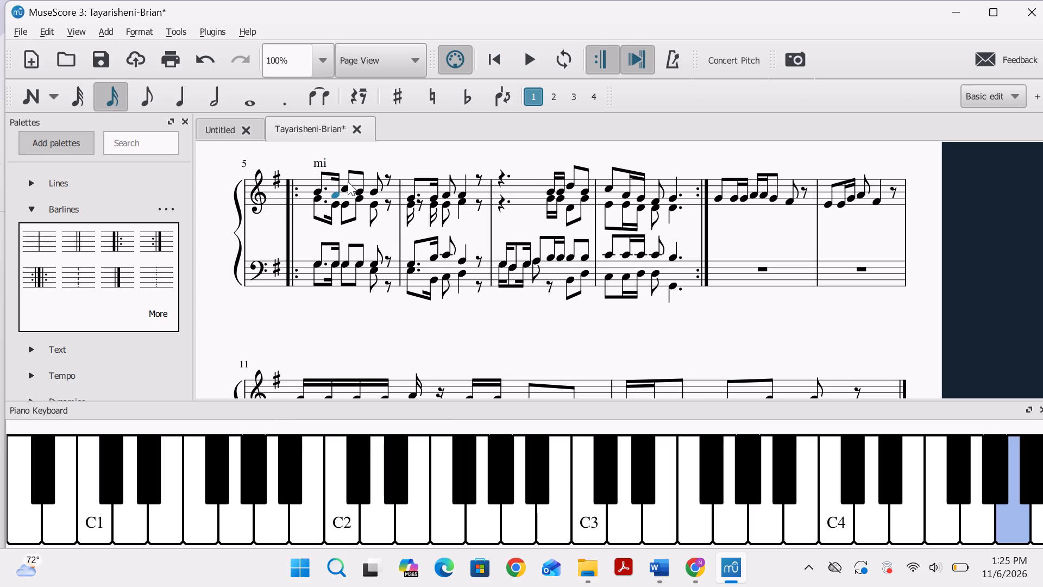
key(ctrl+t)
key(o)
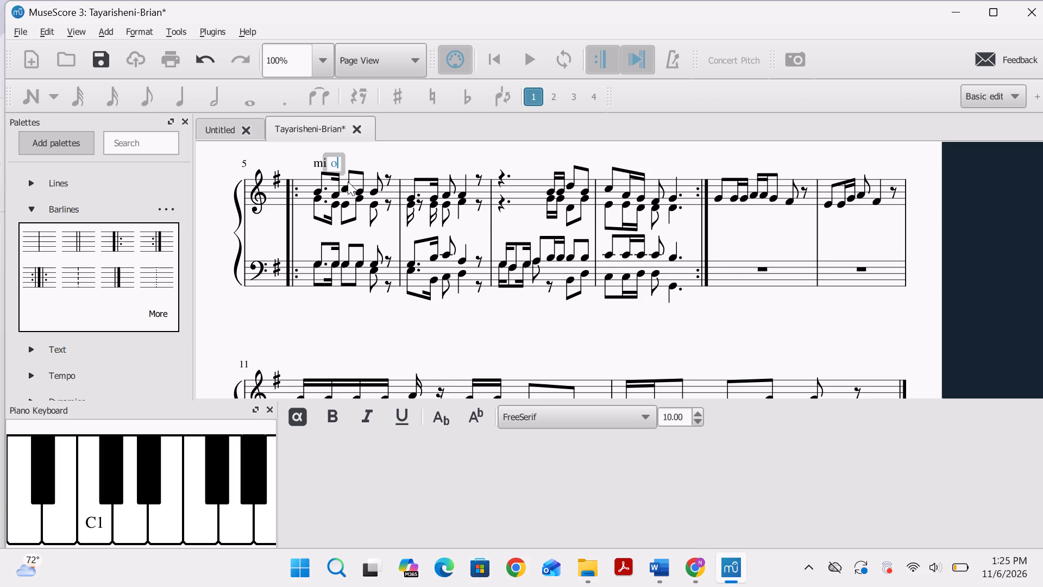
click(350, 189)
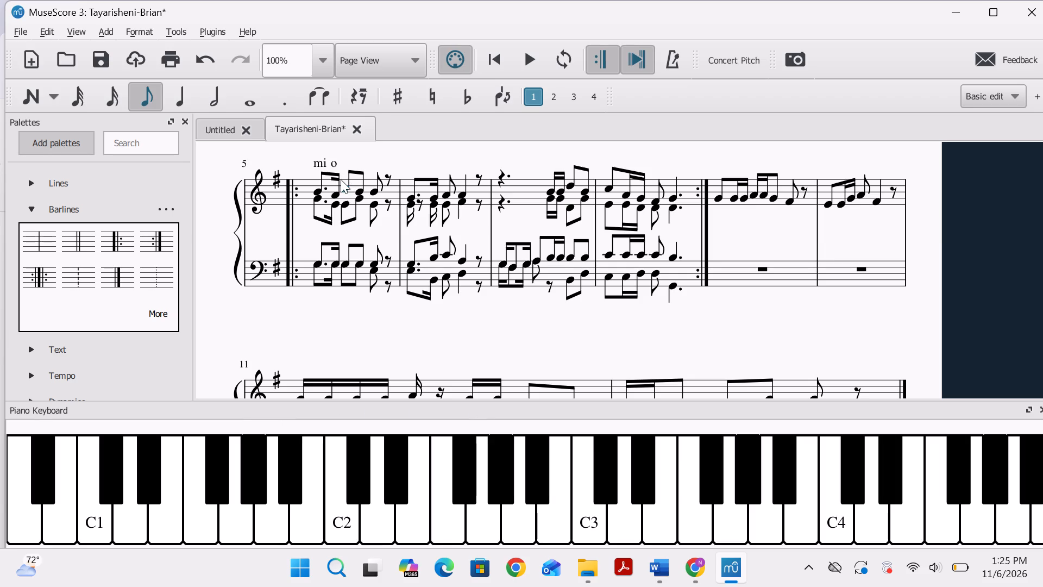
key(ctrl+t)
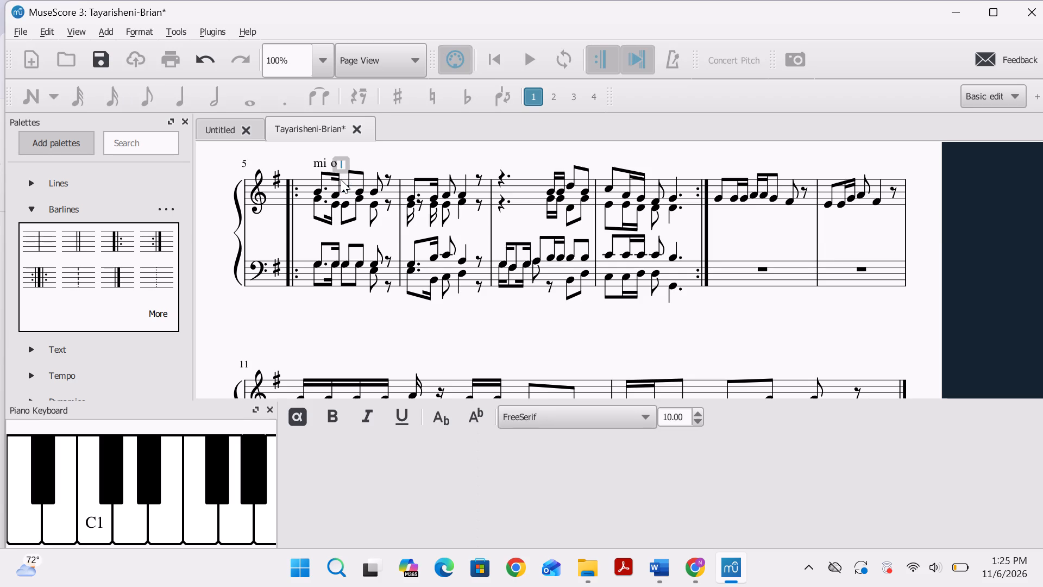
text(yo)
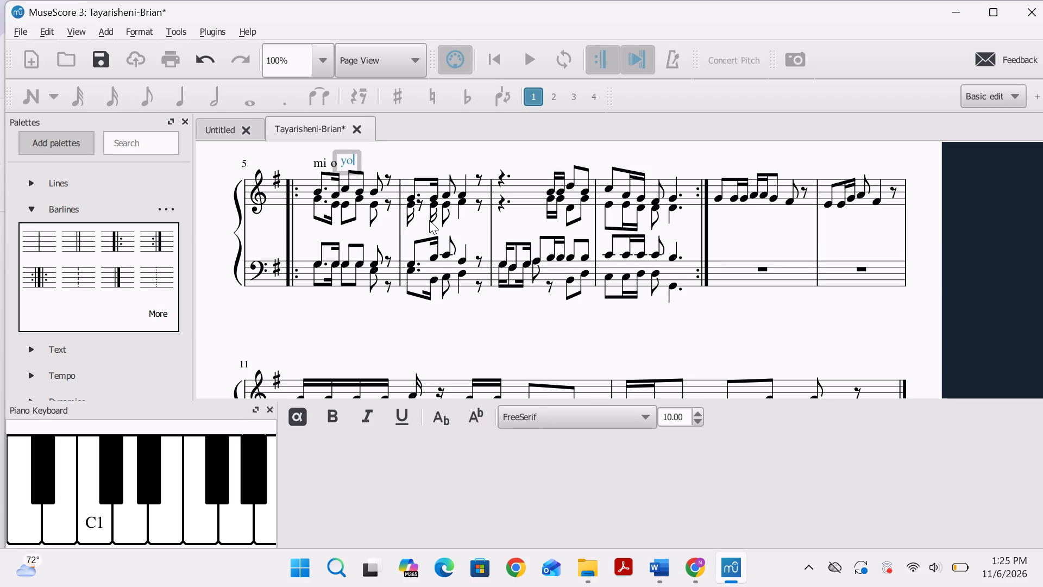
click(356, 191)
key(ctrl+t)
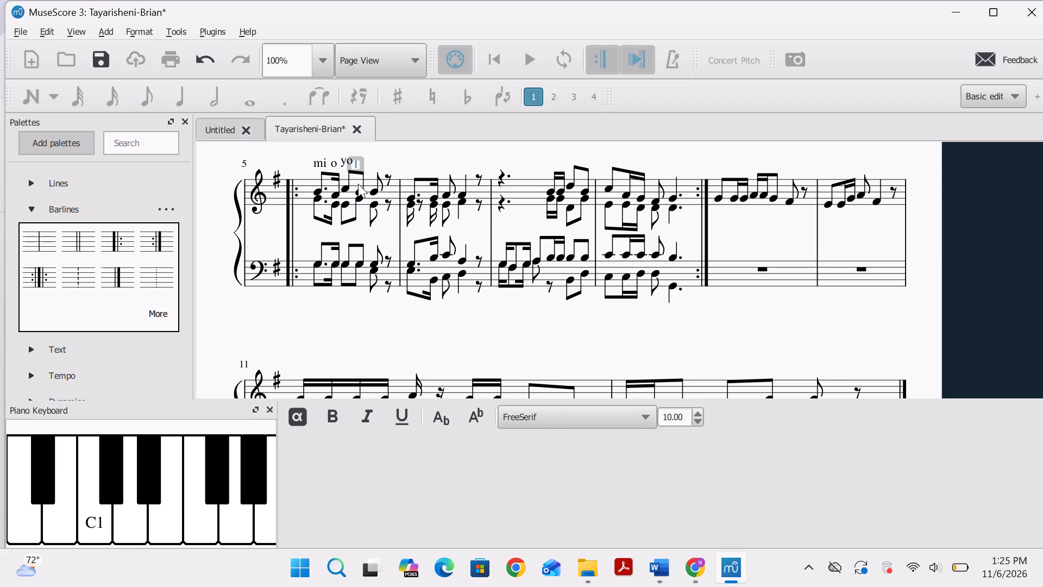
text(ye)
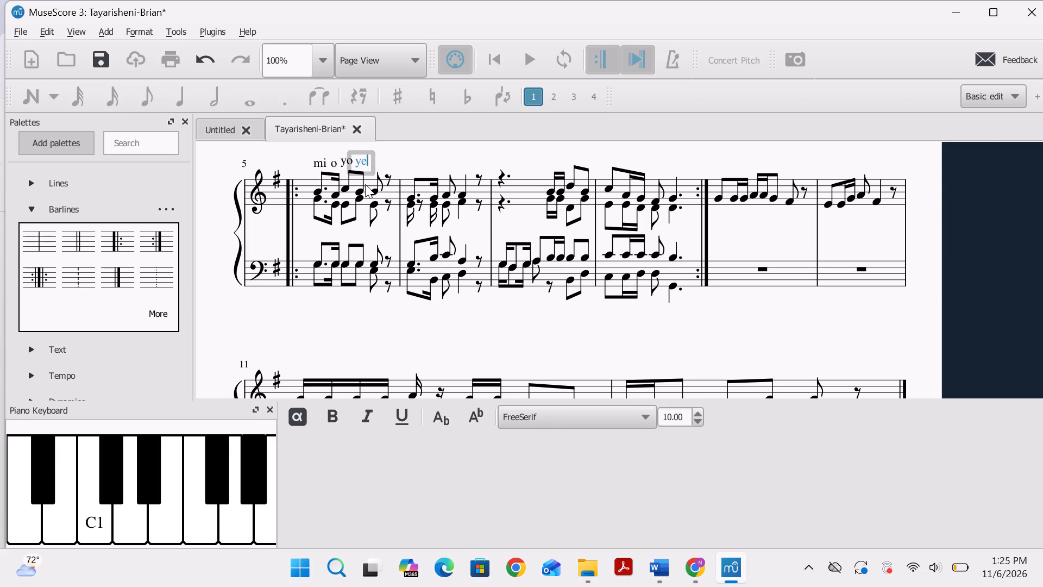
click(374, 189)
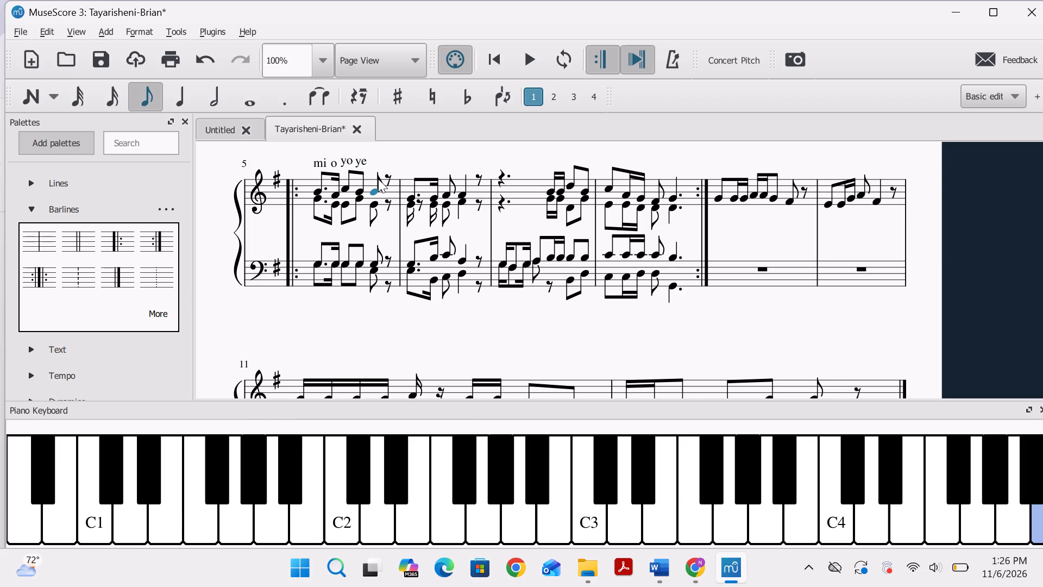
key(ctrl+t)
text(nu)
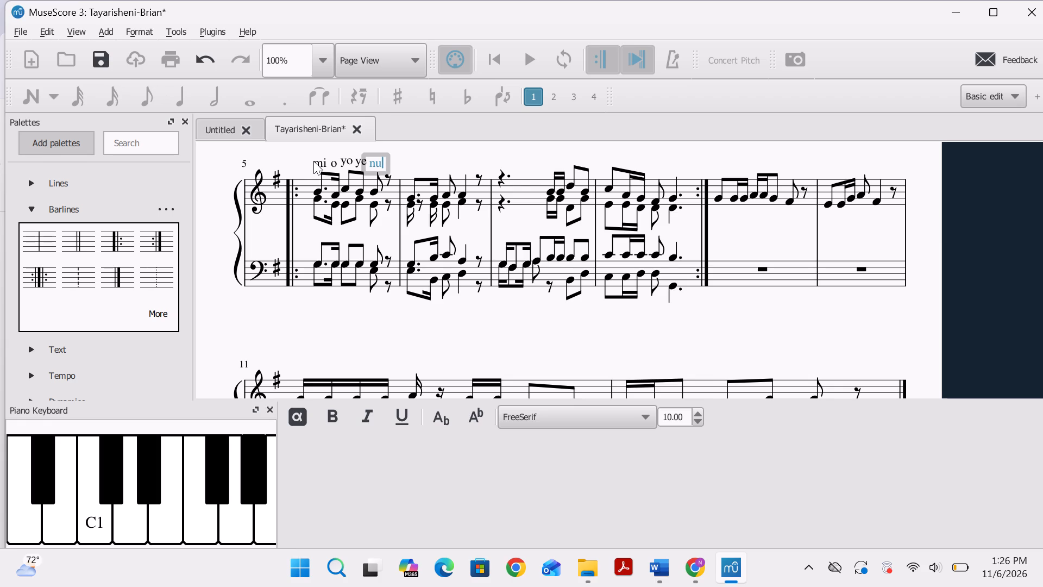
Move the measure 5 syllable "mi" down between the staves, beneath the first treble note.
drag(313, 161, 310, 230)
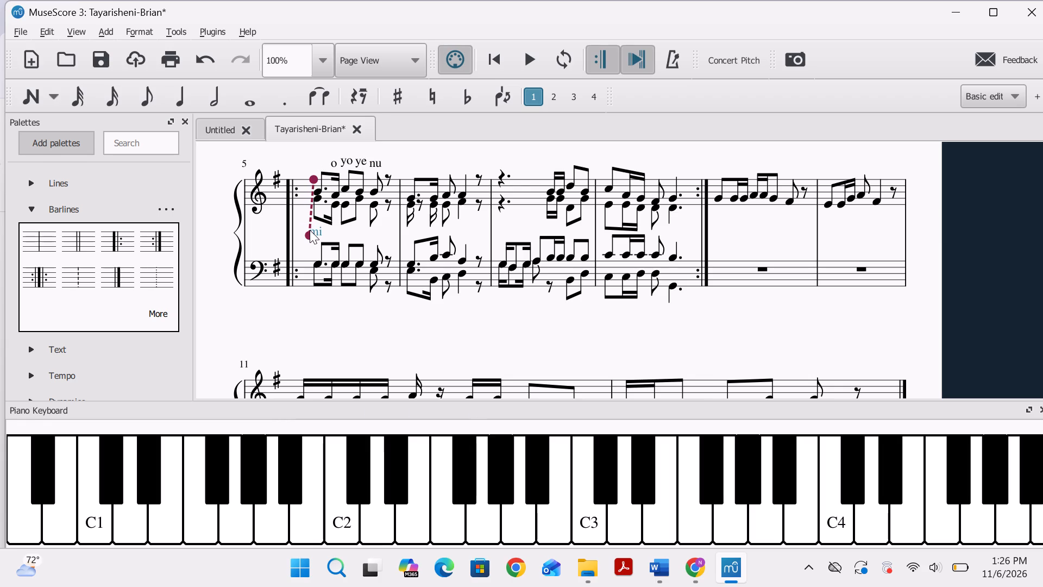
drag(310, 230, 310, 231)
drag(310, 231, 310, 232)
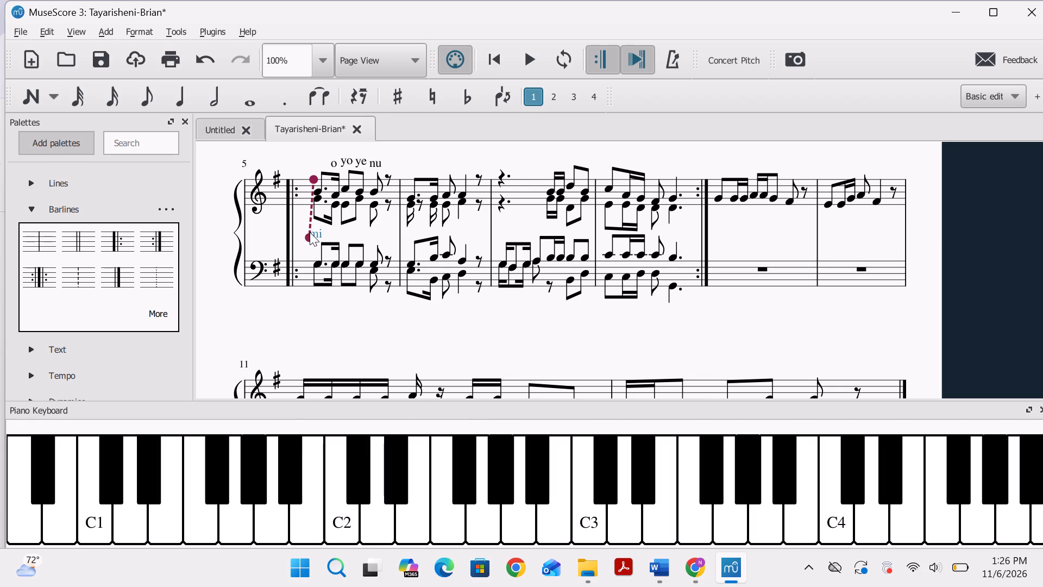
drag(310, 232, 312, 232)
click(310, 233)
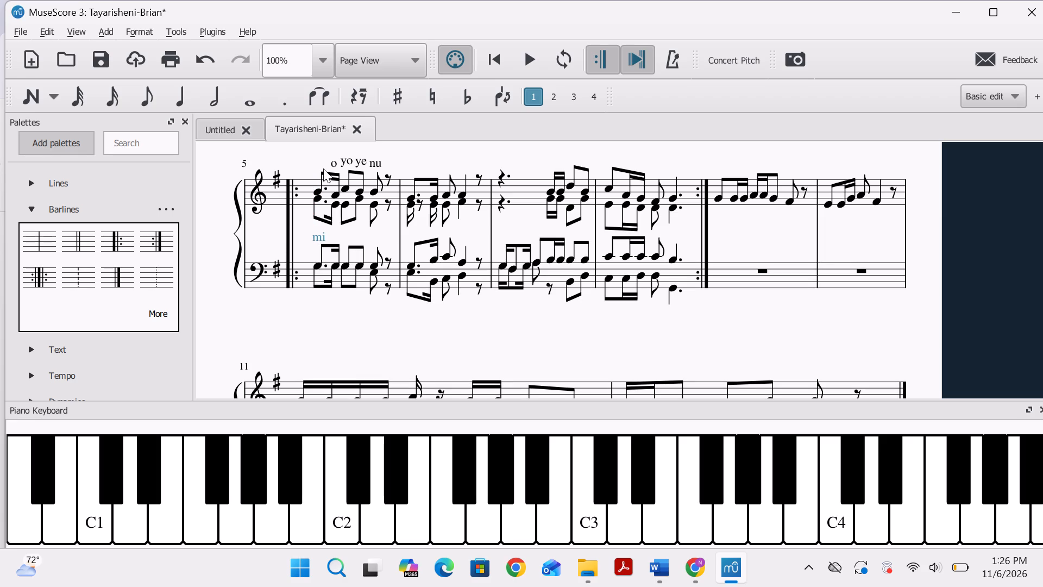
Move the measure 5 syllable "o" down between the staves, just after "mi" and beneath the second treble note.
drag(328, 166, 321, 197)
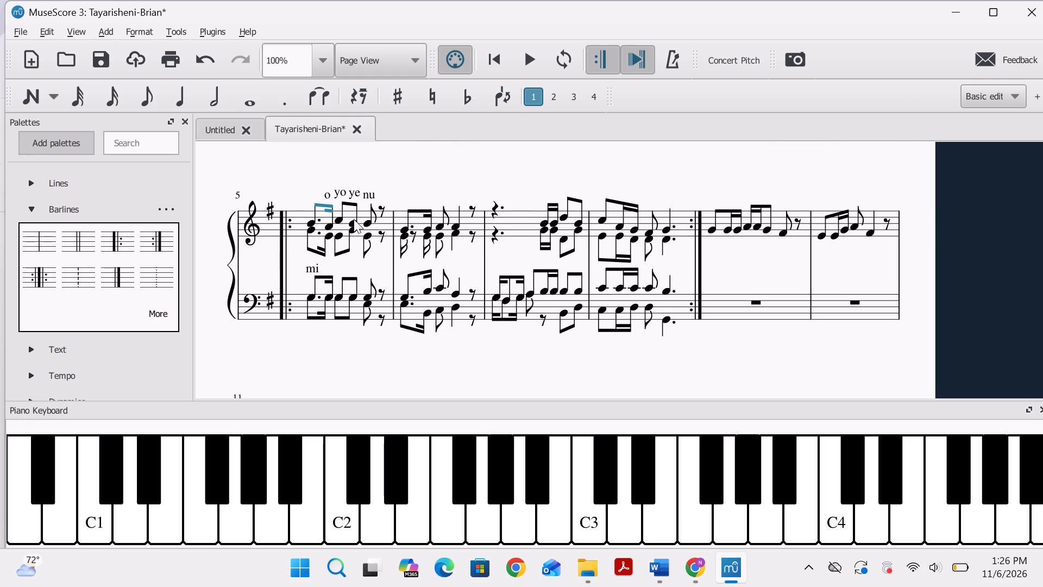
scroll(364, 222, up, 3)
scroll(380, 218, down, 1)
drag(384, 214, 387, 229)
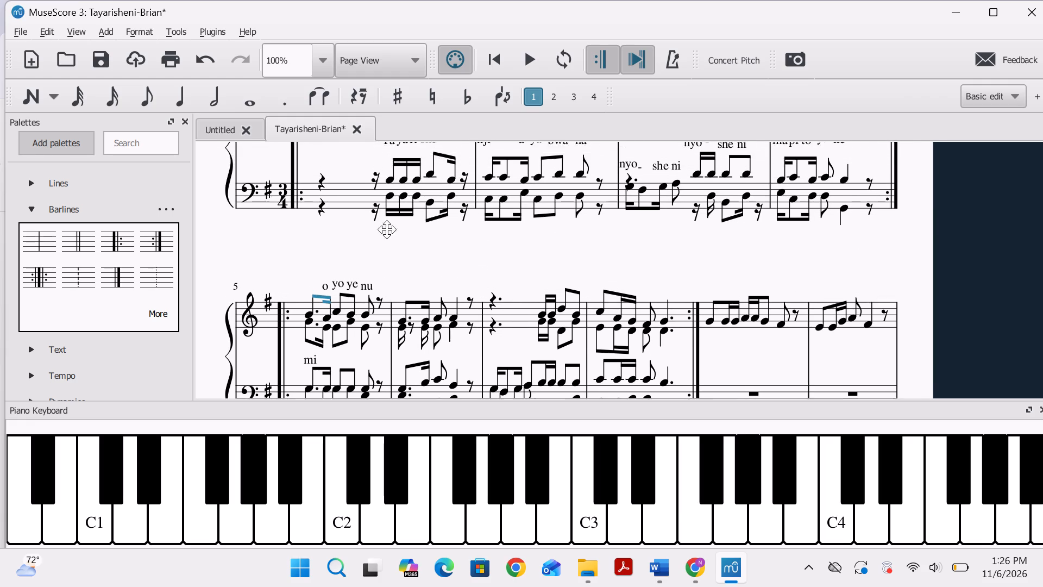
drag(387, 229, 376, 131)
click(322, 160)
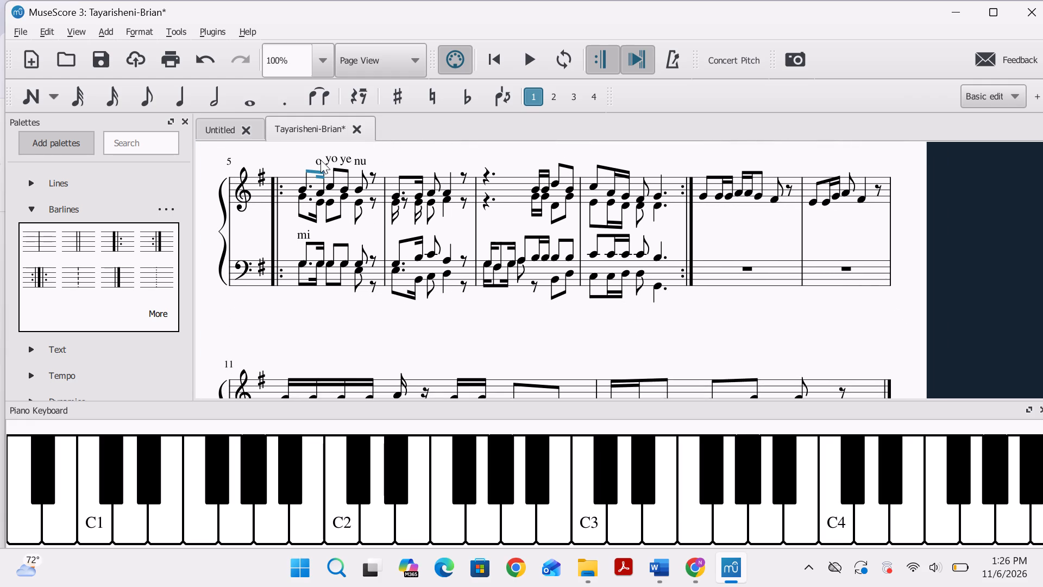
drag(321, 160, 322, 196)
click(290, 143)
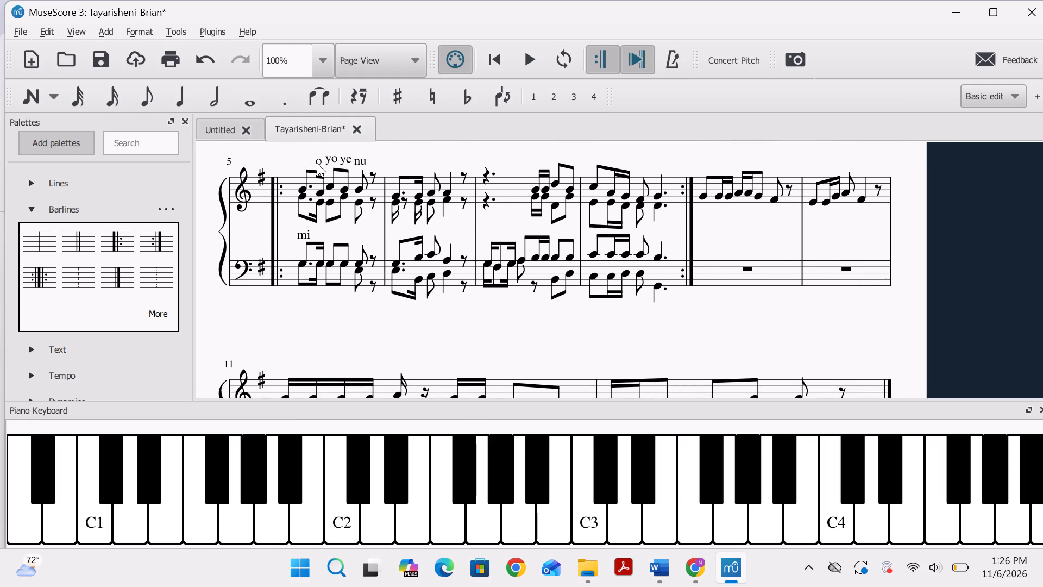
click(317, 162)
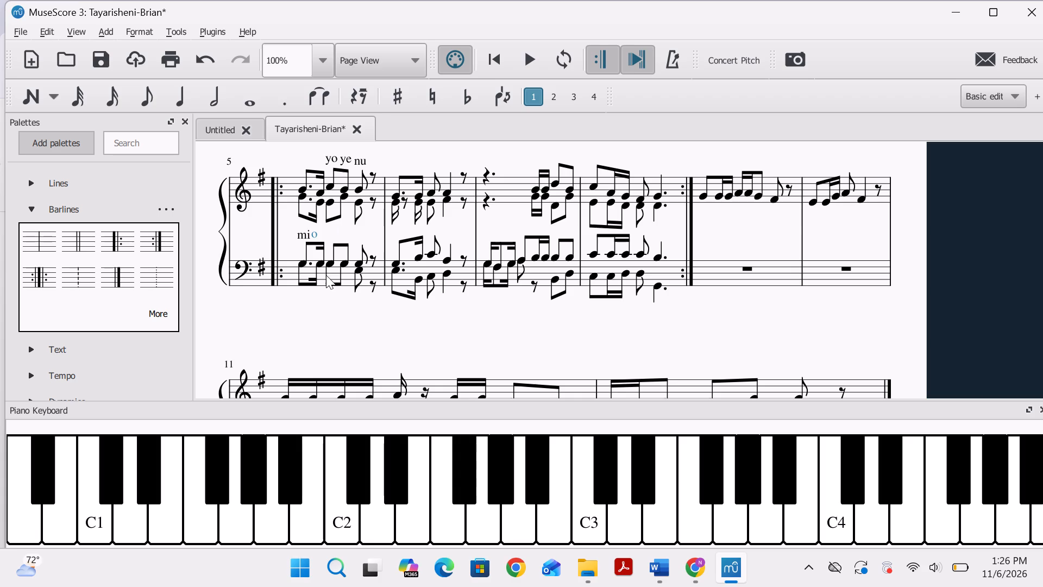
click(316, 234)
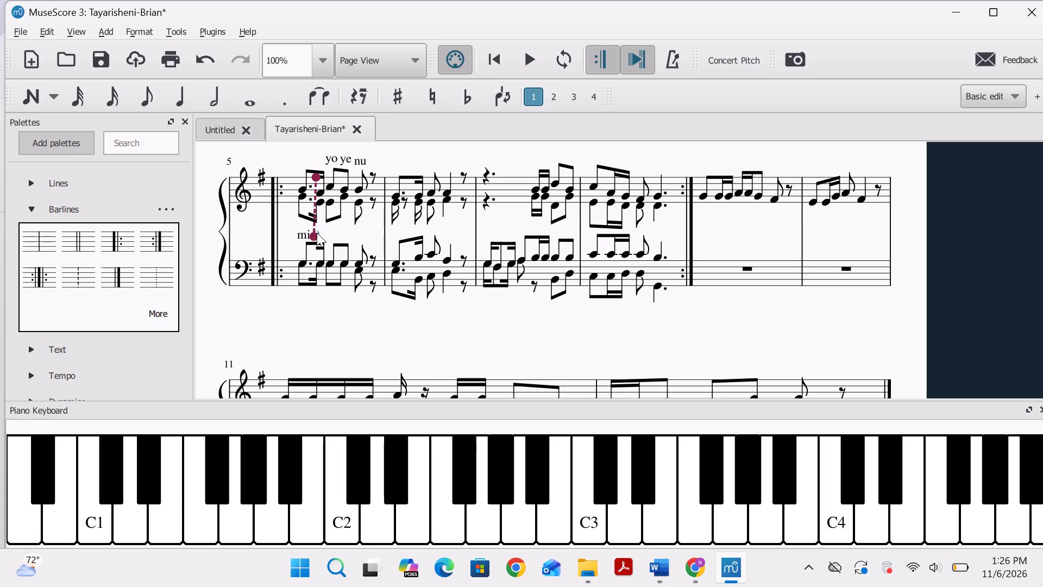
Shift the measure 5 syllable "mi" slightly leftward, level with "o" and with a clear gap between them.
click(306, 236)
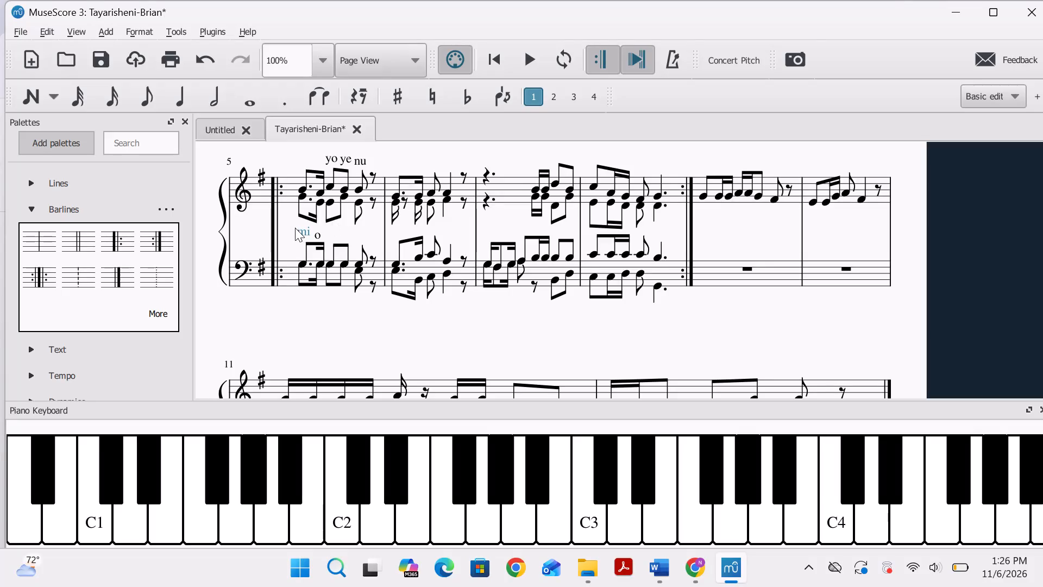
drag(303, 233, 302, 238)
drag(302, 238, 301, 244)
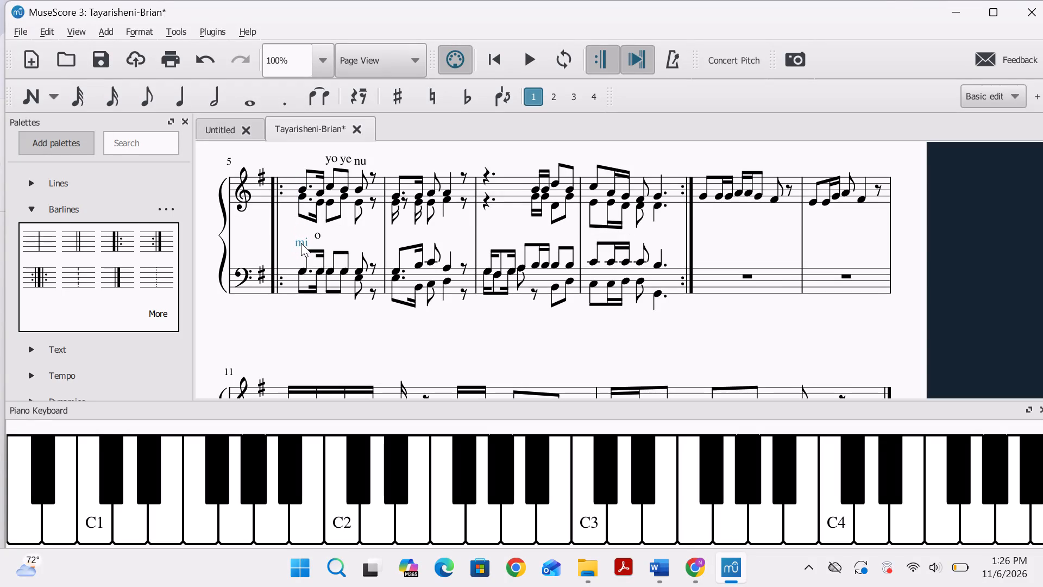
drag(301, 243, 299, 238)
drag(299, 238, 300, 236)
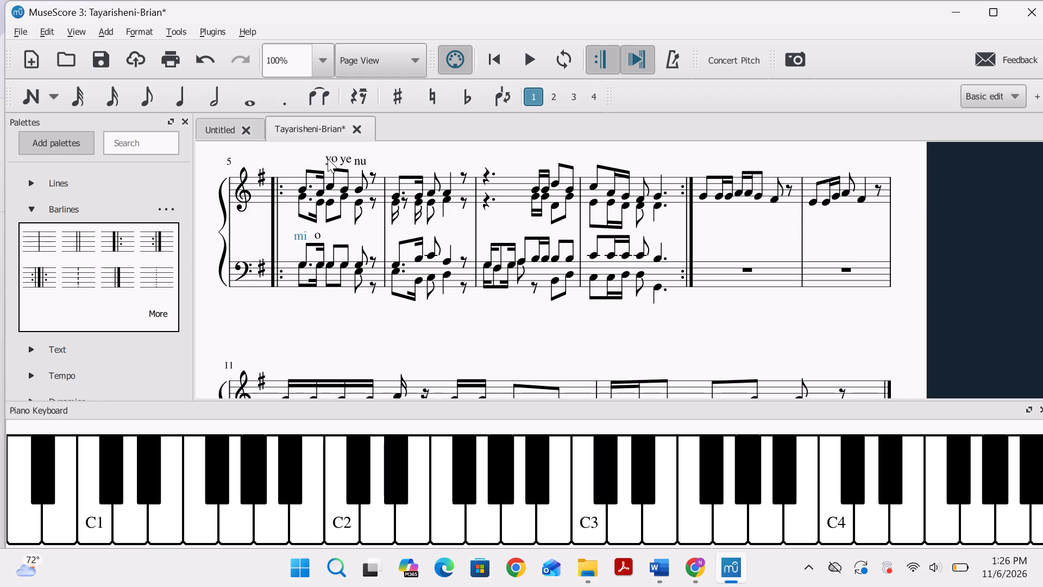
Move the measure 5 syllables "yo", "ye" and "nu" down between the staves, in line after "mi" and "o".
drag(328, 159, 326, 235)
drag(347, 157, 344, 233)
drag(341, 226, 341, 226)
drag(341, 226, 339, 235)
drag(362, 157, 365, 203)
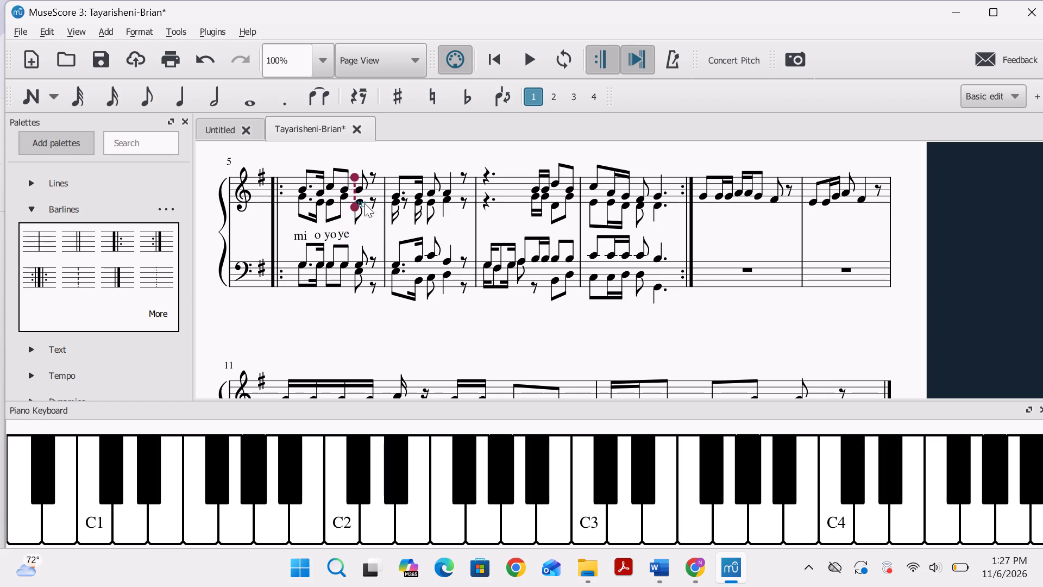
drag(365, 203, 357, 232)
Shift the measure 5 syllable "yo" slightly leftward, away from "ye" and closer to "o".
click(329, 233)
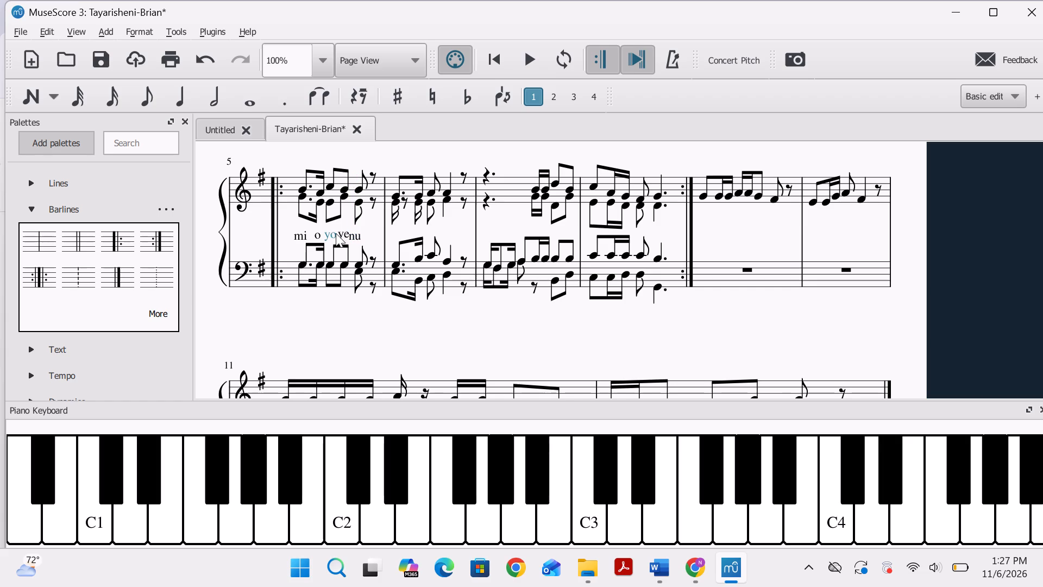
click(332, 234)
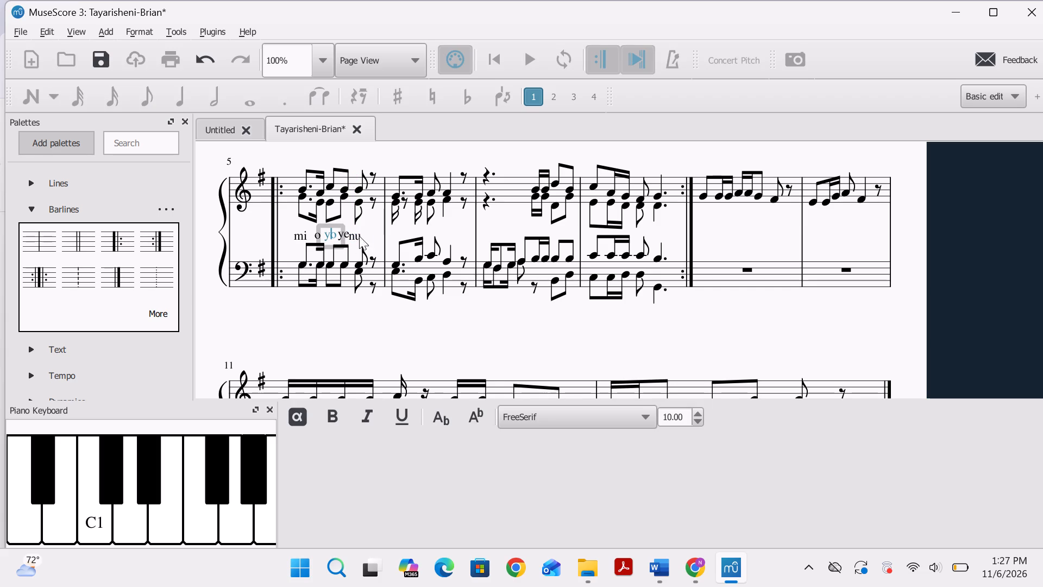
click(367, 227)
click(332, 236)
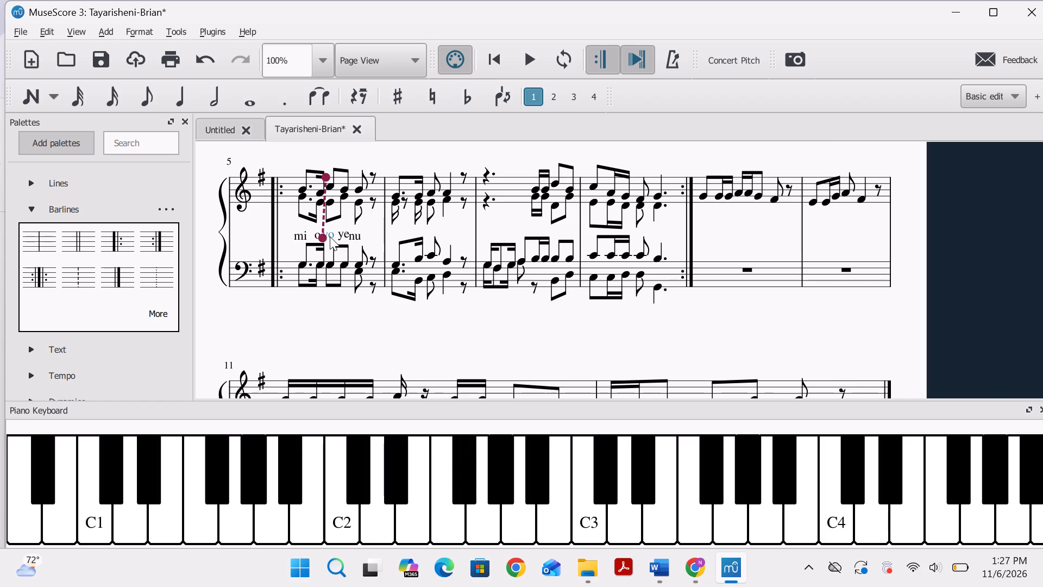
scroll(379, 230, up, 2)
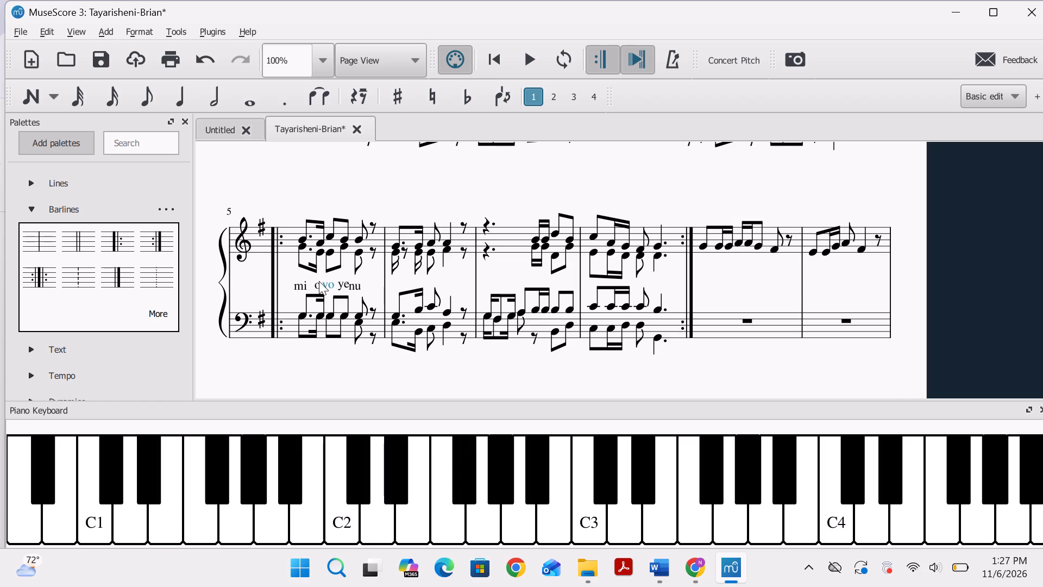
Shift the measure 5 syllable "o" slightly leftward and "nu" slightly rightward so the syllables stand clear of each other.
click(319, 281)
click(319, 285)
click(356, 286)
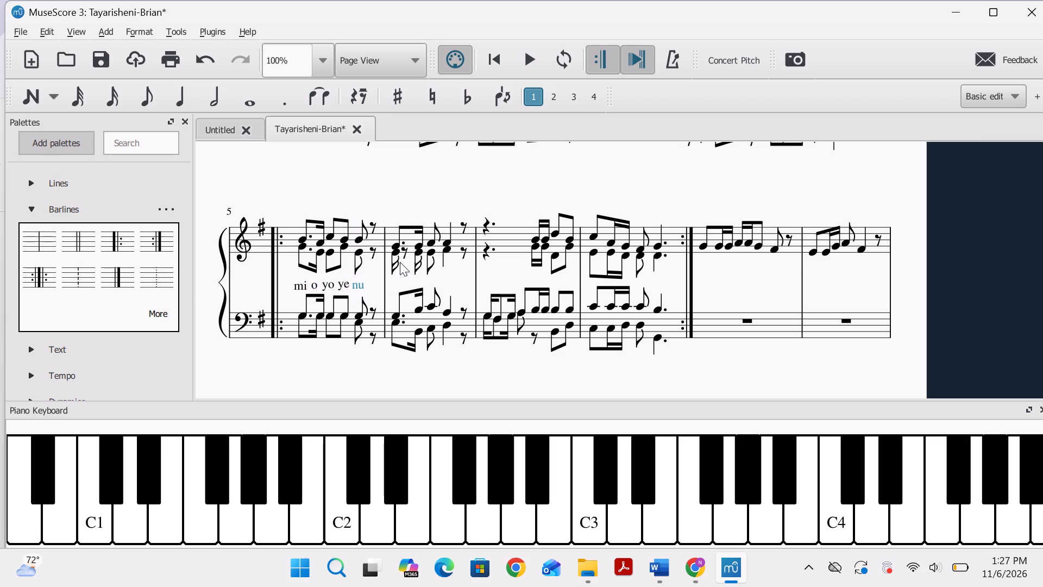
Add the staff text syllables "i", "ta", "ka" and "swe" to the four upper-voice treble notes of measure 6.
scroll(381, 284, up, 2)
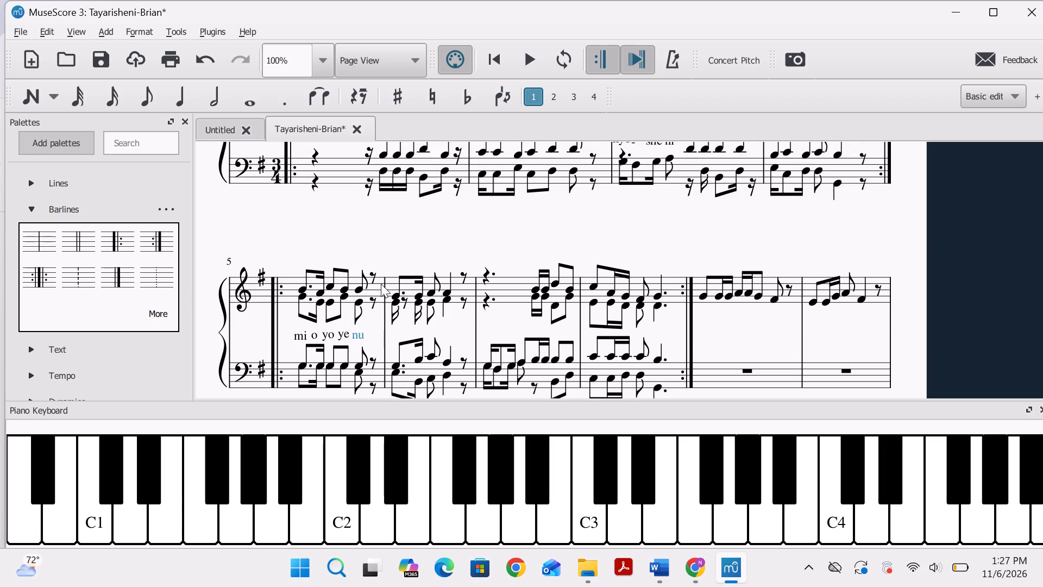
scroll(383, 284, up, 2)
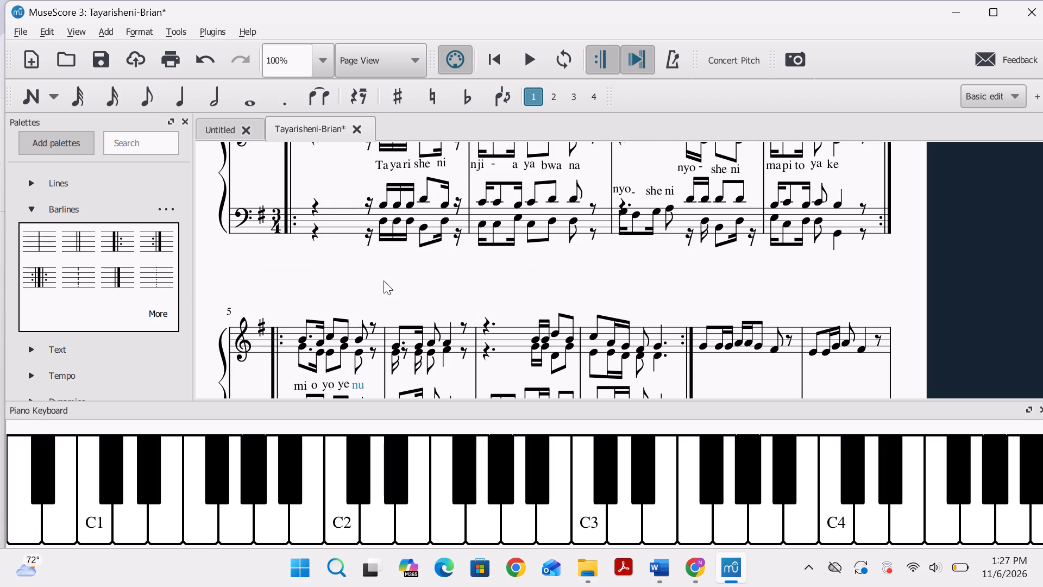
scroll(384, 276, down, 2)
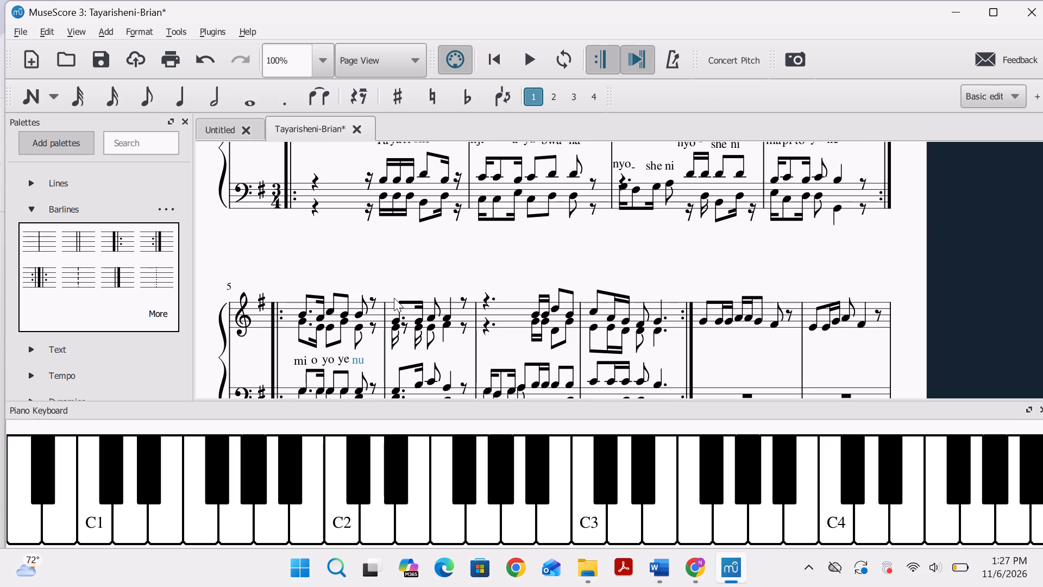
click(396, 293)
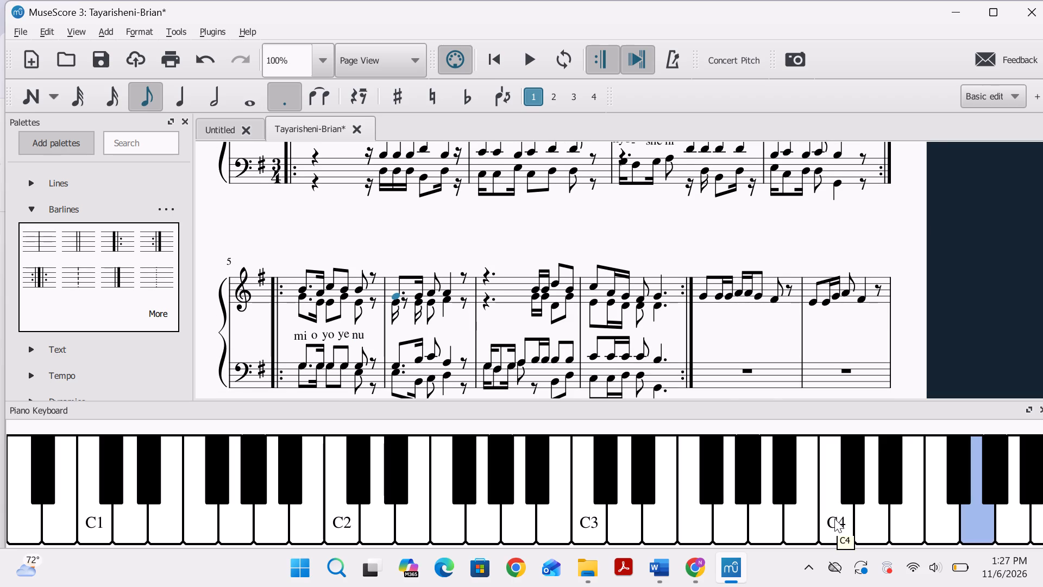
key(ctrl+t)
key(i)
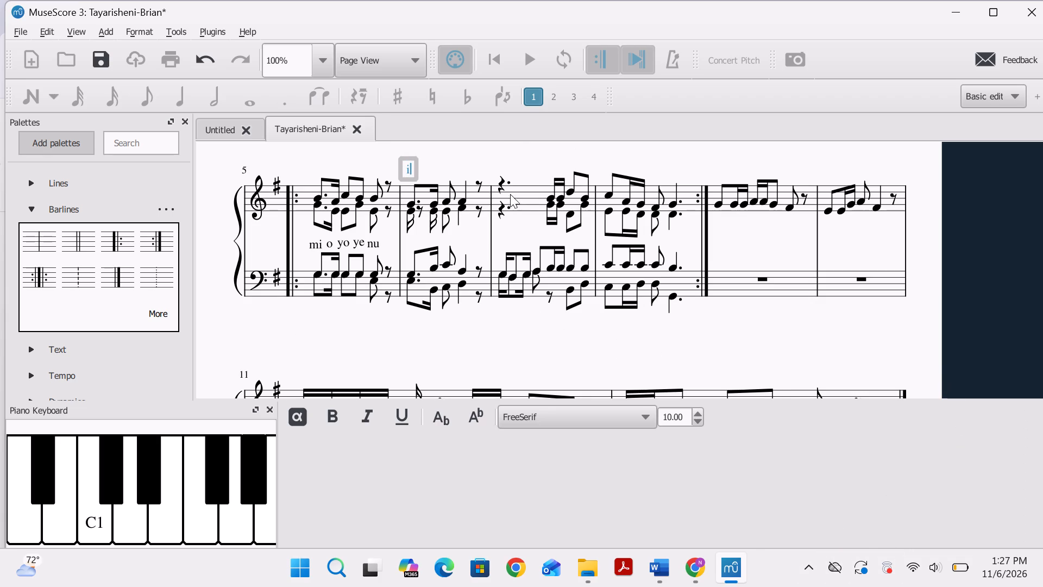
click(432, 204)
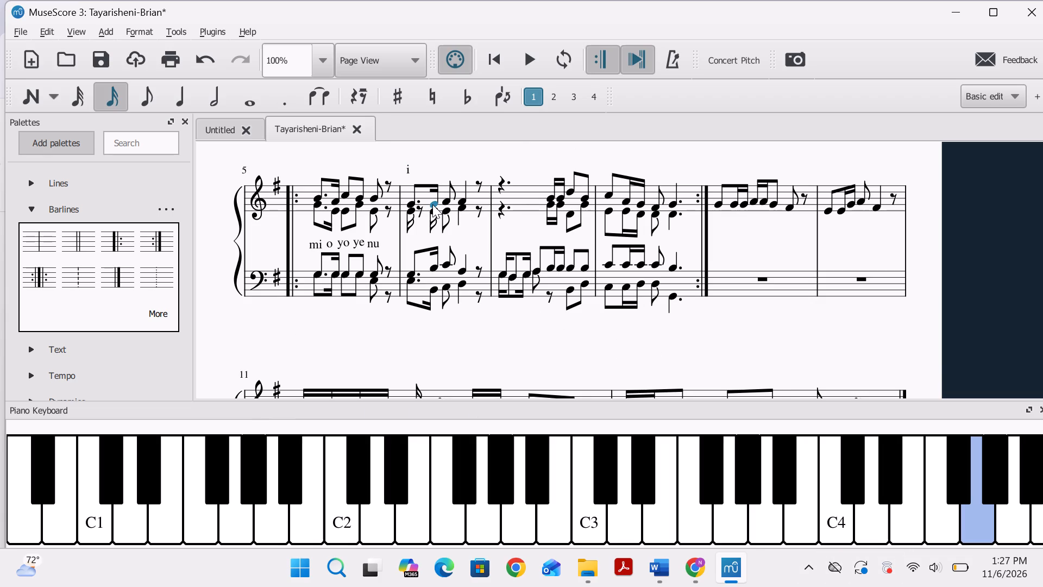
key(ctrl+t)
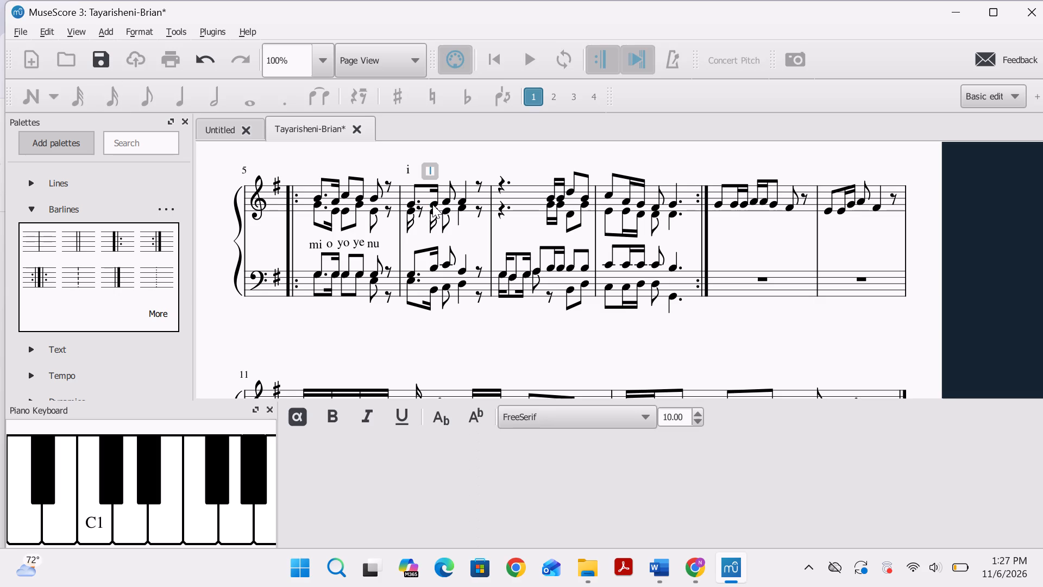
text(ta)
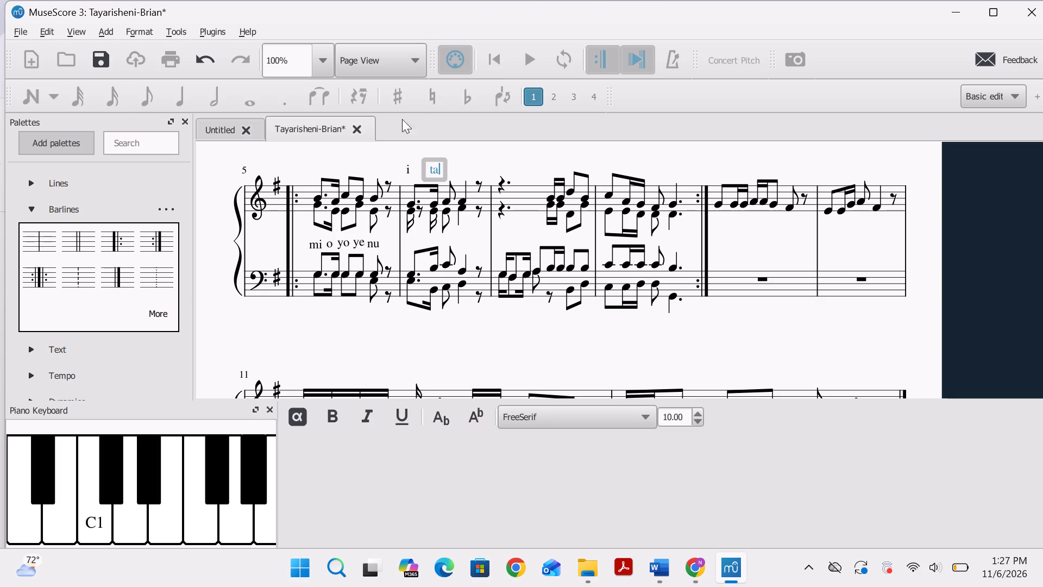
click(442, 202)
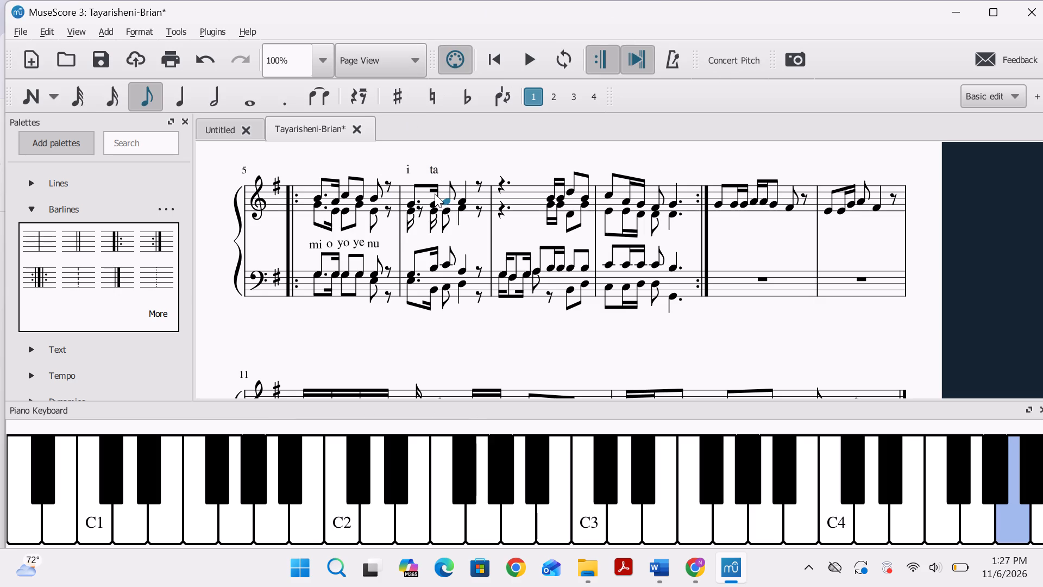
key(ctrl+t)
text(ka)
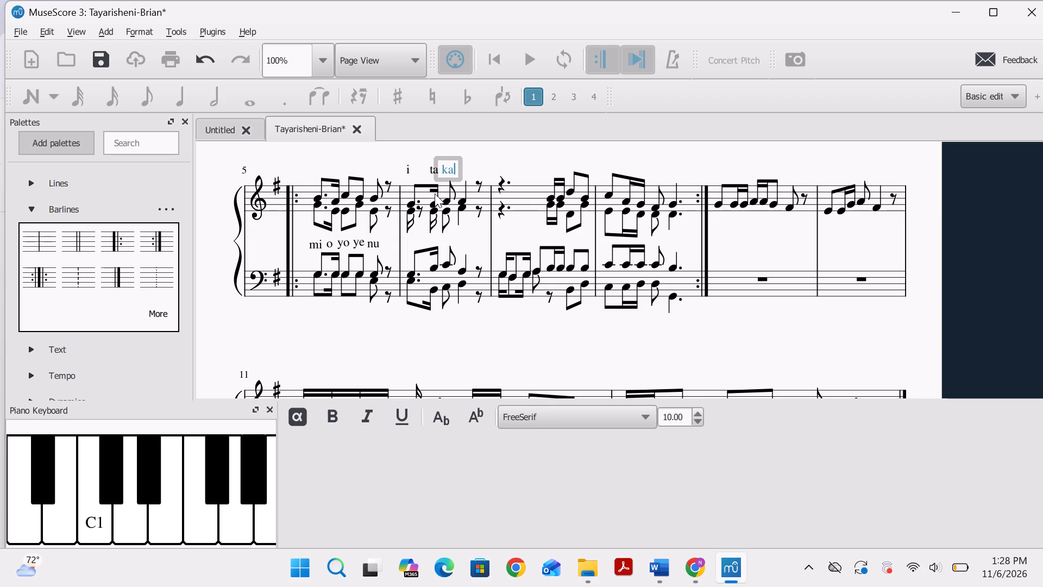
click(463, 198)
key(ctrl+t)
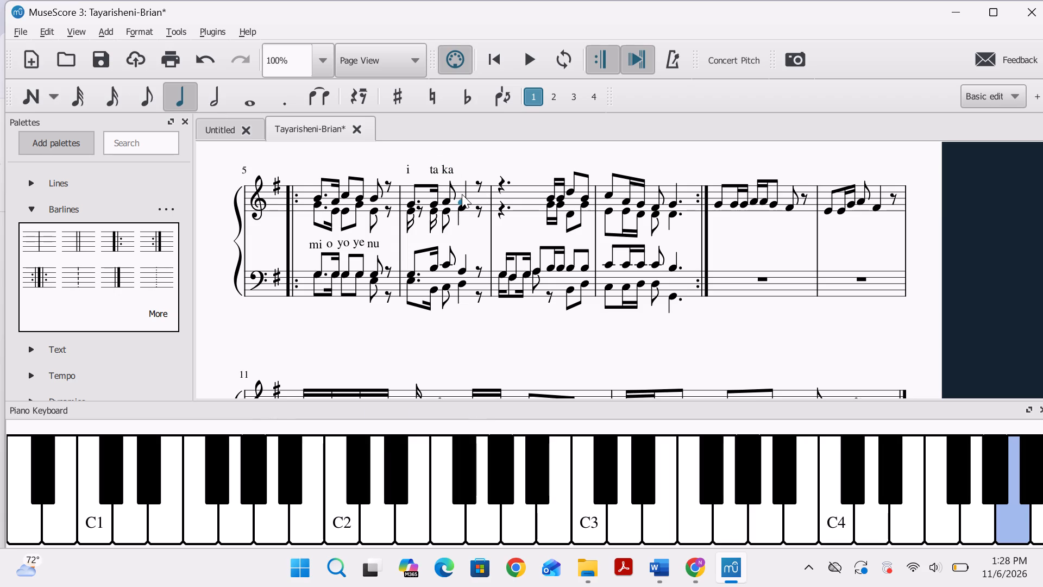
text(swe)
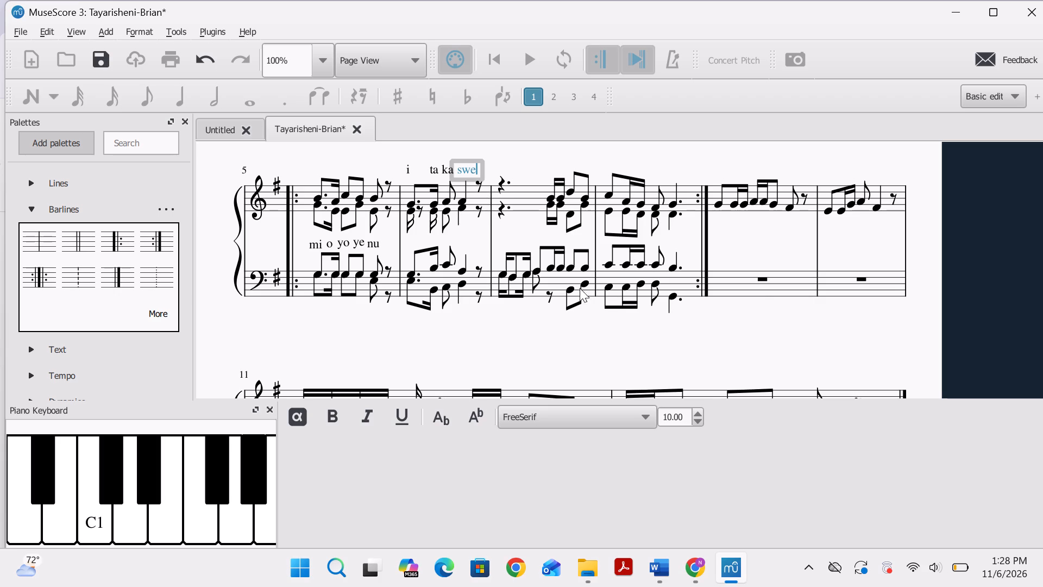
Move the measure 6 syllables "i" and "ta" down between the staves, in line with the measure 5 lyrics.
scroll(436, 317, up, 1)
scroll(372, 327, up, 2)
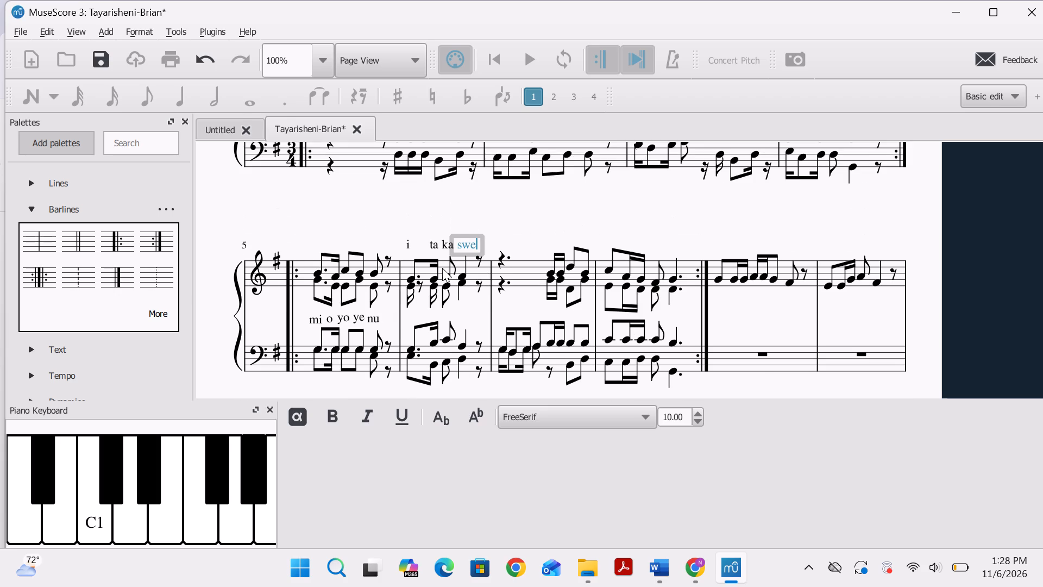
drag(409, 245, 410, 318)
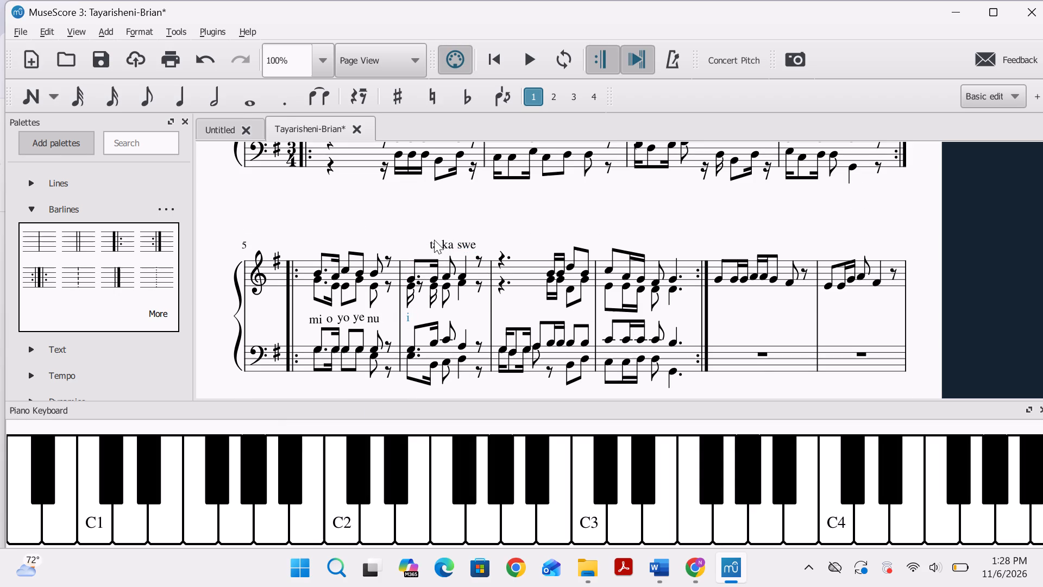
drag(434, 240, 435, 317)
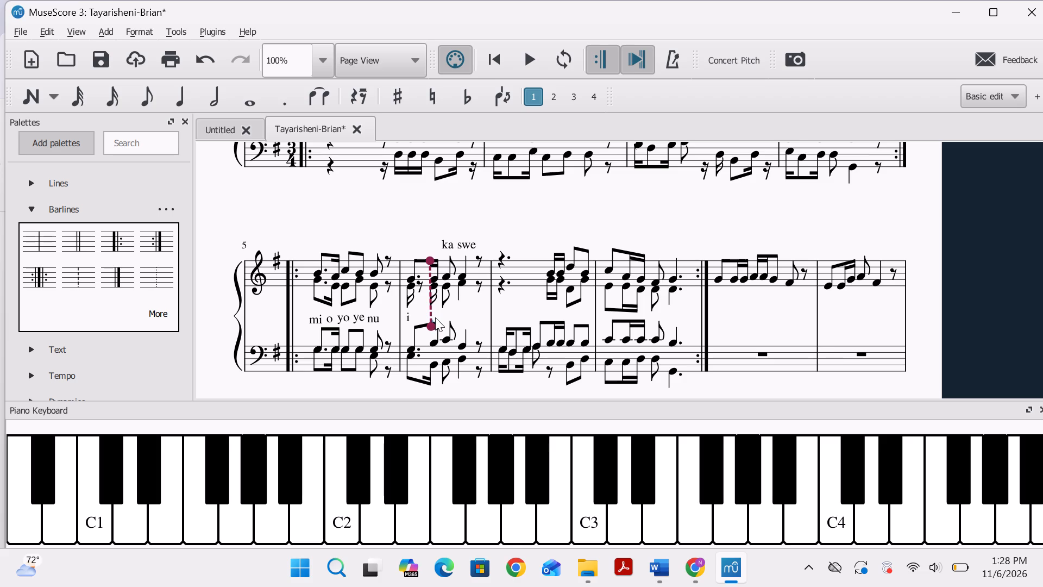
drag(435, 317, 436, 310)
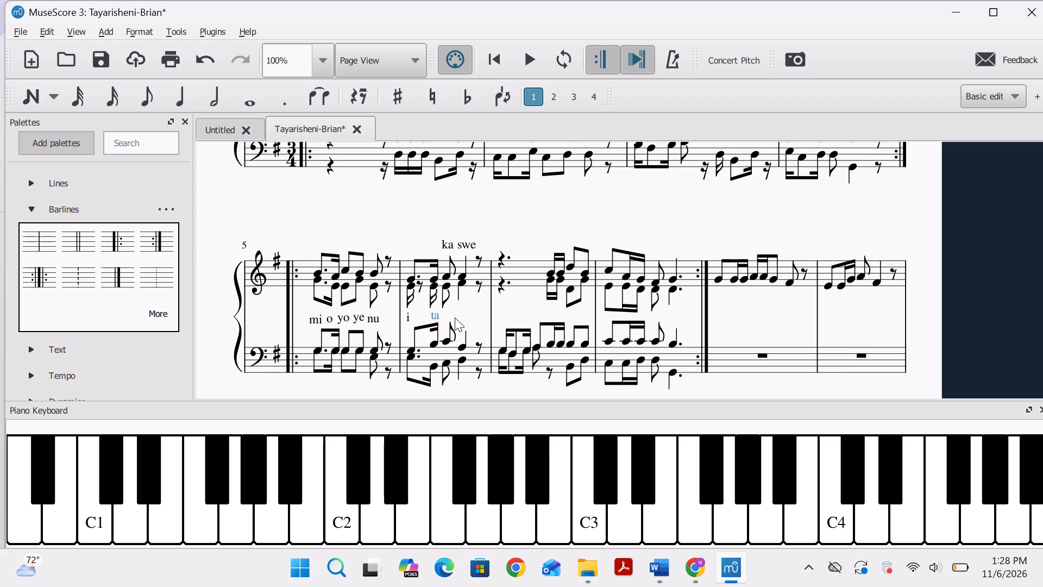
Close the piano keyboard to give the score more room.
scroll(472, 319, up, 10)
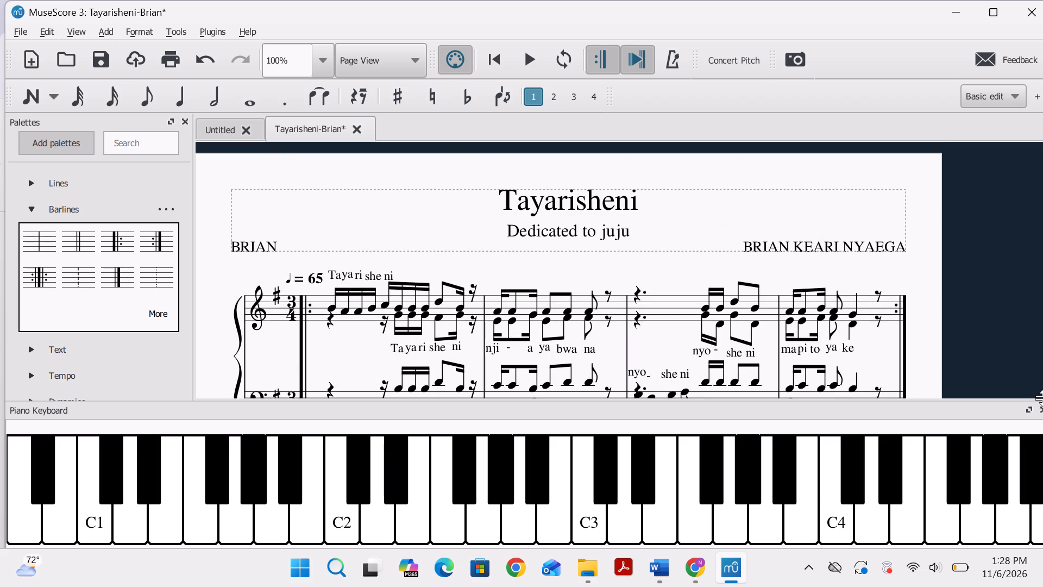
click(1042, 411)
Move the measure 6 syllables "ka" and "swe" down between the staves, in line after "ta".
scroll(825, 315, up, 3)
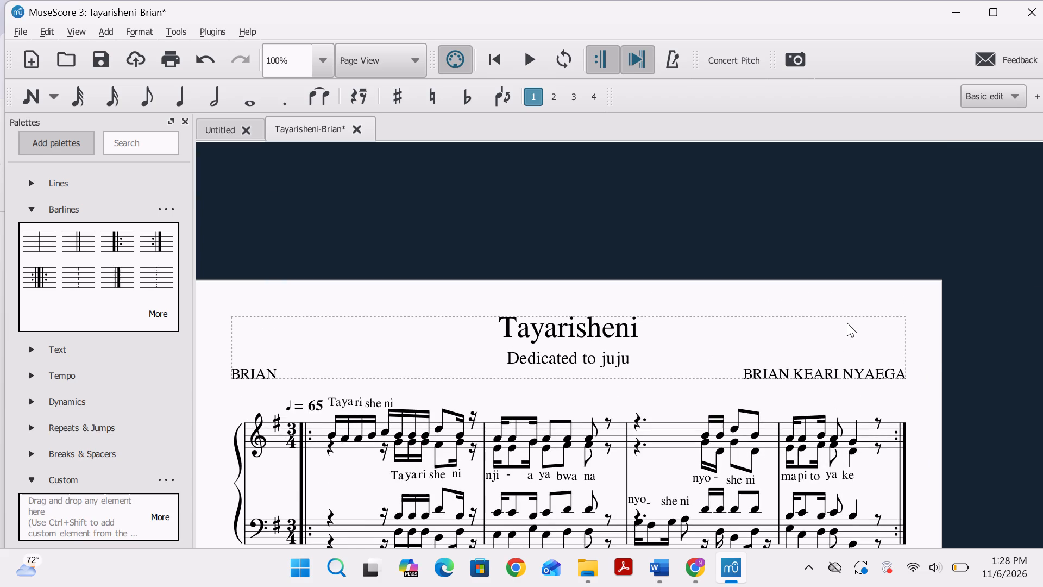
scroll(852, 265, down, 6)
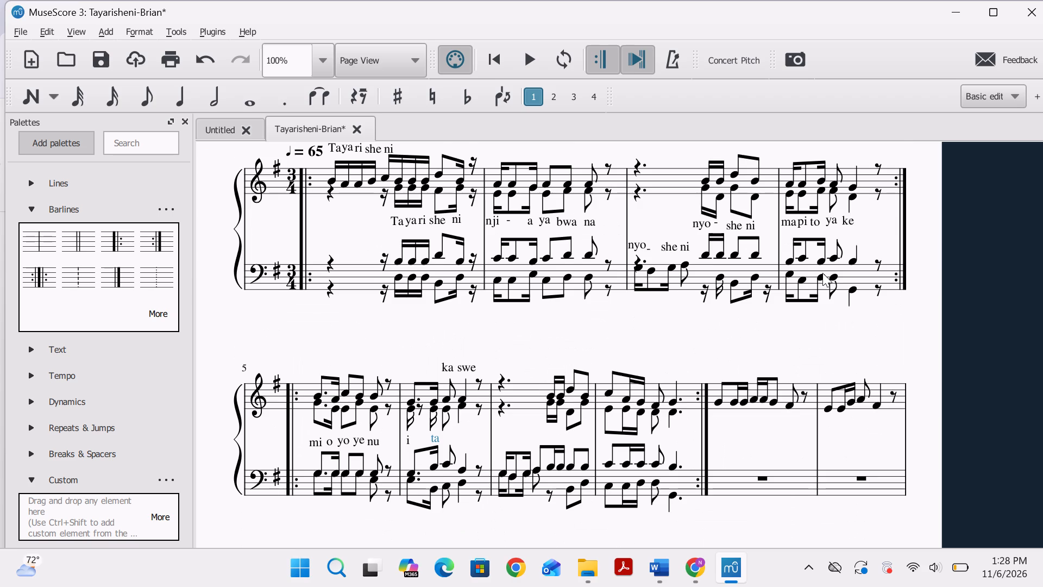
scroll(822, 273, down, 2)
scroll(818, 273, up, 3)
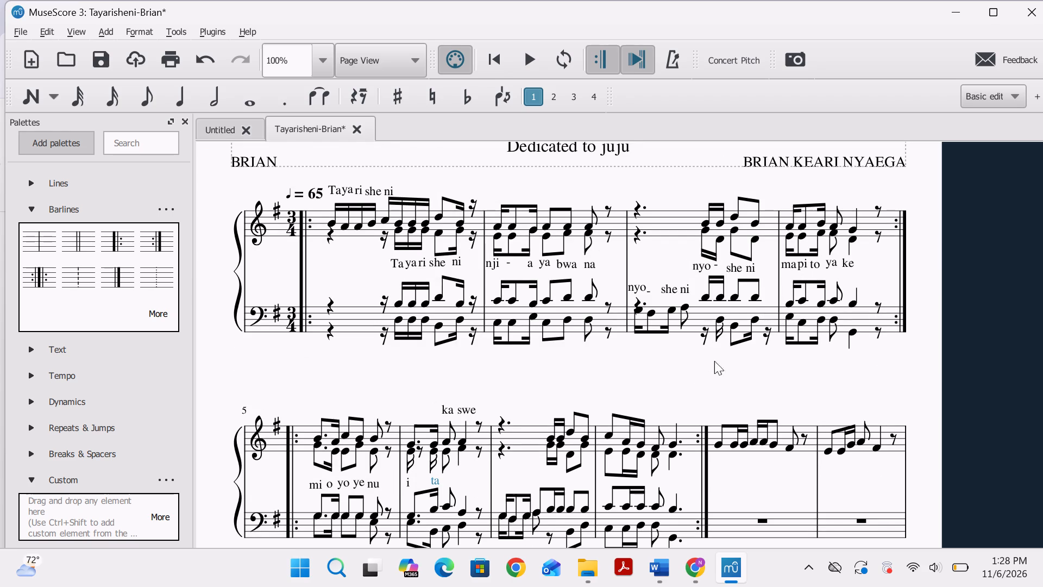
drag(448, 408, 446, 451)
drag(446, 451, 448, 483)
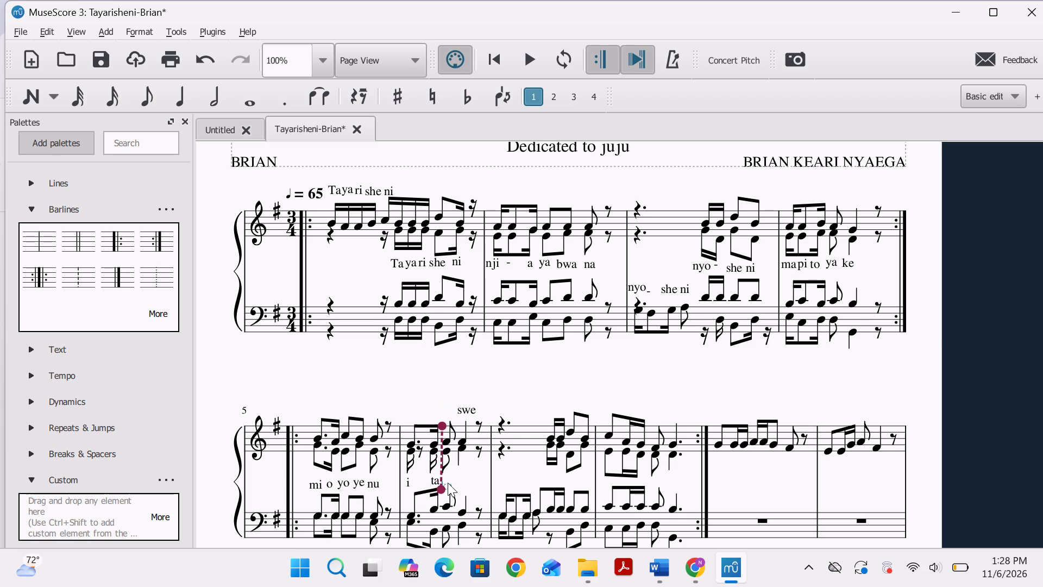
drag(448, 483, 450, 480)
drag(450, 480, 450, 480)
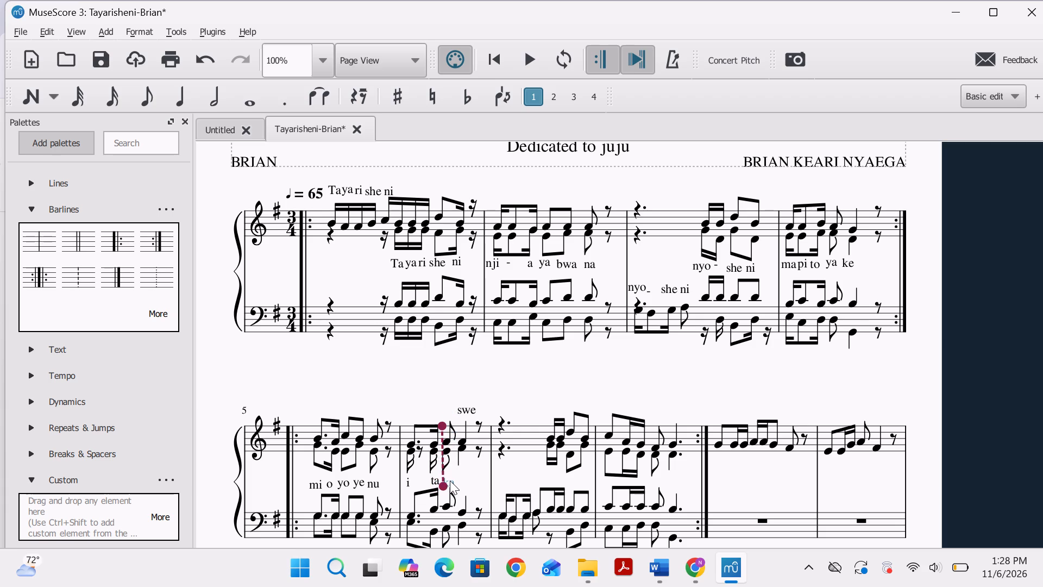
drag(450, 480, 450, 478)
click(462, 409)
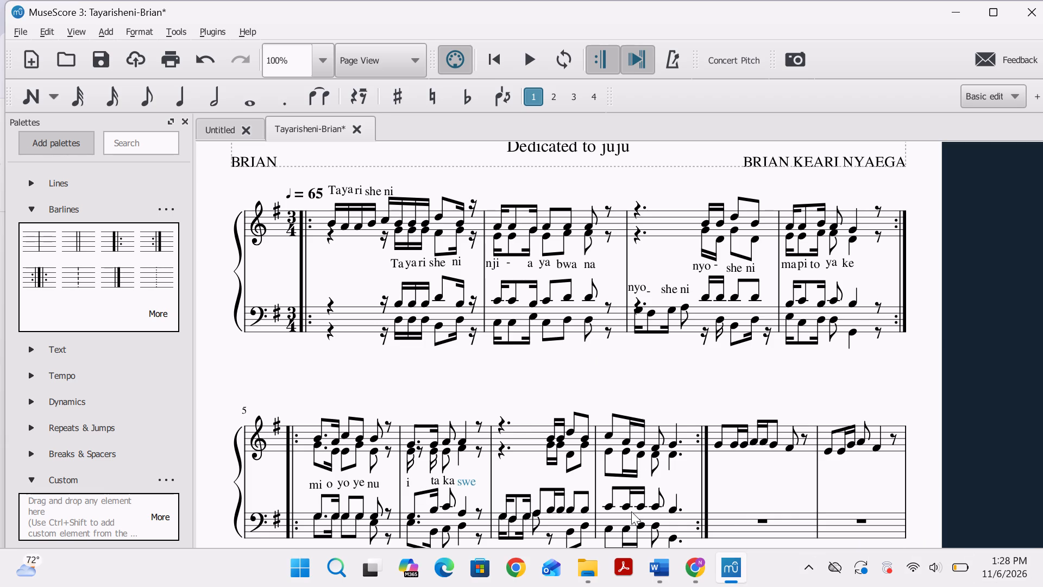
Change the measure 6 syllable "swe" to "zwe".
click(465, 480)
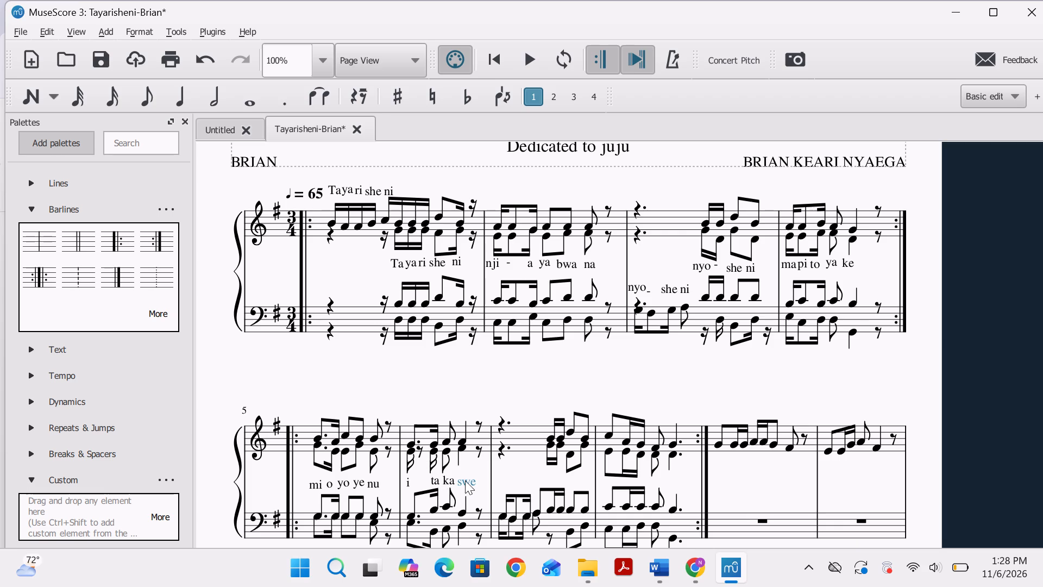
click(465, 480)
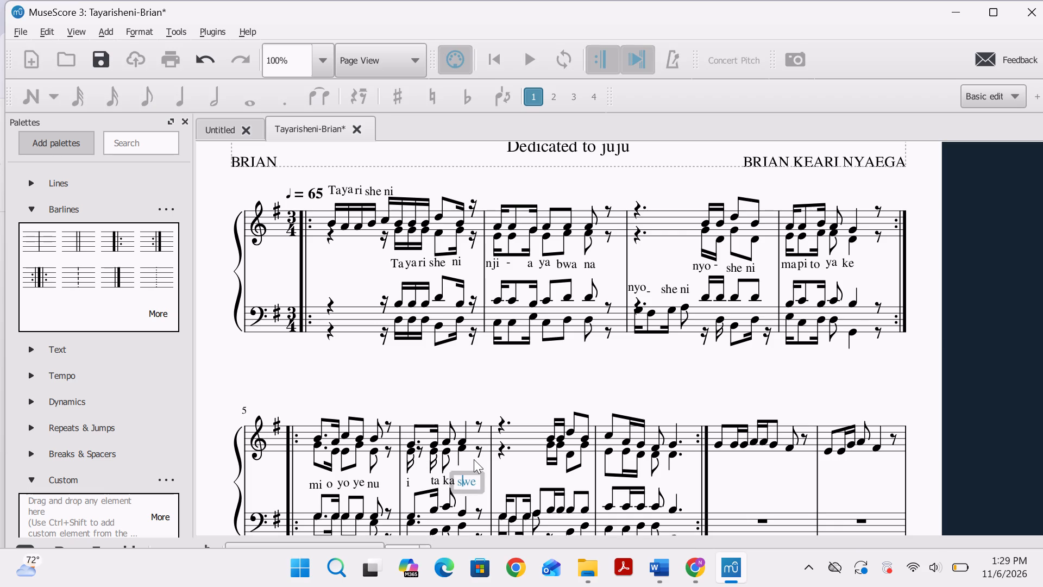
key(BackSpace)
key(z)
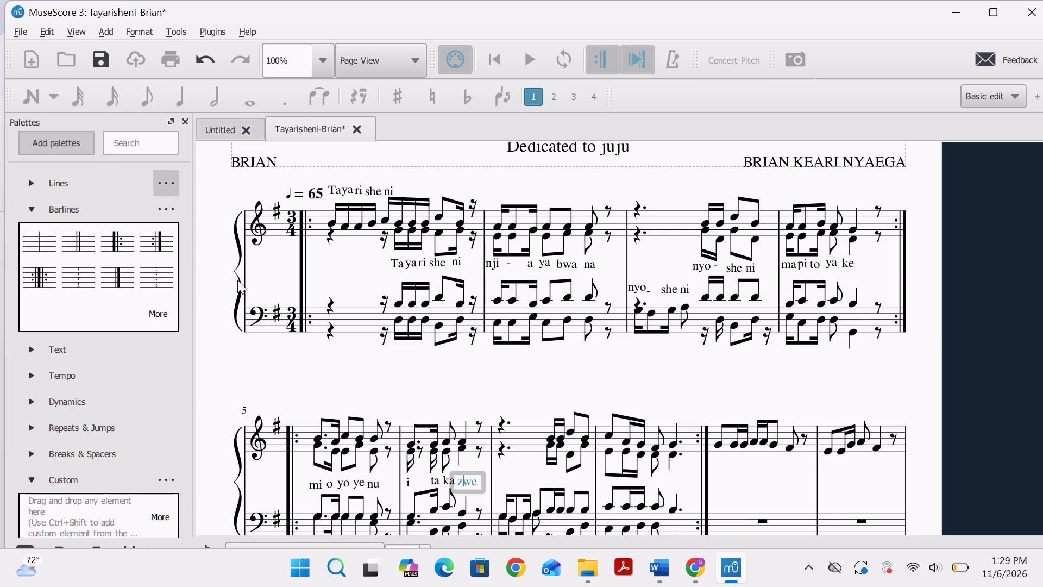
click(325, 365)
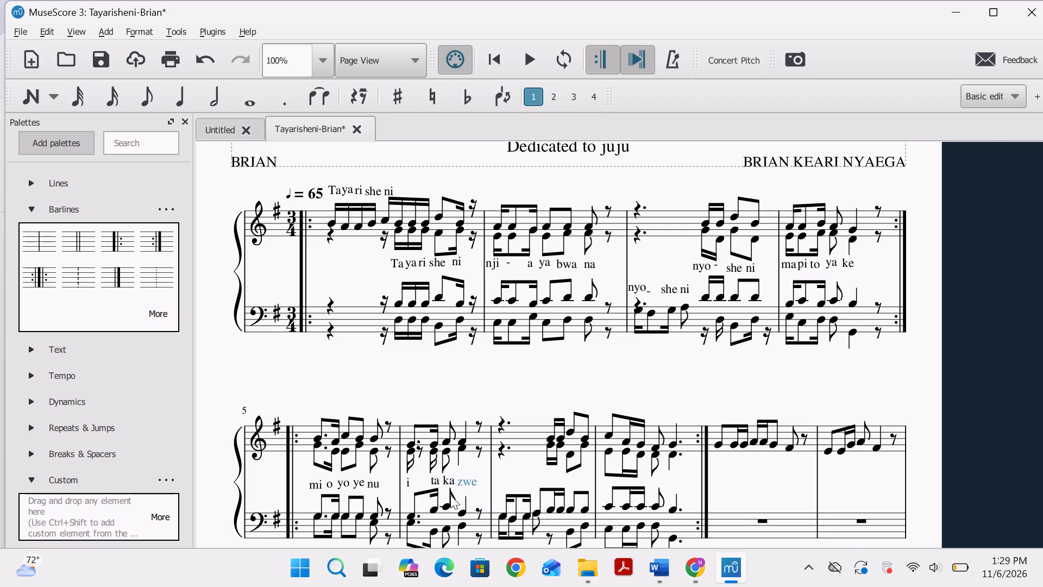
Nudge the measure 6 syllable "zwe" slightly upward, level with "ta" and "ka".
click(468, 478)
key(Up)
key(Up)
key(Up)
key(Down)
Save the score.
key(ctrl+s)
scroll(625, 447, down, 3)
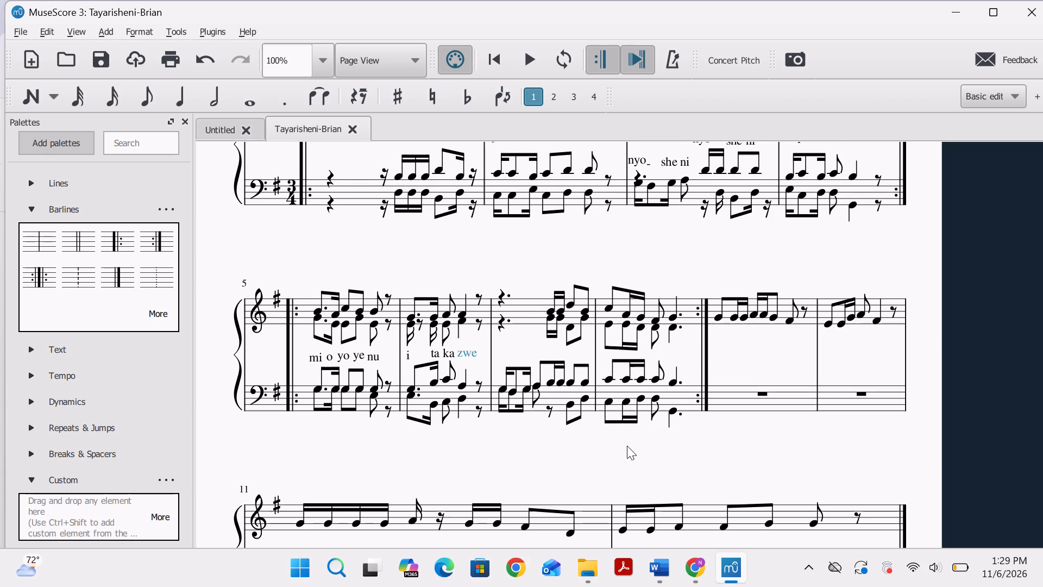
Add staff text syllables "kwa", "ma", "a" and "na" to the first four bass-staff notes of measure 7.
click(504, 387)
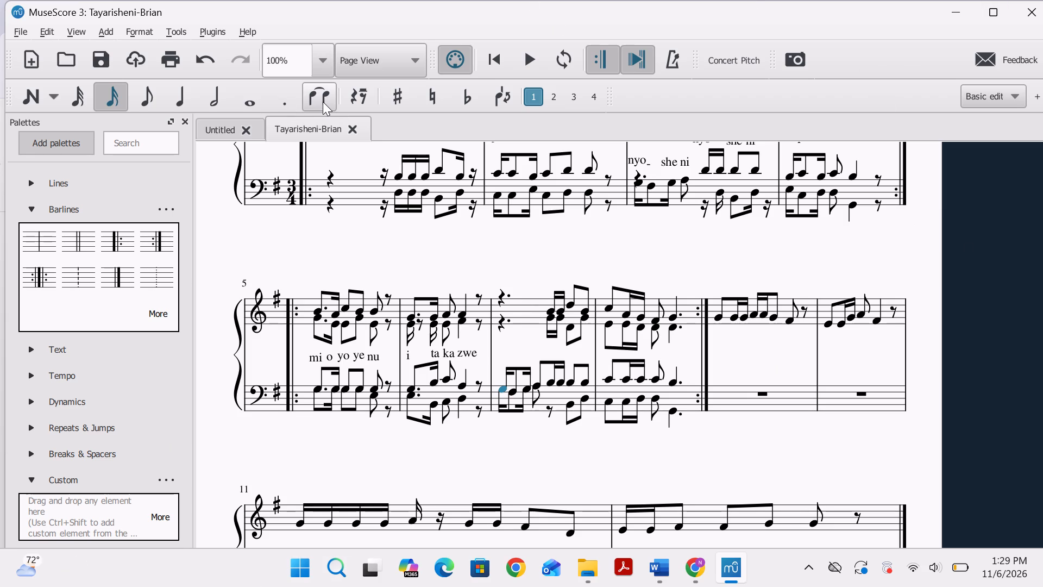
key(ctrl+t)
text(kwa)
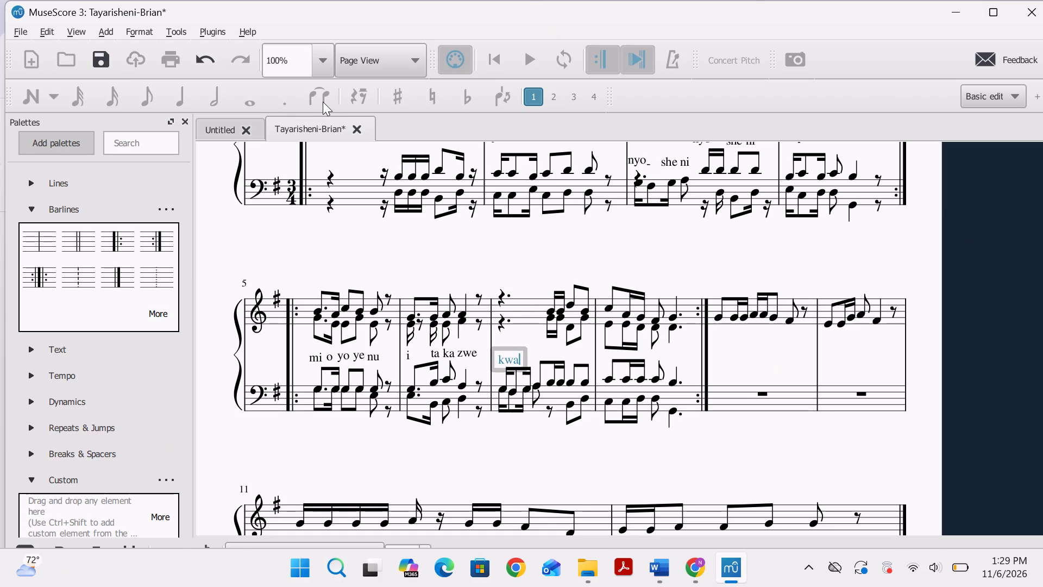
click(511, 390)
key(ctrl+t)
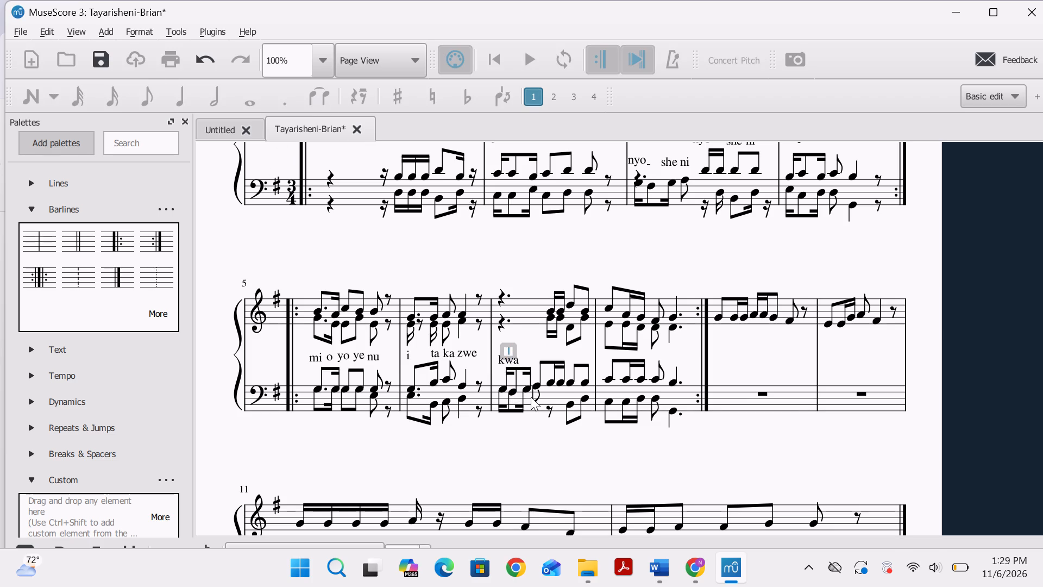
text(ma)
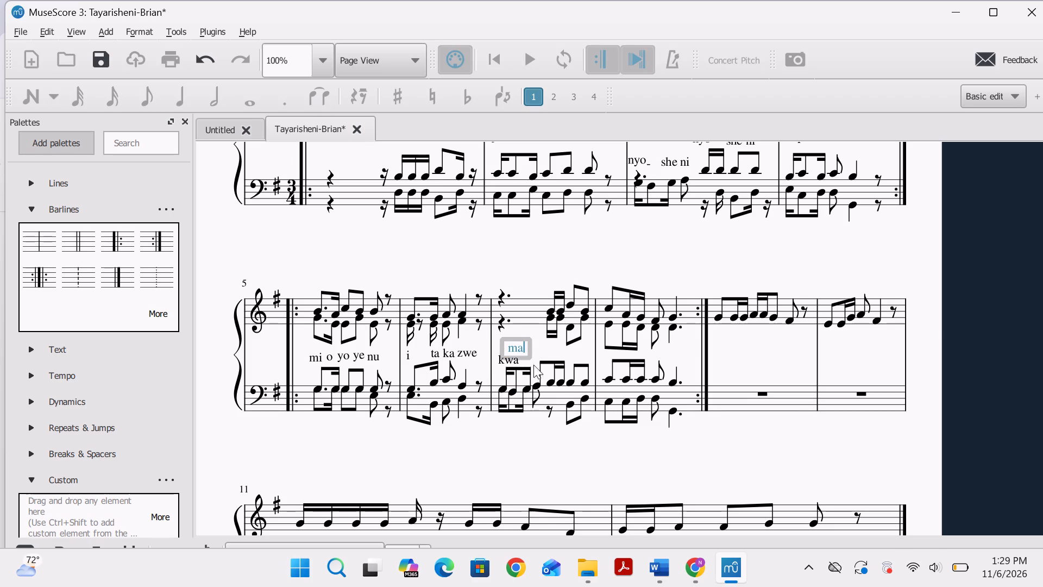
click(524, 388)
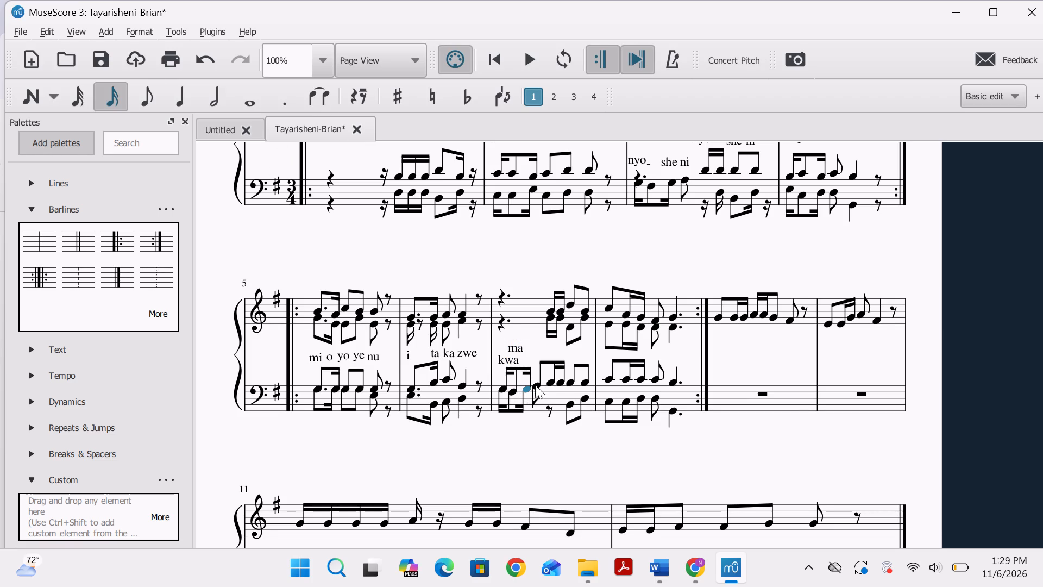
key(ctrl+t)
key(a)
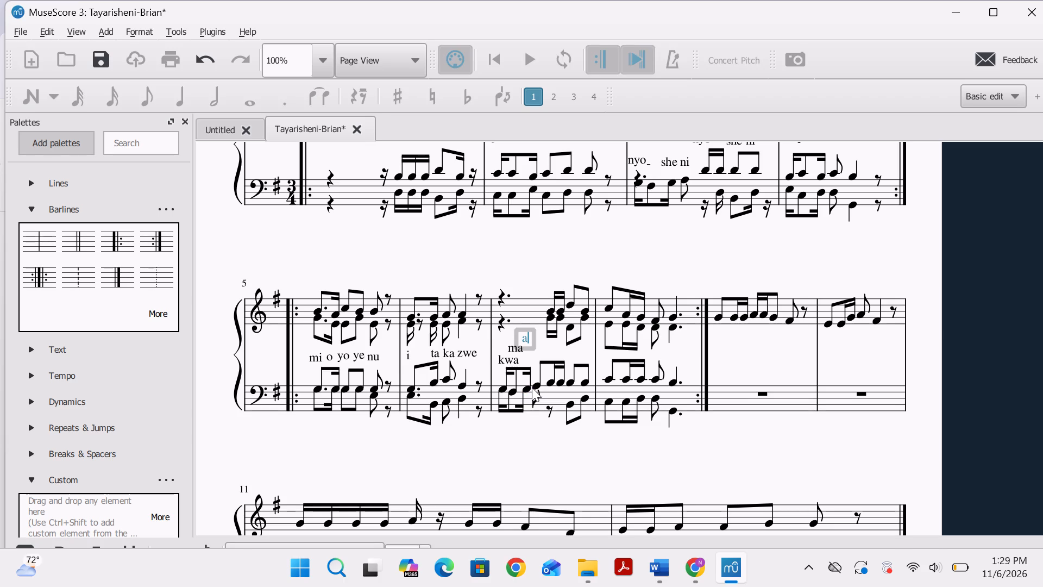
click(537, 384)
key(ctrl+t)
text(na)
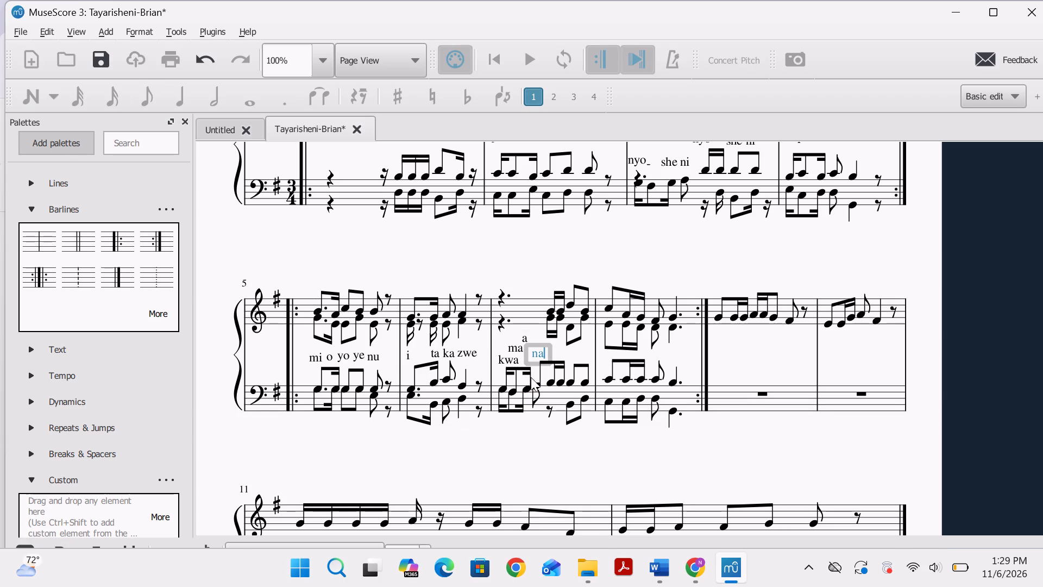
Shift the measure 7 syllable "kwa" slightly left and up, toward the level of the measure 6 syllables.
drag(501, 358, 497, 360)
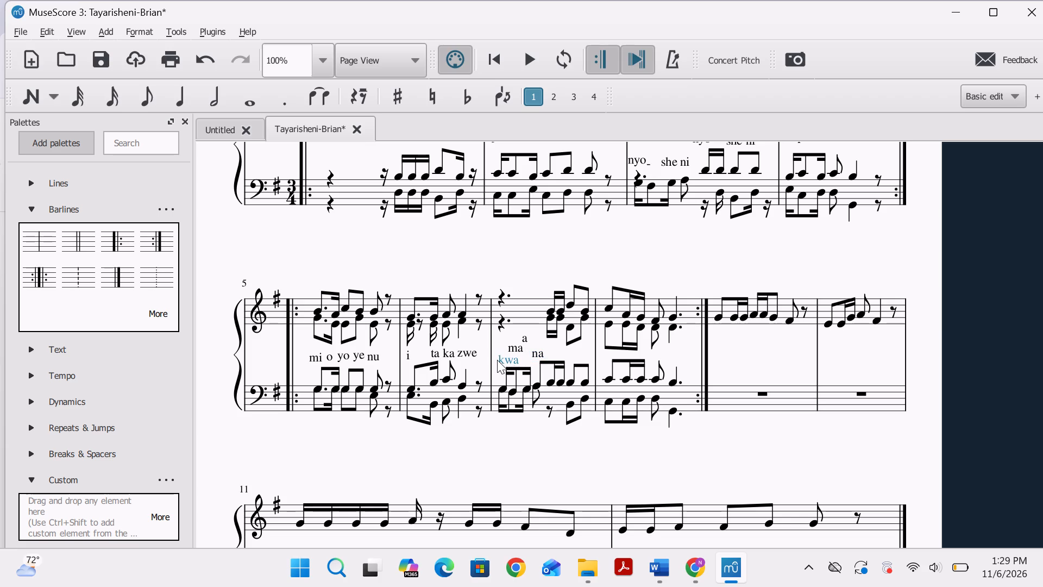
drag(497, 360, 496, 354)
drag(496, 354, 495, 354)
Replace the measure 7 syllable "a" with a hyphen "-".
click(527, 334)
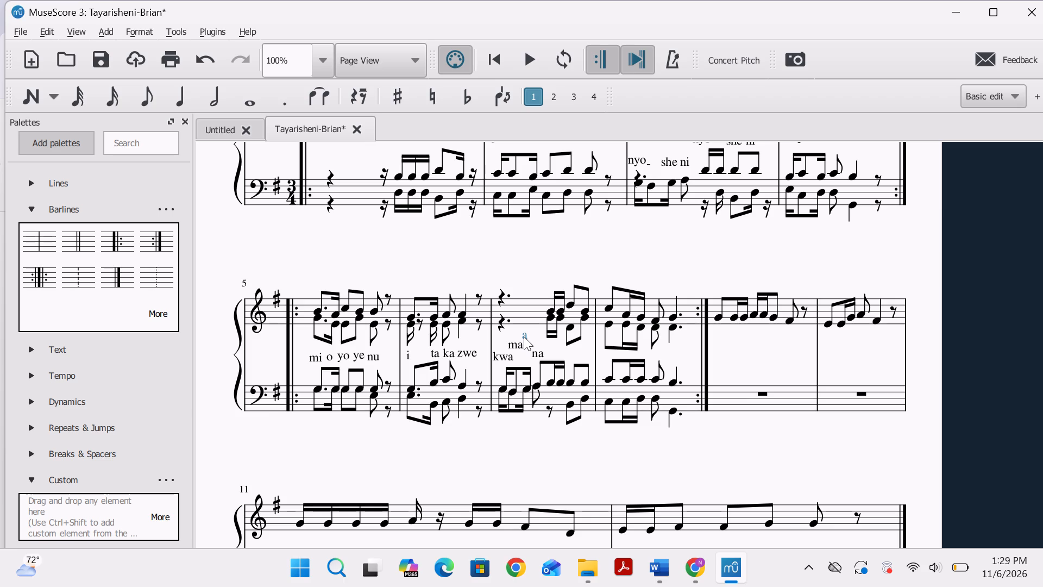
click(524, 336)
key(Right)
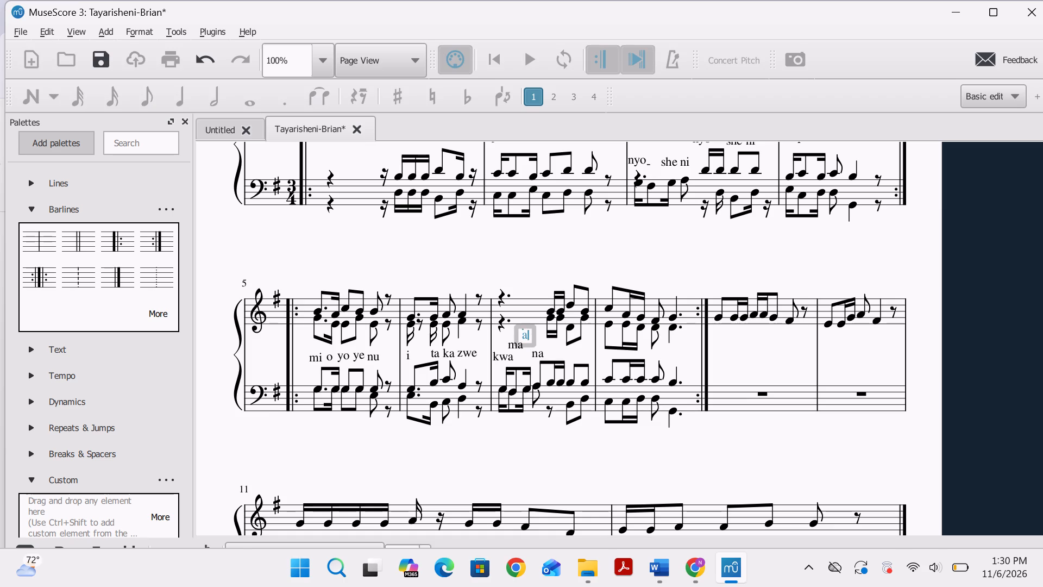
key(BackSpace)
key(a)
key(BackSpace)
key(minus)
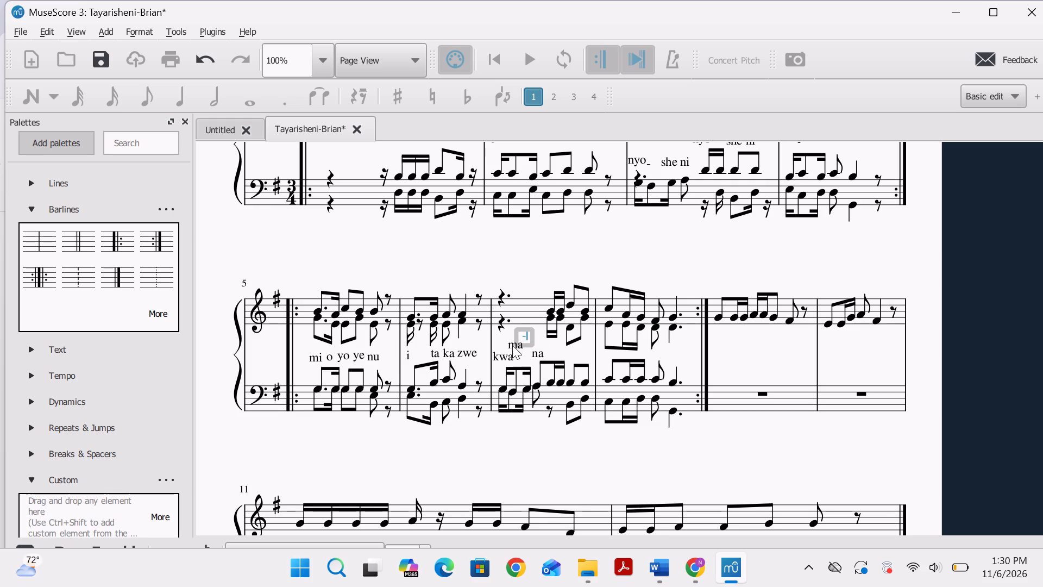
Lower the measure 7 syllable "ma" beside "kwa" and nudge "kwa" slightly left to separate them.
drag(512, 345, 519, 358)
click(505, 353)
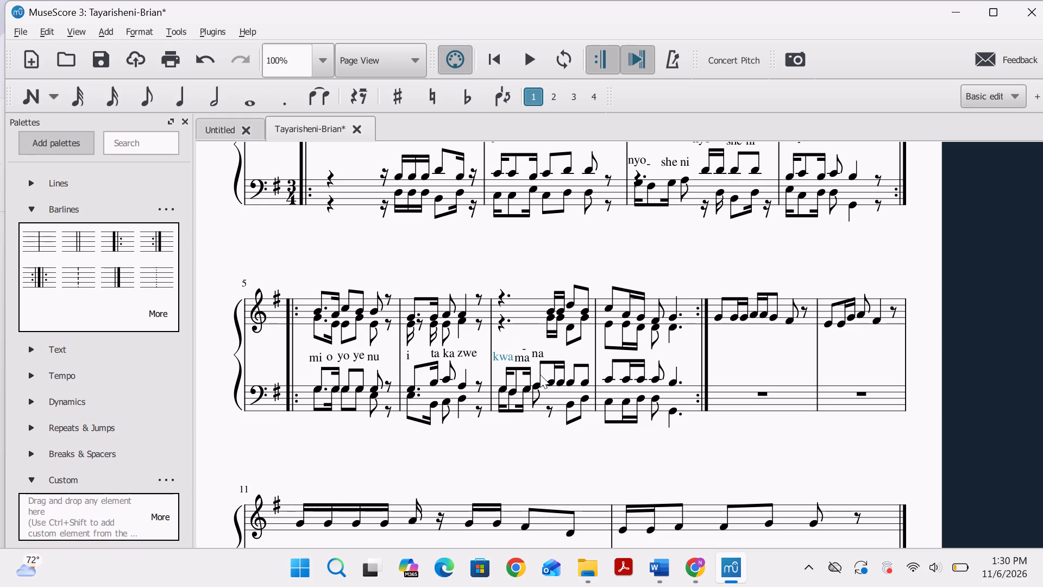
key(Left)
key(Left)
key(Left)
key(Left)
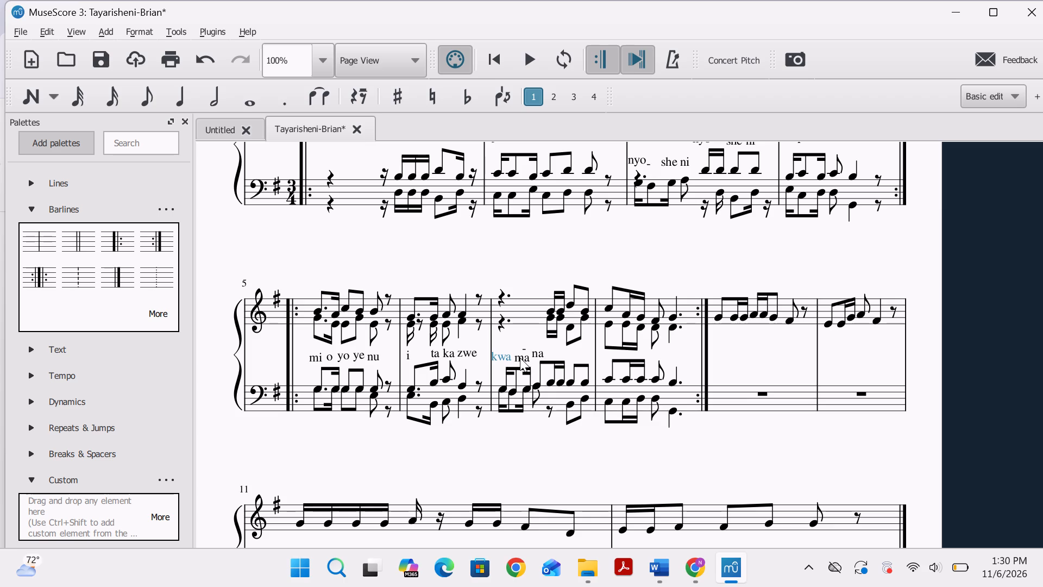
Reposition the measure 7 syllable "ma" further left, level with and directly after "kwa".
click(520, 358)
key(Left)
key(Left)
key(Left)
key(Left)
key(Left)
key(Left)
key(Left)
key(Right)
drag(523, 346, 519, 361)
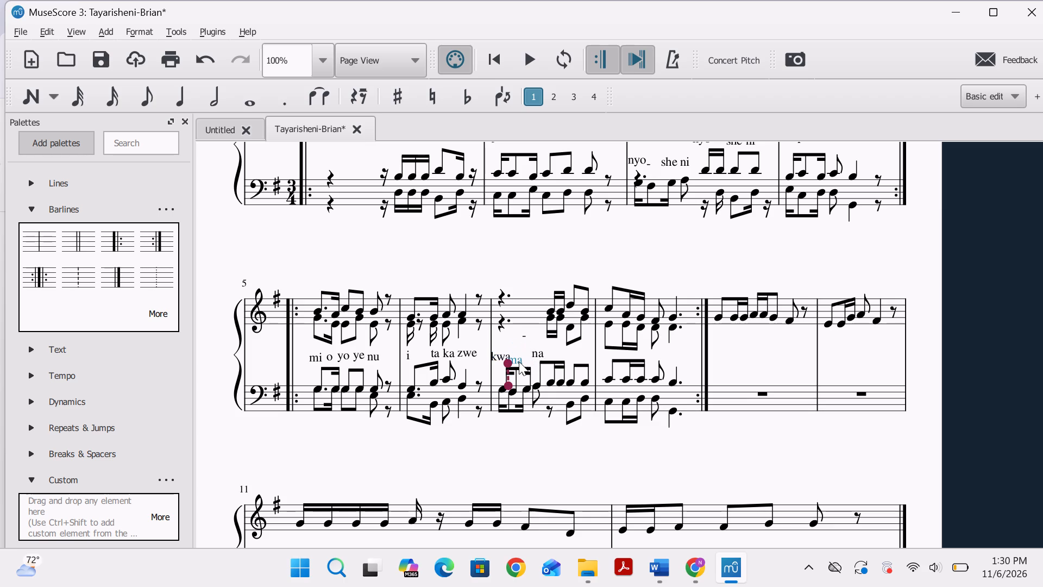
drag(519, 361, 521, 357)
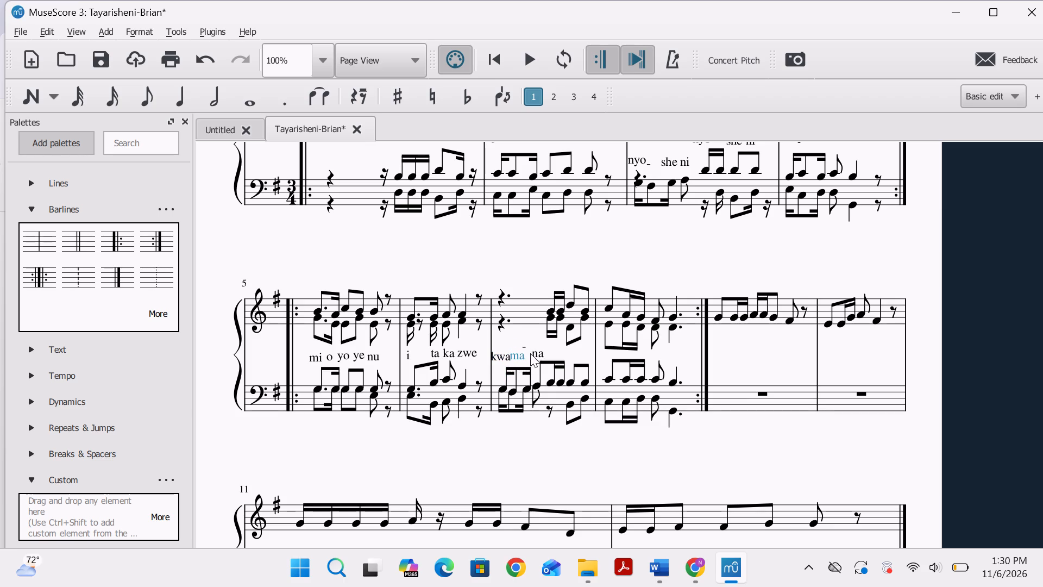
Move the measure 7 hyphen and the syllable "na" into line after "ma".
drag(525, 347, 527, 357)
click(536, 353)
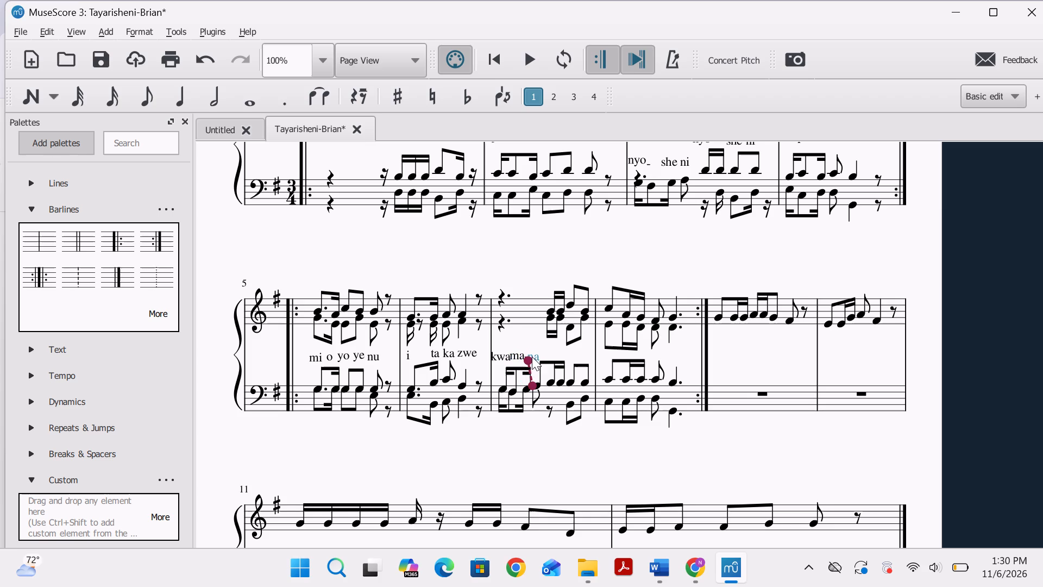
Nudge the measure 7 syllable "kwa" further left, away from "ma".
click(504, 358)
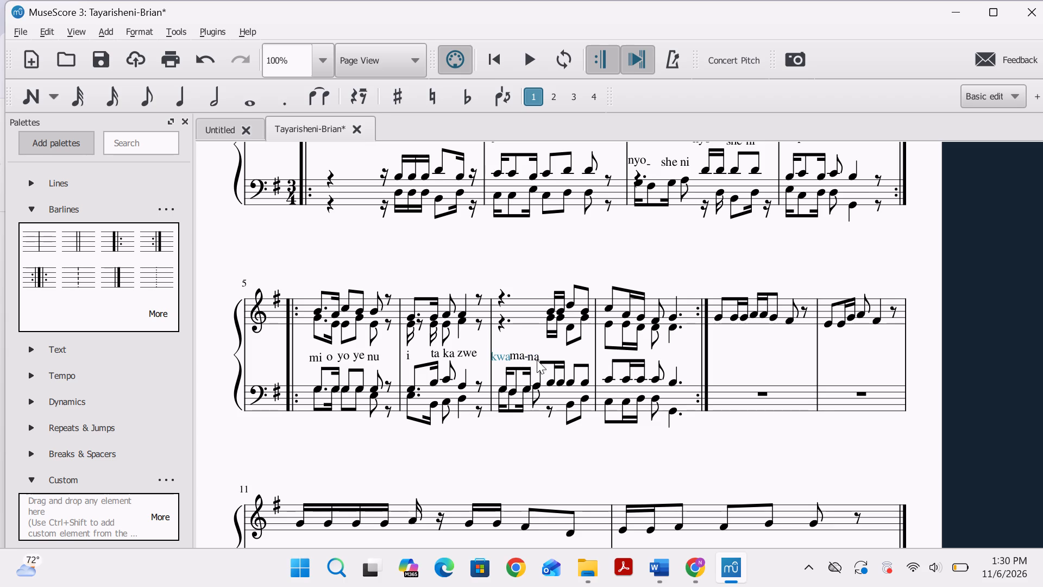
key(Left)
key(Left)
key(Left)
key(Left)
key(Left)
Nudge the measure 7 syllable "ma" left and slightly down, close against "kwa".
click(513, 356)
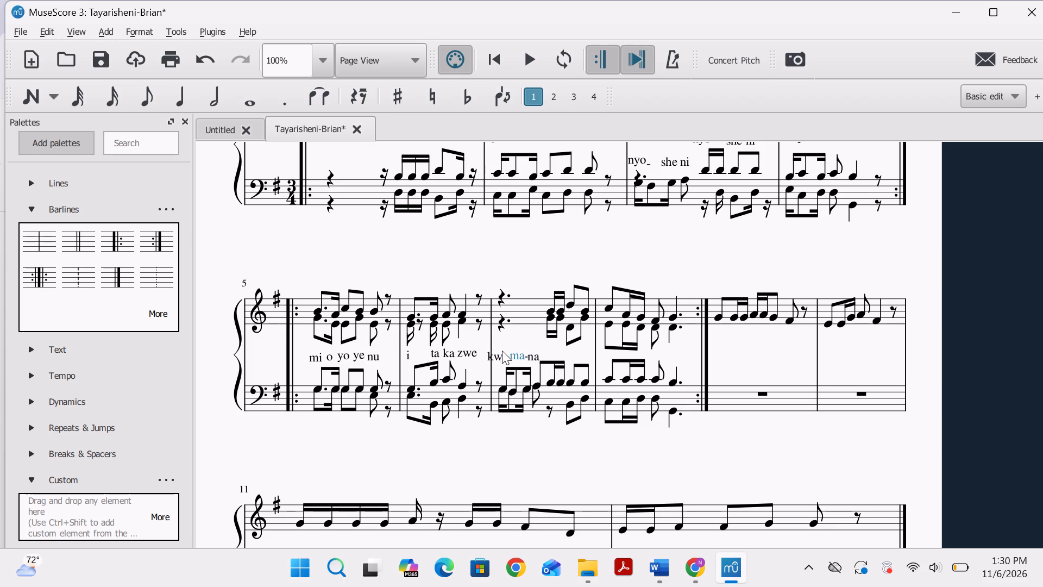
click(512, 357)
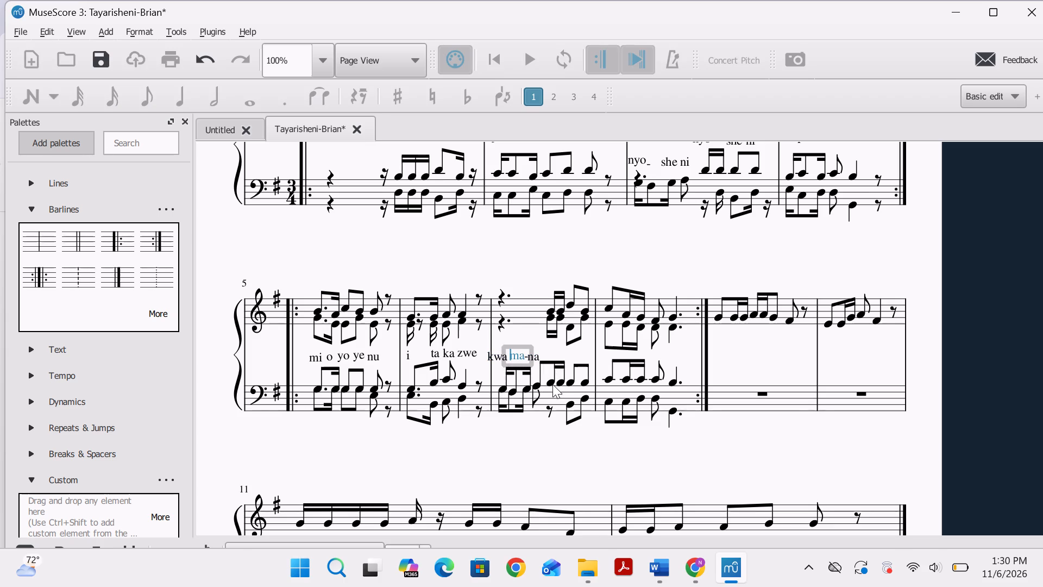
click(548, 354)
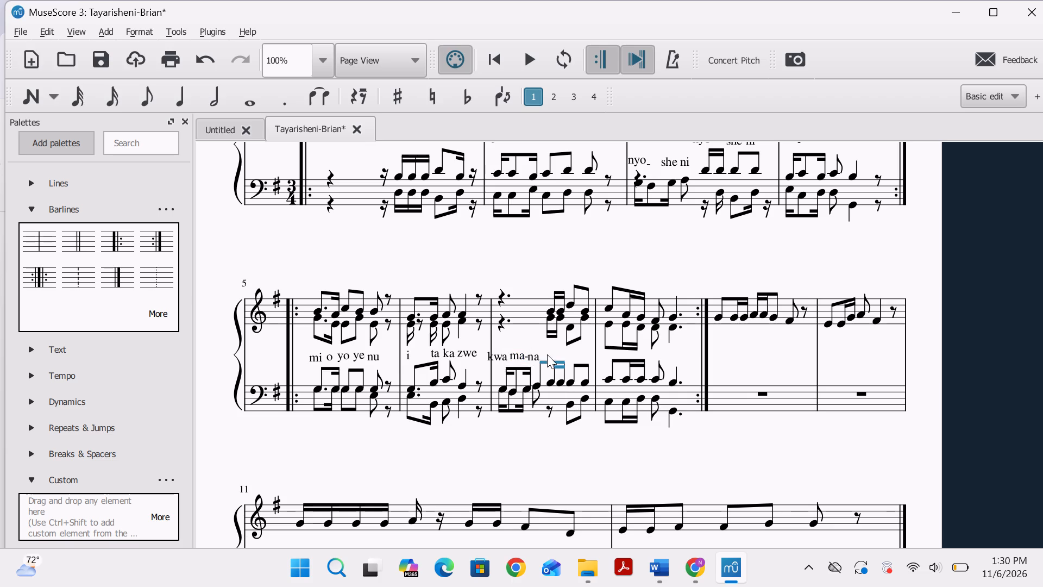
click(521, 359)
key(Left)
key(Left)
key(Left)
key(Down)
key(Down)
Nudge the measure 7 syllable "na" slightly left, closer to the hyphen.
click(526, 355)
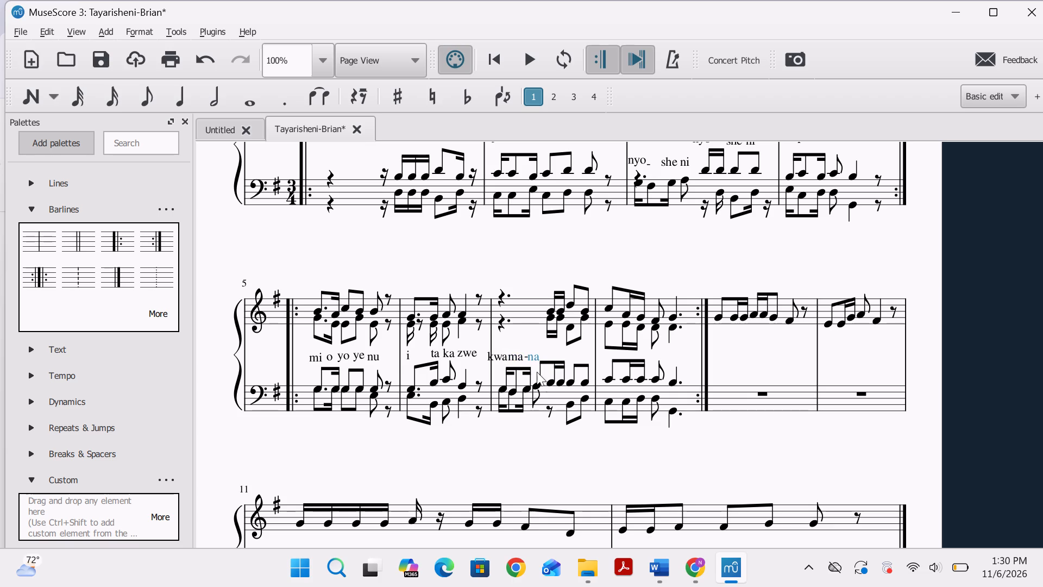
key(Left)
click(523, 356)
key(Left)
Add the staff text syllables "mfa", "lme", "we" and "tu" to the last four top-voice notes of measure 7 in the treble staff.
click(548, 309)
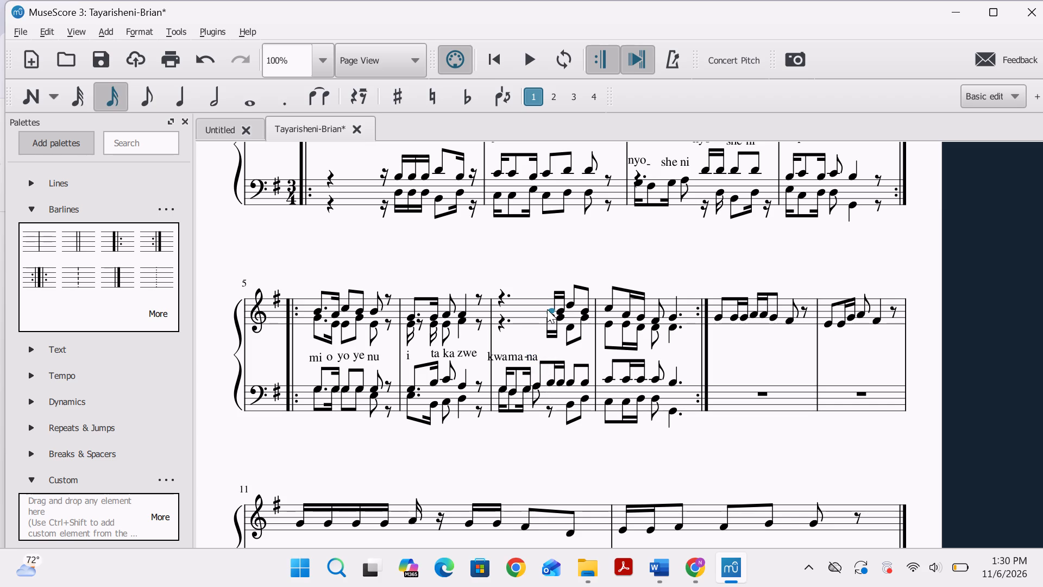
key(ctrl+t)
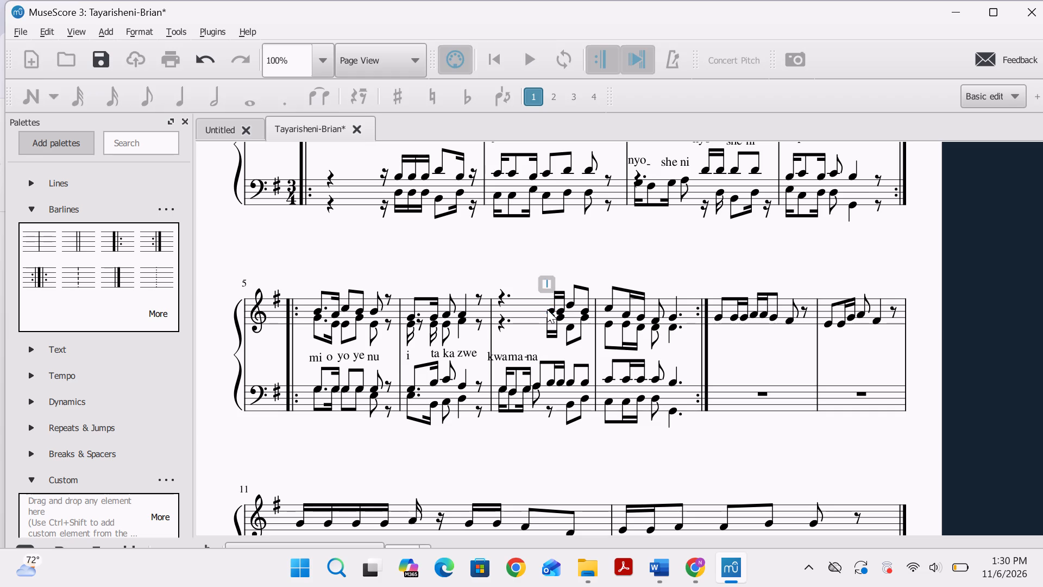
text(mfa)
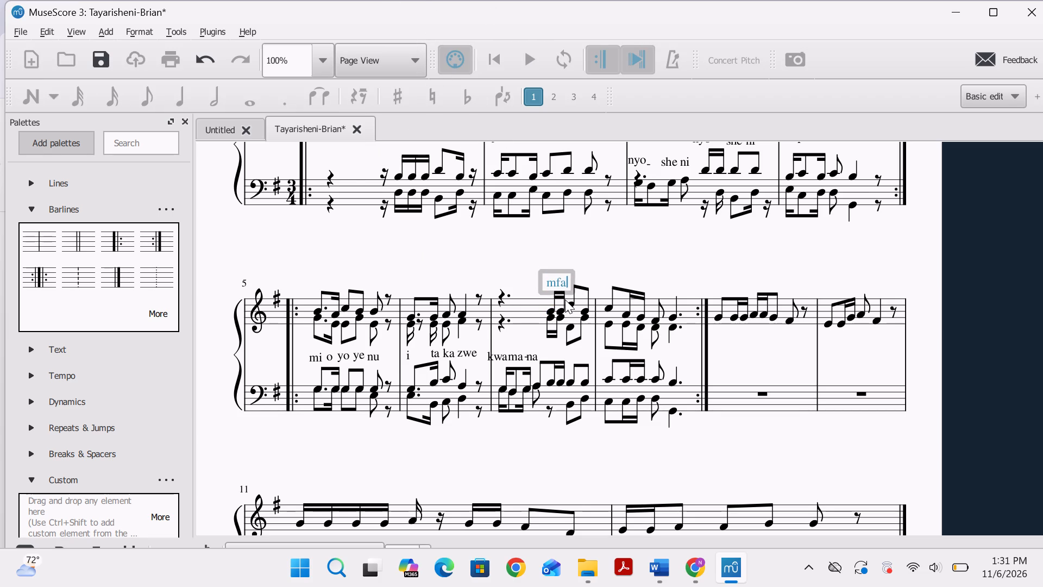
click(561, 313)
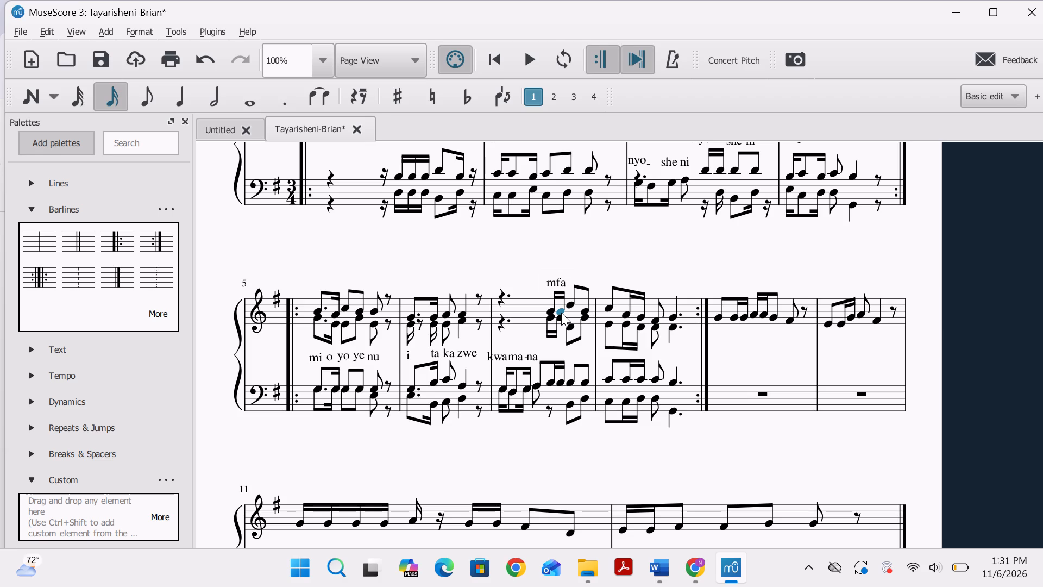
key(ctrl+t)
text(me)
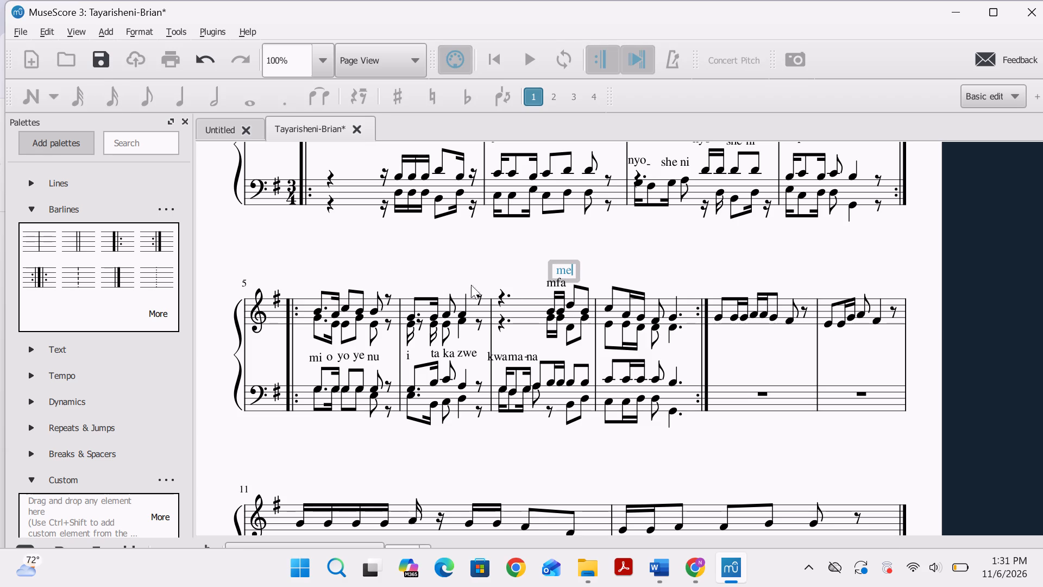
click(560, 271)
key(l)
click(572, 303)
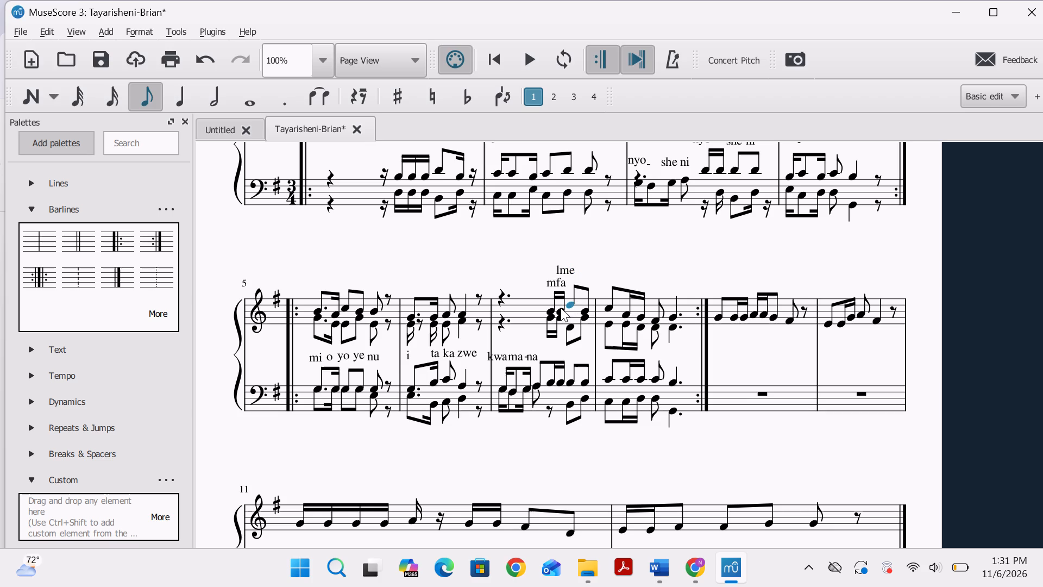
key(ctrl+t)
text(we)
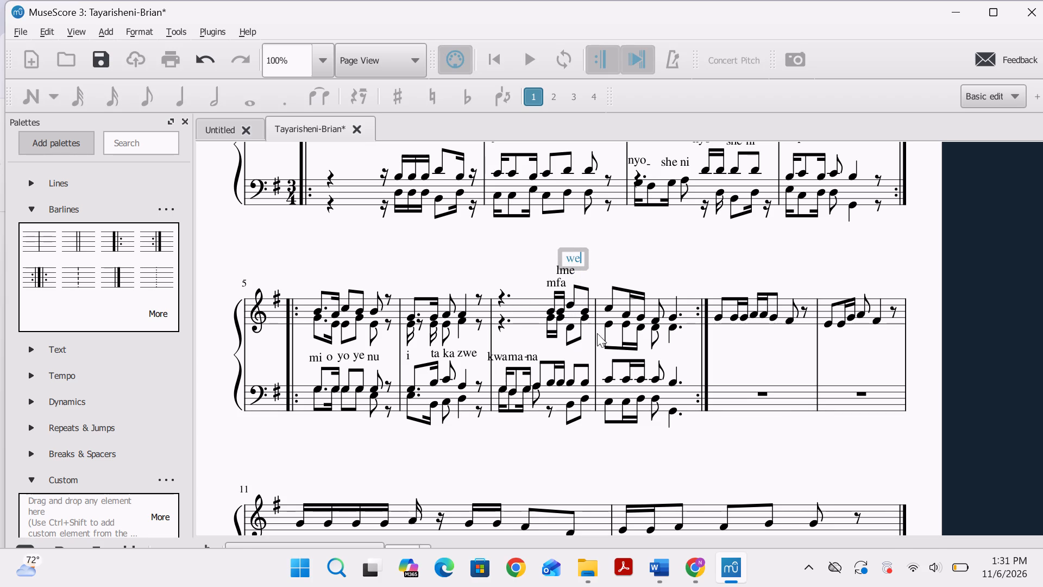
click(583, 309)
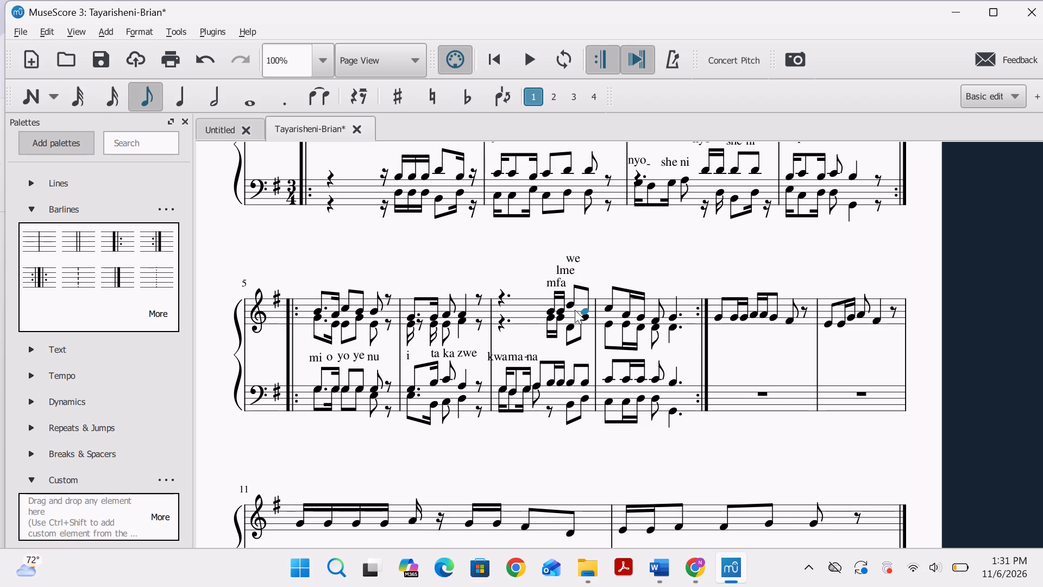
key(ctrl+t)
text(tu)
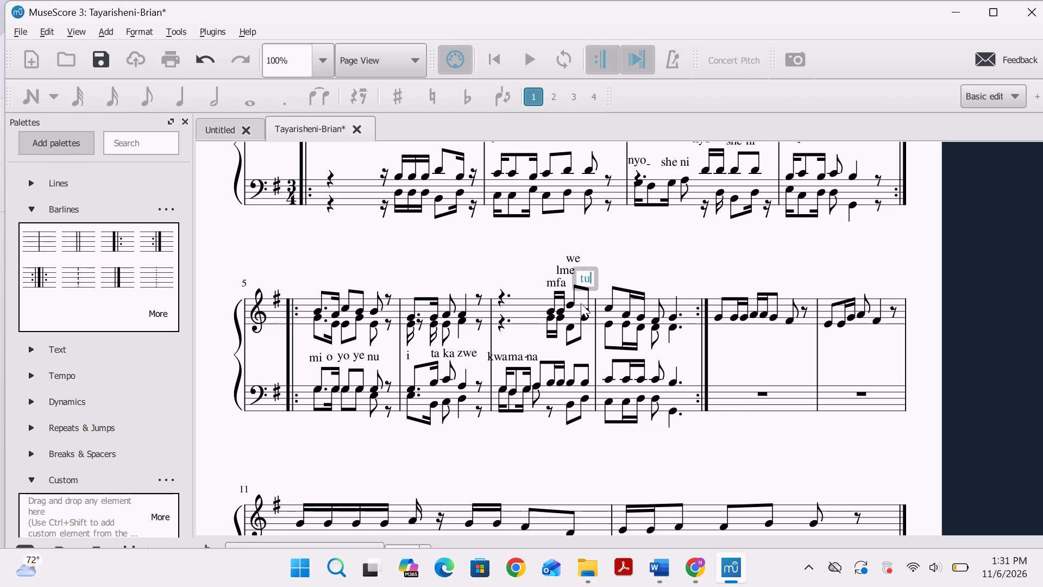
Add the staff text "a", "-" and "na" to the first three top-voice treble notes of measure 8.
click(603, 309)
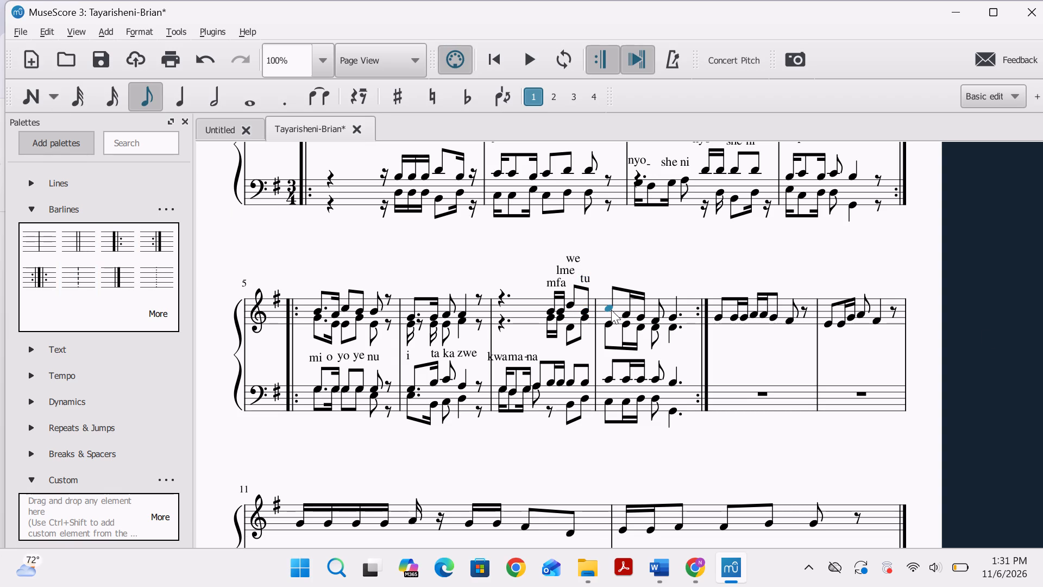
key(ctrl+t)
key(a)
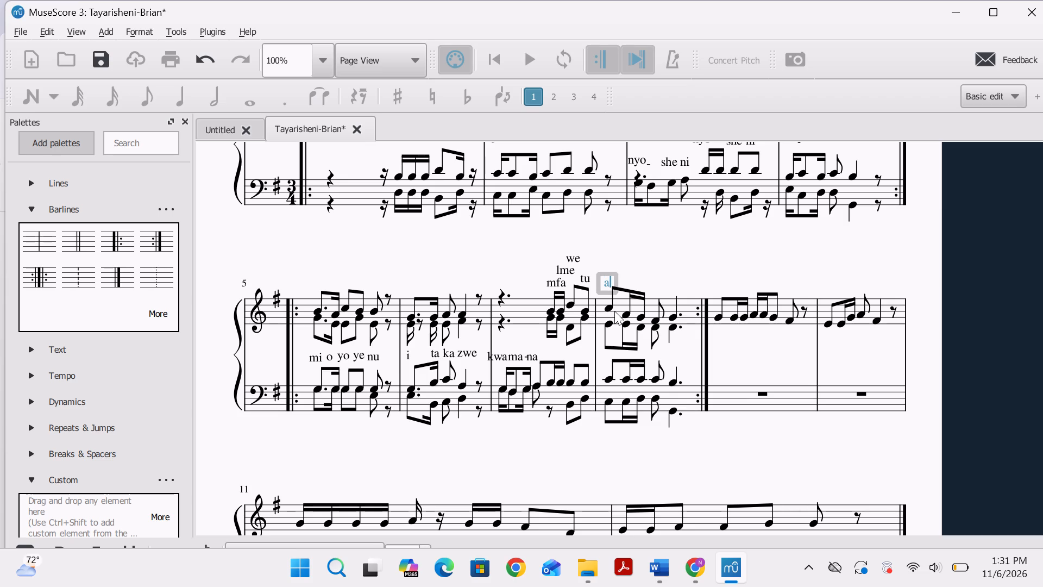
click(624, 312)
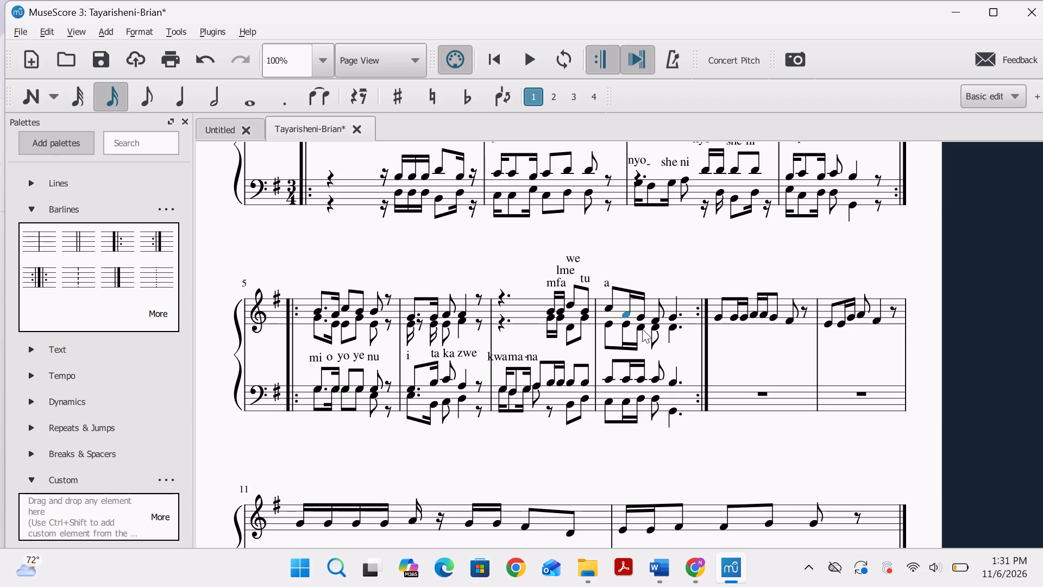
key(ctrl+a)
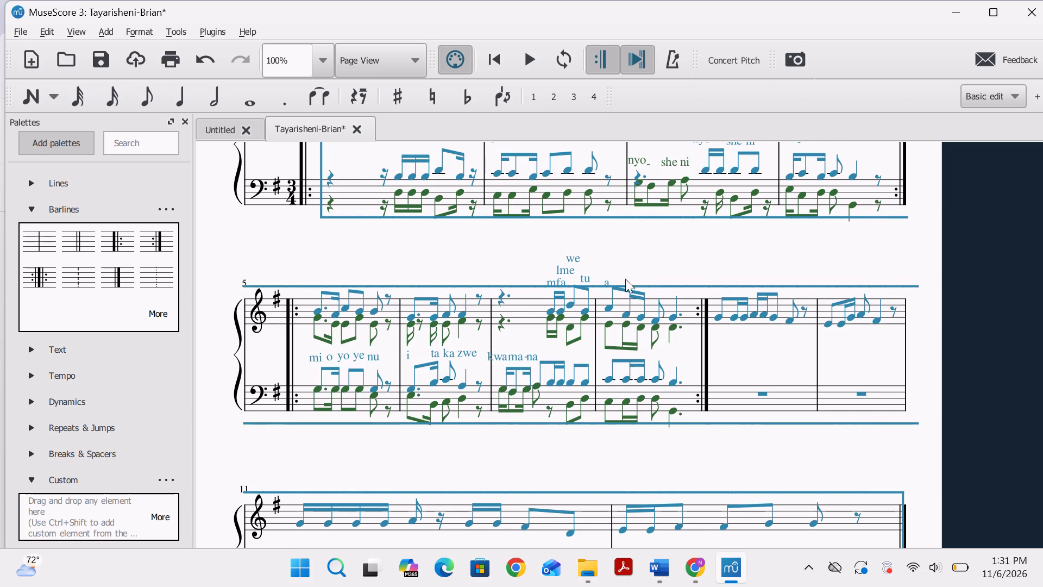
click(626, 266)
click(626, 315)
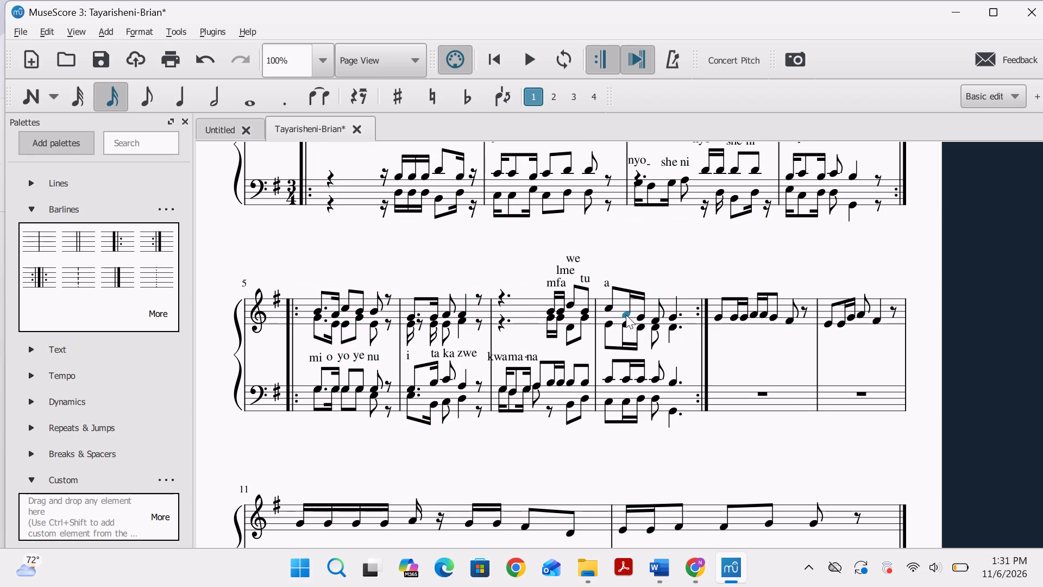
key(ctrl+t)
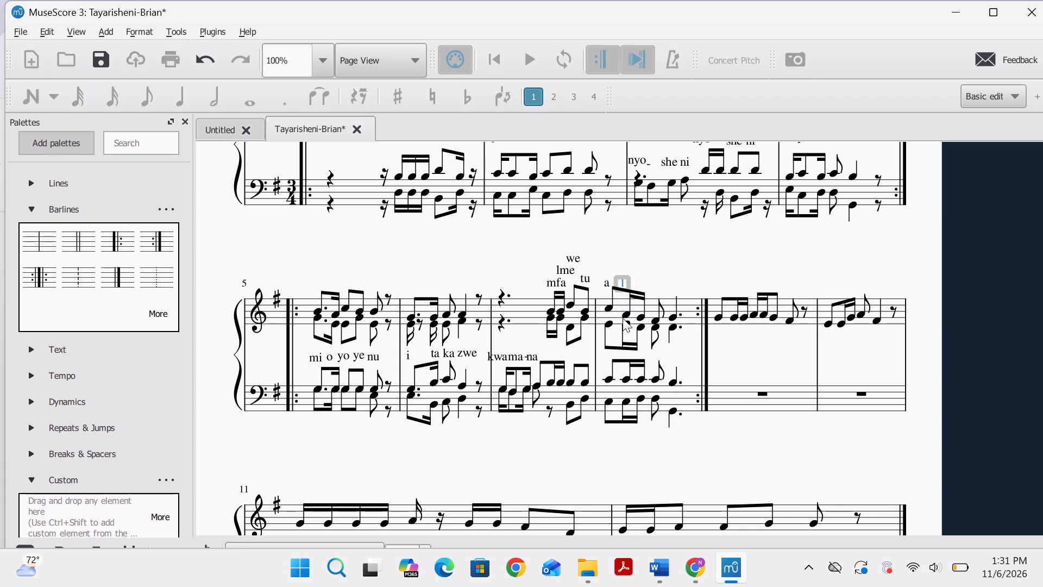
key(minus)
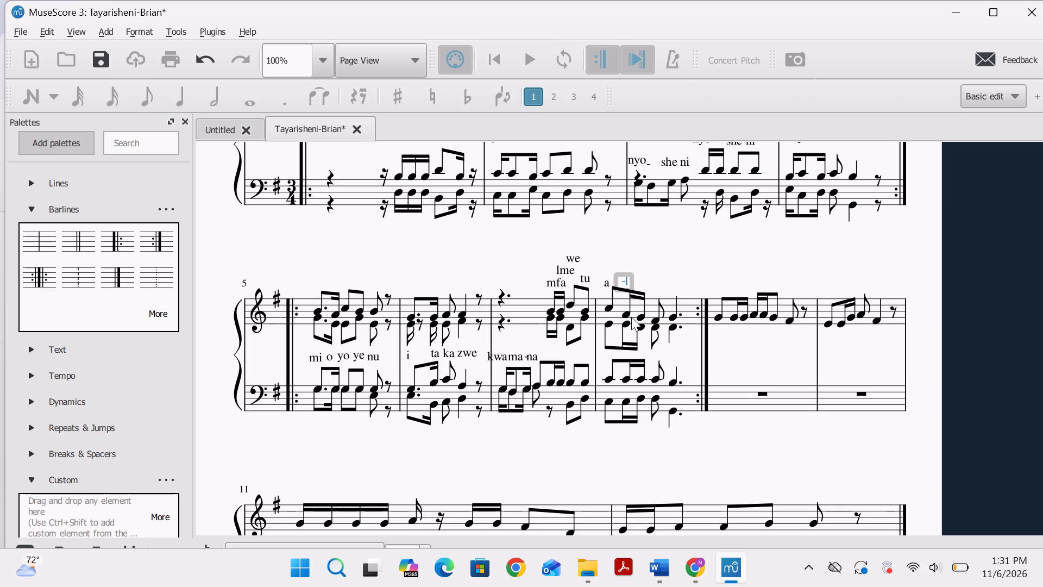
click(638, 315)
key(ctrl+t)
key(n)
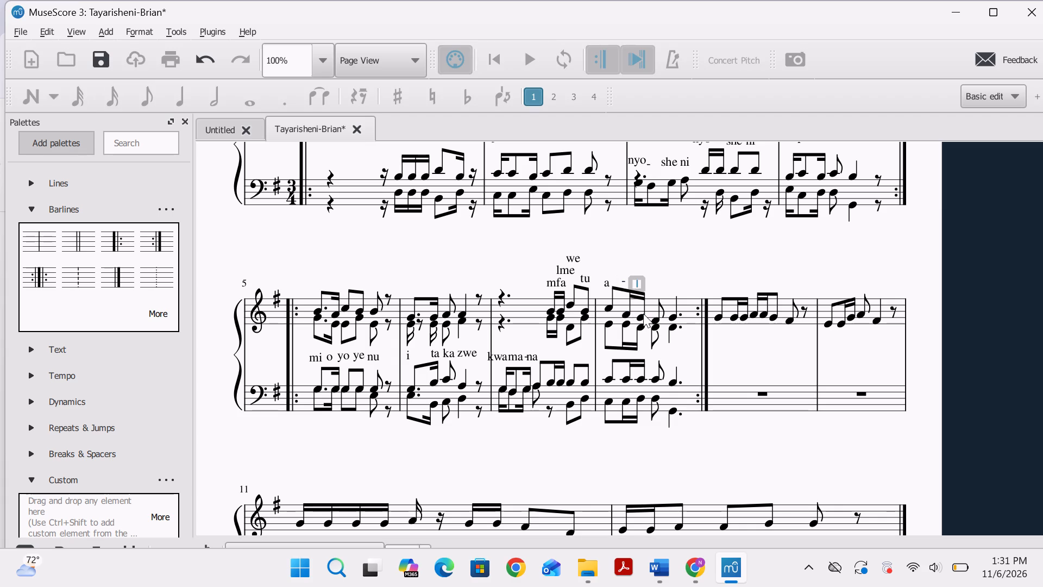
key(a)
Add the staff text syllables "ku" and "ja" to the last two top-voice treble notes of measure 8.
click(654, 319)
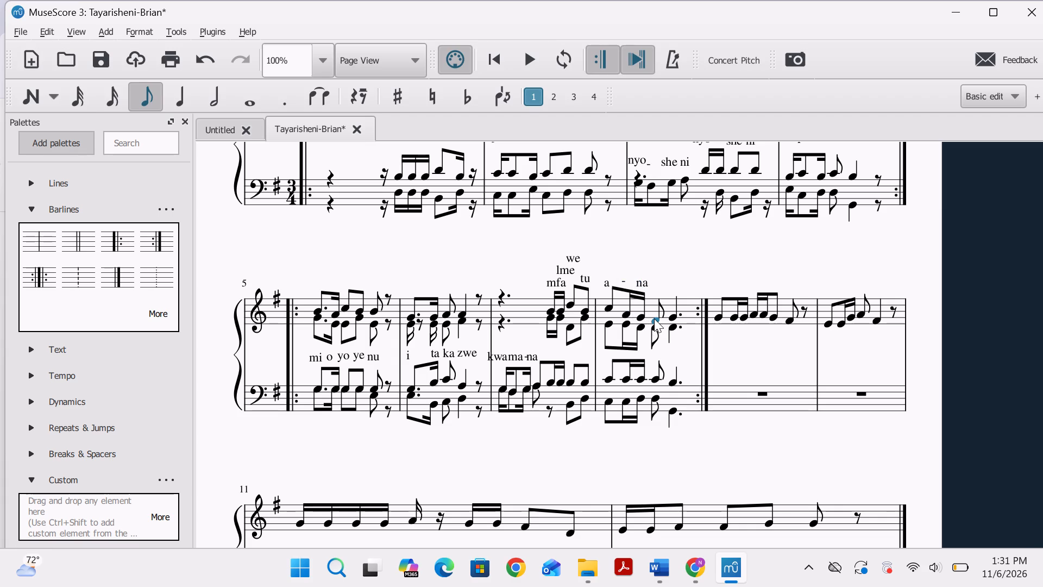
key(ctrl+t)
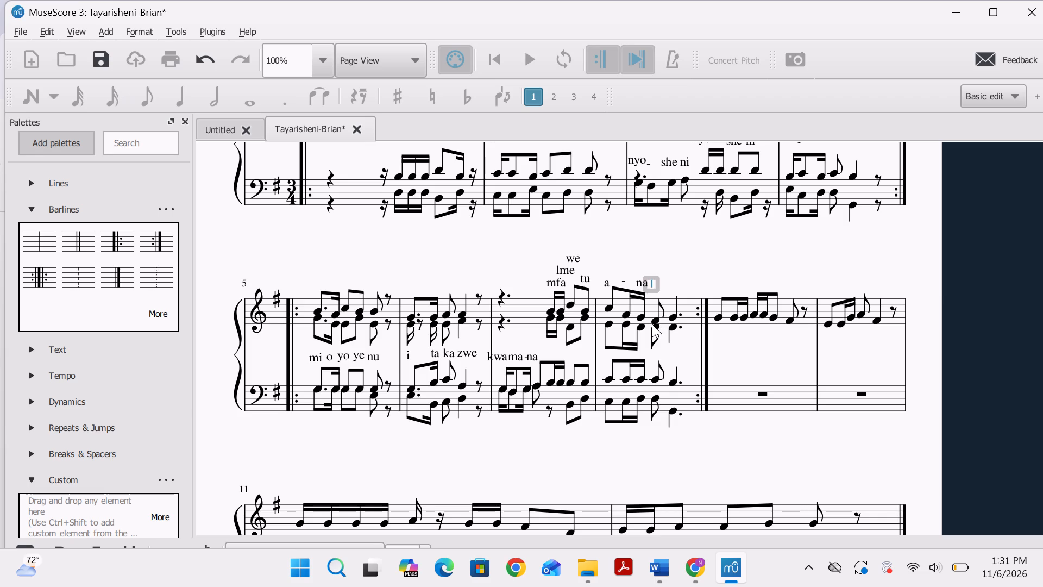
text(ku)
click(670, 313)
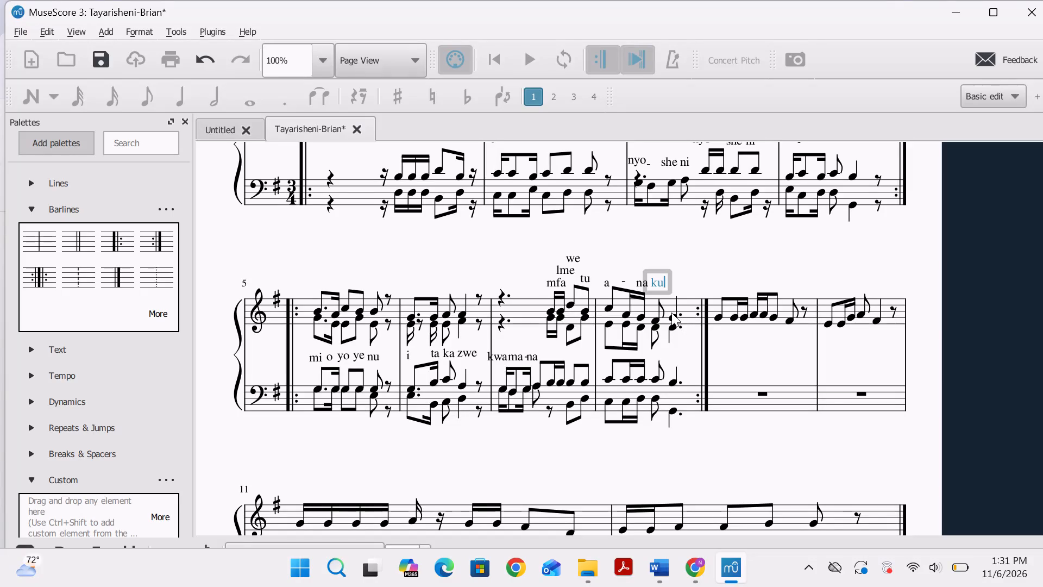
key(ctrl+t)
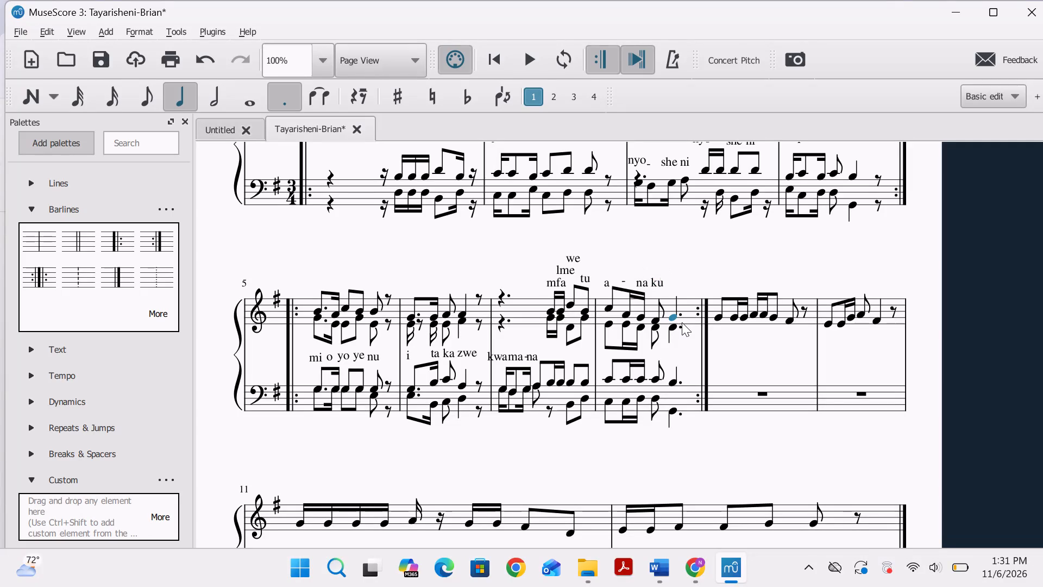
key(j)
key(a)
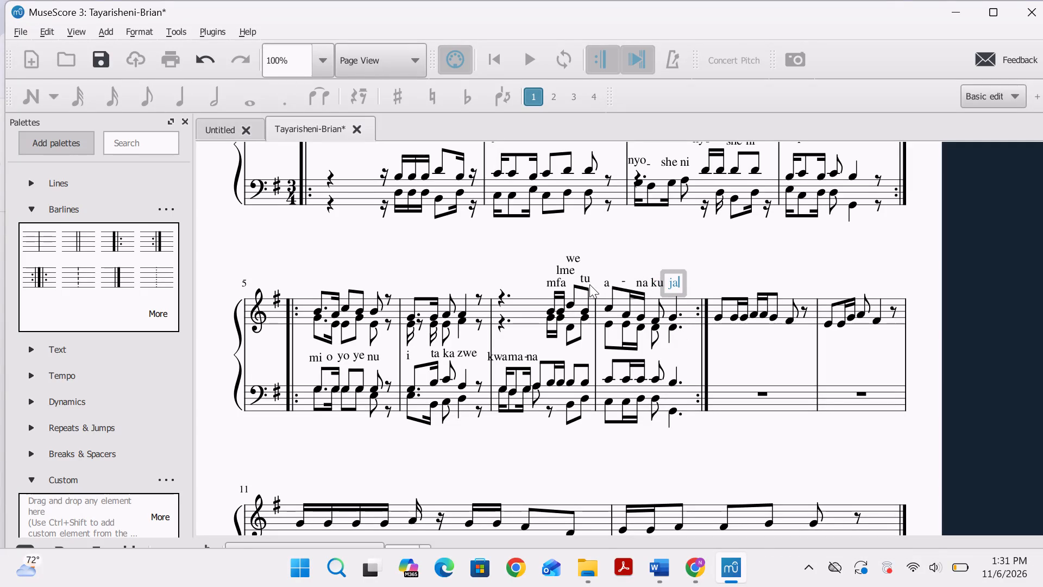
Move the measure 7 syllable "mfa" from above the treble staff to just below it, near "na".
click(549, 283)
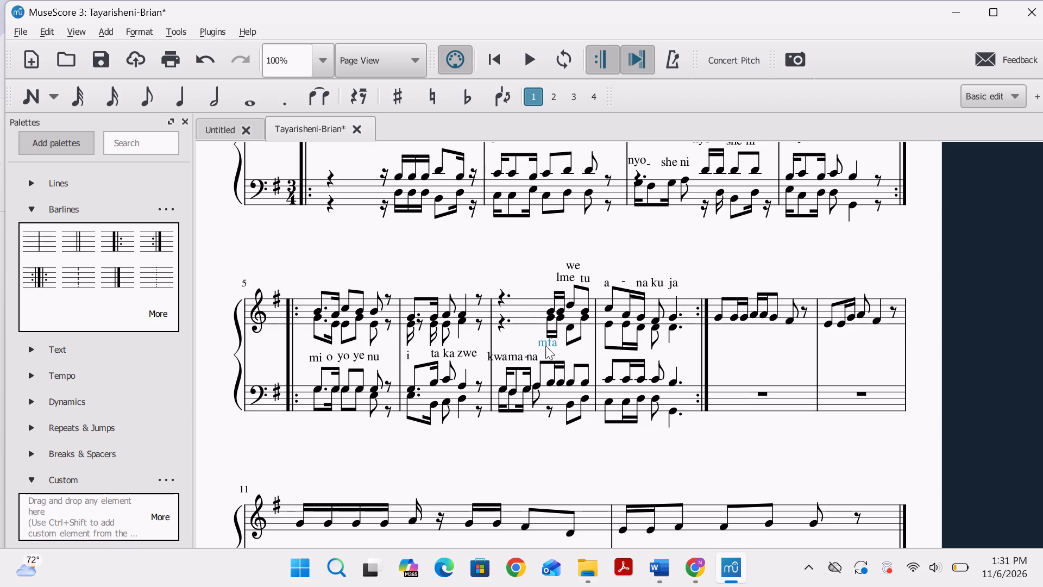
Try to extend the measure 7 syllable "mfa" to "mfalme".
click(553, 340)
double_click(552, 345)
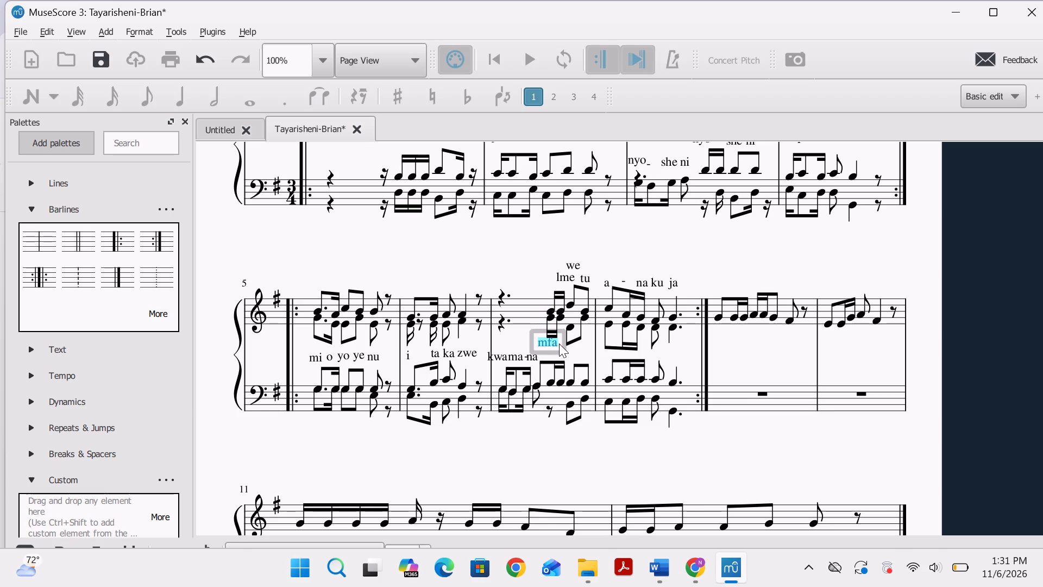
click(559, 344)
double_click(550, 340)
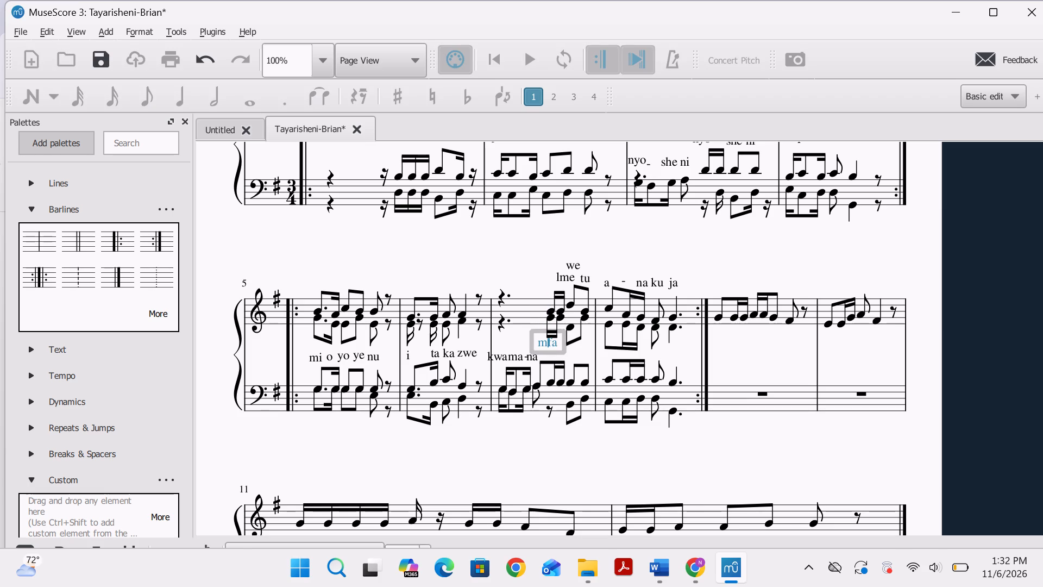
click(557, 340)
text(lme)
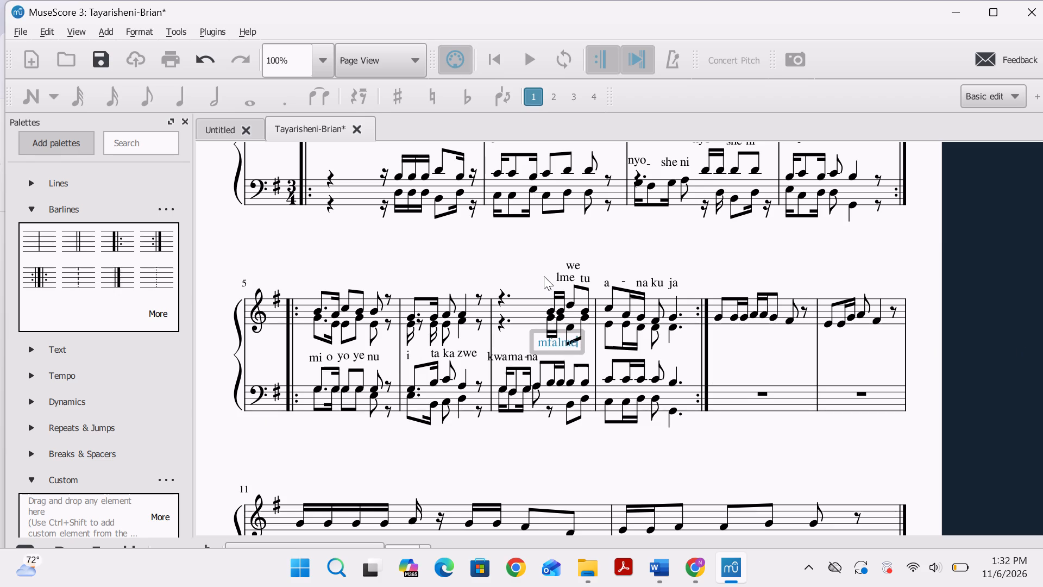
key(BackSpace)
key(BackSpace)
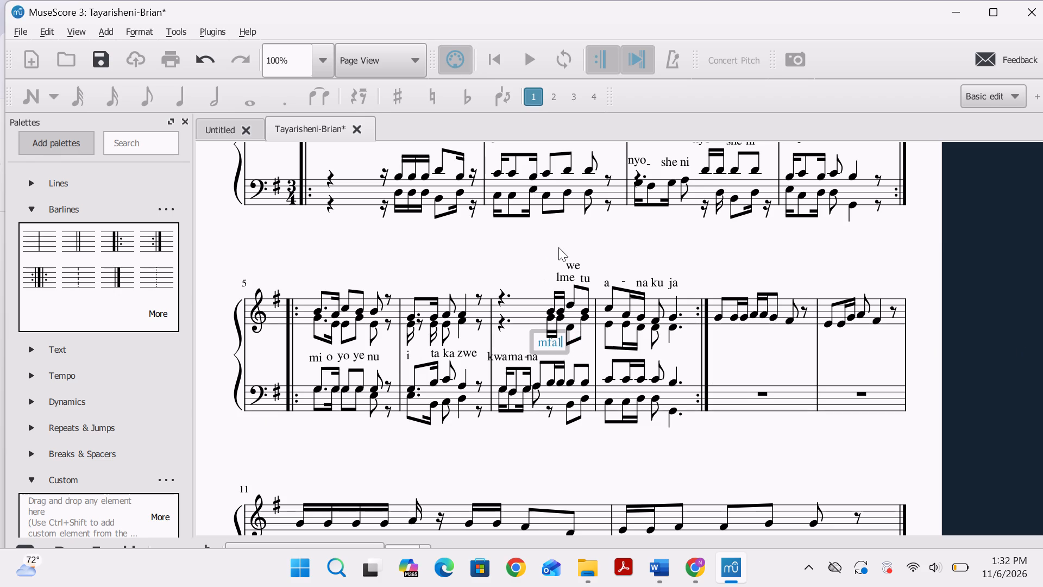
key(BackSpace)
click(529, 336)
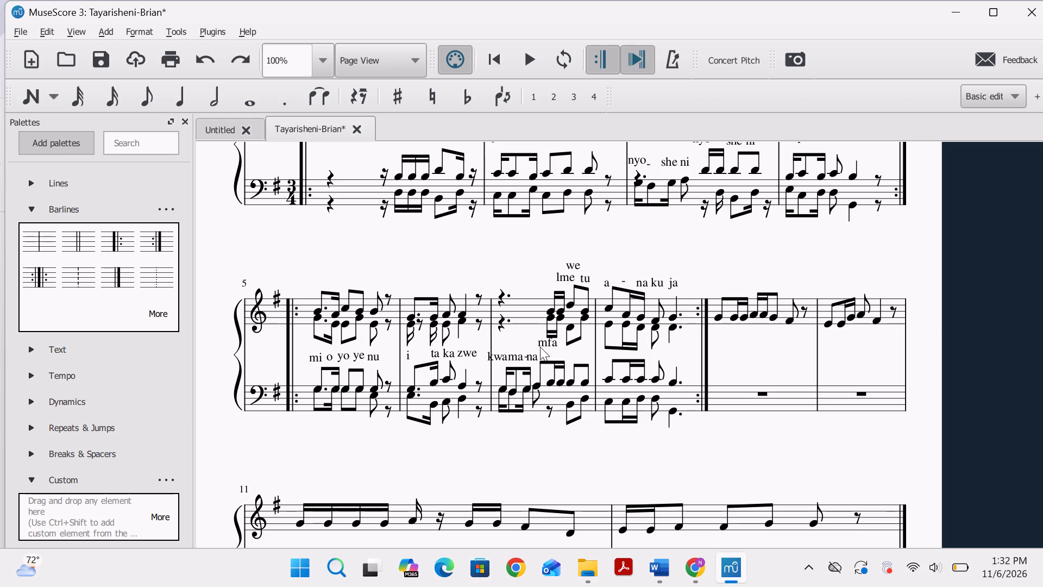
Nudge the measure 7 syllable "mfa" left and slightly down, closer to "na".
drag(540, 347, 539, 345)
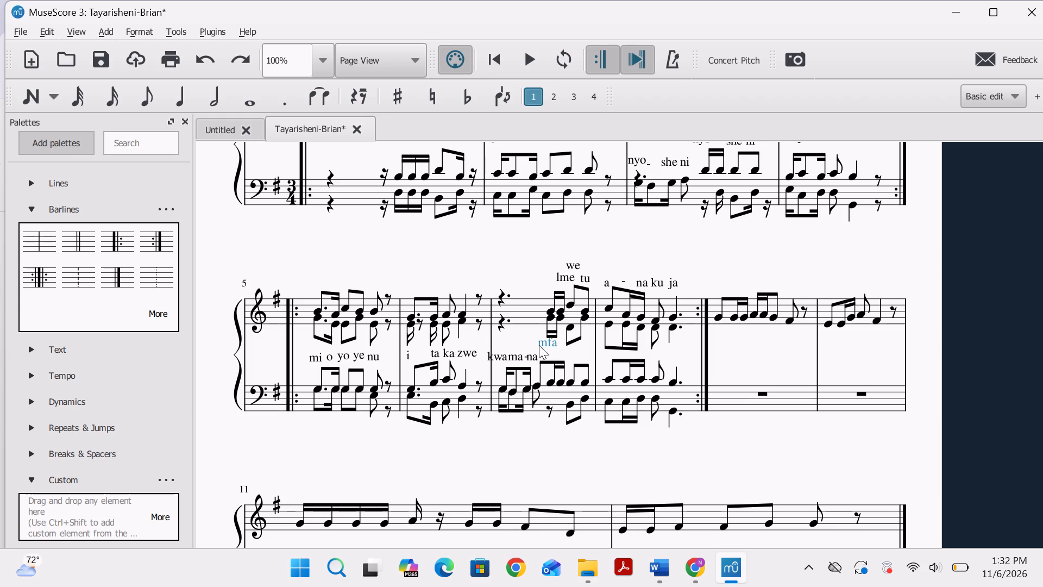
drag(539, 345, 534, 348)
drag(534, 348, 533, 350)
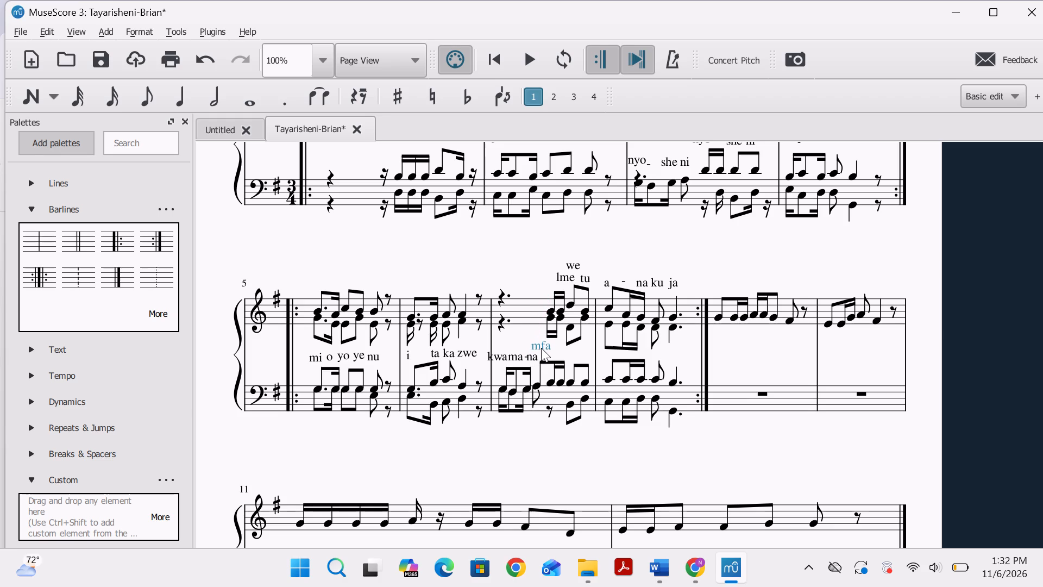
click(541, 347)
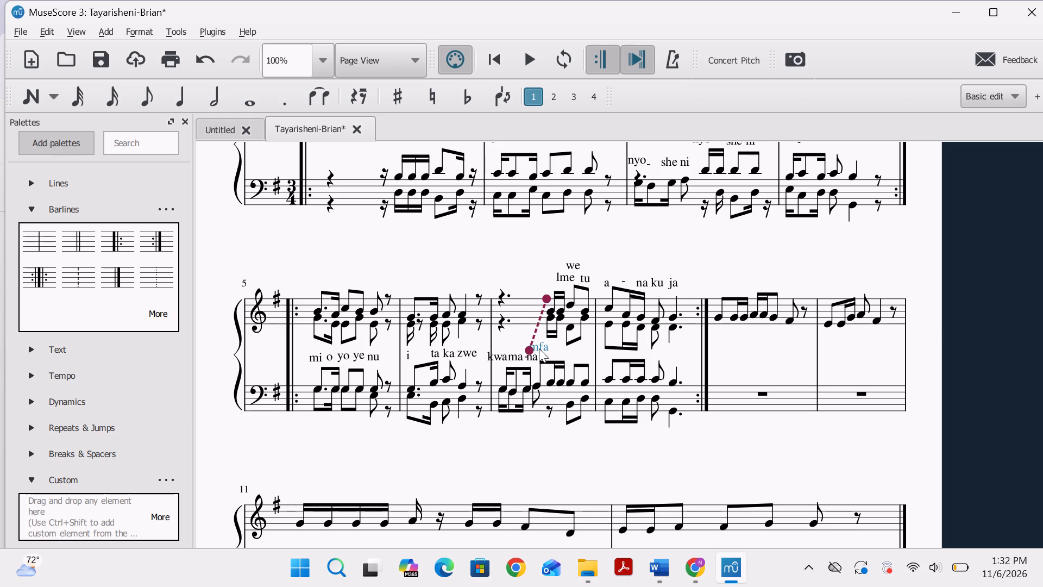
Move the measure 7 syllable "lme" below the treble staff beside "mfa", and lower "mfa" level with it.
drag(563, 278, 560, 334)
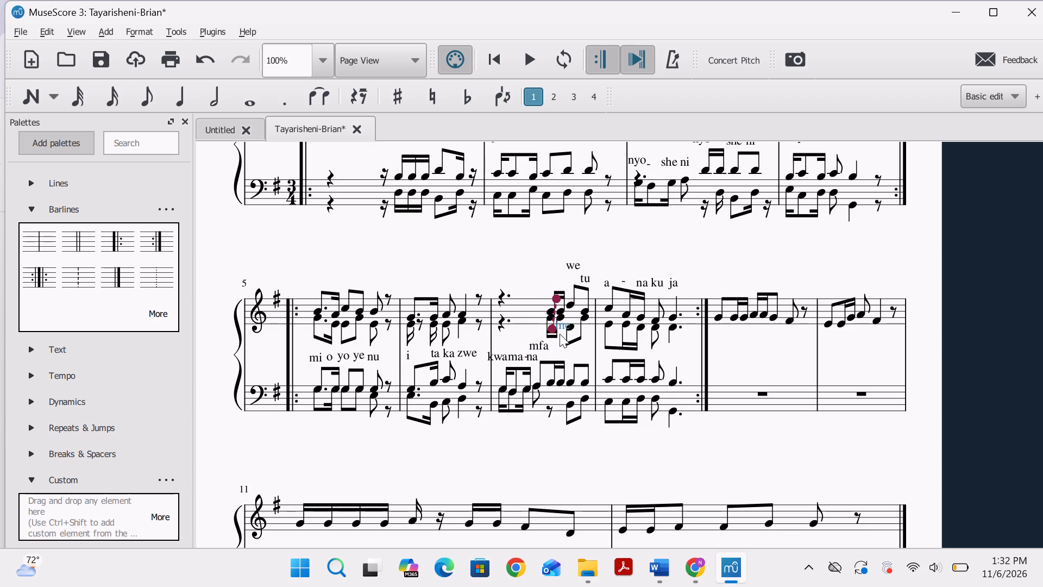
drag(560, 334, 552, 348)
drag(552, 348, 556, 350)
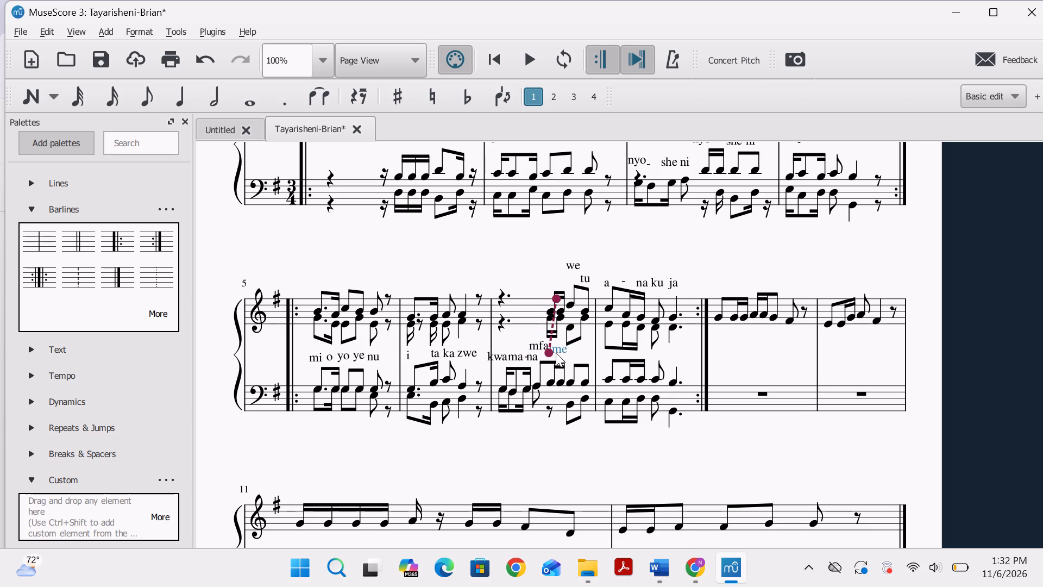
click(537, 347)
key(Down)
key(Down)
key(Down)
key(Down)
key(Down)
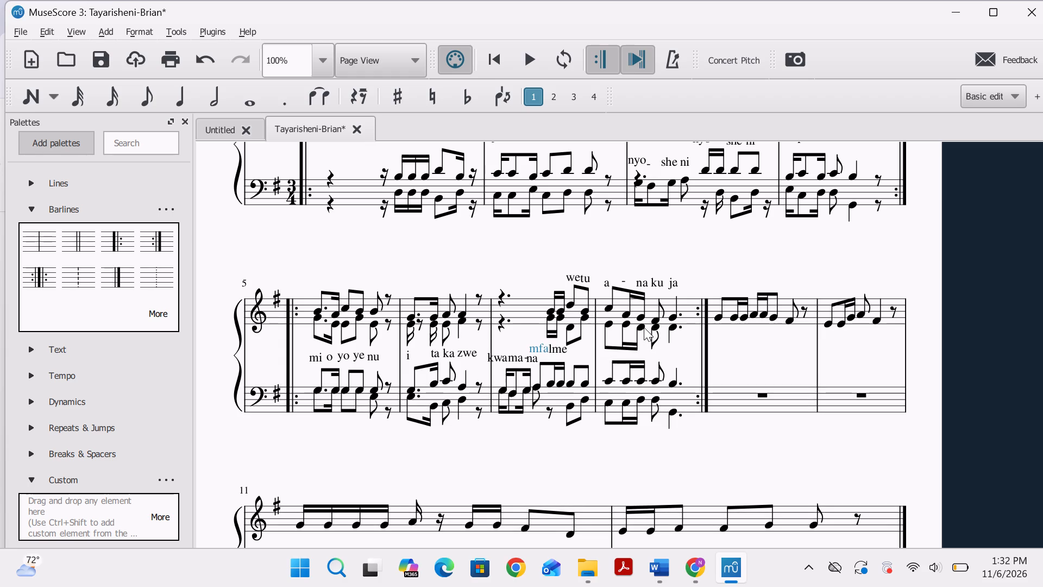
key(Down)
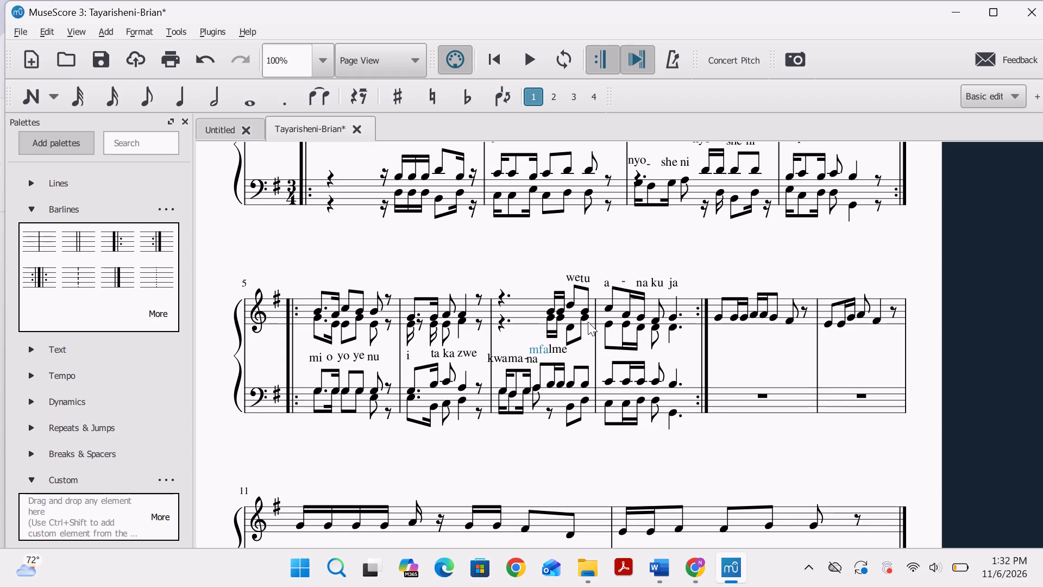
Move the measure 7 syllable "we" below the treble staff after "lme", nudging "mfa" and "lme" slightly left for spacing.
click(569, 280)
drag(569, 278, 567, 348)
click(537, 344)
key(Left)
key(Left)
key(Left)
key(Left)
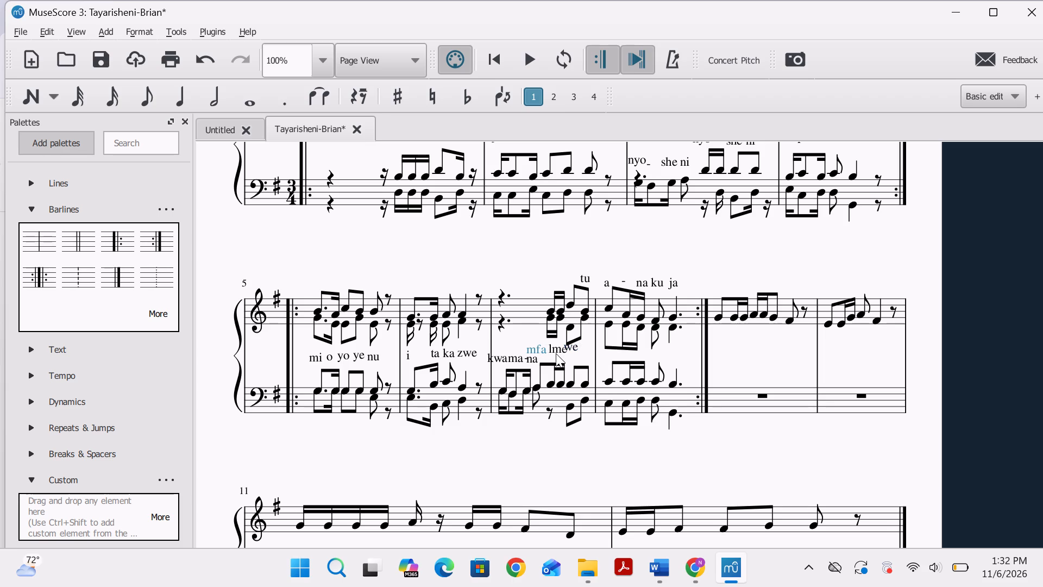
click(549, 347)
key(Left)
key(Left)
key(Left)
Move the measure 7 syllable "tu" below the treble staff beside "we", and adjust the height of "we" to match.
drag(583, 278, 582, 346)
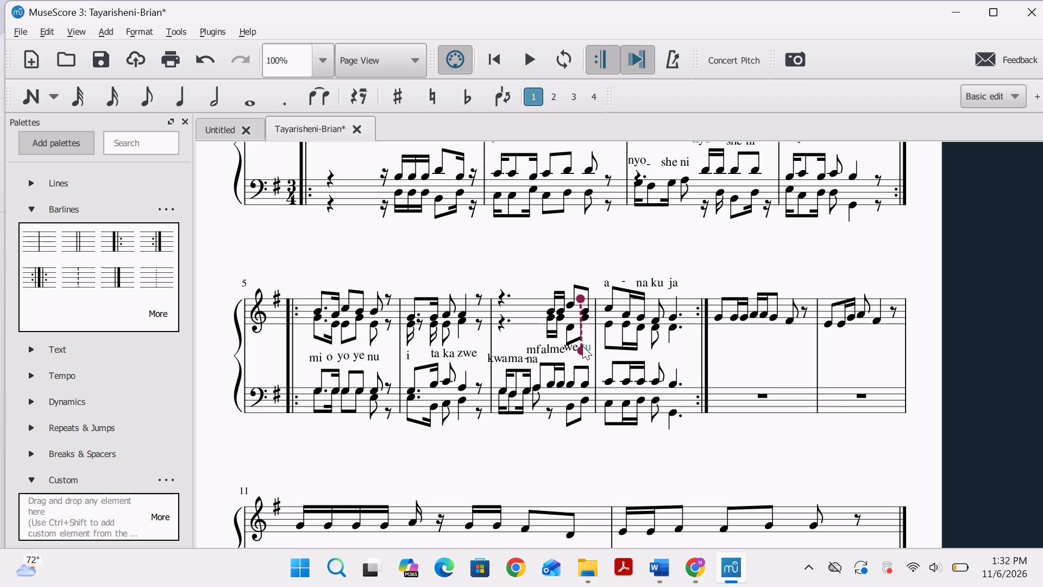
drag(582, 346, 581, 346)
click(569, 345)
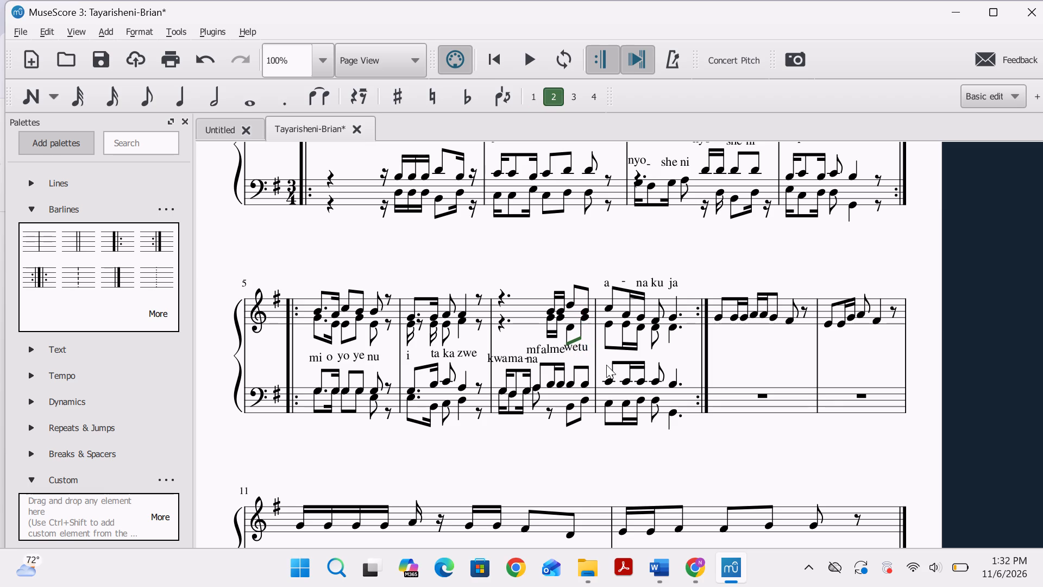
click(566, 351)
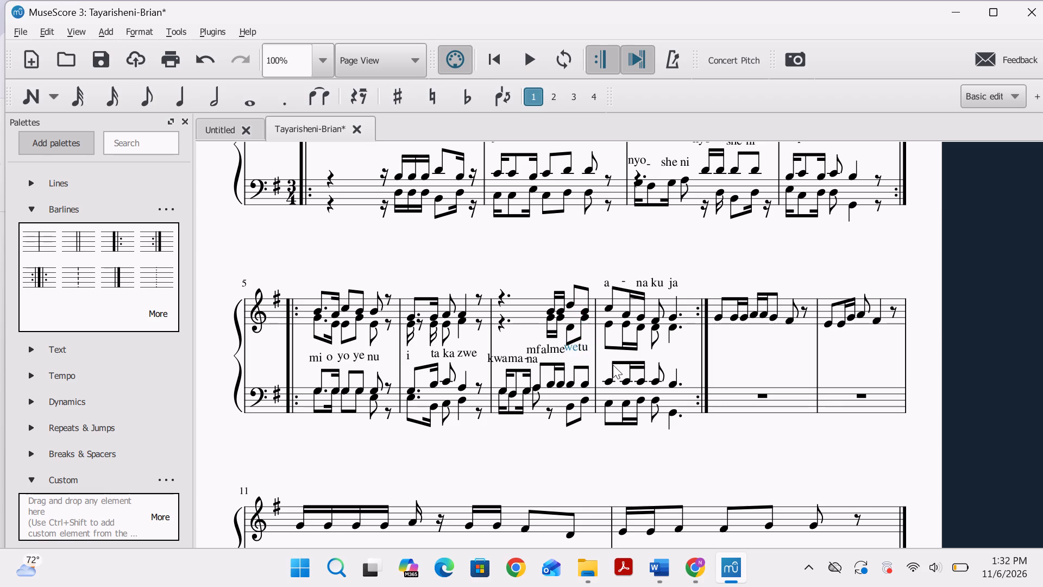
key(Down)
key(Down)
key(Down)
click(585, 345)
click(570, 352)
key(Up)
Move the measure 8 syllables "a", "-", "na" and "ku" from above the treble staff to the space between the staves.
click(610, 282)
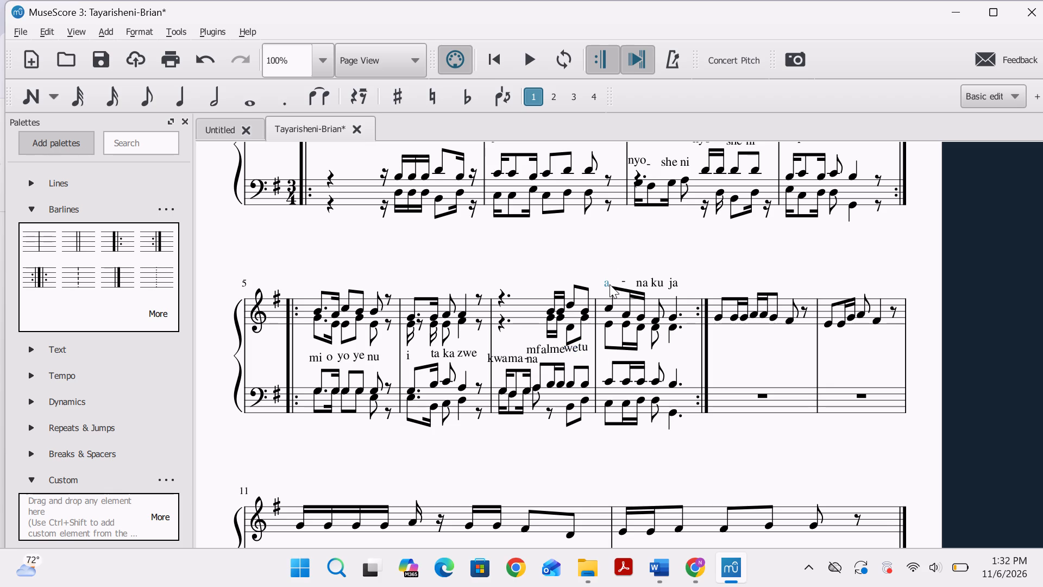
drag(610, 284, 606, 354)
click(620, 283)
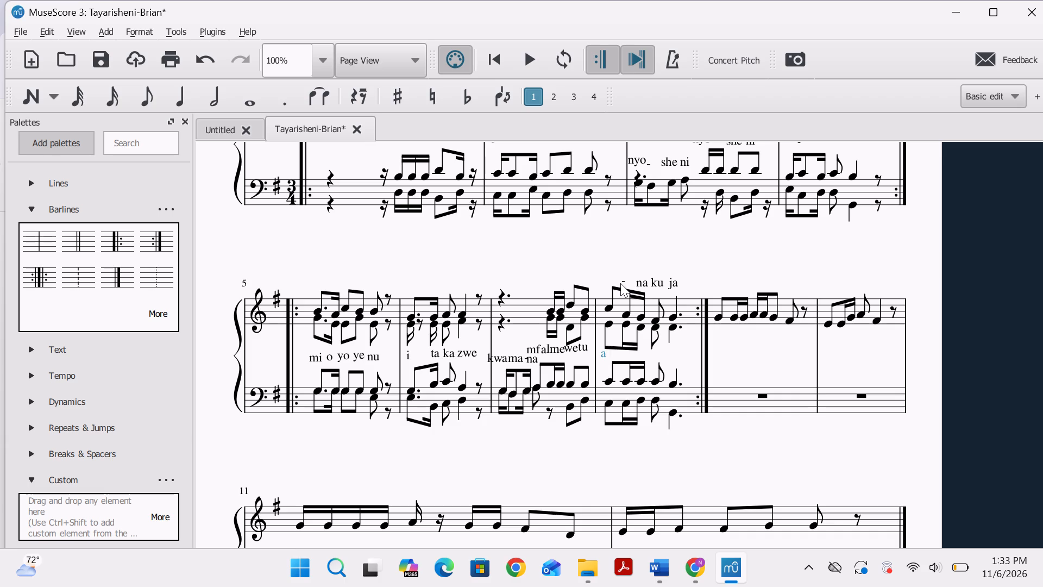
click(624, 280)
click(624, 282)
drag(624, 282, 620, 353)
click(644, 283)
drag(644, 283, 639, 318)
drag(639, 318, 637, 355)
drag(658, 280, 653, 354)
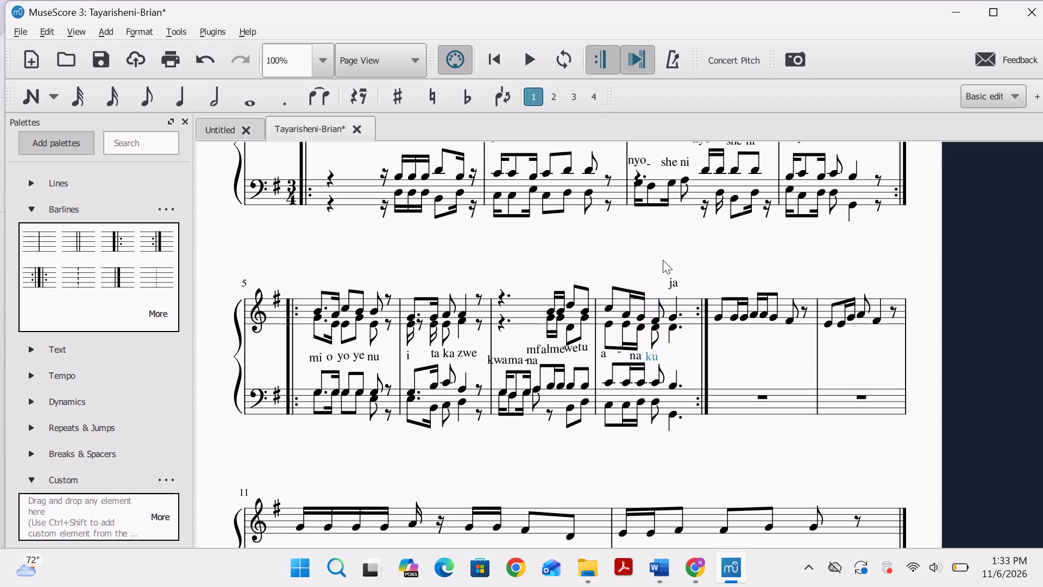
Move the measure 8 syllable "ja" below the treble staff and lower it to line up with "ku".
click(671, 282)
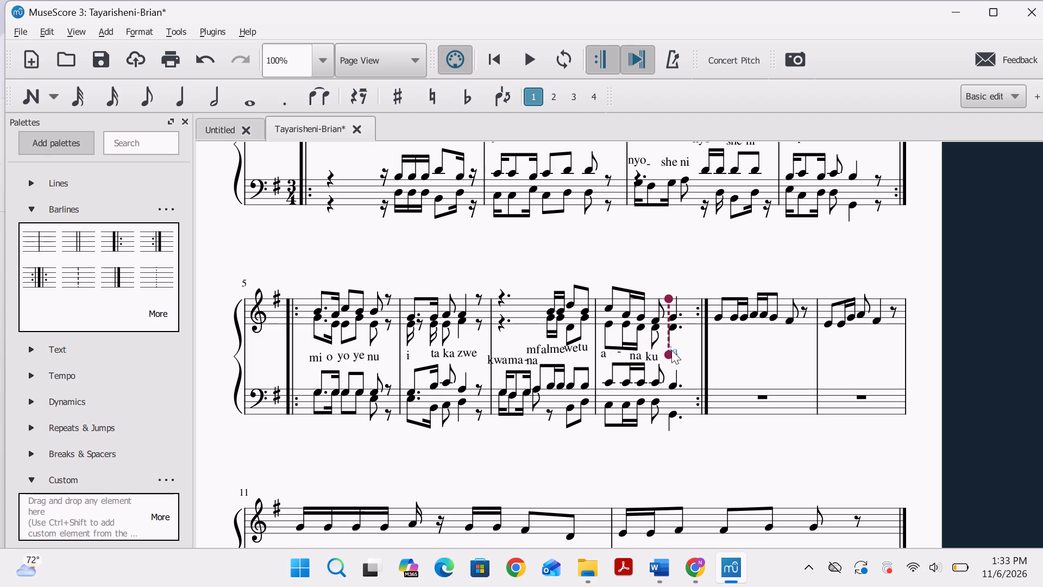
click(671, 350)
key(Down)
key(Down)
key(Down)
key(Down)
key(Down)
key(Down)
Nudge the measure 7 syllables "kwa" and "ma" slightly down, closer to the bass staff.
click(498, 364)
key(Down)
key(Down)
key(Down)
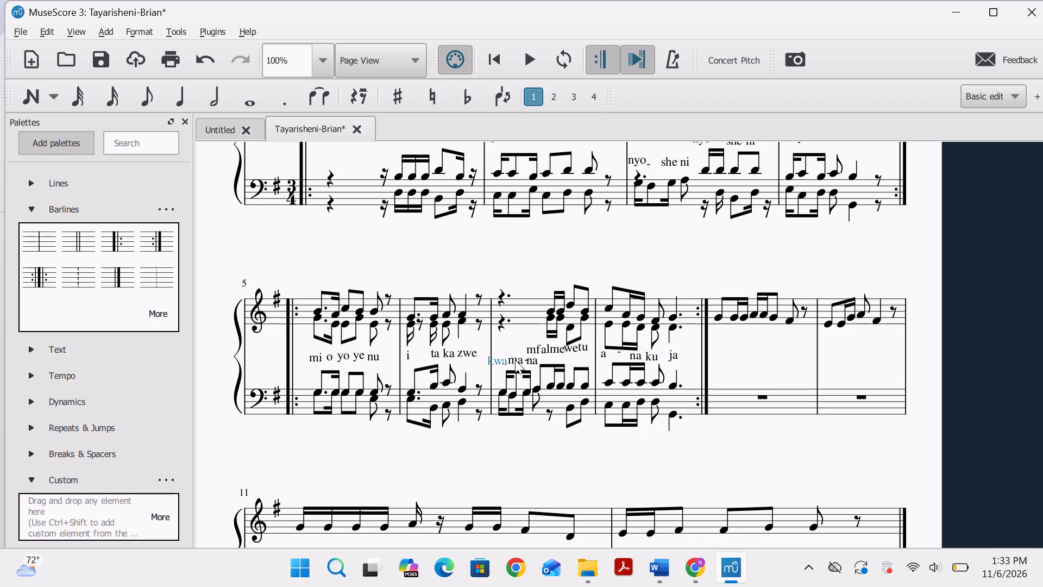
key(Down)
key(Down)
key(Down)
click(515, 360)
key(Down)
key(Down)
key(Down)
key(Down)
key(Down)
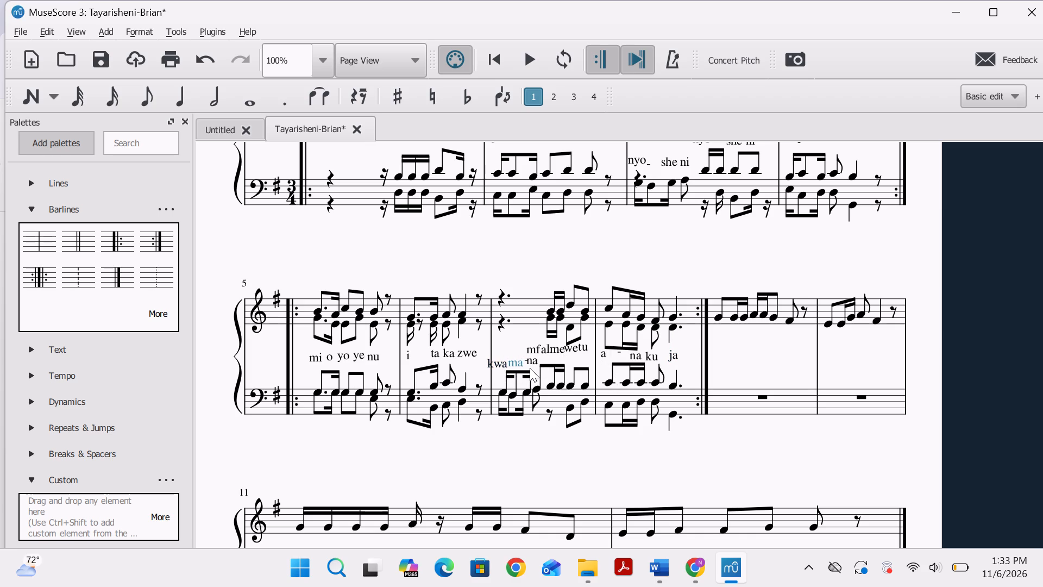
key(Down)
Nudge the measure 7 hyphen and the syllable "na" down to line up with "kwa" and "ma".
click(530, 362)
click(525, 362)
key(Down)
key(Down)
key(Down)
key(Down)
key(Down)
key(Down)
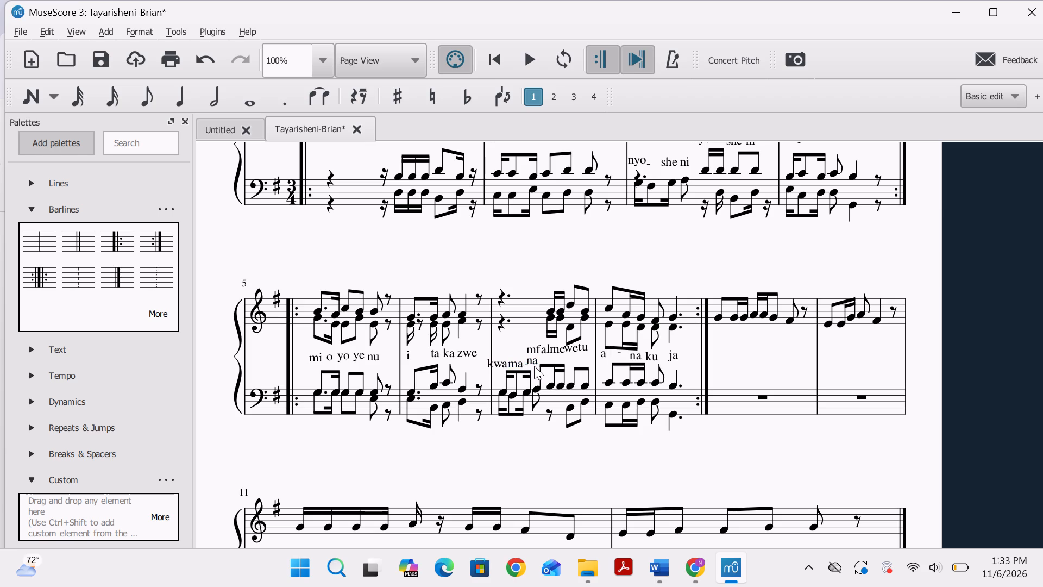
click(534, 361)
key(Down)
key(Down)
key(Down)
key(Down)
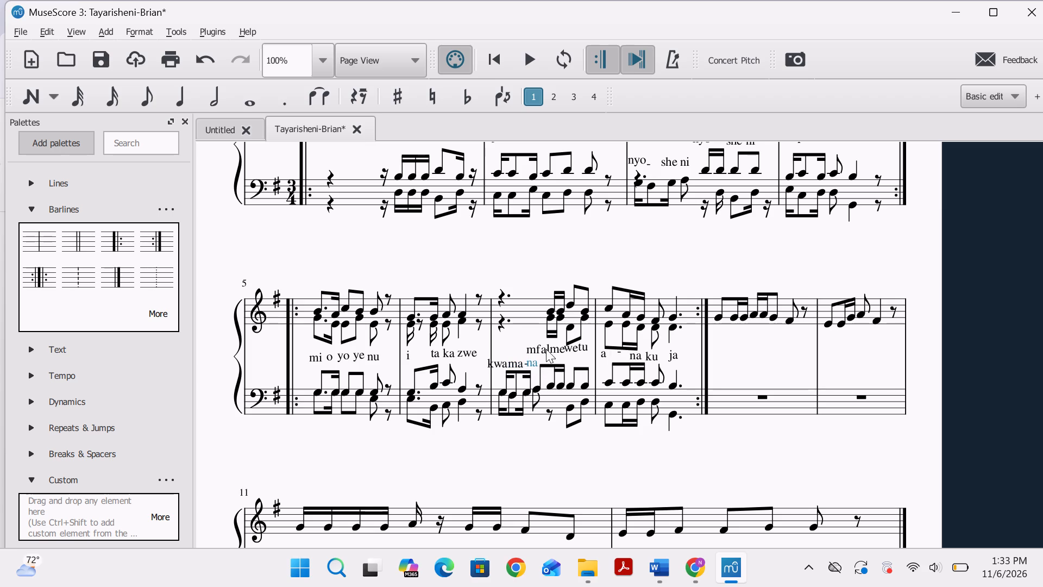
key(Down)
Nudge the measure 7 syllables "mfa" and "lme" slightly down between the staves.
click(533, 349)
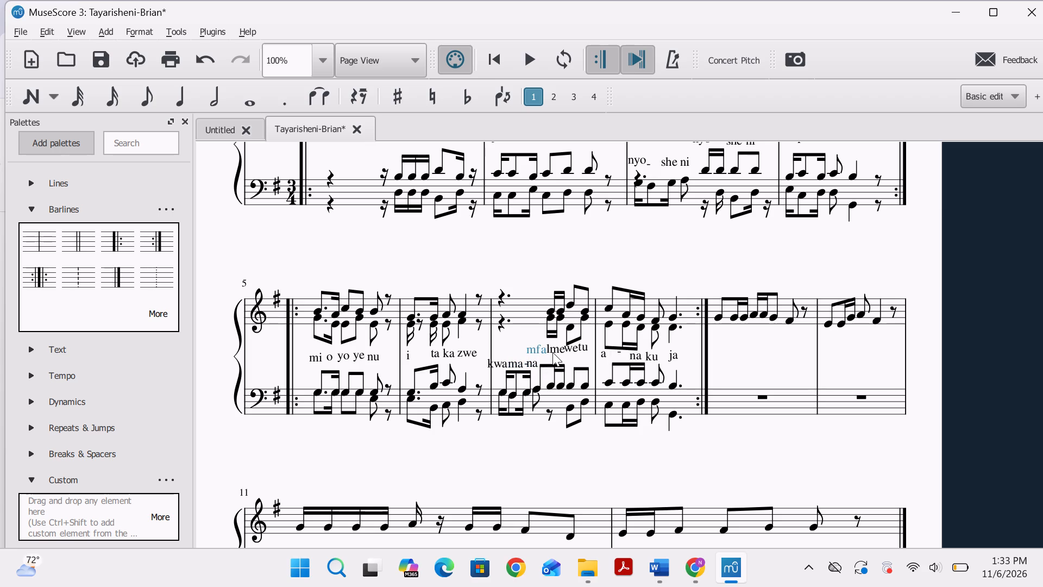
key(Down)
key(Down)
key(Down)
key(Down)
key(Down)
click(555, 349)
key(Down)
key(Down)
key(Down)
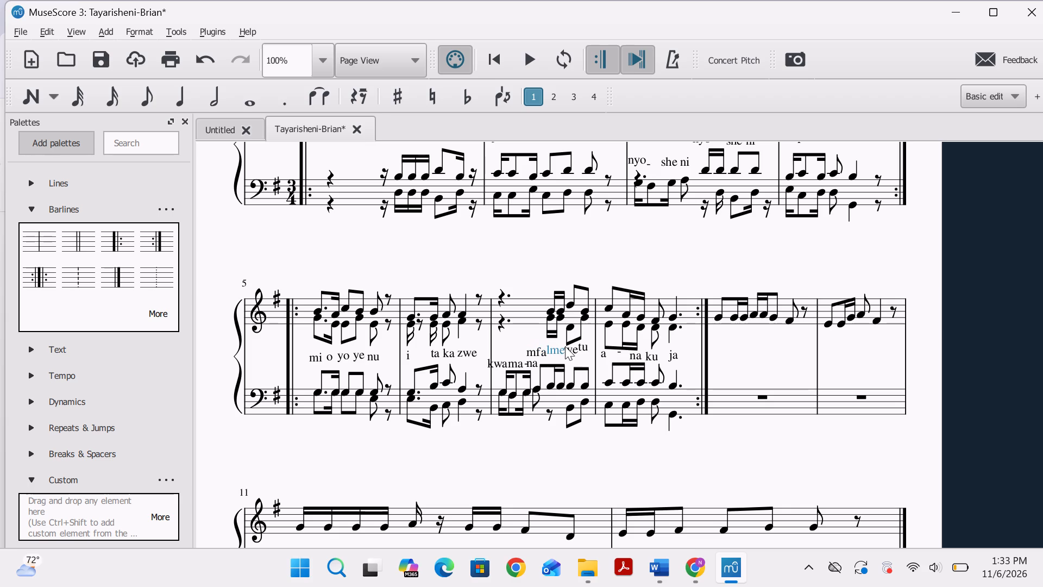
Nudge the measure 7 syllables "we" and "tu" down to line up with "mfa" and "lme".
click(571, 351)
key(Down)
key(Down)
key(Down)
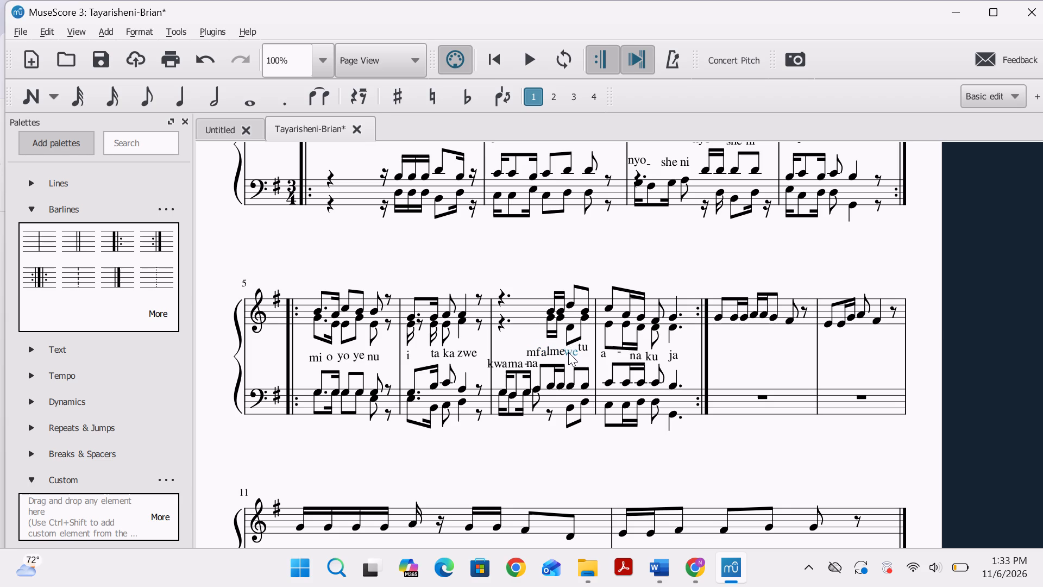
click(568, 352)
click(584, 347)
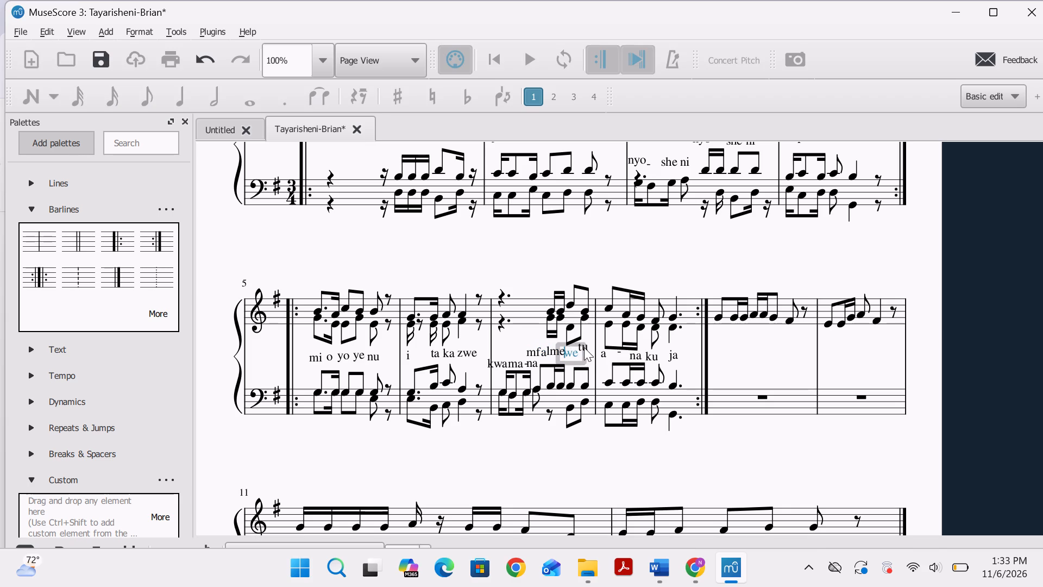
key(Down)
key(Down)
key(Down)
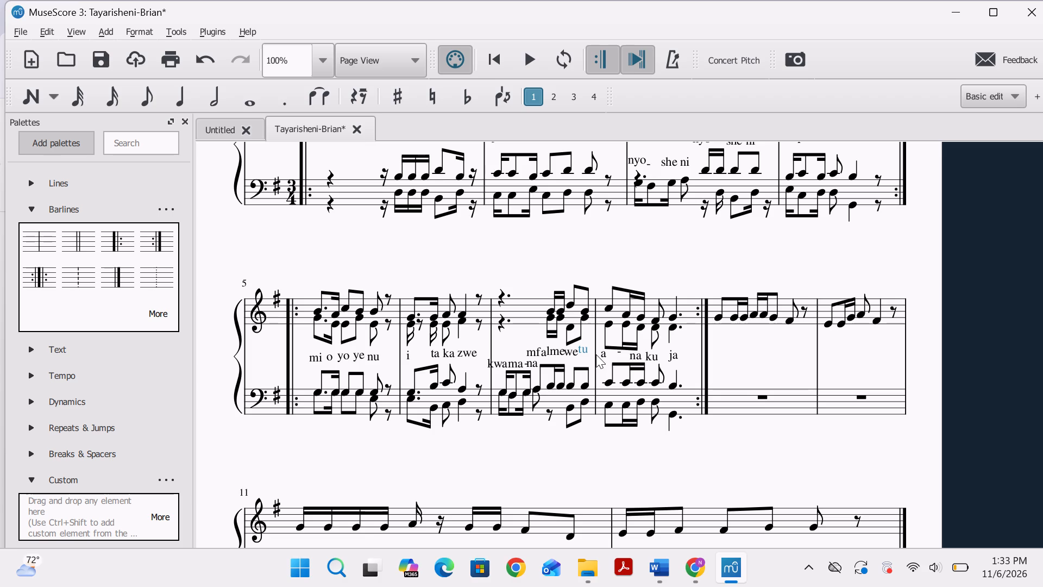
key(Down)
key(Down)
key(Down)
key(Down)
Save the Tayarisheni-Brian score.
key(ctrl+s)
Save the Tayarisheni-Brian score.
key(ctrl+s)
drag(344, 586, 247, 515)
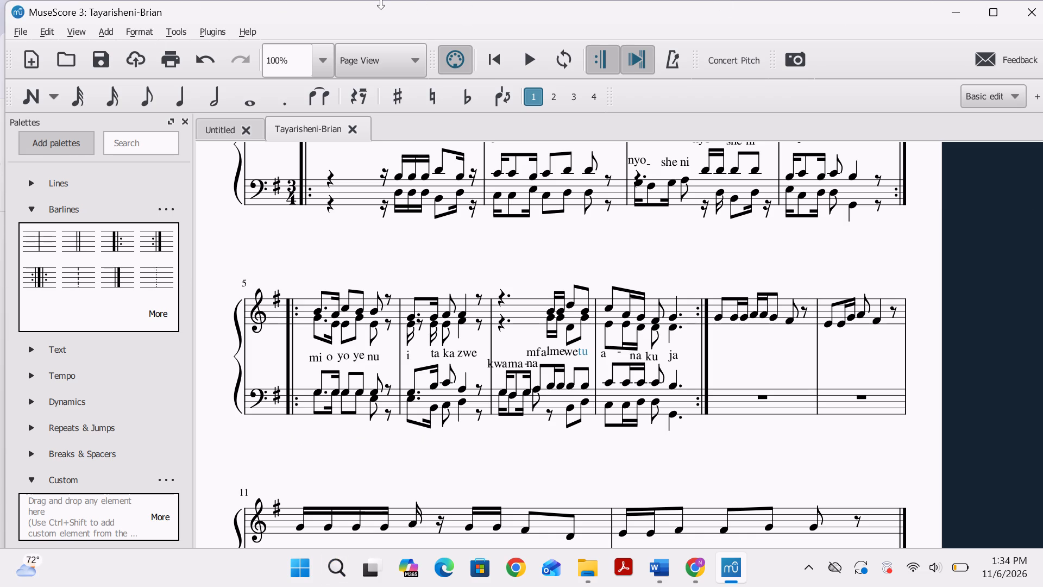
right_click(415, 0)
Add the staff text "njoo" to the first treble note of measure 9.
click(717, 319)
key(ctrl+t)
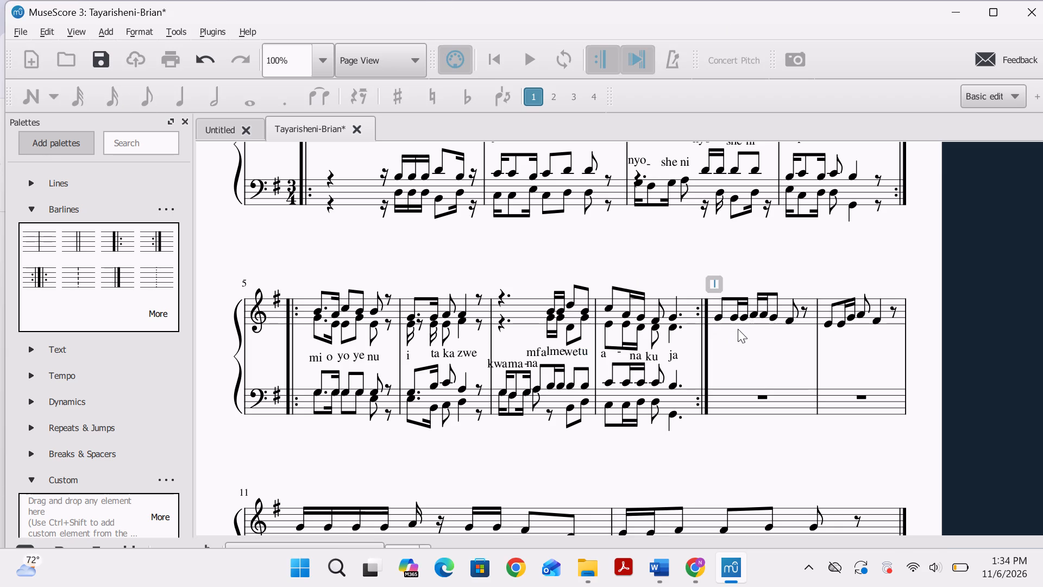
key(n)
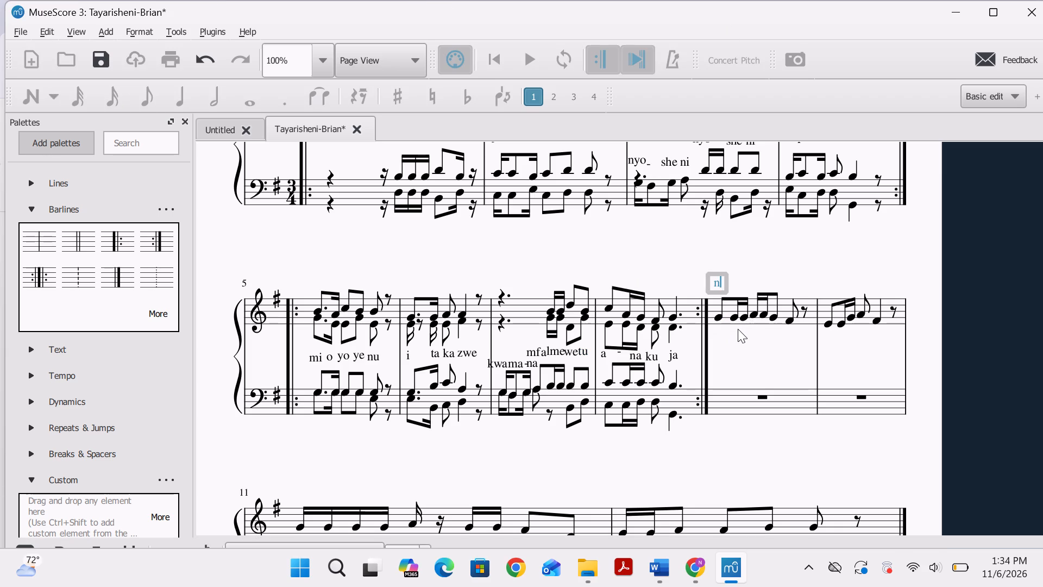
text(jo)
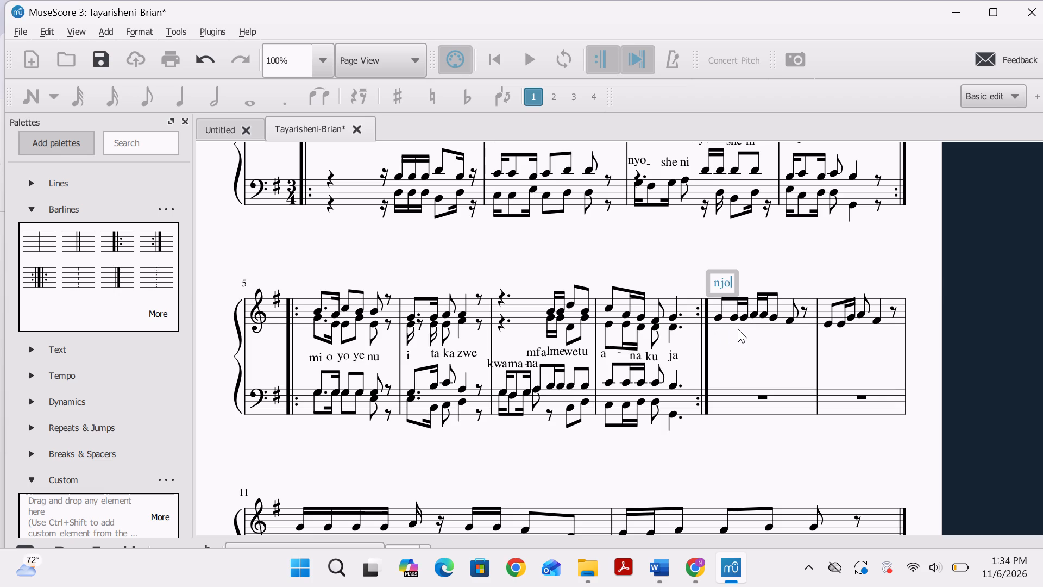
key(o)
Move the "njoo" text from above measure 9 to just below the treble staff's opening notes.
drag(731, 290, 736, 304)
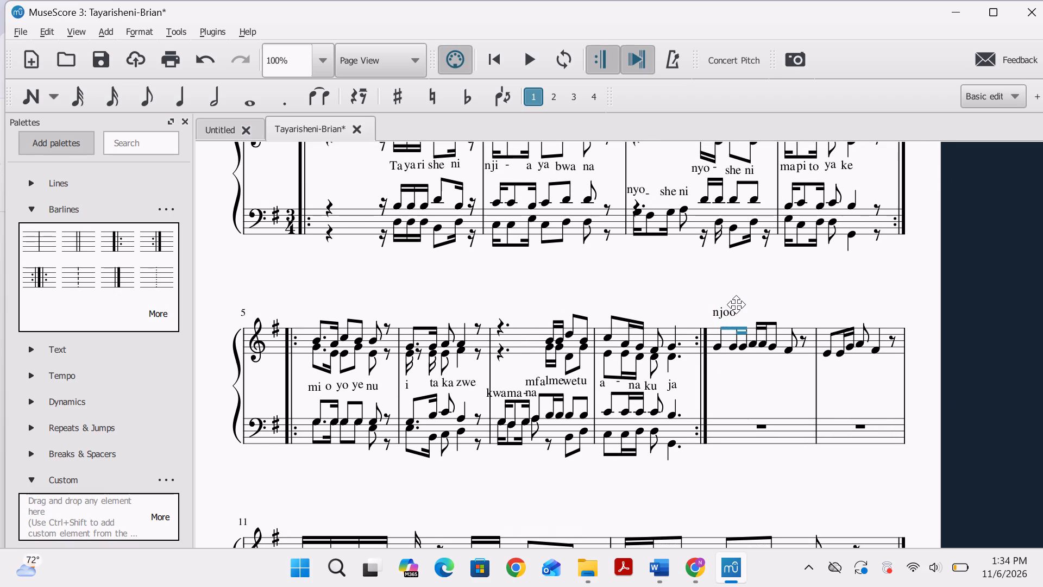
drag(736, 304, 751, 257)
click(747, 252)
drag(747, 249, 746, 270)
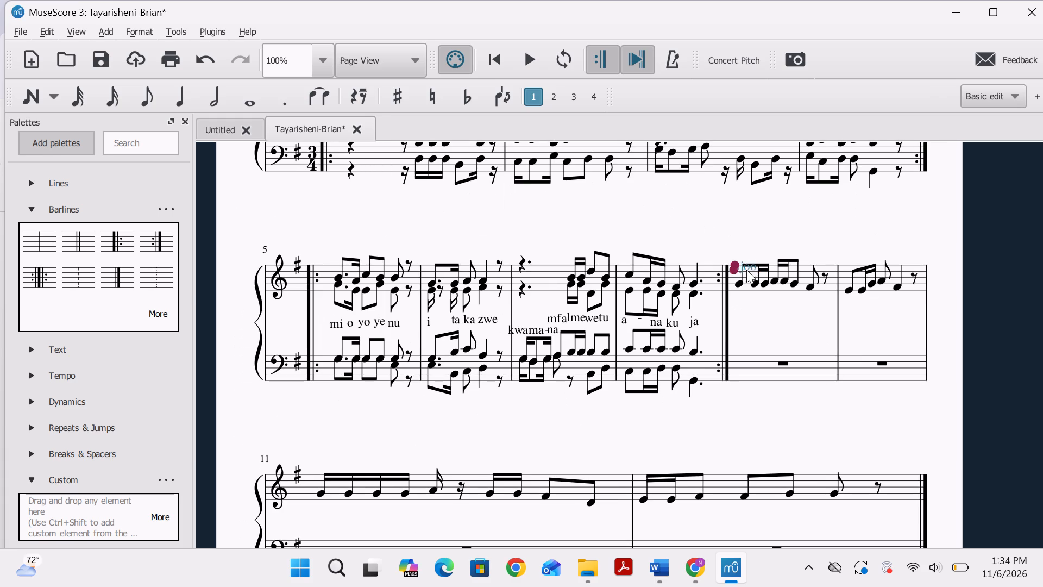
drag(746, 270, 747, 299)
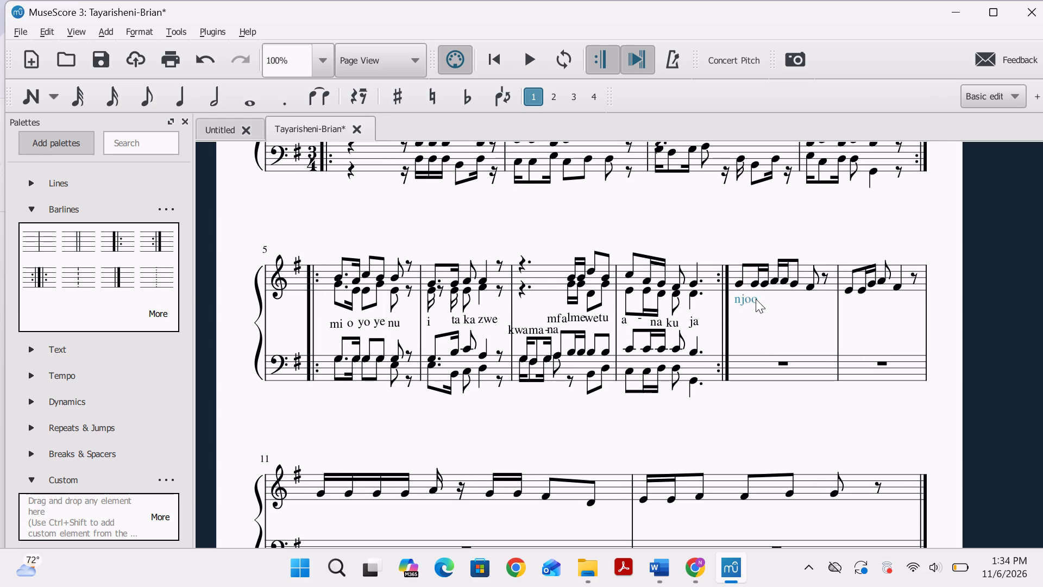
Extend the measure 9 syllable with four hyphens so it reads "njoo----".
click(760, 299)
click(755, 302)
click(755, 302)
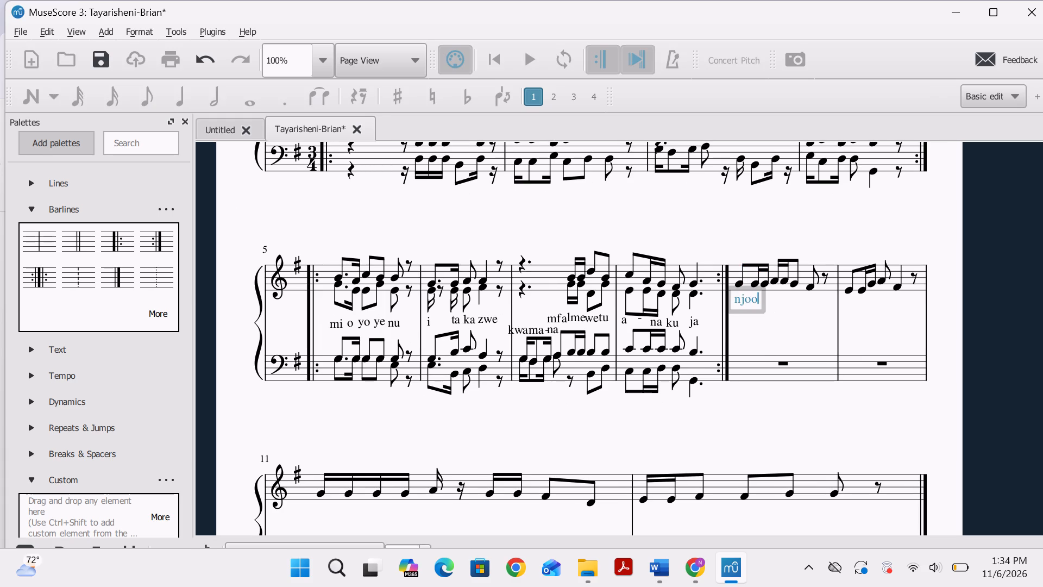
key(space)
text(-)
key(space)
key(BackSpace)
key(BackSpace)
key(BackSpace)
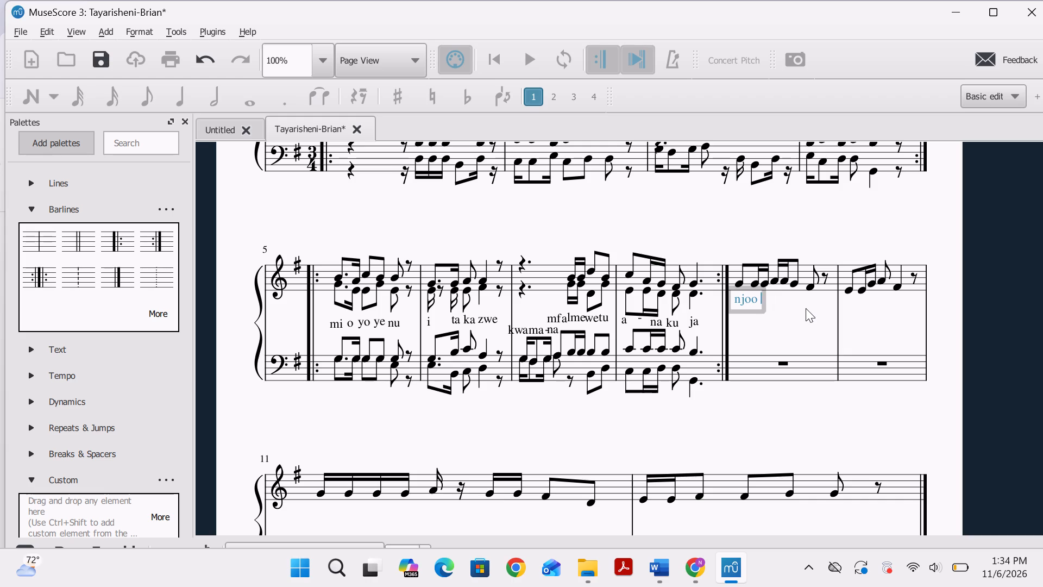
key(BackSpace)
key(o)
text(----)
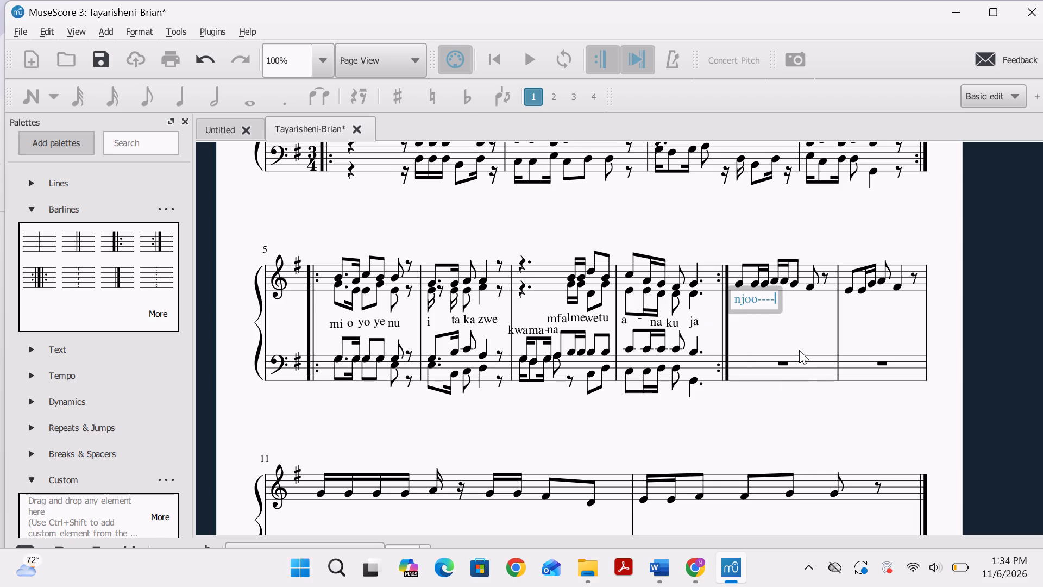
click(793, 276)
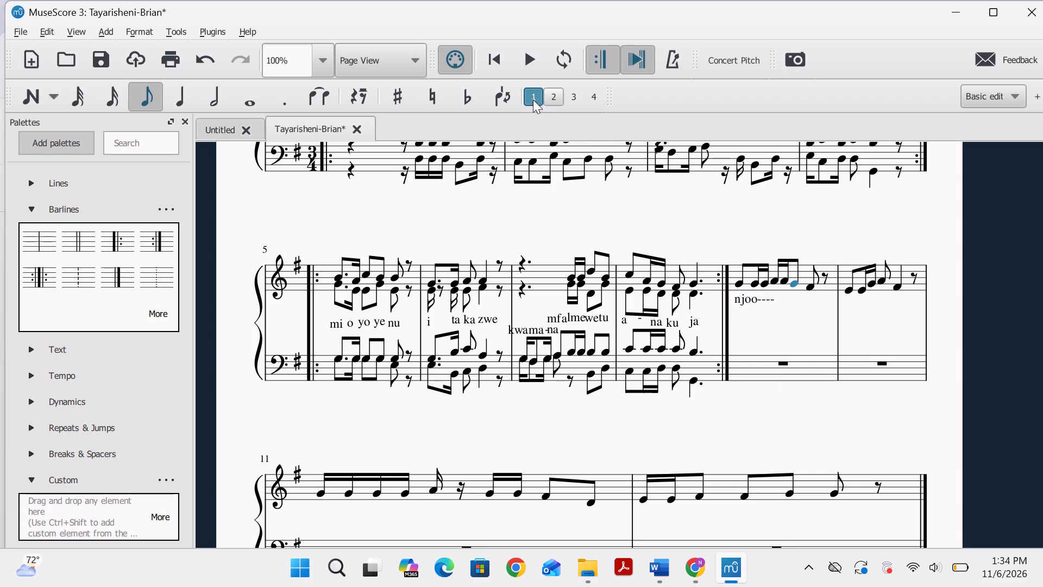
Lengthen the measure 9 text with a space and two more hyphens so it reads "njoo---- --".
click(771, 300)
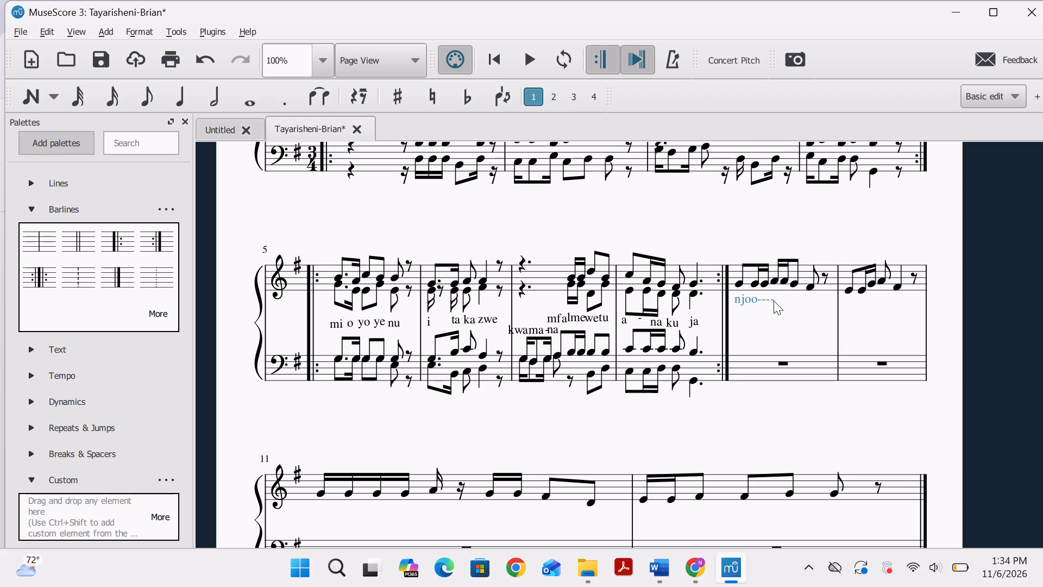
click(774, 301)
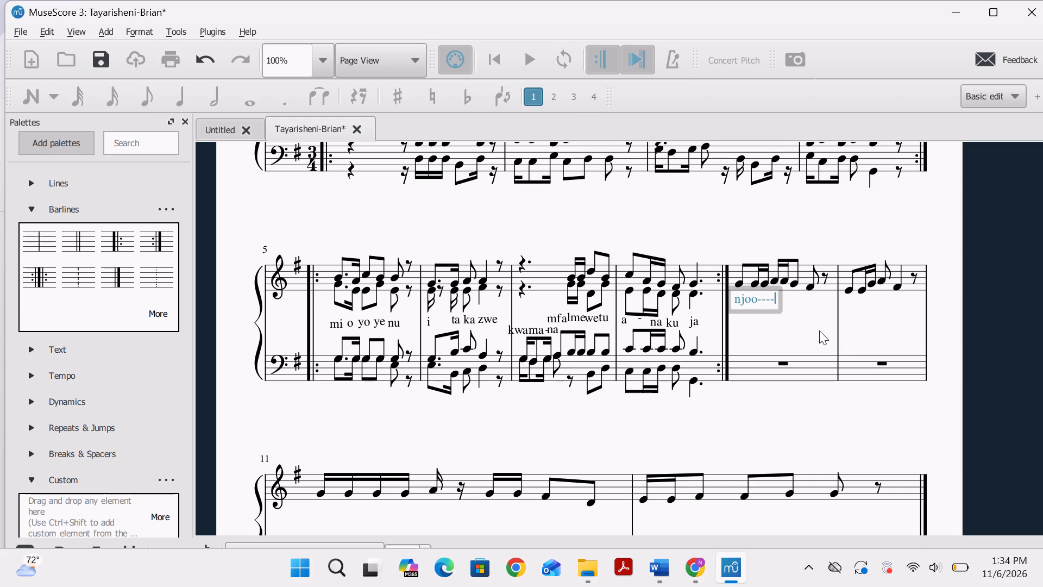
key(space)
key(minus)
key(space)
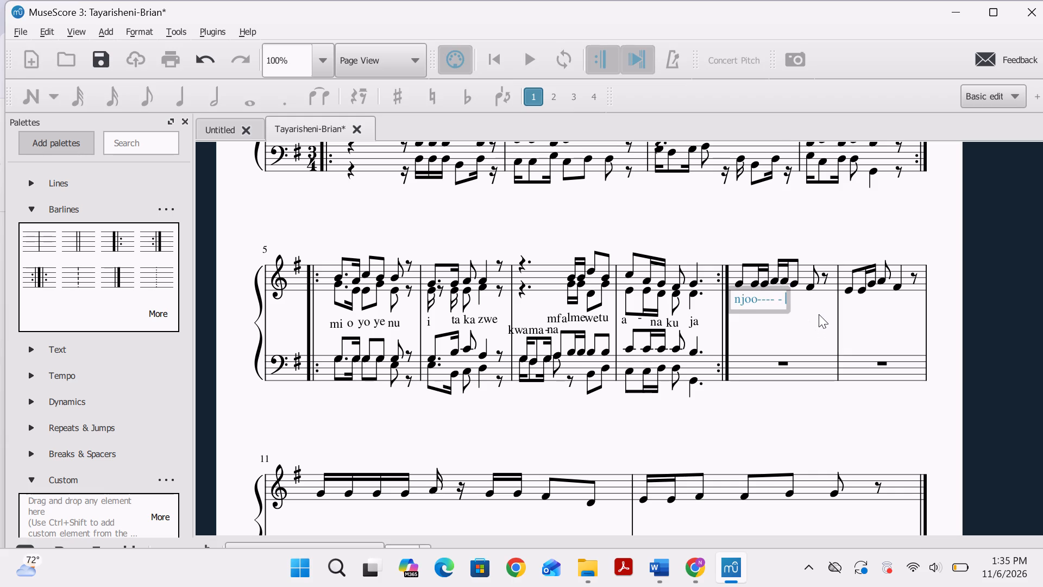
key(minus)
click(805, 315)
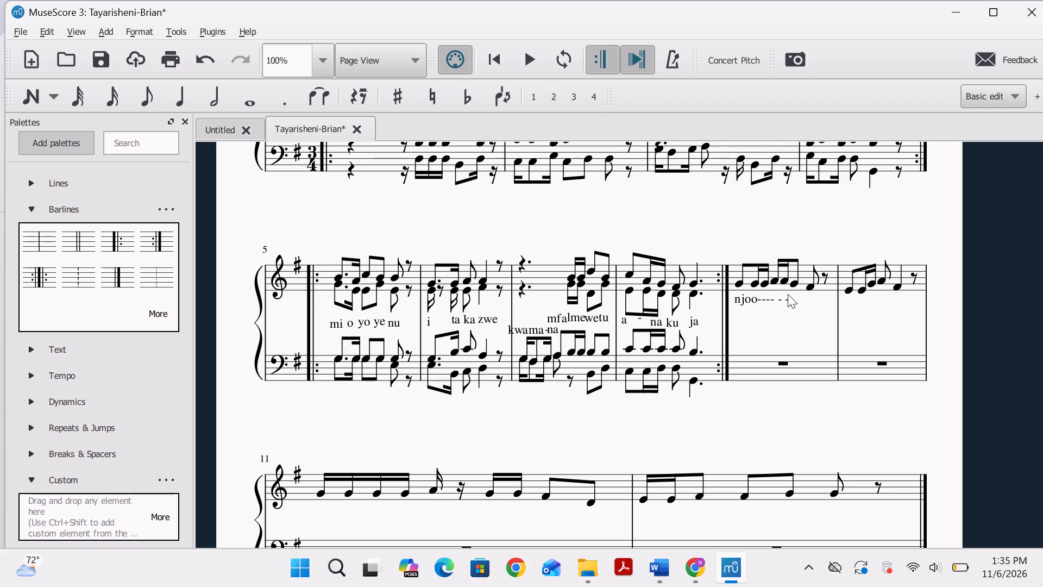
key(BackSpace)
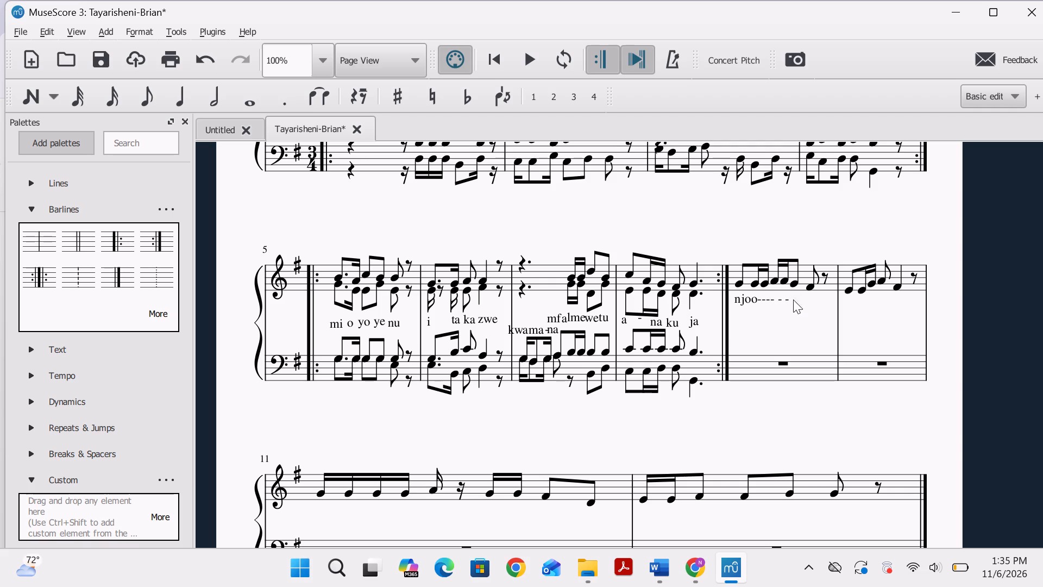
double_click(787, 299)
key(Right)
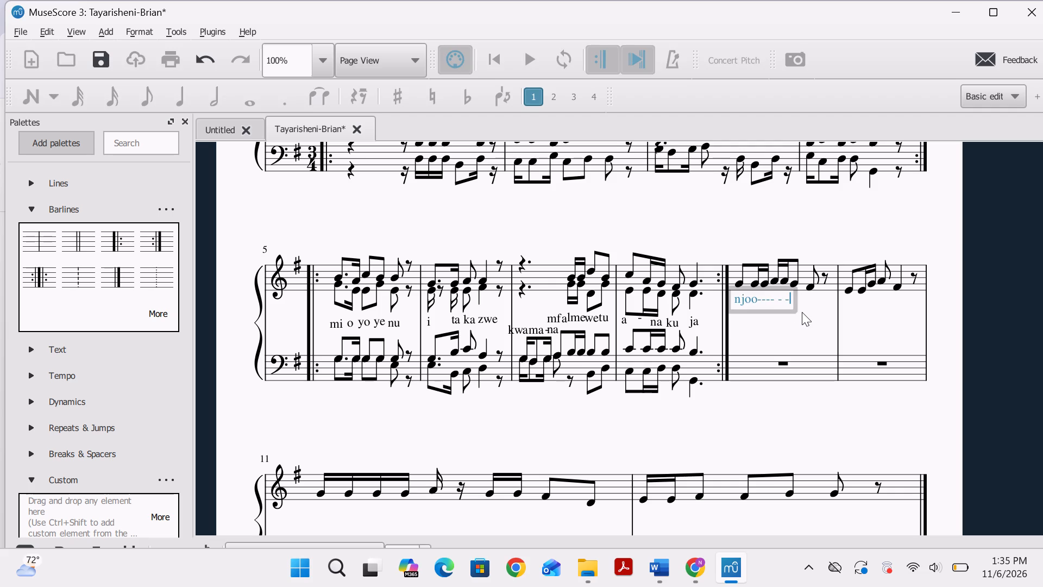
key(BackSpace)
key(BackSpace)
key(minus)
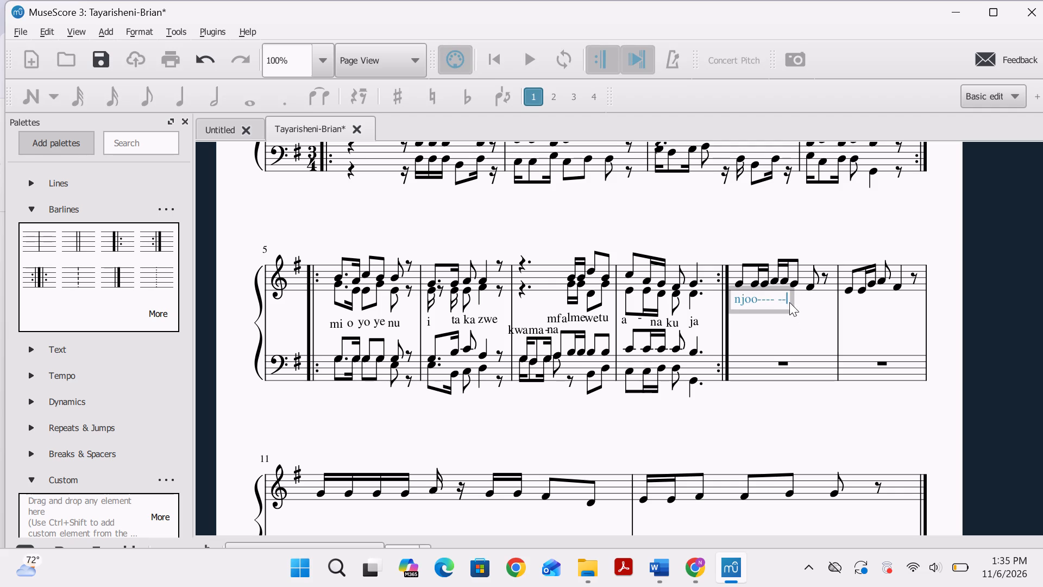
click(790, 304)
Add the staff text syllables "bwa" and "na" to the last two treble notes of measure 9.
click(793, 283)
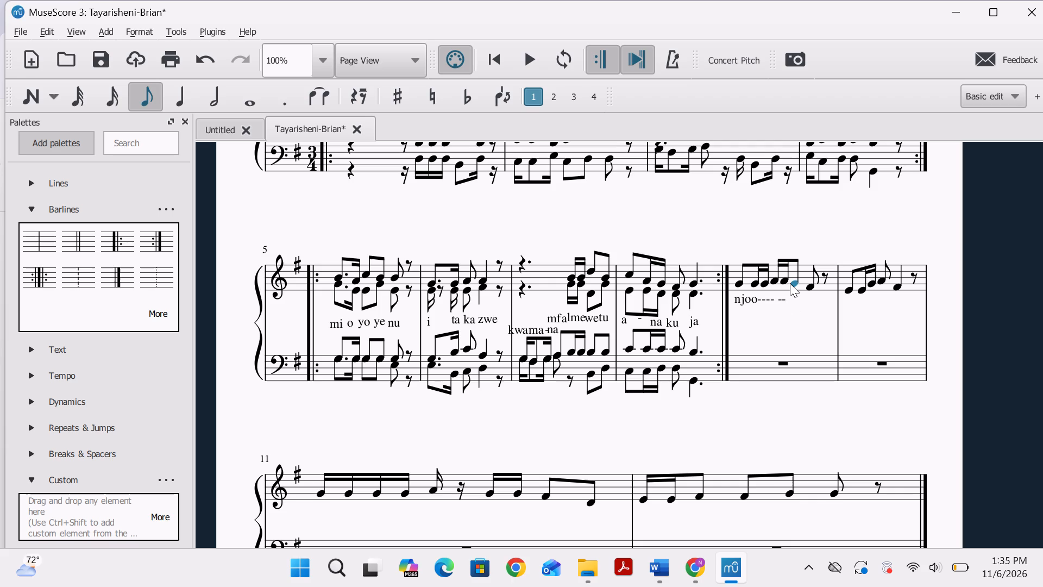
key(ctrl+t)
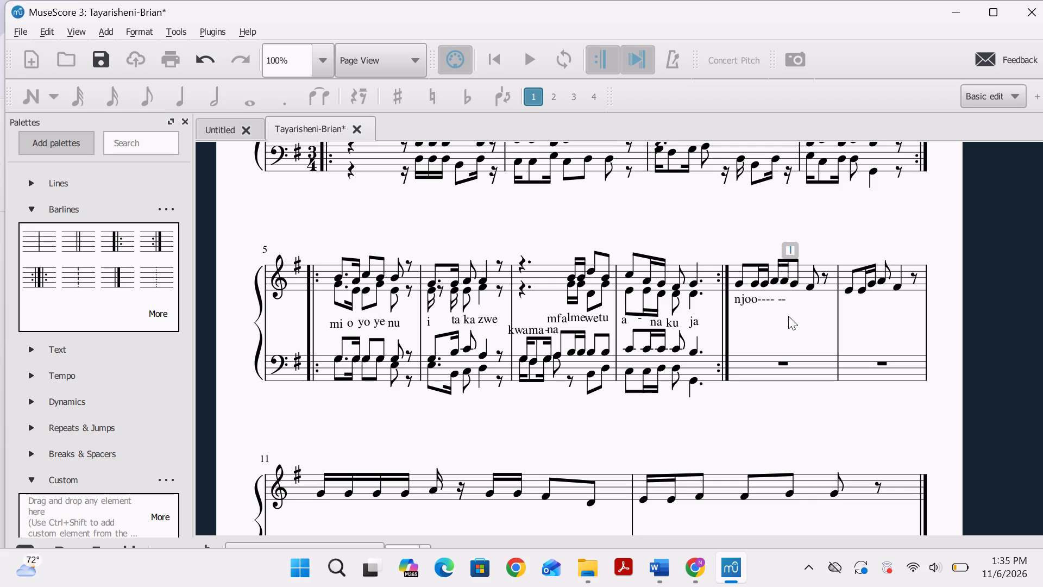
text(bwa)
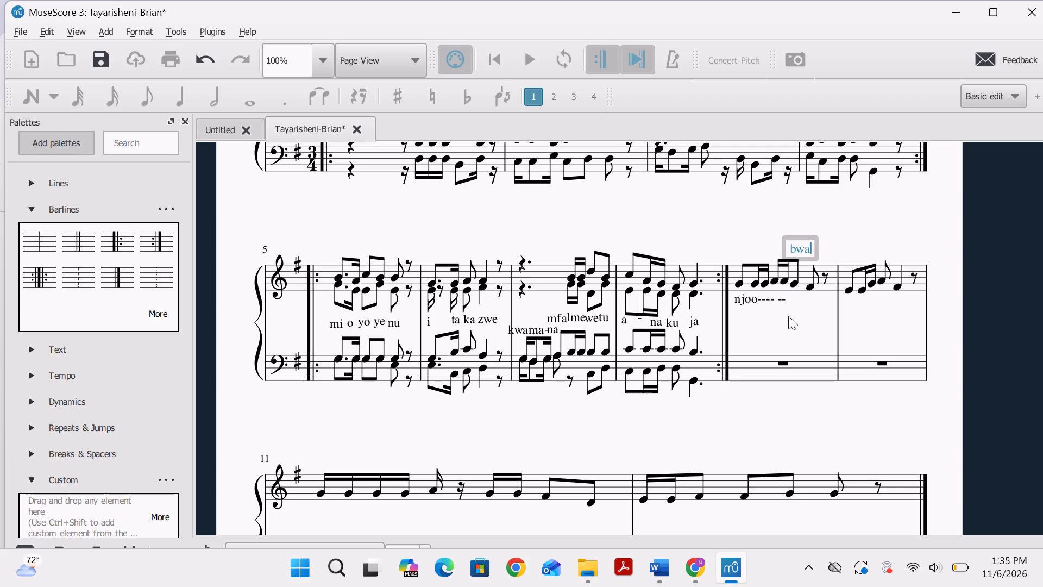
click(813, 285)
key(ctrl+t)
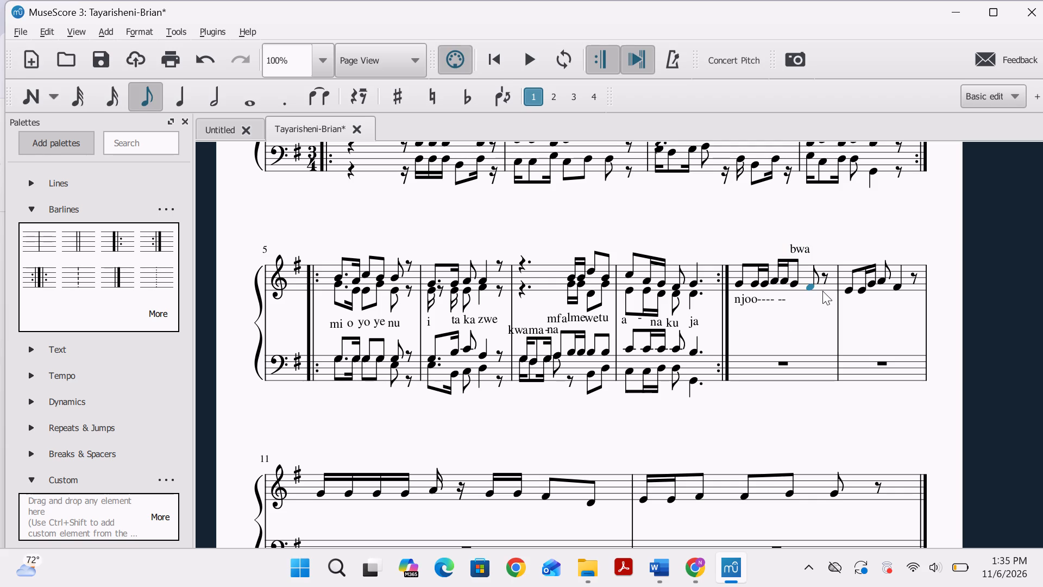
text(na)
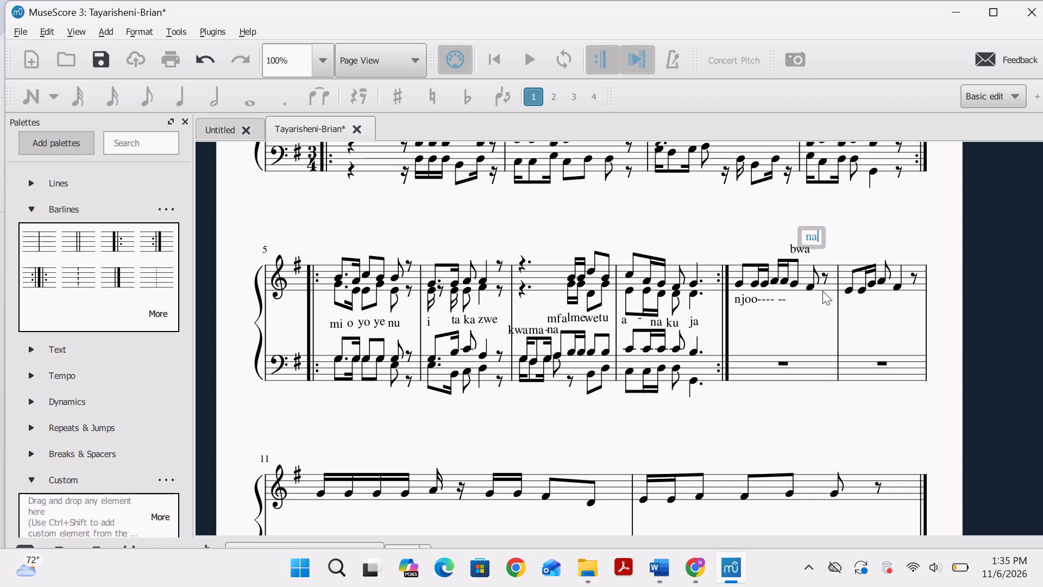
click(760, 252)
Move the syllable "bwa" below the treble staff in measure 9, level with the "njoo" text.
drag(800, 248, 791, 293)
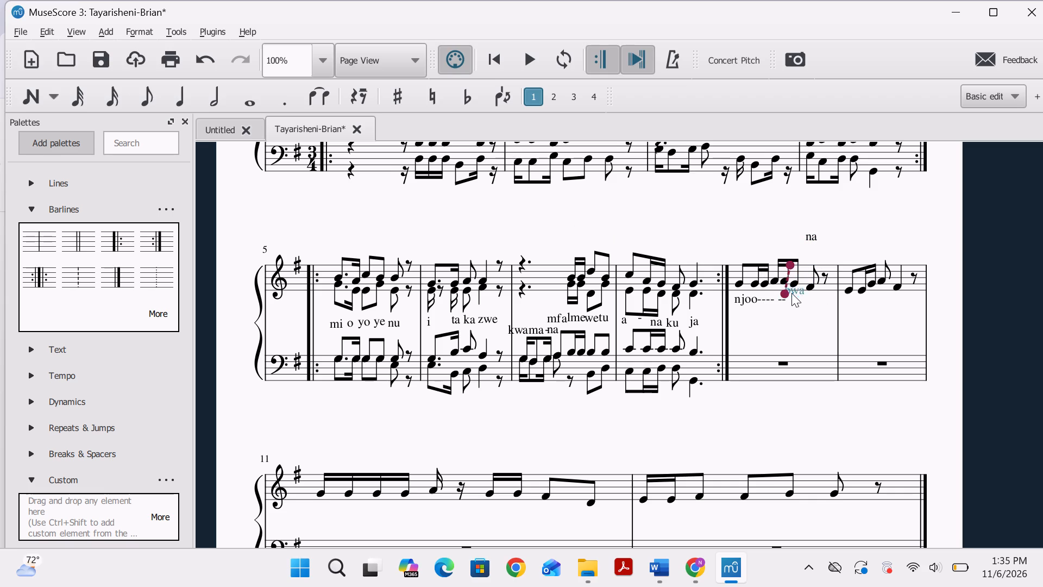
drag(791, 293, 793, 298)
drag(793, 298, 793, 299)
Nudge "bwa" into place and move the syllable "na" below the treble staff beside it in measure 9.
drag(793, 299, 794, 298)
drag(813, 246, 814, 267)
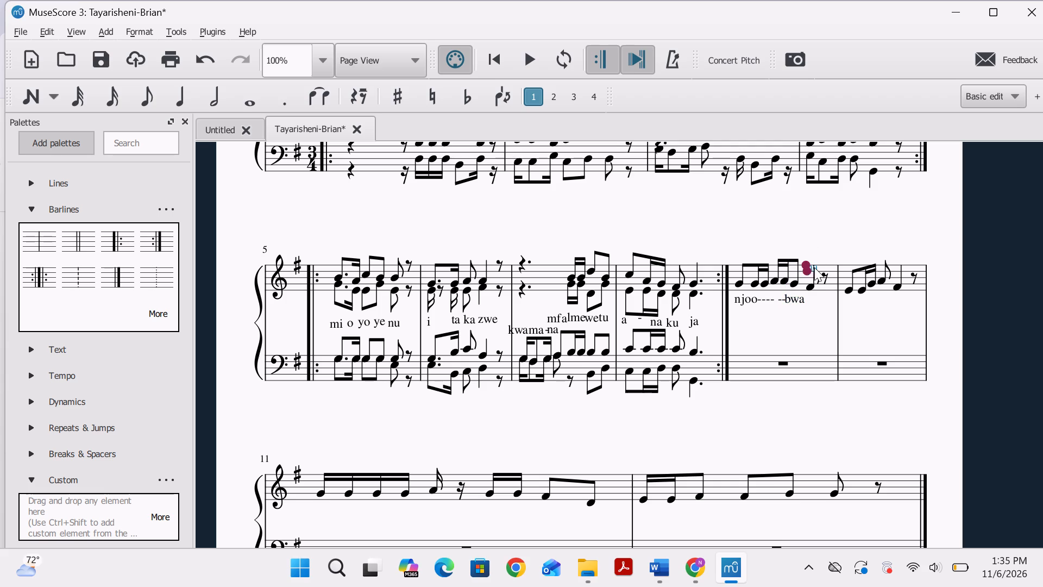
drag(814, 267, 813, 297)
Add the staff text syllables "tu" and "na" to the first two treble notes of measure 10.
click(847, 290)
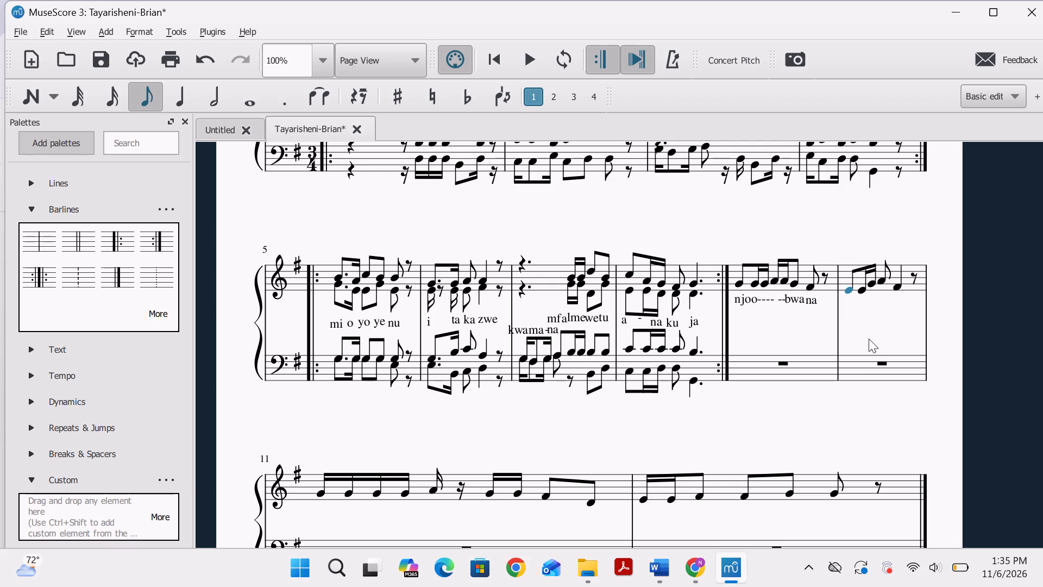
key(ctrl+t)
text(tu)
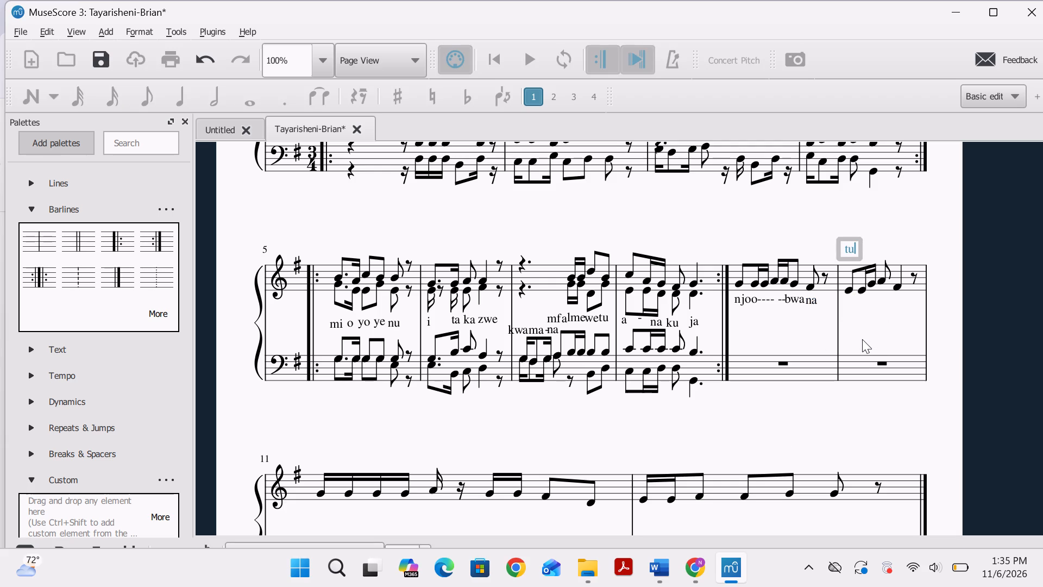
click(862, 283)
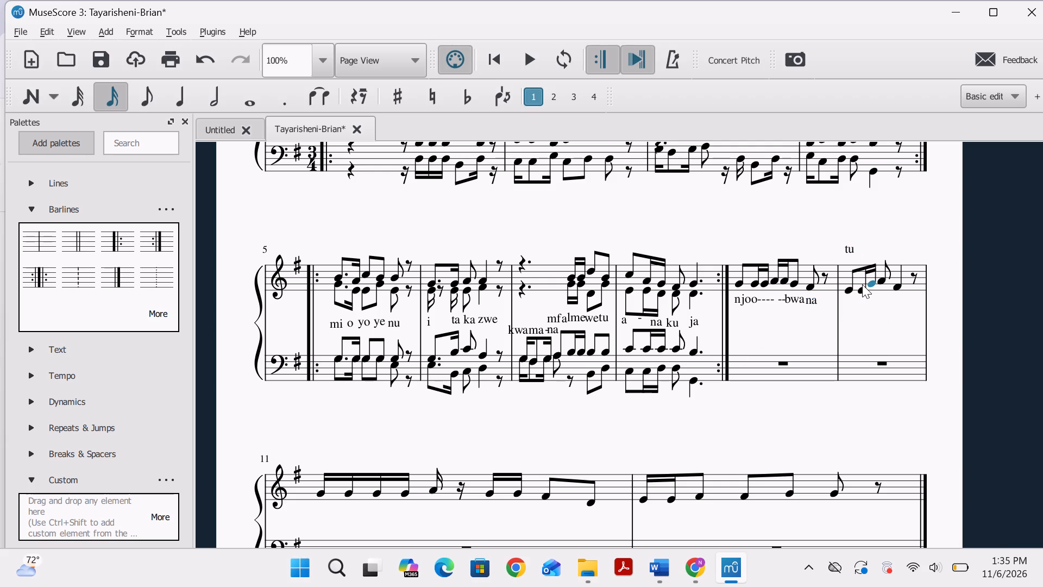
click(862, 288)
key(ctrl+t)
key(n)
key(a)
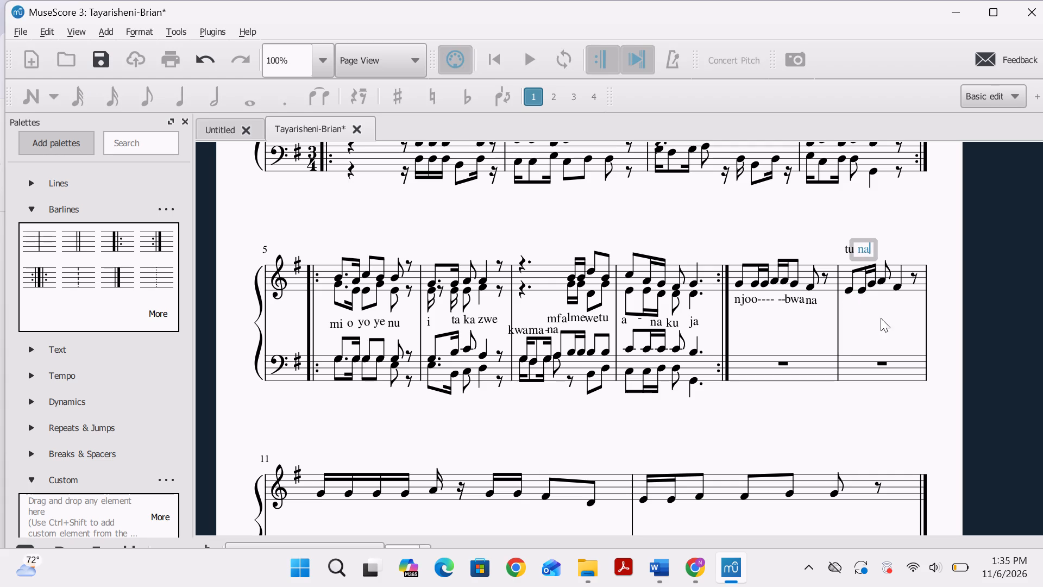
Add the staff text syllables "ku", "ngo" and "ja" to the last three treble notes of measure 10.
click(876, 284)
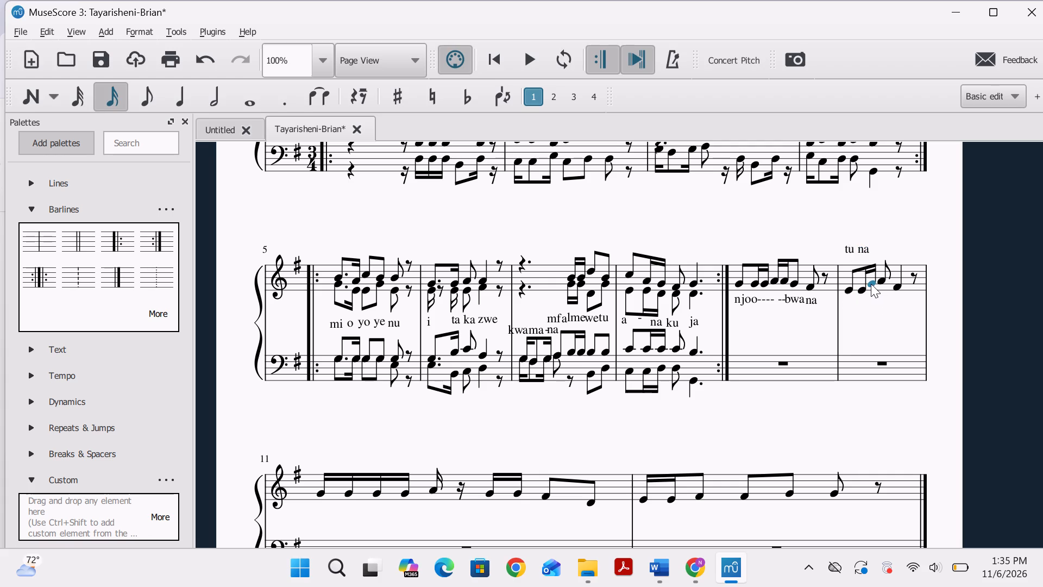
key(ctrl+t)
text(ku)
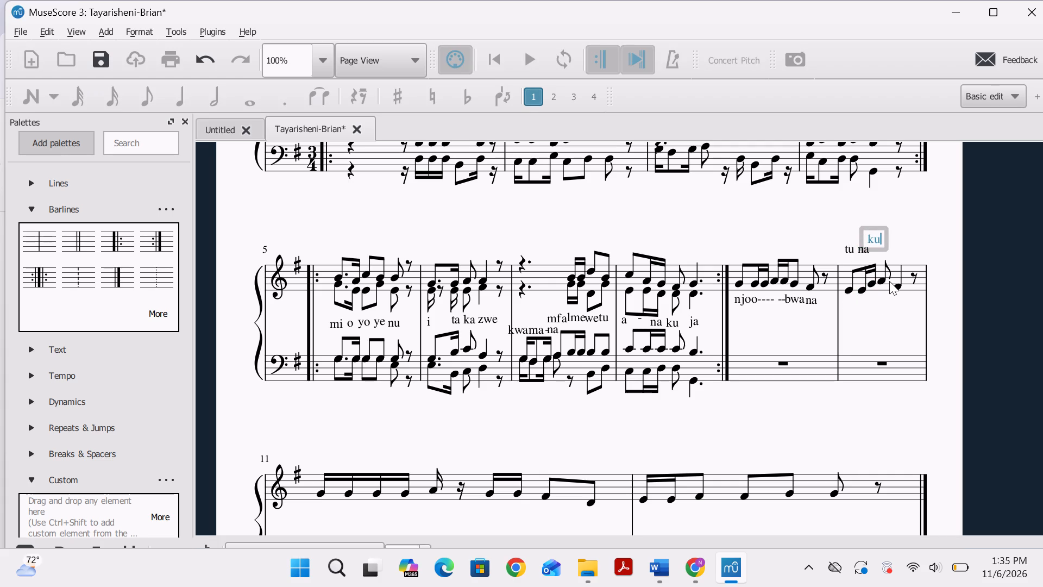
click(880, 281)
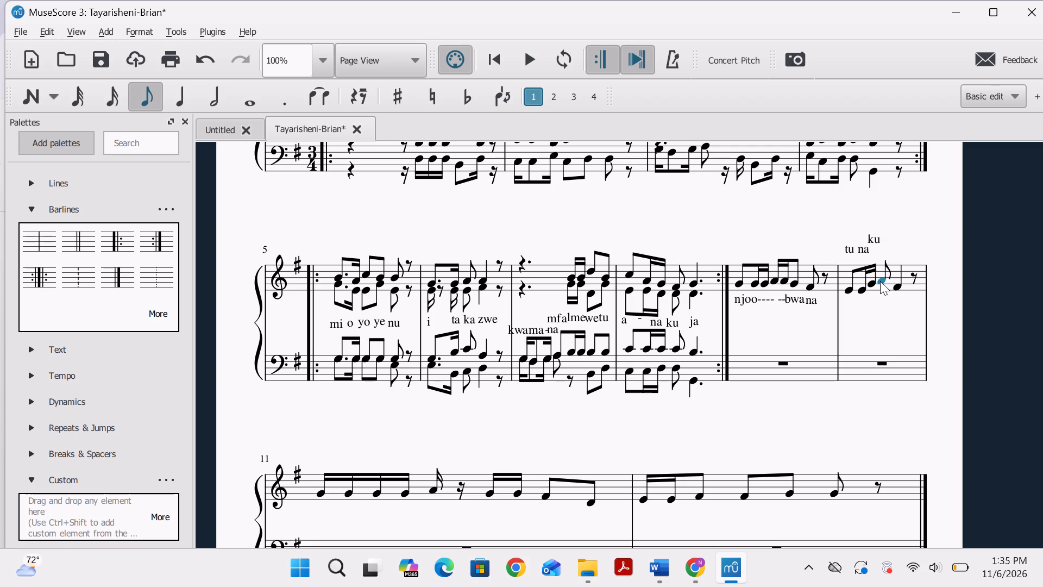
key(ctrl+t)
text(ng)
key(o)
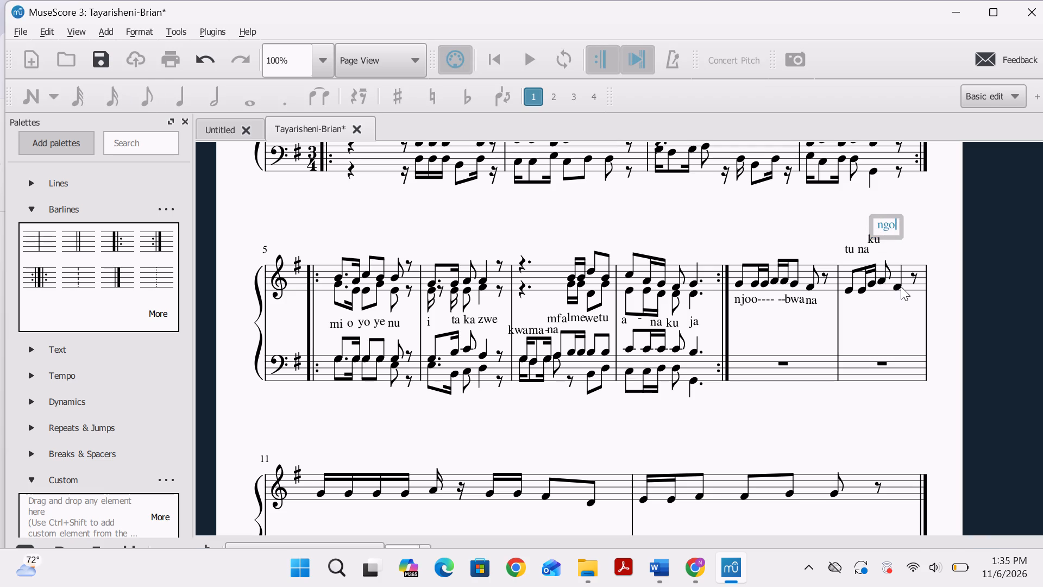
click(901, 286)
key(ctrl+t)
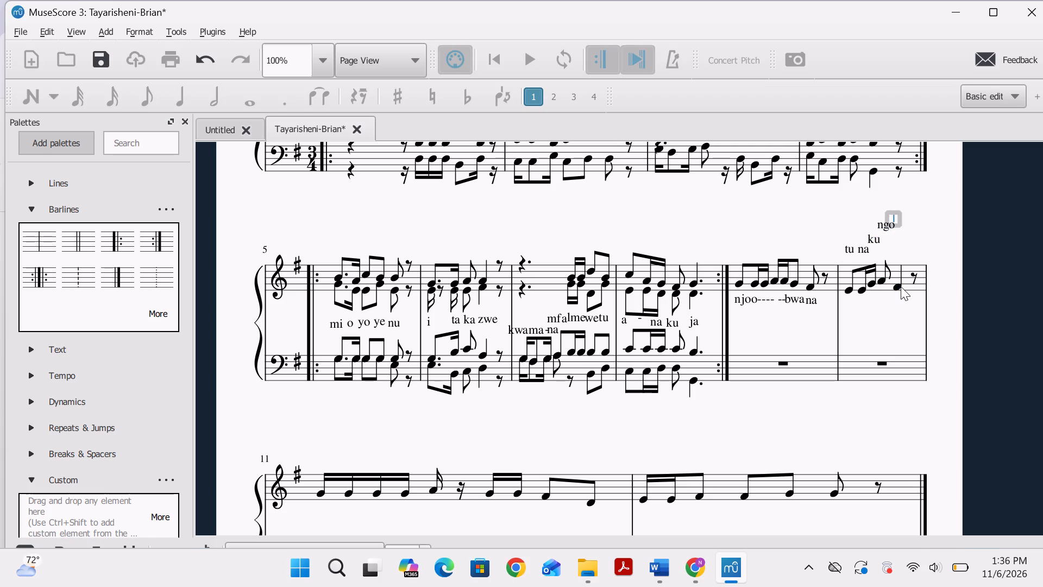
key(j)
key(a)
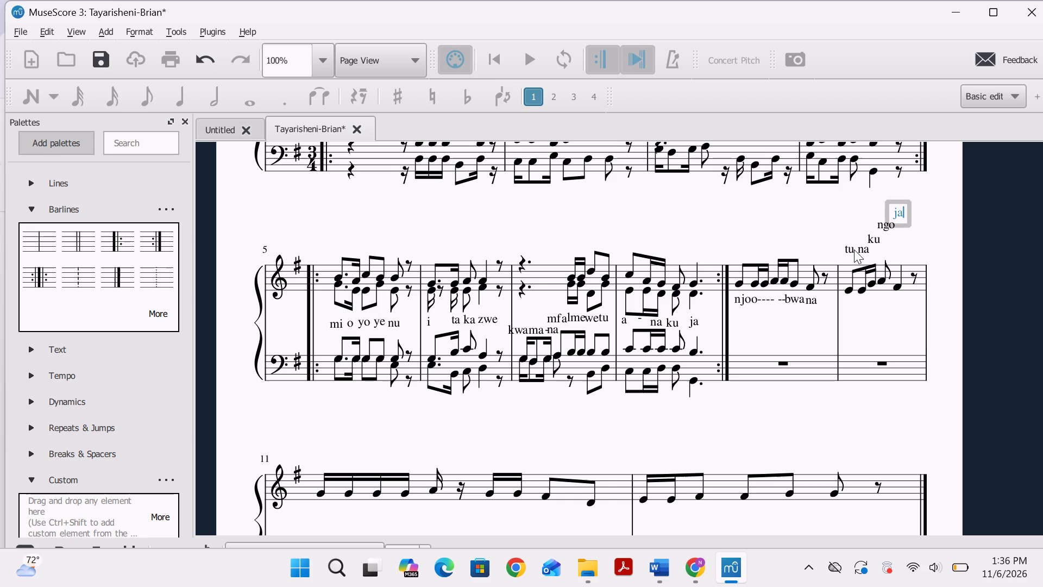
Move the syllable "tu" below the first treble note of measure 10, level with the measure 9 lyrics.
drag(850, 249, 840, 300)
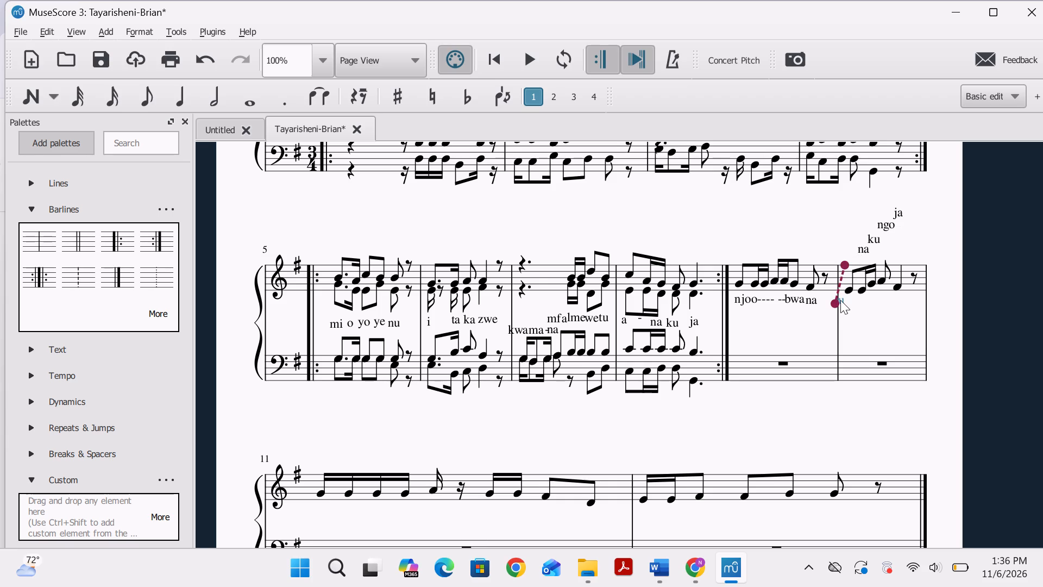
drag(840, 300, 843, 298)
click(846, 299)
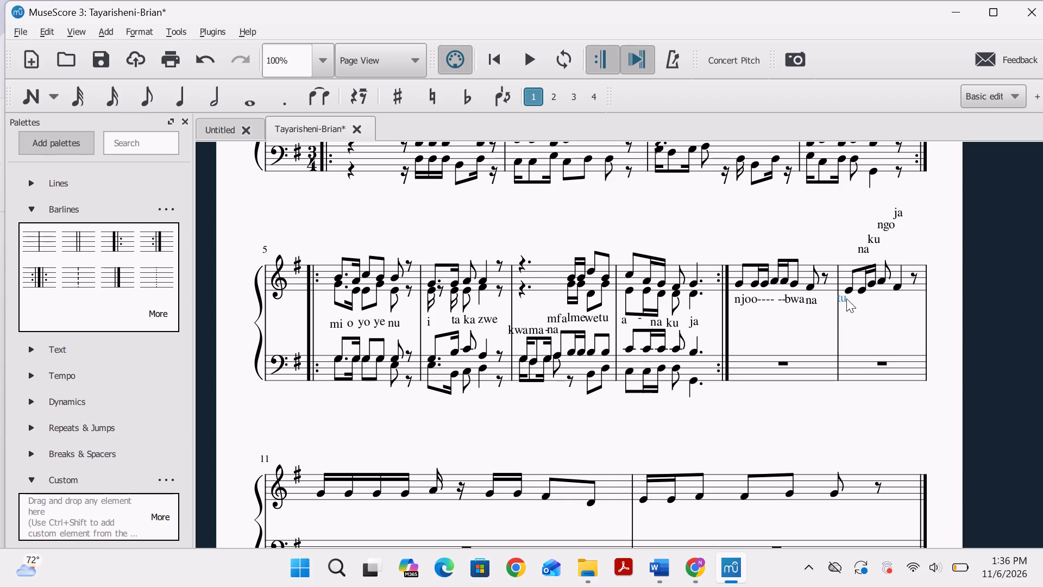
click(846, 298)
click(845, 299)
click(854, 304)
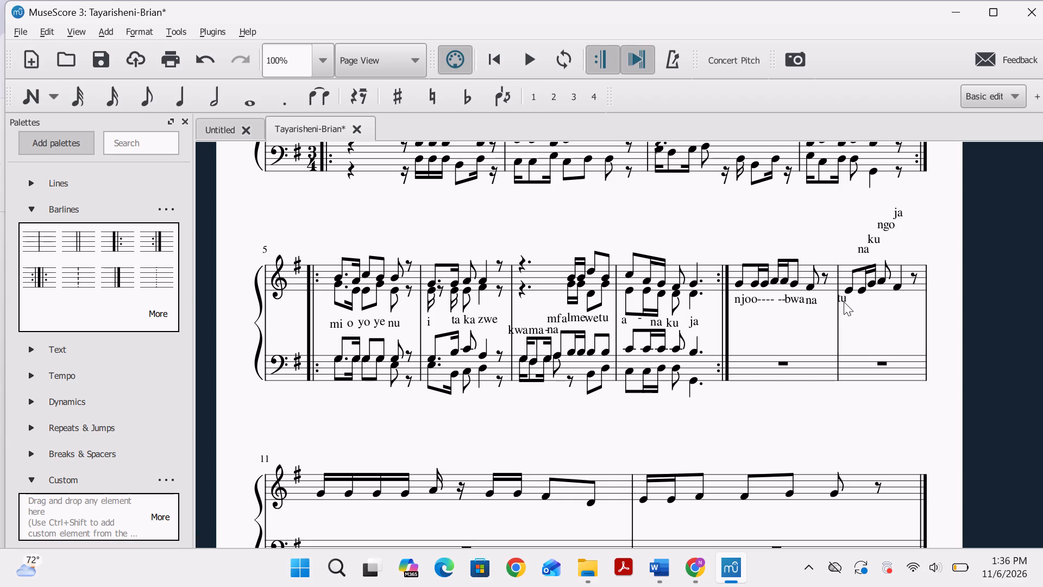
drag(844, 302, 849, 301)
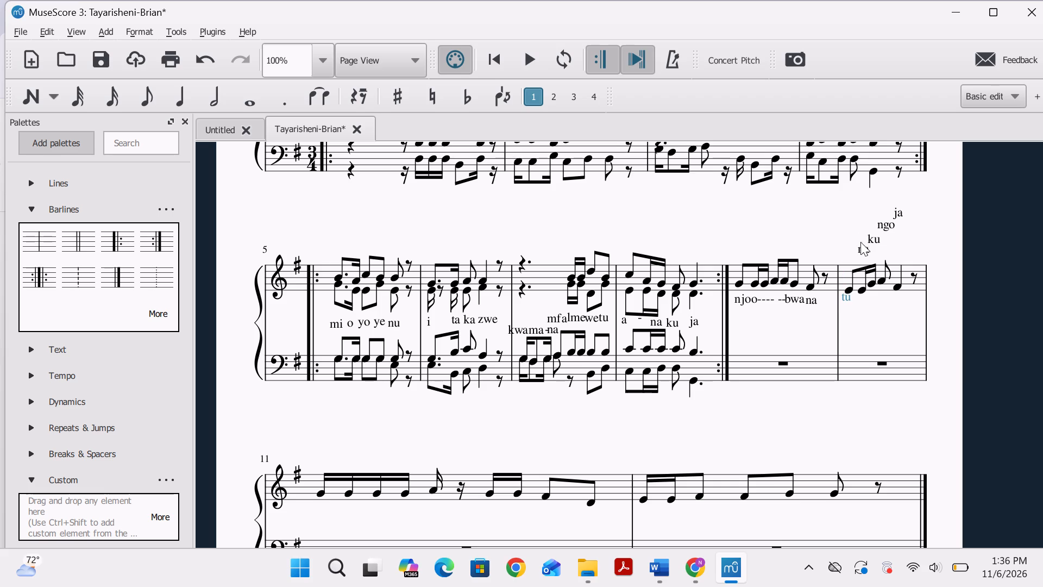
Move the syllables "ku" and "na" below the treble staff in measure 10 so the line reads "tu na ku".
drag(863, 245, 847, 303)
drag(847, 303, 861, 299)
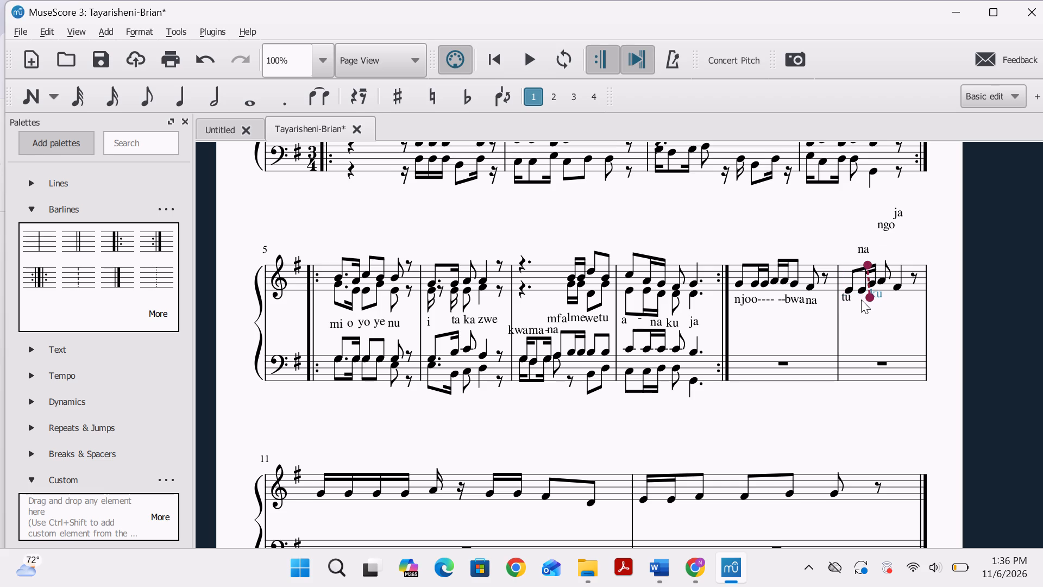
drag(861, 299, 859, 302)
drag(862, 248, 878, 248)
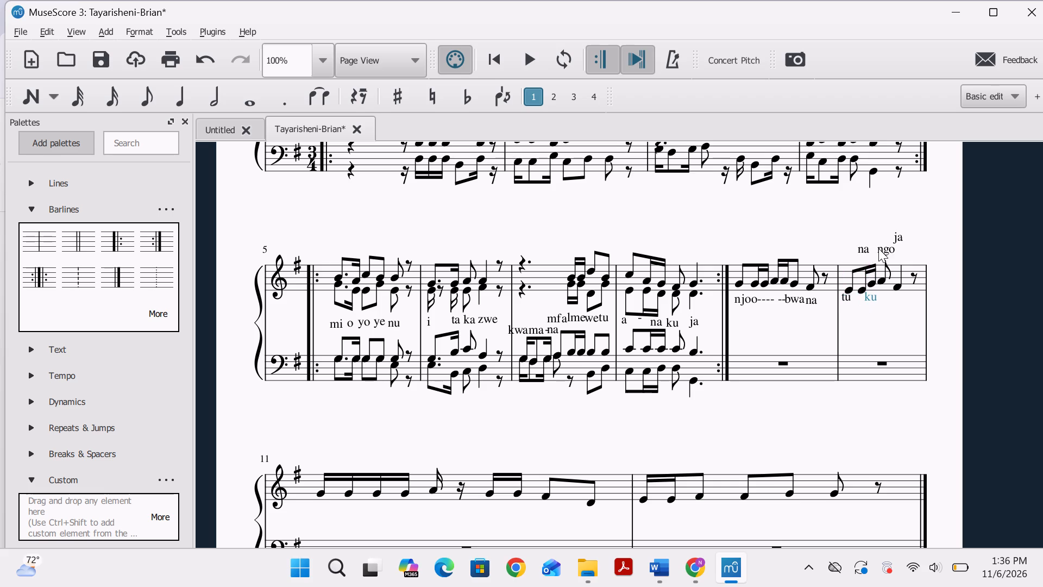
drag(878, 248, 856, 297)
Move the syllables "ngo" and "ja" below the treble staff in measure 10, following "ku" on the same line.
drag(876, 250, 876, 251)
drag(876, 251, 872, 298)
drag(872, 298, 872, 298)
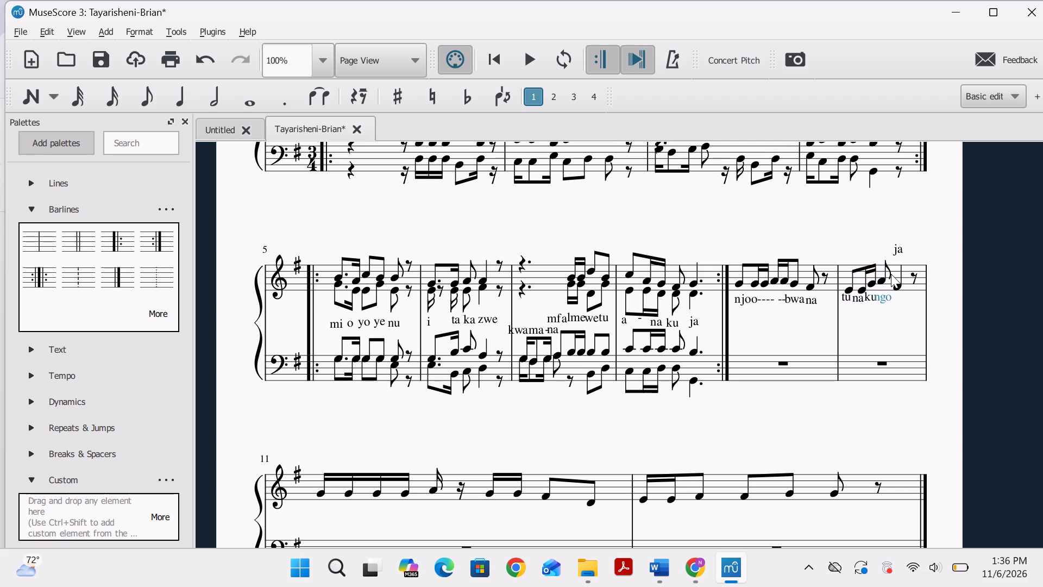
drag(899, 245, 898, 298)
drag(898, 298, 897, 293)
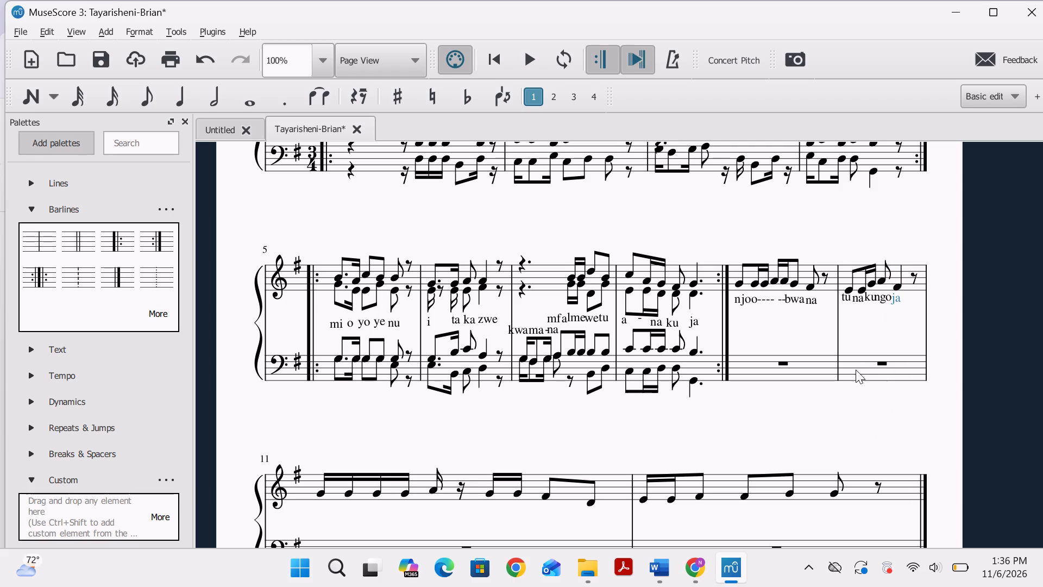
Add the staff text syllables "tu", "na" and "ku" to the first three treble notes of measure 11.
scroll(800, 383, down, 2)
scroll(516, 359, down, 1)
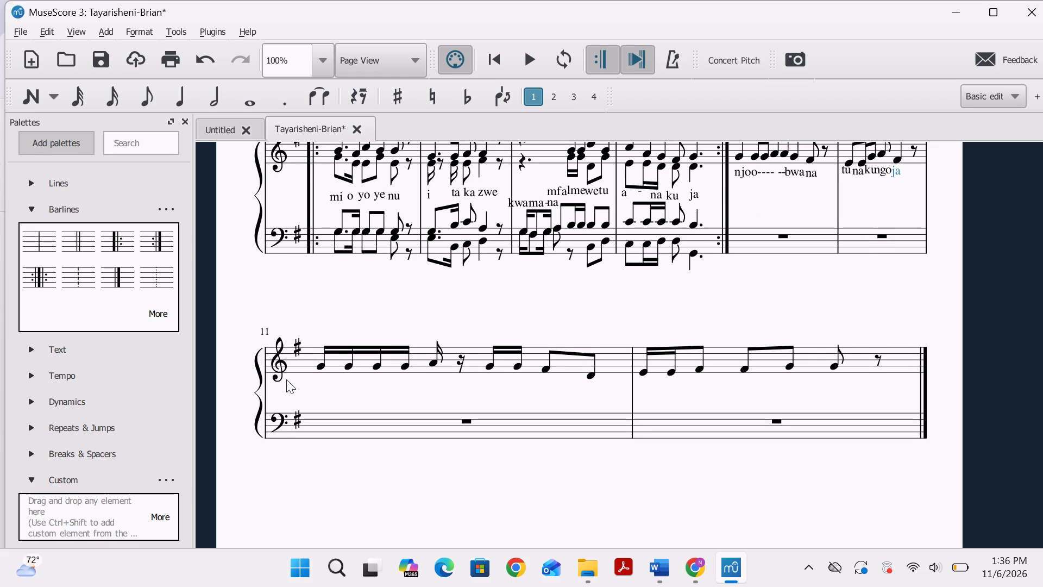
click(326, 365)
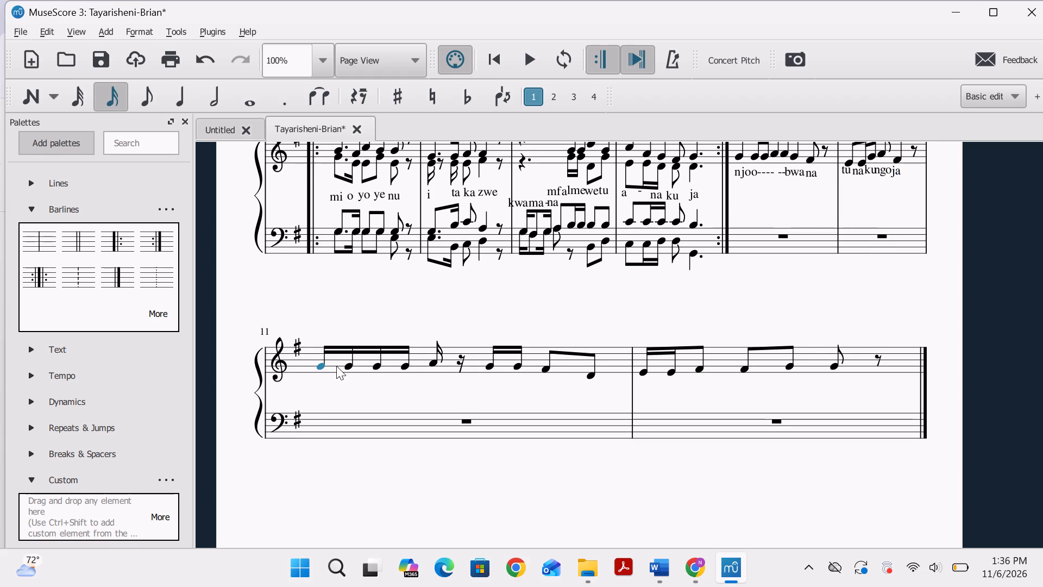
key(ctrl+t)
text(tu)
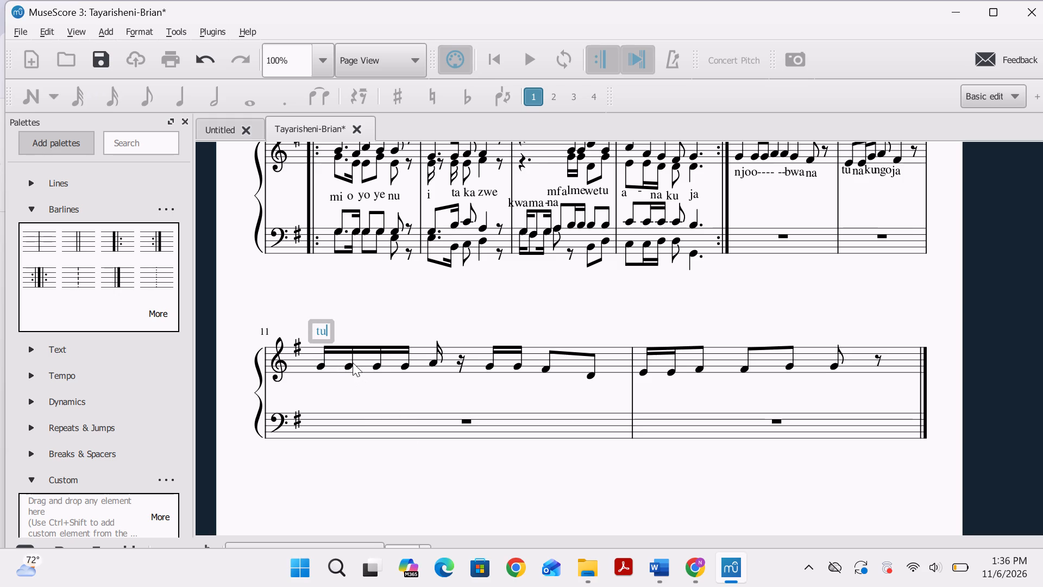
click(351, 364)
key(ctrl+t)
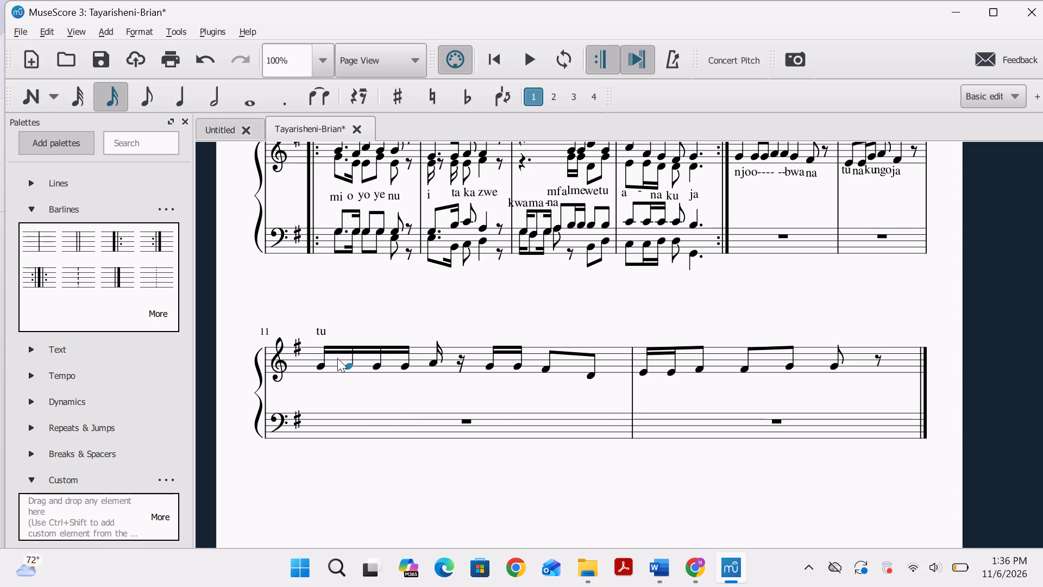
key(n)
key(a)
click(378, 365)
key(ctrl+t)
text(ku)
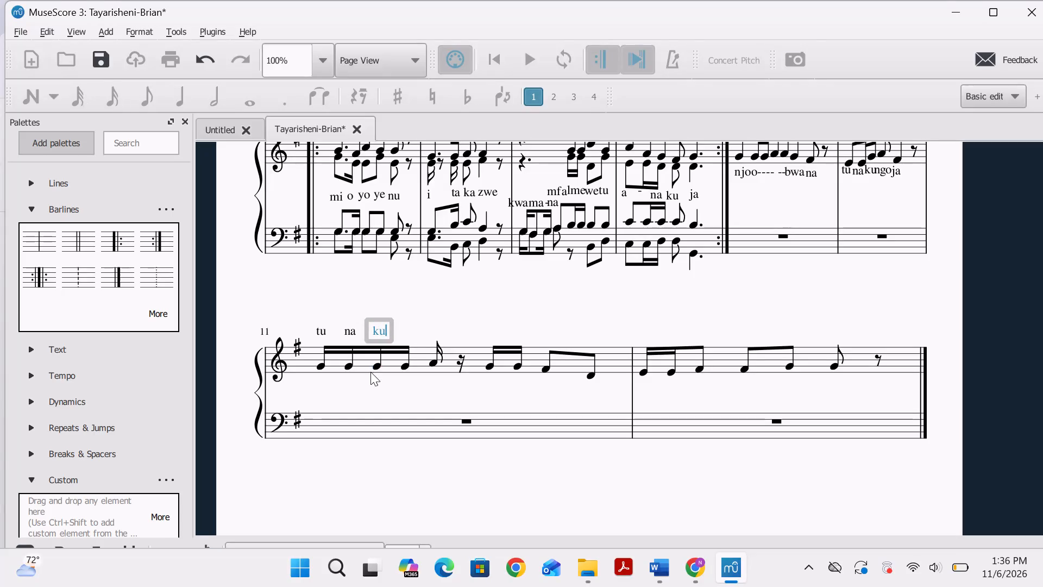
Add the staff text syllables "ngo" and "ja" to the fourth and fifth treble notes of measure 11.
click(398, 366)
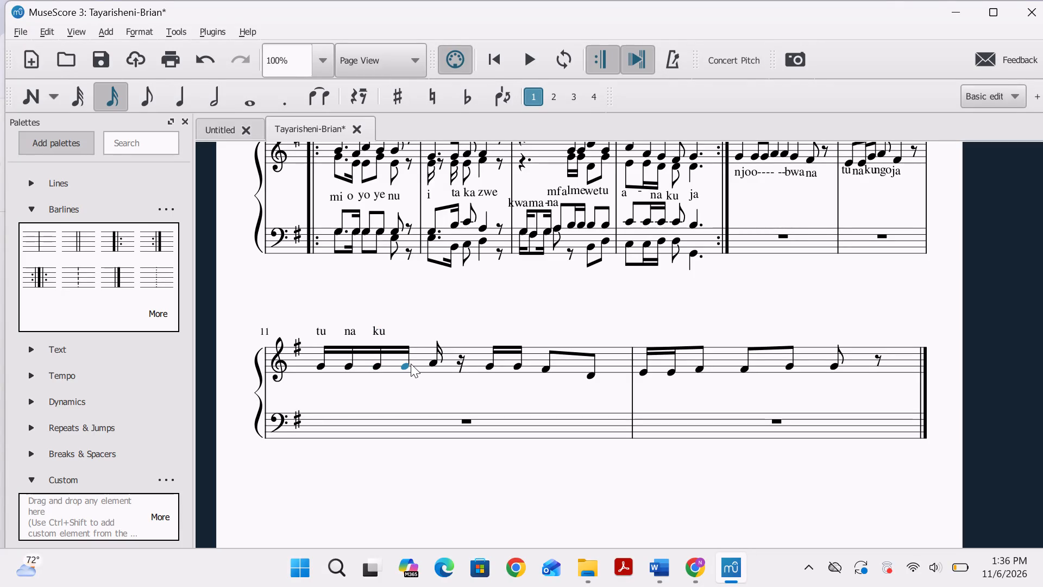
key(ctrl+t)
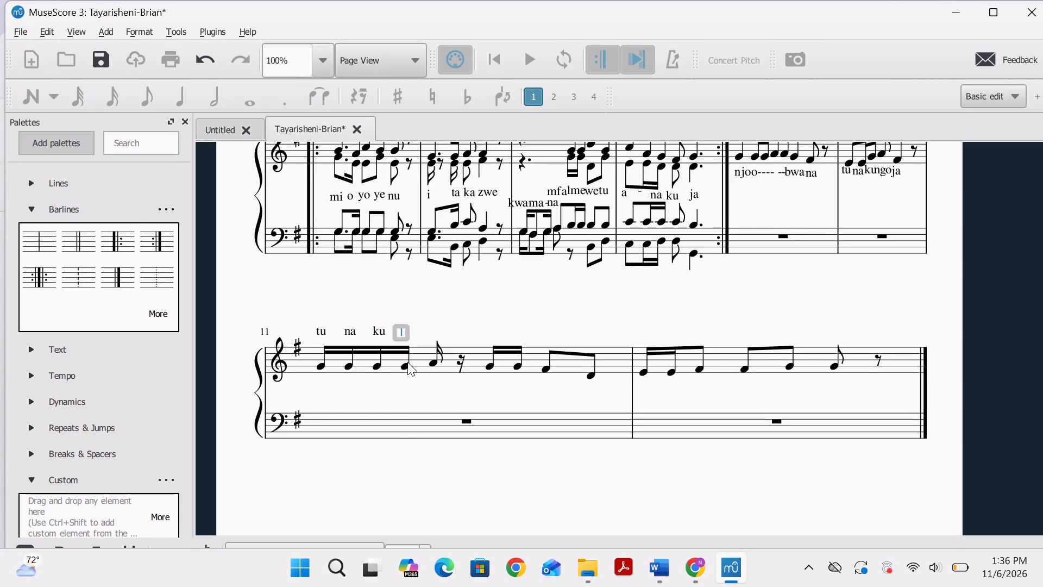
key(n)
key(g)
key(o)
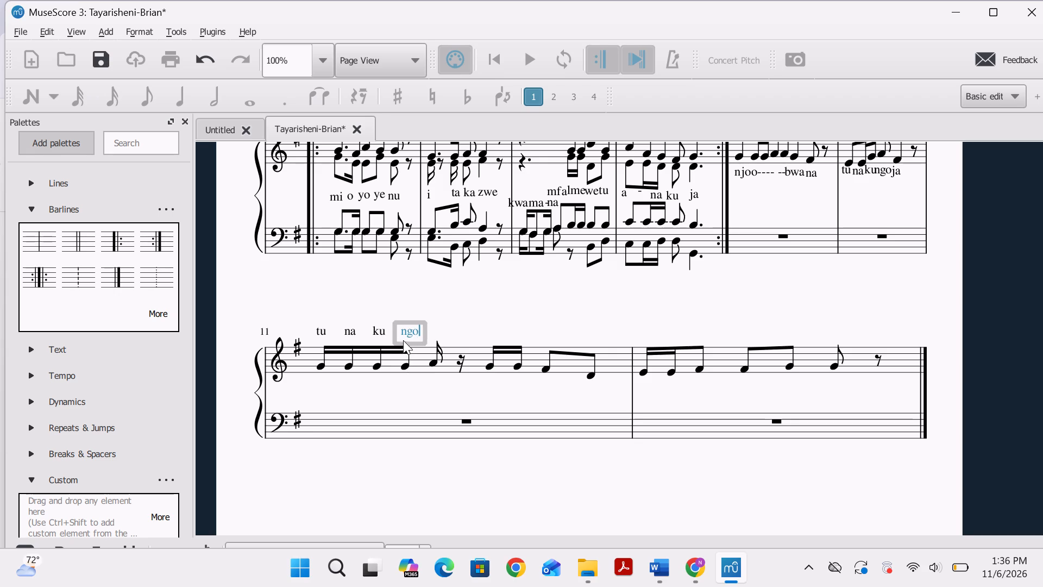
click(429, 364)
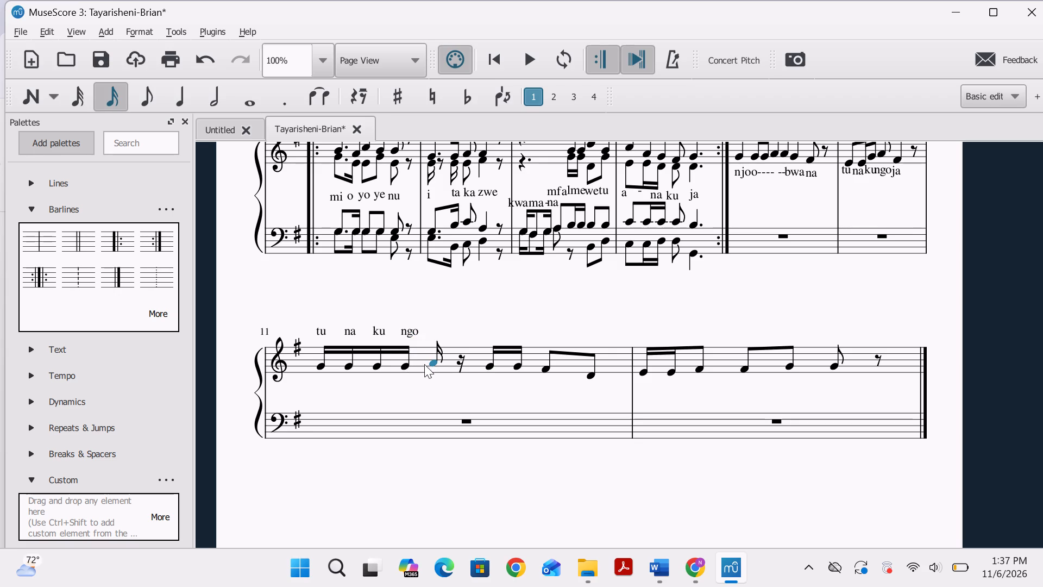
key(ctrl+t)
key(j)
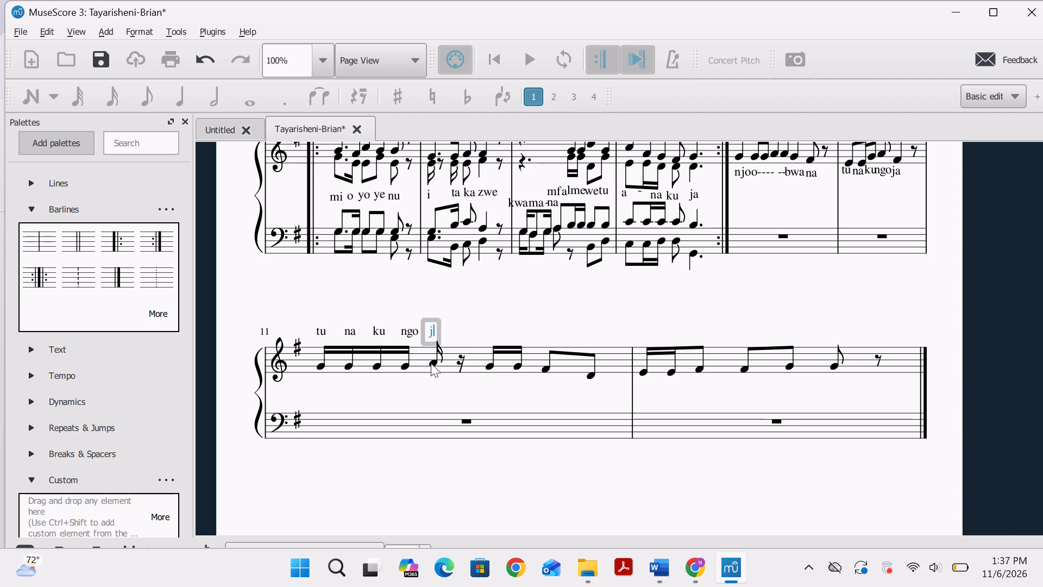
key(a)
Play the melody from the first note of measure 11 into measure 12 to check the remaining syllables, and stop playback.
click(486, 367)
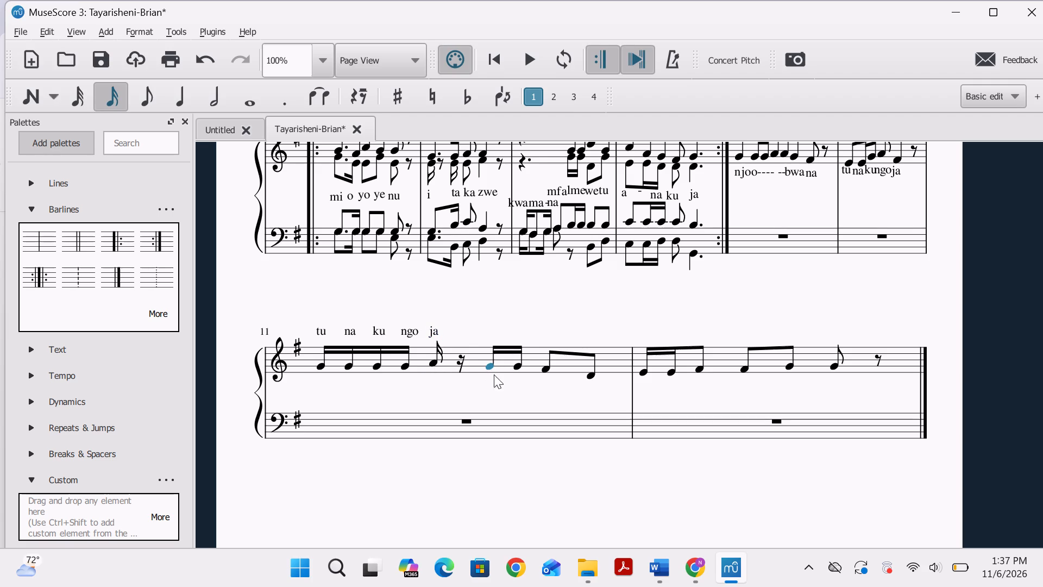
scroll(560, 324, up, 1)
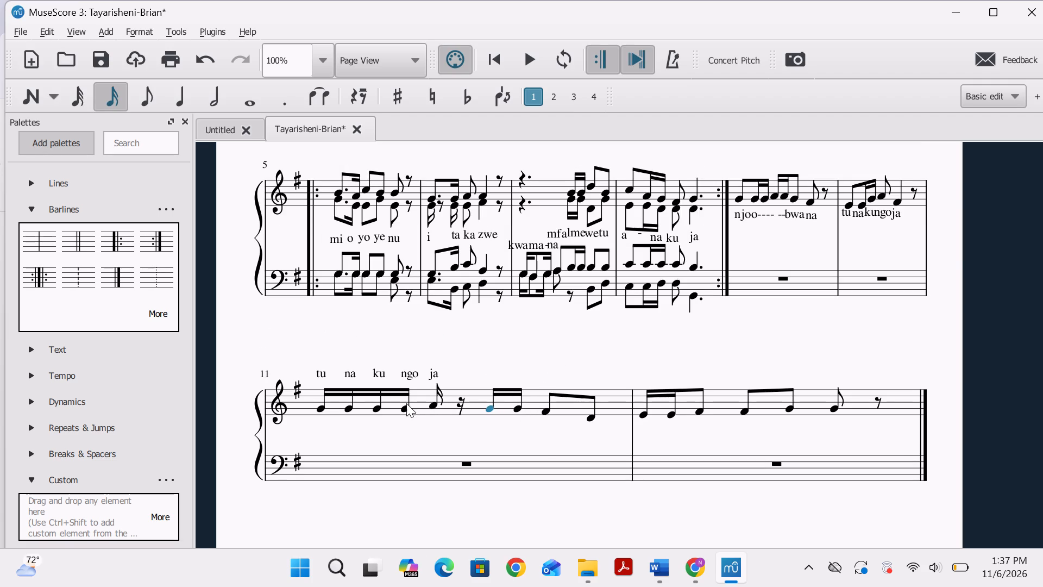
click(324, 406)
key(space)
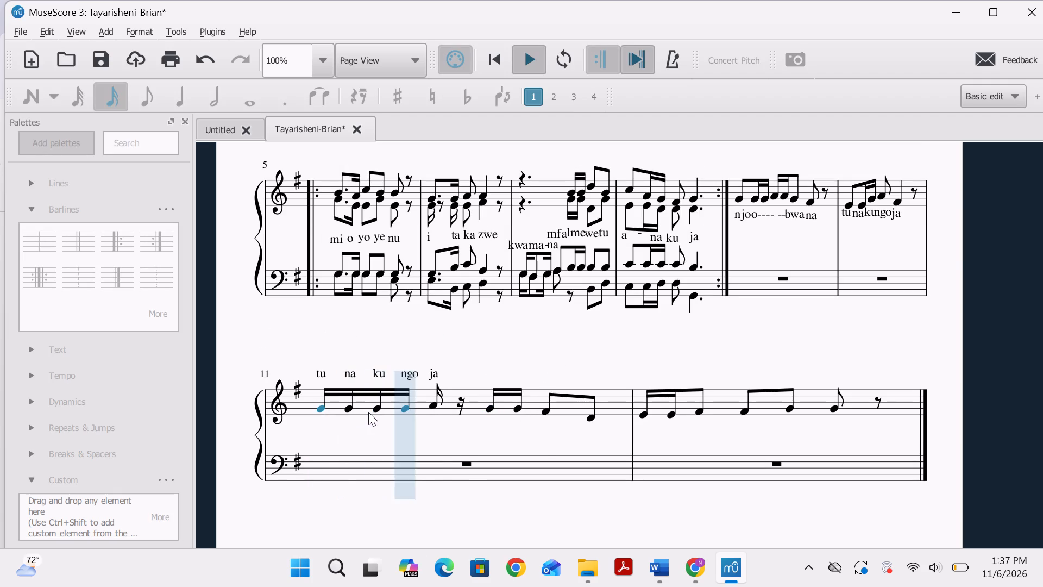
click(537, 60)
Add the staff text syllables "kwa" and "i" to the two sixteenth notes after the rest in measure 11.
click(489, 408)
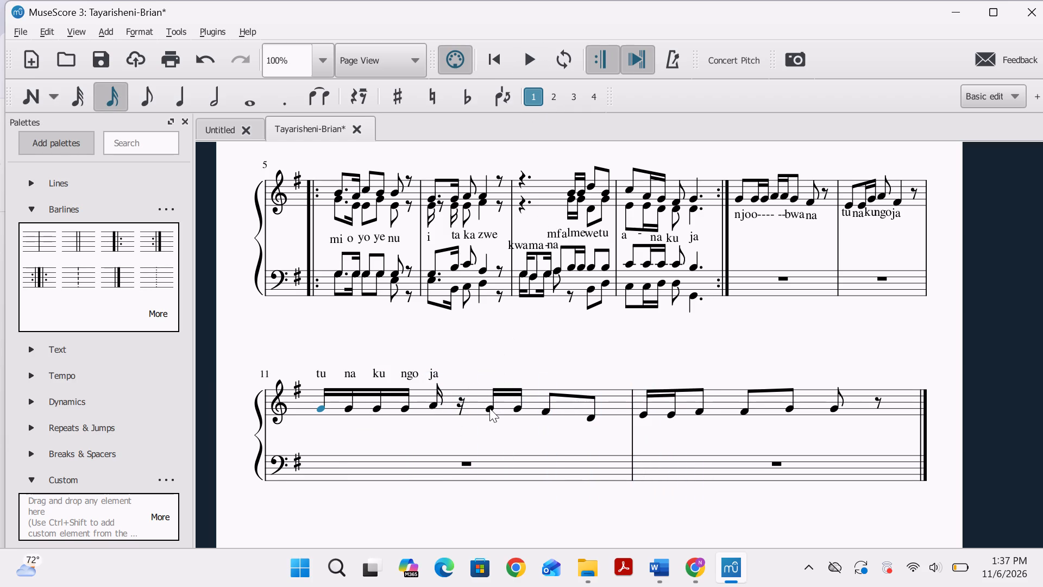
key(ctrl+t)
key(k)
key(w)
key(a)
click(516, 406)
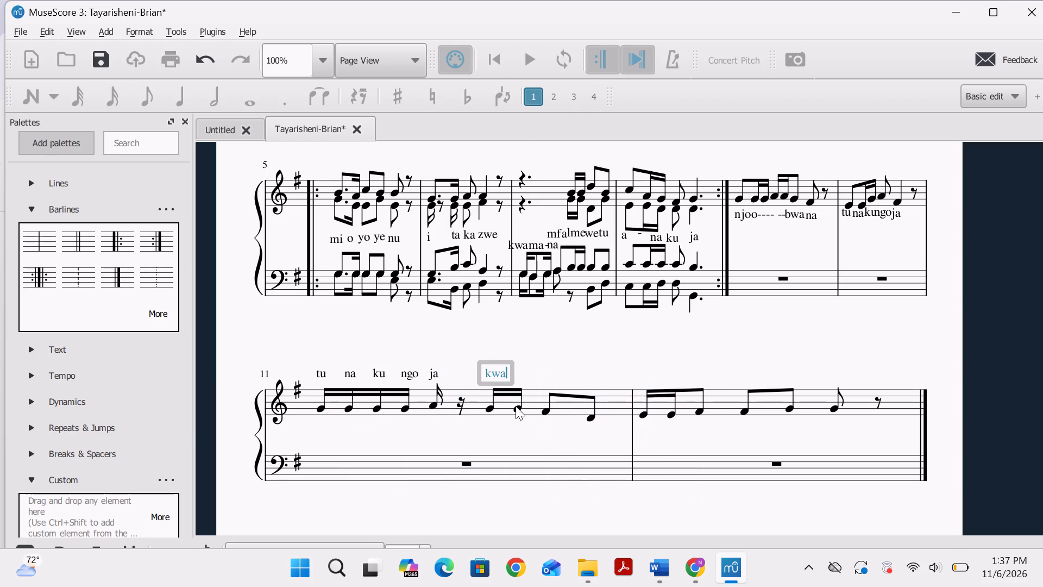
key(ctrl+t)
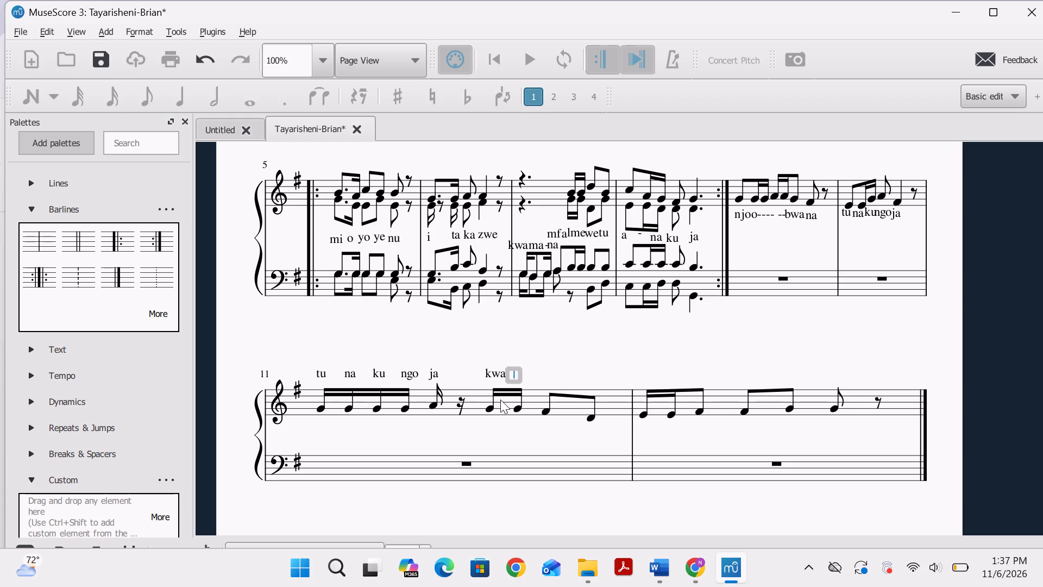
key(i)
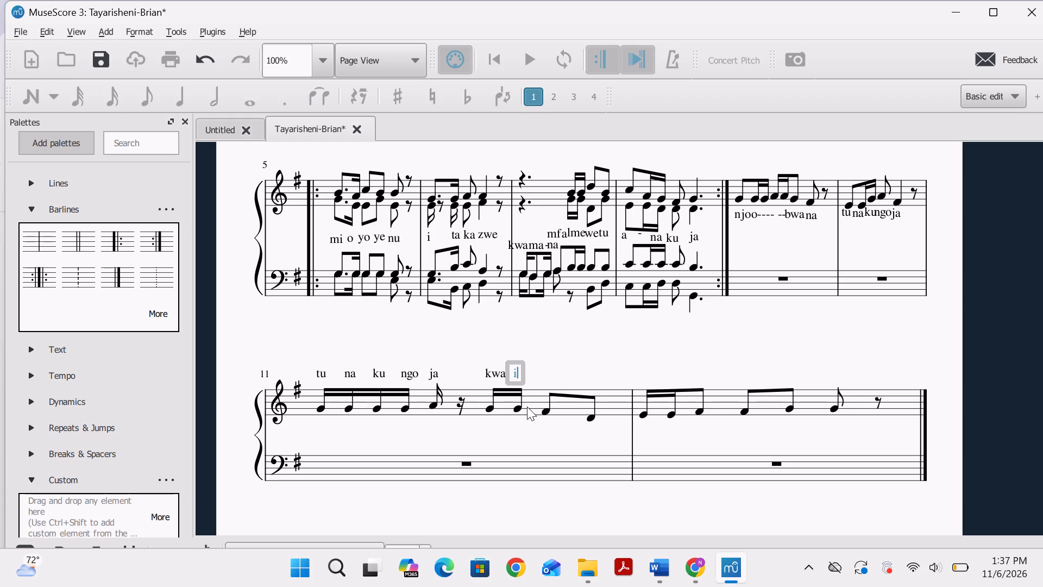
Add the staff text syllables "ma" and "ni" to the last two treble notes of measure 11.
click(541, 411)
key(ctrl+t)
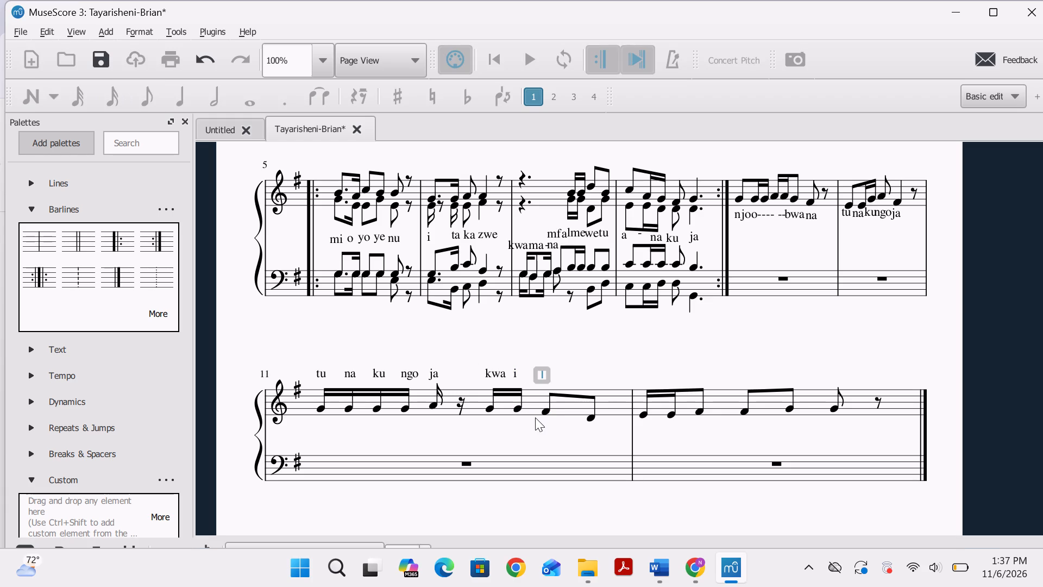
key(m)
key(a)
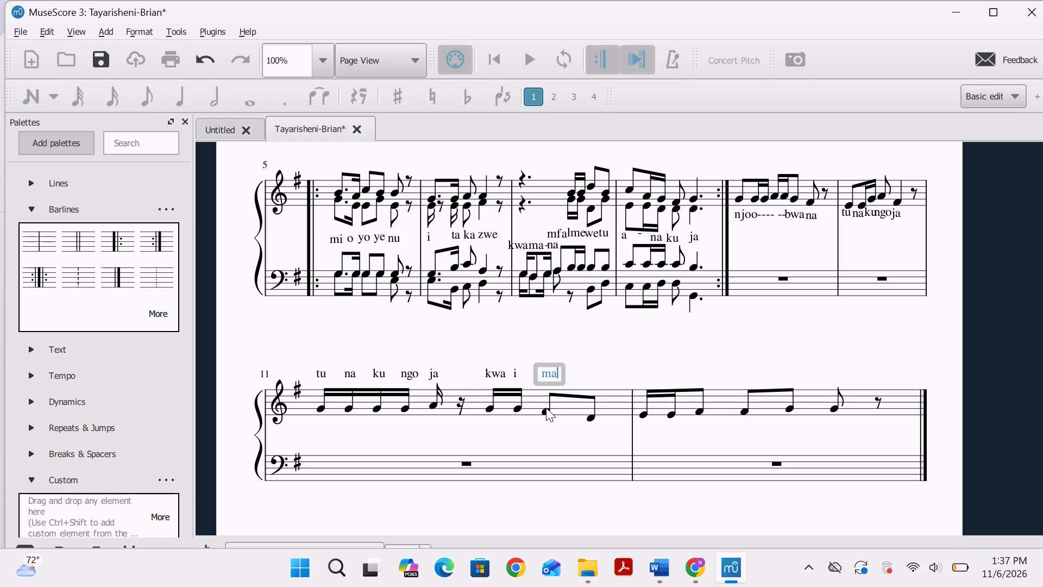
click(586, 416)
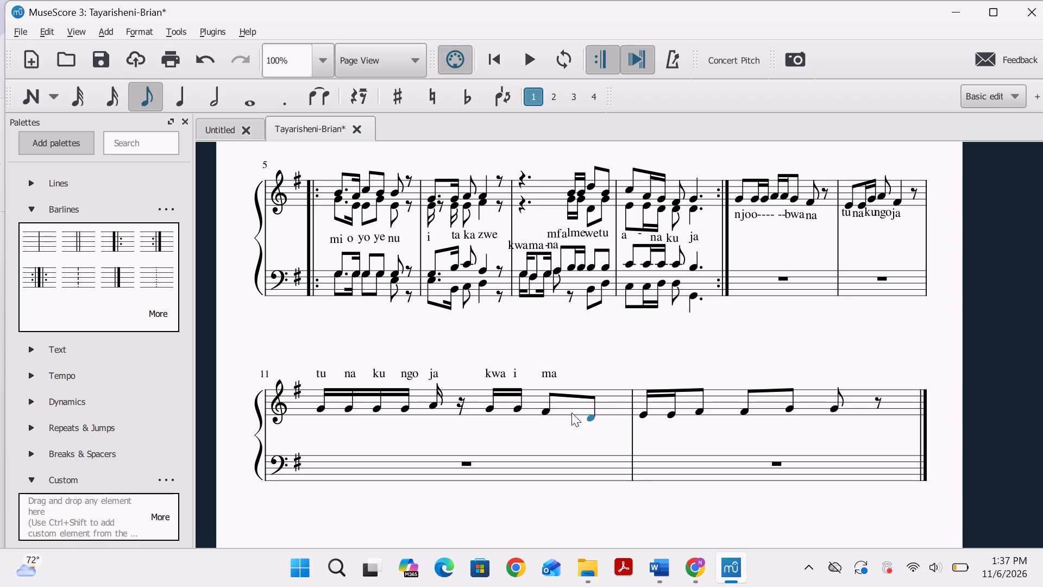
key(ctrl+t)
key(n)
key(i)
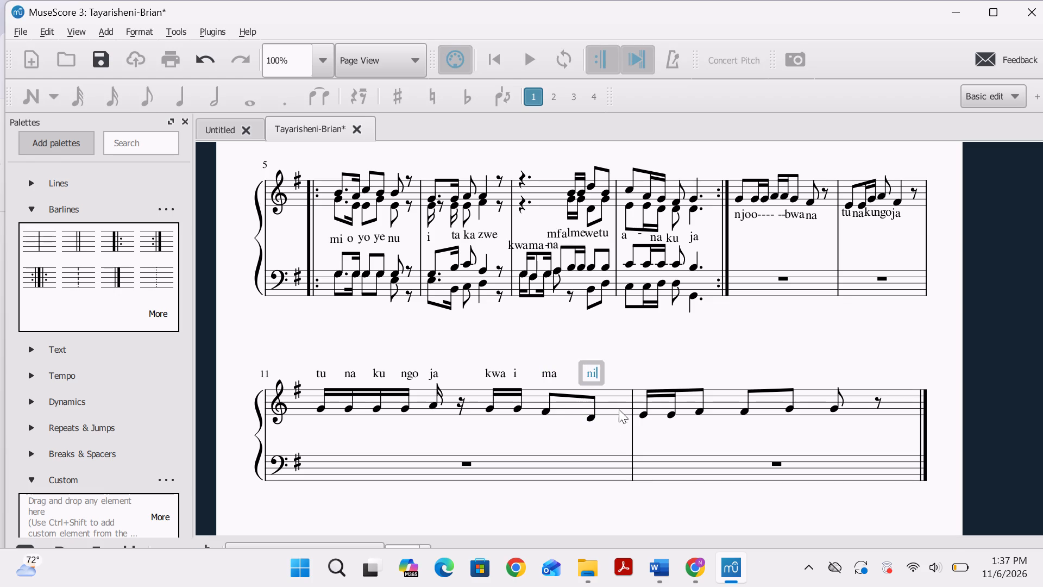
Add the staff text syllables "na", "ma" and "tu" to the first three treble notes of measure 12.
click(644, 415)
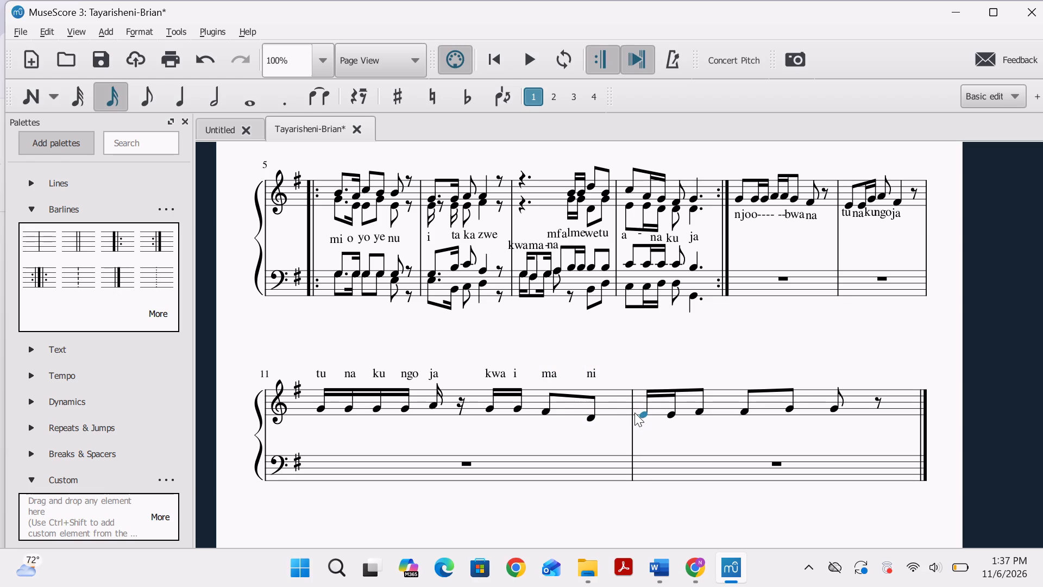
key(ctrl+t)
key(n)
key(a)
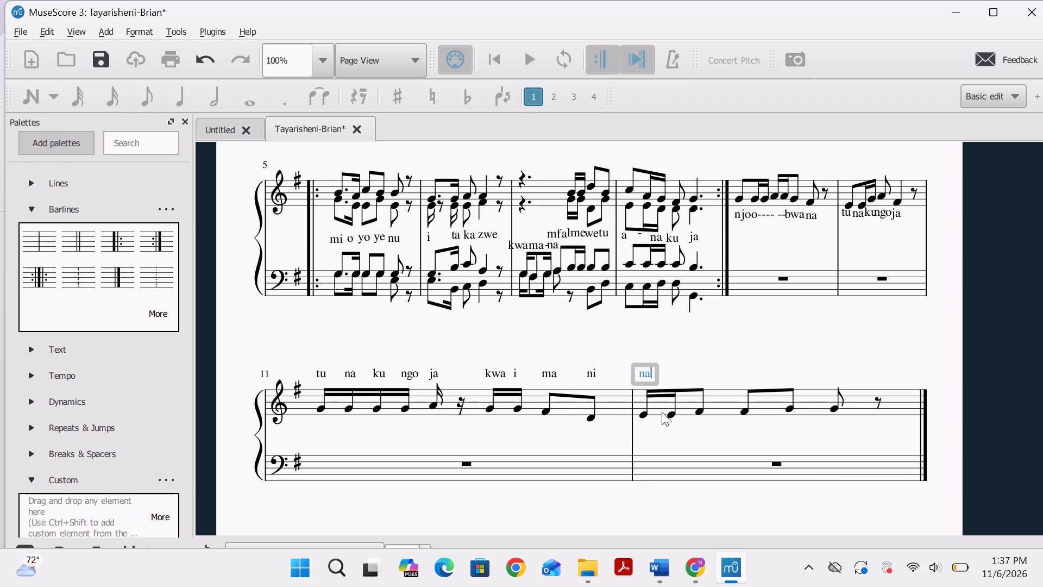
click(671, 416)
key(ctrl+t)
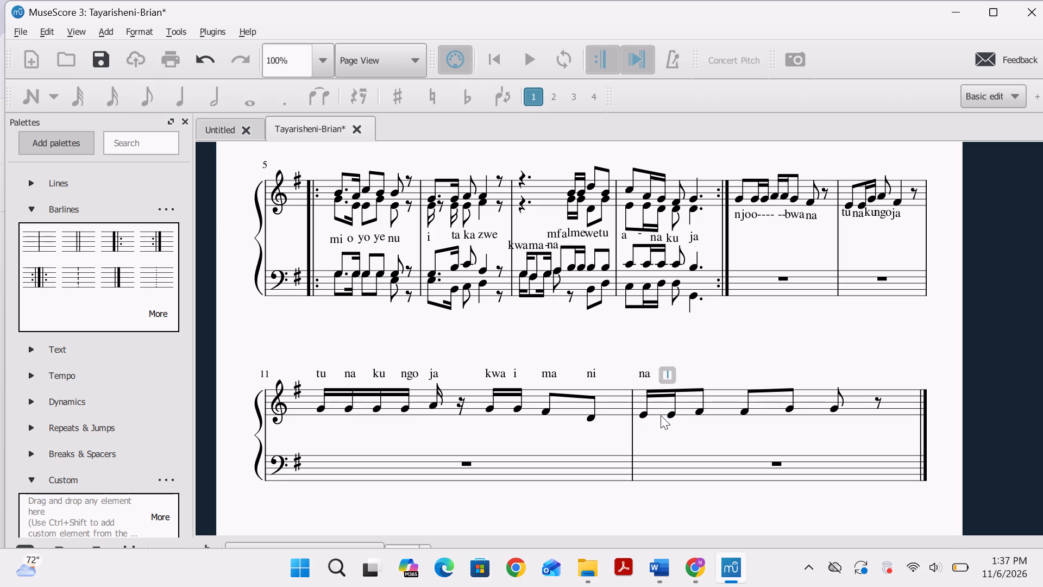
key(m)
key(a)
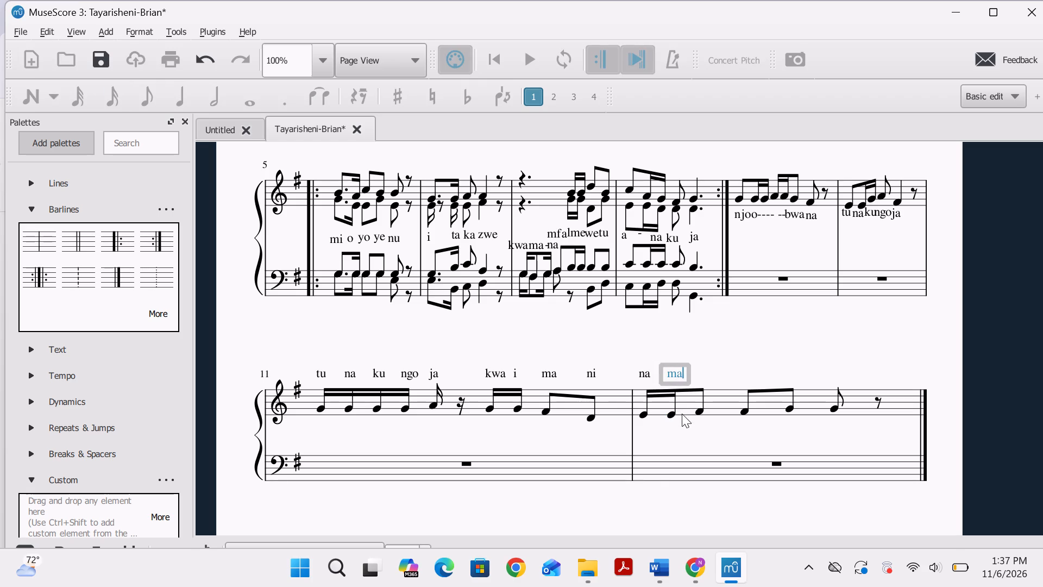
click(696, 413)
key(ctrl+t)
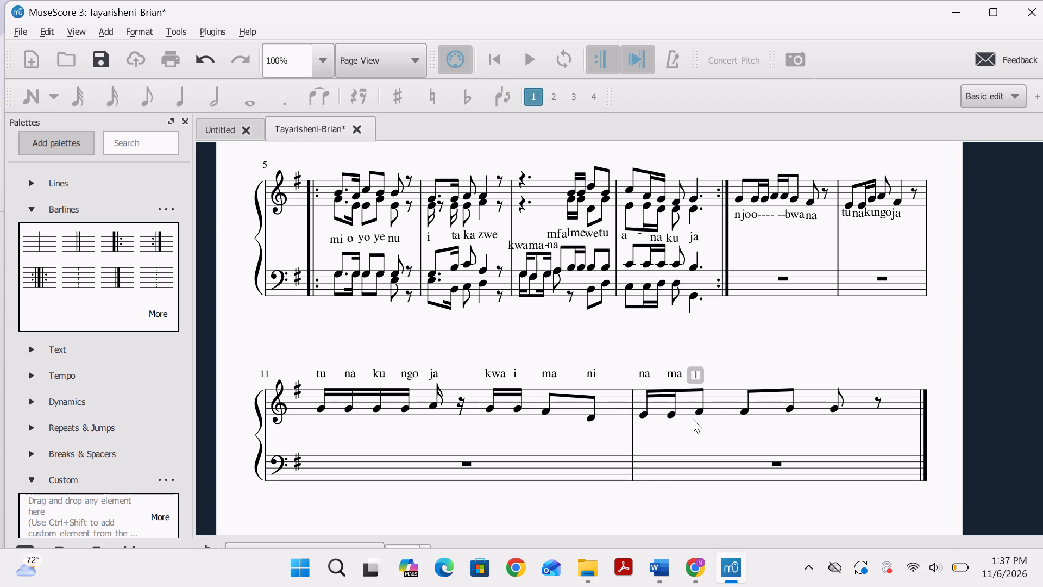
text(tu)
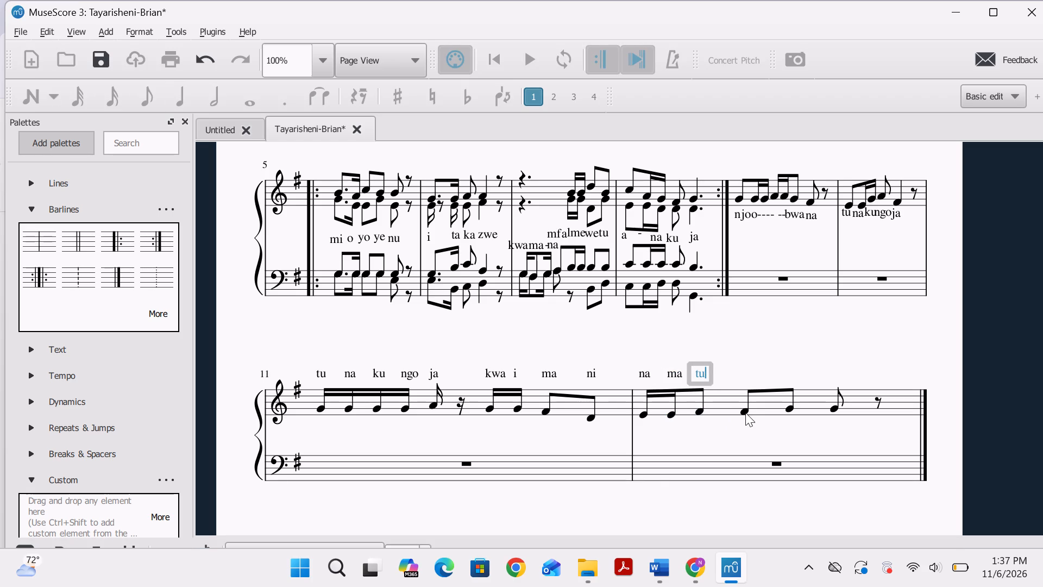
Add the staff text syllables "ma", "i" and "ni" to the last three treble notes of measure 12.
click(745, 409)
key(ctrl+t)
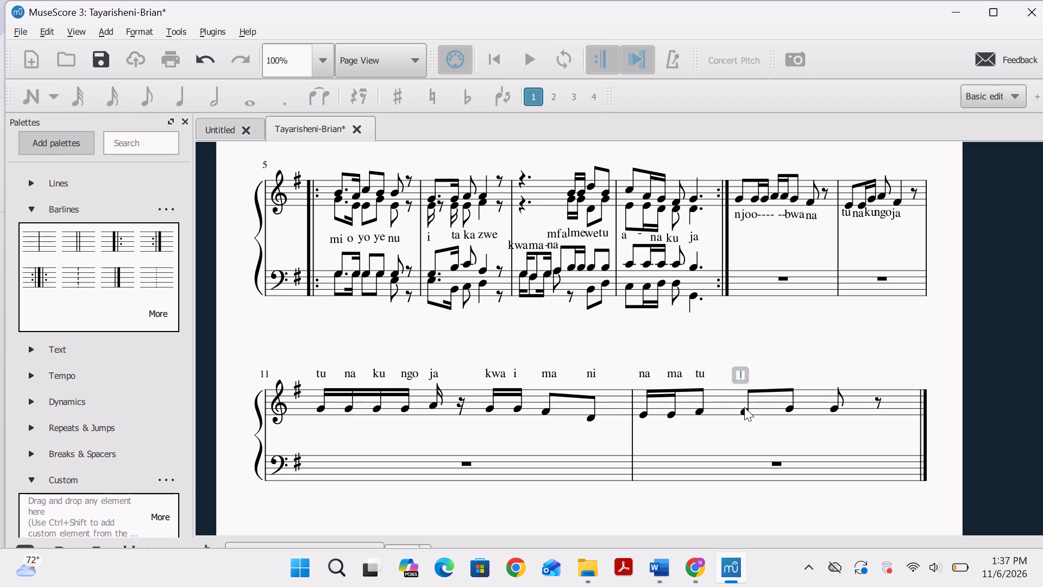
key(m)
key(a)
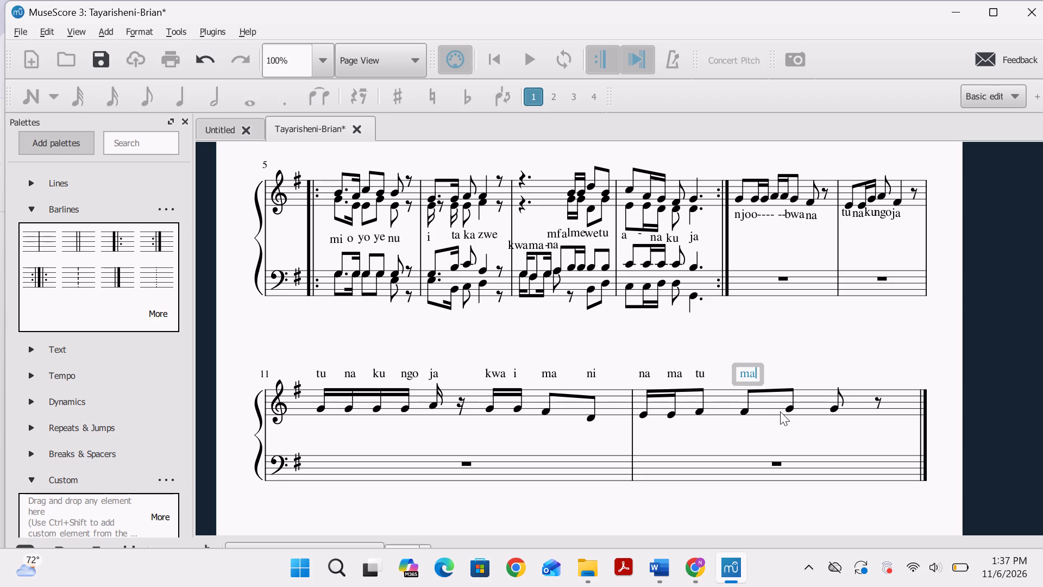
click(790, 409)
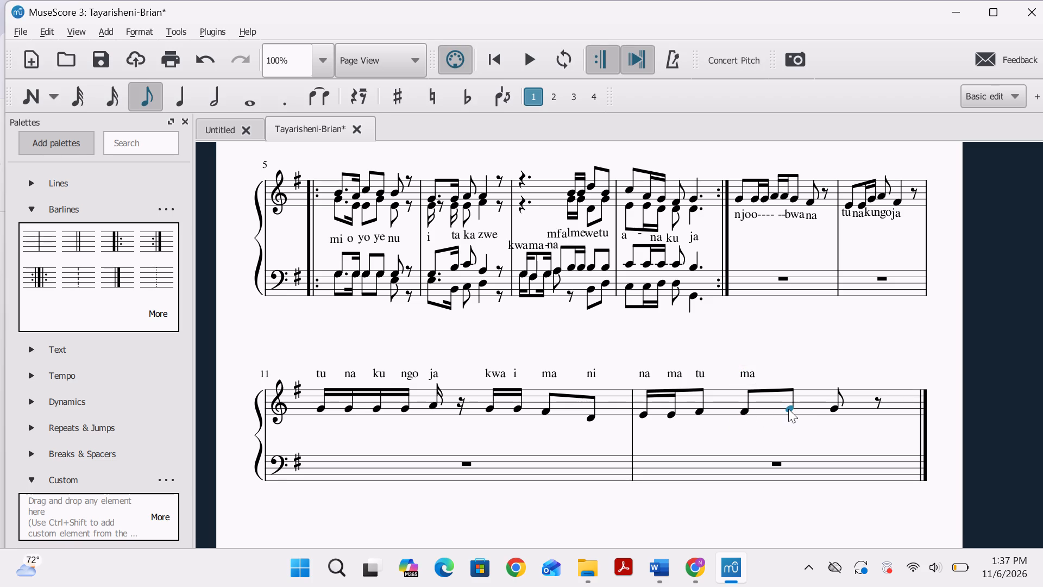
key(ctrl+t)
key(i)
click(835, 406)
key(ctrl+t)
text(ni)
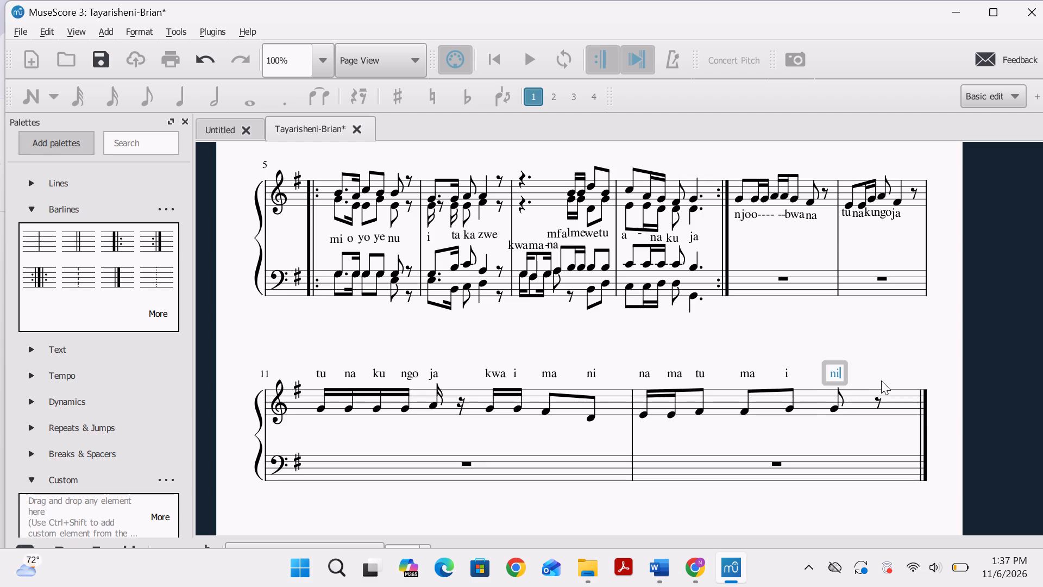
Save the score.
scroll(881, 380, up, 5)
scroll(819, 366, up, 1)
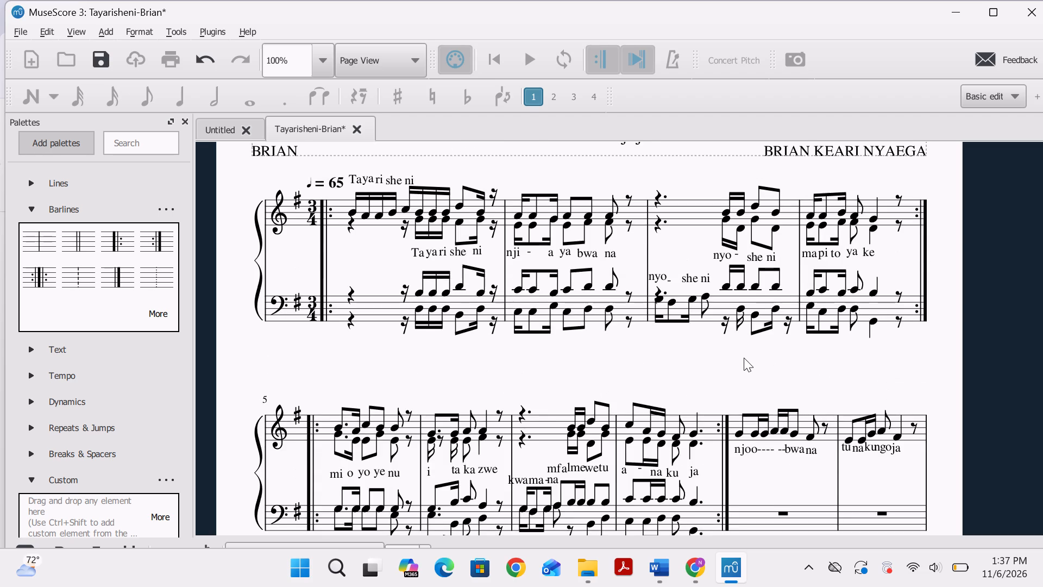
scroll(744, 358, up, 2)
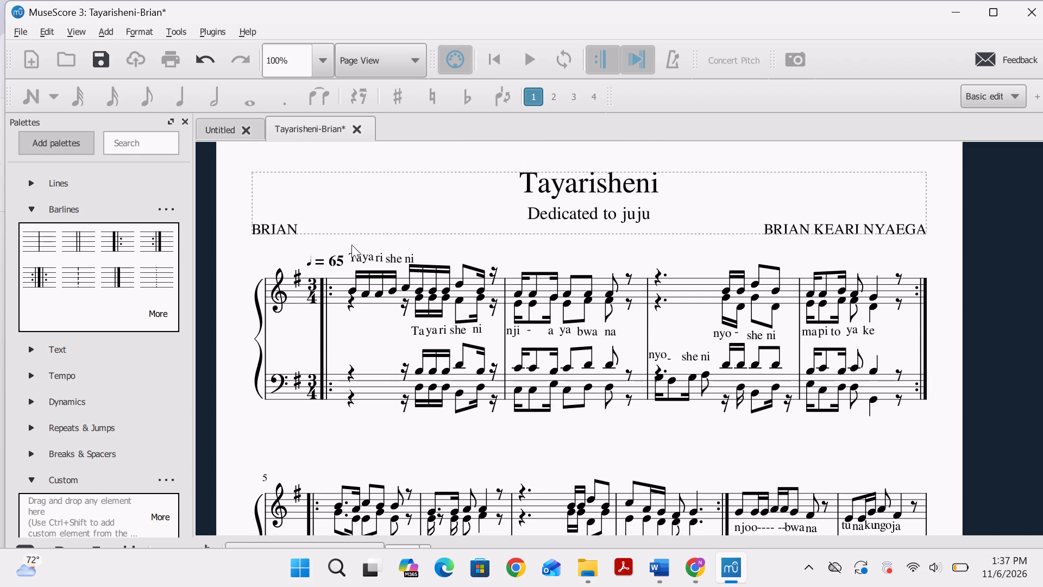
key(ctrl+s)
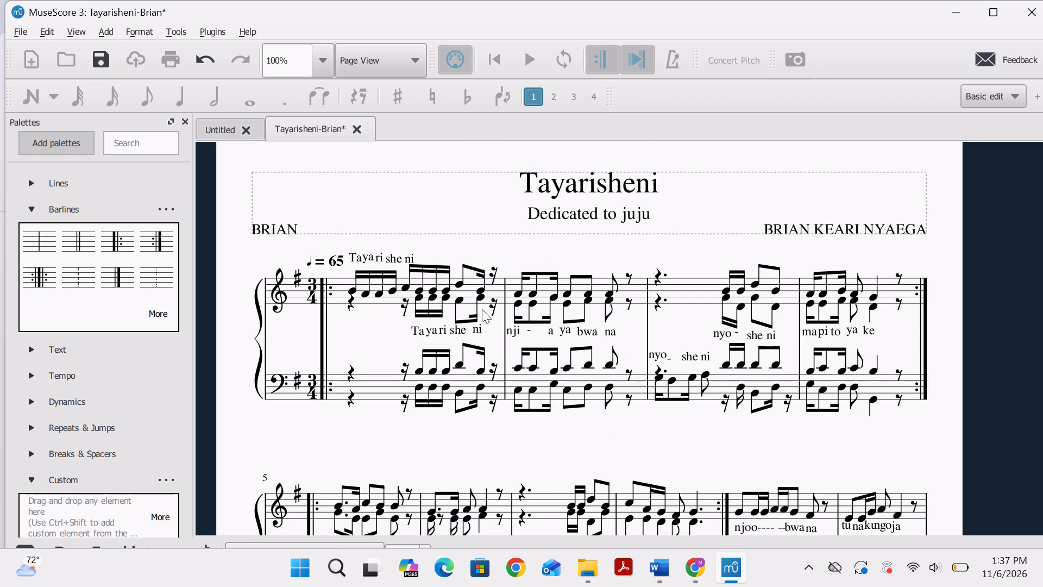